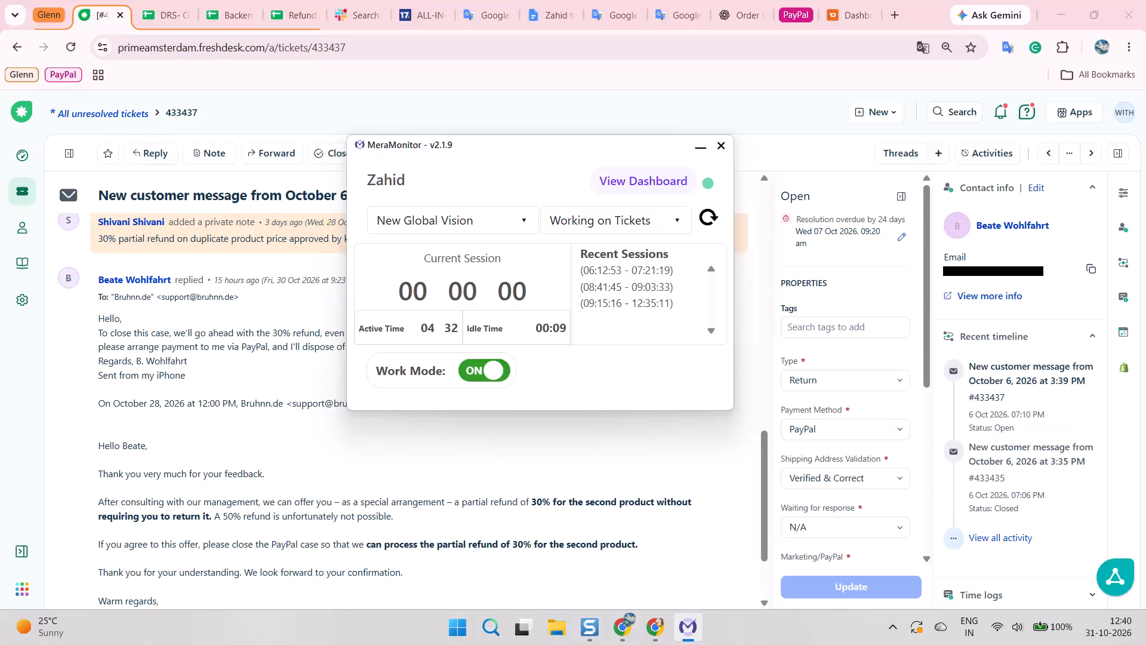
# Dismiss the MeraMonitor timer notification.
pyautogui.scroll(4, 583, 287)
pyautogui.scroll(3, 664, 168)
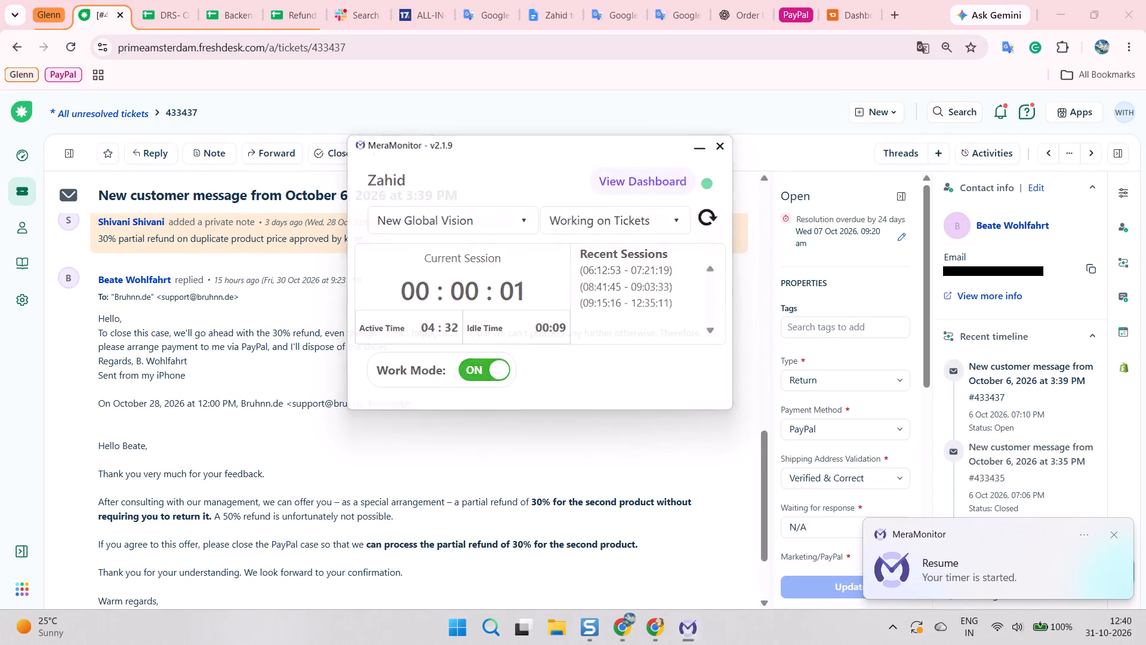
pyautogui.click(1116, 536)
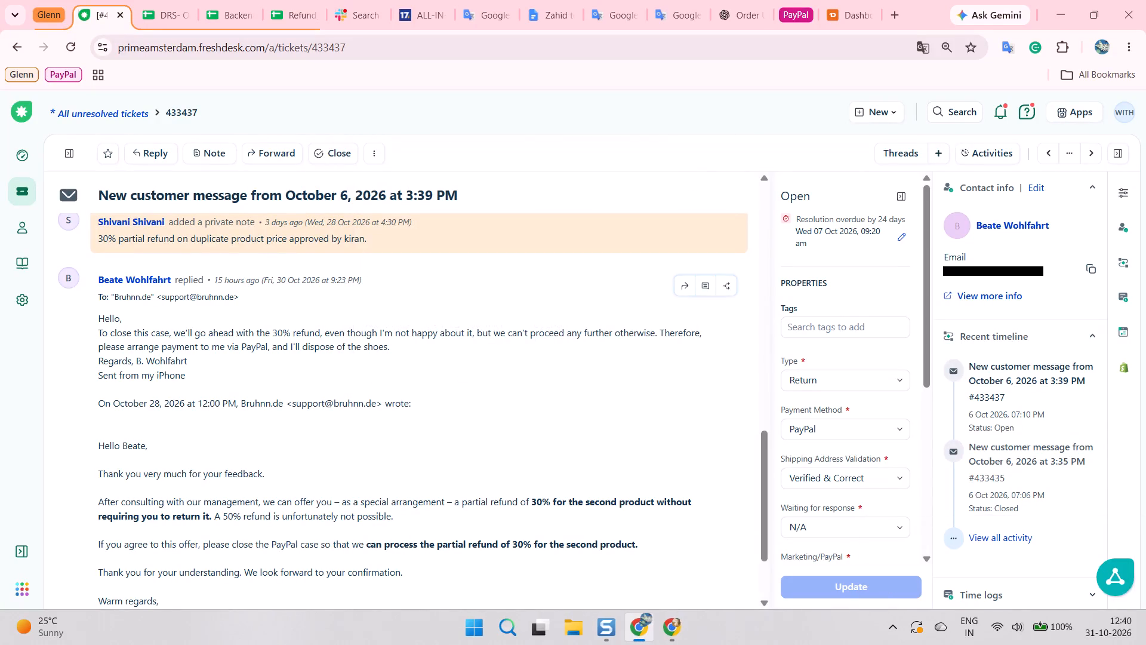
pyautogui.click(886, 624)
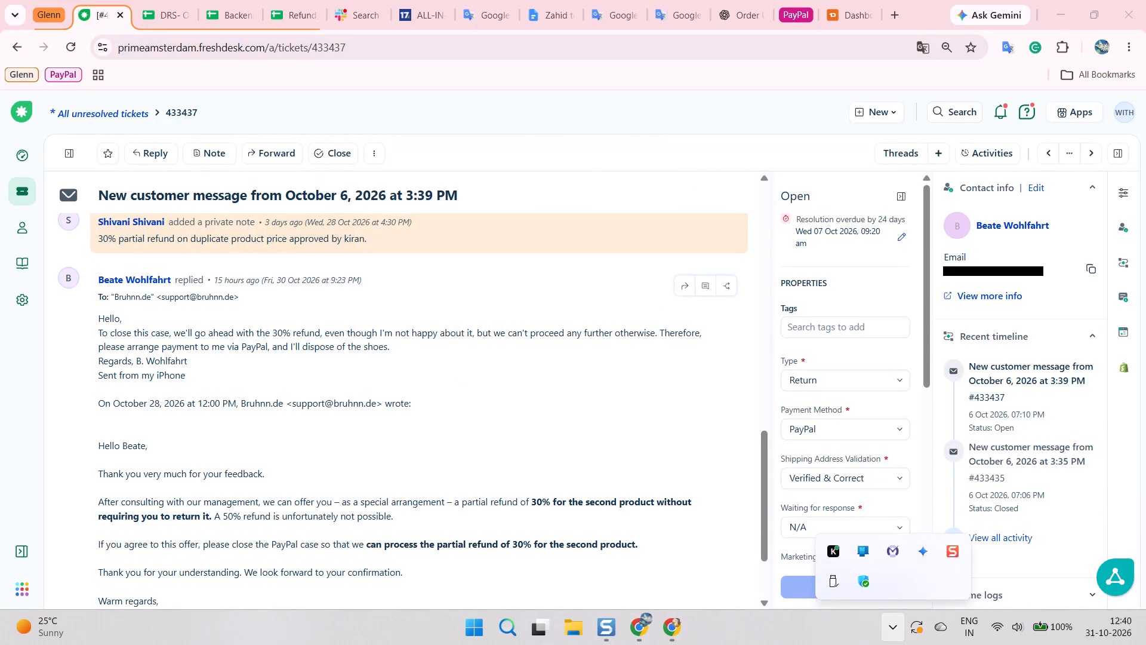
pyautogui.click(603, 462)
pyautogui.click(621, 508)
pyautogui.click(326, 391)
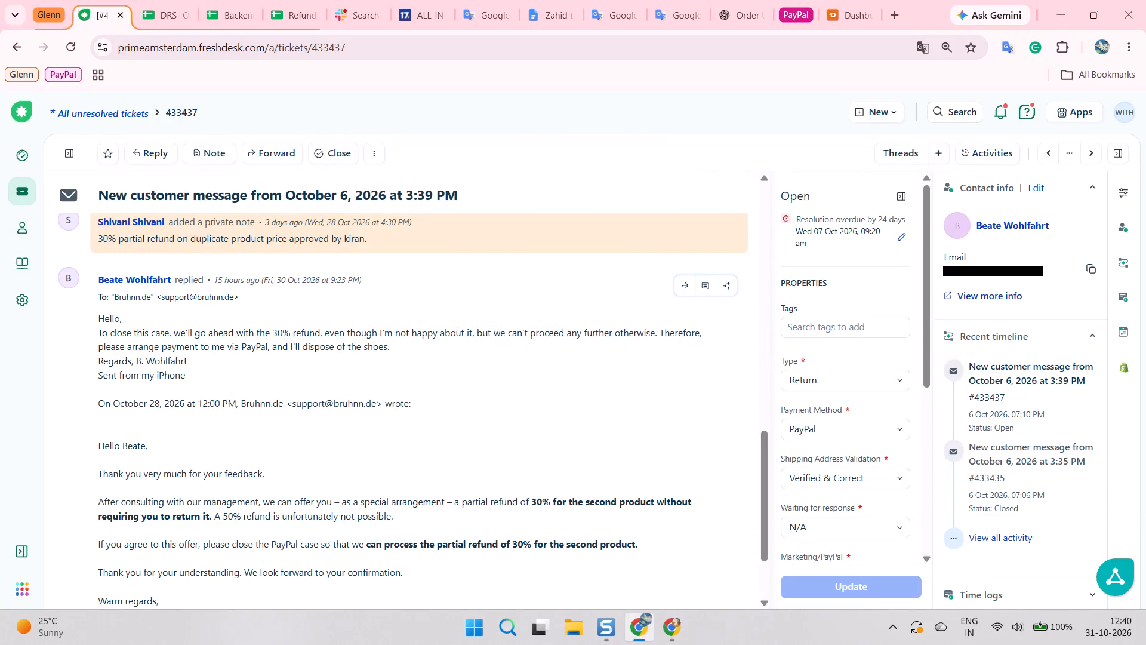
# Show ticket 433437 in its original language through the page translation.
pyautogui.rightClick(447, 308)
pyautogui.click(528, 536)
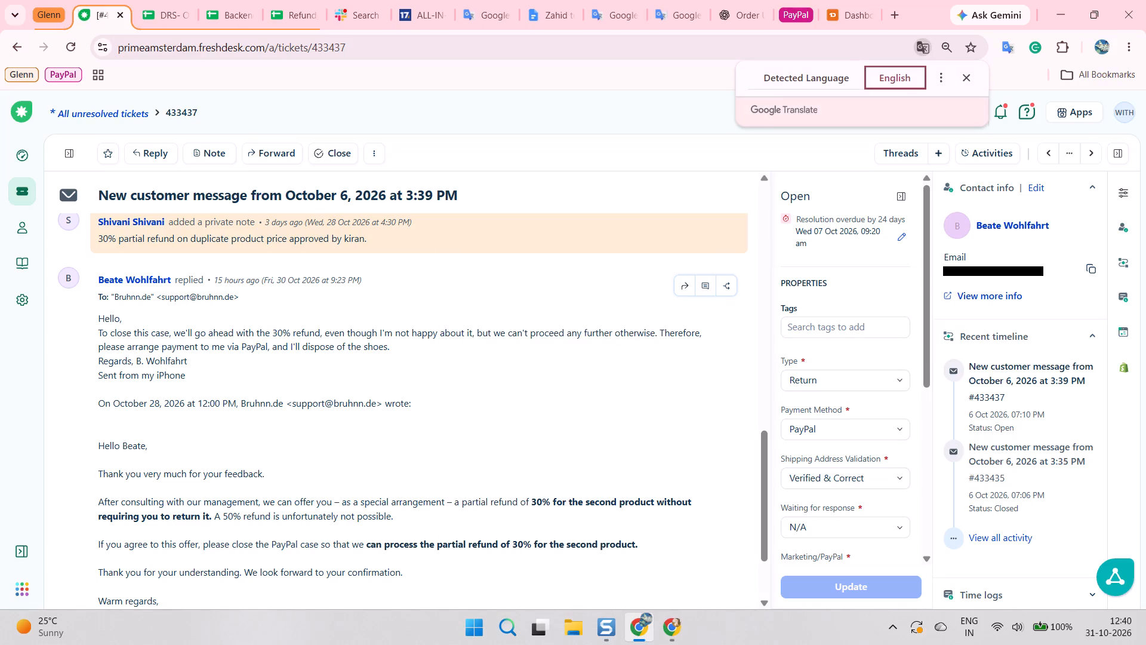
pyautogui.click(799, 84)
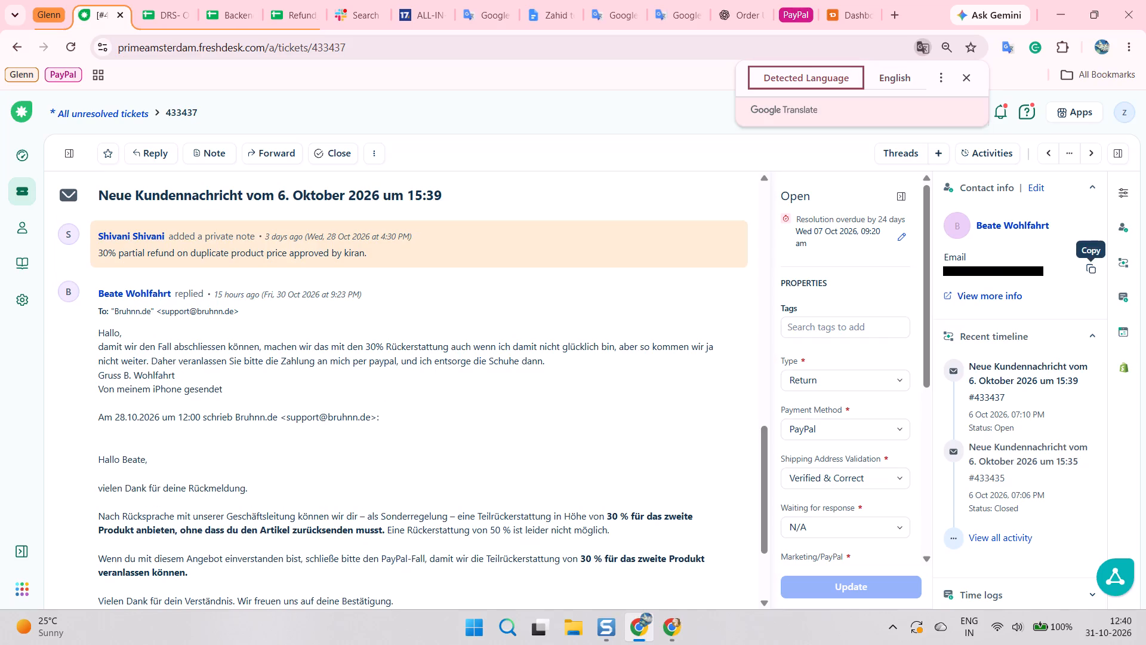
pyautogui.click(1092, 270)
pyautogui.click(640, 297)
pyautogui.hotkey('alt', 'Tab')
pyautogui.click(104, 0)
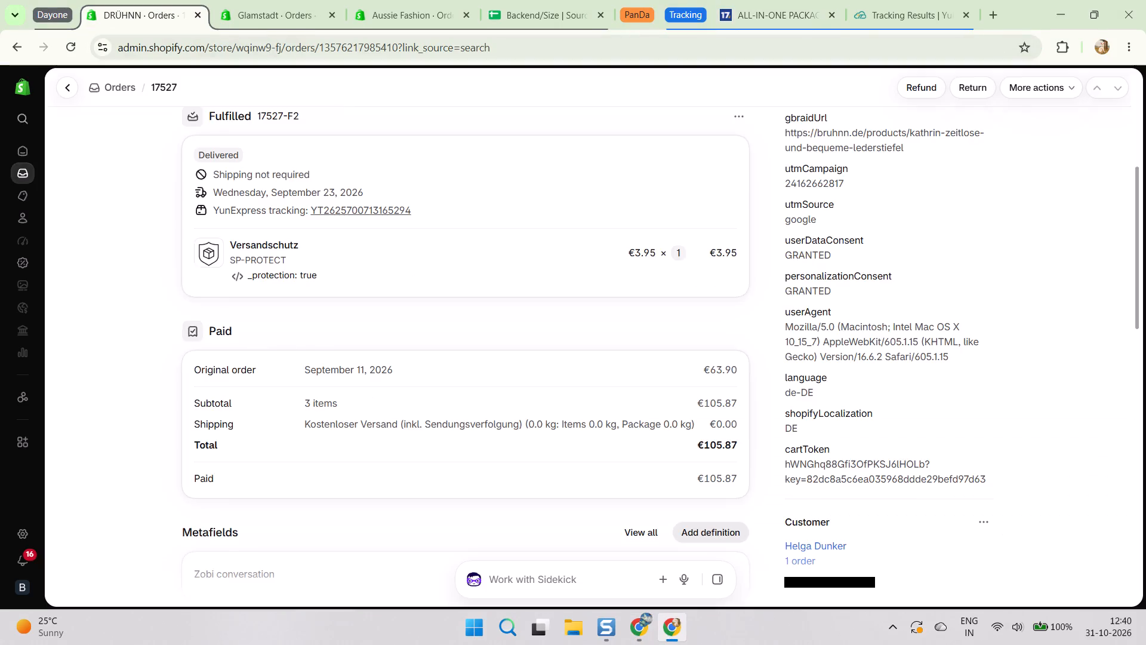
pyautogui.scroll(4, 69, 97)
pyautogui.click(17, 119)
pyautogui.hotkey('ctrl', 'v')
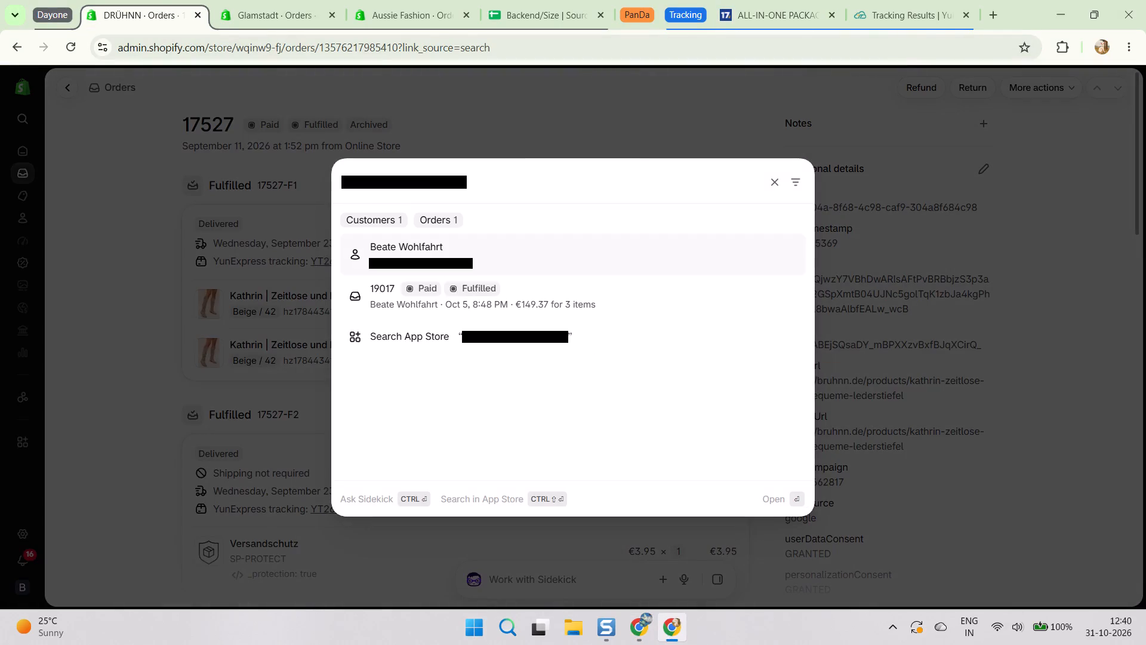
pyautogui.click(382, 292)
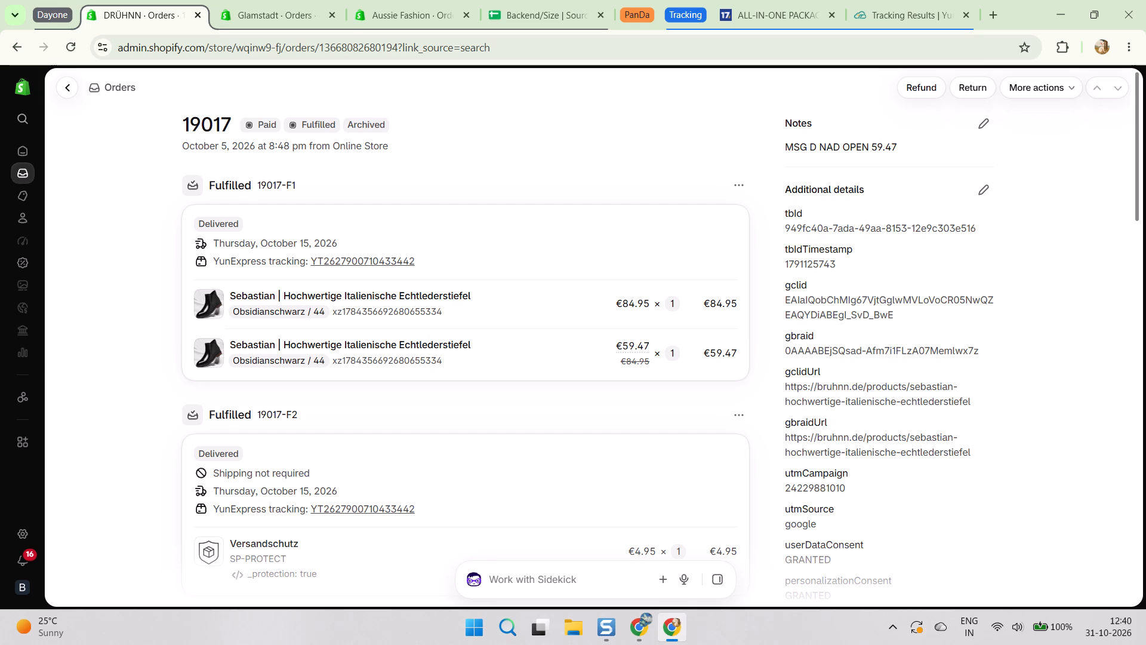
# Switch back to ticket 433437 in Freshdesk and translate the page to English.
pyautogui.click(426, 238)
pyautogui.hotkey('alt', 'Tab')
pyautogui.hotkey('alt', 'Tab')
pyautogui.hotkey('alt', 'Tab')
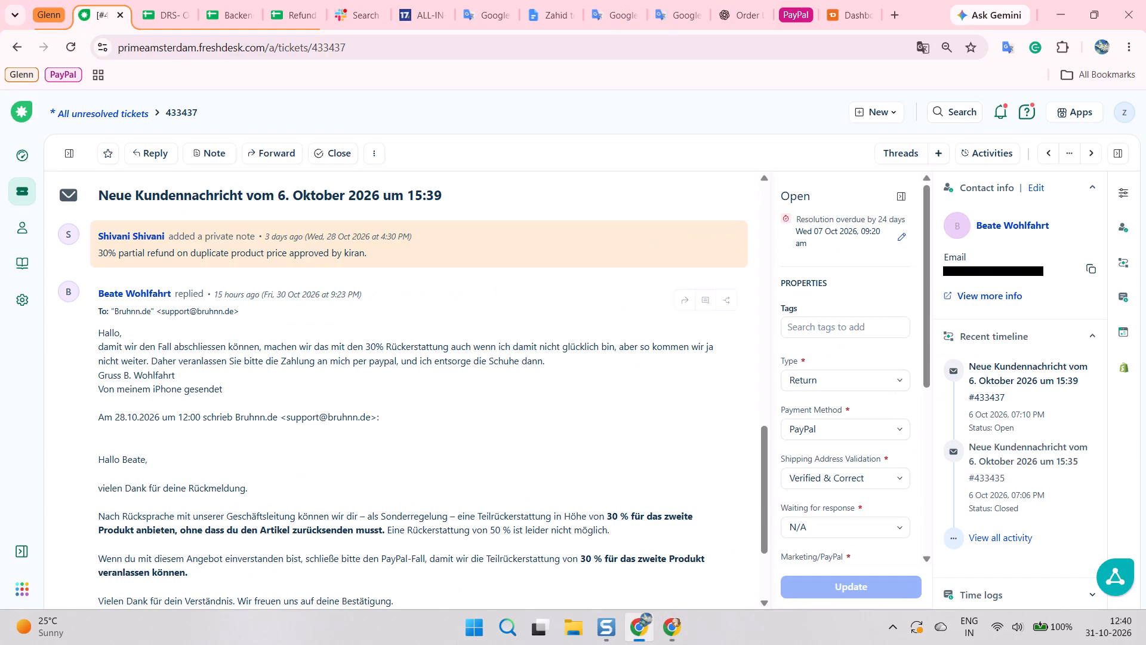
pyautogui.rightClick(365, 329)
pyautogui.scroll(-4, 441, 507)
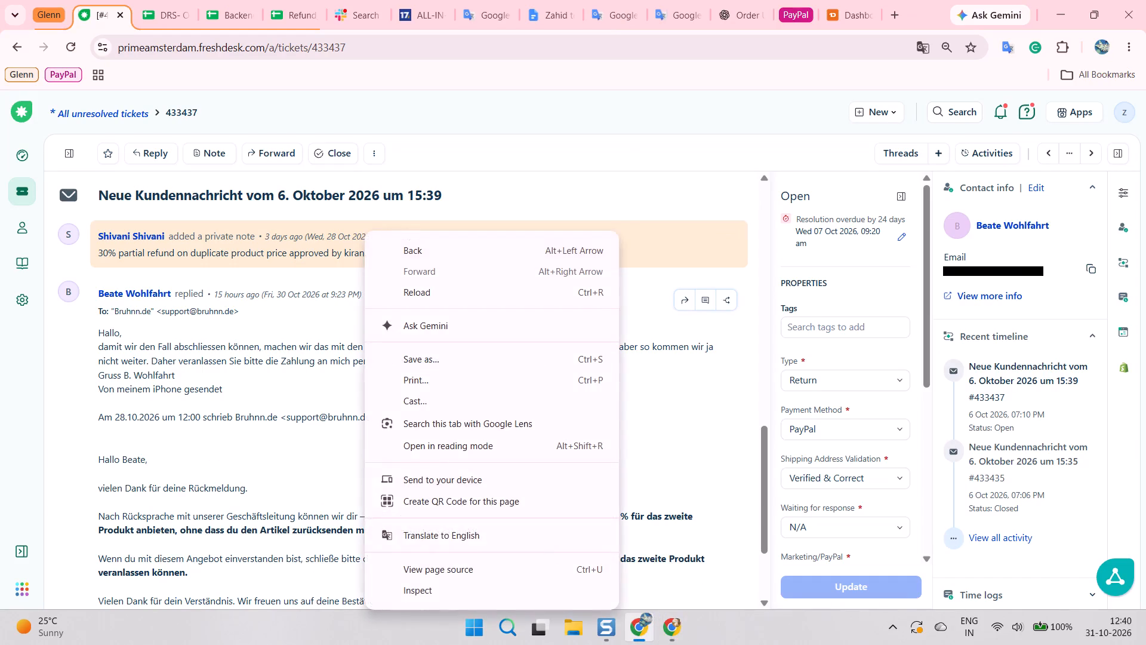
pyautogui.click(473, 529)
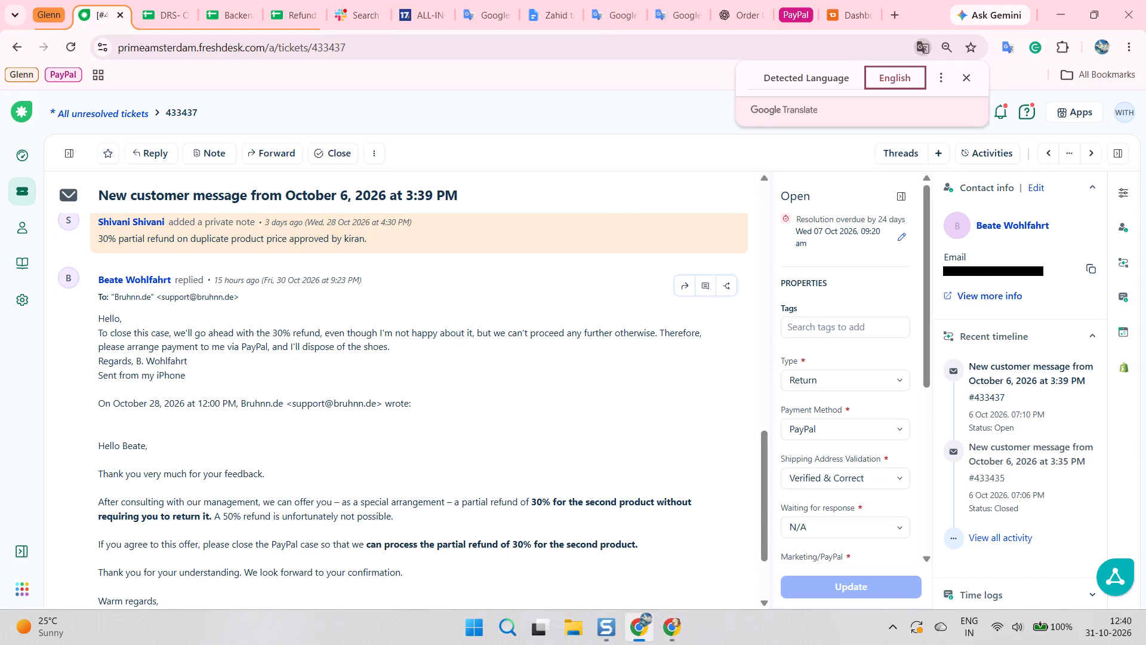
pyautogui.hotkey('alt', 'Tab')
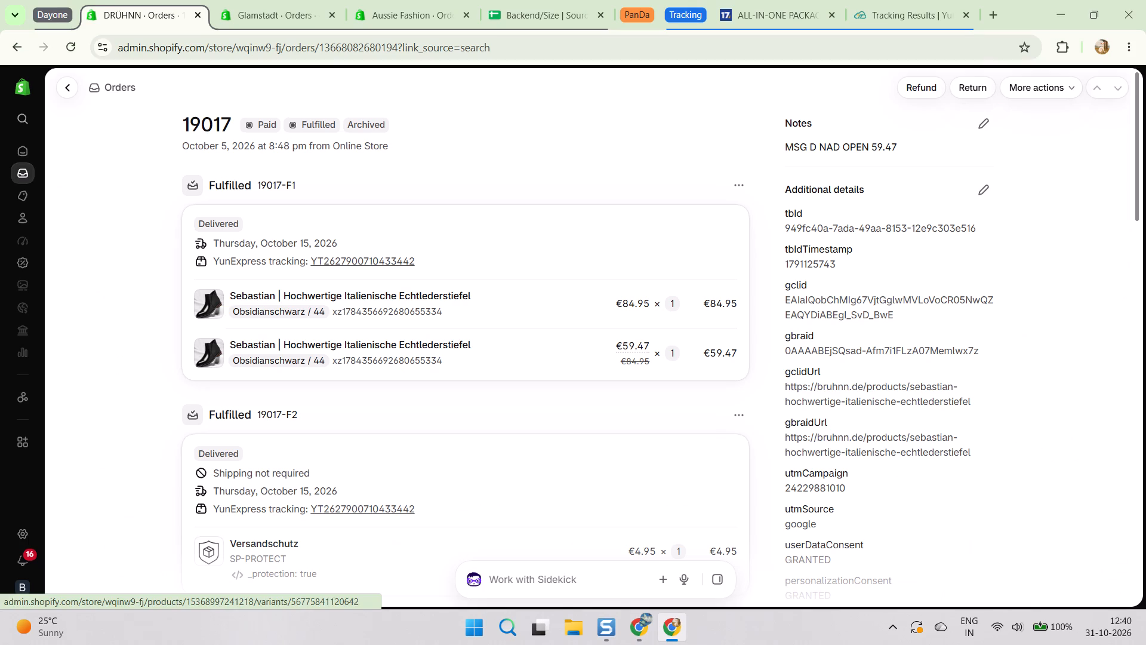
pyautogui.click(503, 218)
pyautogui.hotkey('alt', 'Tab')
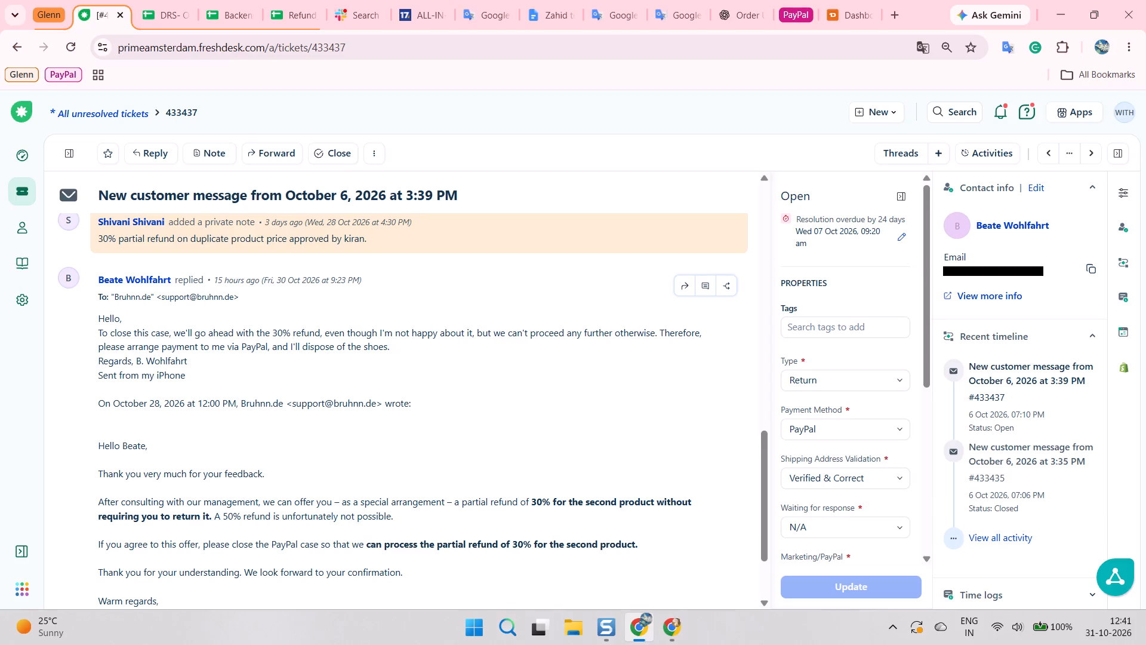
pyautogui.click(360, 337)
pyautogui.click(488, 346)
pyautogui.click(506, 342)
pyautogui.click(555, 342)
pyautogui.click(566, 343)
pyautogui.click(623, 351)
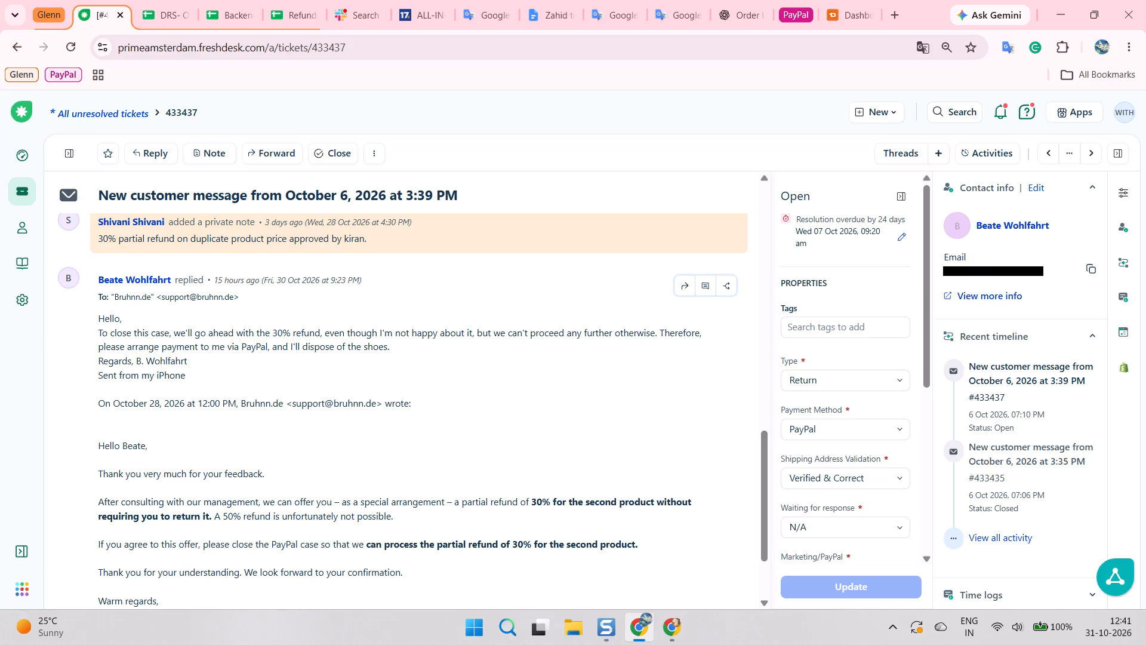
pyautogui.click(251, 352)
pyautogui.click(224, 368)
pyautogui.click(306, 370)
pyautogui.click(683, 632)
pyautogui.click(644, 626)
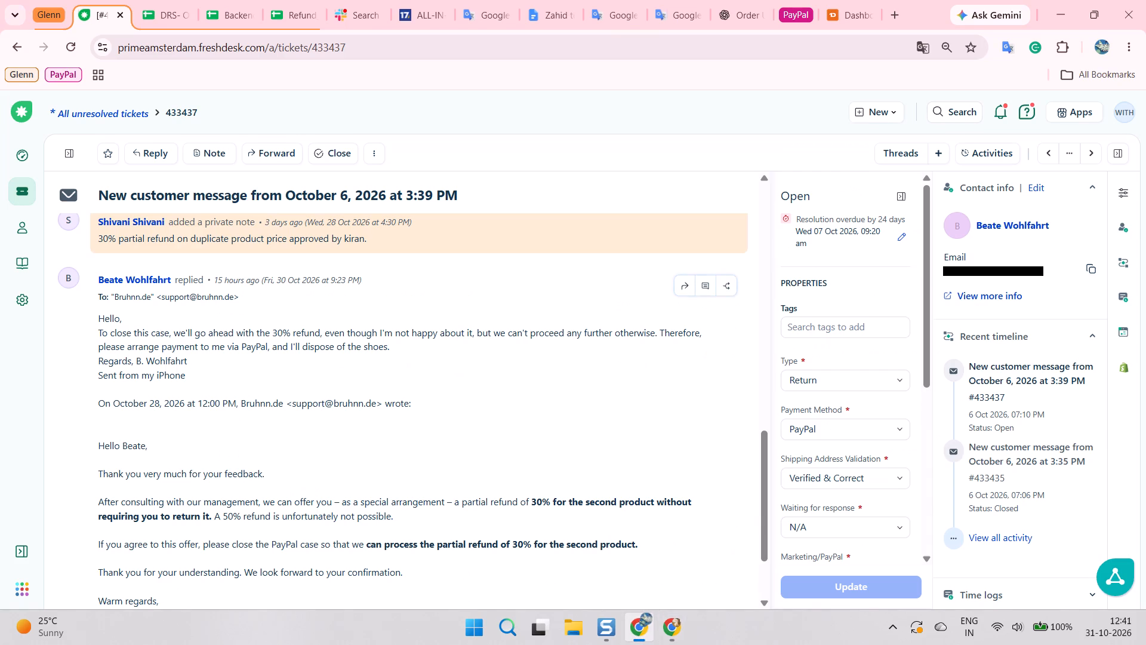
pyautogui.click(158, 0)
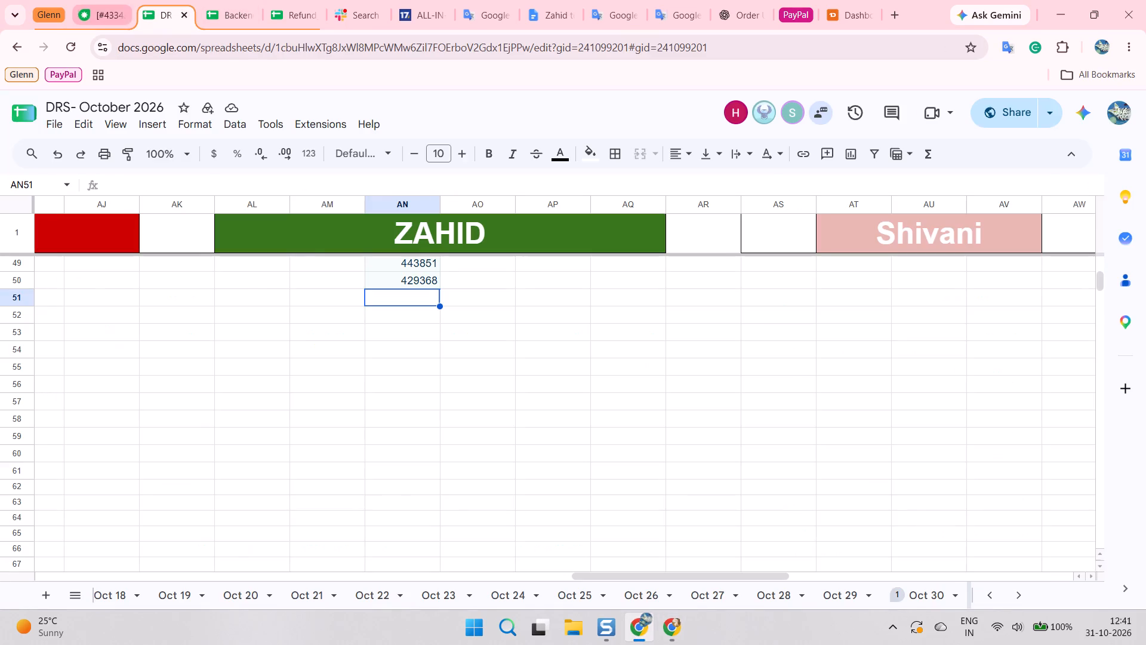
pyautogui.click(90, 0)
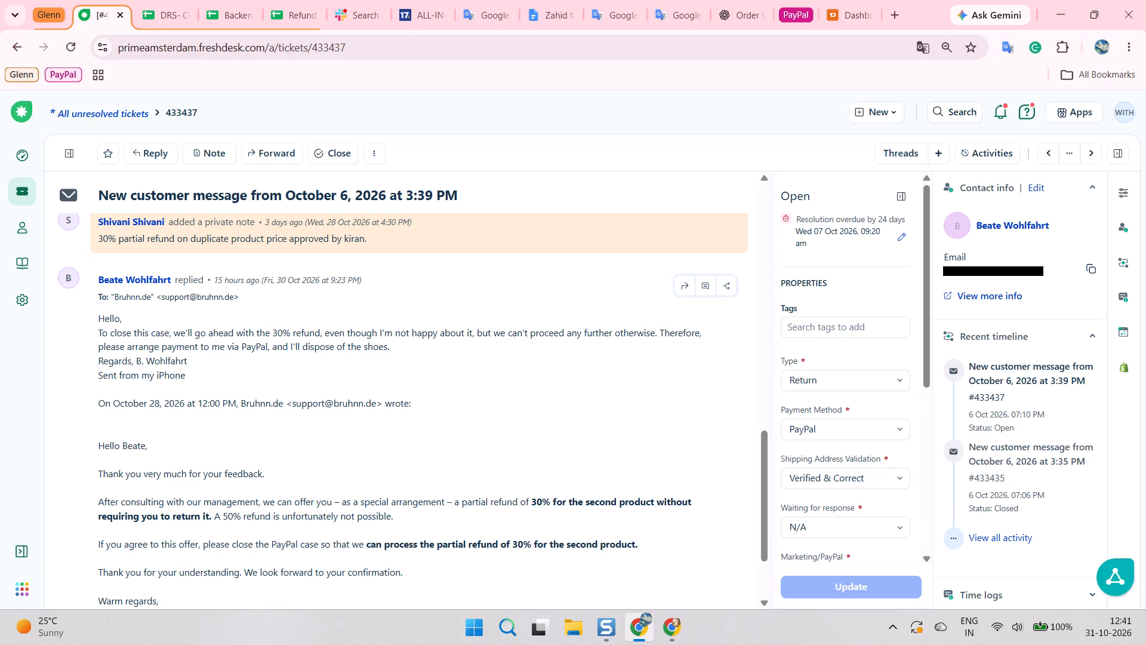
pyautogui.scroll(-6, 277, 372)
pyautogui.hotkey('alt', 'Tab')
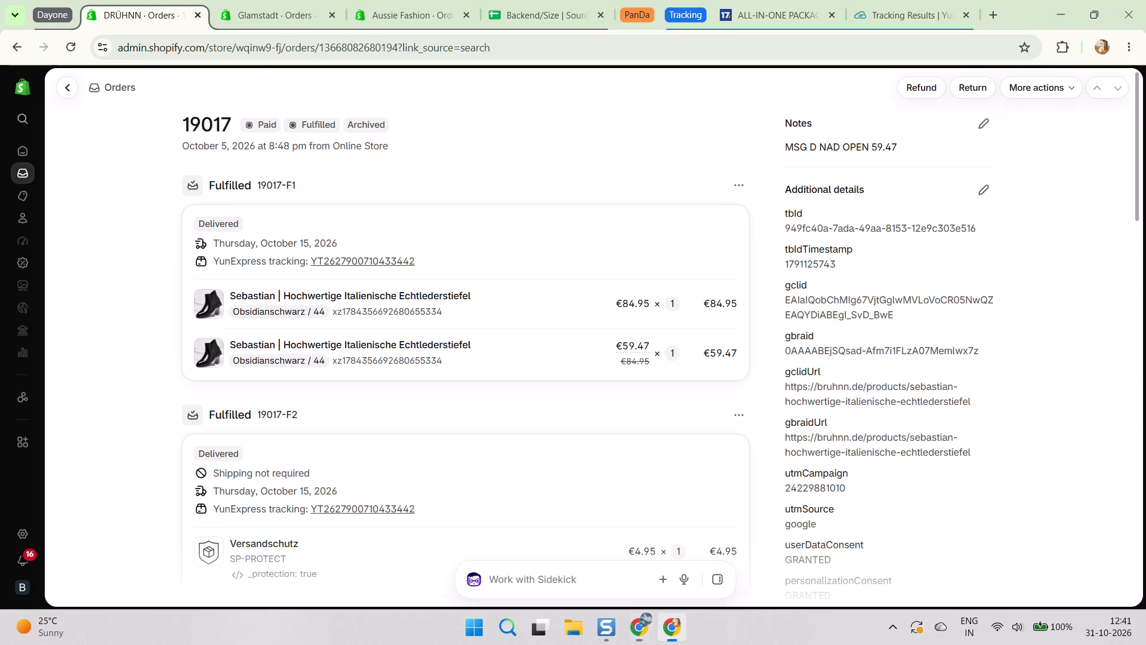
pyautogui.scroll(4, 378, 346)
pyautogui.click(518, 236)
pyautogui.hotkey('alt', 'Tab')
pyautogui.scroll(3, 344, 491)
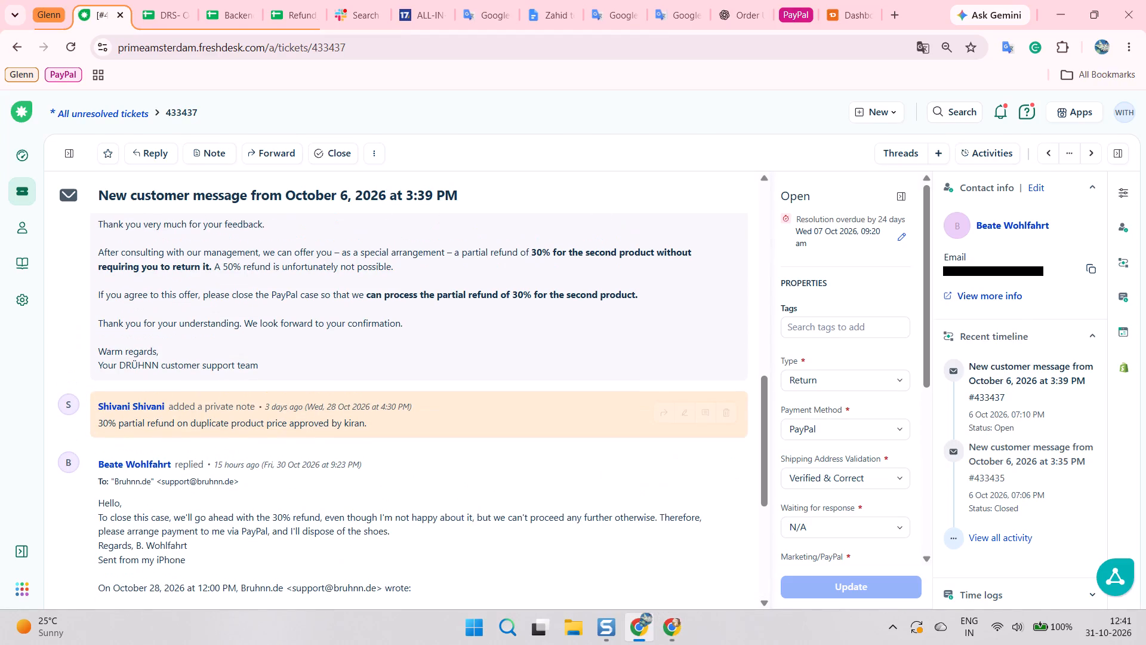
pyautogui.scroll(3, 310, 420)
pyautogui.click(386, 422)
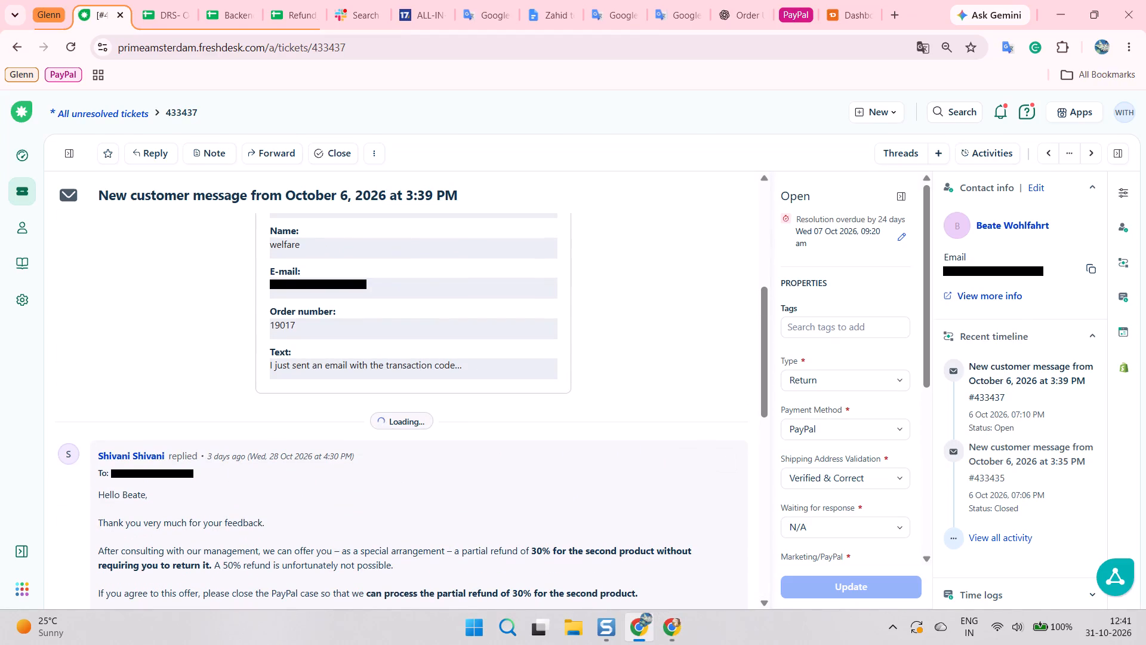
pyautogui.scroll(-2, 349, 397)
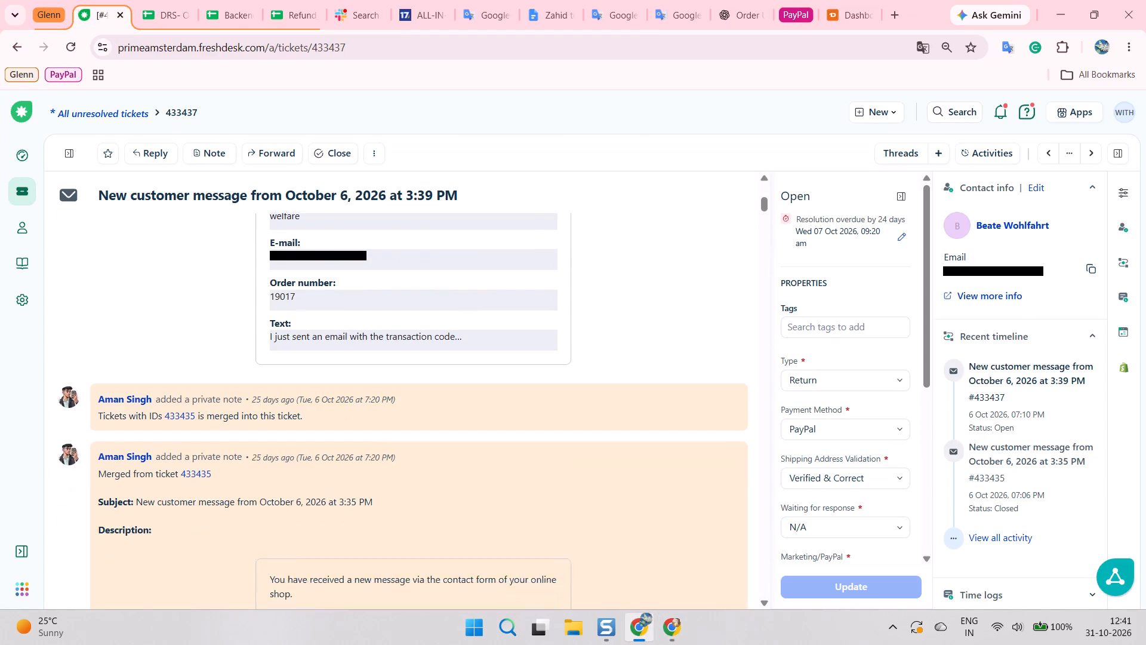
pyautogui.scroll(-8, 382, 346)
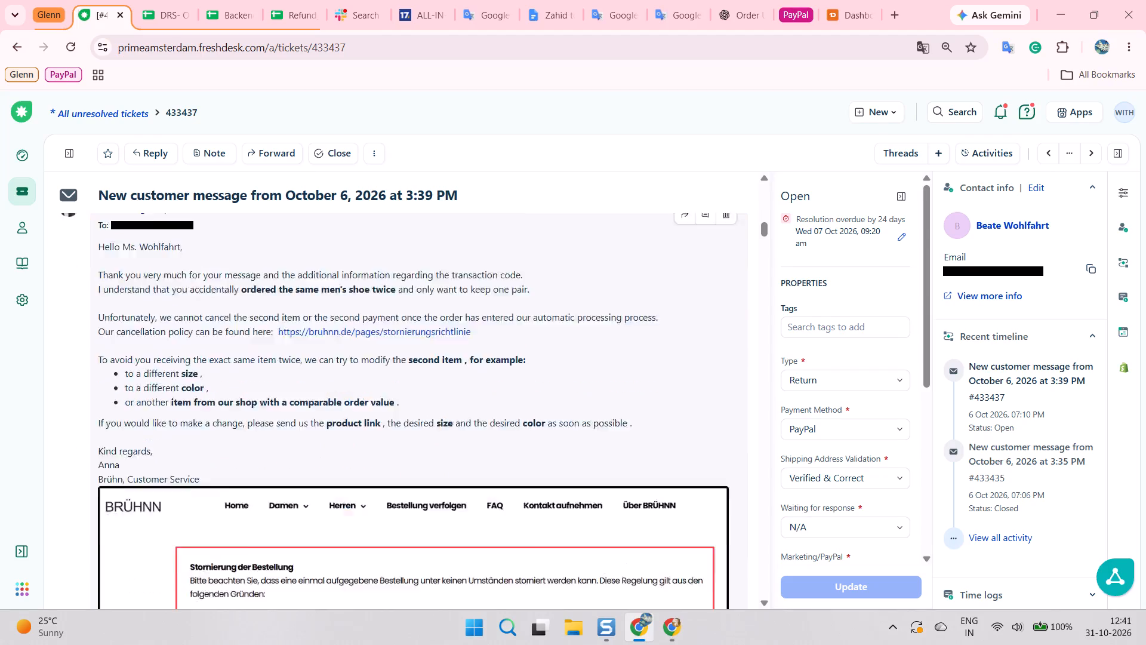
pyautogui.scroll(-5, 382, 346)
pyautogui.scroll(2, 382, 346)
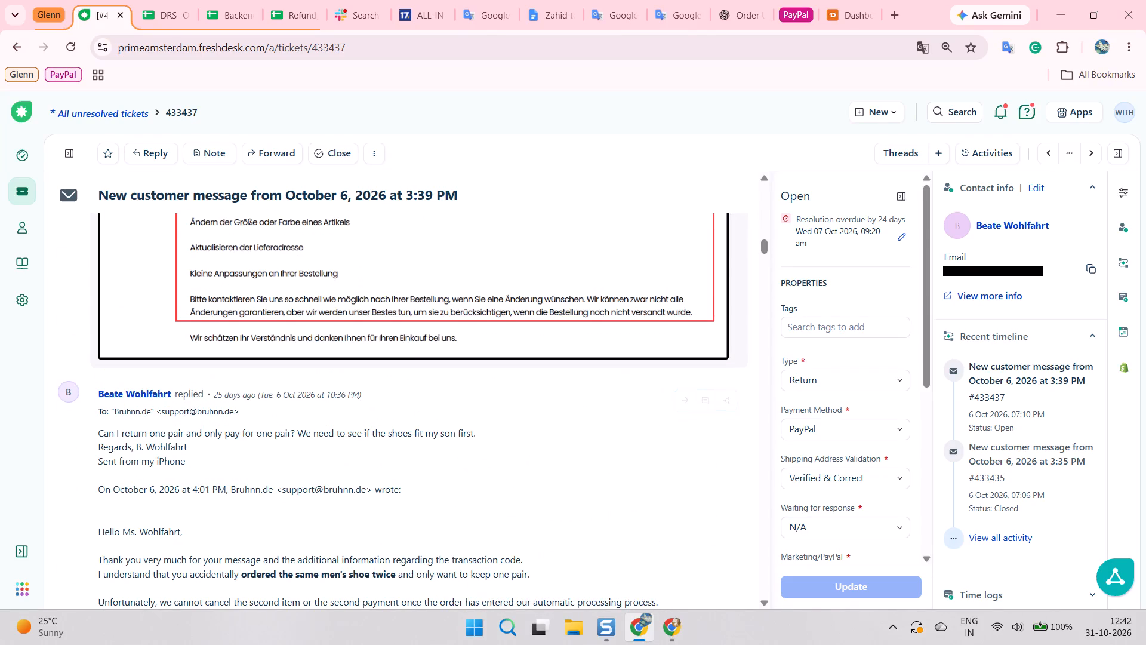
pyautogui.scroll(-9, 386, 342)
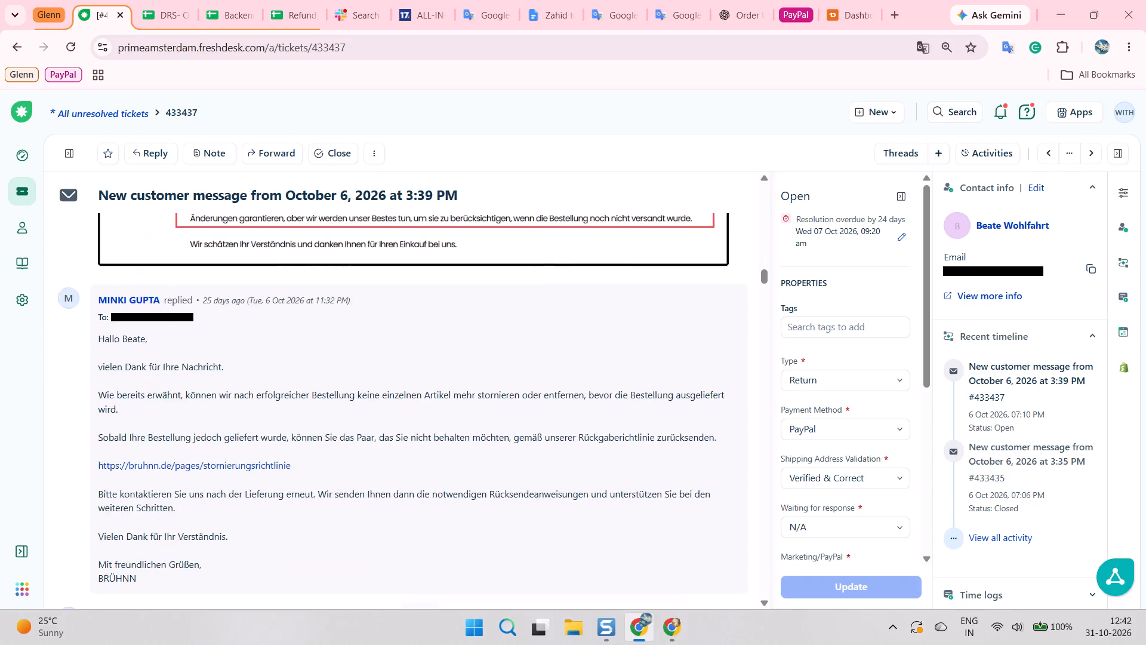
pyautogui.scroll(-7, 386, 342)
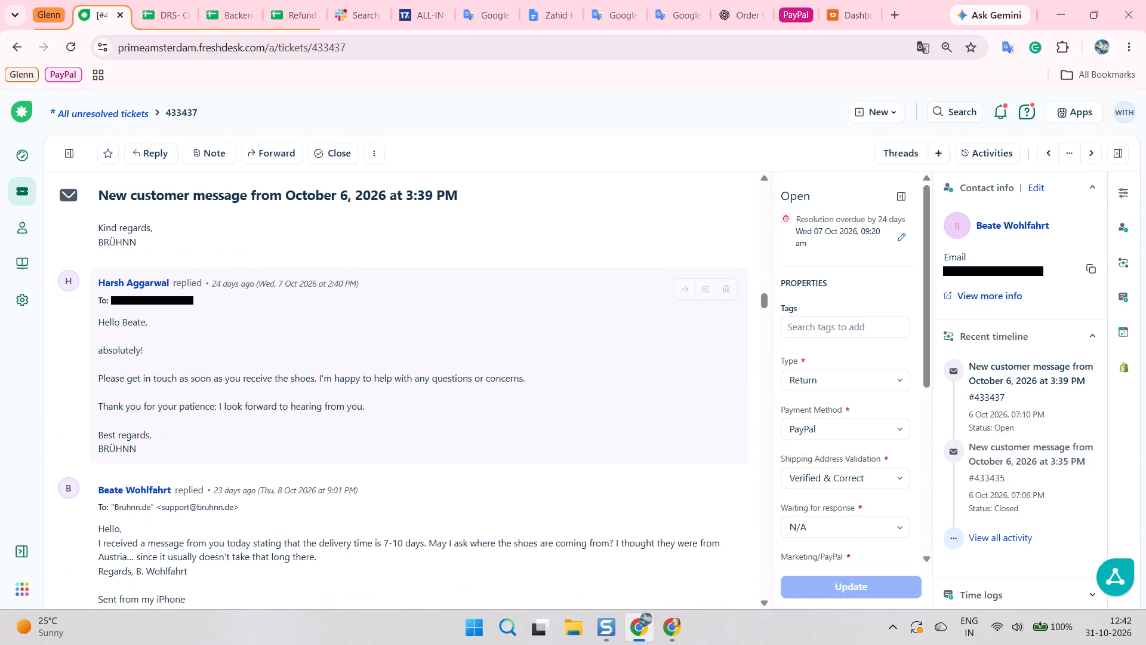
pyautogui.scroll(-9, 386, 342)
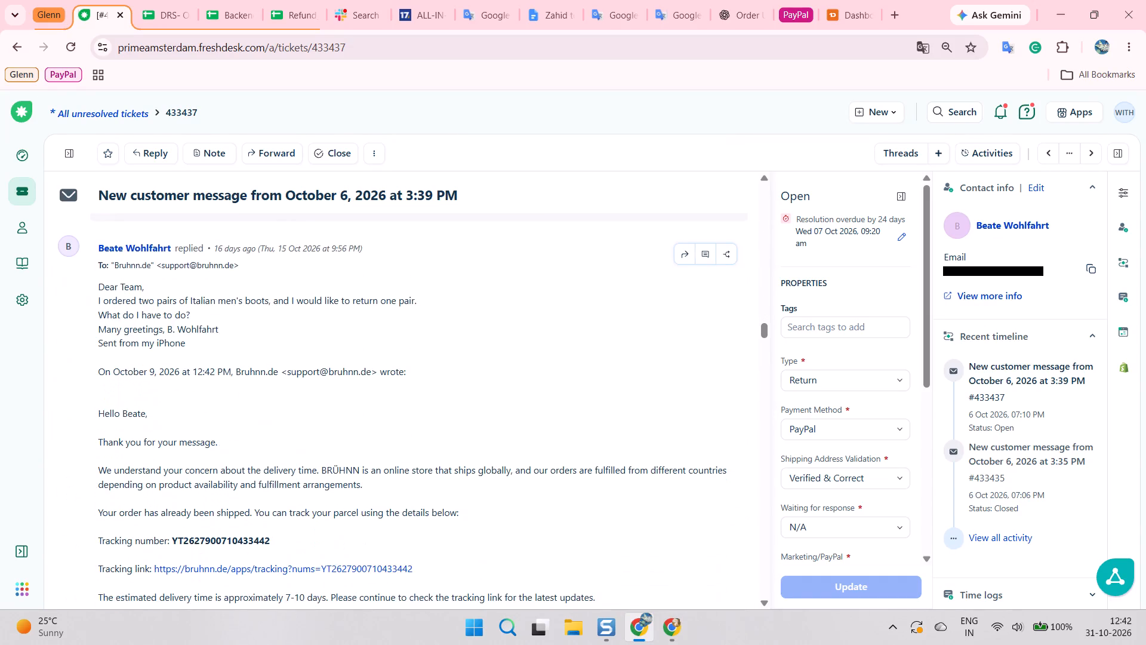
pyautogui.scroll(-8, 386, 342)
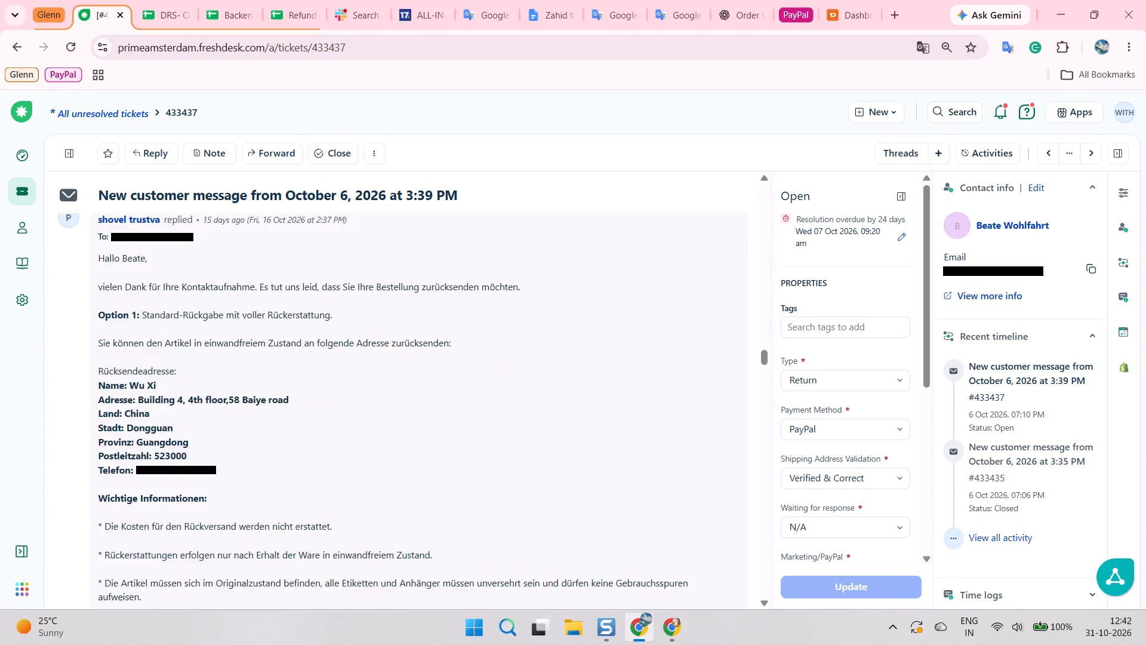
pyautogui.scroll(-20, 384, 348)
pyautogui.scroll(-11, 384, 348)
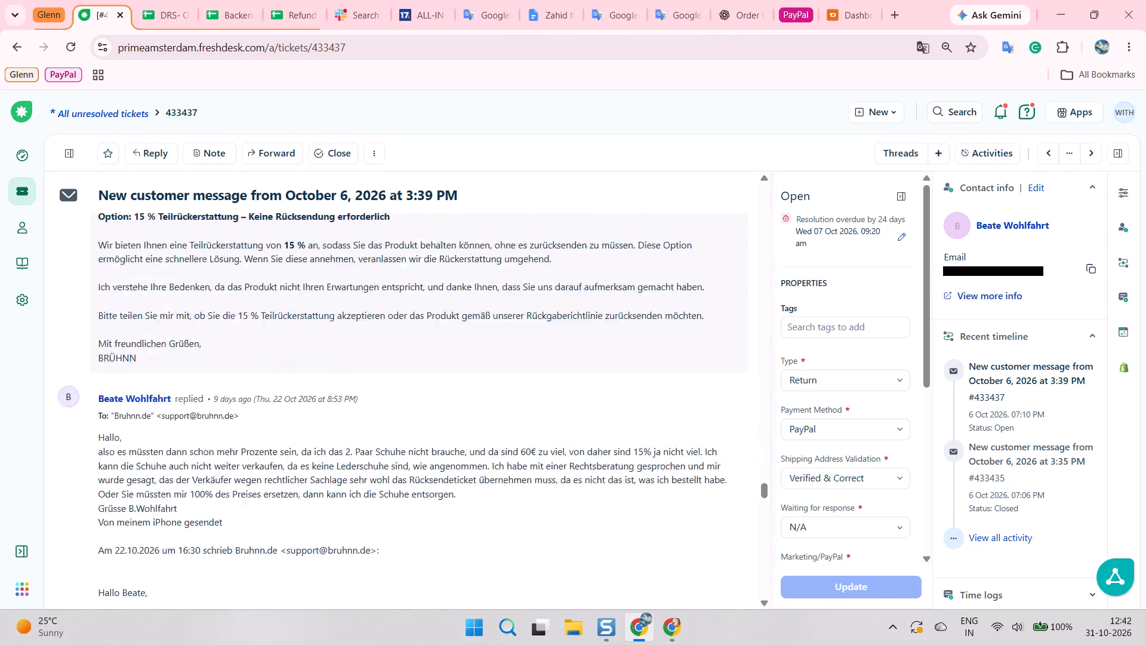
pyautogui.scroll(-20, 377, 376)
pyautogui.scroll(-4, 377, 376)
pyautogui.scroll(6, 376, 381)
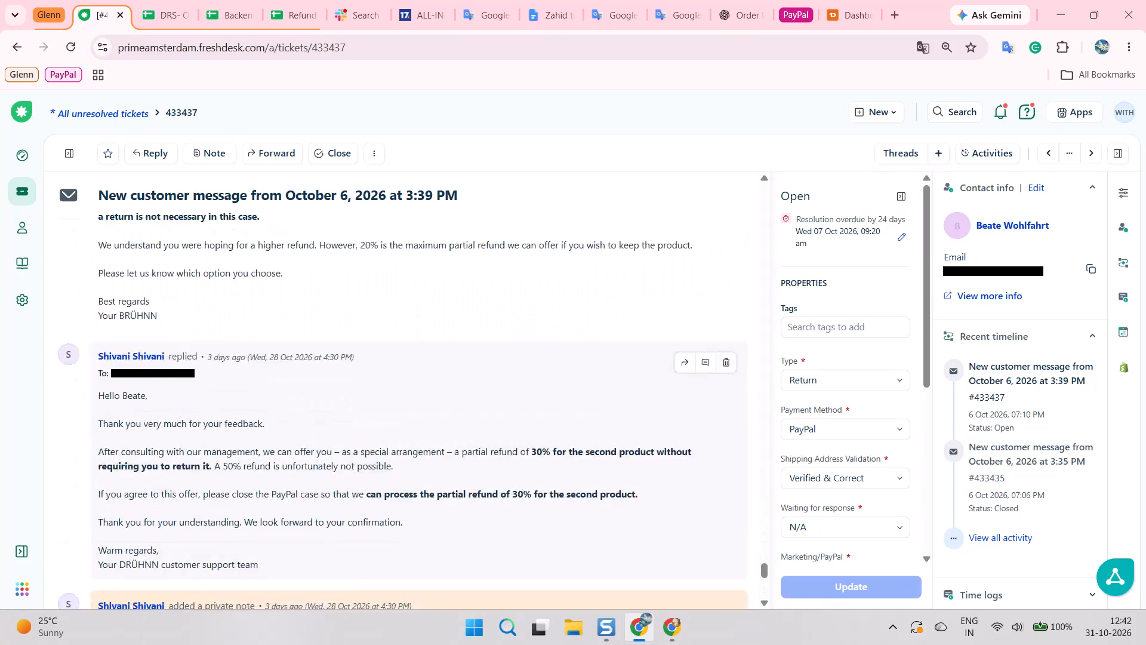
pyautogui.scroll(3, 376, 381)
pyautogui.hotkey('alt', 'Tab')
pyautogui.click(491, 223)
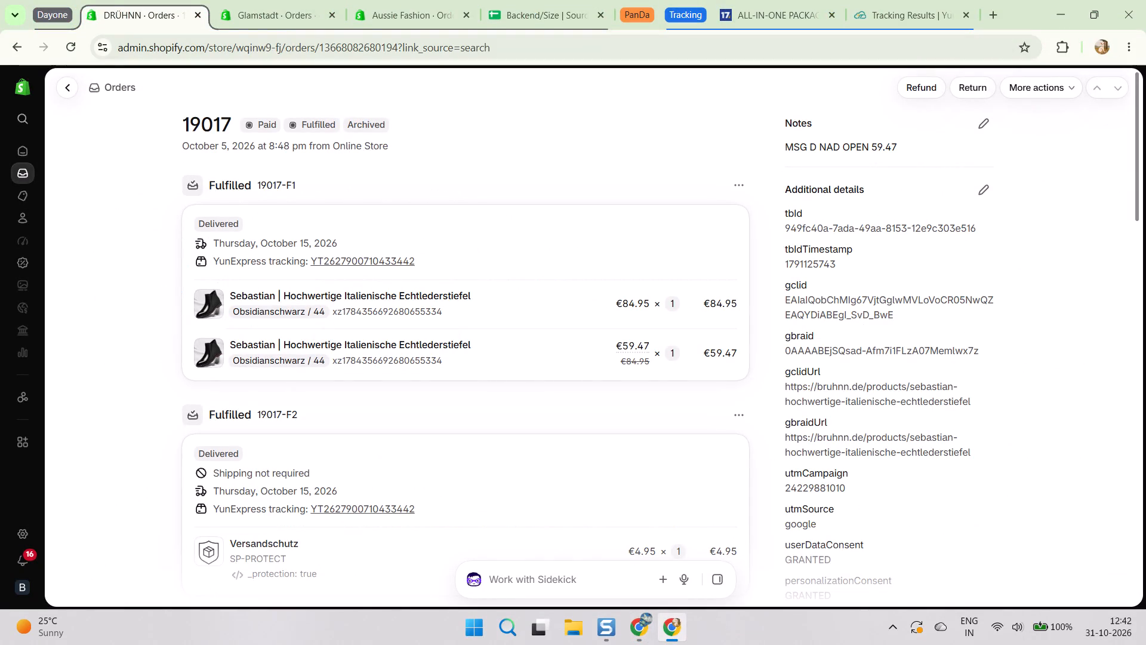
pyautogui.hotkey('alt', 'Tab')
pyautogui.scroll(-14, 390, 381)
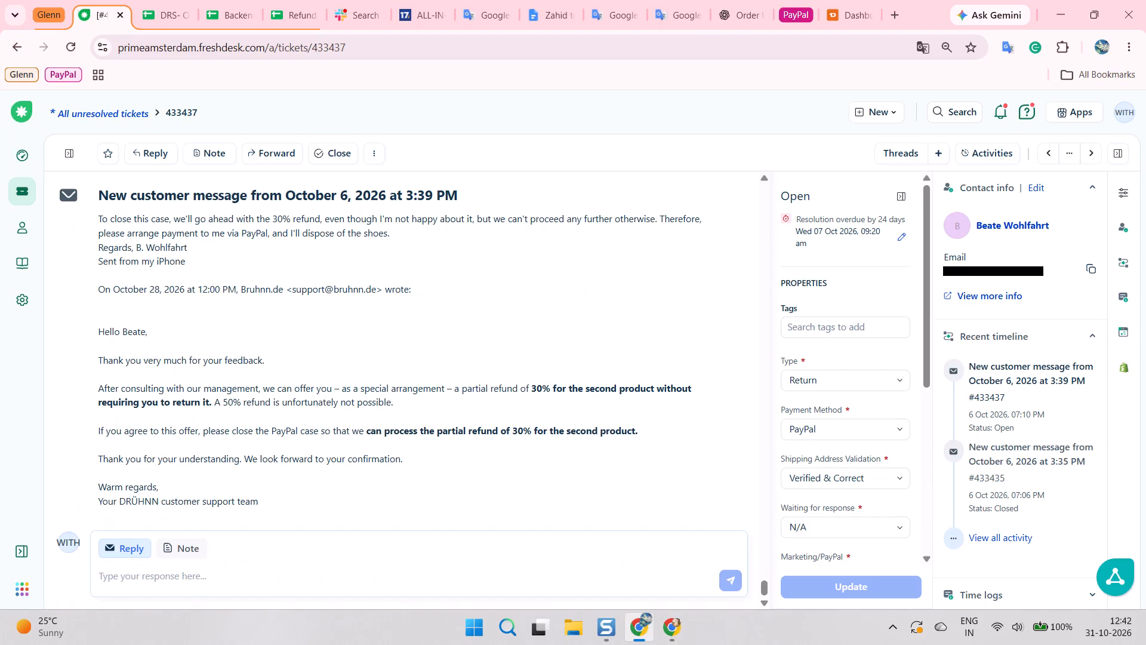
pyautogui.scroll(1, 146, 348)
pyautogui.moveTo(88, 268); pyautogui.dragTo(222, 361)
pyautogui.hotkey('ctrl', 'c')
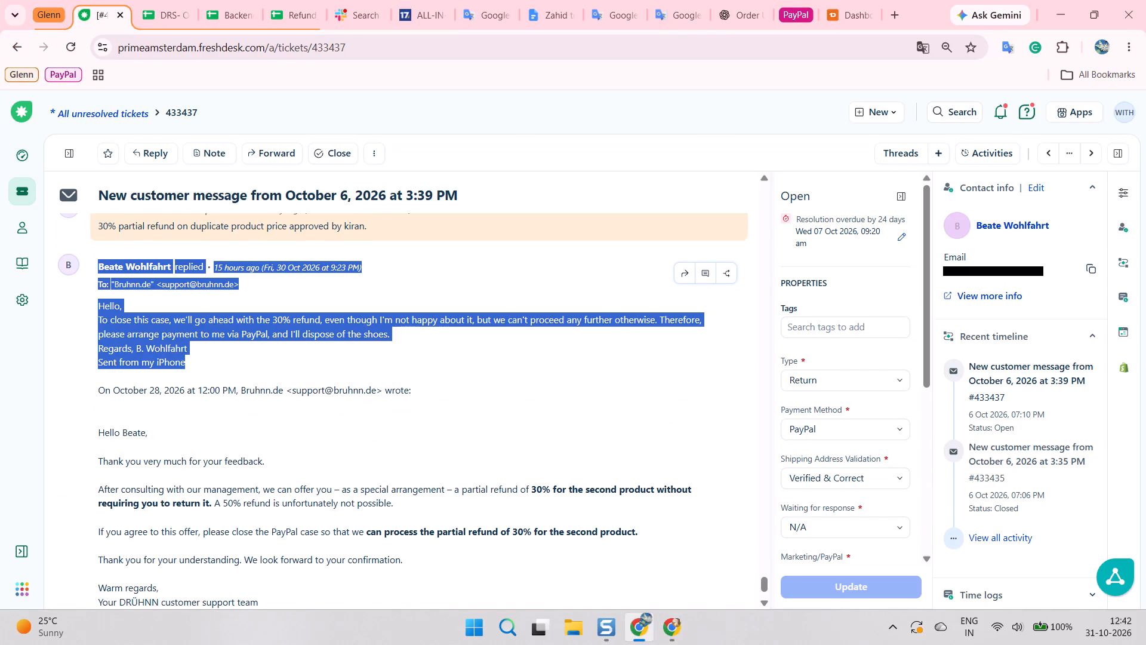
pyautogui.hotkey('ctrl', 'c')
pyautogui.hotkey('ctrl', 'c')
pyautogui.hotkey('ctrl', 'c')
pyautogui.scroll(-10, 254, 385)
pyautogui.click(725, 0)
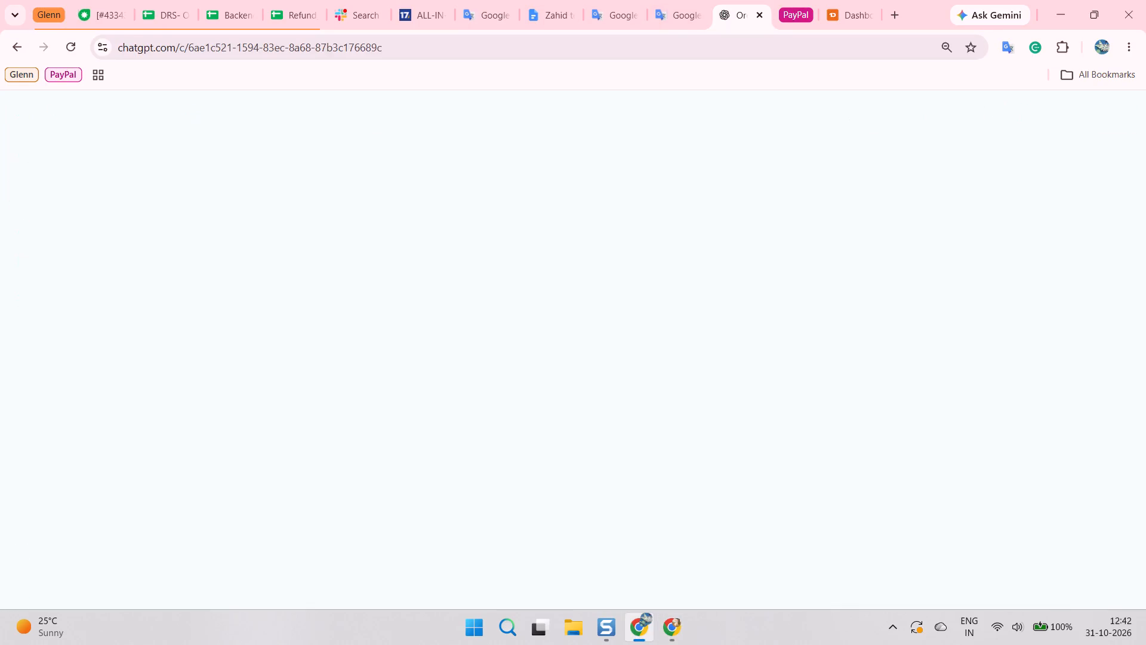
pyautogui.scroll(-5, 550, 367)
pyautogui.click(418, 0)
pyautogui.click(441, 18)
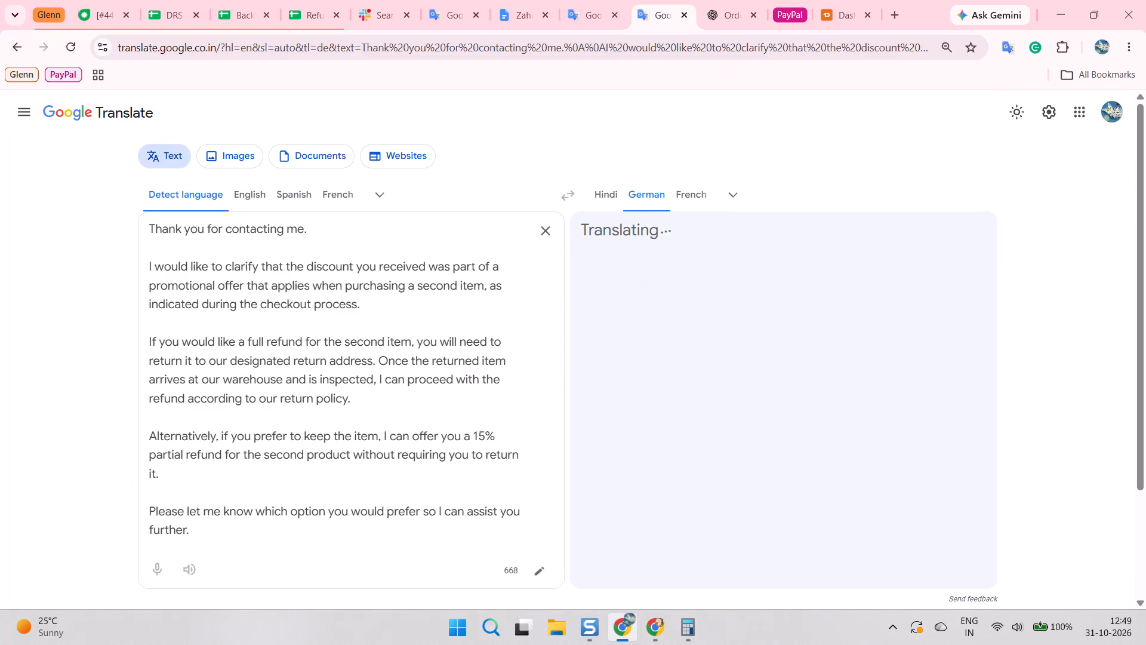
pyautogui.scroll(-6, 698, 230)
pyautogui.click(883, 433)
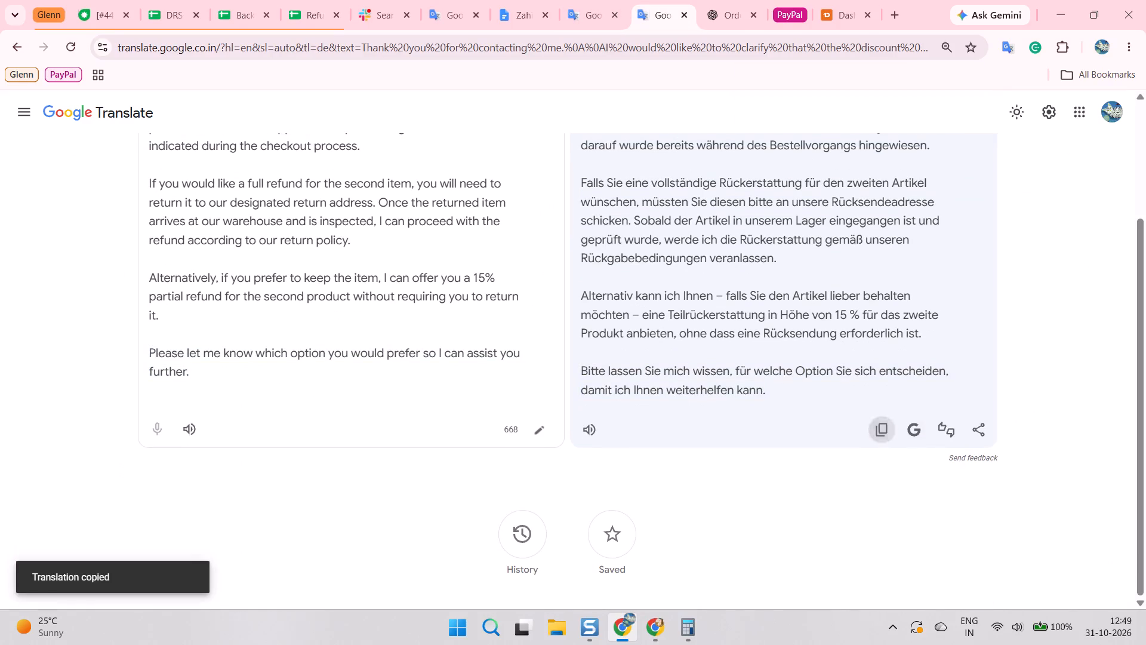
pyautogui.scroll(-2, 10, 21)
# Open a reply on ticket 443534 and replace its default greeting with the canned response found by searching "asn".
pyautogui.click(110, 0)
pyautogui.click(457, 345)
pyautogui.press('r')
pyautogui.scroll(-4, 294, 348)
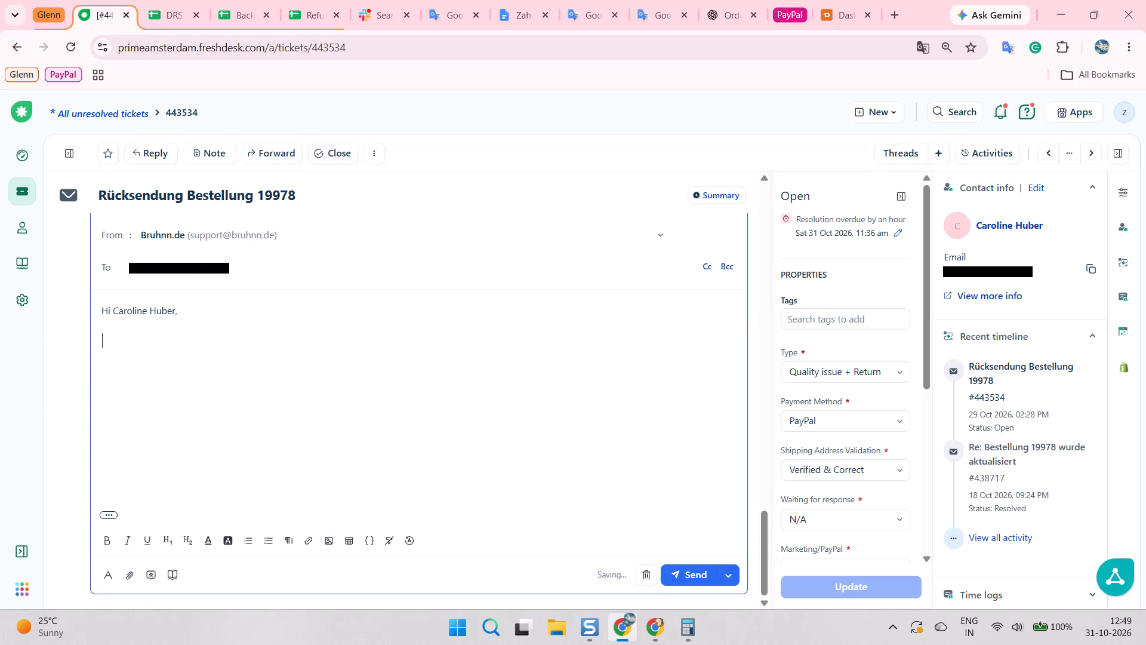
pyautogui.scroll(-4, 165, 401)
pyautogui.click(128, 515)
pyautogui.keyDown('ctrl'); pyautogui.click(130, 510); pyautogui.keyUp('ctrl')
pyautogui.hotkey('ctrl', 'a')
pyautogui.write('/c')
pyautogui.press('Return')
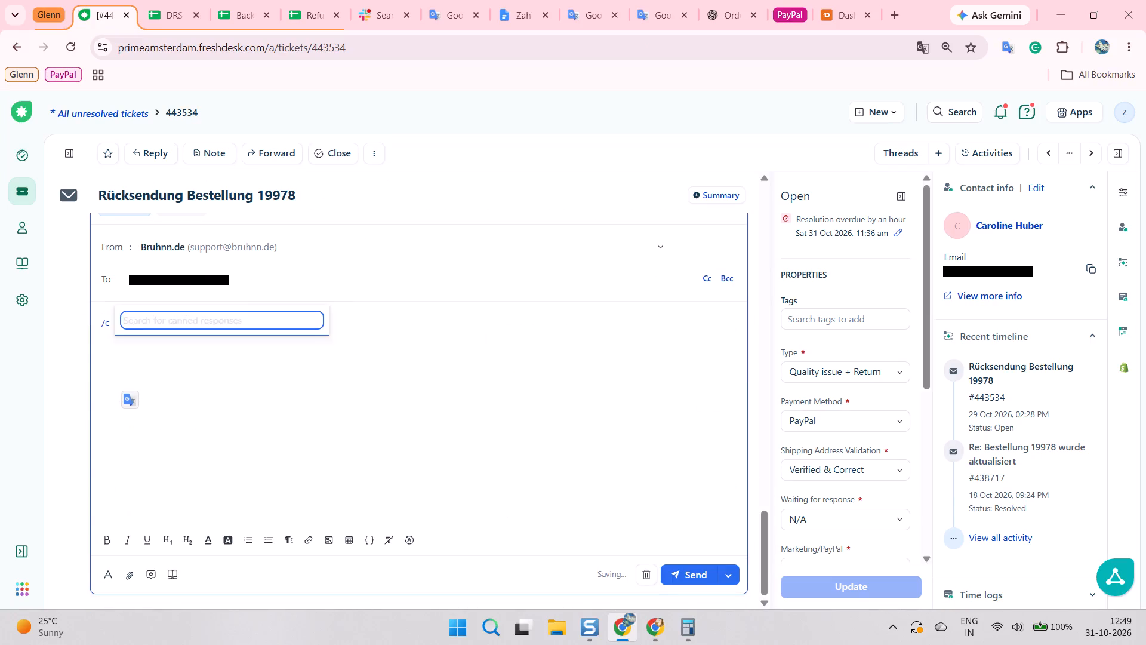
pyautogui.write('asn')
pyautogui.click(164, 364)
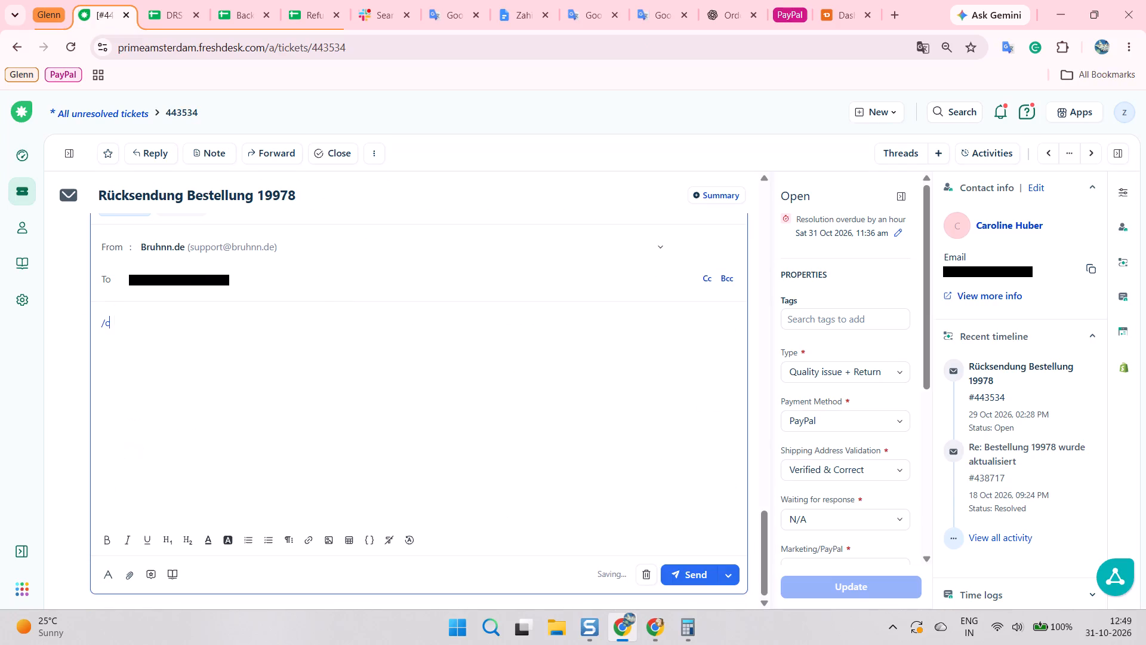
# Paste the German translation between the greeting and sign-off, remove the extra blank line below it, and send the reply.
pyautogui.click(144, 356)
pyautogui.hotkey('ctrl', 'v')
pyautogui.scroll(-8, 143, 356)
pyautogui.click(196, 457)
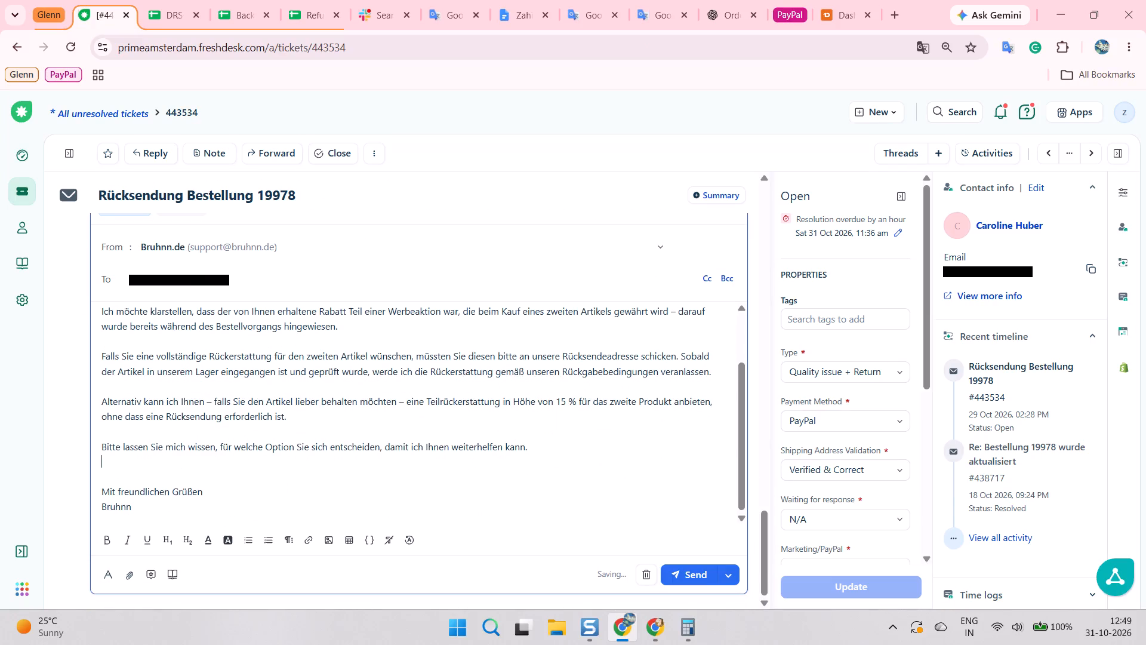
pyautogui.press('BackSpace')
pyautogui.scroll(-12, 409, 430)
pyautogui.click(689, 574)
pyautogui.scroll(-5, 577, 351)
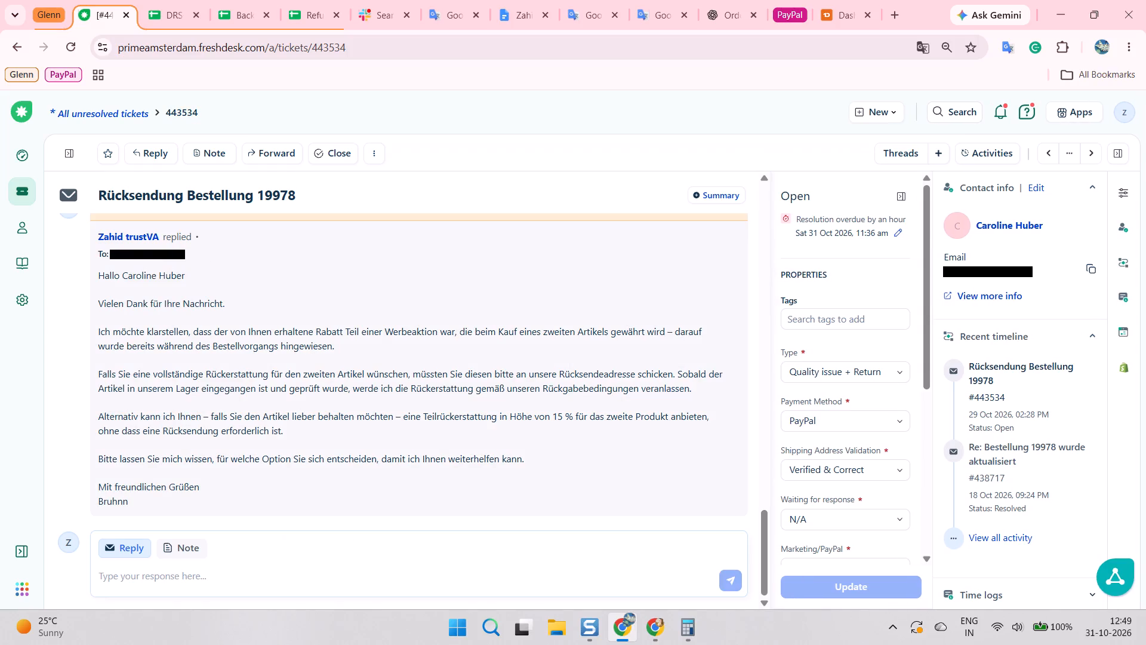
# Set the ticket's status to Resolved with Zahid trustVA as agent, and update its properties.
pyautogui.scroll(-10, 559, 349)
pyautogui.click(827, 304)
pyautogui.click(824, 388)
pyautogui.press('Tab')
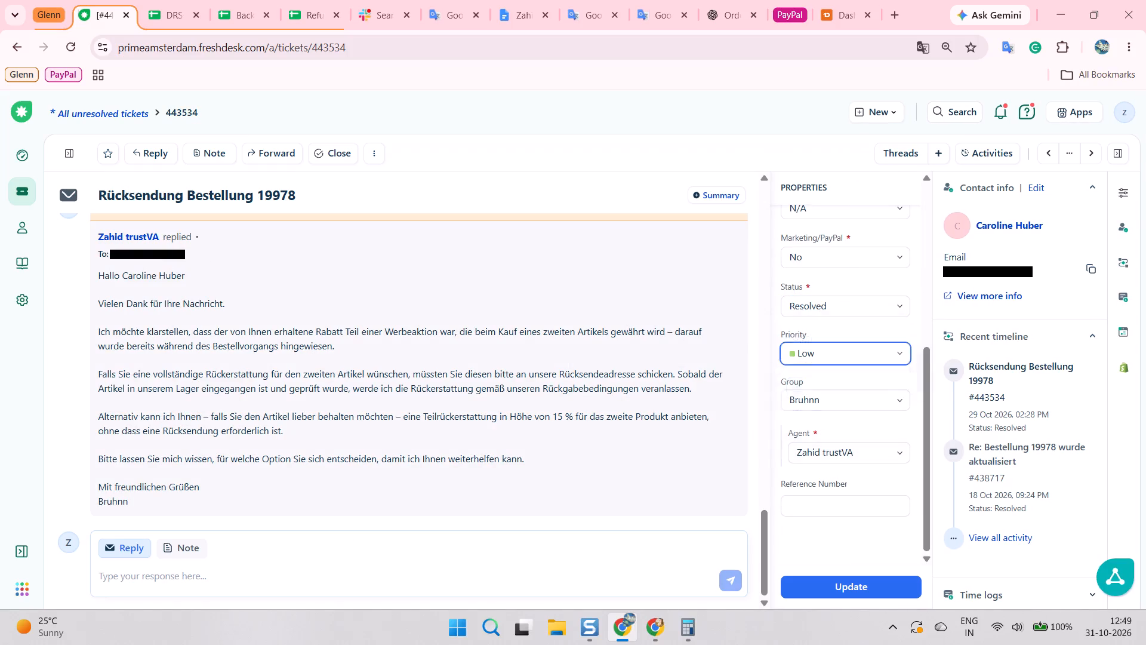
pyautogui.press('Tab')
pyautogui.press('Tab')
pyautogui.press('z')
pyautogui.scroll(-5, 873, 493)
pyautogui.click(867, 590)
pyautogui.scroll(-7, 822, 472)
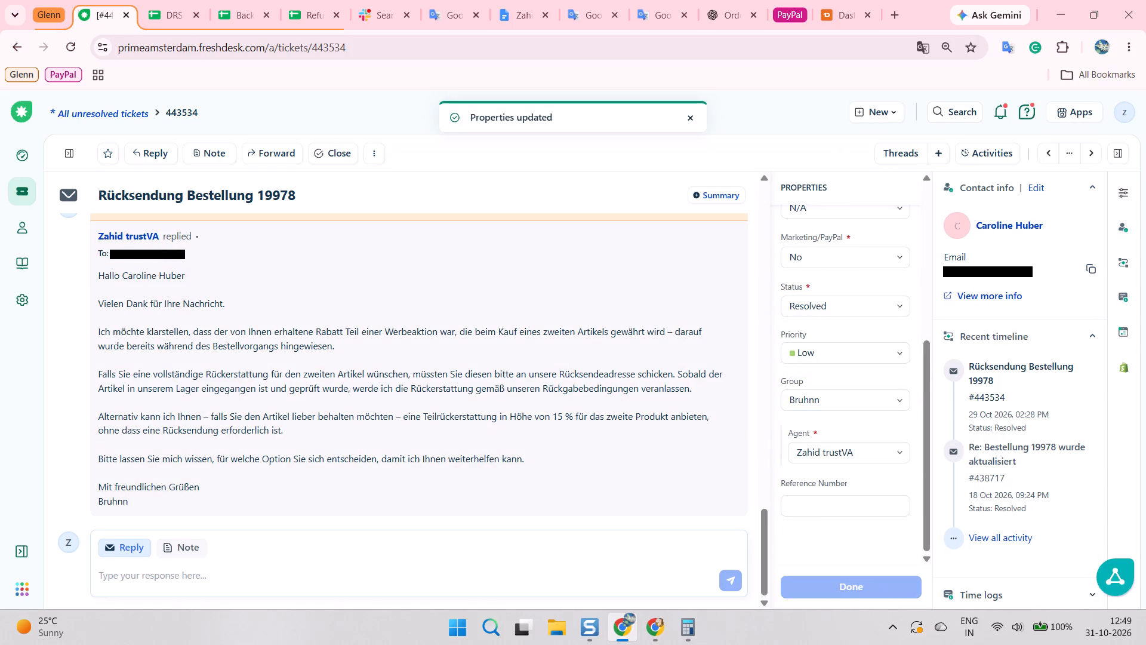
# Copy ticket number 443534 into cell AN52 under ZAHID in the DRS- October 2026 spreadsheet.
pyautogui.doubleClick(171, 115)
pyautogui.hotkey('ctrl', 'c')
pyautogui.hotkey('ctrl', 'c')
pyautogui.click(171, 13)
pyautogui.hotkey('ctrl', 'v')
pyautogui.click(397, 308)
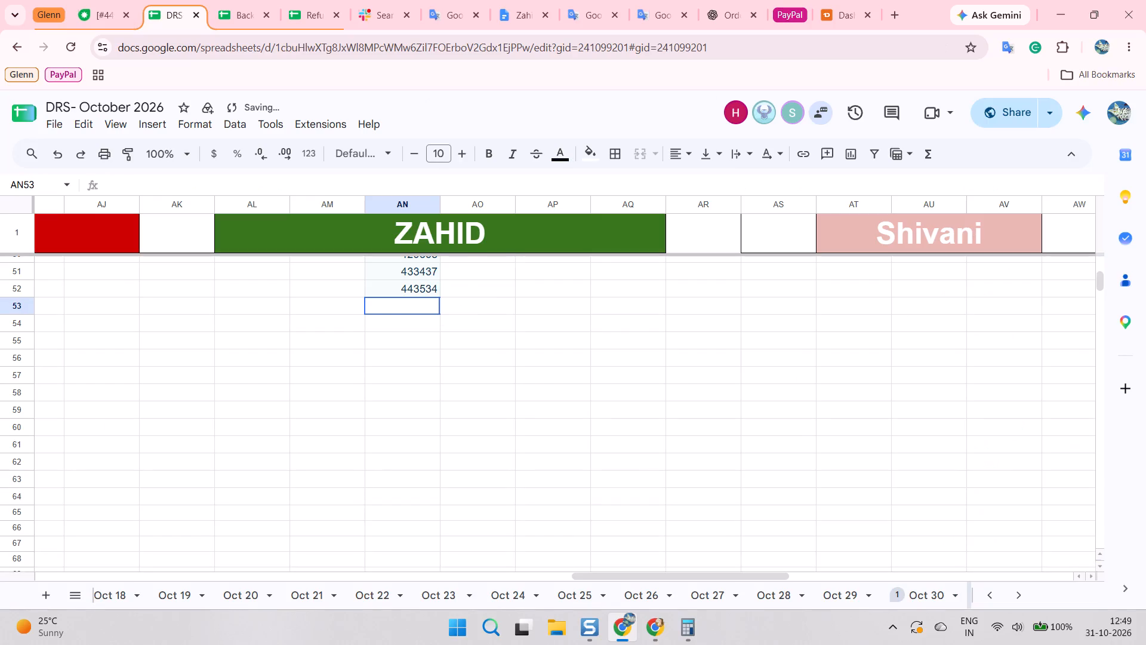
pyautogui.scroll(-1, 398, 307)
pyautogui.click(112, 0)
pyautogui.scroll(-1, 451, 373)
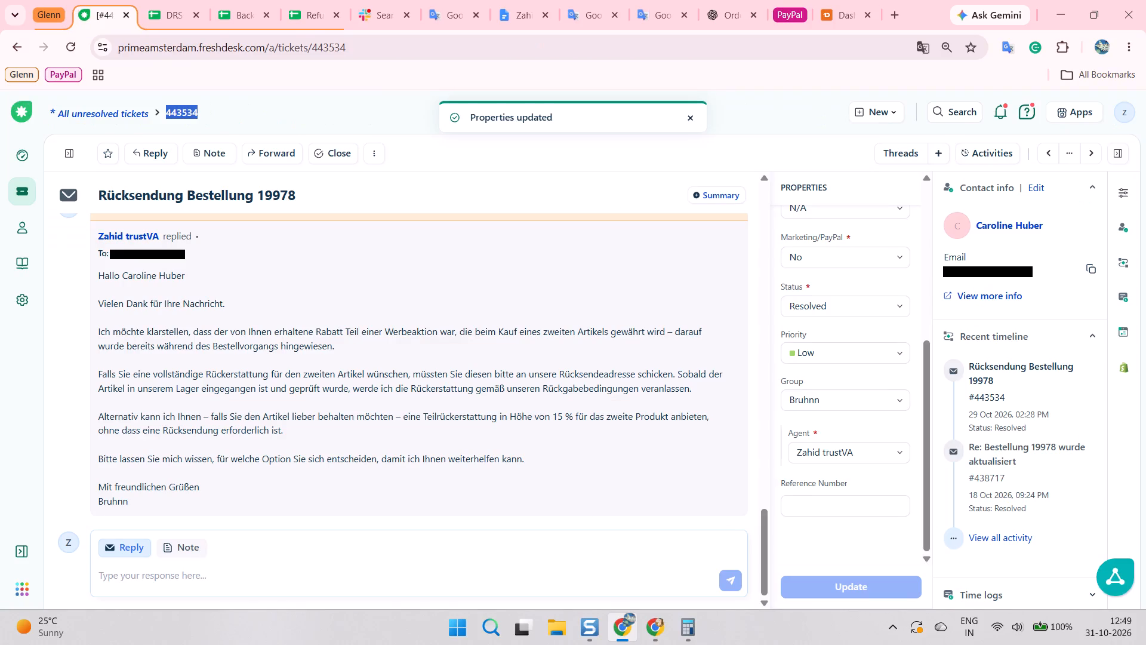
pyautogui.click(464, 377)
pyautogui.click(483, 371)
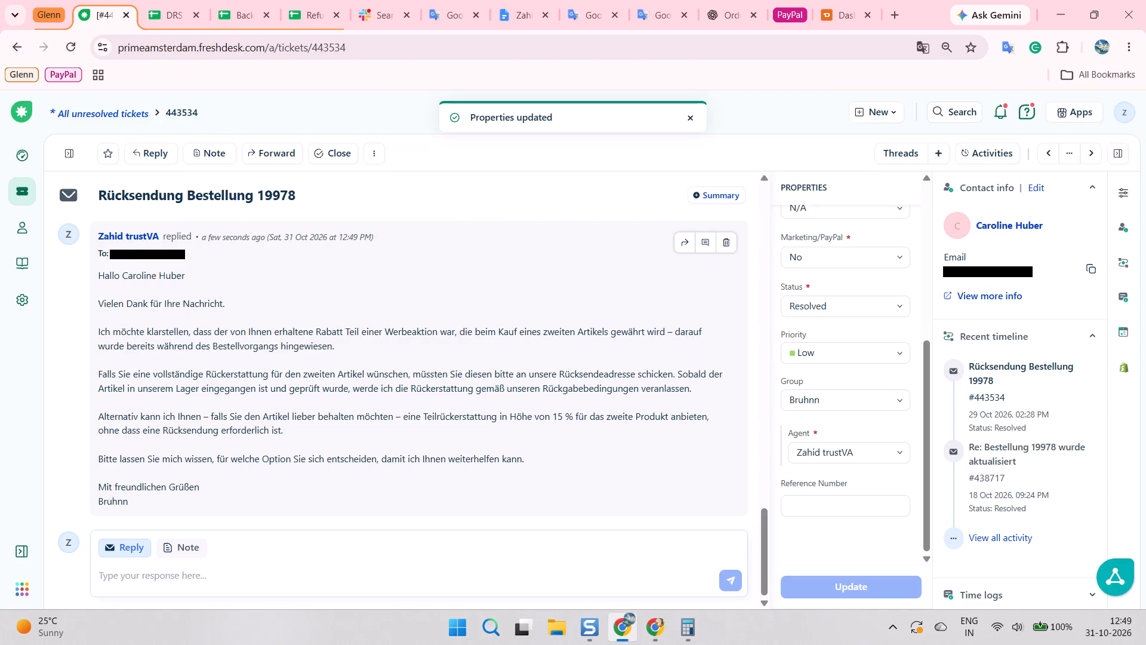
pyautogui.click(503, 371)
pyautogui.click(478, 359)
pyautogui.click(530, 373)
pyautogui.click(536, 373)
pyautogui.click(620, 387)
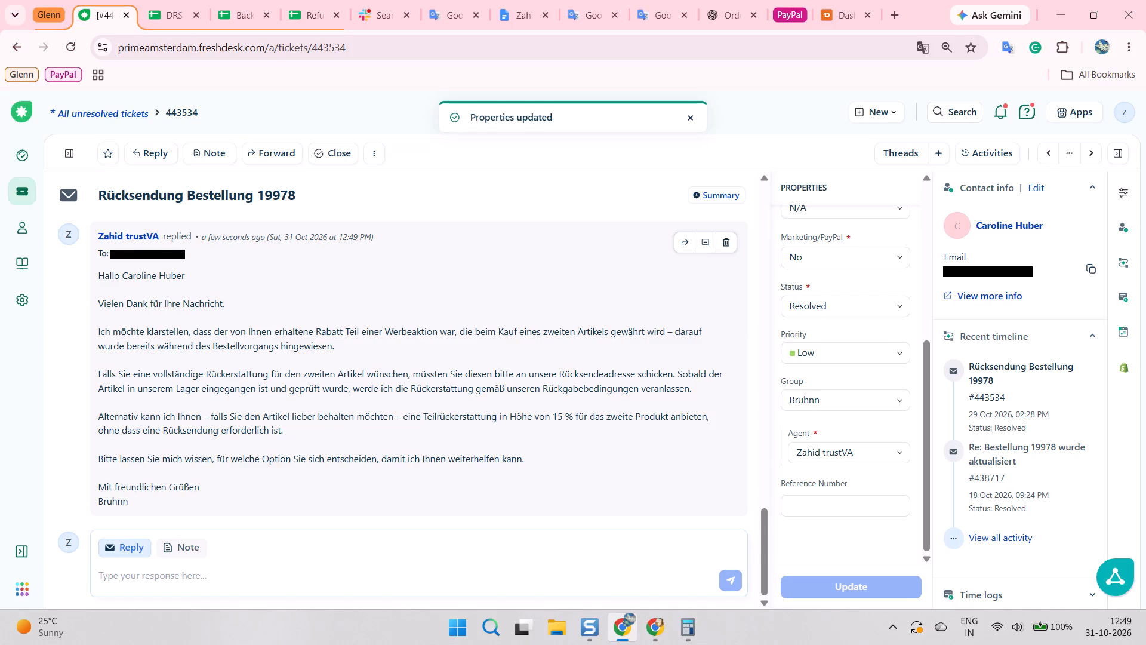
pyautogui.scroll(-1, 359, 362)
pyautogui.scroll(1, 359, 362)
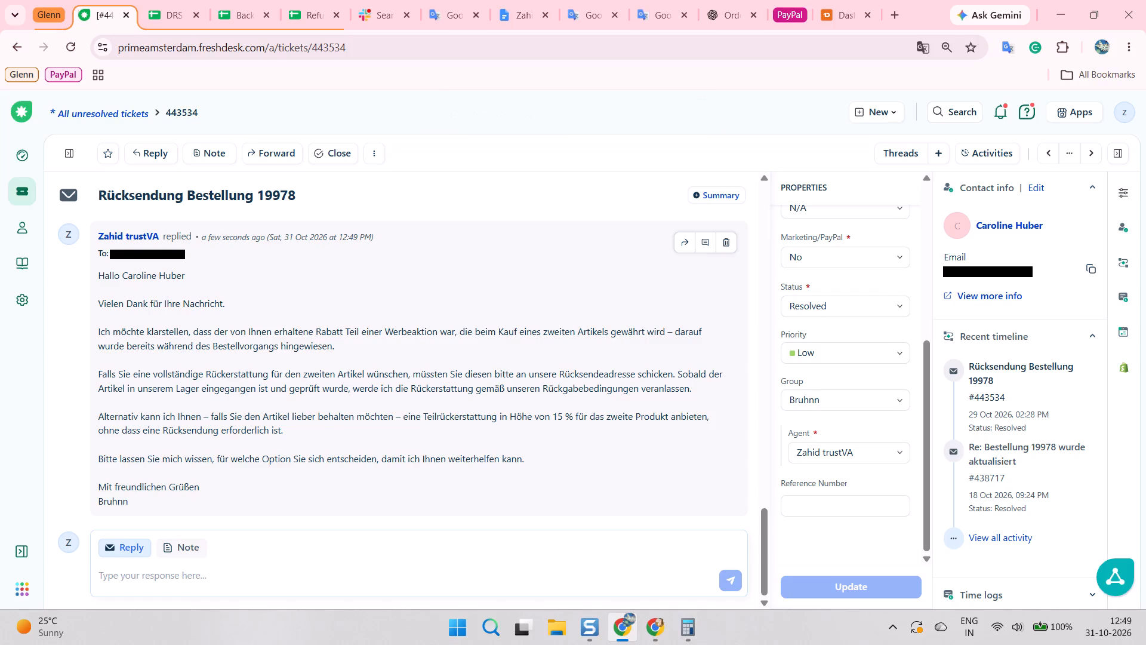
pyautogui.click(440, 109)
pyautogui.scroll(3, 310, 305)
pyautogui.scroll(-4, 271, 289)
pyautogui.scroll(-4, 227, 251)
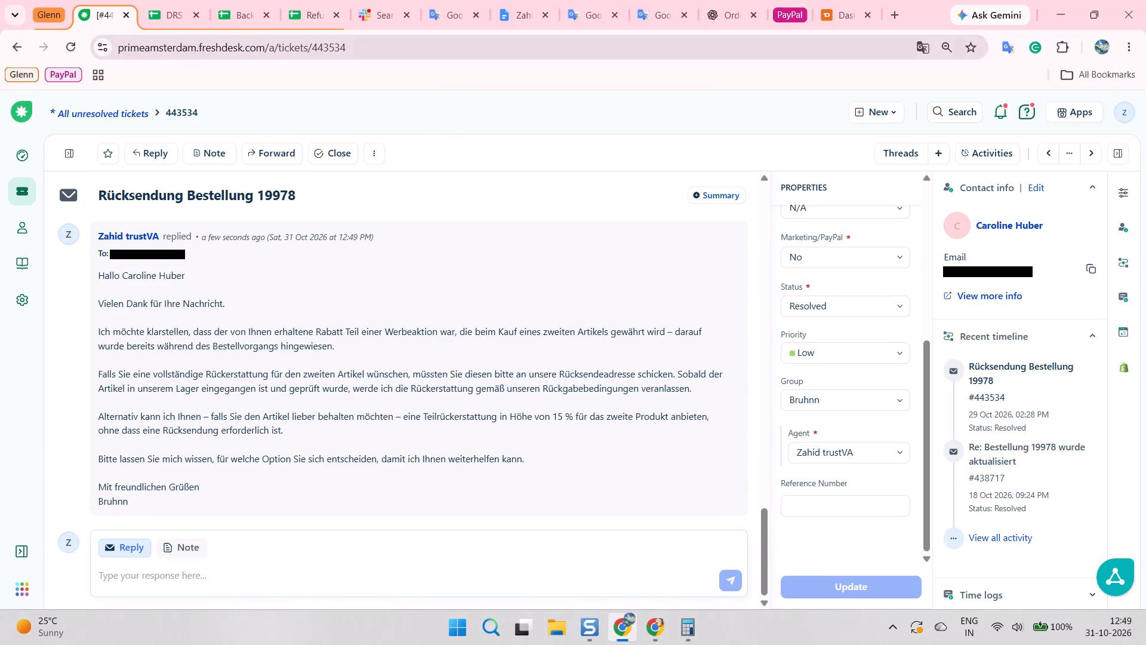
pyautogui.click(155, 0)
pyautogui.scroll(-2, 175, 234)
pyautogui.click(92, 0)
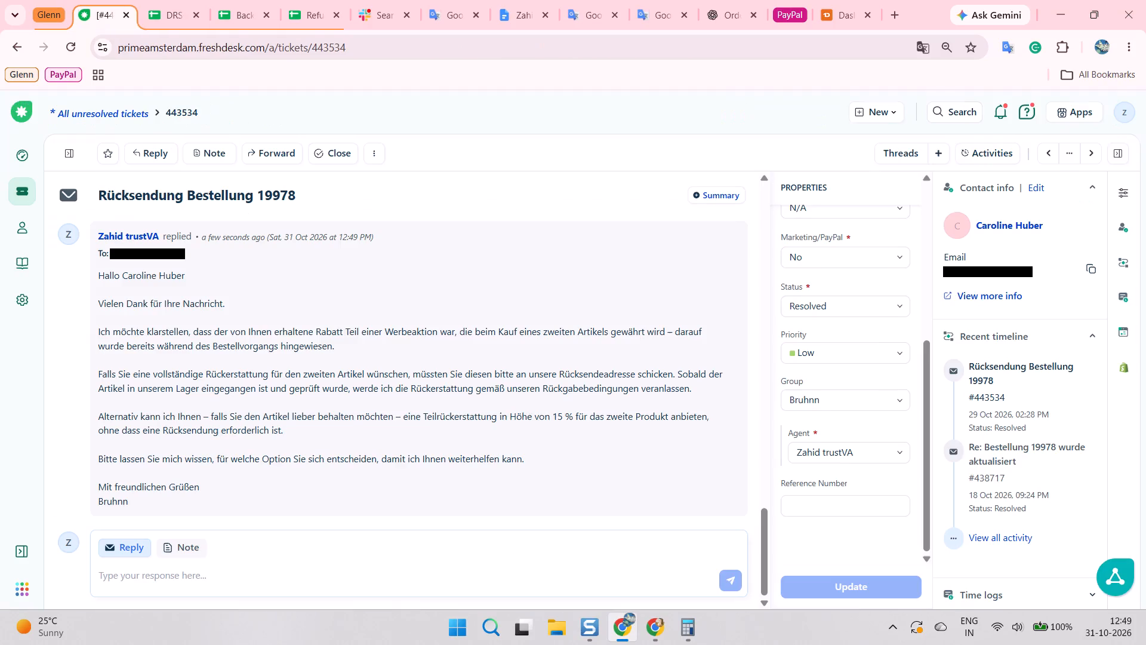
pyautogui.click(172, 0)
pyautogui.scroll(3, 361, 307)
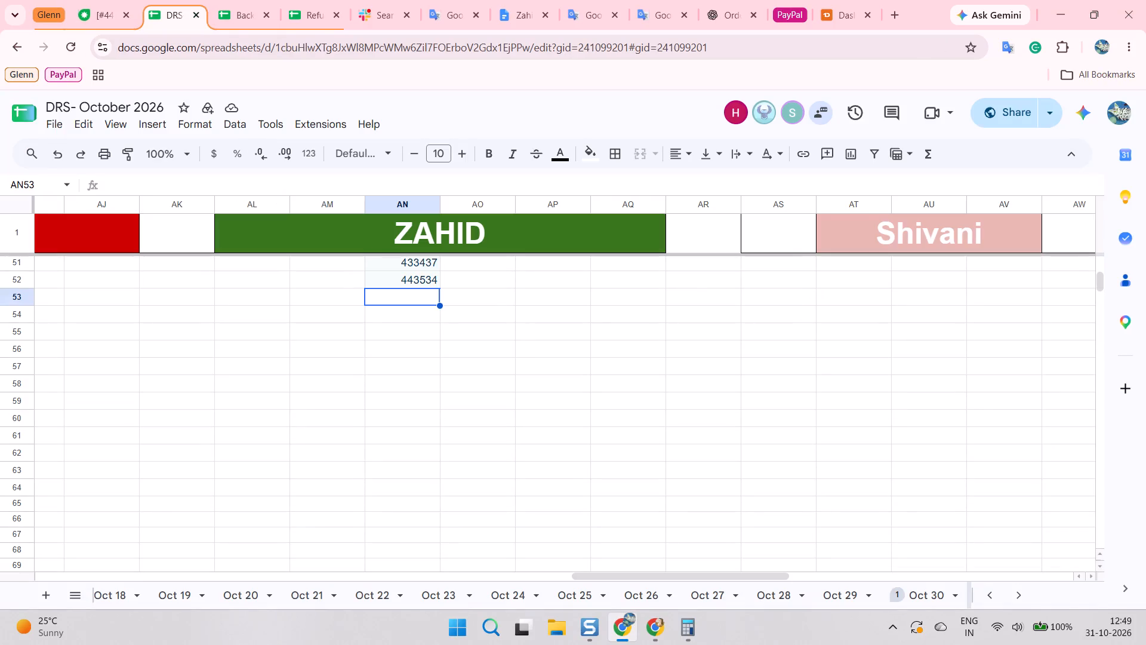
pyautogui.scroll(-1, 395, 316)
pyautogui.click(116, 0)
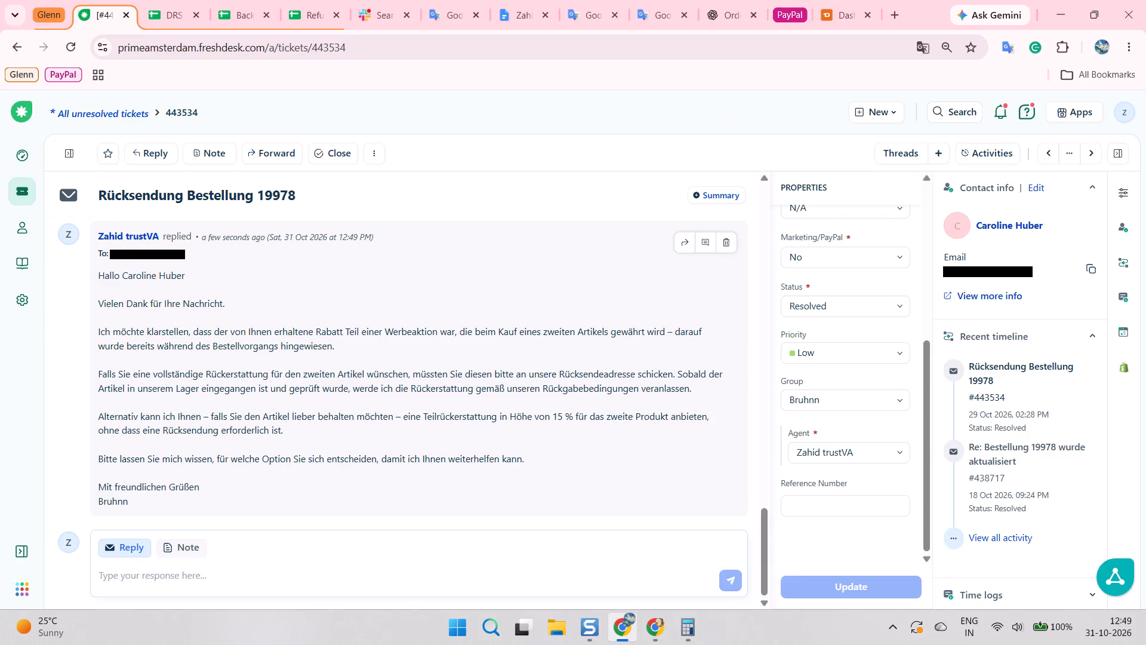
pyautogui.click(409, 345)
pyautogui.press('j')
pyautogui.scroll(-15, 462, 336)
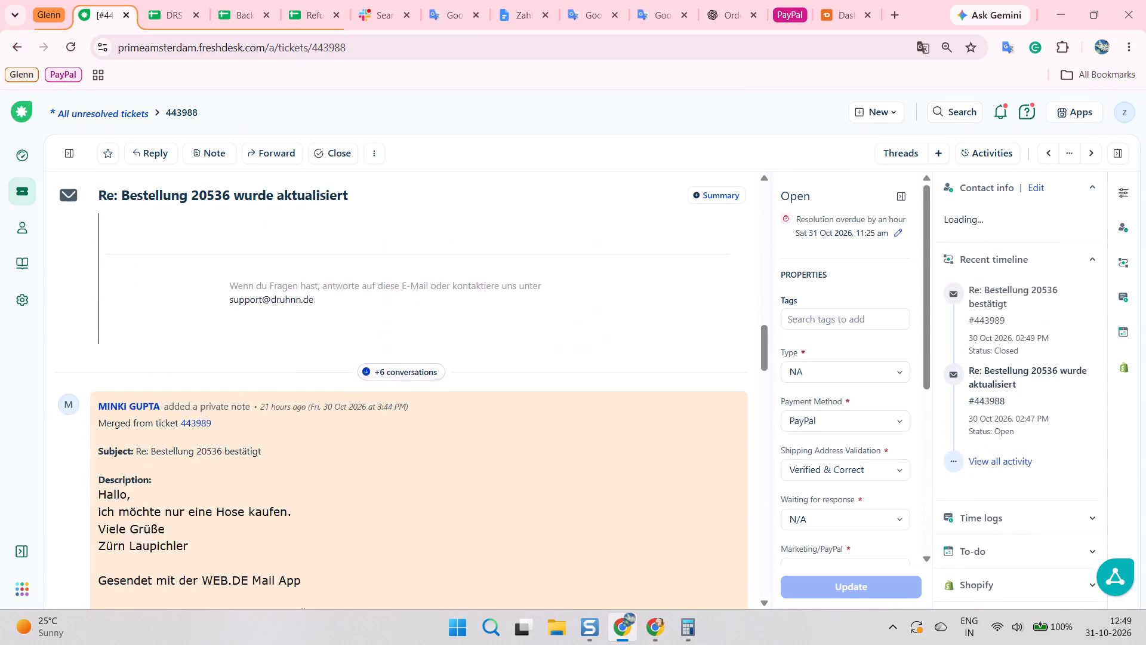
pyautogui.scroll(-16, 471, 339)
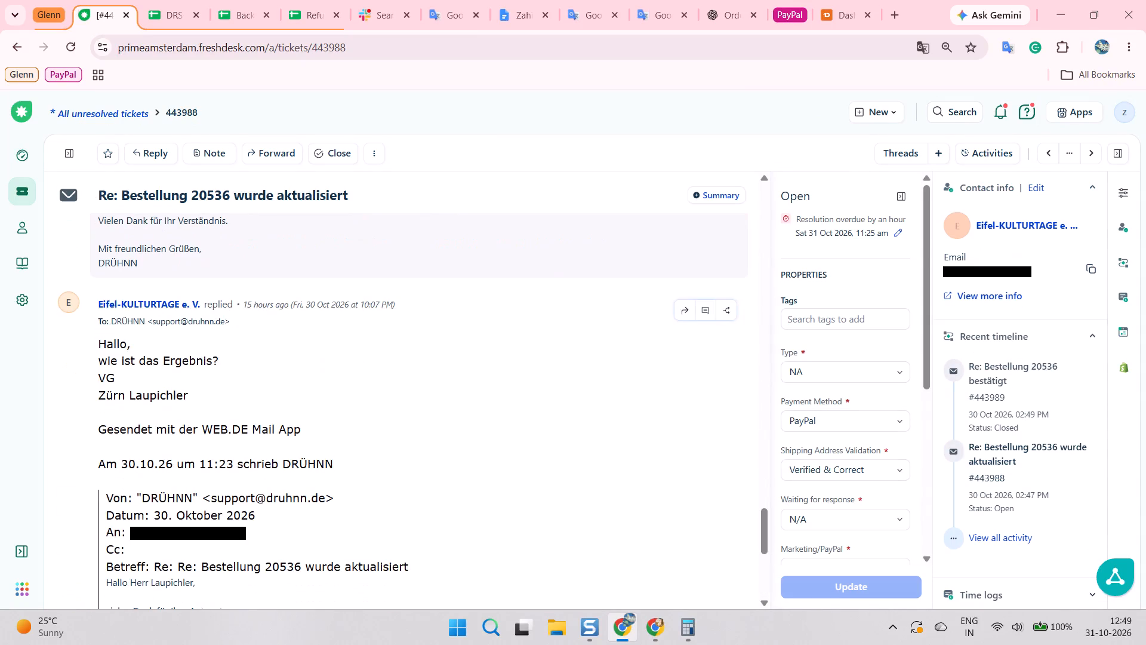
pyautogui.rightClick(463, 277)
pyautogui.scroll(-7, 469, 420)
pyautogui.click(552, 530)
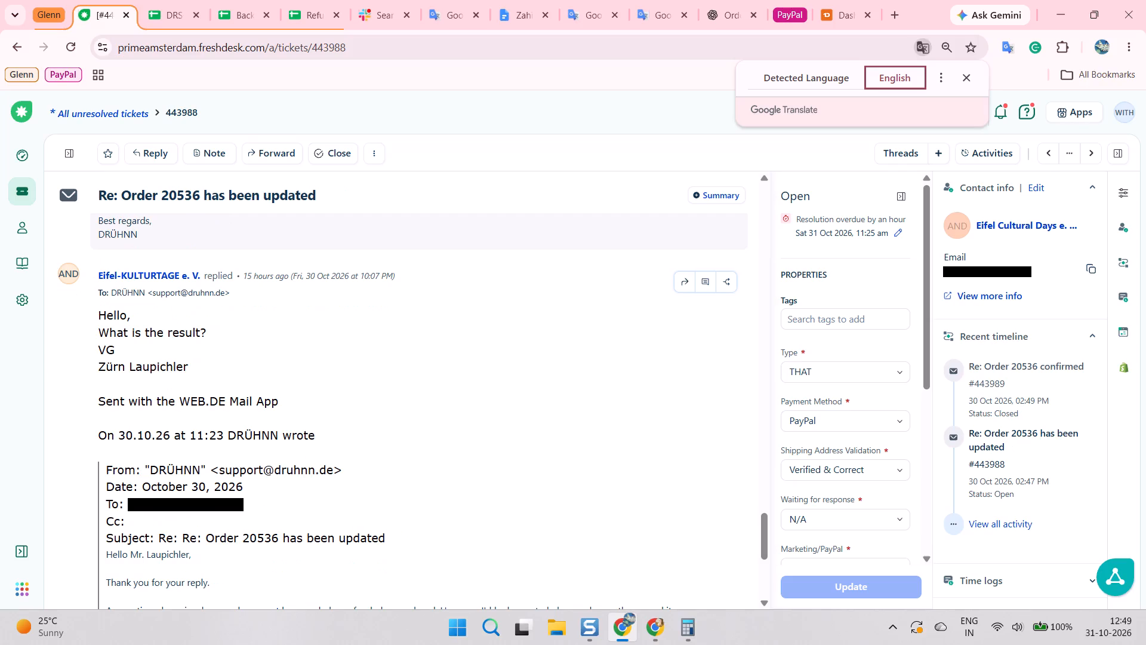
pyautogui.scroll(-10, 226, 322)
pyautogui.scroll(4, 295, 330)
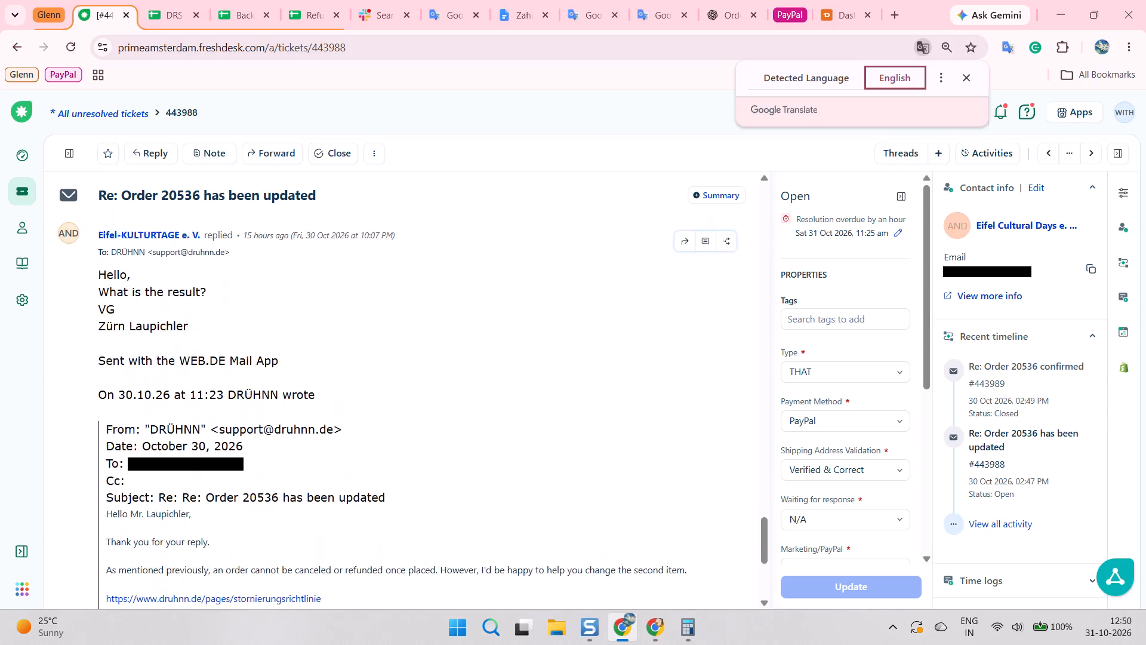
pyautogui.scroll(3, 295, 329)
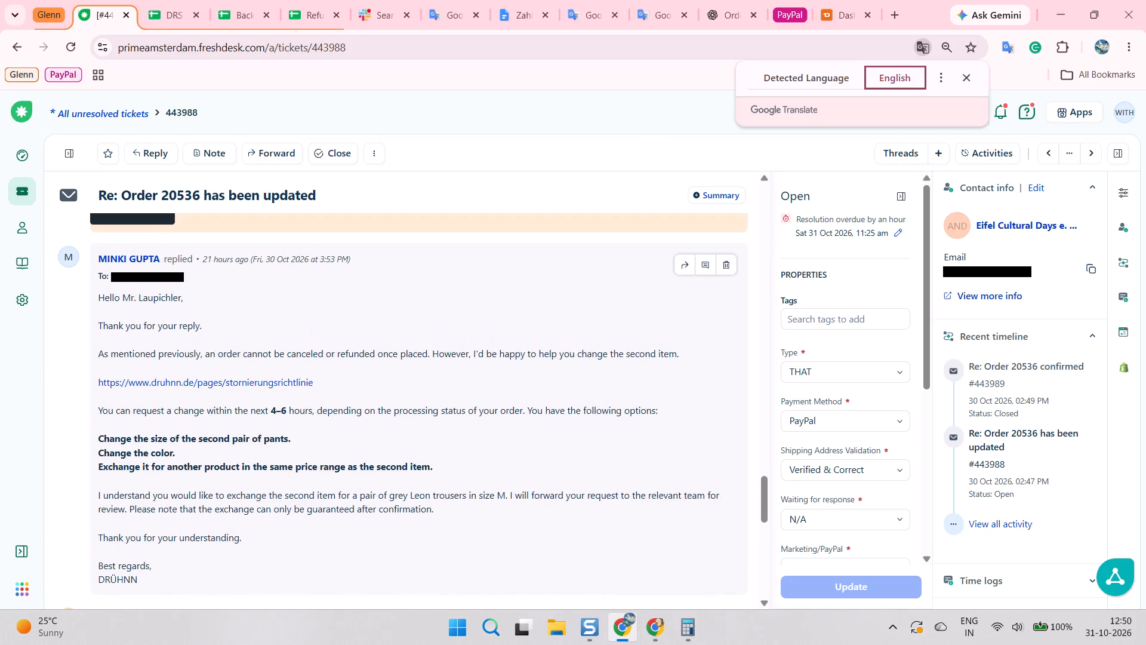
pyautogui.scroll(9, 338, 348)
pyautogui.scroll(2, 1011, 241)
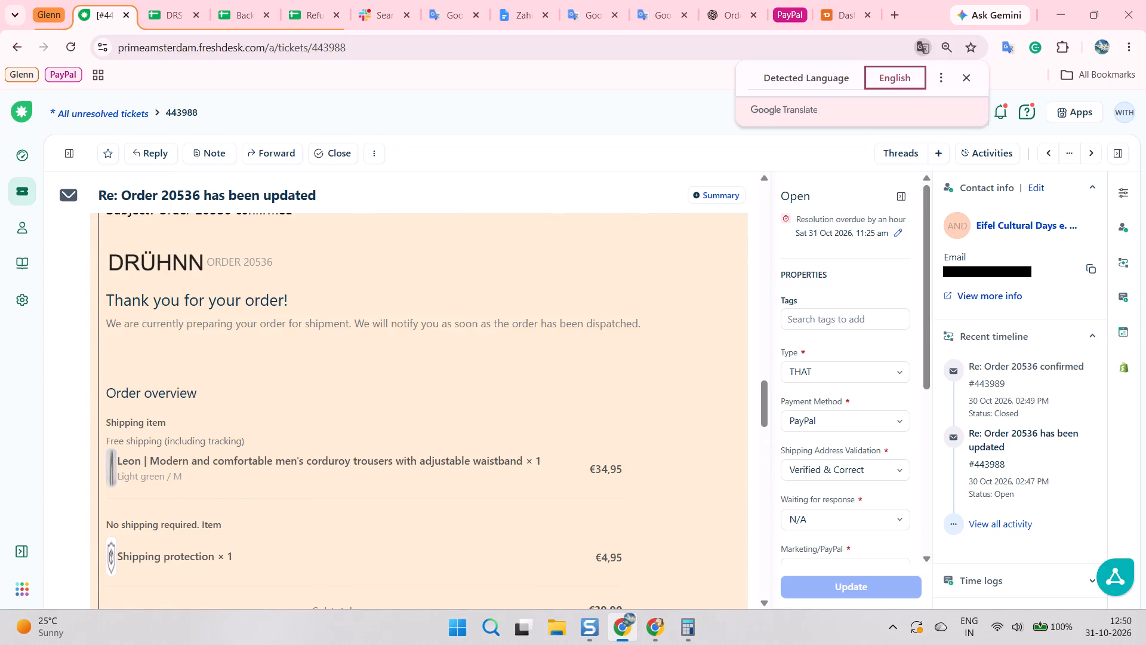
pyautogui.scroll(1, 1037, 239)
pyautogui.click(1092, 268)
pyautogui.scroll(20, 985, 293)
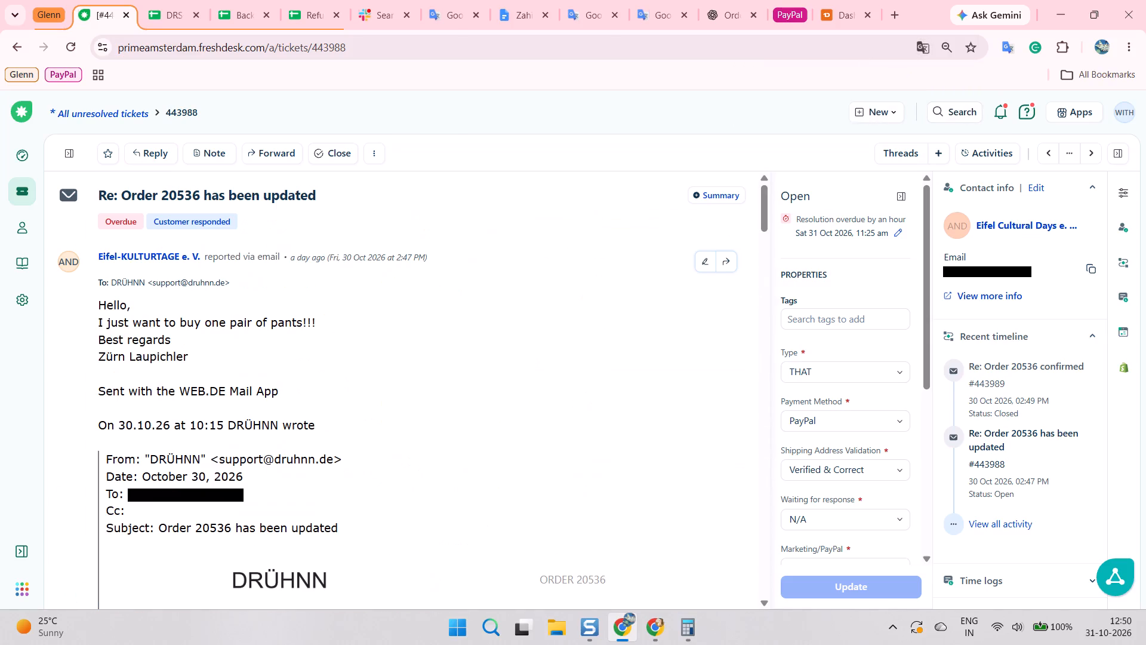
pyautogui.scroll(4, 242, 285)
pyautogui.hotkey('alt', 'Tab')
pyautogui.click(79, 0)
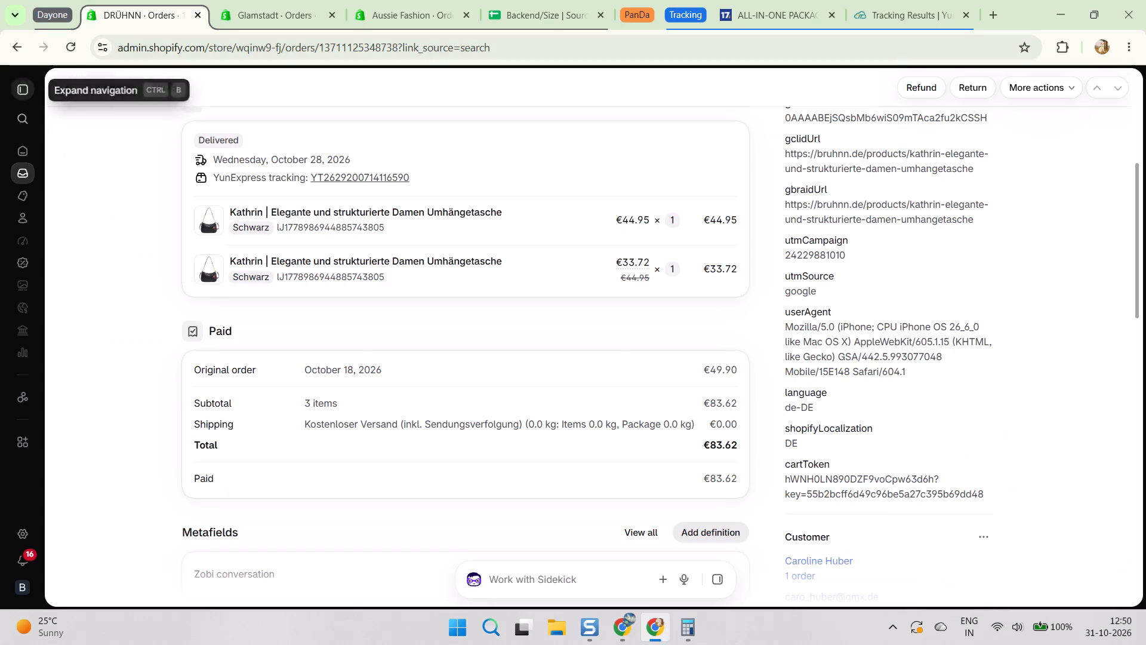
pyautogui.click(13, 117)
pyautogui.hotkey('ctrl', 'v')
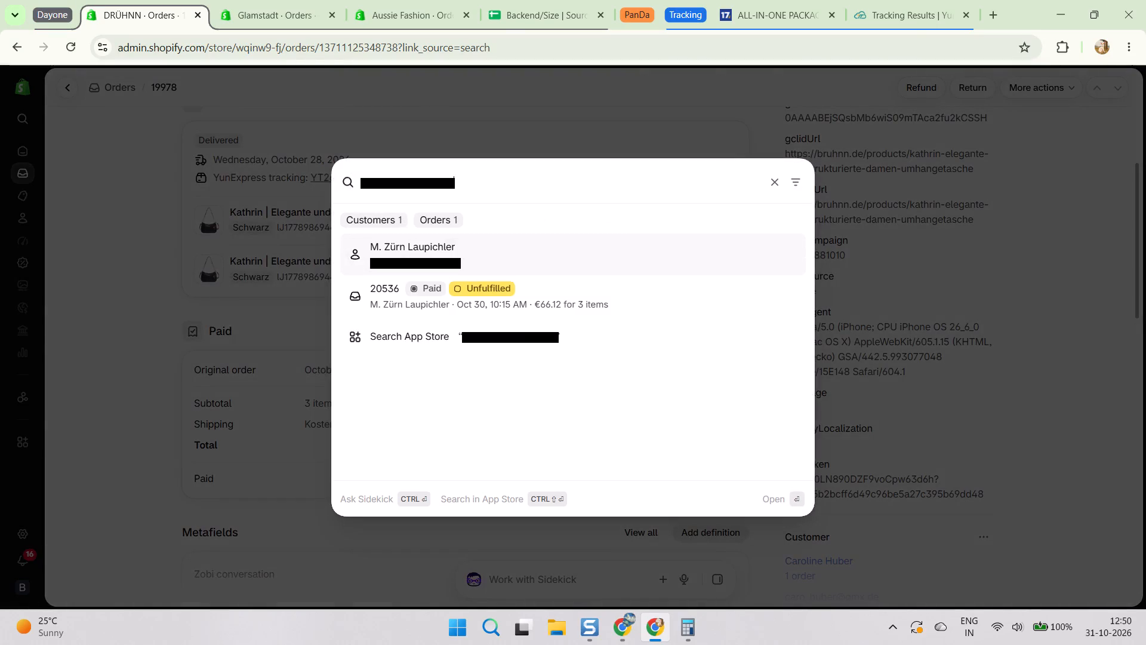
pyautogui.click(385, 288)
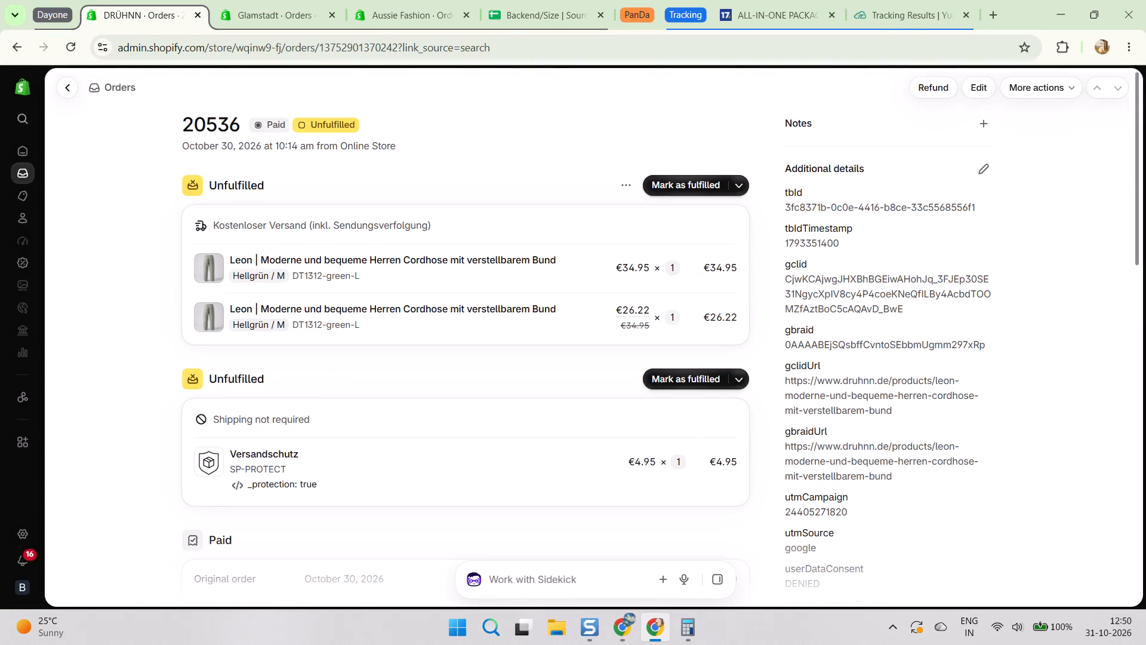
pyautogui.click(432, 170)
pyautogui.hotkey('alt', 'Tab')
pyautogui.scroll(3, 415, 269)
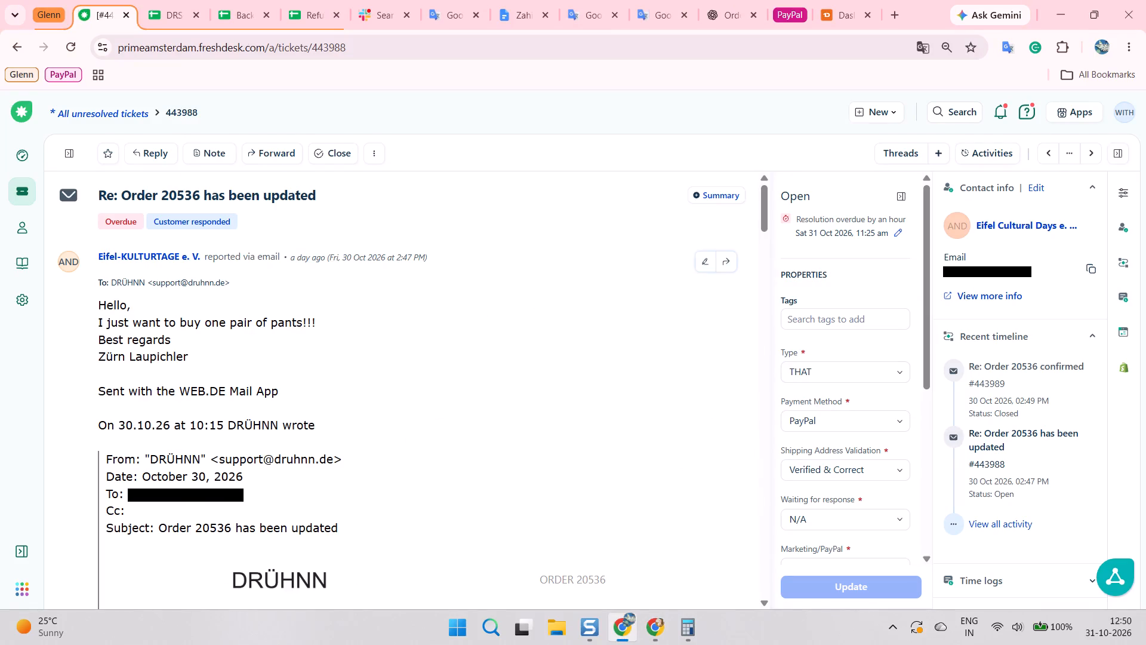
pyautogui.hotkey('alt', 'Tab')
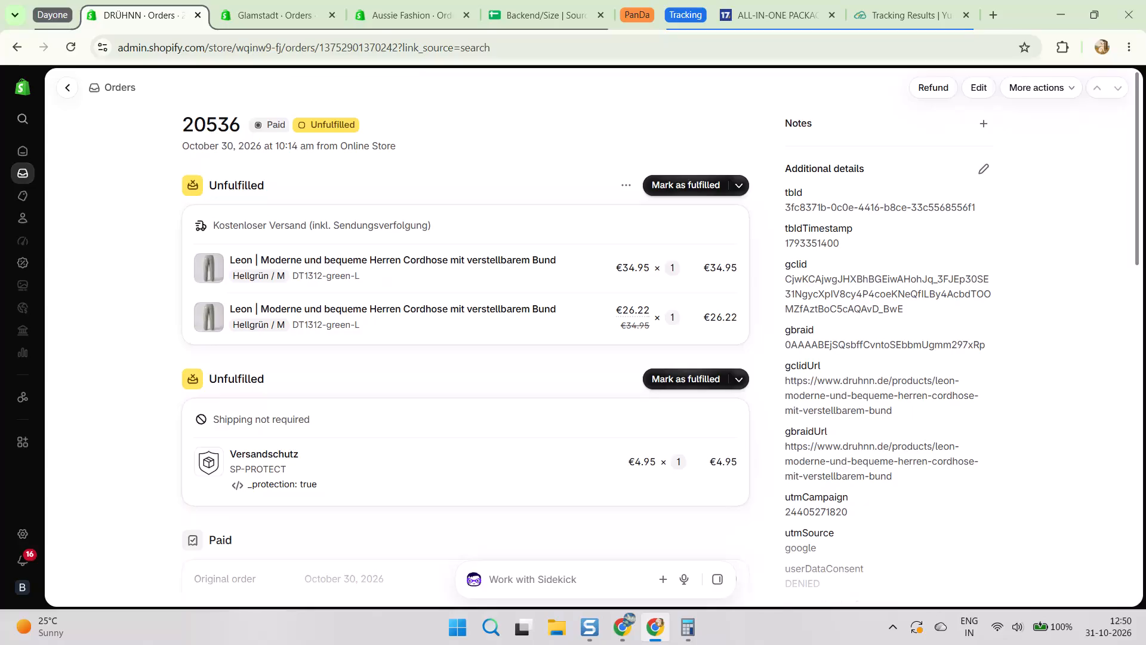
pyautogui.hotkey('alt', 'Tab')
pyautogui.hotkey('alt', 'Tab')
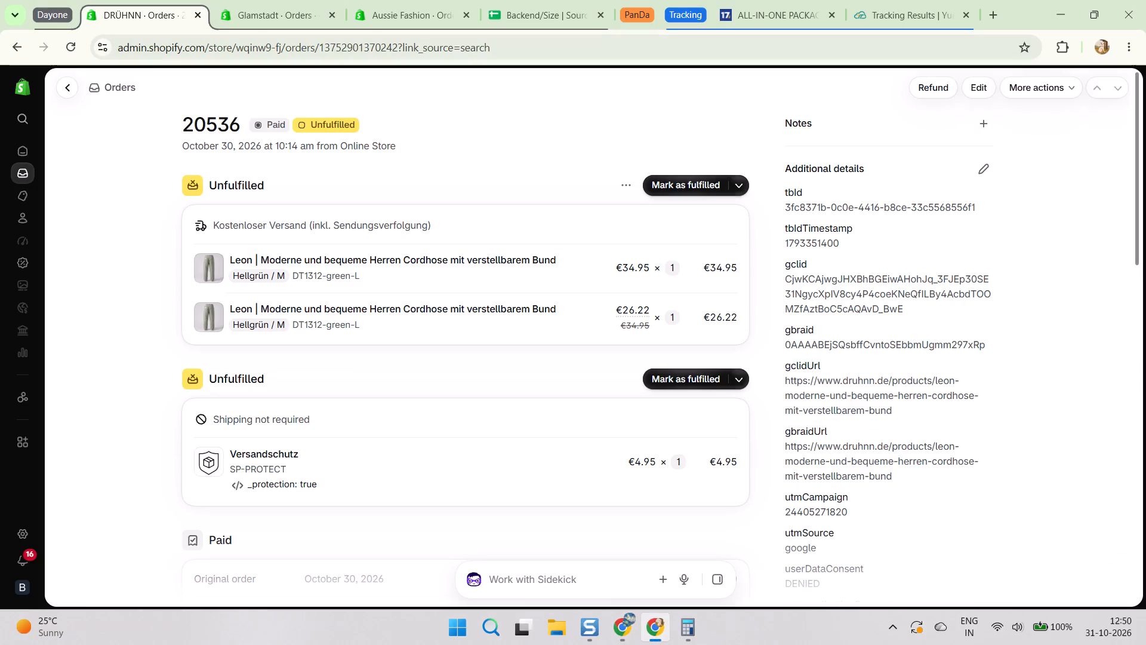
pyautogui.hotkey('ctrl', 'f')
pyautogui.hotkey('ctrl', 'v')
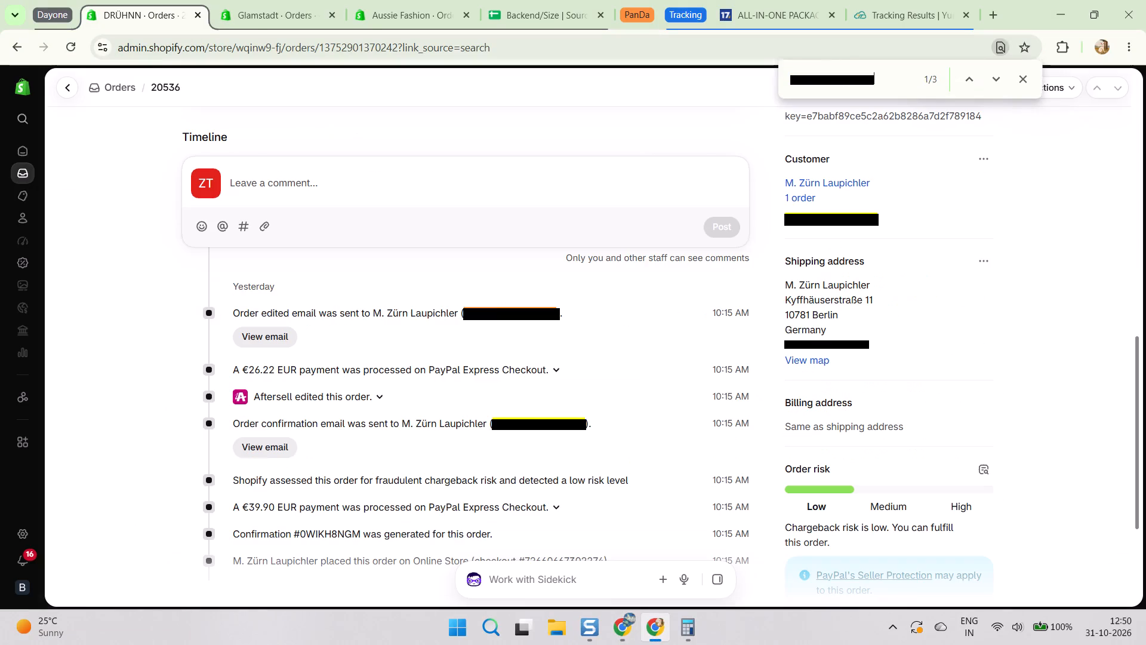
pyautogui.scroll(4, 891, 110)
pyautogui.click(1040, 90)
pyautogui.click(1029, 81)
pyautogui.scroll(9, 803, 240)
pyautogui.hotkey('alt', 'Tab')
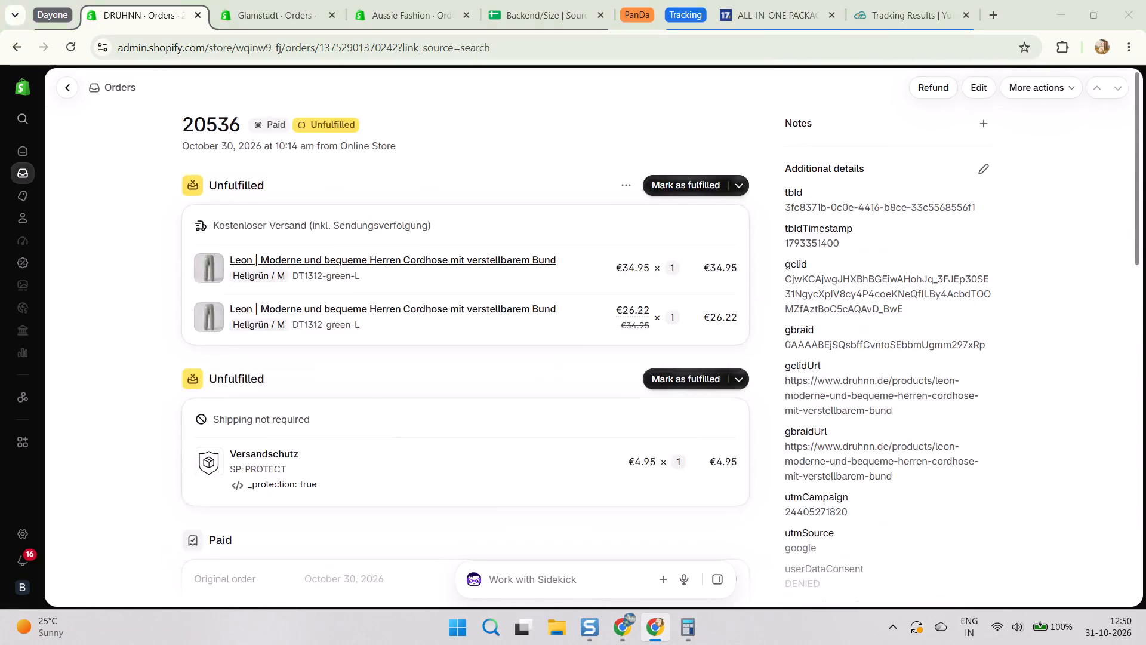
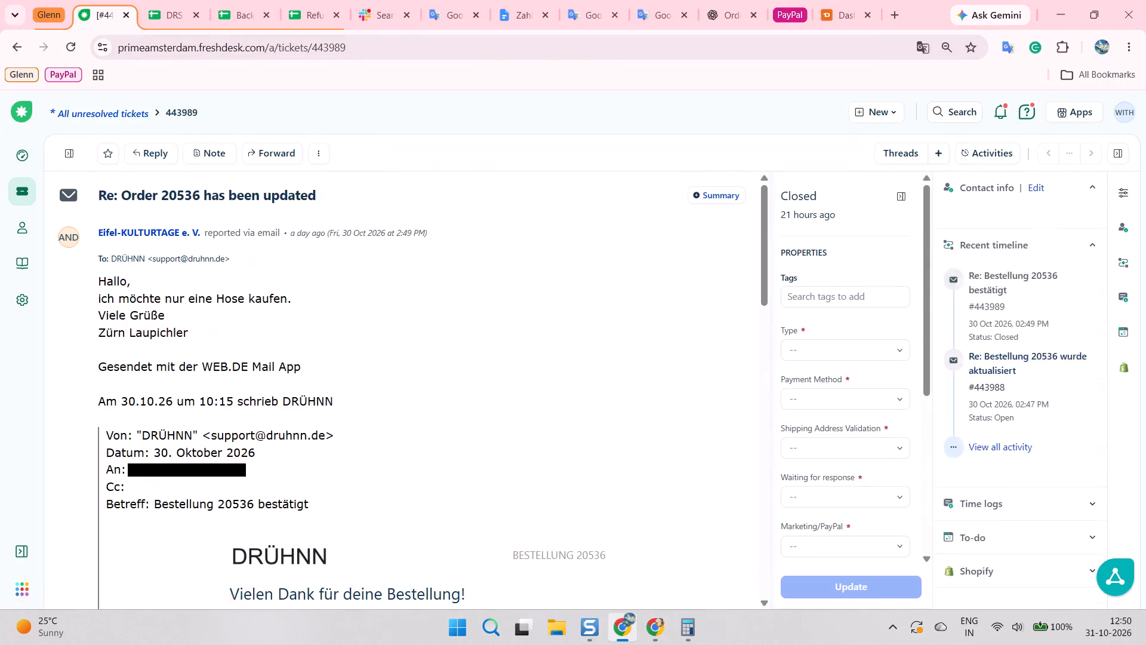
pyautogui.click(1023, 443)
pyautogui.click(1029, 431)
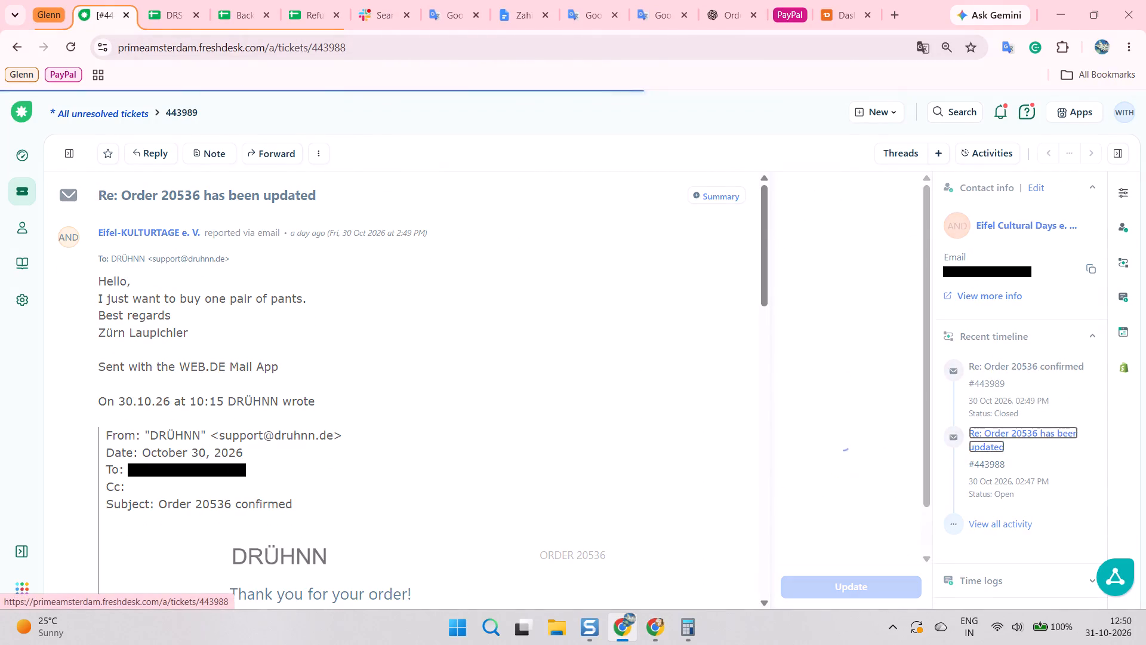
pyautogui.scroll(1, 318, 332)
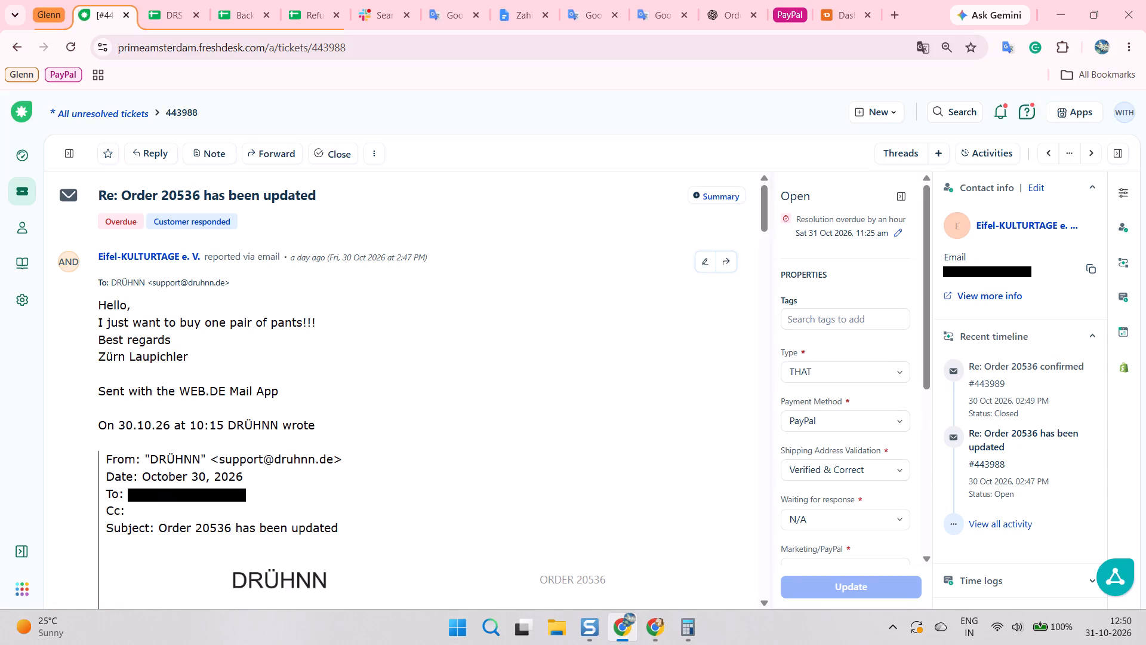
pyautogui.scroll(-11, 198, 342)
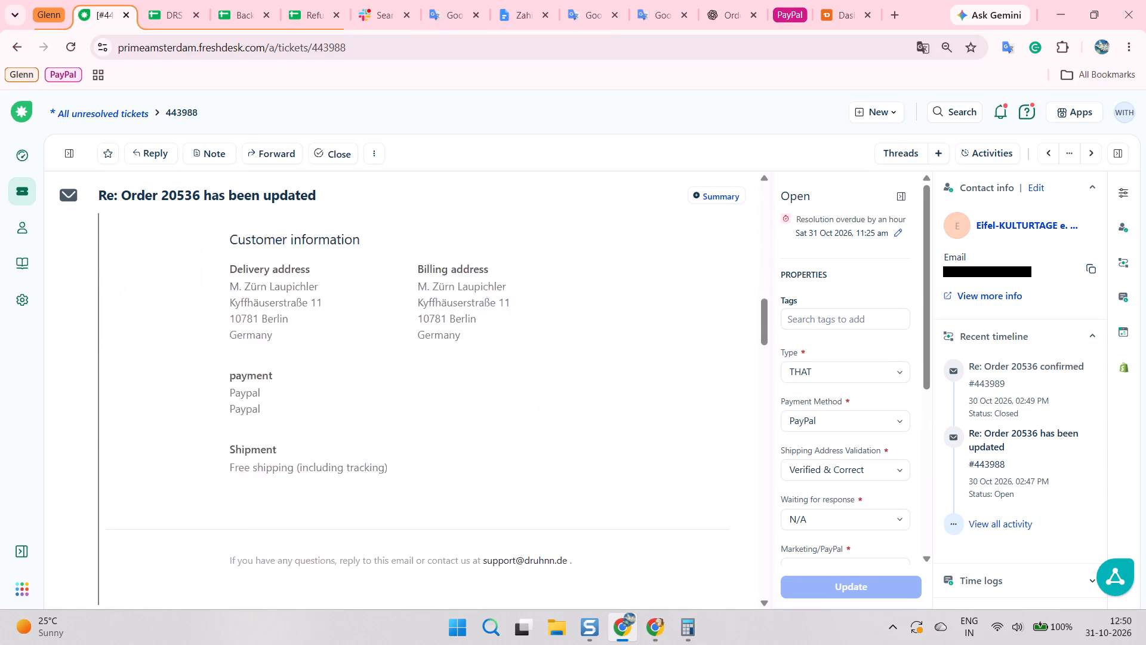
pyautogui.scroll(-3, 298, 371)
pyautogui.click(382, 308)
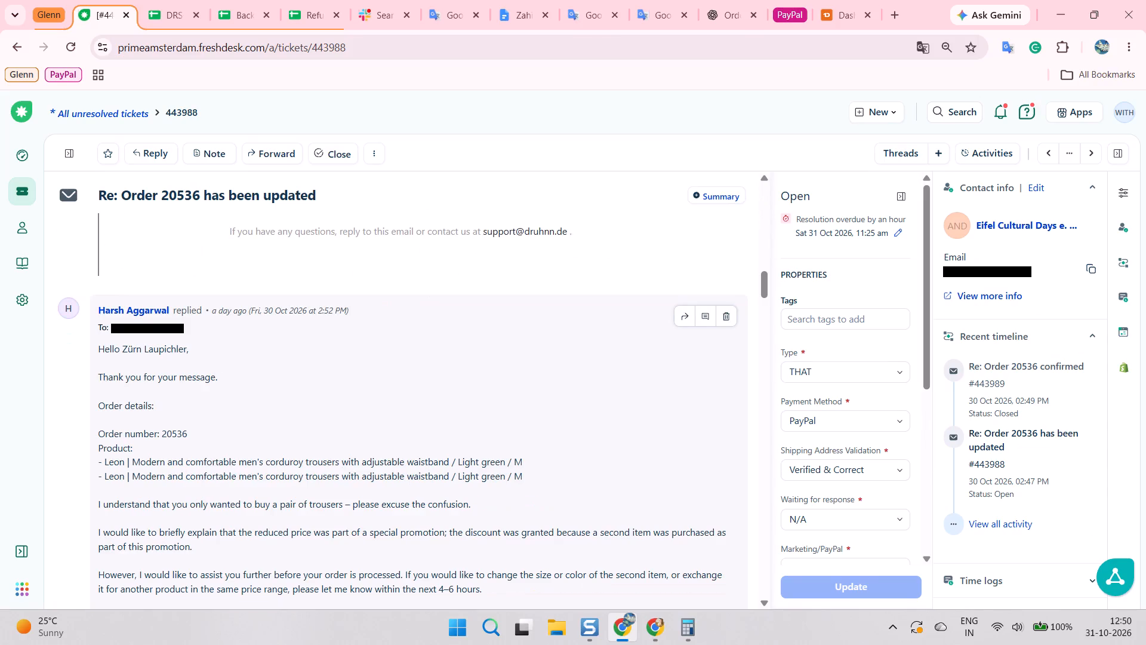
pyautogui.click(1037, 359)
pyautogui.click(1039, 368)
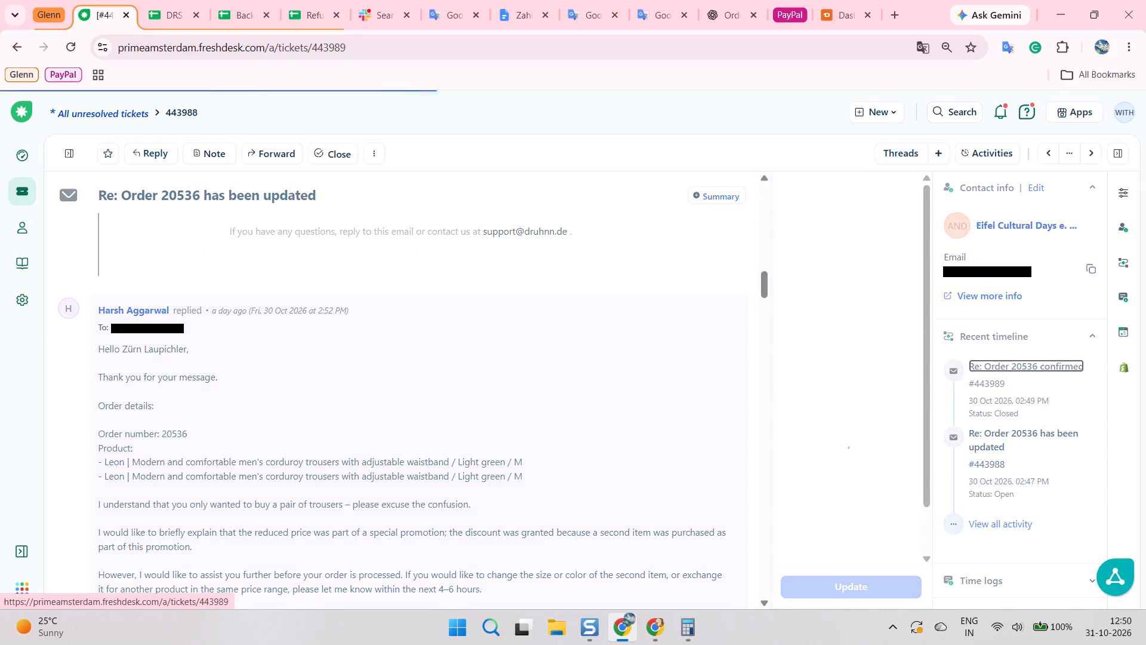
pyautogui.scroll(4, 634, 308)
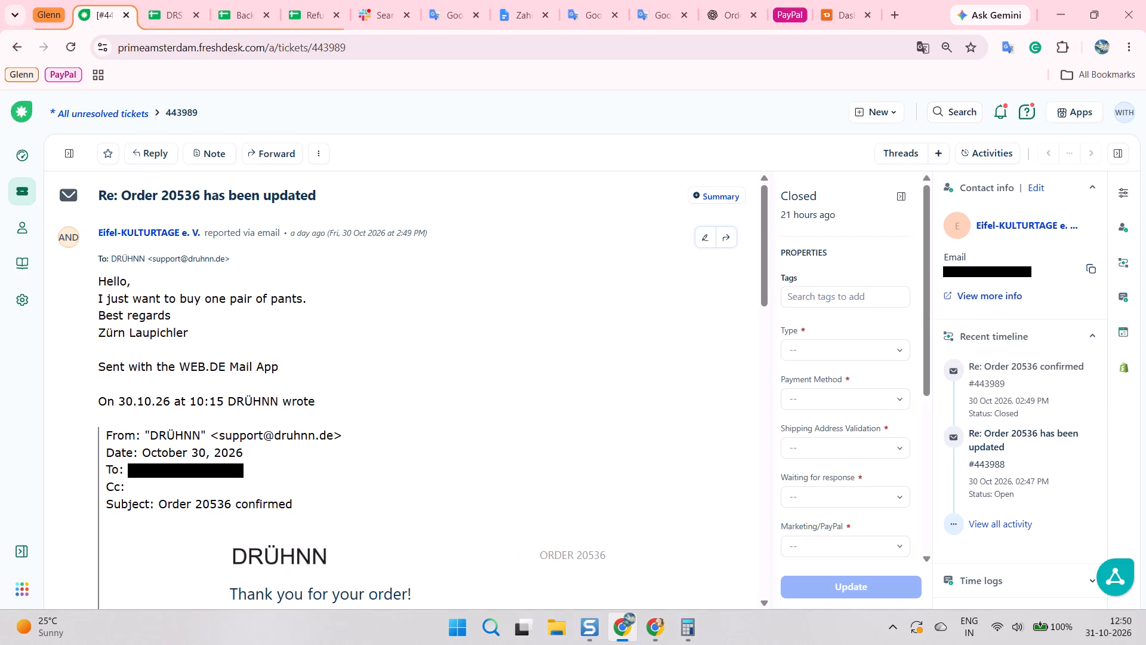
pyautogui.scroll(-19, 475, 299)
pyautogui.click(1028, 373)
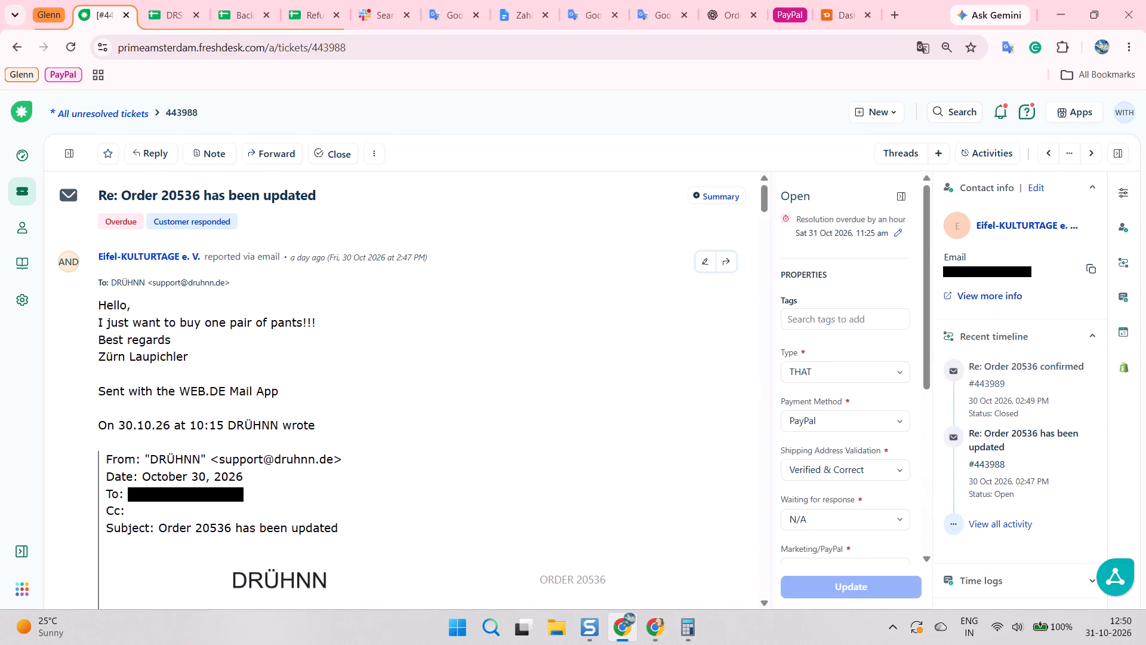
pyautogui.scroll(-16, 522, 357)
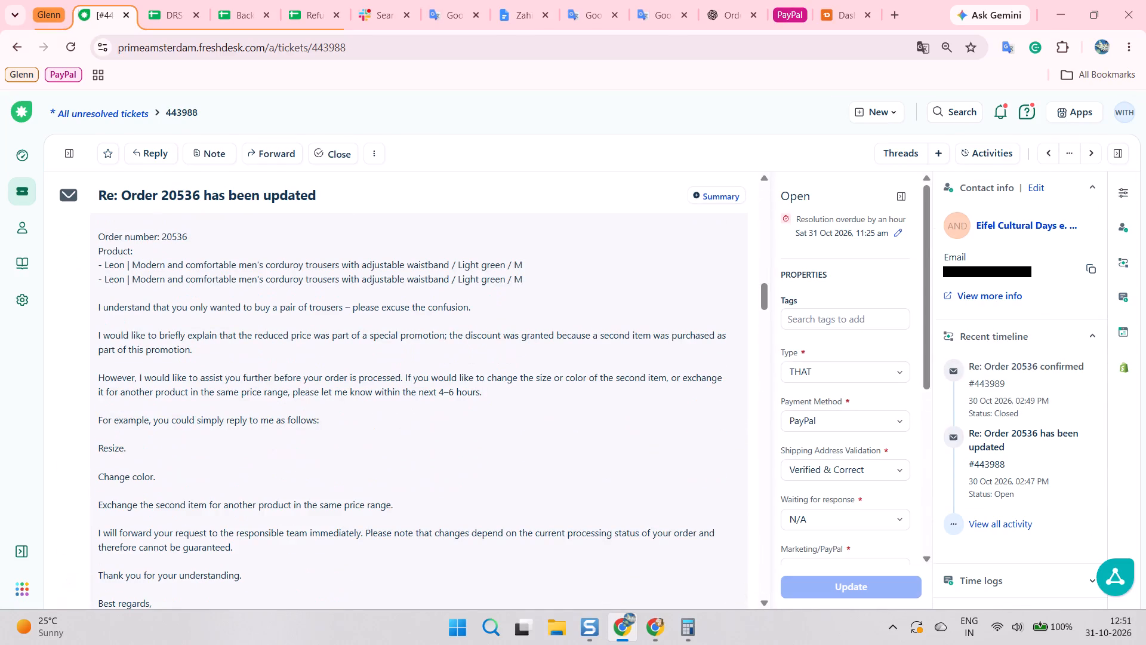
pyautogui.scroll(-5, 406, 340)
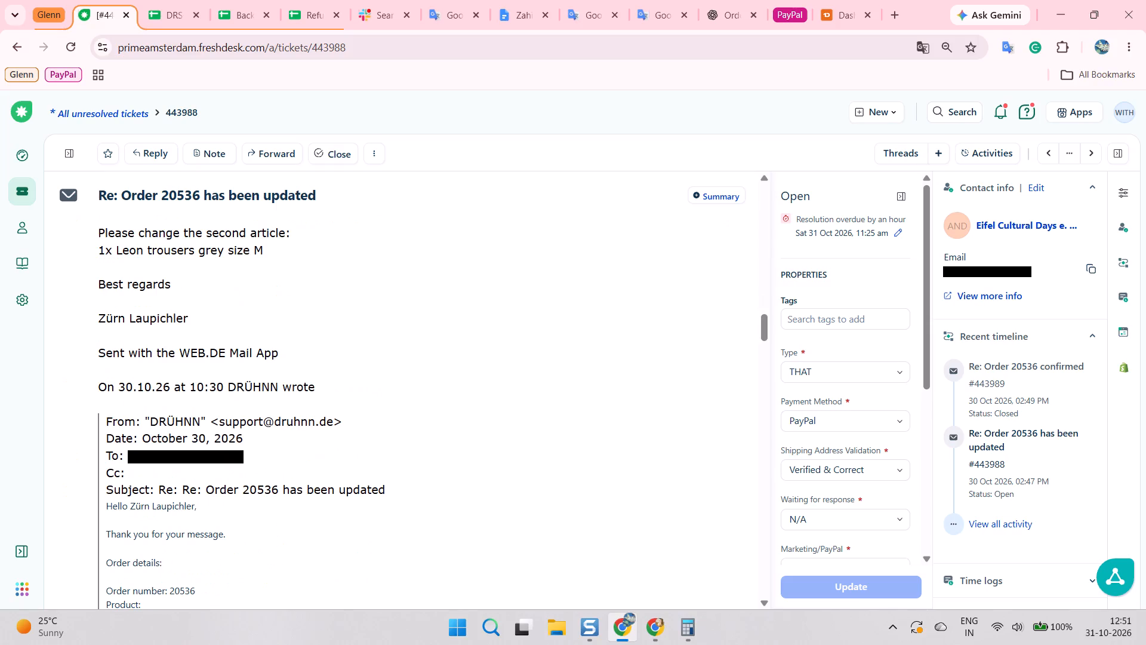
pyautogui.scroll(1, 275, 311)
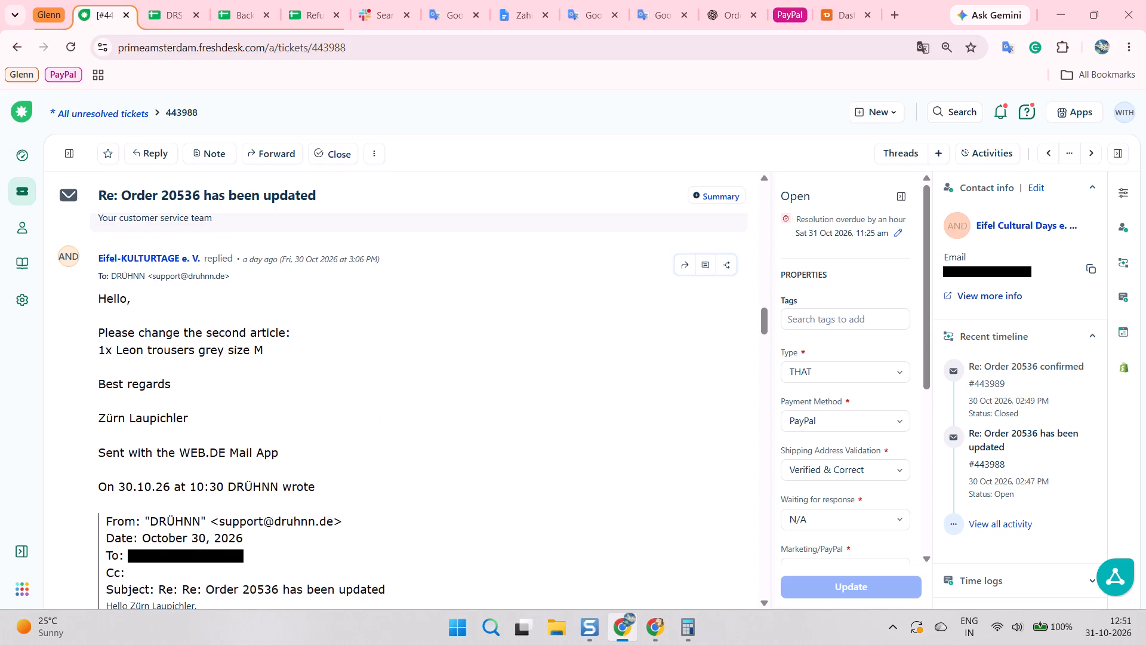
pyautogui.hotkey('alt', 'Tab')
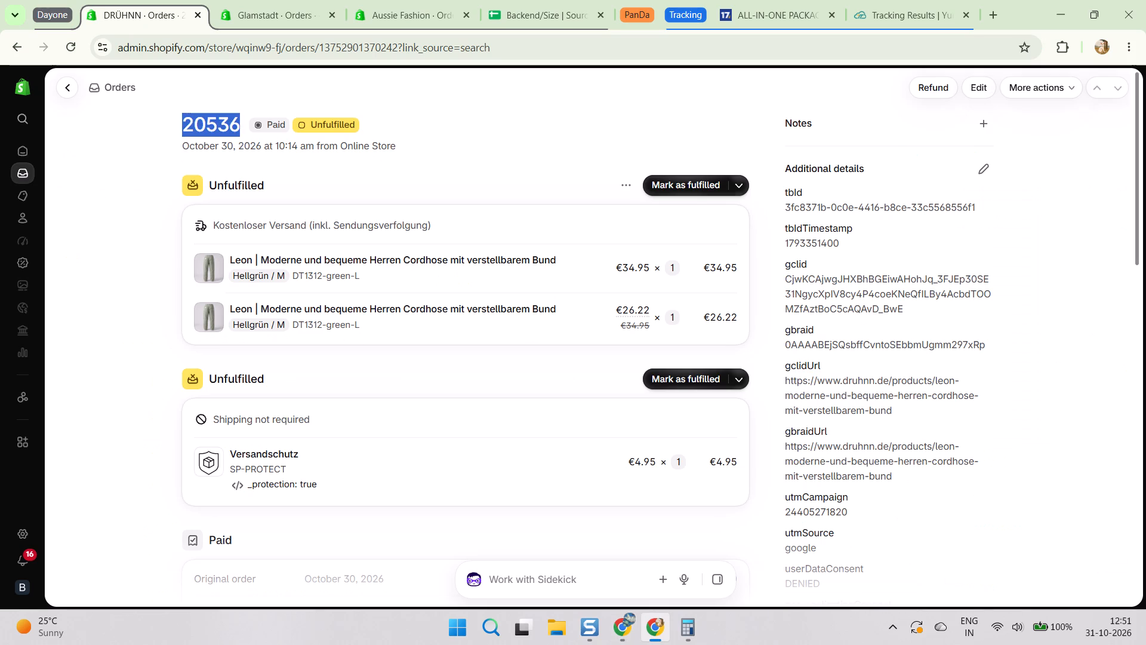
pyautogui.click(439, 192)
pyautogui.hotkey('alt', 'Tab')
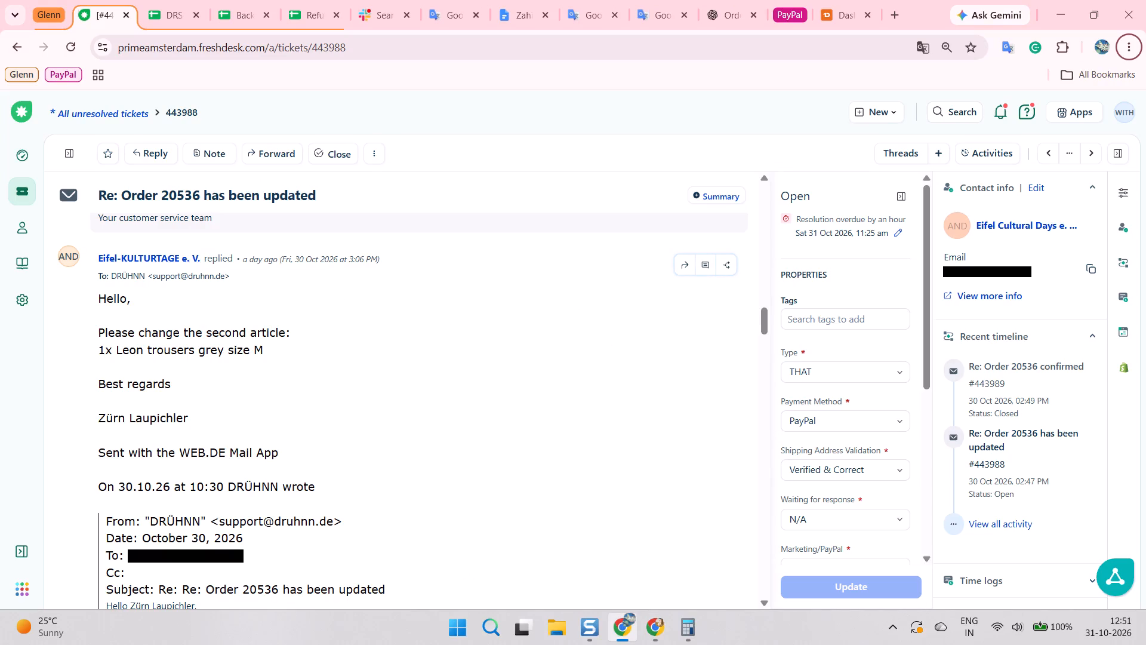
pyautogui.hotkey('alt', 'Tab')
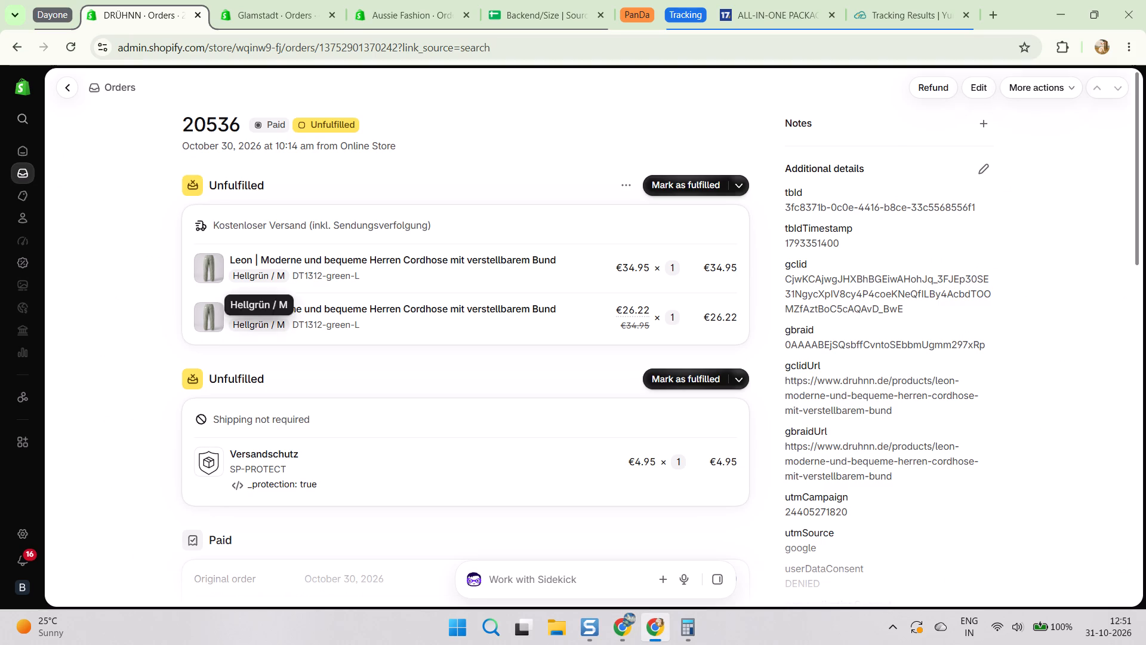
pyautogui.hotkey('alt', 'Tab')
pyautogui.hotkey('alt', 'Tab')
pyautogui.hotkey('alt', 'Tab')
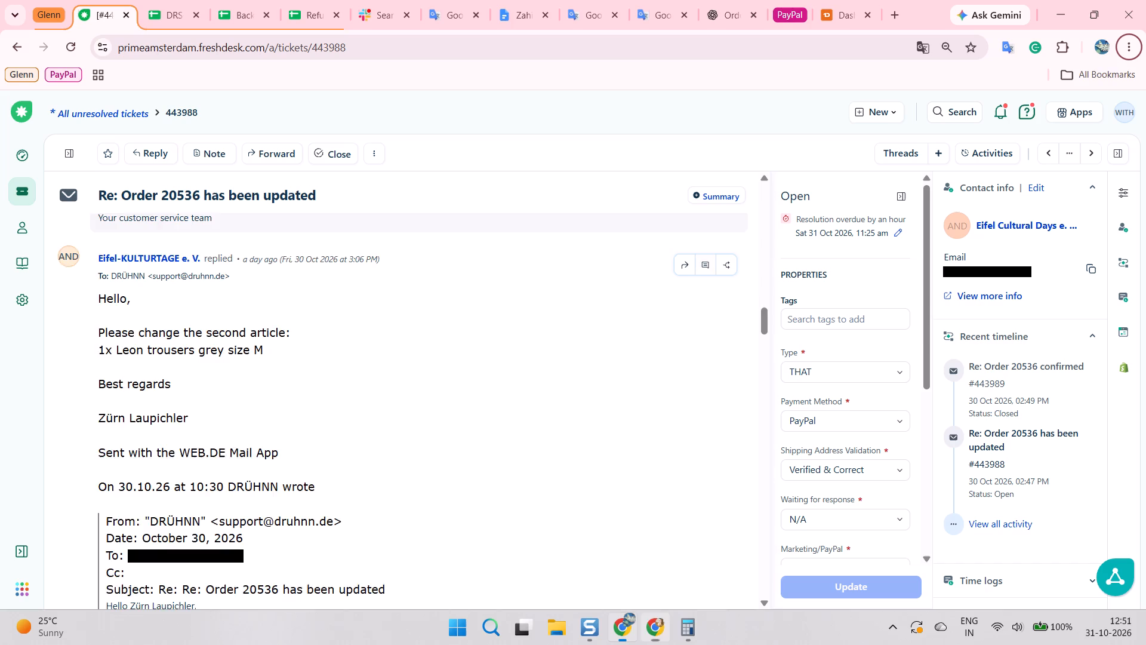
# Read the rest of ticket 443988's conversation, including the agent's last reply and the customer's latest message.
pyautogui.scroll(-19, 285, 347)
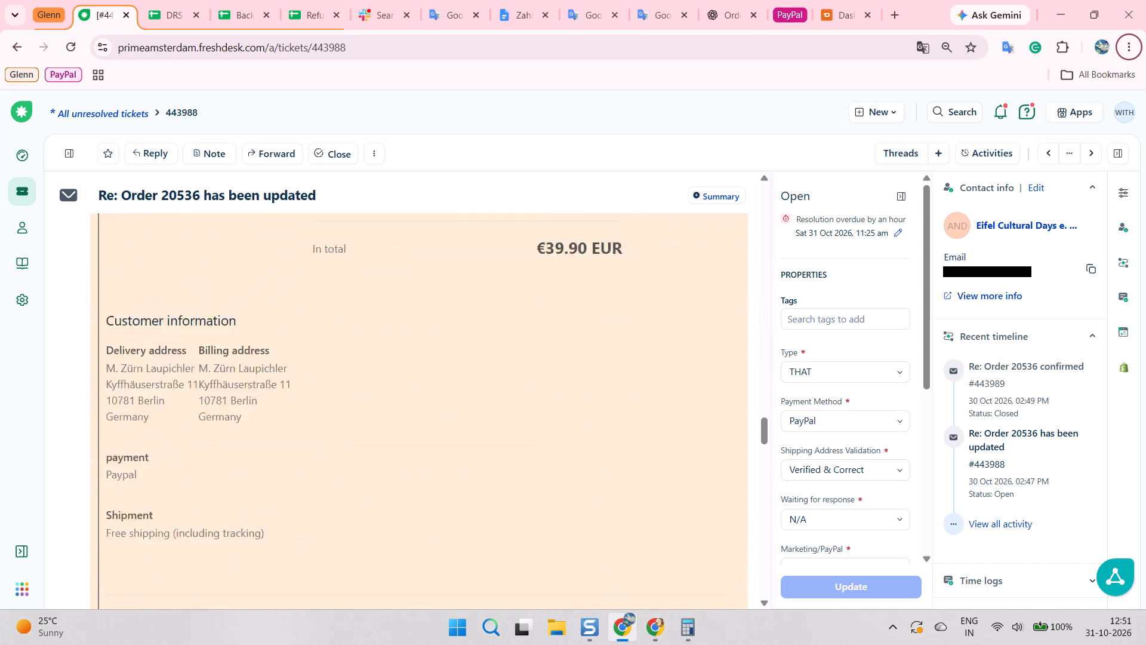
pyautogui.scroll(-16, 266, 355)
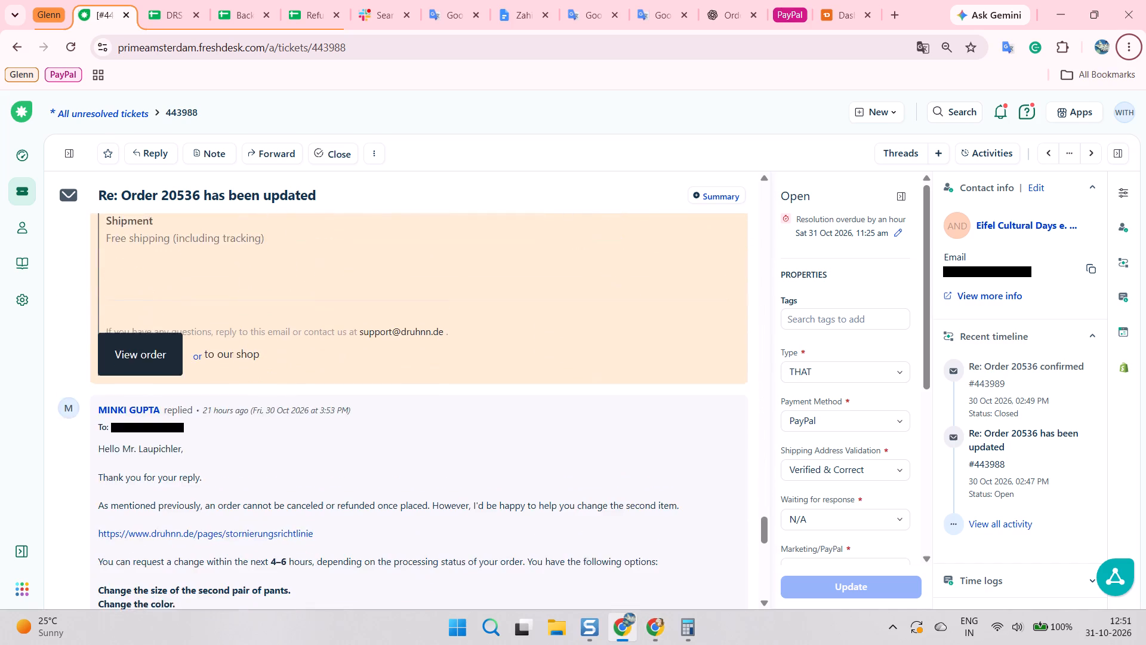
pyautogui.scroll(-1, 269, 352)
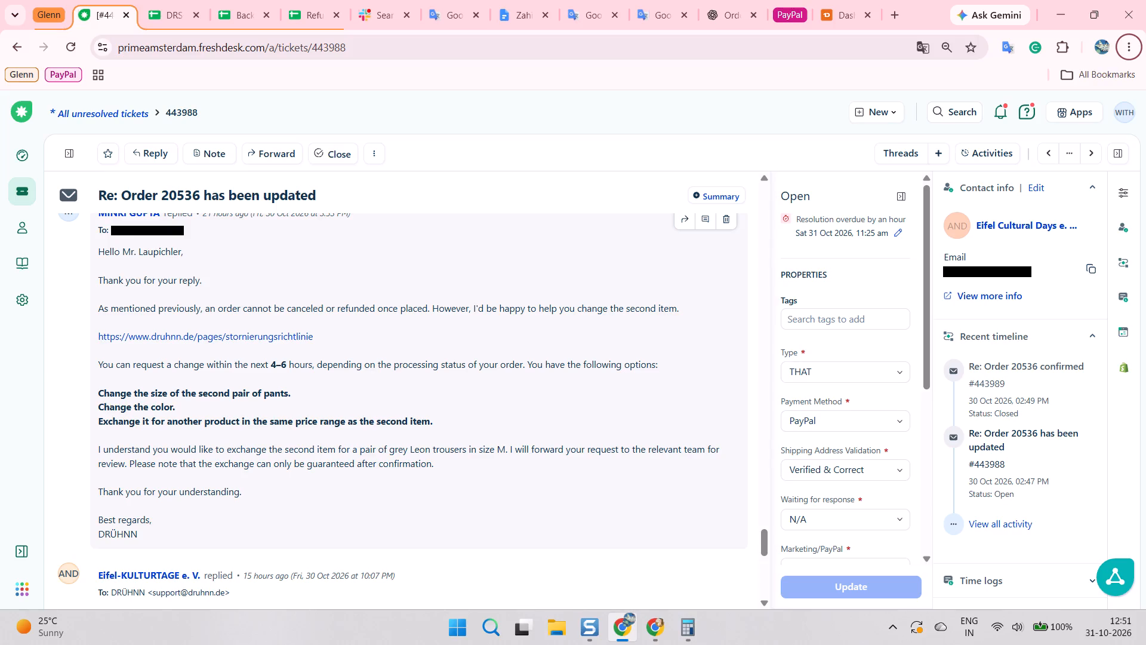
pyautogui.scroll(-1, 209, 398)
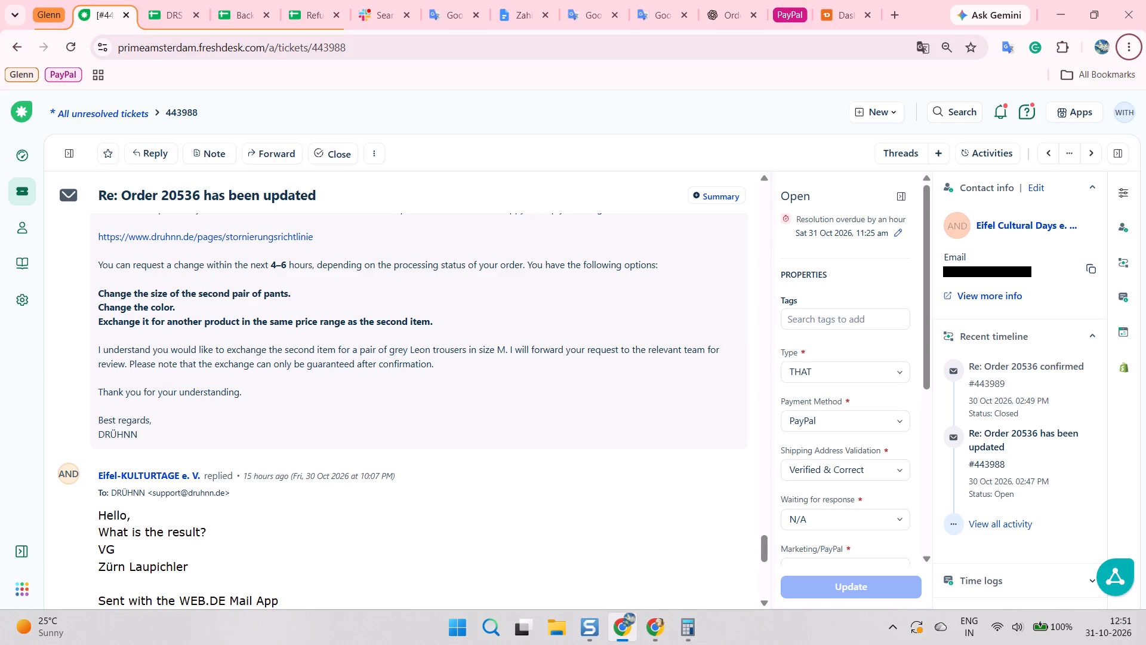
pyautogui.scroll(2, 196, 376)
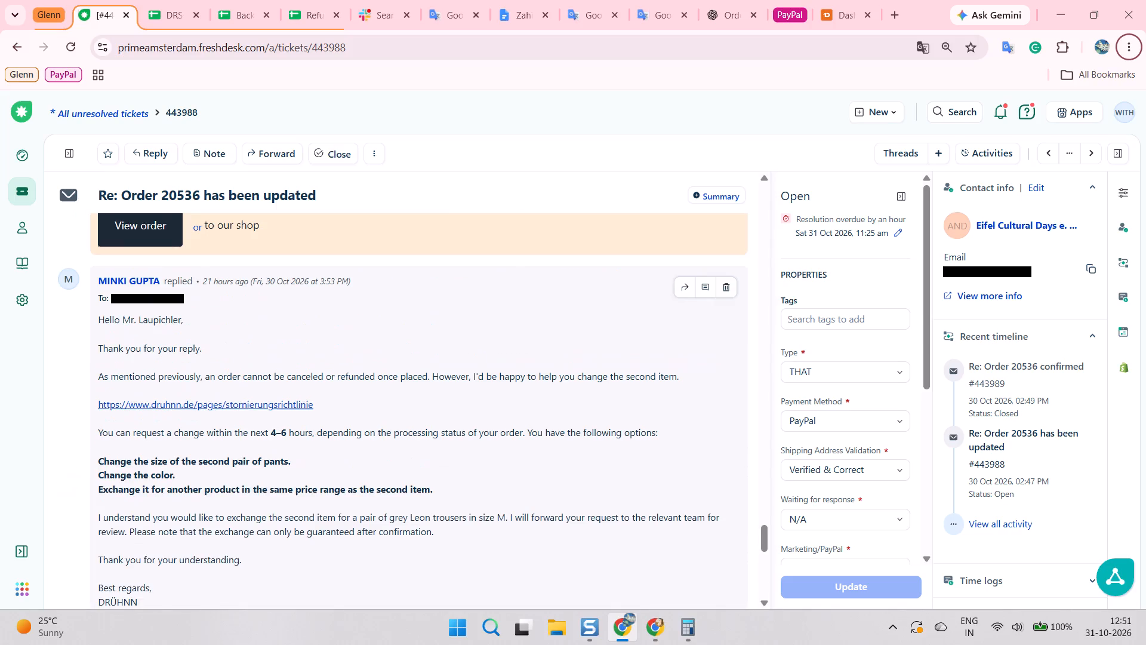
pyautogui.scroll(-1, 193, 379)
pyautogui.hotkey('alt', 'Tab')
pyautogui.scroll(4, 241, 351)
pyautogui.doubleClick(221, 125)
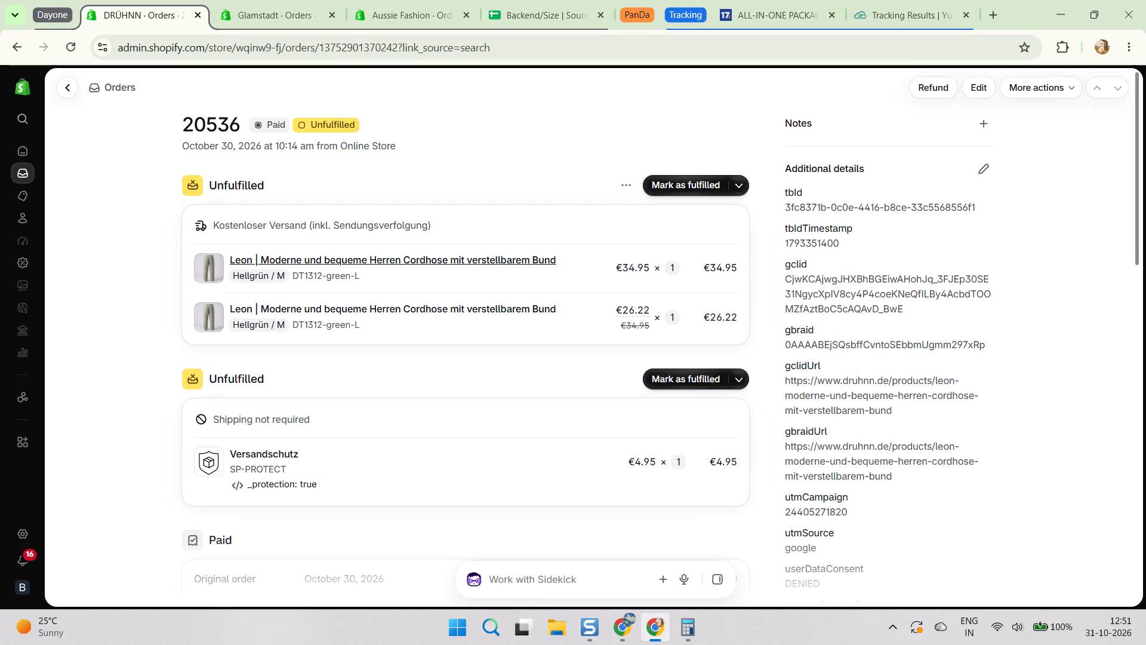
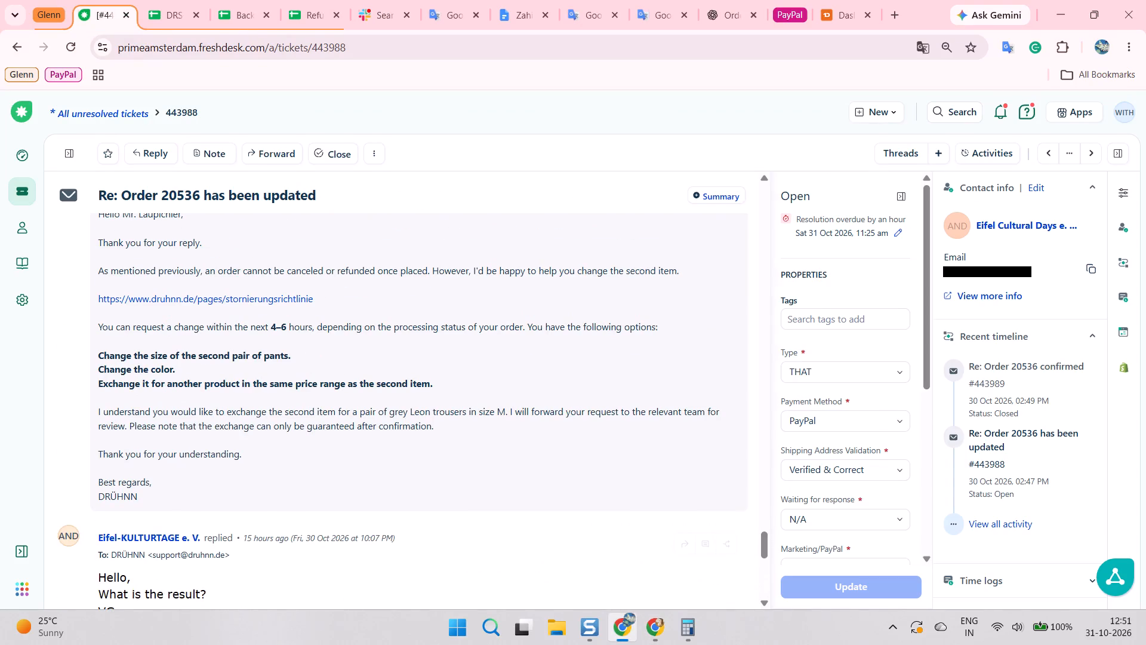
pyautogui.hotkey('alt', 'Tab')
pyautogui.scroll(8, 330, 247)
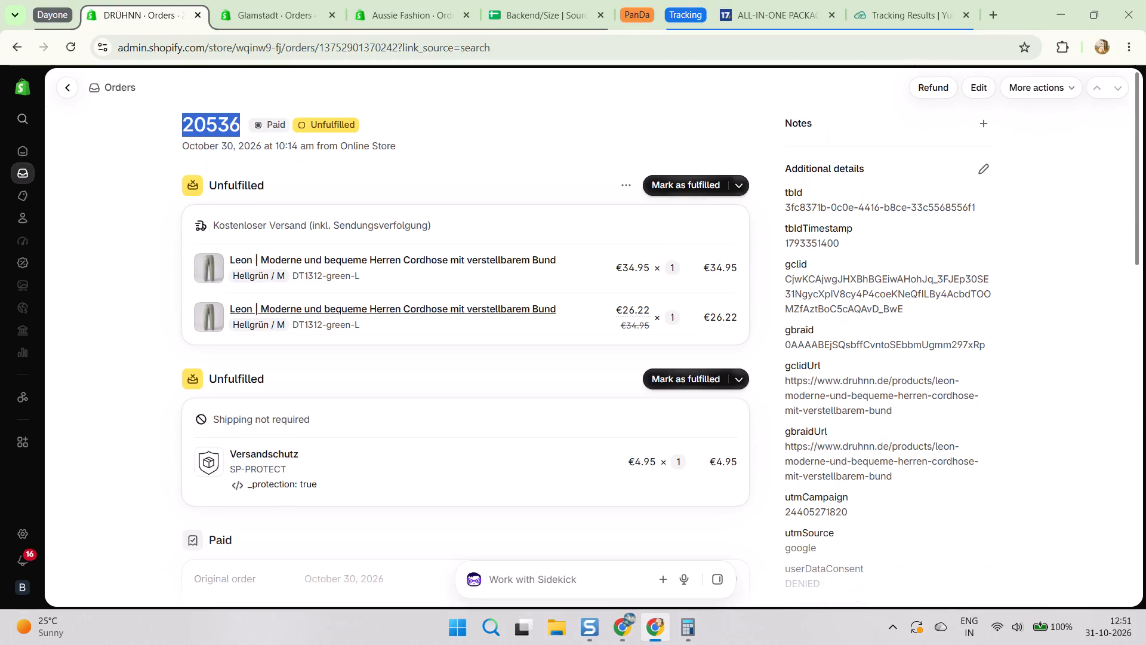
pyautogui.tripleClick(568, 302)
pyautogui.hotkey('ctrl', 'c')
pyautogui.hotkey('ctrl', 'c')
pyautogui.hotkey('ctrl', 'c')
pyautogui.click(978, 87)
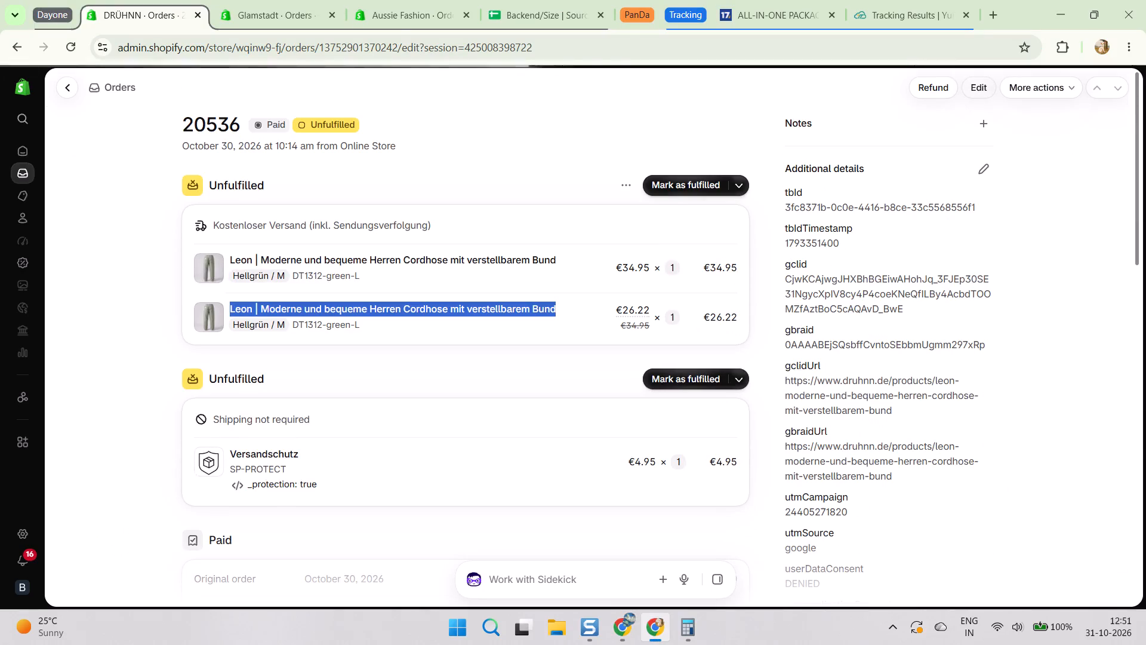
pyautogui.scroll(1, 720, 198)
pyautogui.click(728, 191)
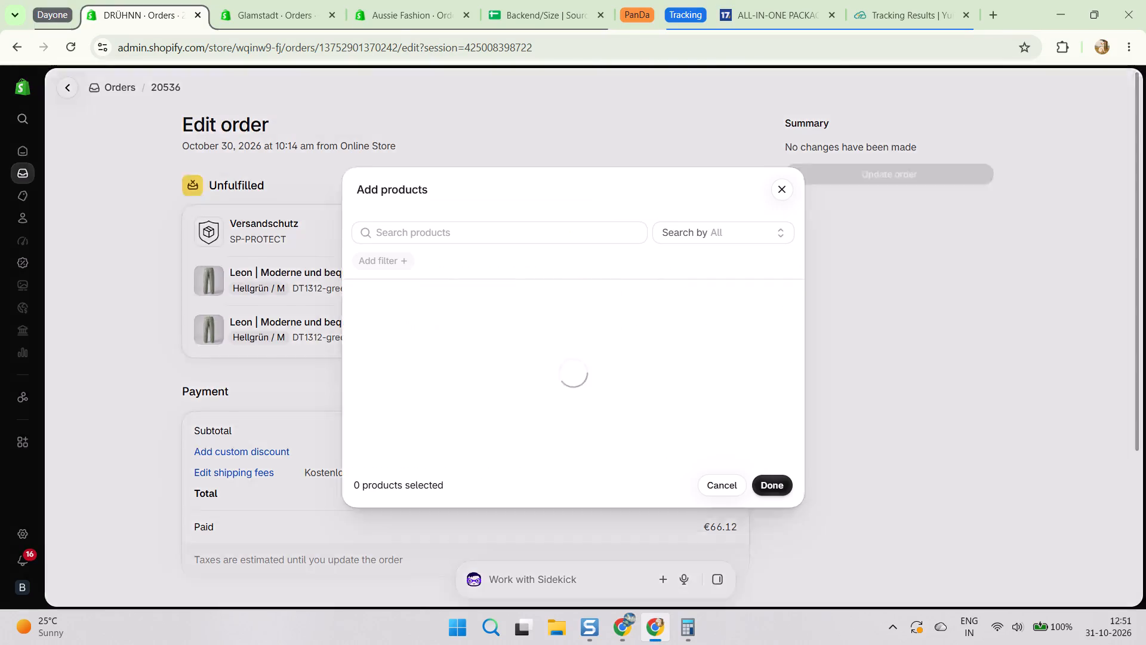
pyautogui.hotkey('ctrl', 'v')
pyautogui.hotkey('ctrl', 'v')
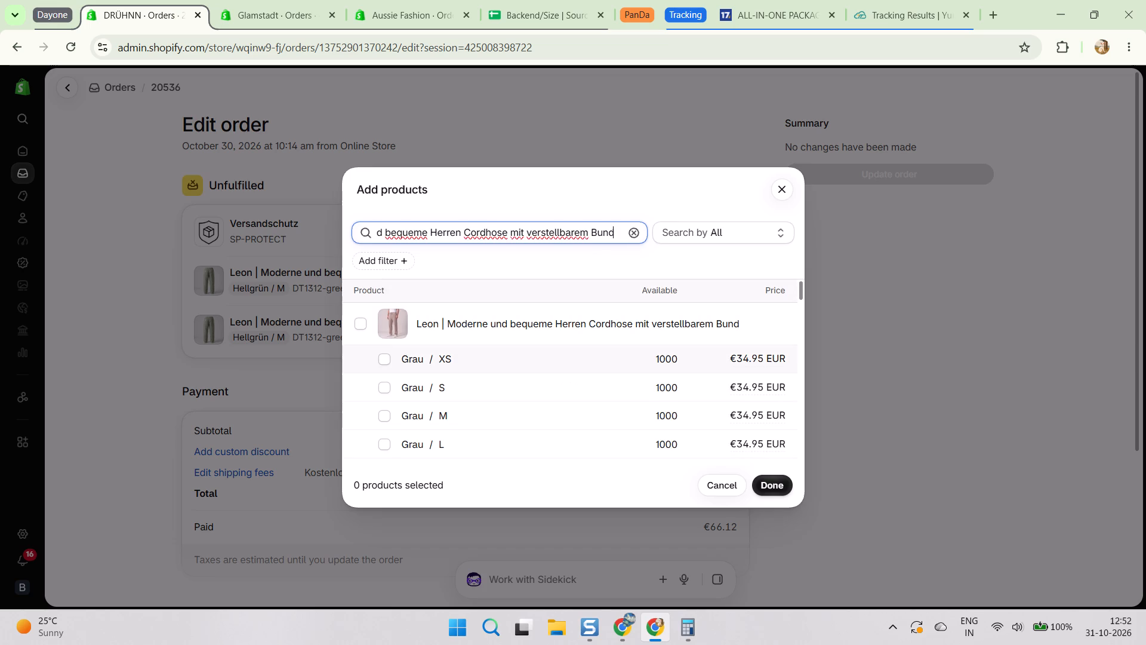
# Load all variants of the Leon trousers and add the Grau / M variant to the order.
pyautogui.scroll(-5, 443, 400)
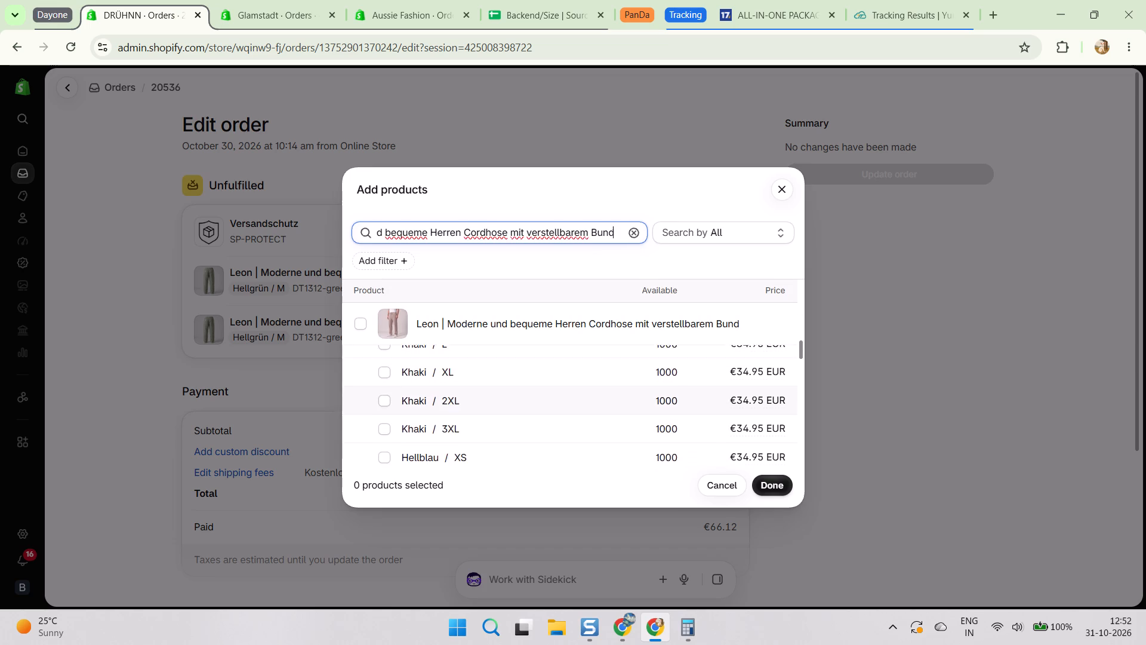
pyautogui.scroll(-8, 446, 388)
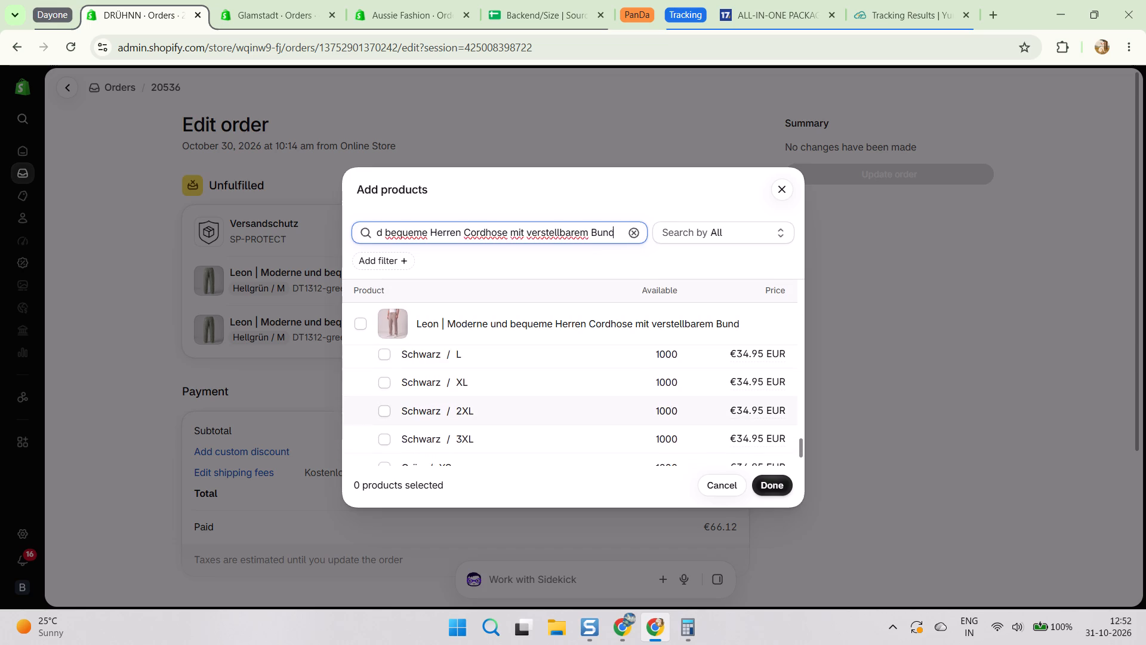
pyautogui.scroll(-4, 445, 397)
pyautogui.click(577, 454)
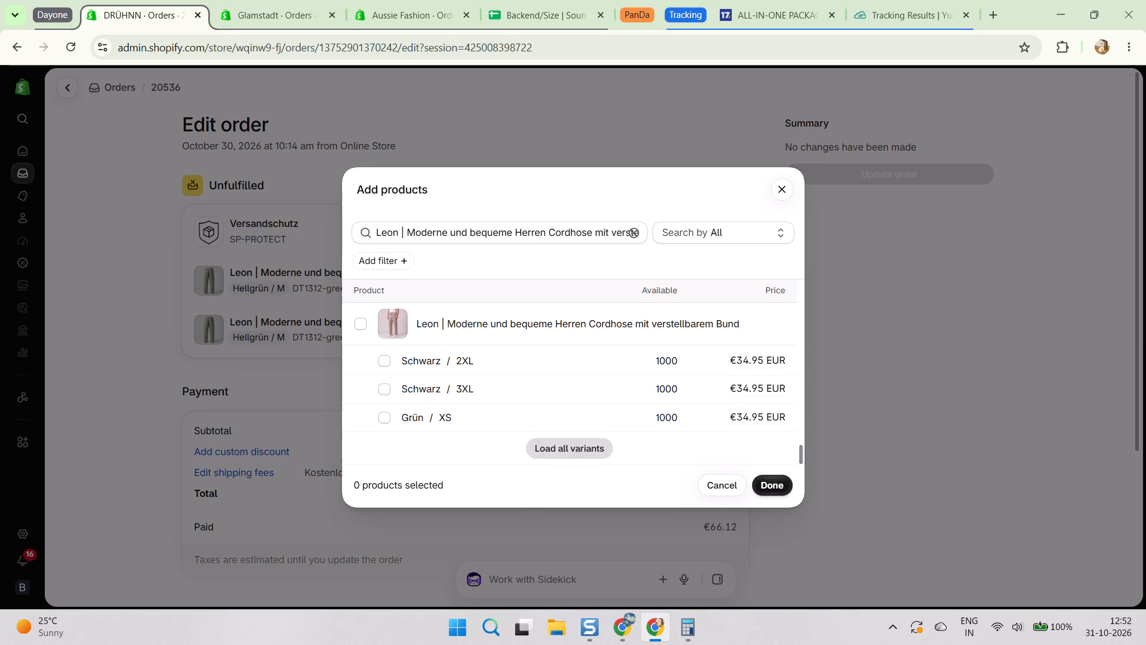
pyautogui.scroll(-5, 497, 391)
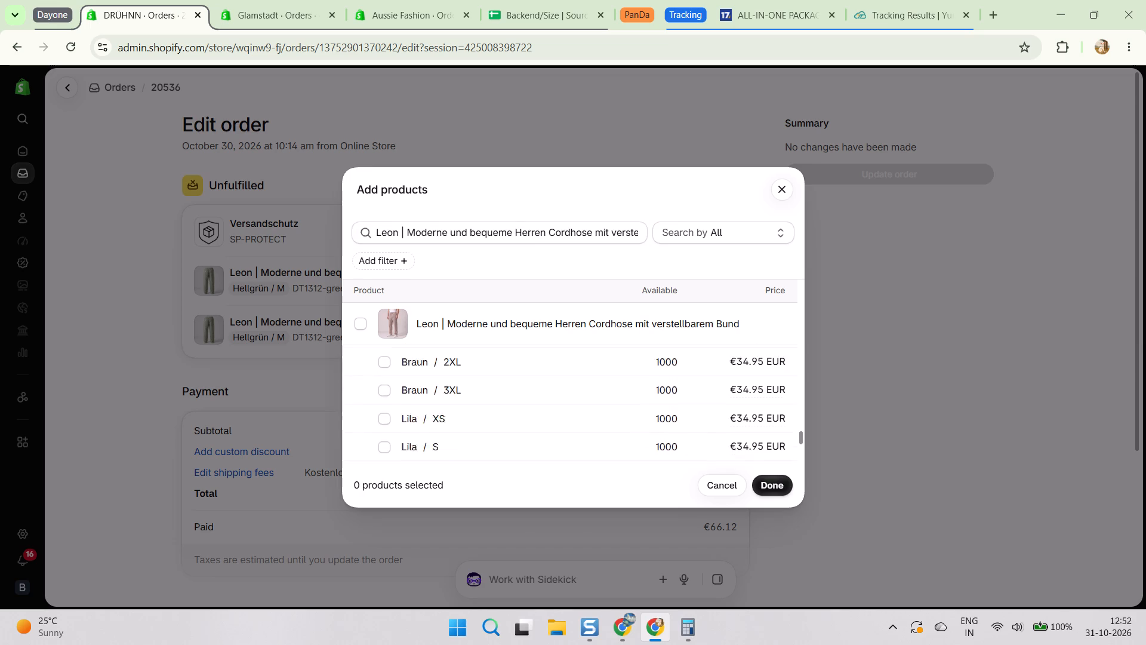
pyautogui.scroll(-5, 492, 383)
pyautogui.scroll(20, 494, 407)
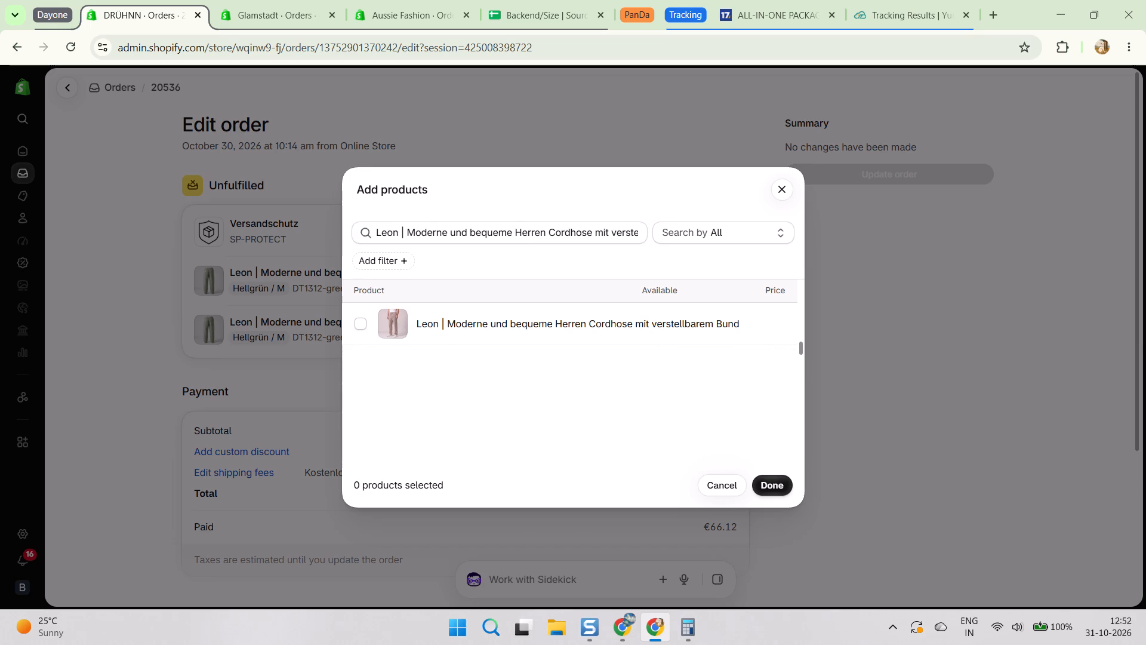
pyautogui.scroll(13, 491, 395)
pyautogui.click(384, 419)
pyautogui.click(772, 486)
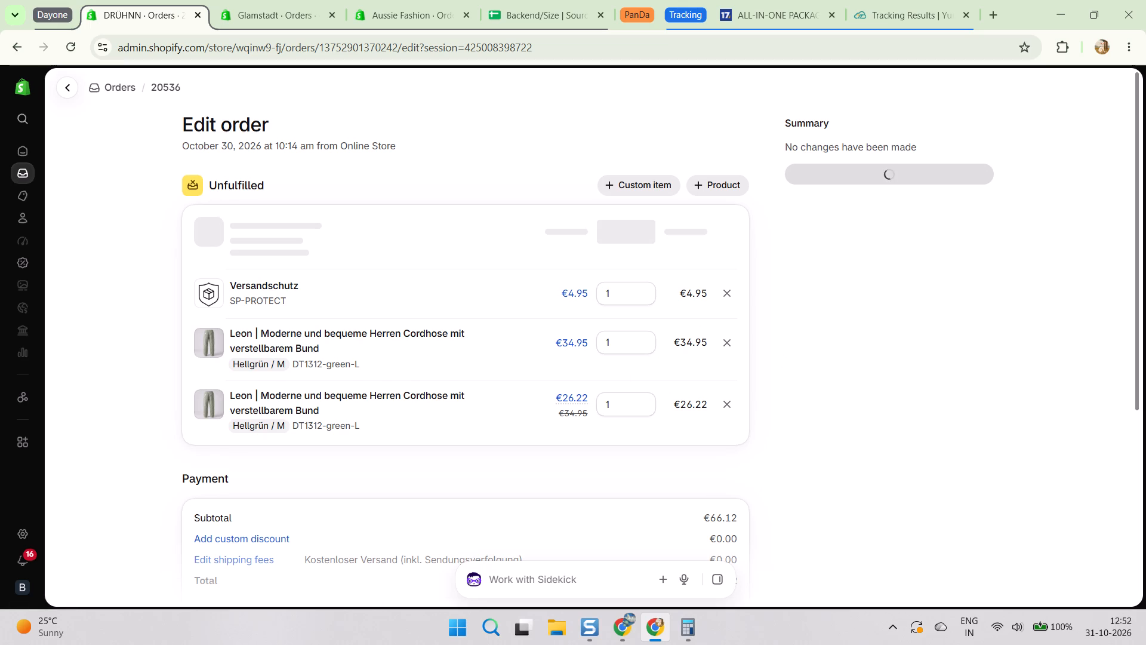
# Set the quantity of the discounted second Leon item in Hellgrün / M to 0.
pyautogui.click(644, 410)
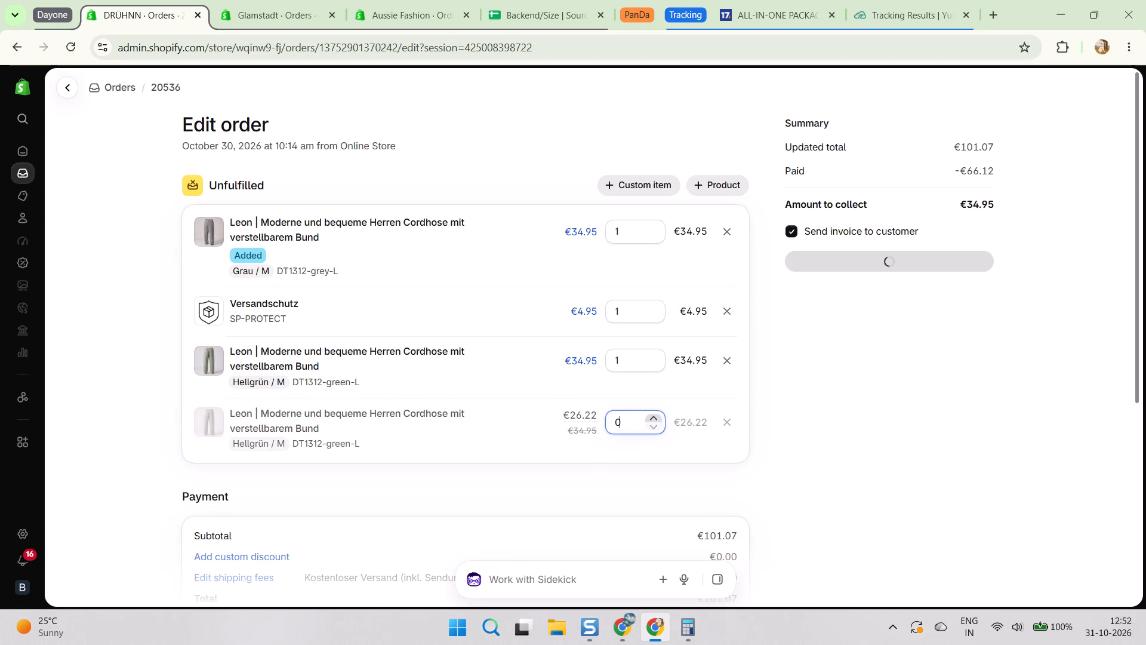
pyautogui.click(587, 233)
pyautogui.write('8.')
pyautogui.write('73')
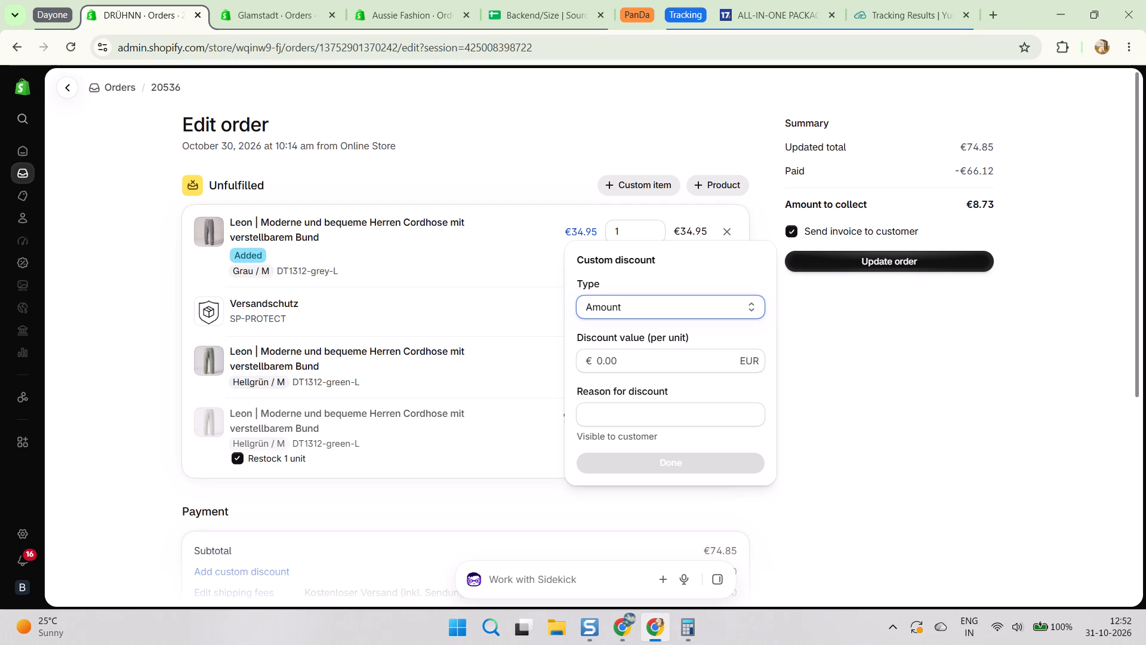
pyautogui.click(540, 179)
# Apply a custom discount of €8.73 per unit to the added Grau / M Leon trousers.
pyautogui.click(578, 233)
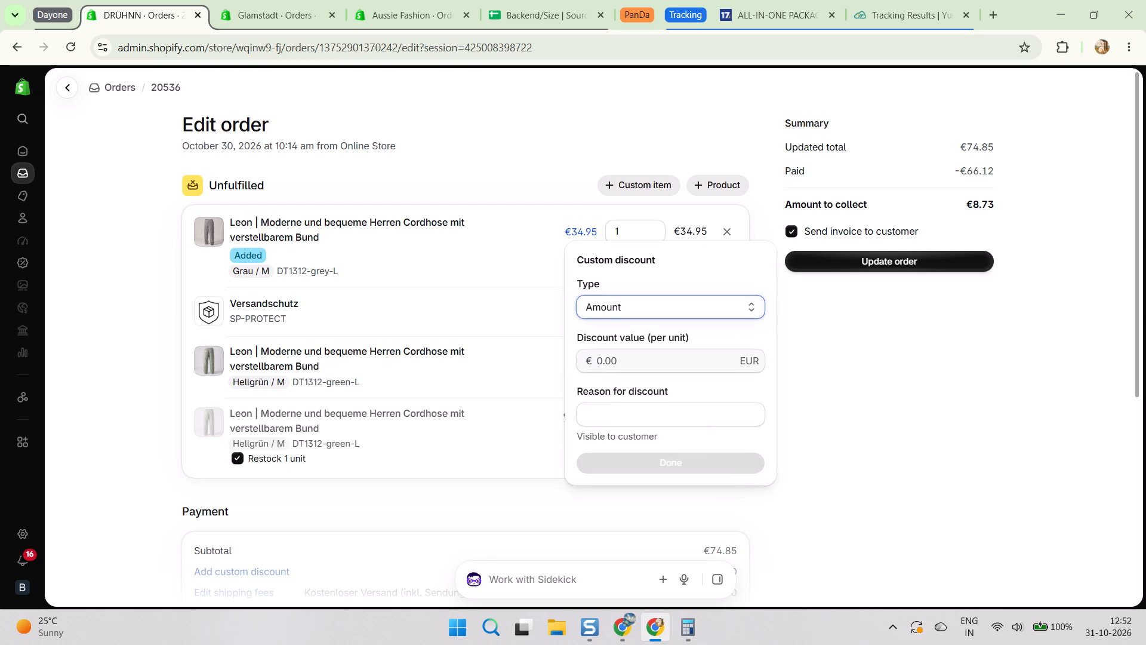
pyautogui.click(645, 364)
pyautogui.press('8')
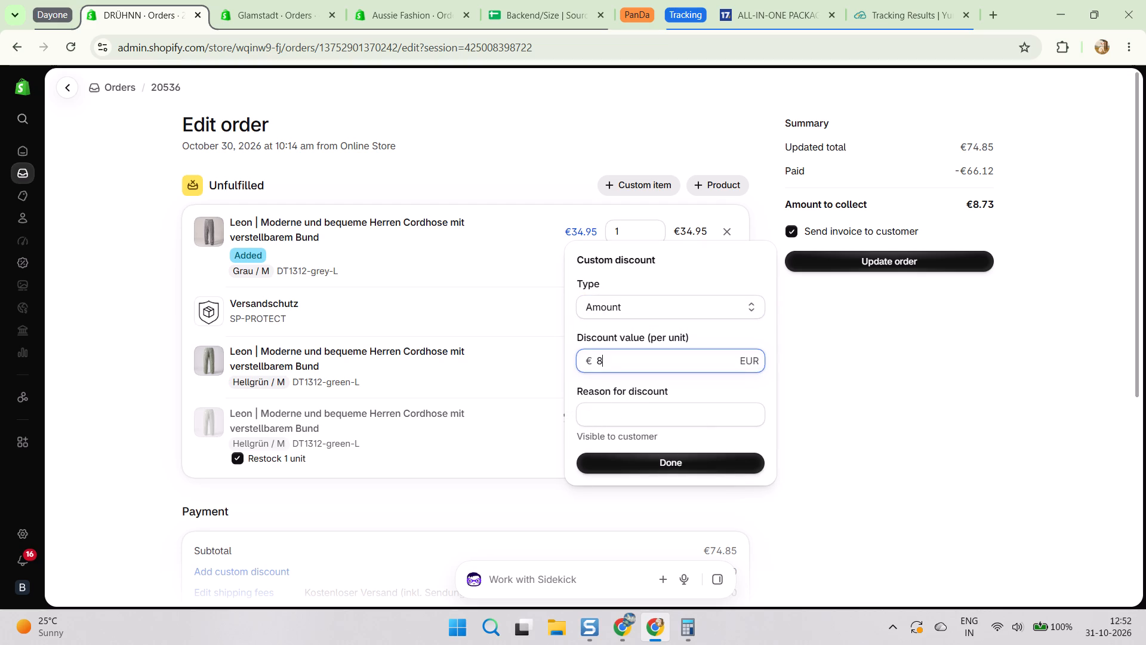
pyautogui.press('.')
pyautogui.write('73')
pyautogui.click(662, 470)
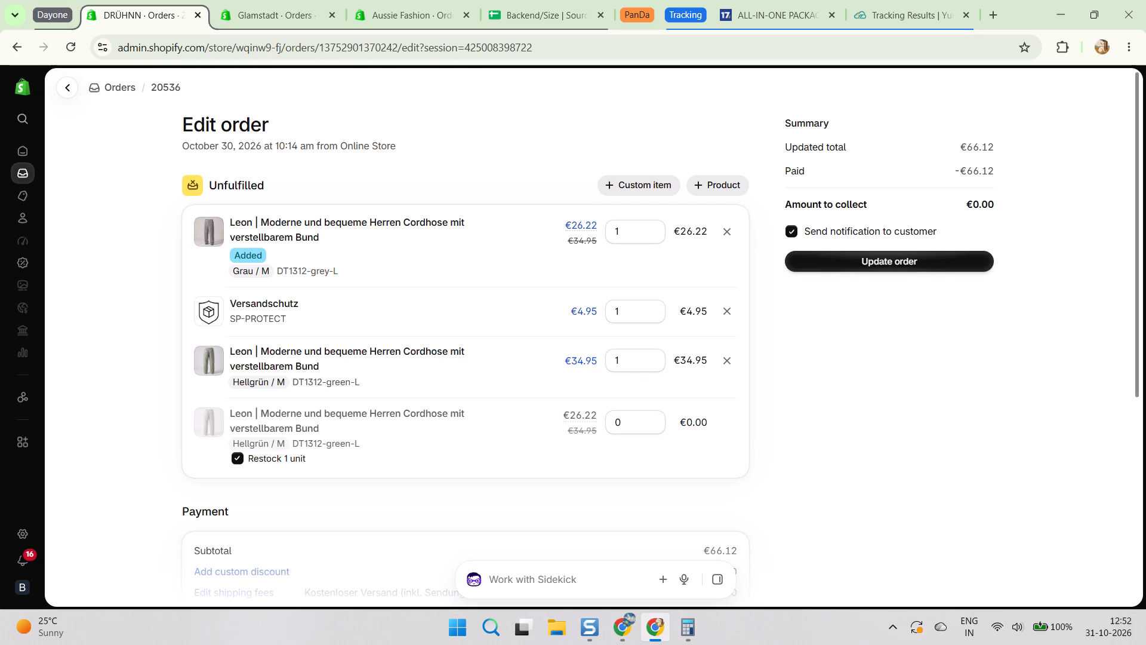
pyautogui.click(867, 257)
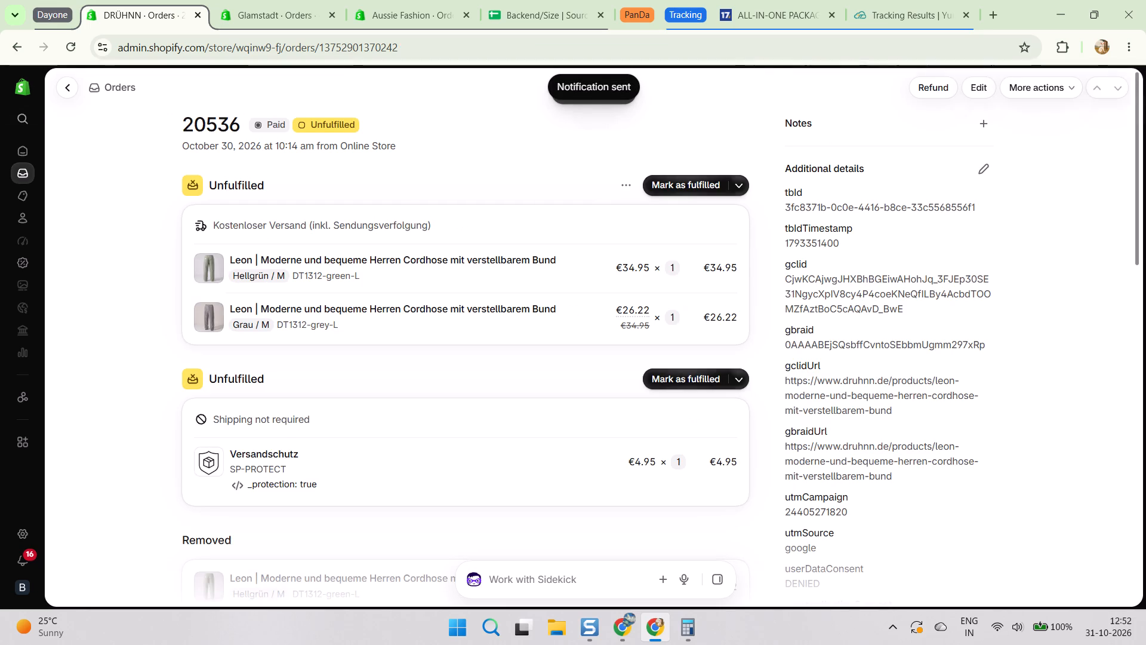
pyautogui.hotkey('shift', 'x')
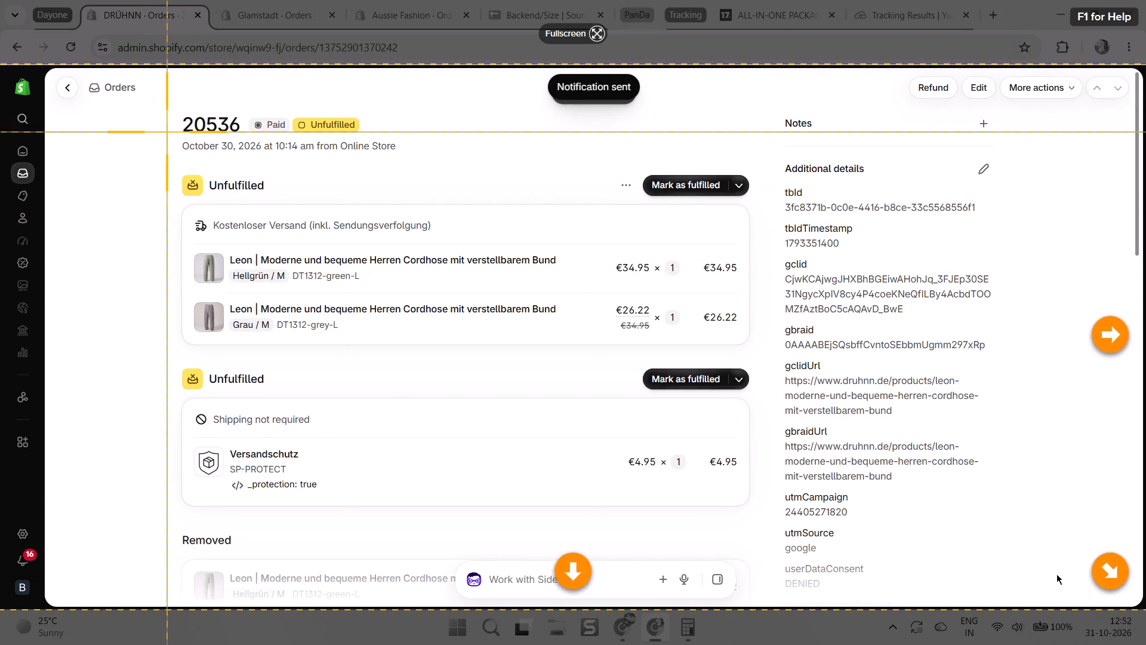
pyautogui.moveTo(169, 102); pyautogui.dragTo(762, 307)
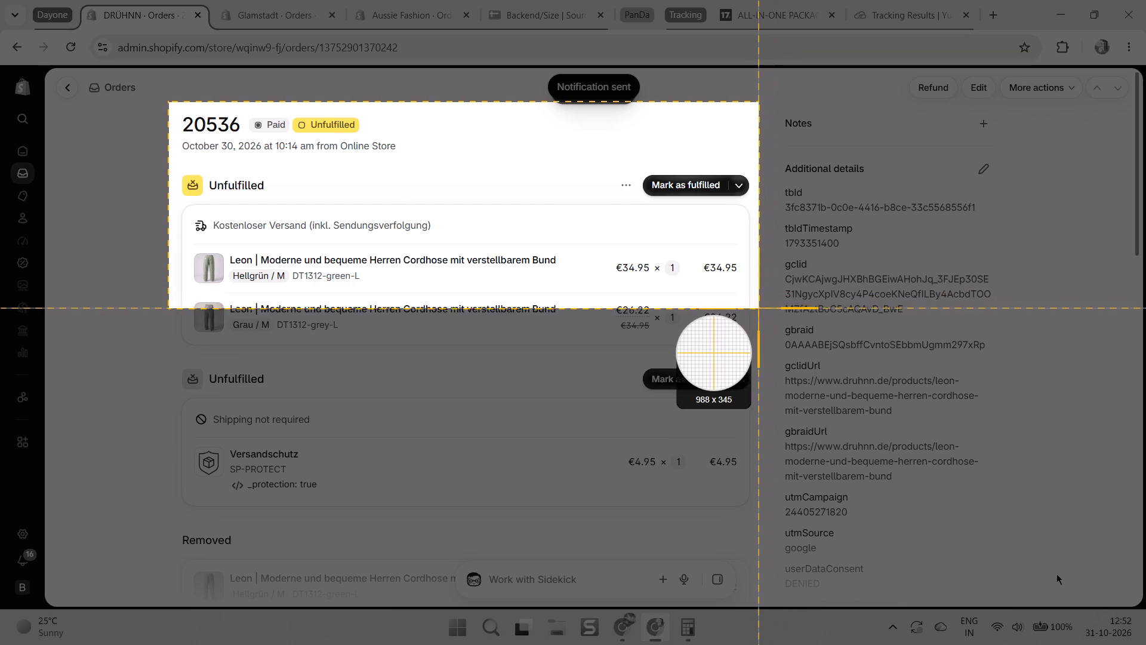
pyautogui.moveTo(762, 307); pyautogui.dragTo(750, 354)
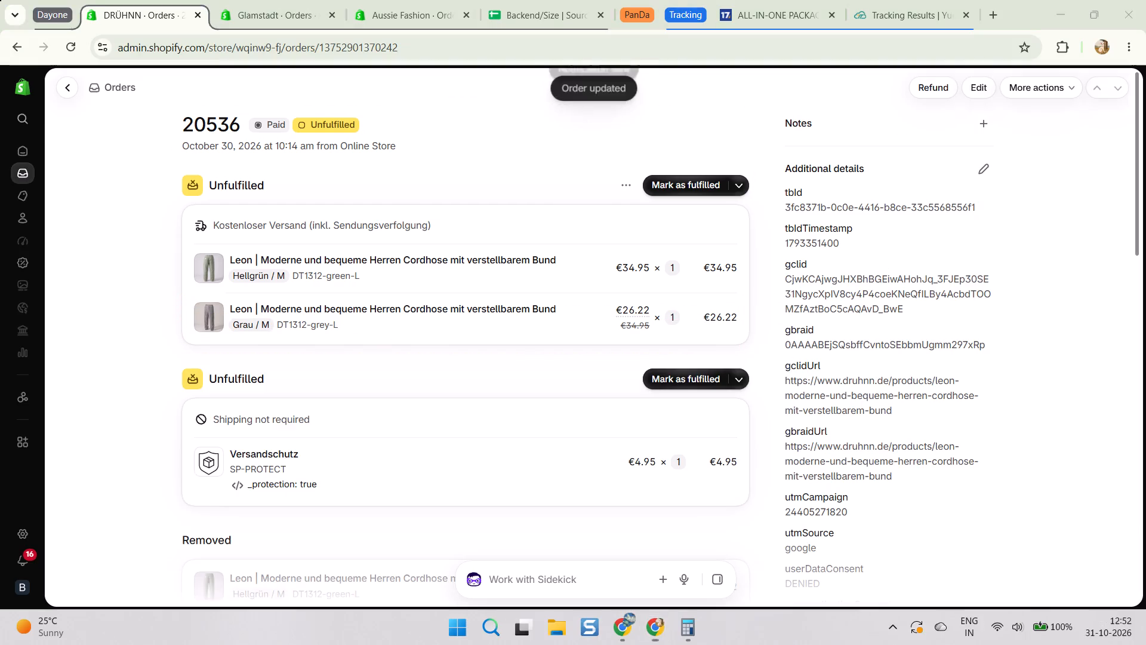
pyautogui.click(275, 387)
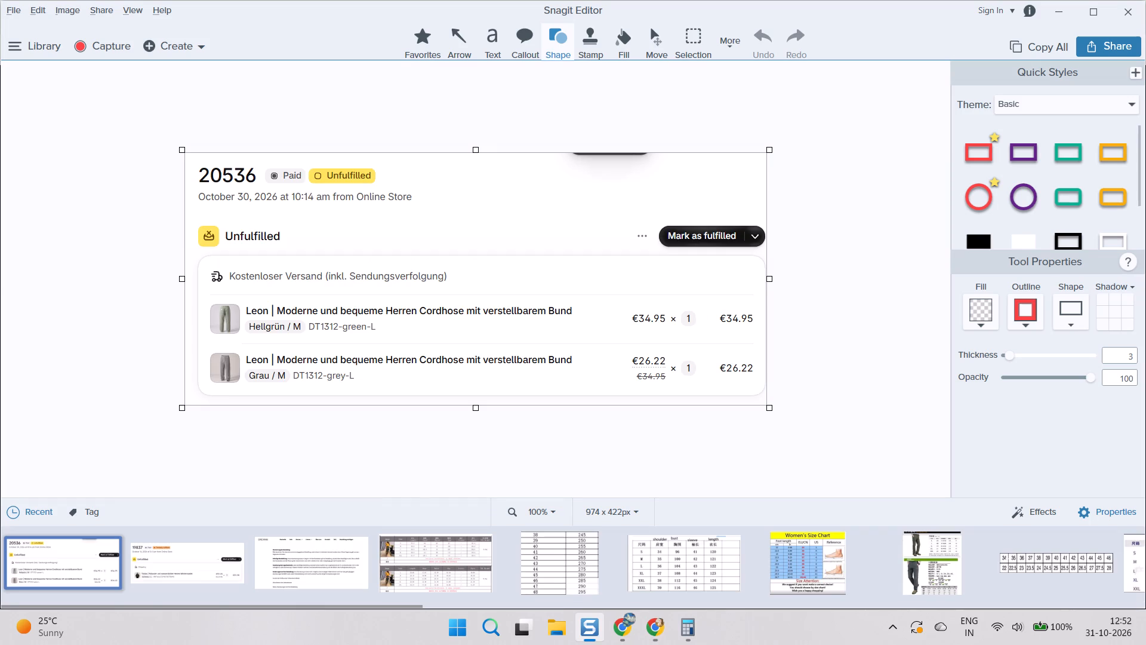
pyautogui.moveTo(476, 150); pyautogui.dragTo(475, 156)
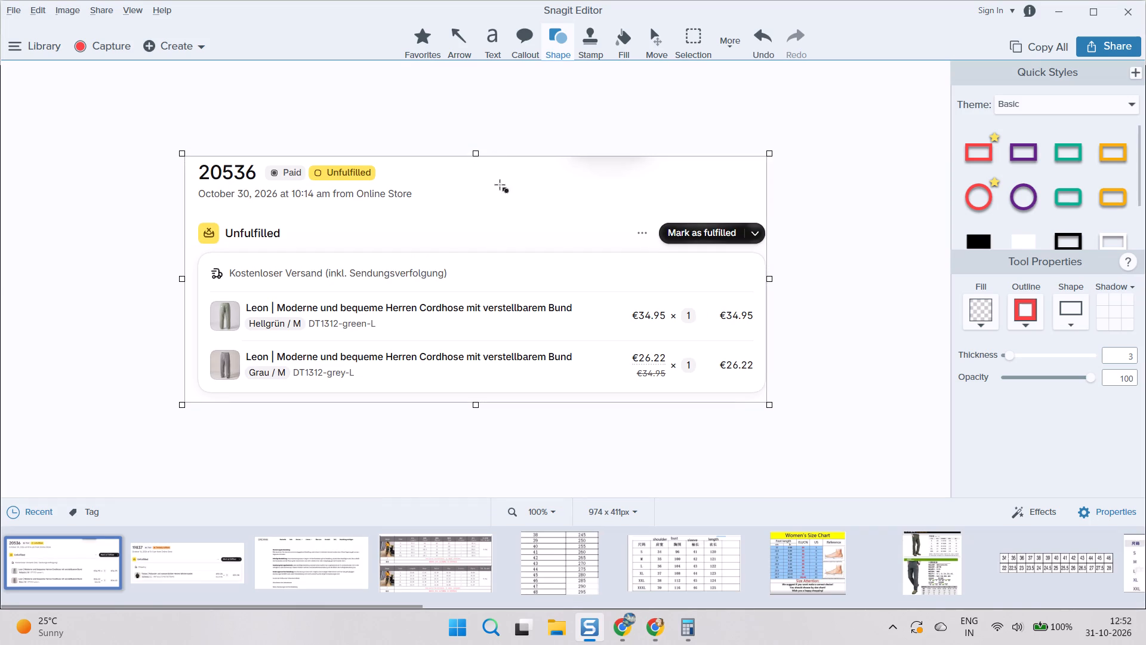
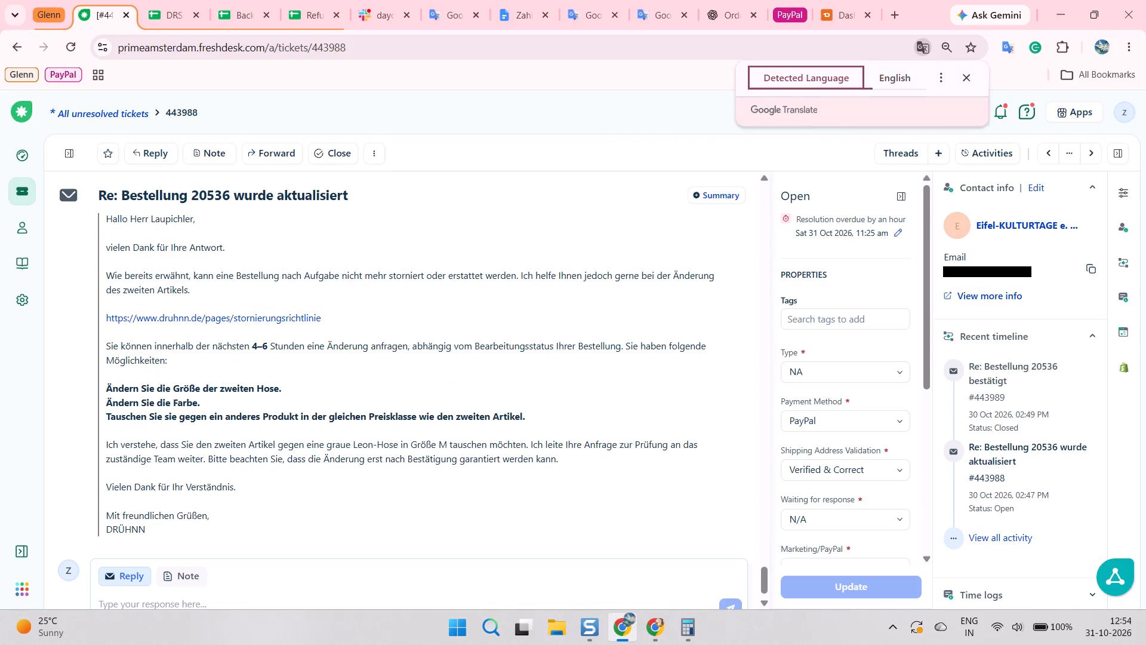
# Copy the message confirming a successful size update, without greeting and closing, from the SIZE ISSUE section of the Zahid temp. document.
pyautogui.click(484, 267)
pyautogui.click(504, 0)
pyautogui.click(100, 320)
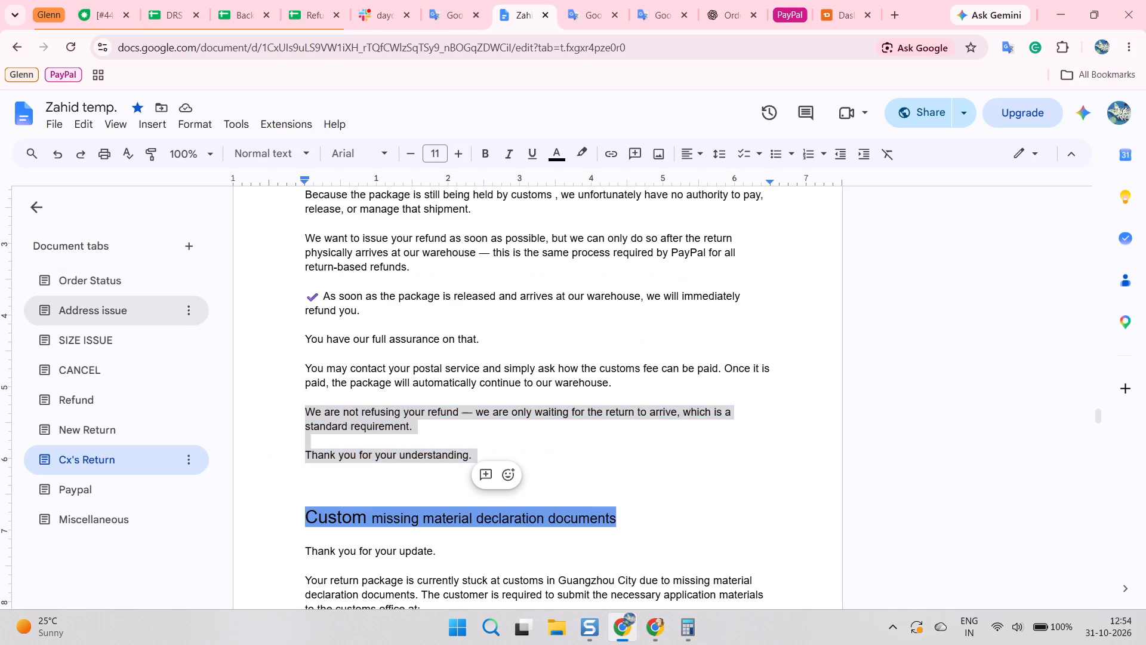
pyautogui.click(108, 354)
pyautogui.scroll(19, 480, 348)
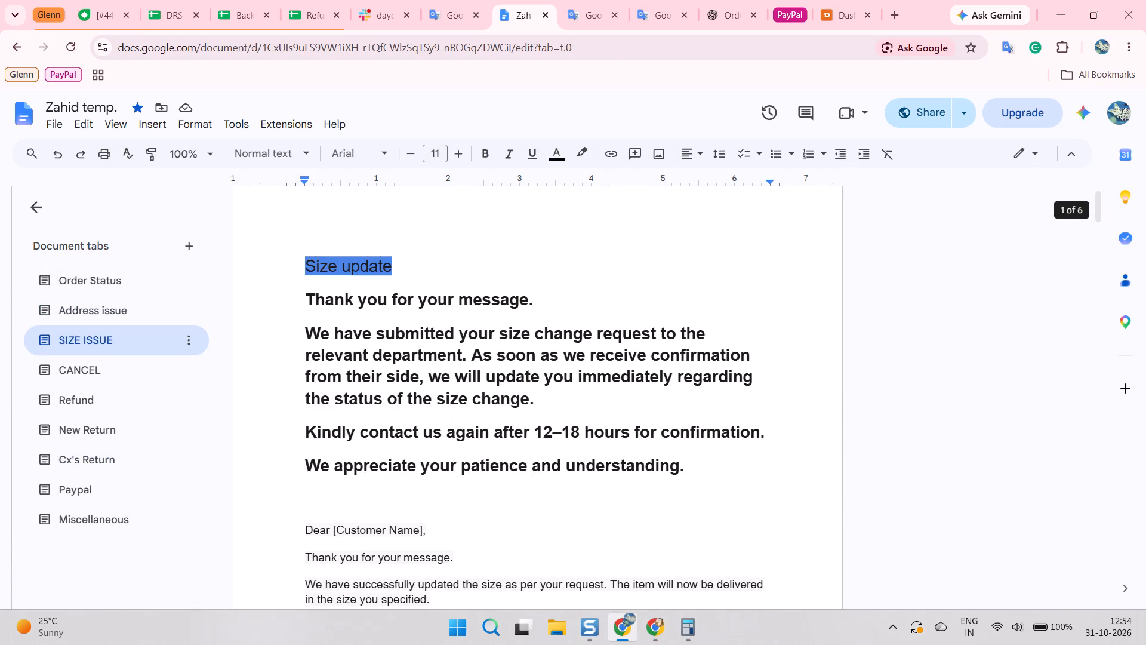
pyautogui.scroll(-3, 443, 350)
pyautogui.scroll(1, 430, 339)
pyautogui.scroll(4, 369, 331)
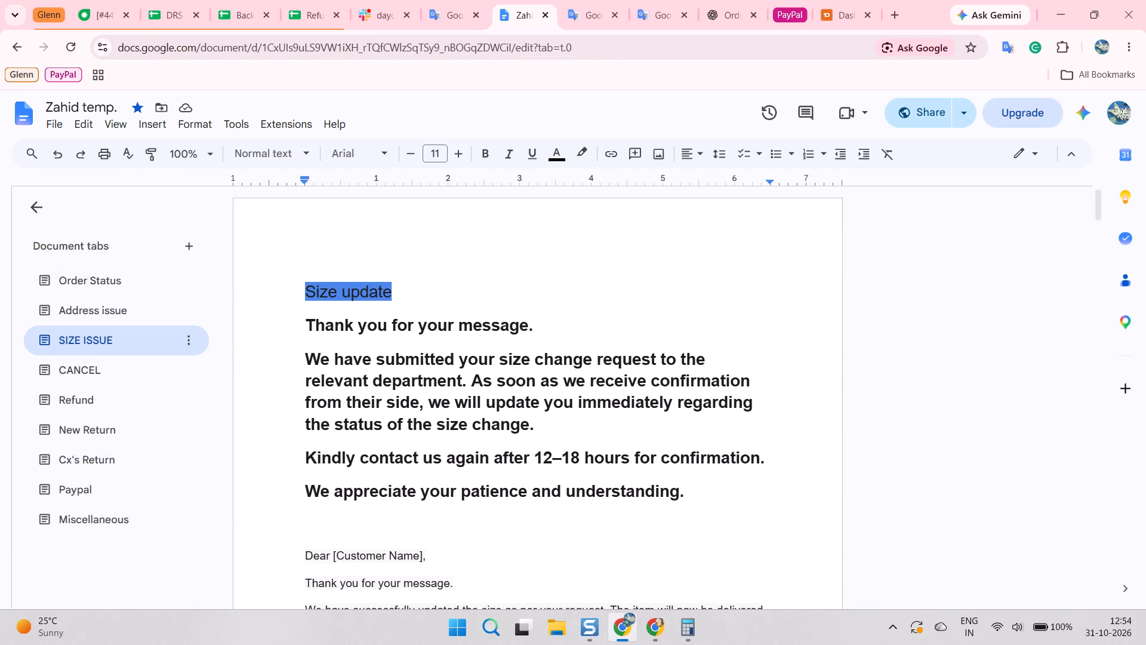
pyautogui.scroll(-2, 383, 330)
pyautogui.moveTo(304, 400); pyautogui.dragTo(327, 485)
pyautogui.hotkey('ctrl', 'c')
pyautogui.hotkey('ctrl', 'c')
# Translate the copied message into German in Google Translate, separating its three paragraphs with blank lines.
pyautogui.click(649, 0)
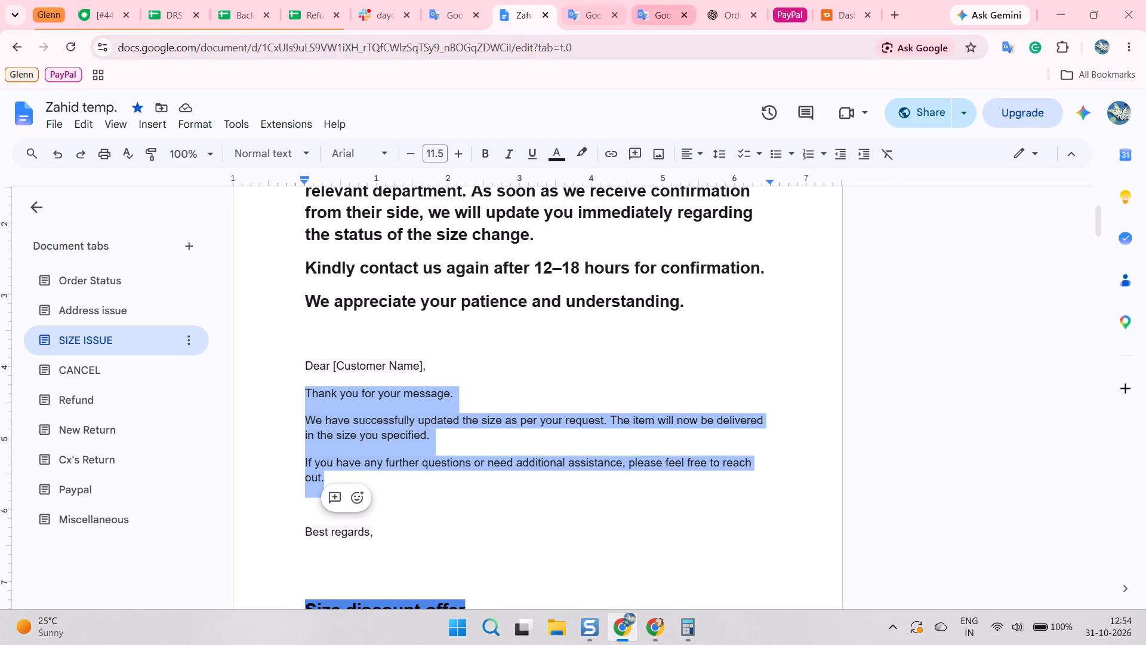
pyautogui.scroll(8, 509, 165)
pyautogui.click(560, 226)
pyautogui.hotkey('ctrl', 'v')
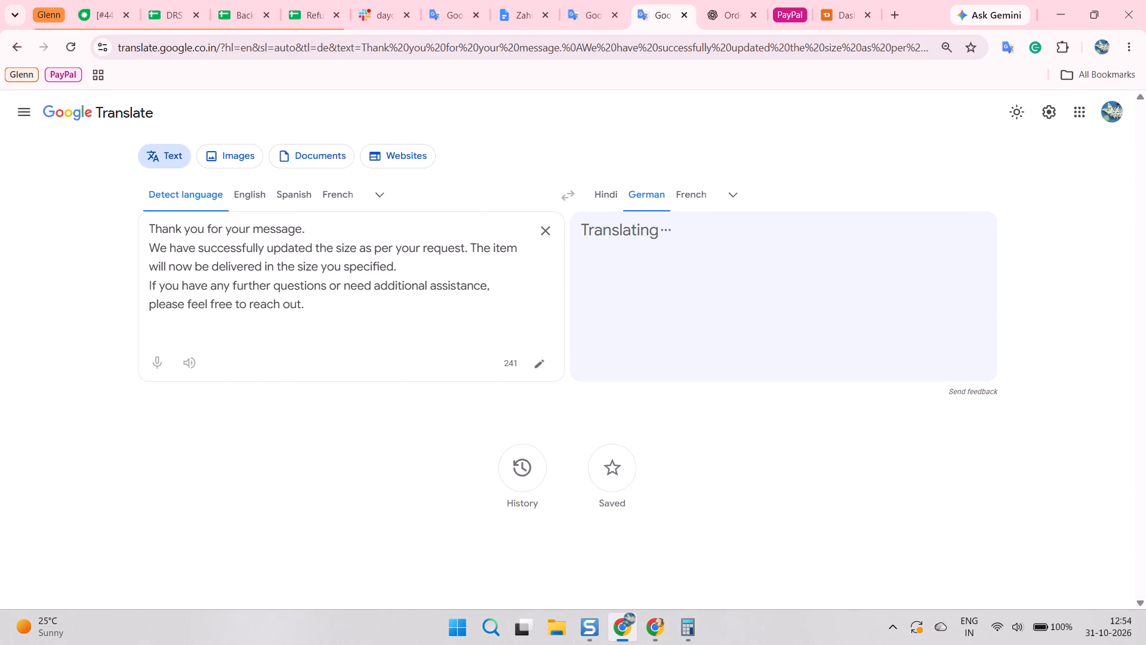
pyautogui.press('BackSpace')
pyautogui.click(310, 226)
pyautogui.press('Return')
pyautogui.click(417, 292)
pyautogui.press('Return')
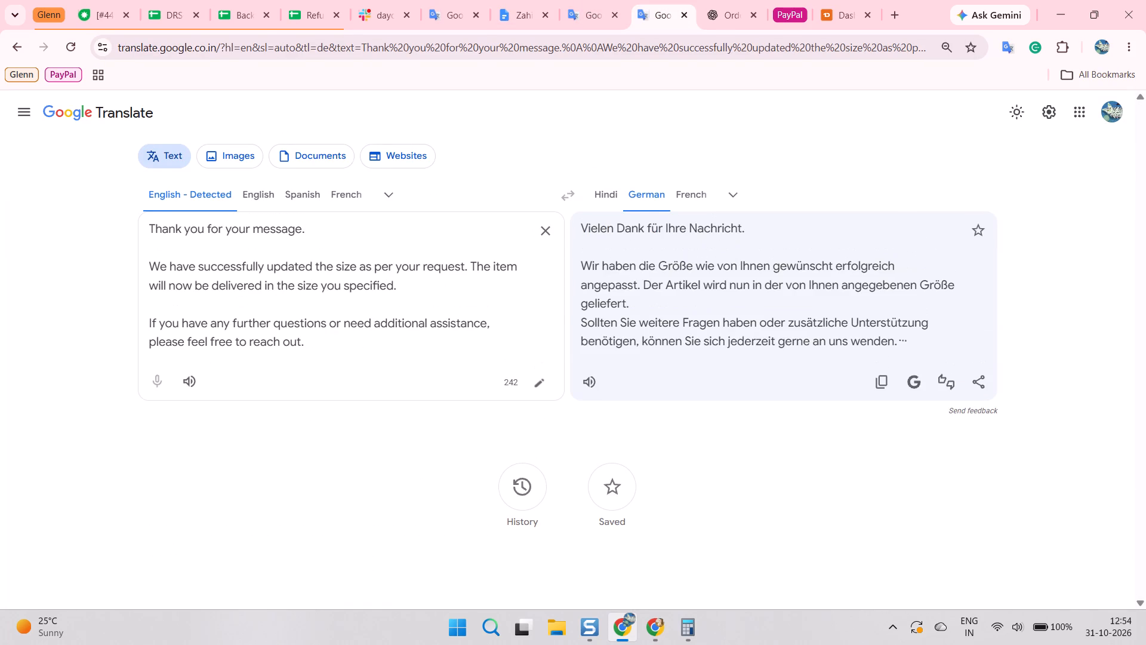
# Replace both mentions of "size" with "color" in the English source text and copy the German translation.
pyautogui.doubleClick(334, 266)
pyautogui.doubleClick(339, 263)
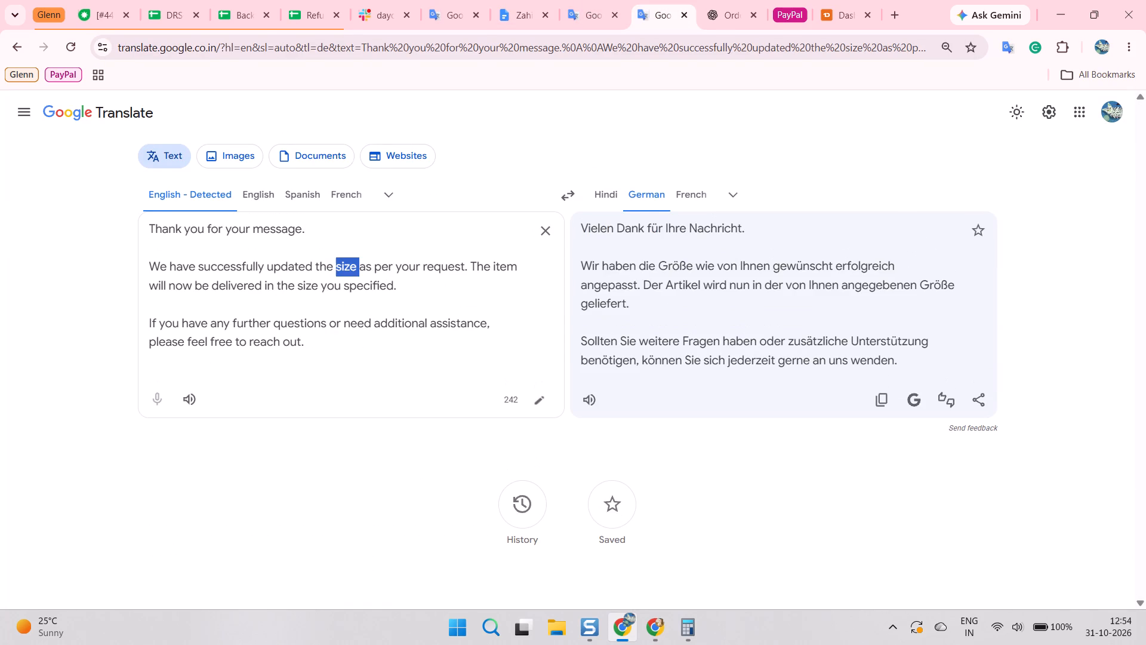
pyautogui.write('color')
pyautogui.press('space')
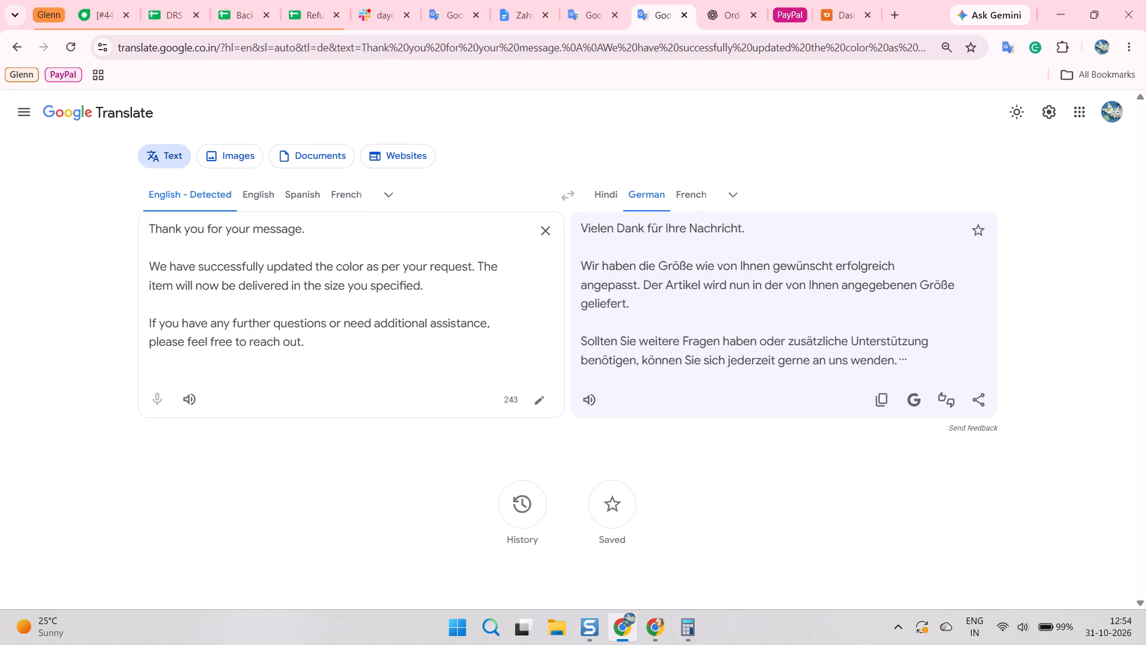
pyautogui.doubleClick(335, 293)
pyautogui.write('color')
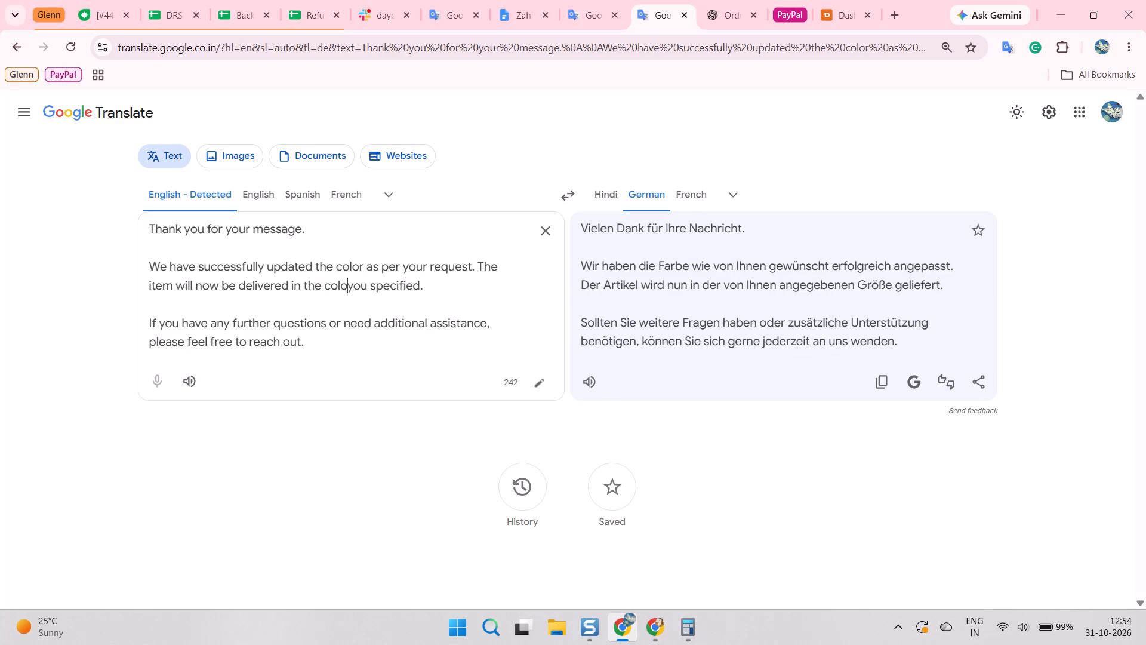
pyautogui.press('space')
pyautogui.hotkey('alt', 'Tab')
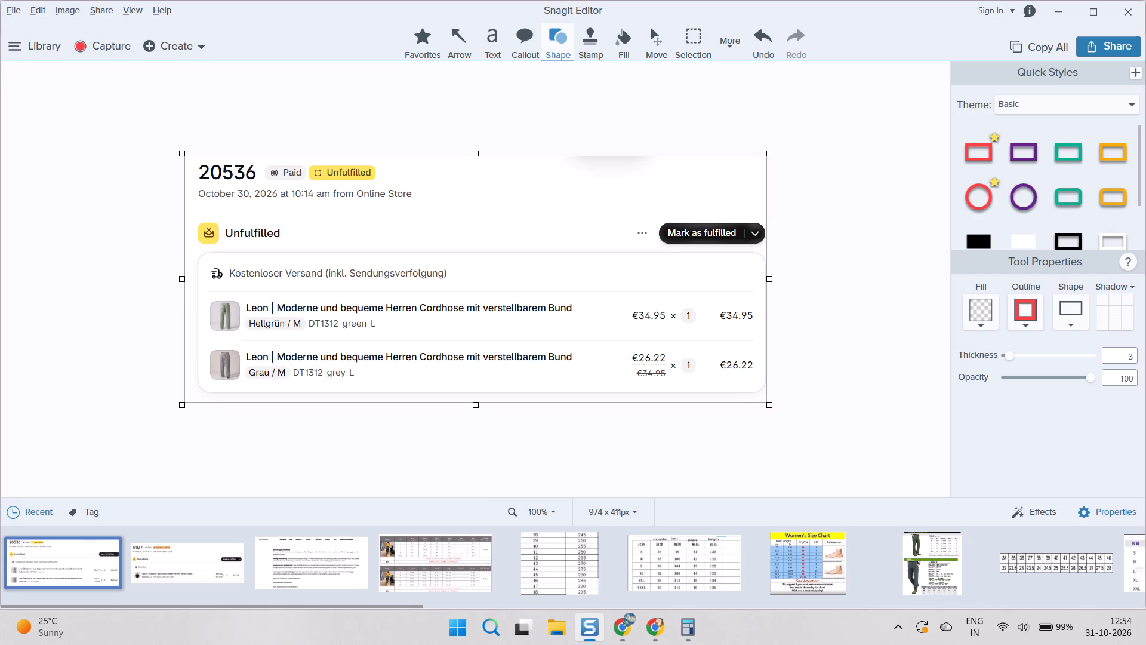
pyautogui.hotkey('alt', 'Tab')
pyautogui.click(645, 621)
pyautogui.scroll(-6, 435, 268)
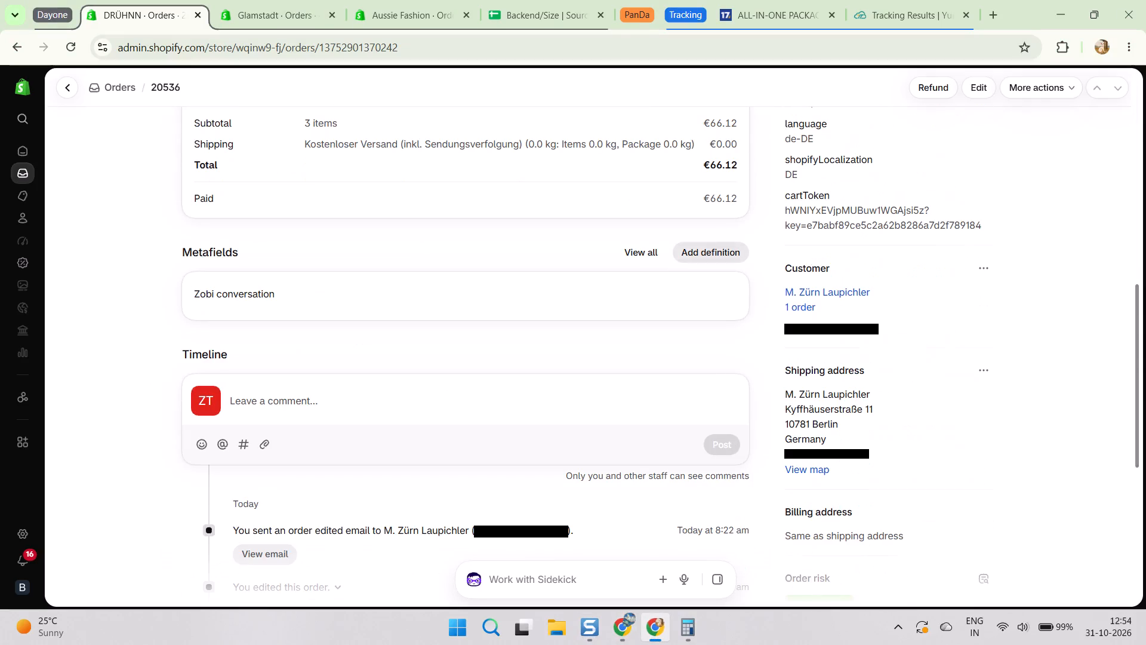
pyautogui.hotkey('alt', 'Tab')
pyautogui.scroll(-2, 754, 339)
pyautogui.click(886, 380)
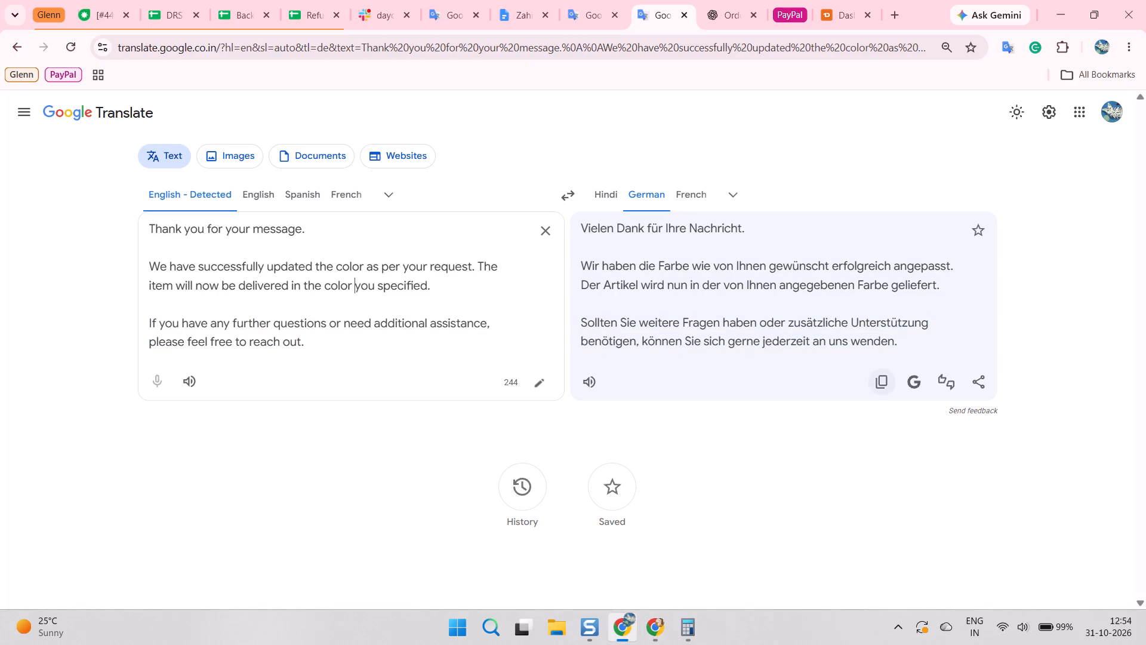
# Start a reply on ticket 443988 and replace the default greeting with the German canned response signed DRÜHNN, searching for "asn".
pyautogui.click(90, 0)
pyautogui.click(440, 406)
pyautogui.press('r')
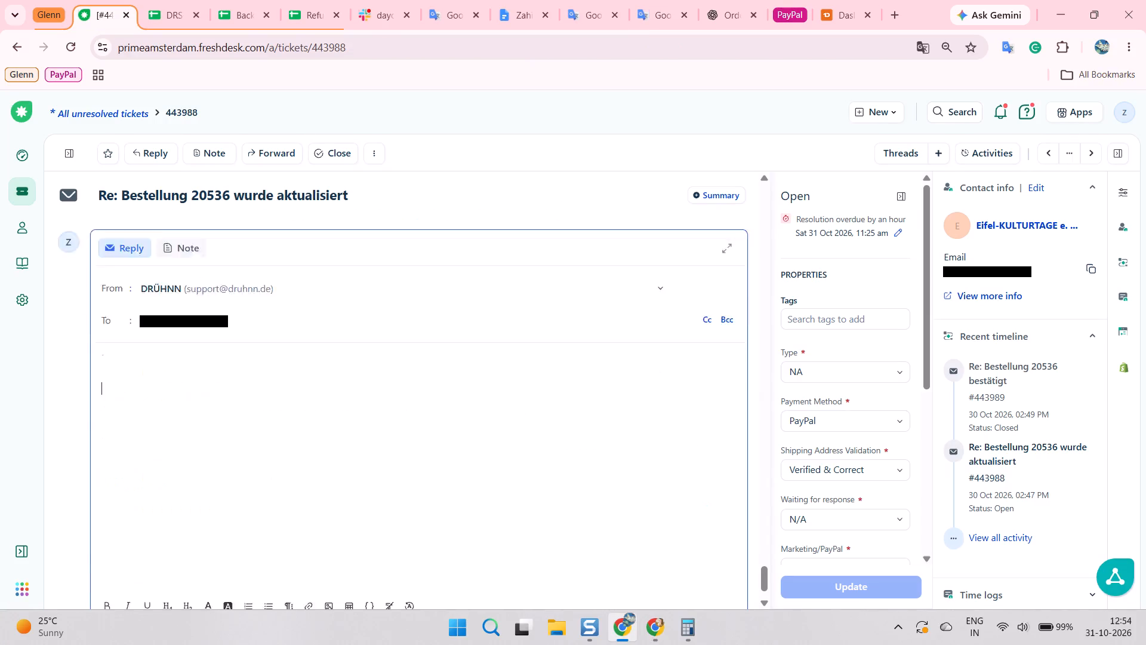
pyautogui.scroll(-9, 268, 432)
pyautogui.click(125, 516)
pyautogui.keyDown('ctrl'); pyautogui.moveTo(127, 514); pyautogui.dragTo(141, 511); pyautogui.keyUp('ctrl')
pyautogui.hotkey('ctrl', 'a')
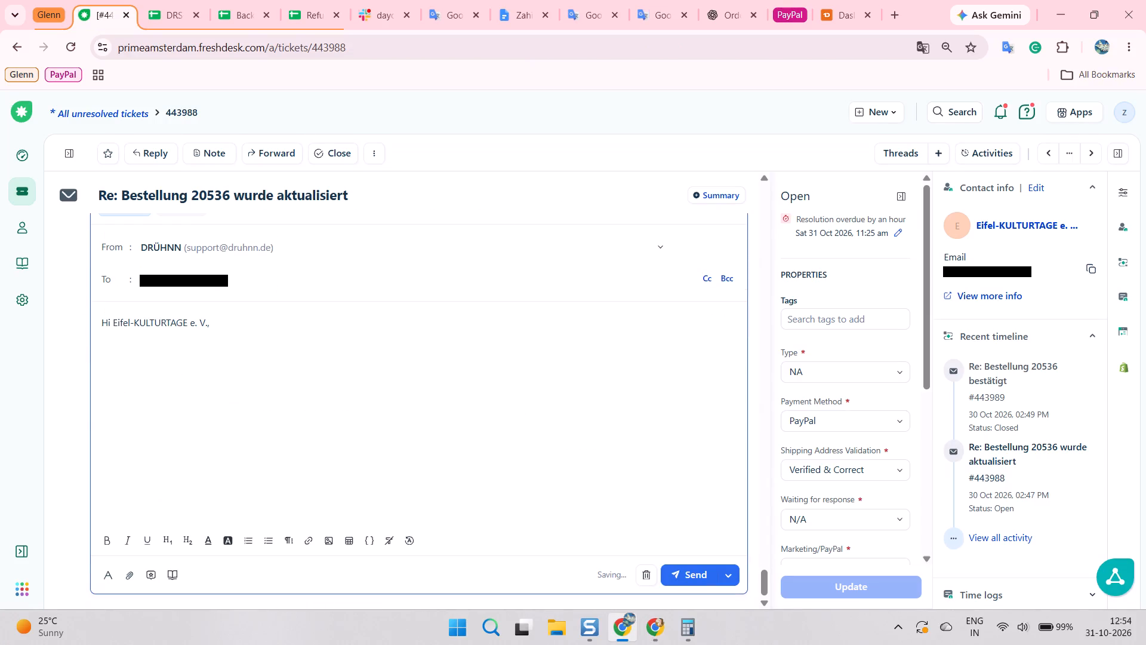
pyautogui.hotkey('ctrl', 'BackSpace')
pyautogui.hotkey('ctrl', 'a')
pyautogui.press('BackSpace')
pyautogui.press('BackSpace')
pyautogui.press('BackSpace')
pyautogui.press('BackSpace')
pyautogui.press('BackSpace')
pyautogui.press('BackSpace')
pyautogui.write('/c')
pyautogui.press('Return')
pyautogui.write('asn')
pyautogui.click(165, 359)
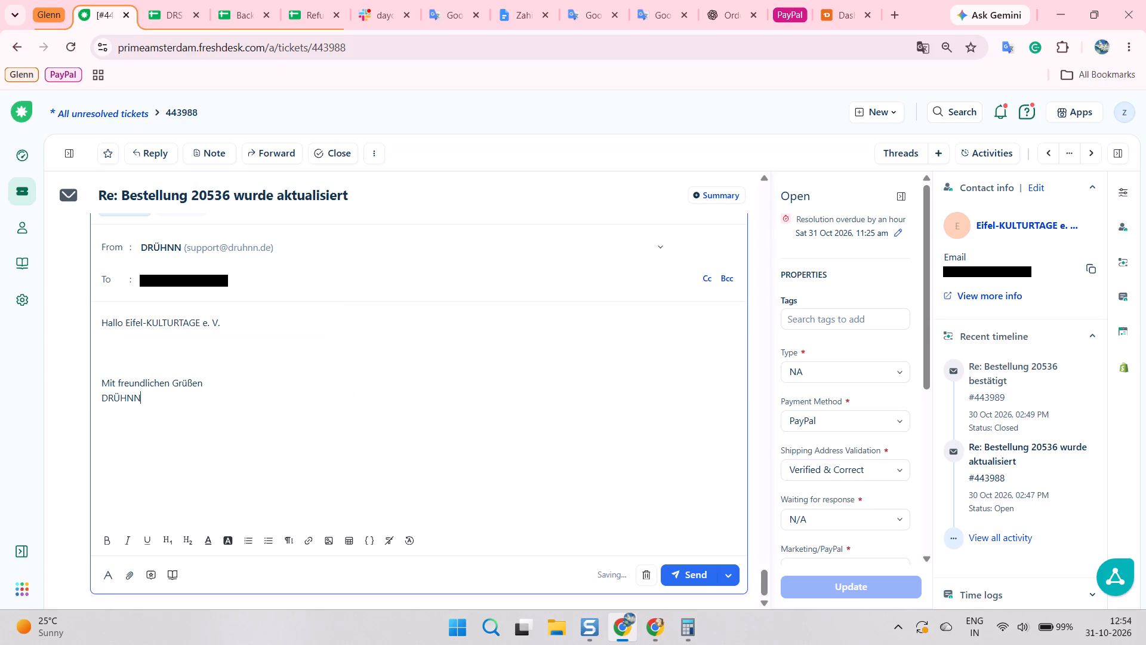
# Paste the German color-change confirmation between the greeting and the sign-off, and remove the extra blank line before the sign-off.
pyautogui.click(156, 352)
pyautogui.hotkey('ctrl', 'v')
pyautogui.scroll(-3, 153, 364)
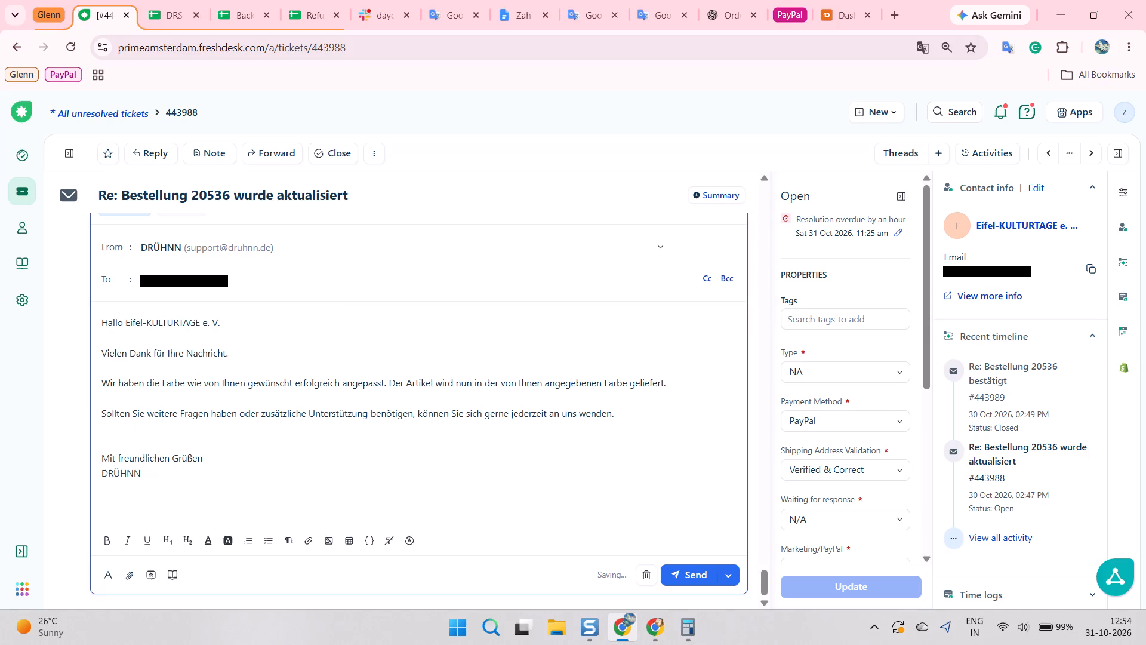
pyautogui.click(138, 441)
pyautogui.press('BackSpace')
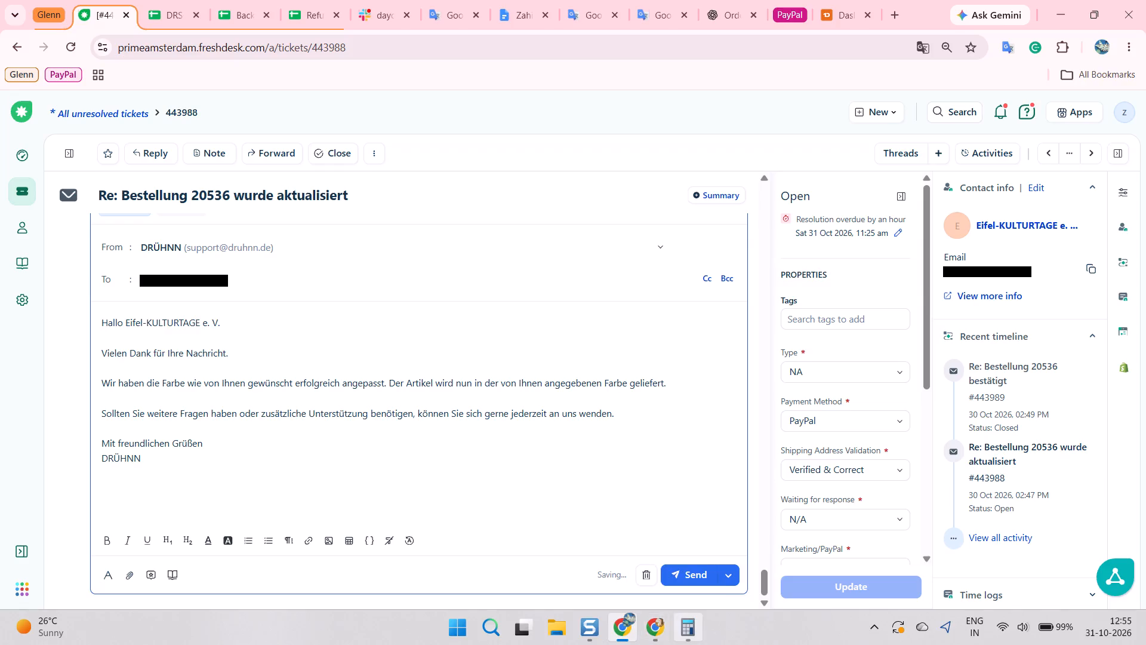
pyautogui.click(639, 622)
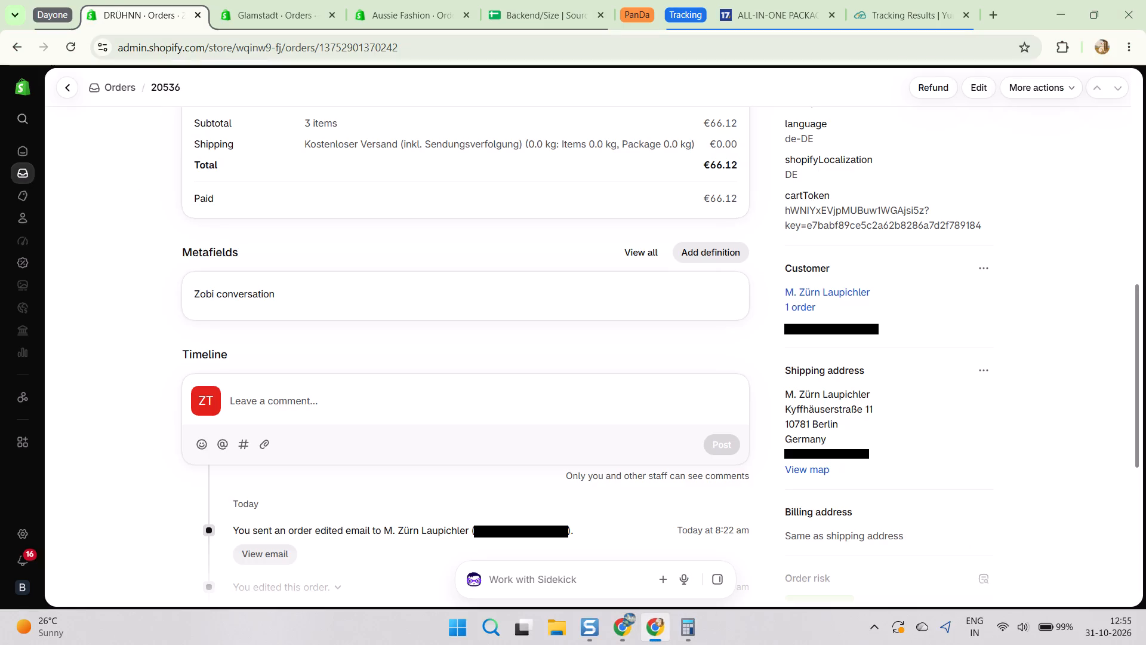
pyautogui.scroll(3, 343, 560)
pyautogui.scroll(-2, 483, 440)
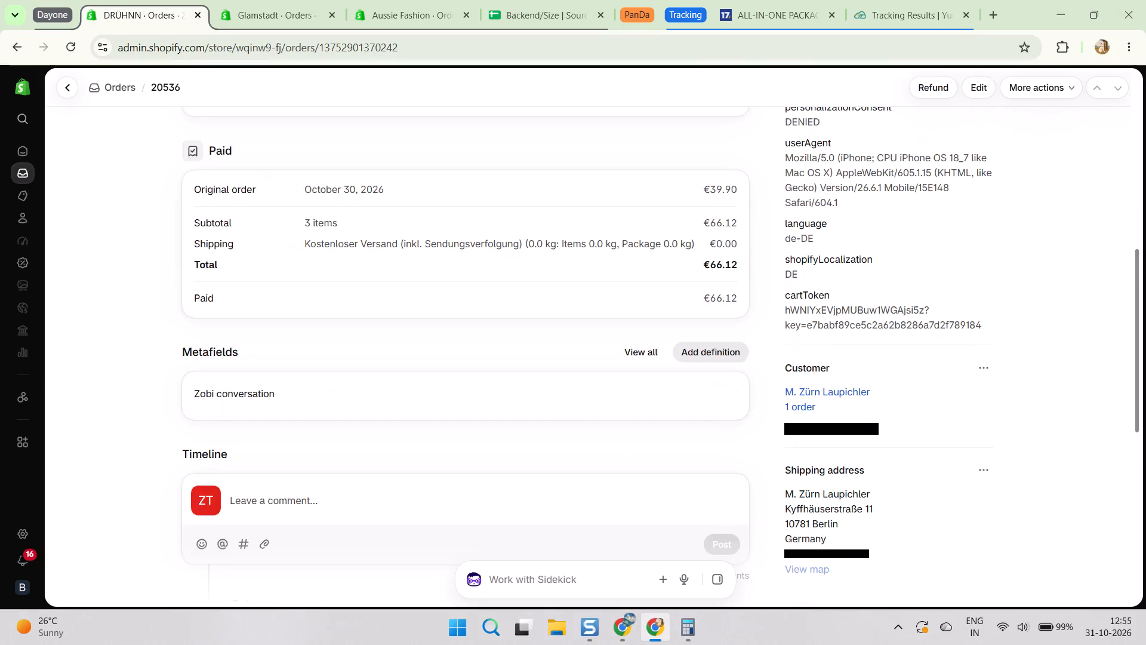
pyautogui.hotkey('alt', 'Tab')
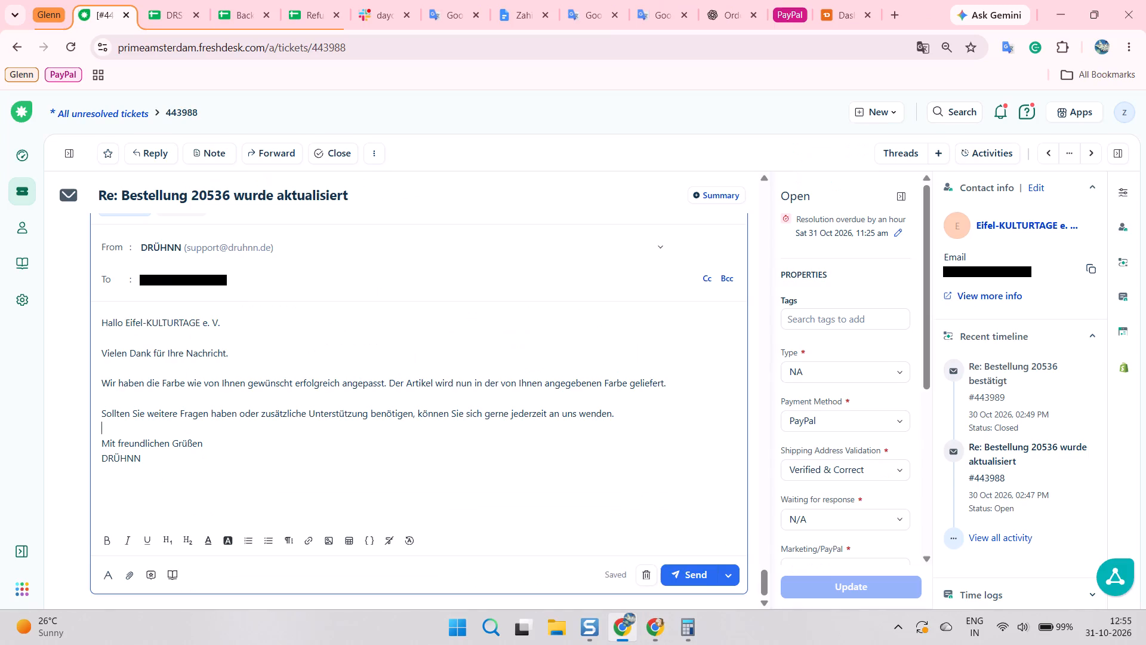
pyautogui.hotkey('alt', 'Tab')
pyautogui.hotkey('alt', 'Tab')
pyautogui.hotkey('alt', 'Tab')
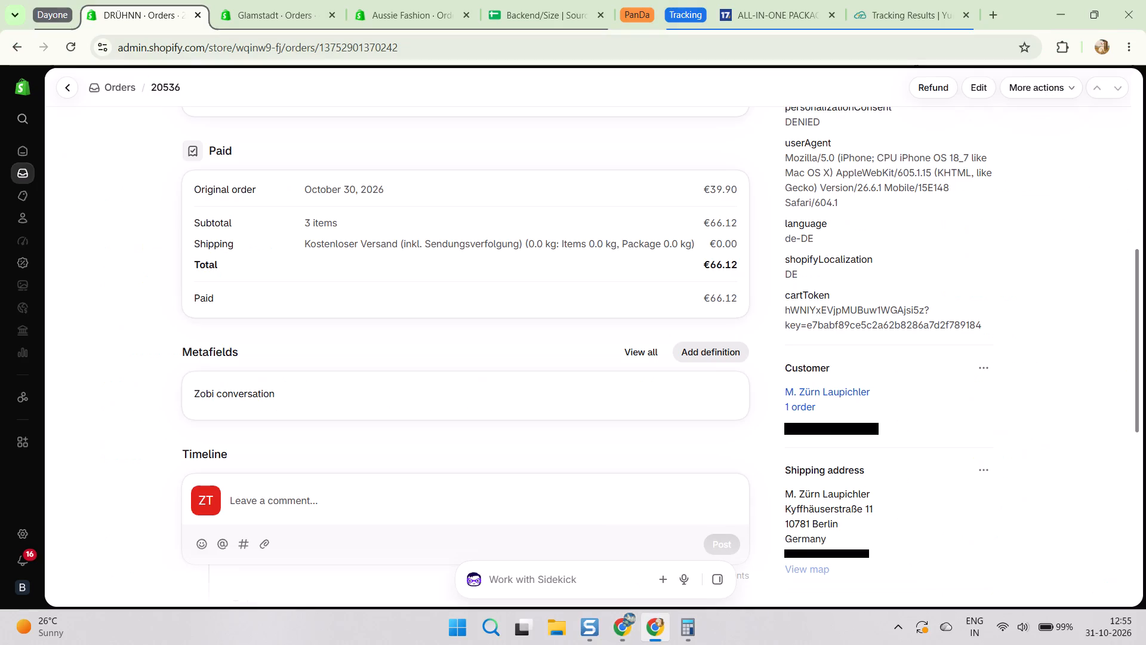
pyautogui.hotkey('alt', 'Tab')
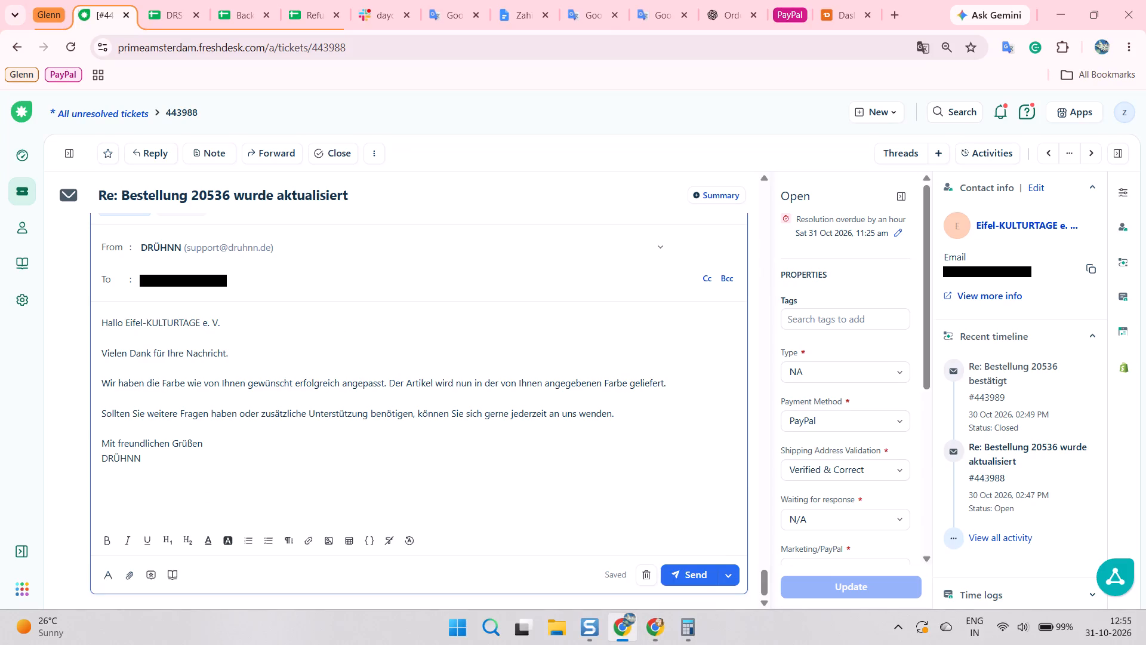
pyautogui.moveTo(126, 325); pyautogui.dragTo(288, 321)
pyautogui.press('BackSpace')
pyautogui.hotkey('alt', 'Tab')
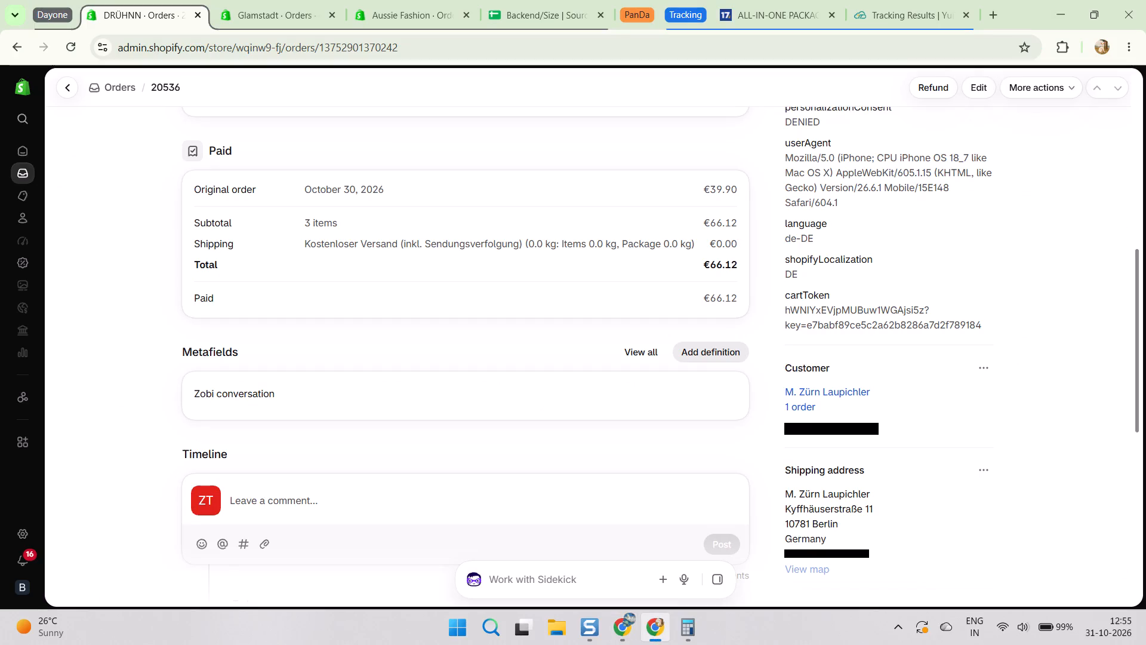
pyautogui.hotkey('alt', 'Tab')
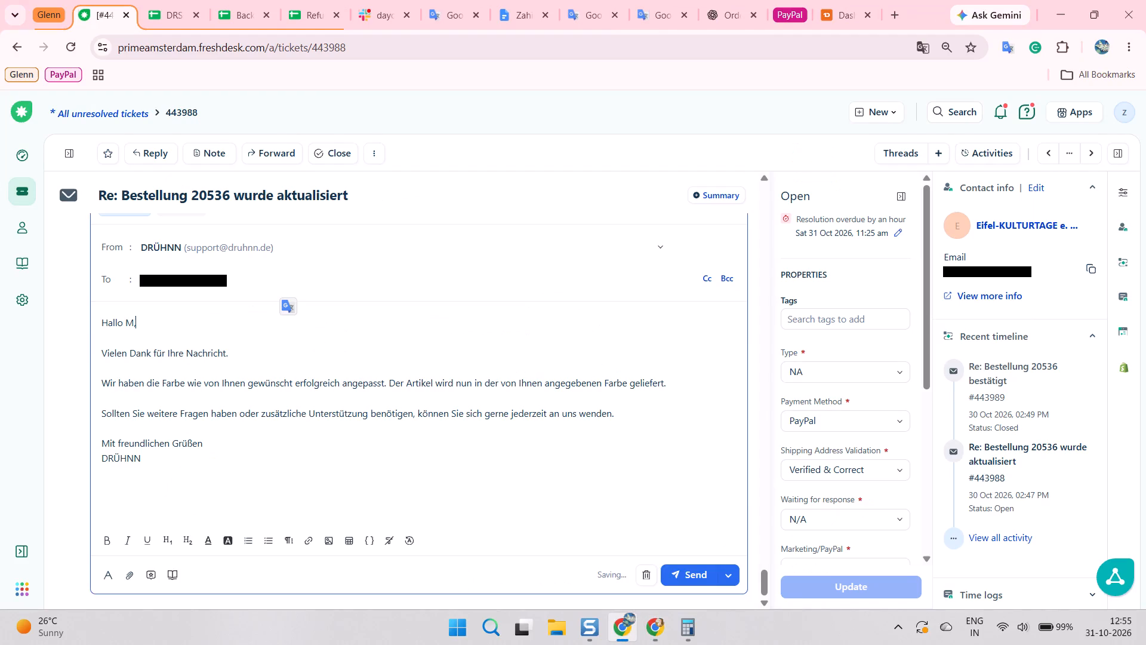
pyautogui.press('BackSpace')
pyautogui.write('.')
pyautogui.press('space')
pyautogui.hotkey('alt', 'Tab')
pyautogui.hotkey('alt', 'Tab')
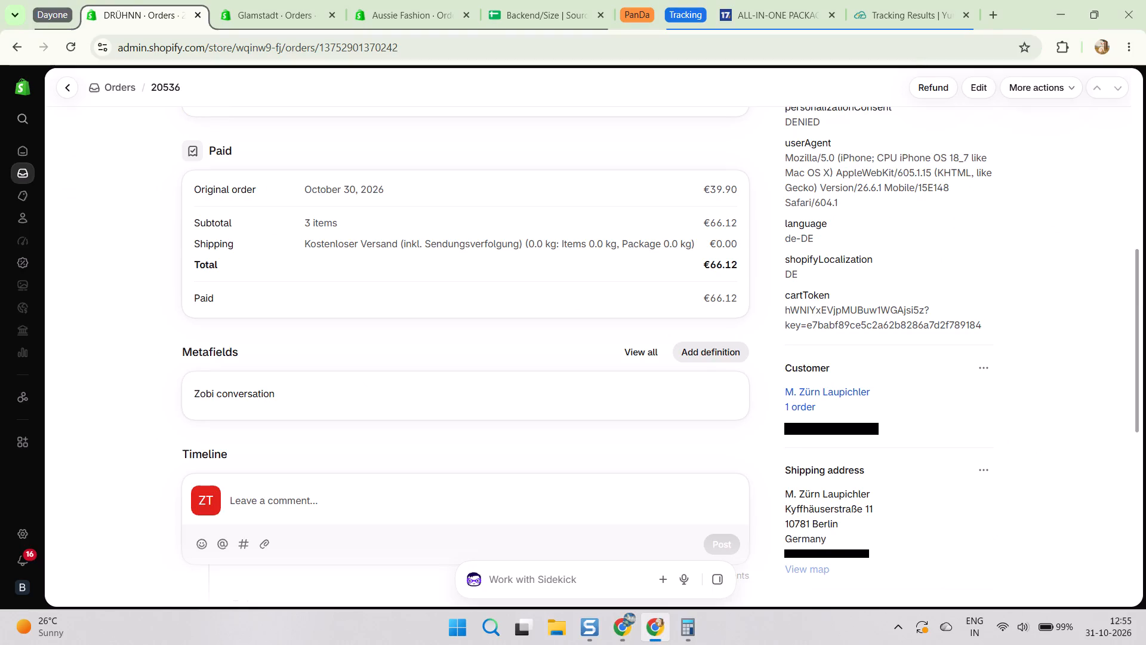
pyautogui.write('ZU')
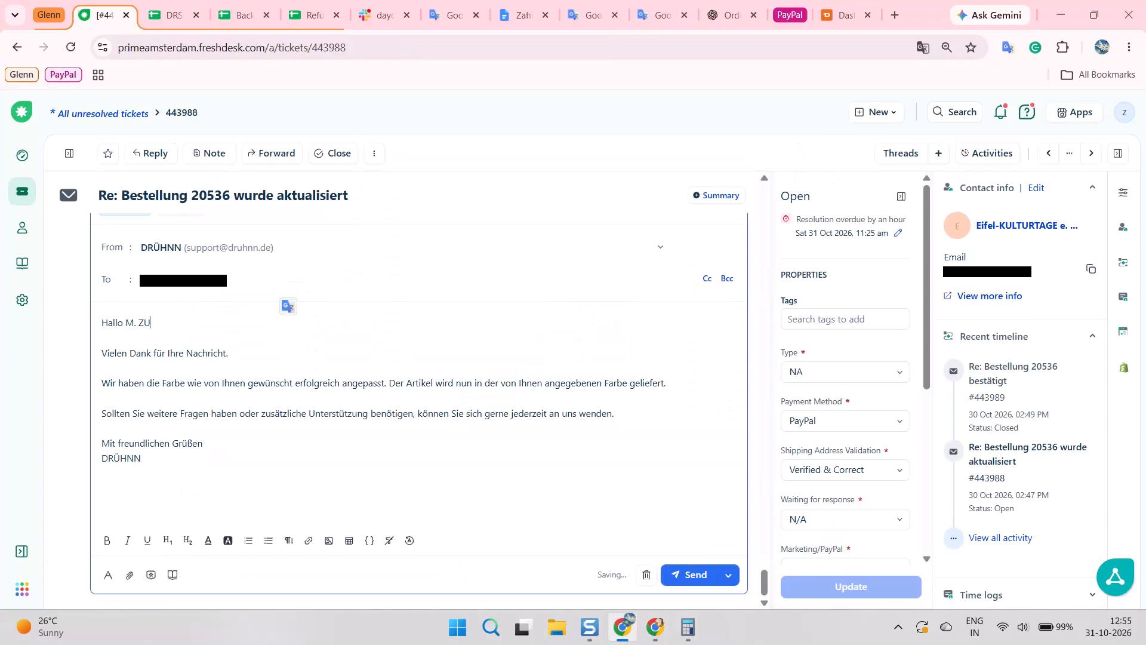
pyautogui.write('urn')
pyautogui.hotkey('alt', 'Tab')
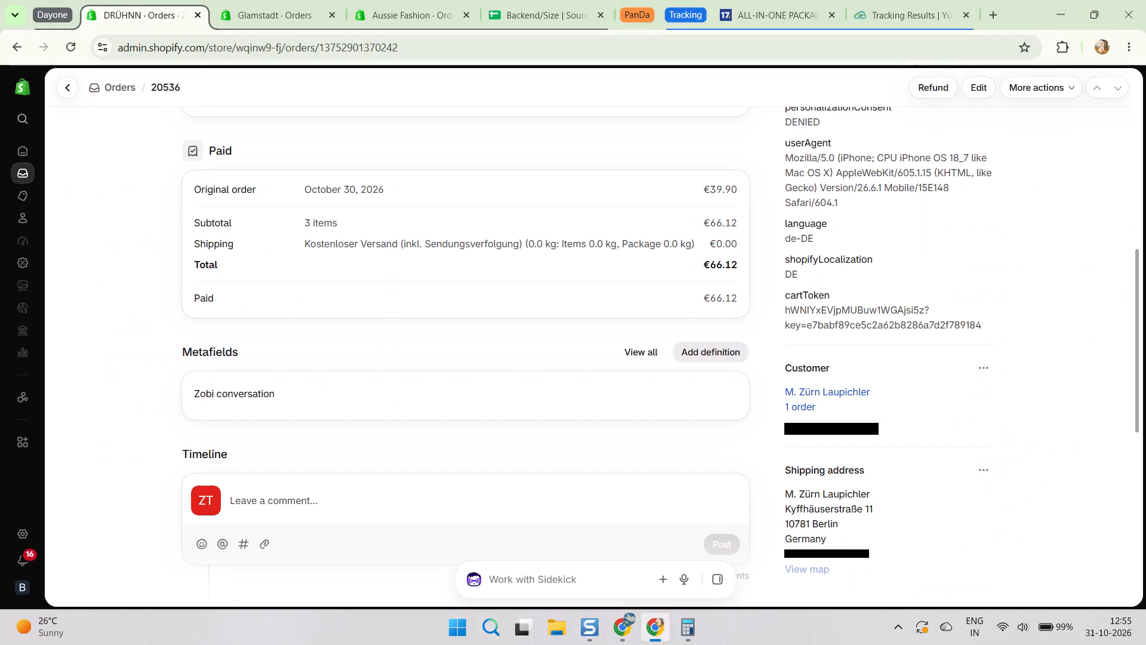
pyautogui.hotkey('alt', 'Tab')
# Send the German reply to the customer.
pyautogui.scroll(-4, 428, 409)
pyautogui.click(686, 568)
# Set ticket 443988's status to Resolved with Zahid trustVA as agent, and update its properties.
pyautogui.scroll(-5, 867, 274)
pyautogui.click(811, 315)
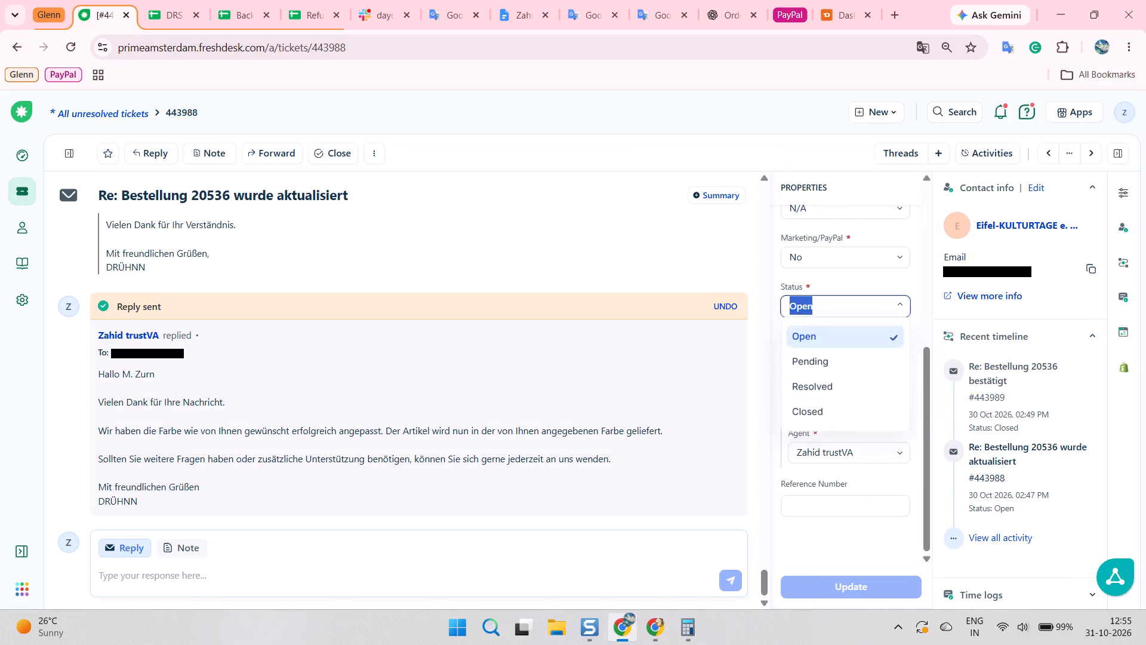
pyautogui.click(817, 388)
pyautogui.press('Tab')
pyautogui.press('Tab')
pyautogui.press('Tab')
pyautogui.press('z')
pyautogui.scroll(-6, 820, 447)
pyautogui.click(859, 580)
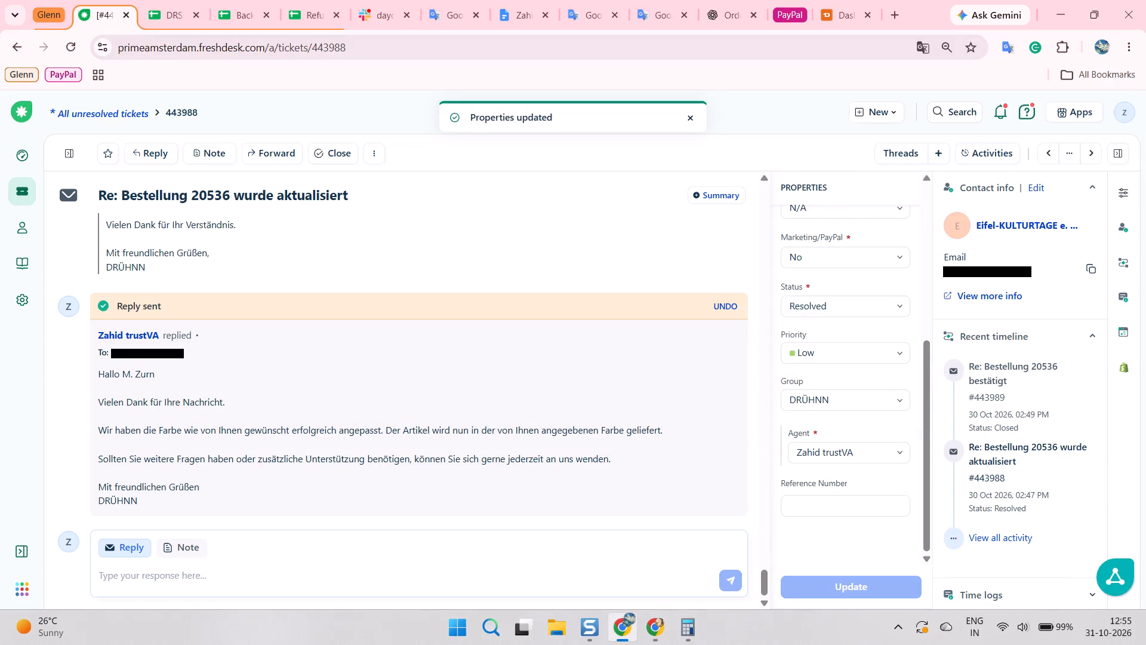
# Log ticket number 443988 in cell AN53 of the ZAHID section in the DRS- October 2026 spreadsheet.
pyautogui.doubleClick(169, 105)
pyautogui.hotkey('ctrl', 'c')
pyautogui.hotkey('ctrl', 'c')
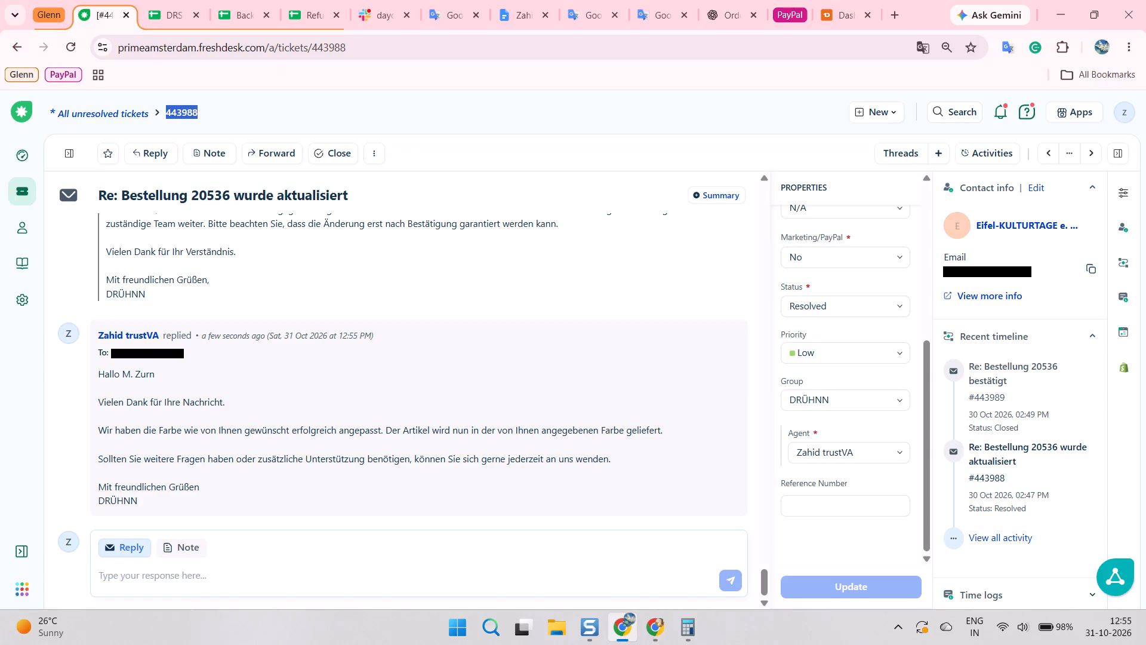
pyautogui.hotkey('ctrl', 'c')
pyautogui.hotkey('ctrl', 'c')
pyautogui.hotkey('ctrl', 'c')
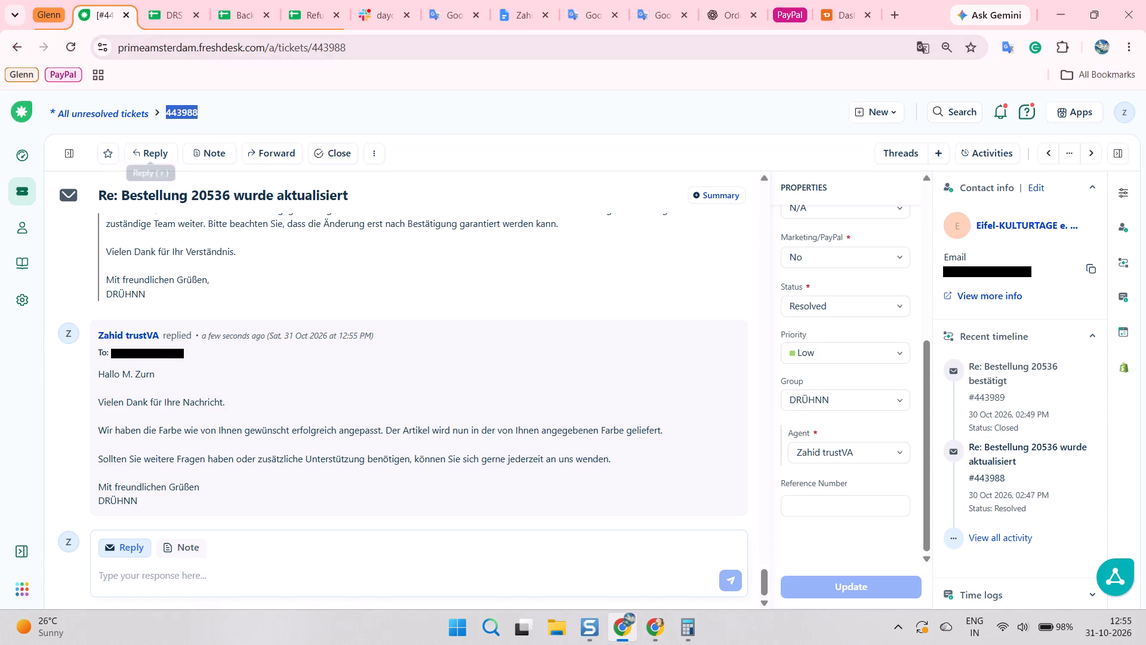
pyautogui.click(251, 98)
pyautogui.click(158, 0)
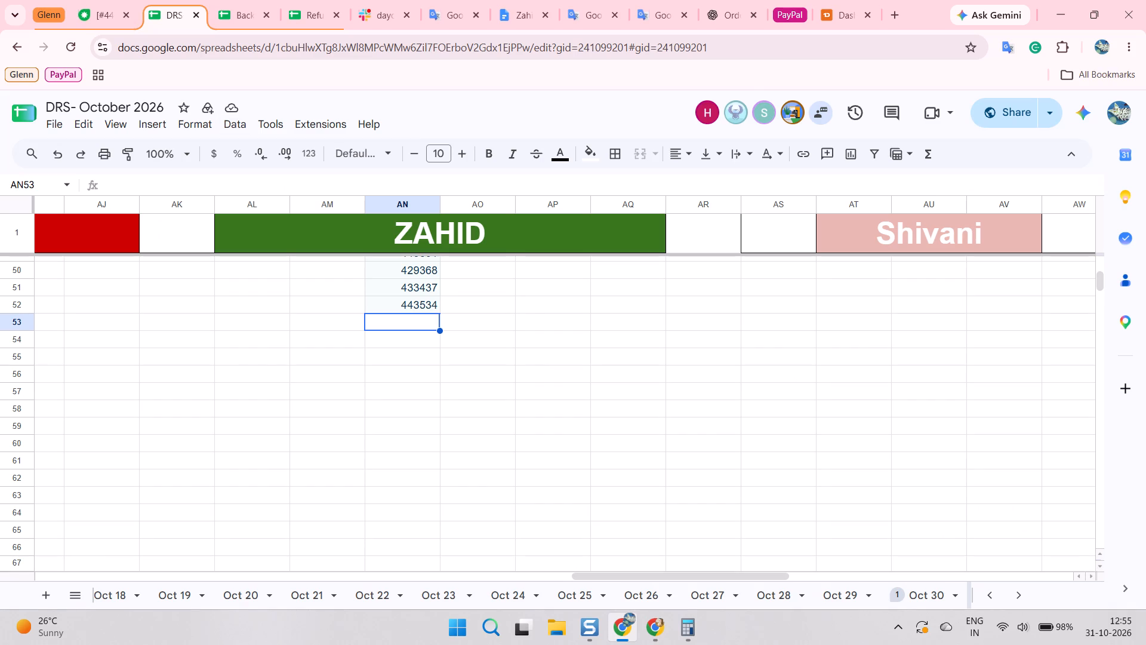
pyautogui.hotkey('ctrl', 'v')
pyautogui.click(389, 337)
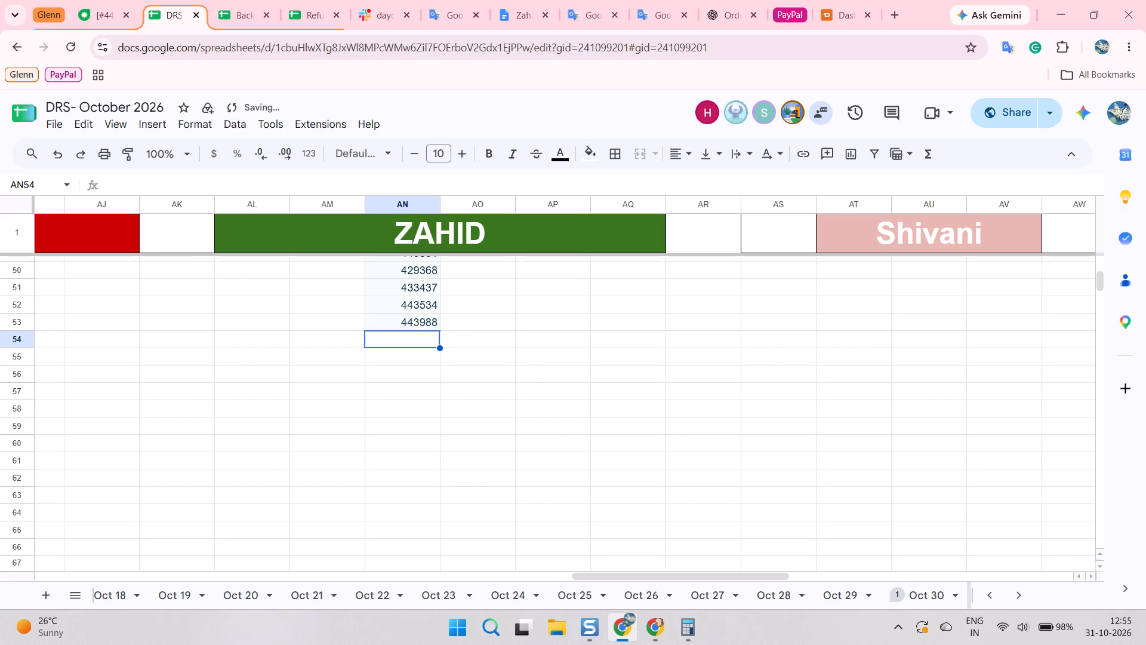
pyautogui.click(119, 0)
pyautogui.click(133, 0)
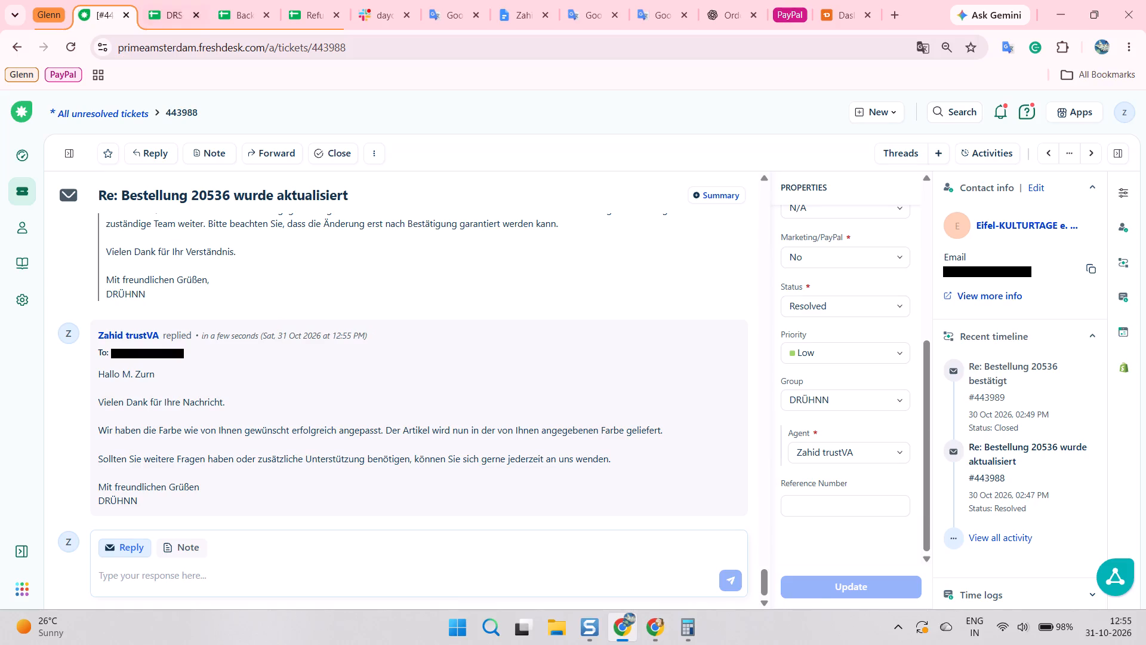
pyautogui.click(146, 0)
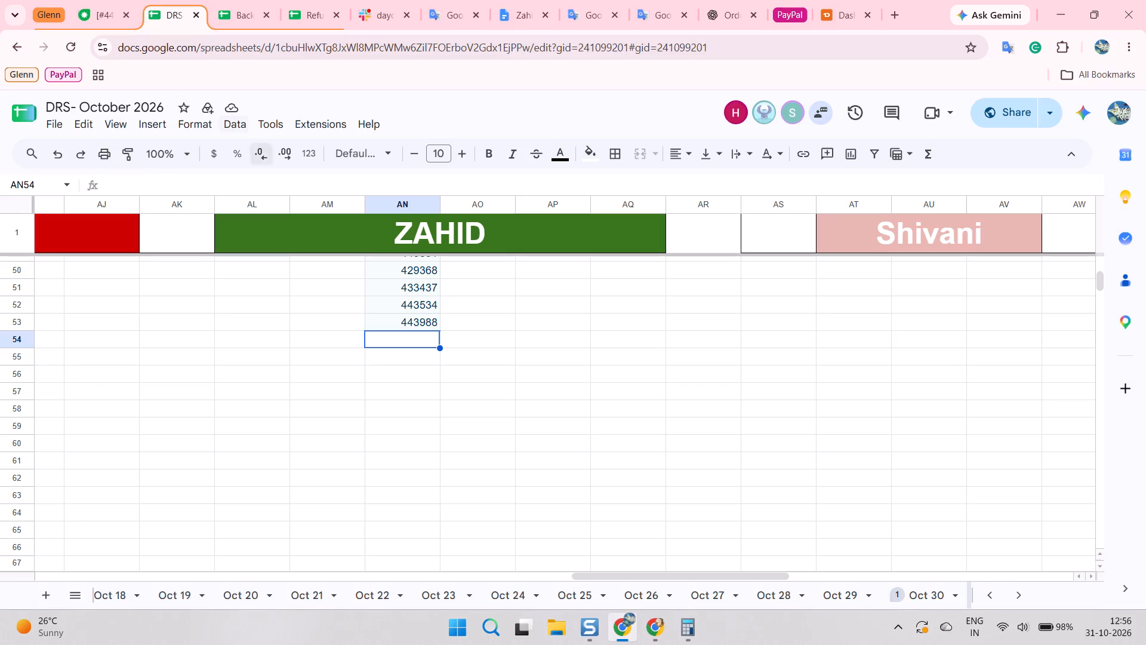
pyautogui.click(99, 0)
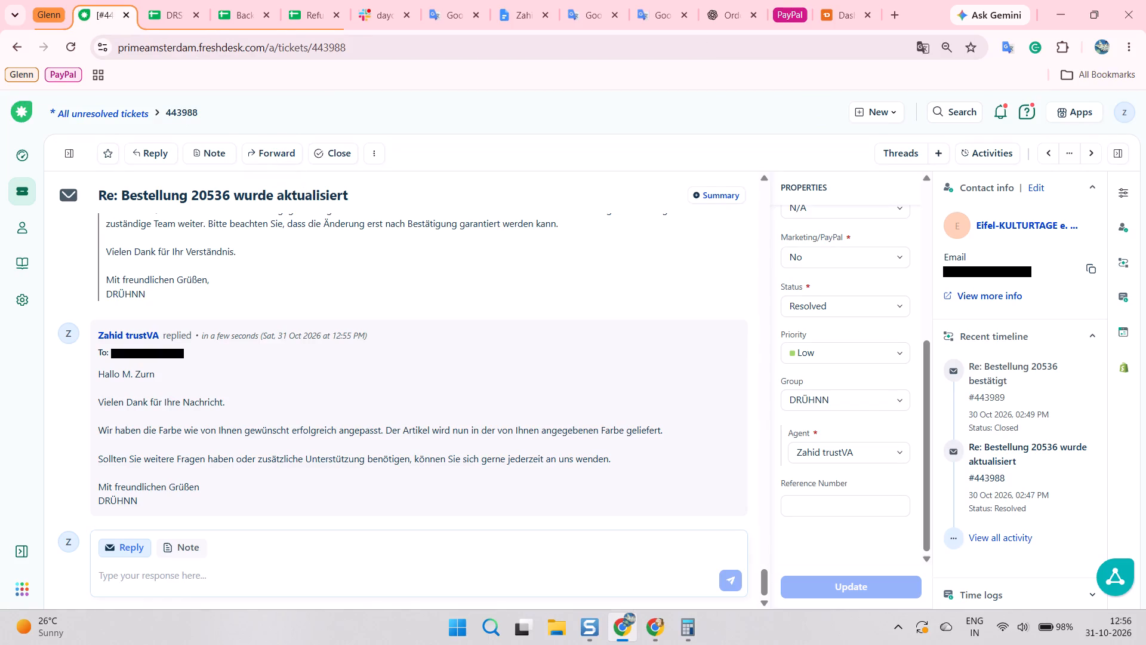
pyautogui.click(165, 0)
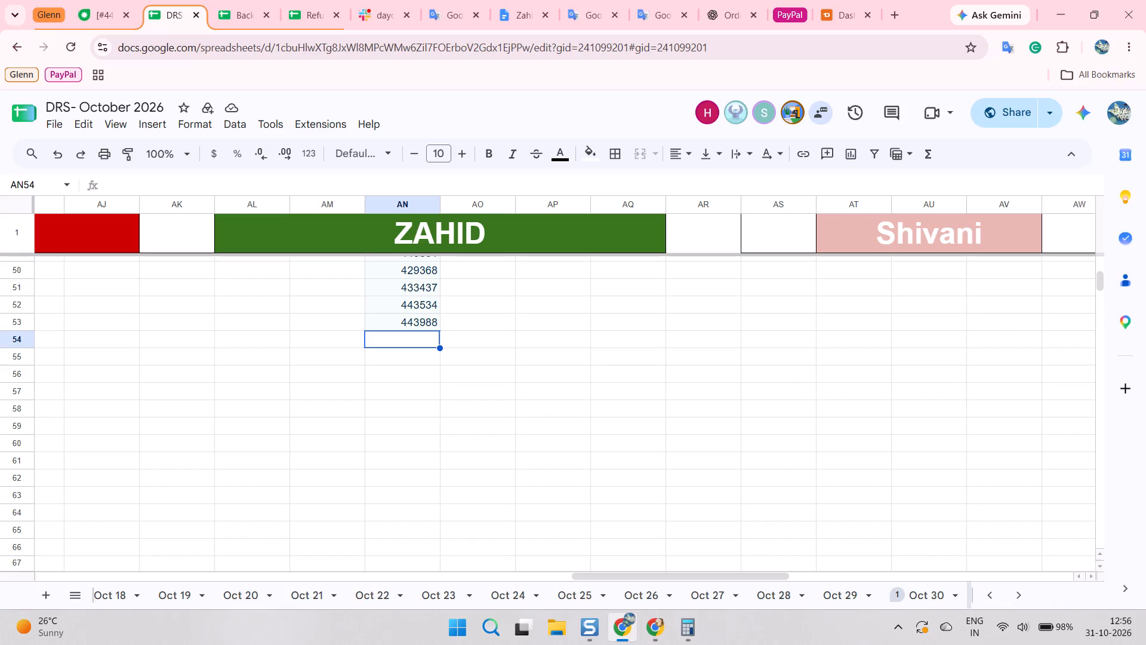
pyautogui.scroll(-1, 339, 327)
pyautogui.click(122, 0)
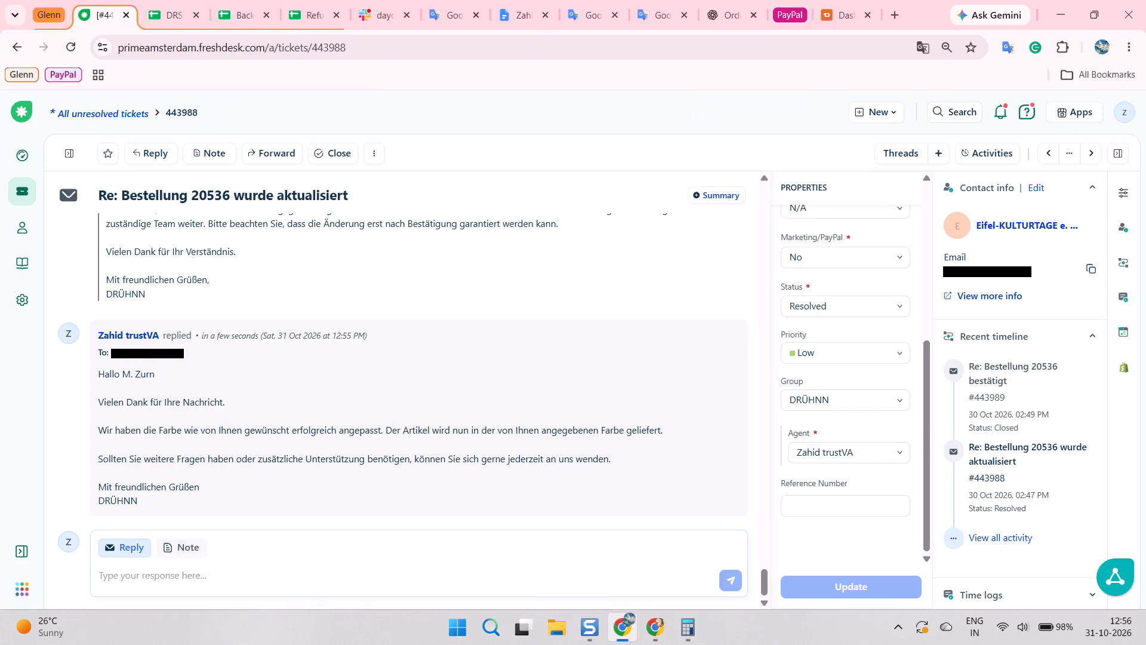
pyautogui.click(399, 380)
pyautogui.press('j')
pyautogui.scroll(-9, 480, 350)
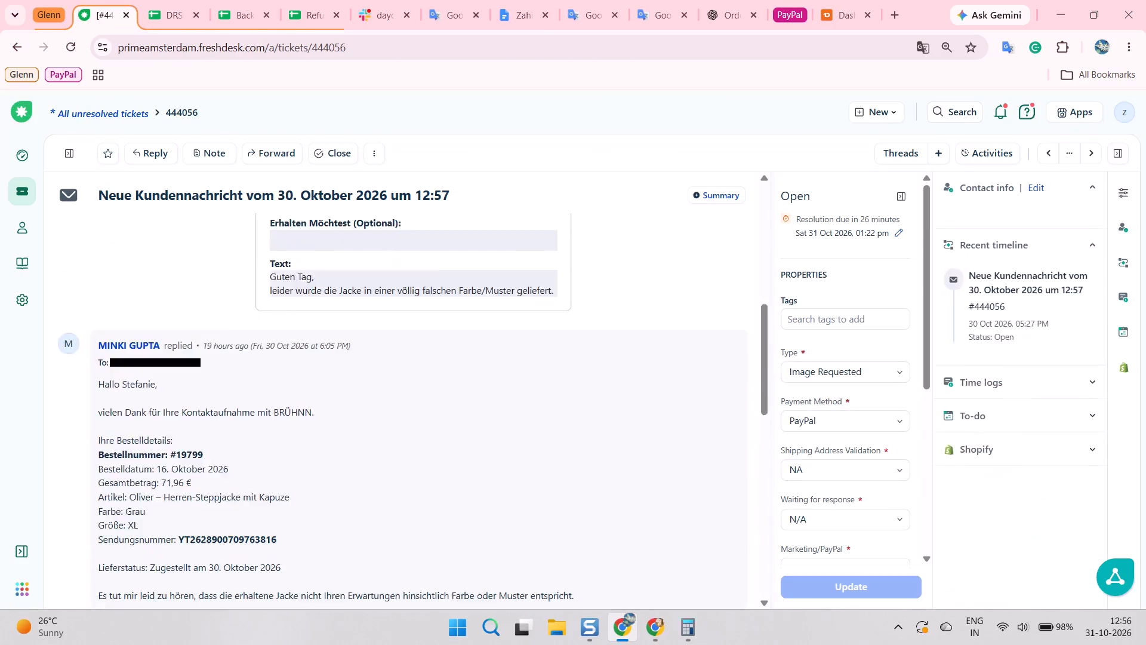
pyautogui.scroll(-6, 490, 352)
pyautogui.scroll(5, 393, 434)
pyautogui.scroll(2, 463, 393)
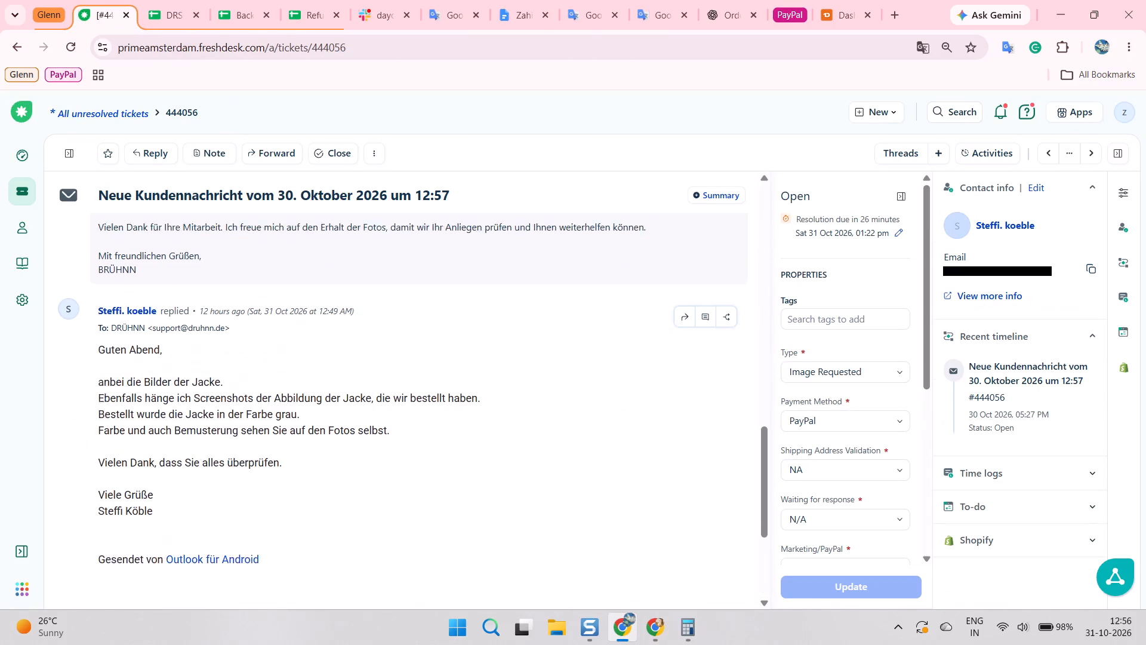
pyautogui.scroll(5, 455, 385)
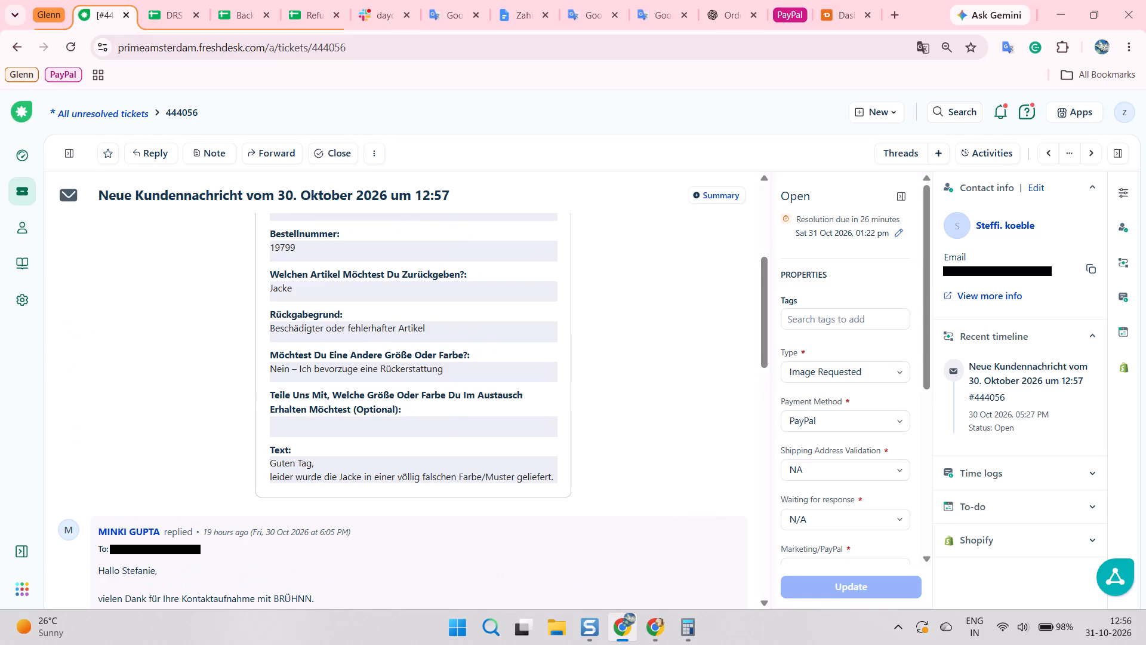
pyautogui.click(1096, 267)
pyautogui.scroll(6, 851, 356)
pyautogui.hotkey('alt', 'Tab')
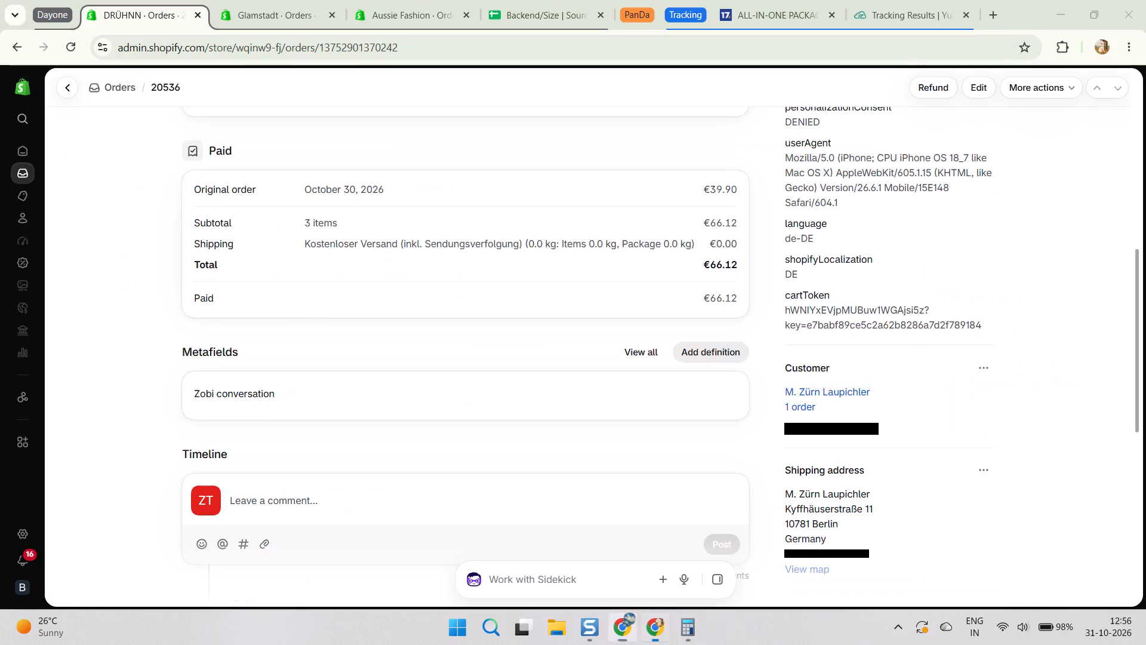
pyautogui.click(11, 125)
pyautogui.hotkey('ctrl', 'v')
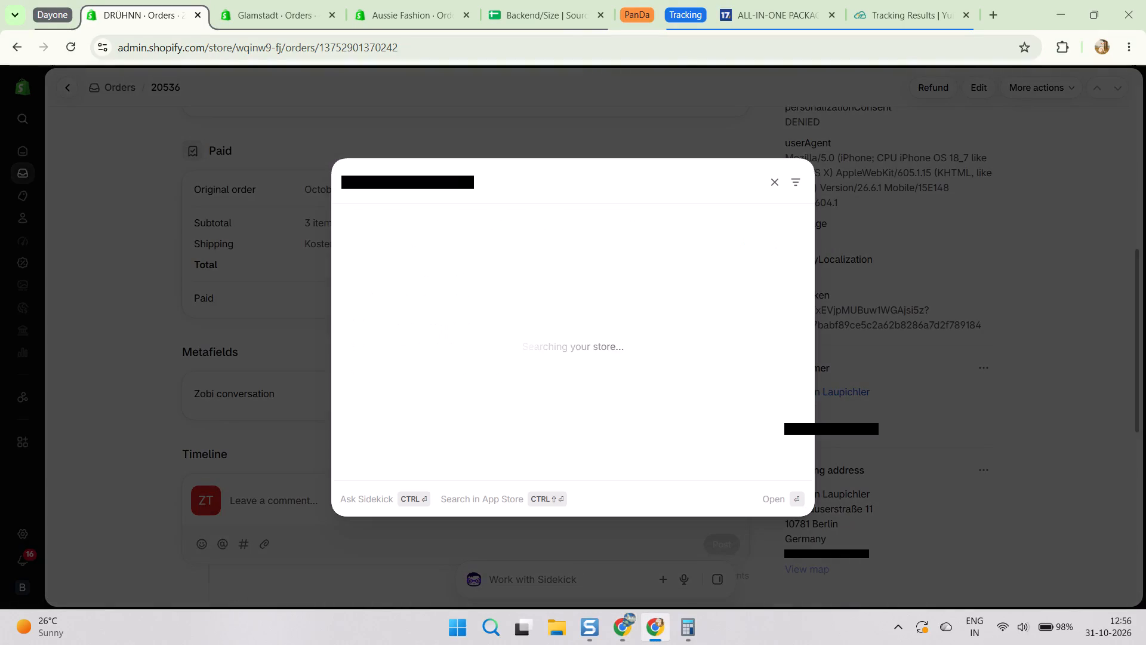
pyautogui.click(377, 288)
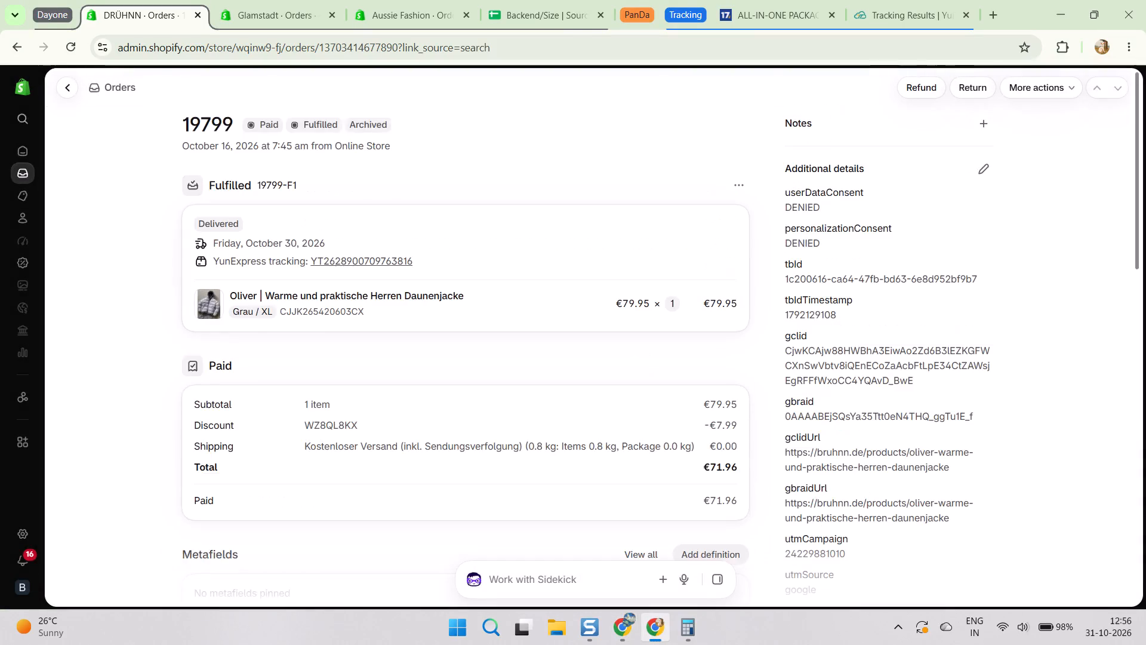
pyautogui.scroll(-4, 439, 286)
pyautogui.scroll(-3, 489, 271)
pyautogui.scroll(10, 491, 275)
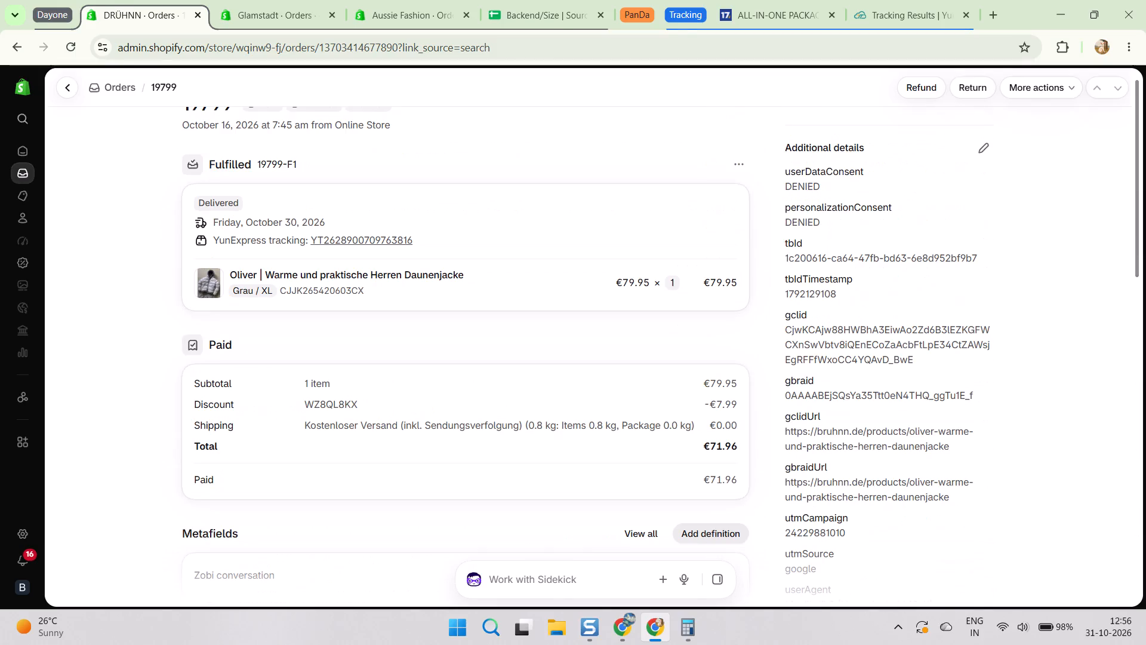
pyautogui.hotkey('alt', 'Tab')
pyautogui.scroll(-3, 367, 288)
pyautogui.rightClick(430, 263)
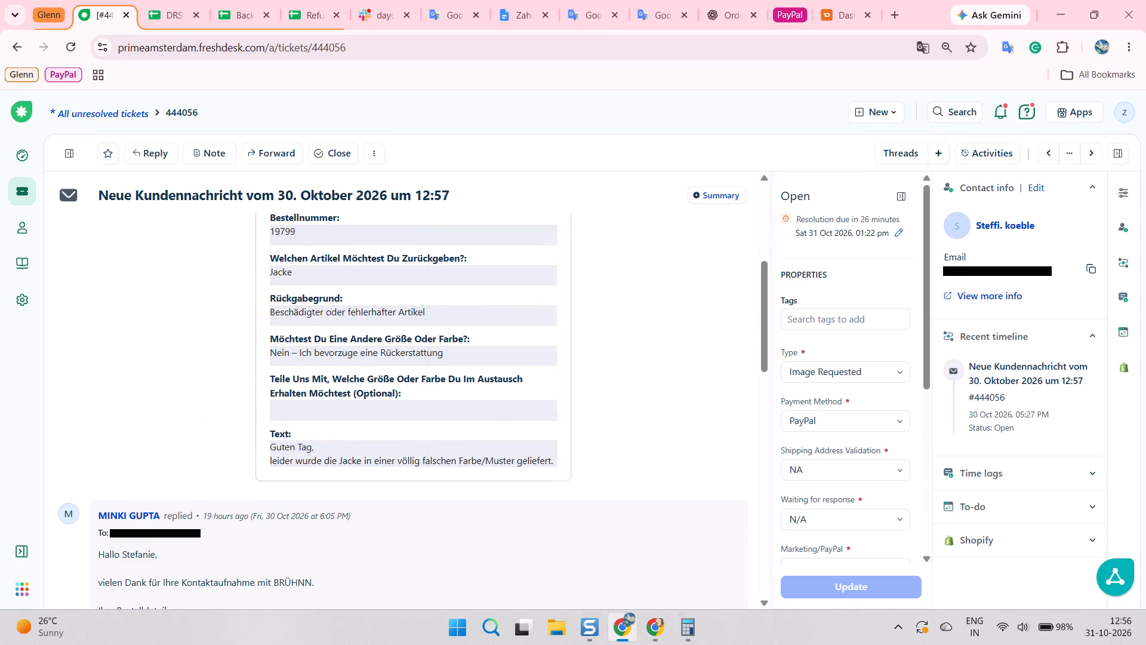
pyautogui.scroll(-4, 449, 397)
pyautogui.click(507, 528)
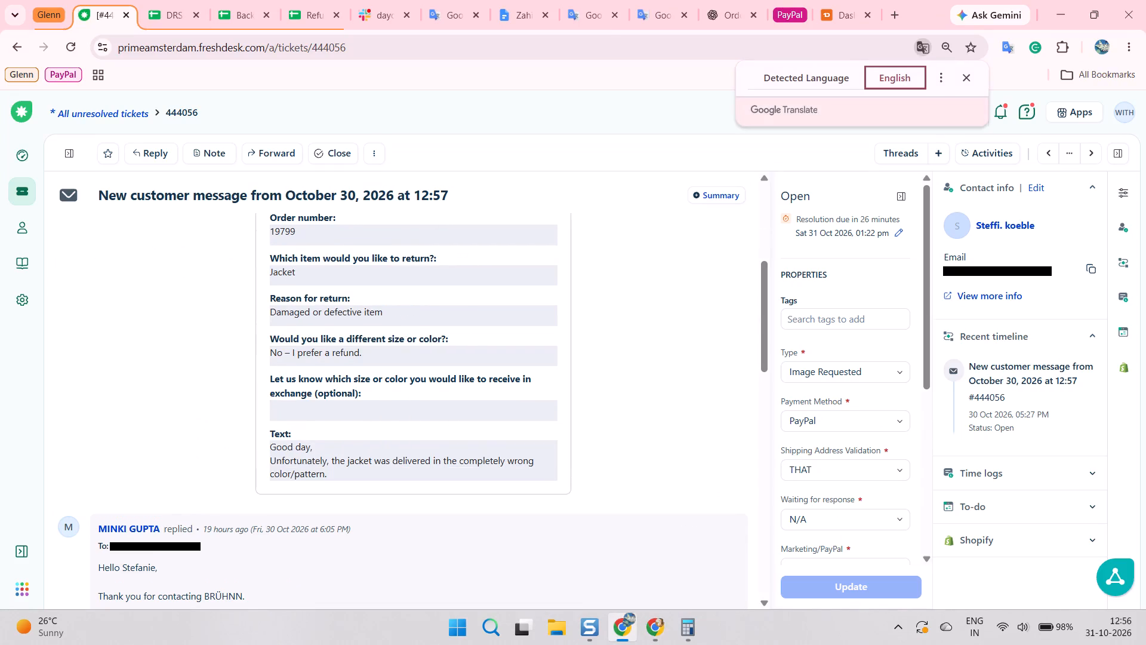
pyautogui.scroll(-3, 387, 320)
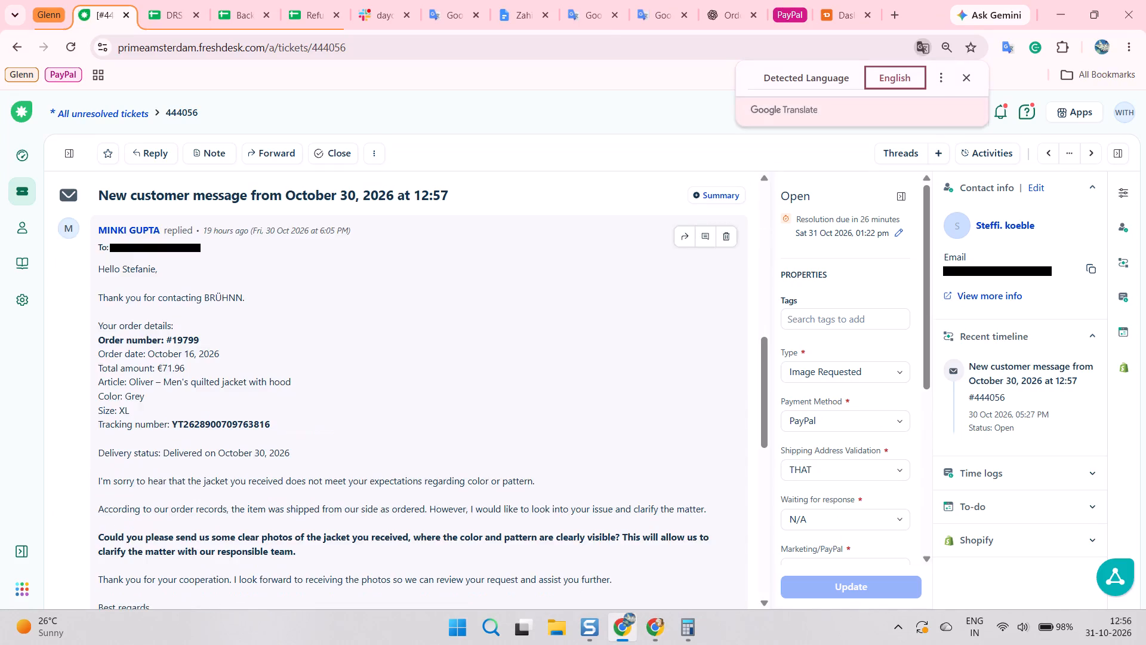
pyautogui.scroll(3, 384, 322)
pyautogui.scroll(-1, 384, 314)
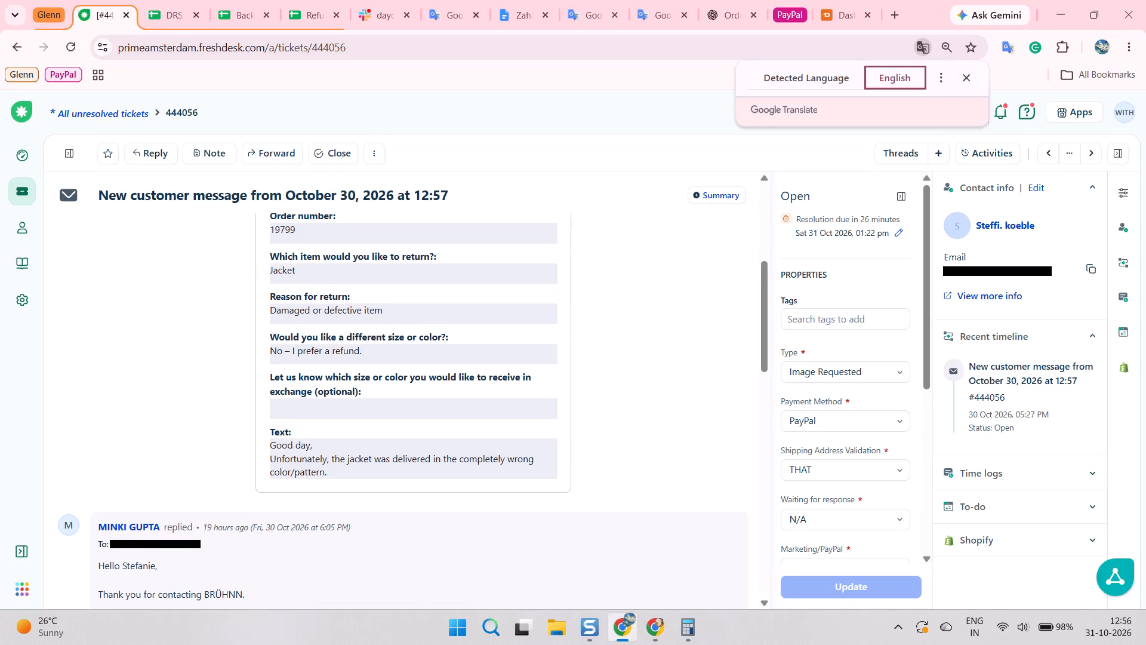
pyautogui.scroll(-3, 386, 311)
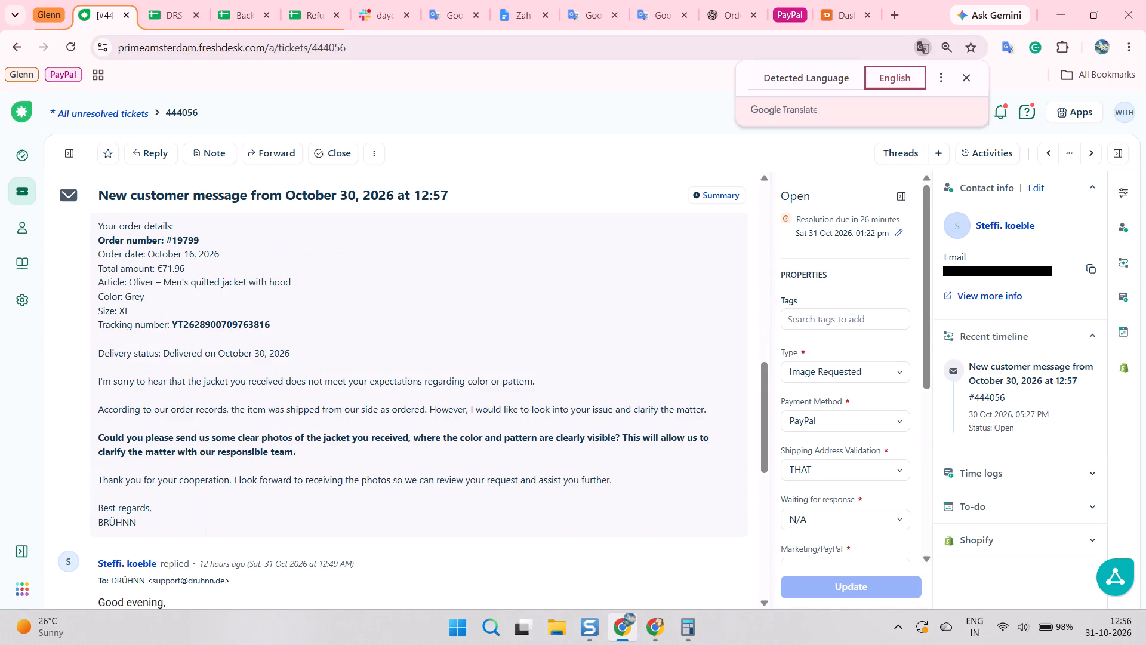
pyautogui.scroll(-4, 402, 297)
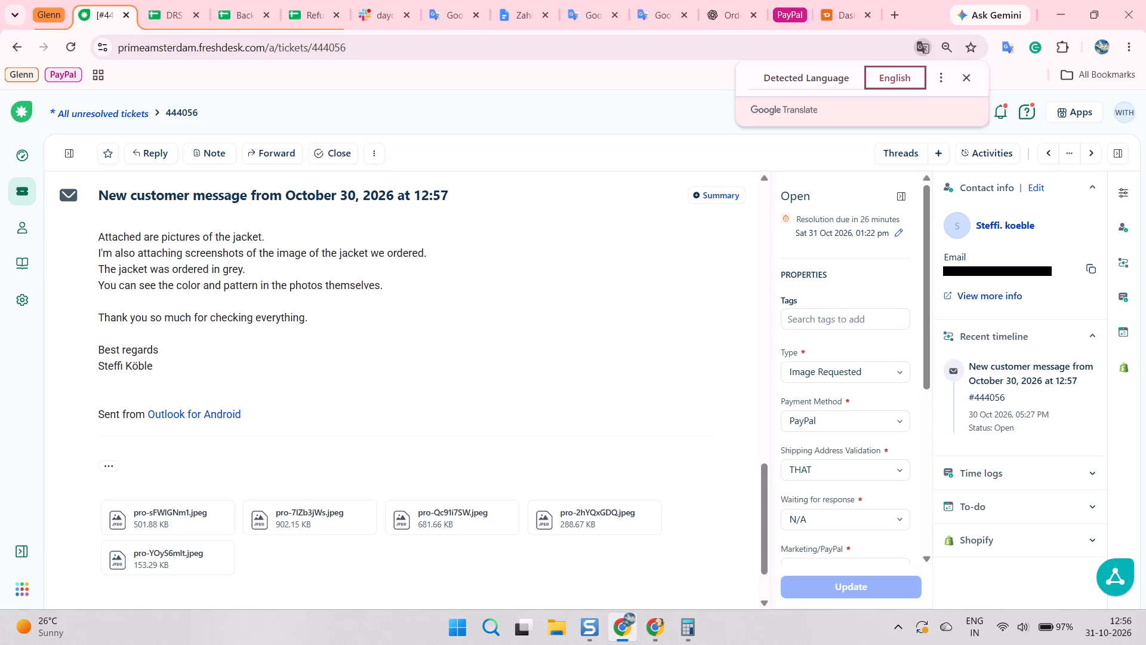
pyautogui.click(119, 531)
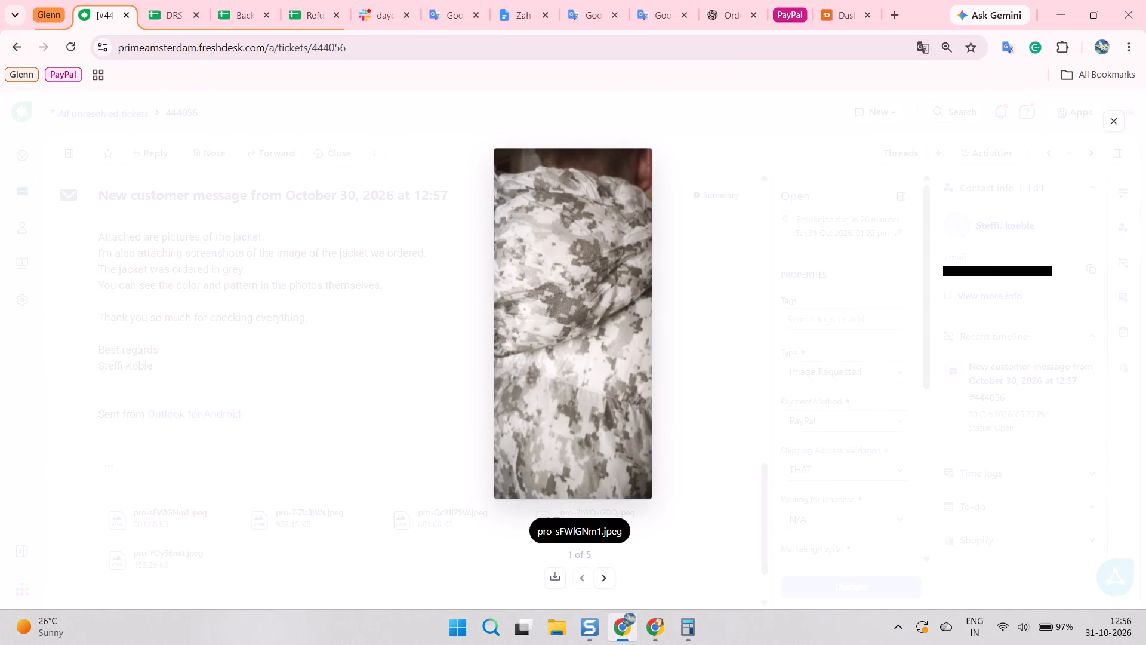
pyautogui.hotkey('alt', 'Tab')
pyautogui.hscroll(1, 189, 305)
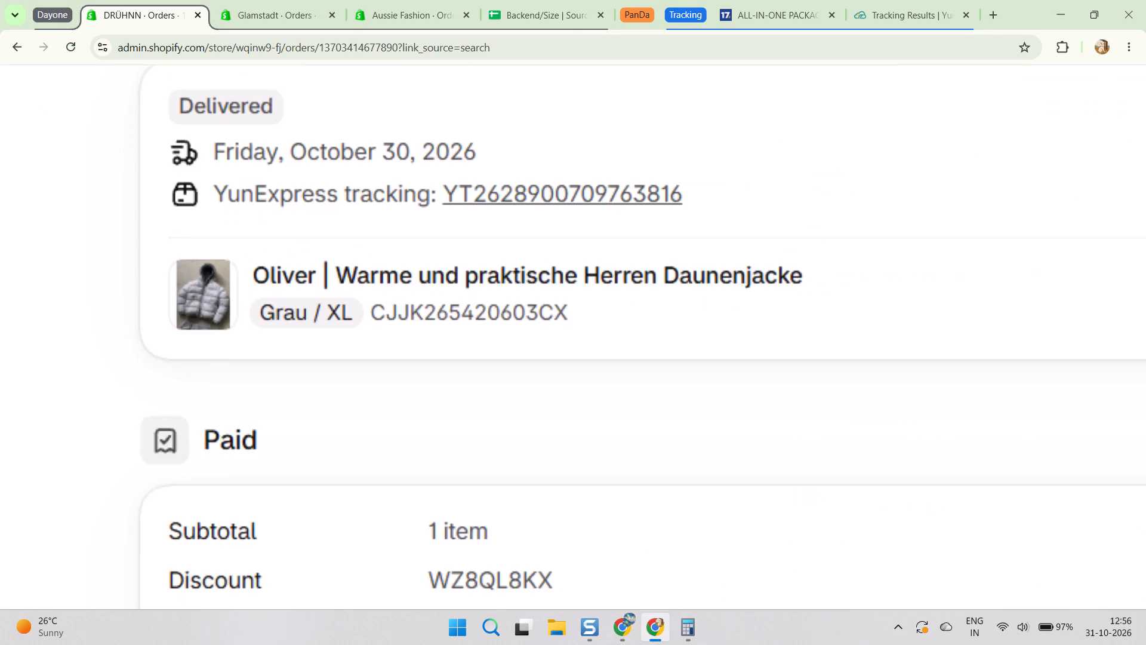
pyautogui.hscroll(1, 203, 306)
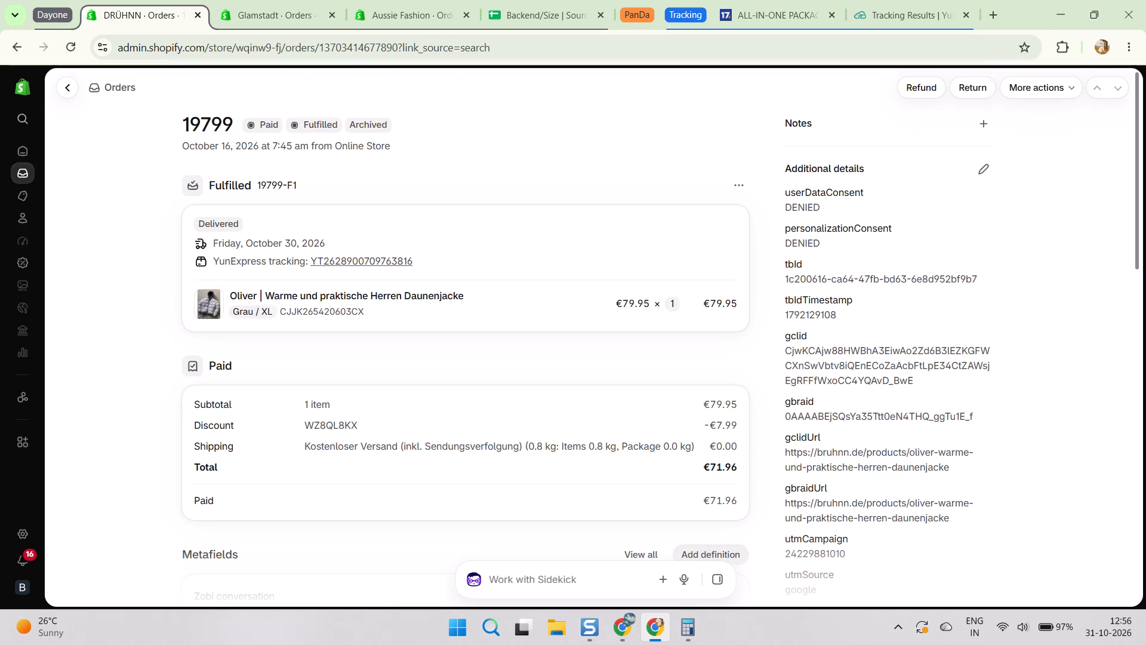
pyautogui.tripleClick(476, 296)
pyautogui.hotkey('ctrl', 'c')
pyautogui.hotkey('ctrl', 'c')
pyautogui.click(338, 255)
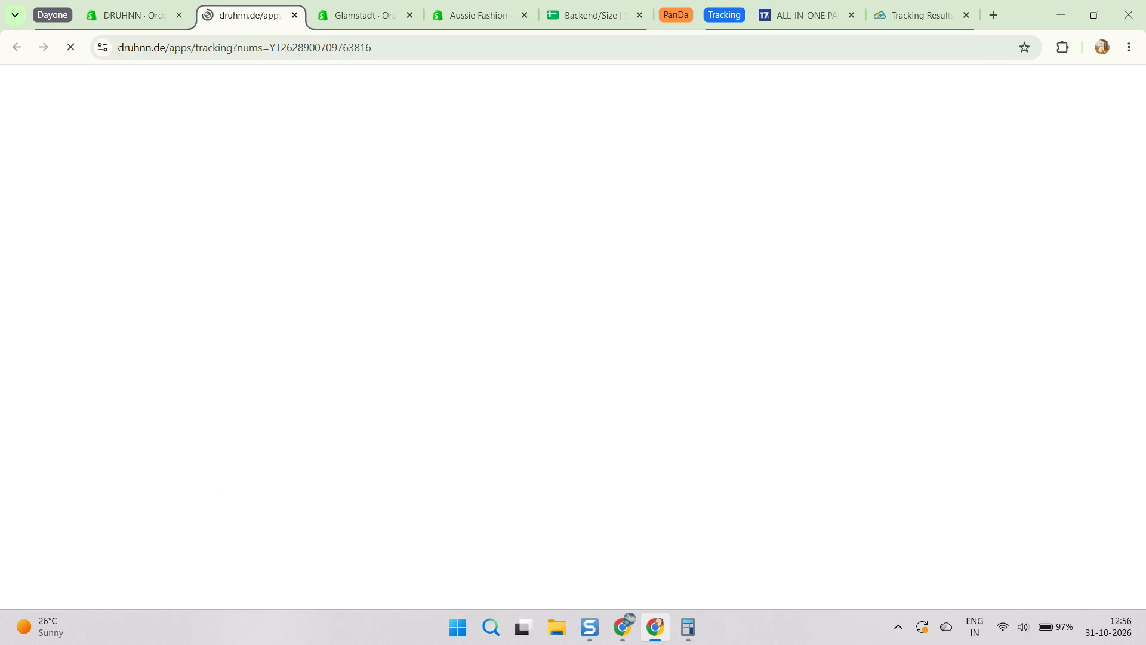
pyautogui.scroll(8, 426, 320)
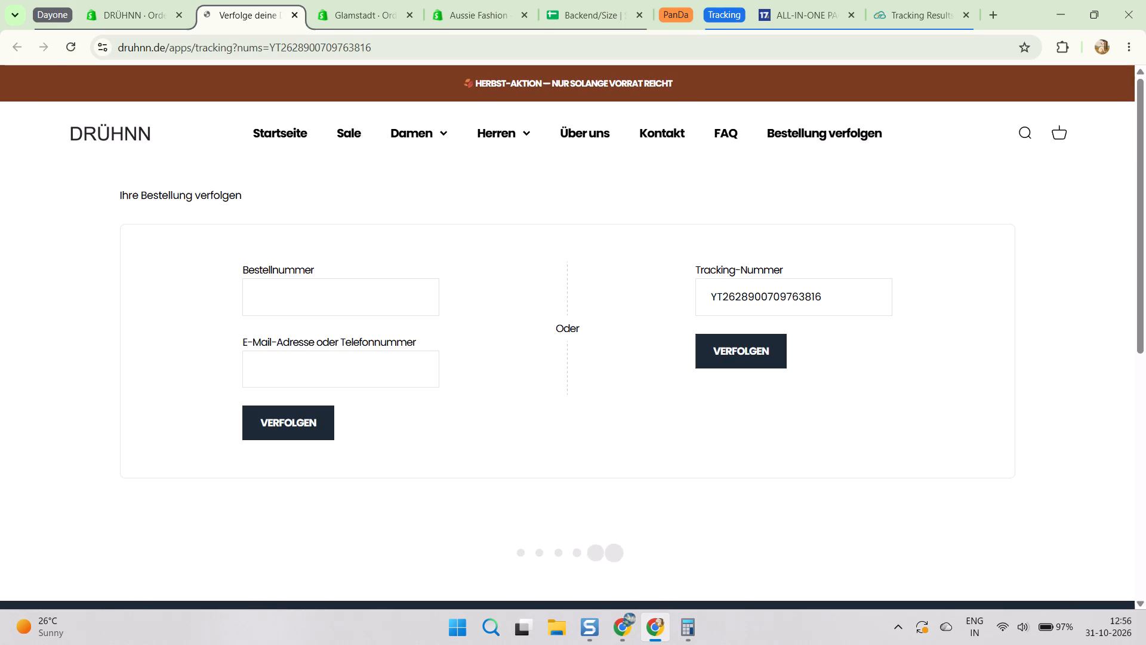
pyautogui.scroll(3, 787, 177)
pyautogui.click(1022, 129)
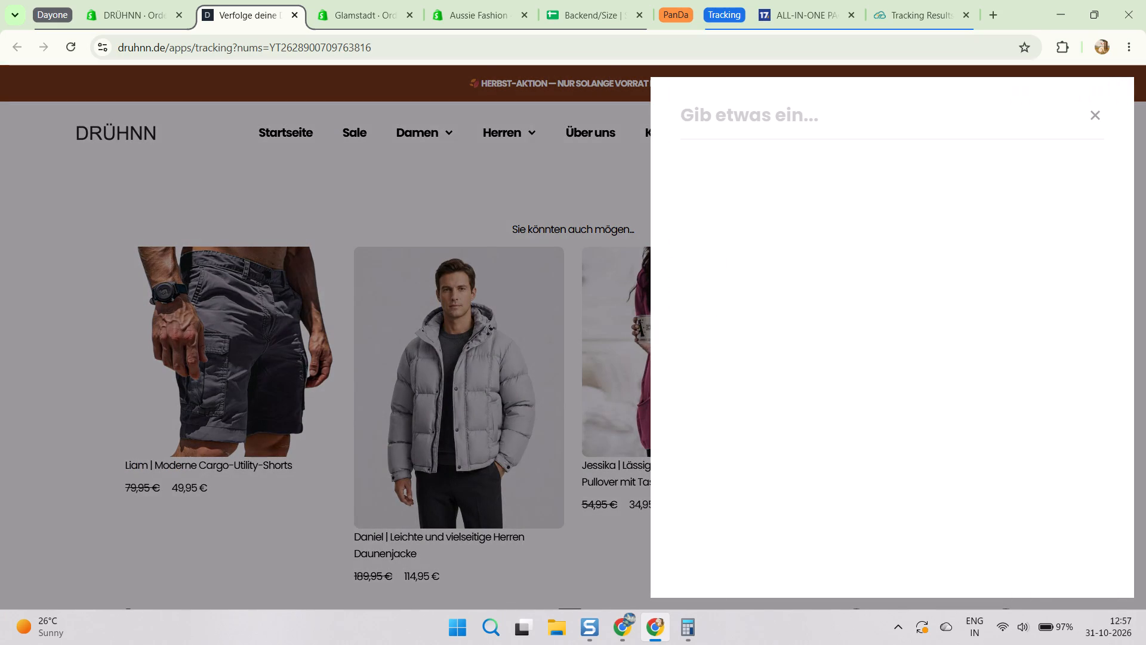
pyautogui.hotkey('ctrl', 'v')
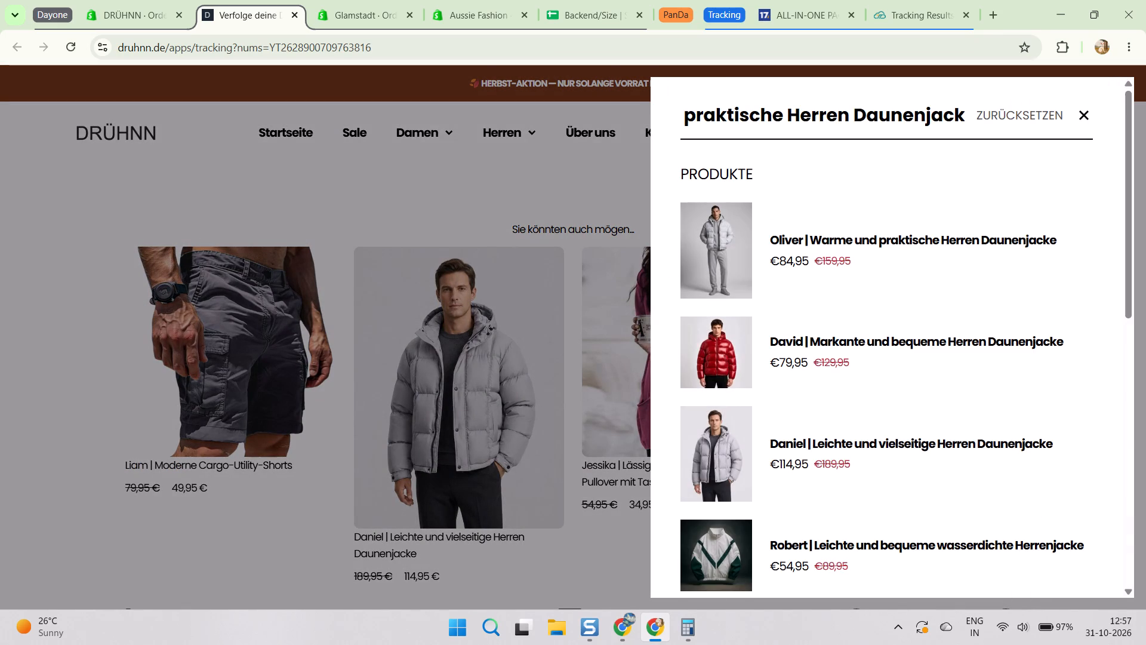
pyautogui.moveTo(761, 110); pyautogui.dragTo(602, 113)
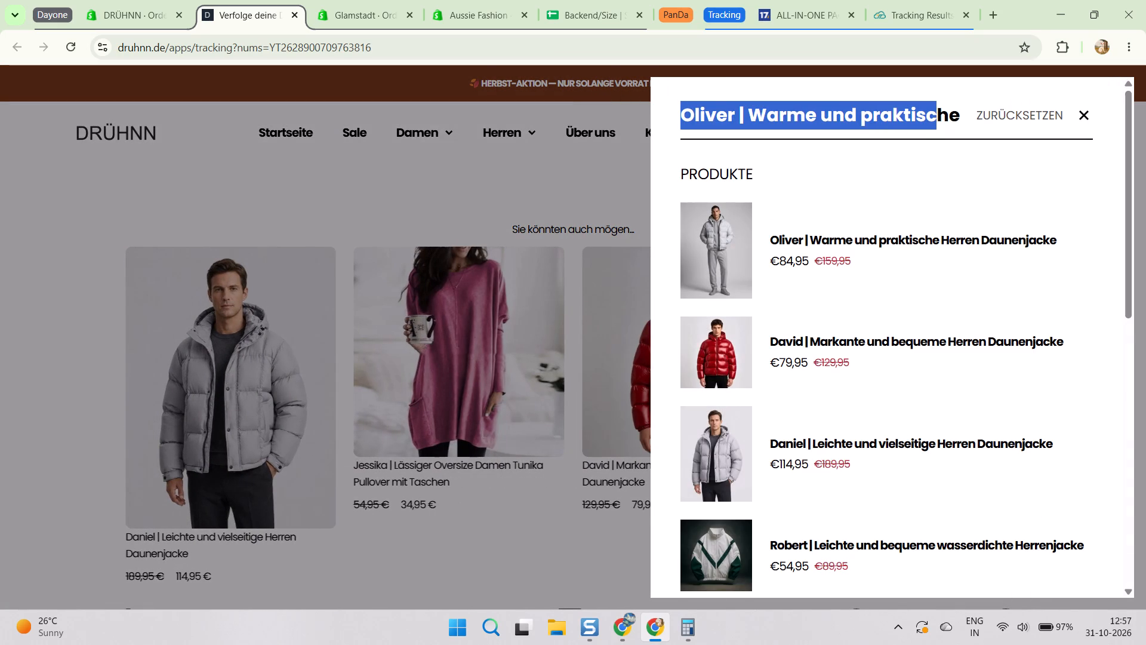
pyautogui.click(824, 116)
pyautogui.click(882, 115)
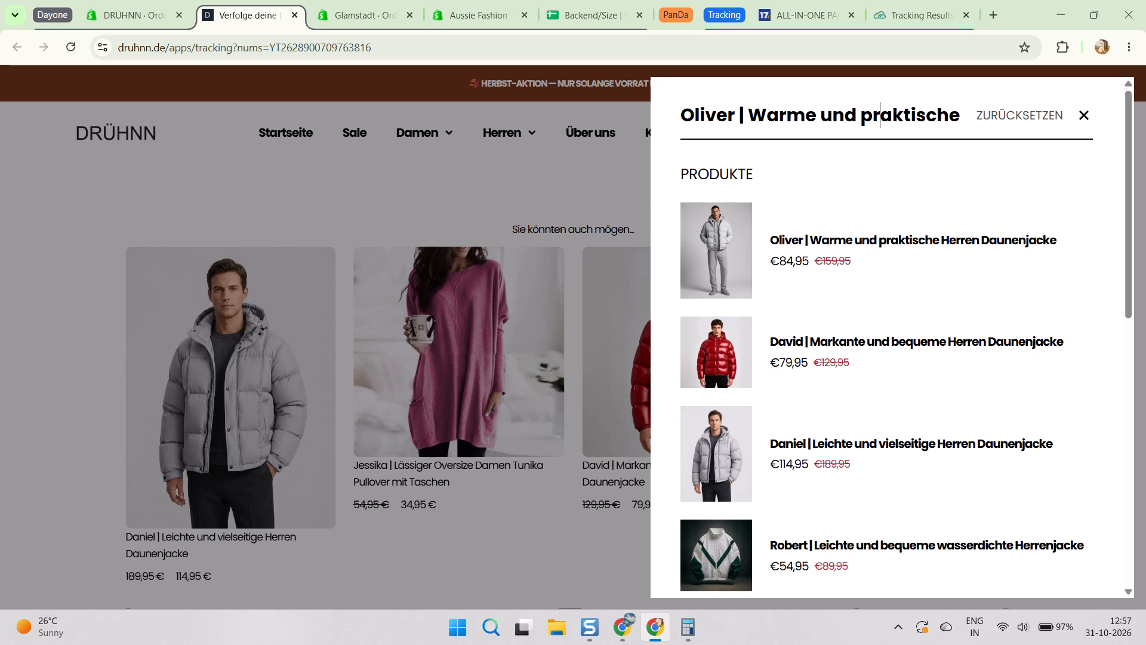
pyautogui.moveTo(947, 118); pyautogui.dragTo(985, 122)
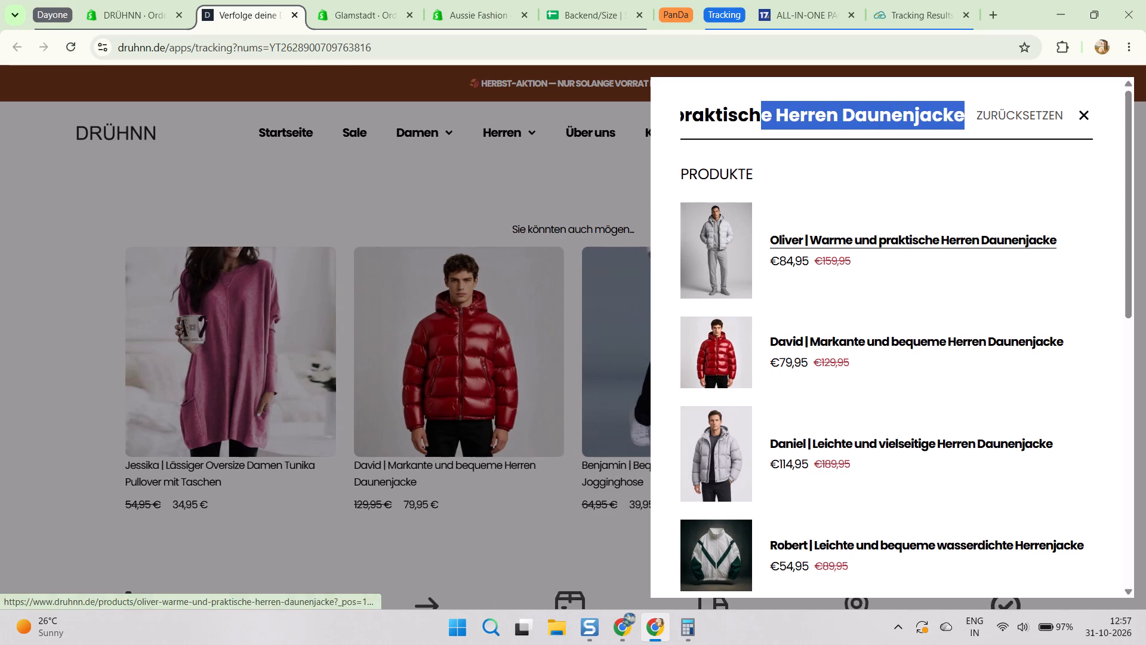
pyautogui.click(853, 242)
pyautogui.scroll(-1, 286, 348)
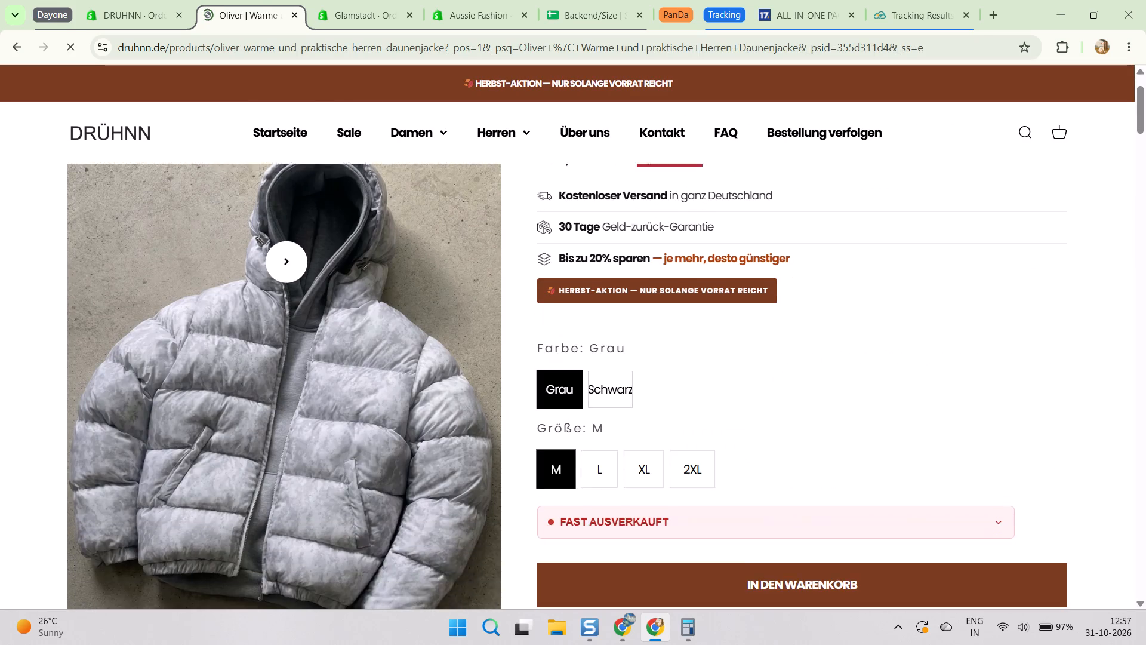
pyautogui.scroll(-1, 355, 363)
pyautogui.hotkey('alt', 'Tab')
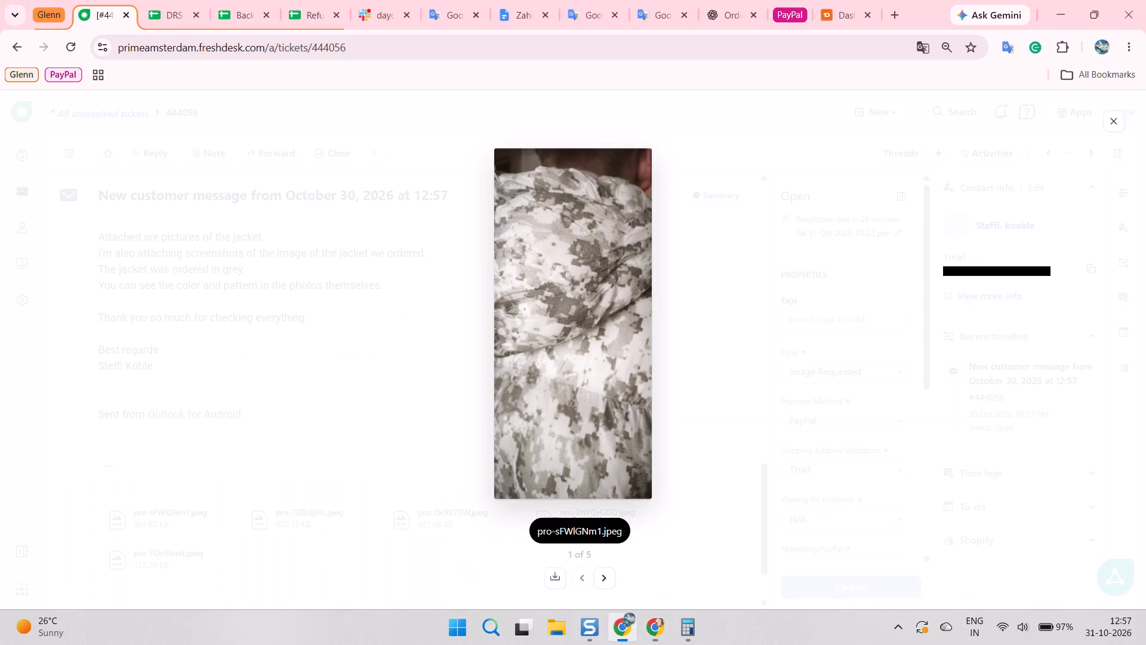
pyautogui.hotkey('alt', 'Tab')
pyautogui.hotkey('alt', 'Tab')
pyautogui.click(606, 583)
pyautogui.hotkey('alt', 'Tab')
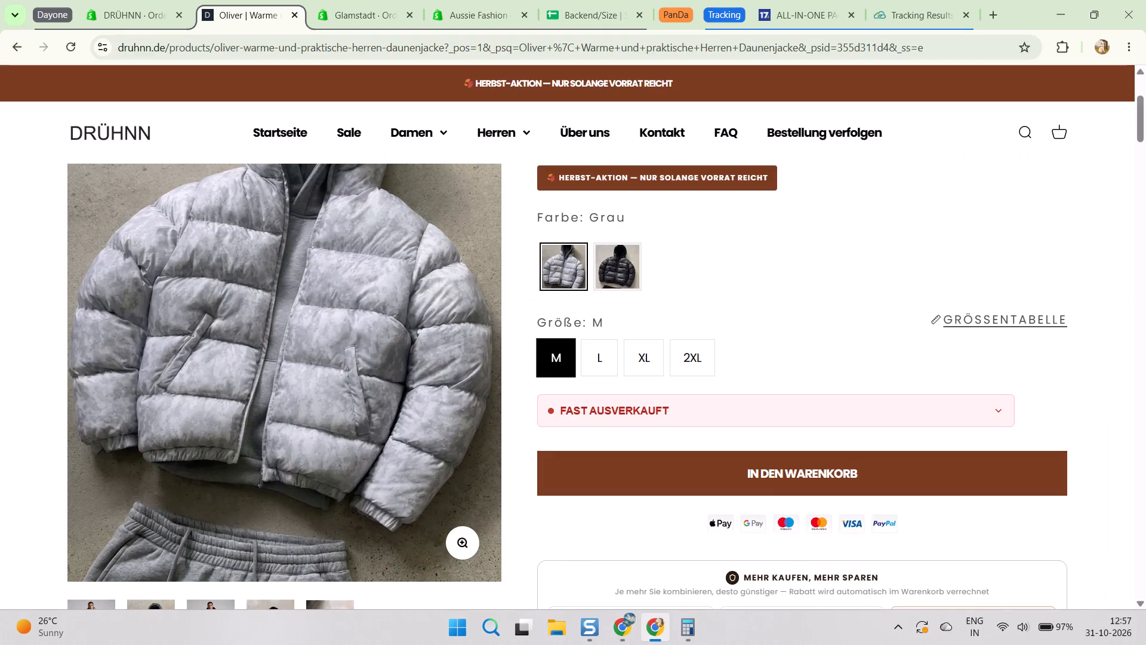
pyautogui.hotkey('alt', 'Tab')
pyautogui.click(606, 580)
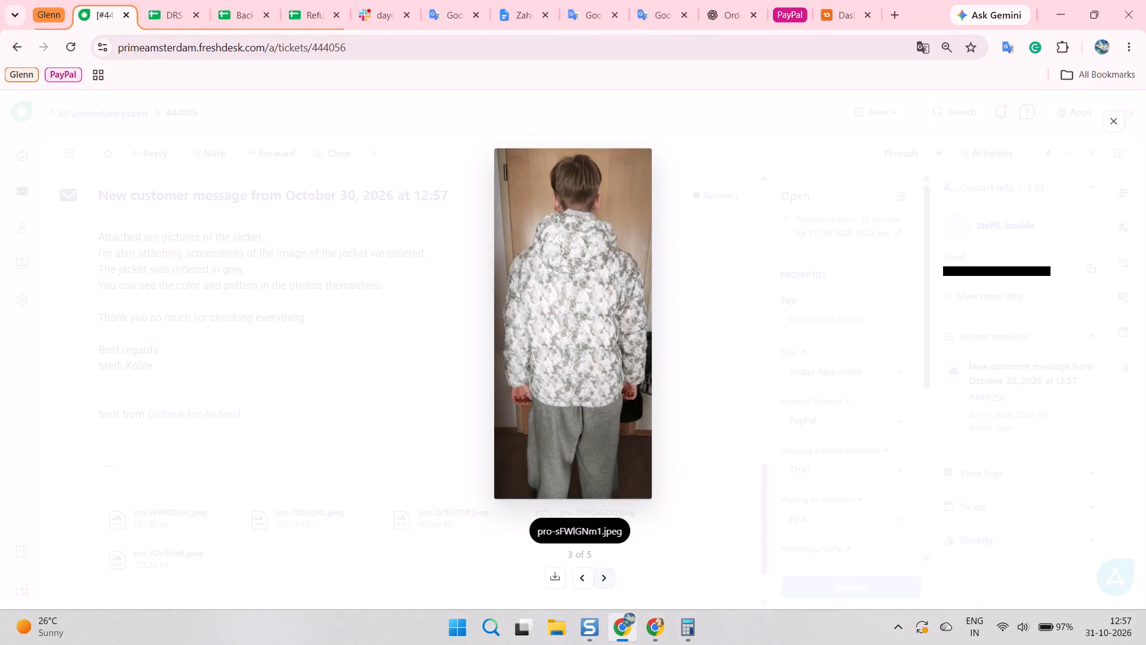
pyautogui.click(606, 580)
pyautogui.hotkey('alt', 'Tab')
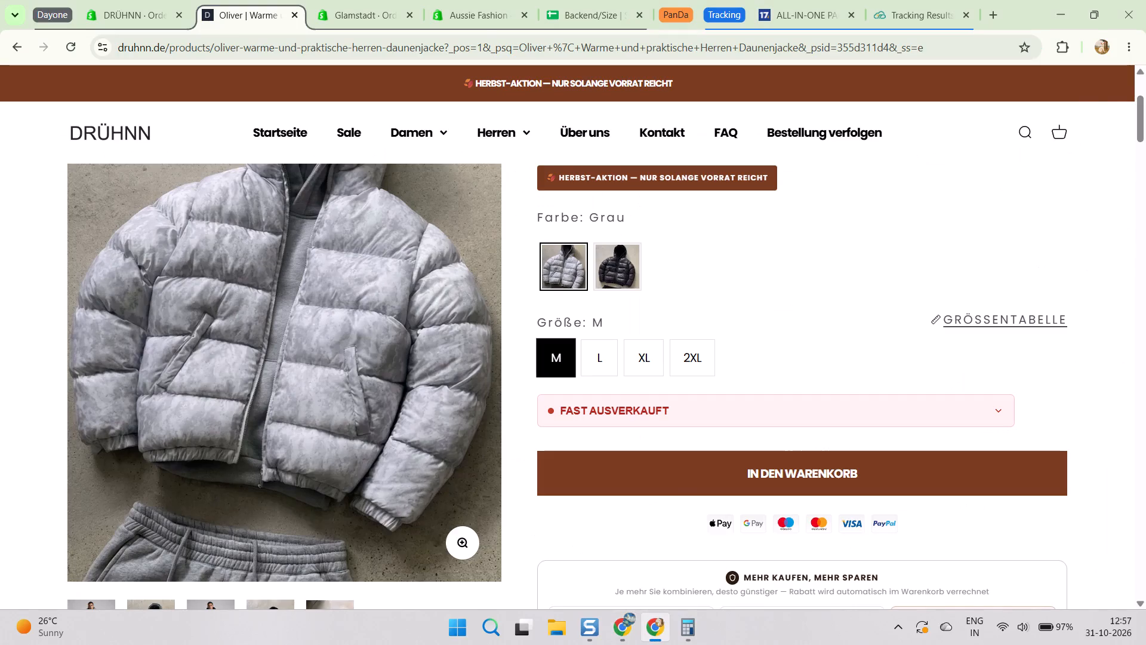
pyautogui.hotkey('alt', 'Tab')
pyautogui.click(604, 579)
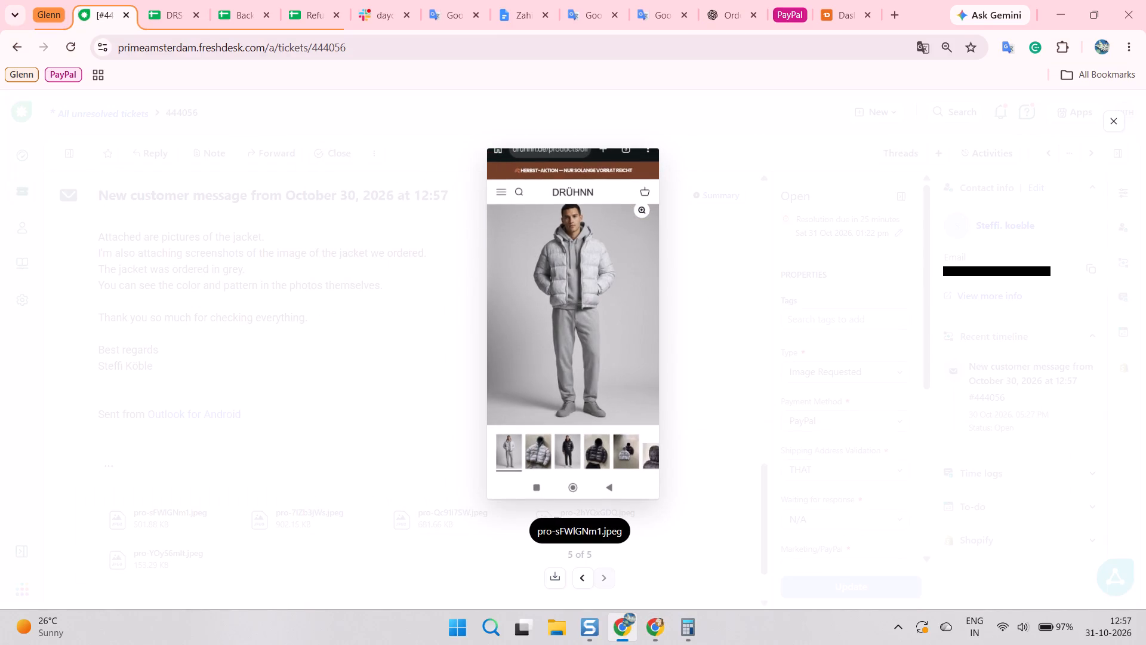
# Close the picture preview and reread the agent's earlier reply and order details in ticket 444056.
pyautogui.click(604, 578)
pyautogui.click(727, 363)
pyautogui.scroll(-2, 302, 315)
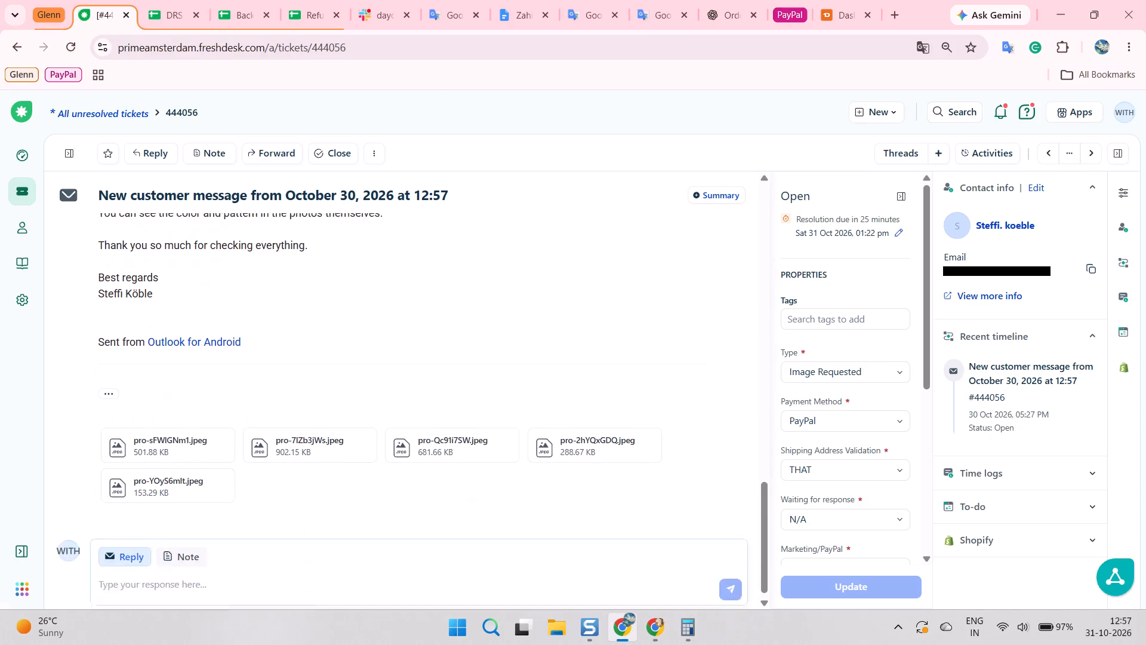
pyautogui.scroll(2, 309, 316)
pyautogui.scroll(4, 211, 331)
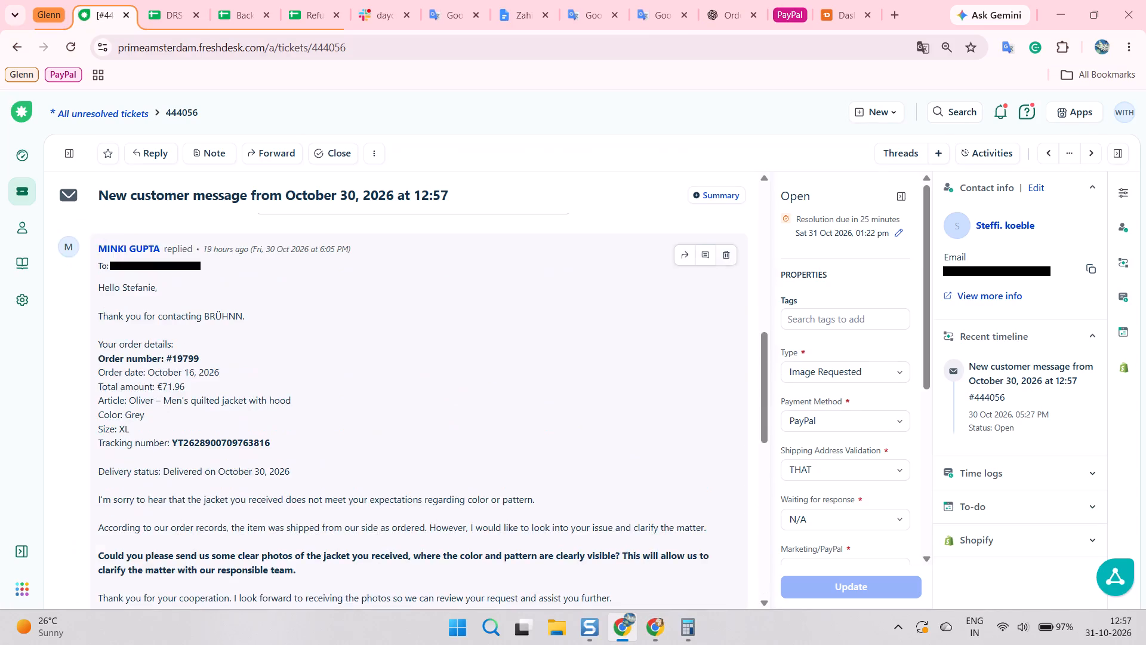
pyautogui.scroll(3, 248, 325)
pyautogui.scroll(-1, 264, 325)
pyautogui.scroll(-3, 196, 345)
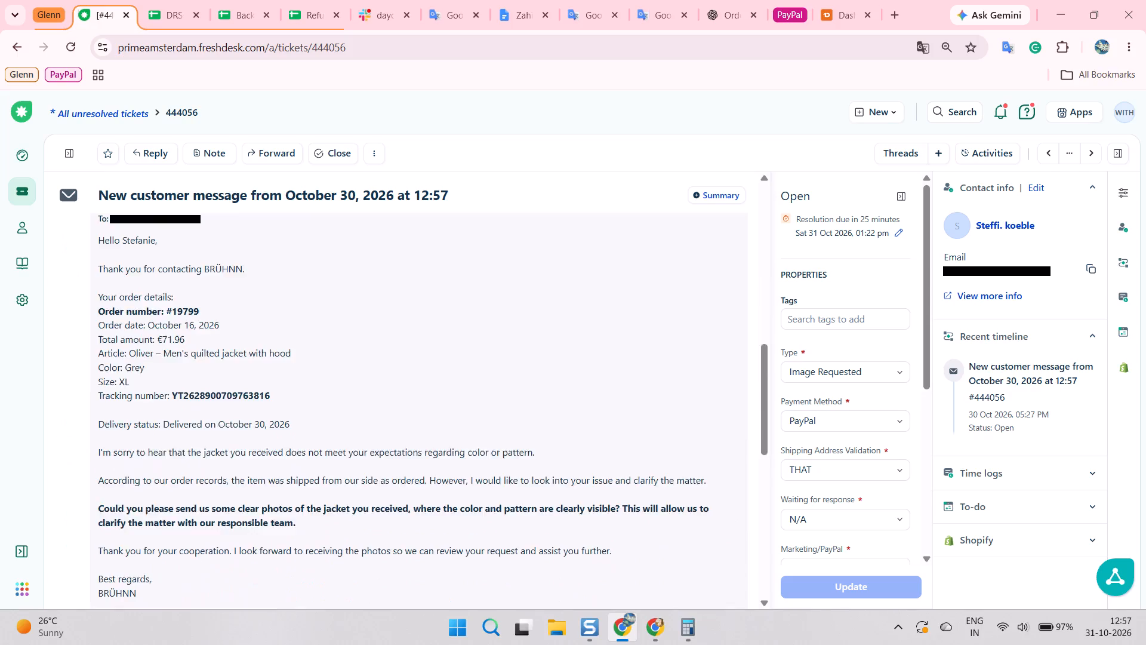
pyautogui.scroll(-2, 170, 307)
pyautogui.moveTo(87, 363); pyautogui.dragTo(183, 502)
pyautogui.scroll(-1, 178, 493)
pyautogui.click(315, 303)
pyautogui.moveTo(84, 285); pyautogui.dragTo(168, 501)
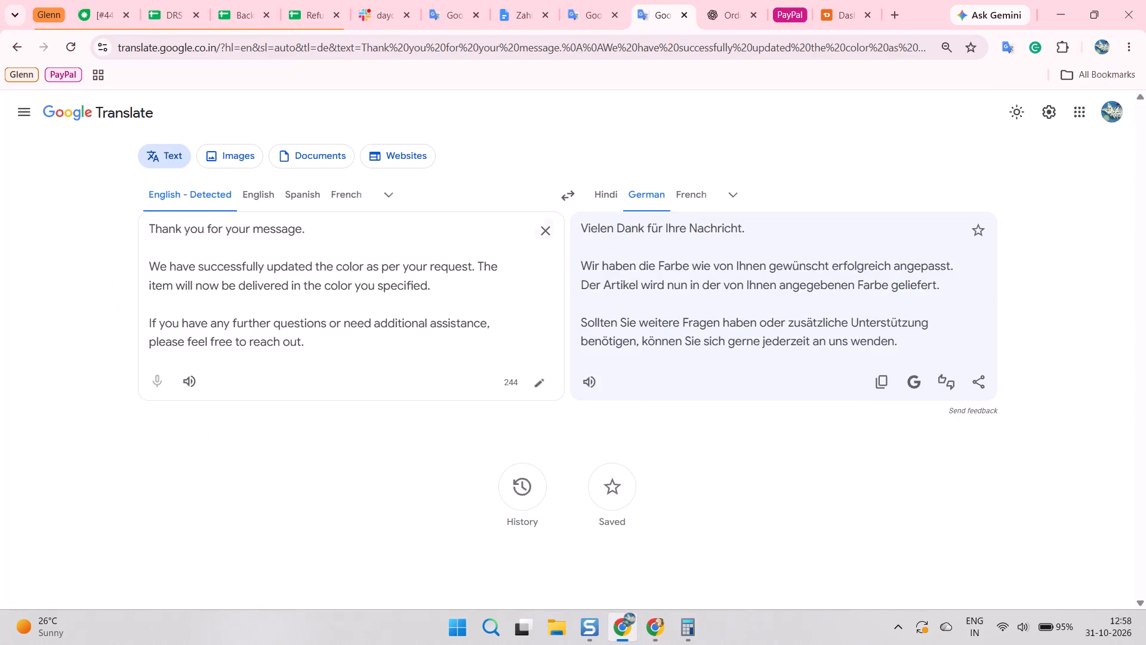
pyautogui.click(546, 233)
pyautogui.hotkey('ctrl', 'v')
# Remove the blank lines between "This option is:" and the Time-free, Cost-free and Risk-free points in the English source text.
pyautogui.scroll(-1, 320, 343)
pyautogui.scroll(-1, 247, 404)
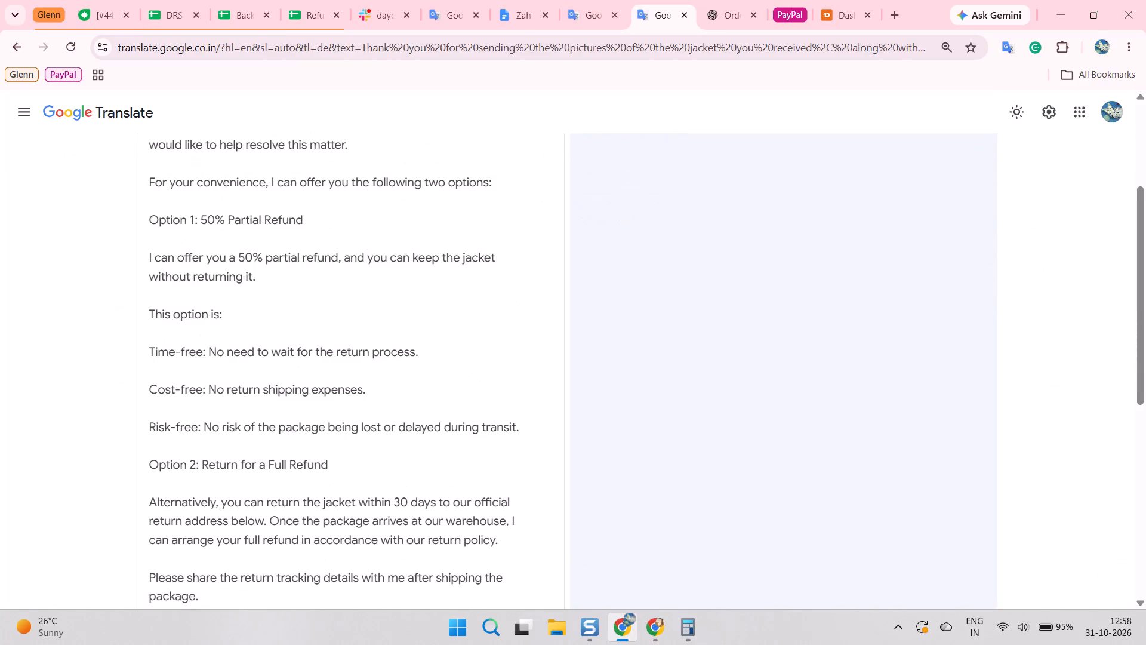
pyautogui.click(219, 371)
pyautogui.press('BackSpace')
pyautogui.click(233, 394)
pyautogui.press('BackSpace')
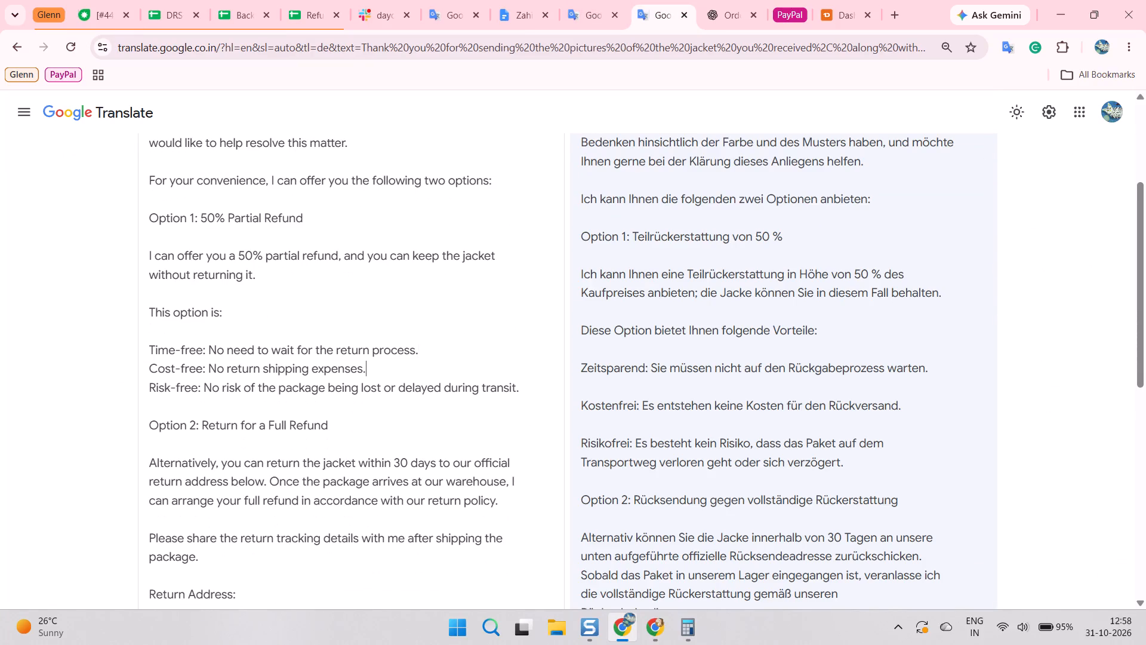
pyautogui.scroll(-2, 309, 396)
pyautogui.scroll(1, 303, 394)
pyautogui.click(208, 228)
pyautogui.press('BackSpace')
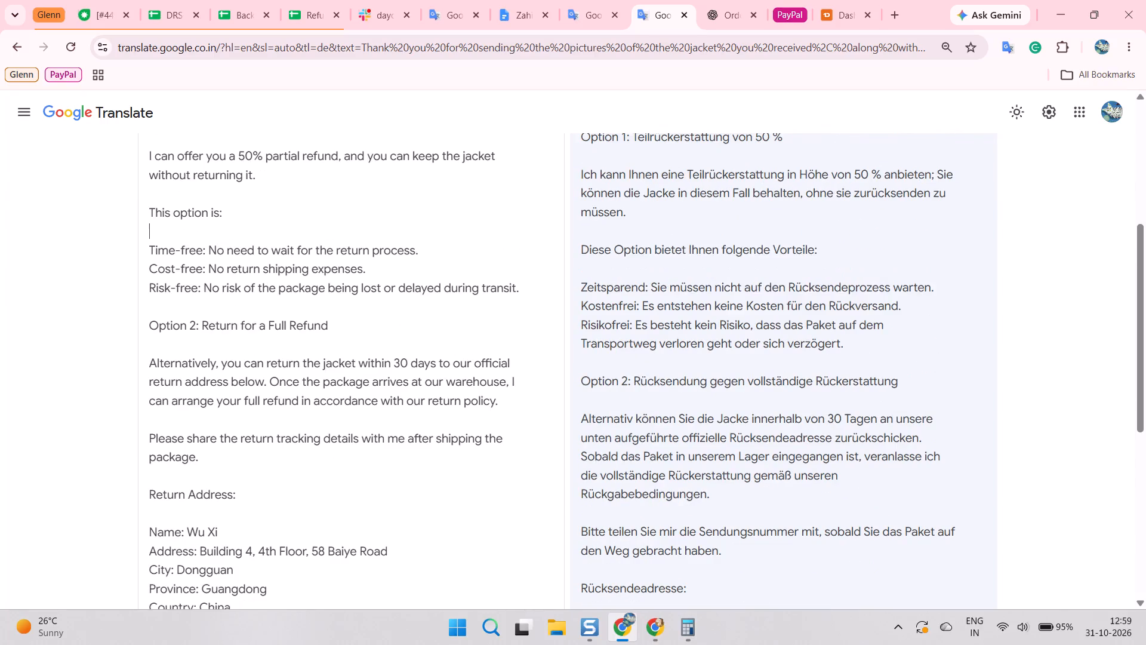
# Change the partial refund offer to 10% in the Option 1 heading and in the sentence below it.
pyautogui.scroll(-1, 363, 351)
pyautogui.scroll(-1, 298, 365)
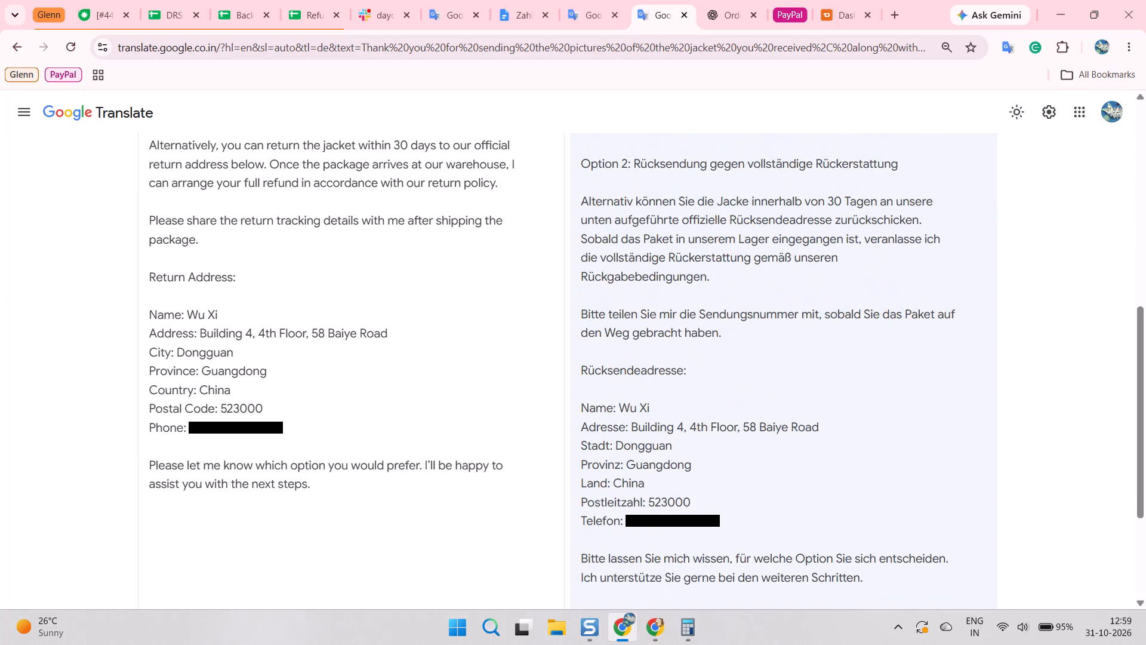
pyautogui.scroll(8, 301, 358)
pyautogui.scroll(3, 415, 301)
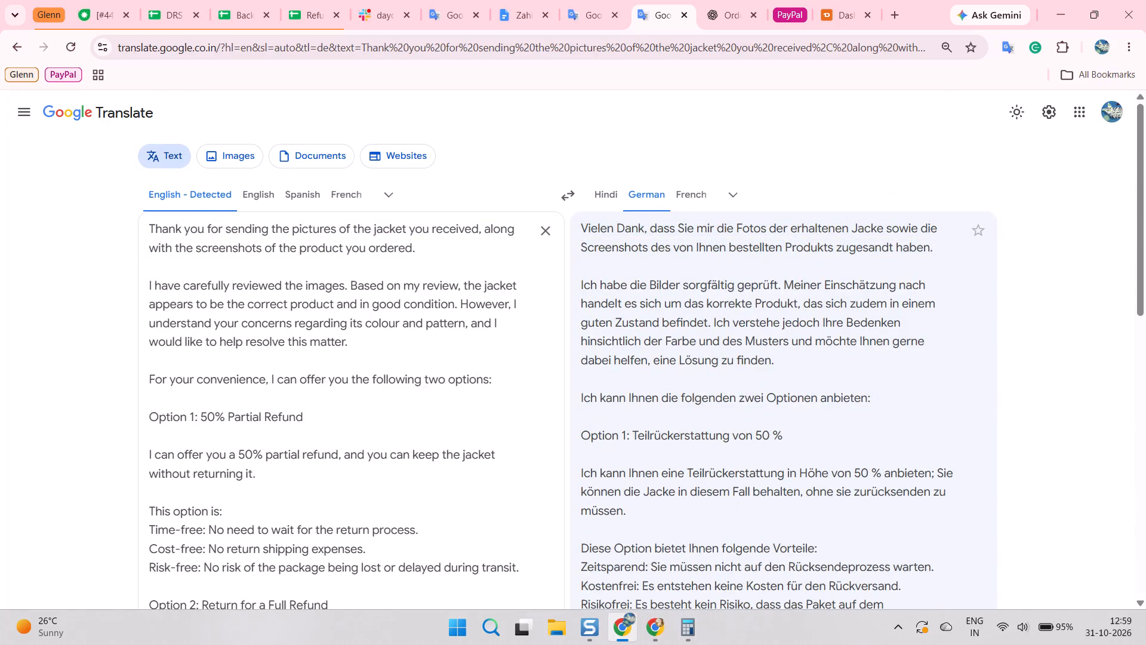
pyautogui.click(208, 414)
pyautogui.press('BackSpace')
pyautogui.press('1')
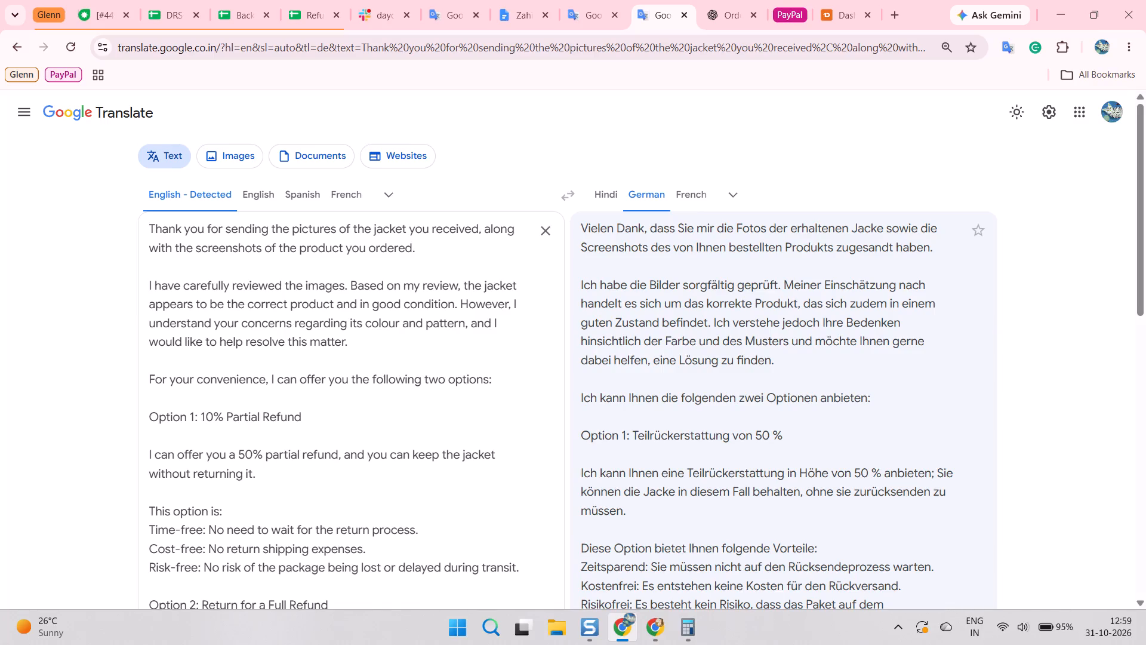
pyautogui.click(249, 453)
pyautogui.click(244, 457)
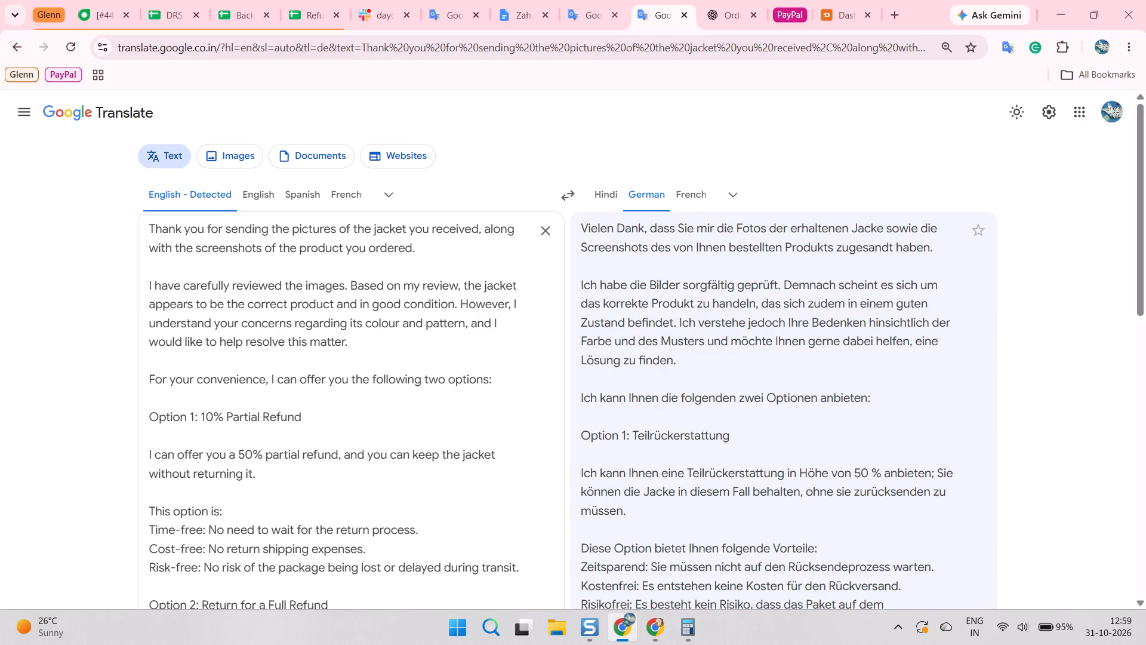
pyautogui.press('BackSpace')
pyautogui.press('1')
# Check the updated text and copy the full German translation of the reply.
pyautogui.scroll(-6, 319, 339)
pyautogui.scroll(3, 322, 294)
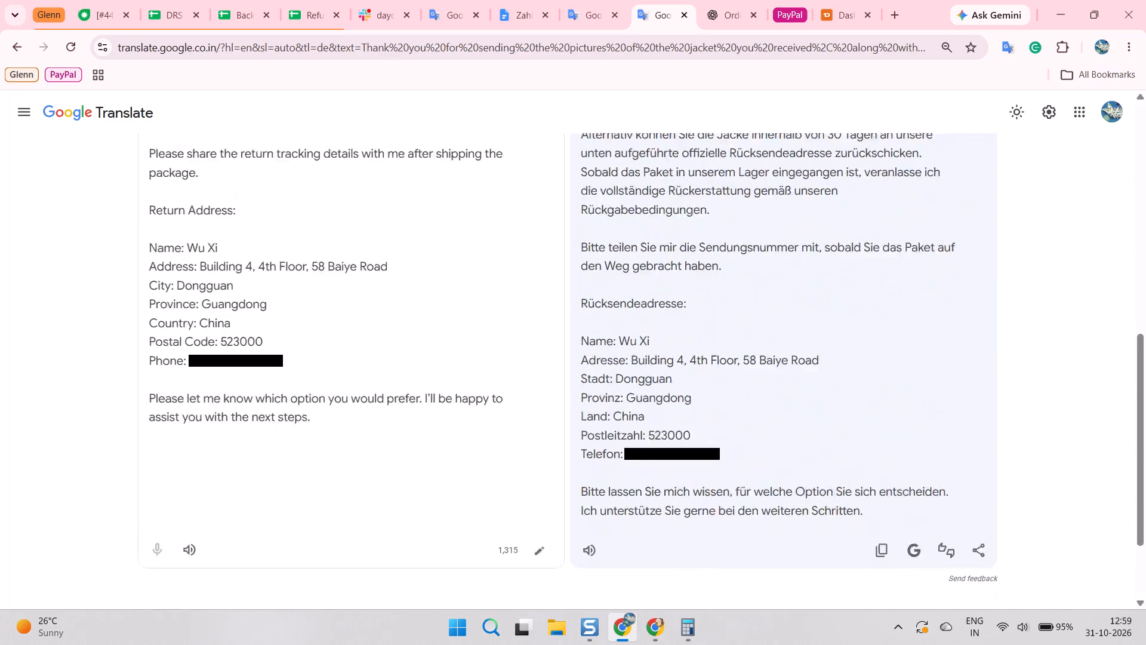
pyautogui.scroll(10, 322, 294)
pyautogui.scroll(-15, 682, 229)
pyautogui.click(878, 434)
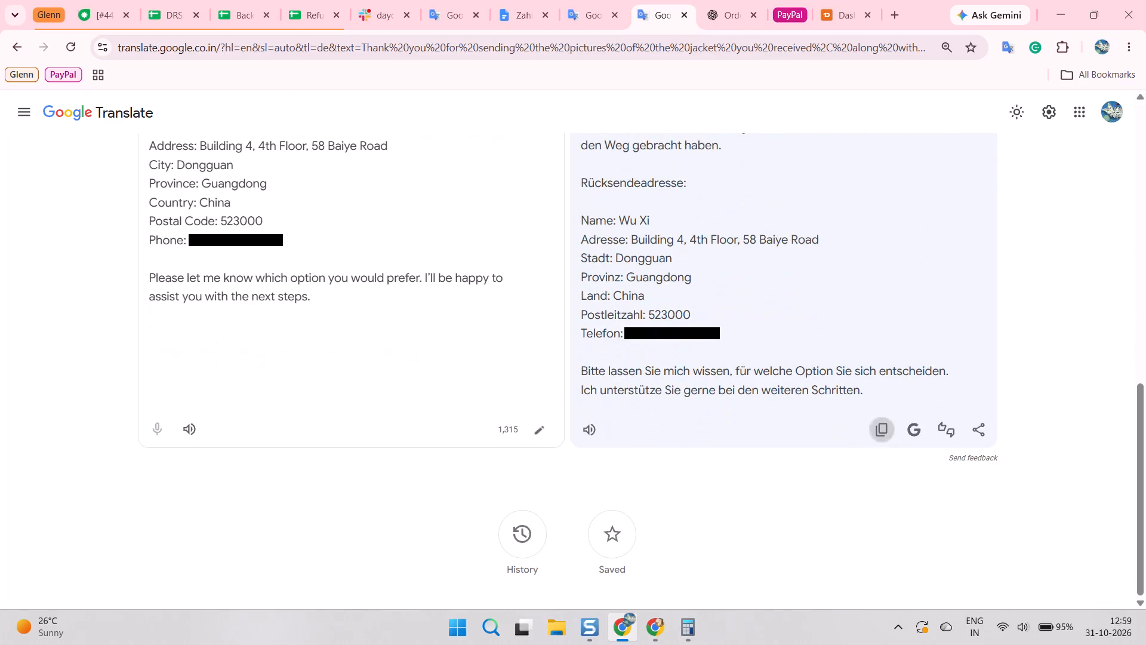
# Start a reply in Freshdesk ticket 444056 and replace its default greeting with the canned response "asn".
pyautogui.click(118, 0)
pyautogui.click(411, 351)
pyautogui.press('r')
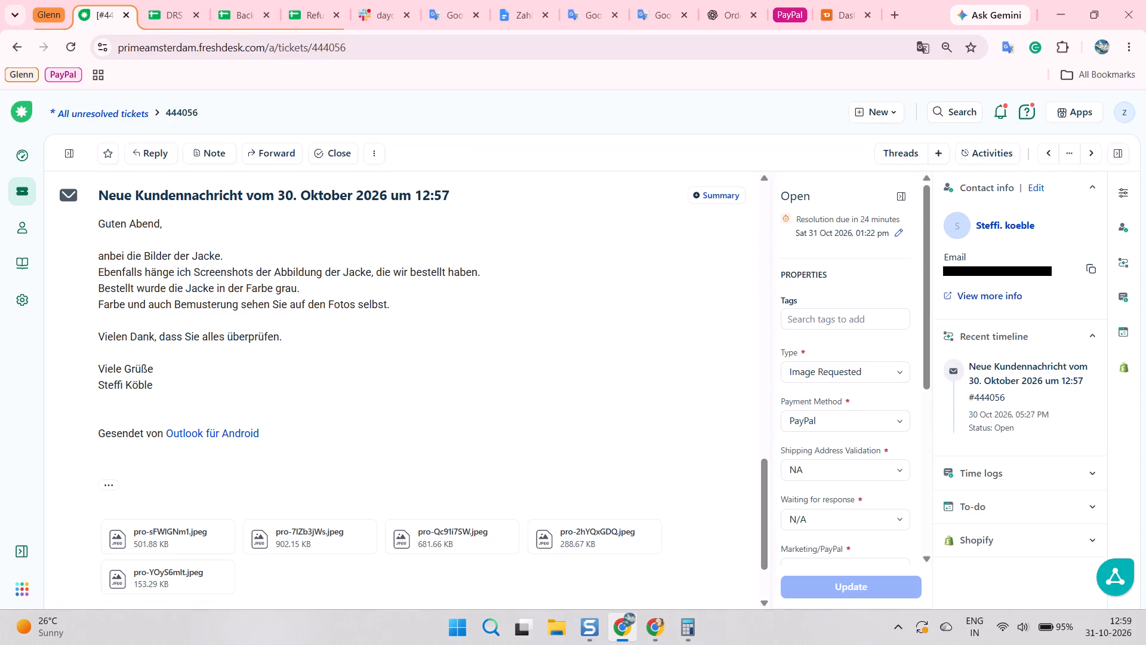
pyautogui.scroll(-9, 289, 330)
pyautogui.click(125, 513)
pyautogui.keyDown('ctrl'); pyautogui.click(128, 508); pyautogui.keyUp('ctrl')
pyautogui.hotkey('ctrl', 'a')
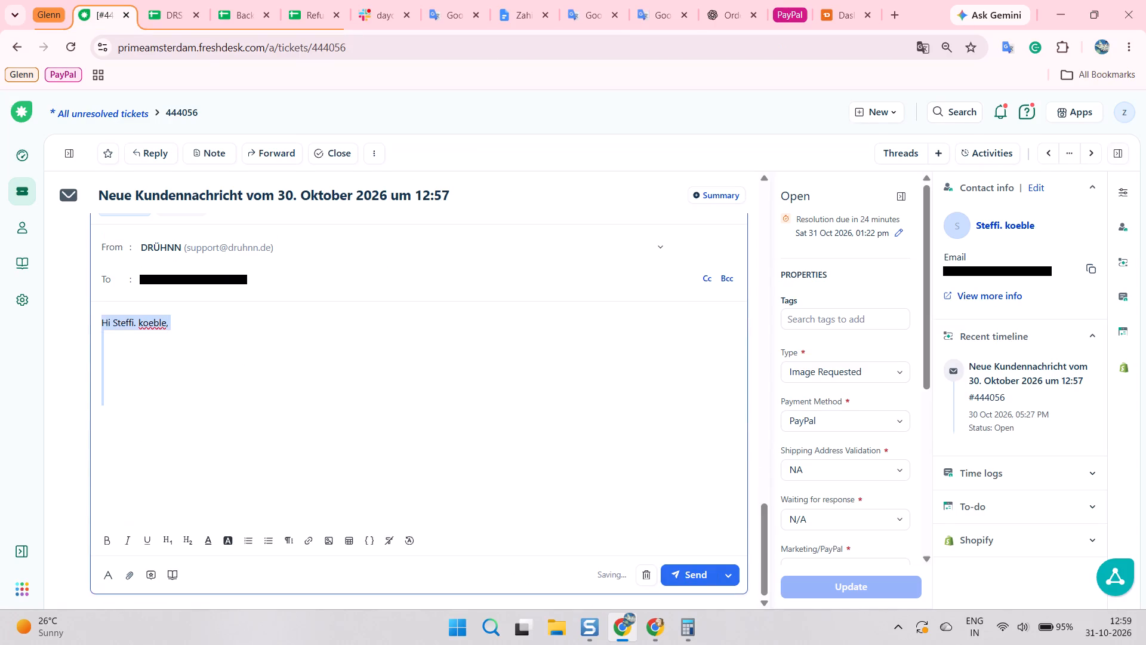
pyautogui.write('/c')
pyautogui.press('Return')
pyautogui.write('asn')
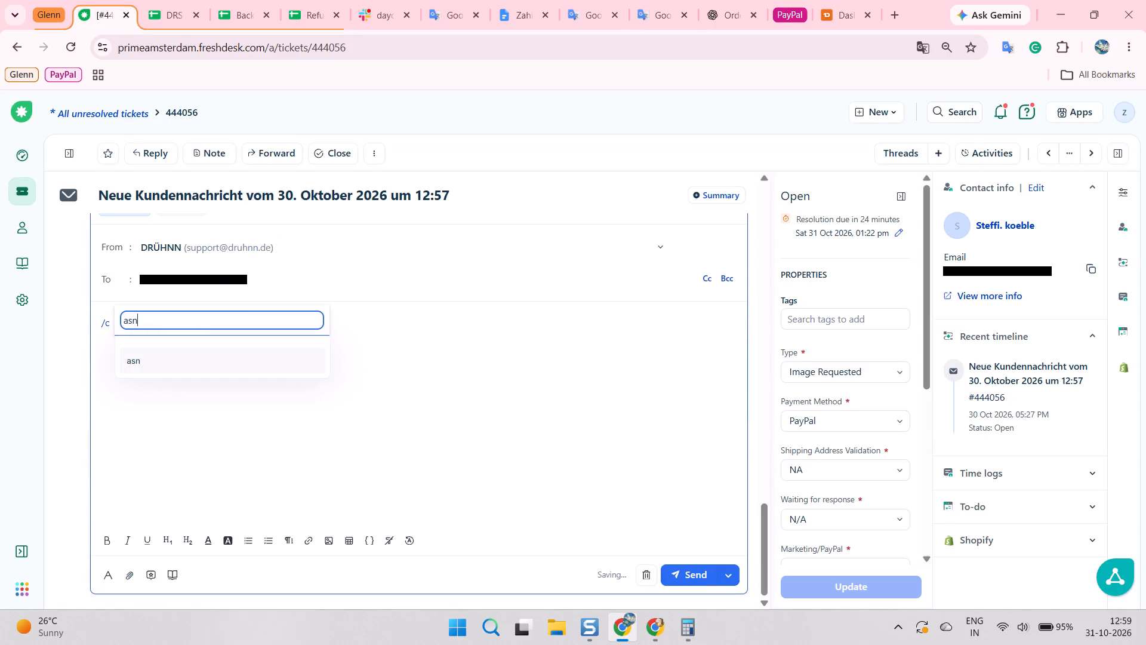
pyautogui.click(164, 363)
pyautogui.click(137, 354)
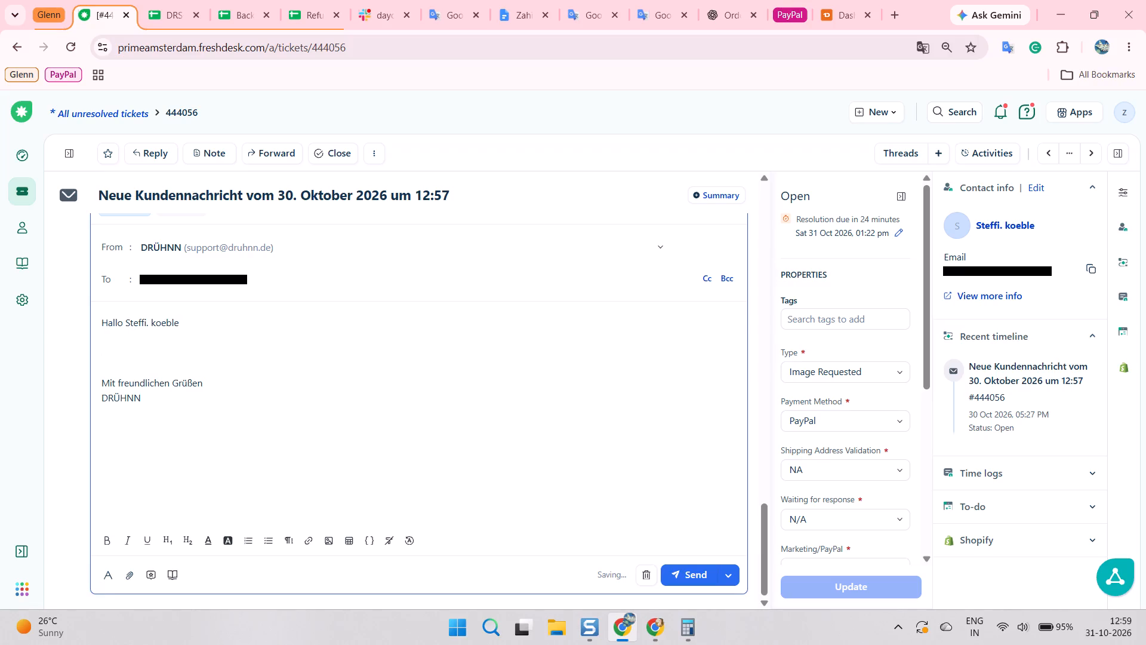
# Paste the German translation between greeting and sign-off, and remove the extra blank line above "Mit freundlichen Grüßen".
pyautogui.hotkey('ctrl', 'v')
pyautogui.scroll(-6, 147, 373)
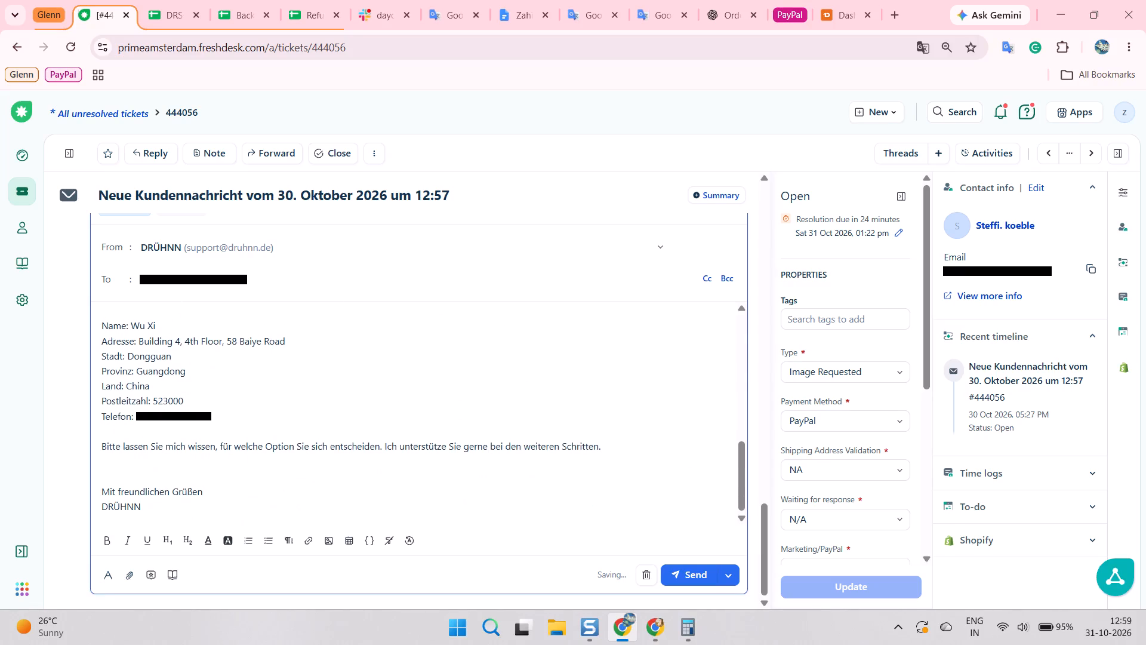
pyautogui.click(140, 473)
pyautogui.press('BackSpace')
pyautogui.scroll(5, 173, 449)
pyautogui.hotkey('alt', 'Tab')
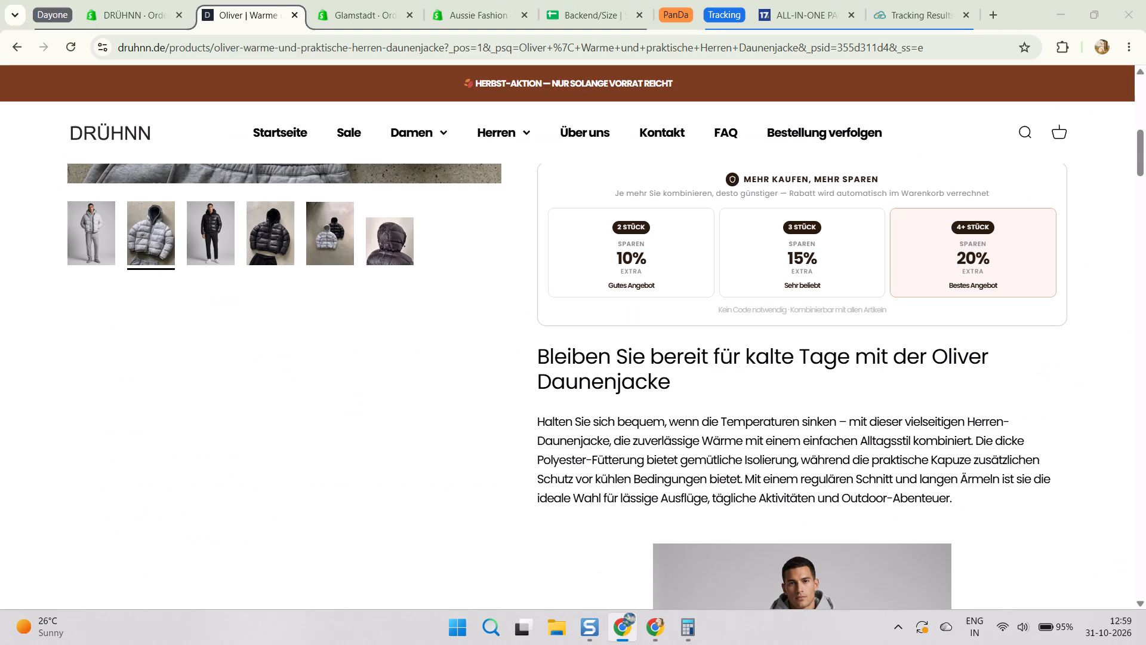
pyautogui.hotkey('alt', 'Tab')
pyautogui.hotkey('alt', 'Tab')
pyautogui.click(124, 0)
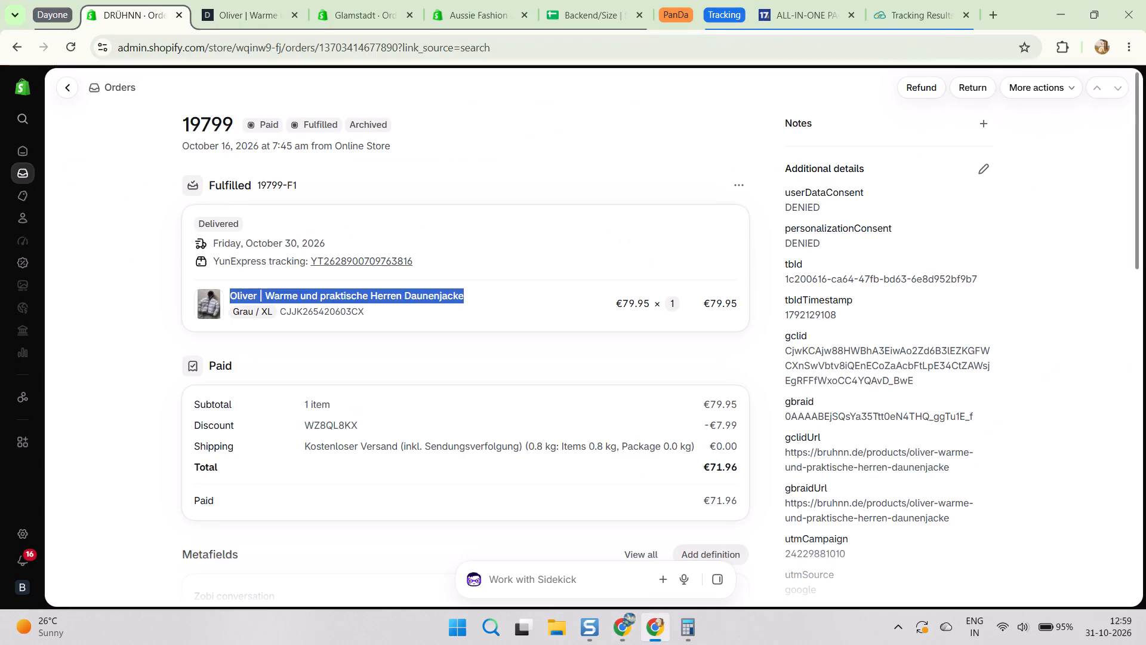
pyautogui.scroll(-6, 769, 349)
pyautogui.hotkey('alt', 'Tab')
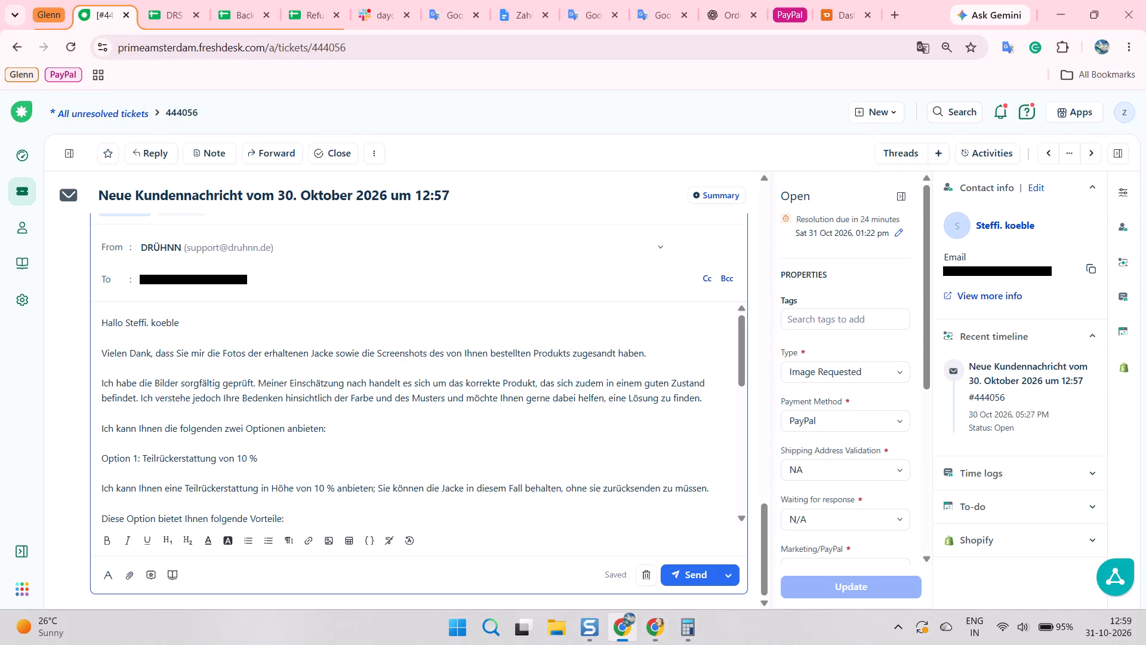
pyautogui.doubleClick(165, 323)
pyautogui.press('BackSpace')
pyautogui.press('BackSpace')
pyautogui.press('BackSpace')
pyautogui.press('BackSpace')
pyautogui.press('BackSpace')
pyautogui.press('BackSpace')
pyautogui.hotkey('alt', 'Tab')
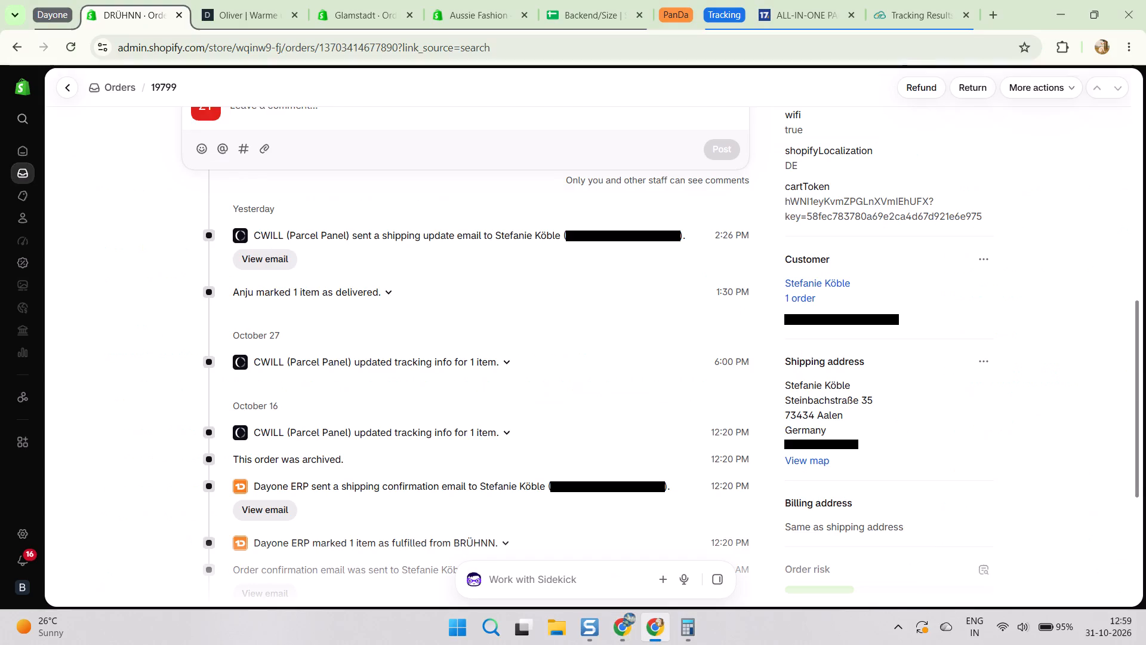
pyautogui.hotkey('alt', 'Tab')
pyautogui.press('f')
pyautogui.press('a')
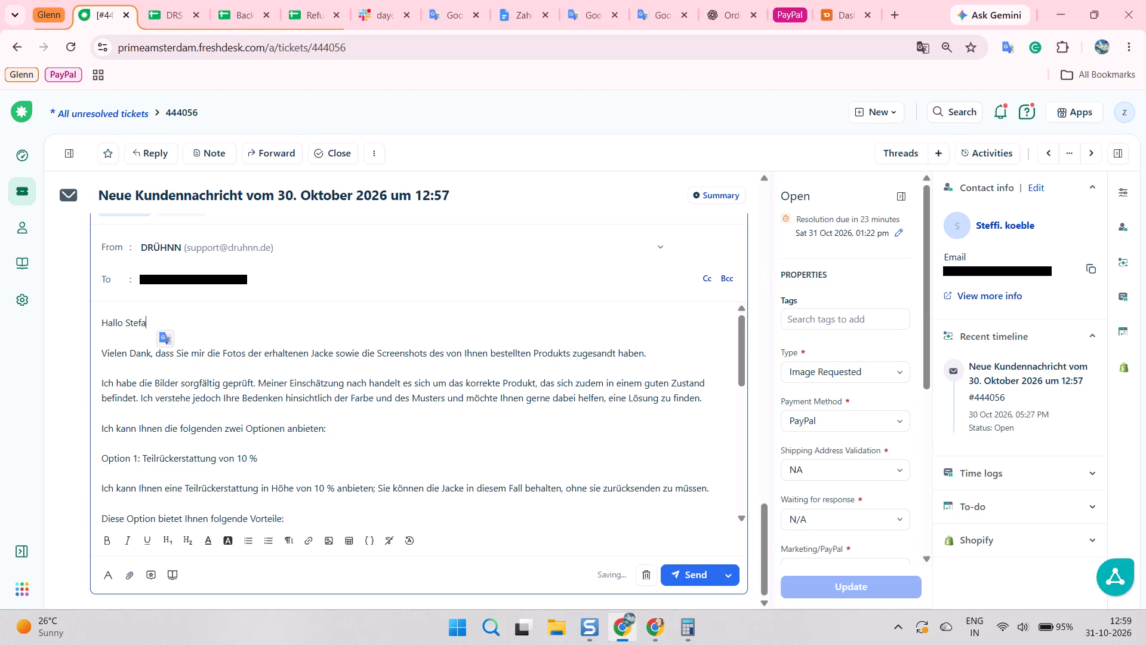
pyautogui.hotkey('alt', 'Tab')
pyautogui.hotkey('alt', 'Tab')
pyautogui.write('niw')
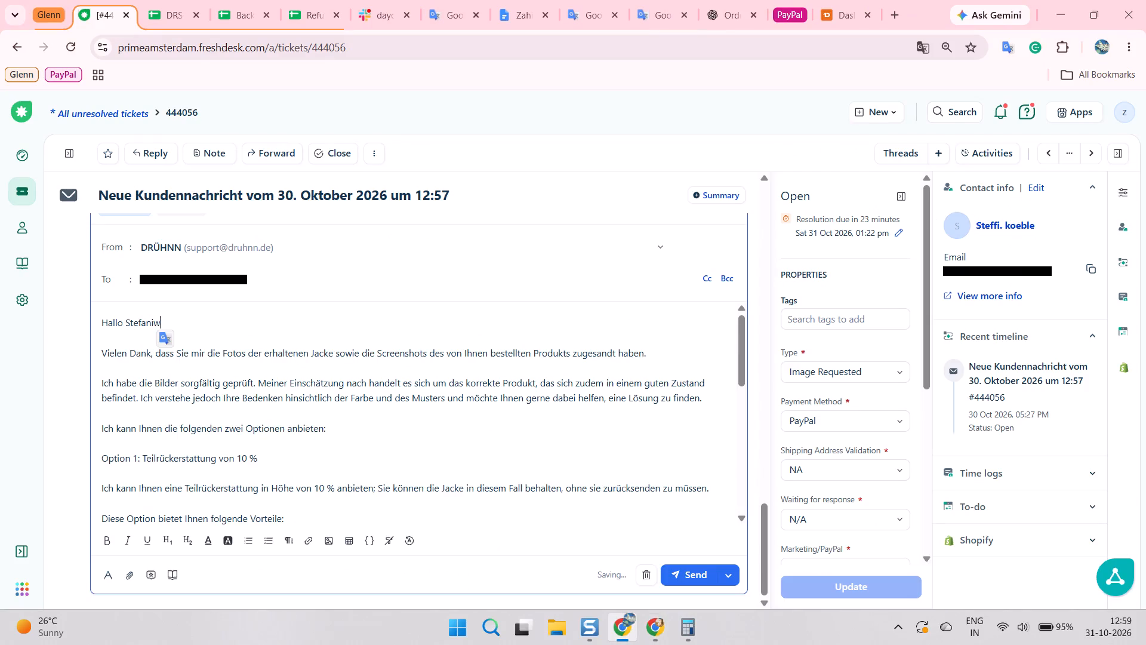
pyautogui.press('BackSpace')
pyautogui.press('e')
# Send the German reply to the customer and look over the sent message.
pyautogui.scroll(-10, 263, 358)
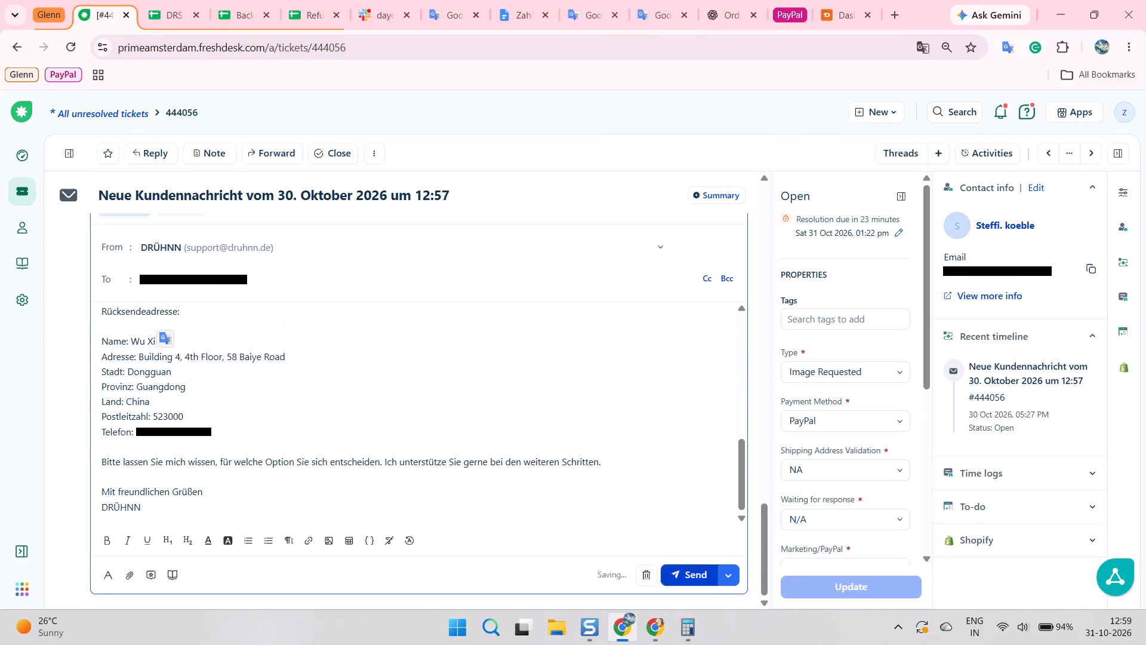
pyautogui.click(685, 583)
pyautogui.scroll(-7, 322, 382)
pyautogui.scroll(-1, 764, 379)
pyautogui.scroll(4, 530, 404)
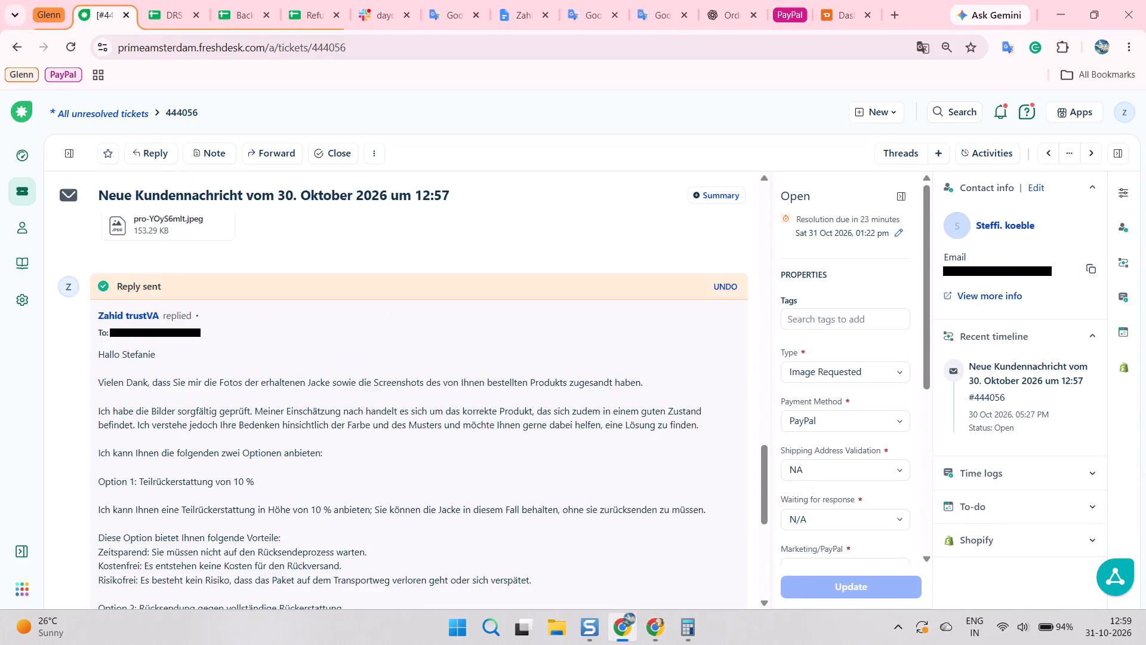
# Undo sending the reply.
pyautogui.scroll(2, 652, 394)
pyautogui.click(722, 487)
# Add the Bruhnn Rücksendeformular attachment through the canned response found with "bruh", replacing its text with the existing reply cut from the editor.
pyautogui.scroll(-3, 481, 355)
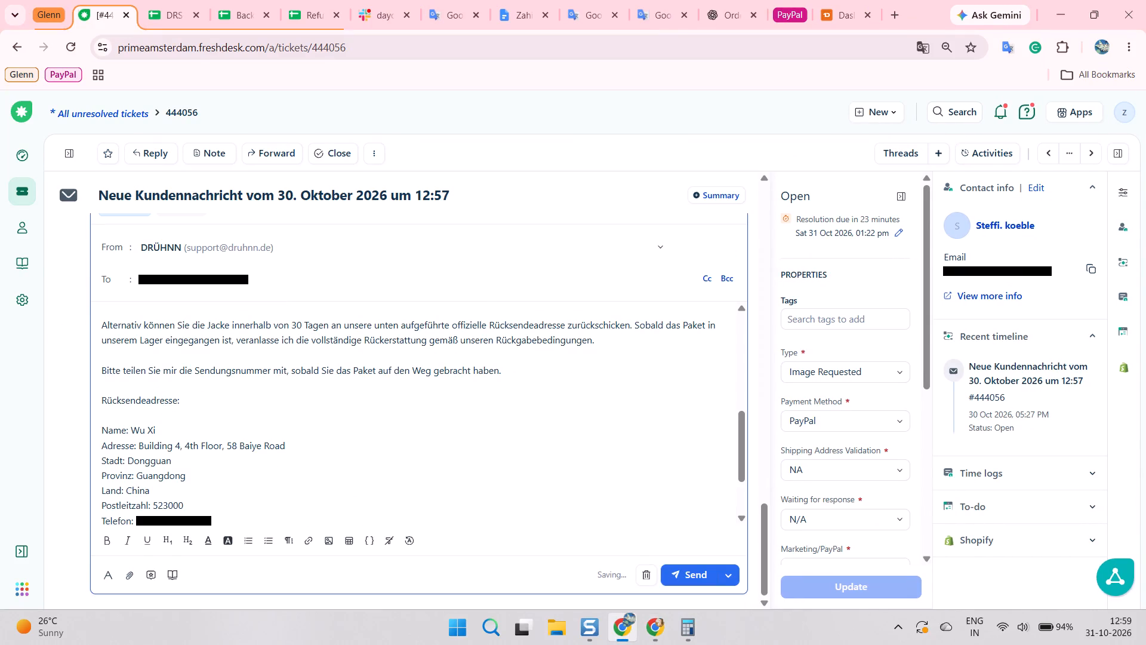
pyautogui.click(305, 374)
pyautogui.hotkey('ctrl', 'a')
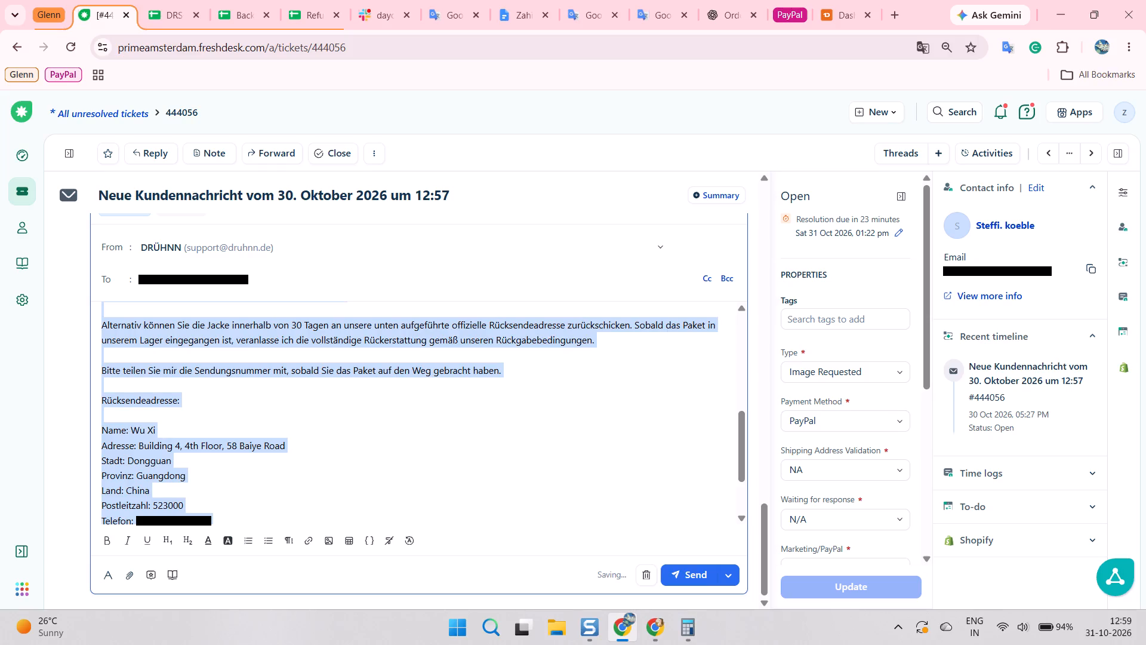
pyautogui.hotkey('ctrl', 'x')
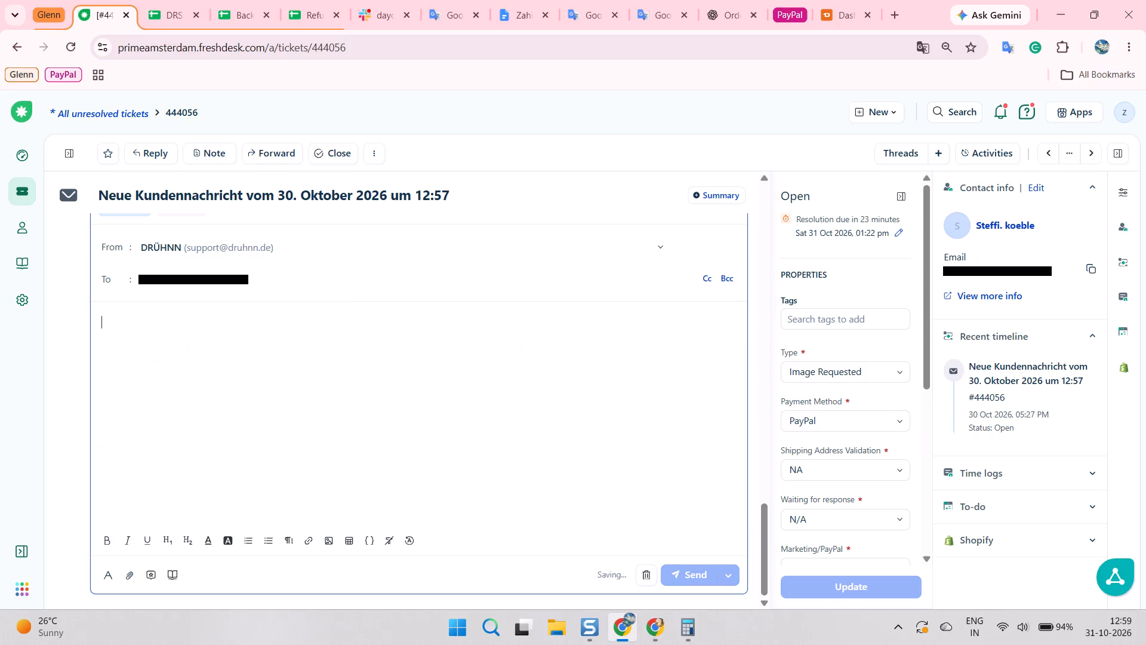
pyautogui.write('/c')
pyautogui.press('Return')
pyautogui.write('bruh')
pyautogui.click(203, 366)
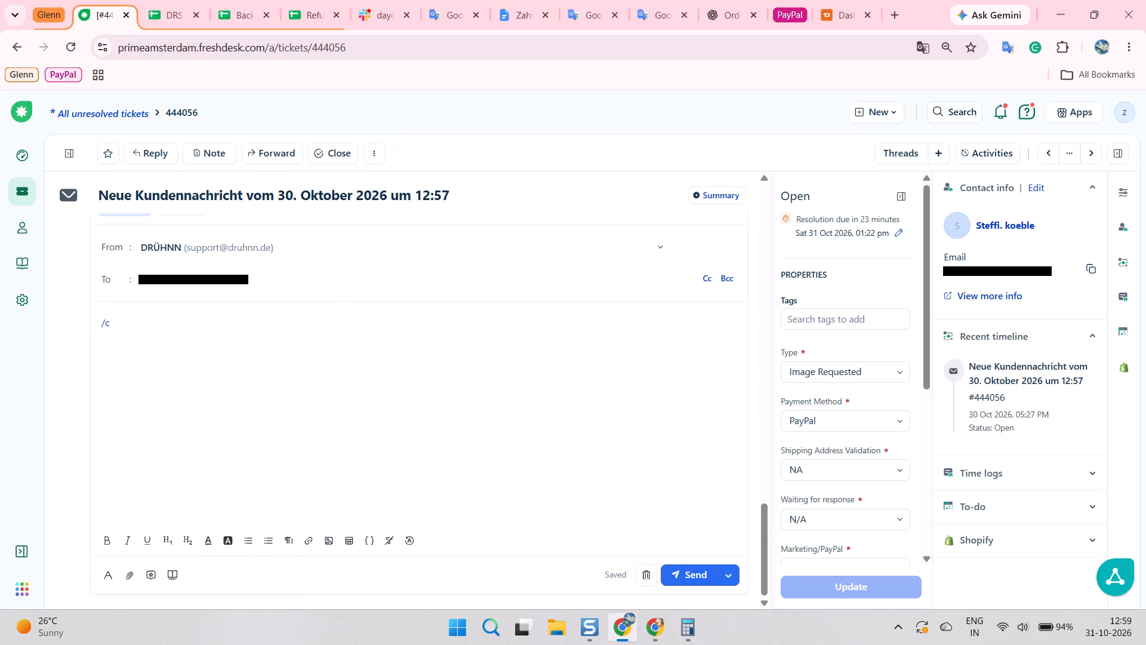
pyautogui.click(152, 360)
pyautogui.hotkey('ctrl', 'a')
pyautogui.press('BackSpace')
pyautogui.hotkey('ctrl', 'BackSpace')
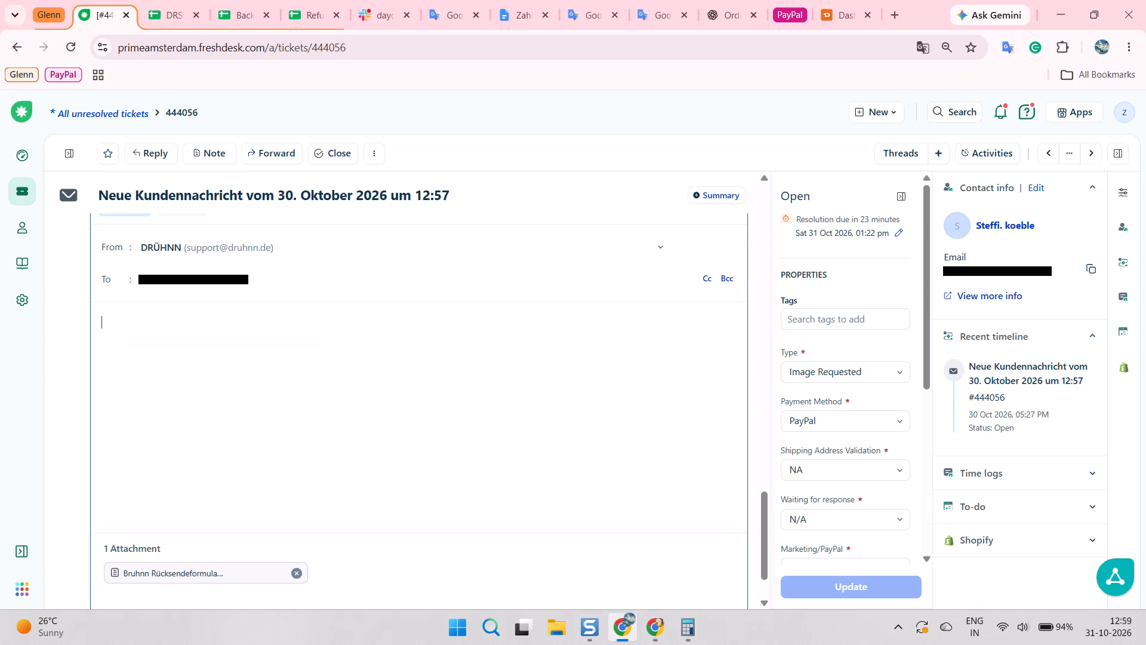
pyautogui.hotkey('ctrl', 'v')
# Remove the blank line between "Rücksendeadresse:" and the address details in the reply.
pyautogui.scroll(-10, 171, 368)
pyautogui.scroll(2, 158, 438)
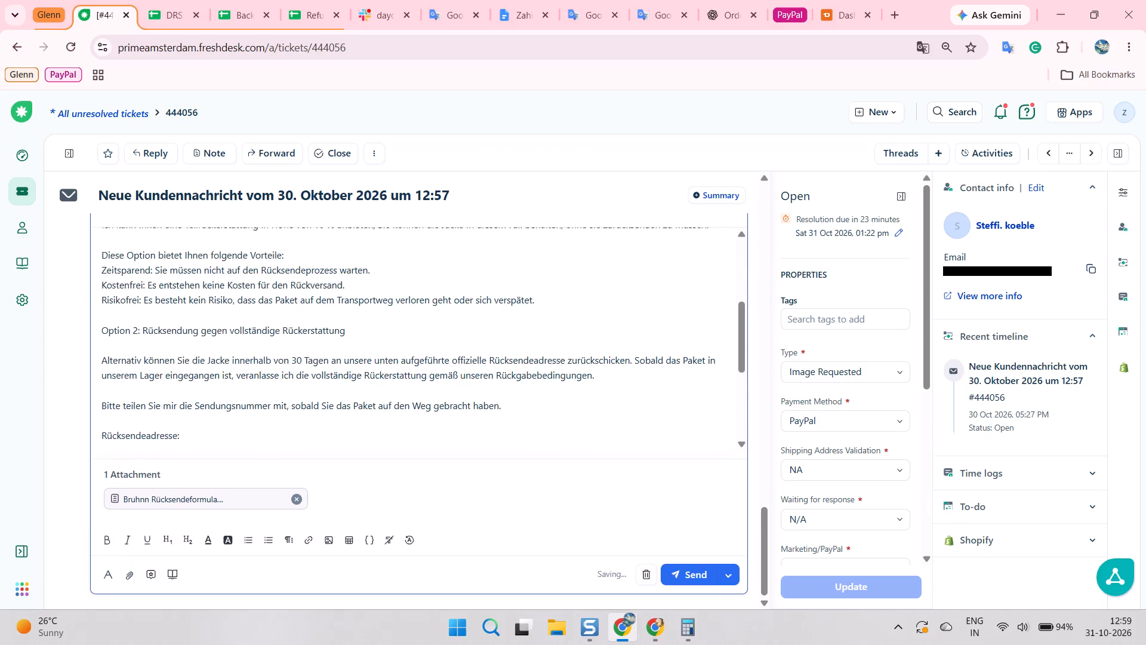
pyautogui.scroll(-1, 164, 421)
pyautogui.click(134, 355)
pyautogui.press('BackSpace')
# Make the "Rücksendeadresse:" label and the Option 2 and Option 1 headings bold in the German reply.
pyautogui.tripleClick(130, 340)
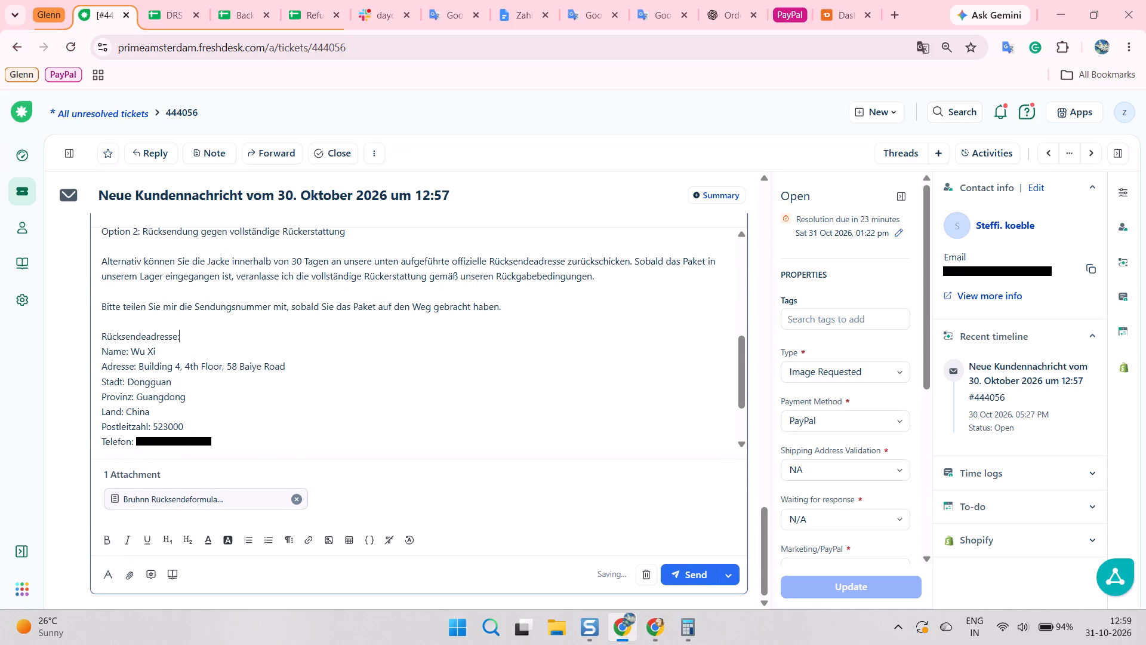
pyautogui.hotkey('ctrl', 'b')
pyautogui.scroll(2, 131, 340)
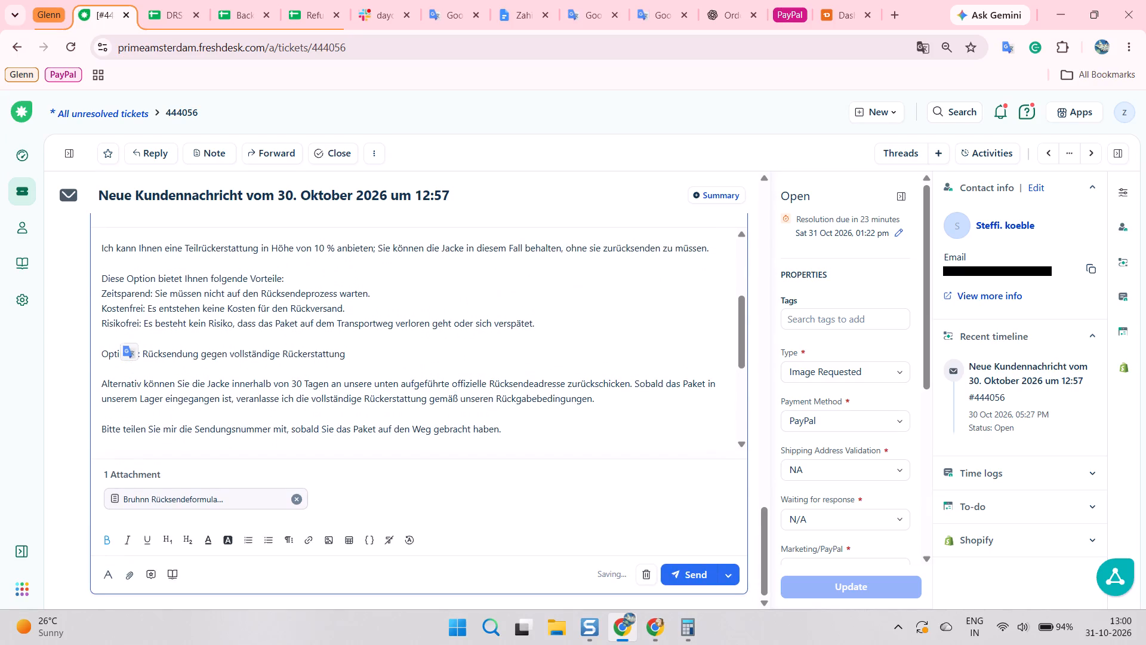
pyautogui.tripleClick(158, 356)
pyautogui.hotkey('ctrl', 'b')
pyautogui.scroll(1, 158, 356)
pyautogui.doubleClick(195, 376)
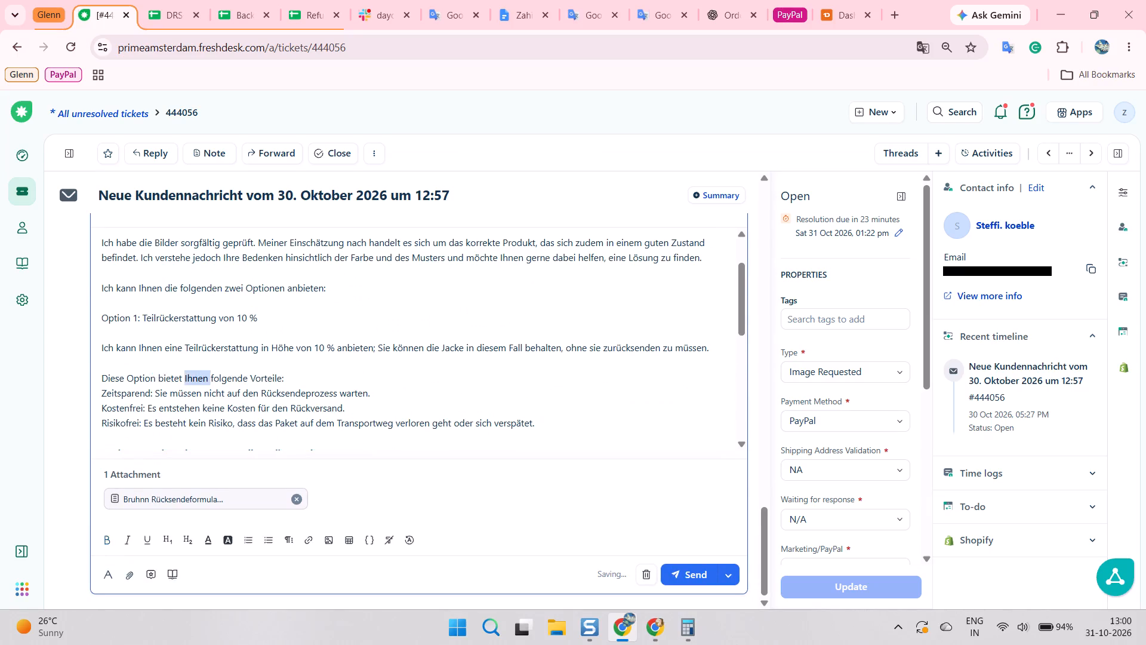
pyautogui.tripleClick(200, 316)
pyautogui.hotkey('ctrl', 'b')
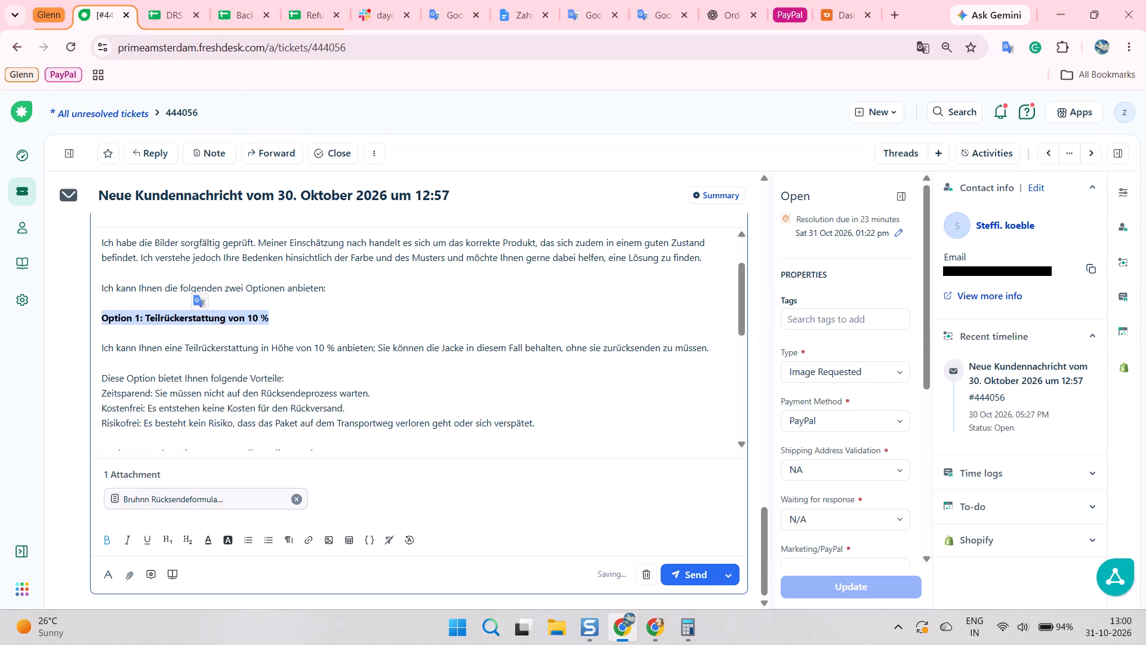
# Add a comma after the customer's first name in the reply's greeting, checking the customer details in the Shopify order.
pyautogui.scroll(2, 214, 340)
pyautogui.hotkey('alt', 'Tab')
pyautogui.scroll(-1, 693, 353)
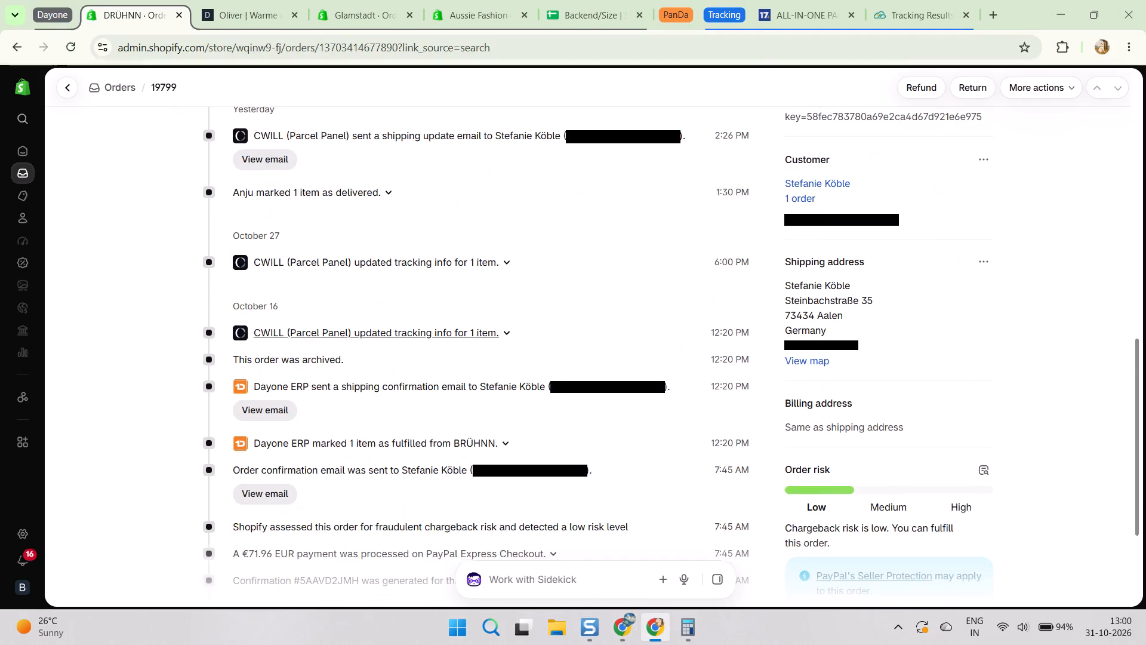
pyautogui.hotkey('alt', 'Tab')
pyautogui.click(174, 252)
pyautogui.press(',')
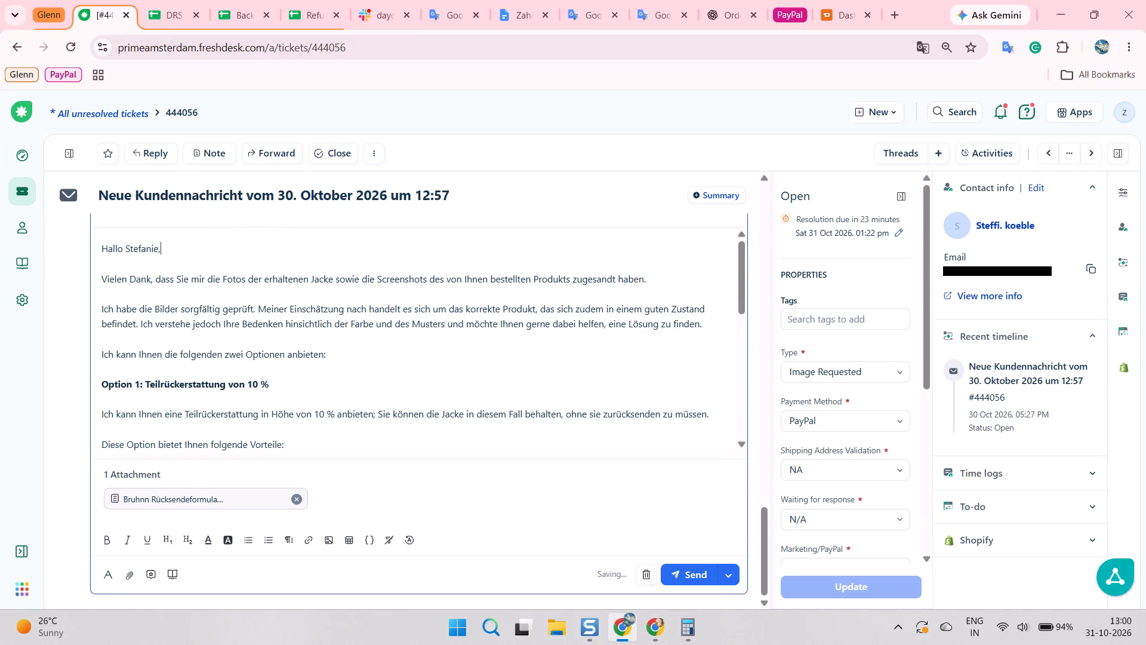
pyautogui.hotkey('alt', 'Tab')
pyautogui.scroll(1, 729, 352)
pyautogui.hotkey('alt', 'Tab')
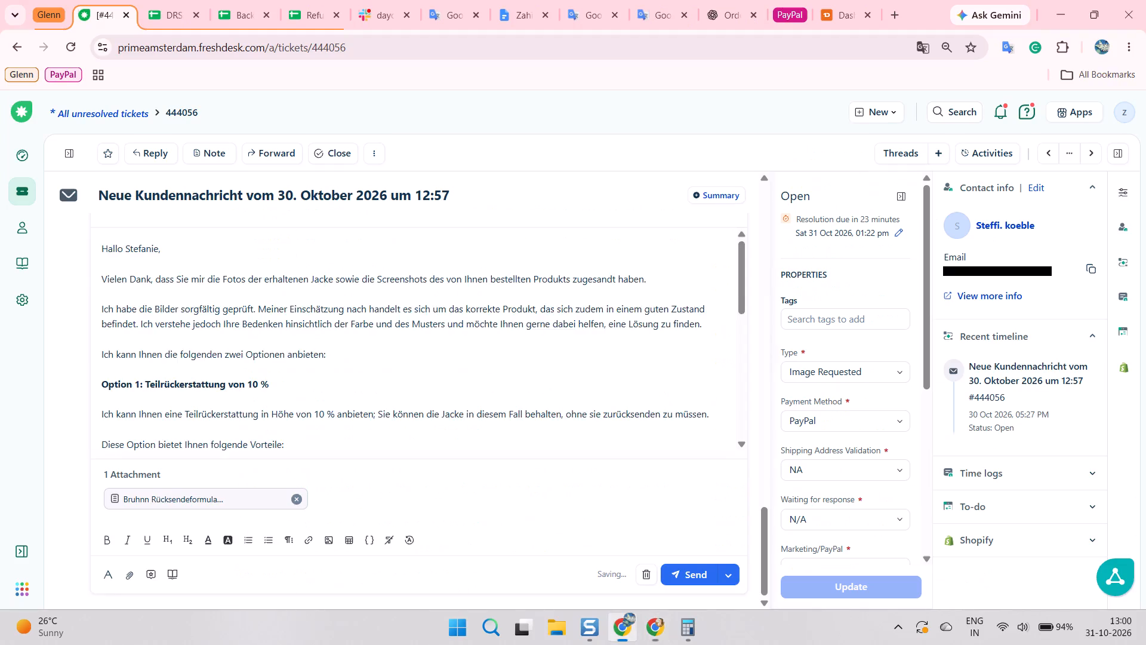
# Send the German reply with the return form attached and look over the sent message.
pyautogui.scroll(-16, 326, 379)
pyautogui.click(689, 581)
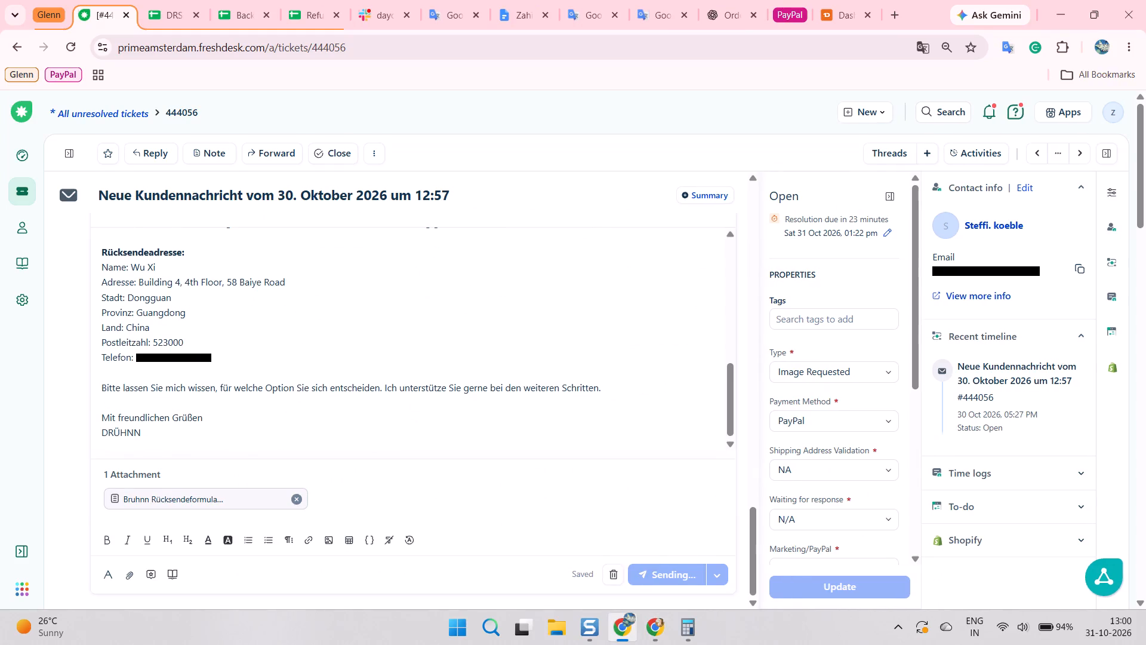
pyautogui.scroll(2, 366, 376)
pyautogui.scroll(1, 458, 360)
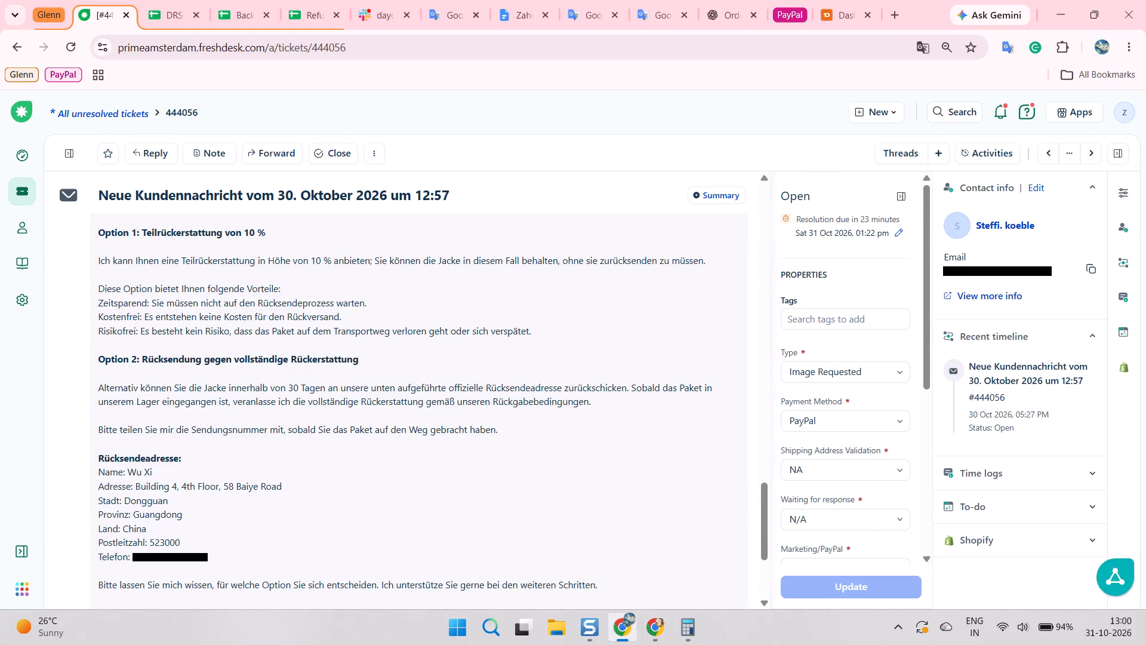
# Set ticket 444056's status to Resolved and save the ticket properties.
pyautogui.scroll(-2, 815, 286)
pyautogui.scroll(-2, 844, 326)
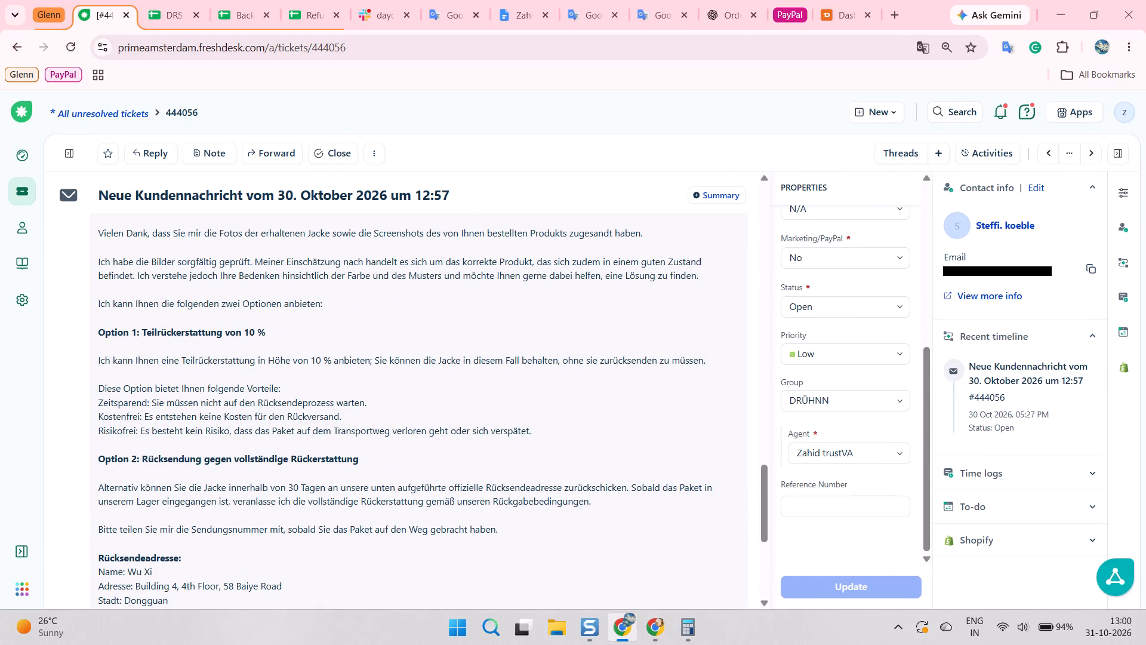
pyautogui.click(818, 299)
pyautogui.click(828, 392)
pyautogui.press('Tab')
pyautogui.press('Tab')
pyautogui.press('Tab')
pyautogui.scroll(-5, 834, 486)
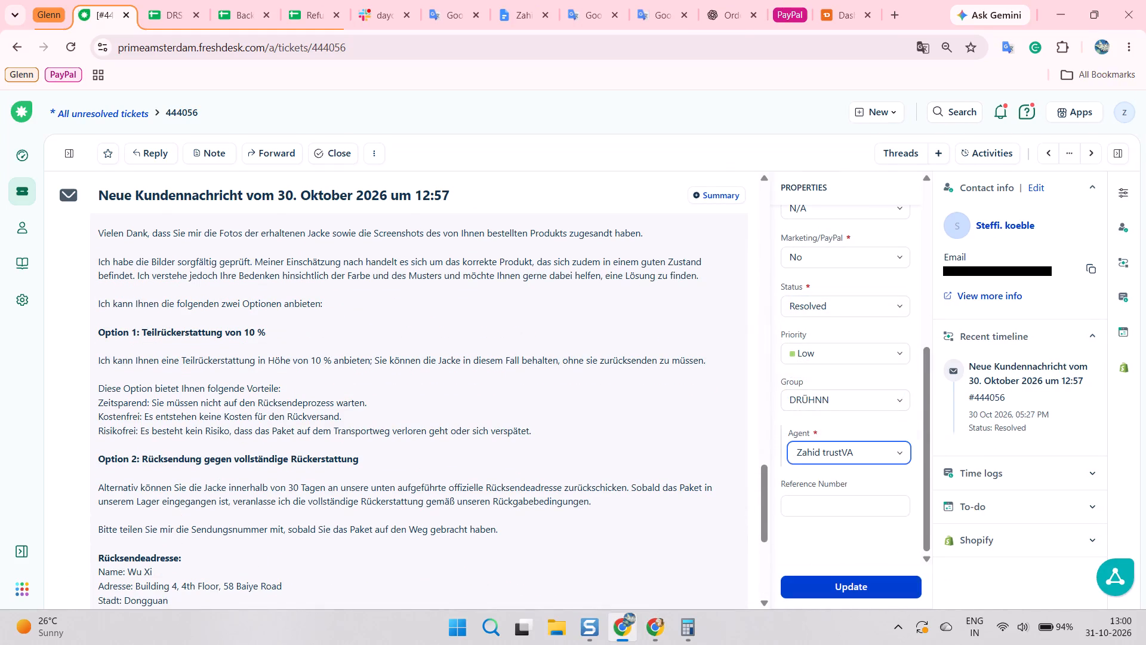
pyautogui.click(854, 583)
pyautogui.scroll(-8, 632, 462)
pyautogui.doubleClick(175, 110)
pyautogui.hotkey('ctrl', 'c')
pyautogui.hotkey('ctrl', 'c')
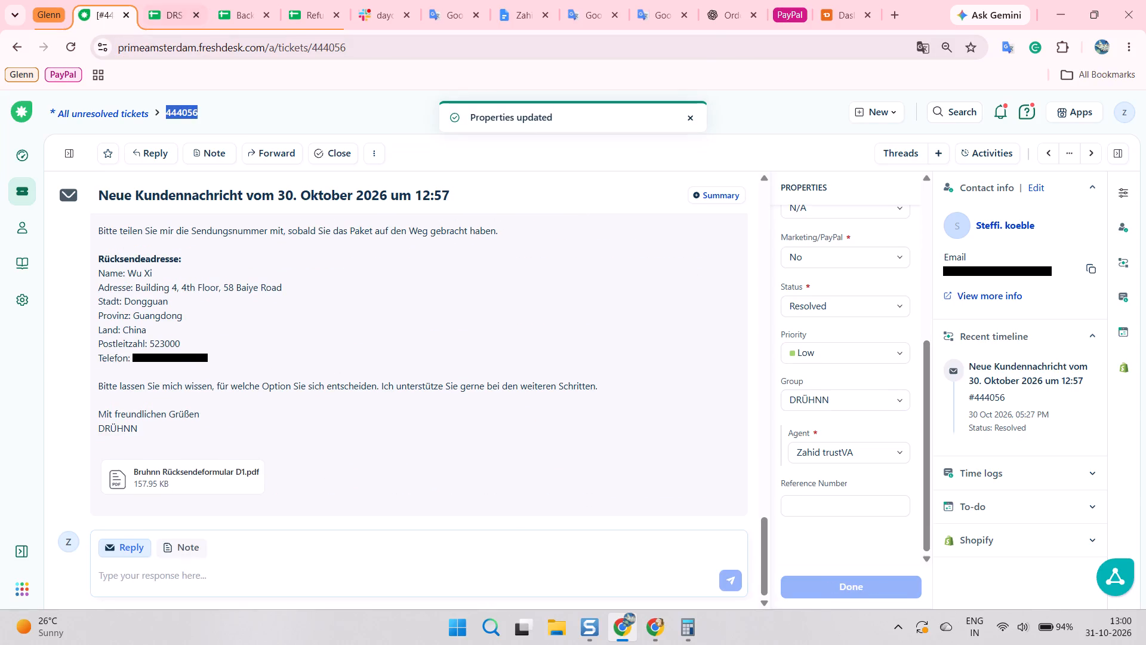
pyautogui.click(175, 0)
pyautogui.hotkey('ctrl', 'v')
pyautogui.click(396, 329)
pyautogui.hscroll(-1, 405, 324)
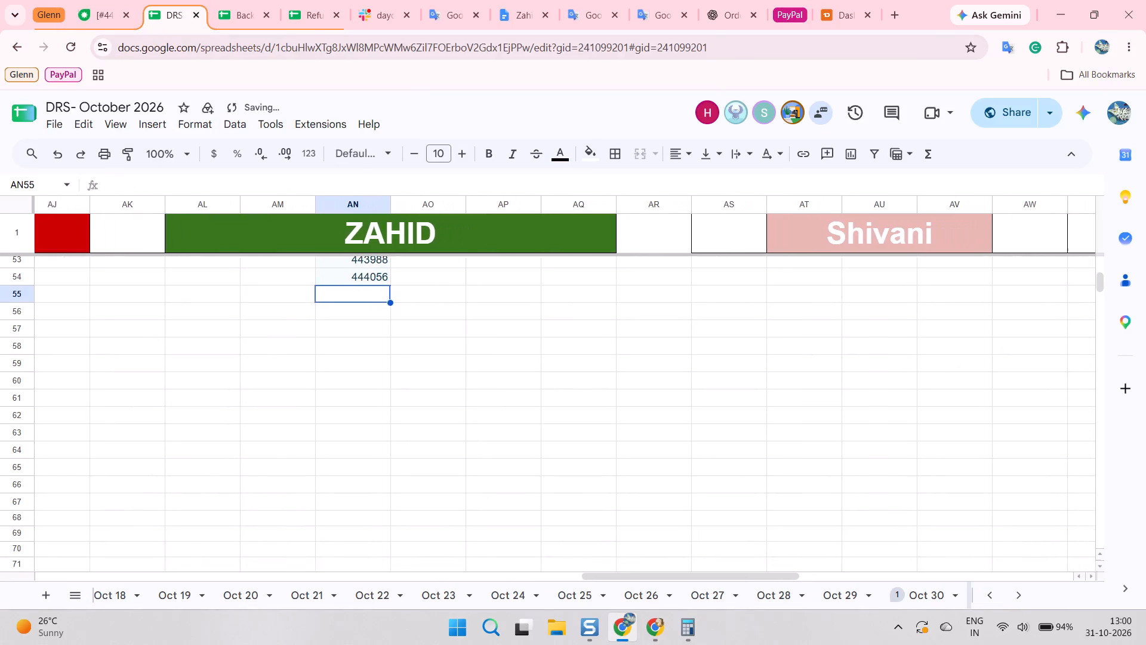
pyautogui.click(127, 0)
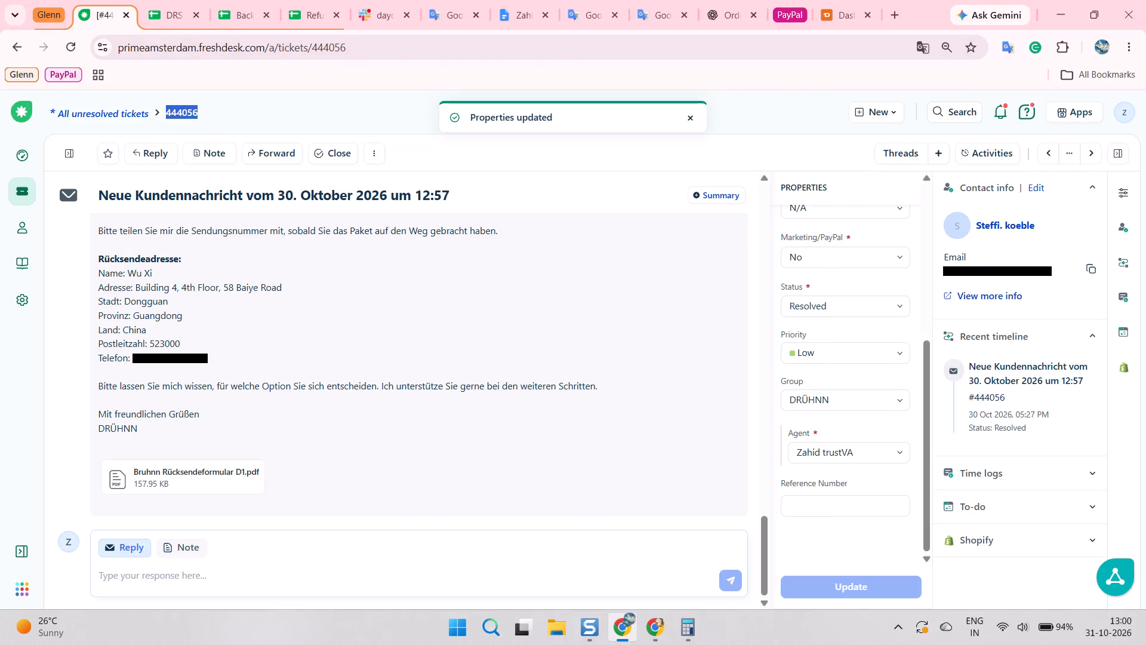
pyautogui.click(408, 339)
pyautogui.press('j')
pyautogui.scroll(-7, 375, 317)
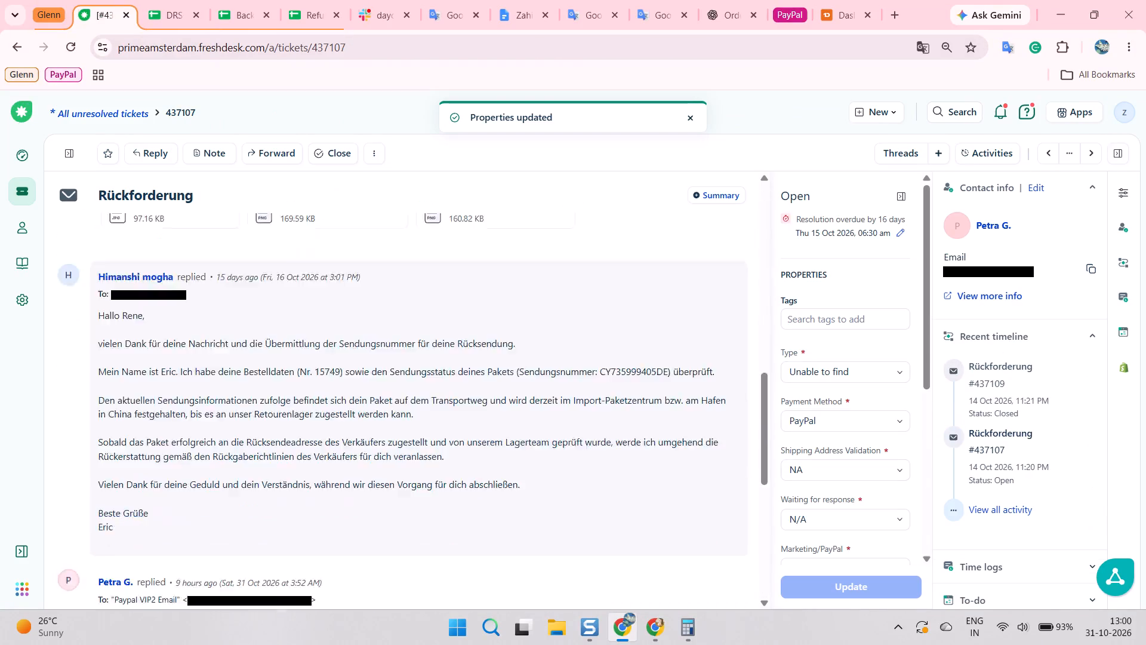
pyautogui.scroll(-11, 394, 352)
# Return to the unresolved tickets list and open the Trustpilot five-star review ticket, 444332.
pyautogui.click(17, 201)
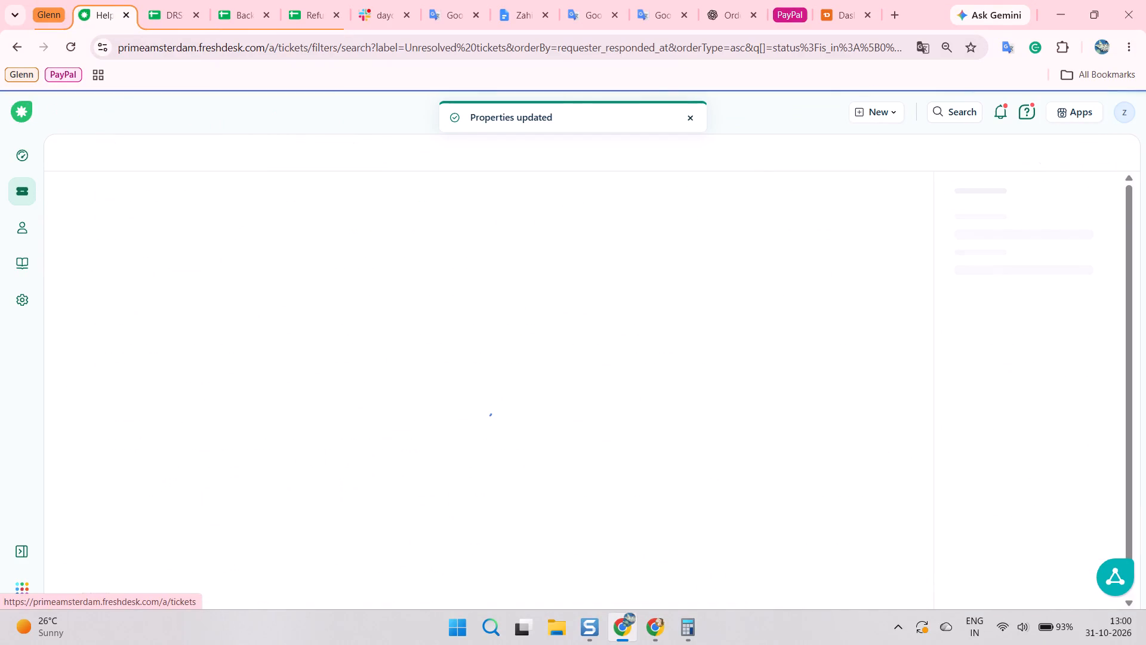
pyautogui.scroll(-2, 38, 226)
pyautogui.scroll(-9, 244, 410)
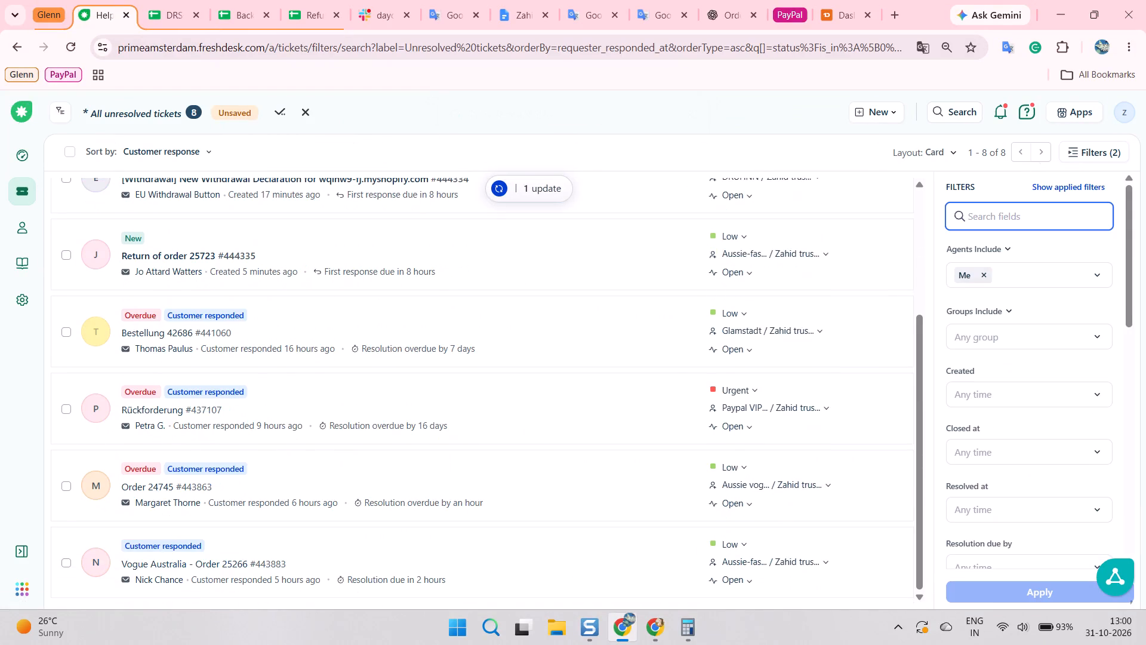
pyautogui.scroll(7, 290, 439)
pyautogui.scroll(2, 249, 407)
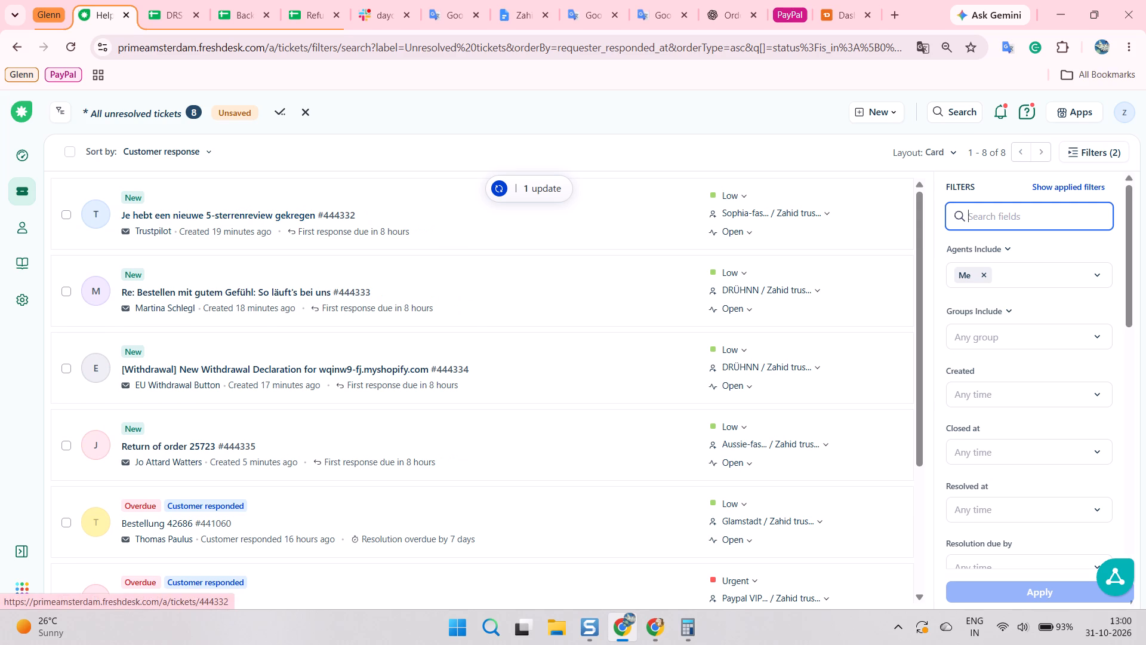
pyautogui.click(240, 211)
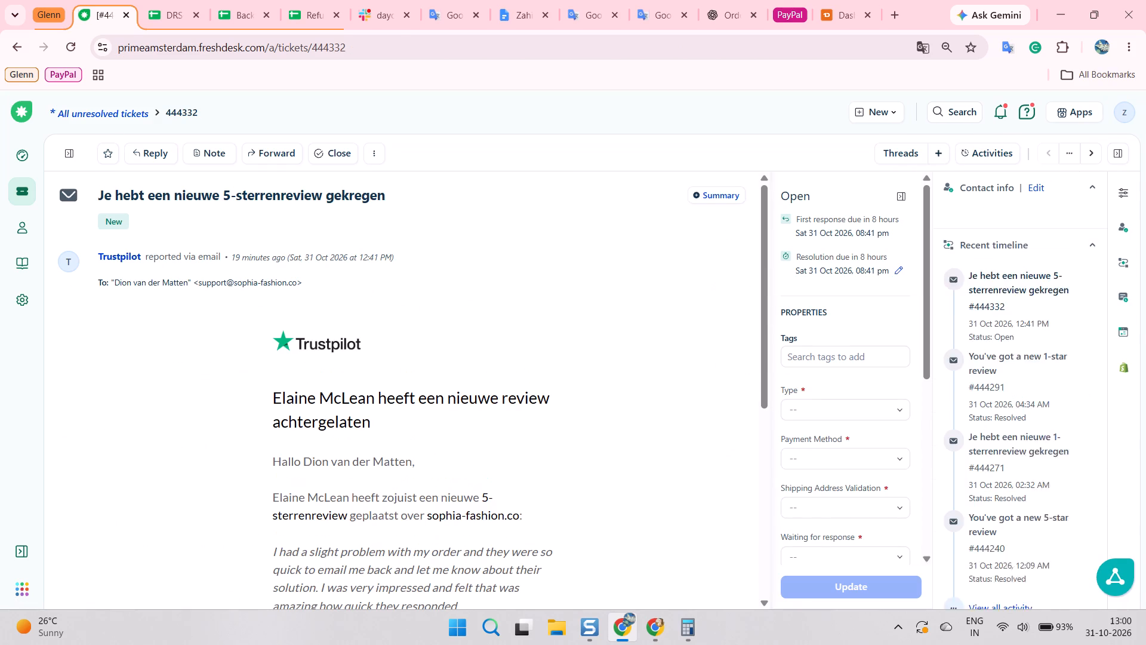
pyautogui.click(836, 405)
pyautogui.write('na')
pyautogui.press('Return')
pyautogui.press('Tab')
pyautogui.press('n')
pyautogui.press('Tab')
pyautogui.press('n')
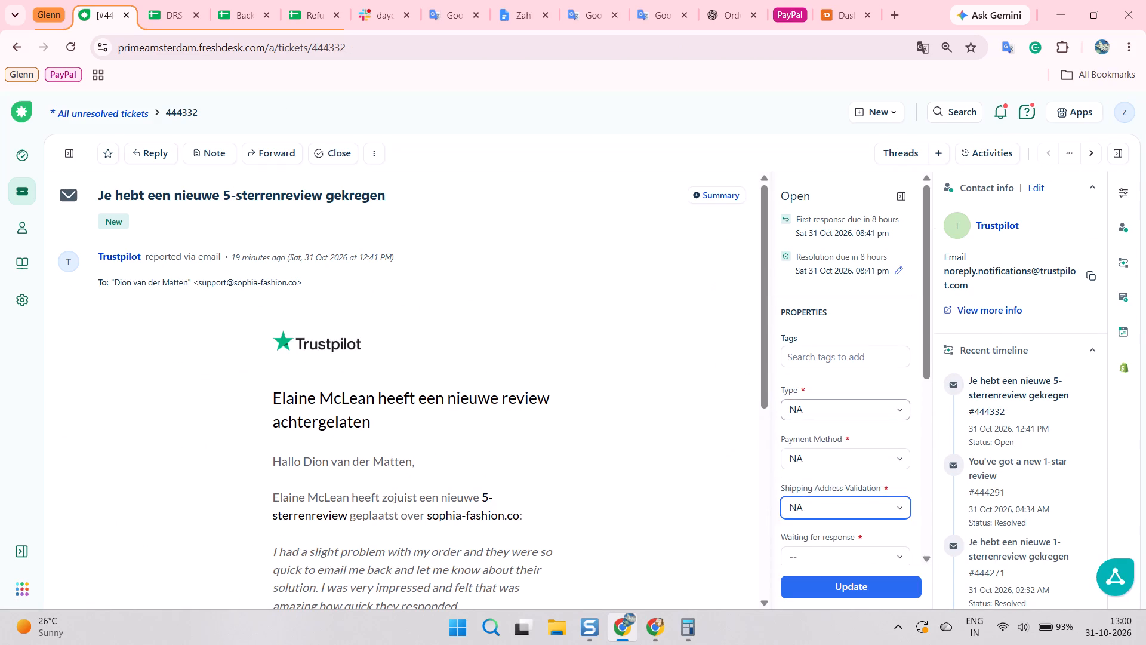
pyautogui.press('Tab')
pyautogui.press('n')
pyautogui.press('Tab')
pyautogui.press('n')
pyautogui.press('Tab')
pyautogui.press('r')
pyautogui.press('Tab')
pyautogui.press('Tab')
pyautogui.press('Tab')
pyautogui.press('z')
pyautogui.scroll(-5, 842, 459)
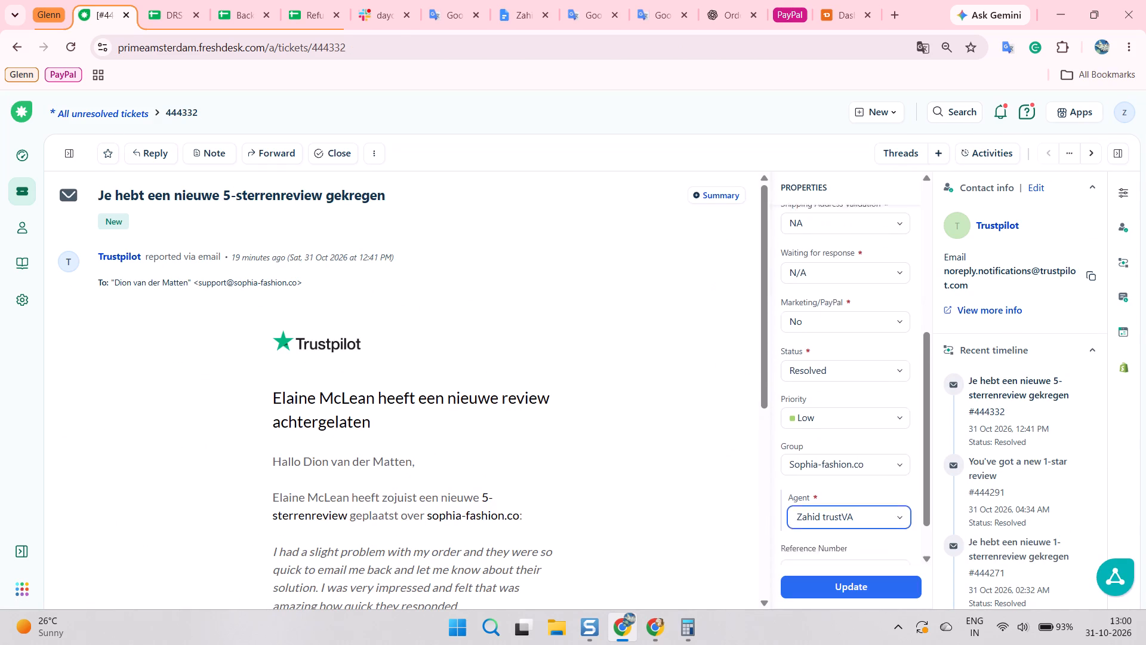
pyautogui.click(855, 585)
# Move on to the next ticket, 444333 "Re: Bestellen mit gutem Gefühl: So läuft's bei uns".
pyautogui.scroll(4, 615, 440)
pyautogui.click(507, 315)
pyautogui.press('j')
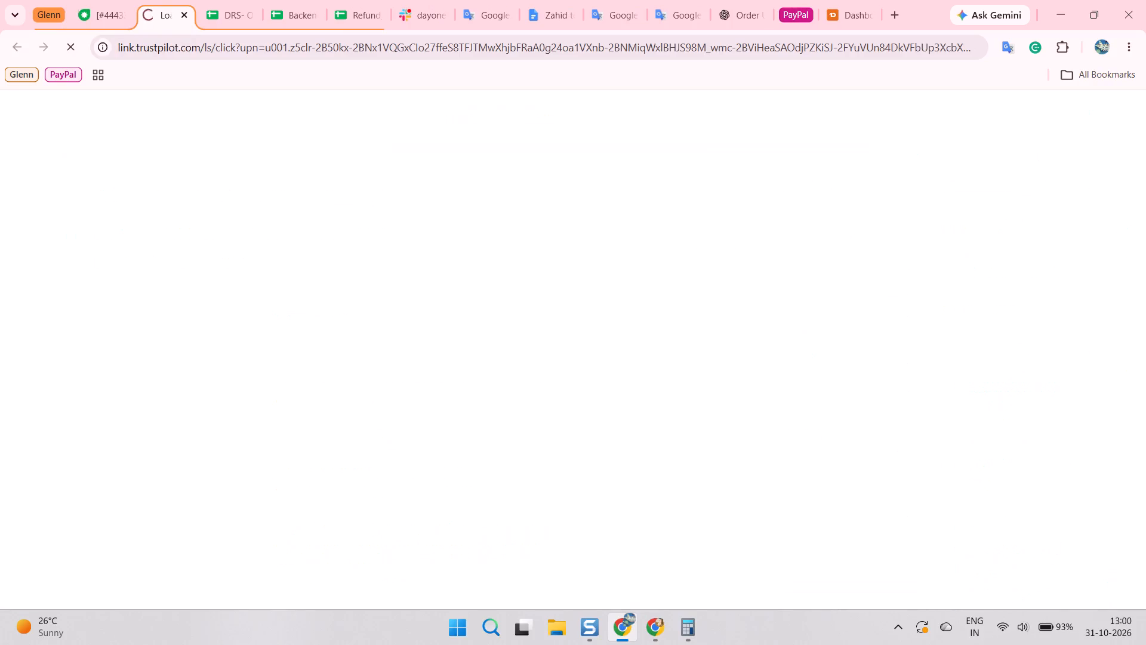
pyautogui.click(183, 15)
pyautogui.click(498, 260)
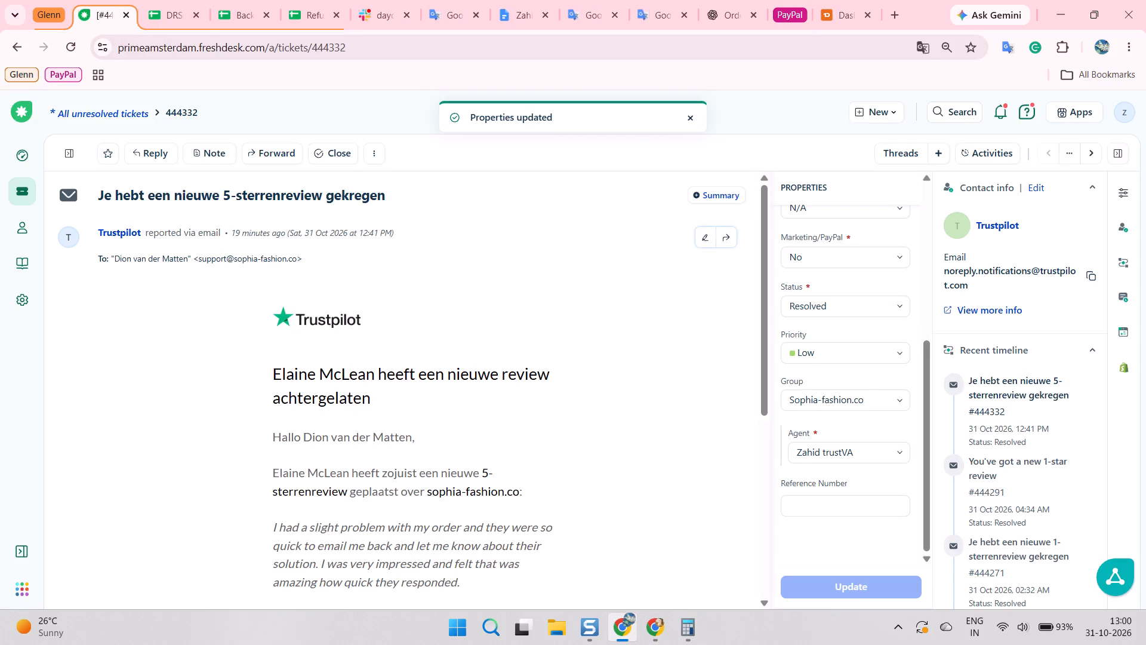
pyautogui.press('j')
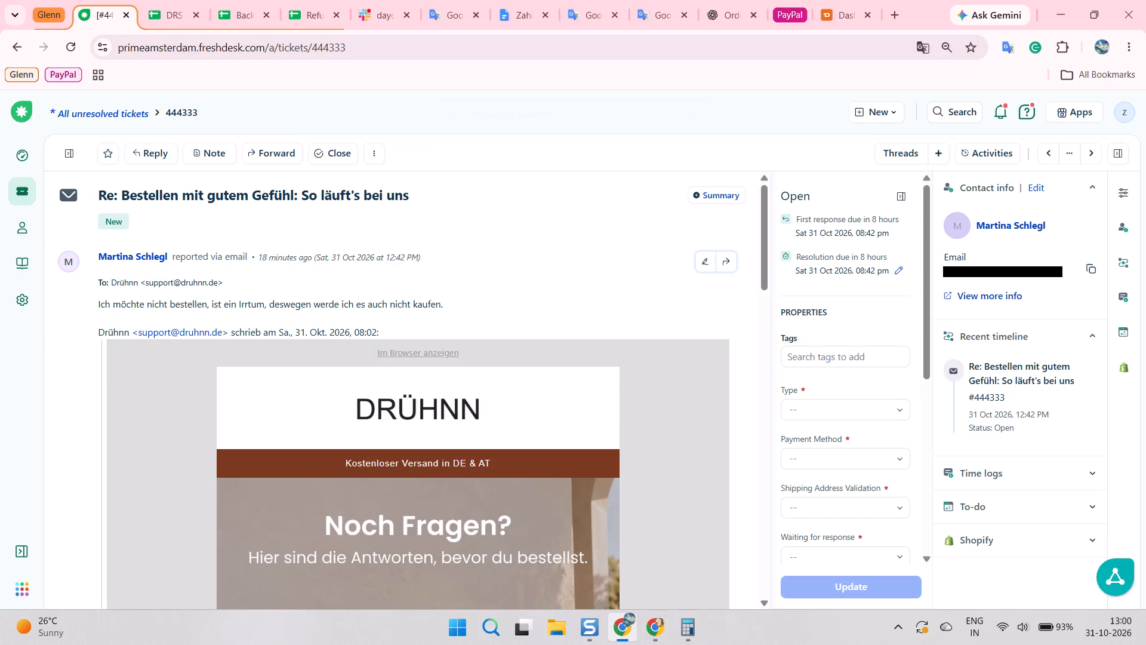
# Look through ticket 444333 and translate the page into English.
pyautogui.hotkey('alt', 'Tab')
pyautogui.hotkey('alt', 'Tab')
pyautogui.scroll(-6, 520, 324)
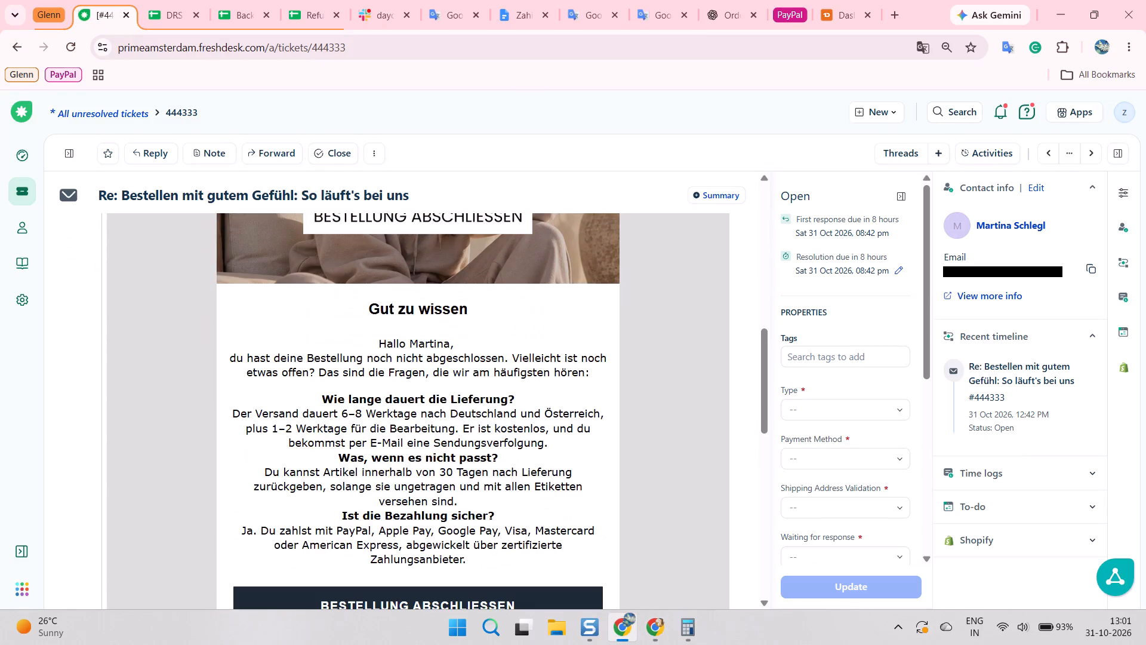
pyautogui.scroll(-12, 599, 372)
pyautogui.scroll(15, 389, 347)
pyautogui.click(425, 280)
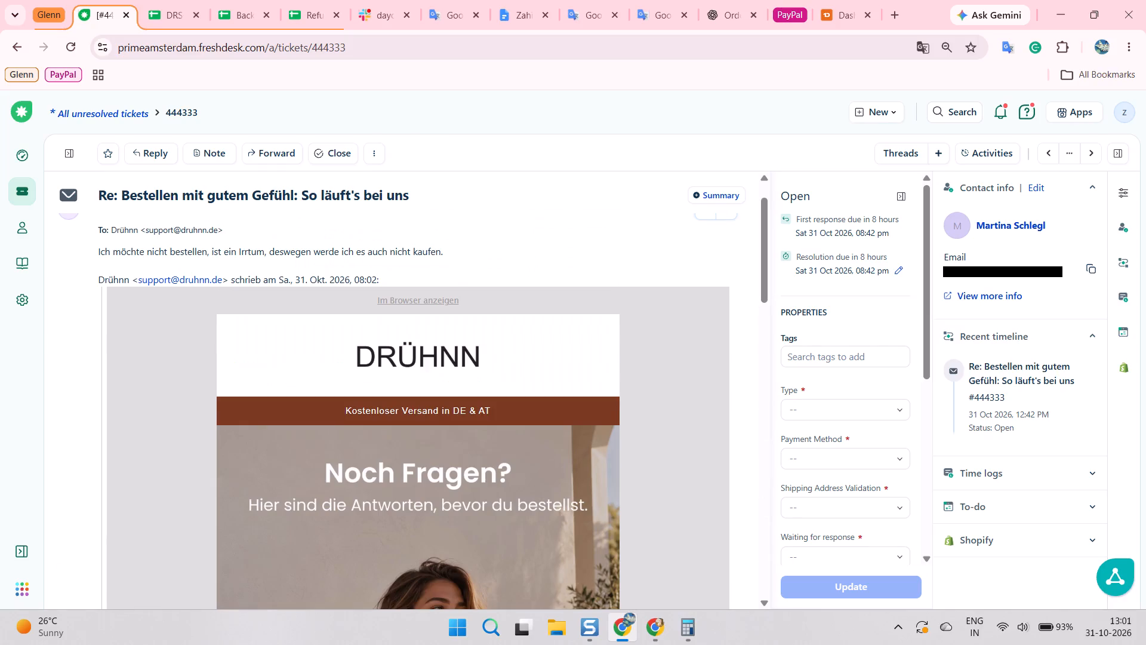
pyautogui.rightClick(478, 242)
pyautogui.scroll(-5, 515, 448)
pyautogui.click(573, 536)
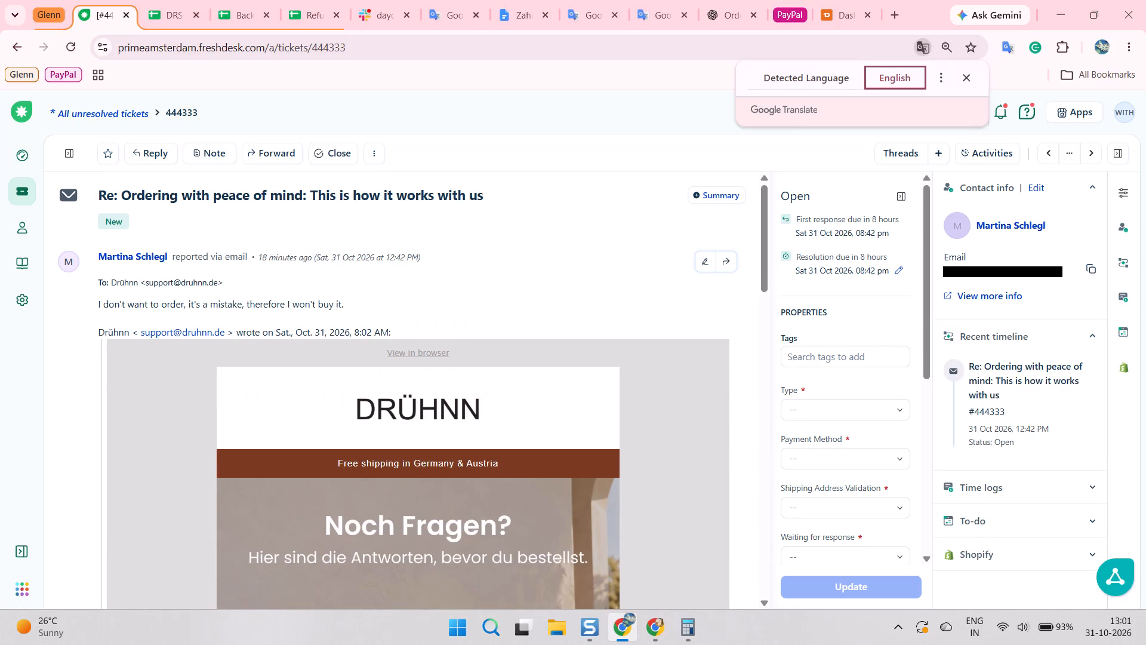
# Read the translated customer message and the quoted DRÜHNN email, including the product in the uncompleted order.
pyautogui.click(423, 294)
pyautogui.click(512, 257)
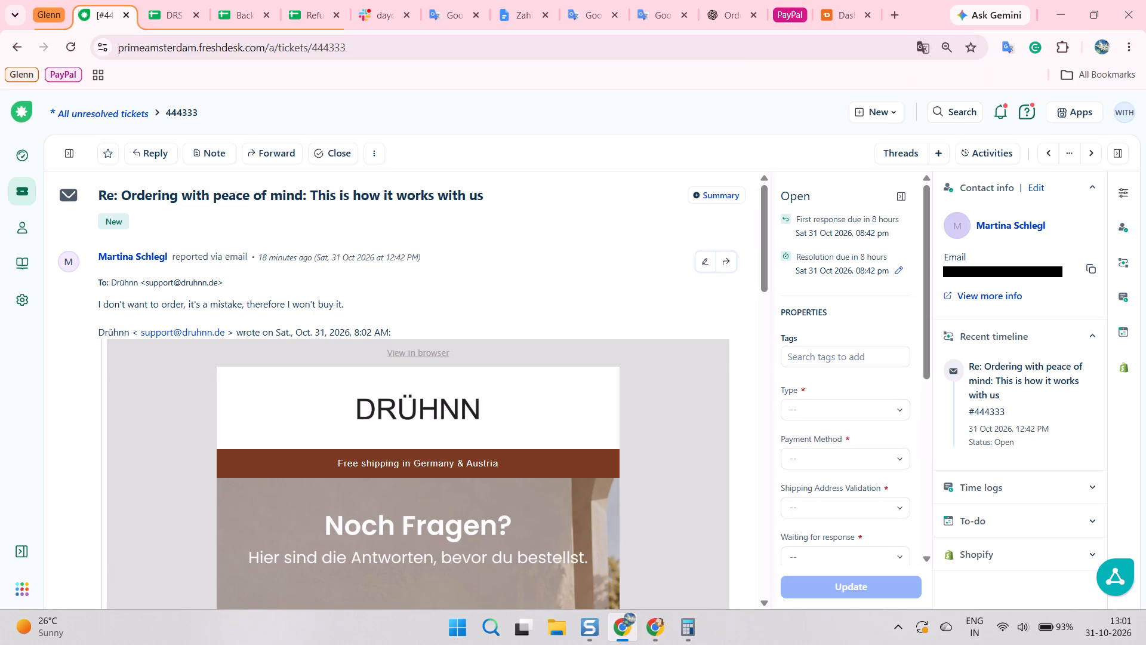
pyautogui.click(383, 290)
pyautogui.click(334, 274)
pyautogui.scroll(-5, 295, 299)
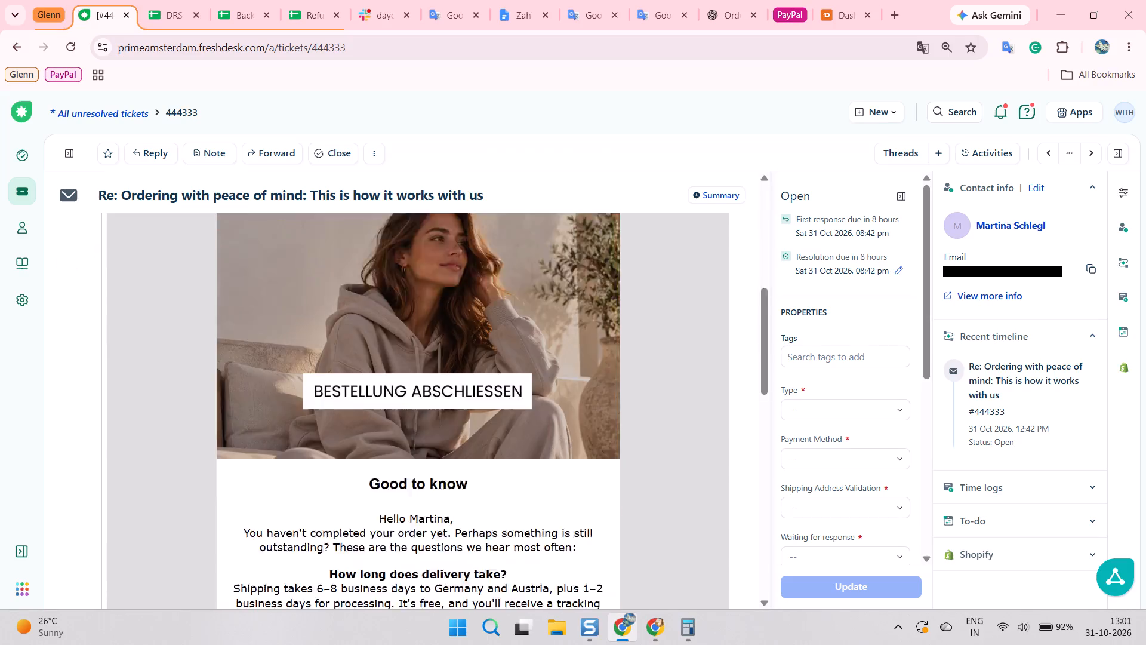
pyautogui.scroll(-17, 324, 288)
pyautogui.scroll(3, 484, 342)
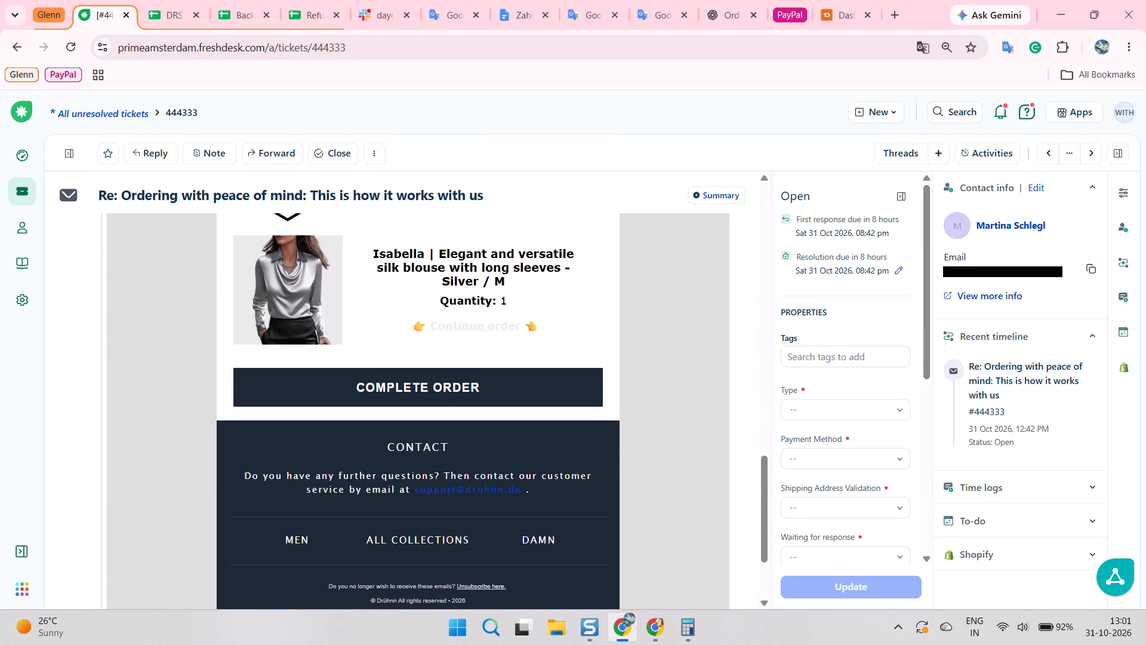
pyautogui.scroll(3, 1070, 286)
pyautogui.click(1092, 264)
pyautogui.scroll(20, 1088, 276)
pyautogui.scroll(2, 1088, 276)
pyautogui.click(466, 260)
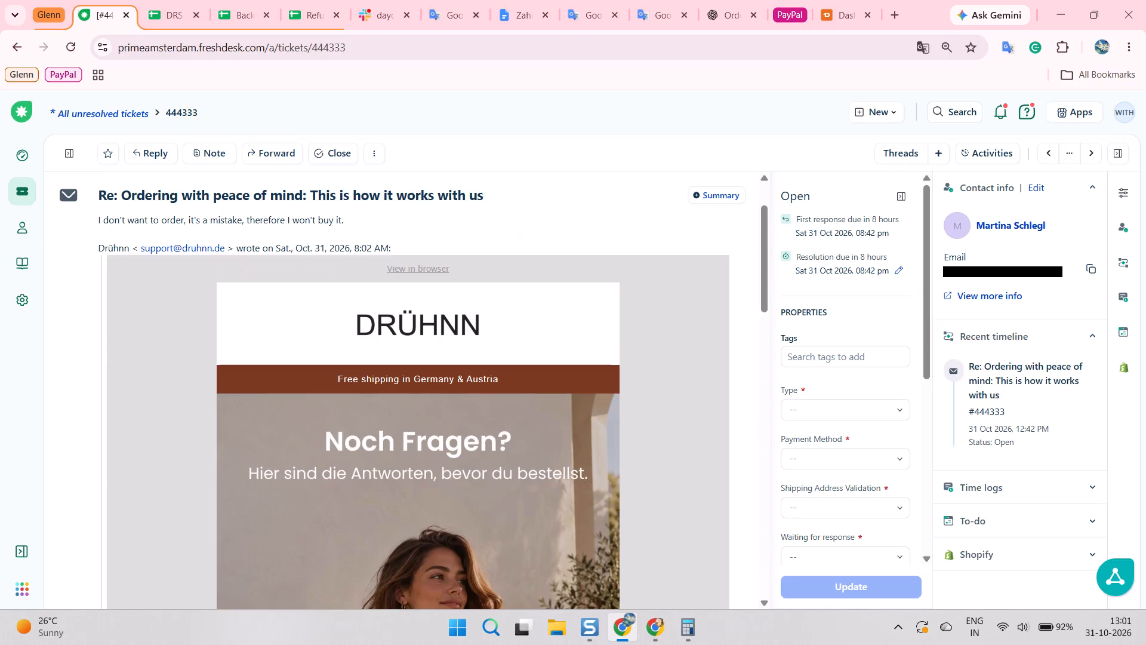
pyautogui.hotkey('alt', 'Tab')
pyautogui.scroll(4, 177, 82)
pyautogui.click(14, 122)
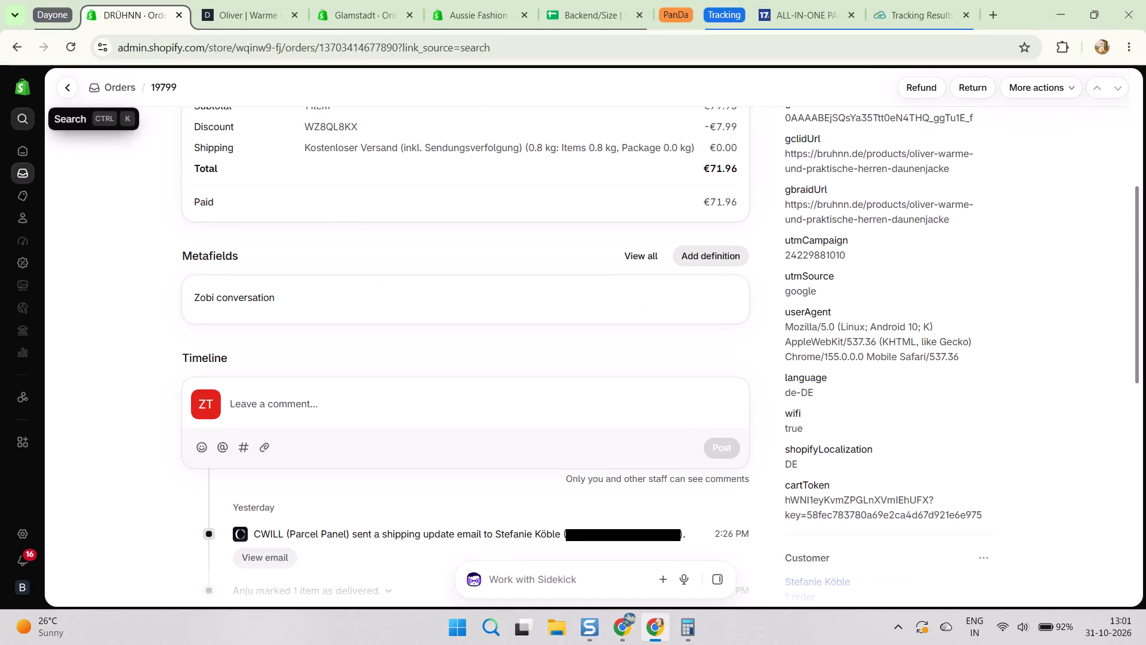
pyautogui.hotkey('ctrl', 'v')
pyautogui.click(295, 19)
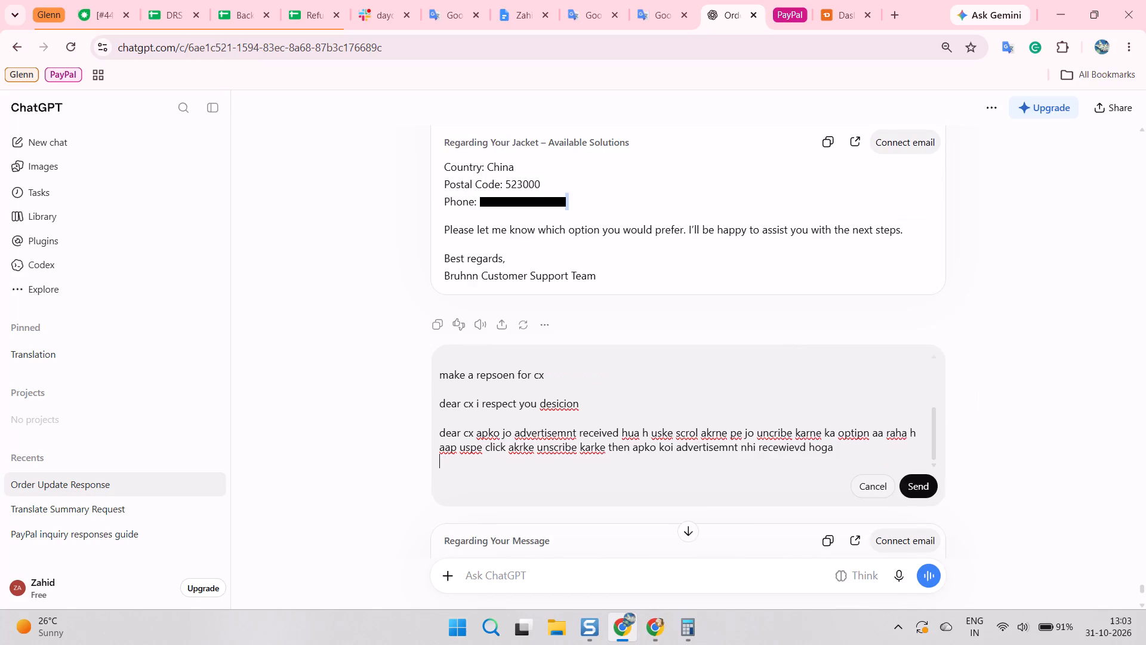
pyautogui.click(926, 486)
pyautogui.scroll(-8, 682, 374)
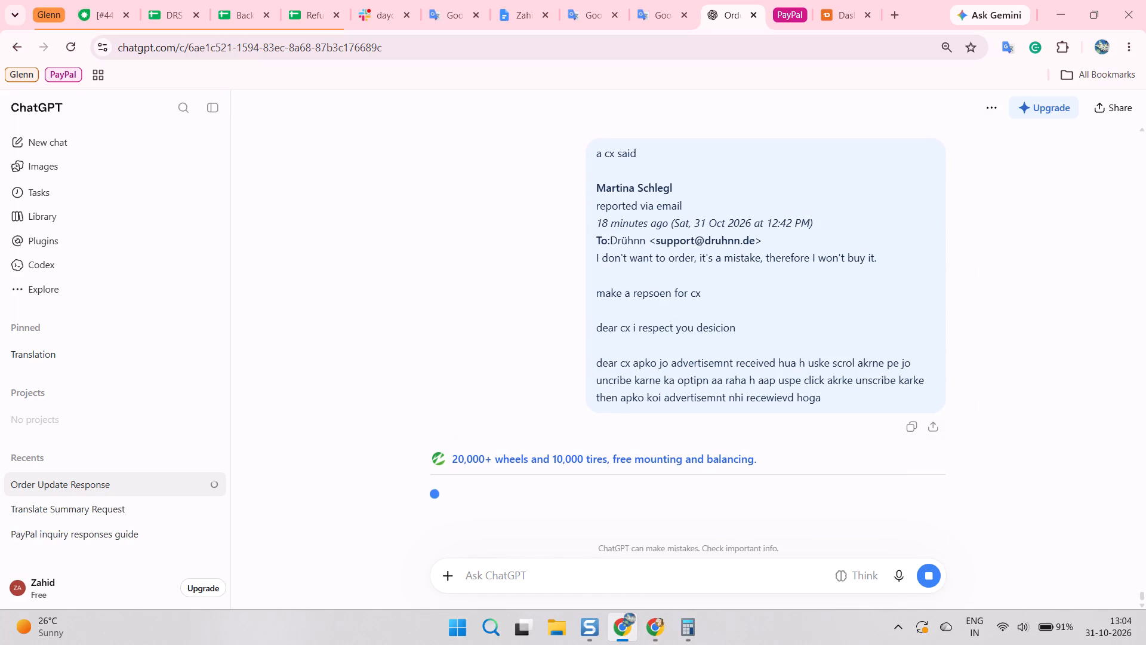
pyautogui.scroll(-13, 564, 312)
pyautogui.scroll(-8, 531, 340)
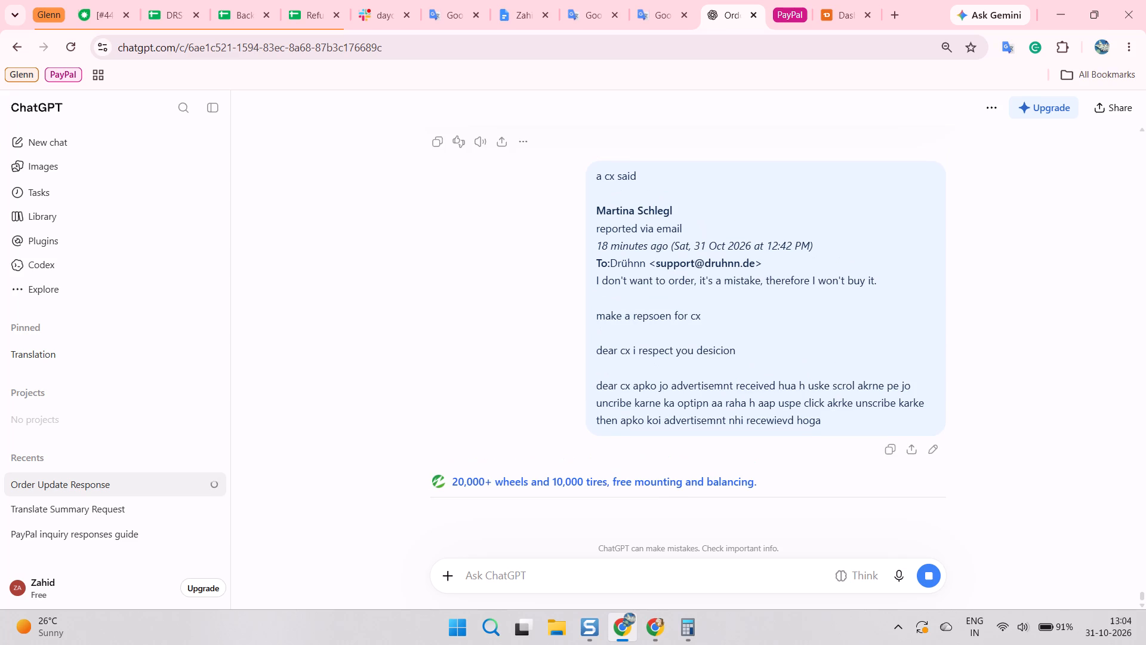
pyautogui.scroll(-5, 532, 342)
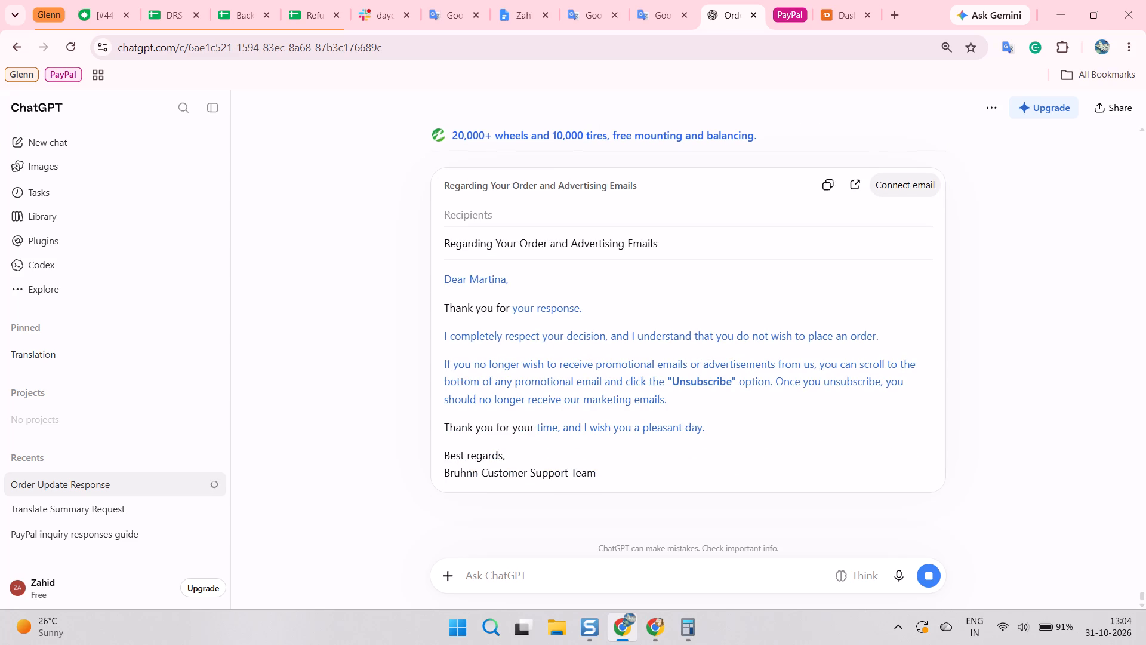
# Copy the body of ChatGPT's draft reply, from "Thank you for your response" through the pleasant-day wish, without greeting or signature.
pyautogui.moveTo(713, 399); pyautogui.dragTo(498, 300)
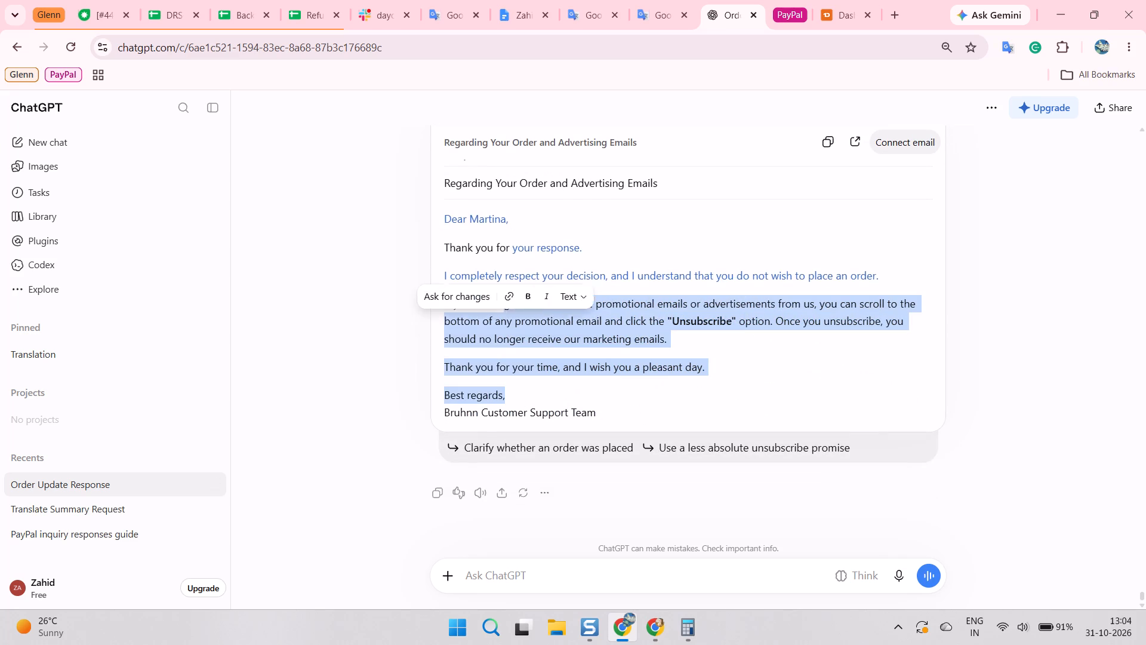
pyautogui.moveTo(498, 300); pyautogui.dragTo(478, 254)
pyautogui.click(534, 334)
pyautogui.click(719, 368)
pyautogui.moveTo(723, 367); pyautogui.dragTo(438, 249)
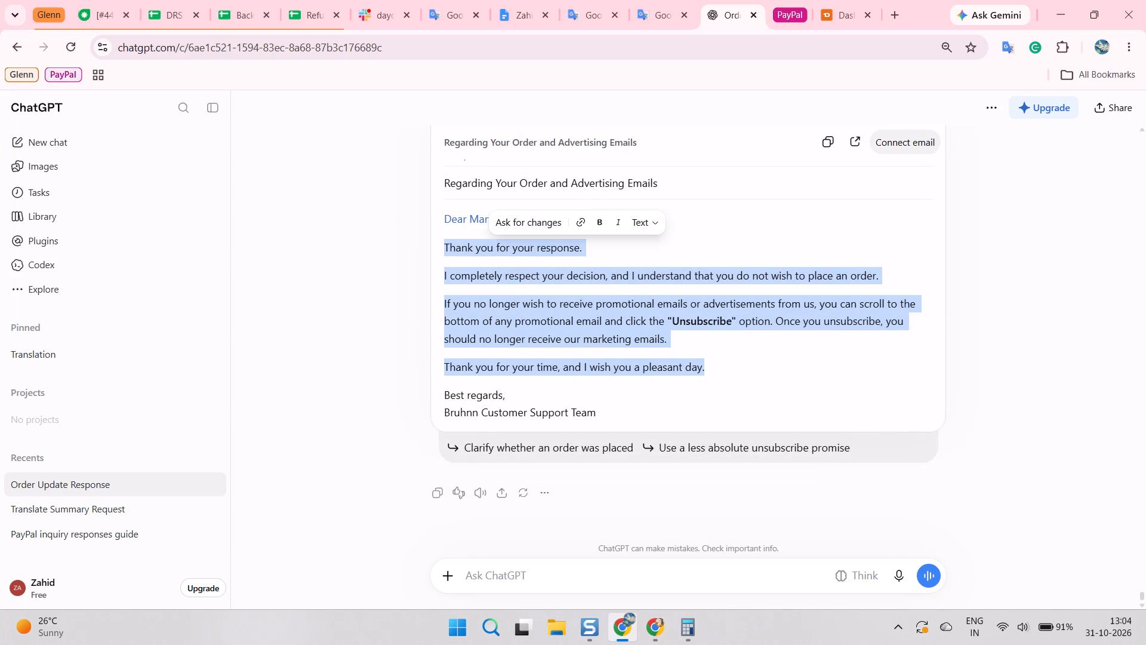
pyautogui.moveTo(438, 249); pyautogui.dragTo(426, 249)
pyautogui.hotkey('ctrl', 'c')
pyautogui.hotkey('ctrl', 'c')
pyautogui.hotkey('ctrl', 'c')
pyautogui.hotkey('ctrl', 'c')
# Switch to Freshdesk ticket 444333 and restore the page from English to its original detected language.
pyautogui.keyDown('ctrl'); pyautogui.click(107, 6); pyautogui.keyUp('ctrl')
pyautogui.click(442, 366)
pyautogui.rightClick(478, 262)
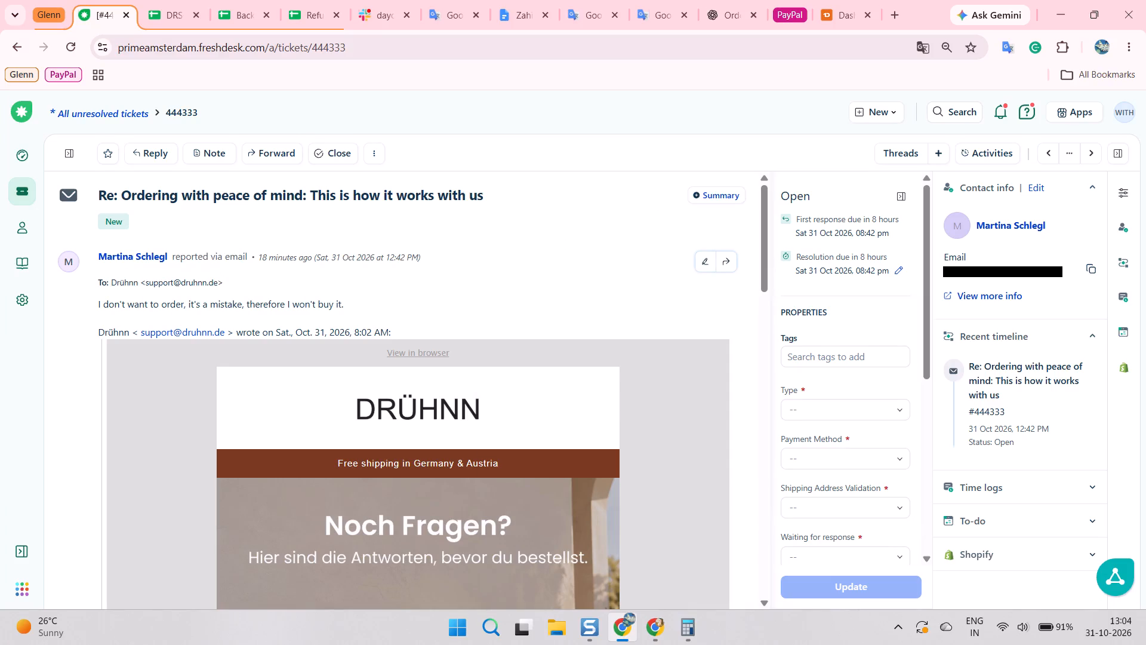
pyautogui.scroll(-4, 528, 436)
pyautogui.click(554, 539)
pyautogui.tripleClick(796, 86)
pyautogui.click(796, 86)
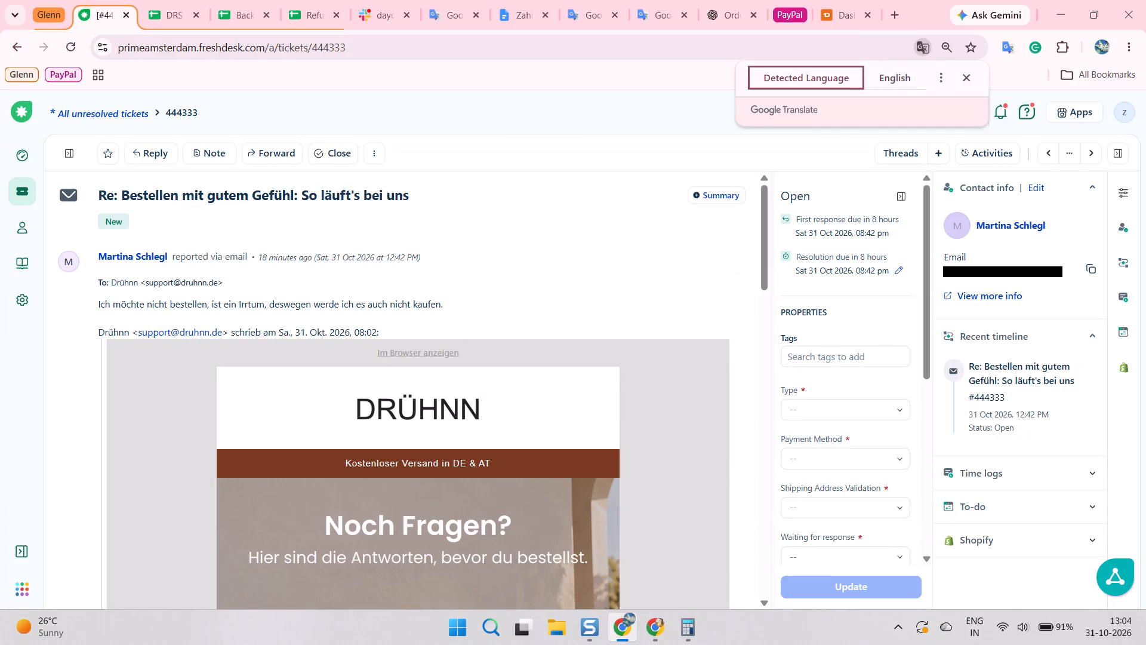
pyautogui.click(418, 298)
# Translate the copied reply text into German in Google Translate and copy the translation.
pyautogui.click(575, 4)
pyautogui.click(646, 0)
pyautogui.scroll(9, 612, 125)
pyautogui.click(547, 222)
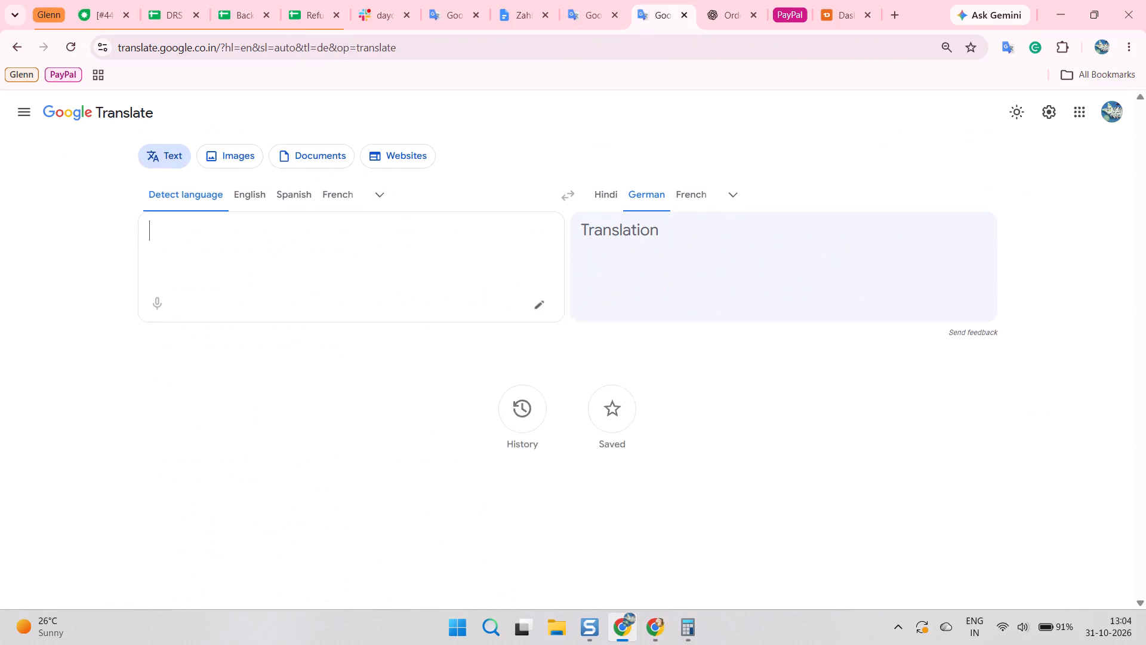
pyautogui.hotkey('ctrl', 'v')
pyautogui.scroll(-8, 713, 312)
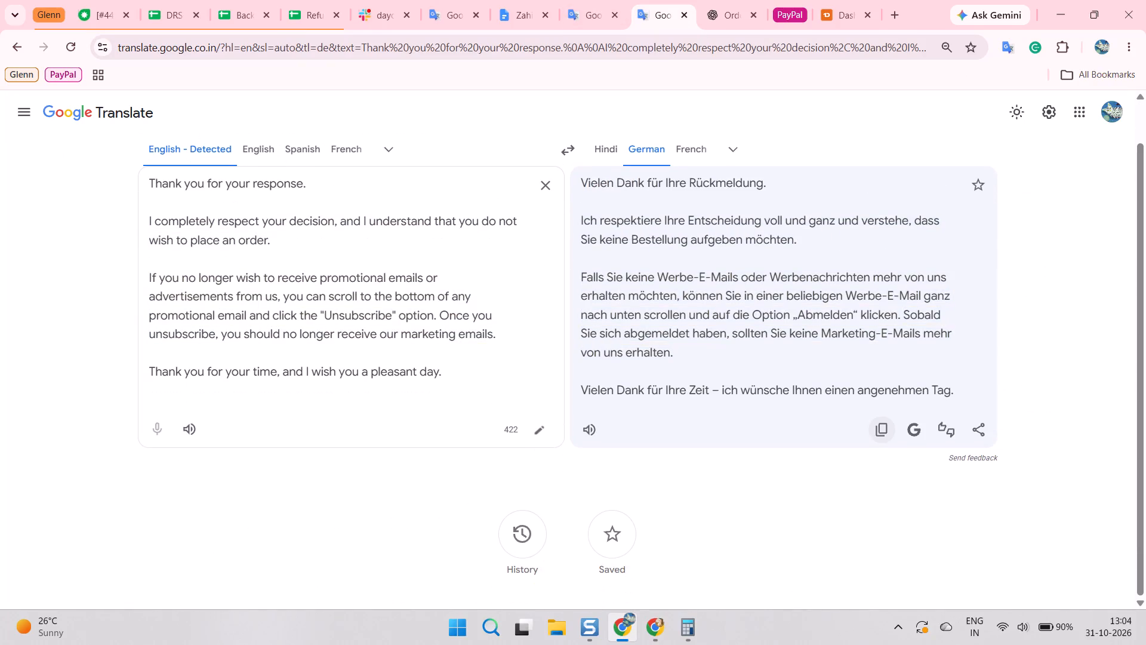
pyautogui.click(882, 432)
# Start a reply on ticket 444333, replace the greeting with the "asn" canned response, and paste in the German translation.
pyautogui.click(125, 0)
pyautogui.click(449, 272)
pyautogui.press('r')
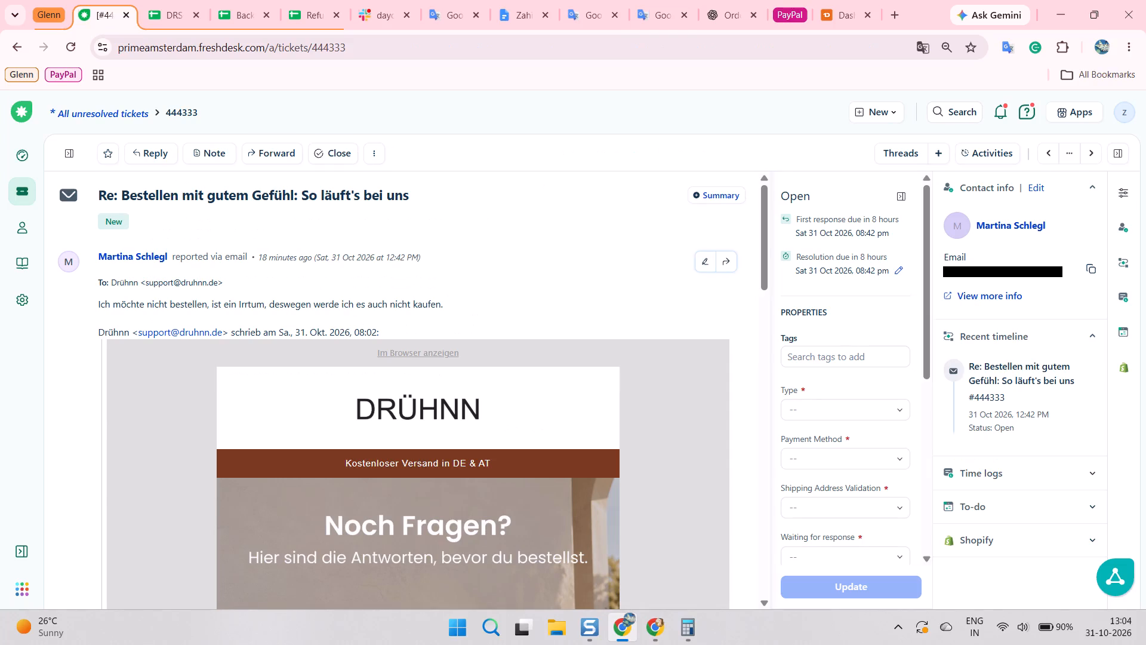
pyautogui.scroll(-8, 261, 299)
pyautogui.click(128, 514)
pyautogui.keyDown('ctrl'); pyautogui.click(132, 509); pyautogui.keyUp('ctrl')
pyautogui.hotkey('ctrl', 'a')
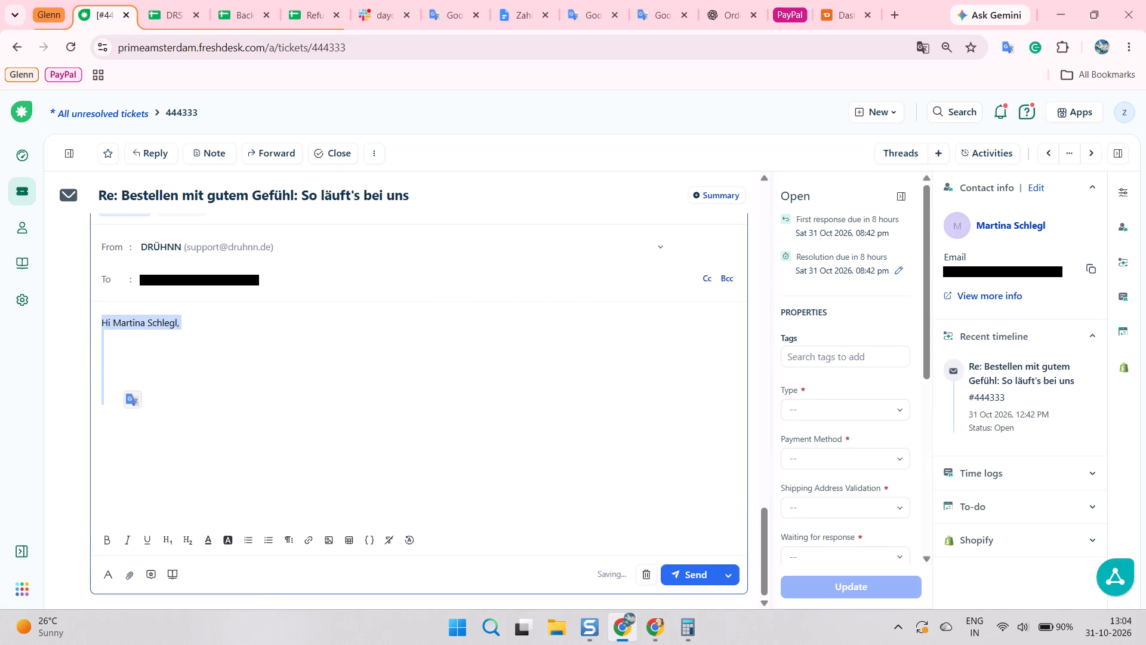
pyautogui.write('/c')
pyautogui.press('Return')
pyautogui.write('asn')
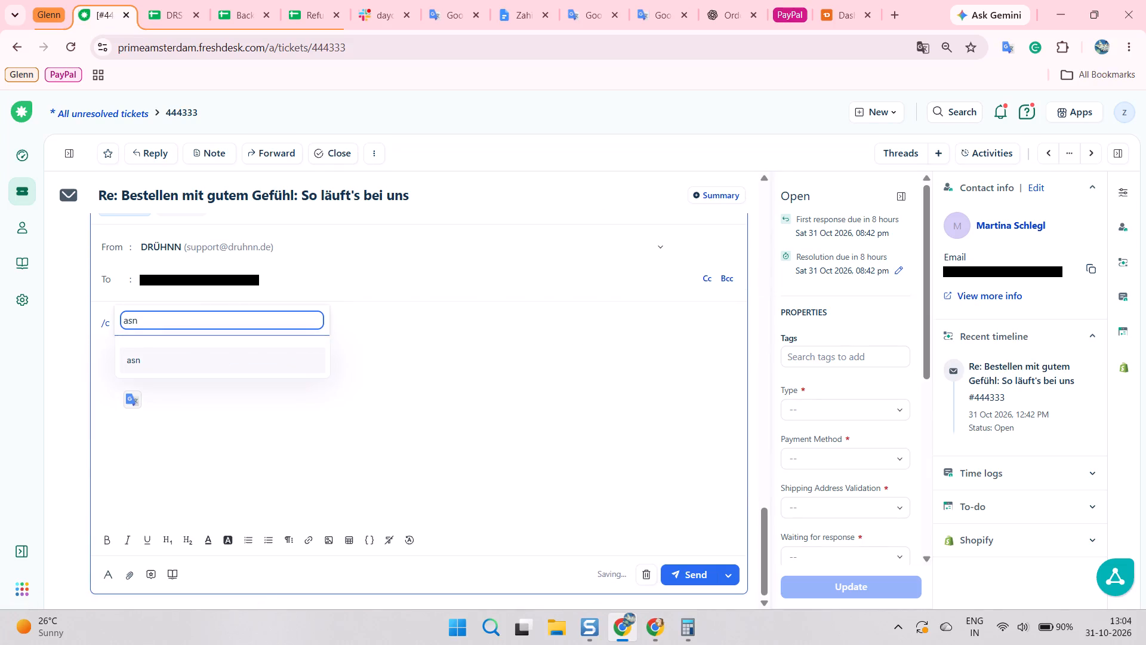
pyautogui.click(154, 355)
pyautogui.click(123, 352)
pyautogui.hotkey('ctrl', 'v')
# Check the quoted promotional email, remove the extra blank line before the reply's closing, and send the reply.
pyautogui.scroll(4, 164, 382)
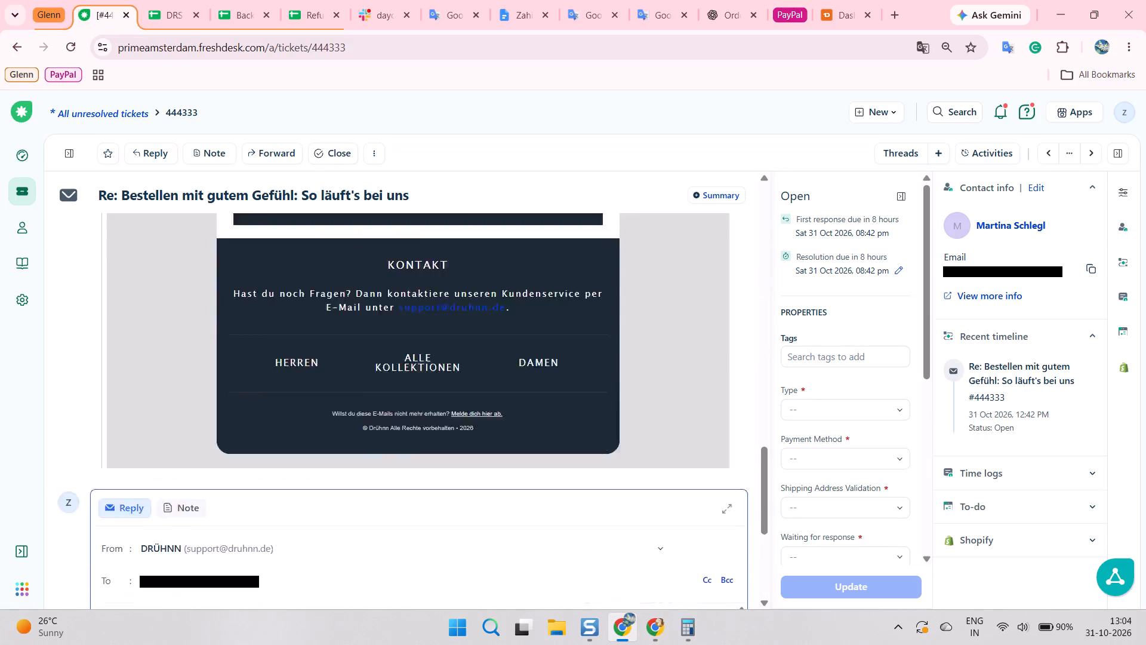
pyautogui.scroll(10, 240, 372)
pyautogui.scroll(6, 284, 352)
pyautogui.scroll(-4, 284, 352)
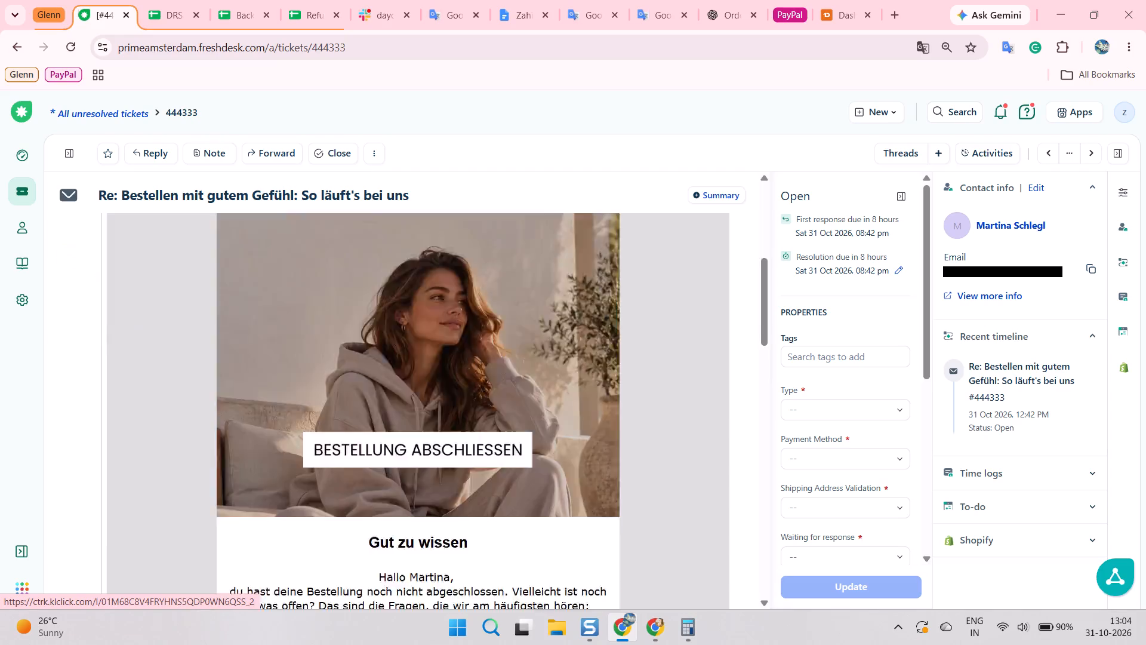
pyautogui.scroll(-15, 281, 352)
pyautogui.click(148, 467)
pyautogui.press('BackSpace')
pyautogui.scroll(-4, 319, 449)
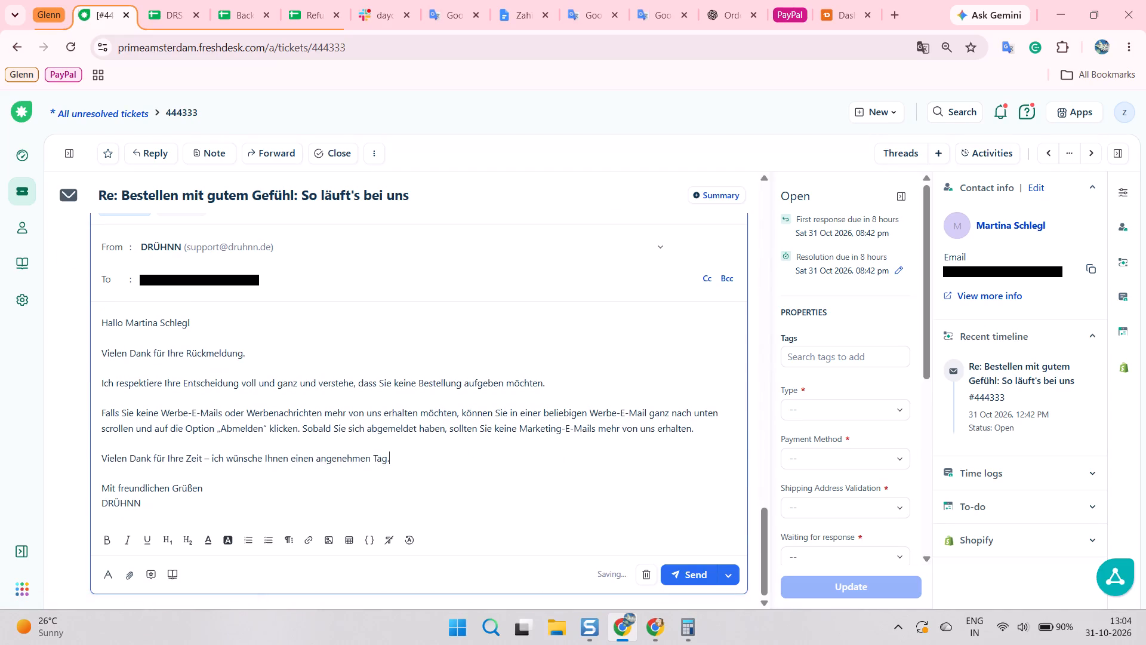
pyautogui.scroll(-6, 310, 416)
pyautogui.click(677, 575)
# Set the ticket's Type, Payment Method and Shipping Address Validation to NA, Waiting for response to N/A, and Marketing/PayPal to No.
pyautogui.scroll(-3, 393, 389)
pyautogui.scroll(-6, 526, 388)
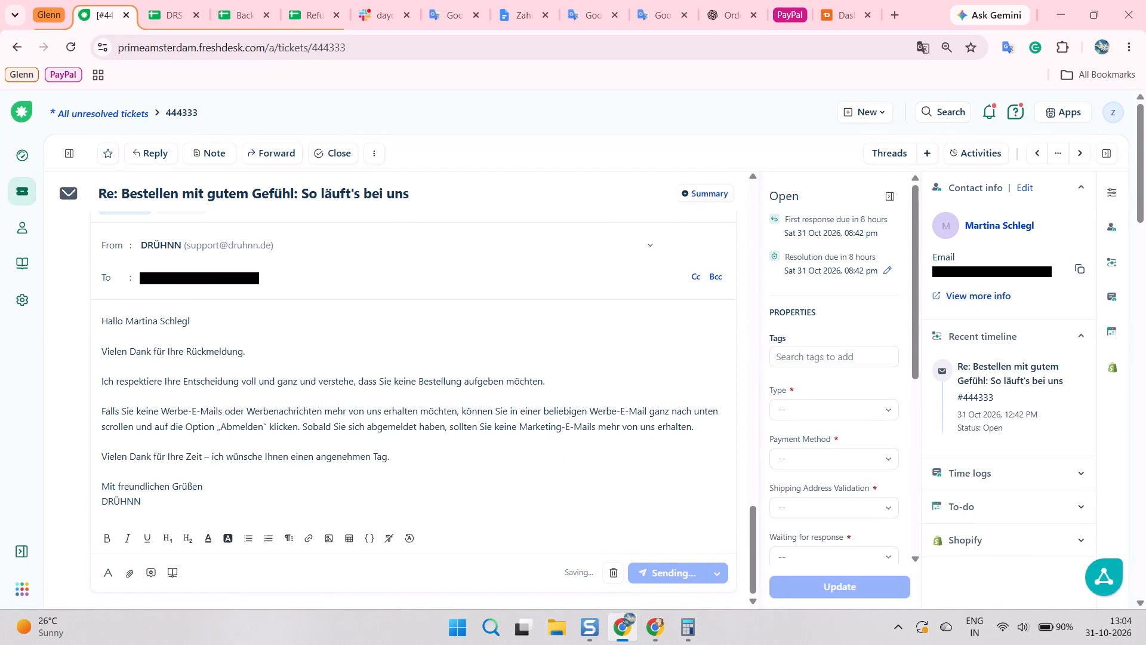
pyautogui.scroll(-3, 898, 364)
pyautogui.scroll(3, 821, 349)
pyautogui.click(827, 406)
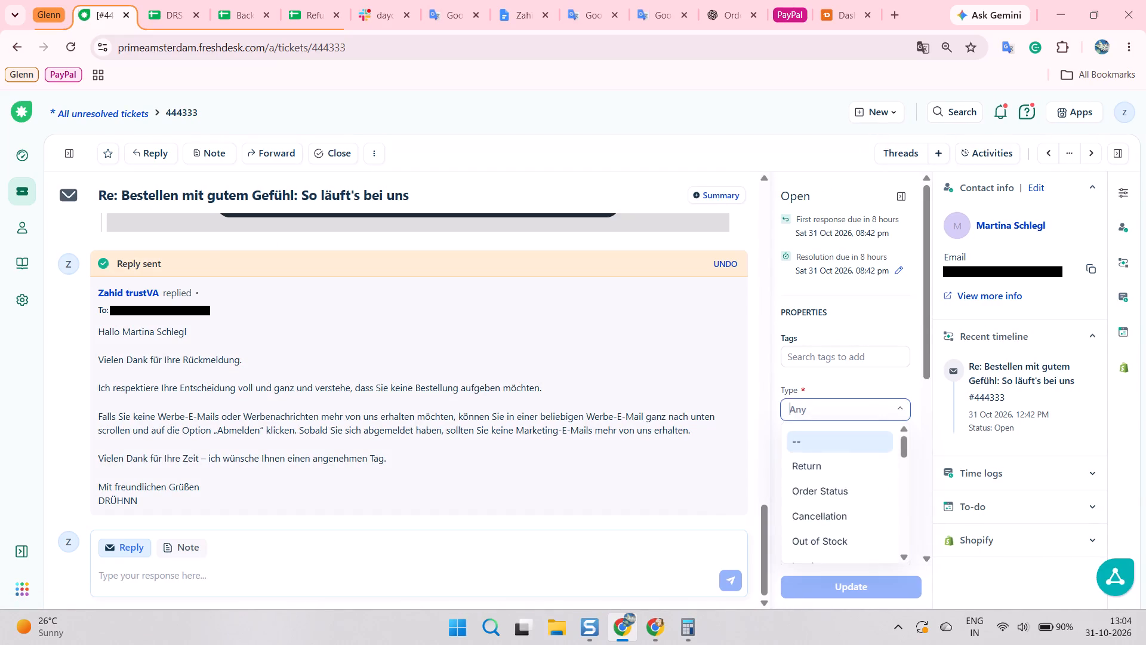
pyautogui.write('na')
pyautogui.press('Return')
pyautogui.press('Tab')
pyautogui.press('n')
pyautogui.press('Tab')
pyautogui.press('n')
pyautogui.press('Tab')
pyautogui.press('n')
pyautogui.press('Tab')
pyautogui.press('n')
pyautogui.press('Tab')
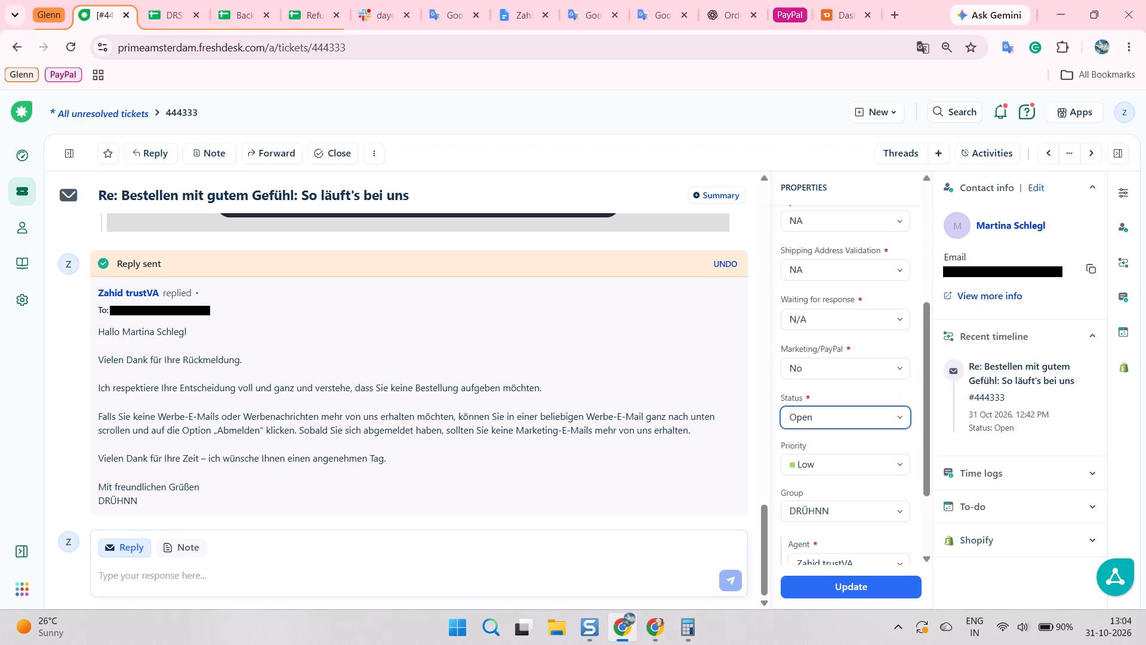
# Set ticket 444333's status to Resolved, select Zahid as the agent, and update its properties.
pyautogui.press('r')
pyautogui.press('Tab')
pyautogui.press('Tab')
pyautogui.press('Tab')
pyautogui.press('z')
pyautogui.scroll(-4, 829, 425)
pyautogui.click(843, 586)
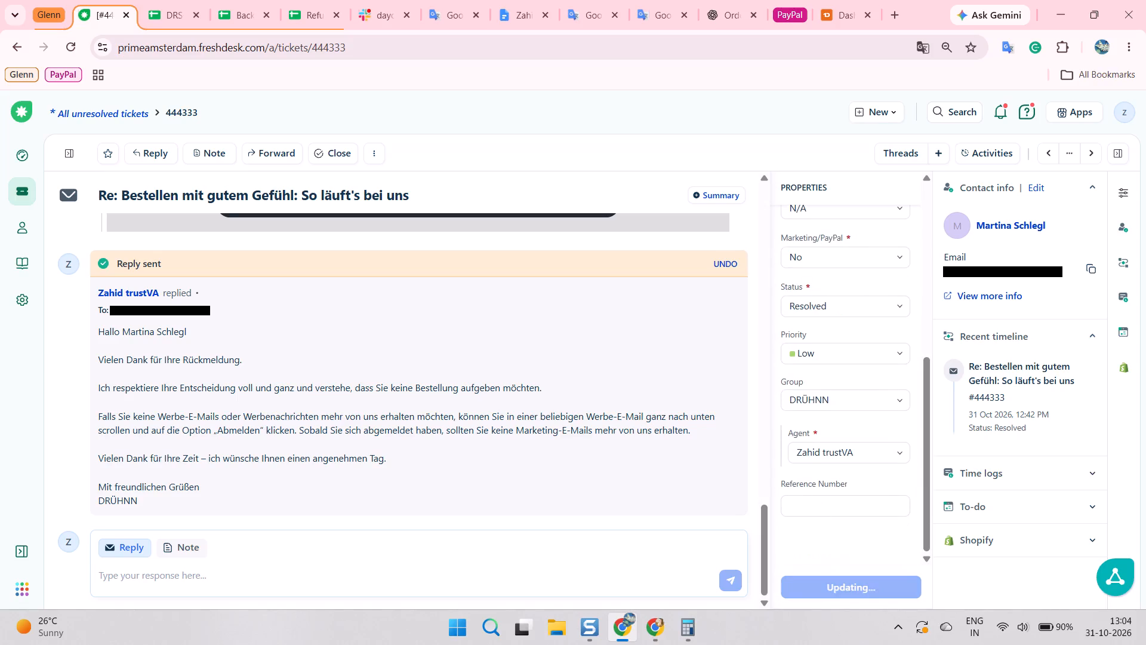
pyautogui.scroll(-3, 269, 201)
pyautogui.doubleClick(183, 115)
pyautogui.hotkey('ctrl', 'c')
pyautogui.hotkey('ctrl', 'c')
pyautogui.click(167, 0)
pyautogui.hotkey('ctrl', 'v')
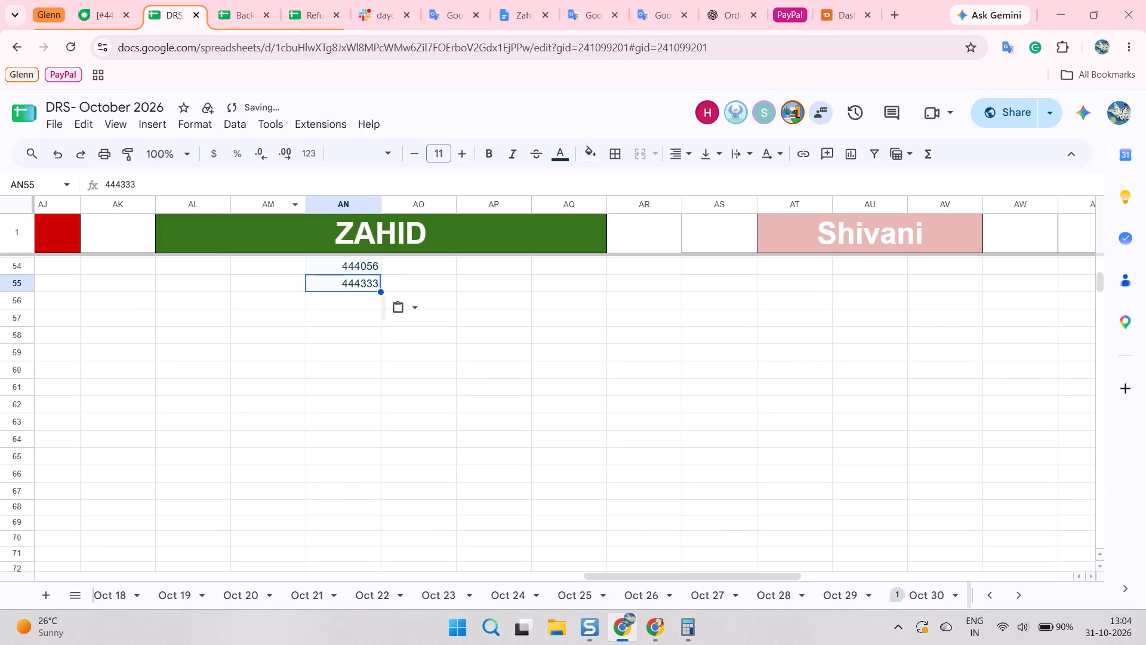
pyautogui.click(340, 302)
# Return to Freshdesk, open the next ticket, 444334, and read its withdrawal declaration.
pyautogui.click(90, 0)
pyautogui.scroll(2, 351, 349)
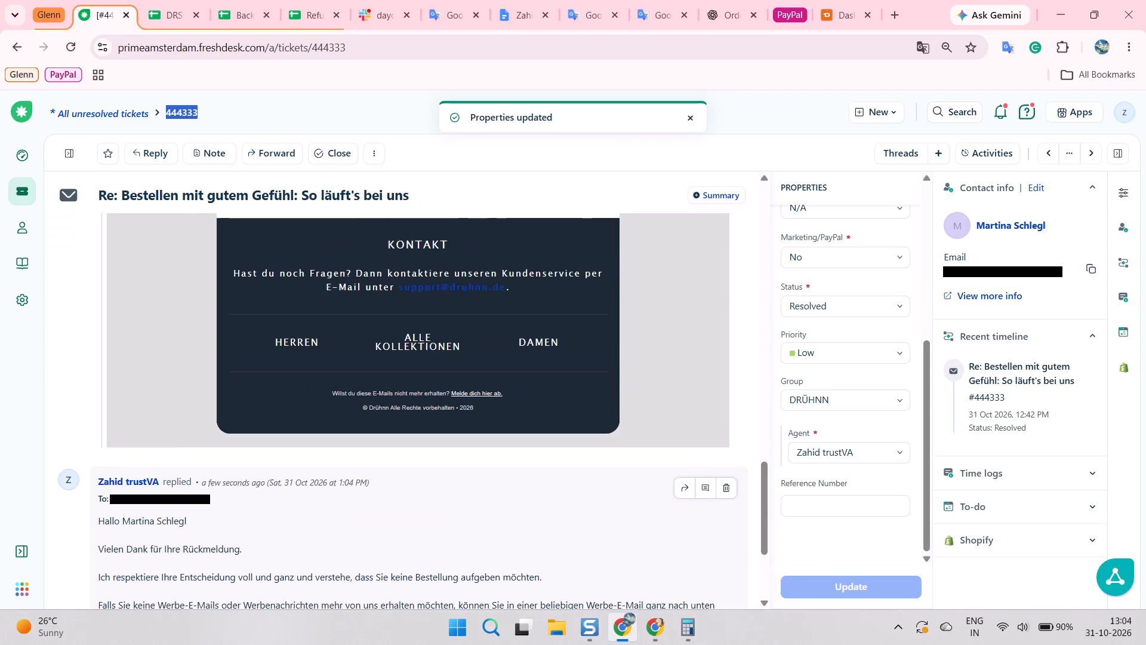
pyautogui.scroll(-6, 351, 349)
pyautogui.click(393, 367)
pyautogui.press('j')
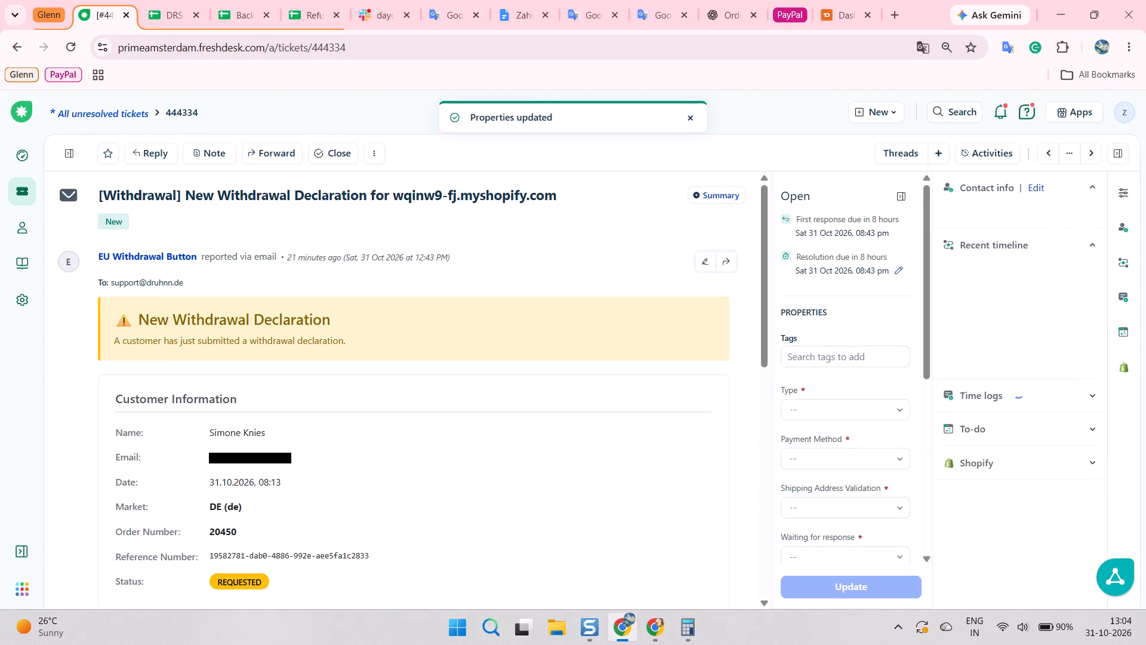
pyautogui.scroll(-5, 401, 362)
pyautogui.scroll(5, 339, 336)
pyautogui.scroll(2, 443, 352)
pyautogui.scroll(-4, 523, 380)
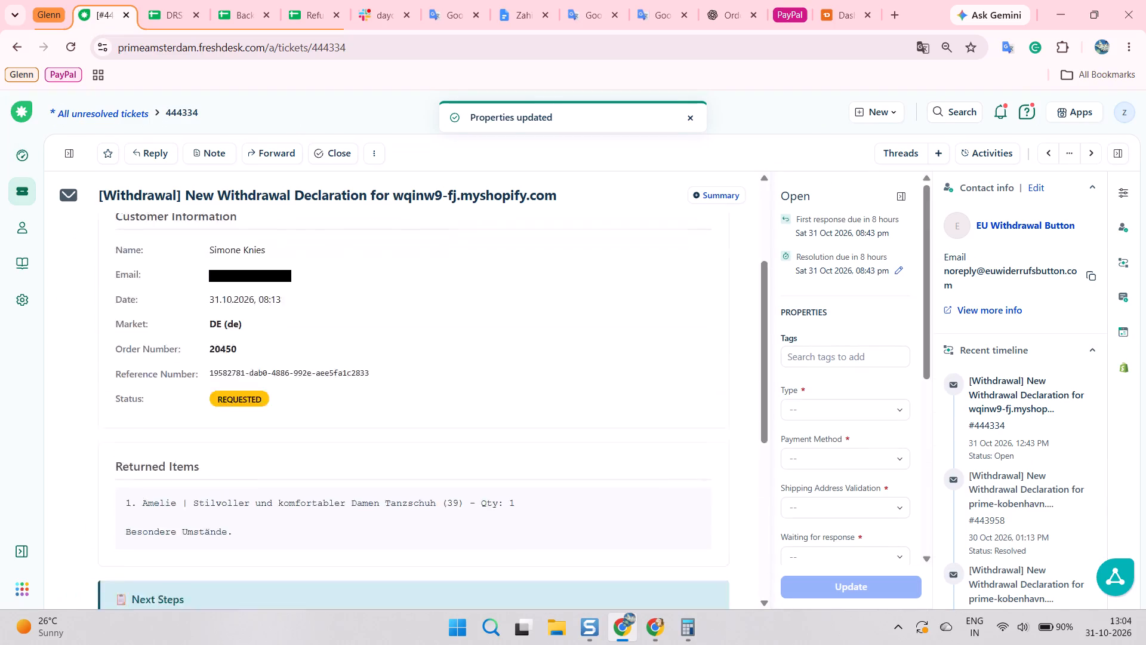
pyautogui.scroll(-20, 574, 376)
pyautogui.scroll(-9, 574, 376)
pyautogui.scroll(13, 830, 349)
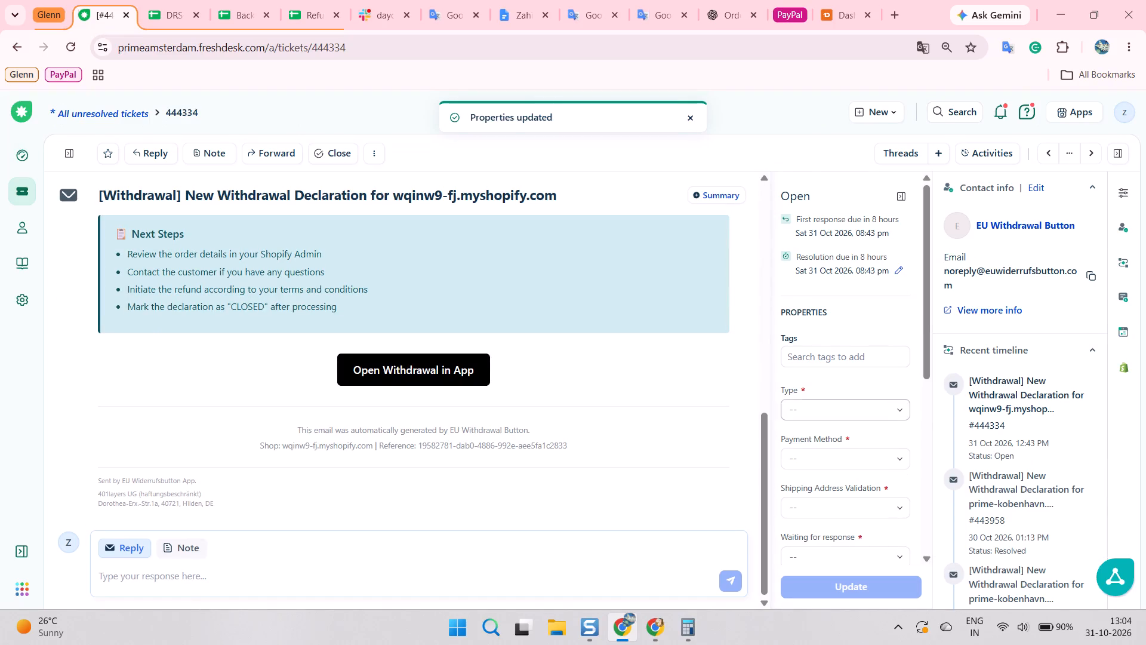
# Set ticket 444334's Type, Payment Method and Shipping Address Validation to NA, Waiting for response to N/A, and Marketing/PayPal to No.
pyautogui.click(819, 417)
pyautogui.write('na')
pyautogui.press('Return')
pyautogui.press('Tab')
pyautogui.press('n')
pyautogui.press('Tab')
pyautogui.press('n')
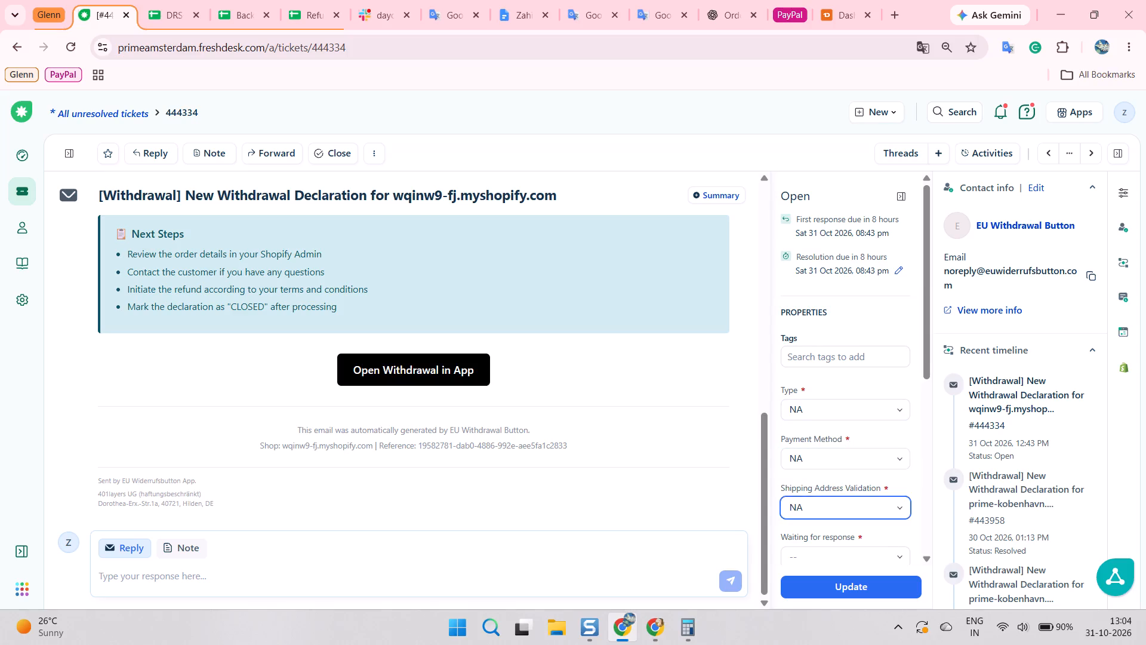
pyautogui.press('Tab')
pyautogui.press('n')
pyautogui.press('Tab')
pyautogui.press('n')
# Set ticket 444334's status to Resolved and update its properties.
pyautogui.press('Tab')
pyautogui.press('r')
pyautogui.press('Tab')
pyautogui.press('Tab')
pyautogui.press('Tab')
pyautogui.scroll(-4, 824, 432)
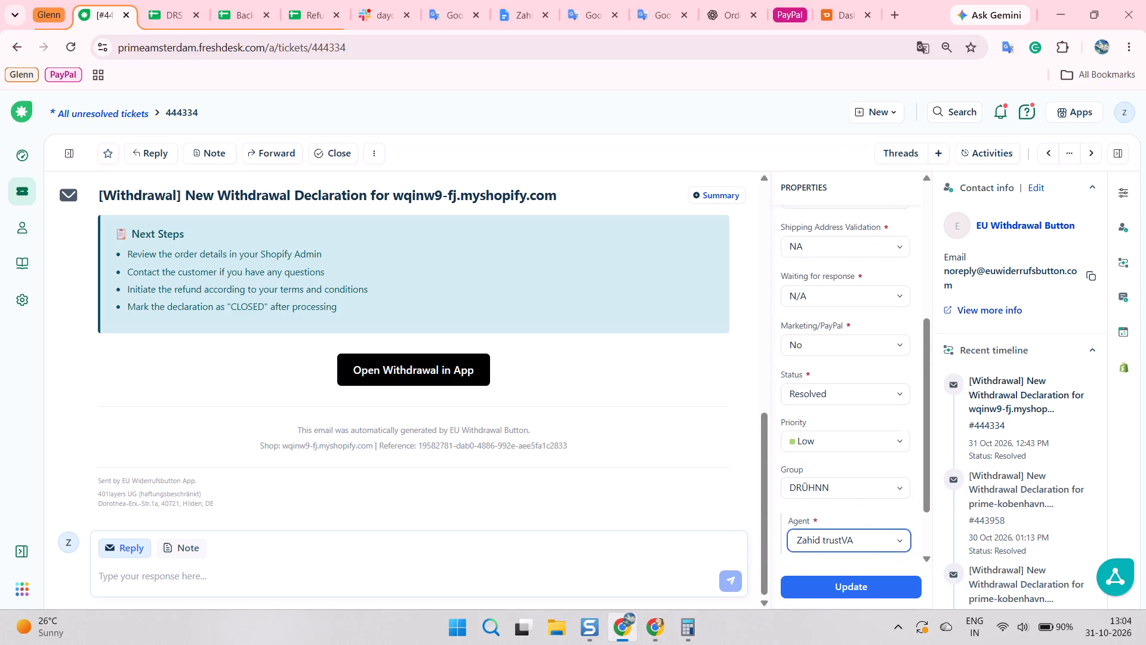
pyautogui.click(862, 589)
# Open the next ticket, 444335, read the return request and its properties, and copy the customer's email address.
pyautogui.scroll(2, 365, 320)
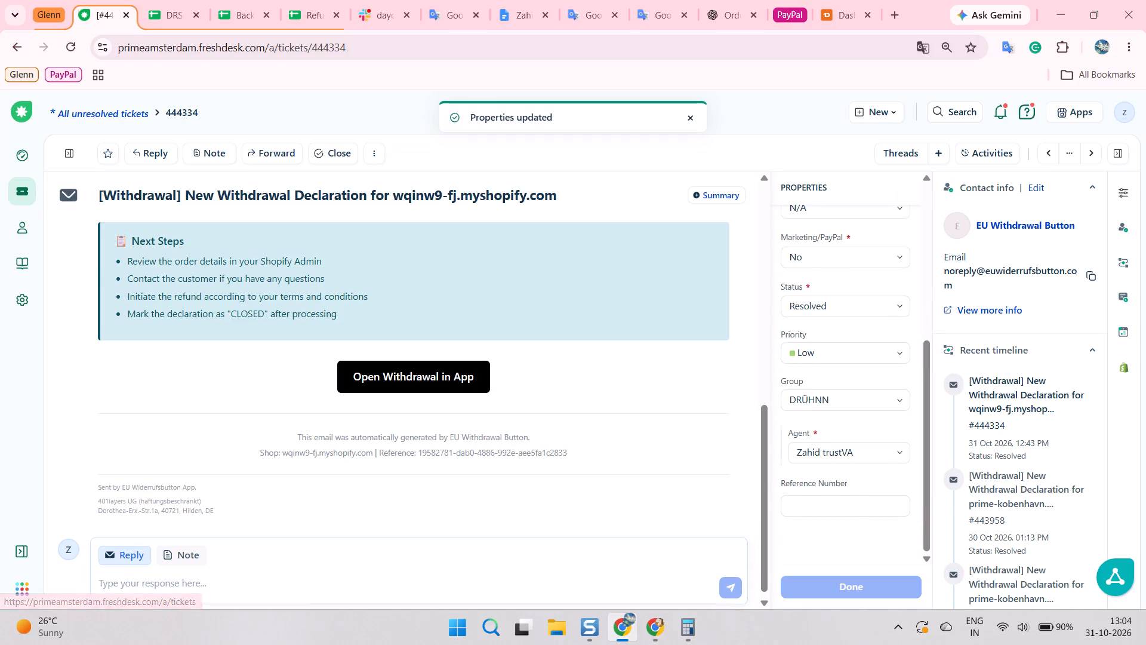
pyautogui.scroll(10, 365, 320)
pyautogui.click(481, 389)
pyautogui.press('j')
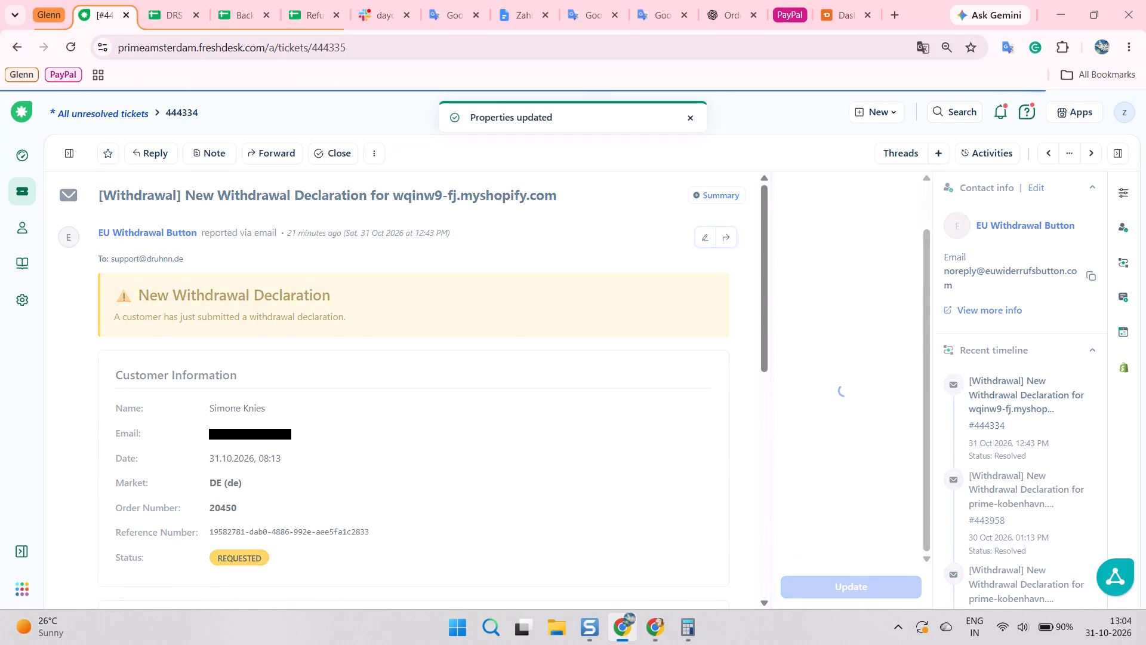
pyautogui.scroll(-14, 452, 357)
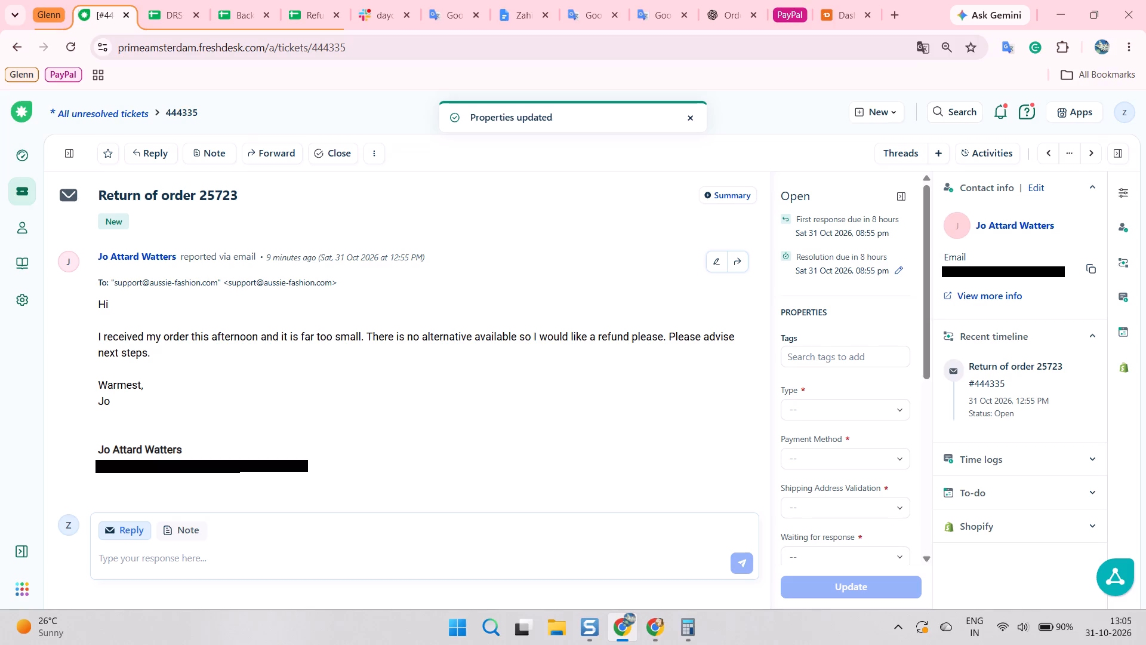
pyautogui.scroll(-1, 728, 348)
pyautogui.click(1101, 266)
pyautogui.click(1090, 270)
pyautogui.scroll(-6, 890, 335)
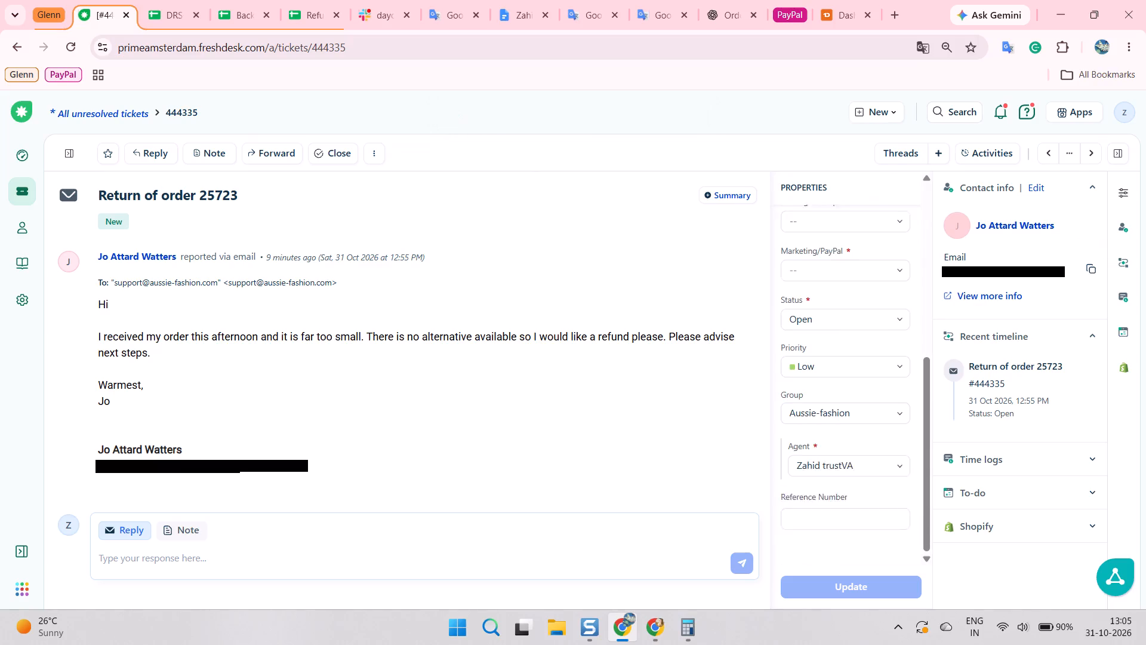
pyautogui.scroll(-4, 828, 308)
pyautogui.scroll(8, 797, 343)
pyautogui.hotkey('alt', 'Tab')
pyautogui.scroll(4, 167, 69)
pyautogui.click(269, 0)
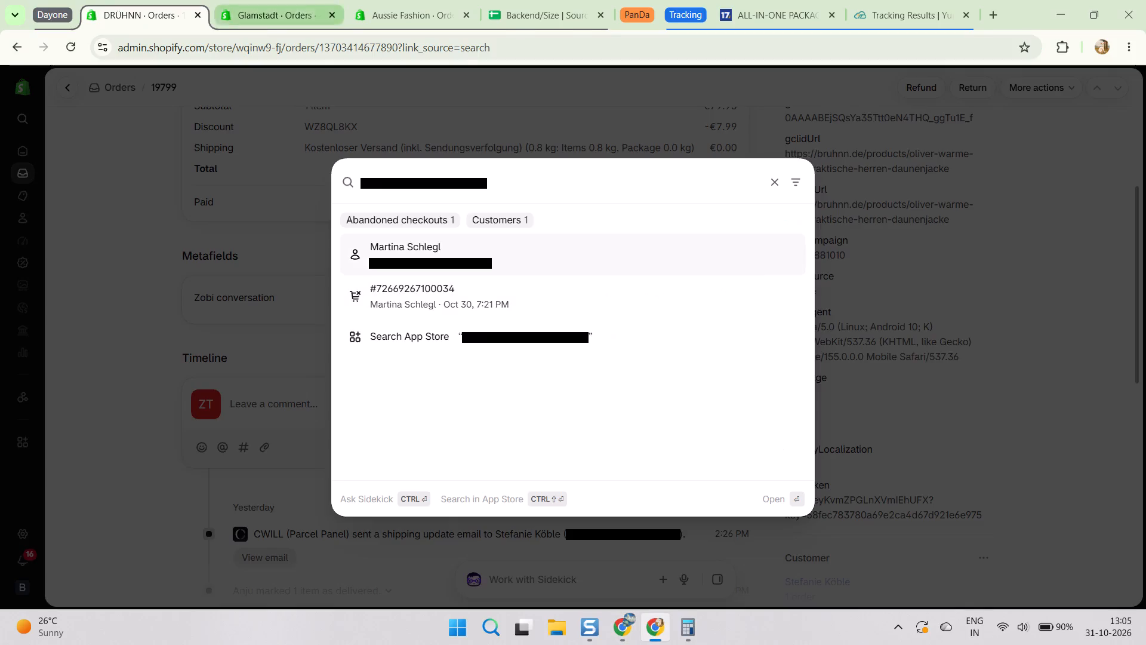
pyautogui.click(358, 0)
pyautogui.click(404, 13)
pyautogui.scroll(6, 272, 96)
pyautogui.click(19, 121)
pyautogui.hotkey('ctrl', 'v')
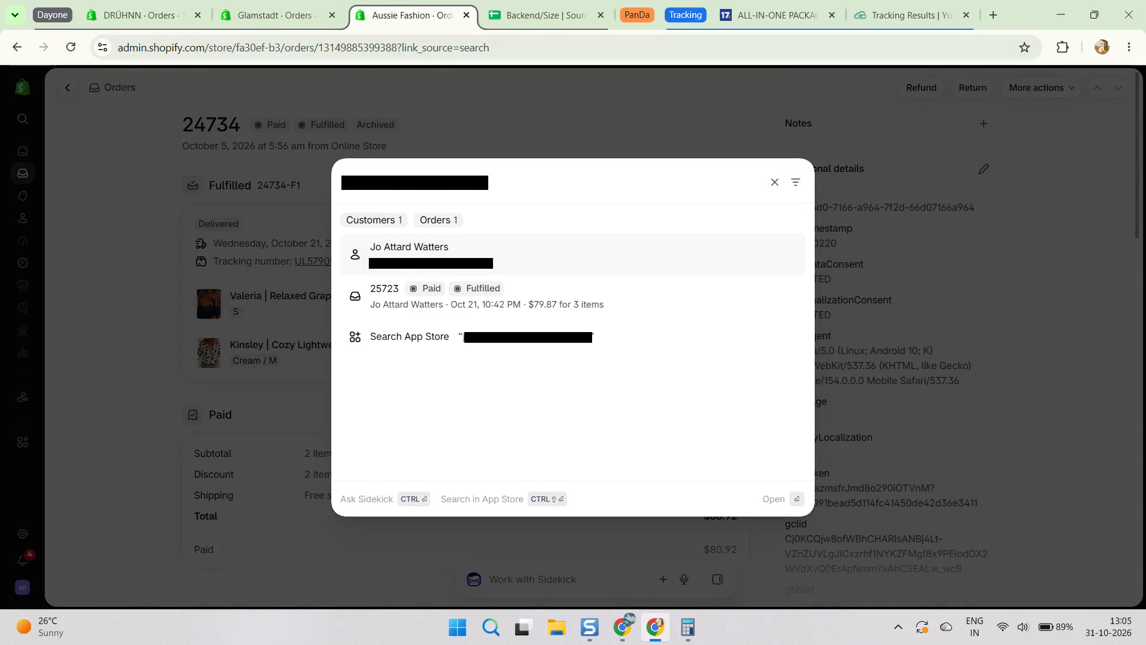
pyautogui.click(384, 289)
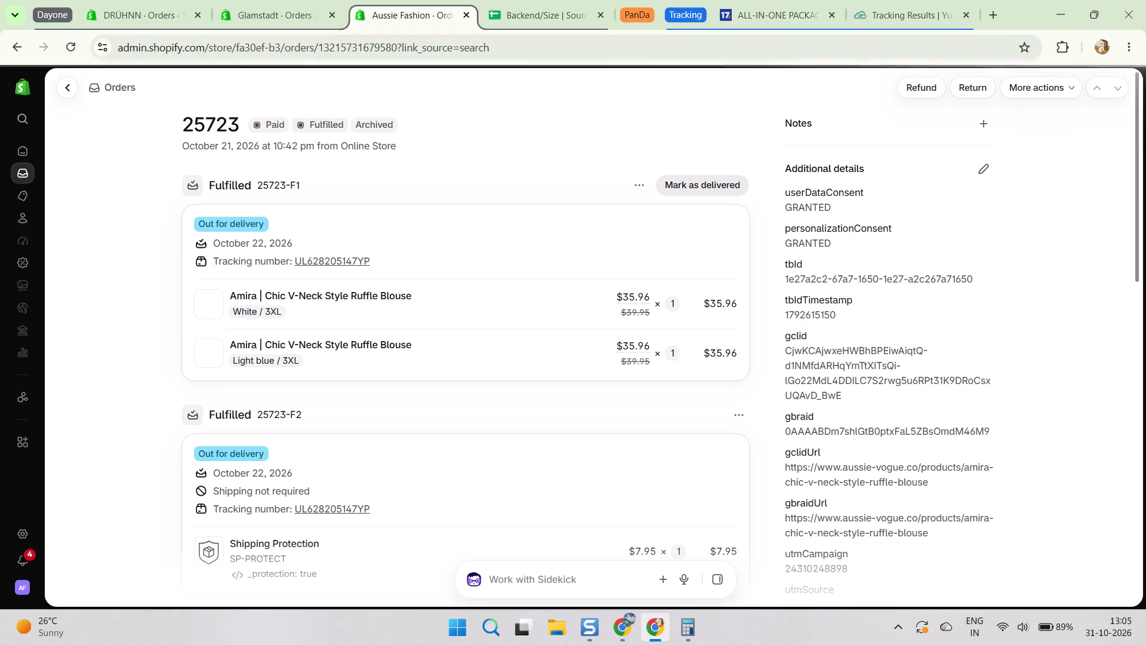
pyautogui.hotkey('ctrl', 'f')
pyautogui.hotkey('ctrl', 'v')
pyautogui.scroll(12, 621, 213)
pyautogui.click(1023, 83)
pyautogui.scroll(2, 705, 231)
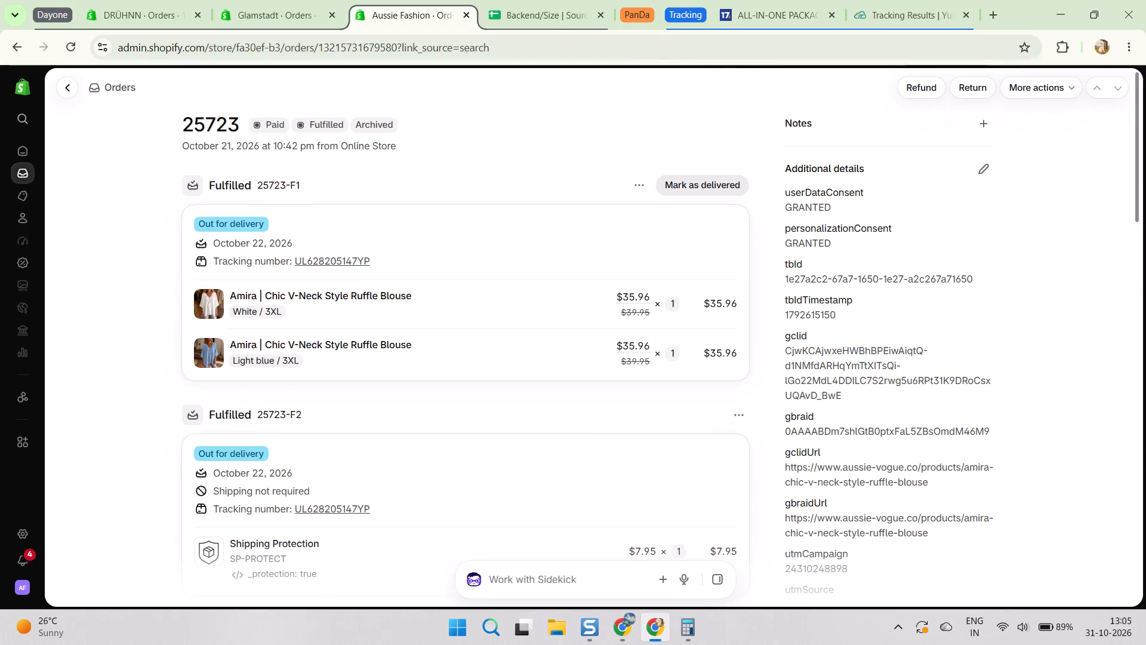
pyautogui.scroll(8, 528, 276)
pyautogui.click(484, 188)
pyautogui.hotkey('ctrl', 'f')
pyautogui.hotkey('ctrl', 'v')
pyautogui.scroll(8, 1005, 112)
pyautogui.click(1020, 78)
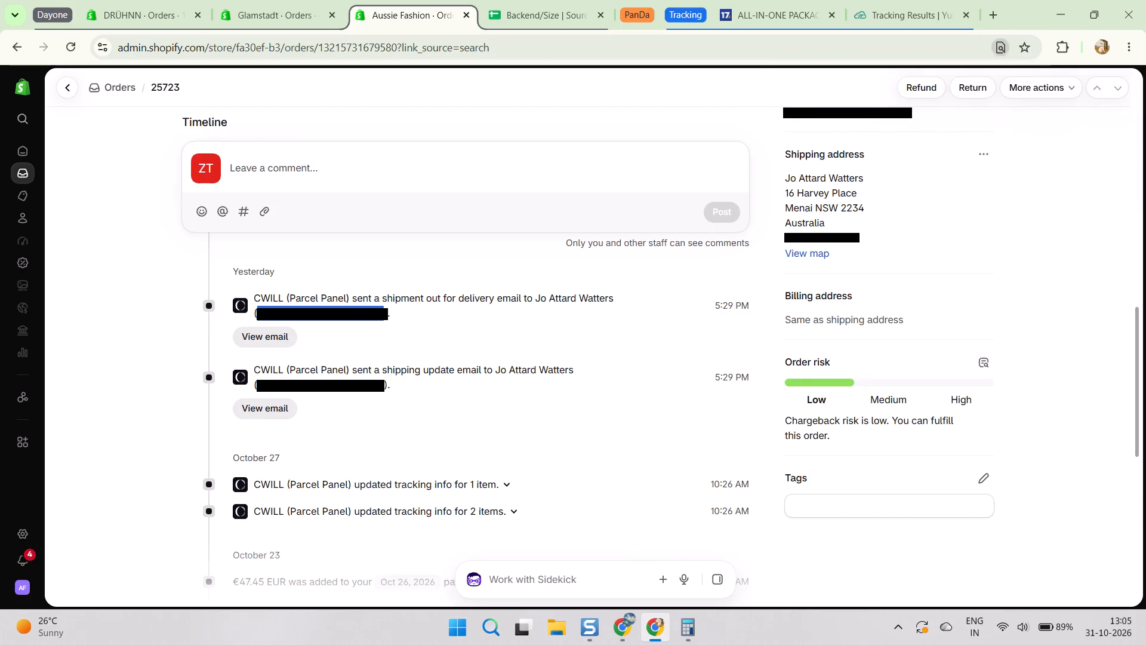
pyautogui.scroll(10, 703, 228)
pyautogui.click(482, 198)
pyautogui.hotkey('ctrl', 'f')
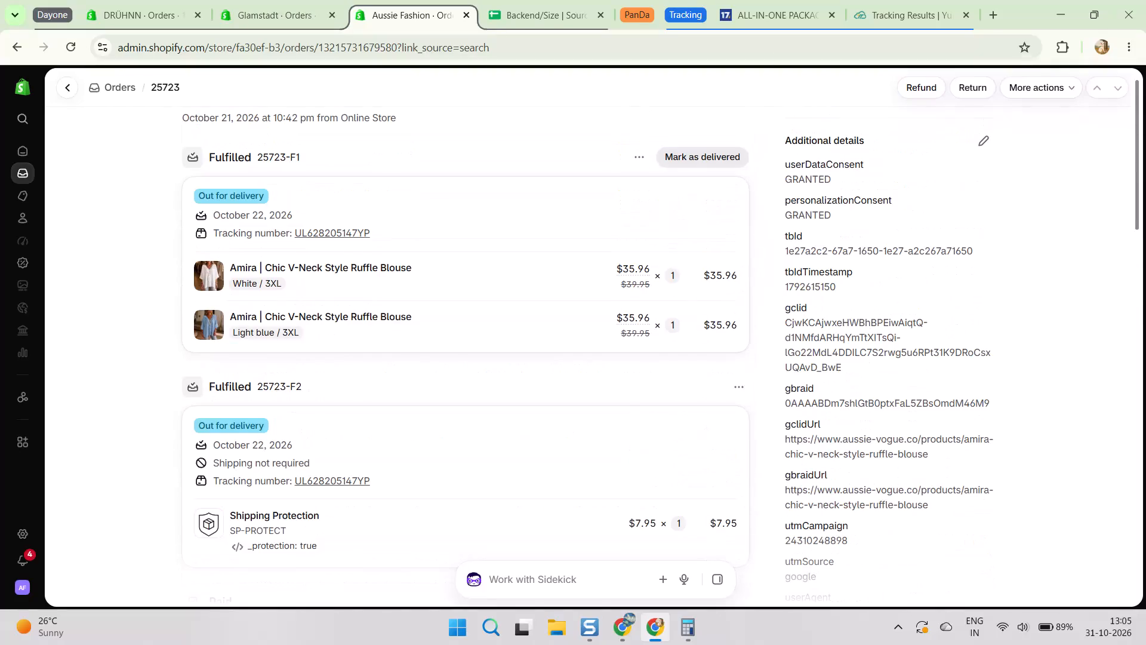
pyautogui.hotkey('ctrl', 'v')
pyautogui.scroll(12, 657, 243)
pyautogui.click(1016, 75)
pyautogui.scroll(8, 947, 145)
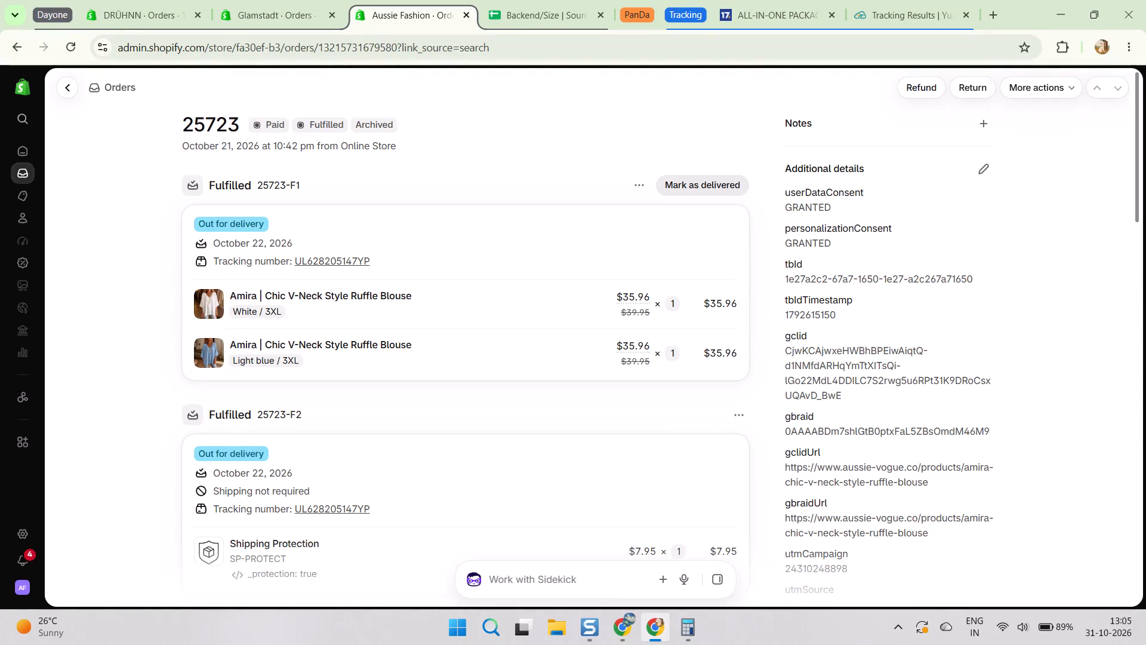
pyautogui.scroll(1, 524, 214)
pyautogui.hotkey('ctrl', 'f')
pyautogui.hotkey('ctrl', 'v')
pyautogui.scroll(11, 594, 167)
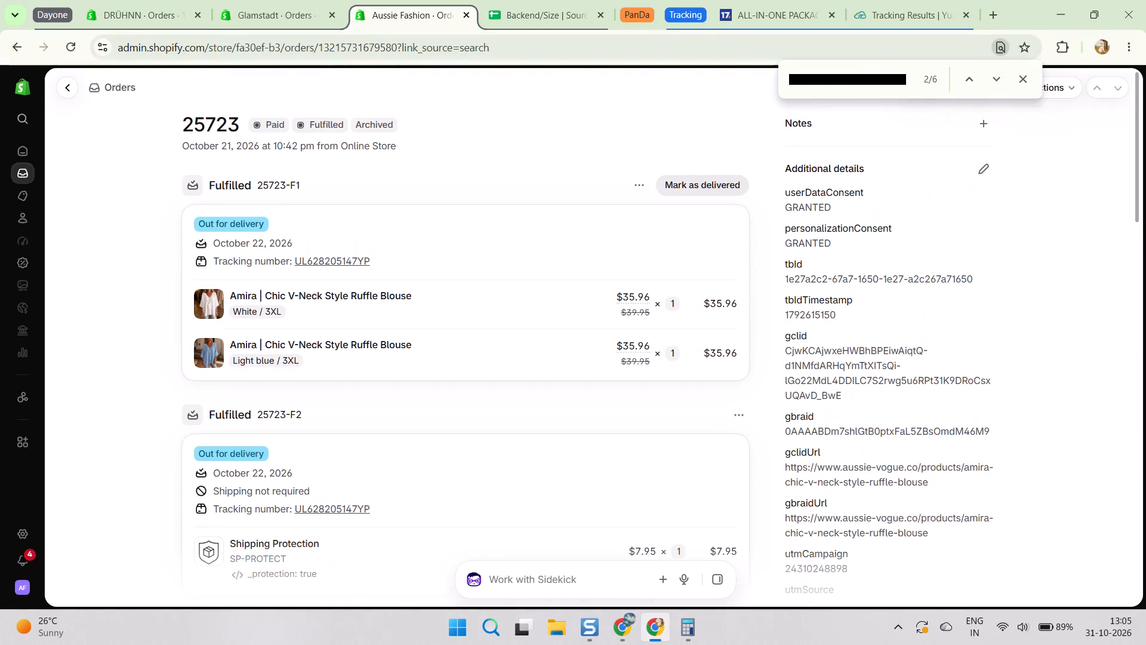
pyautogui.click(1029, 80)
pyautogui.scroll(7, 820, 167)
pyautogui.click(447, 191)
pyautogui.hotkey('alt', 'Tab')
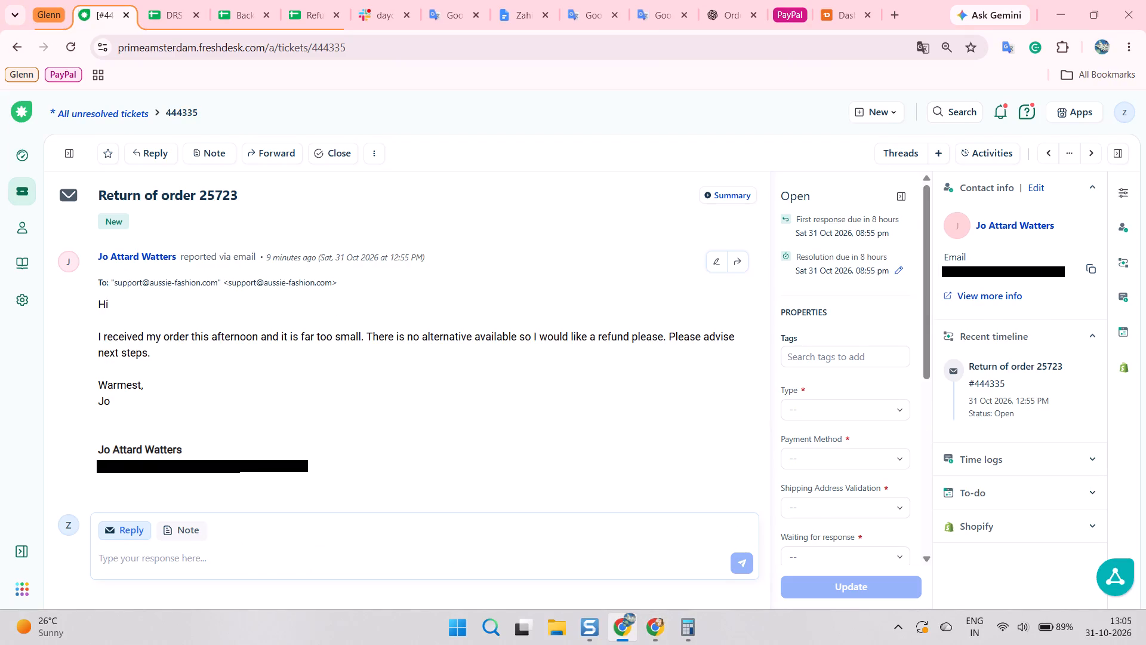
pyautogui.hotkey('alt', 'Tab')
pyautogui.scroll(-7, 838, 318)
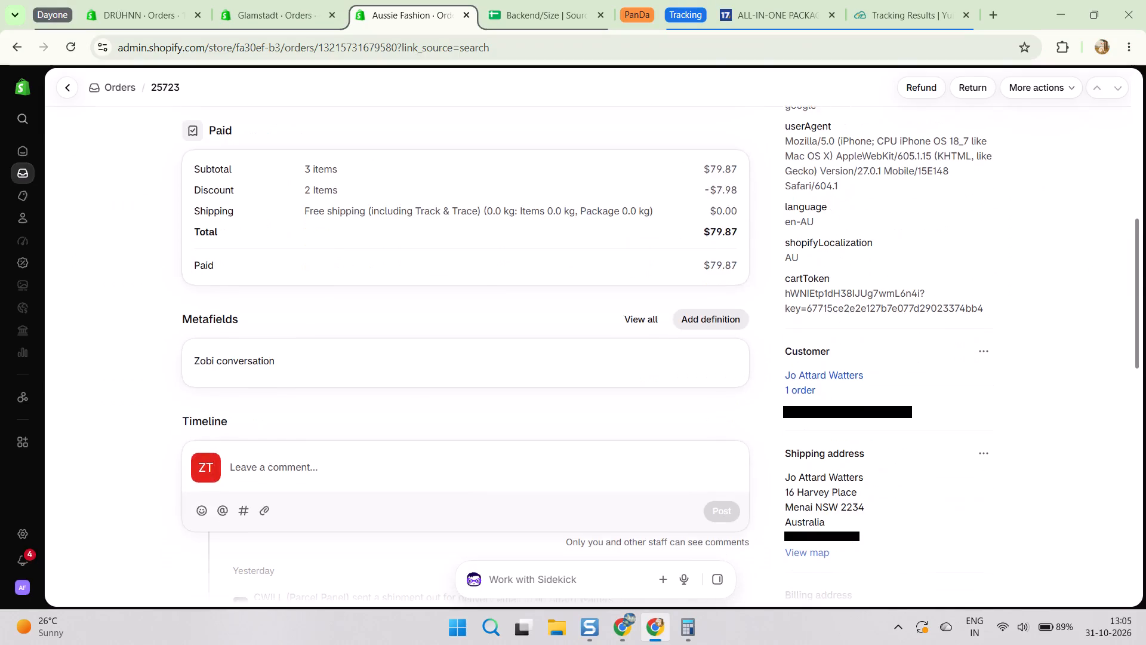
pyautogui.hotkey('alt', 'Tab')
pyautogui.scroll(-4, 504, 331)
pyautogui.scroll(3, 491, 336)
pyautogui.hotkey('alt', 'Tab')
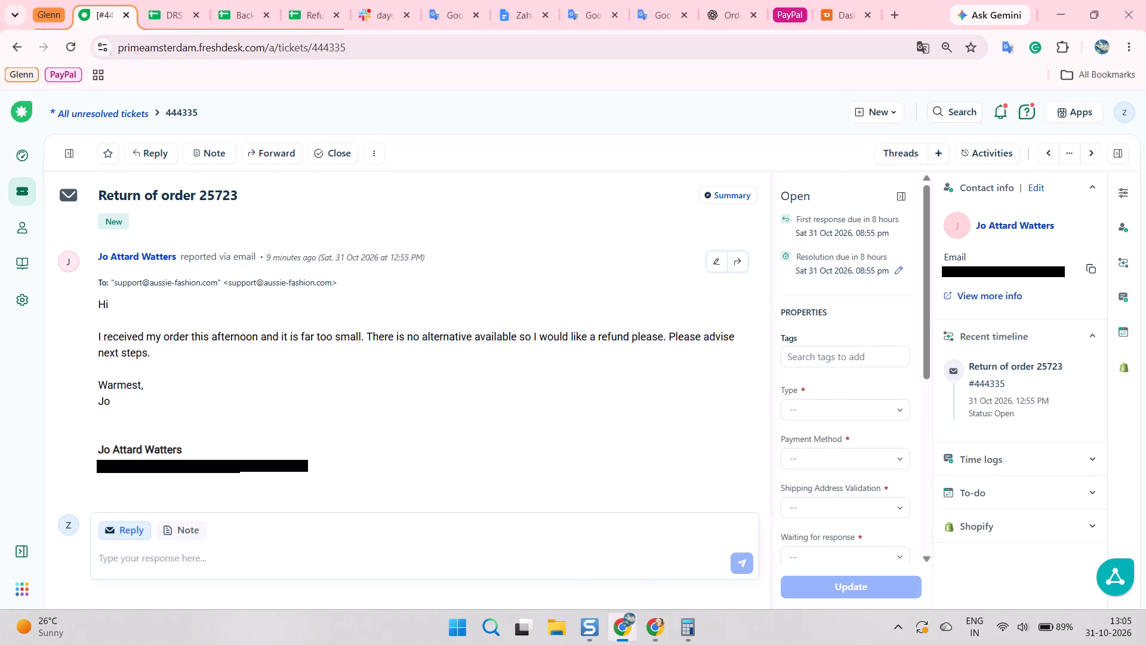
pyautogui.scroll(4, 502, 315)
pyautogui.scroll(6, 420, 278)
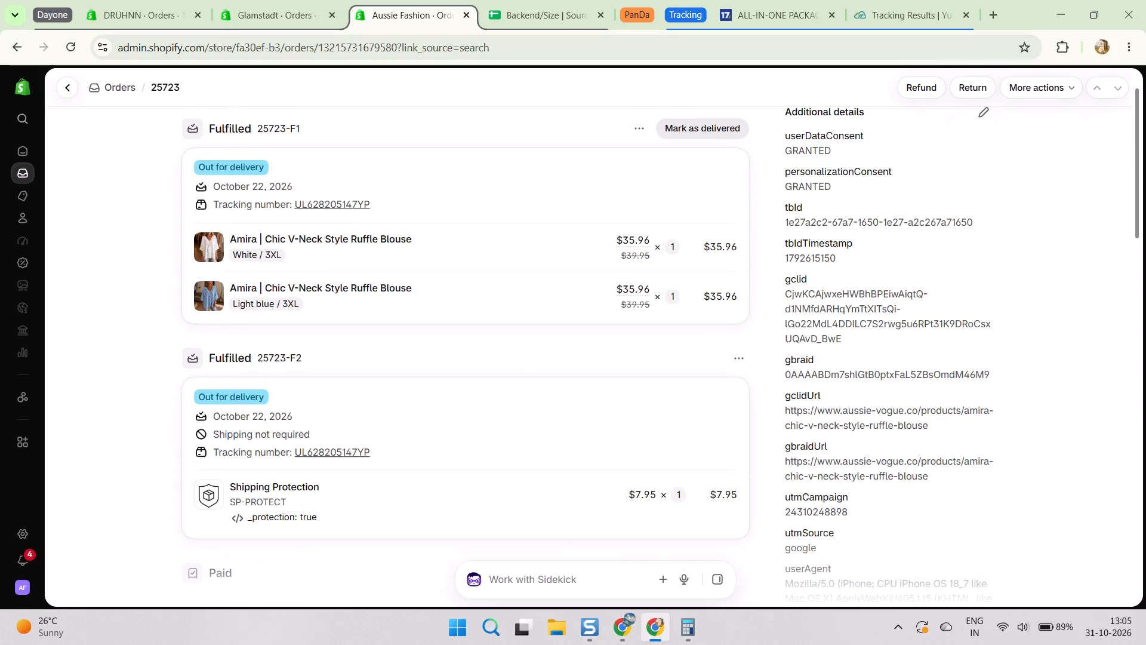
pyautogui.scroll(3, 420, 278)
pyautogui.click(507, 212)
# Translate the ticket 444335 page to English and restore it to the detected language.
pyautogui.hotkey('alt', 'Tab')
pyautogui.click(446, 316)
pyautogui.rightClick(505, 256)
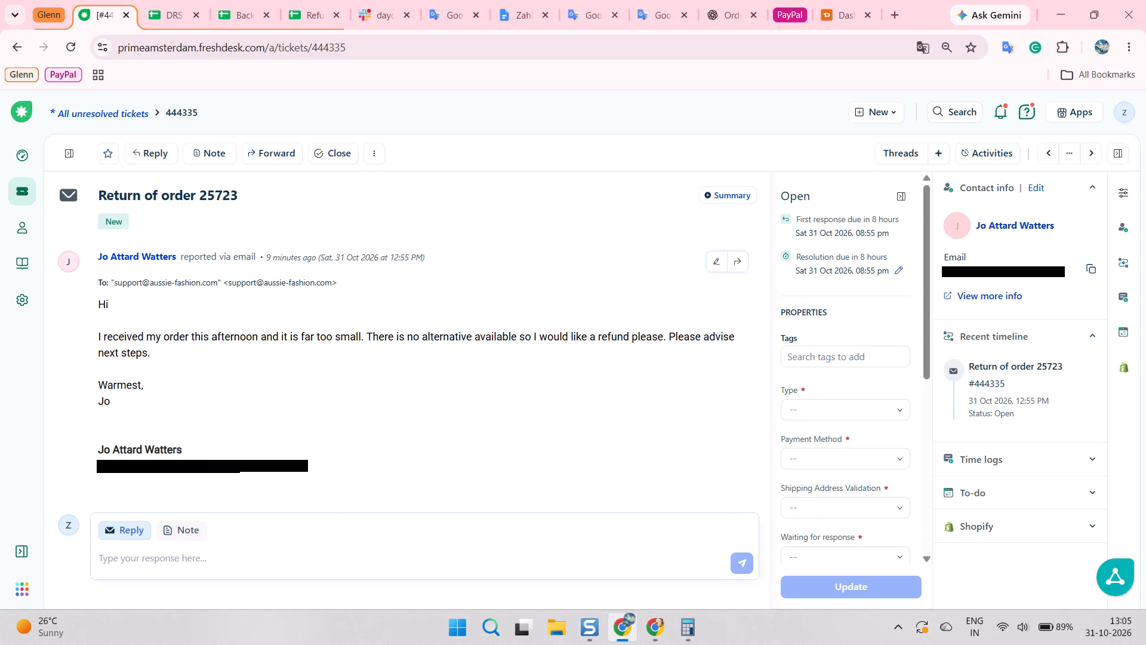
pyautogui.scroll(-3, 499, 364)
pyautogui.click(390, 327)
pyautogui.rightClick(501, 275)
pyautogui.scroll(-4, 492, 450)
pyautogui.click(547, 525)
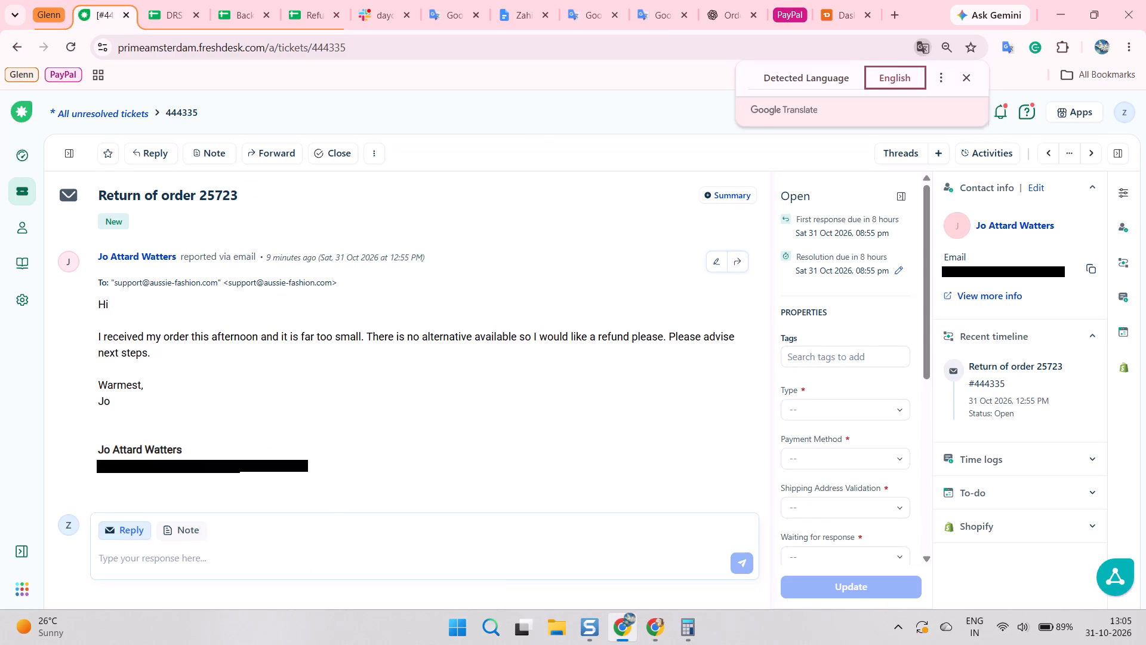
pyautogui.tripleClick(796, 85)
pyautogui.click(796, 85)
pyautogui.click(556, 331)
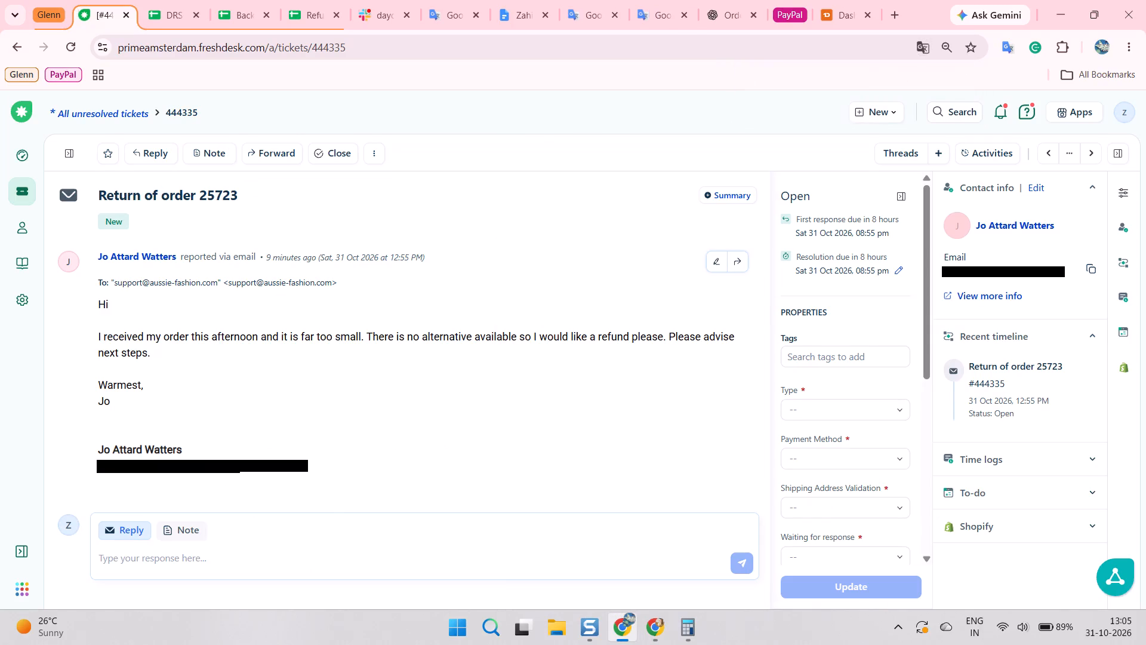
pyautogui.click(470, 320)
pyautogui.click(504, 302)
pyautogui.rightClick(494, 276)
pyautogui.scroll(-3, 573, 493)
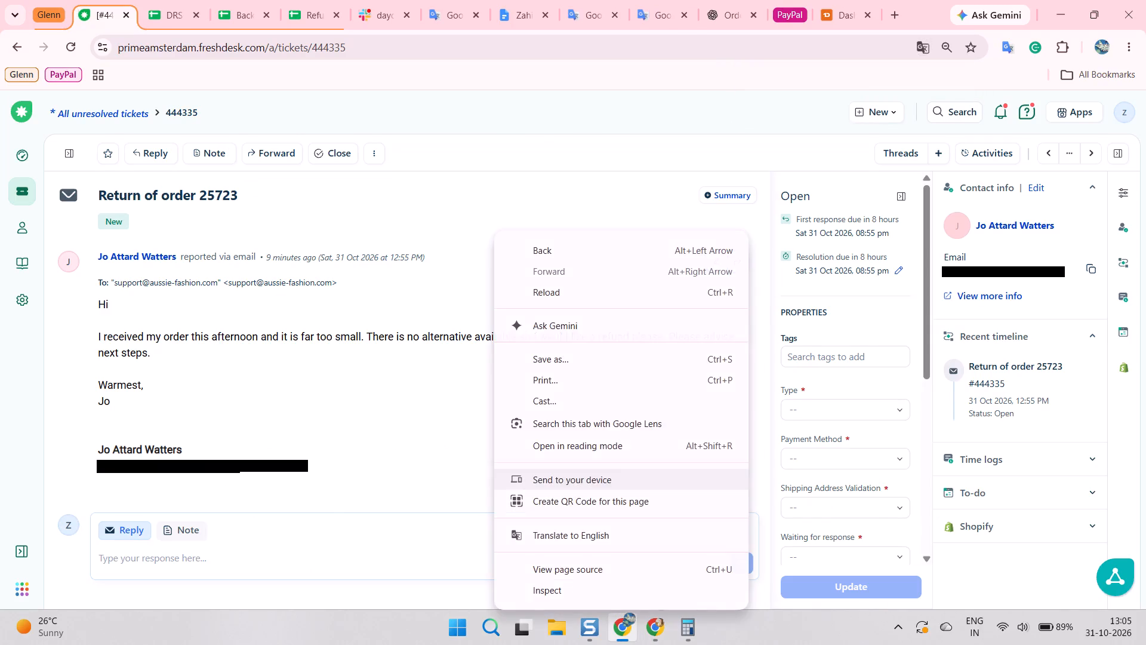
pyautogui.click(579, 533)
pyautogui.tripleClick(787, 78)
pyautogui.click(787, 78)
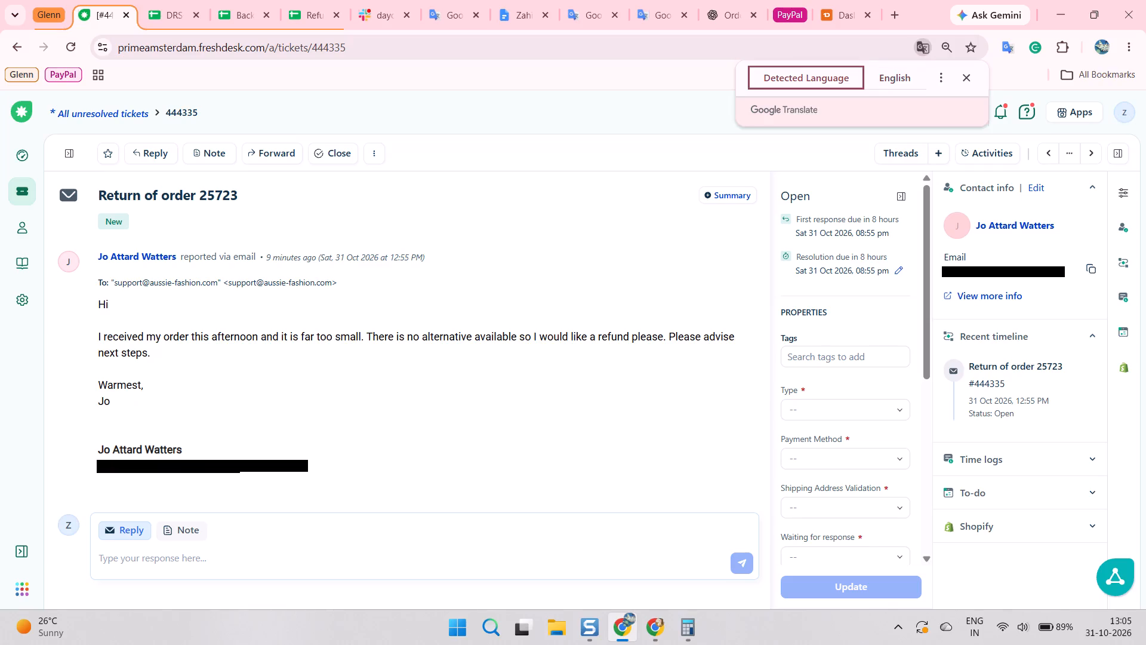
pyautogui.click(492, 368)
pyautogui.hotkey('alt', 'Tab')
pyautogui.scroll(4, 353, 311)
pyautogui.click(421, 241)
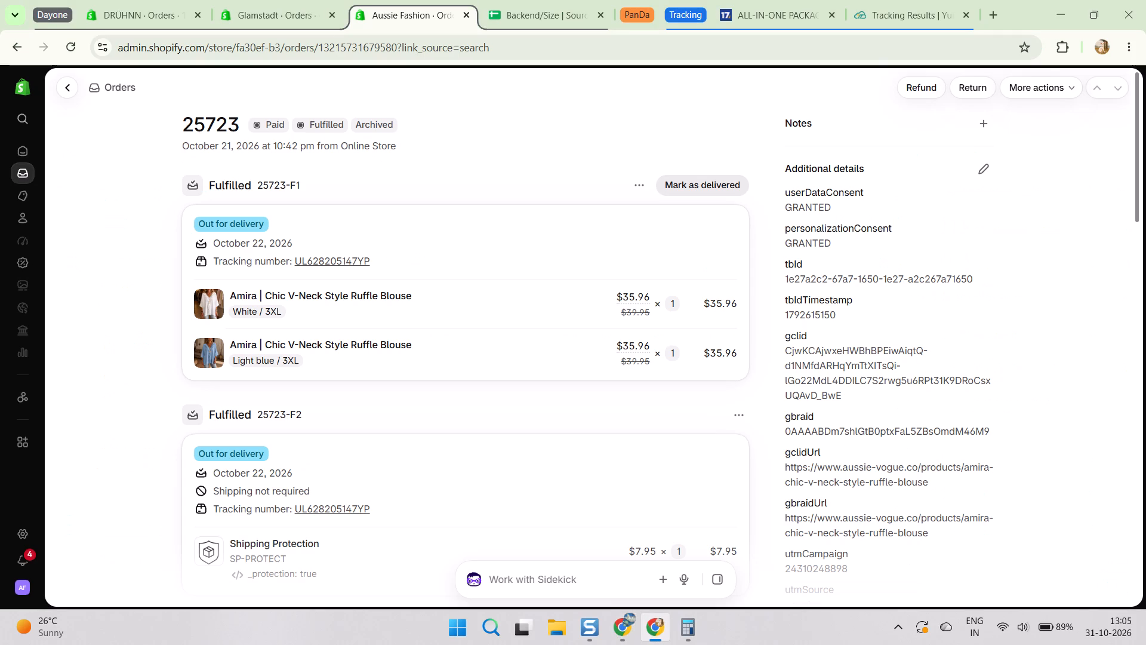
pyautogui.hotkey('alt', 'Tab')
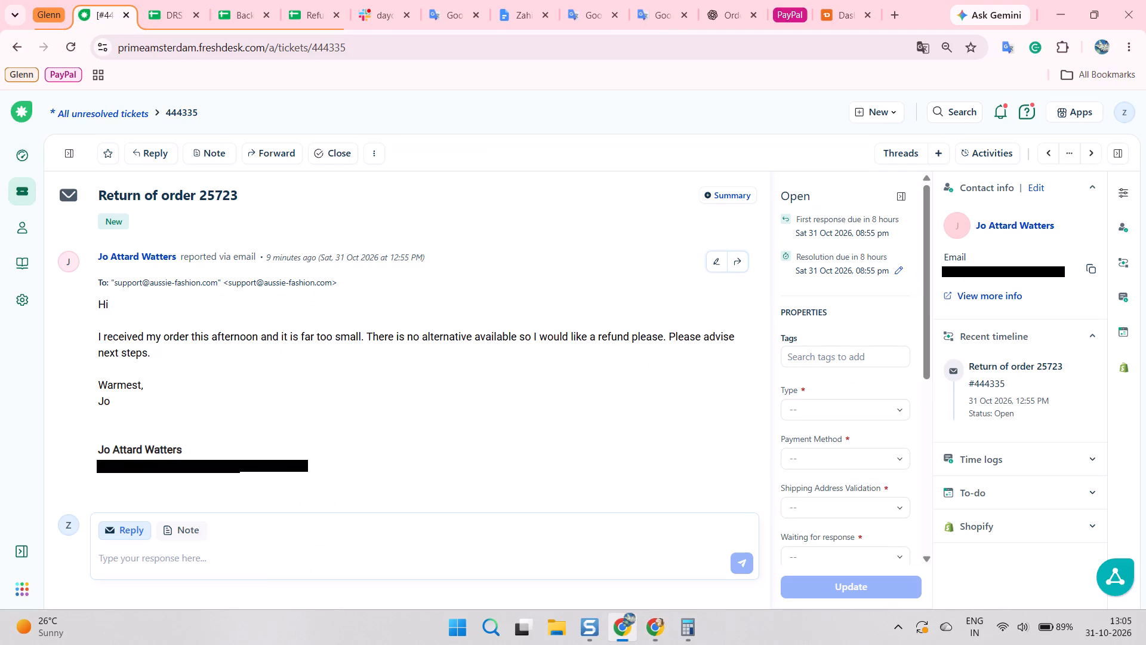
pyautogui.hotkey('alt', 'Tab')
pyautogui.click(433, 223)
pyautogui.doubleClick(315, 275)
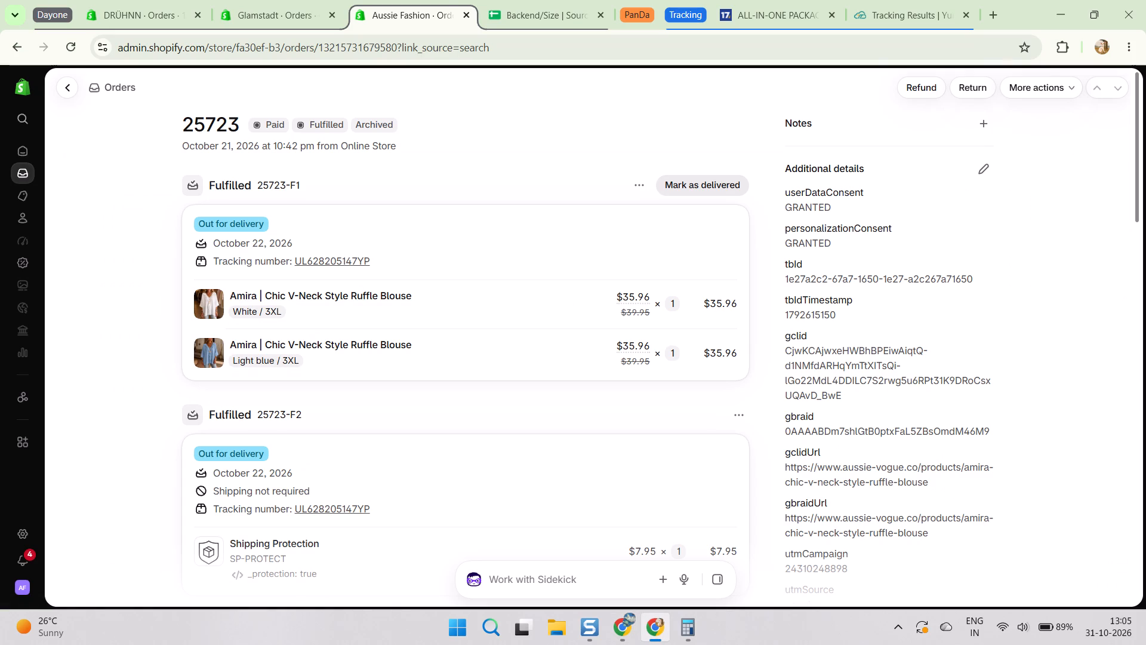
pyautogui.hotkey('ctrl', 'c')
pyautogui.doubleClick(331, 271)
pyautogui.hotkey('ctrl', 'c')
pyautogui.hotkey('ctrl', 'c')
pyautogui.hotkey('ctrl', 'c')
pyautogui.click(763, 0)
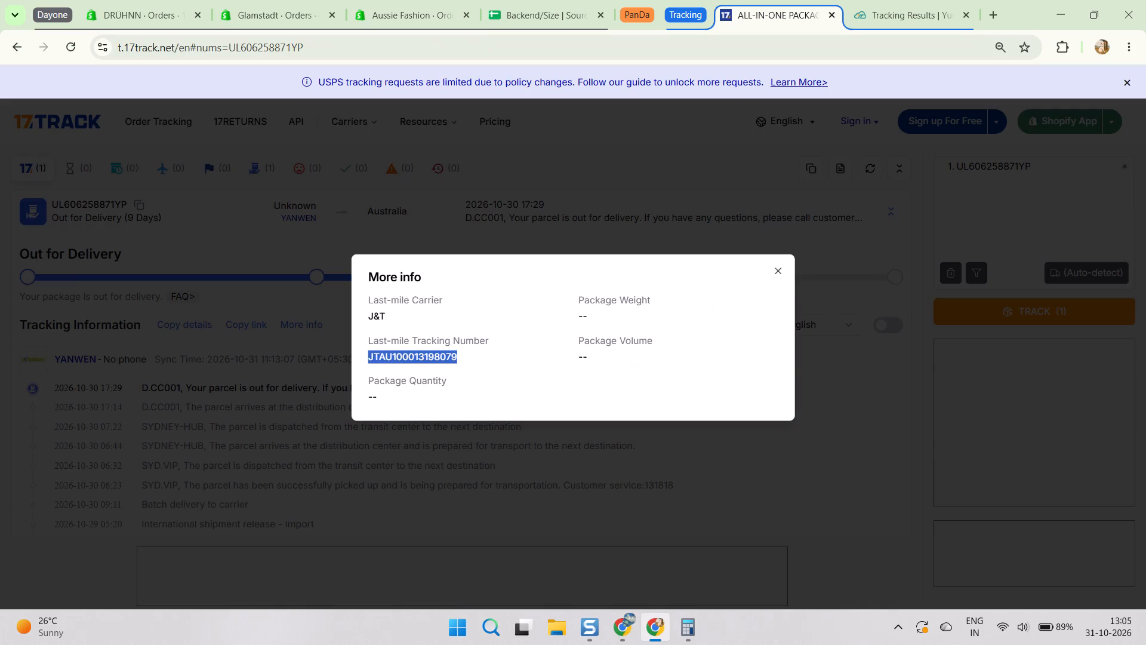
pyautogui.scroll(7, 891, 171)
pyautogui.click(1100, 178)
pyautogui.moveTo(1116, 165); pyautogui.dragTo(1126, 164)
pyautogui.hotkey('ctrl', 'v')
pyautogui.click(1005, 306)
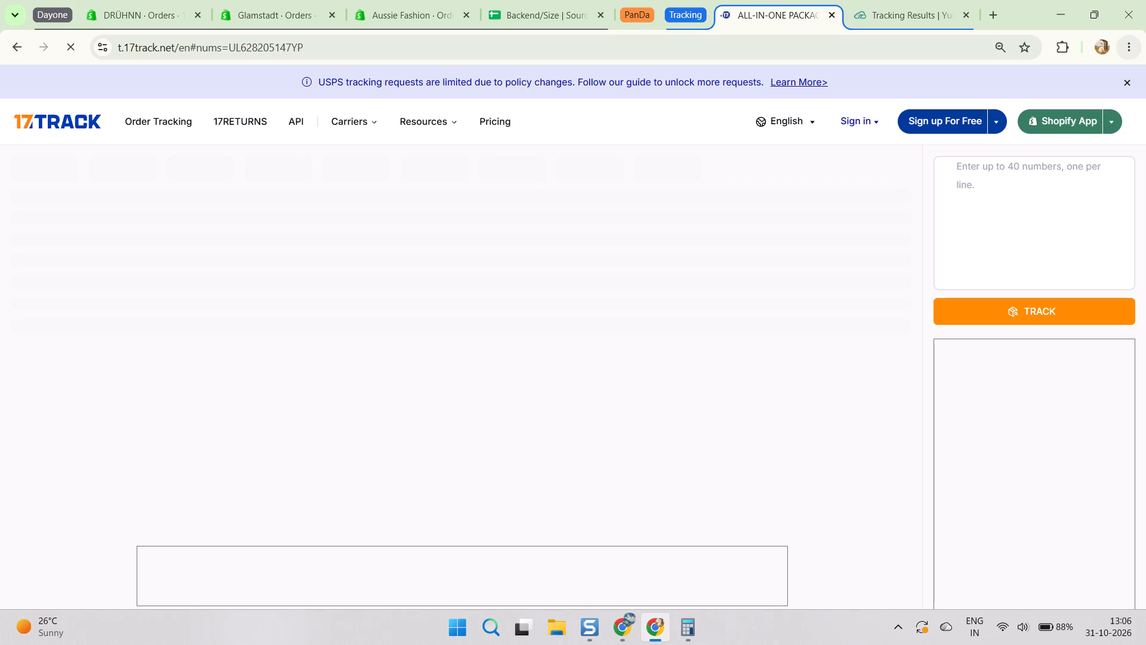
pyautogui.click(1123, 75)
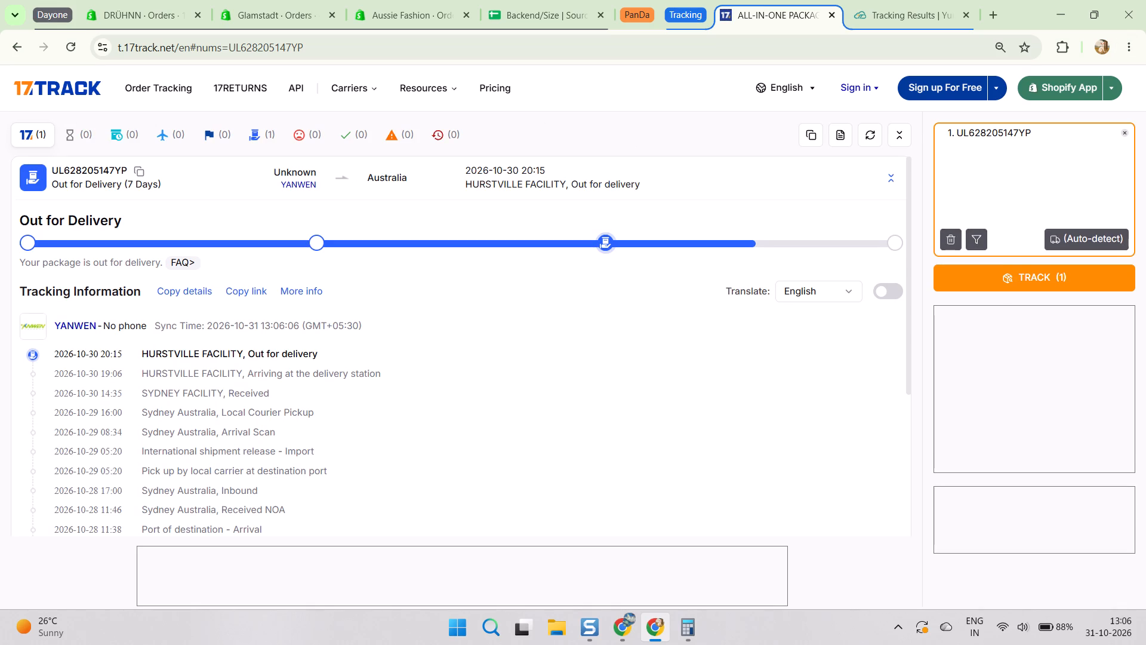
pyautogui.scroll(1, 141, 307)
pyautogui.scroll(3, 249, 281)
pyautogui.click(70, 322)
pyautogui.click(668, 0)
pyautogui.scroll(1, 276, 252)
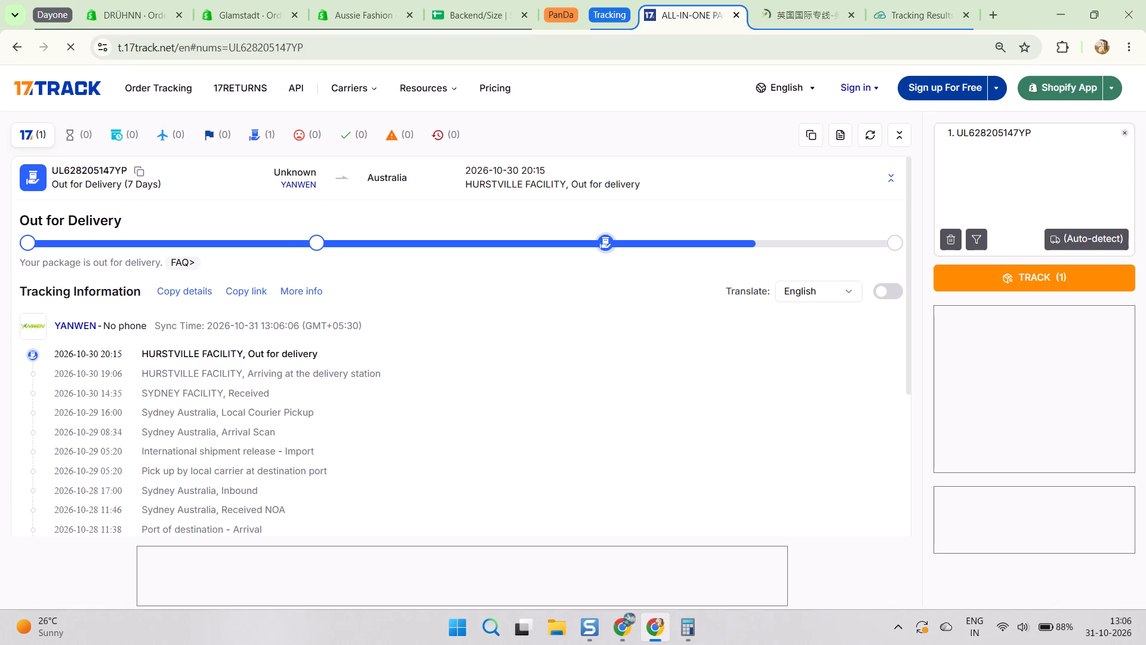
pyautogui.scroll(4, 275, 253)
pyautogui.click(144, 170)
pyautogui.click(829, 0)
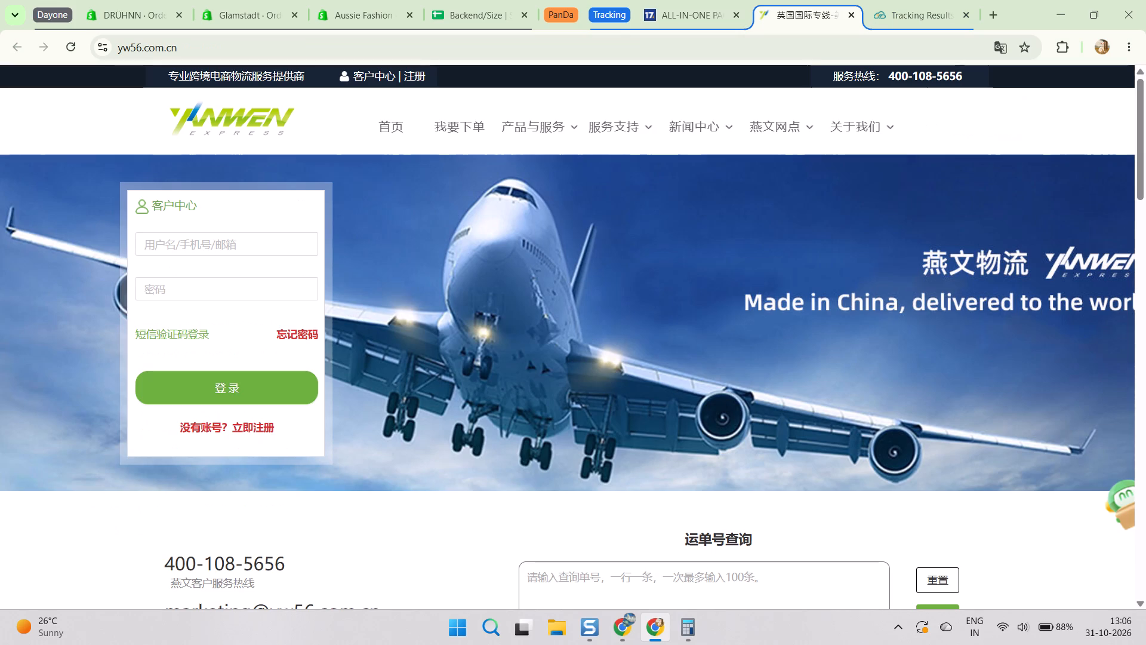
pyautogui.scroll(-4, 478, 386)
pyautogui.click(639, 196)
pyautogui.hotkey('ctrl', 'v')
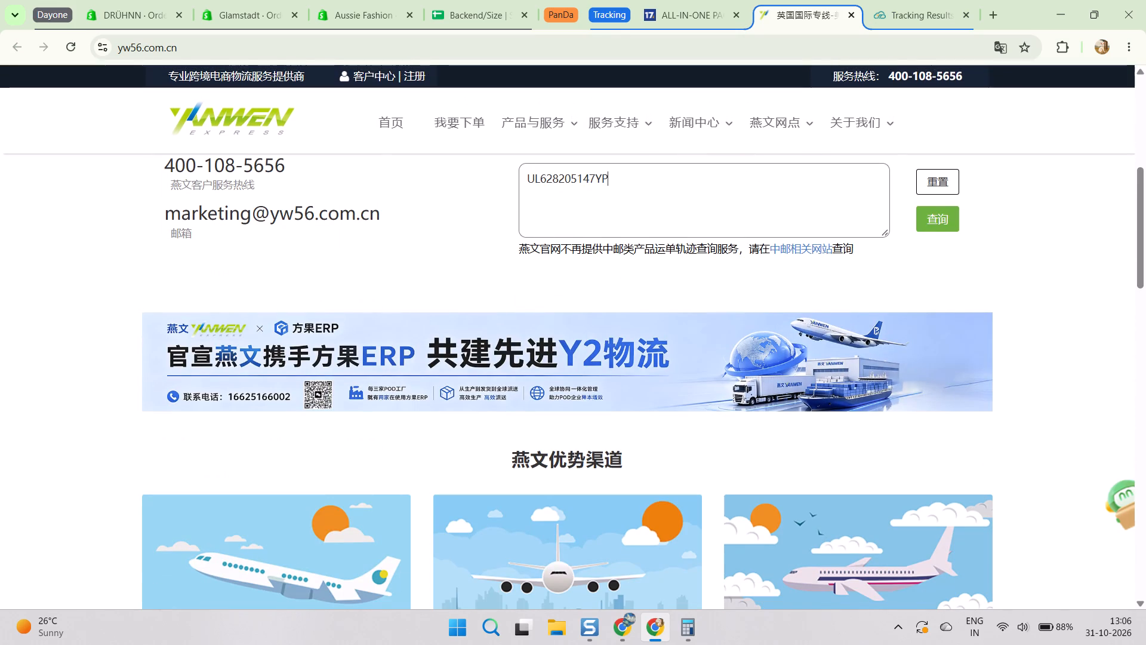
pyautogui.click(950, 220)
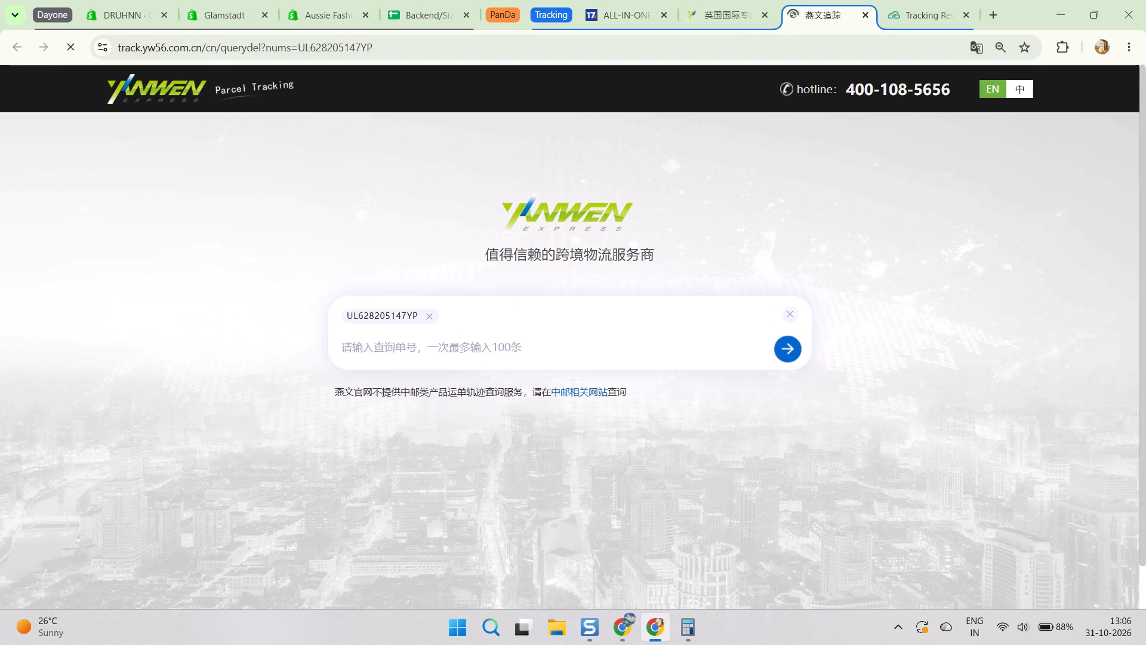
pyautogui.click(429, 314)
pyautogui.click(412, 325)
pyautogui.hotkey('ctrl', 'v')
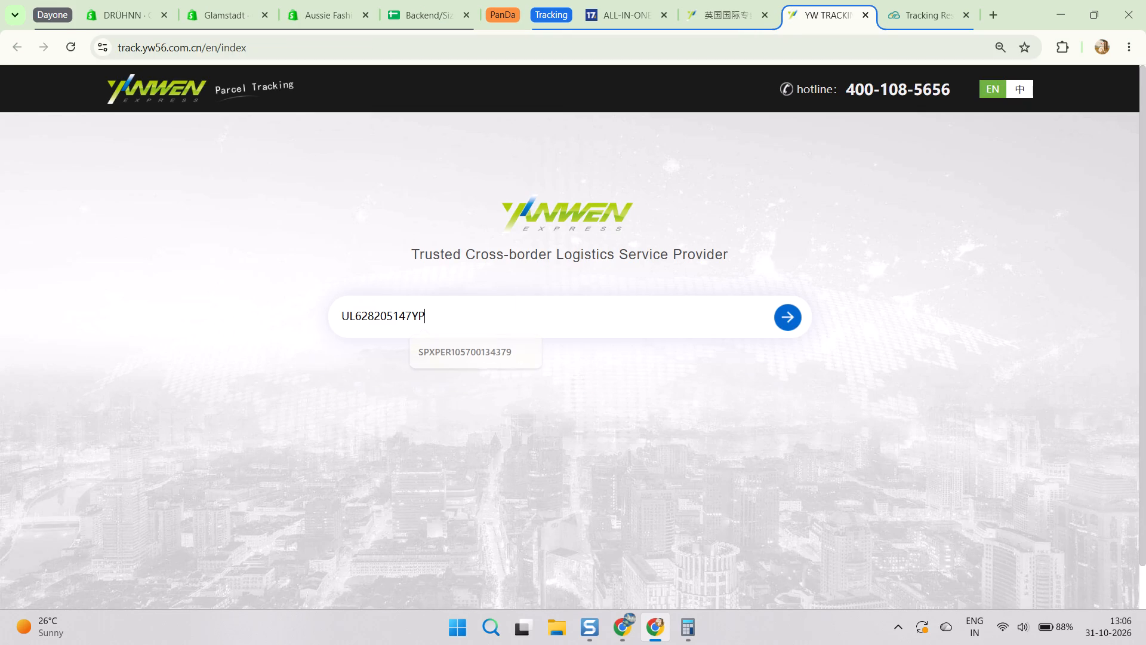
pyautogui.click(802, 327)
pyautogui.click(778, 319)
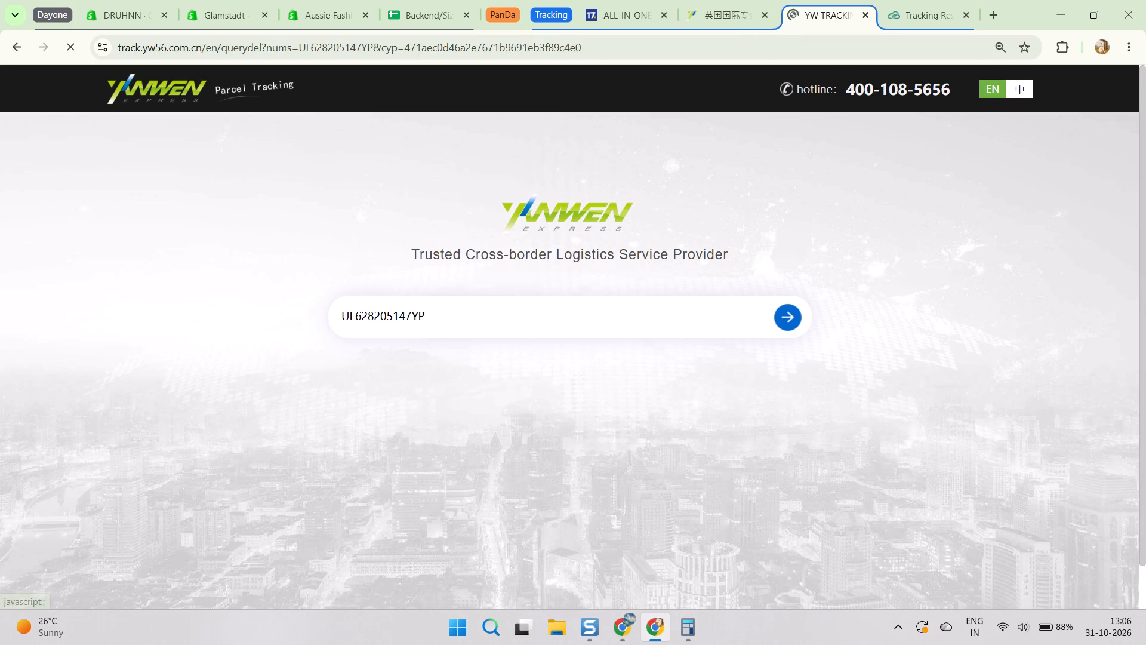
pyautogui.scroll(-1, 487, 376)
pyautogui.scroll(-1, 684, 407)
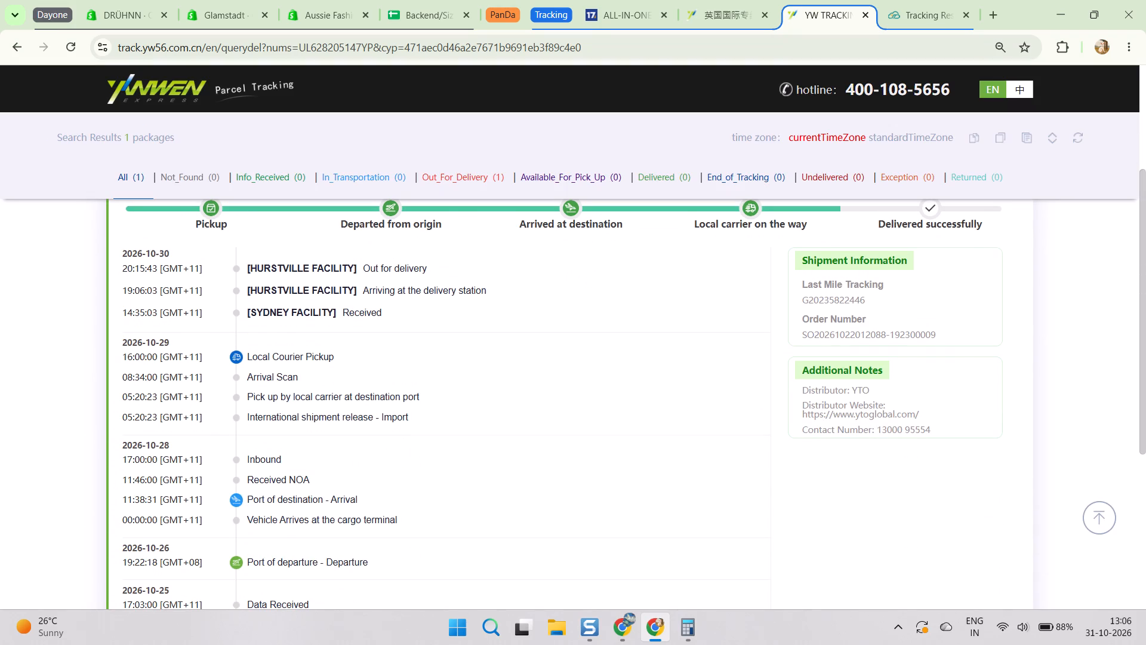
pyautogui.tripleClick(865, 414)
pyautogui.hotkey('ctrl', 'c')
pyautogui.hotkey('ctrl', 'c')
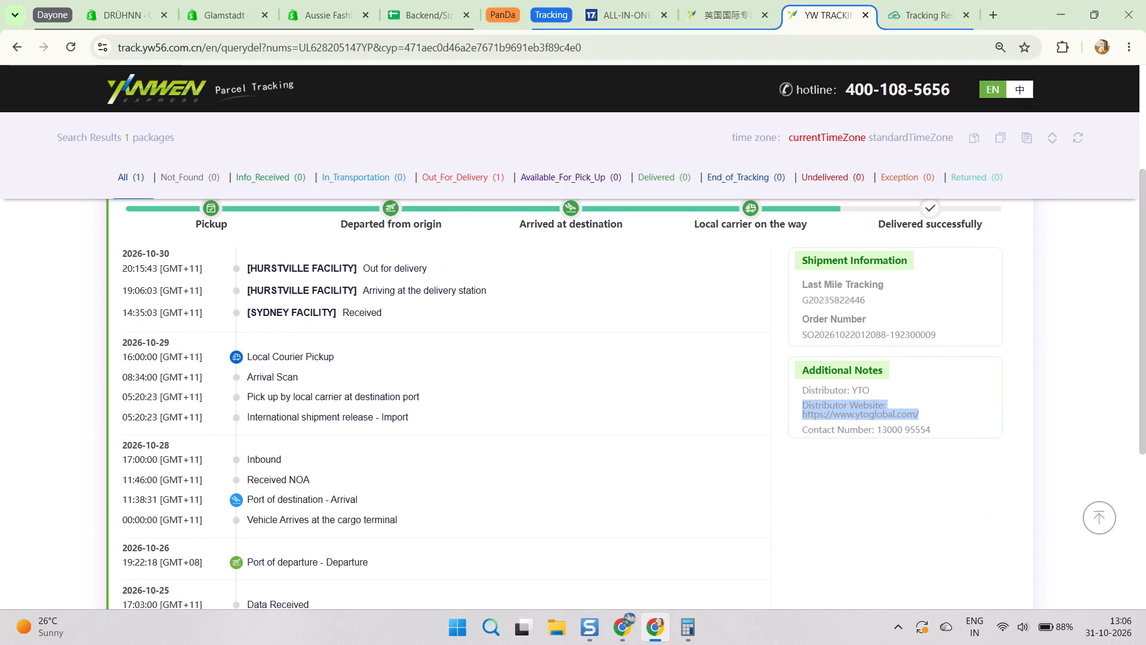
pyautogui.click(852, 432)
pyautogui.moveTo(922, 414); pyautogui.dragTo(806, 417)
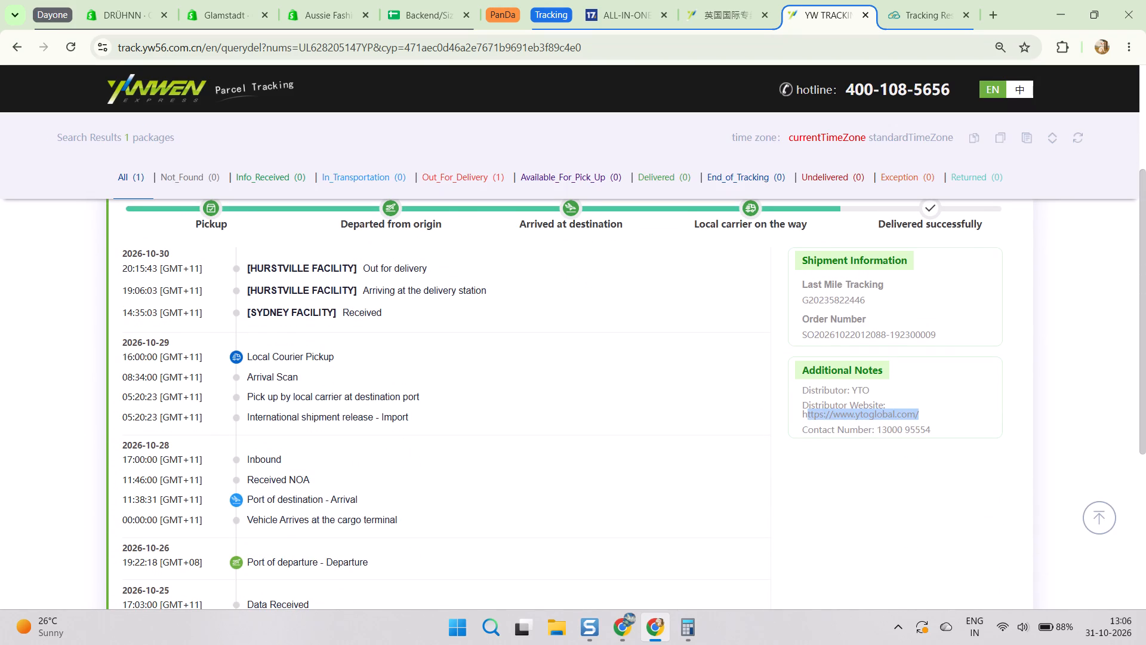
pyautogui.moveTo(806, 417); pyautogui.dragTo(803, 418)
pyautogui.hotkey('ctrl', 'c')
pyautogui.hotkey('ctrl', 'c')
pyautogui.hotkey('ctrl', 'c')
pyautogui.hotkey('ctrl', 'c')
pyautogui.hotkey('ctrl', 'c')
# Close both YANWEN tabs and open the copied distributor website, ytoglobal.com, in a new tab.
pyautogui.click(864, 10)
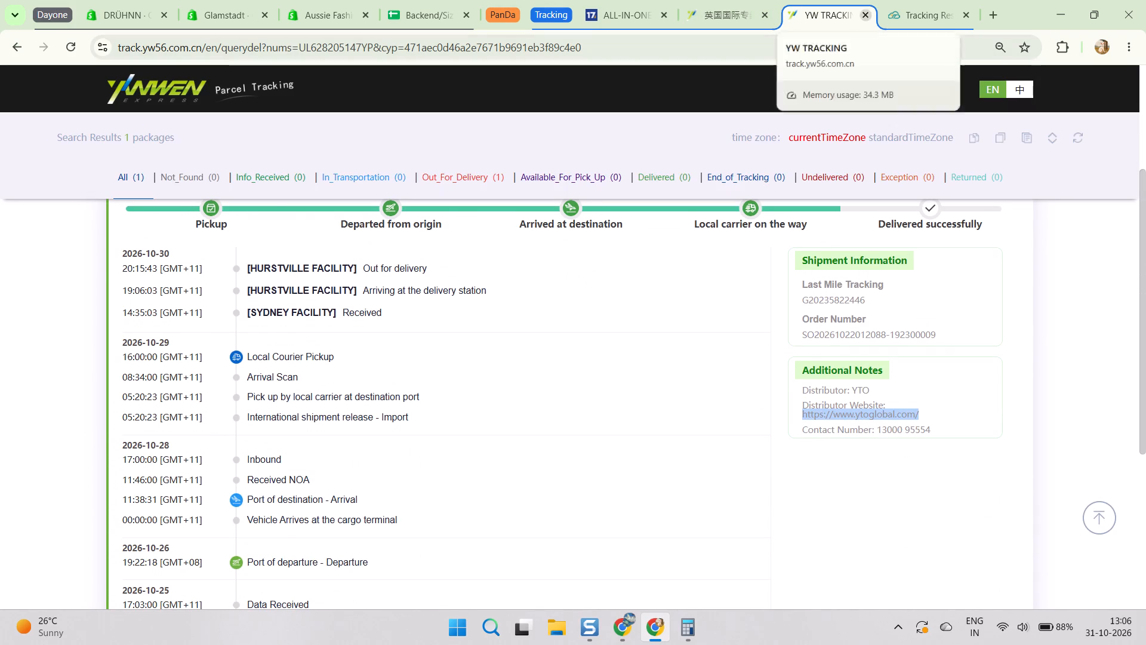
pyautogui.click(745, 3)
pyautogui.click(768, 14)
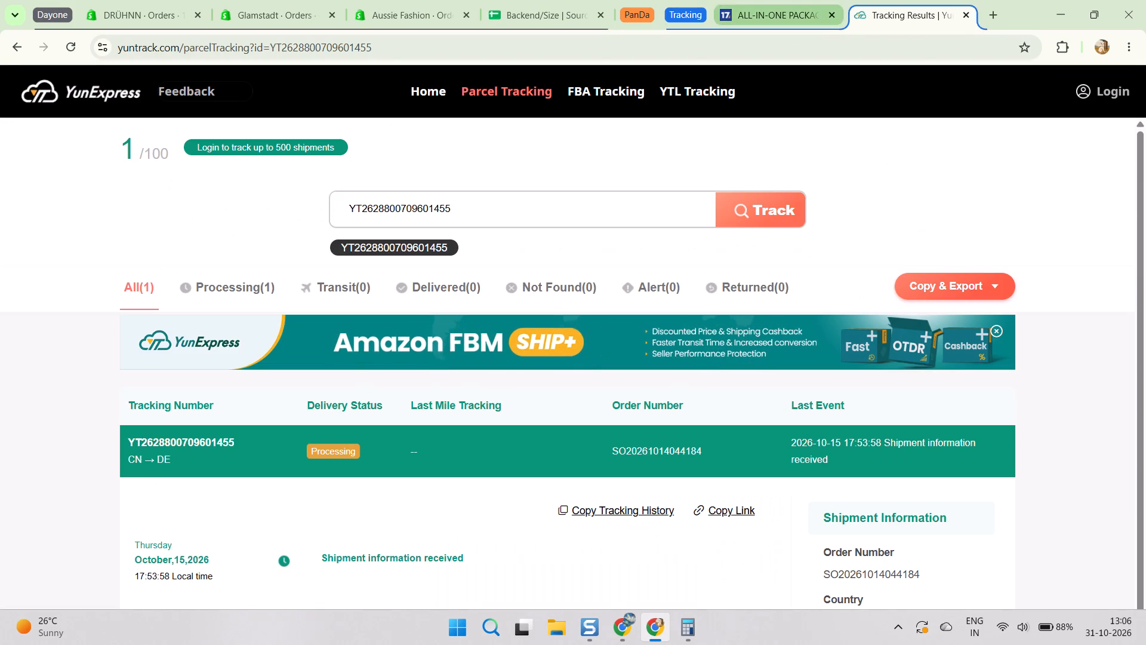
pyautogui.click(988, 16)
pyautogui.hotkey('ctrl', 'v')
pyautogui.press('Return')
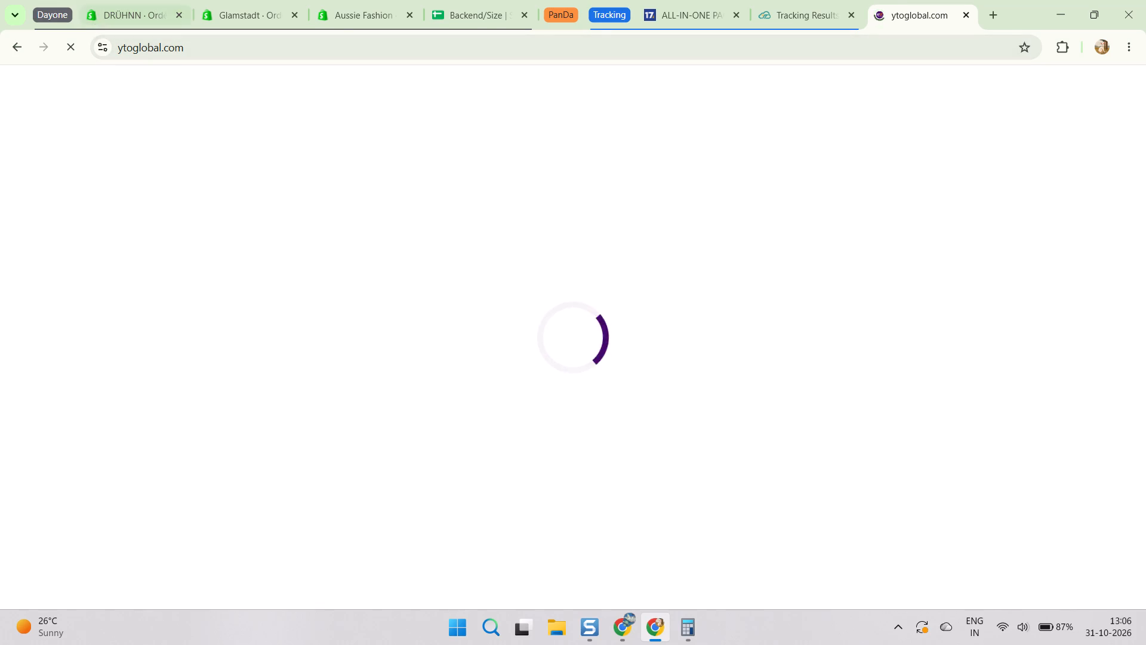
pyautogui.click(609, 629)
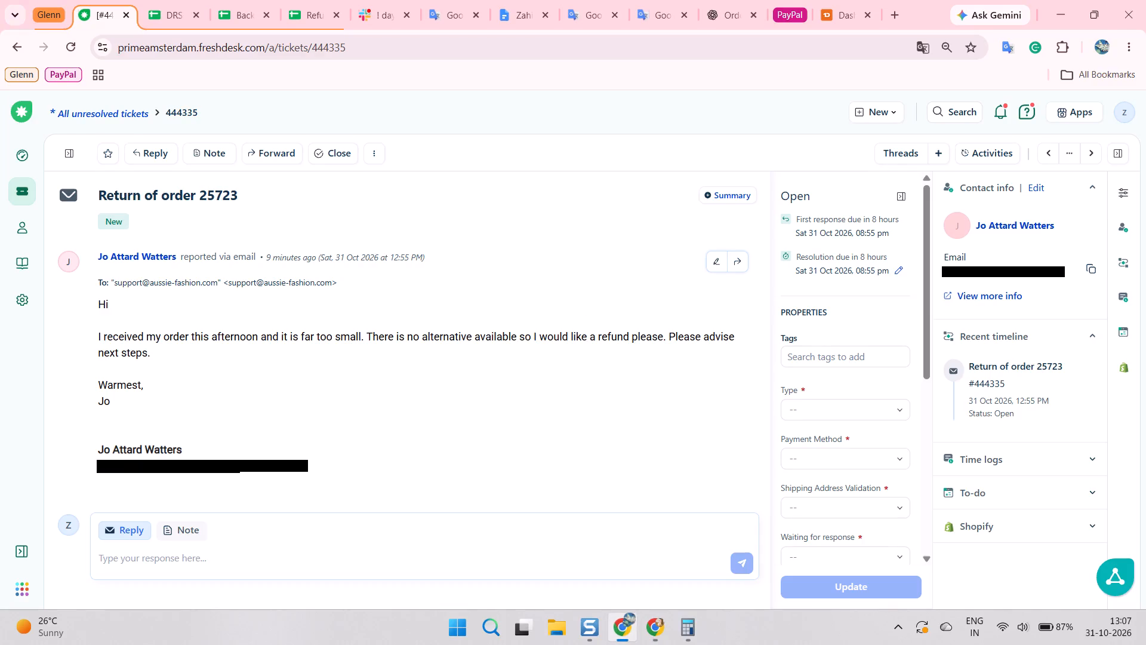
pyautogui.click(353, 391)
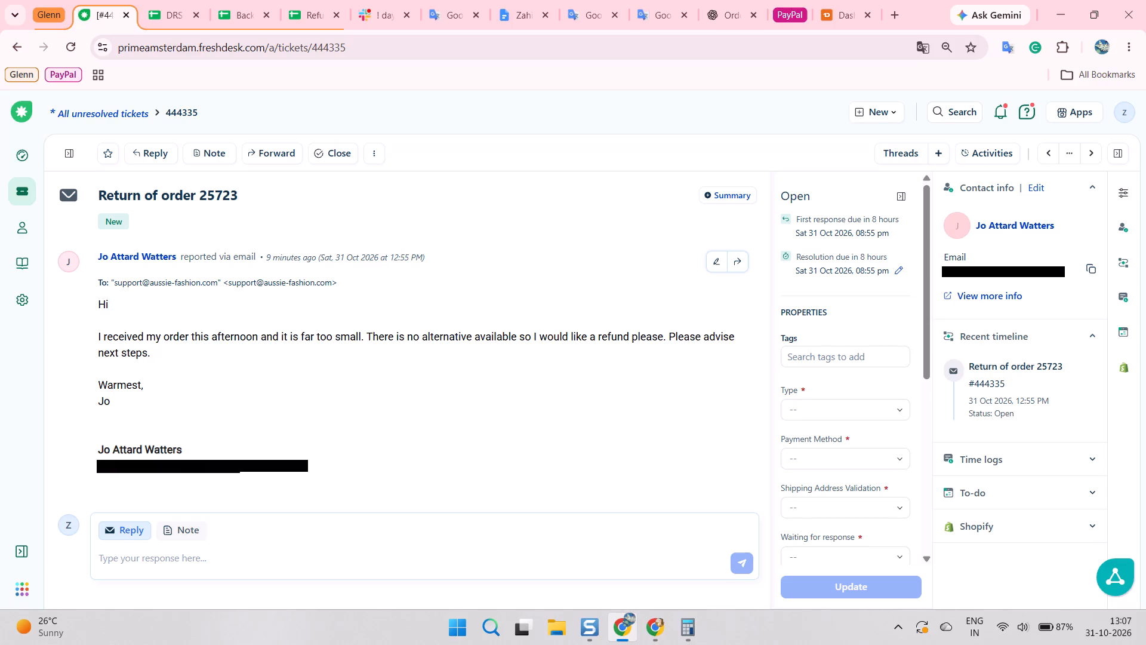
pyautogui.click(405, 337)
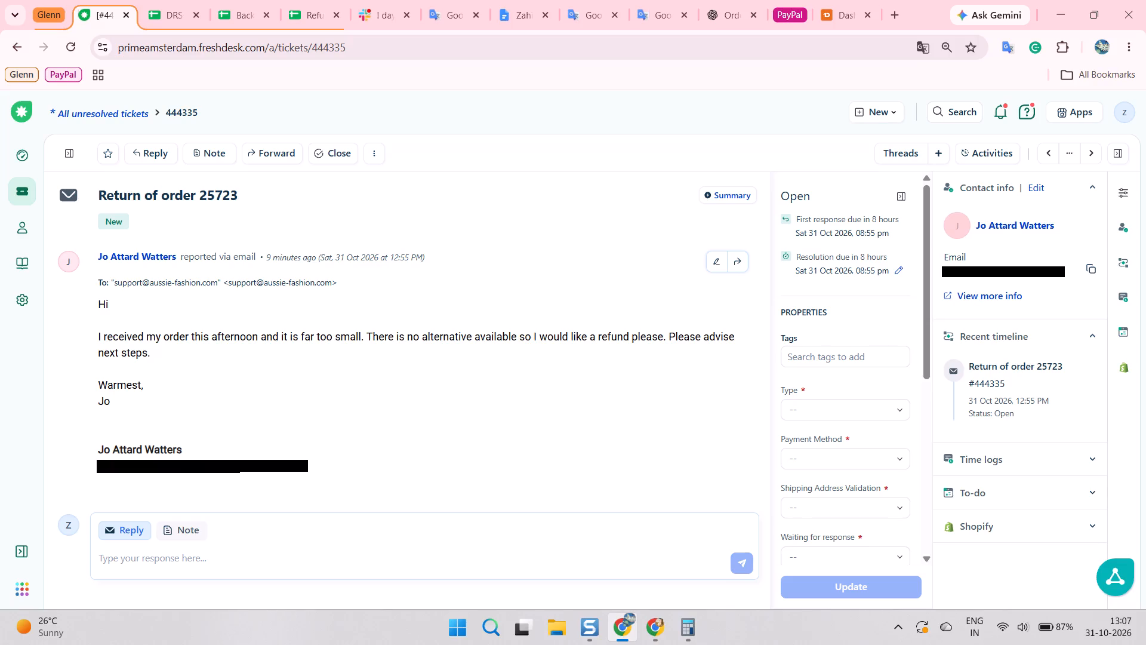
pyautogui.click(366, 330)
pyautogui.click(282, 350)
pyautogui.click(193, 344)
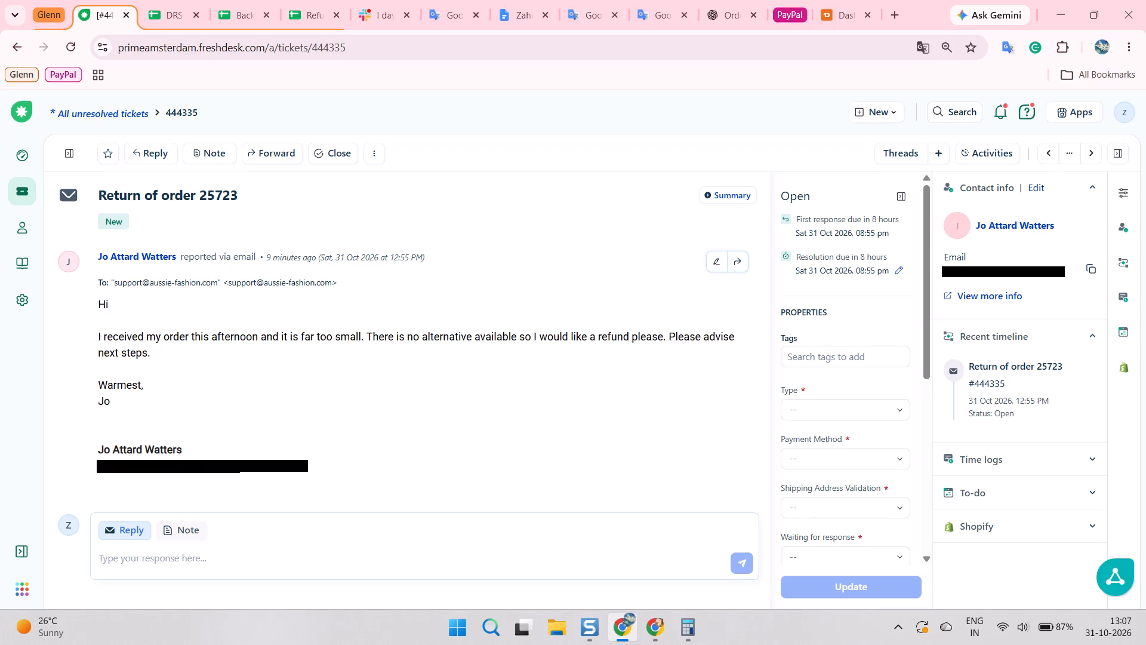
pyautogui.click(150, 328)
pyautogui.click(145, 327)
pyautogui.click(283, 345)
pyautogui.click(195, 348)
pyautogui.click(215, 348)
pyautogui.click(273, 345)
pyautogui.click(316, 345)
pyautogui.click(350, 344)
pyautogui.click(372, 344)
pyautogui.click(405, 348)
pyautogui.click(463, 350)
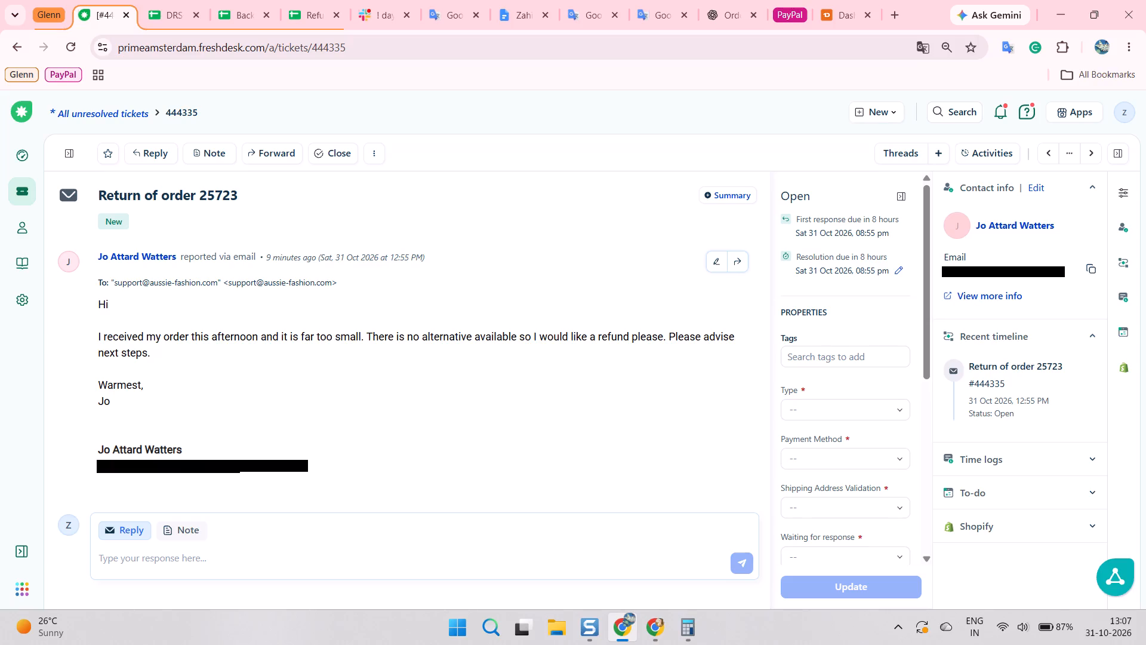
pyautogui.click(467, 350)
pyautogui.click(467, 350)
pyautogui.click(334, 349)
pyautogui.click(178, 353)
pyautogui.click(170, 353)
pyautogui.click(208, 338)
pyautogui.hotkey('alt', 'Tab')
pyautogui.scroll(2, 331, 334)
pyautogui.hotkey('alt', 'Tab')
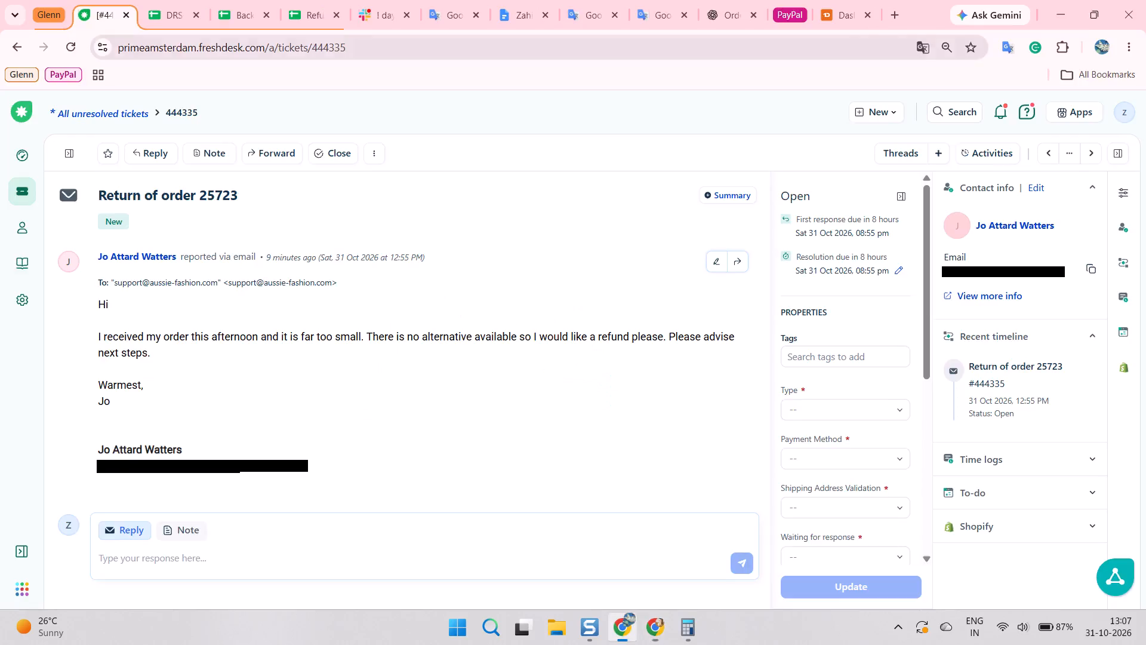
pyautogui.hotkey('alt', 'Tab')
pyautogui.click(964, 17)
pyautogui.hotkey('alt', 'Tab')
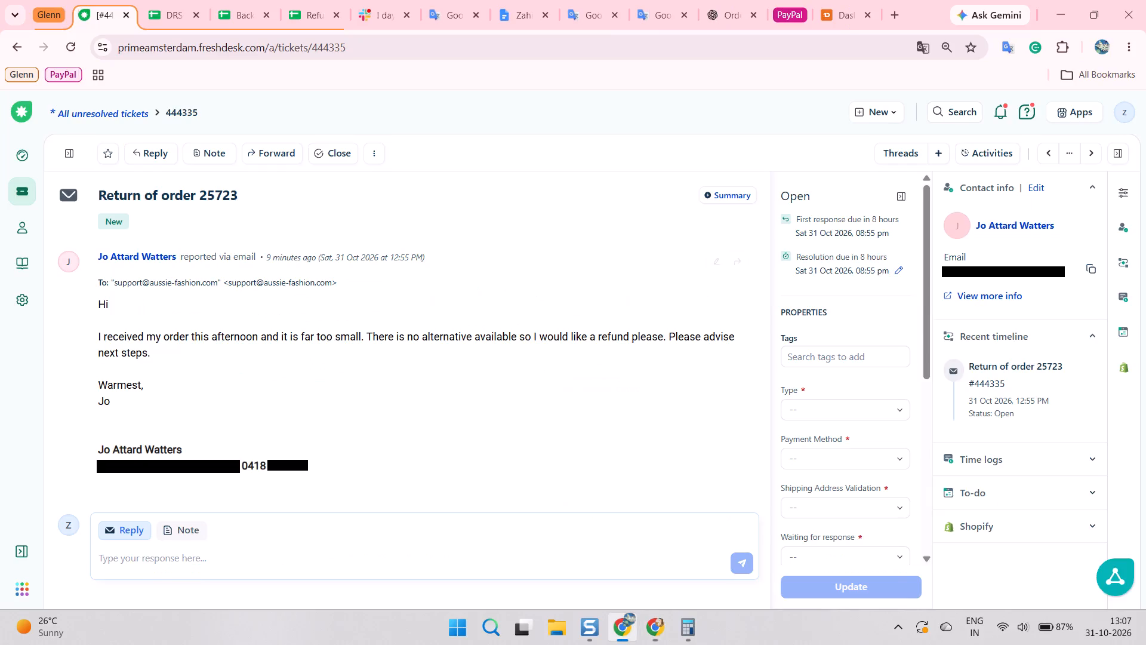
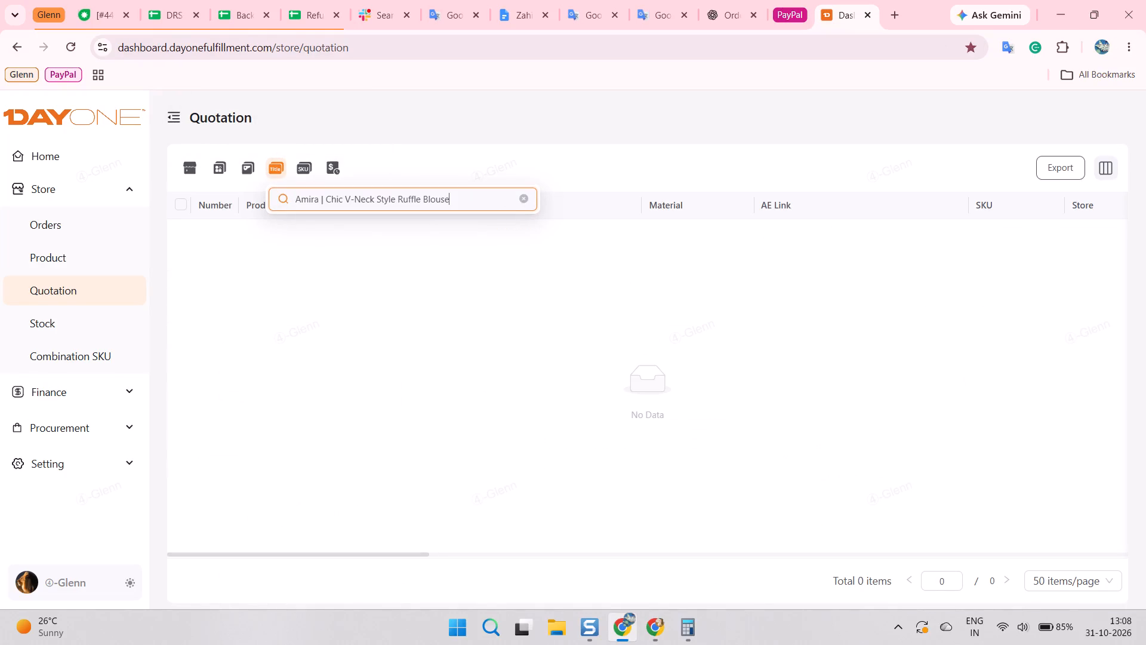
# Clear the title filter and search the DayOne quotations again for "Amira | Chic V-Neck Style Ruffle Blouse".
pyautogui.click(525, 194)
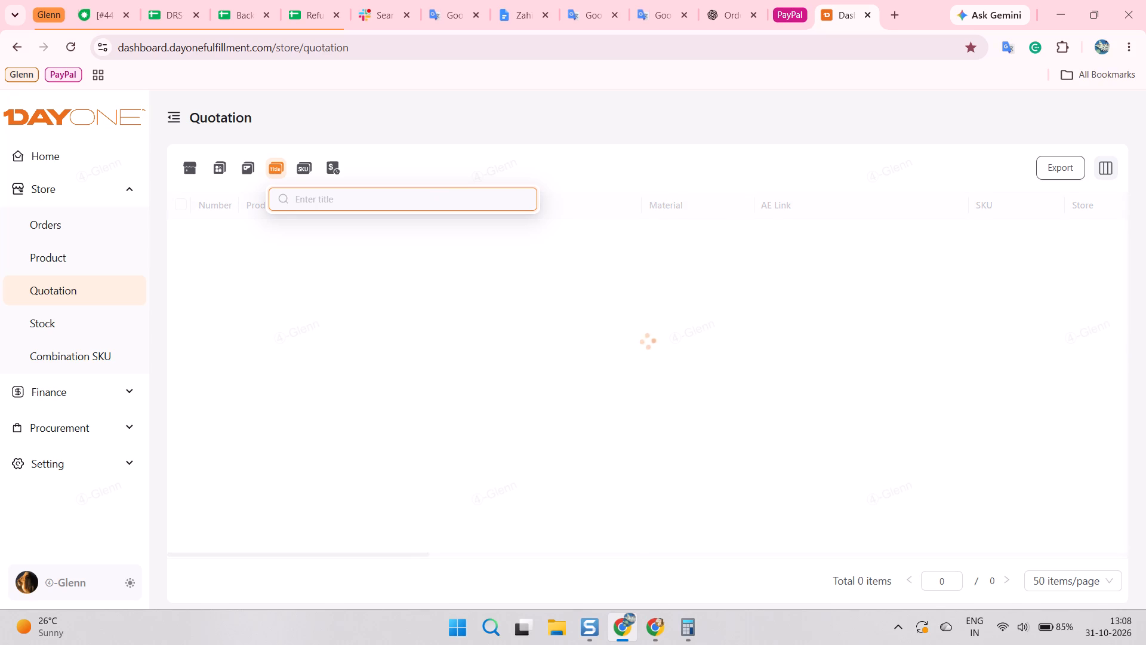
pyautogui.click(372, 198)
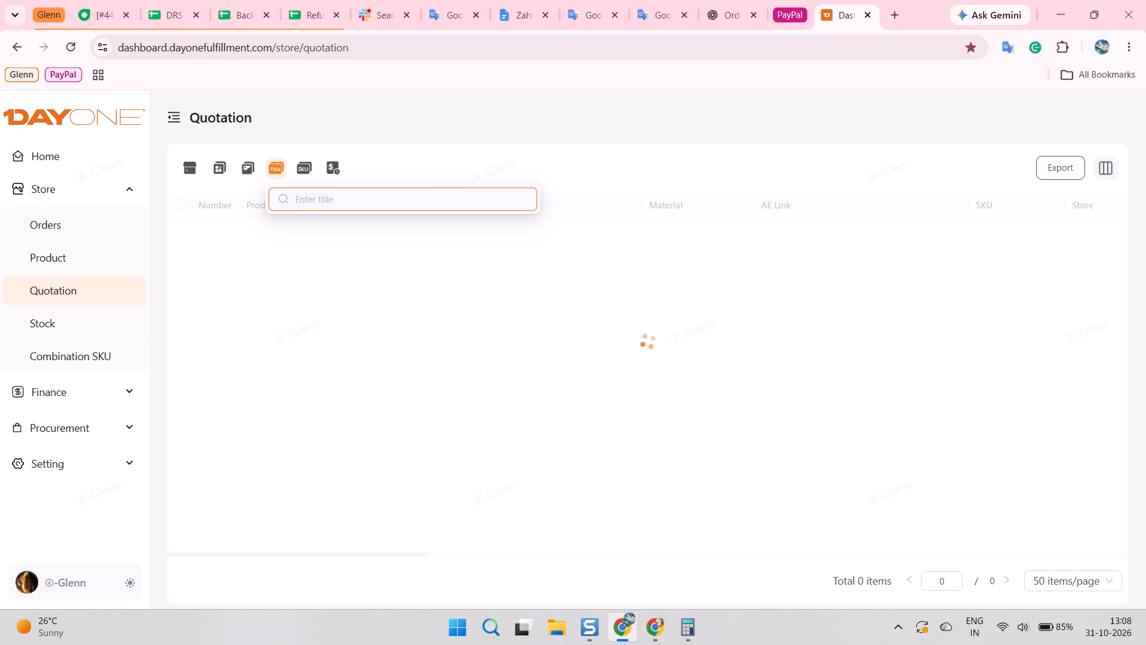
pyautogui.hotkey('ctrl', 'v')
pyautogui.click(360, 205)
pyautogui.hotkey('ctrl', 'v')
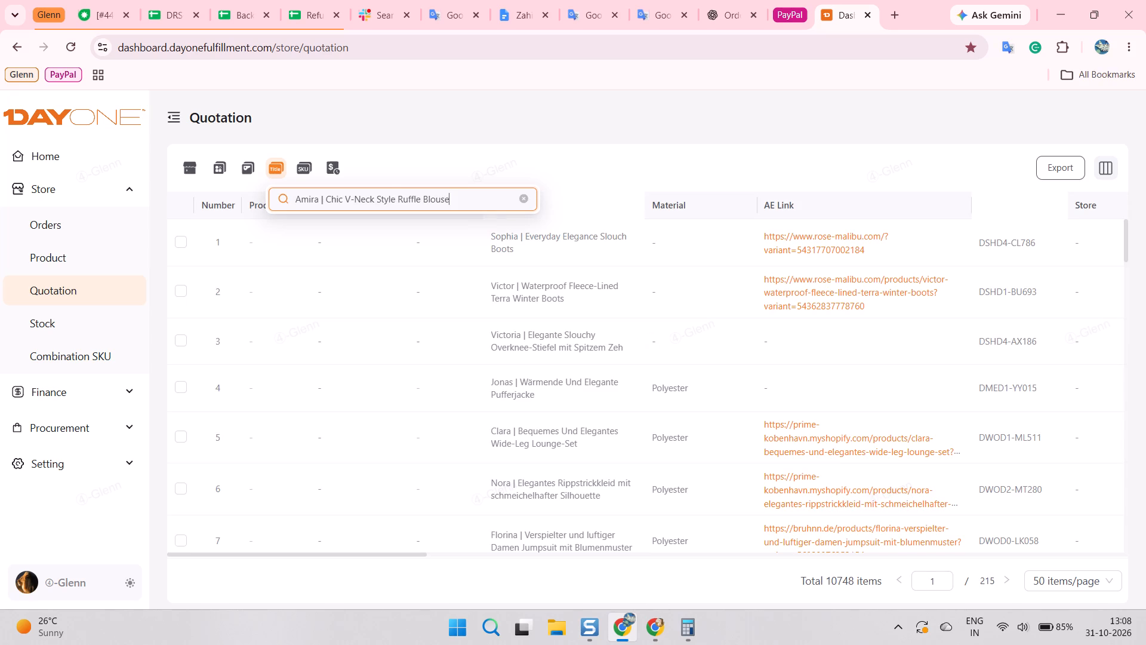
pyautogui.tripleClick(363, 195)
pyautogui.hotkey('ctrl', 'v')
pyautogui.press('Return')
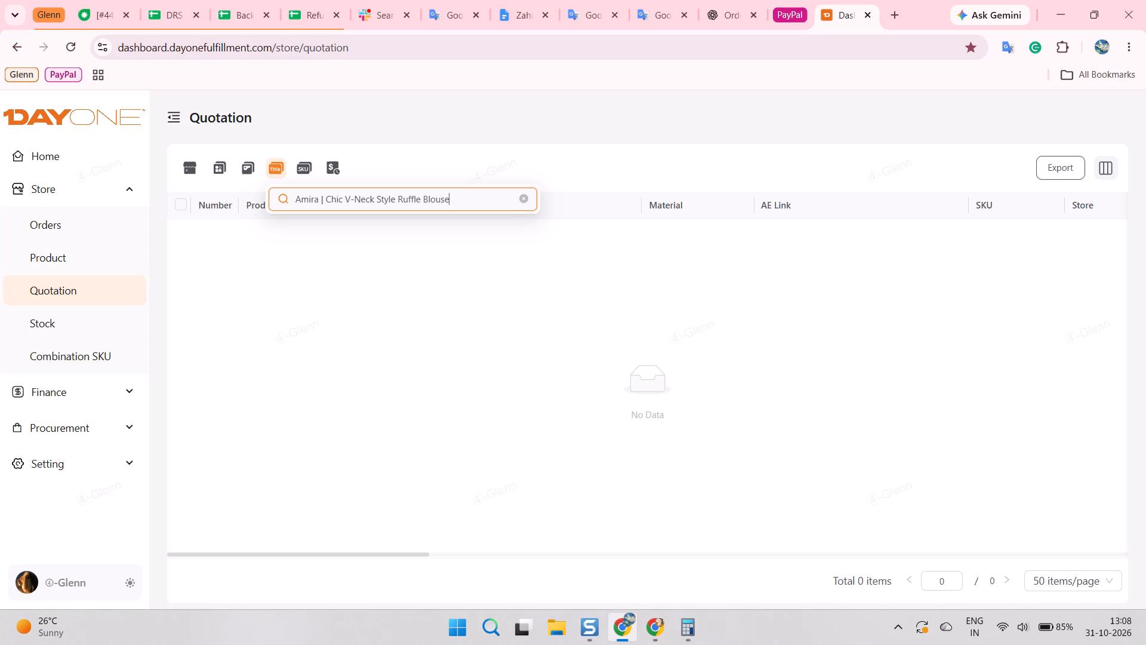
pyautogui.hotkey('alt', 'Tab')
pyautogui.scroll(4, 503, 548)
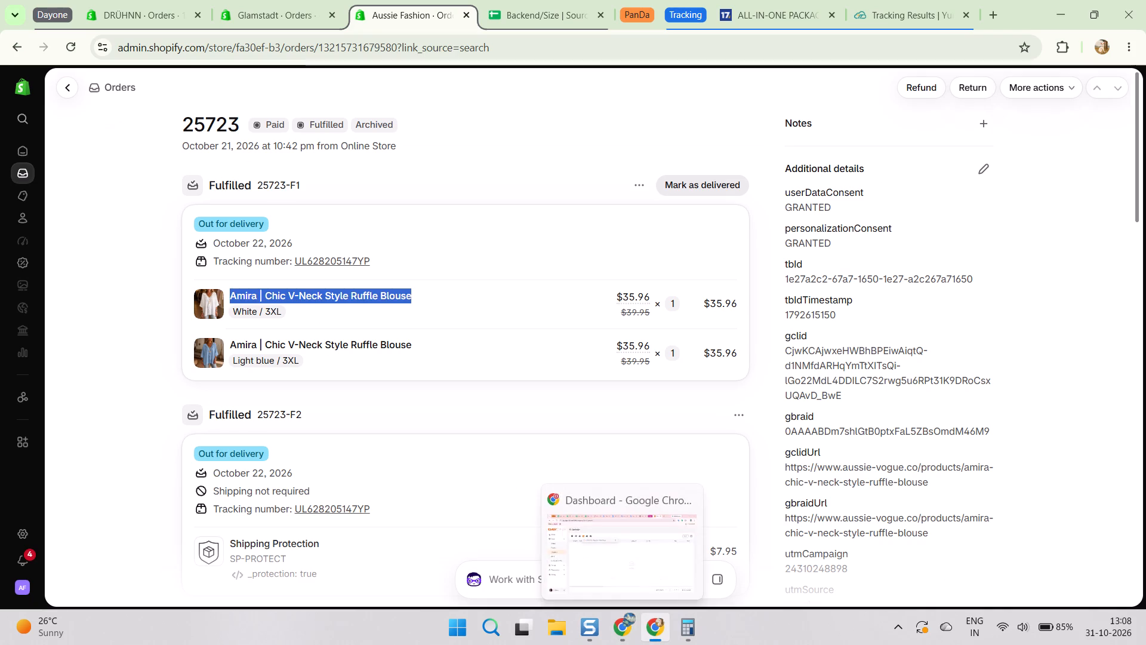
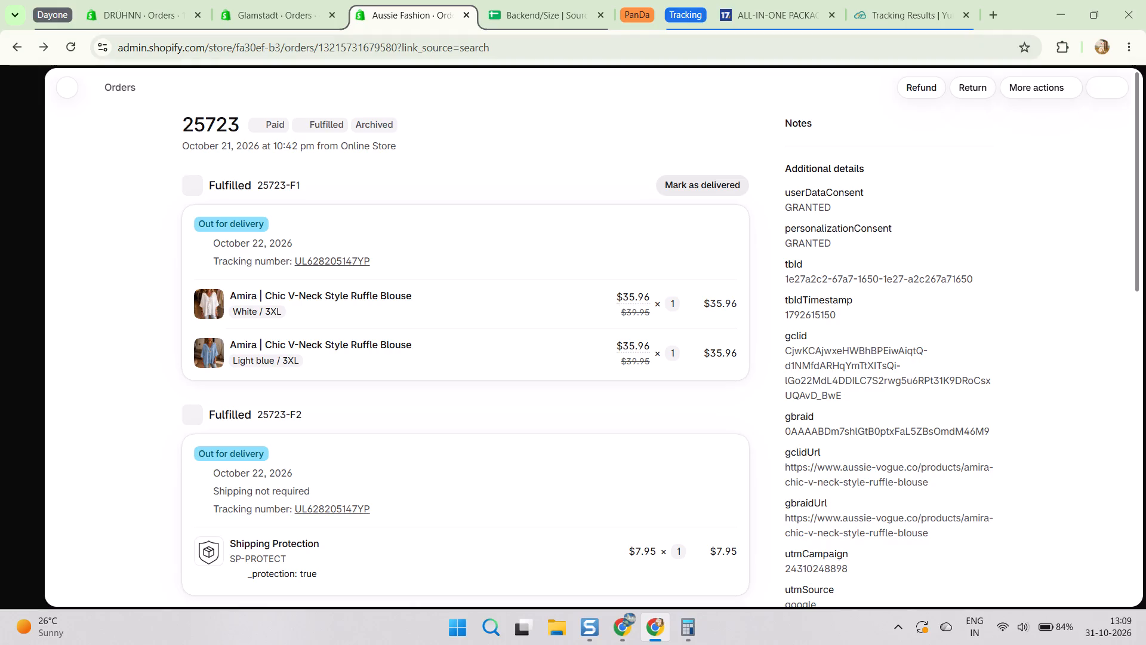
pyautogui.scroll(-11, 256, 343)
pyautogui.scroll(-4, 180, 510)
pyautogui.scroll(5, 303, 411)
pyautogui.scroll(-3, 208, 436)
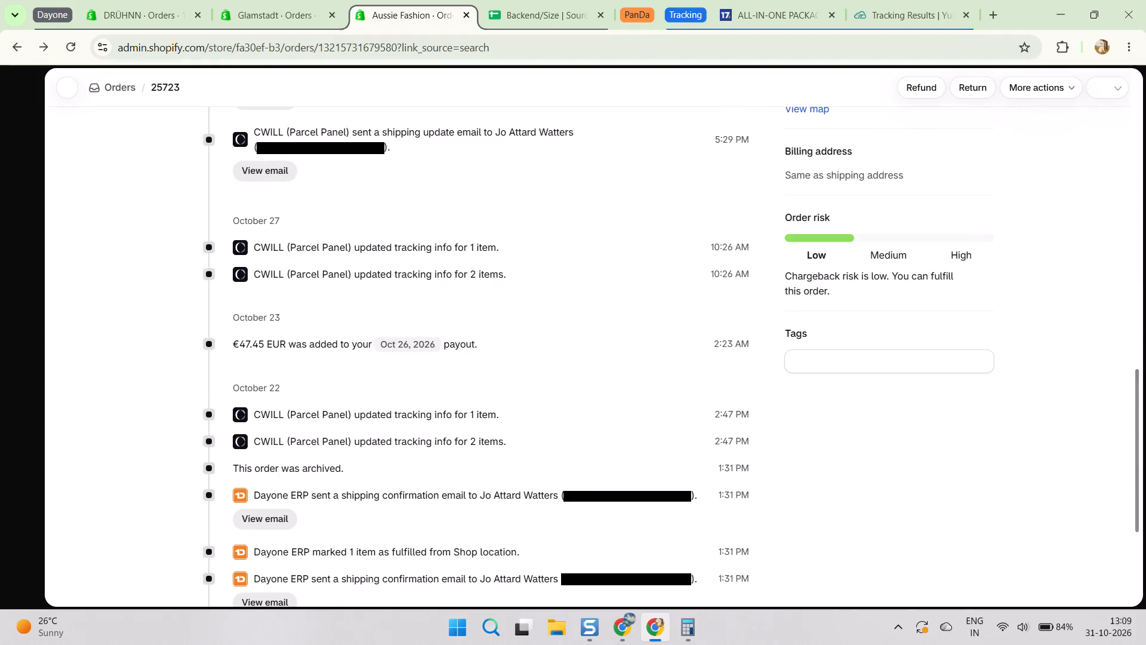
pyautogui.scroll(-11, 125, 490)
pyautogui.scroll(-3, 115, 583)
# Open the store account options for Aussie Fashion.
pyautogui.click(19, 586)
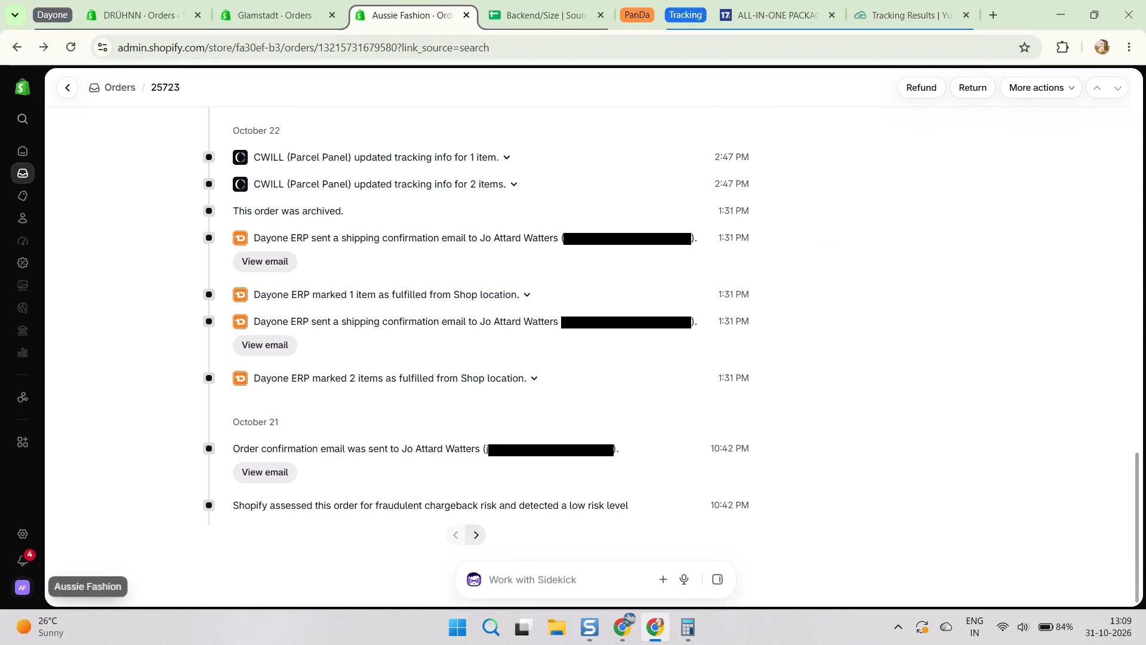
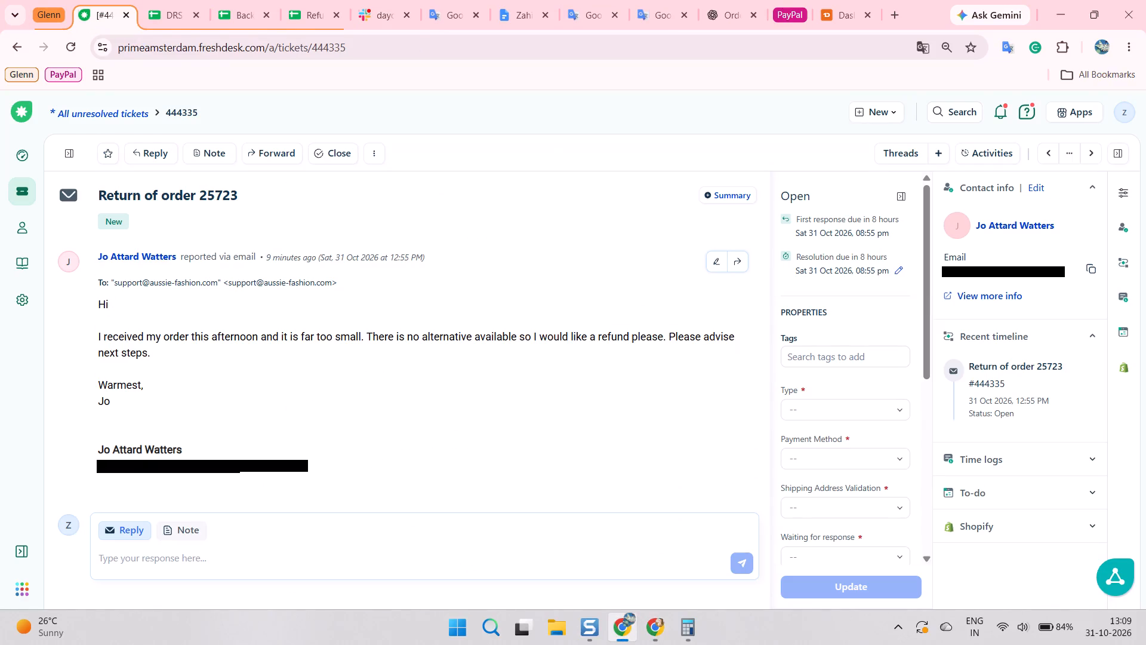
pyautogui.rightClick(508, 245)
pyautogui.scroll(-4, 515, 417)
pyautogui.click(575, 536)
pyautogui.doubleClick(787, 65)
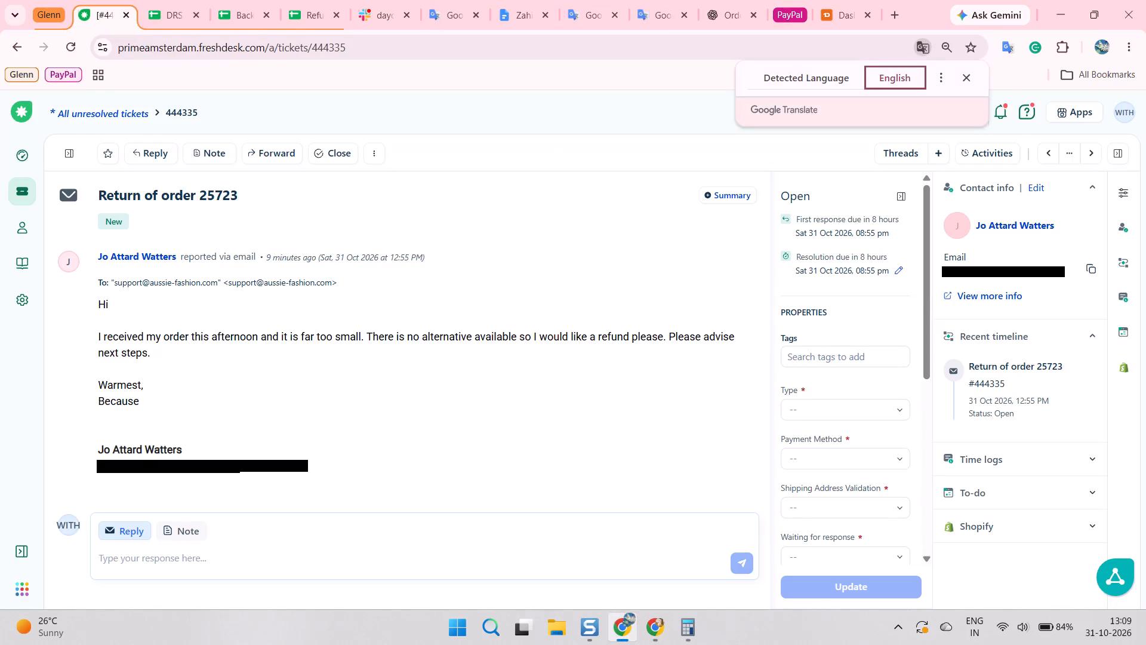
pyautogui.tripleClick(779, 85)
pyautogui.tripleClick(779, 85)
pyautogui.click(462, 311)
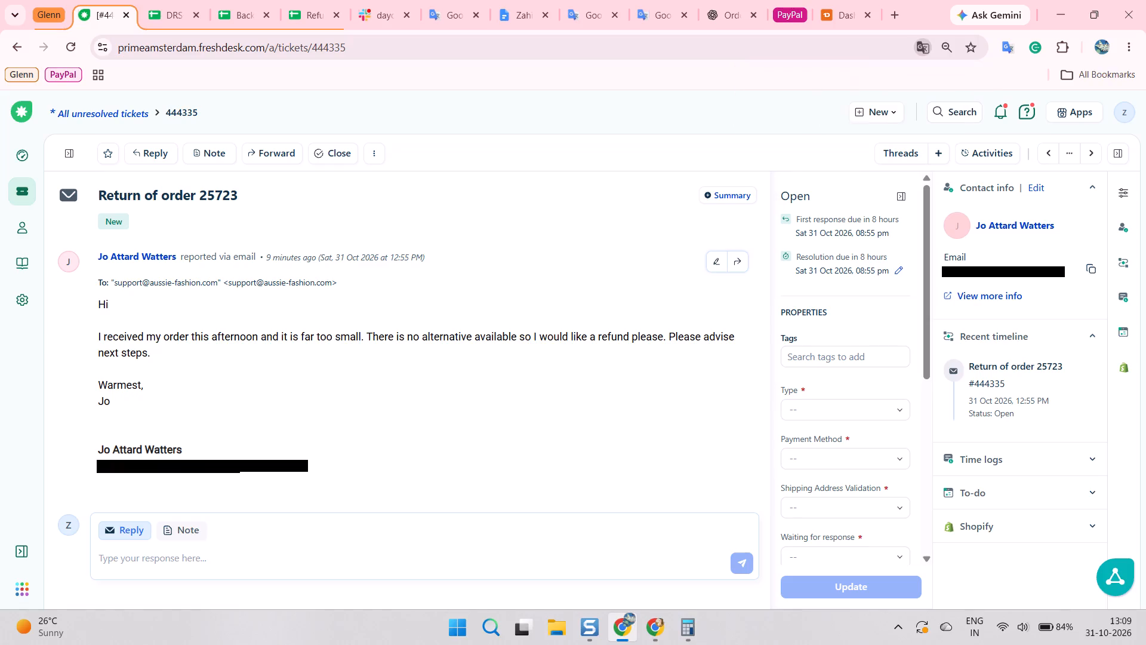
pyautogui.hotkey('alt', 'Tab')
pyautogui.scroll(4, 389, 295)
pyautogui.click(451, 218)
pyautogui.hotkey('alt', 'Tab')
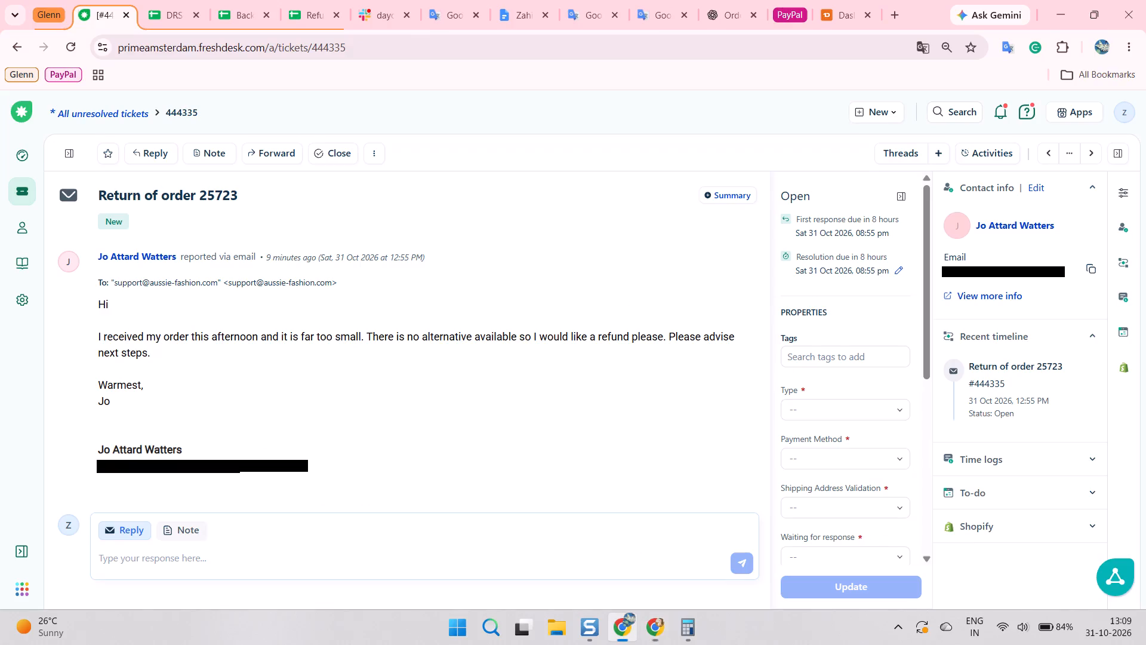
pyautogui.scroll(-1, 418, 296)
pyautogui.hotkey('alt', 'Tab')
pyautogui.scroll(-10, 584, 294)
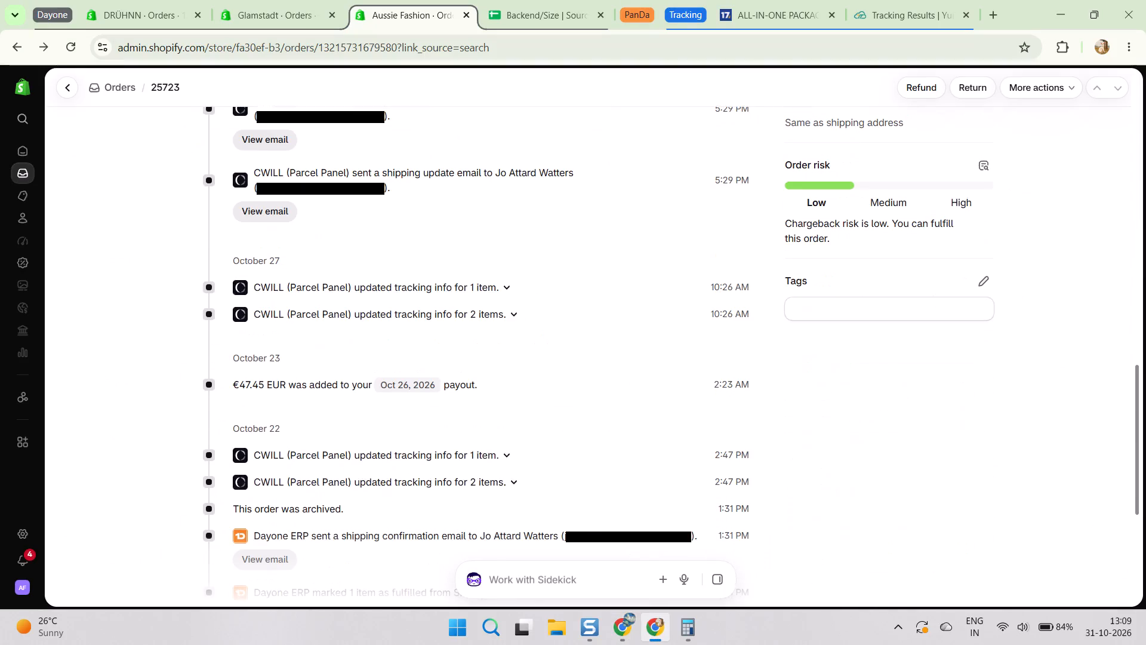
pyautogui.scroll(3, 836, 316)
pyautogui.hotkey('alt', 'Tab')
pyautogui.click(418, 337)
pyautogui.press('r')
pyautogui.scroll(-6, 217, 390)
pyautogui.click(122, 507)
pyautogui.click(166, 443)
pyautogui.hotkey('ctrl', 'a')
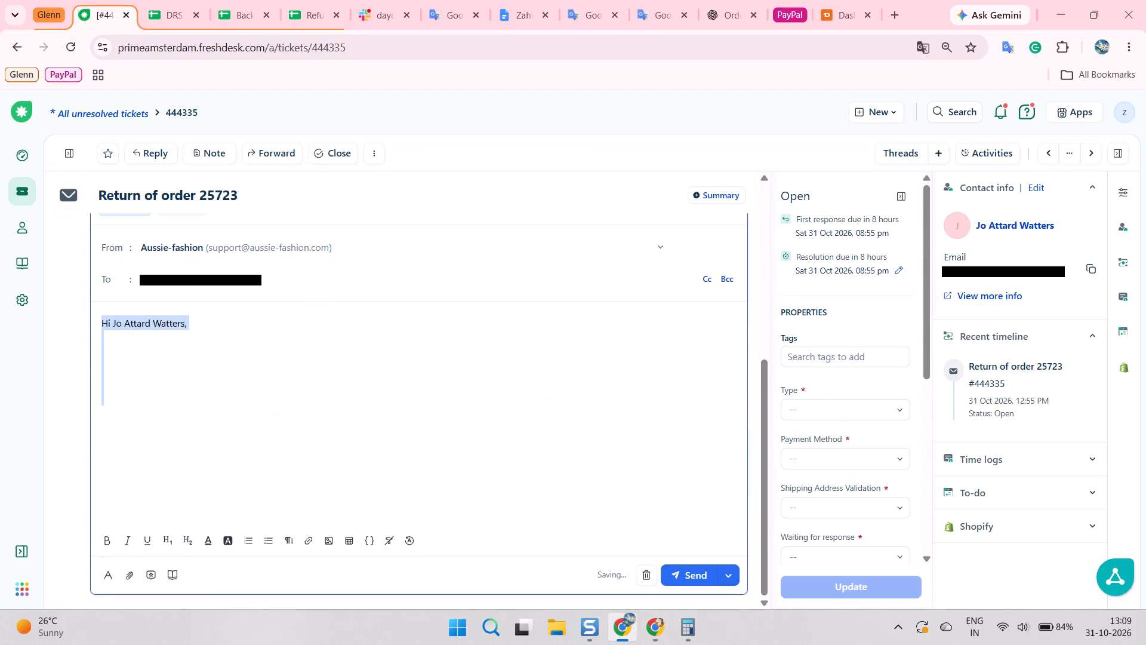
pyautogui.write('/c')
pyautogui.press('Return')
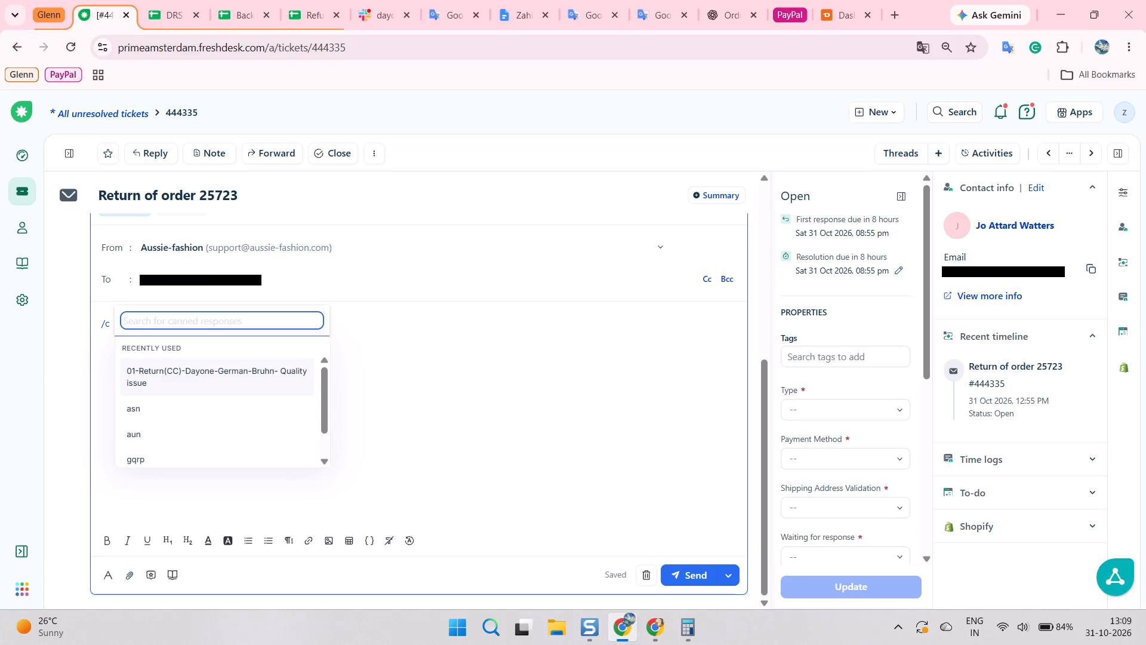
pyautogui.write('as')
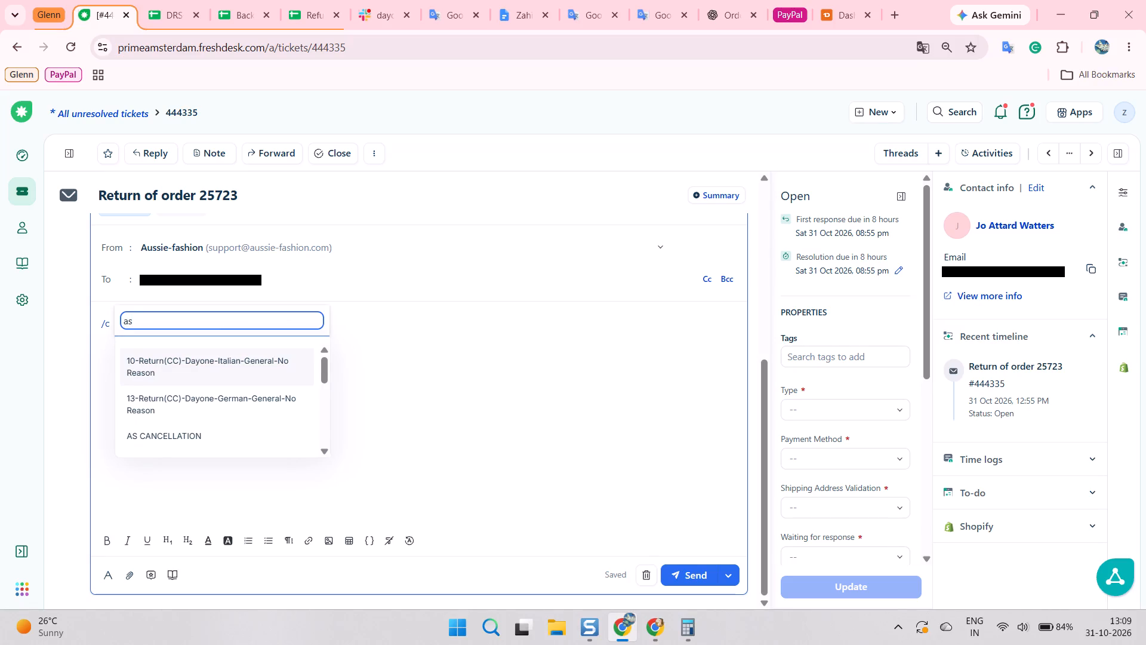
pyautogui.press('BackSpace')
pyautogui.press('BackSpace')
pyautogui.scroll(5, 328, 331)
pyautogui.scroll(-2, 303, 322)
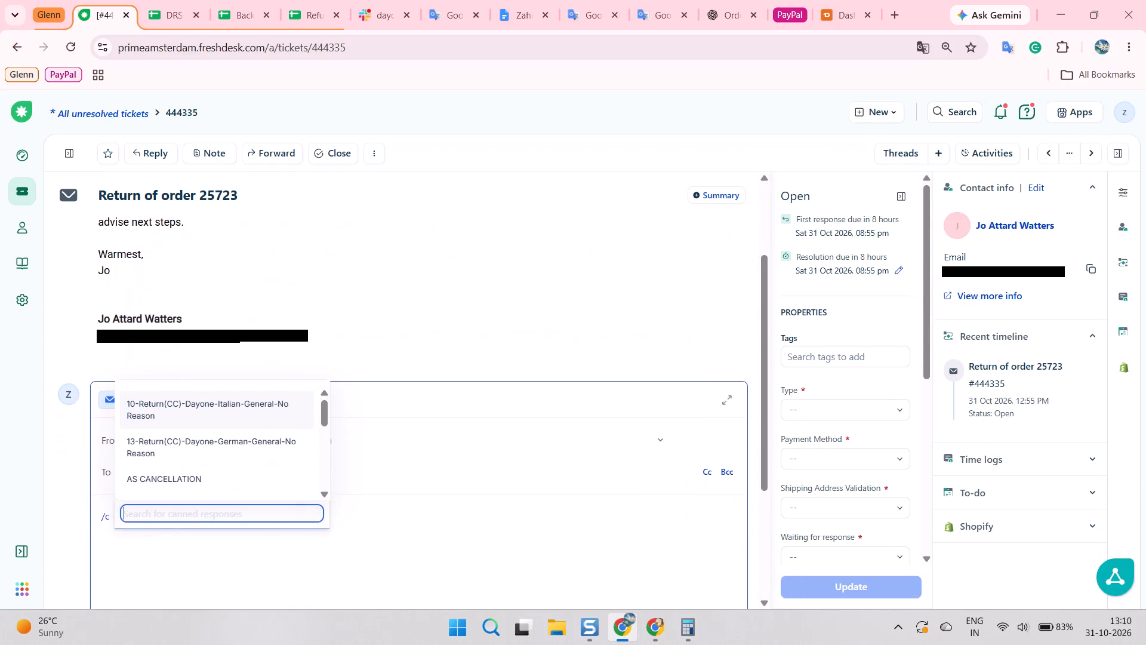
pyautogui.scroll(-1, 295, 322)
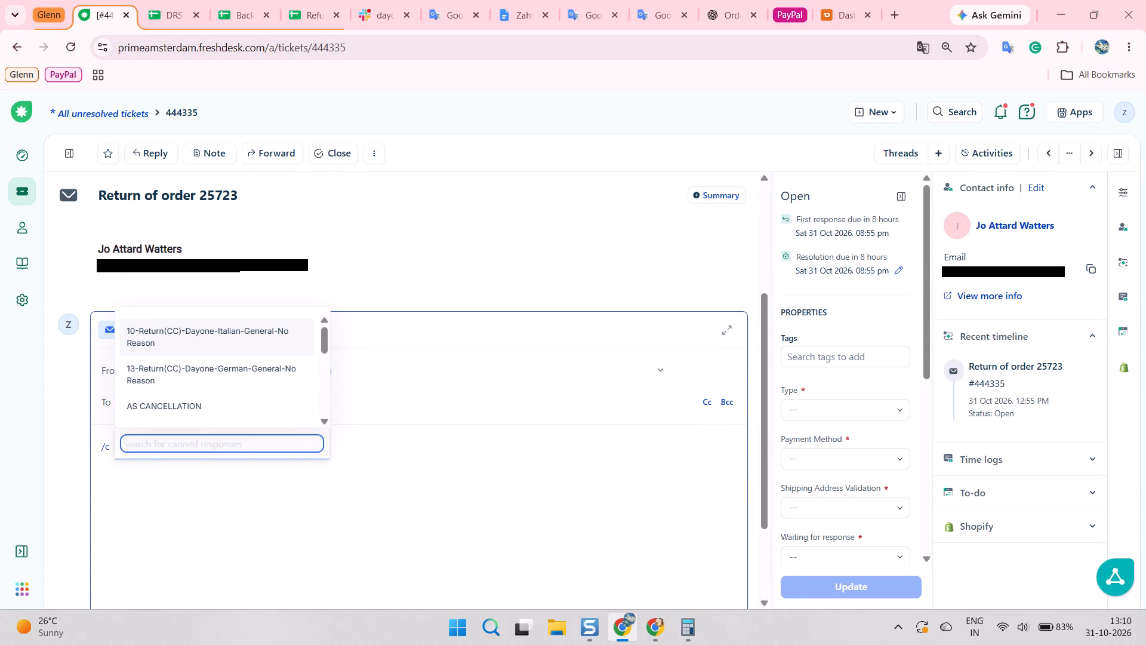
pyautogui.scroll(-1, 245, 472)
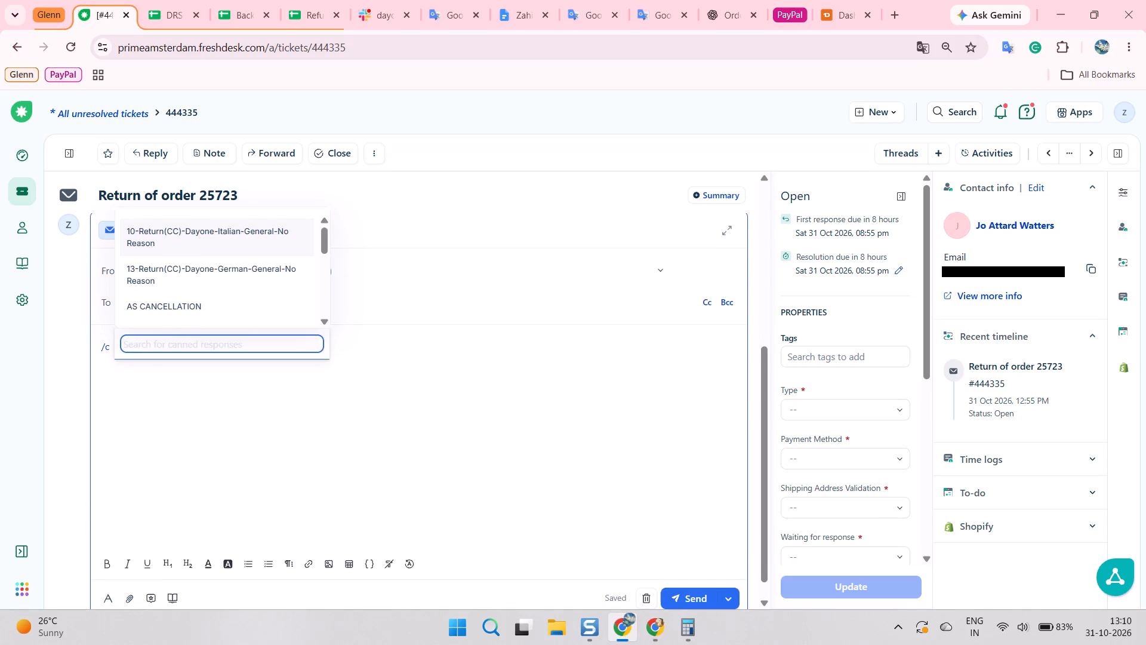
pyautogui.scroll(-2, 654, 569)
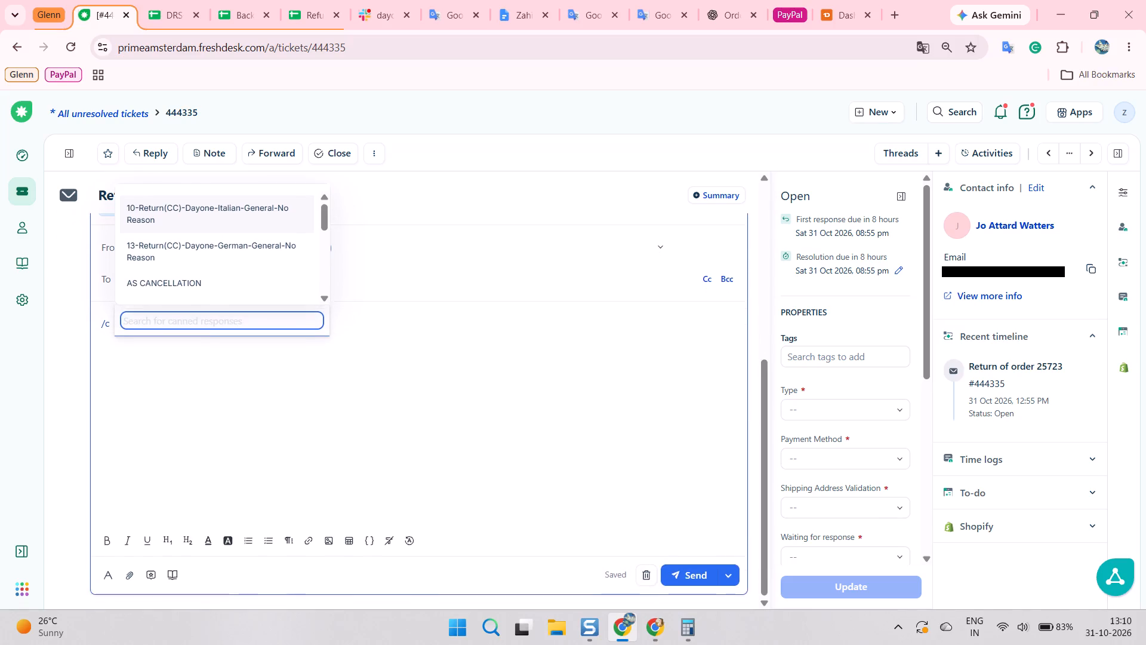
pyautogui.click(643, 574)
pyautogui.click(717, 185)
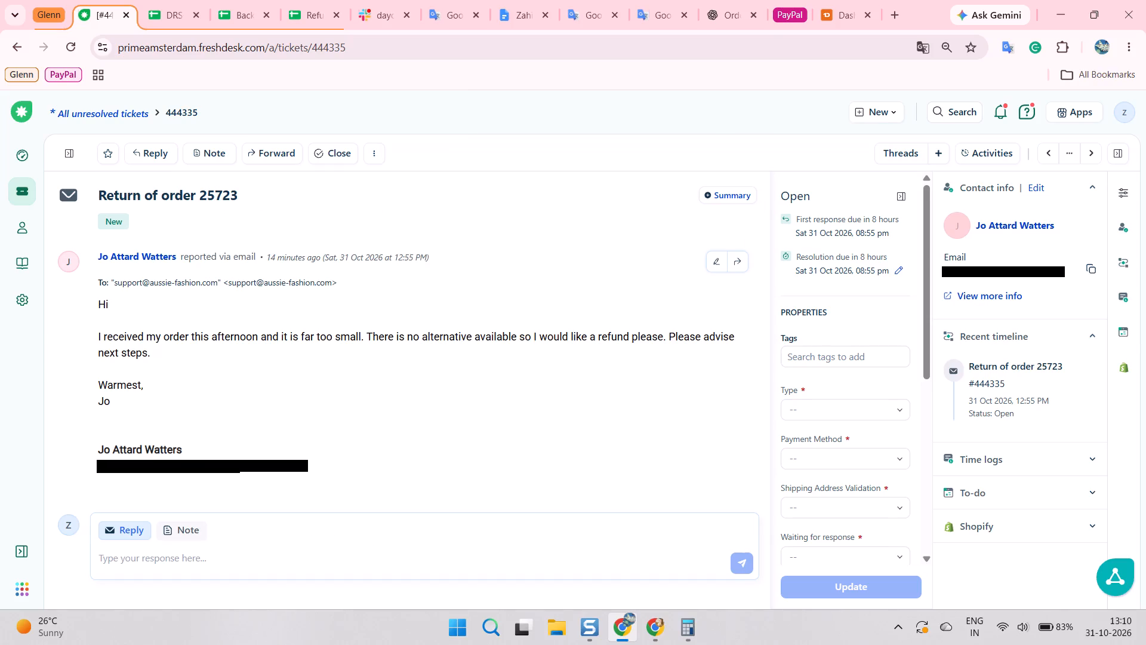
# Start a new reply and replace its default greeting with the canned response Return Template- Aussie English.
pyautogui.click(385, 367)
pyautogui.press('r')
pyautogui.scroll(-7, 190, 383)
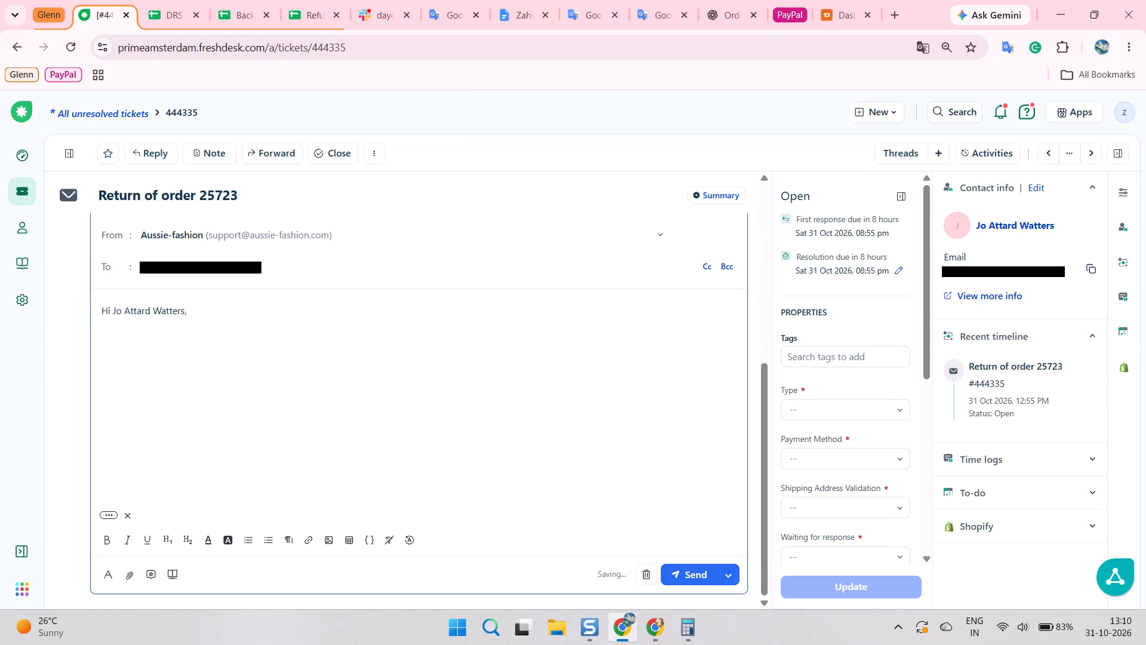
pyautogui.doubleClick(127, 515)
pyautogui.hotkey('ctrl', 'a')
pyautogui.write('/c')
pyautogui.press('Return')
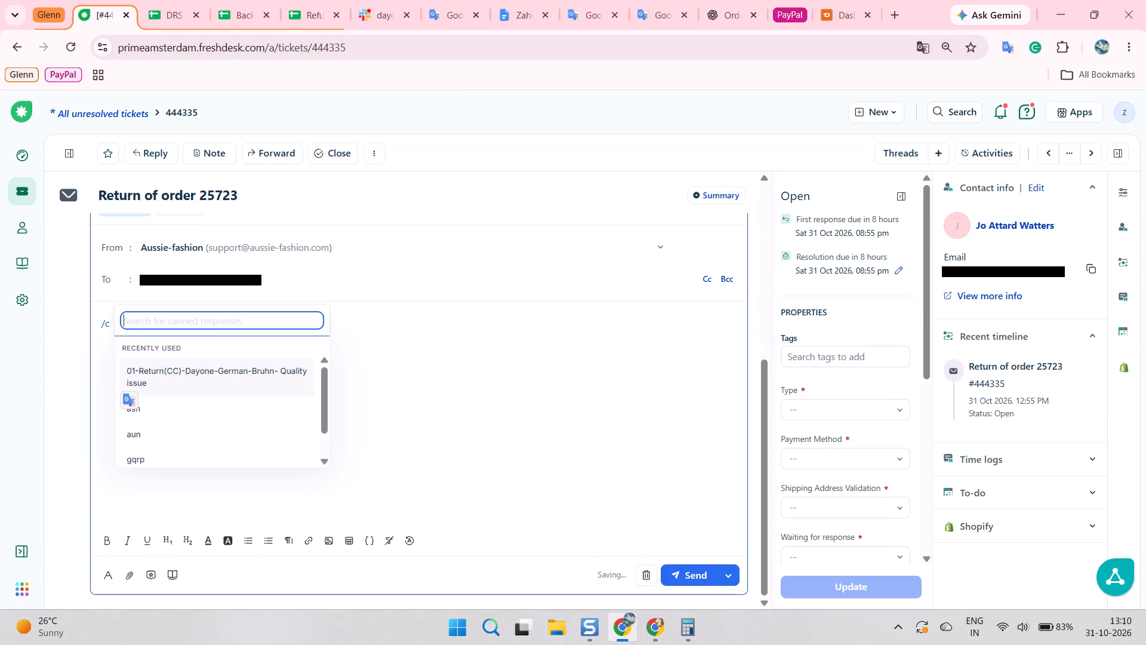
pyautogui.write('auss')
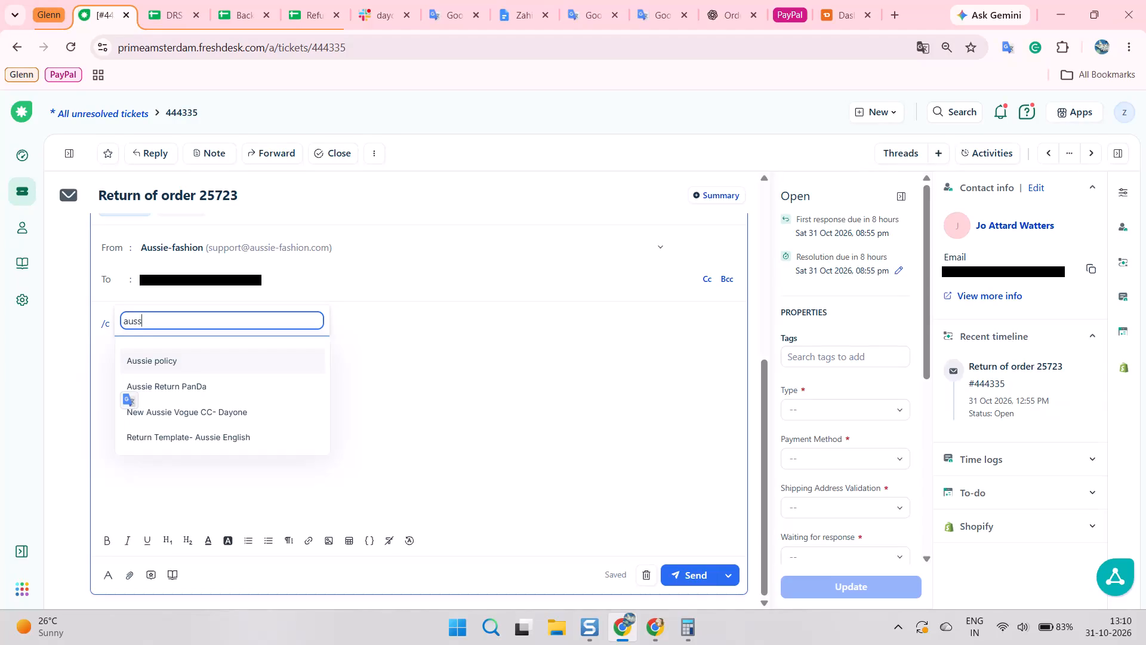
pyautogui.click(216, 435)
pyautogui.click(230, 408)
# Replace the reply text with the canned response gsrpp, keeping the Aussie Vogue return form attachment.
pyautogui.hotkey('ctrl', 'a')
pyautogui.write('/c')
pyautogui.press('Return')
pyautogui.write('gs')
pyautogui.click(174, 391)
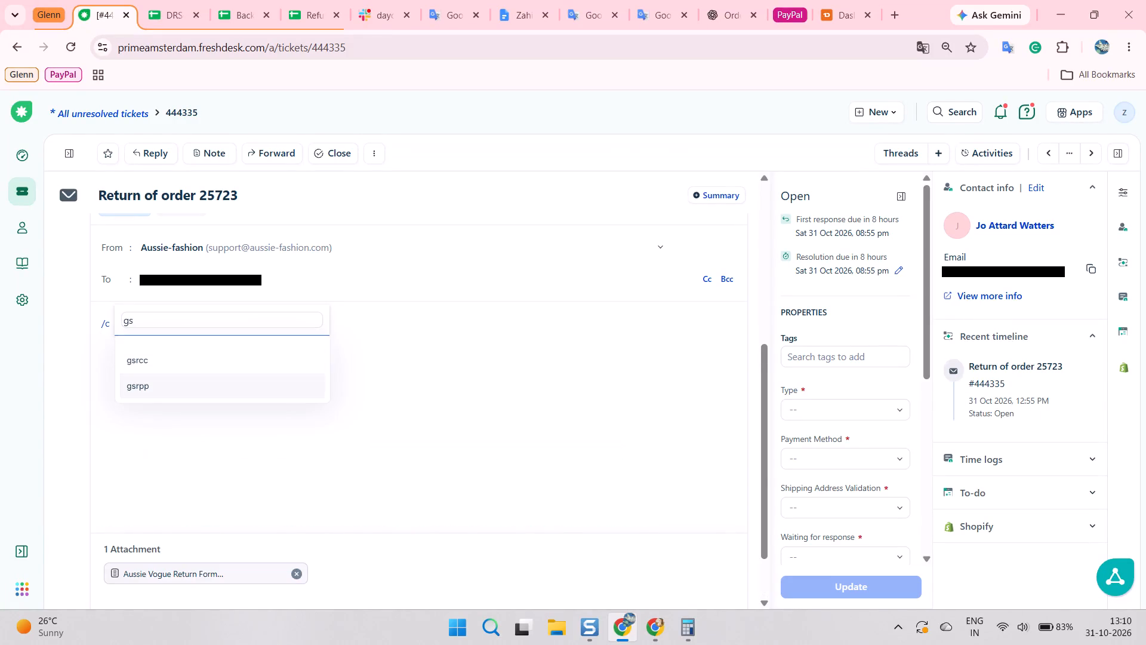
# Convert the German reply to English using page translation, putting the translated text back into the reply with the page in its original language.
pyautogui.rightClick(532, 94)
pyautogui.scroll(-4, 520, 266)
pyautogui.click(606, 398)
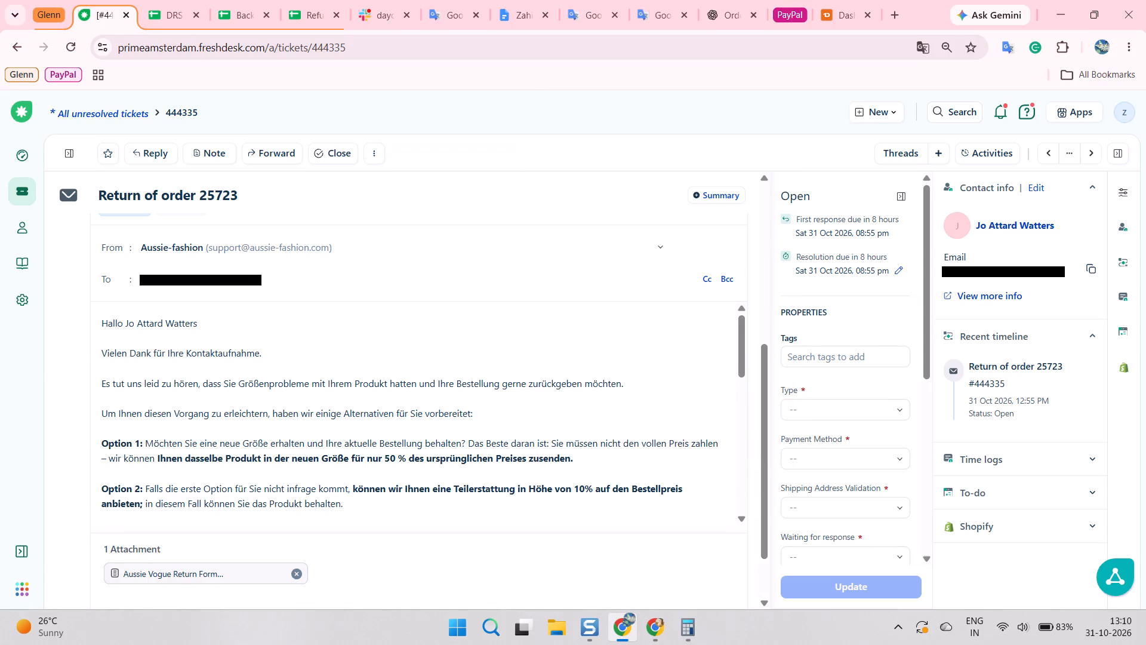
pyautogui.click(252, 334)
pyautogui.hotkey('ctrl', 'a')
pyautogui.hotkey('ctrl', 'x')
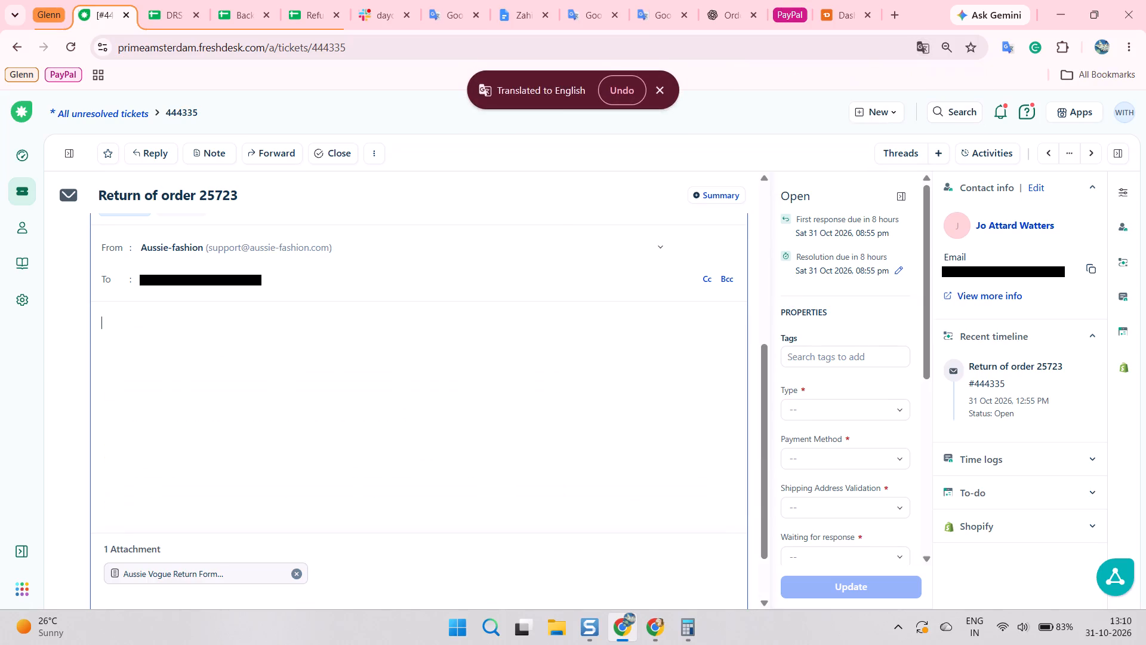
pyautogui.click(443, 136)
pyautogui.rightClick(449, 131)
pyautogui.scroll(-5, 513, 292)
pyautogui.click(571, 437)
pyautogui.tripleClick(833, 78)
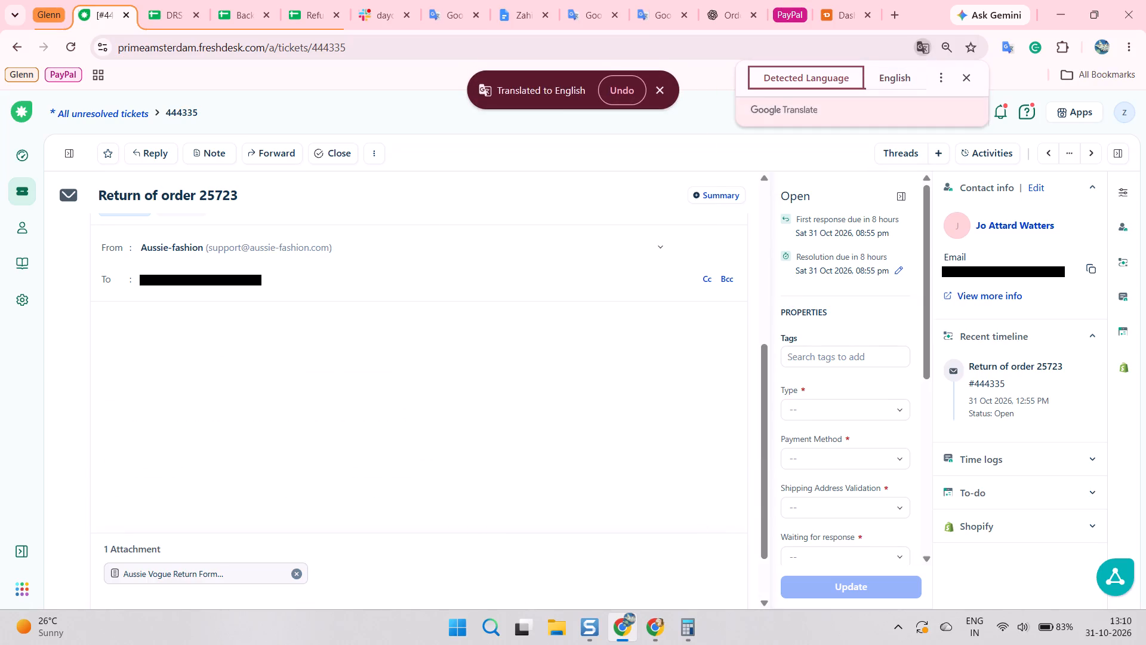
pyautogui.scroll(-4, 316, 346)
pyautogui.click(254, 342)
pyautogui.hotkey('ctrl', 'v')
pyautogui.scroll(-9, 254, 328)
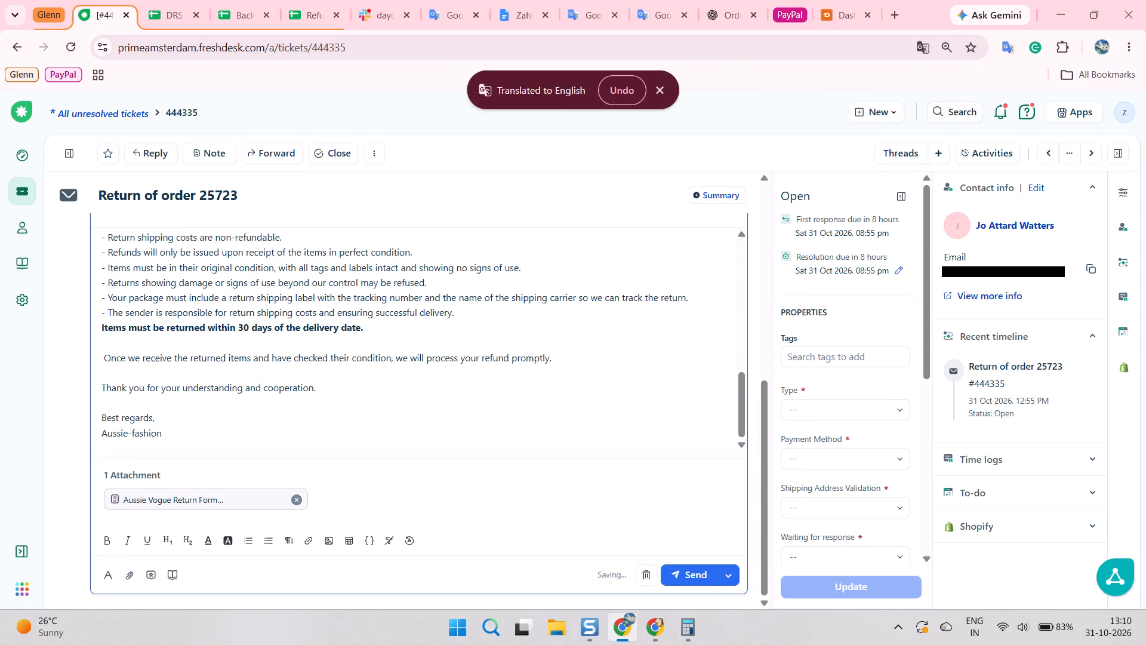
# Insert the canned response Aussie policy below the line requiring items to be returned within 30 days of the delivery date.
pyautogui.click(384, 328)
pyautogui.press('Return')
pyautogui.press('Return')
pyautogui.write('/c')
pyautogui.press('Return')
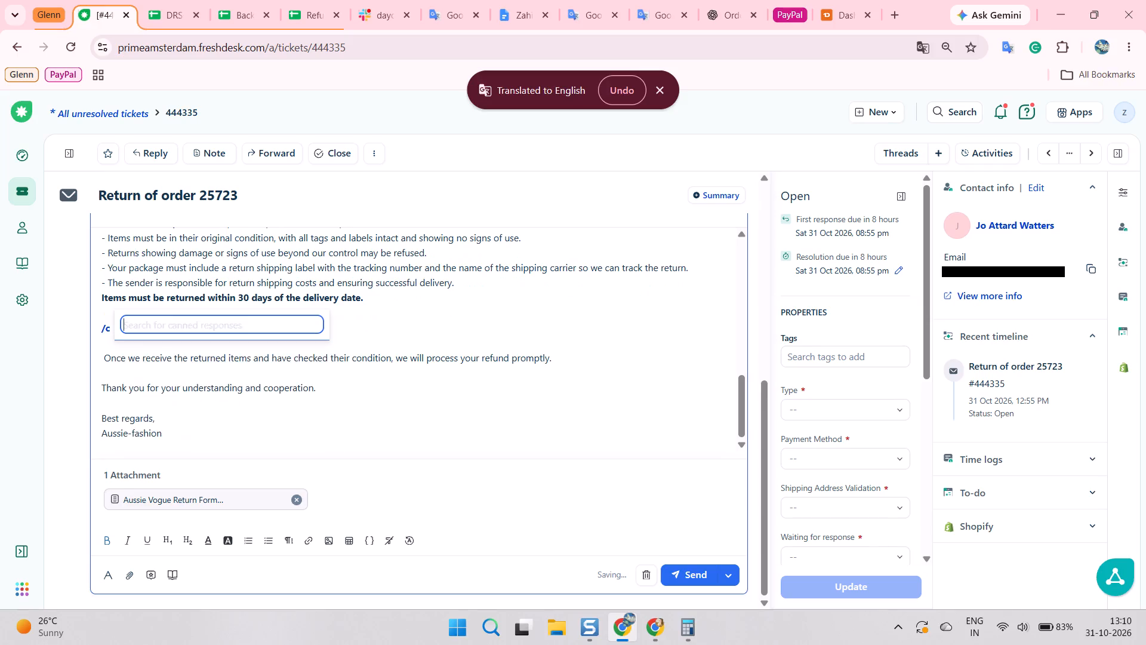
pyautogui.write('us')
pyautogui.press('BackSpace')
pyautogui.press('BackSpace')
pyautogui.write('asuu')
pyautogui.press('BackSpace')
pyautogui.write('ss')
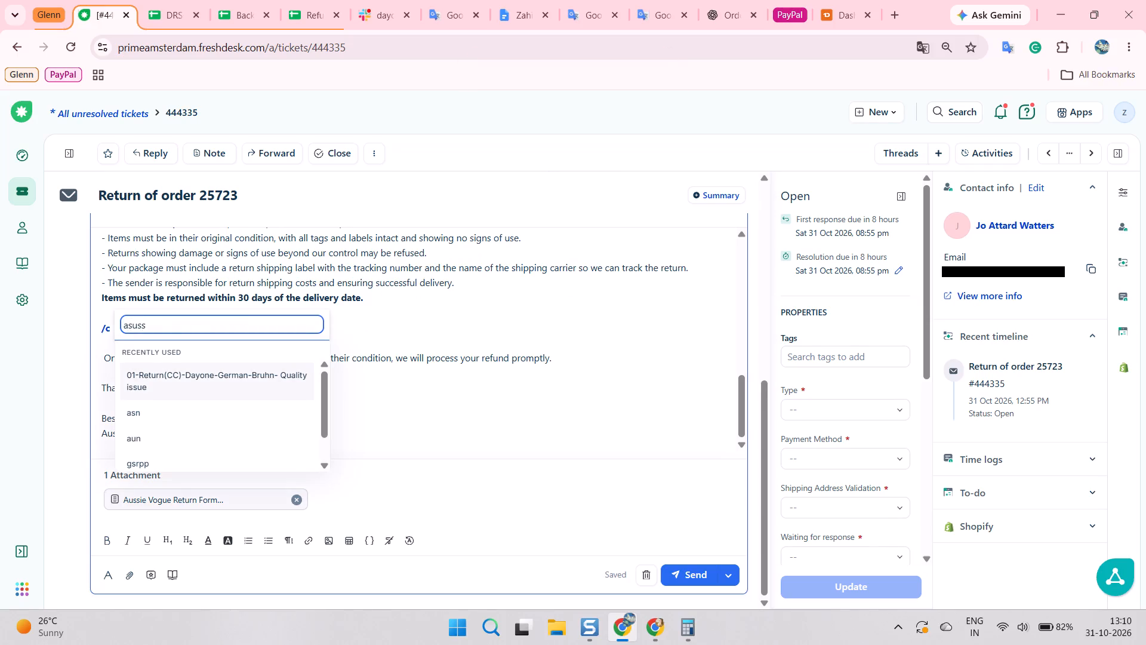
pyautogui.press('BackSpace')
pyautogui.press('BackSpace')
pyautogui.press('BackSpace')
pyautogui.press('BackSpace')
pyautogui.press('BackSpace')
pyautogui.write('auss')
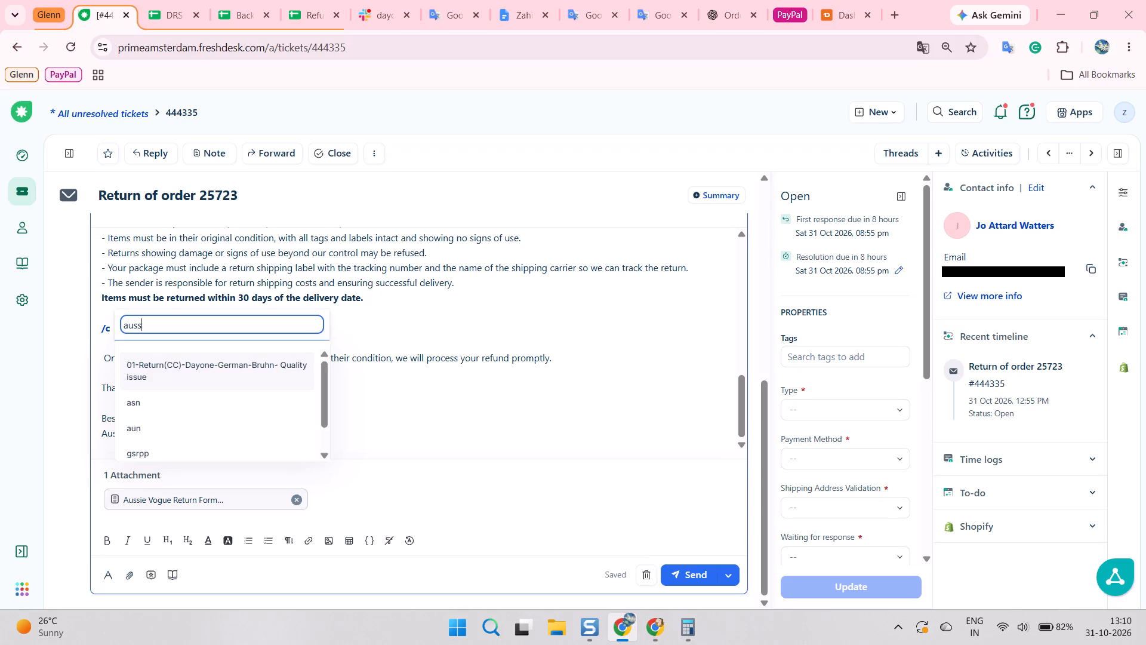
pyautogui.click(183, 364)
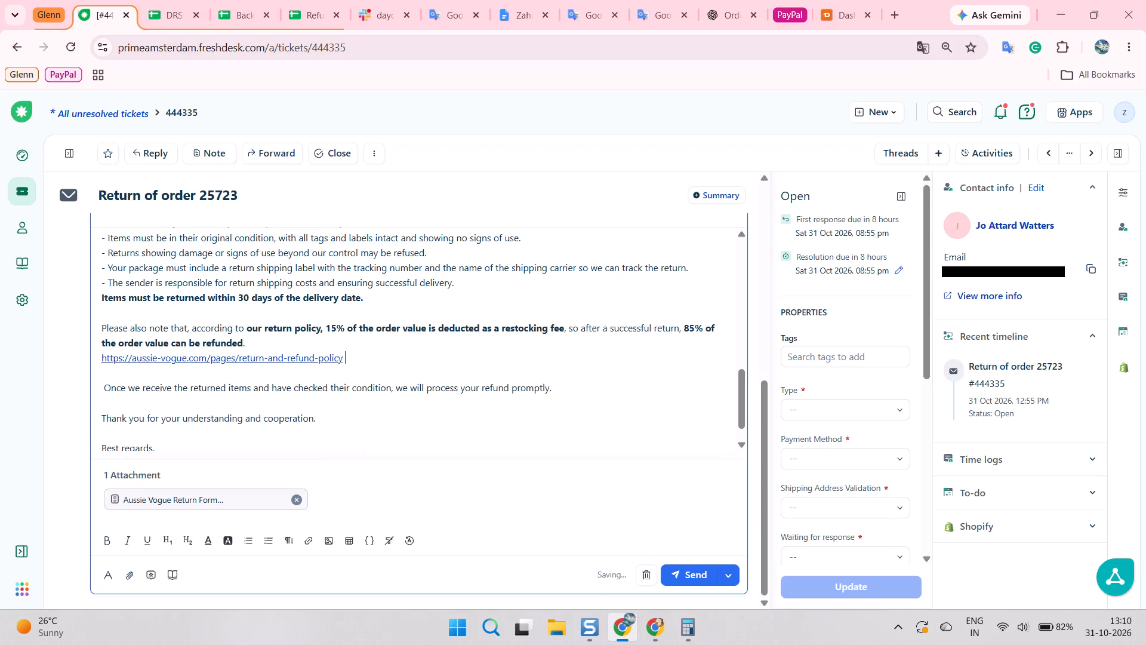
pyautogui.scroll(3, 359, 363)
pyautogui.scroll(2, 312, 335)
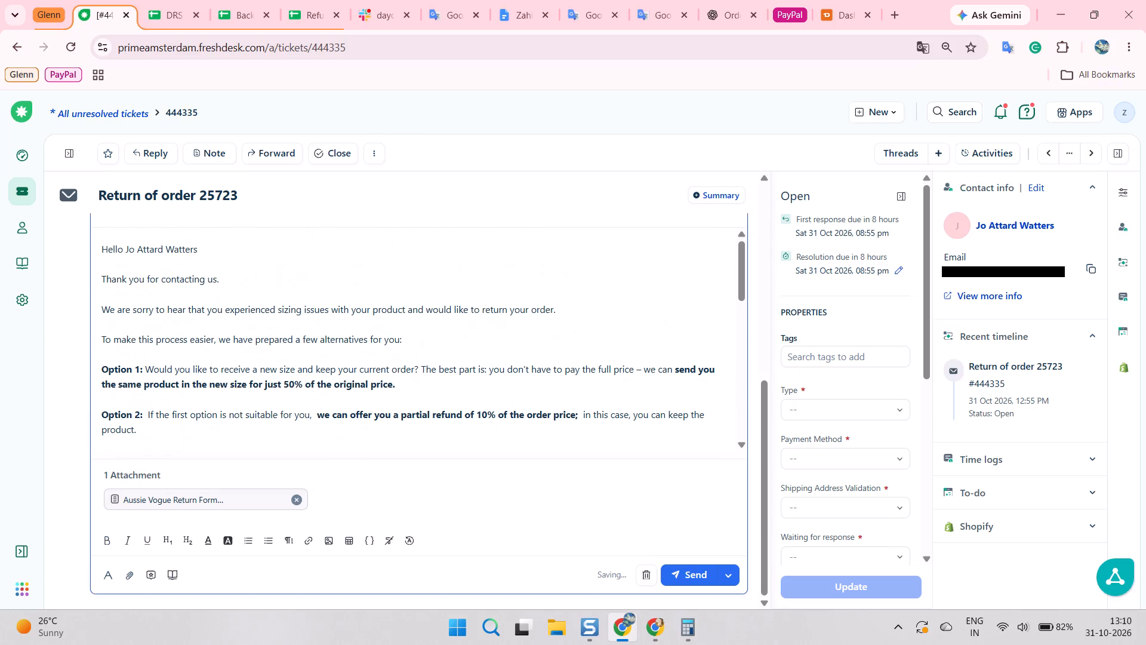
pyautogui.hotkey('alt', 'Tab')
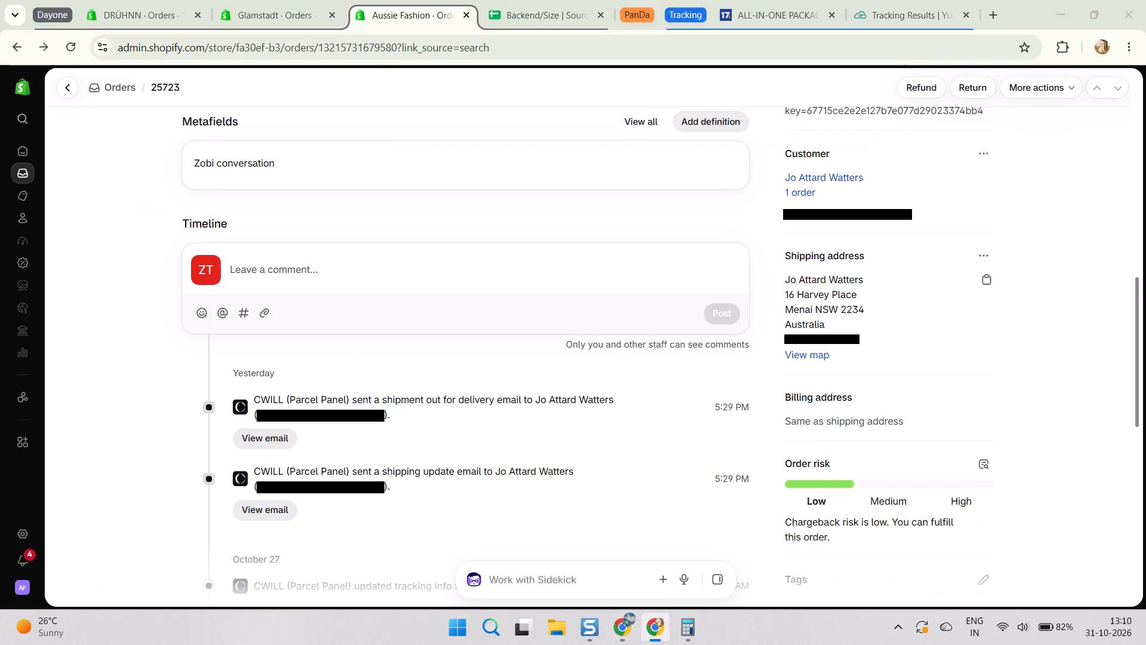
pyautogui.scroll(-2, 657, 331)
pyautogui.scroll(3, 711, 331)
pyautogui.hotkey('alt', 'Tab')
pyautogui.scroll(-3, 434, 450)
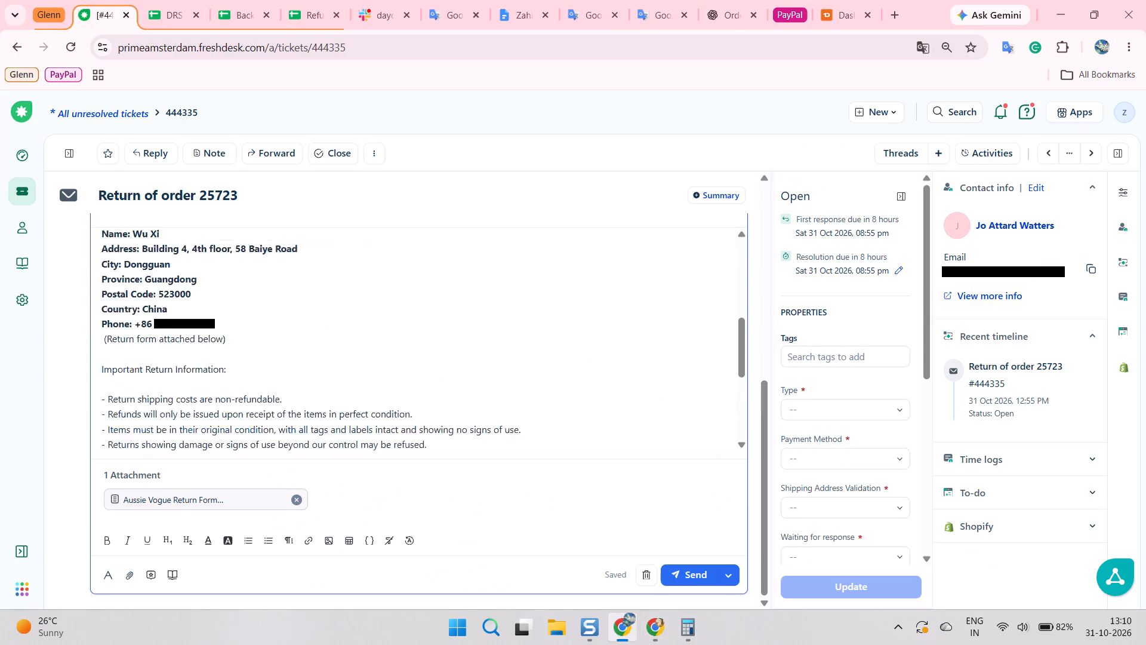
pyautogui.scroll(-7, 457, 456)
pyautogui.click(688, 579)
# Set the ticket's type to Return + Size Issue, payment method to CC, and shipping address validation to Verified & Correct.
pyautogui.click(835, 416)
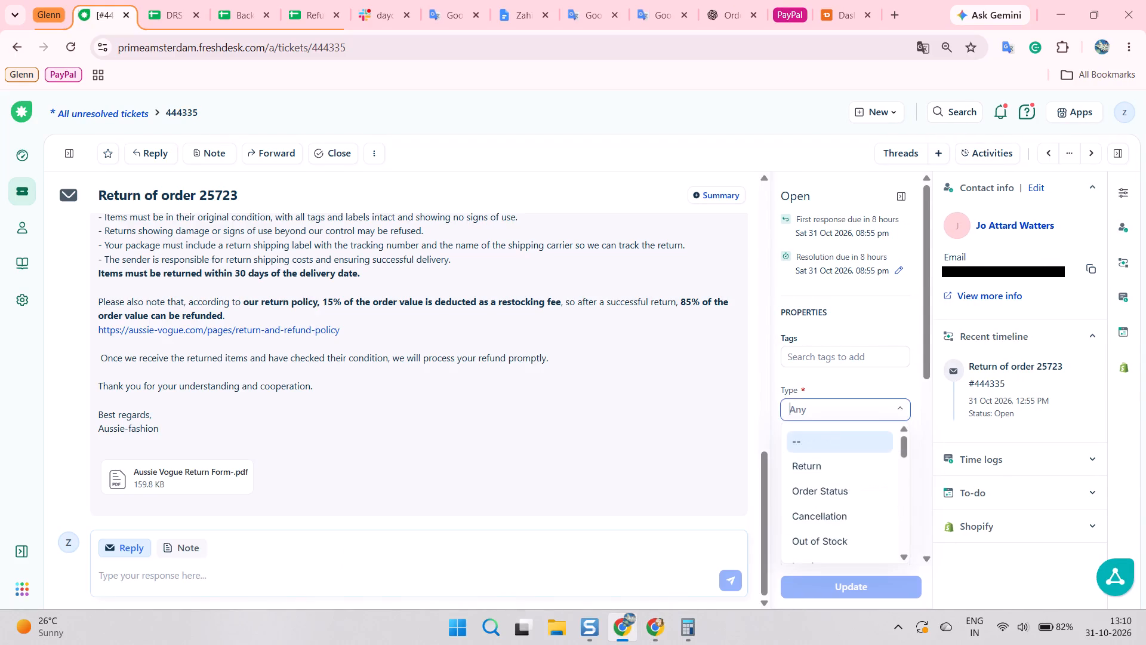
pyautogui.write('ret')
pyautogui.click(822, 491)
pyautogui.click(841, 502)
pyautogui.press('Tab')
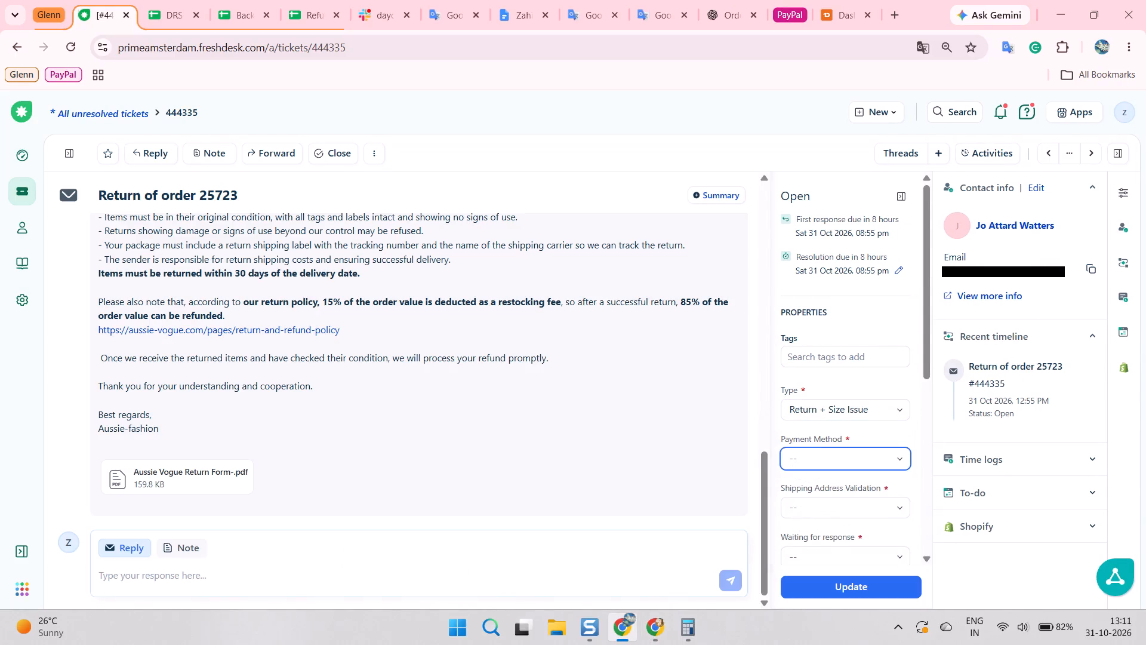
pyautogui.hotkey('alt', 'Tab')
pyautogui.scroll(-4, 816, 324)
pyautogui.hotkey('alt', 'Tab')
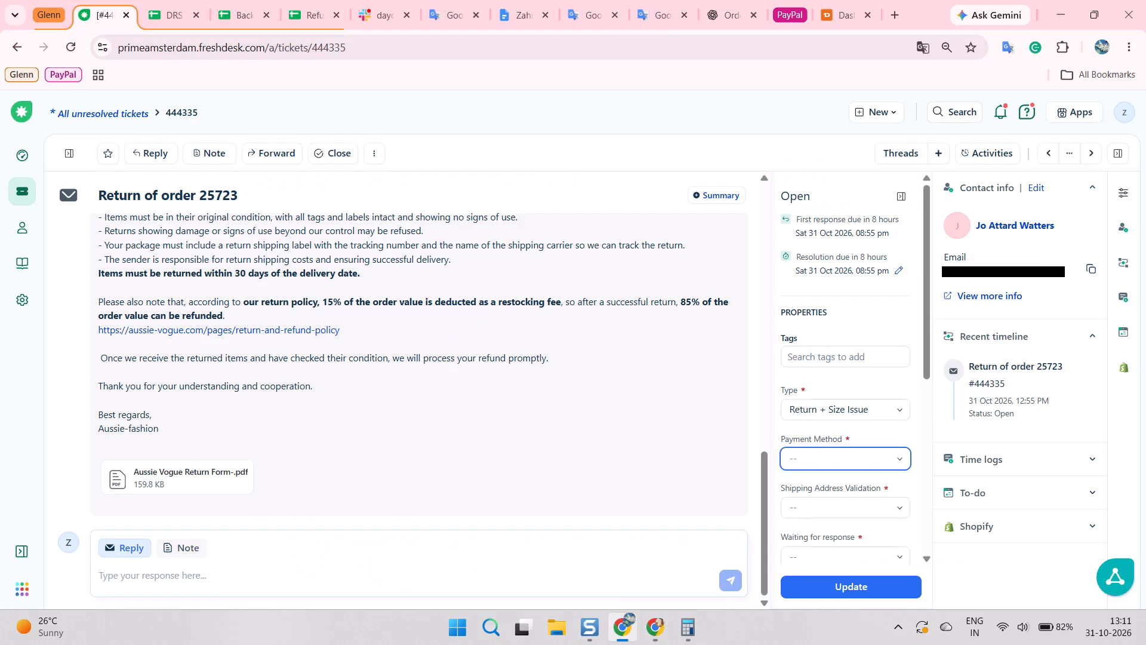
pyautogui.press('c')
pyautogui.press('Tab')
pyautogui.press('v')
pyautogui.press('Tab')
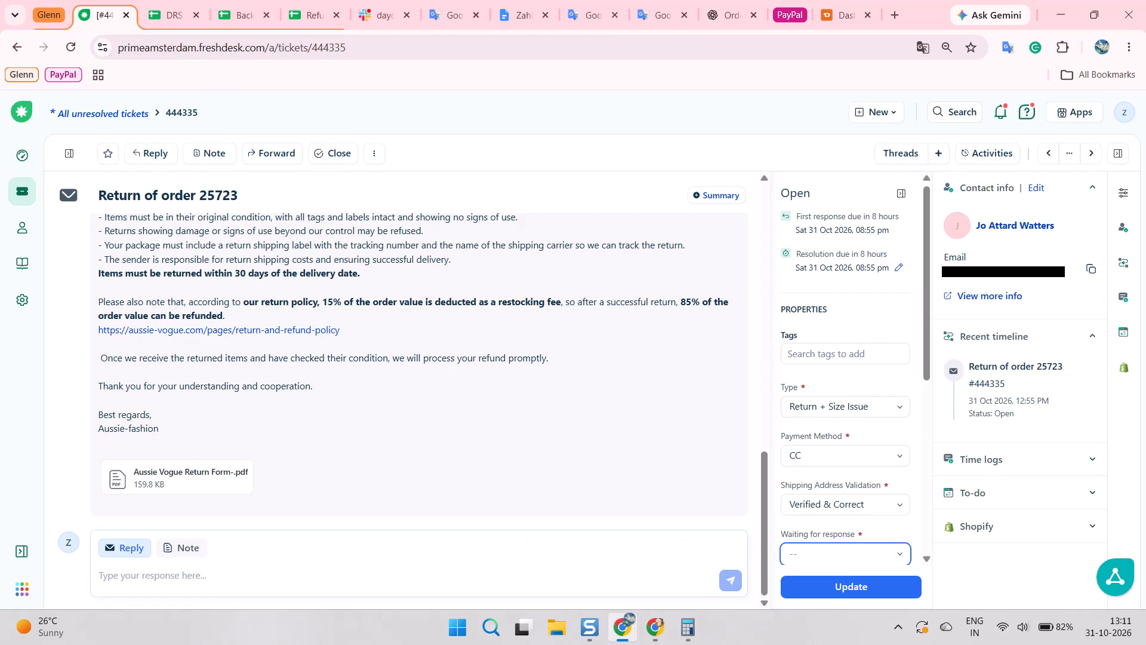
# Set waiting for response to N/A, Marketing/PayPal to No, status to Resolved and agent to Zahid, and update the ticket.
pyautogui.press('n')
pyautogui.press('Tab')
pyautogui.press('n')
pyautogui.press('Tab')
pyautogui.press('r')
pyautogui.press('Tab')
pyautogui.press('Tab')
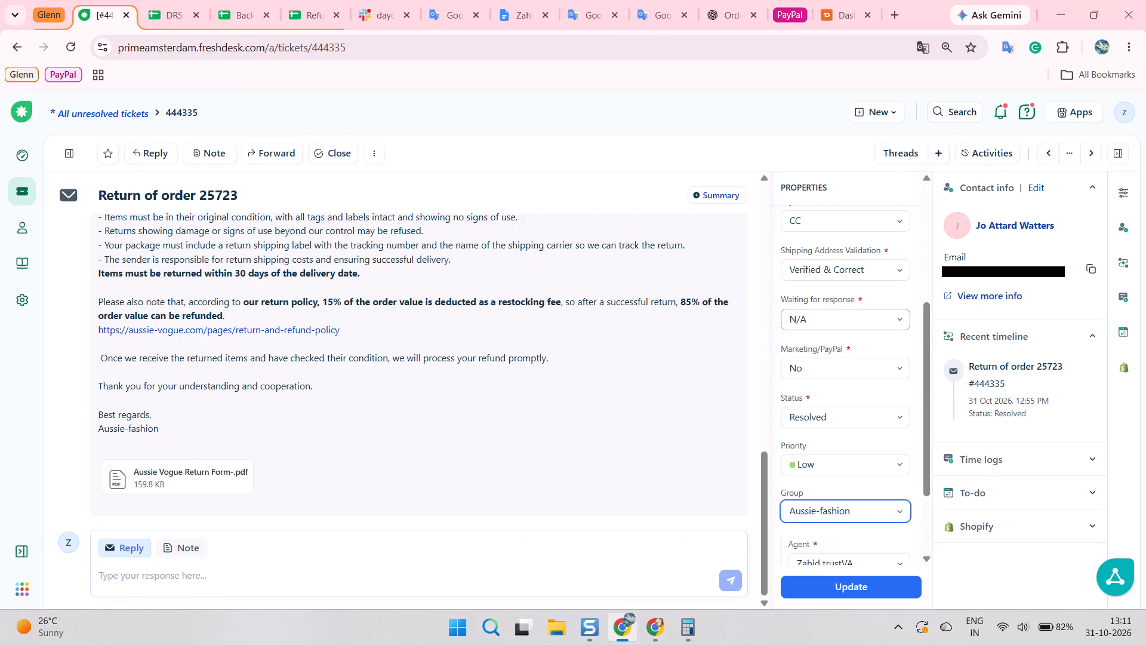
pyautogui.press('Tab')
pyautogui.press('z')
pyautogui.scroll(-4, 836, 459)
pyautogui.click(847, 592)
pyautogui.scroll(-5, 434, 283)
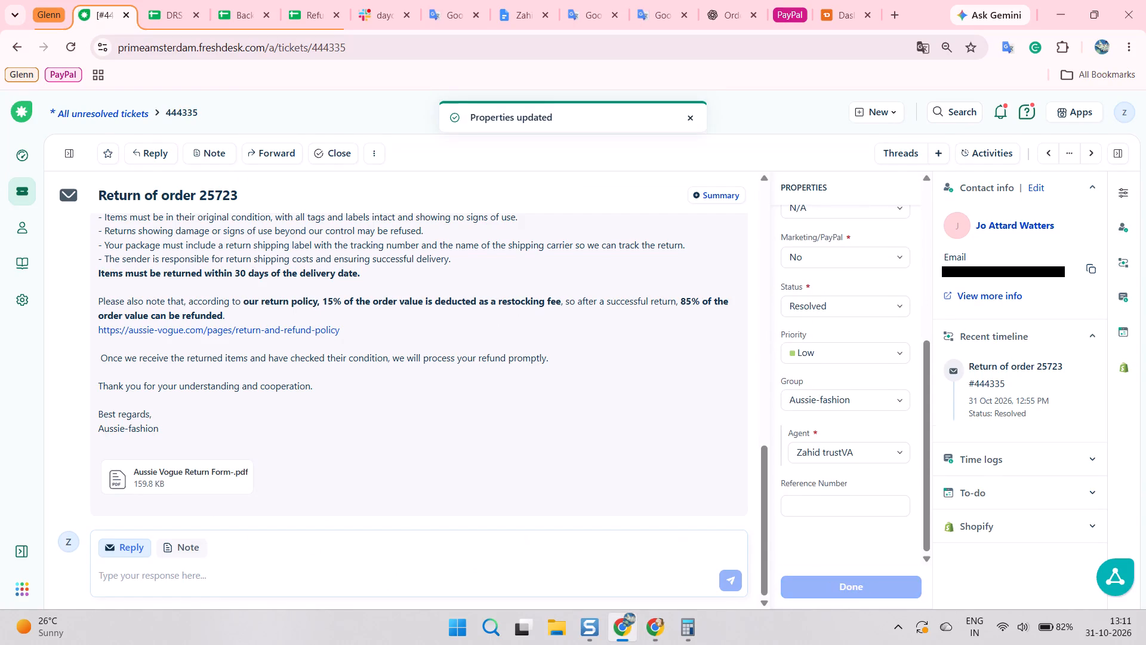
pyautogui.click(171, 112)
pyautogui.hotkey('ctrl', 'c')
pyautogui.keyDown('ctrl'); pyautogui.click(171, 112); pyautogui.keyUp('ctrl')
pyautogui.hotkey('ctrl', 'c')
pyautogui.hotkey('ctrl', 'c')
pyautogui.hotkey('ctrl', 'c')
pyautogui.click(167, 8)
pyautogui.hotkey('ctrl', 'v')
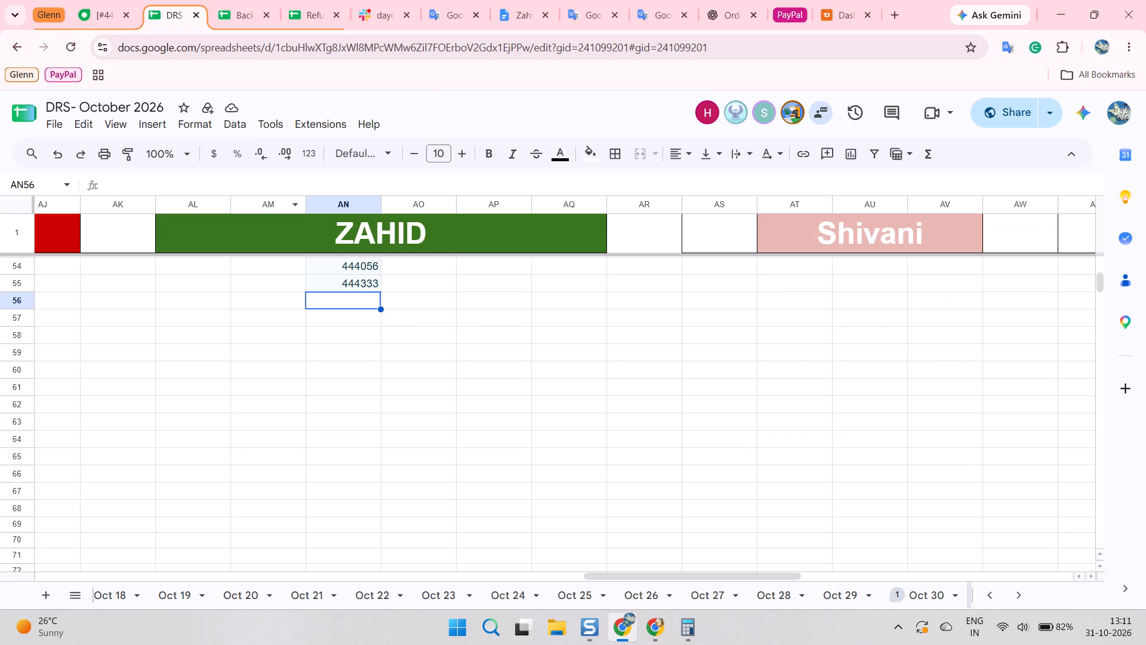
# Return to Freshdesk, leave ticket 444335, and open new ticket 444336 from the unresolved tickets list.
pyautogui.click(353, 315)
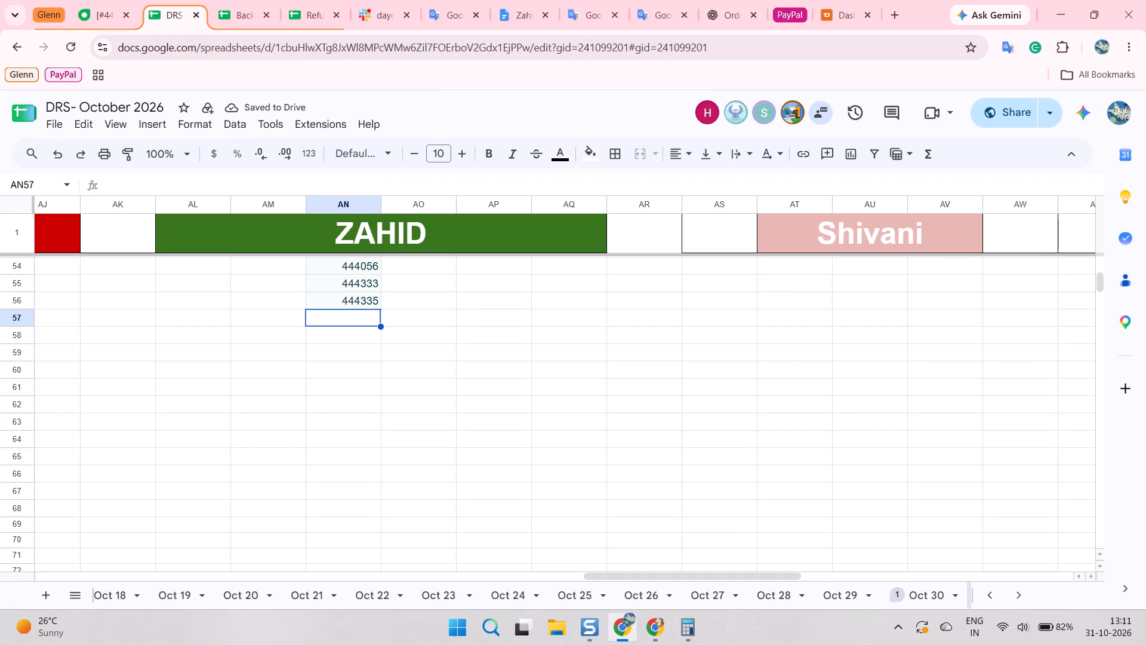
pyautogui.scroll(-1, 263, 231)
pyautogui.click(106, 0)
pyautogui.click(370, 358)
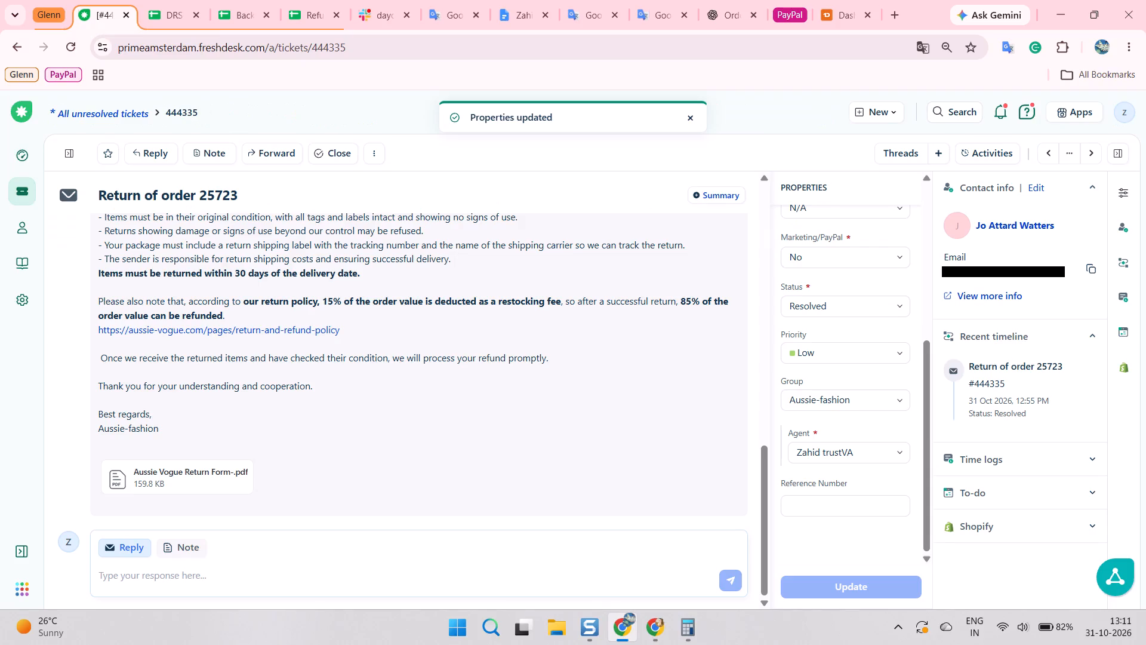
pyautogui.scroll(-1, 379, 351)
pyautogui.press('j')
pyautogui.scroll(-9, 361, 344)
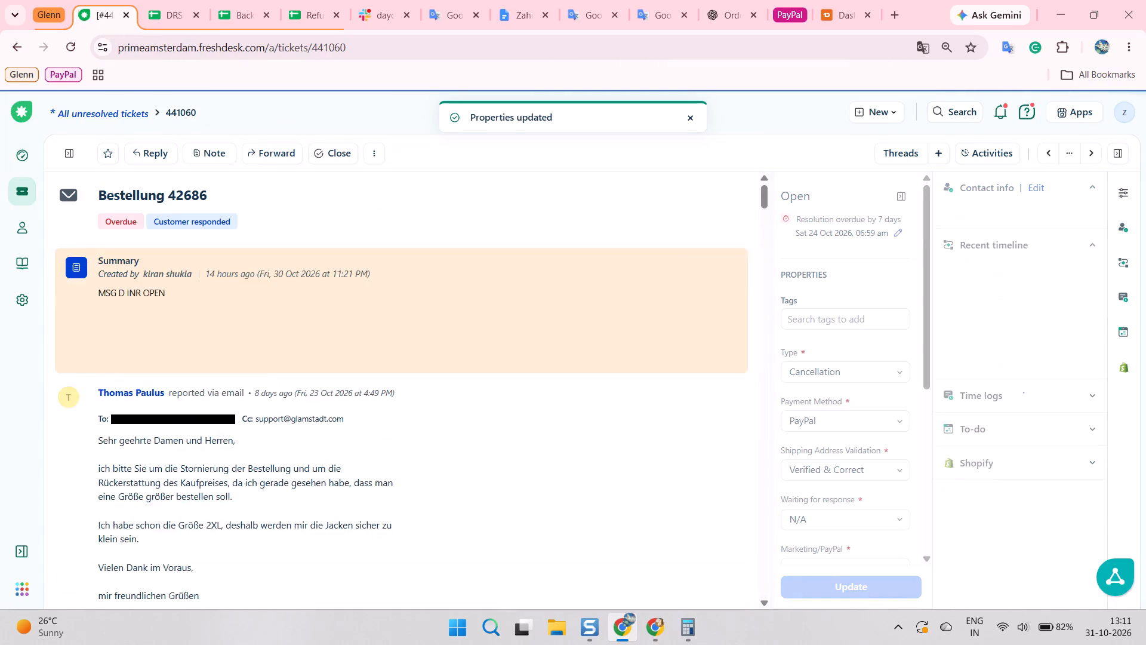
pyautogui.scroll(-11, 403, 342)
pyautogui.click(20, 196)
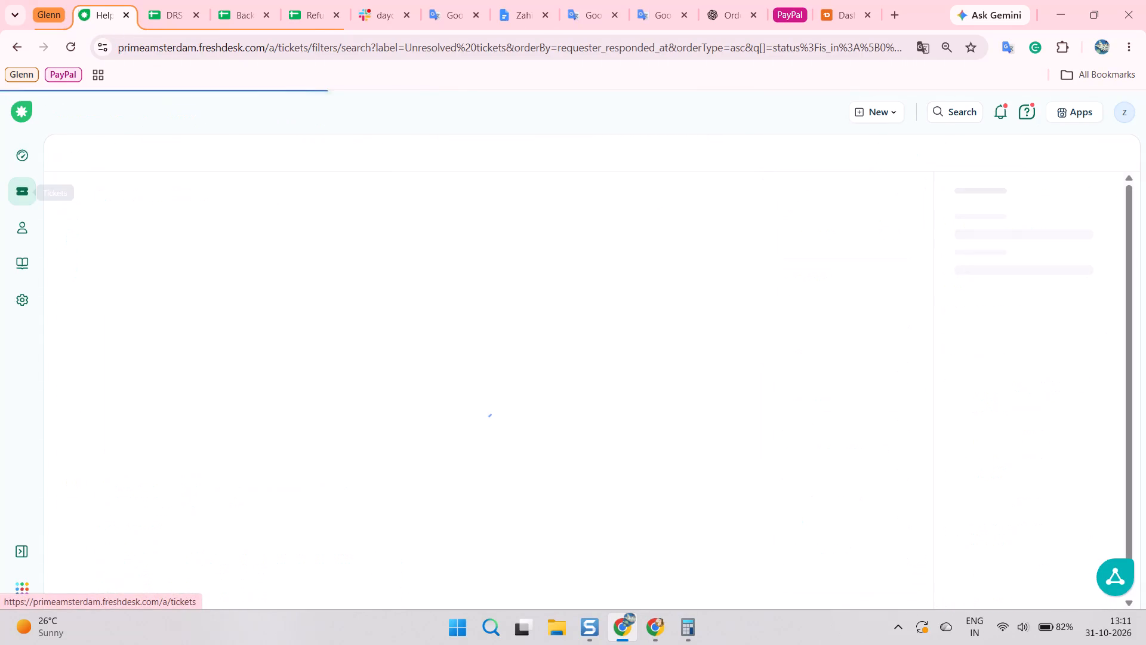
pyautogui.scroll(-1, 214, 247)
pyautogui.click(235, 219)
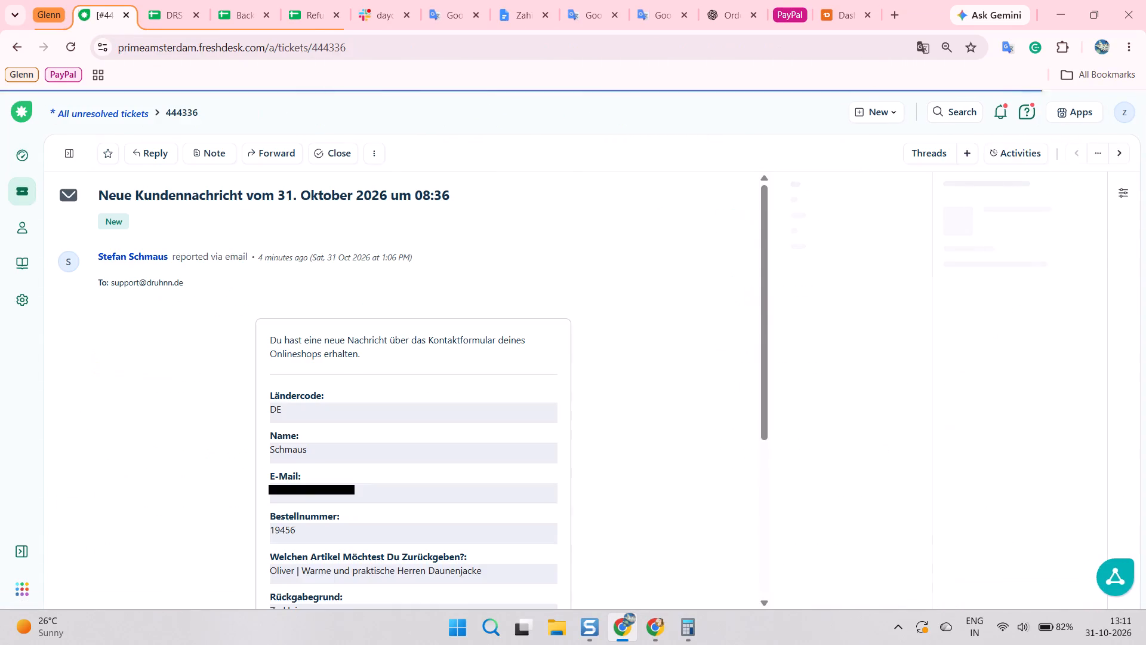
pyautogui.scroll(2, 353, 308)
pyautogui.scroll(-15, 390, 324)
pyautogui.rightClick(553, 283)
pyautogui.scroll(-4, 571, 397)
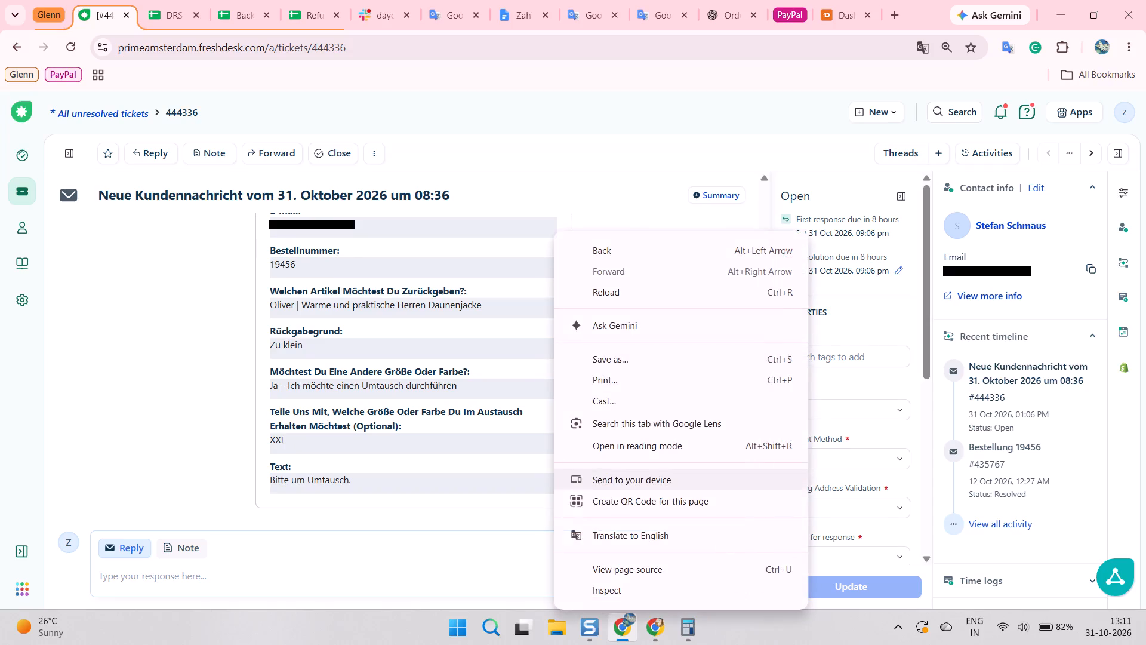
pyautogui.scroll(-3, 664, 471)
pyautogui.click(629, 537)
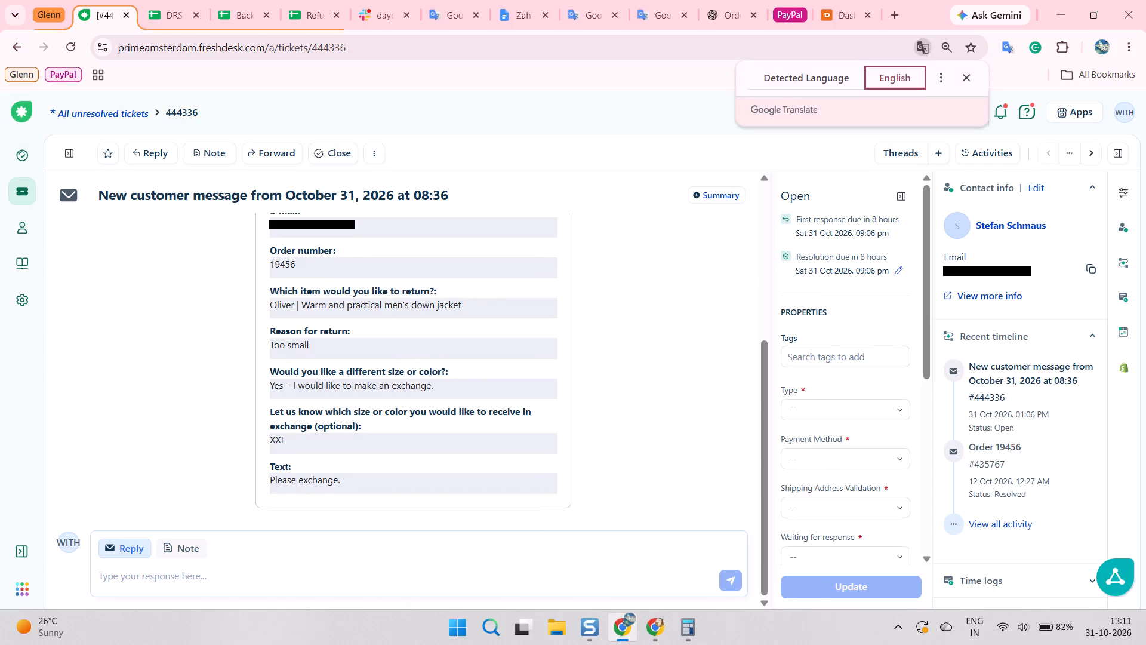
pyautogui.click(782, 75)
pyautogui.scroll(5, 1029, 296)
# Copy the customer's email address from the ticket, search the DRÜHNN Shopify store for it, and open order 19456.
pyautogui.click(1092, 262)
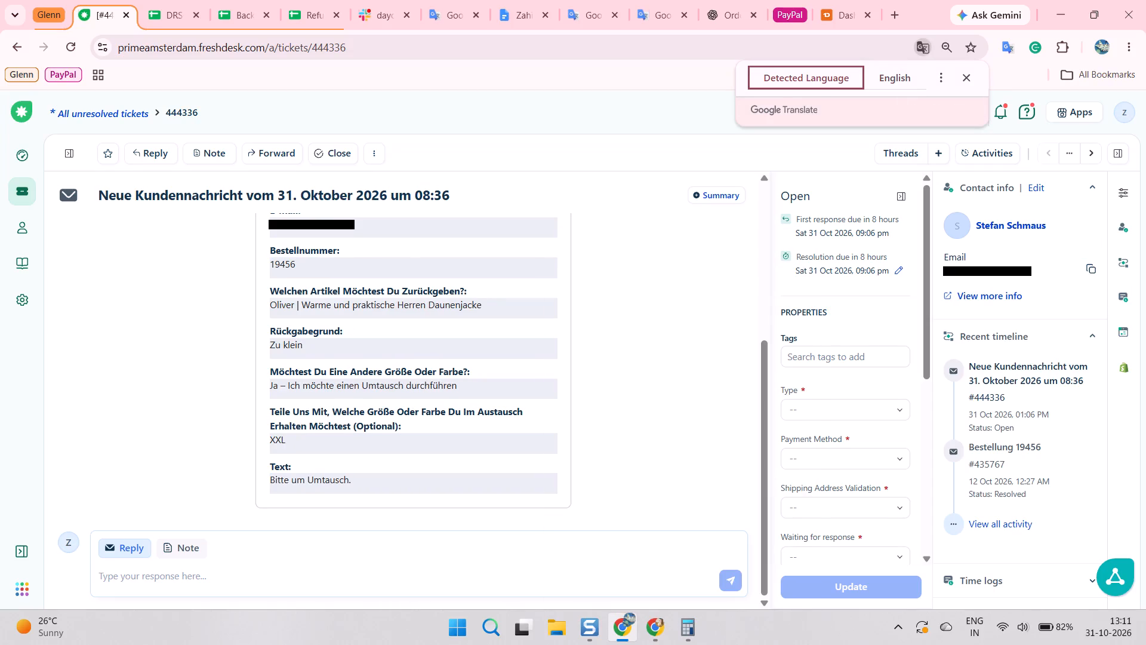
pyautogui.click(1092, 272)
pyautogui.scroll(10, 837, 297)
pyautogui.hotkey('alt', 'Tab')
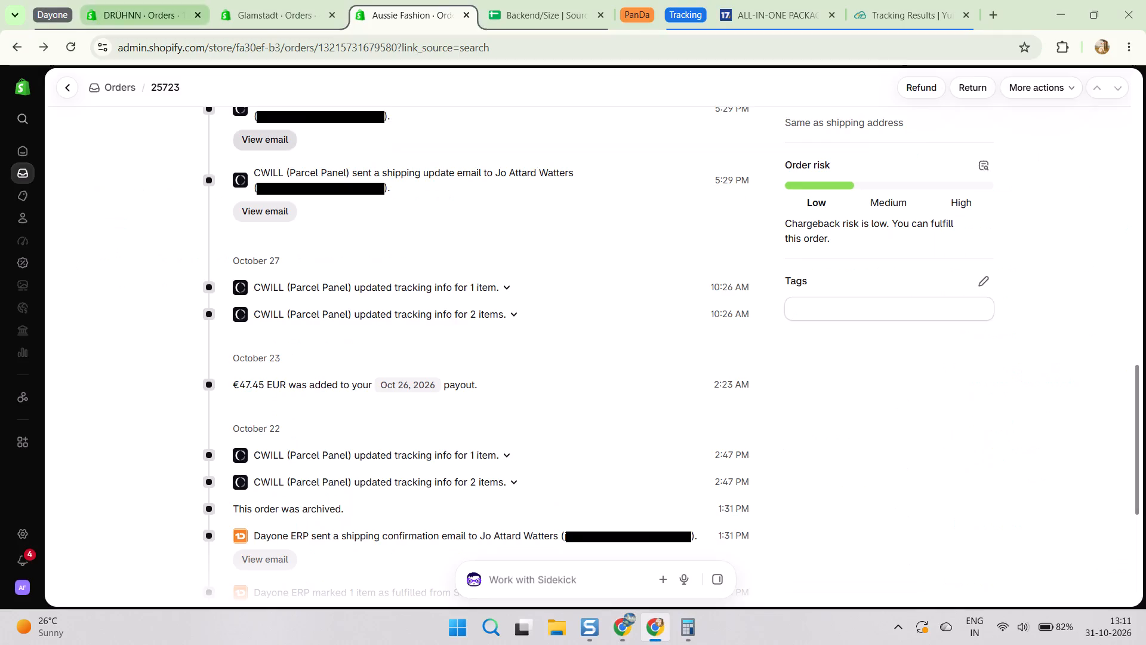
pyautogui.click(156, 0)
pyautogui.scroll(4, 103, 124)
pyautogui.click(14, 119)
pyautogui.click(26, 124)
pyautogui.hotkey('ctrl', 'v')
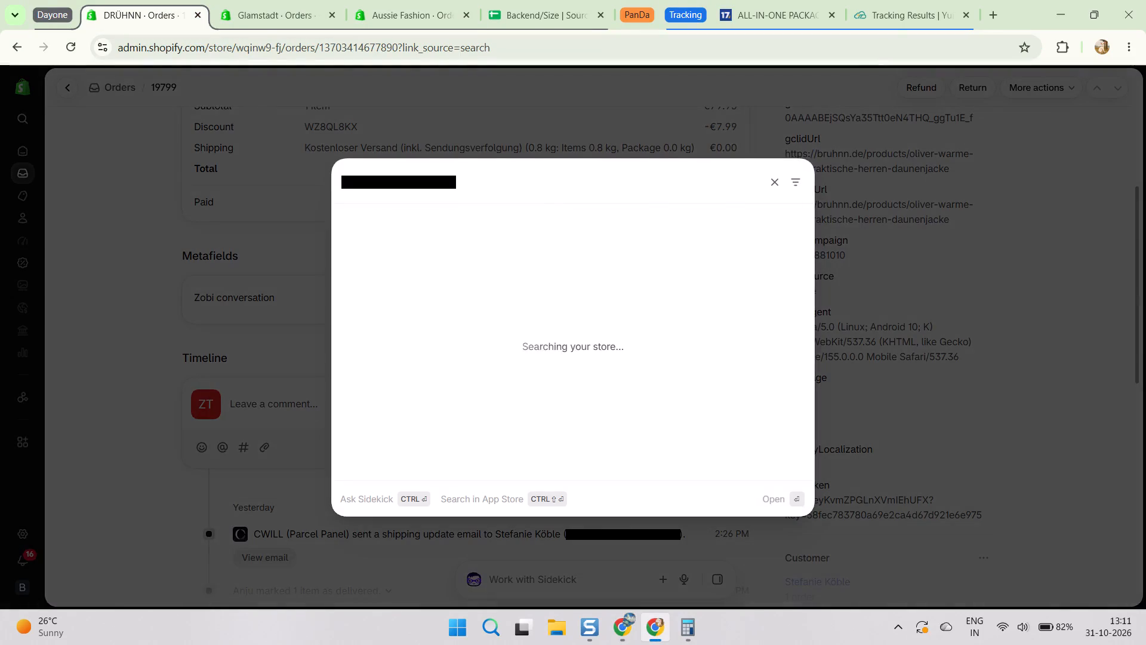
pyautogui.click(381, 291)
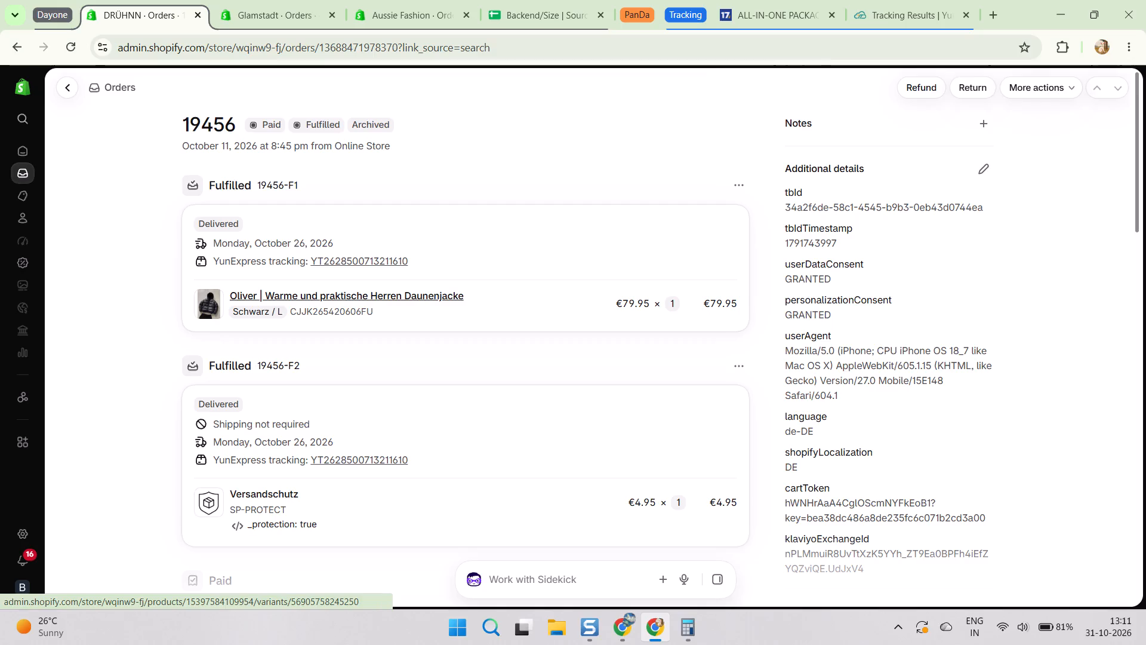
pyautogui.hotkey('ctrl', 'f')
pyautogui.hotkey('ctrl', 'v')
pyautogui.scroll(4, 1145, 27)
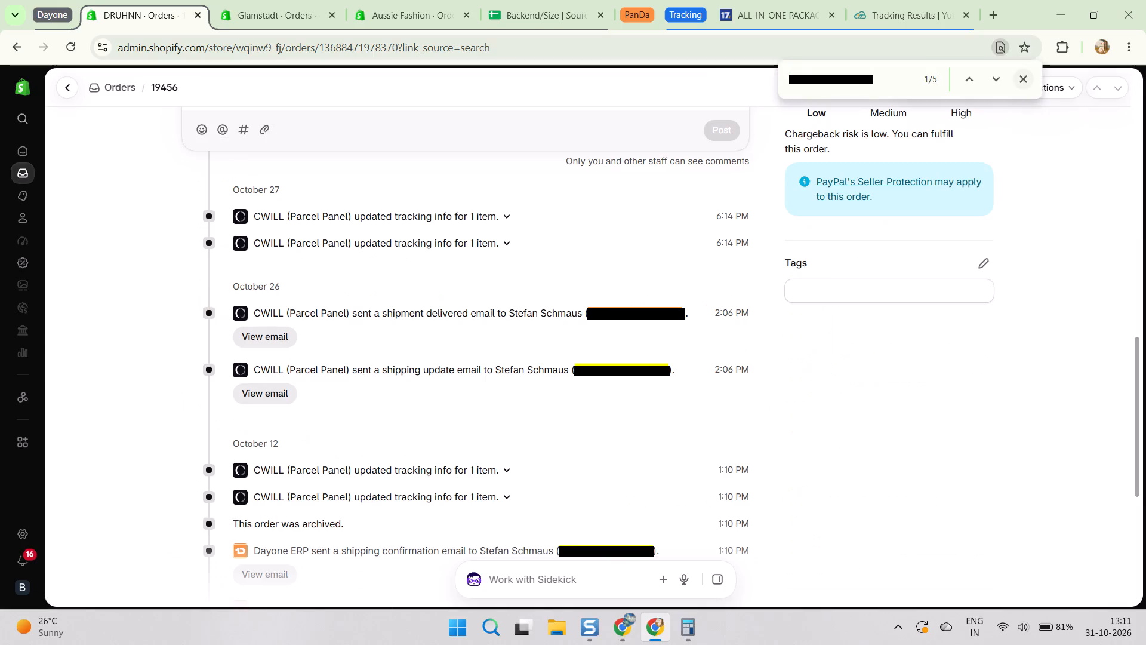
pyautogui.click(1024, 79)
pyautogui.scroll(-11, 551, 332)
pyautogui.scroll(9, 466, 333)
pyautogui.scroll(-1, 392, 319)
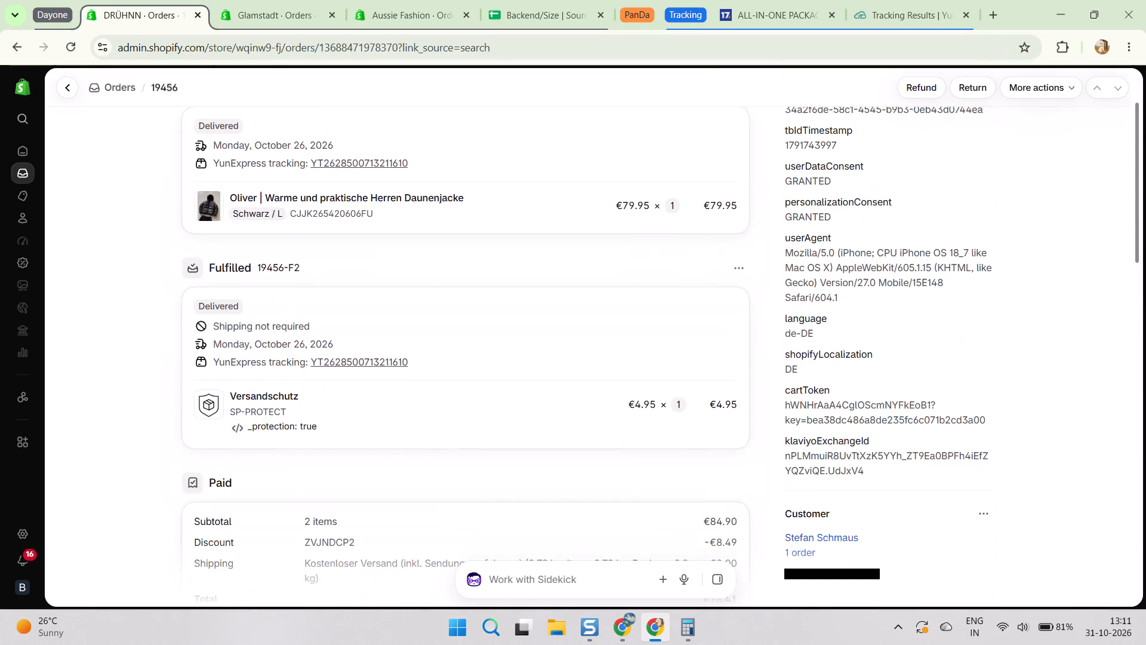
pyautogui.scroll(1, 508, 214)
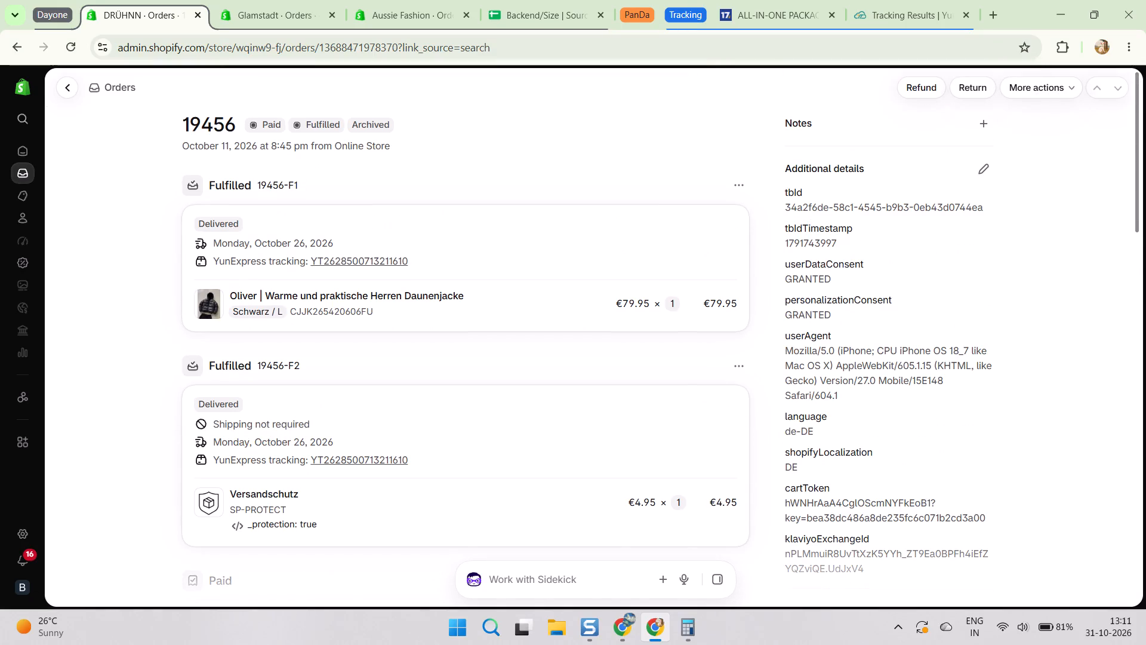
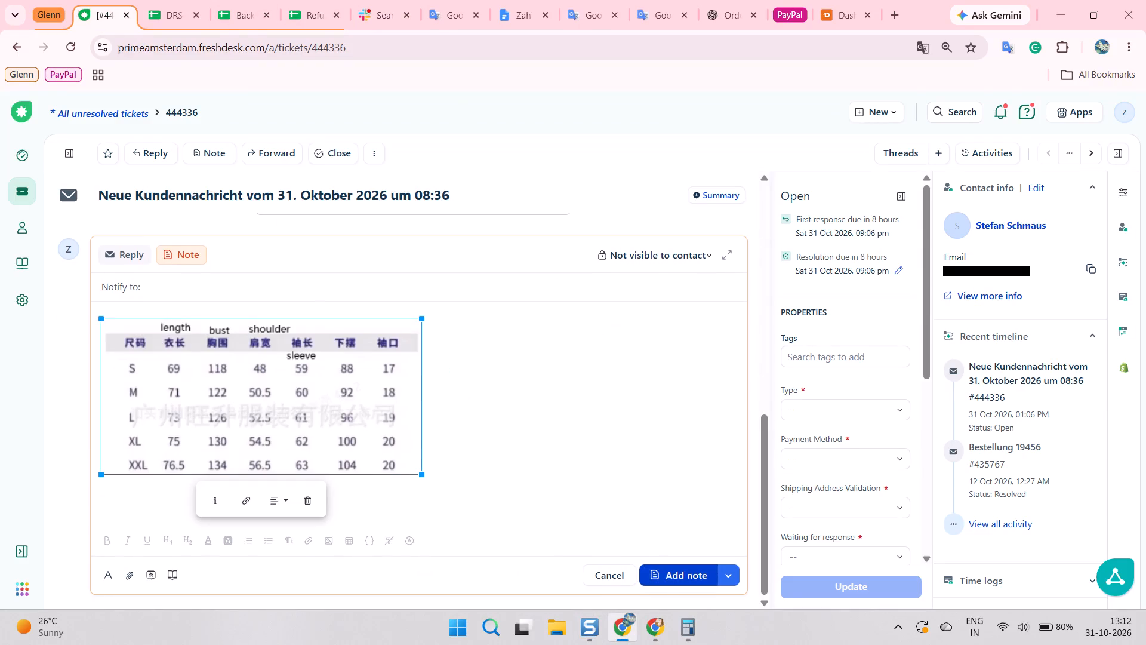
# Add the private note containing the S to XXL size chart image to ticket 444336.
pyautogui.click(671, 573)
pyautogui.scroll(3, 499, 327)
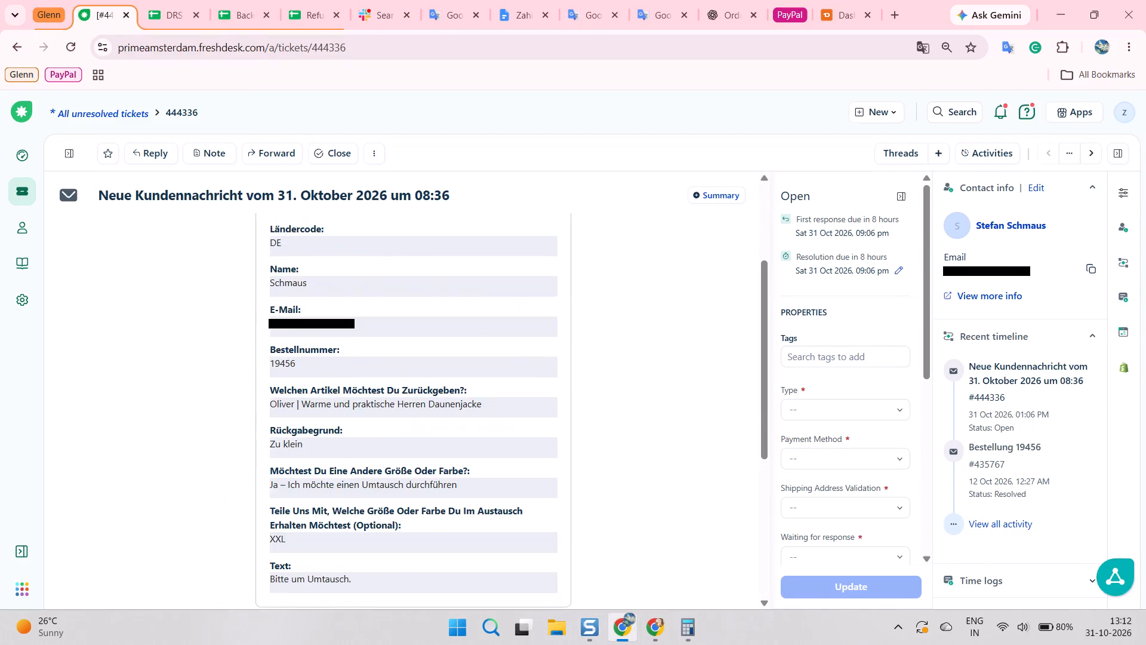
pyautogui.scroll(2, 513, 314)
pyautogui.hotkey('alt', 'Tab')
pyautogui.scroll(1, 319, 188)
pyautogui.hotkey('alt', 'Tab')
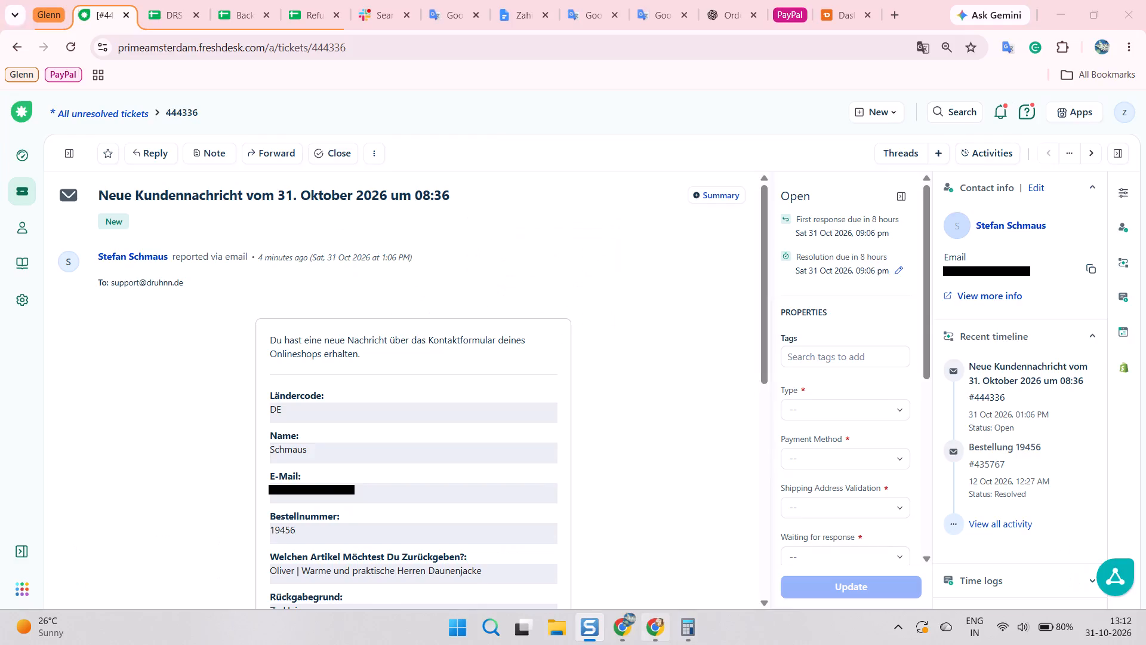
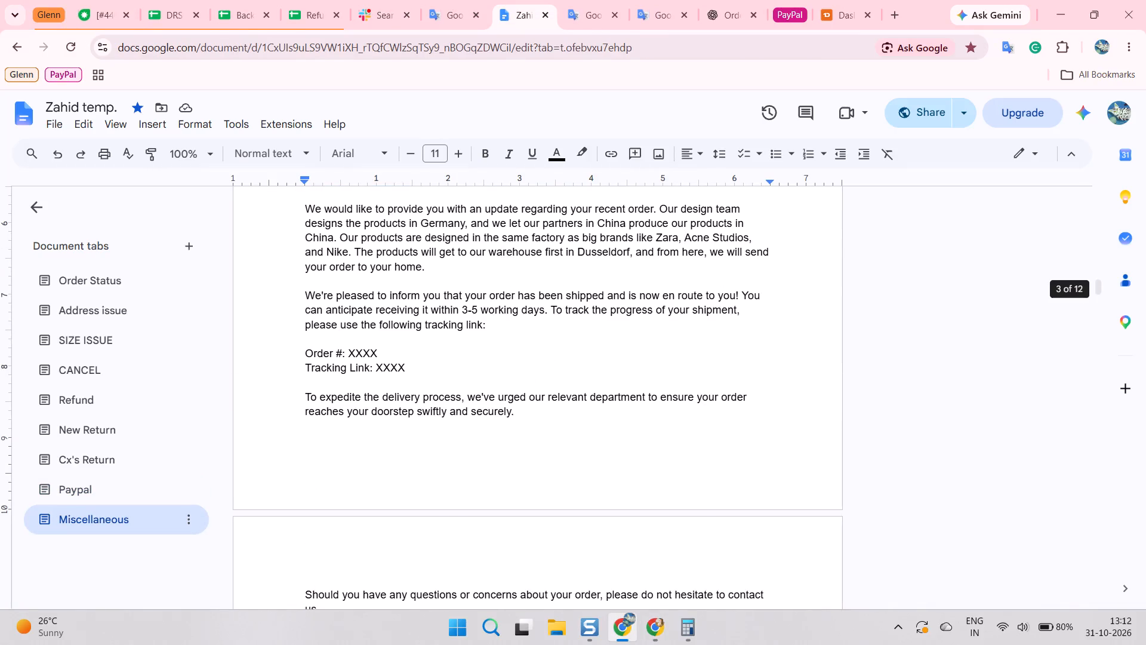
# Find "exchange" in the Zahid temp. document and copy the body of the Miscellaneous Exchange template, without its greeting and sign-off.
pyautogui.hotkey('ctrl', 'f')
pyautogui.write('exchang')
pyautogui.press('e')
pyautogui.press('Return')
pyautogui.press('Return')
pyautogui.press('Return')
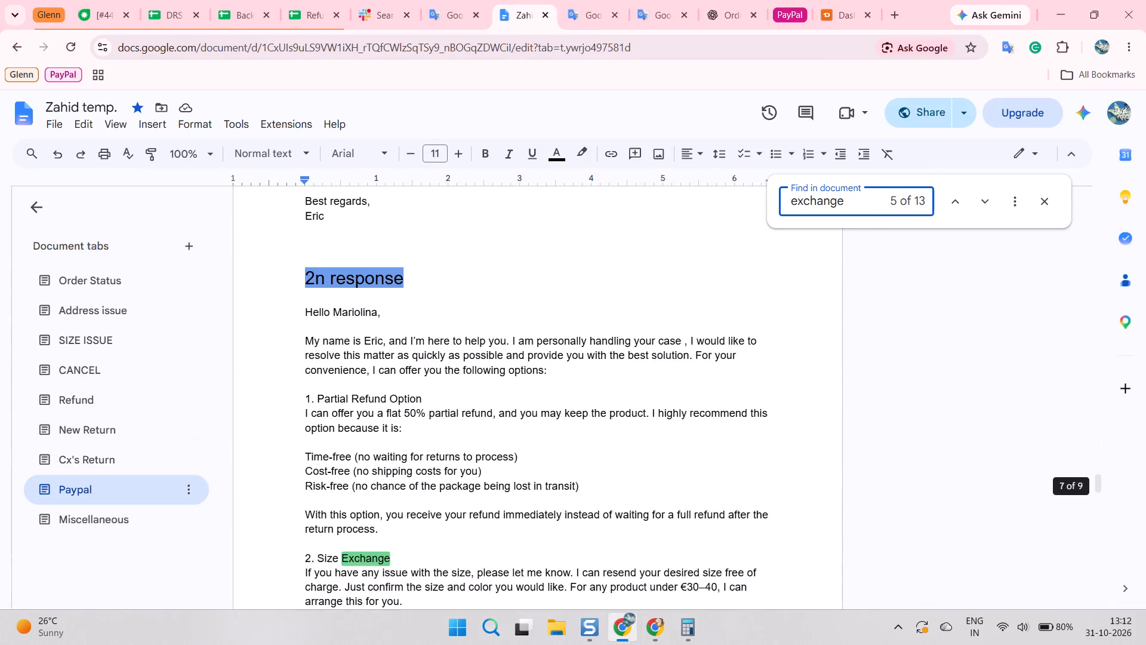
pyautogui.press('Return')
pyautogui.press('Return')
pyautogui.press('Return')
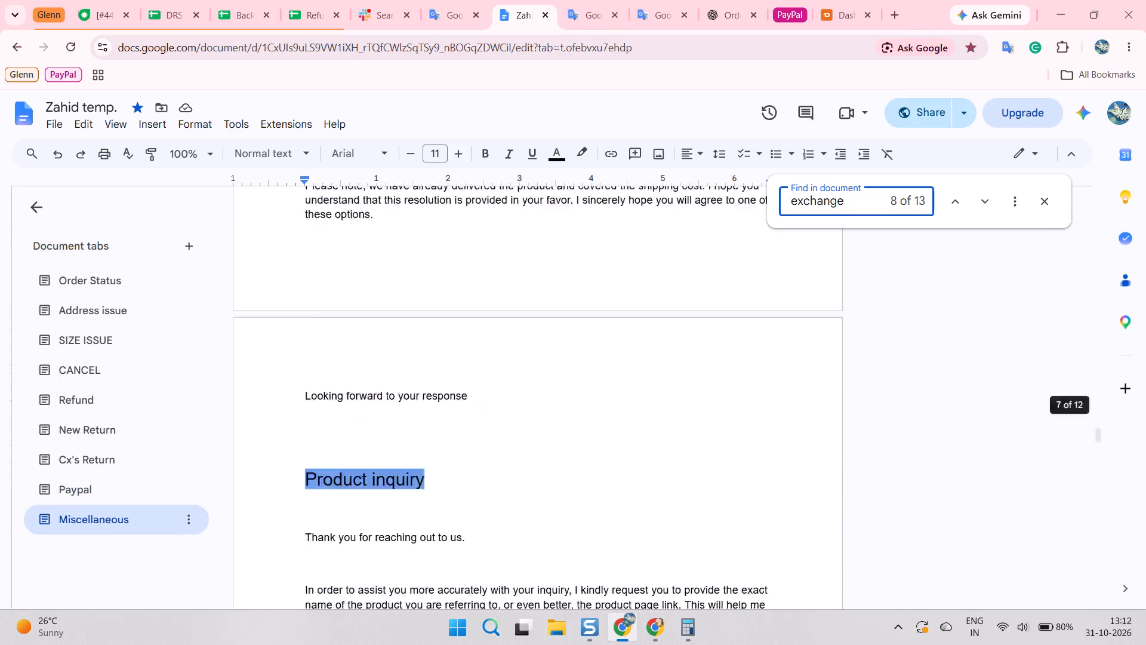
pyautogui.scroll(-3, 544, 340)
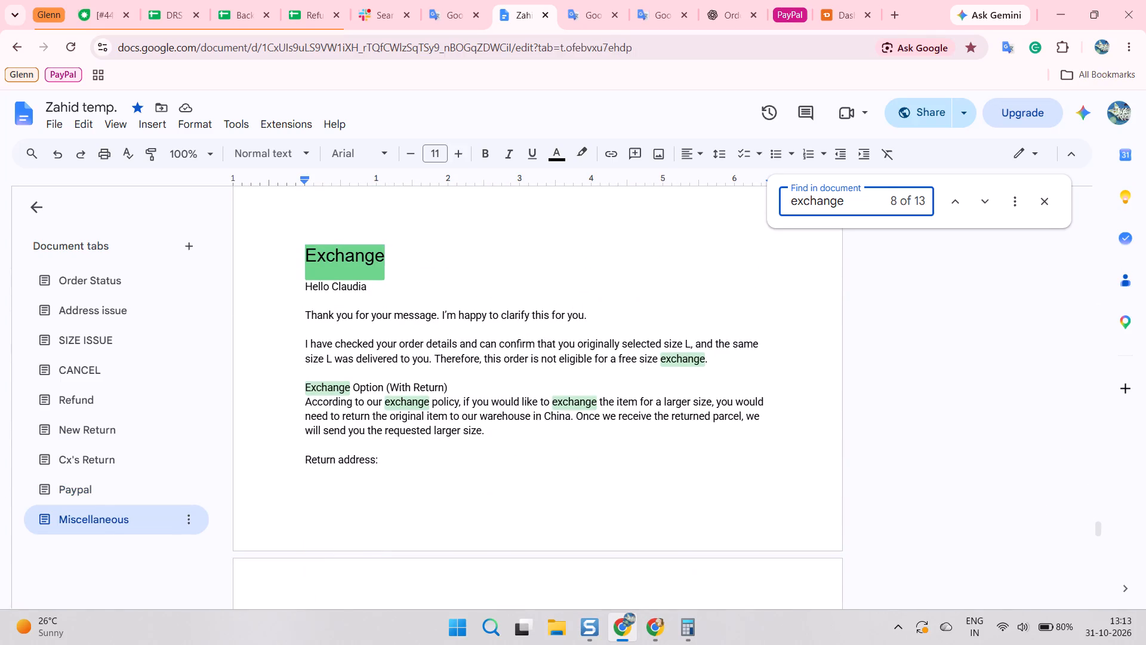
pyautogui.moveTo(294, 311); pyautogui.dragTo(557, 491)
pyautogui.scroll(-5, 454, 380)
pyautogui.scroll(-1, 445, 440)
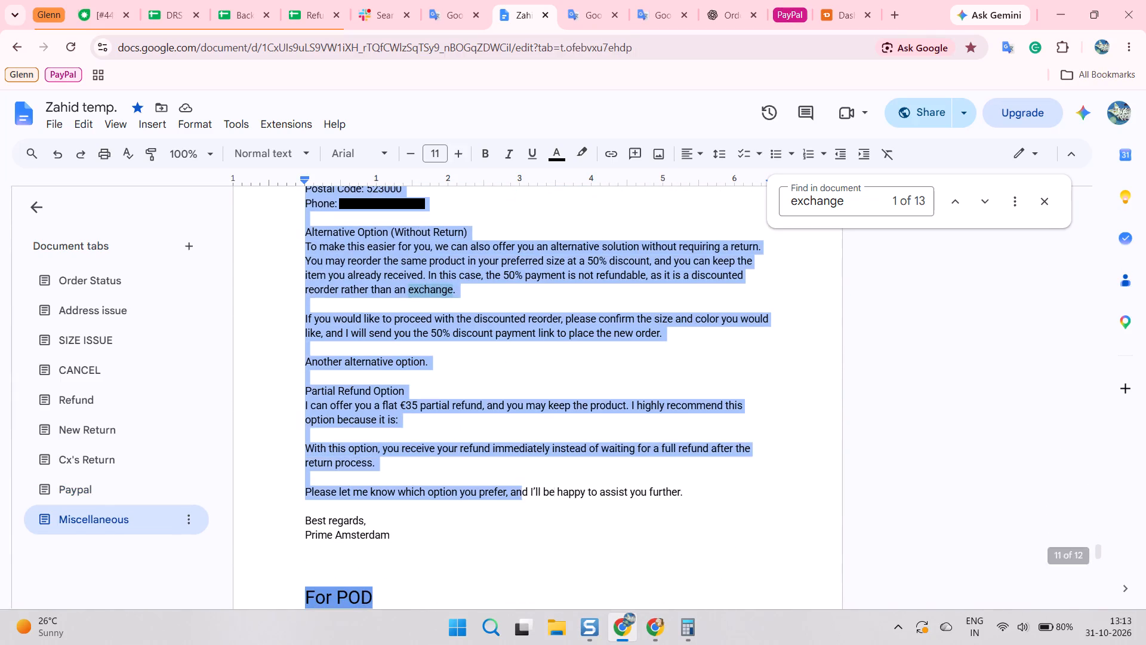
pyautogui.moveTo(557, 491); pyautogui.dragTo(683, 487)
pyautogui.hotkey('ctrl', 'c')
pyautogui.hotkey('ctrl', 'c')
# Replace the English source text in the English-to-German Google Translate page with the copied Exchange template.
pyautogui.click(667, 0)
pyautogui.scroll(7, 514, 185)
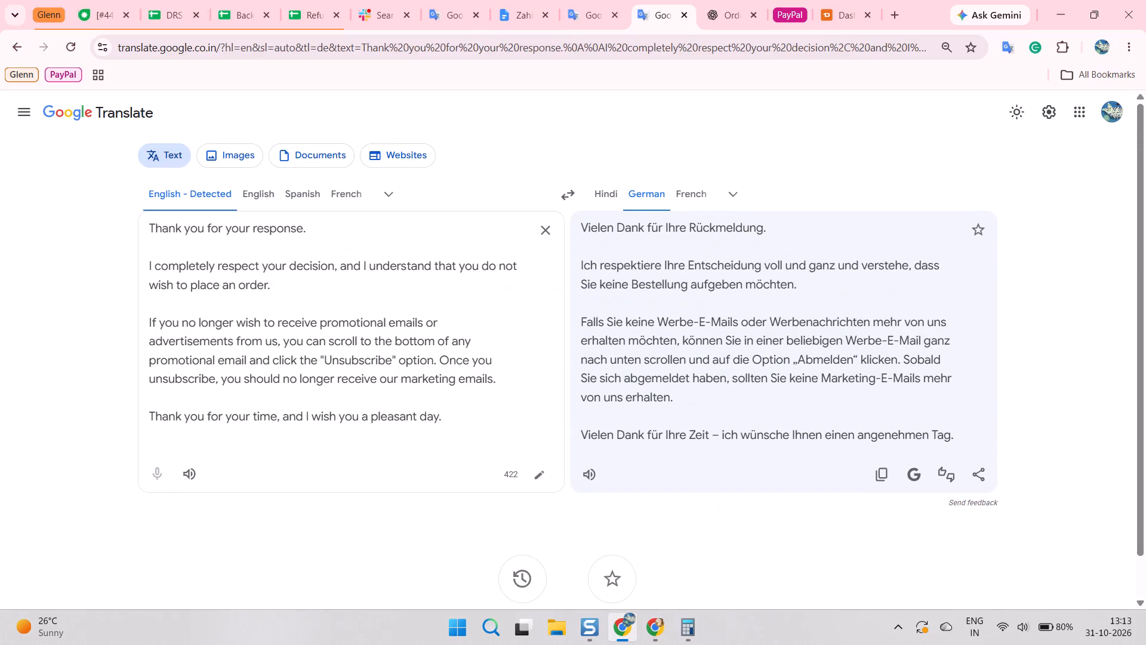
pyautogui.click(547, 231)
pyautogui.hotkey('ctrl', 'v')
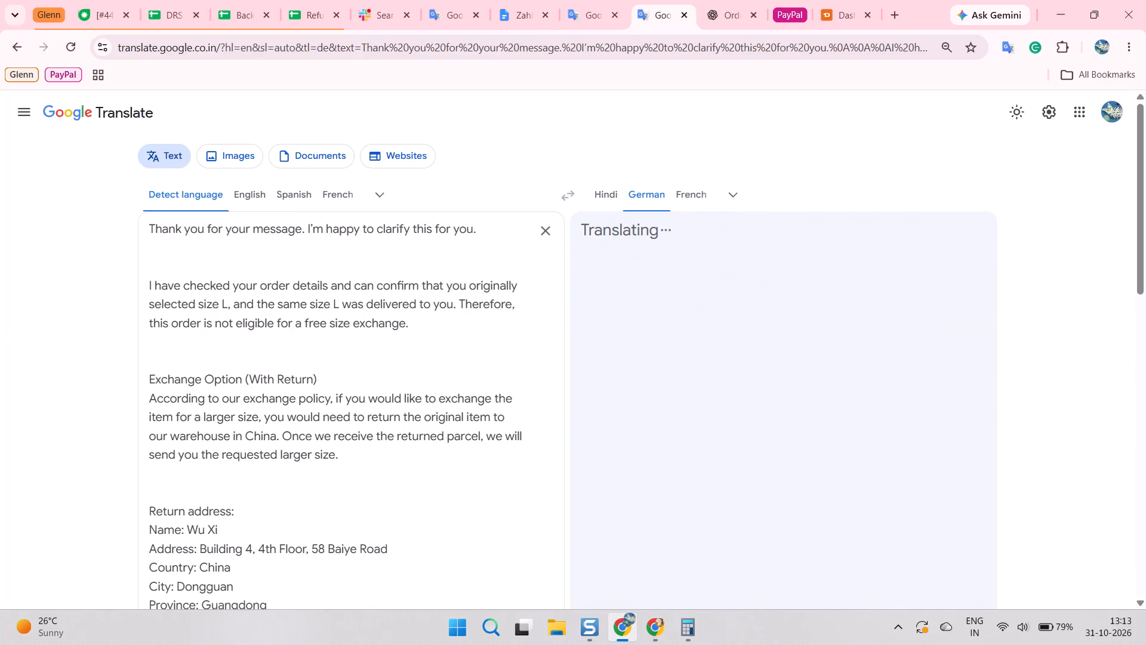
# Remove the extra blank lines between the paragraphs of the pasted Exchange template, down to the closing sentence.
pyautogui.click(259, 268)
pyautogui.press('BackSpace')
pyautogui.click(229, 351)
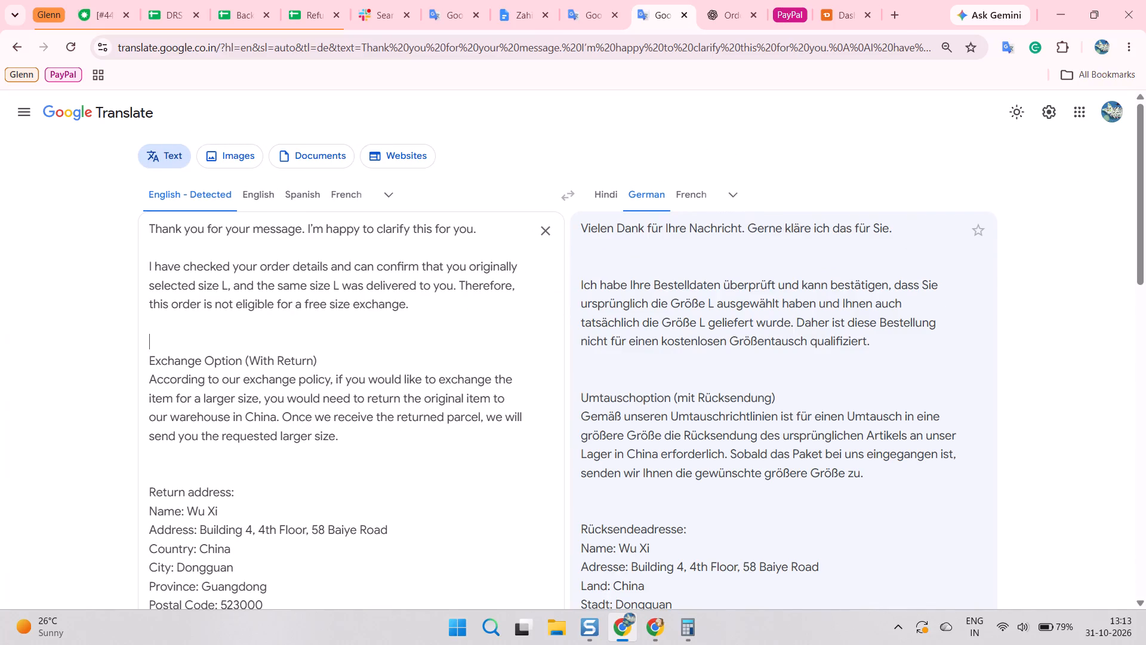
pyautogui.press('BackSpace')
pyautogui.click(227, 435)
pyautogui.press('BackSpace')
pyautogui.scroll(-1, 242, 419)
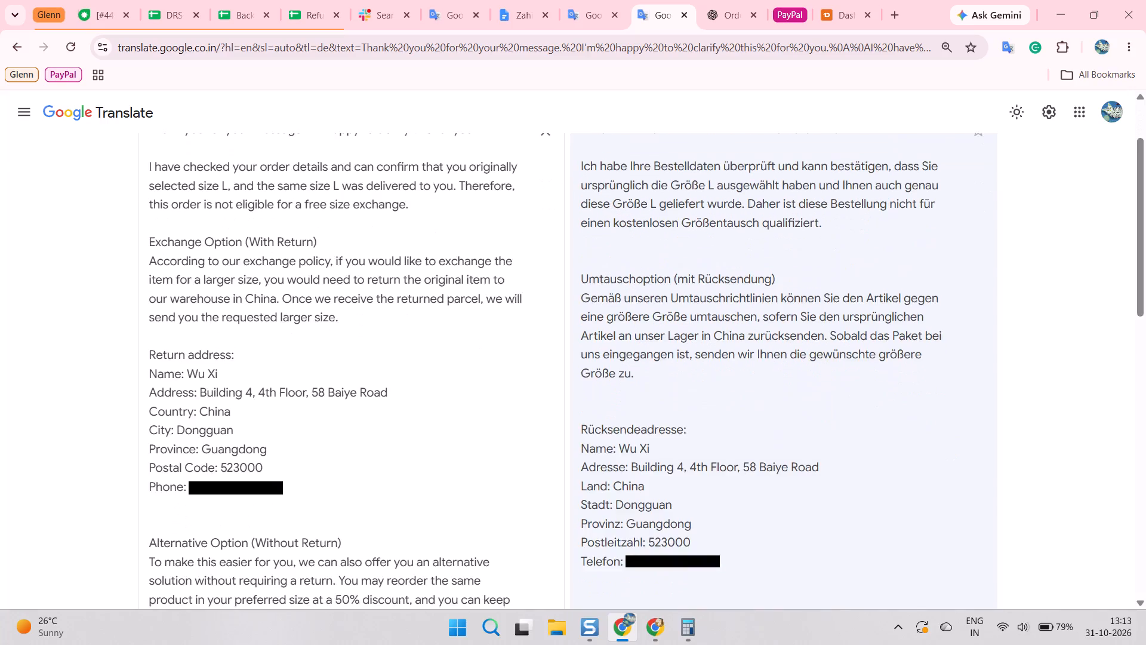
pyautogui.scroll(-1, 232, 401)
pyautogui.click(205, 402)
pyautogui.press('BackSpace')
pyautogui.scroll(-2, 231, 367)
pyautogui.click(221, 351)
pyautogui.press('BackSpace')
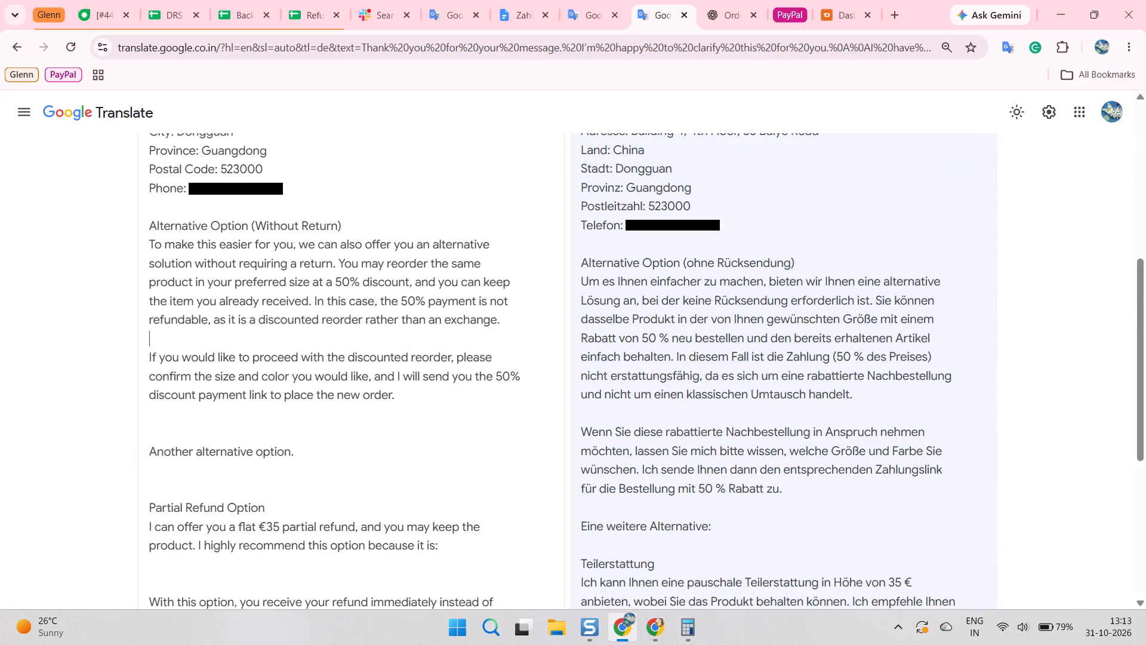
pyautogui.click(189, 422)
pyautogui.press('BackSpace')
pyautogui.scroll(-1, 201, 390)
pyautogui.click(198, 360)
pyautogui.press('BackSpace')
pyautogui.click(186, 426)
pyautogui.press('BackSpace')
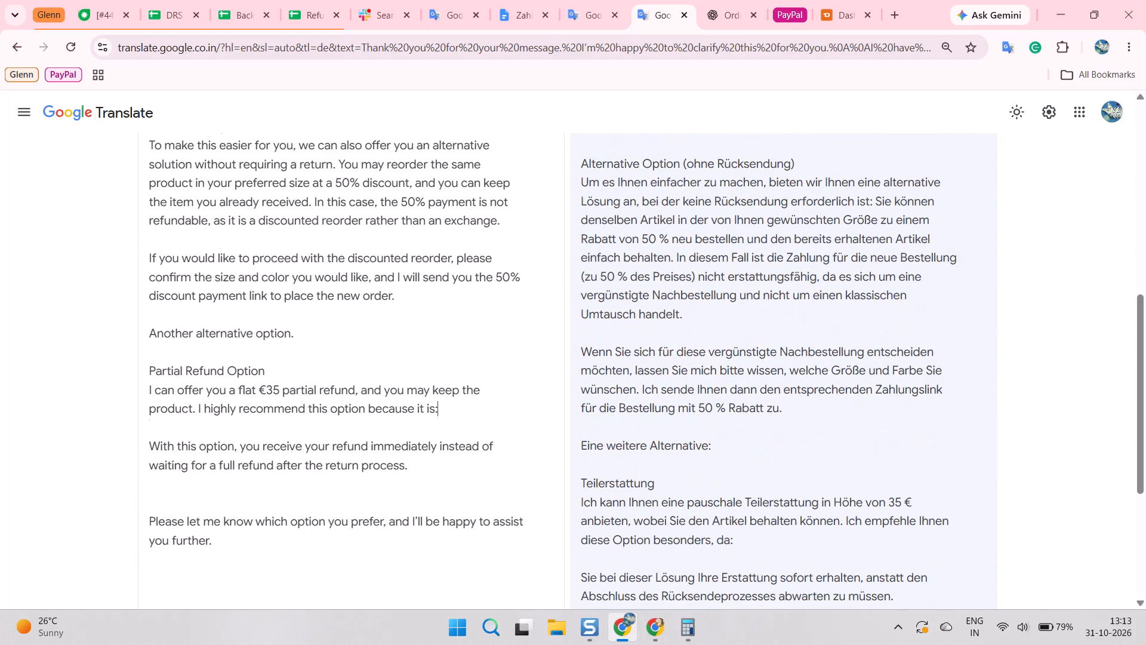
pyautogui.scroll(-3, 193, 416)
pyautogui.click(197, 235)
pyautogui.press('BackSpace')
# Move "I'm happy to clarify this for you." into its own paragraph, leaving blank lines after "Thank you for your message." for order details.
pyautogui.scroll(6, 238, 294)
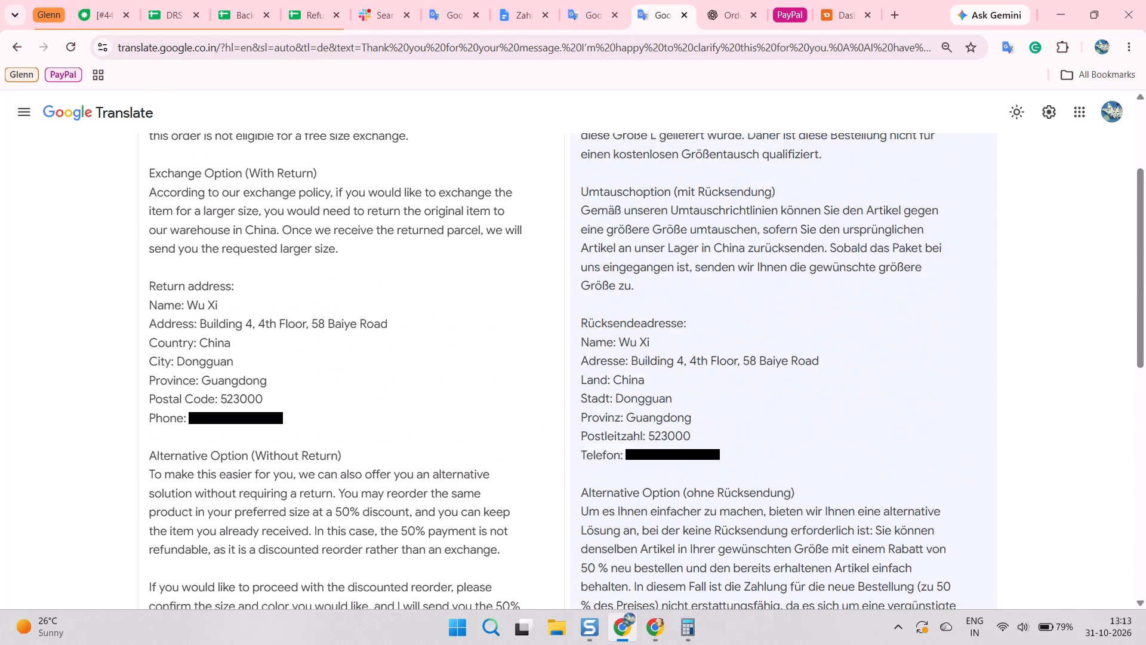
pyautogui.scroll(4, 281, 186)
pyautogui.click(308, 230)
pyautogui.press('BackSpace')
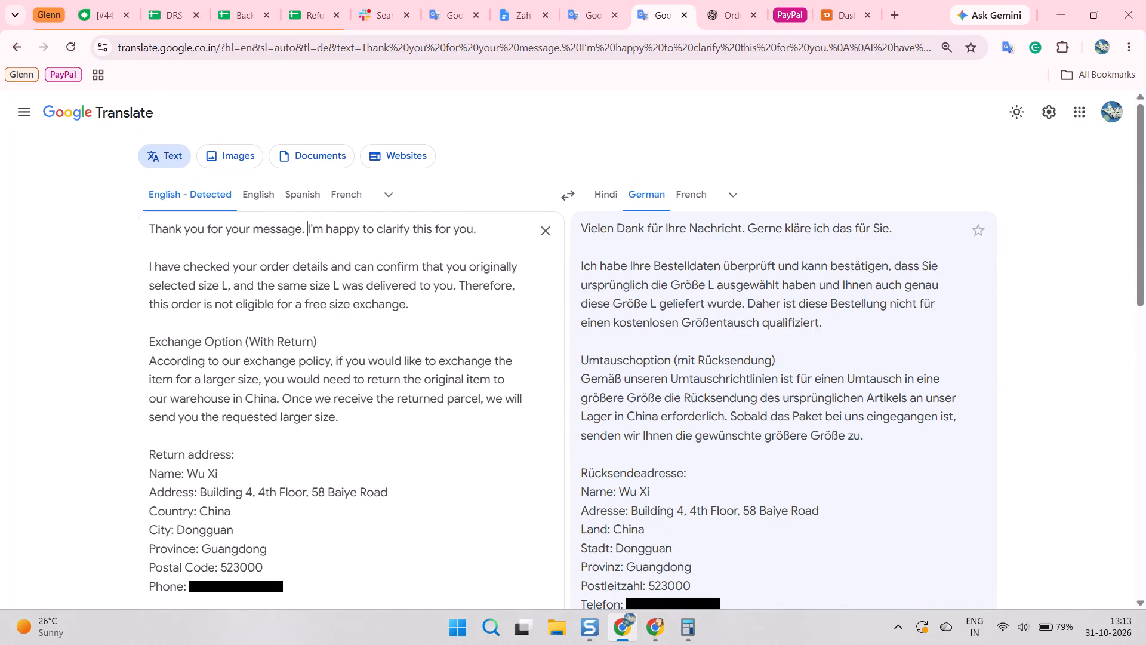
pyautogui.press('Return')
pyautogui.press('Return')
pyautogui.press('Return')
pyautogui.click(230, 263)
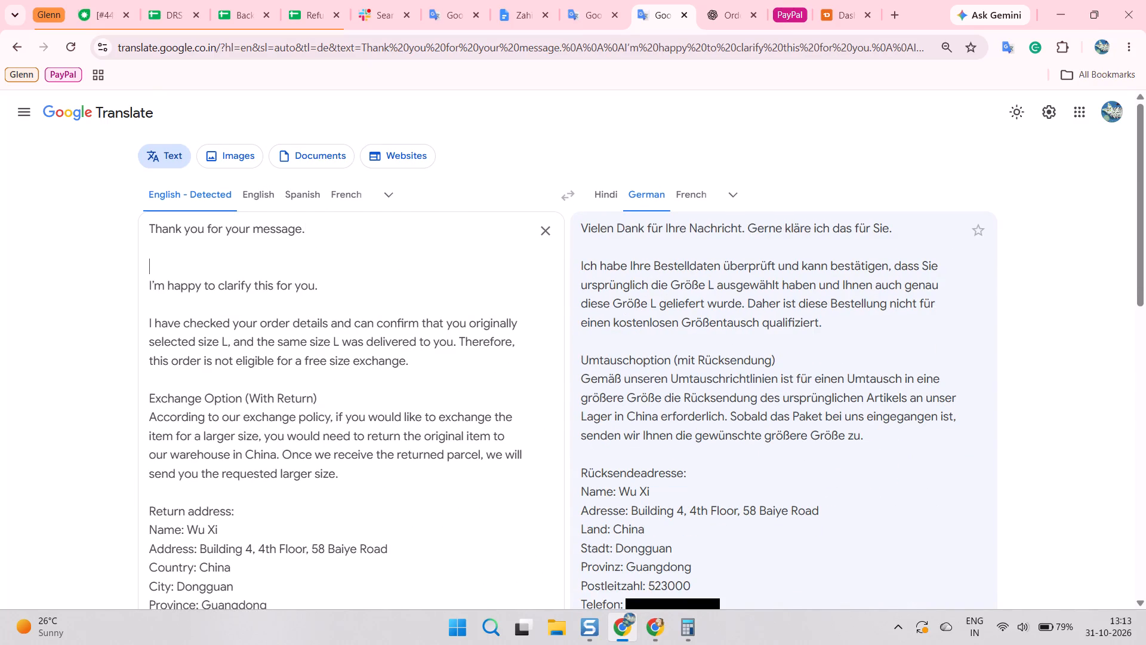
pyautogui.press('Return')
pyautogui.press('Return')
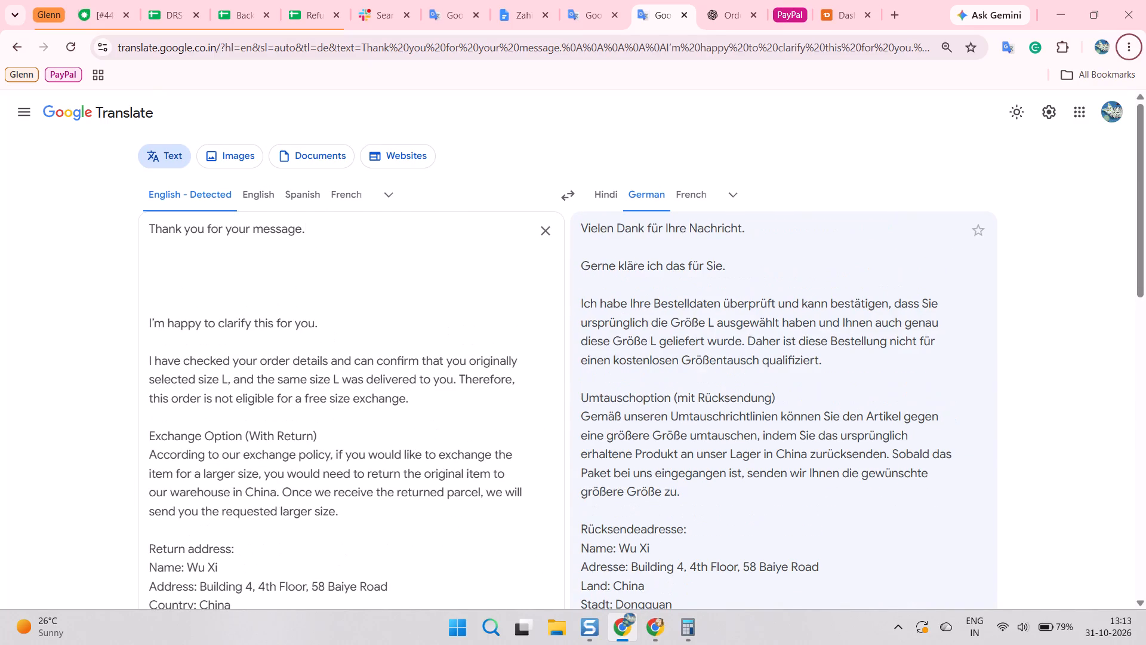
pyautogui.click(189, 257)
pyautogui.press('BackSpace')
pyautogui.click(156, 271)
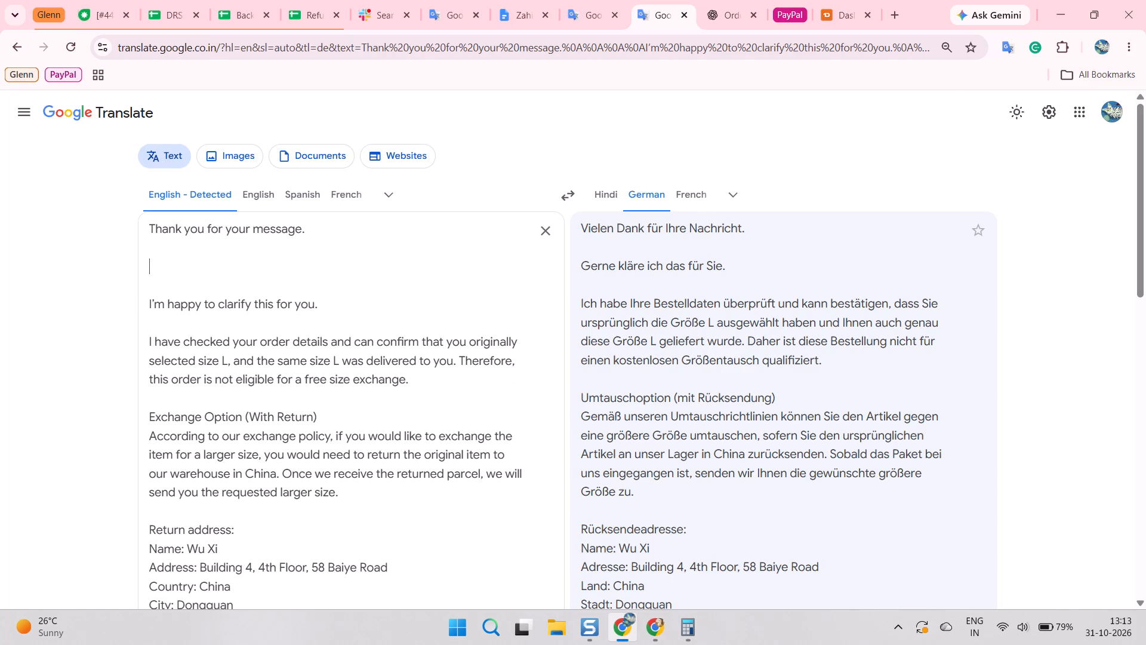
pyautogui.hotkey('alt', 'Tab')
pyautogui.scroll(9, 375, 261)
pyautogui.doubleClick(211, 128)
pyautogui.hotkey('ctrl', 'c')
pyautogui.hotkey('ctrl', 'c')
pyautogui.hotkey('alt', 'Tab')
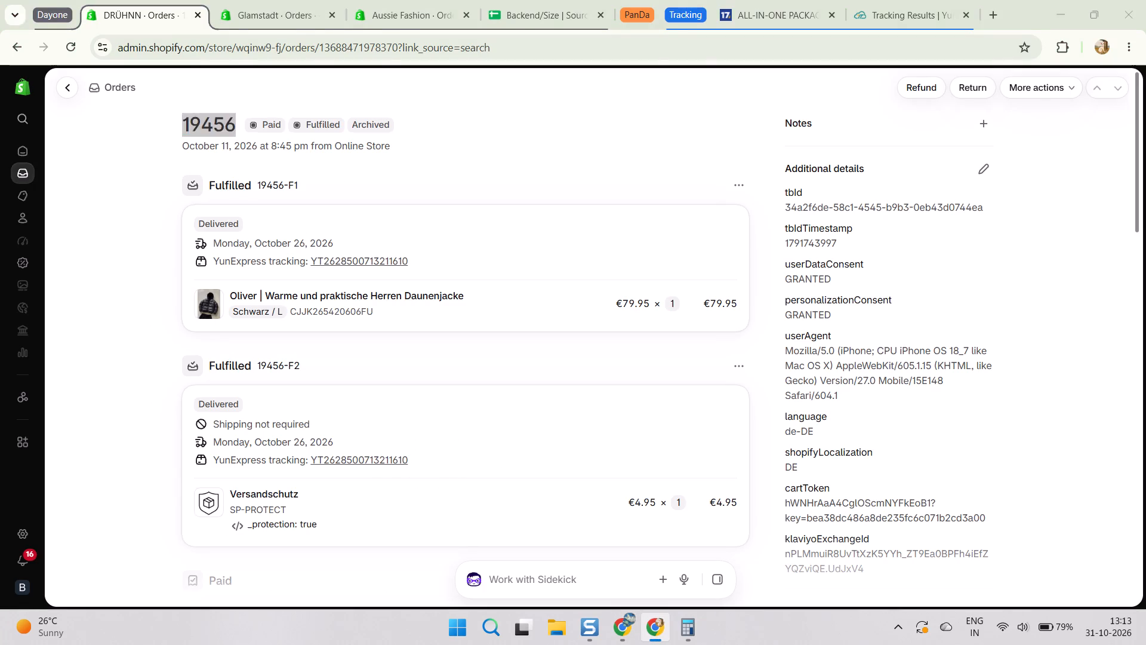
pyautogui.hotkey('ctrl', 'v')
pyautogui.press('Return')
pyautogui.press('Return')
# Add the order's first fulfilment status and date, "Delivered Monday, October 26, 2026", from Shopify below the order number.
pyautogui.hotkey('alt', 'Tab')
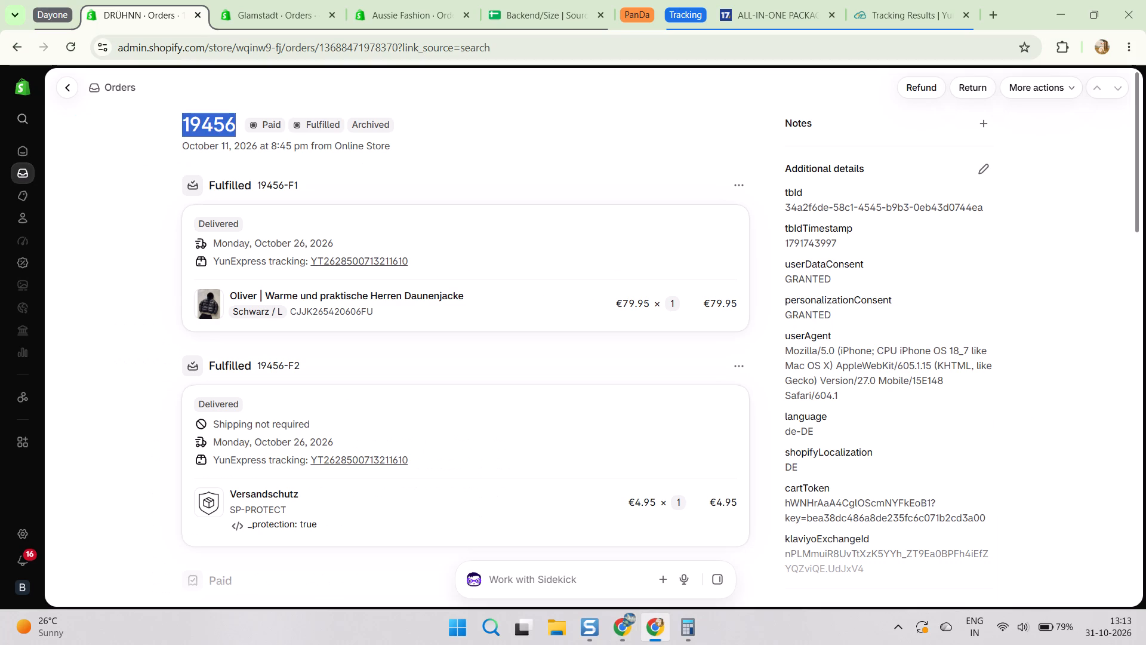
pyautogui.moveTo(342, 241); pyautogui.dragTo(168, 220)
pyautogui.hotkey('ctrl', 'c')
pyautogui.hotkey('ctrl', 'c')
pyautogui.hotkey('alt', 'Tab')
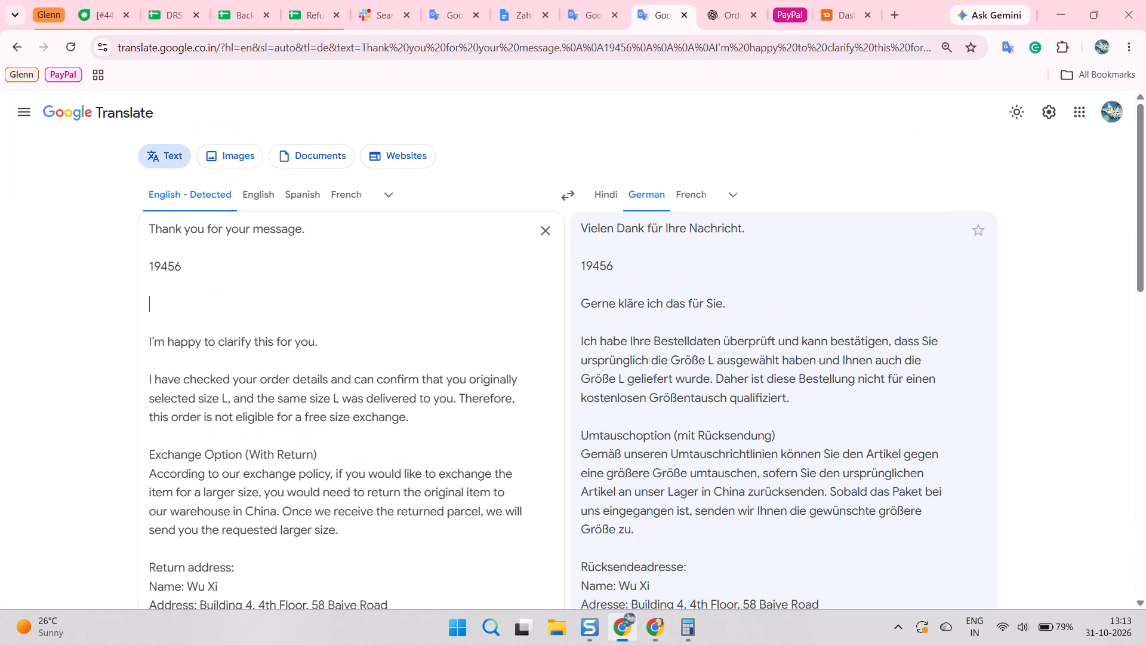
pyautogui.hotkey('ctrl', 'v')
pyautogui.press('Return')
pyautogui.press('Return')
pyautogui.press('Tab')
pyautogui.click(351, 300)
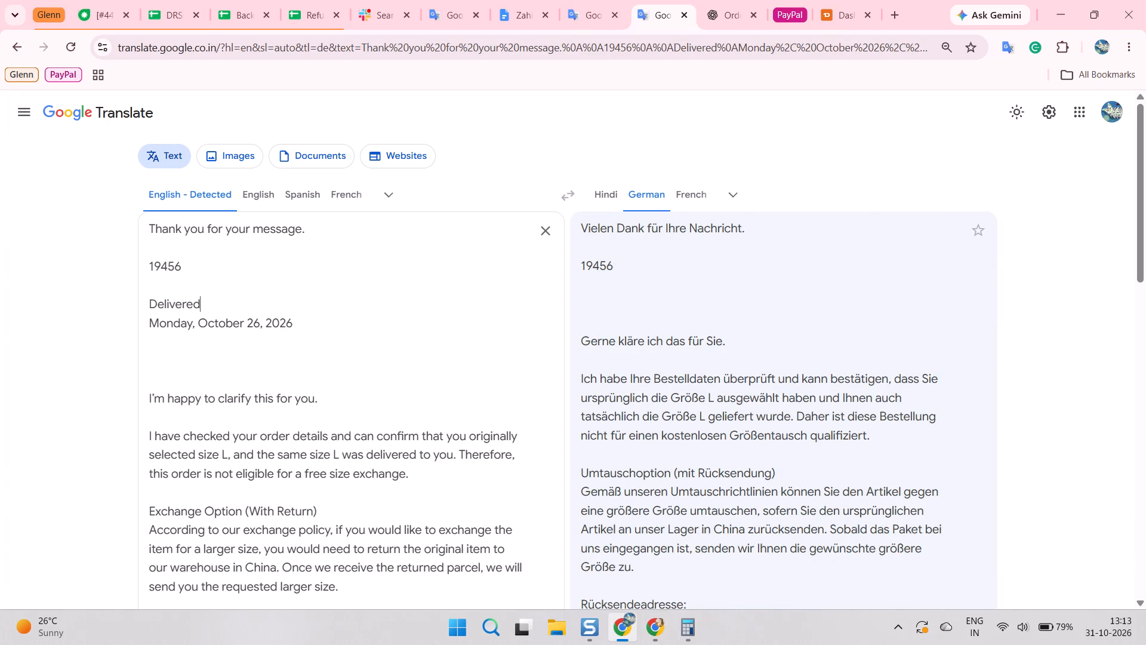
# Add the item from Shopify below the delivery date as "Oliver | Warme und praktische Herren Daunenjacke - Schwarz / L" on one line.
pyautogui.hotkey('alt', 'Tab')
pyautogui.moveTo(285, 318); pyautogui.dragTo(227, 300)
pyautogui.hotkey('ctrl', 'c')
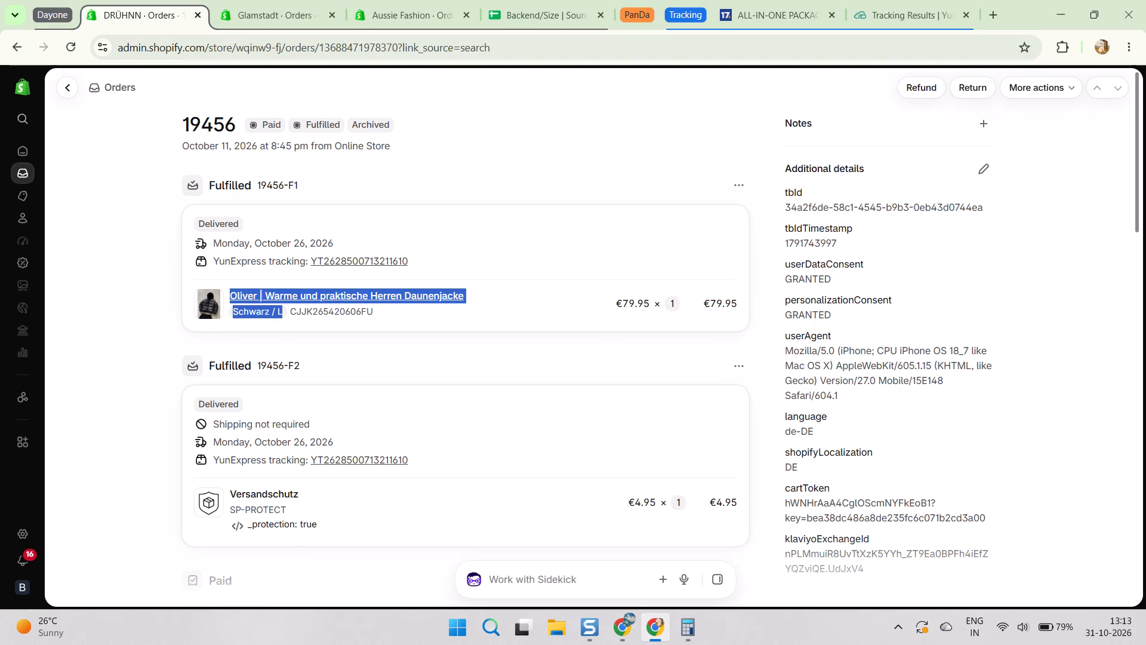
pyautogui.hotkey('ctrl', 'c')
pyautogui.hotkey('alt', 'Tab')
pyautogui.click(168, 354)
pyautogui.hotkey('ctrl', 'v')
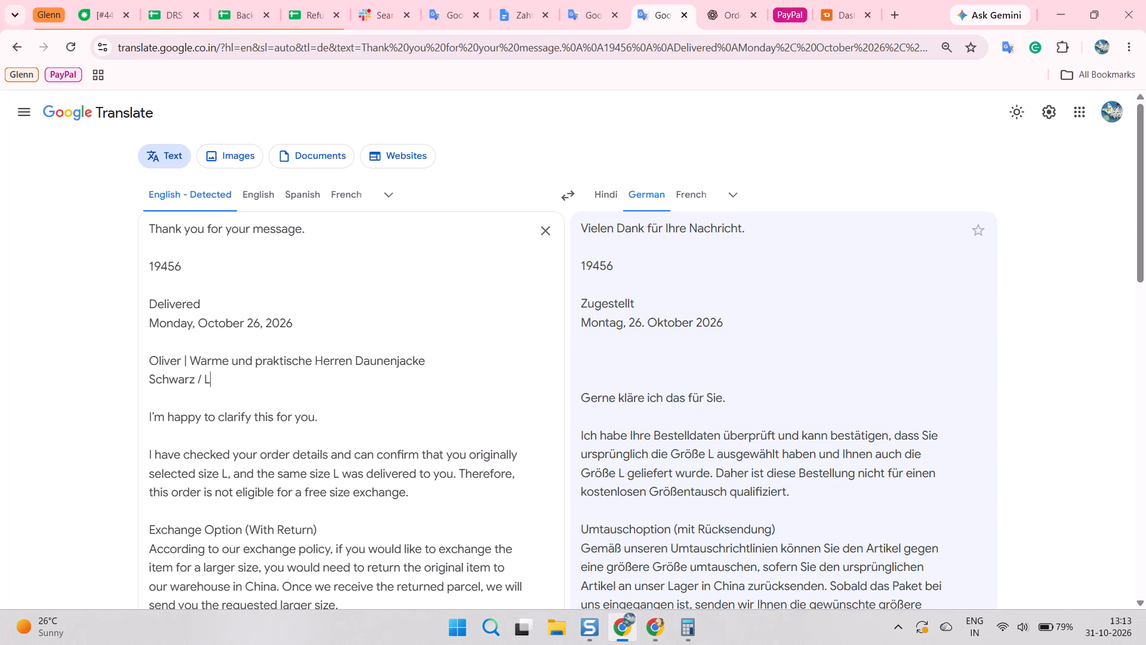
pyautogui.click(149, 376)
pyautogui.press('BackSpace')
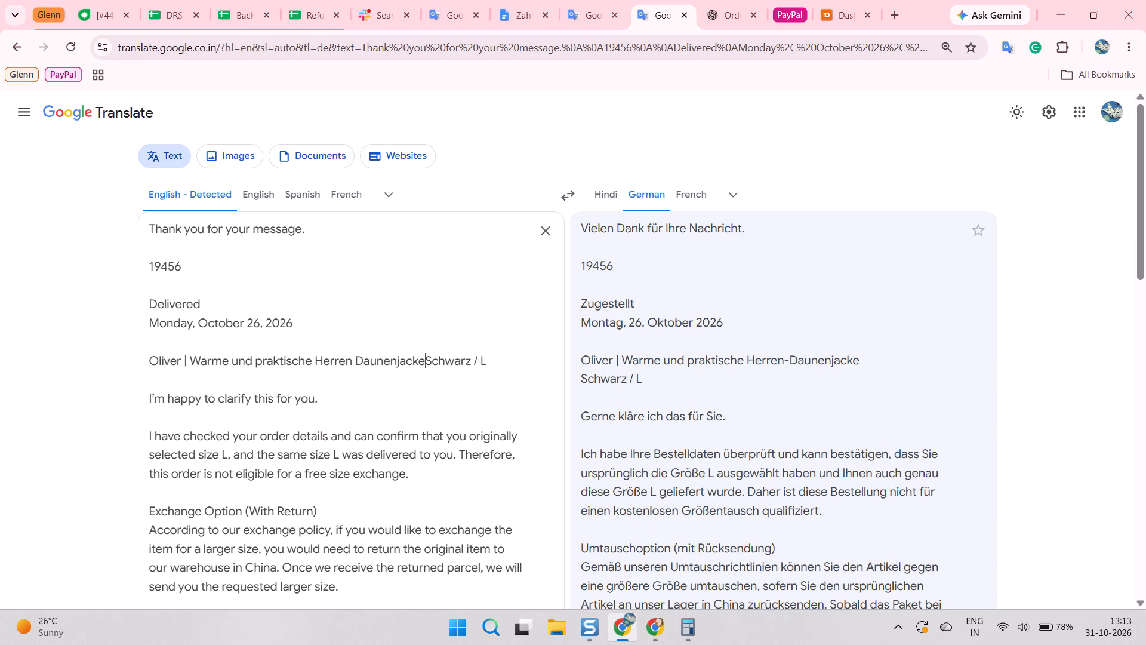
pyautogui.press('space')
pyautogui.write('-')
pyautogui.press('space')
# Set the flat partial refund offered in the Partial Refund Option to 10%.
pyautogui.scroll(-1, 311, 343)
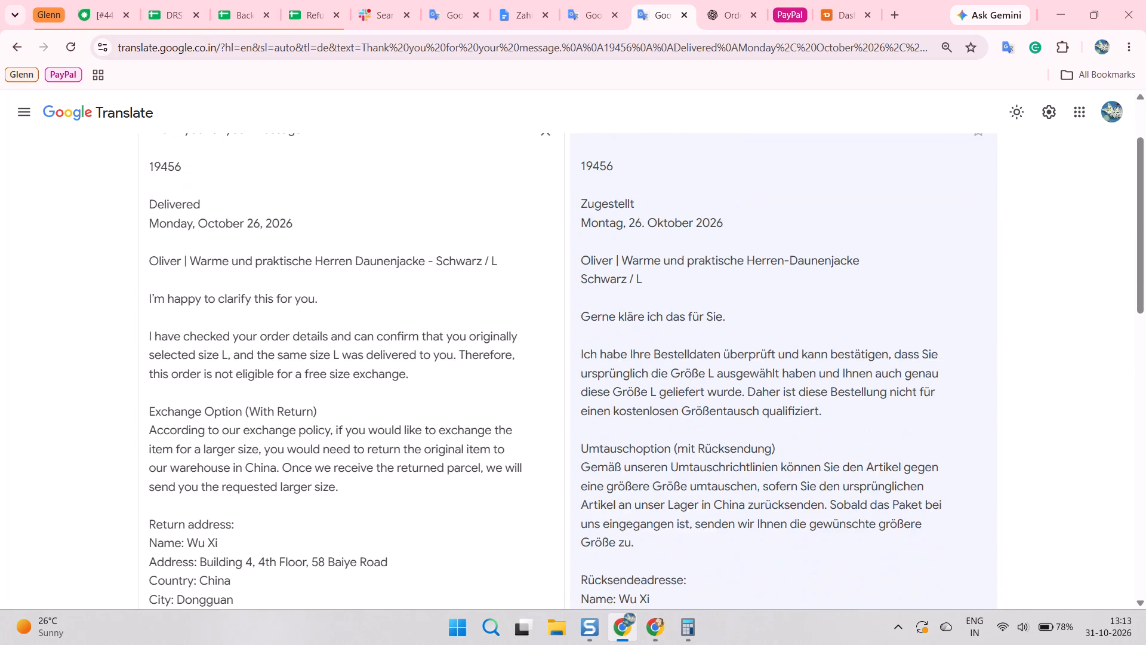
pyautogui.hotkey('alt', 'Tab')
pyautogui.hotkey('alt', 'Tab')
pyautogui.scroll(-6, 322, 365)
pyautogui.doubleClick(271, 356)
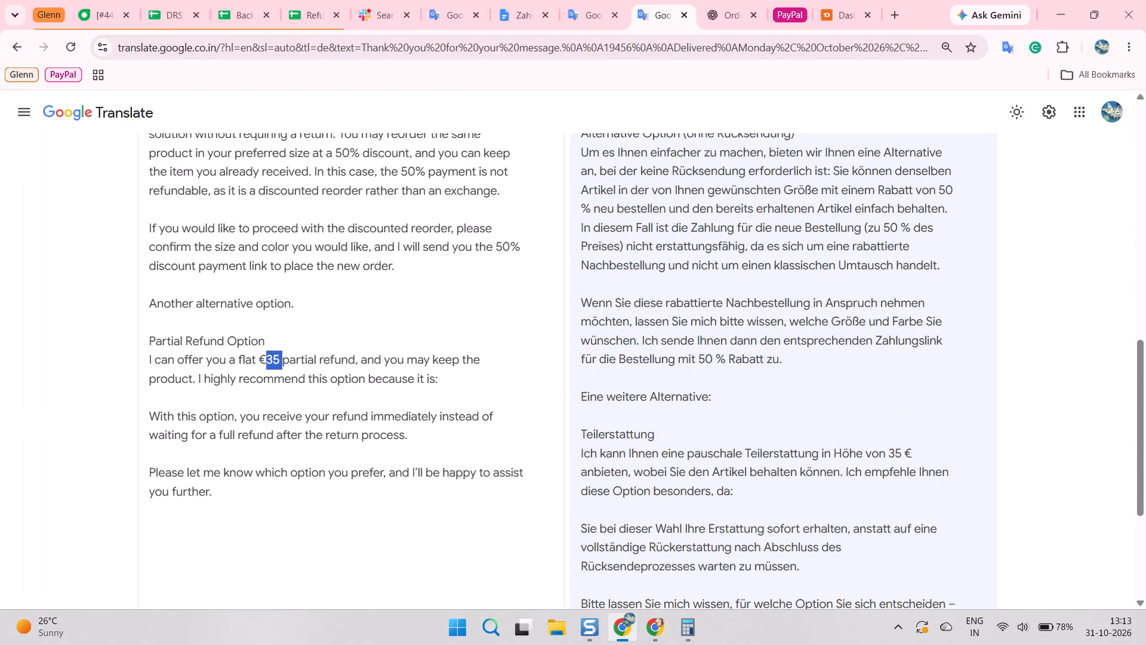
pyautogui.press('BackSpace')
pyautogui.press('BackSpace')
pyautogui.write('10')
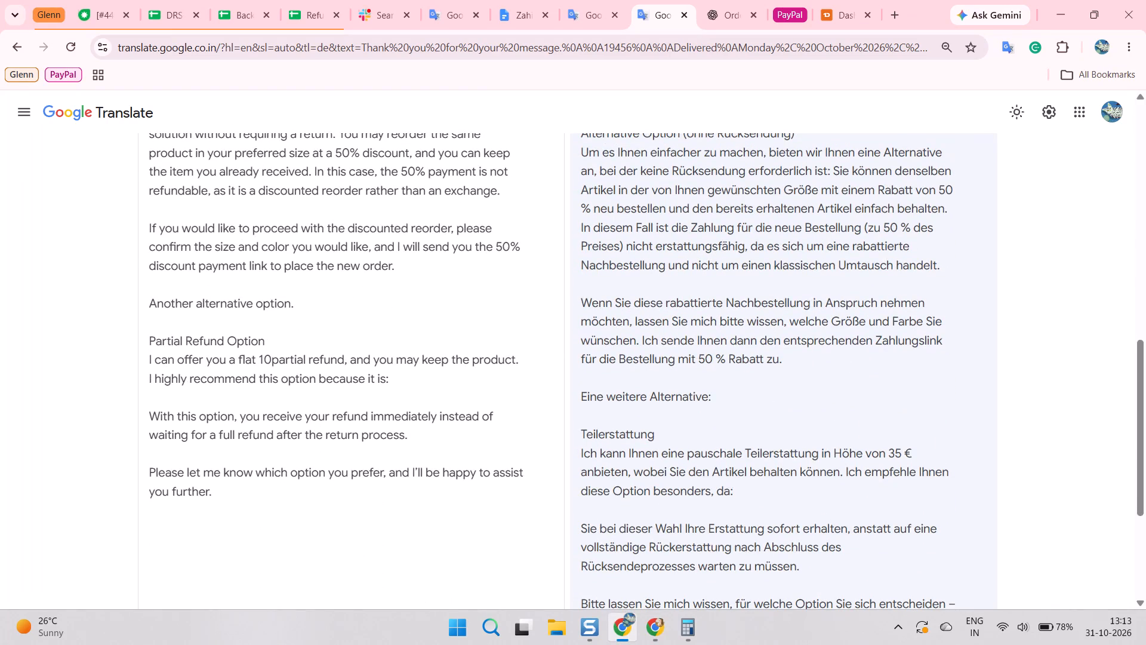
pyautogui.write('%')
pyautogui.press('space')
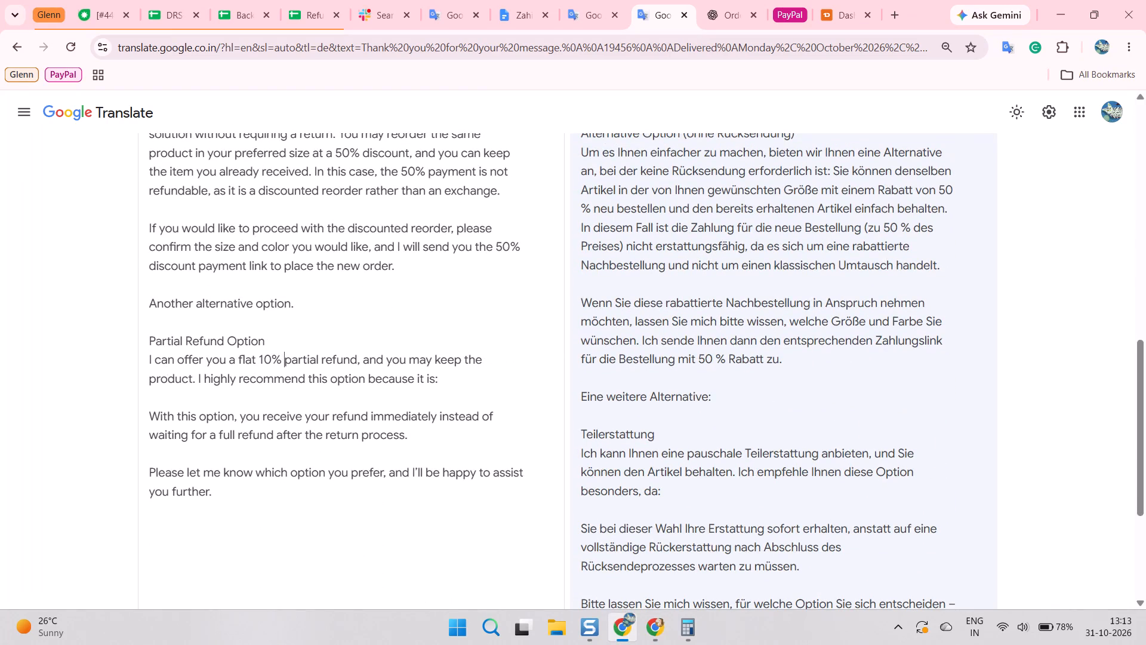
# Check the Shopify order and the drafted message once more, and copy the full German translation.
pyautogui.scroll(2, 313, 355)
pyautogui.hotkey('alt', 'Tab')
pyautogui.scroll(-6, 566, 278)
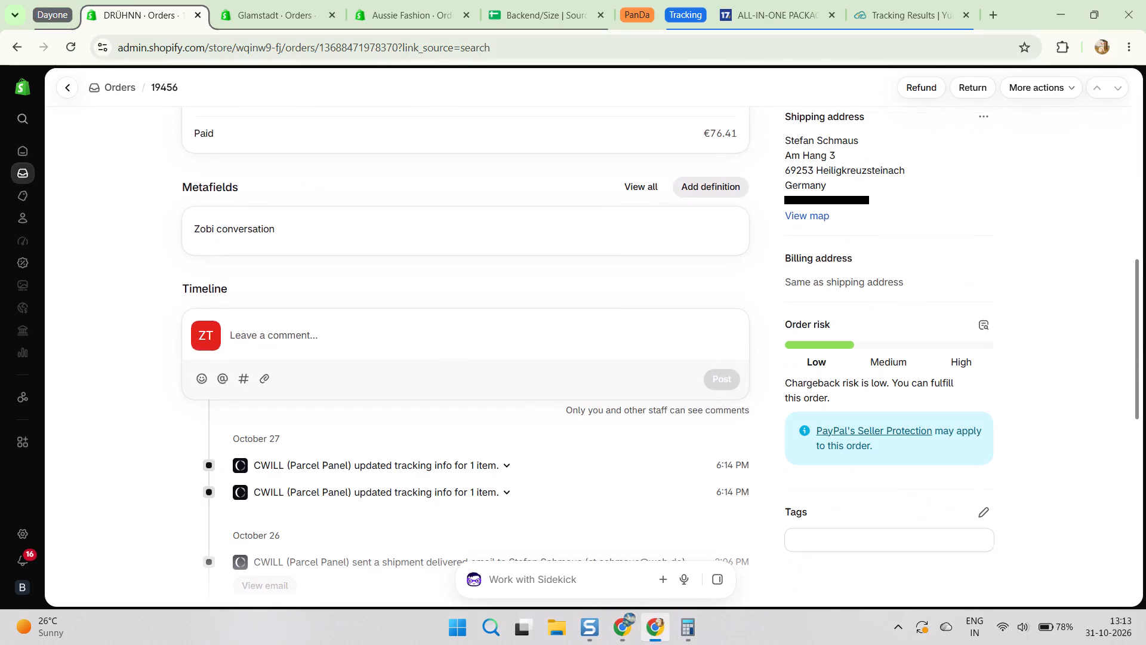
pyautogui.hotkey('alt', 'Tab')
pyautogui.scroll(9, 658, 251)
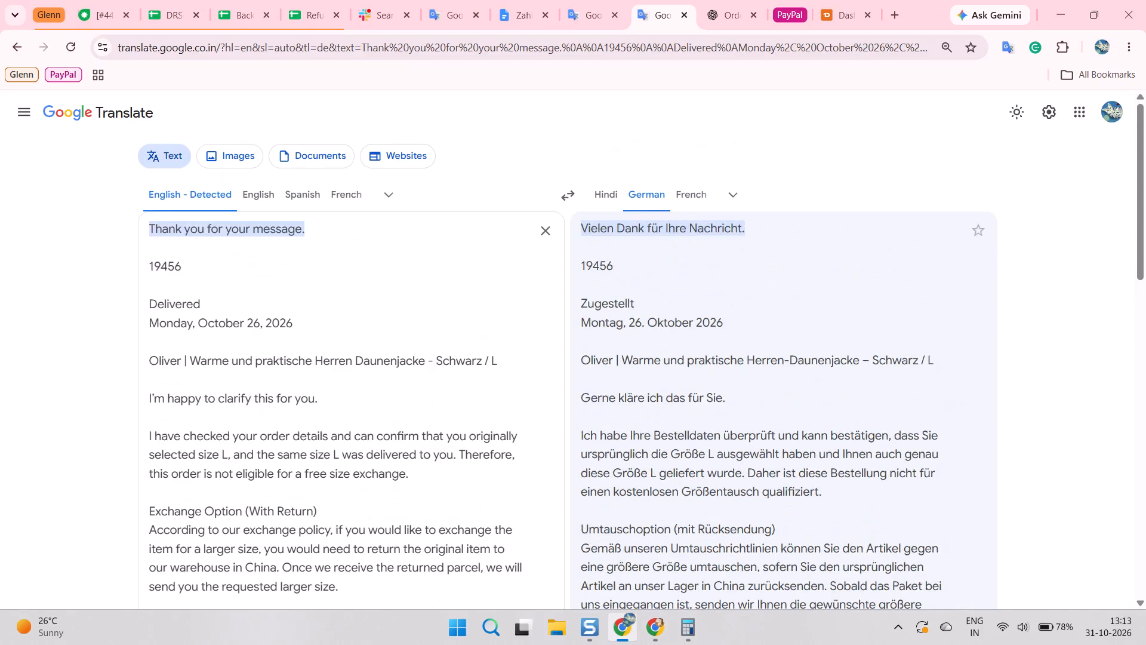
pyautogui.scroll(-20, 678, 226)
pyautogui.scroll(-2, 678, 226)
pyautogui.click(876, 433)
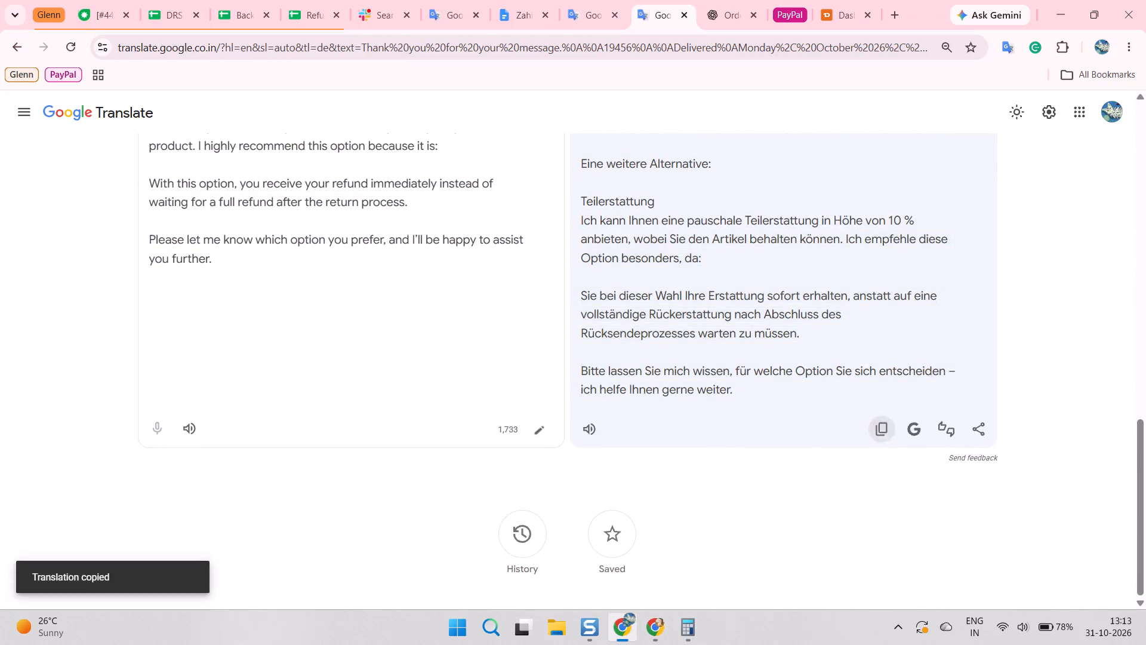
# Start a reply on ticket 444336 without the quoted text and insert the canned response "01-Return(CC)-Dayone-German-Bruhn- Quality issue".
pyautogui.click(119, 0)
pyautogui.scroll(-5, 400, 291)
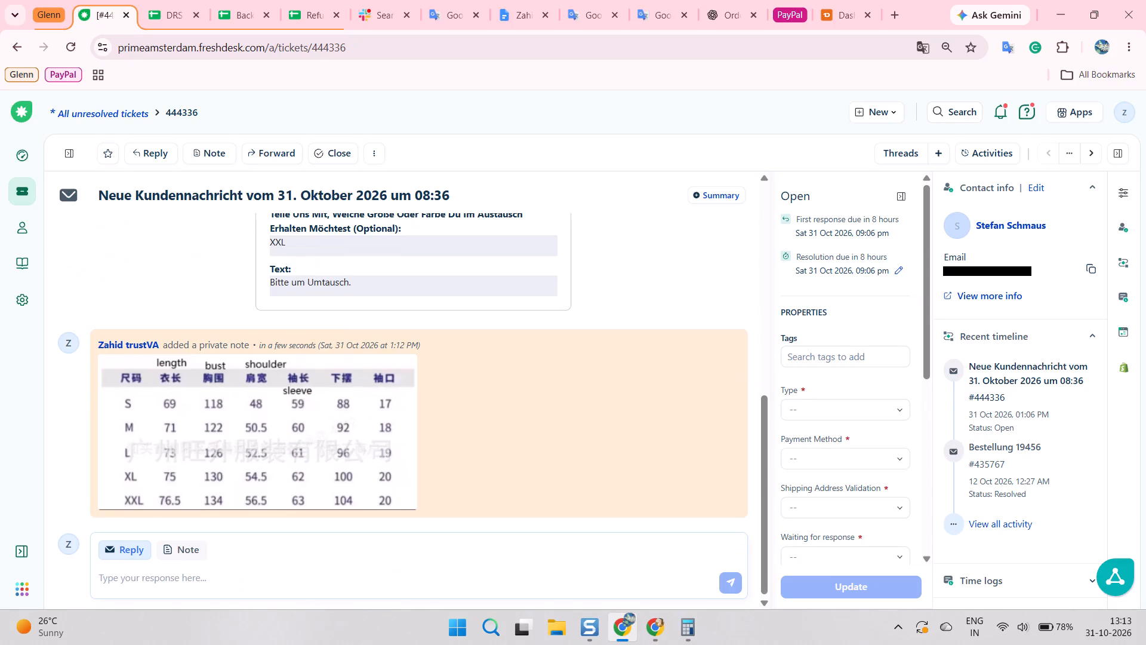
pyautogui.scroll(2, 402, 278)
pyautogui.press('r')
pyautogui.scroll(-9, 346, 314)
pyautogui.click(127, 512)
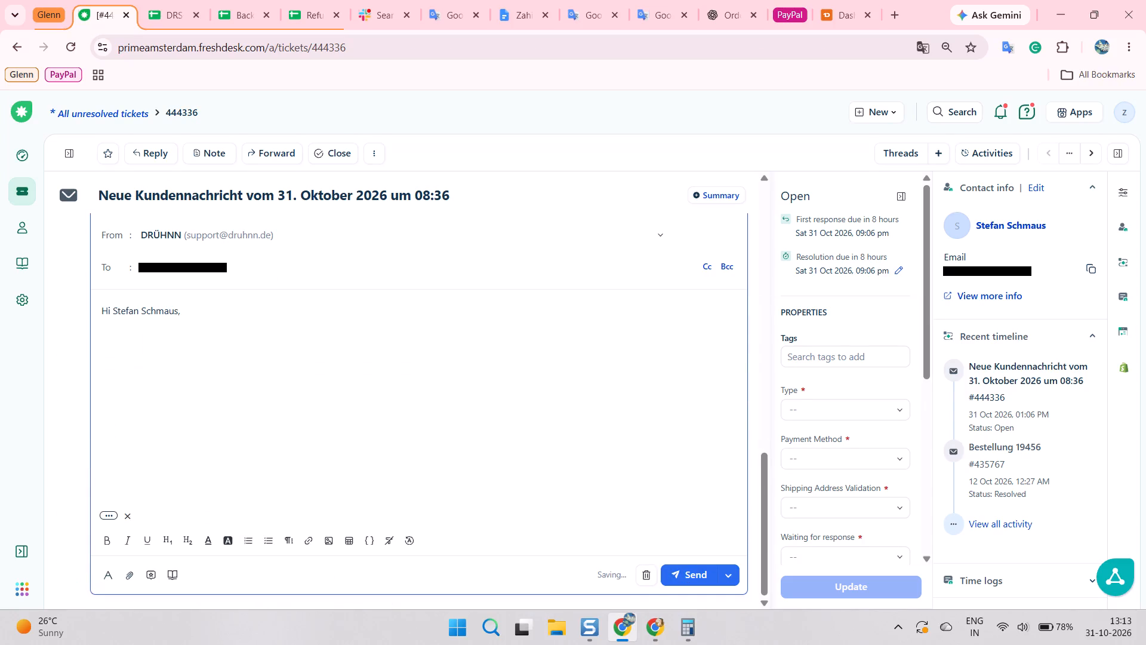
pyautogui.keyDown('ctrl'); pyautogui.click(132, 508); pyautogui.keyUp('ctrl')
pyautogui.hotkey('ctrl', 'a')
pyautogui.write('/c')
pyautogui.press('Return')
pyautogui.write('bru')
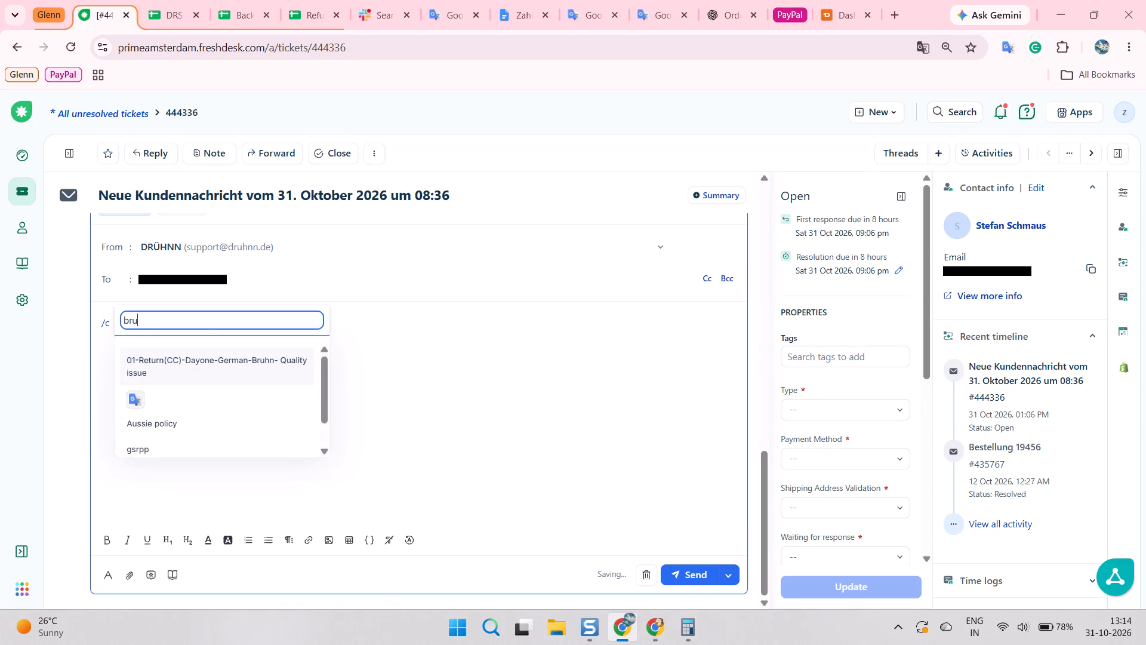
pyautogui.click(232, 368)
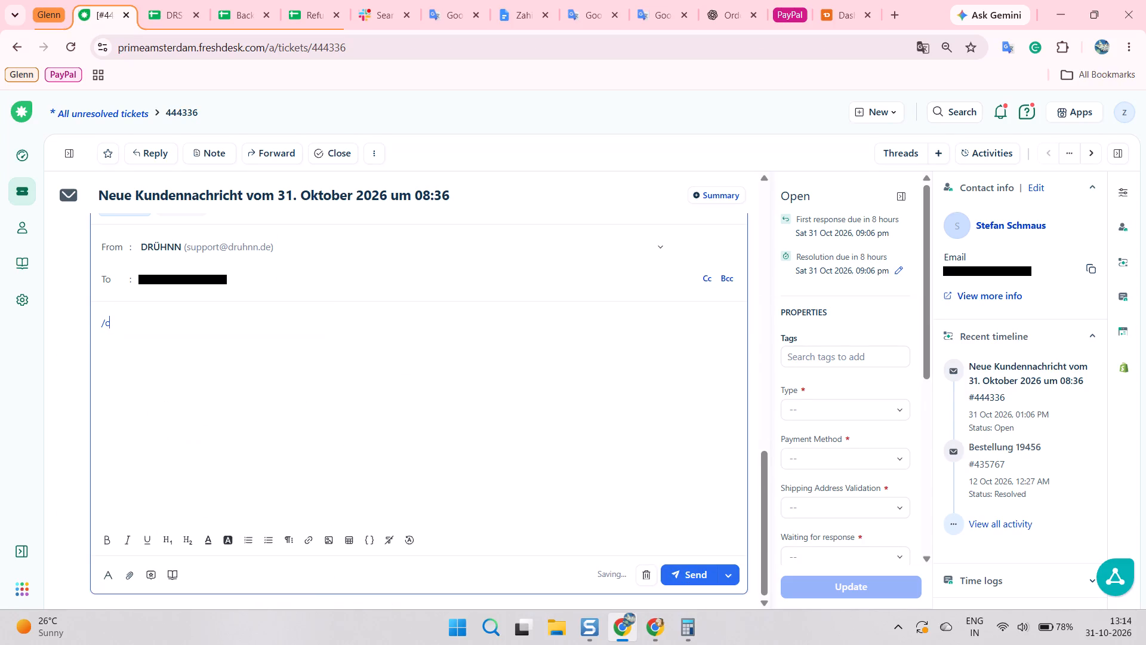
# Replace the canned response's body between greeting and sign-off with the copied German exchange message.
pyautogui.moveTo(100, 355); pyautogui.dragTo(239, 463)
pyautogui.scroll(-7, 195, 414)
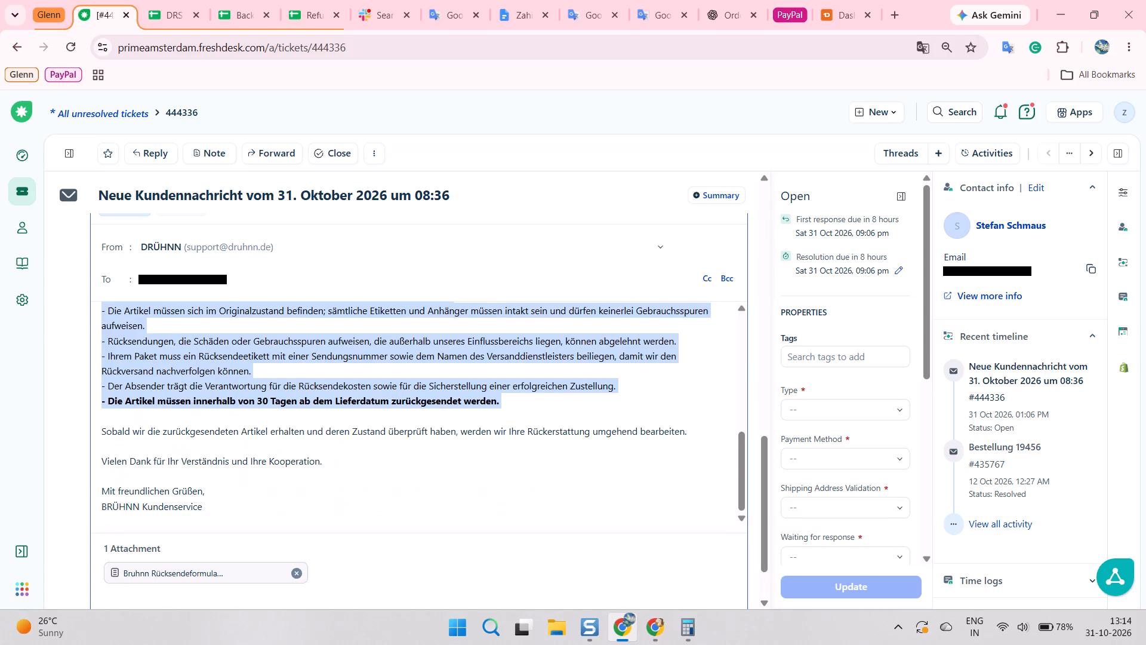
pyautogui.moveTo(239, 463); pyautogui.dragTo(328, 465)
pyautogui.hotkey('ctrl', 'v')
pyautogui.scroll(-4, 328, 465)
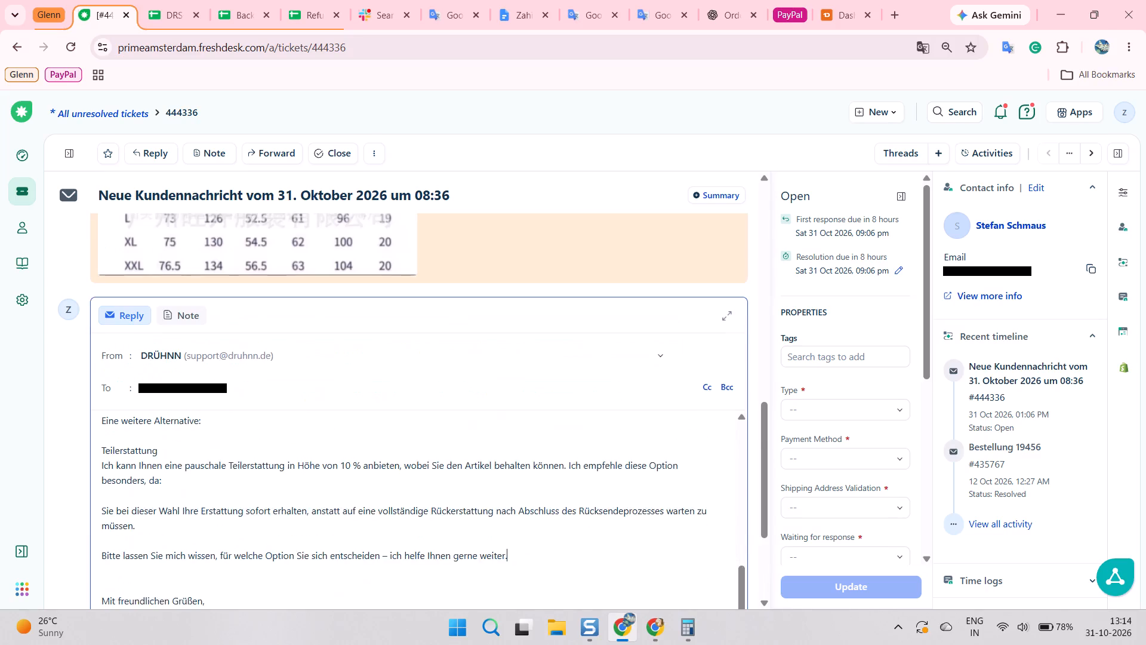
pyautogui.scroll(-3, 278, 447)
pyautogui.click(166, 404)
pyautogui.press('BackSpace')
# Bold the reply's headings: Umtauschoption, Rücksendeadresse, Alternative Option, Eine weitere Alternative and Teilerstattung.
pyautogui.scroll(1, 194, 404)
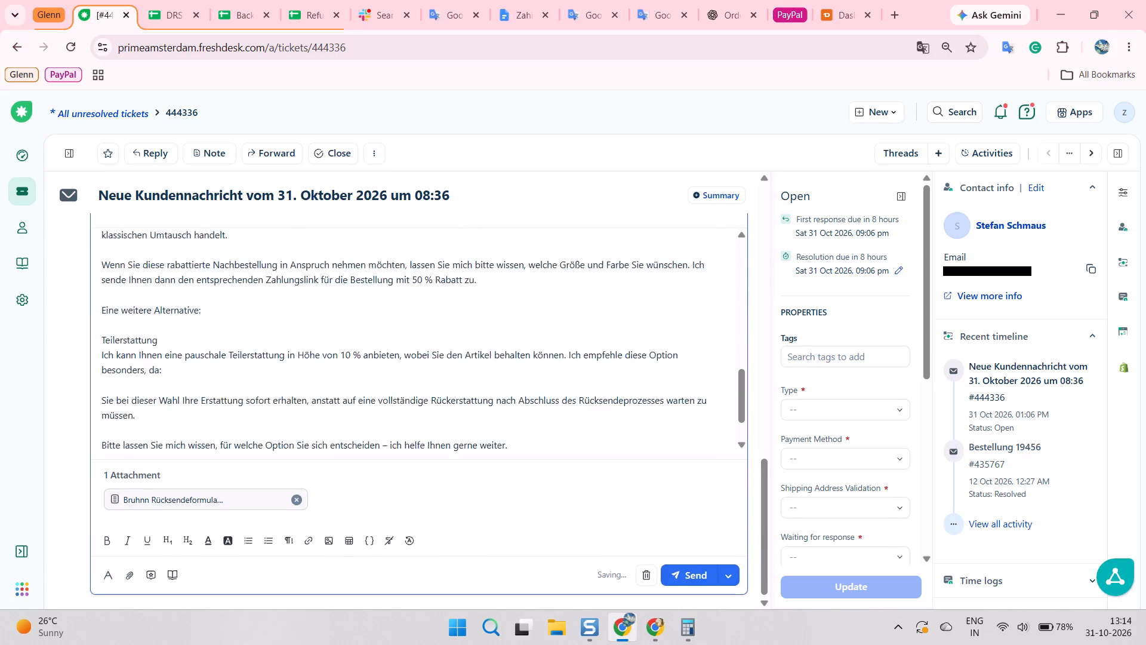
pyautogui.scroll(1, 199, 384)
pyautogui.moveTo(178, 429); pyautogui.dragTo(96, 391)
pyautogui.click(175, 401)
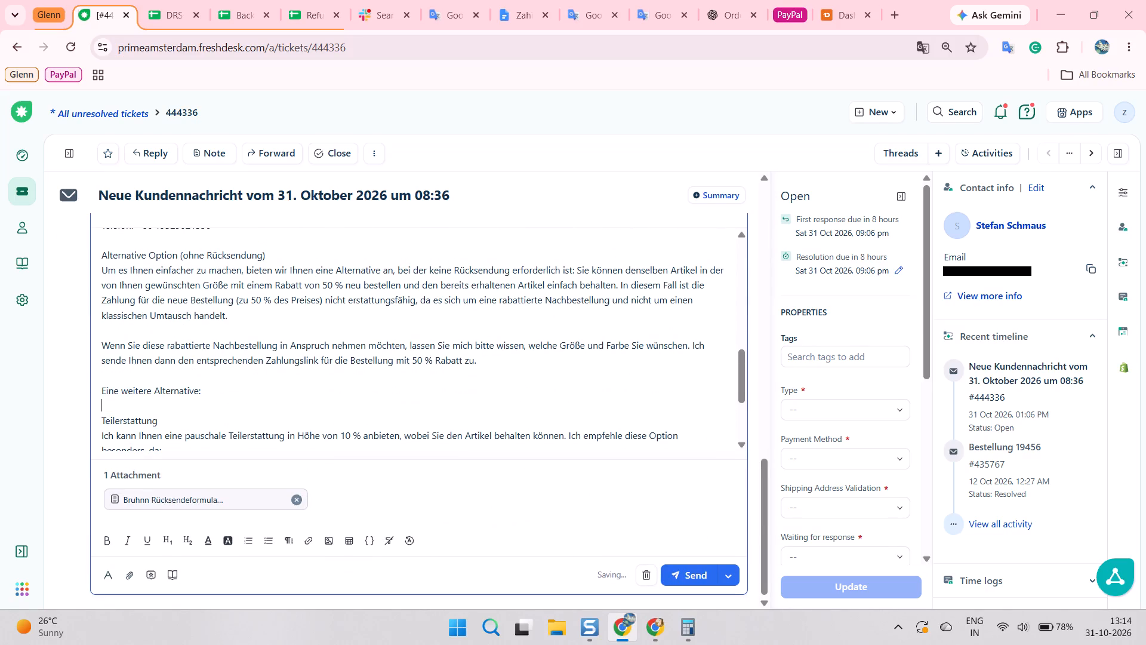
pyautogui.moveTo(175, 420); pyautogui.dragTo(93, 383)
pyautogui.hotkey('ctrl', 'b')
pyautogui.scroll(2, 162, 404)
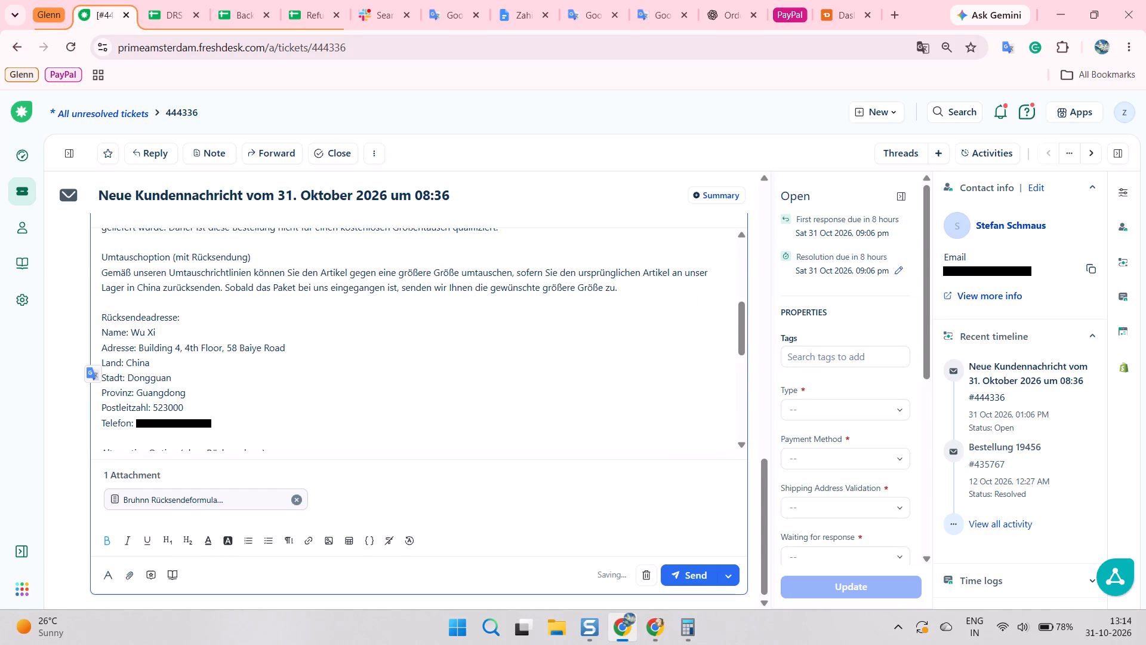
pyautogui.scroll(-2, 175, 410)
pyautogui.tripleClick(174, 338)
pyautogui.hotkey('ctrl', 'b')
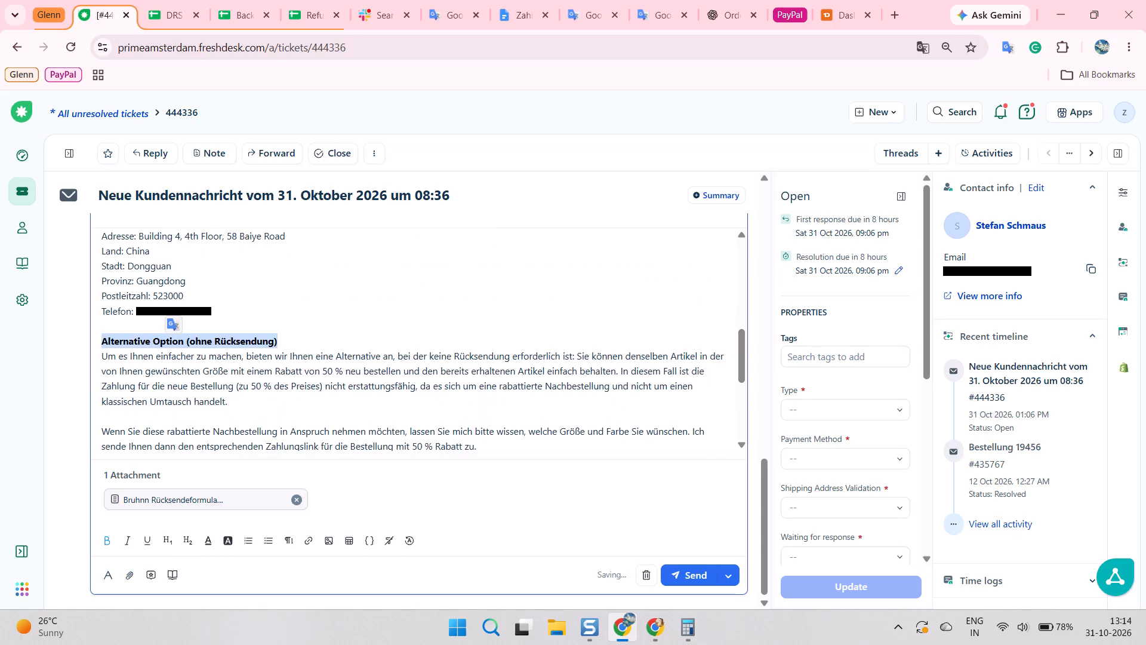
pyautogui.scroll(2, 176, 340)
pyautogui.tripleClick(133, 343)
pyautogui.hotkey('ctrl', 'b')
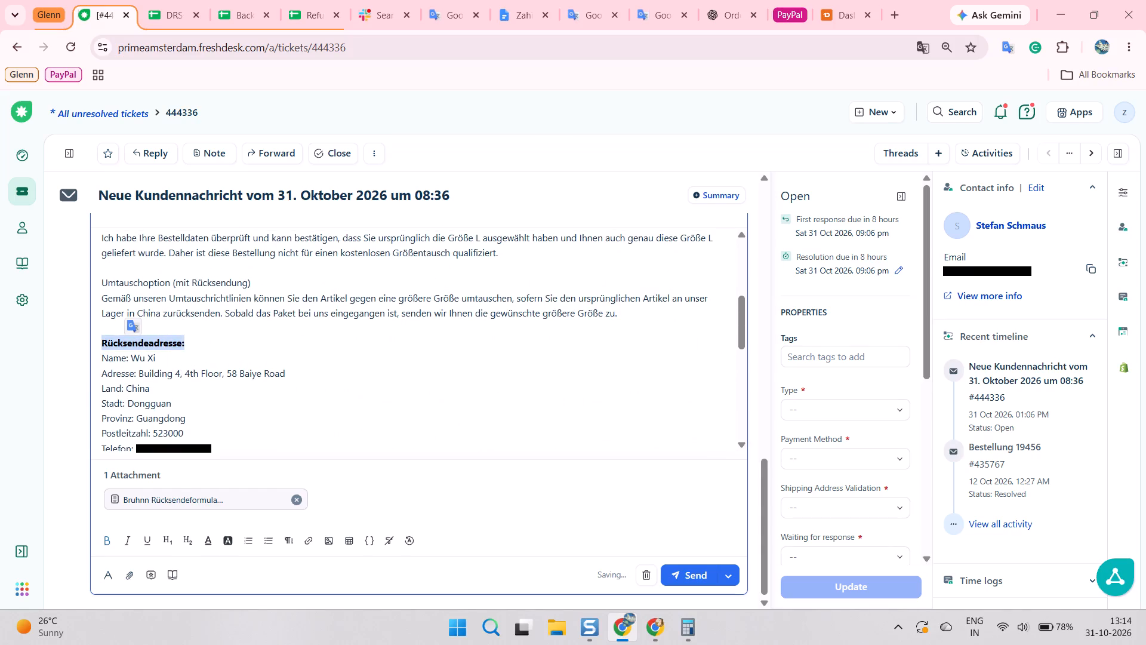
pyautogui.scroll(1, 205, 300)
pyautogui.tripleClick(195, 312)
pyautogui.hotkey('ctrl', 'b')
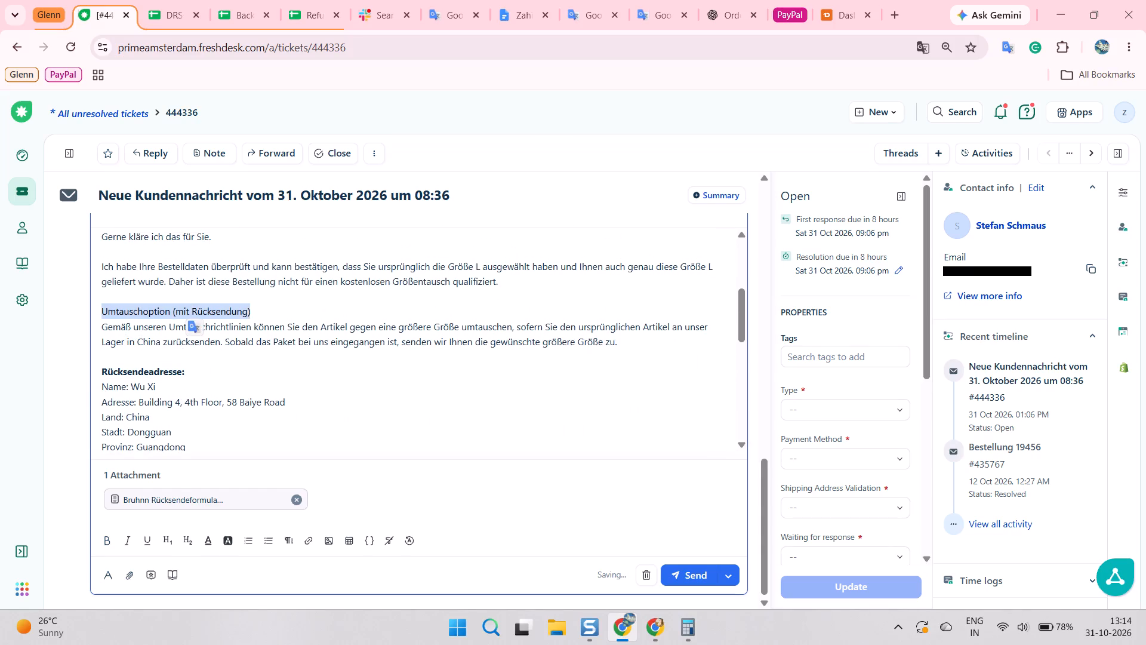
pyautogui.scroll(2, 213, 331)
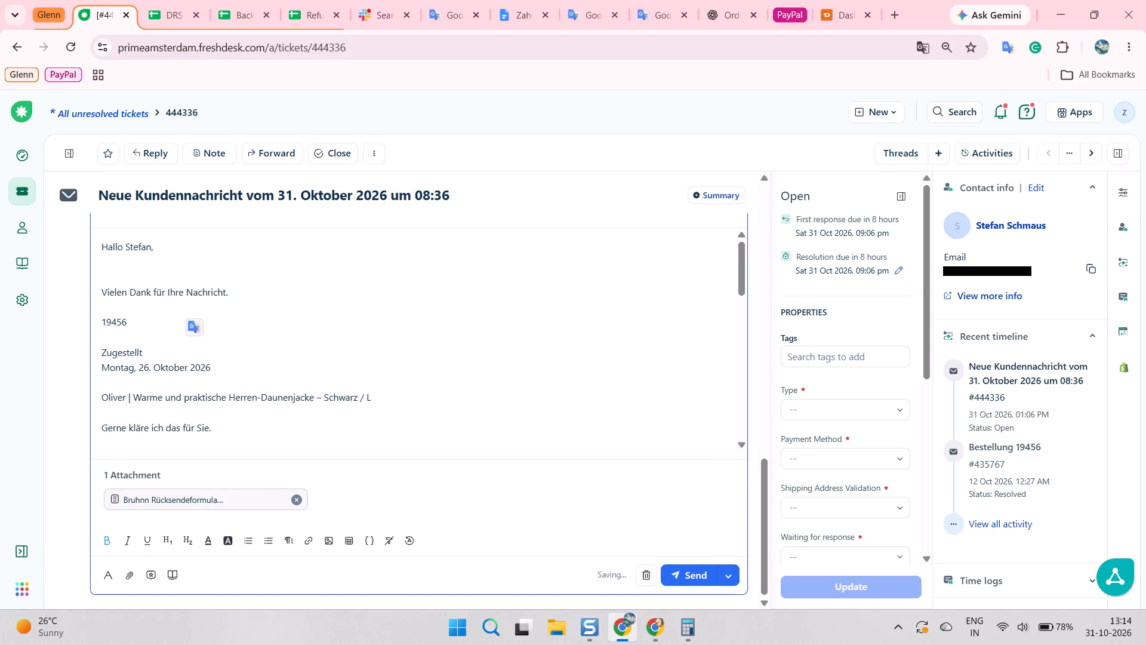
pyautogui.scroll(1, 205, 385)
pyautogui.moveTo(390, 419); pyautogui.dragTo(88, 349)
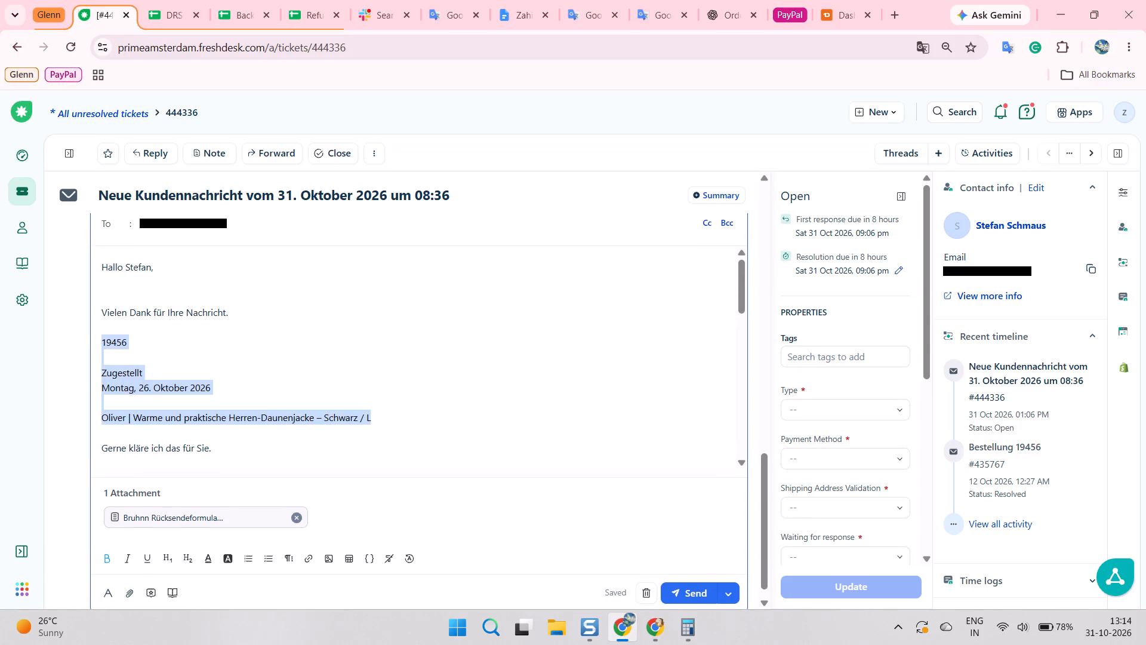
pyautogui.hotkey('ctrl', 'b')
# Look over the formatted German reply and send it to the customer with the attached return form.
pyautogui.scroll(-2, 272, 401)
pyautogui.scroll(-2, 500, 454)
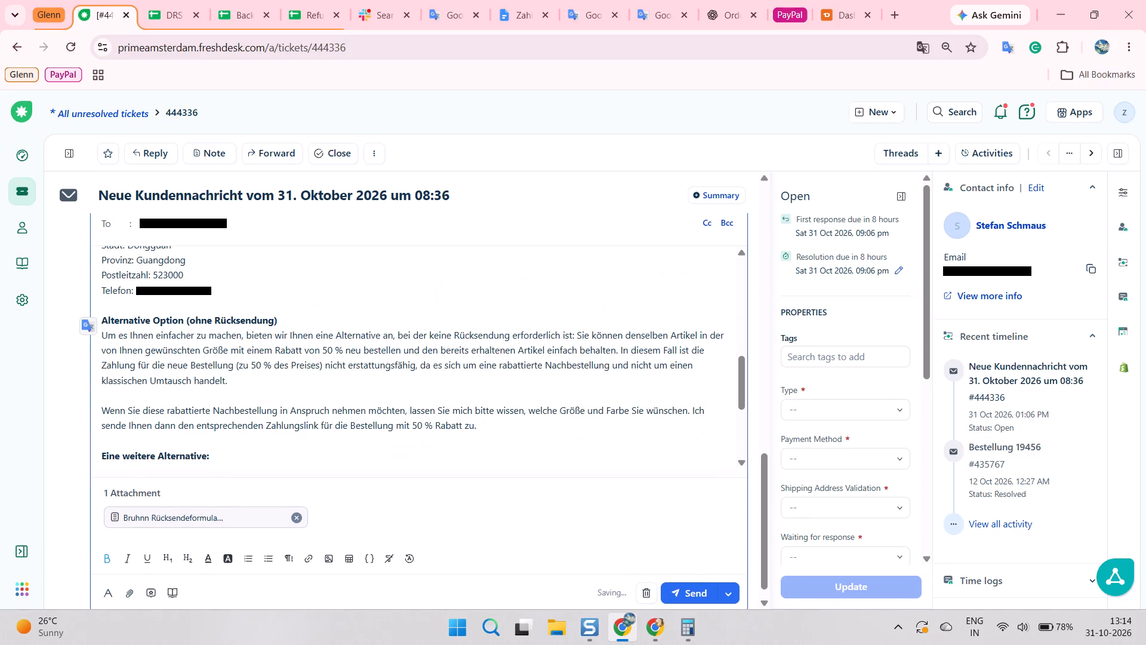
pyautogui.click(662, 591)
pyautogui.scroll(-3, 571, 468)
pyautogui.scroll(-3, 521, 413)
pyautogui.scroll(3, 488, 363)
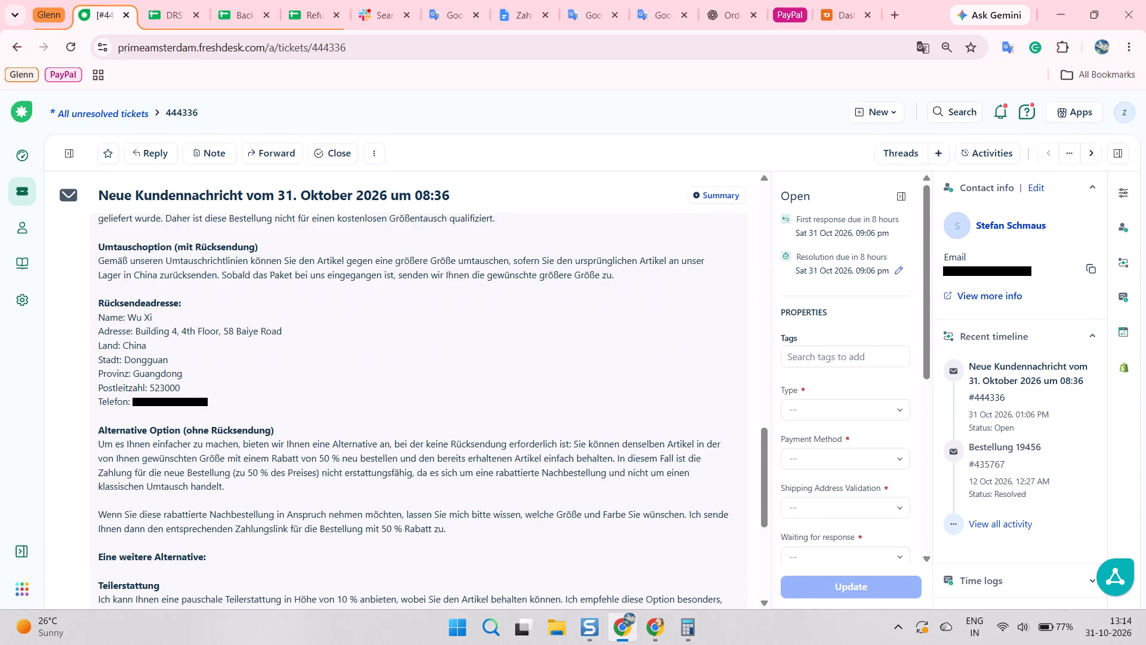
pyautogui.click(843, 406)
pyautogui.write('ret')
pyautogui.click(854, 511)
pyautogui.press('Tab')
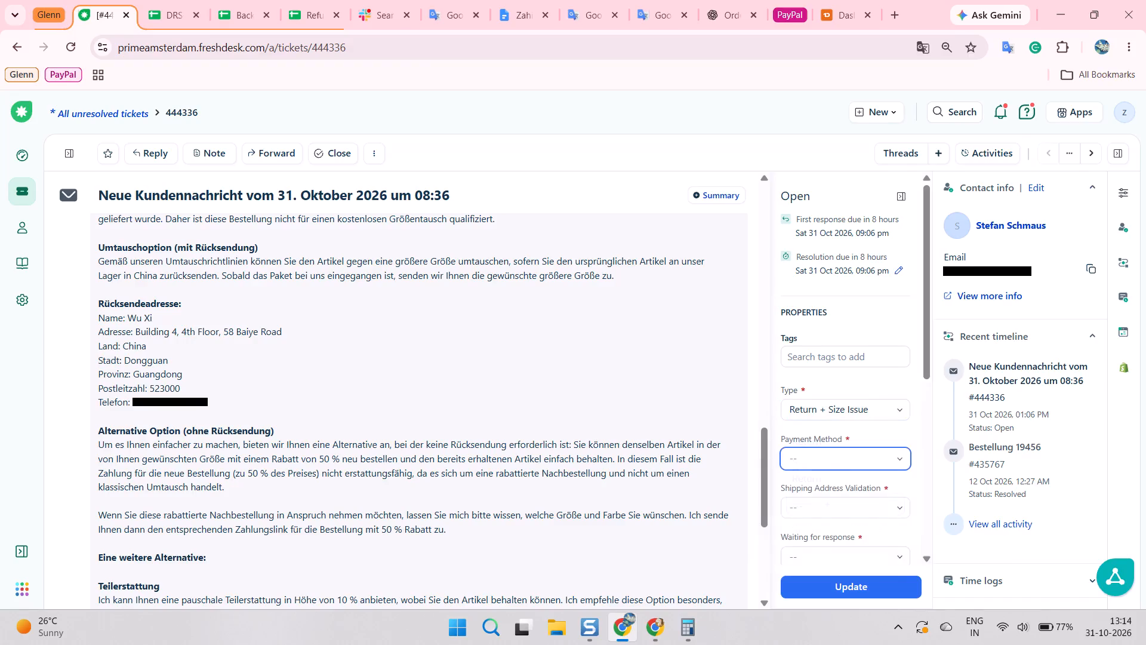
# Set payment method PayPal, shipping address Verified & Correct, waiting for response N/A, Marketing/PayPal No and status Resolved, and update the ticket.
pyautogui.hotkey('alt', 'Tab')
pyautogui.scroll(-3, 729, 343)
pyautogui.hotkey('alt', 'Tab')
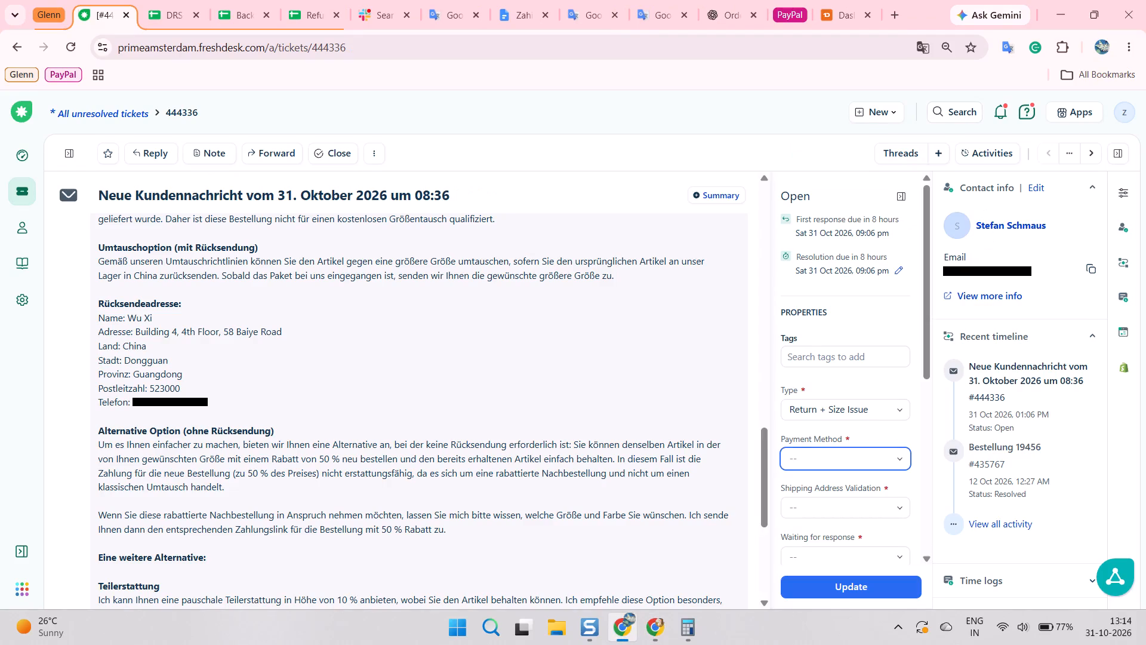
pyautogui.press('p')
pyautogui.press('Tab')
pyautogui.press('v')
pyautogui.press('Tab')
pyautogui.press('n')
pyautogui.press('Tab')
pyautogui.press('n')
pyautogui.press('Tab')
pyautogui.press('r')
pyautogui.press('Tab')
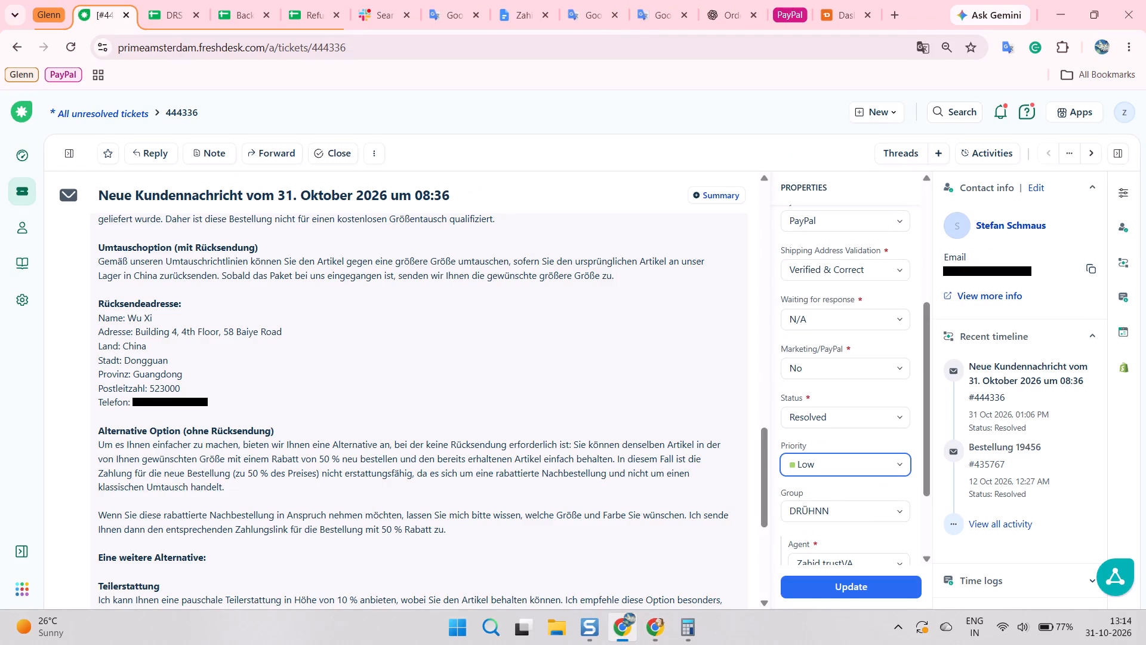
pyautogui.press('Tab')
pyautogui.press('Tab')
pyautogui.scroll(-5, 751, 340)
pyautogui.click(832, 588)
pyautogui.scroll(-5, 713, 478)
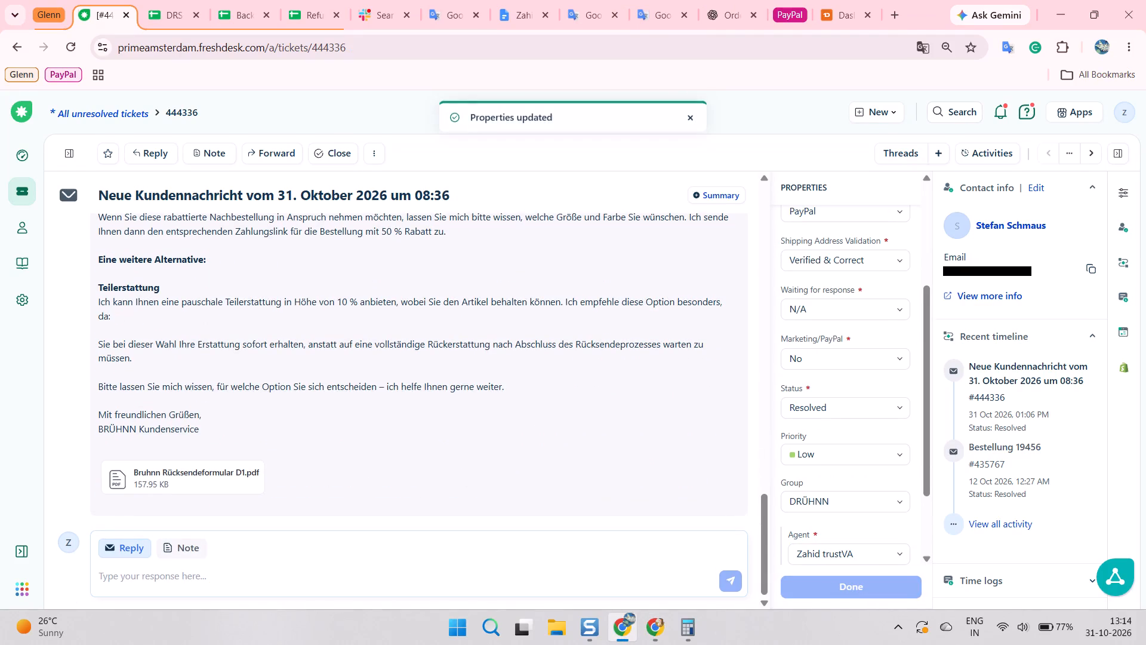
pyautogui.scroll(-2, 37, 151)
pyautogui.doubleClick(183, 112)
pyautogui.hotkey('ctrl', 'c')
pyautogui.hotkey('ctrl', 'c')
pyautogui.click(158, 0)
pyautogui.hotkey('ctrl', 'v')
pyautogui.click(349, 331)
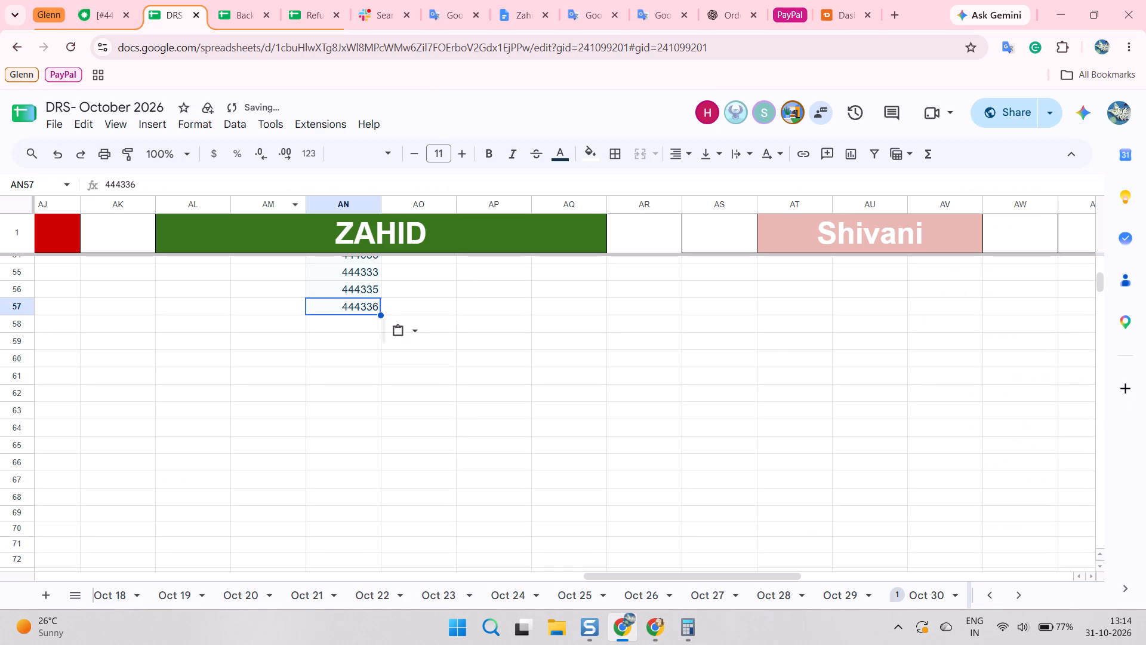
pyautogui.scroll(-1, 349, 331)
# Return to the unresolved ticket list, remove the "Me" agent filter and examine all agents' tickets, including the last page.
pyautogui.click(144, 0)
pyautogui.click(116, 1)
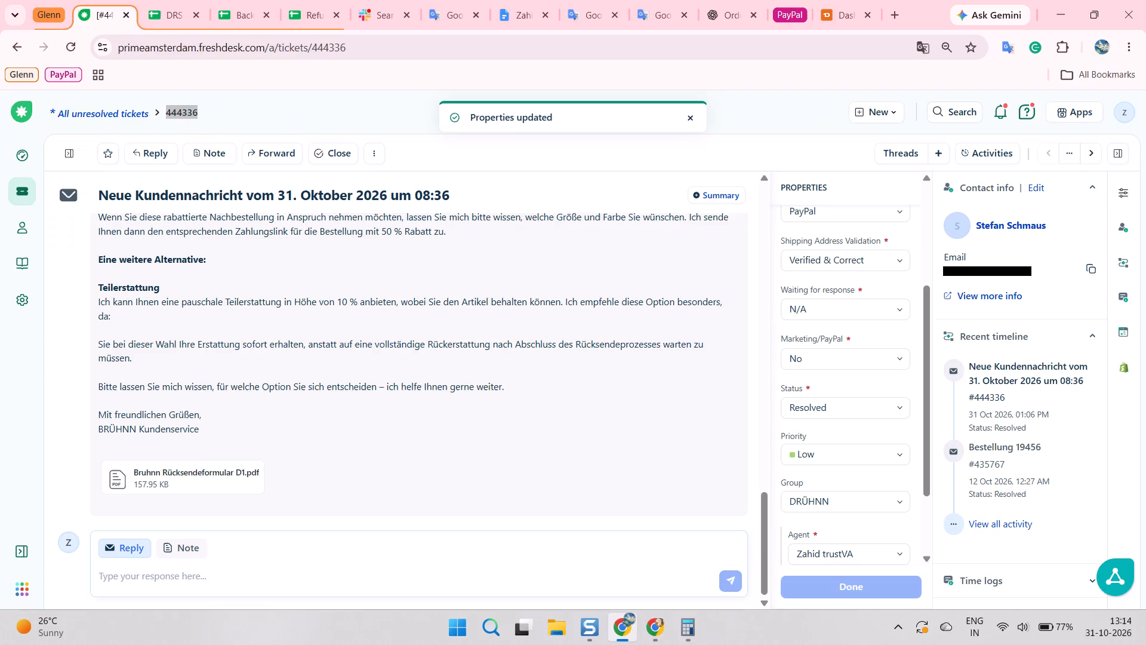
pyautogui.click(19, 188)
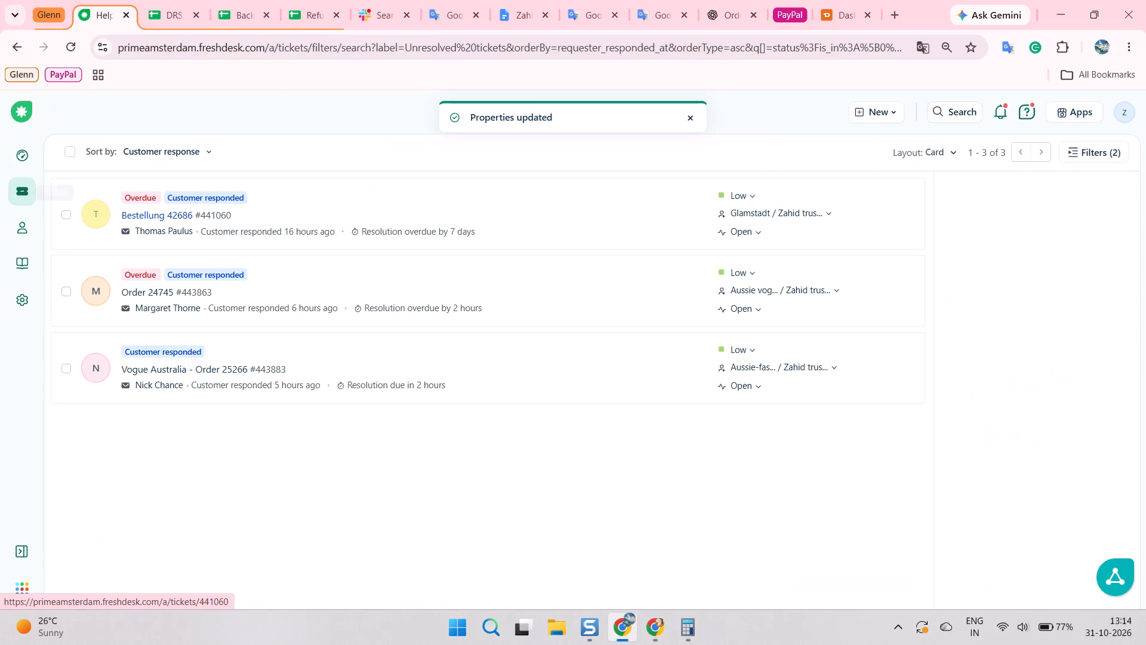
pyautogui.scroll(1, 146, 234)
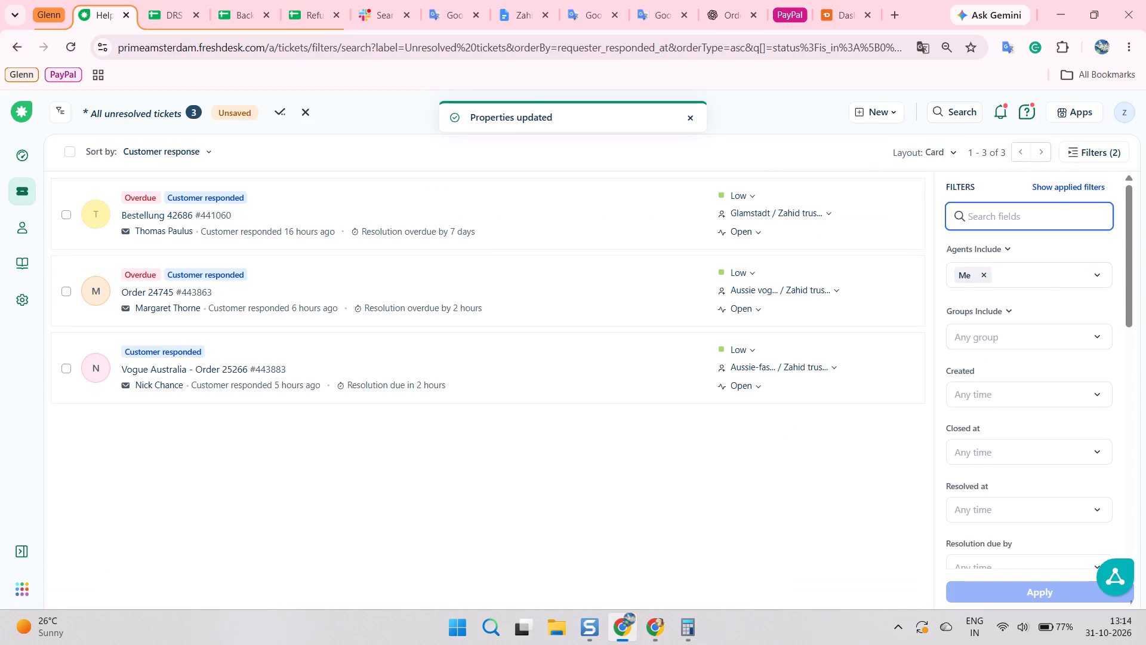
pyautogui.click(984, 272)
pyautogui.click(1054, 594)
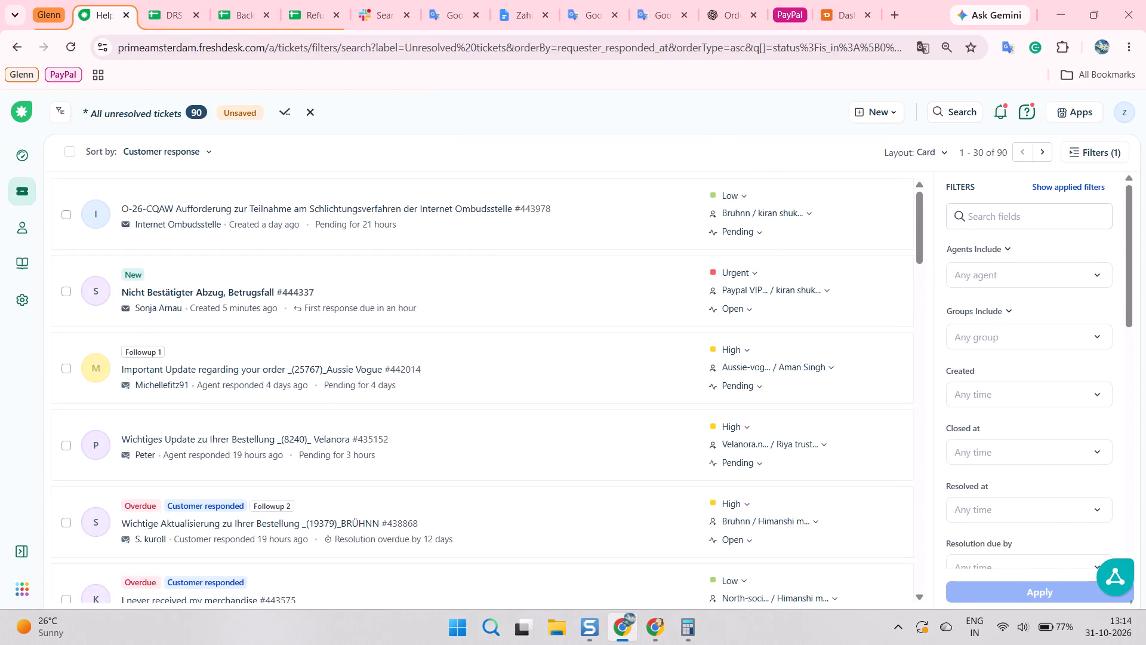
pyautogui.scroll(-9, 687, 321)
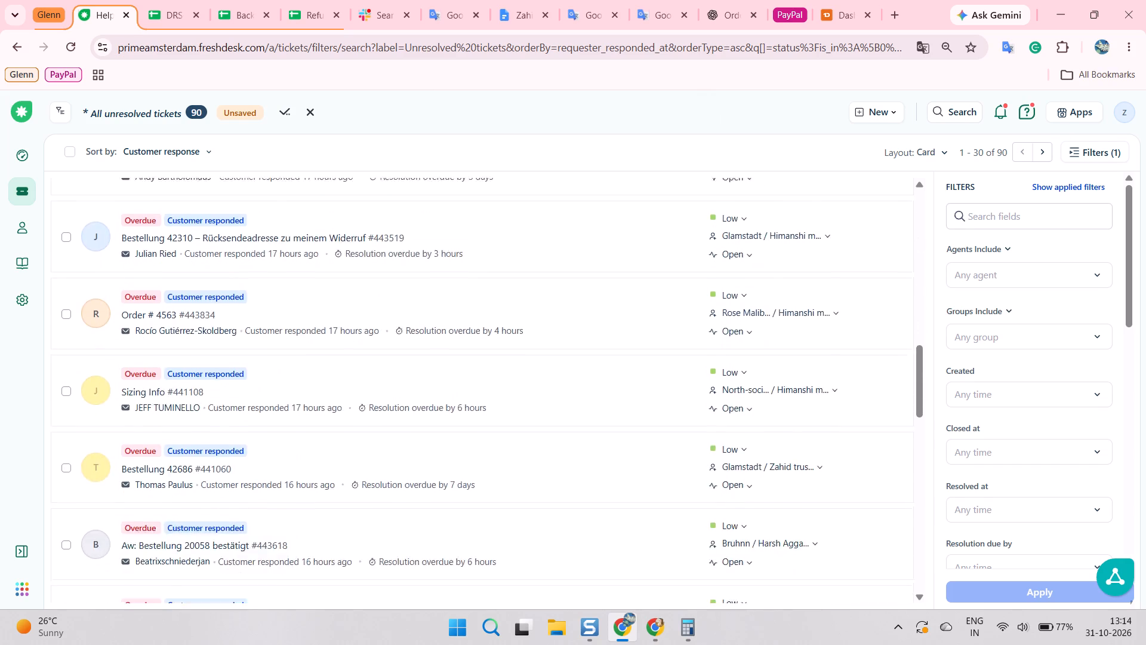
pyautogui.scroll(-3, 178, 308)
pyautogui.scroll(-20, 260, 296)
pyautogui.scroll(-2, 260, 296)
pyautogui.click(239, 588)
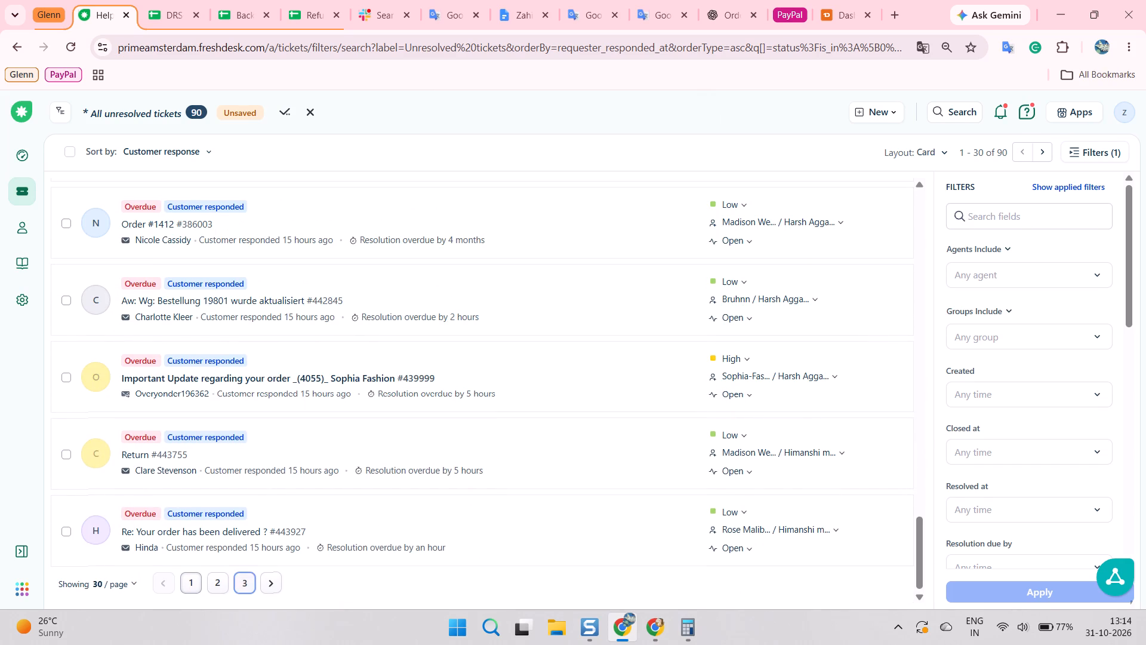
pyautogui.scroll(-3, 272, 493)
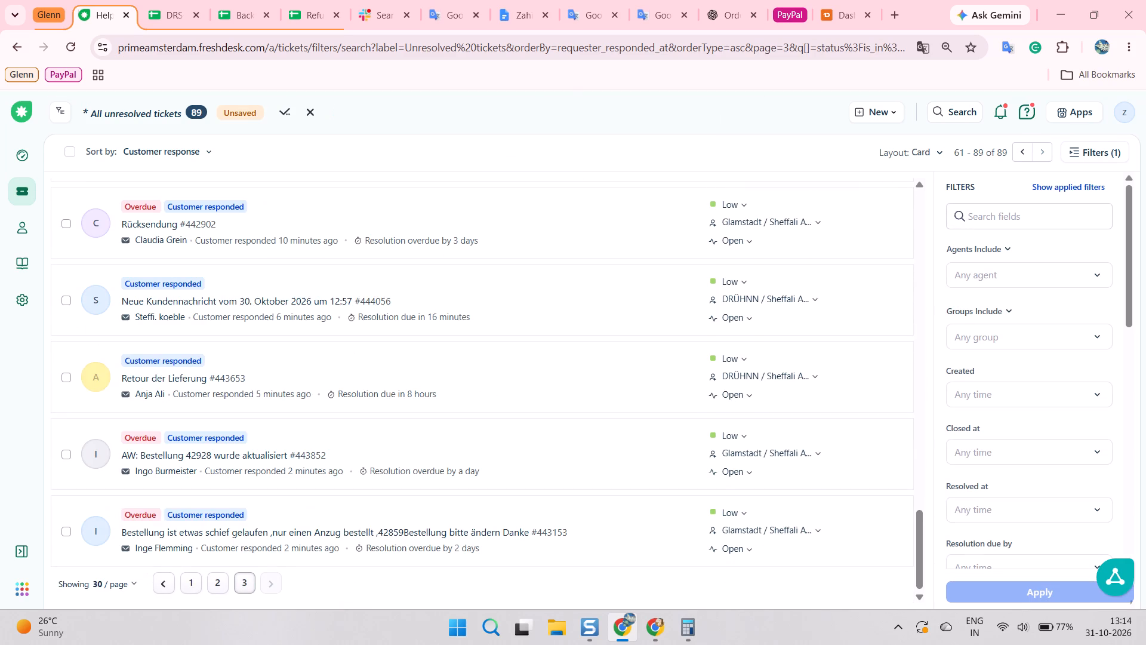
pyautogui.scroll(-17, 279, 460)
pyautogui.scroll(17, 280, 457)
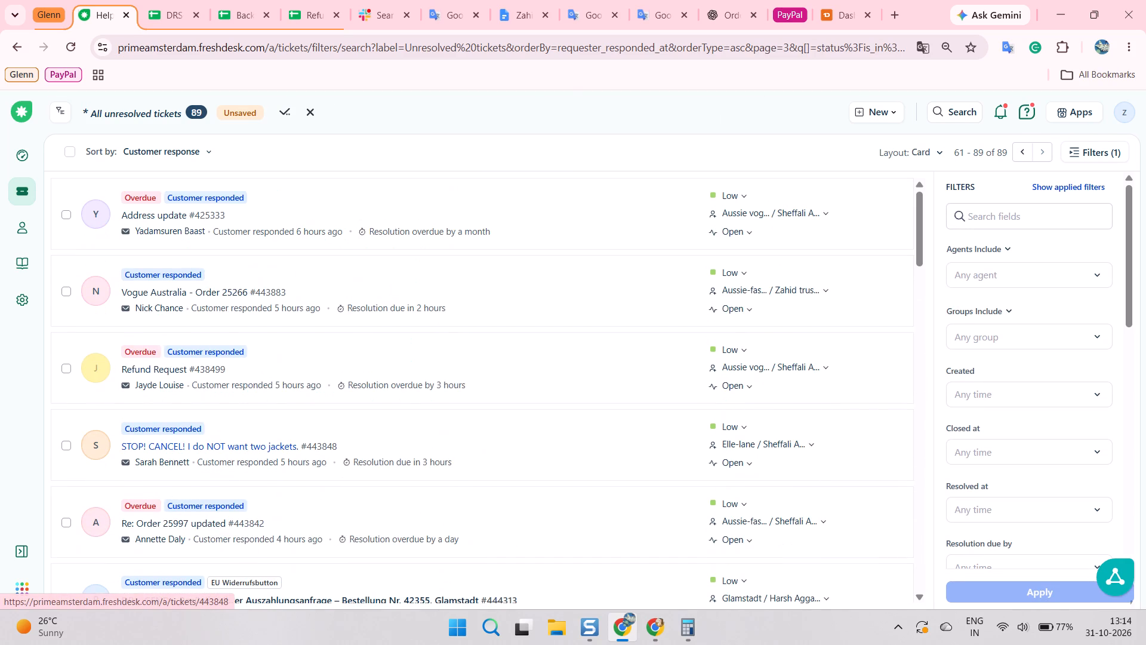
pyautogui.scroll(9, 269, 449)
pyautogui.scroll(-13, 269, 480)
pyautogui.scroll(-4, 215, 575)
pyautogui.click(194, 582)
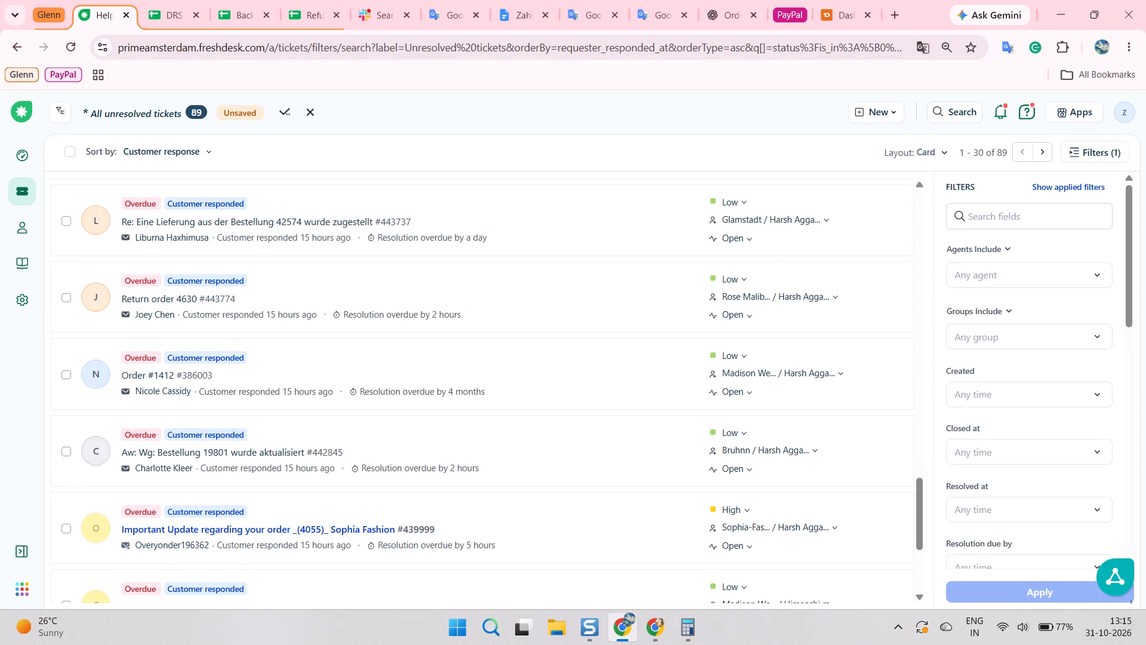
pyautogui.click(22, 186)
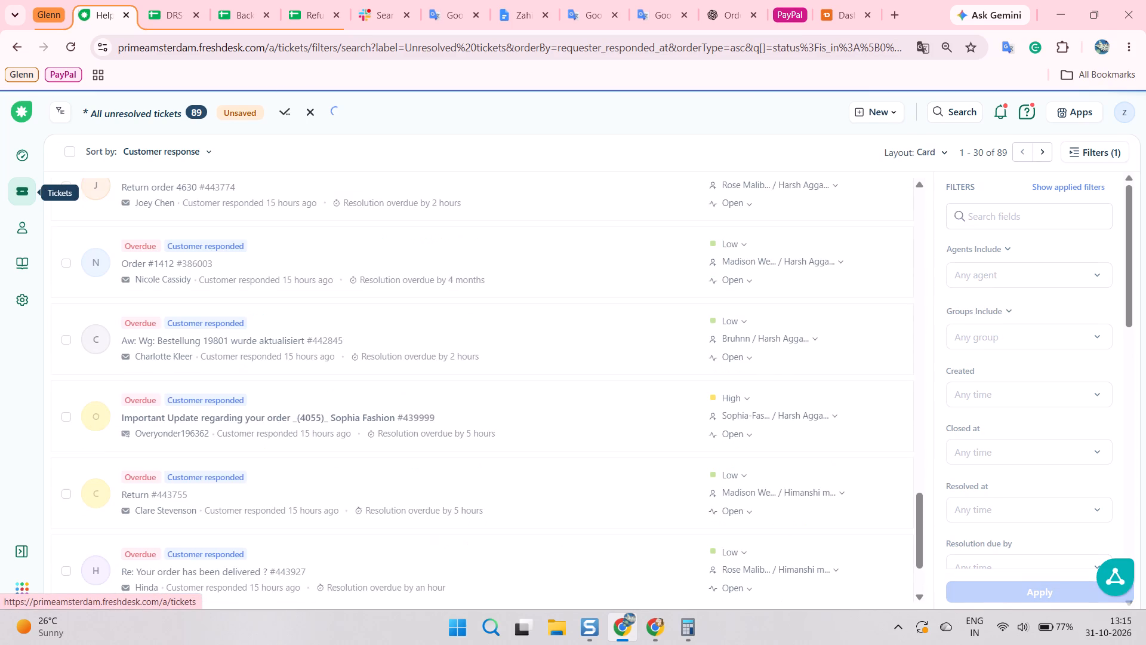
pyautogui.click(21, 162)
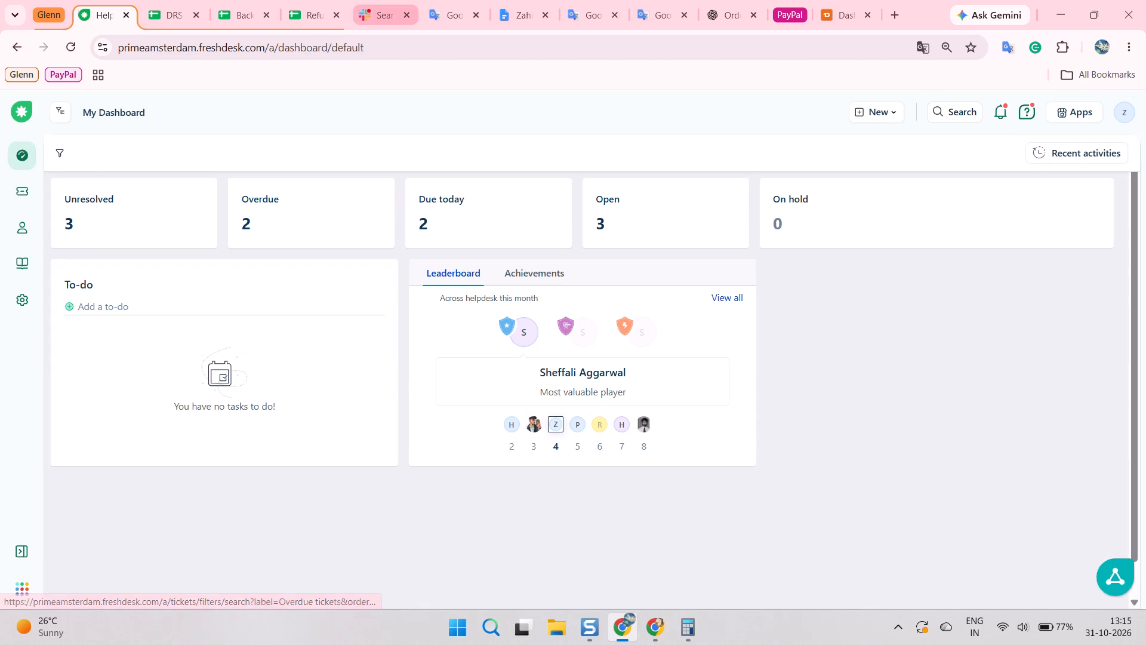
pyautogui.click(137, 205)
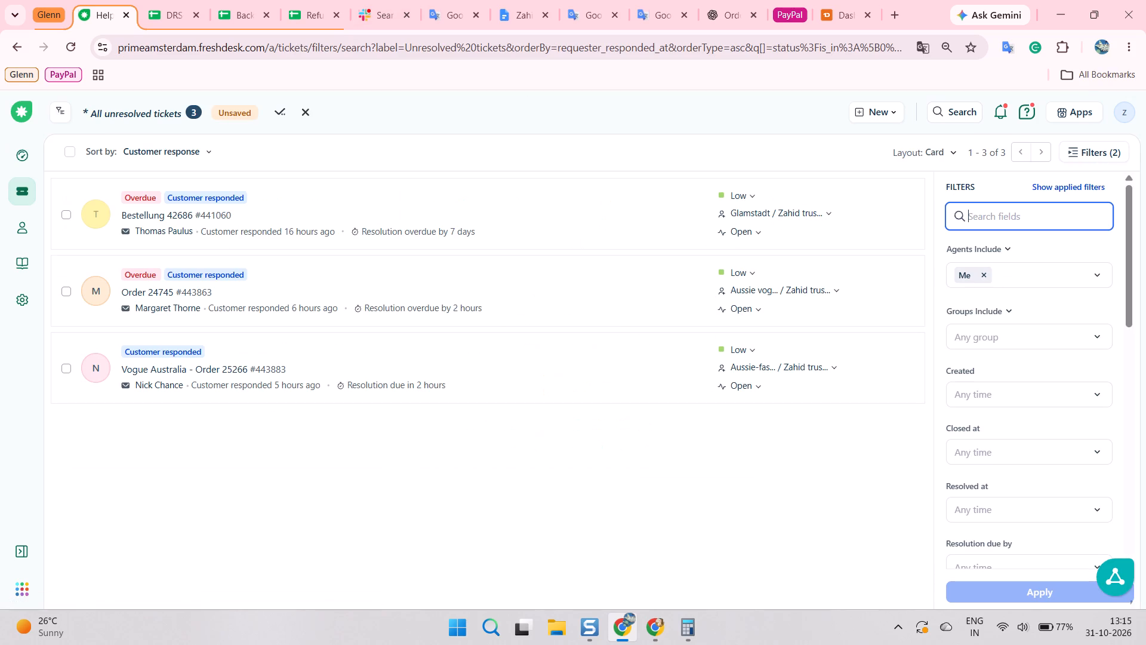
pyautogui.click(158, 210)
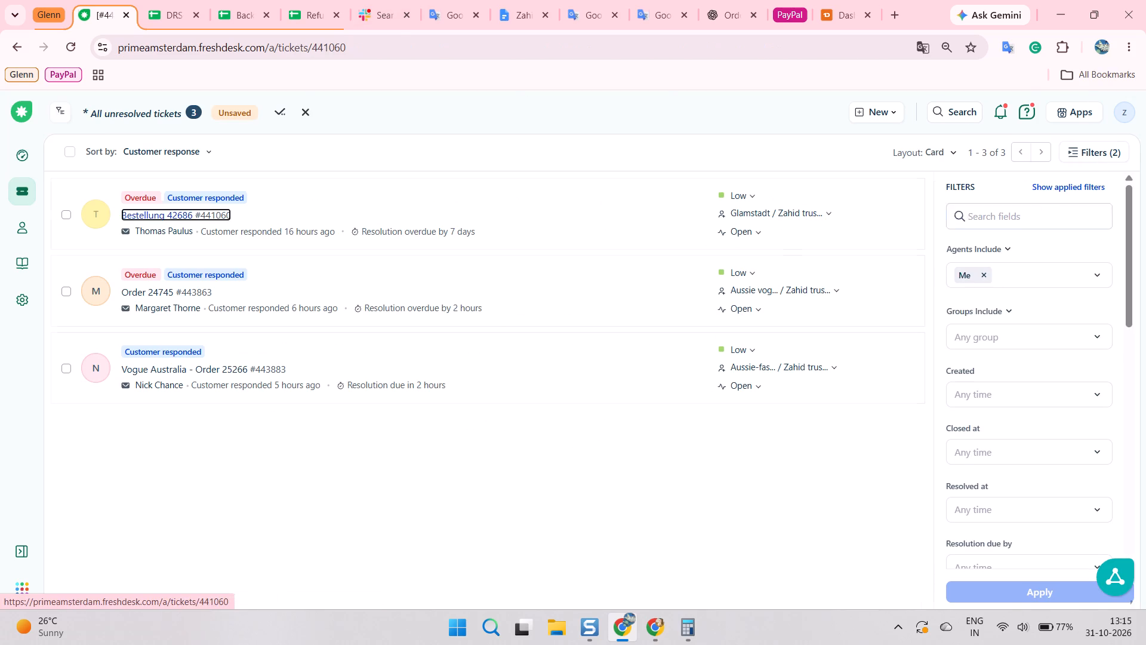
pyautogui.scroll(-8, 379, 291)
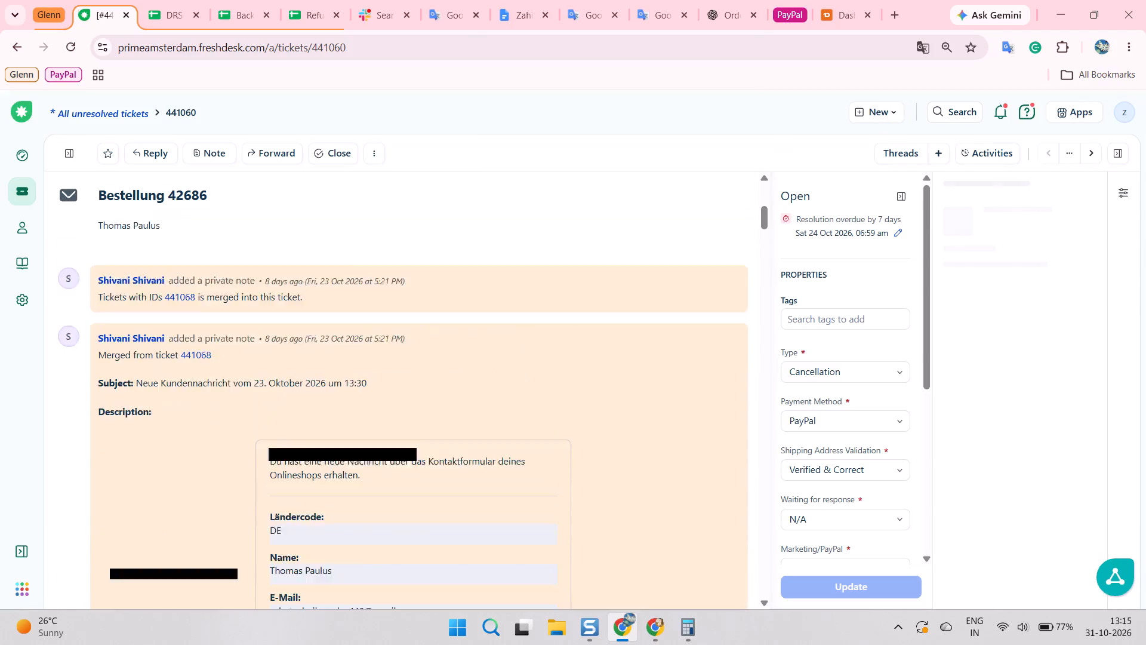
pyautogui.scroll(-12, 380, 325)
pyautogui.scroll(-19, 352, 330)
pyautogui.scroll(-5, 377, 323)
pyautogui.scroll(6, 398, 328)
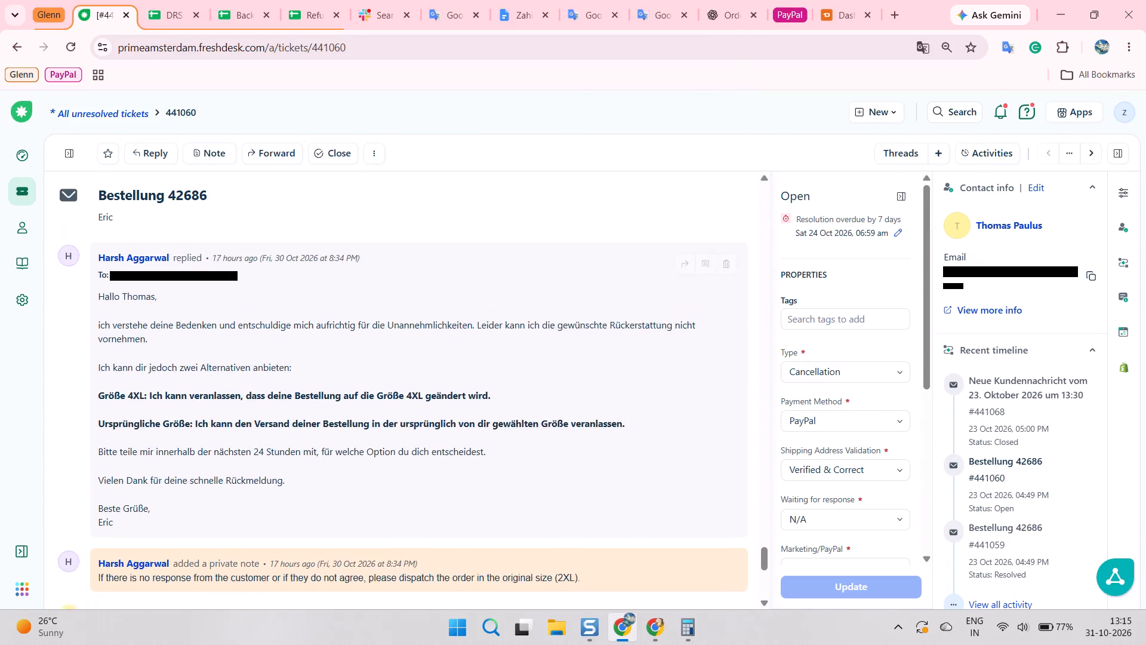
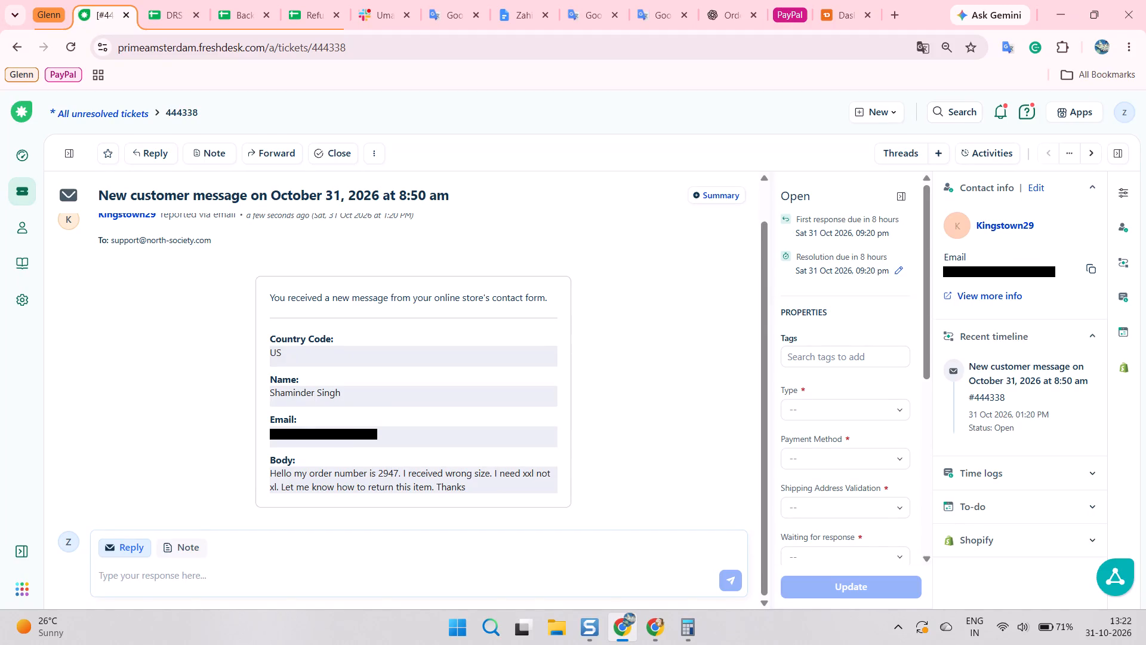
# Switch to the Shopify admin window and load the North Society store in place of the Sophia Fashion order.
pyautogui.hotkey('alt', 'Tab')
pyautogui.click(418, 0)
pyautogui.scroll(3, 421, 37)
pyautogui.click(368, 51)
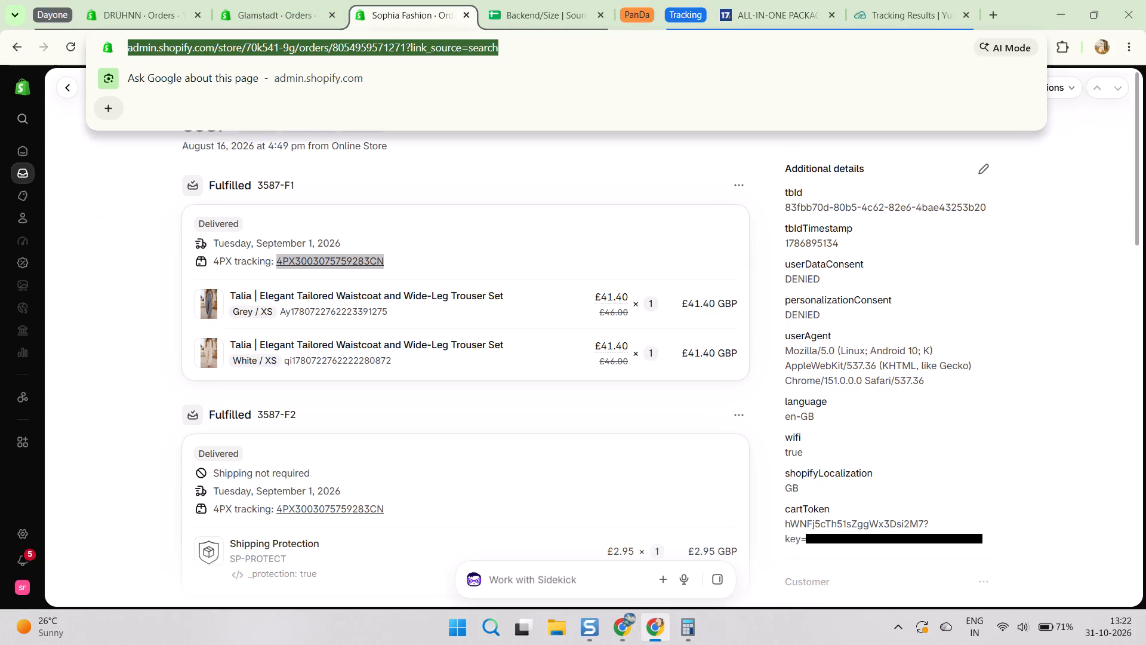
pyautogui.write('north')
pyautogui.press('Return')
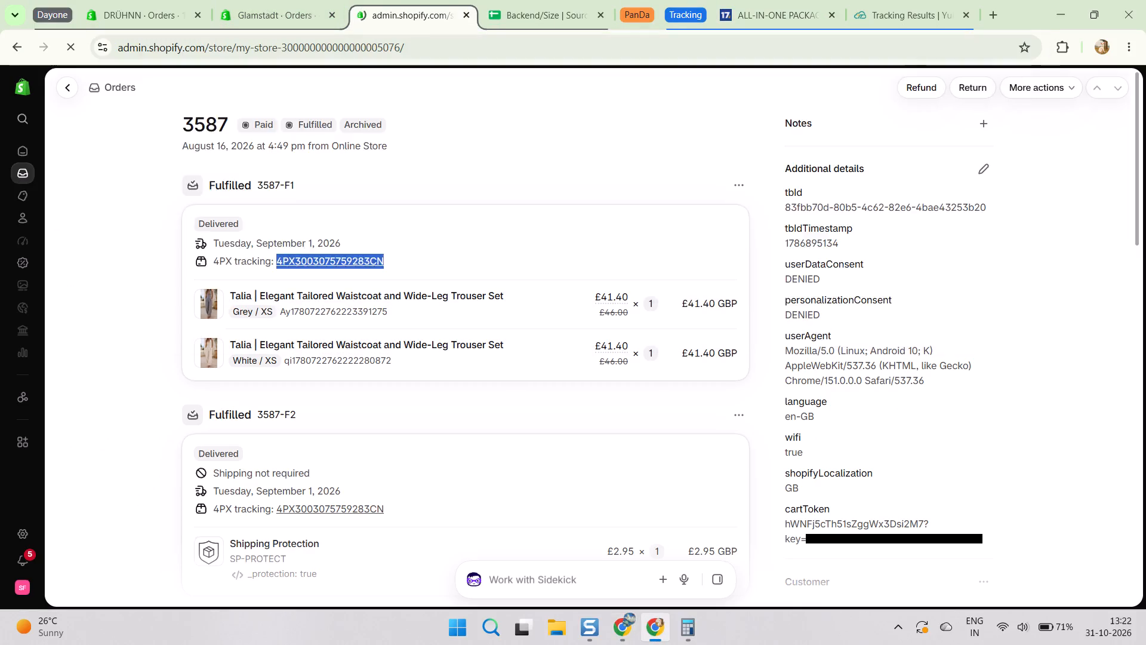
# Copy the contact's email from ticket 444338, search the North Society store for it and open order #2947.
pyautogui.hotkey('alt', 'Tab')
pyautogui.click(1092, 271)
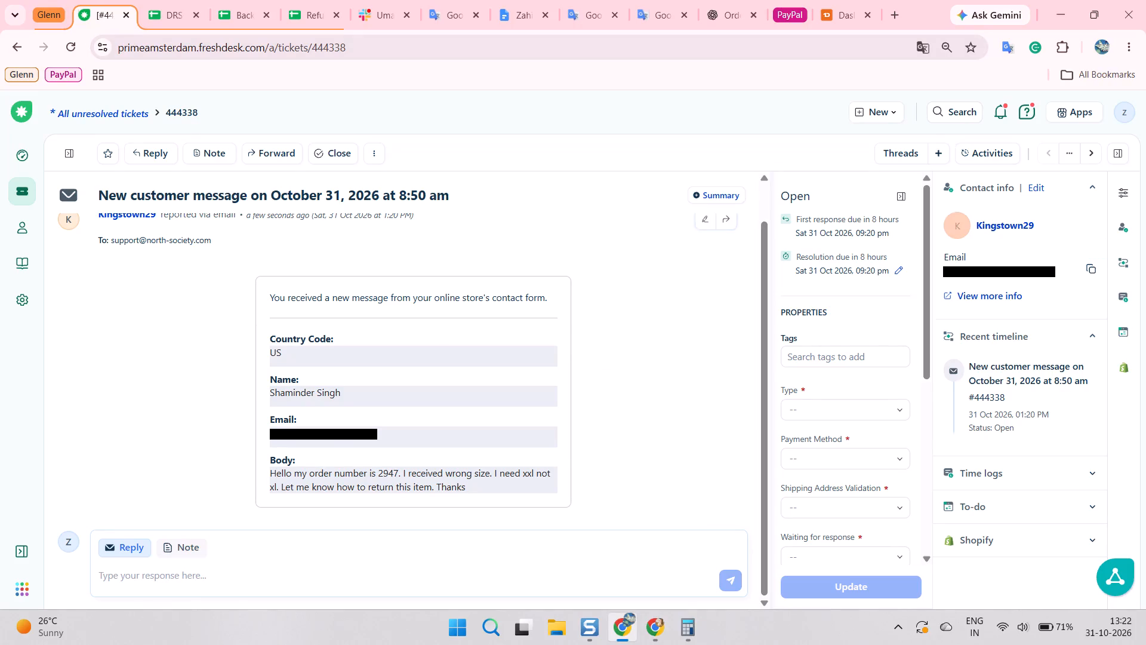
pyautogui.click(1089, 268)
pyautogui.hotkey('alt', 'Tab')
pyautogui.scroll(1, 392, 149)
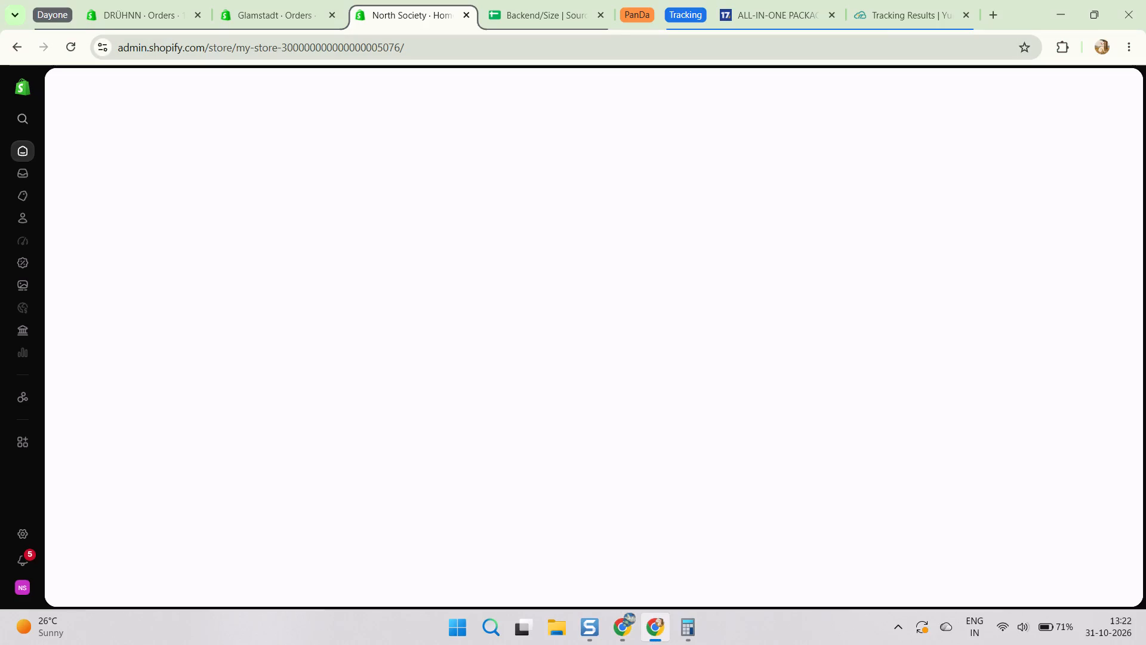
pyautogui.scroll(4, 393, 149)
pyautogui.click(21, 122)
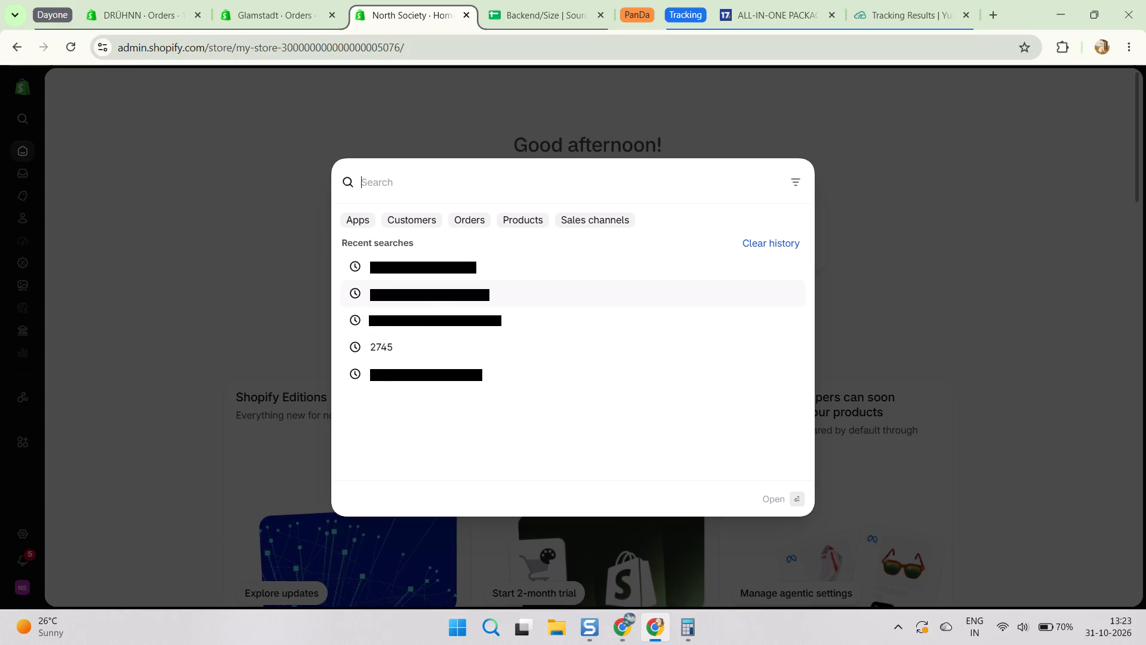
pyautogui.click(227, 177)
pyautogui.scroll(3, 118, 171)
pyautogui.click(24, 119)
pyautogui.hotkey('ctrl', 'v')
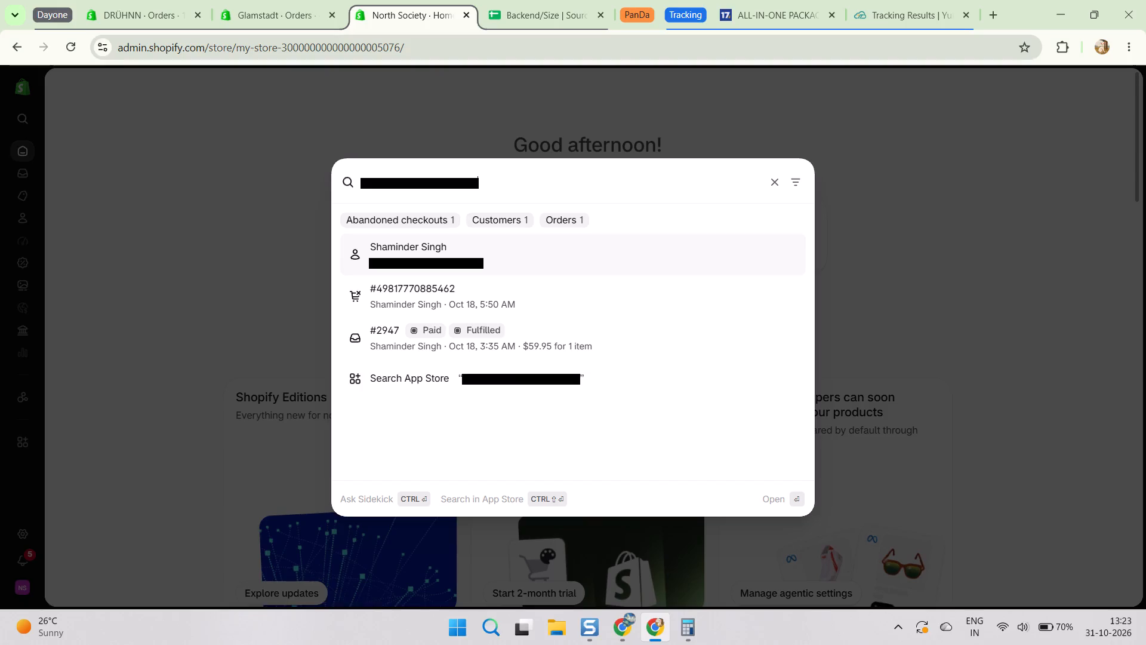
pyautogui.click(383, 331)
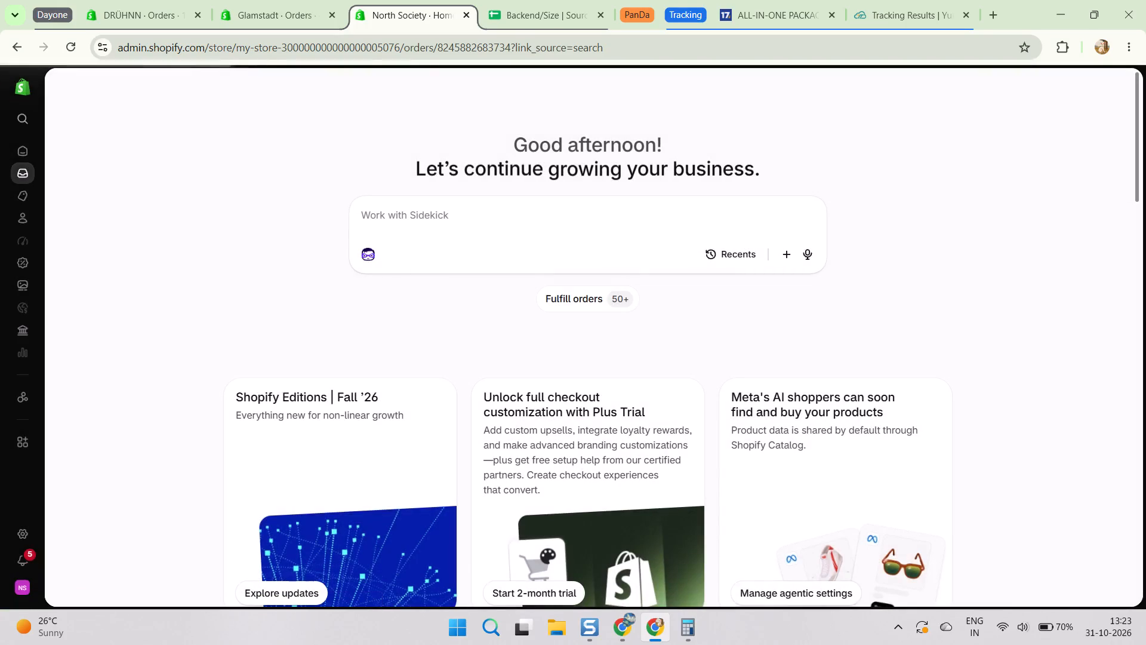
# Examine order #2947's item, size and shipment details against the customer's wrong-size message in ticket 444338.
pyautogui.scroll(5, 454, 277)
pyautogui.scroll(-2, 451, 261)
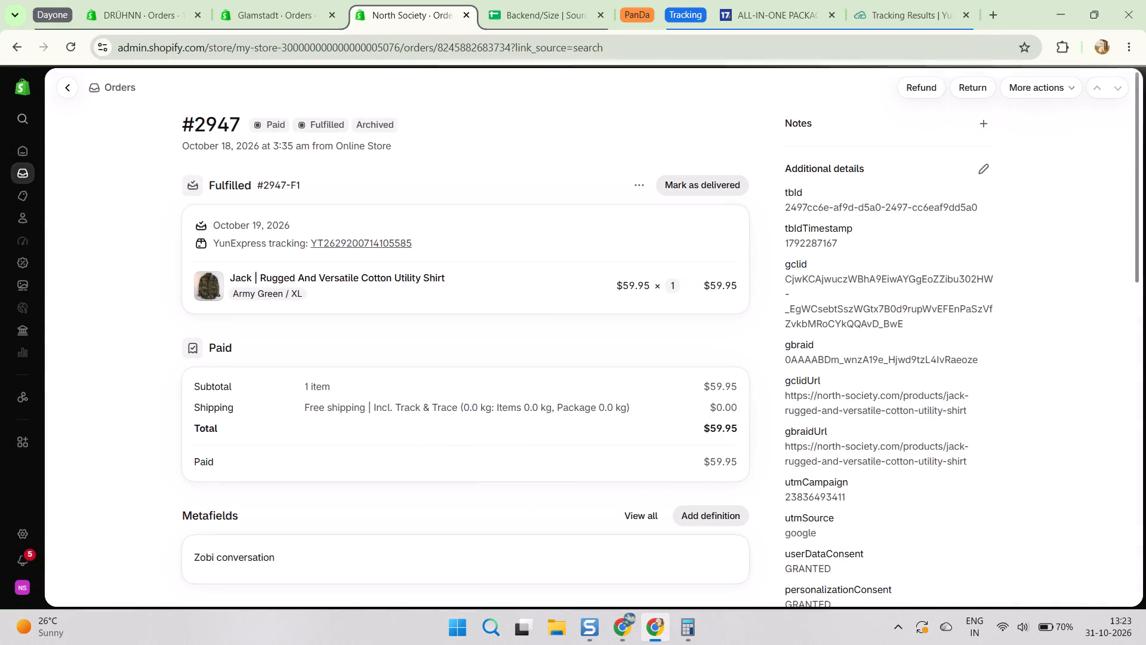
pyautogui.scroll(8, 471, 277)
pyautogui.hotkey('alt', 'Tab')
pyautogui.click(464, 324)
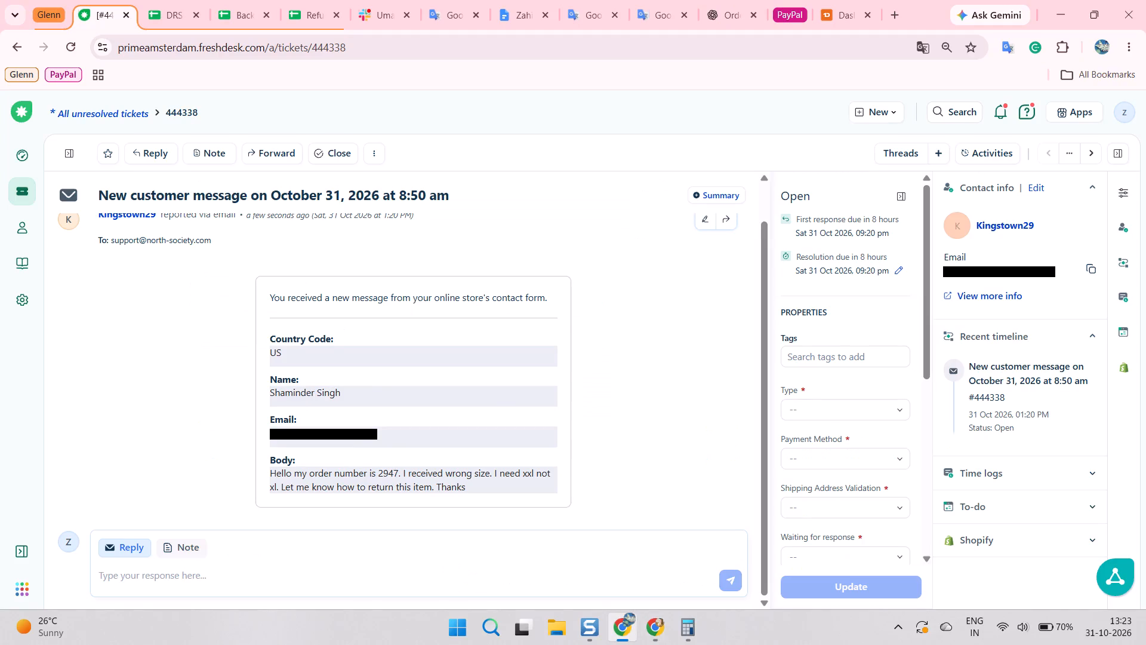
pyautogui.hotkey('alt', 'Tab')
pyautogui.scroll(4, 471, 367)
pyautogui.click(460, 275)
pyautogui.scroll(5, 477, 321)
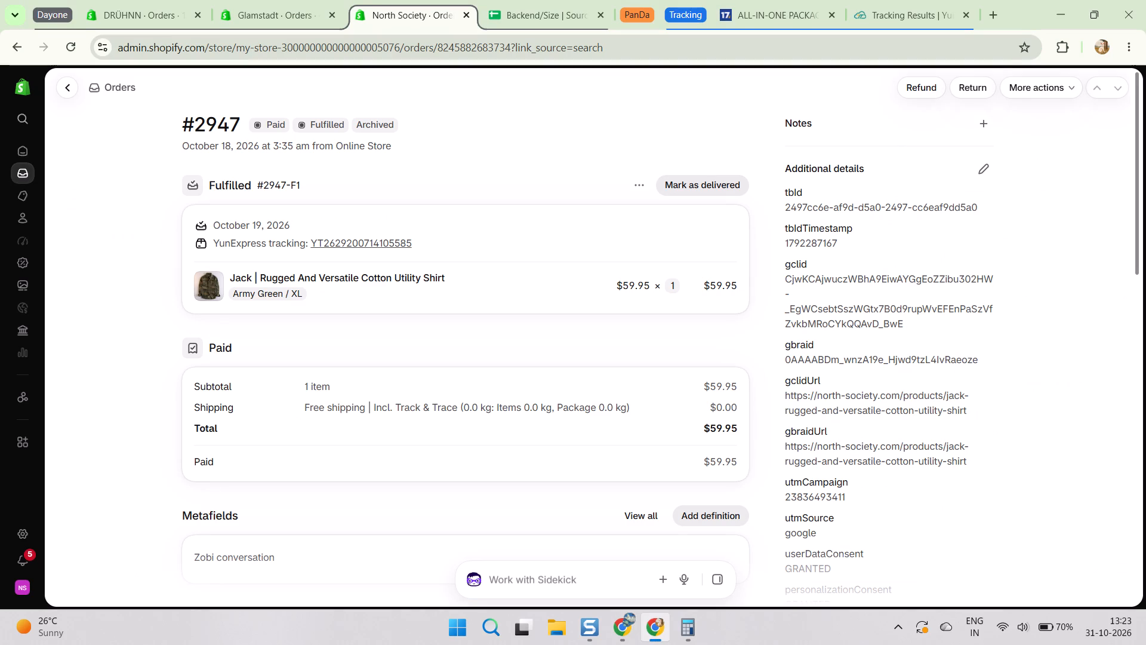
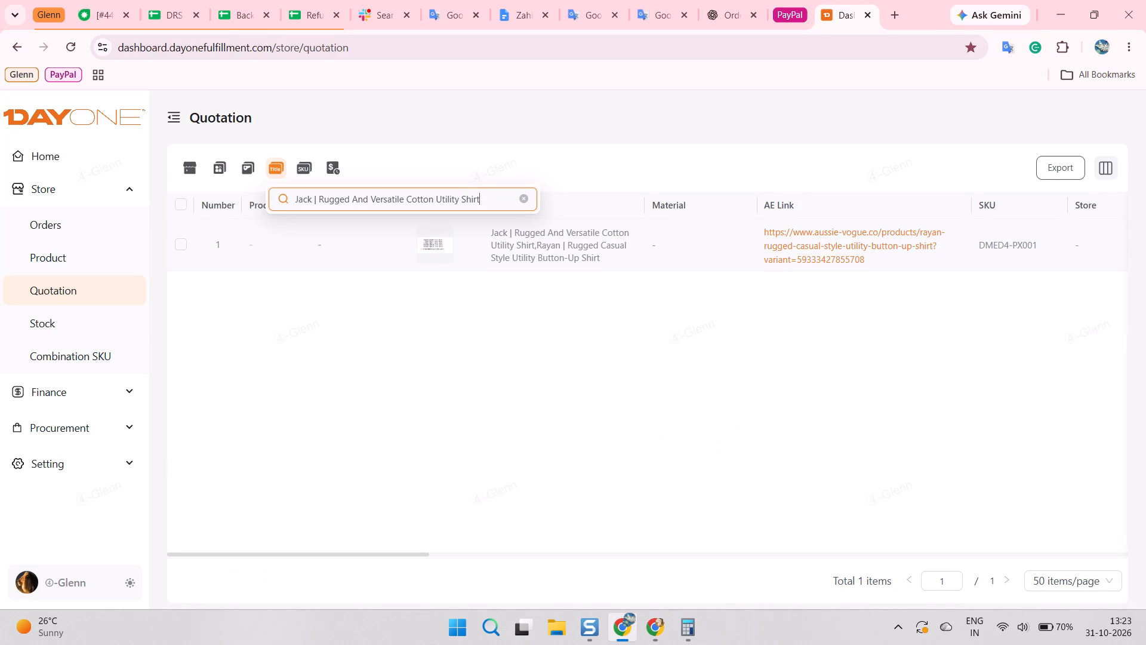
# Enlarge the size chart of the Jack cotton utility shirt in the quotation and copy a screen capture of it.
pyautogui.click(442, 244)
pyautogui.scroll(1, 506, 334)
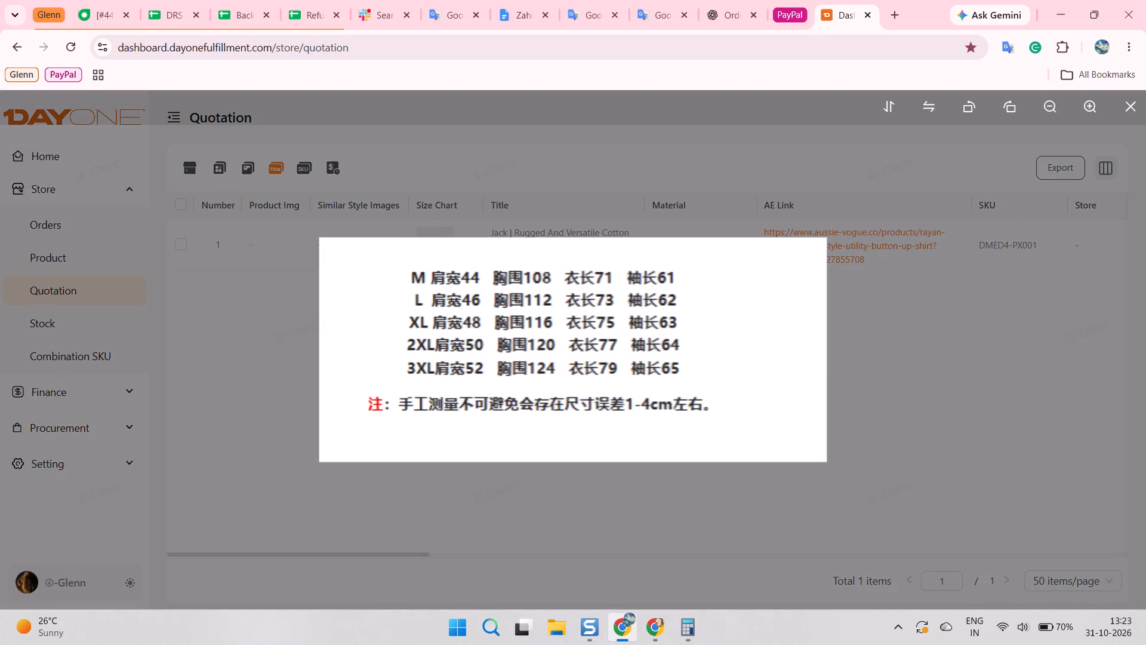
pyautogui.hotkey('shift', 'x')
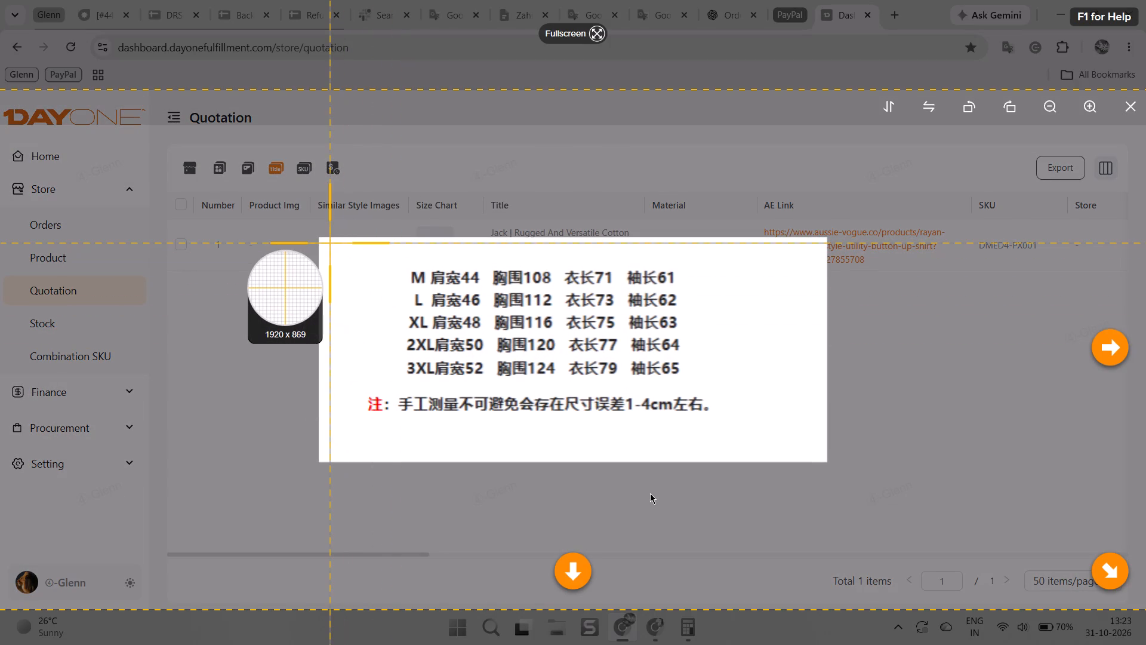
pyautogui.moveTo(326, 241); pyautogui.dragTo(791, 428)
pyautogui.click(382, 458)
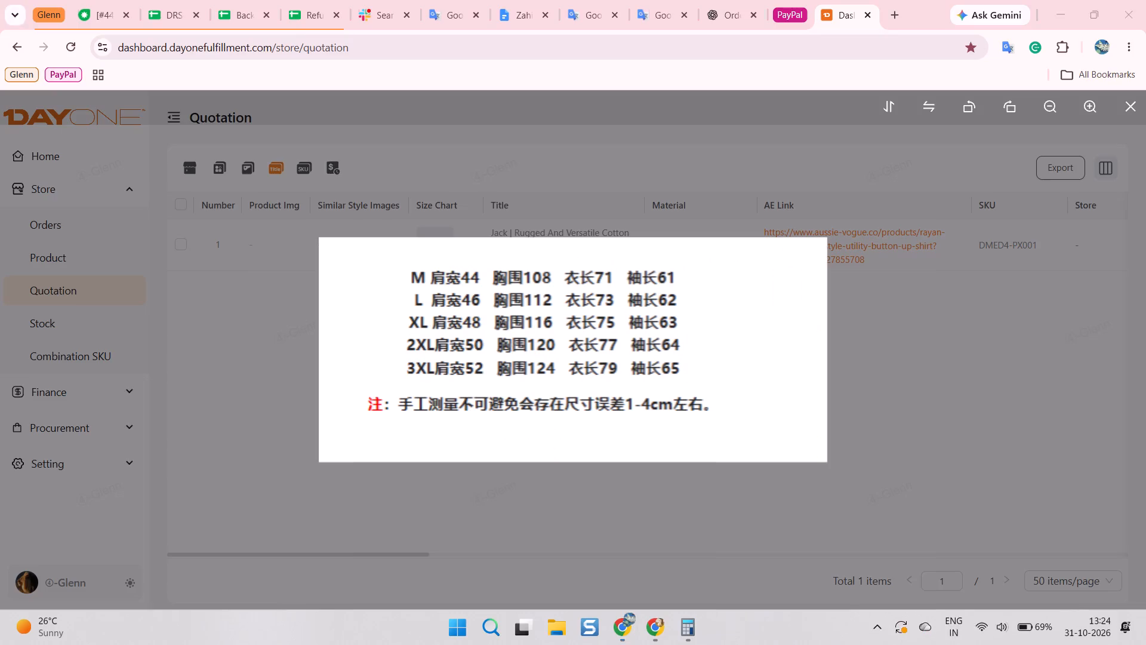
pyautogui.scroll(2, 578, 249)
pyautogui.click(1017, 41)
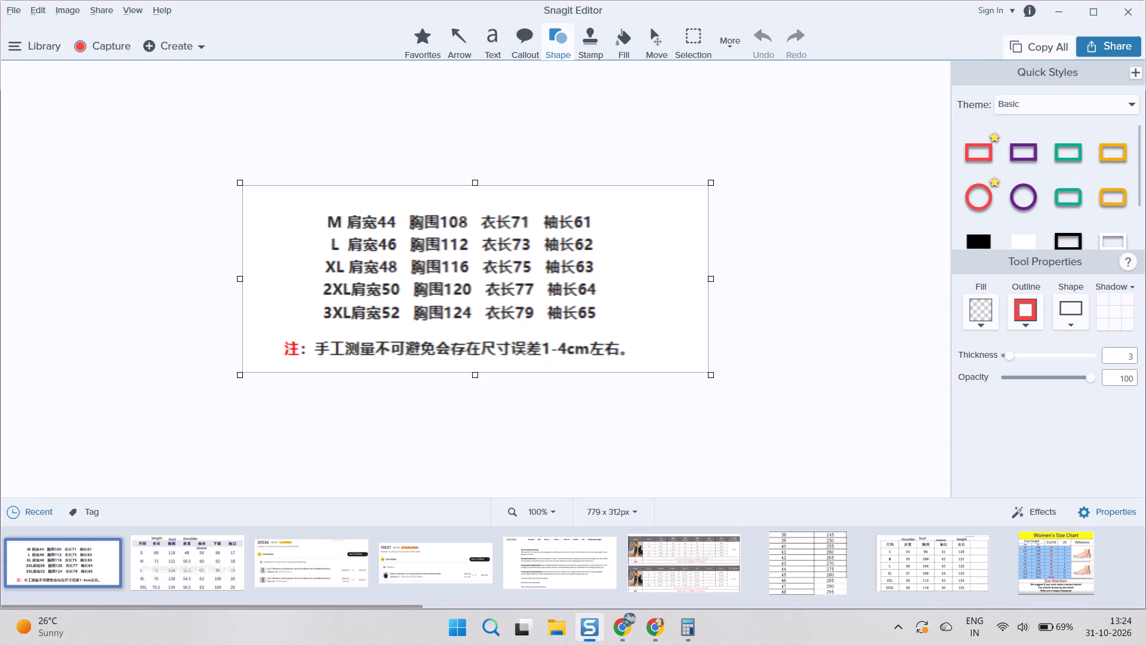
# Paste the captured size chart into Google Translate's image translation and set the target language to English.
pyautogui.hotkey('alt', 'Tab')
pyautogui.click(660, 0)
pyautogui.scroll(12, 560, 180)
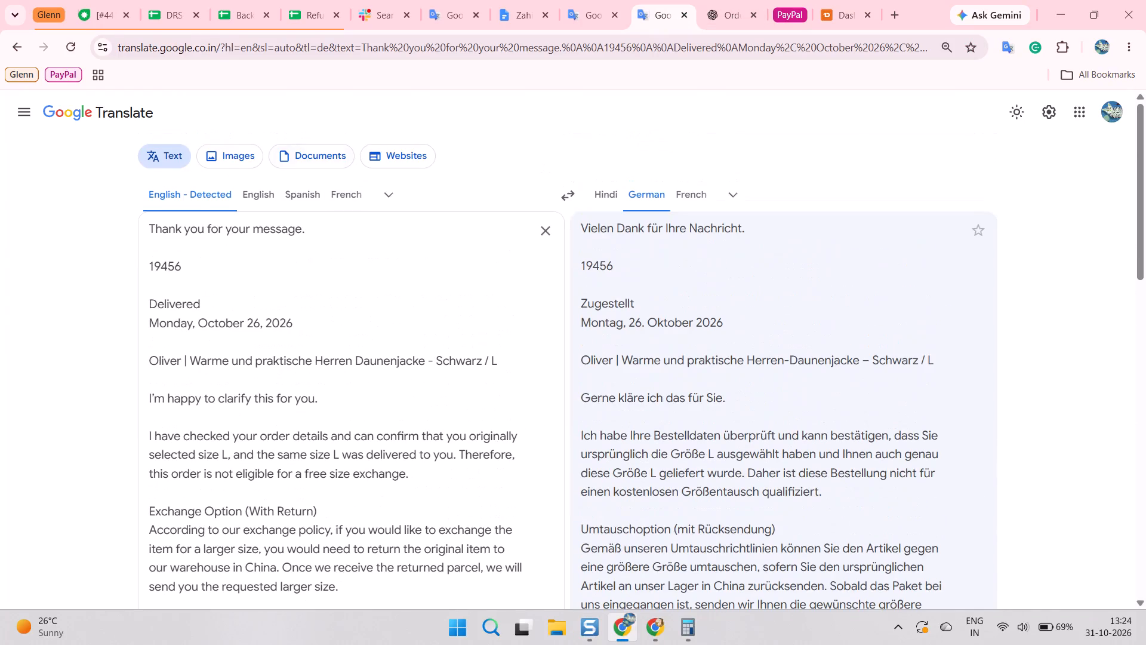
pyautogui.scroll(5, 273, 177)
pyautogui.click(224, 157)
pyautogui.hotkey('ctrl', 'v')
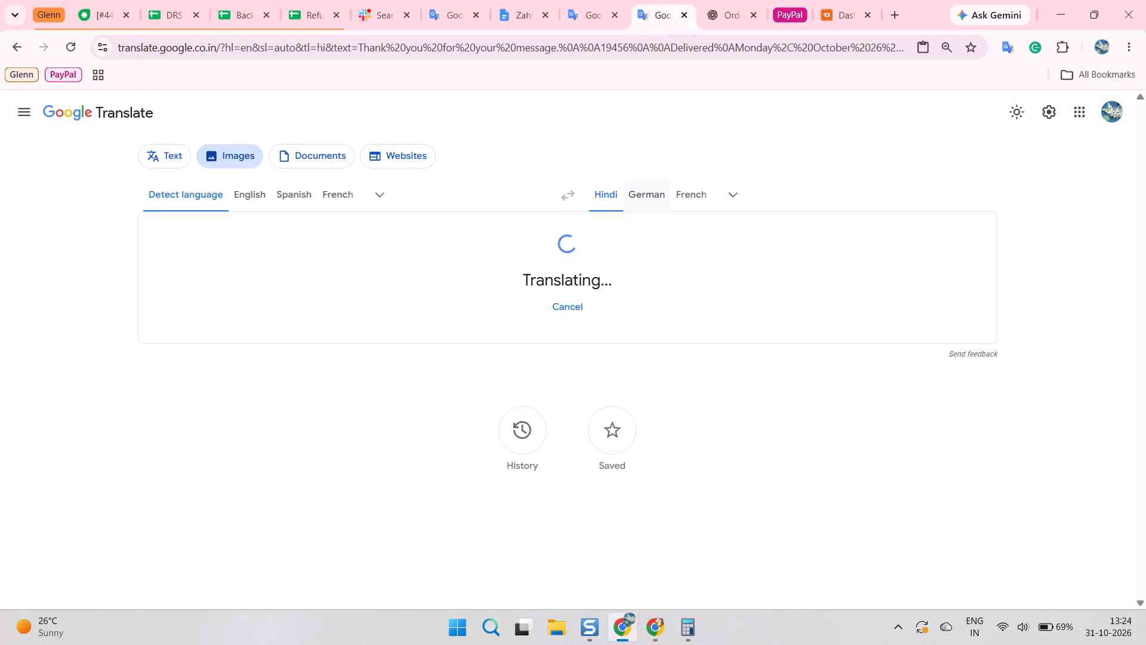
pyautogui.click(745, 199)
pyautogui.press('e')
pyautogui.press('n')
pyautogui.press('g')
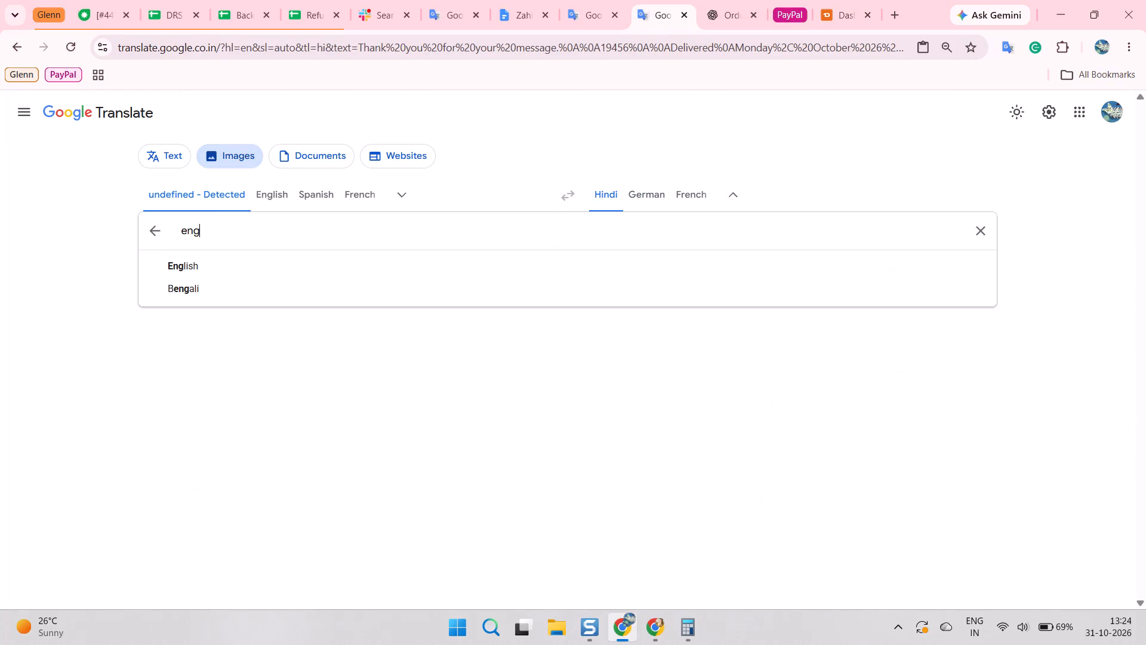
pyautogui.click(231, 262)
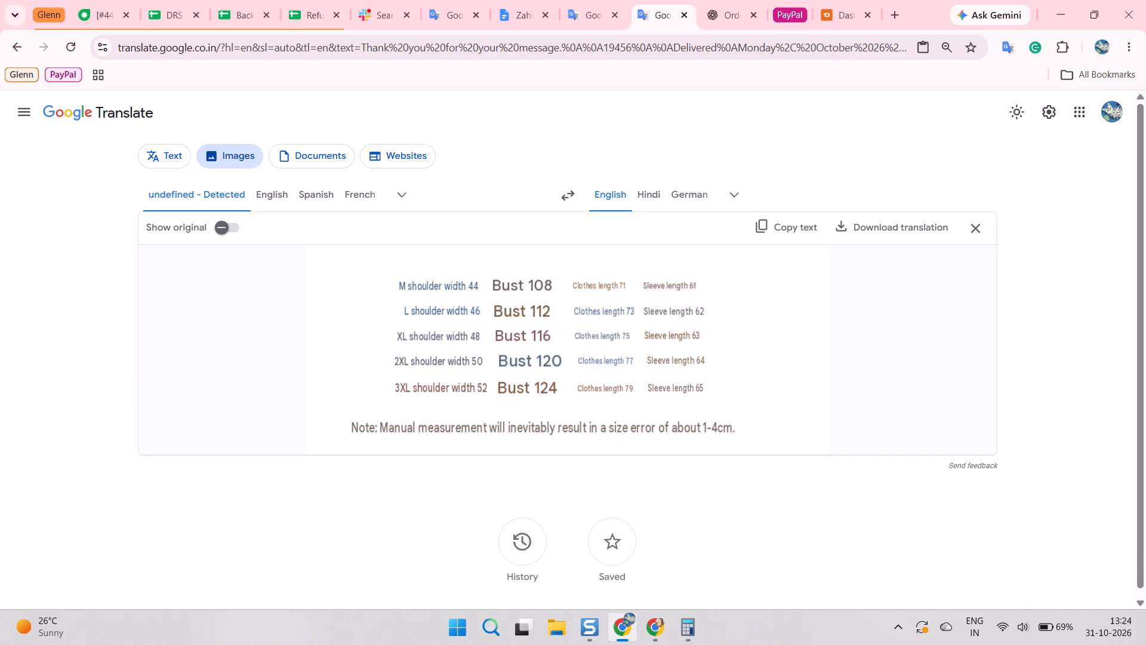
# Capture the English-translated size chart, including its measurement-error note, and copy the capture.
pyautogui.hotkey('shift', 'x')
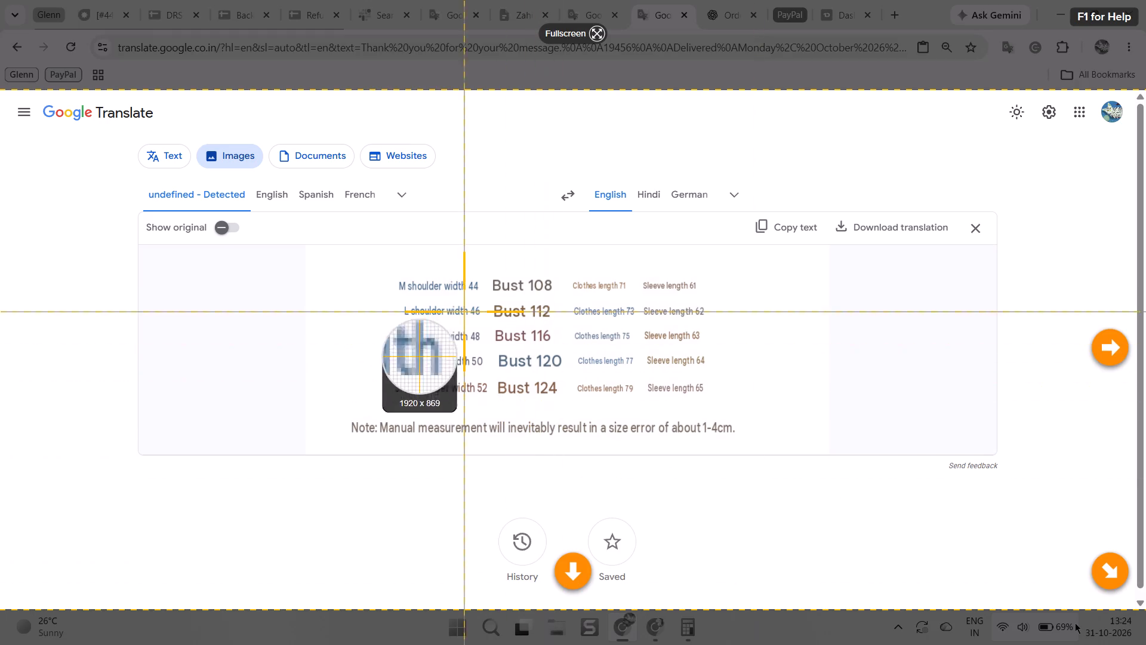
pyautogui.moveTo(339, 263); pyautogui.dragTo(756, 465)
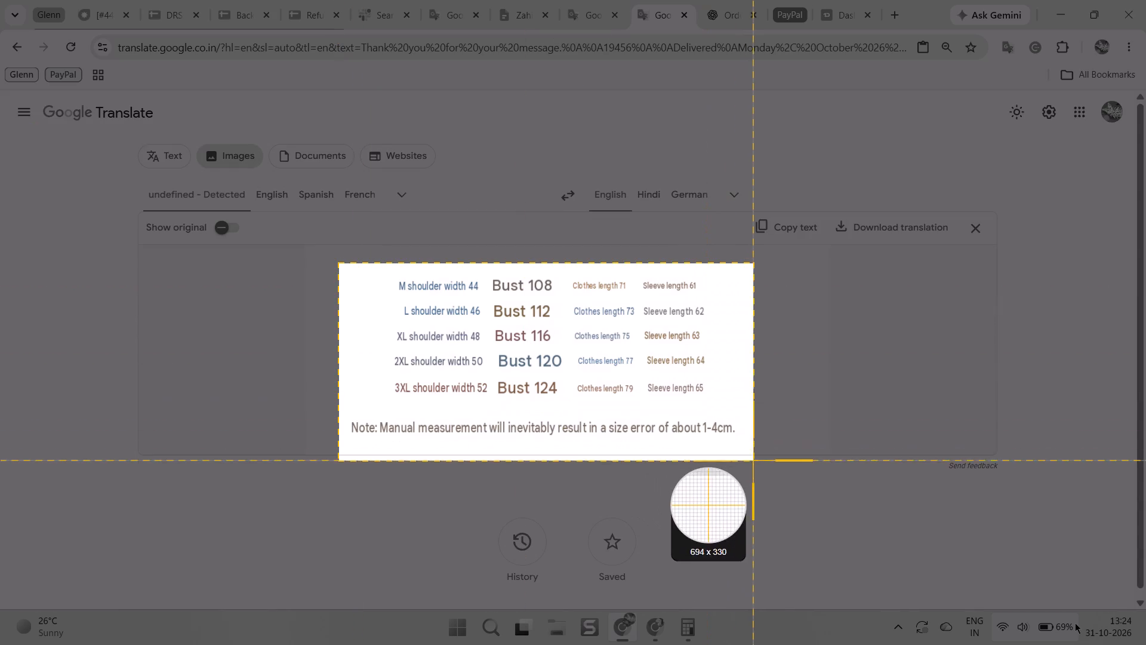
pyautogui.moveTo(756, 465); pyautogui.dragTo(788, 448)
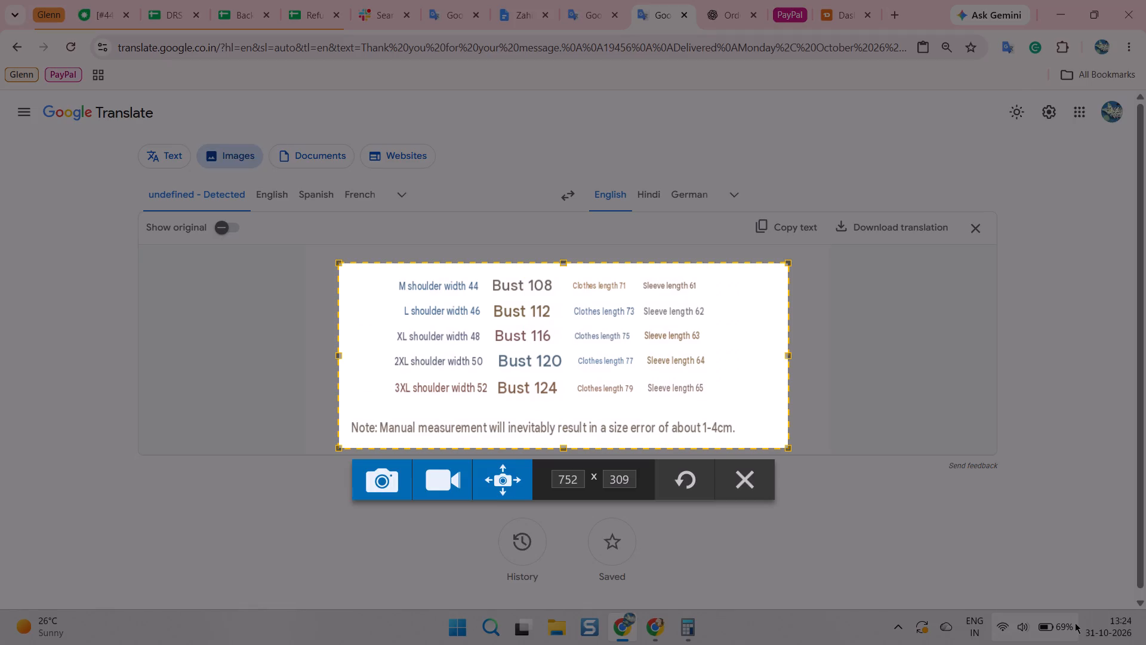
pyautogui.click(385, 474)
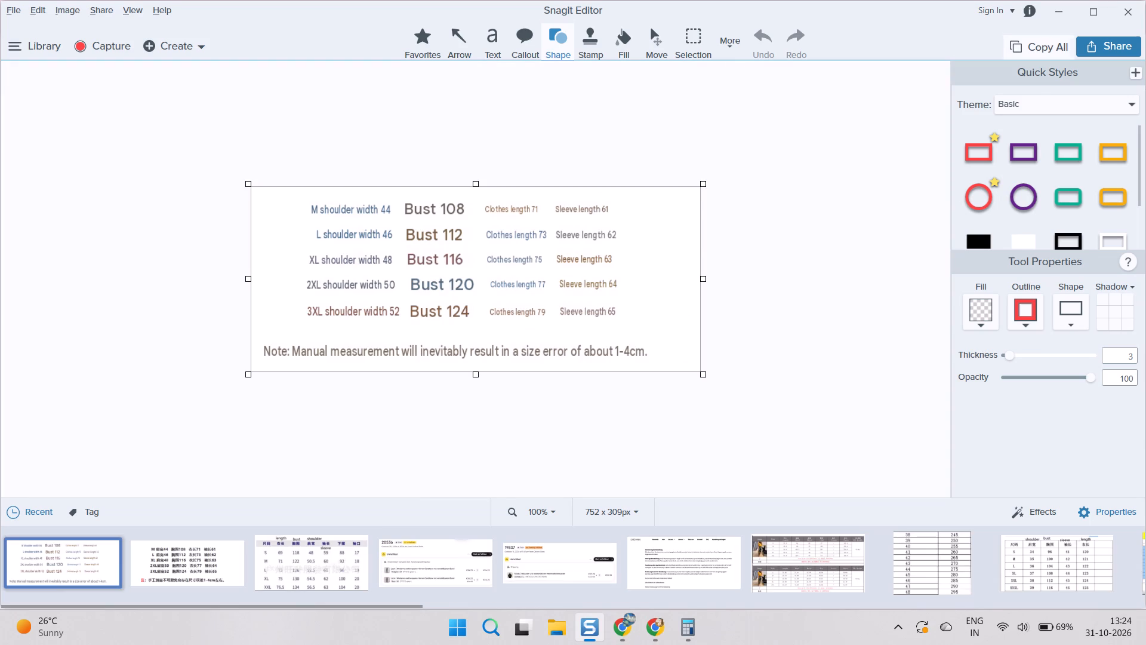
pyautogui.click(1041, 48)
# Add the translated size chart image as a private note on Freshdesk ticket 444338.
pyautogui.hotkey('alt', 'Tab')
pyautogui.click(100, 6)
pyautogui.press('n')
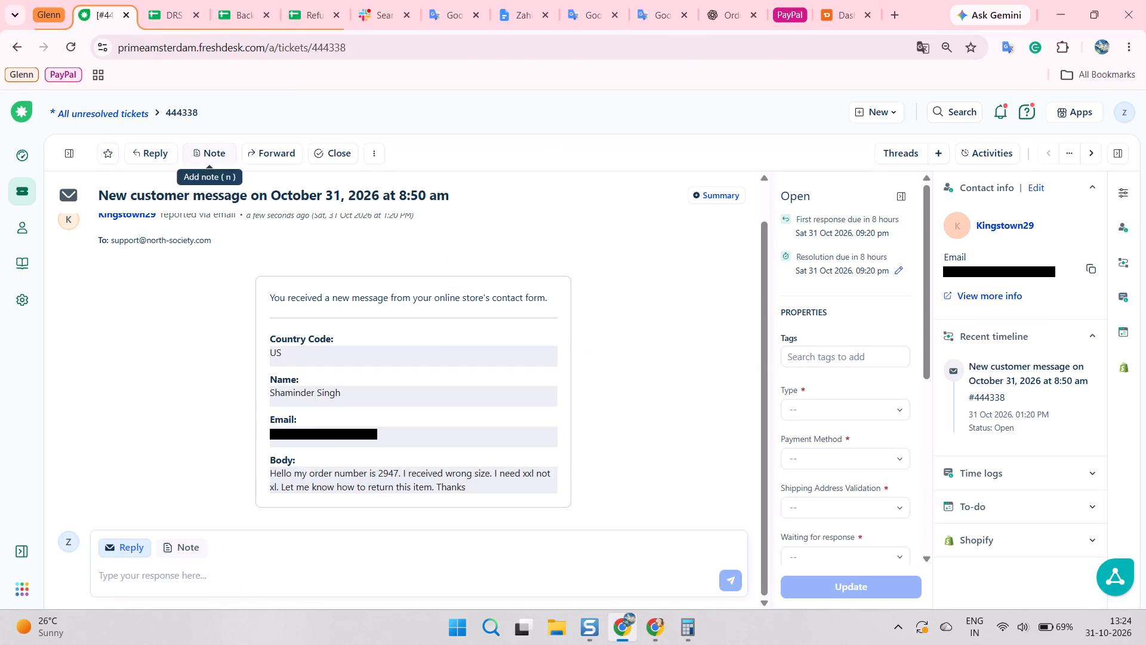
pyautogui.hotkey('ctrl', 'v')
pyautogui.scroll(-9, 291, 327)
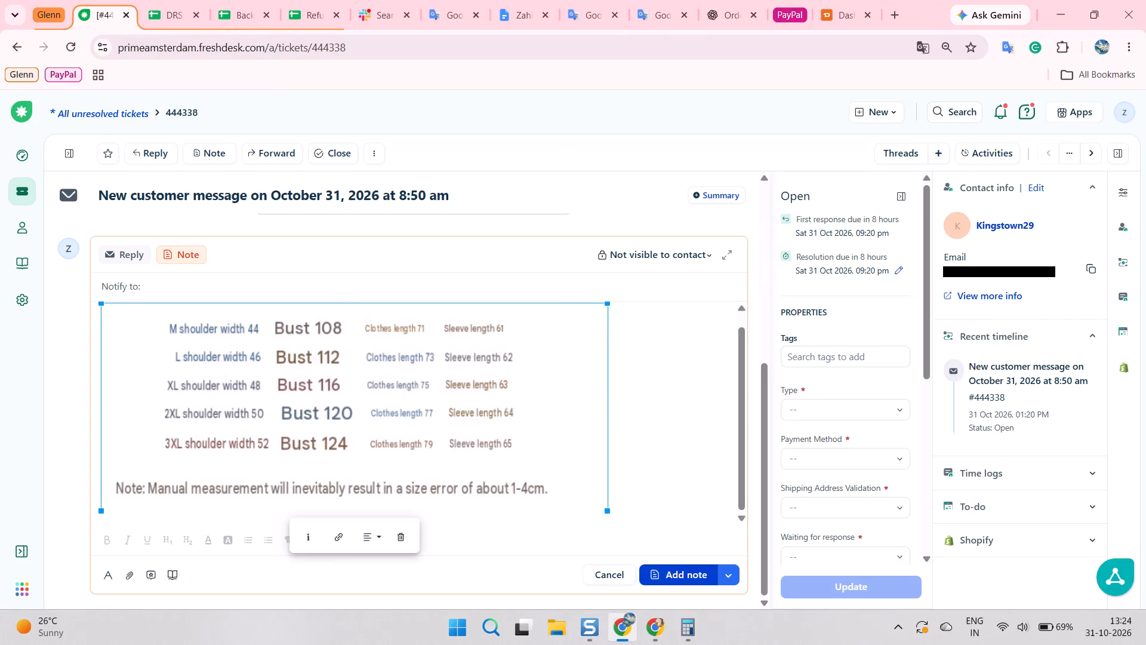
pyautogui.click(668, 569)
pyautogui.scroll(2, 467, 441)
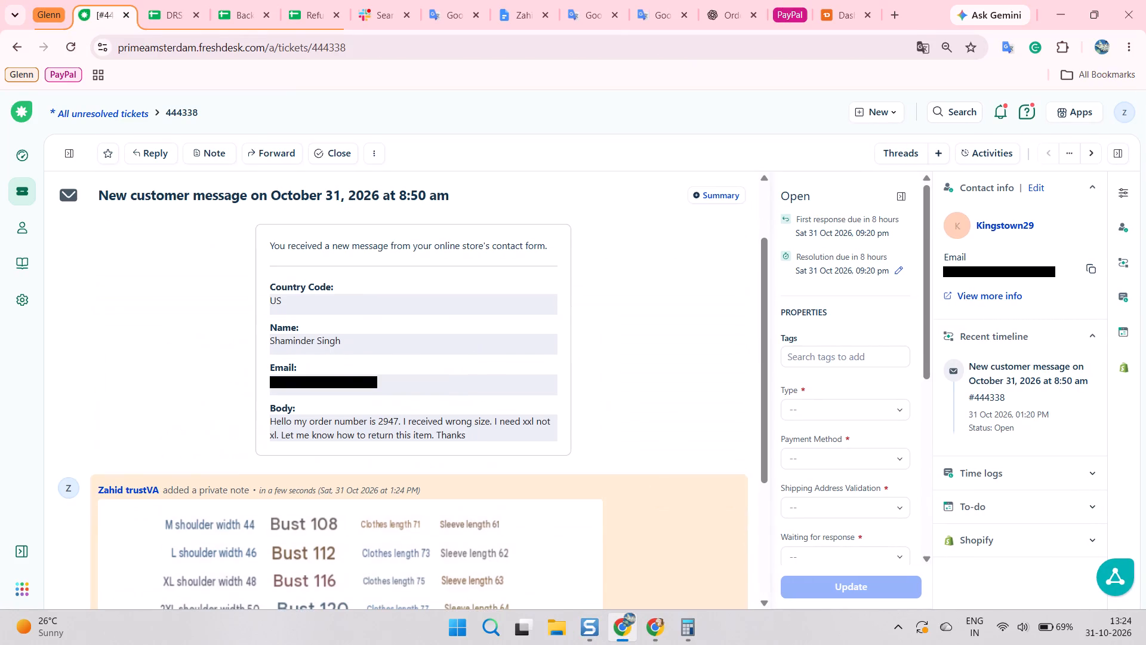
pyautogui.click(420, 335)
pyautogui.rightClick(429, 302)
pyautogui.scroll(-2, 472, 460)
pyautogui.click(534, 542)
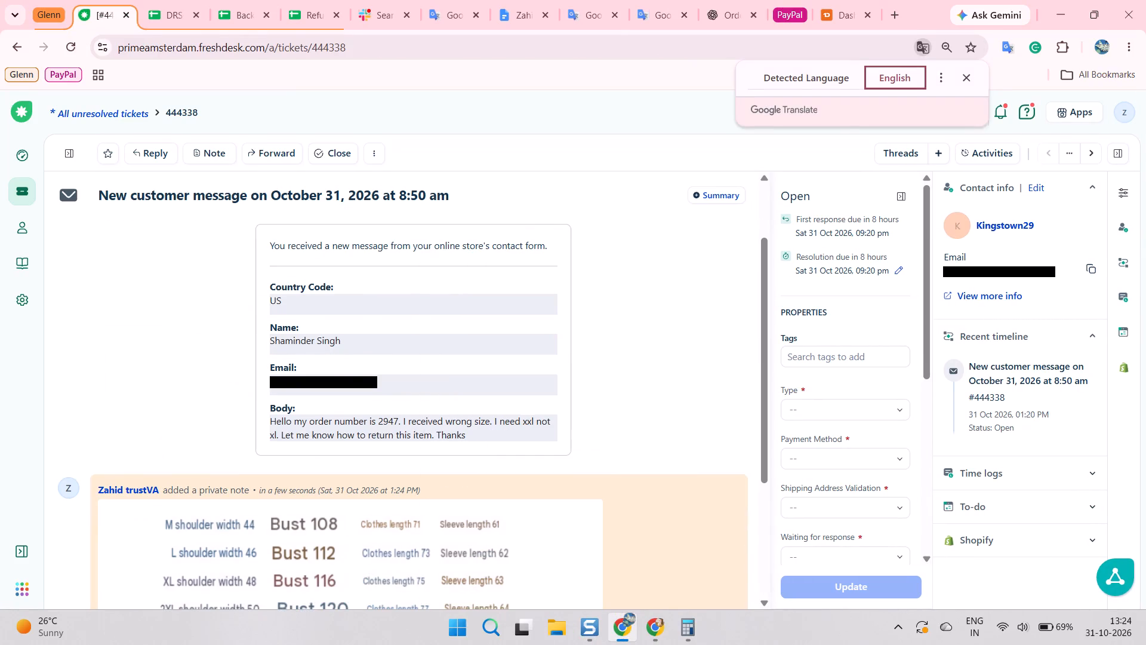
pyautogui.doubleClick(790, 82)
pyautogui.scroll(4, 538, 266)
# Start a reply on ticket 444338 and replace the greeting with a Bruhn return canned response found by searching "bruh".
pyautogui.click(438, 325)
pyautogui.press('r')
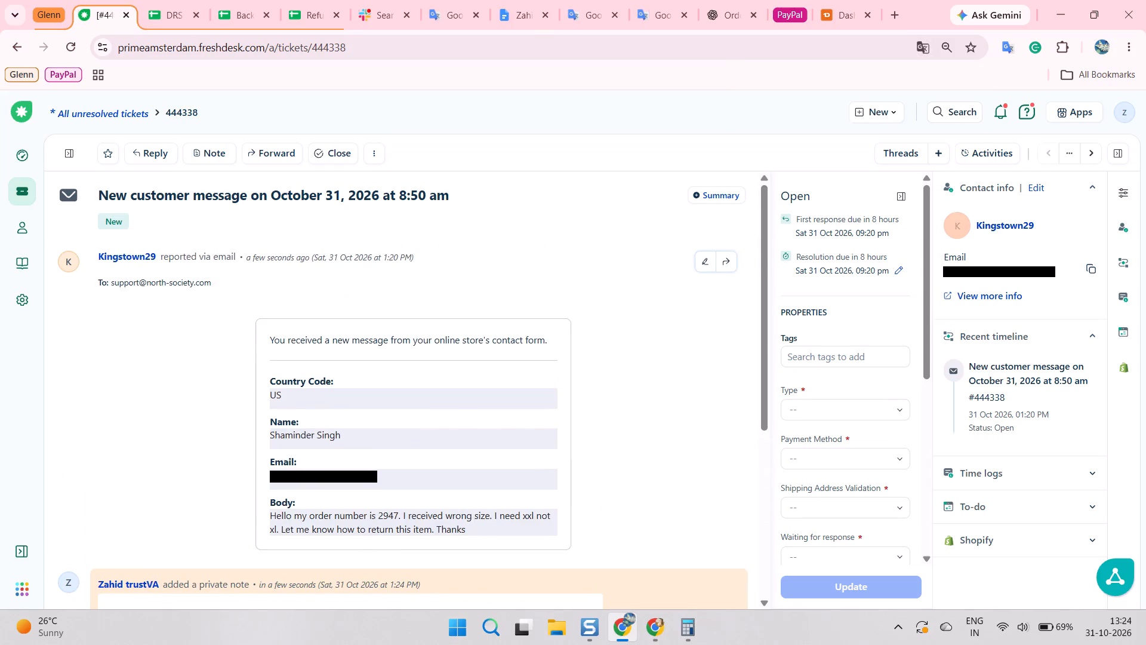
pyautogui.scroll(-9, 91, 376)
pyautogui.doubleClick(126, 509)
pyautogui.hotkey('ctrl', 'a')
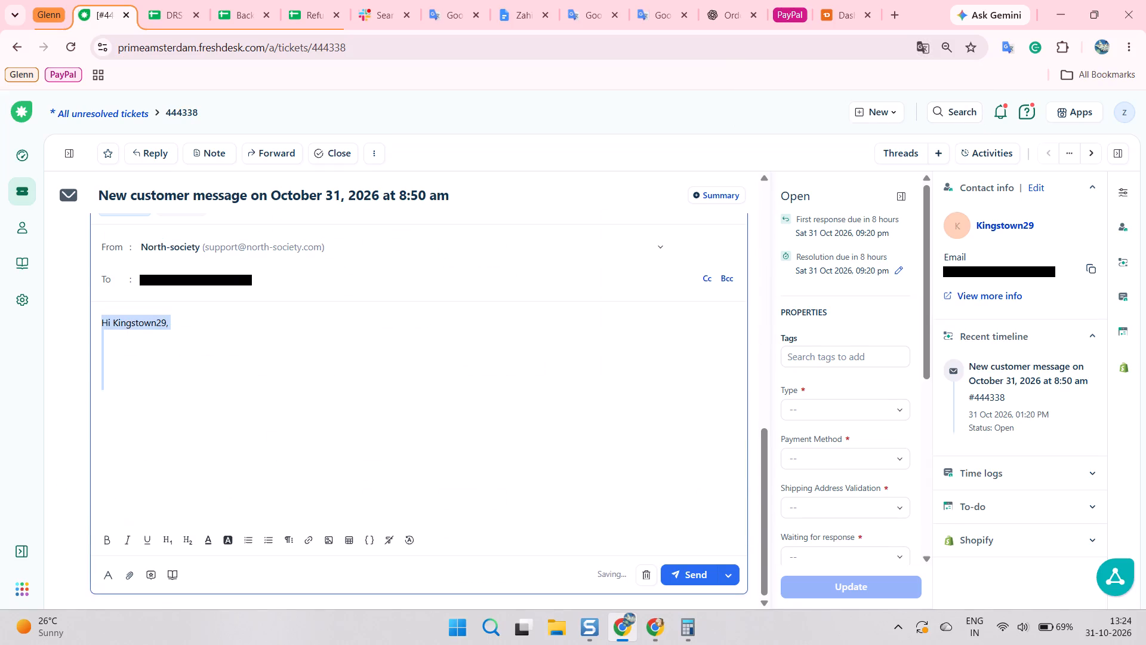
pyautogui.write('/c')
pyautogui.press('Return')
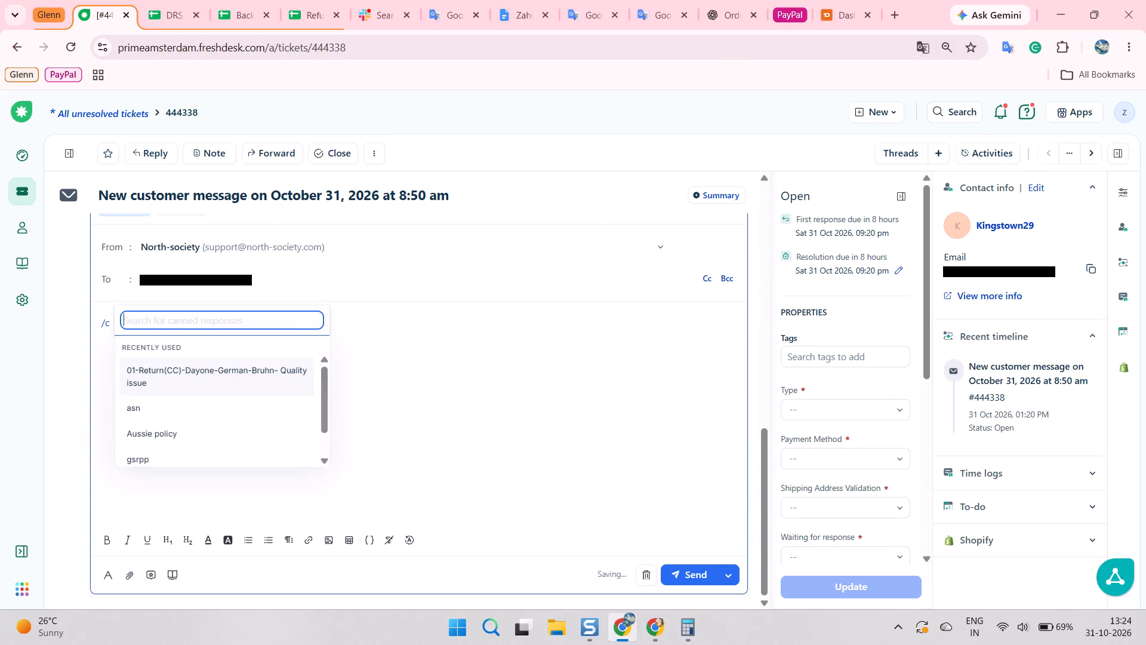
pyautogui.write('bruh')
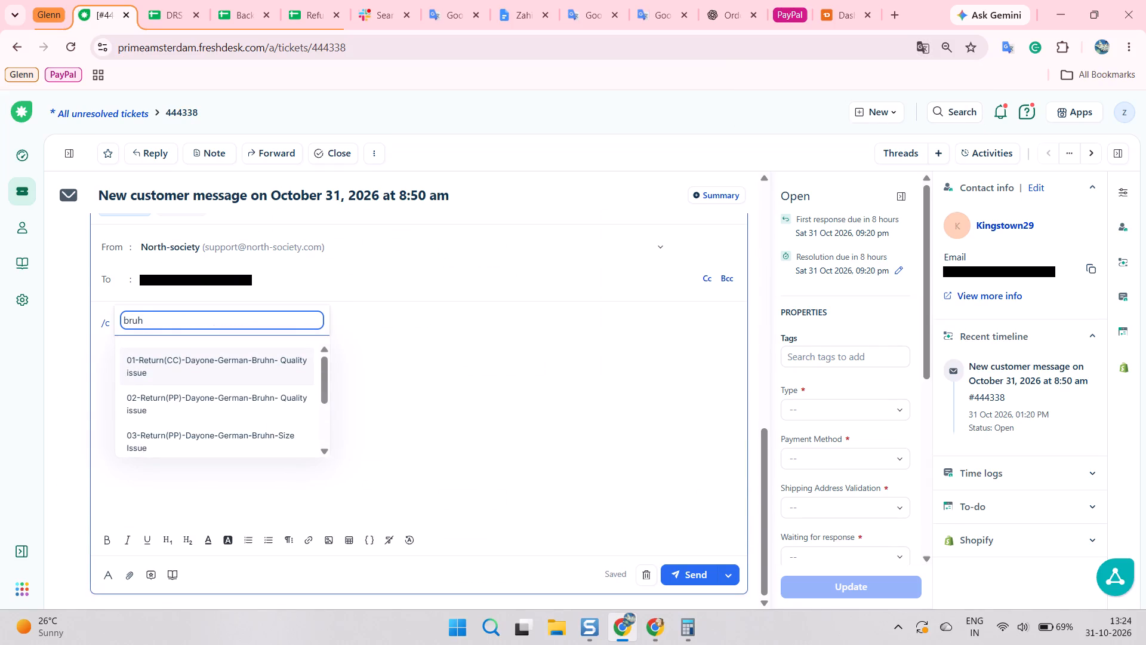
pyautogui.scroll(-1, 224, 393)
pyautogui.click(199, 415)
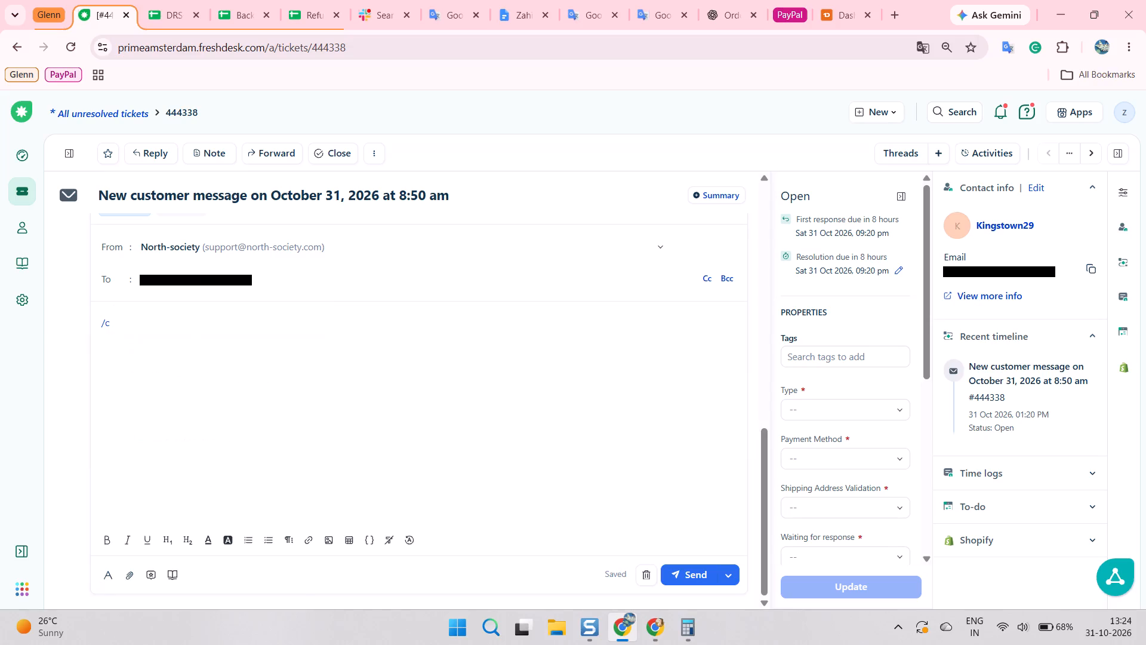
# Translate the German canned reply to English, cut the full text from the draft and restore the page's original language.
pyautogui.rightClick(479, 146)
pyautogui.scroll(-4, 506, 277)
pyautogui.click(586, 443)
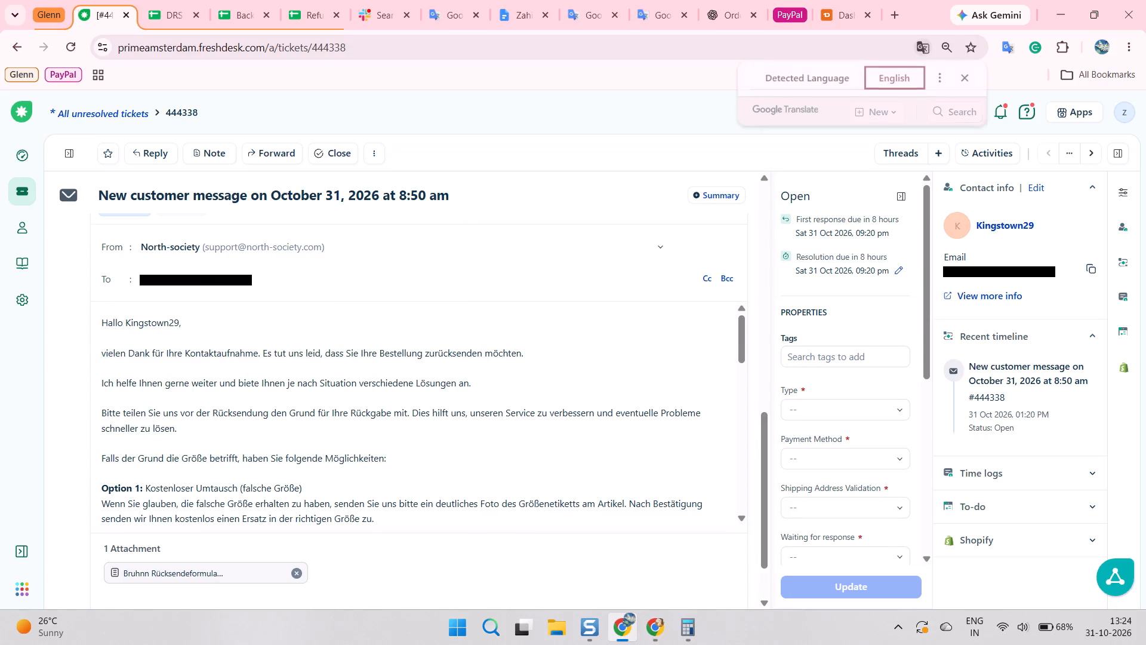
pyautogui.click(257, 407)
pyautogui.hotkey('ctrl', 'a')
pyautogui.hotkey('ctrl', 'x')
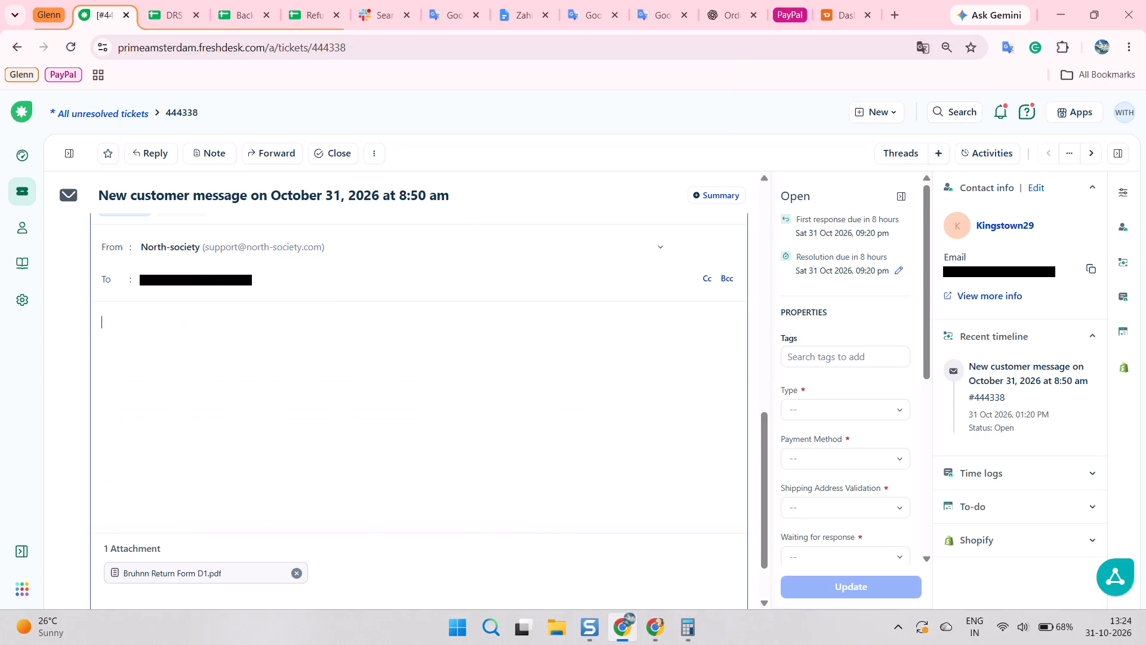
pyautogui.rightClick(513, 127)
pyautogui.scroll(-5, 544, 297)
pyautogui.click(615, 431)
pyautogui.tripleClick(796, 75)
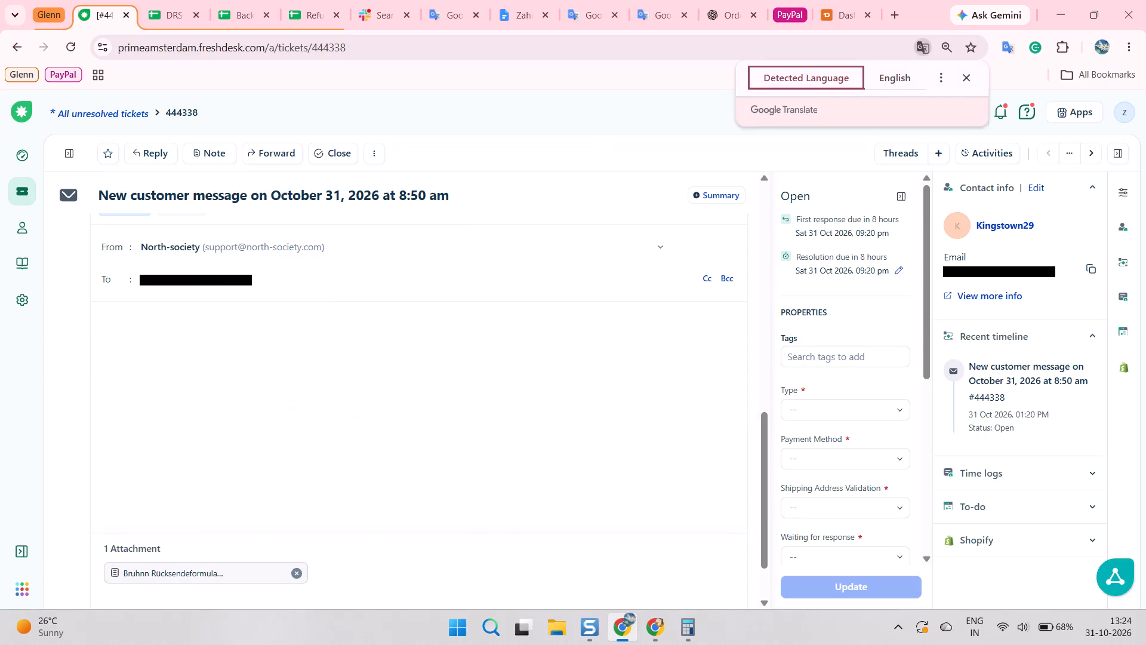
# Remove the Bruhnn return form attachment and paste the English reply text into the draft.
pyautogui.scroll(-4, 304, 512)
pyautogui.click(297, 499)
pyautogui.scroll(3, 278, 496)
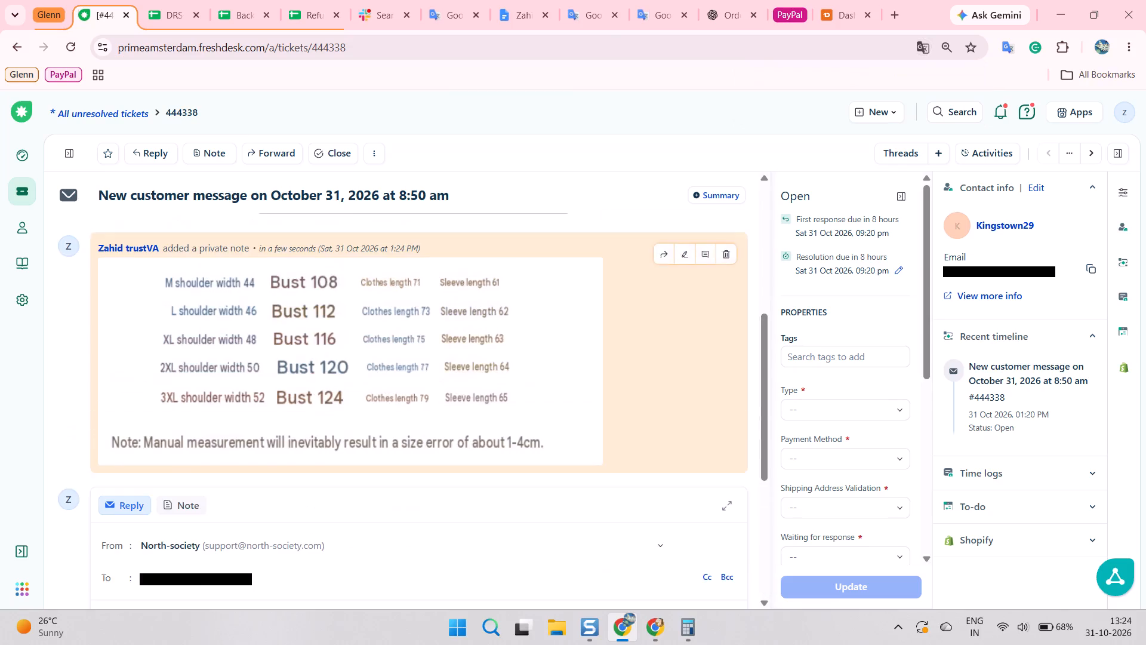
pyautogui.scroll(-4, 211, 493)
pyautogui.click(187, 345)
pyautogui.hotkey('ctrl', 'v')
# Change the partial refund offered under Option 4 to 10%.
pyautogui.scroll(-10, 187, 345)
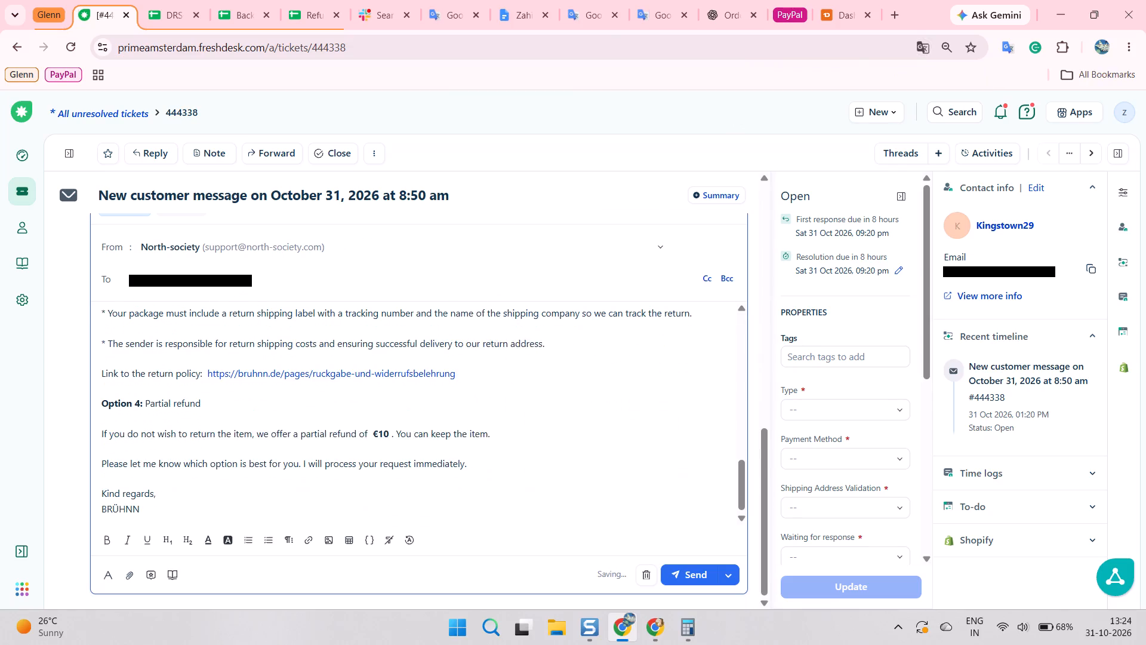
pyautogui.doubleClick(380, 431)
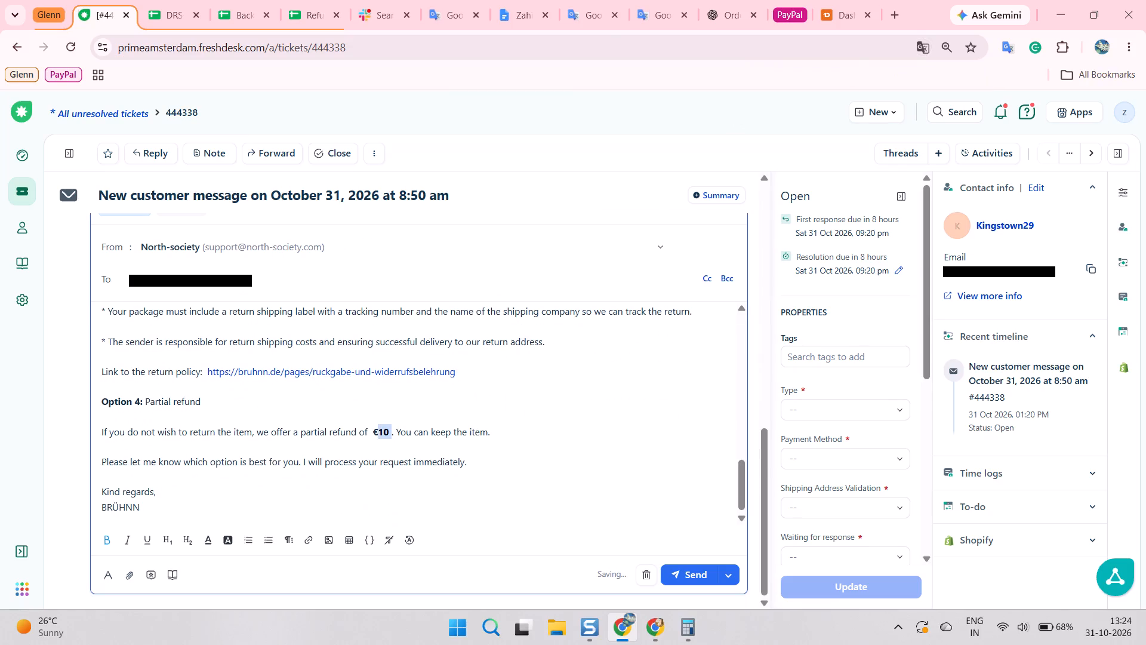
pyautogui.press('BackSpace')
pyautogui.press('BackSpace')
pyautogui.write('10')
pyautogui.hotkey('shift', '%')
# Remove the blank lines between the bullet points under "Important information" in the reply.
pyautogui.scroll(3, 269, 419)
pyautogui.scroll(-1, 177, 473)
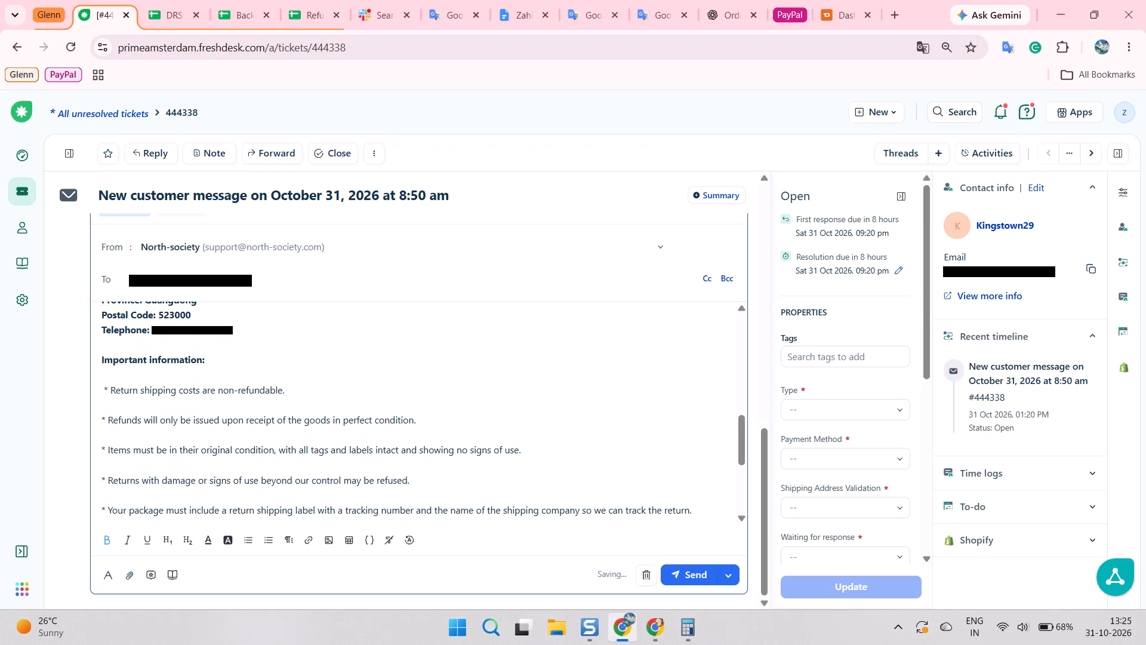
pyautogui.click(174, 406)
pyautogui.press('BackSpace')
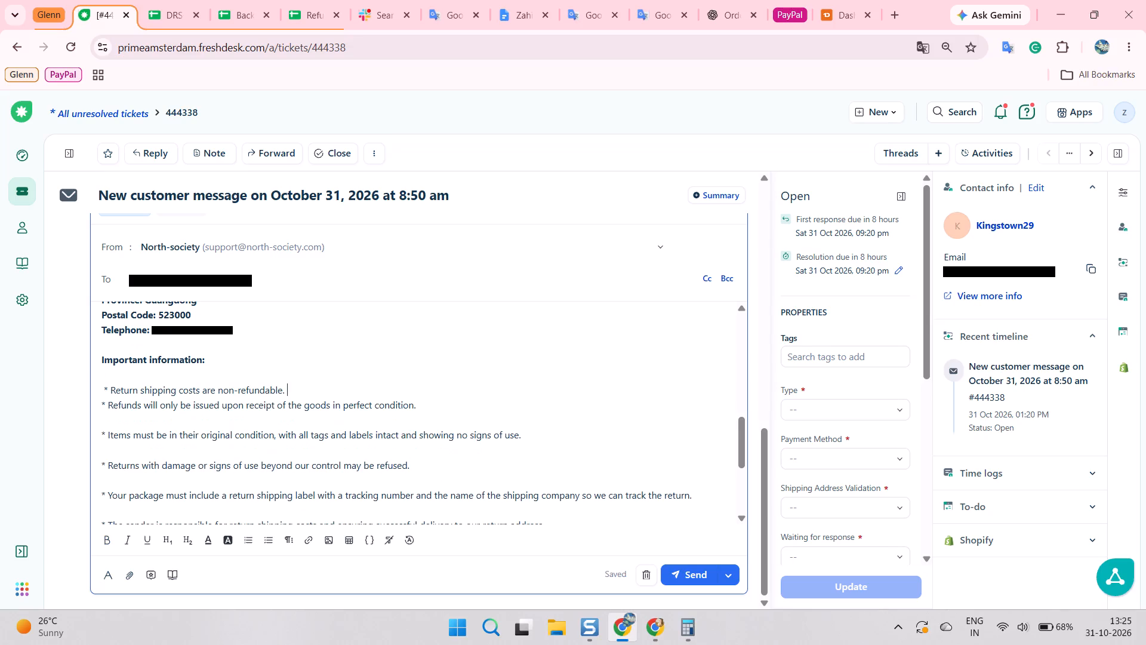
pyautogui.click(149, 419)
pyautogui.press('BackSpace')
pyautogui.click(151, 437)
pyautogui.press('BackSpace')
pyautogui.click(150, 445)
pyautogui.press('BackSpace')
pyautogui.scroll(-1, 150, 451)
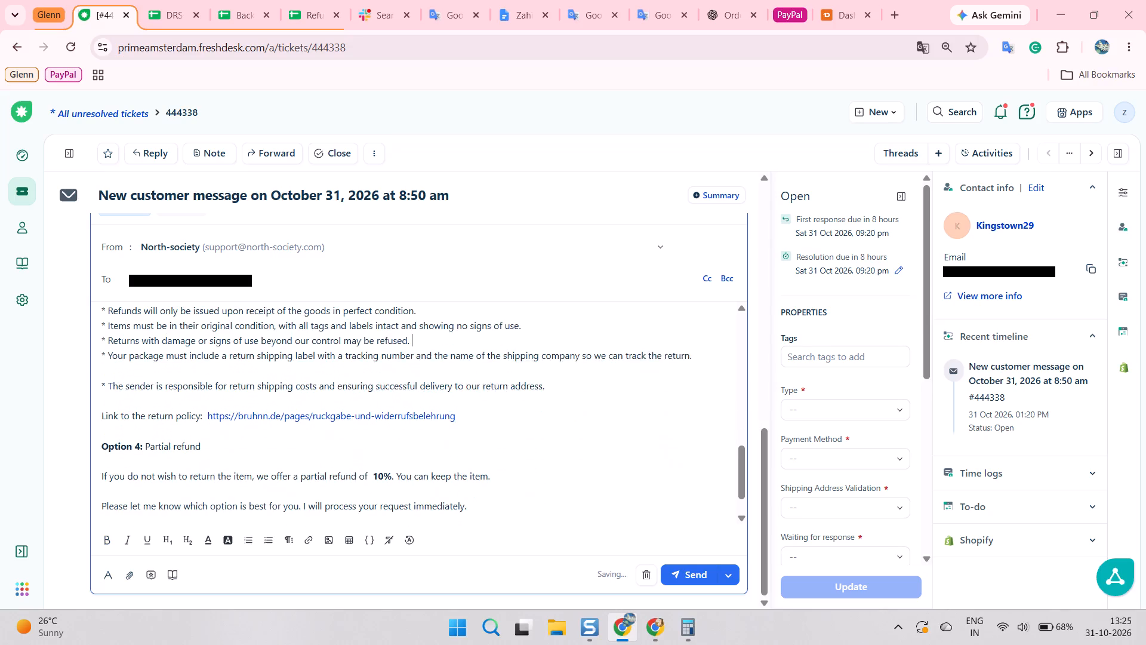
pyautogui.click(145, 367)
pyautogui.press('BackSpace')
# Insert a blank line after the Option 2 paragraph about the reduced reorder.
pyautogui.scroll(5, 212, 404)
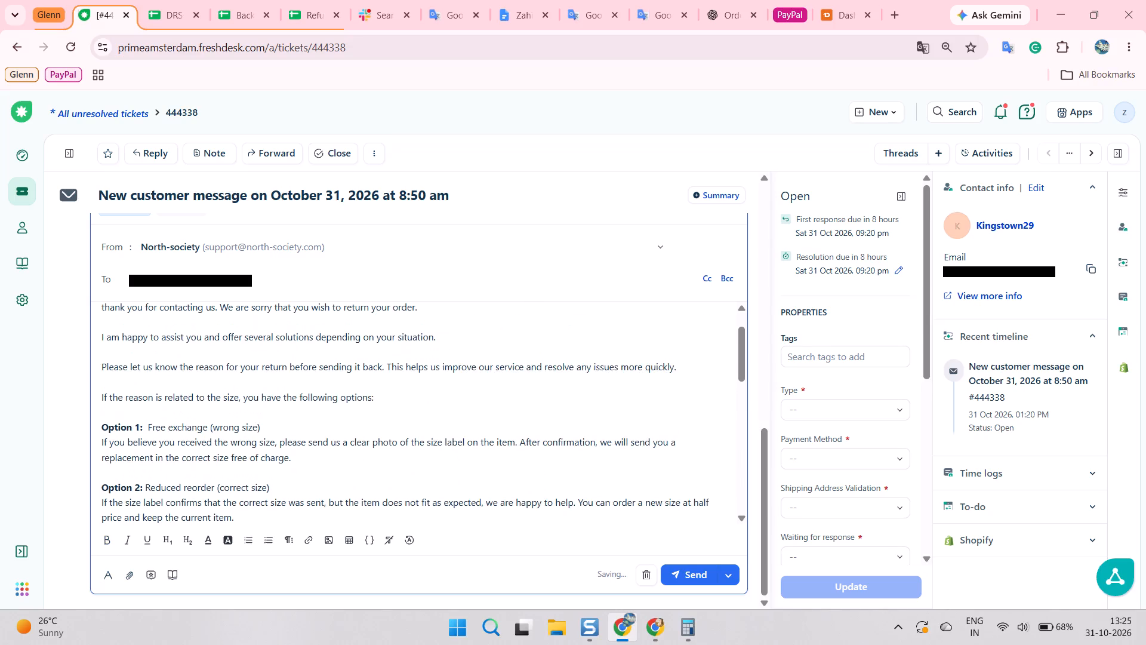
pyautogui.scroll(-1, 233, 447)
pyautogui.click(247, 417)
pyautogui.press('Return')
# Delete the paragraph asking for the return reason and its surplus blank line from the reply.
pyautogui.scroll(1, 260, 417)
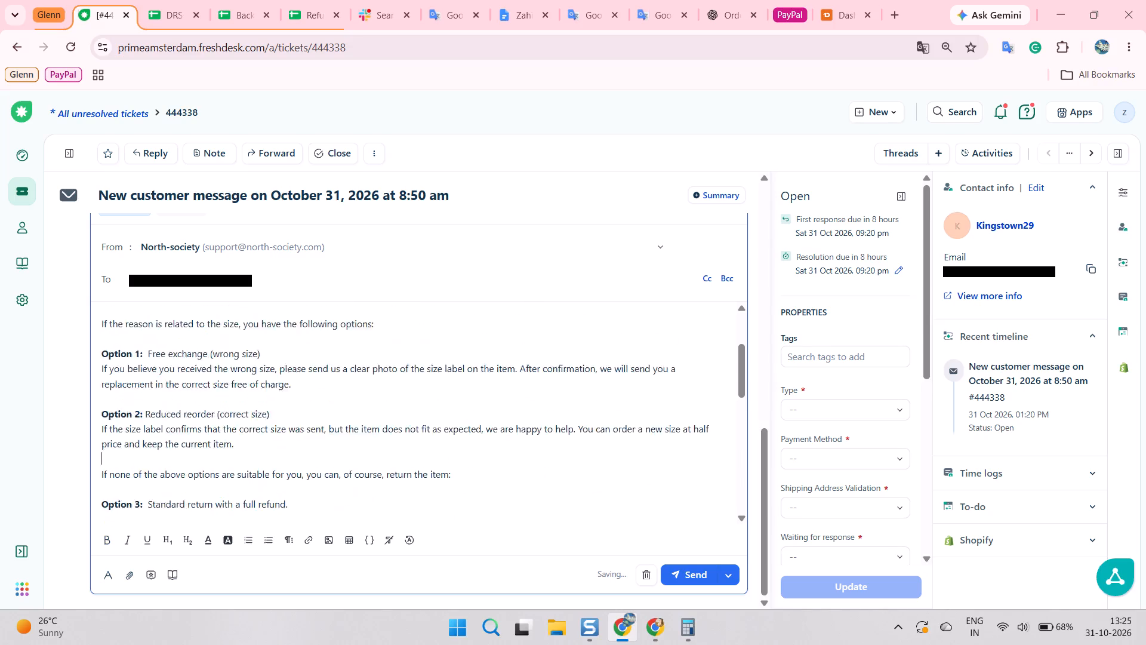
pyautogui.tripleClick(249, 365)
pyautogui.press('BackSpace')
pyautogui.press('BackSpace')
pyautogui.scroll(1, 244, 373)
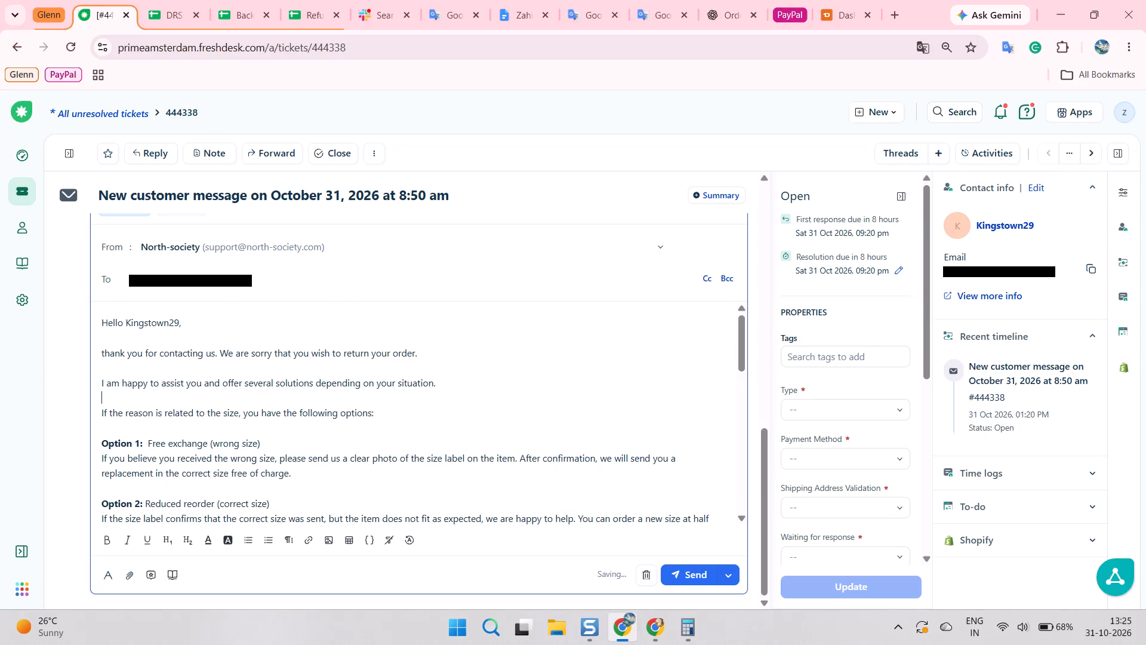
pyautogui.hotkey('alt', 'Tab')
pyautogui.hotkey('alt', 'Tab')
pyautogui.click(661, 638)
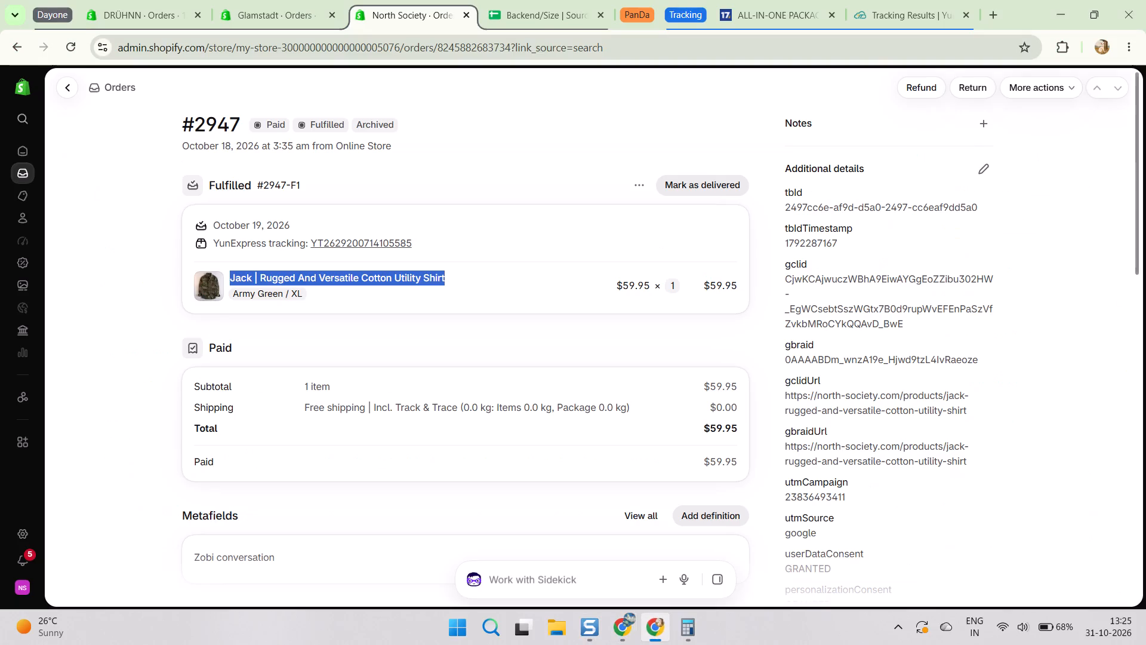
pyautogui.scroll(-4, 657, 332)
pyautogui.hotkey('alt', 'Tab')
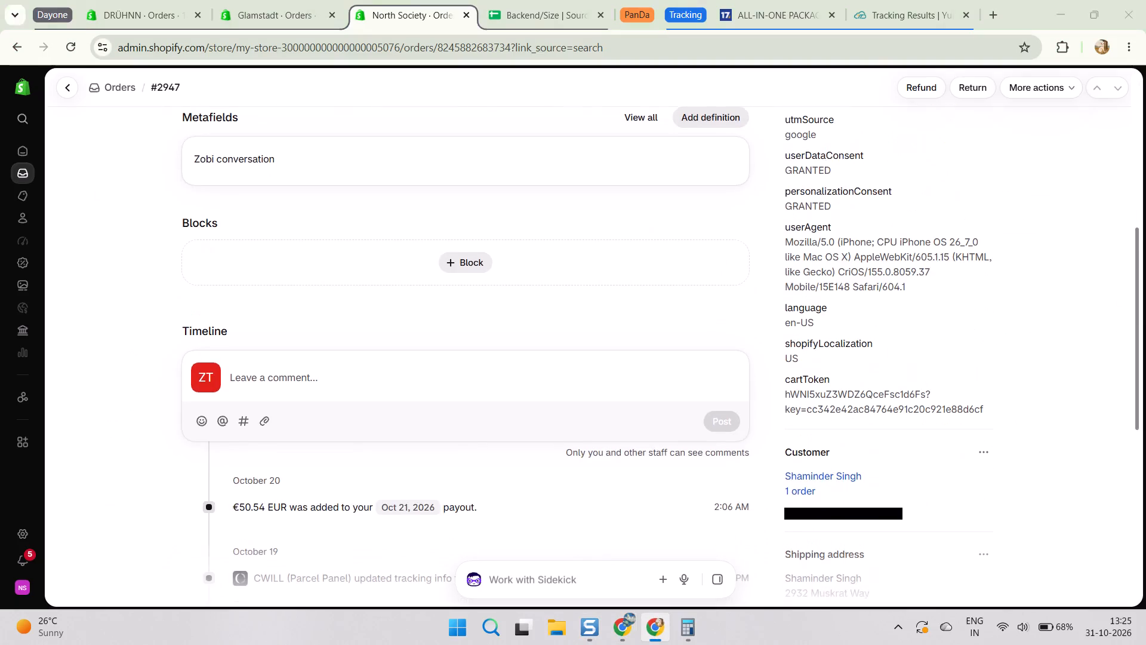
pyautogui.hotkey('alt', 'Tab')
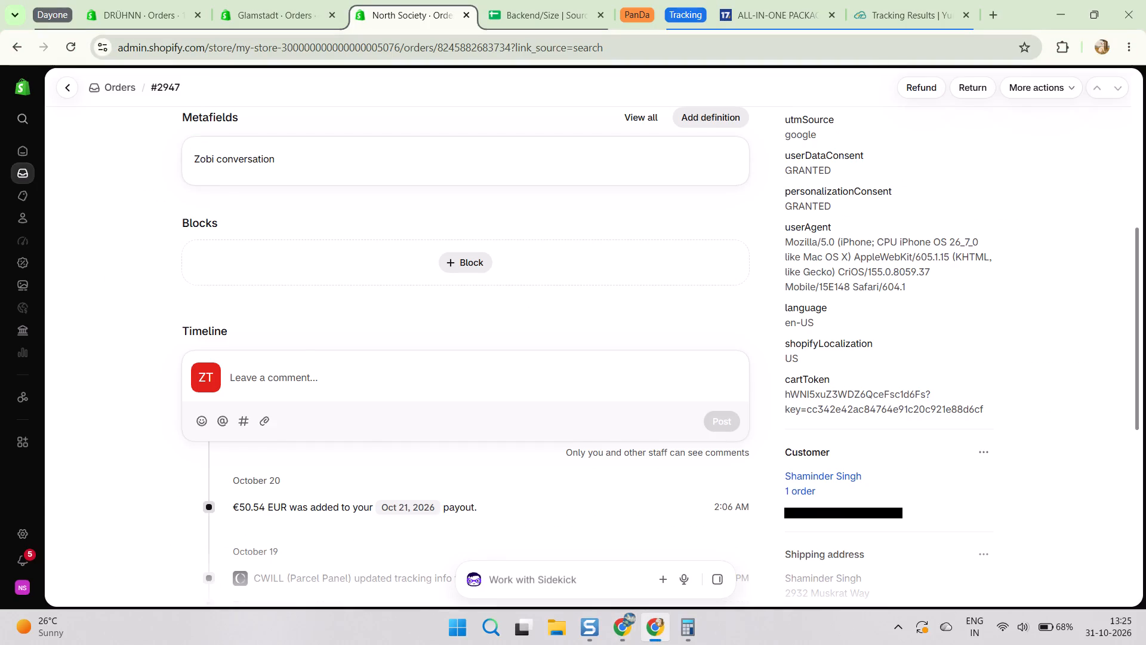
pyautogui.hotkey('alt', 'Tab')
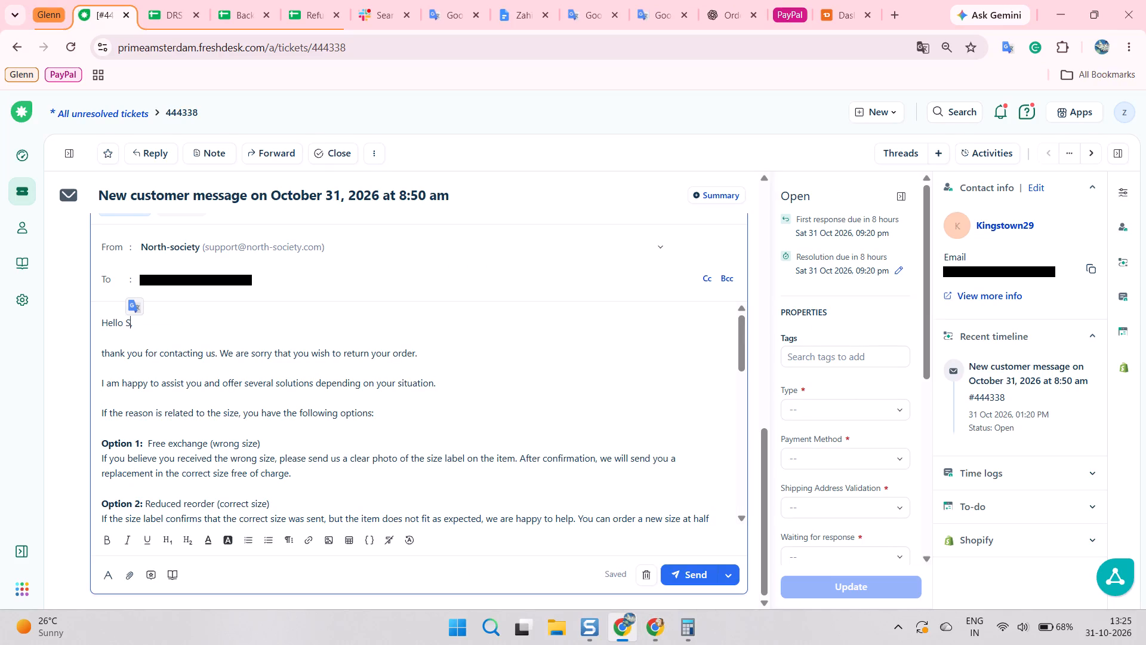
pyautogui.hotkey('alt', 'Tab')
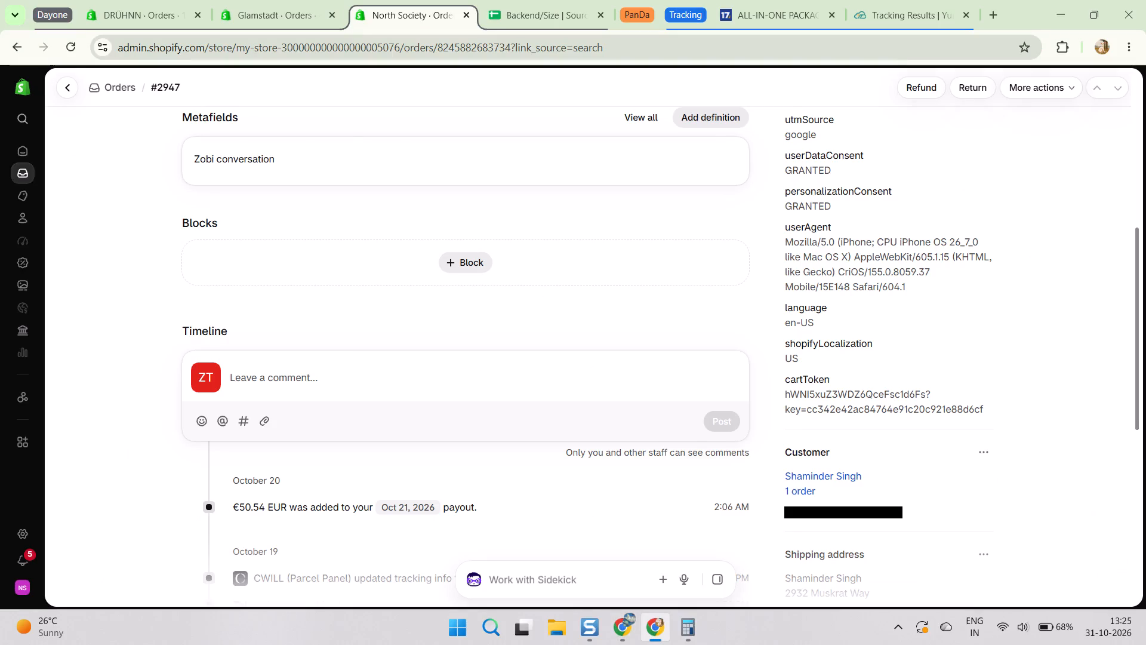
pyautogui.hotkey('alt', 'Tab')
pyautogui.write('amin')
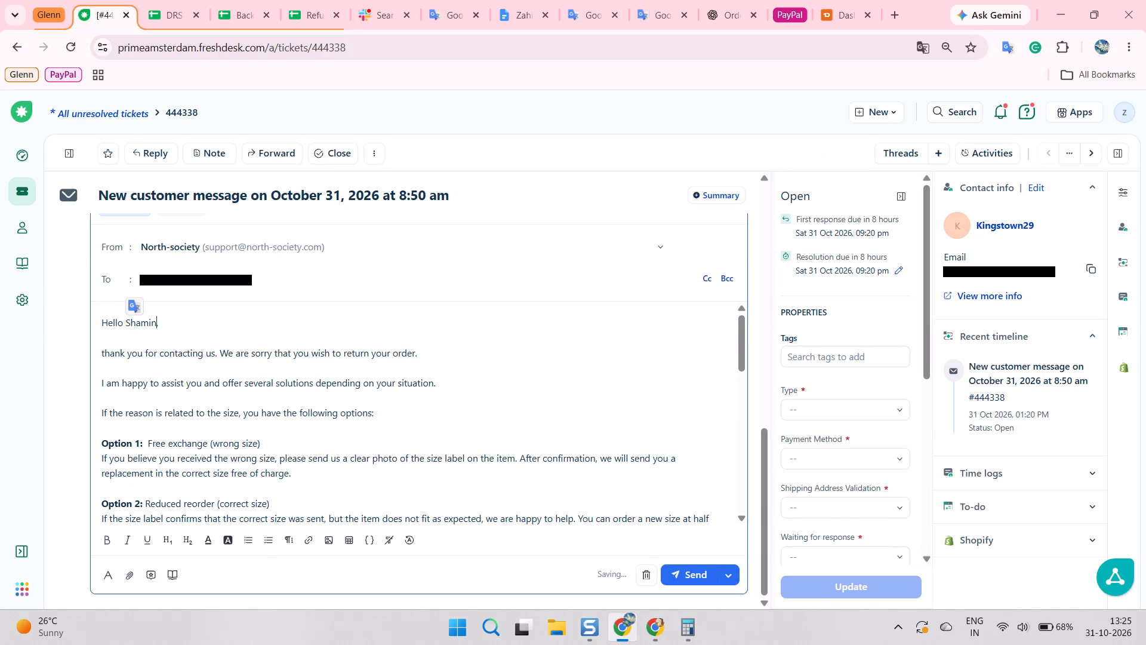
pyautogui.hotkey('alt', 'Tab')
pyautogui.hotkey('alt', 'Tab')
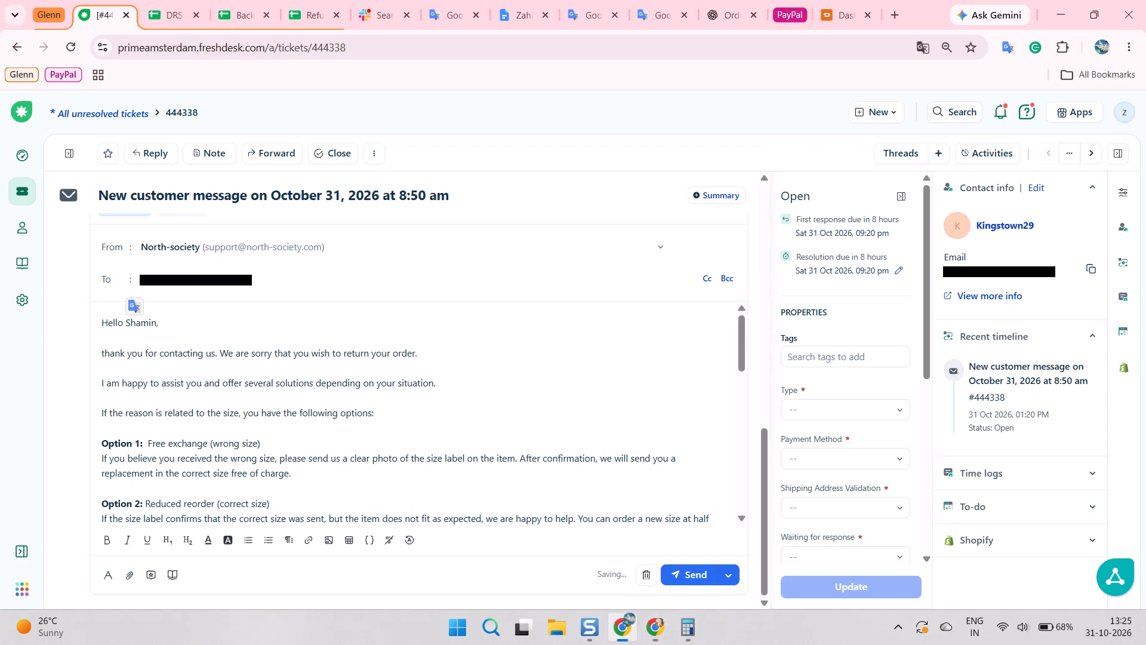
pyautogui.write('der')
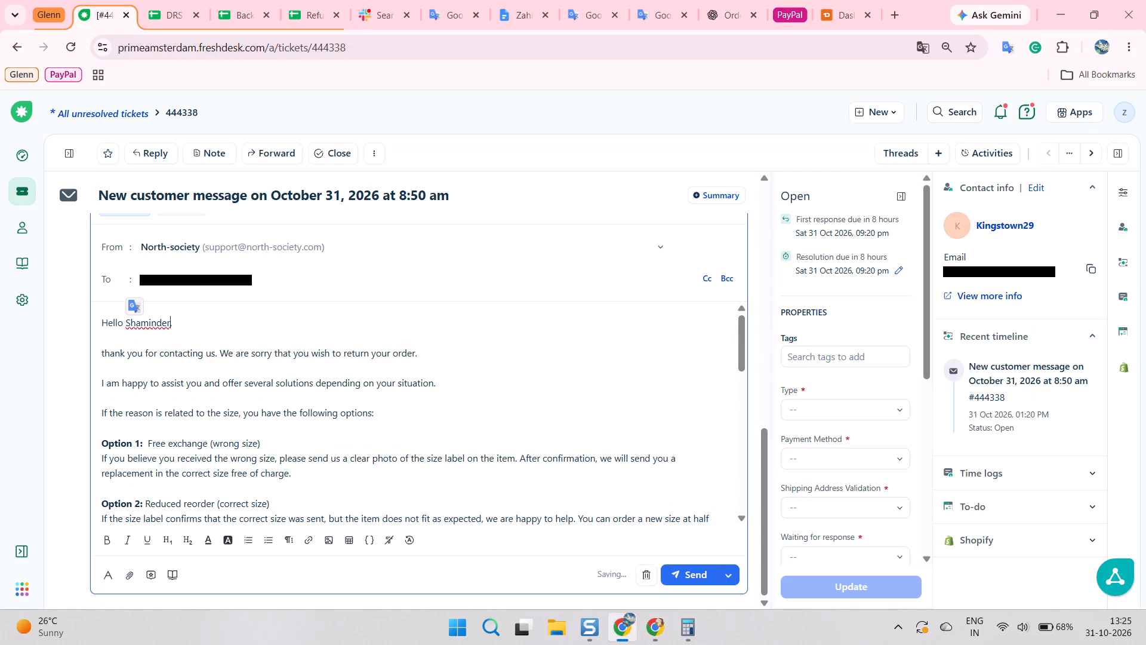
# Shorten the sentence introducing the options to "You have the following options:" by removing the condition about size.
pyautogui.scroll(-2, 267, 385)
pyautogui.scroll(2, 270, 385)
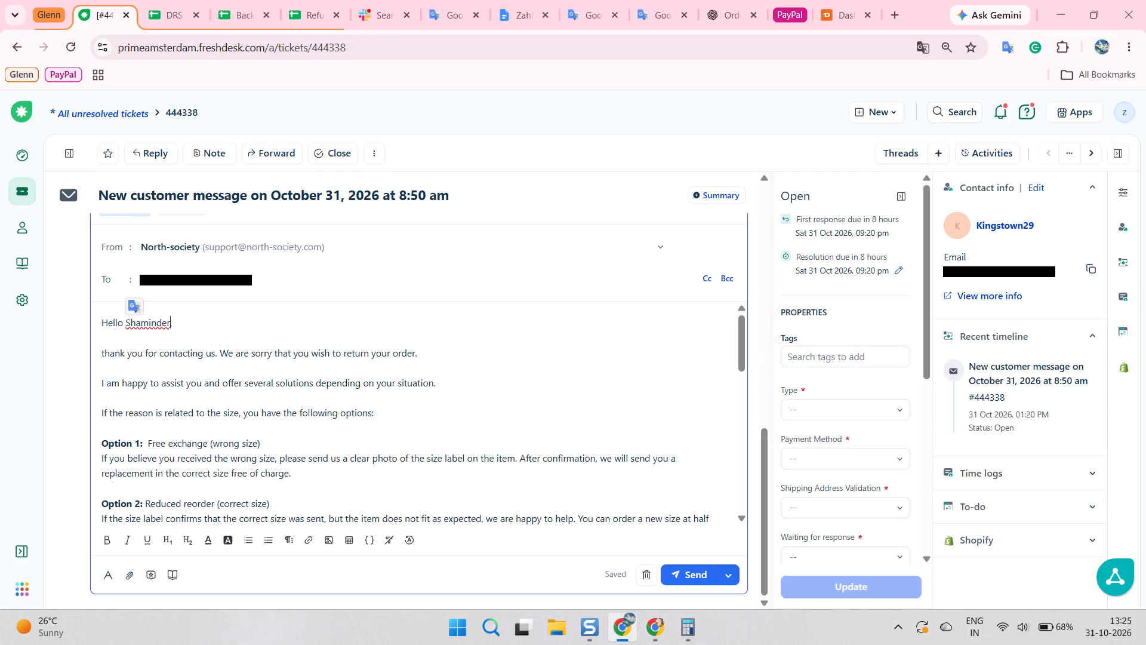
pyautogui.moveTo(247, 412); pyautogui.dragTo(96, 419)
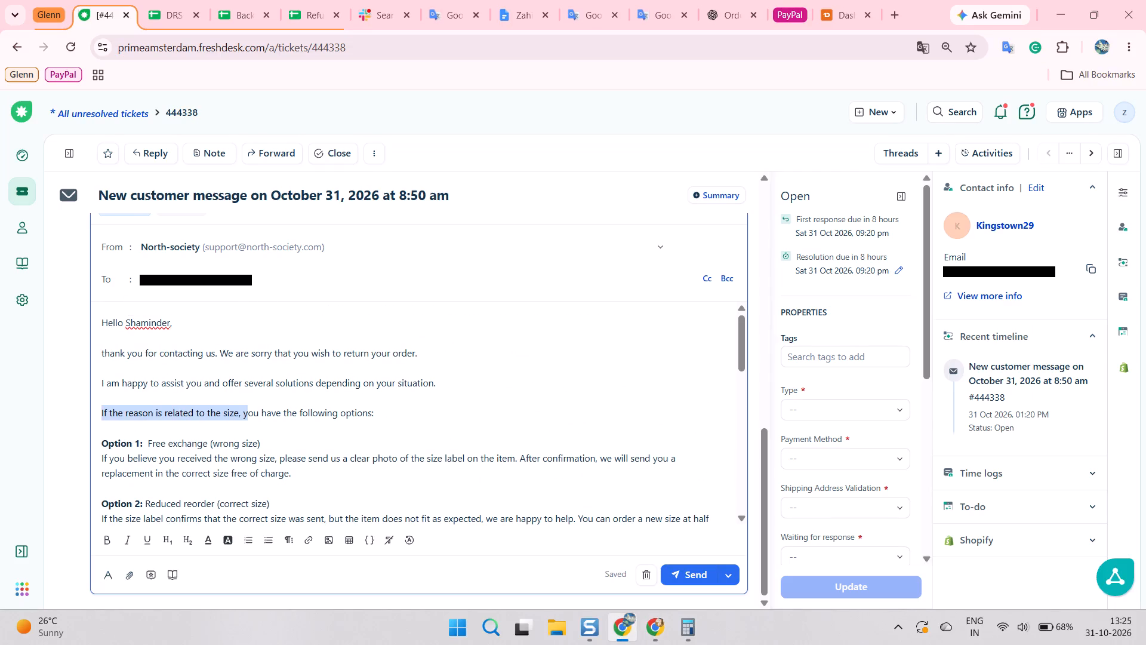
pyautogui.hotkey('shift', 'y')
# Replace the BRÜHNN signature under "Kind regards" with North Society.
pyautogui.scroll(-5, 249, 409)
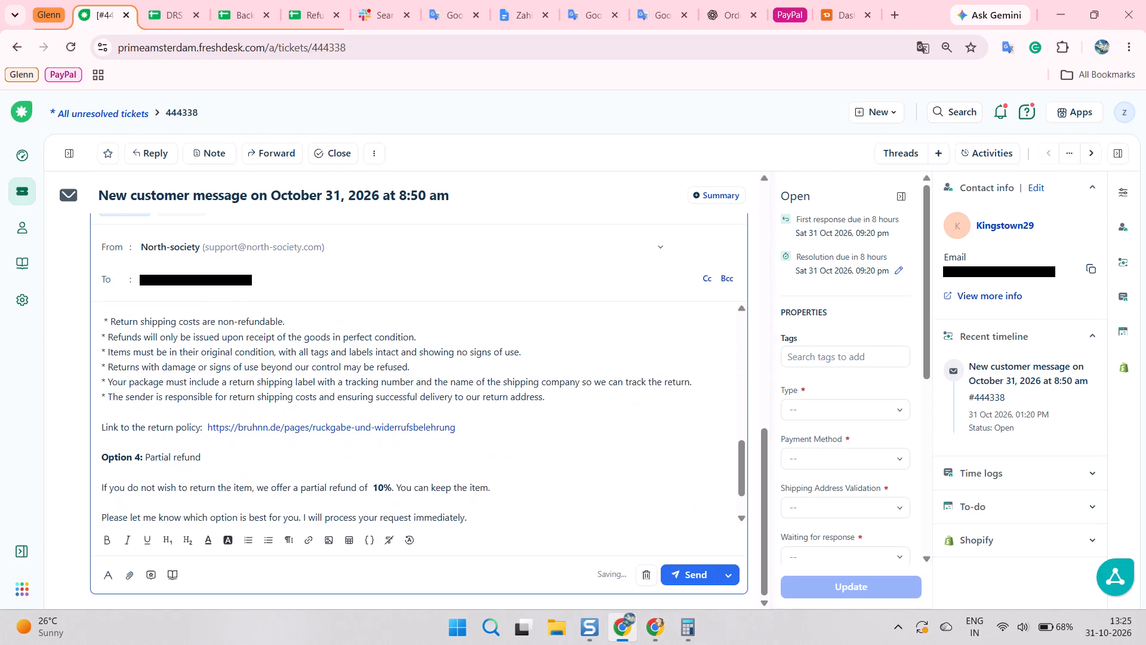
pyautogui.scroll(-2, 260, 434)
pyautogui.scroll(-5, 329, 435)
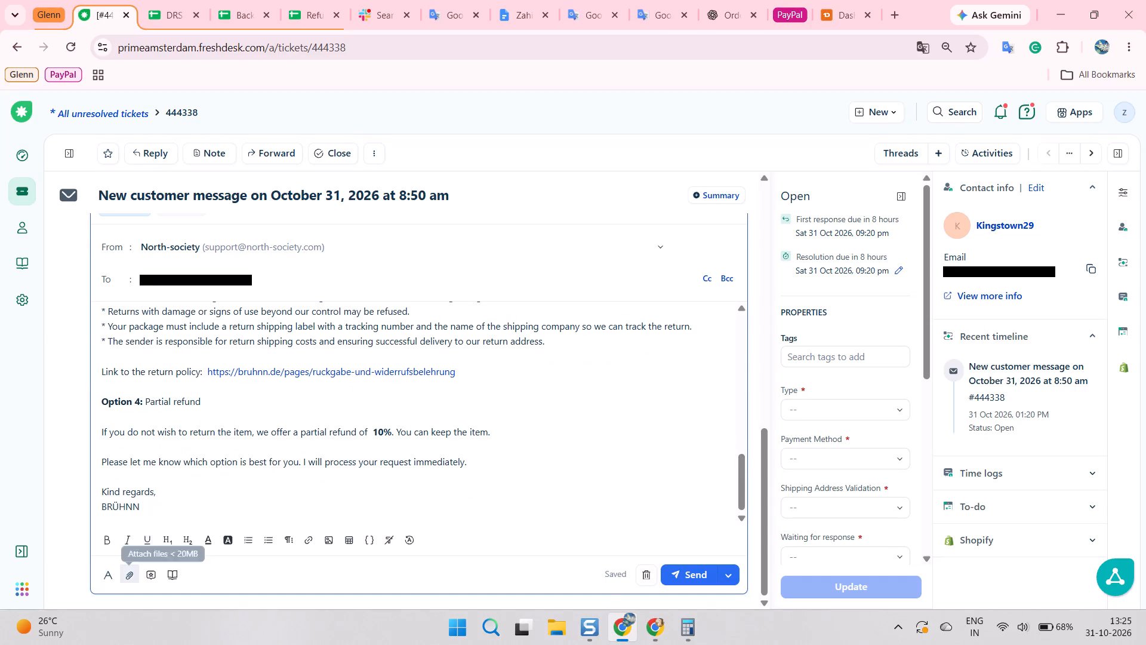
pyautogui.tripleClick(124, 504)
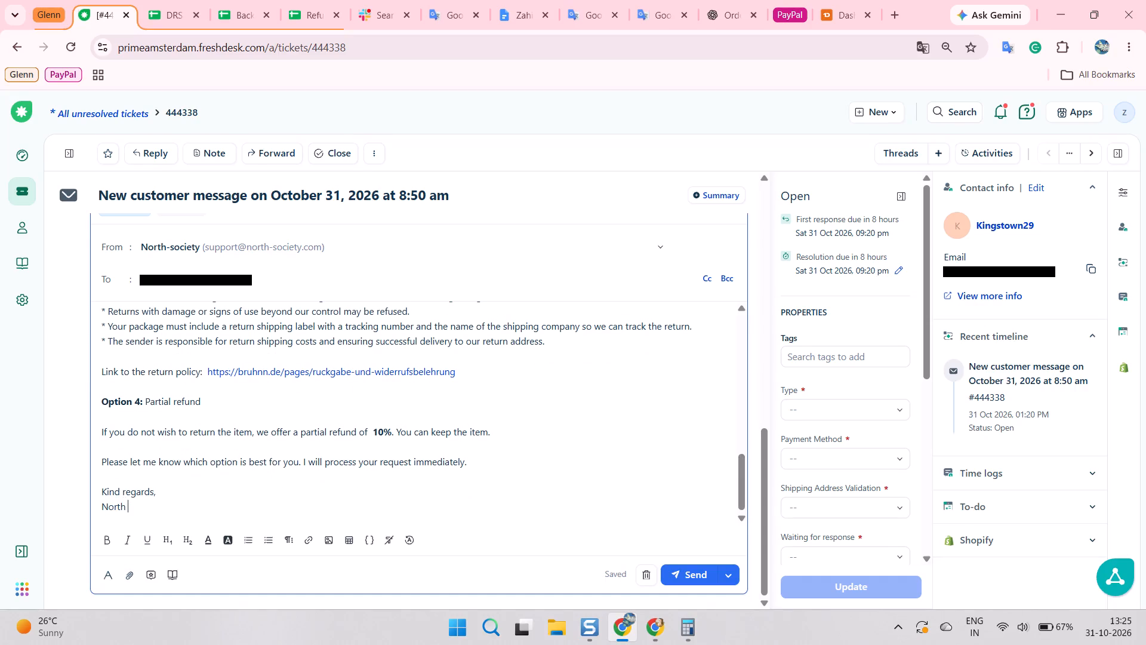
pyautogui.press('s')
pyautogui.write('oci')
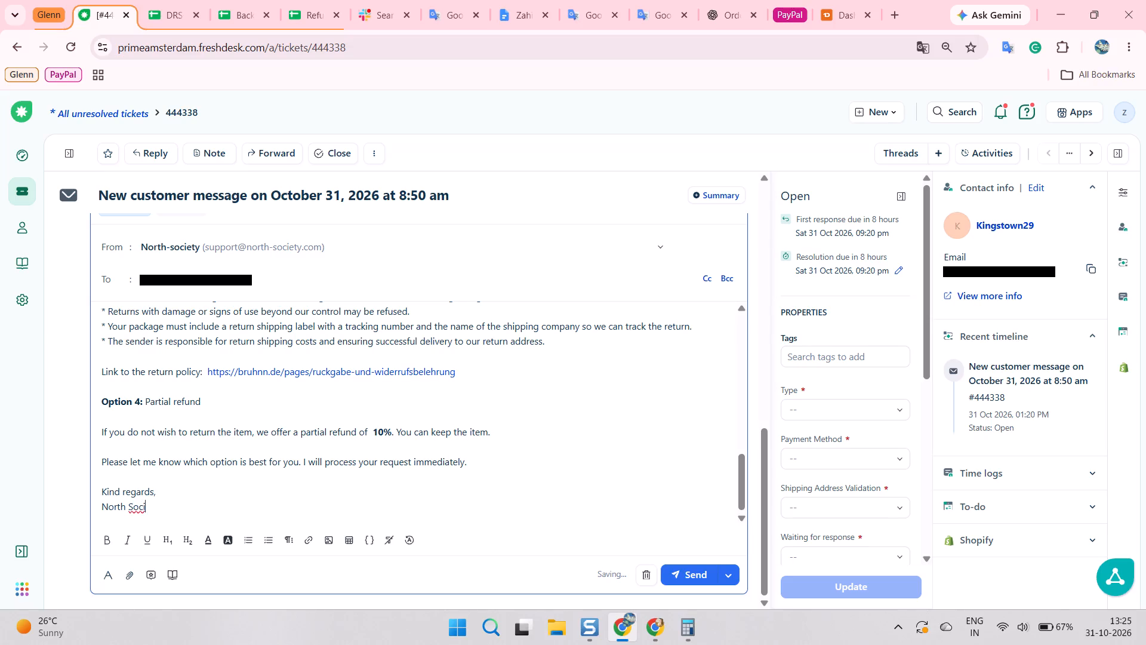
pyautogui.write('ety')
pyautogui.scroll(-5, 183, 508)
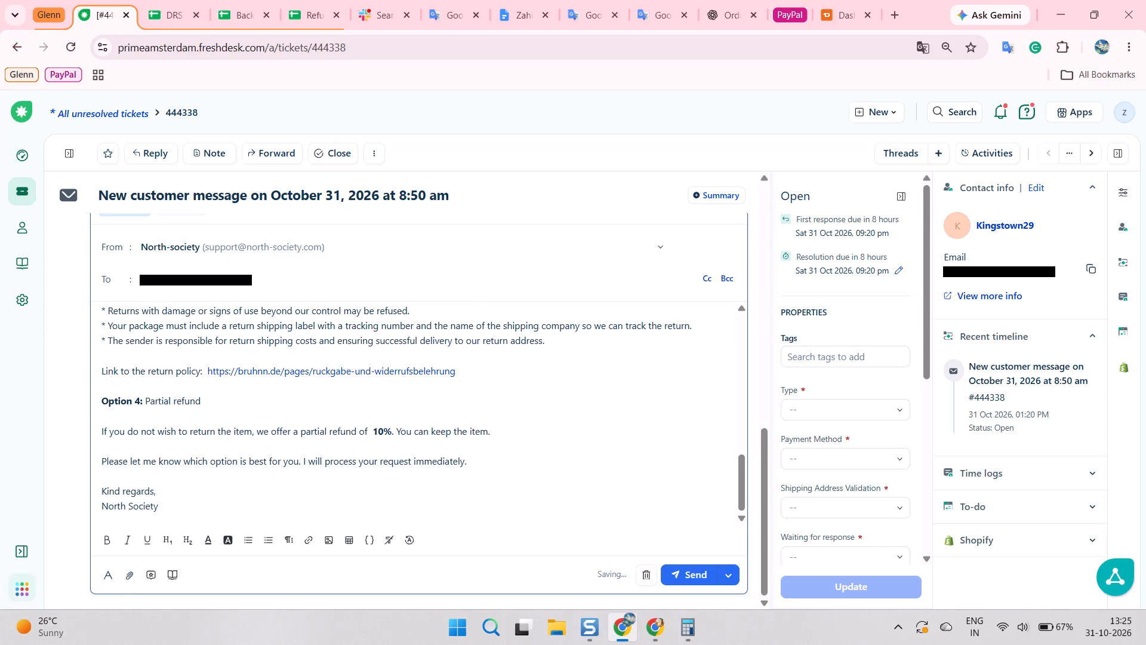
# Attach the file north-society return form.pdf from Downloads to the reply.
pyautogui.click(127, 576)
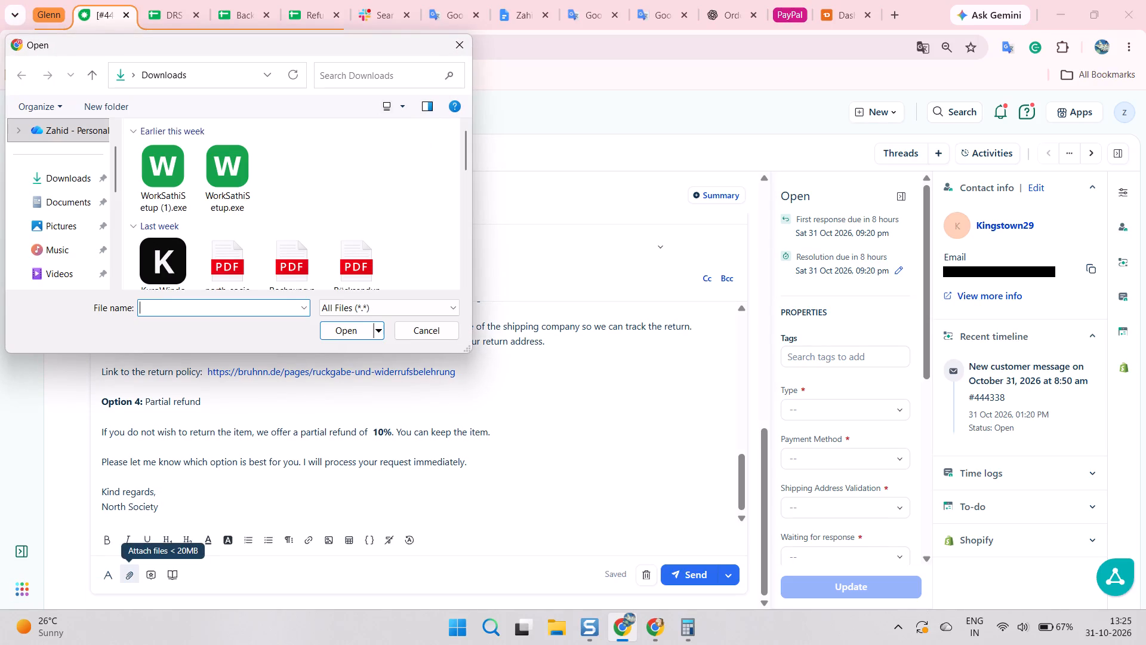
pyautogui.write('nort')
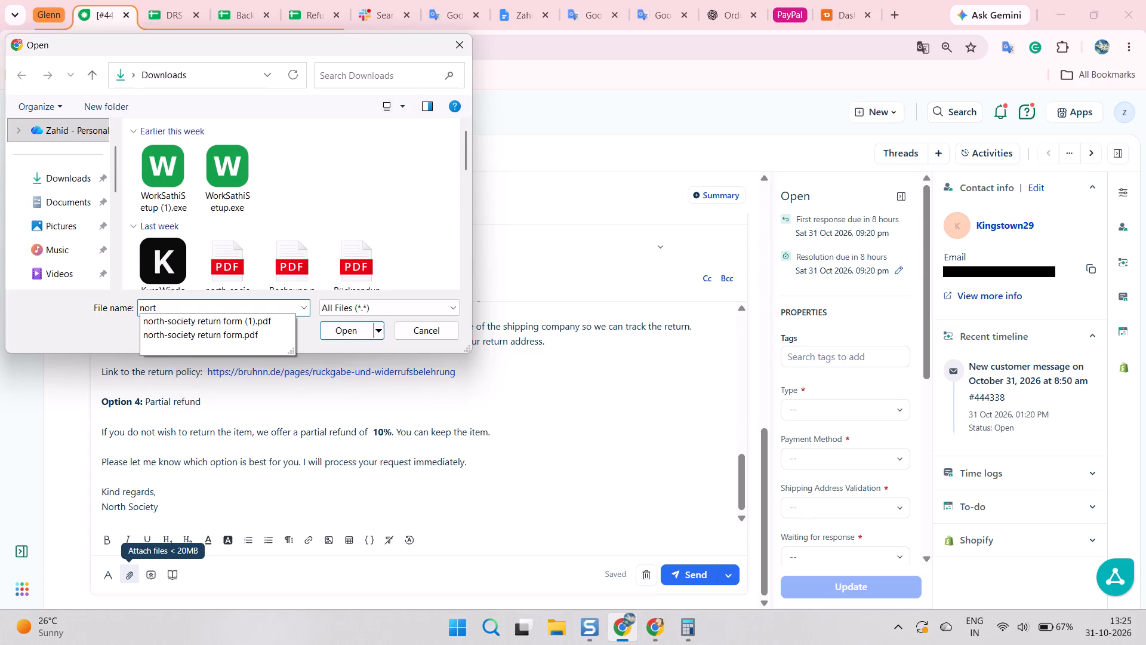
pyautogui.click(249, 337)
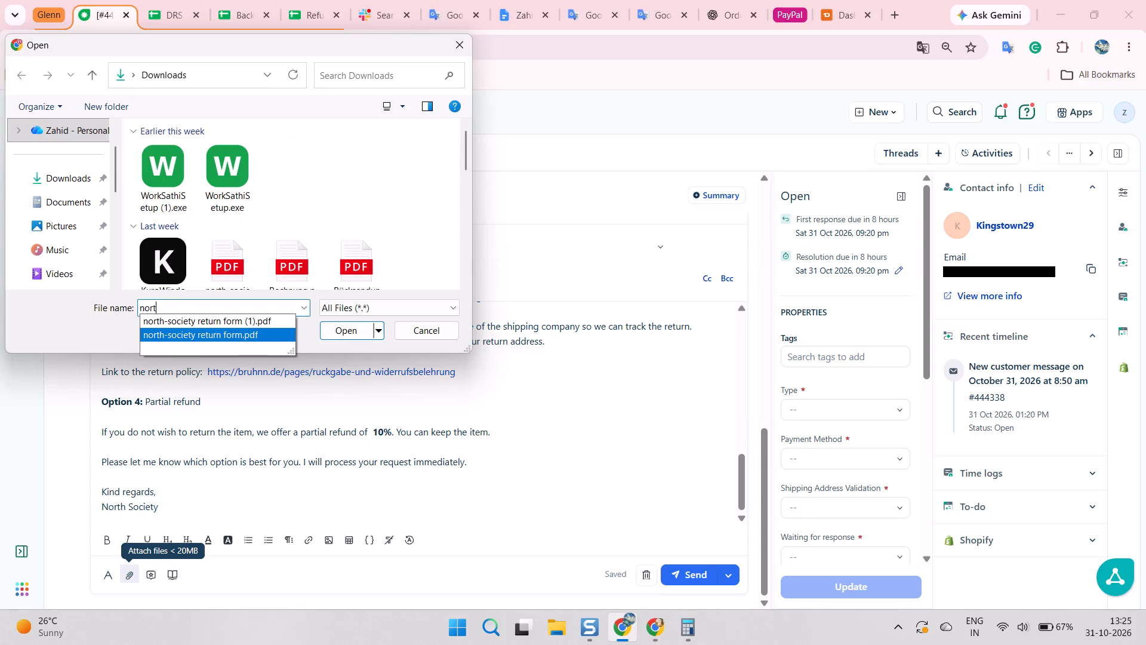
pyautogui.click(313, 326)
pyautogui.click(332, 333)
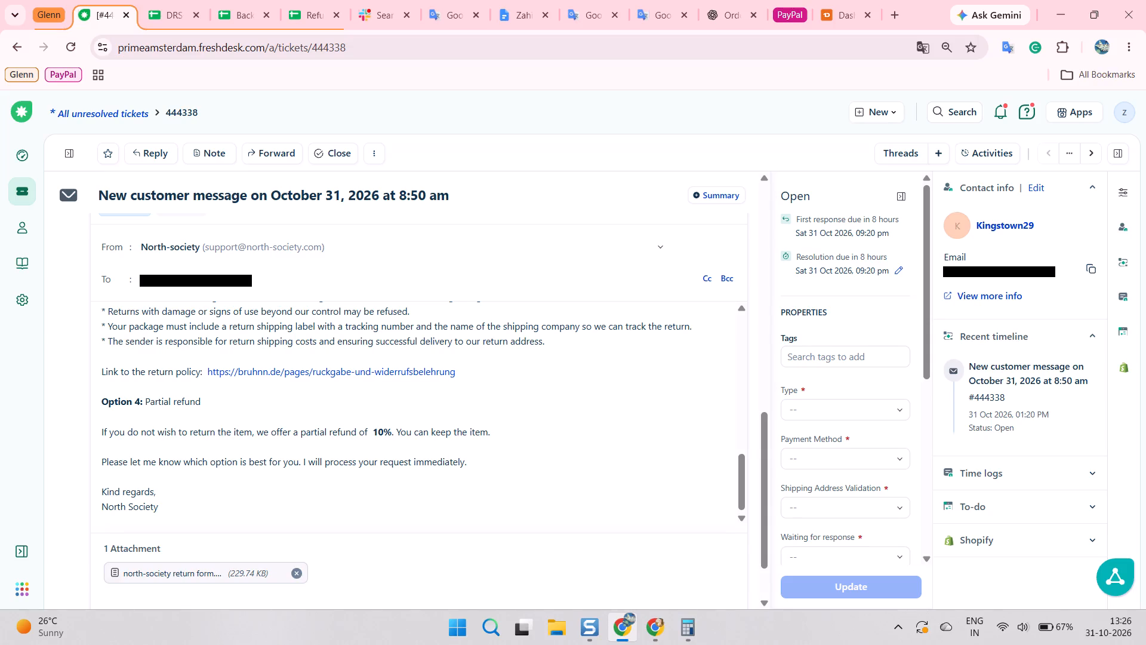
# Send the reply on ticket 444338.
pyautogui.scroll(-1, 338, 340)
pyautogui.scroll(-12, 412, 305)
pyautogui.click(686, 575)
pyautogui.scroll(-1, 611, 475)
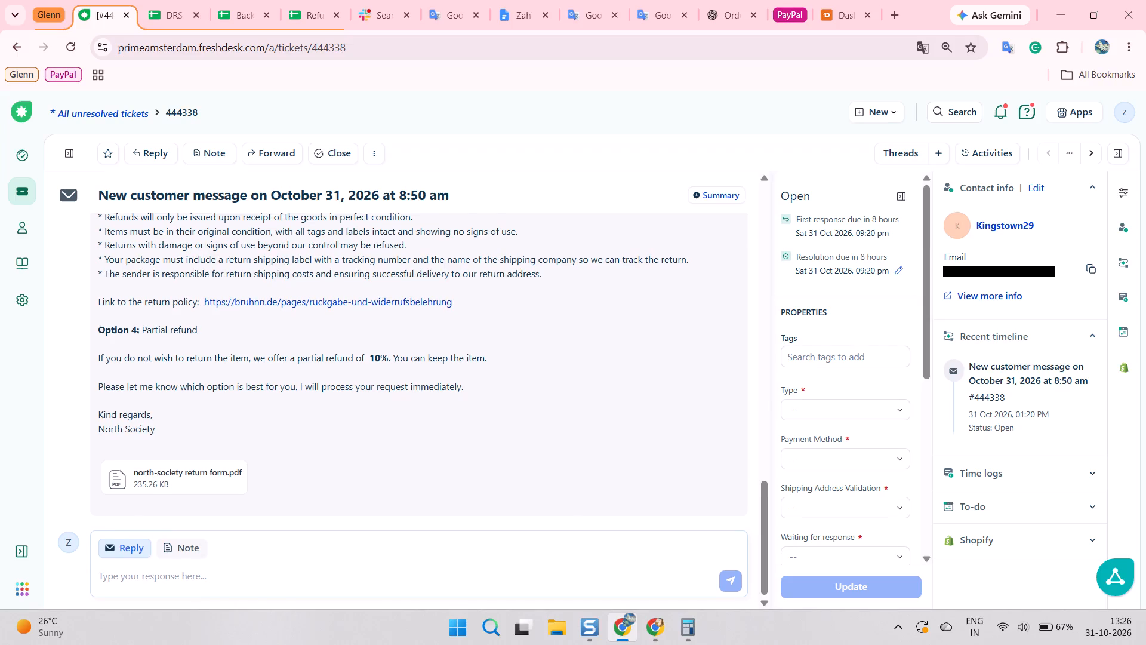
# Set the type of ticket 444338 to Return + Size Issue.
pyautogui.scroll(-1, 902, 460)
pyautogui.click(831, 312)
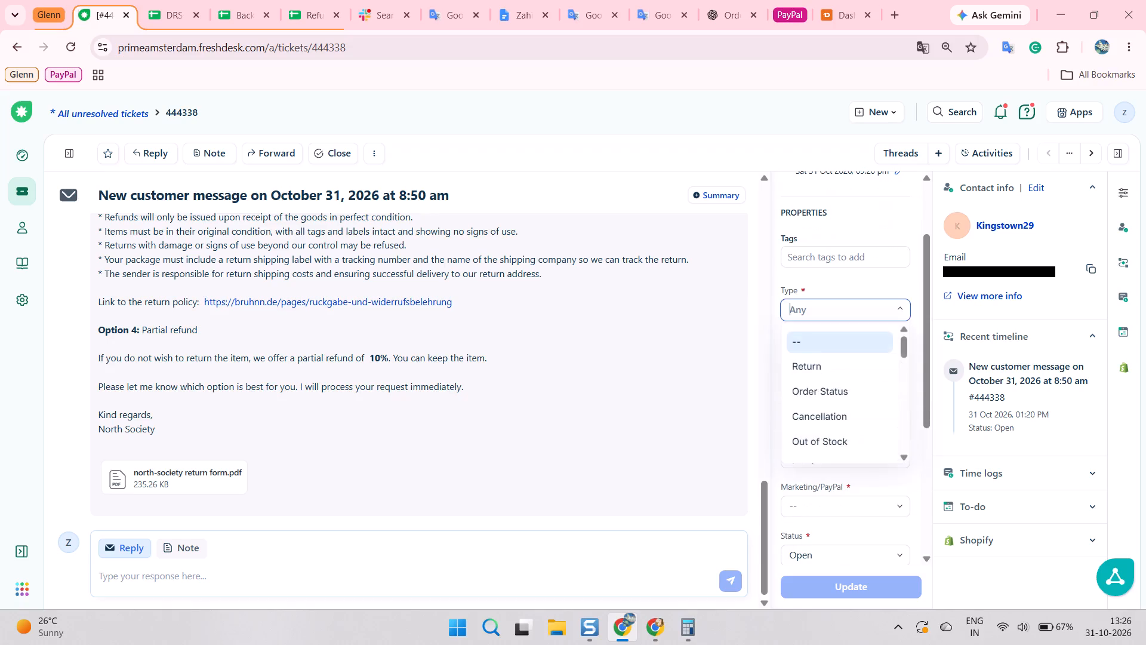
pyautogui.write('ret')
pyautogui.click(825, 416)
pyautogui.press('Tab')
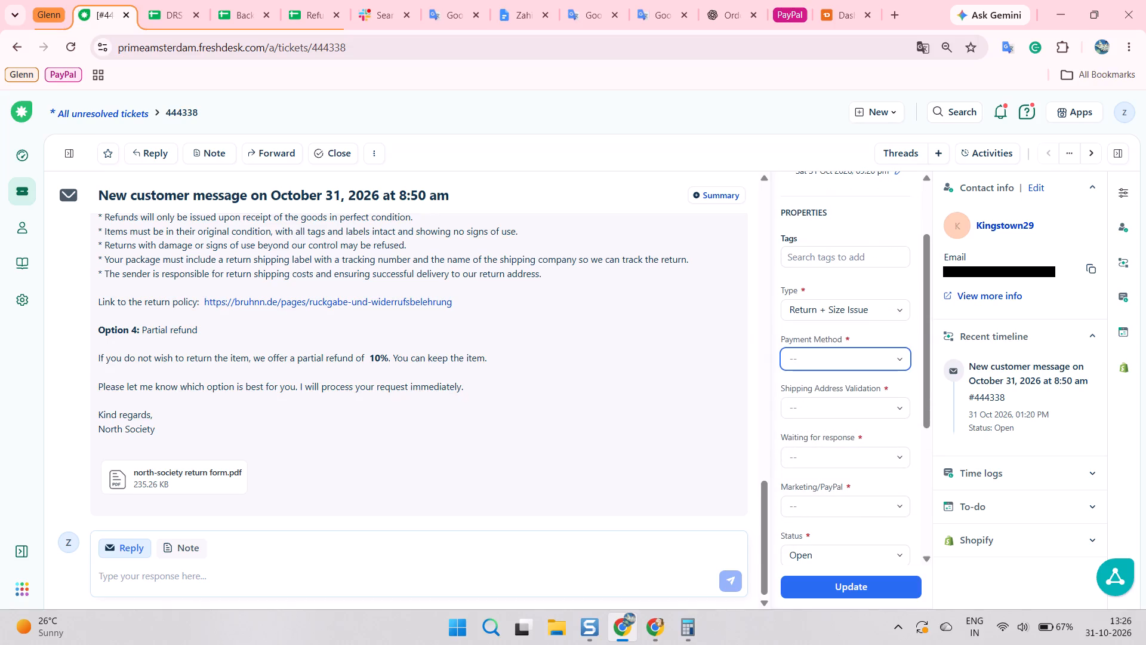
# Fill in payment method and address validation, set Waiting for response N/A, Marketing/PayPal No, status Resolved, agent Zahid trustVA, and update the ticket.
pyautogui.hotkey('alt', 'Tab')
pyautogui.scroll(-5, 710, 342)
pyautogui.hotkey('alt', 'Tab')
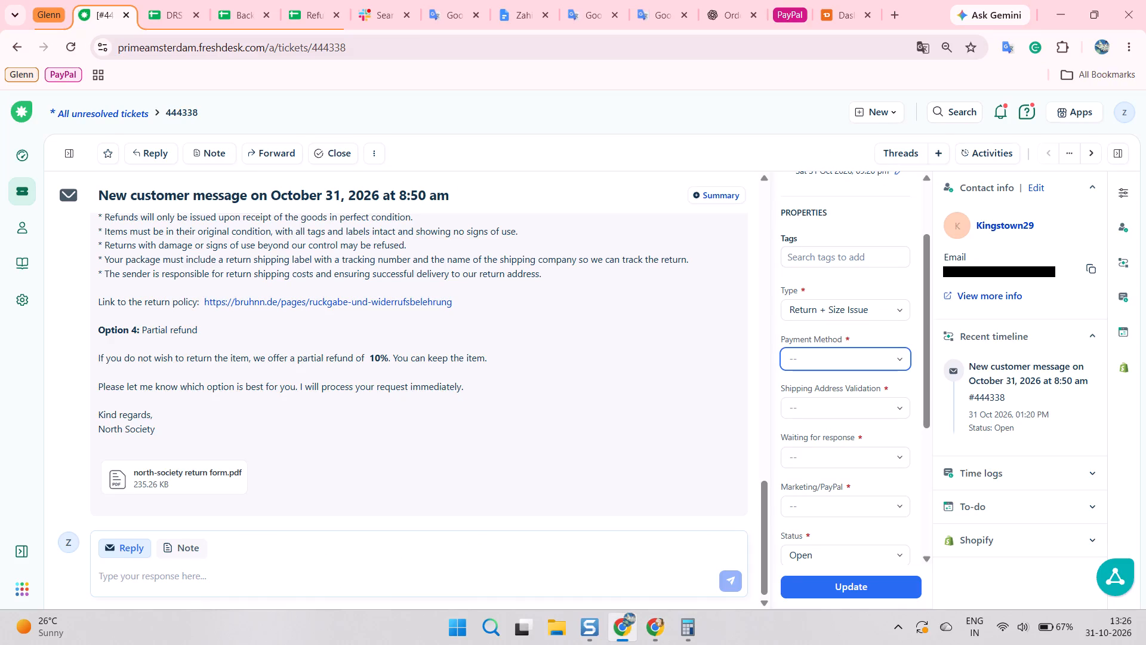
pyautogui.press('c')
pyautogui.press('Tab')
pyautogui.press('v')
pyautogui.press('Tab')
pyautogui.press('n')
pyautogui.press('Tab')
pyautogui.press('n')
pyautogui.press('Tab')
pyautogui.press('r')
pyautogui.press('Tab')
pyautogui.press('Tab')
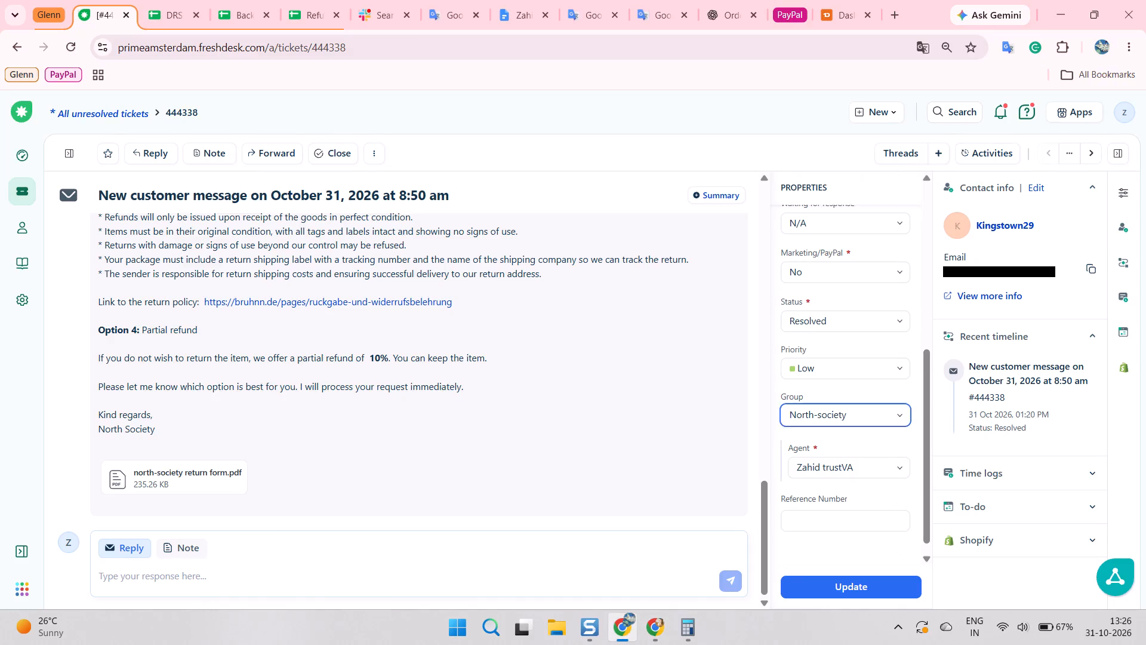
pyautogui.press('Tab')
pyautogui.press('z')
pyautogui.scroll(-6, 731, 364)
pyautogui.click(852, 591)
pyautogui.scroll(-4, 407, 347)
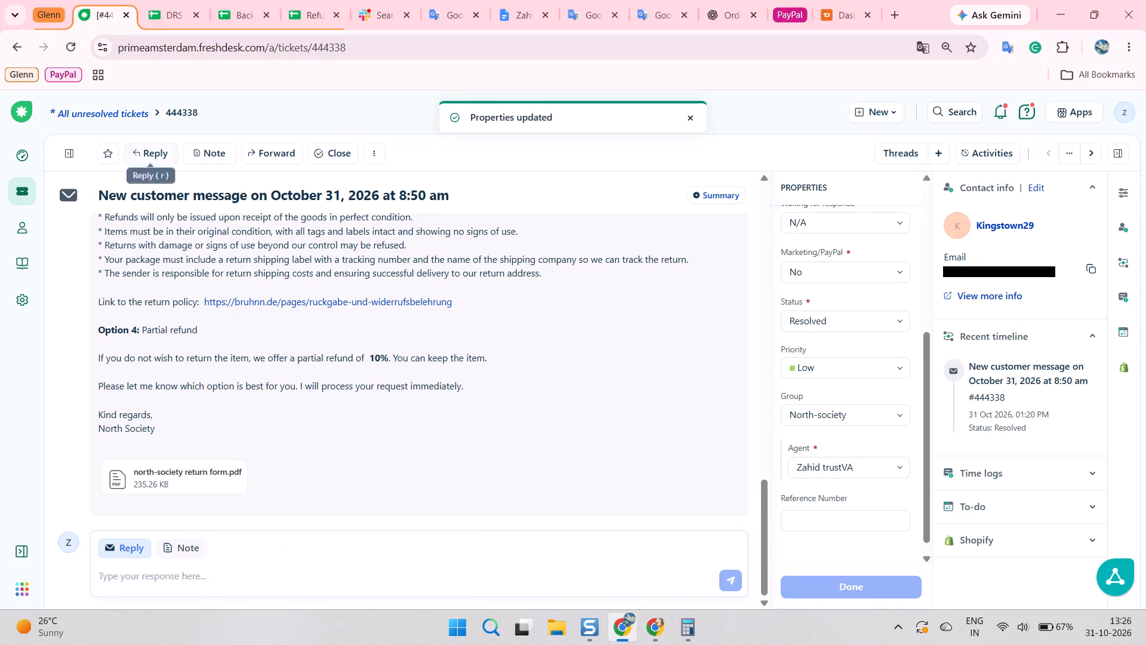
pyautogui.doubleClick(190, 109)
pyautogui.hotkey('ctrl', 'c')
pyautogui.hotkey('ctrl', 'c')
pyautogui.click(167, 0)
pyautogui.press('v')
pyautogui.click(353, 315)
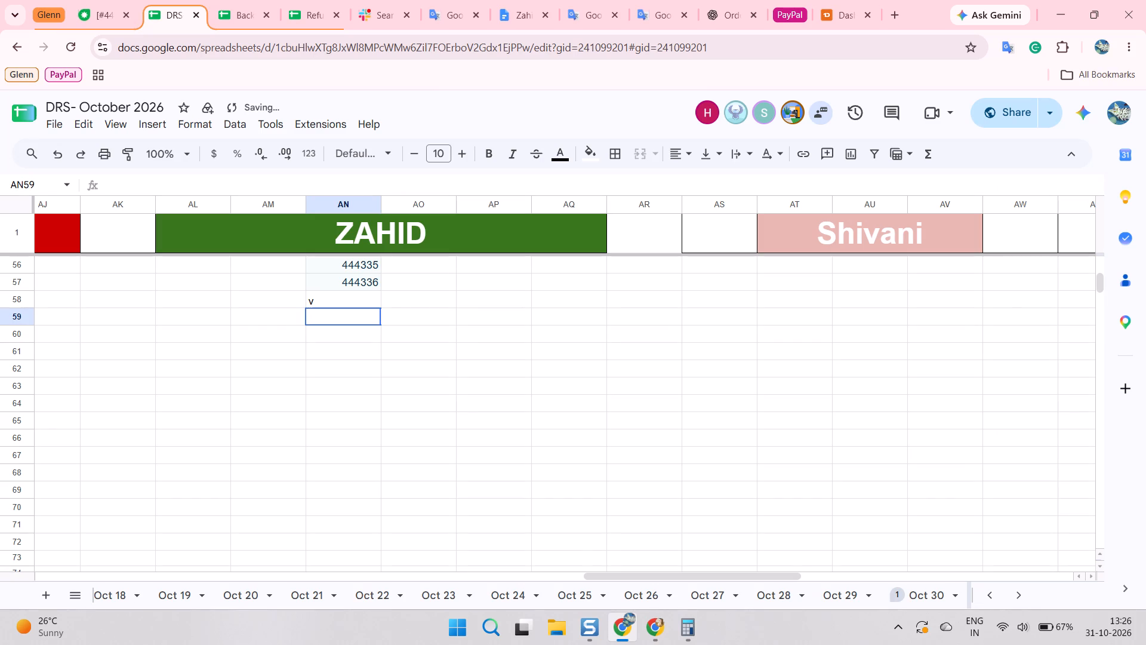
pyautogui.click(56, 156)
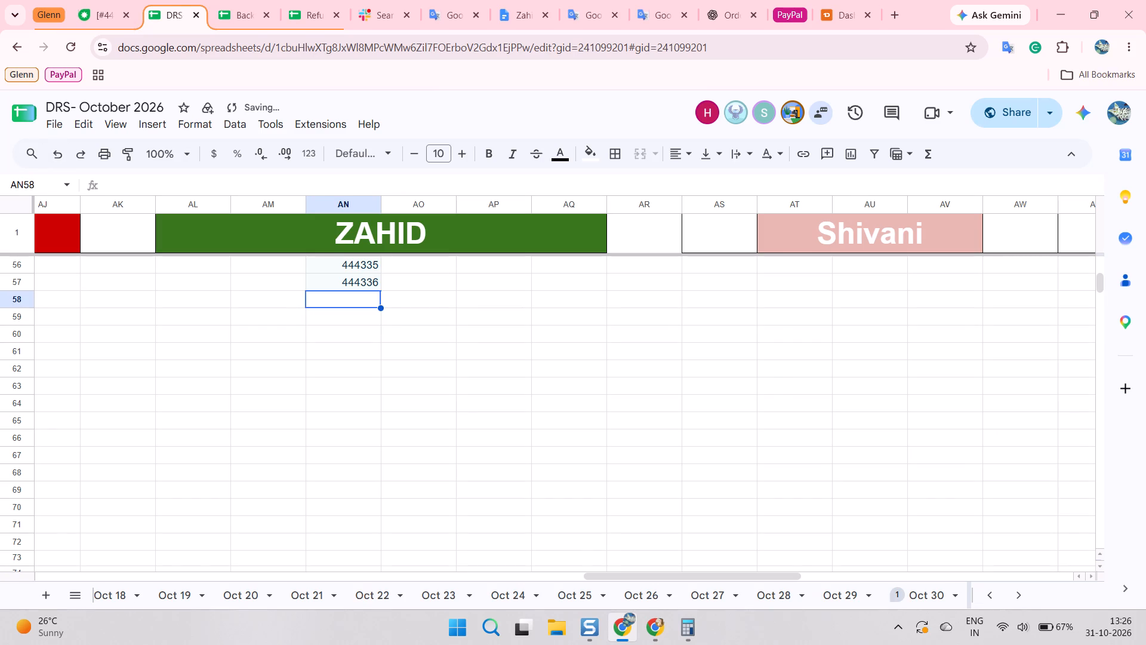
pyautogui.click(91, 11)
pyautogui.hotkey('ctrl', 'c')
pyautogui.hotkey('ctrl', 'c')
pyautogui.keyDown('ctrl'); pyautogui.click(159, 8); pyautogui.keyUp('ctrl')
pyautogui.hotkey('ctrl', 'v')
pyautogui.click(343, 325)
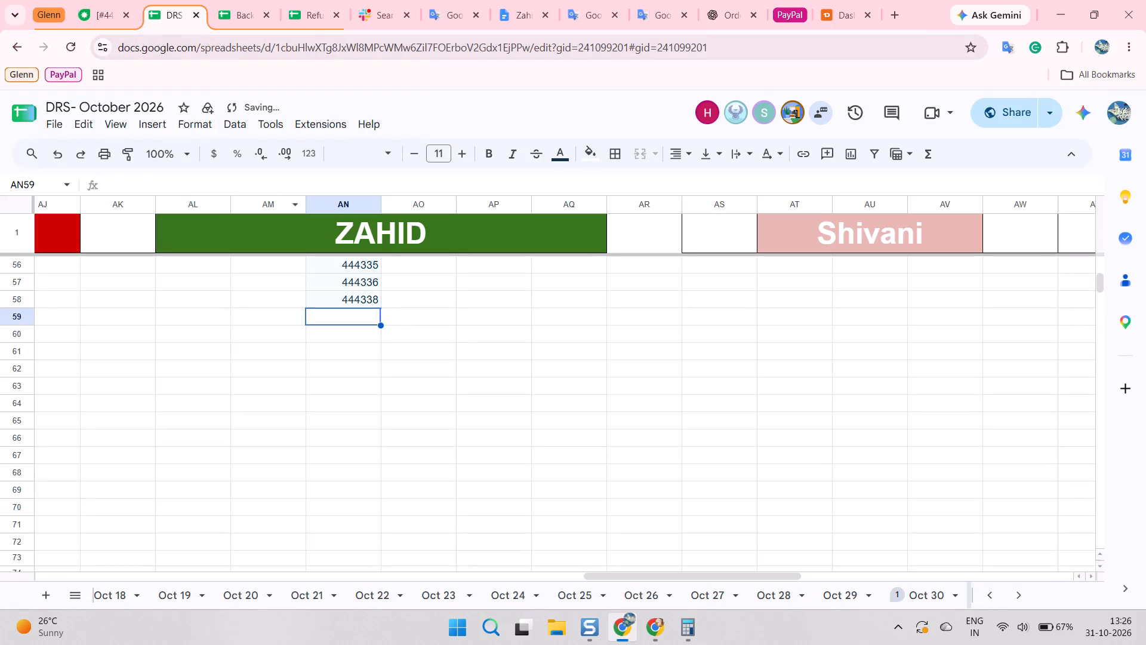
pyautogui.scroll(-1, 343, 325)
pyautogui.click(99, 0)
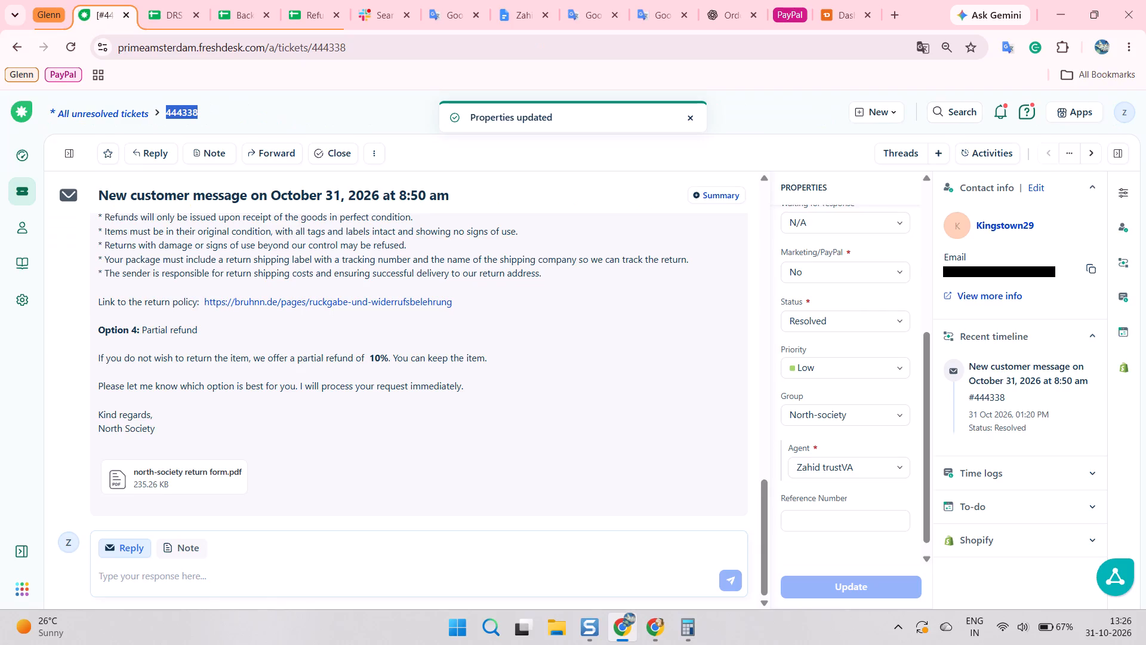
pyautogui.click(24, 186)
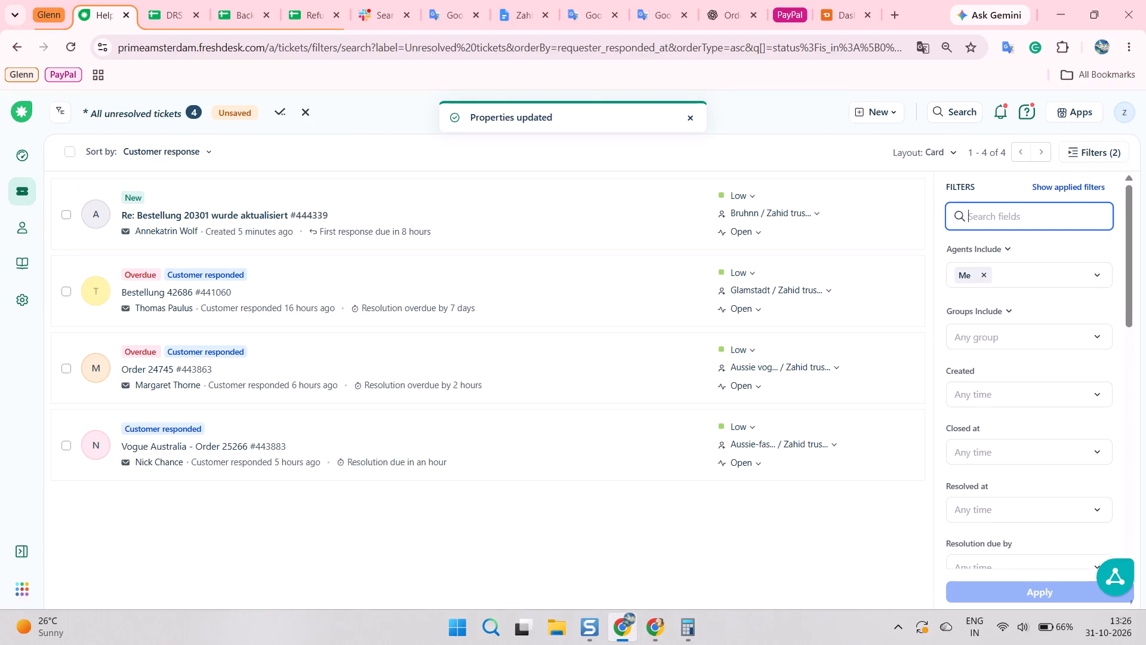
pyautogui.click(224, 216)
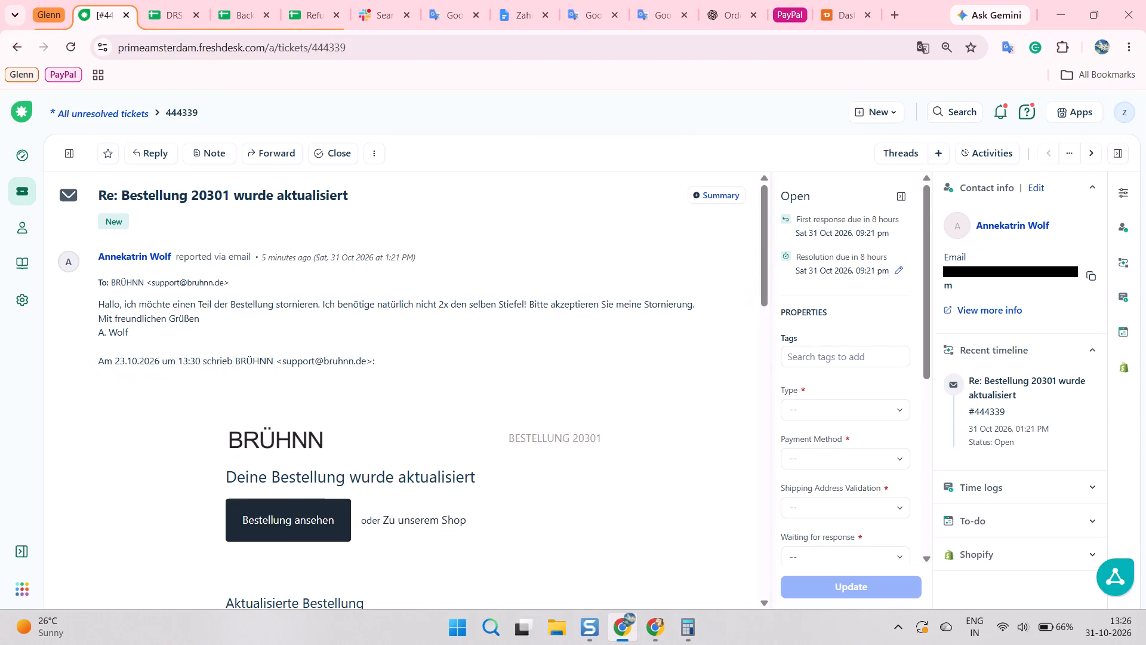
# Translate ticket 444339 into English to read the customer's request, and restore the original language.
pyautogui.click(469, 259)
pyautogui.rightClick(478, 228)
pyautogui.scroll(-4, 552, 402)
pyautogui.click(587, 526)
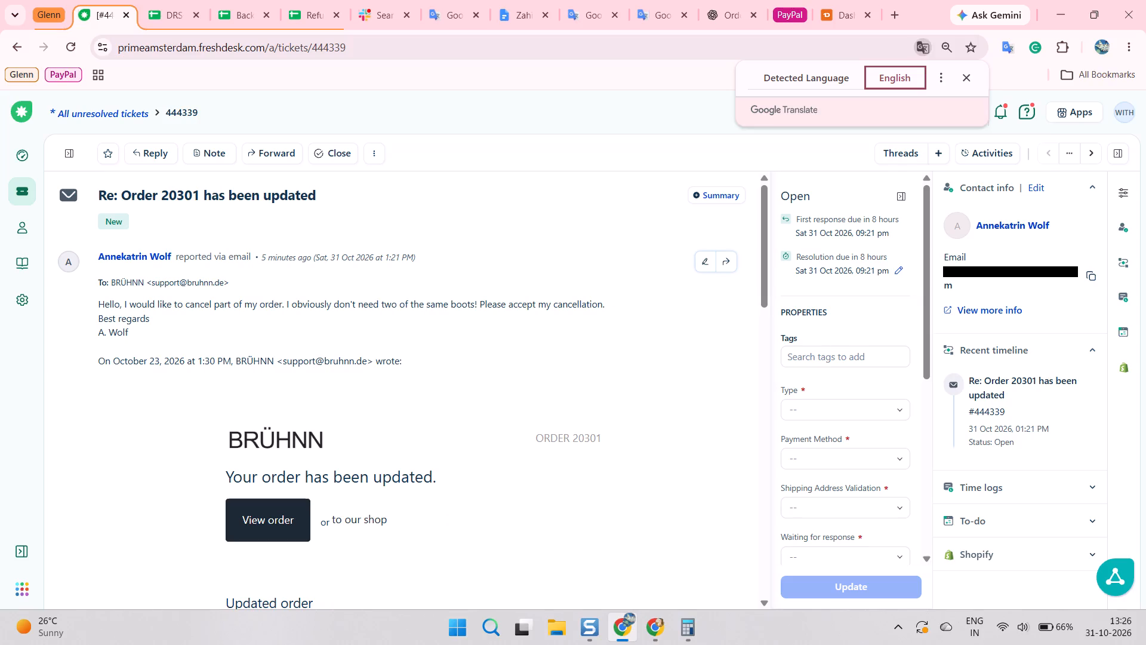
pyautogui.click(787, 70)
pyautogui.scroll(2, 1024, 241)
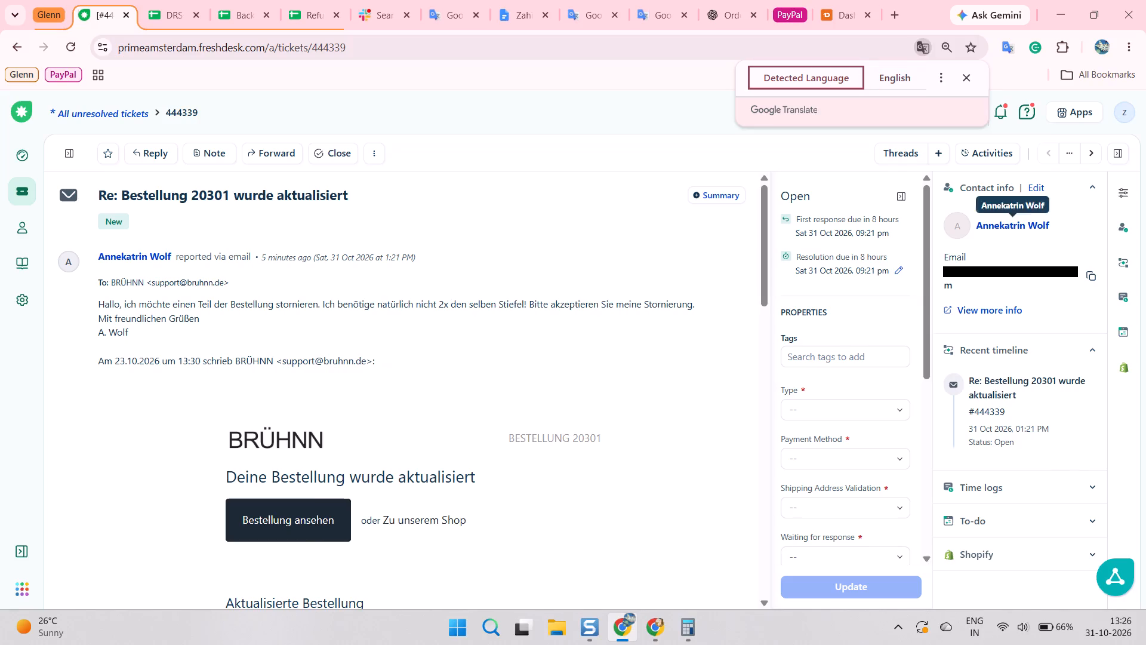
pyautogui.scroll(1, 1038, 257)
pyautogui.click(1096, 275)
pyautogui.click(1080, 283)
pyautogui.click(1096, 275)
pyautogui.click(1093, 274)
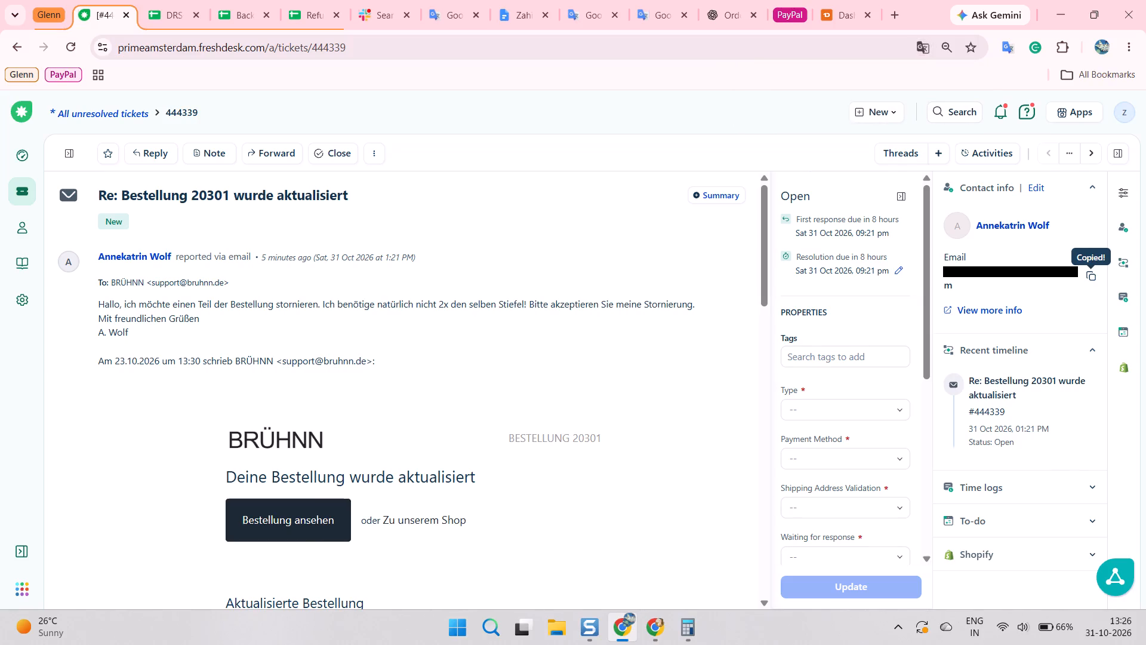
pyautogui.hotkey('alt', 'Tab')
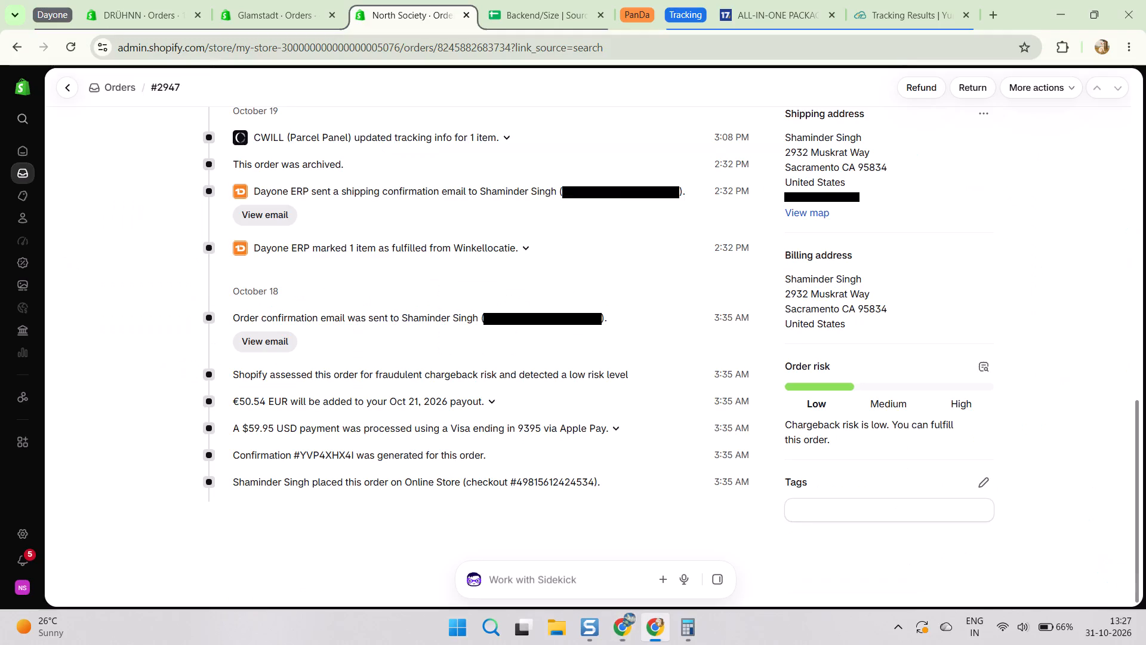
pyautogui.click(130, 0)
pyautogui.scroll(4, 45, 133)
pyautogui.click(26, 118)
pyautogui.hotkey('ctrl', 'v')
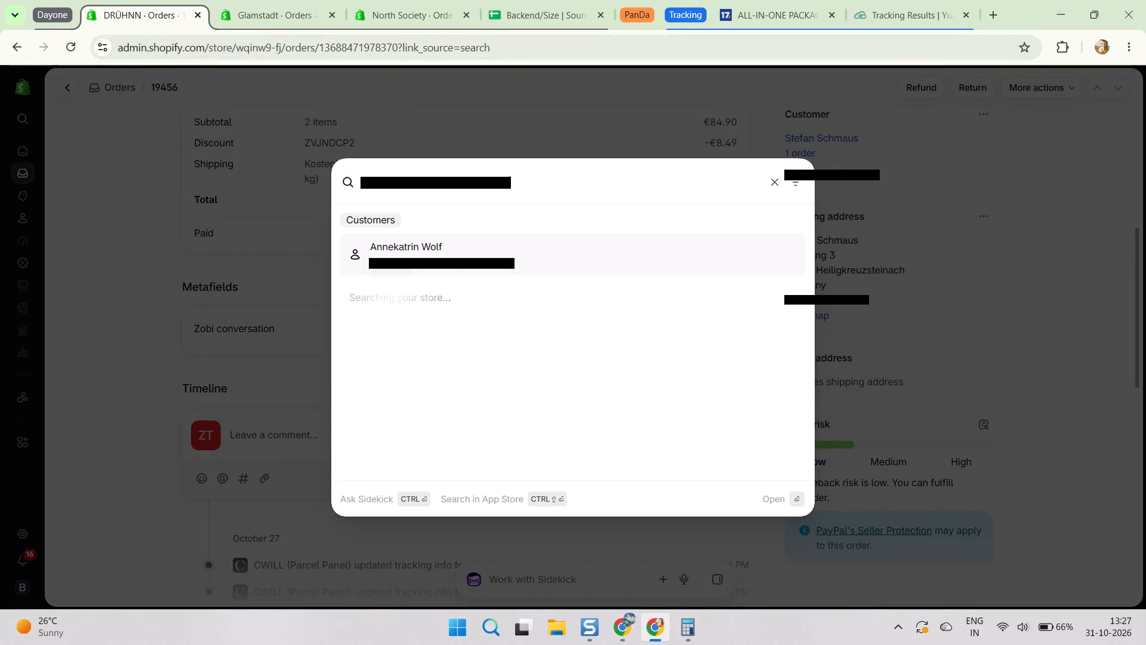
pyautogui.click(381, 292)
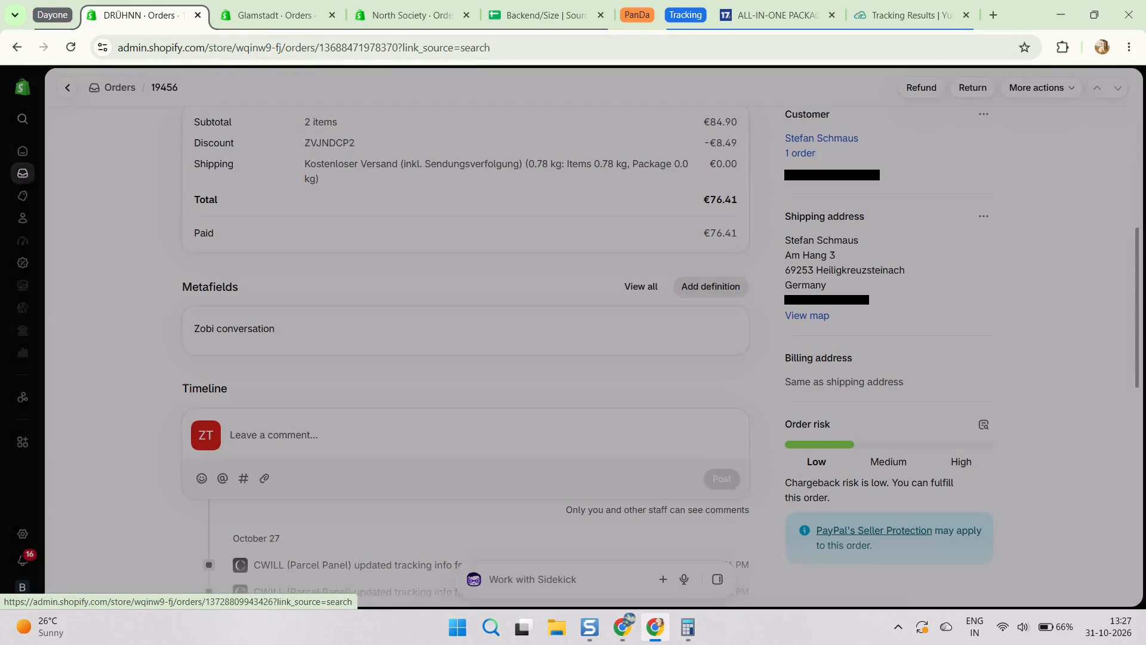
pyautogui.scroll(1, 383, 290)
pyautogui.doubleClick(359, 271)
pyautogui.hotkey('ctrl', 'c')
pyautogui.hotkey('ctrl', 'c')
pyautogui.hotkey('ctrl', 'c')
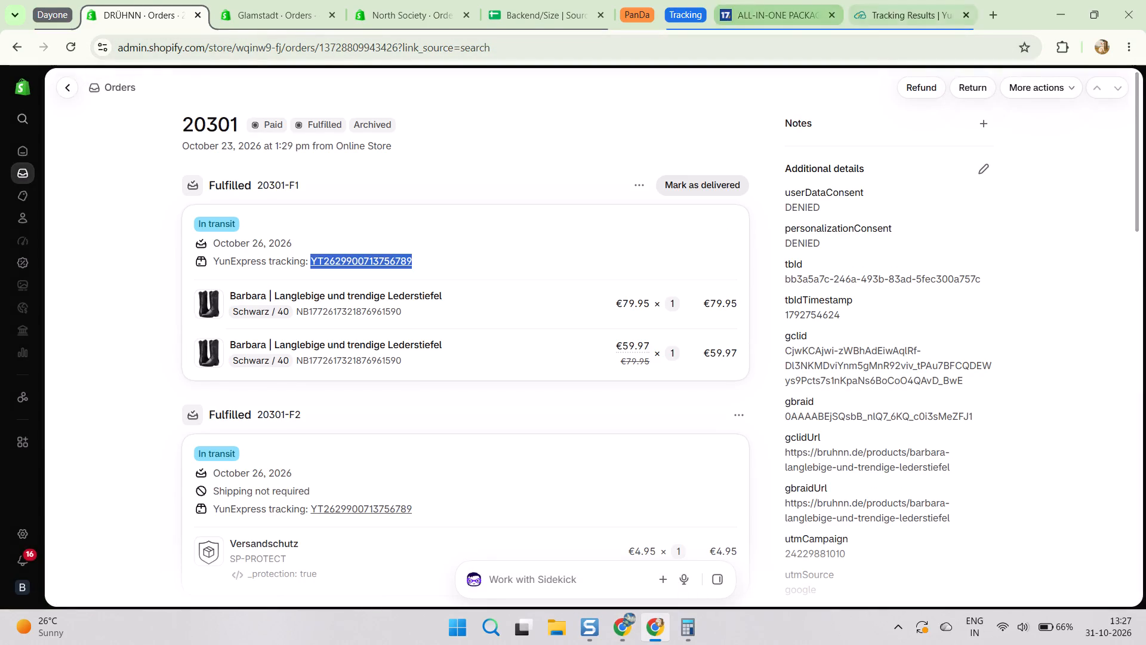
pyautogui.click(880, 0)
pyautogui.scroll(9, 642, 184)
pyautogui.click(487, 208)
pyautogui.scroll(4, 619, 222)
pyautogui.click(694, 195)
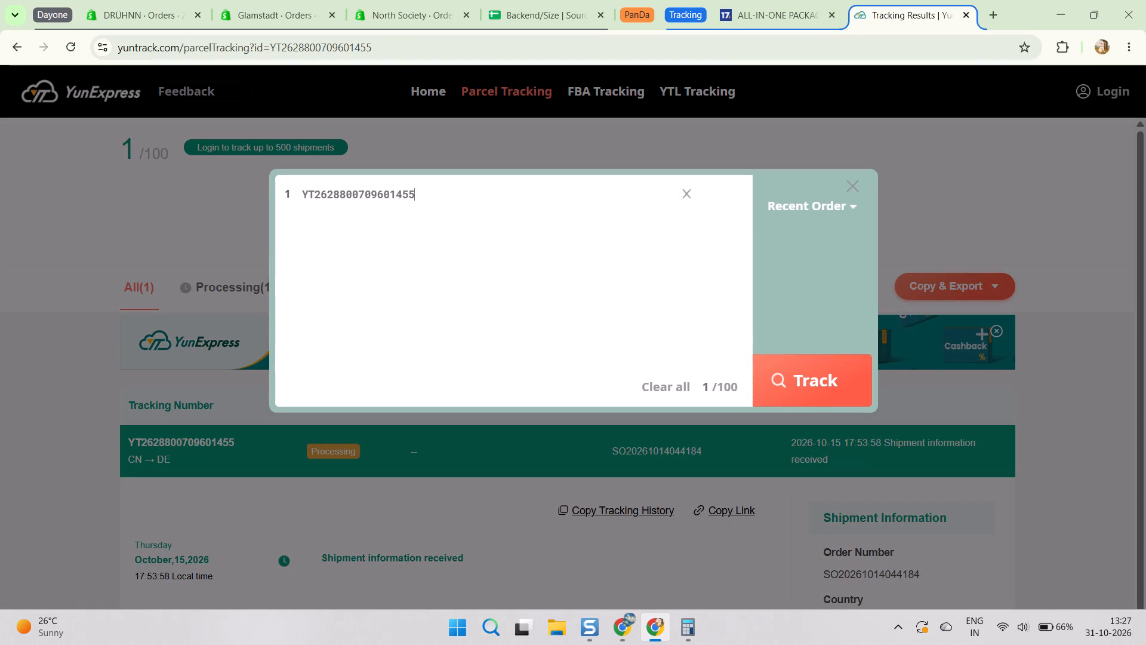
pyautogui.click(691, 195)
pyautogui.hotkey('ctrl', 'v')
pyautogui.click(809, 385)
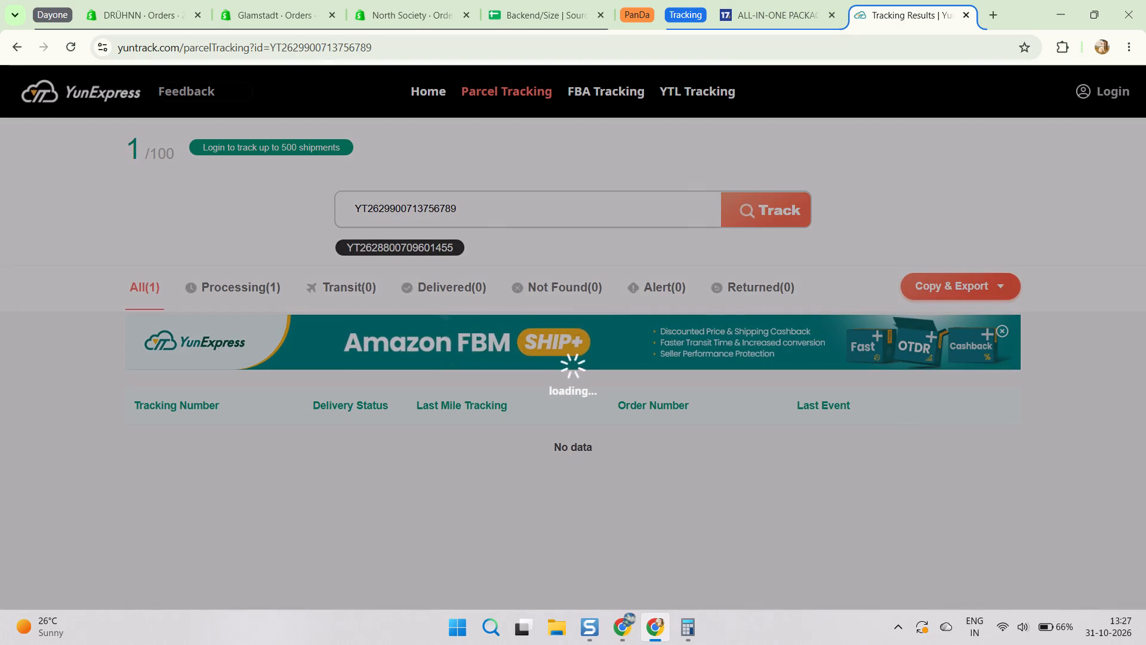
pyautogui.scroll(-3, 533, 342)
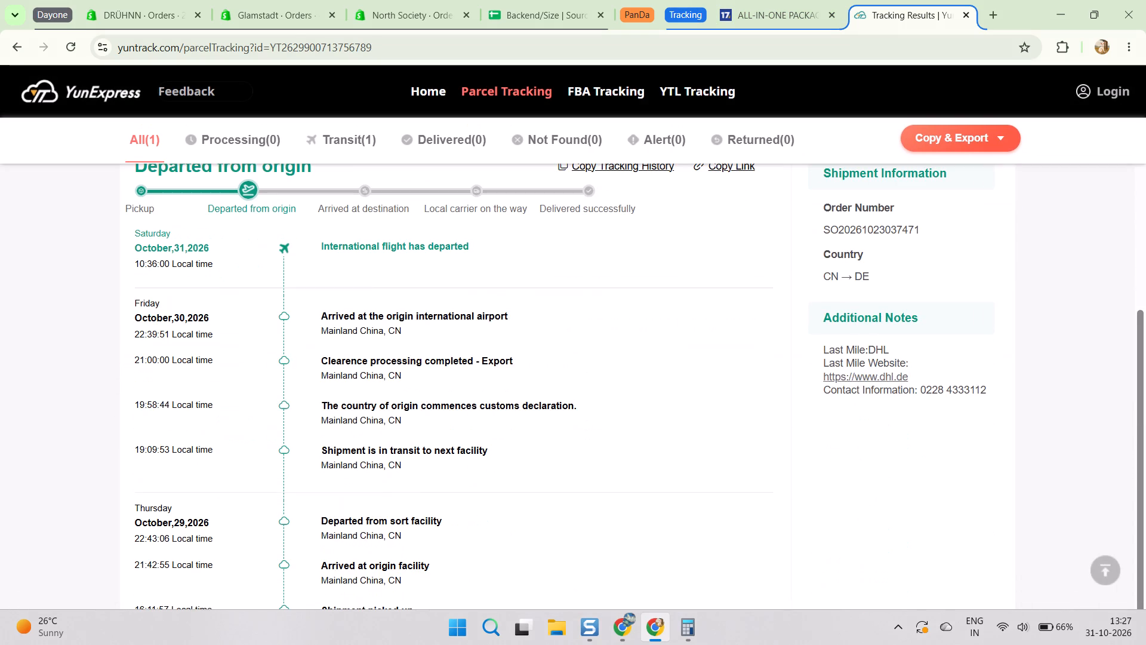
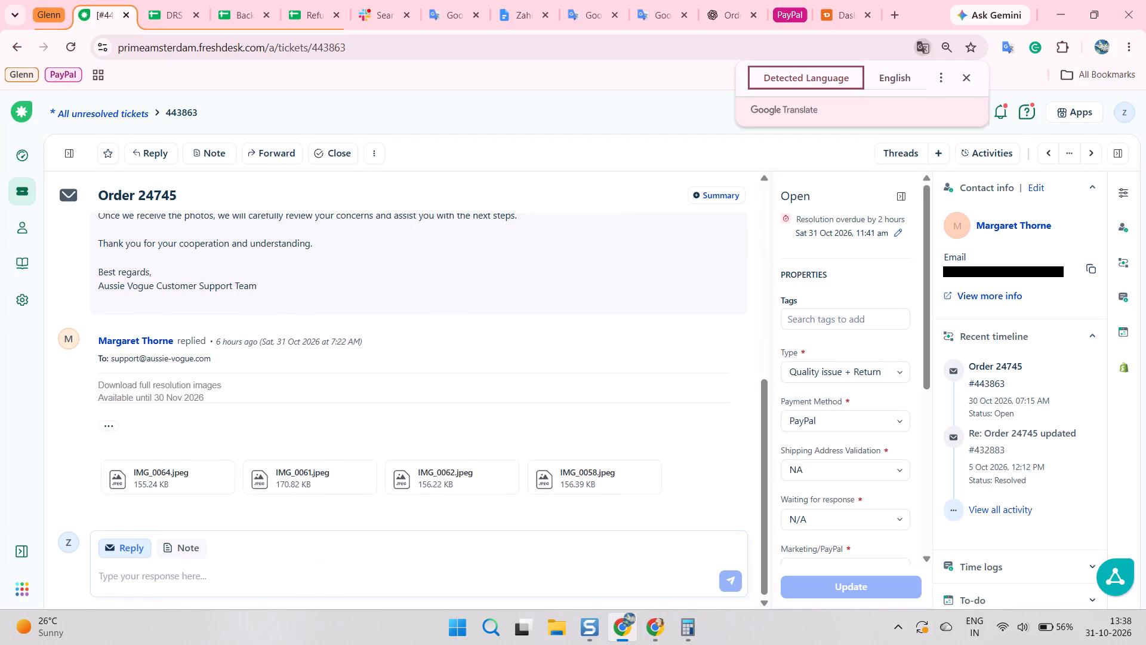
pyautogui.scroll(3, 399, 312)
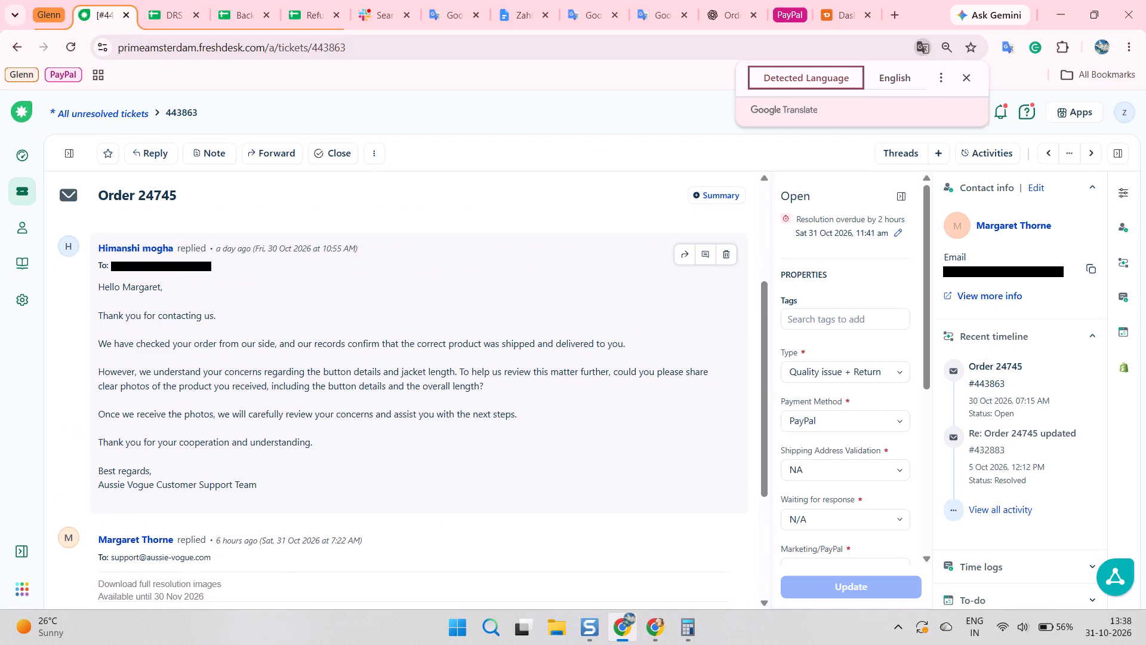
pyautogui.click(368, 325)
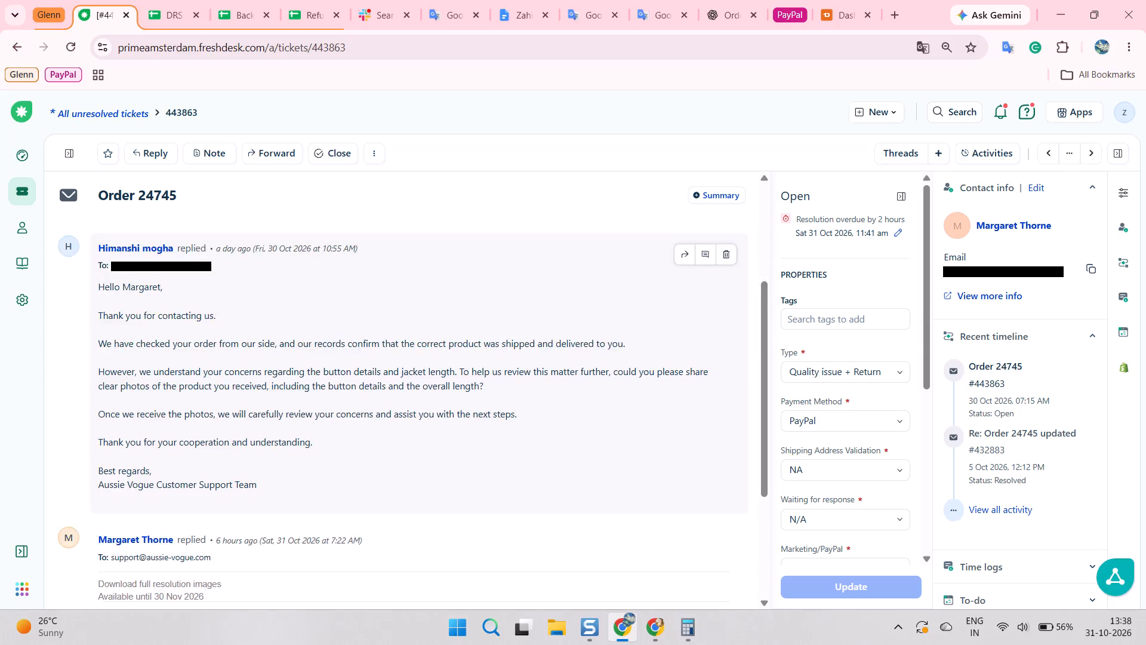
pyautogui.scroll(-4, 374, 309)
pyautogui.scroll(2, 383, 307)
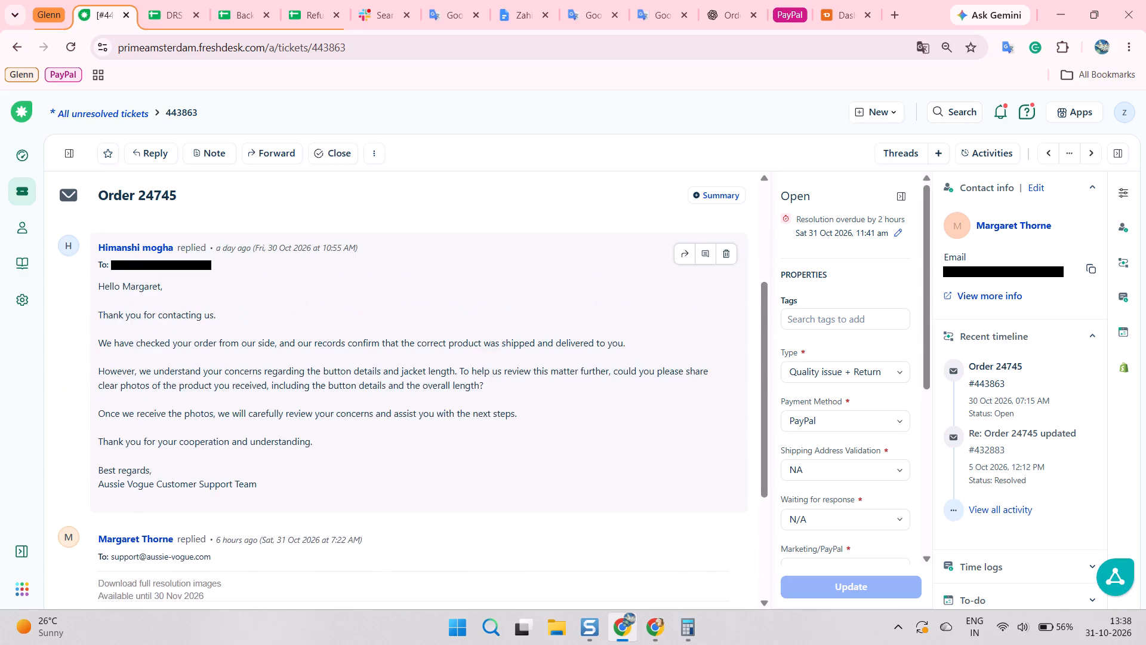
pyautogui.scroll(-2, 383, 307)
pyautogui.click(428, 302)
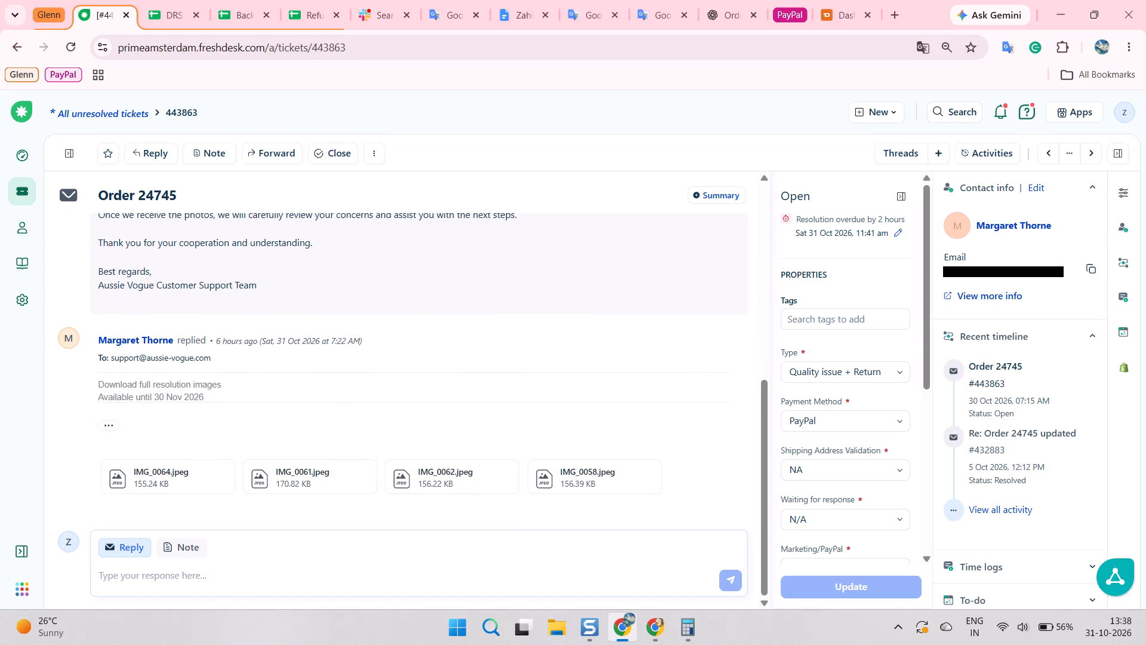
pyautogui.click(429, 305)
pyautogui.click(436, 295)
# Start a reply on ticket 443863 and replace the default greeting with the canned response Return Template- Aussie English.
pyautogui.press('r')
pyautogui.scroll(-5, 225, 325)
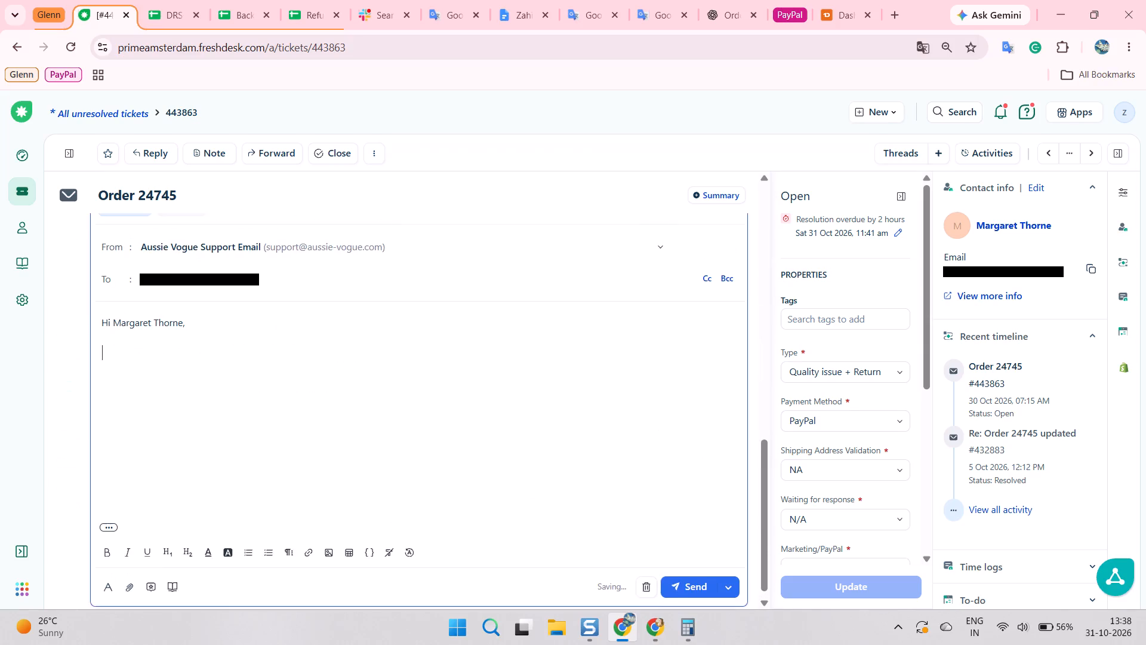
pyautogui.scroll(-4, 150, 380)
pyautogui.click(129, 517)
pyautogui.keyDown('ctrl'); pyautogui.moveTo(141, 497); pyautogui.dragTo(149, 492); pyautogui.keyUp('ctrl')
pyautogui.hotkey('ctrl', 'a')
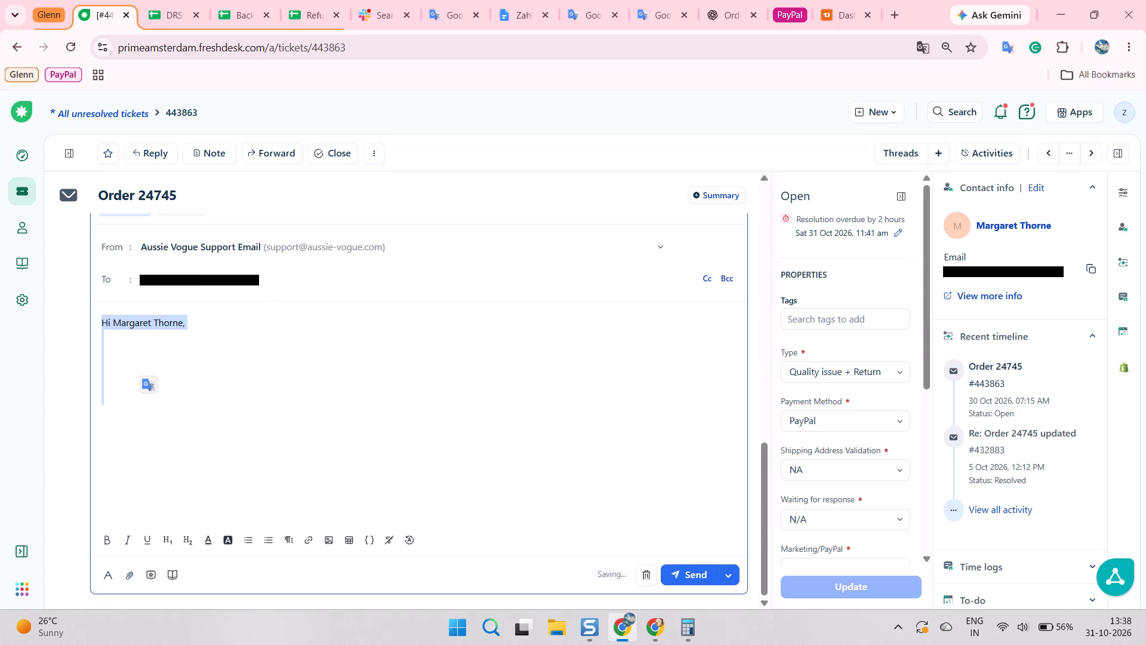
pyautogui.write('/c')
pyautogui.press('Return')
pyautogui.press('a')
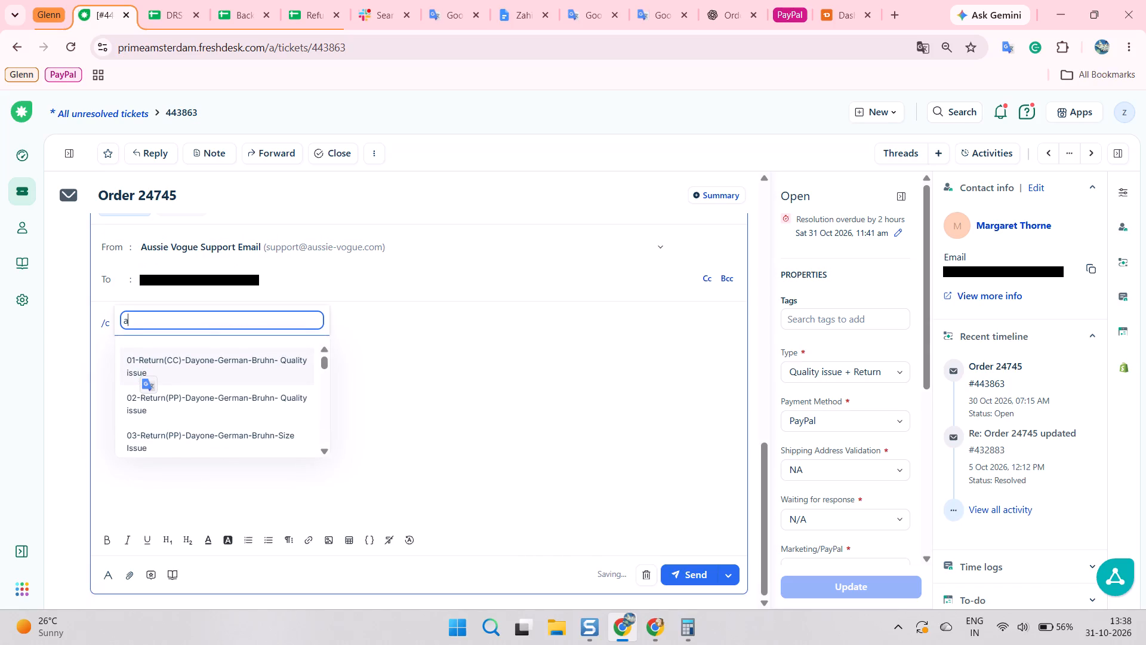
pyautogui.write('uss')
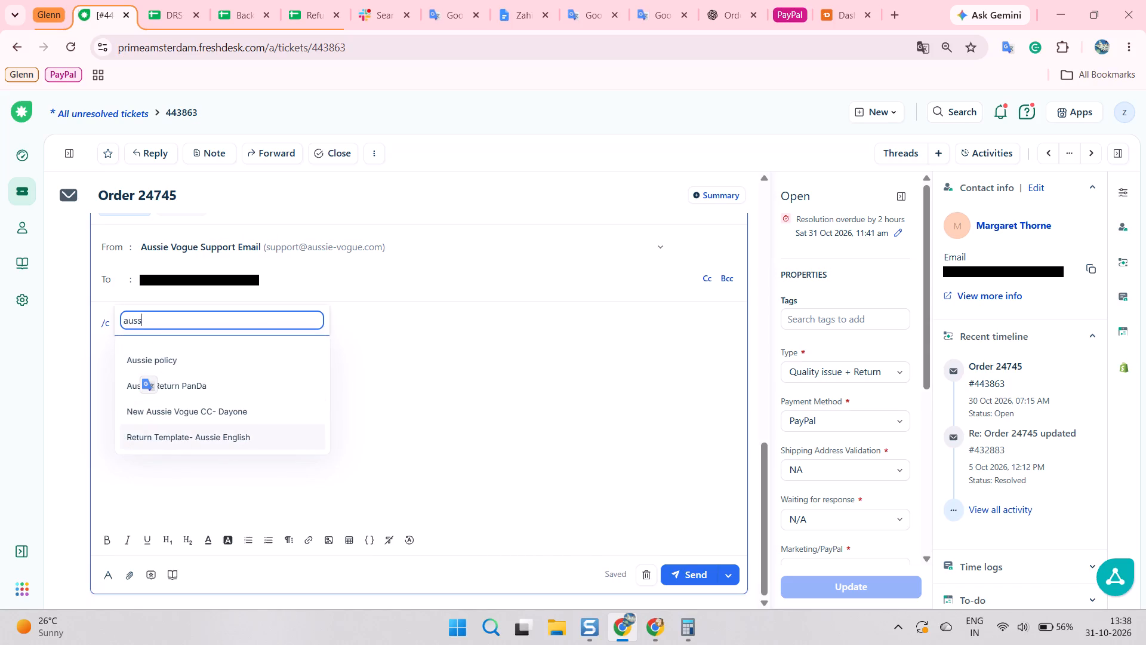
pyautogui.click(233, 434)
# Replace the reply text with the canned response aun, paste the copied draft below its greeting and remove the extra line before the closing.
pyautogui.click(199, 394)
pyautogui.hotkey('ctrl', 'a')
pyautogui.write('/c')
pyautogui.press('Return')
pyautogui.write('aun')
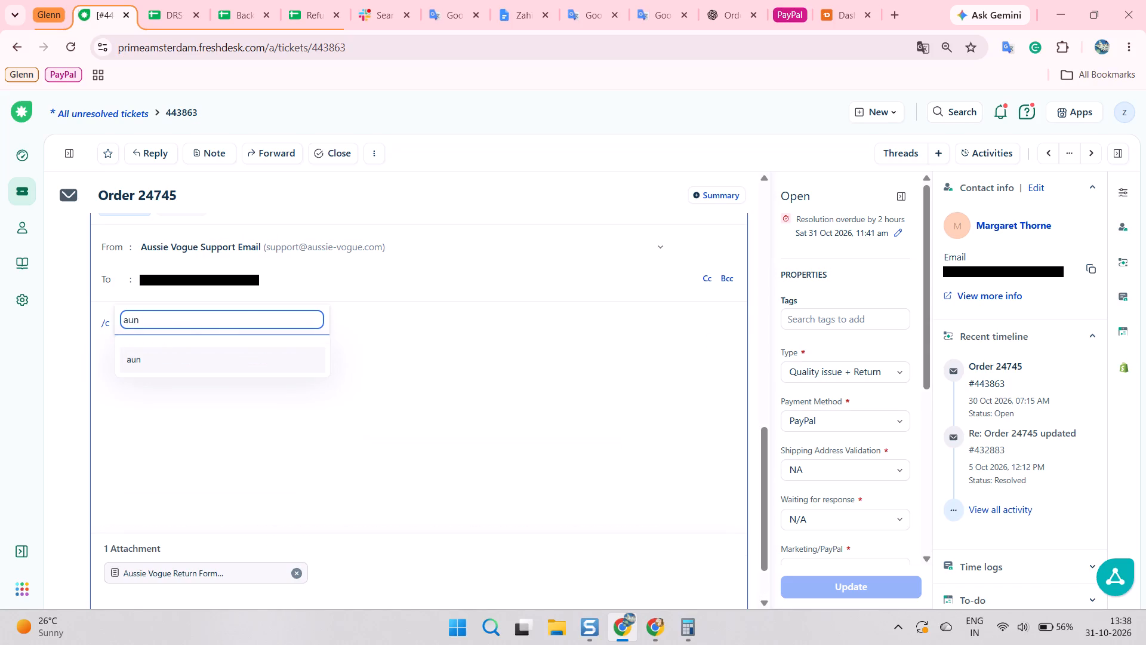
pyautogui.click(172, 364)
pyautogui.click(134, 354)
pyautogui.hotkey('ctrl', 'v')
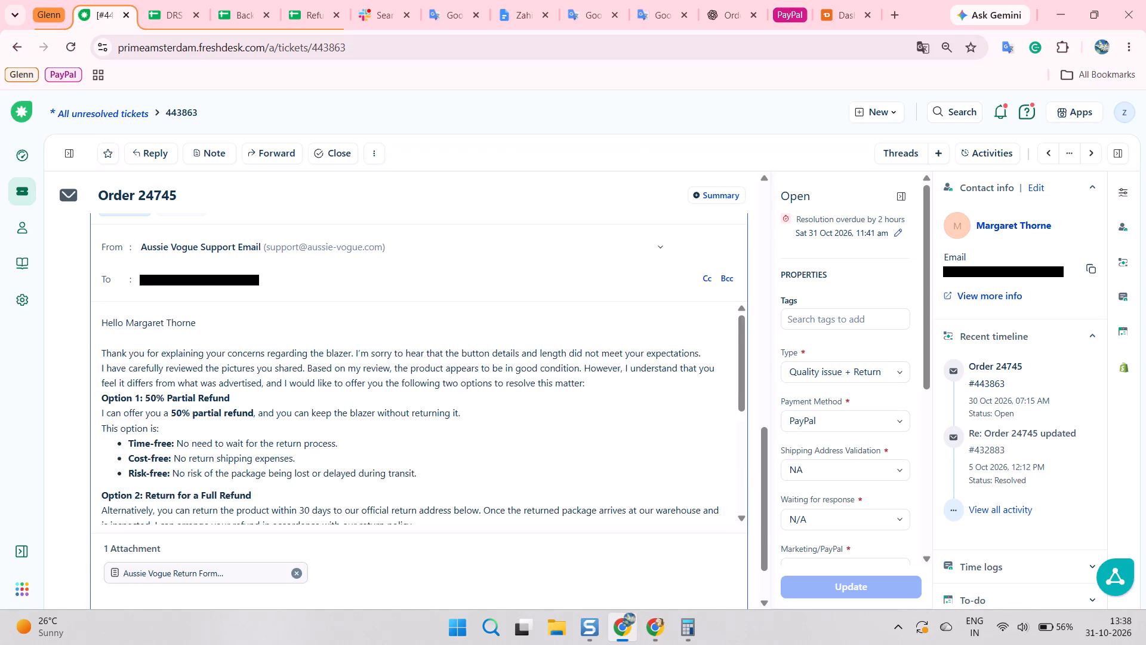
pyautogui.scroll(-5, 153, 372)
pyautogui.click(124, 392)
pyautogui.press('BackSpace')
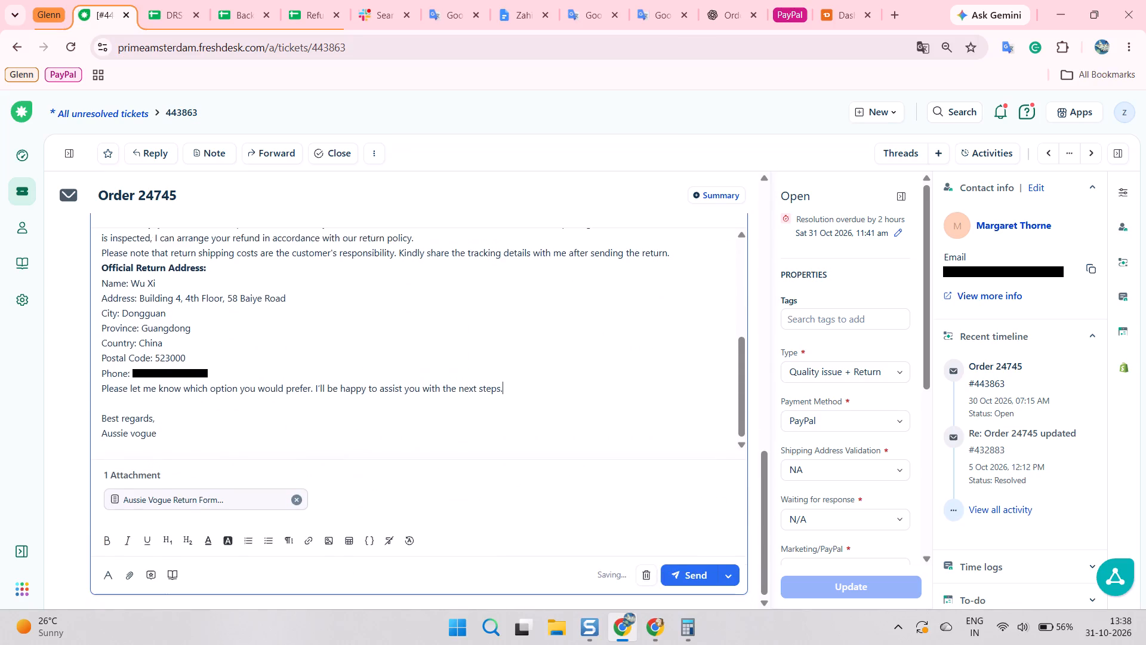
# Add blank lines between the reply's opening paragraphs, around the option and return policy text, and before and after the return address details.
pyautogui.scroll(3, 207, 386)
pyautogui.click(708, 284)
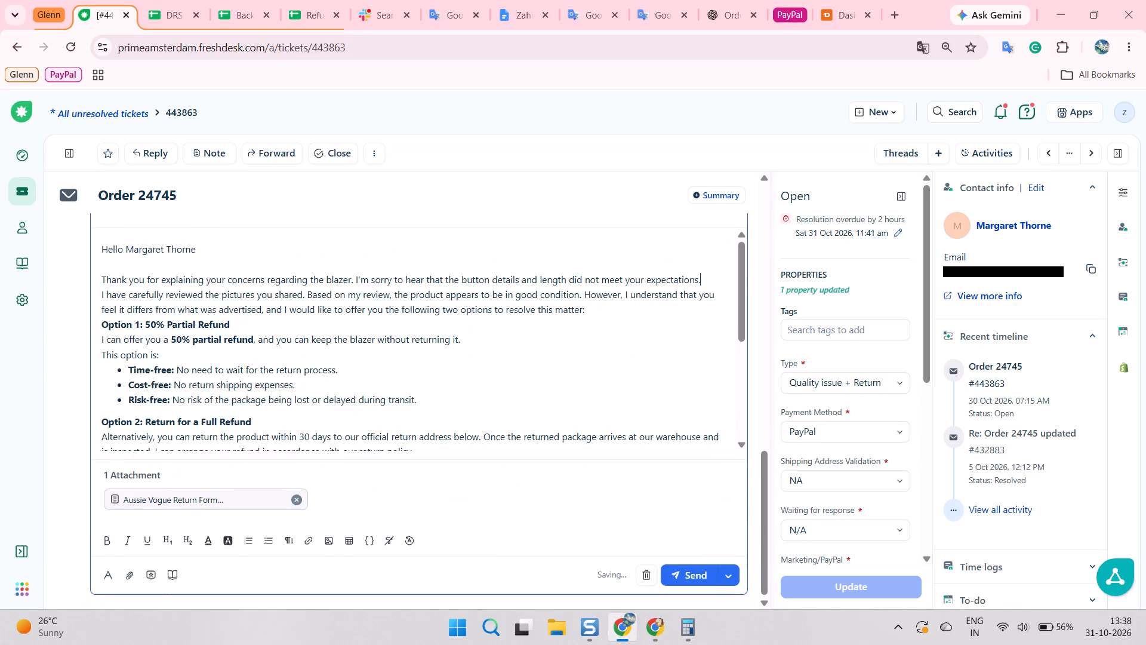
pyautogui.press('Return')
pyautogui.click(597, 325)
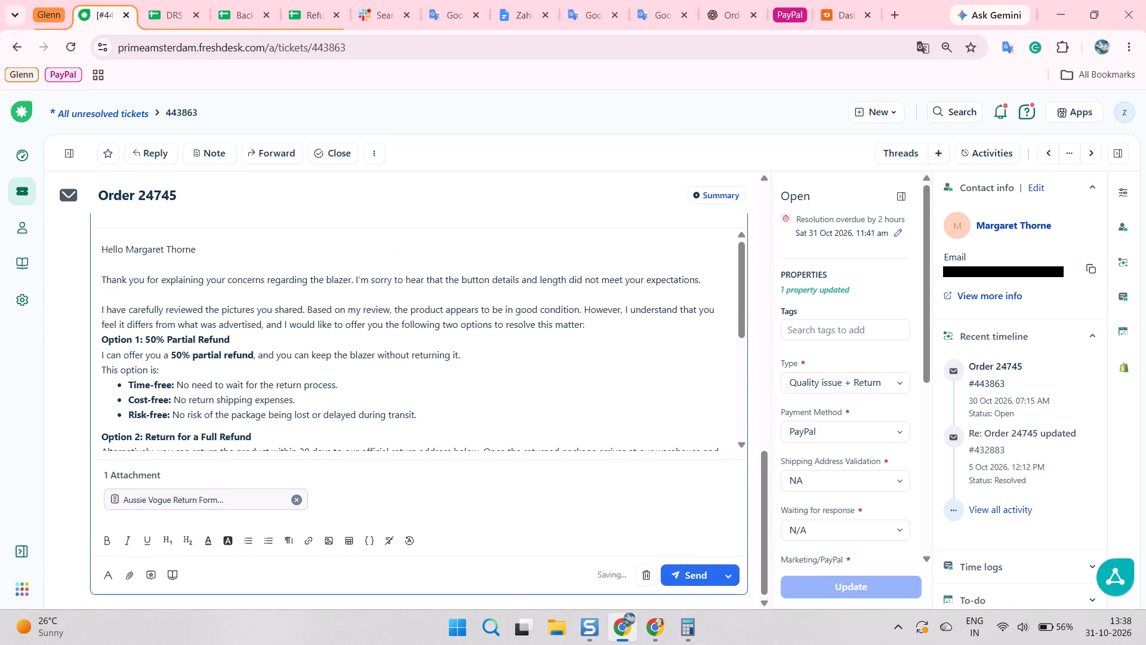
pyautogui.press('Return')
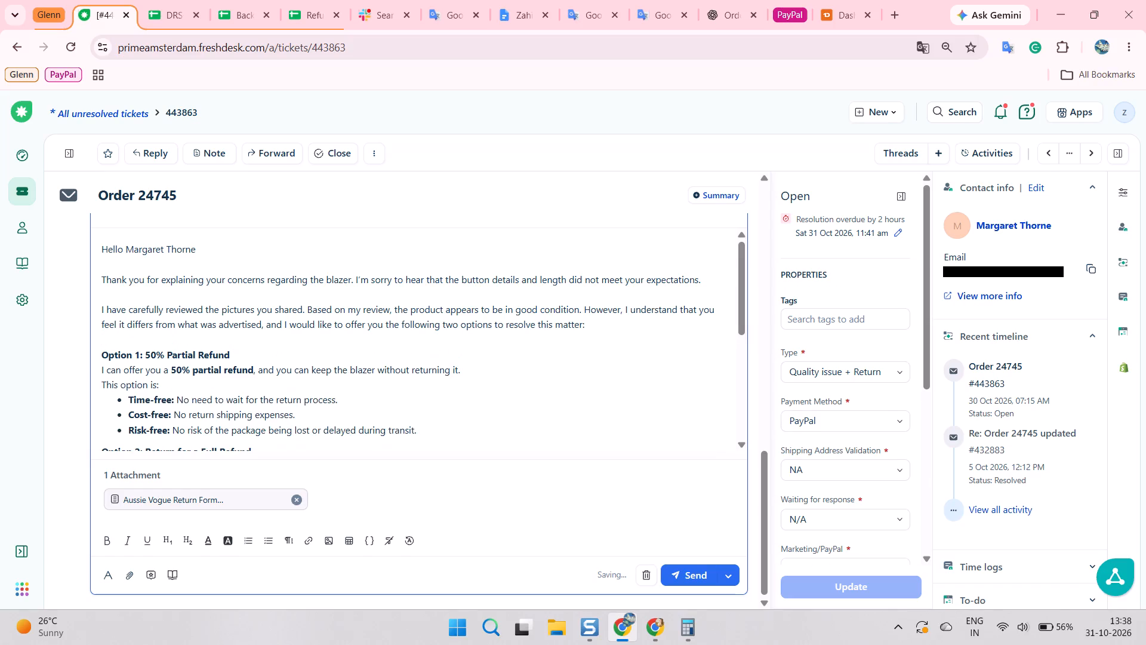
pyautogui.click(469, 371)
pyautogui.press('Return')
pyautogui.scroll(-1, 286, 388)
pyautogui.click(286, 368)
pyautogui.click(429, 393)
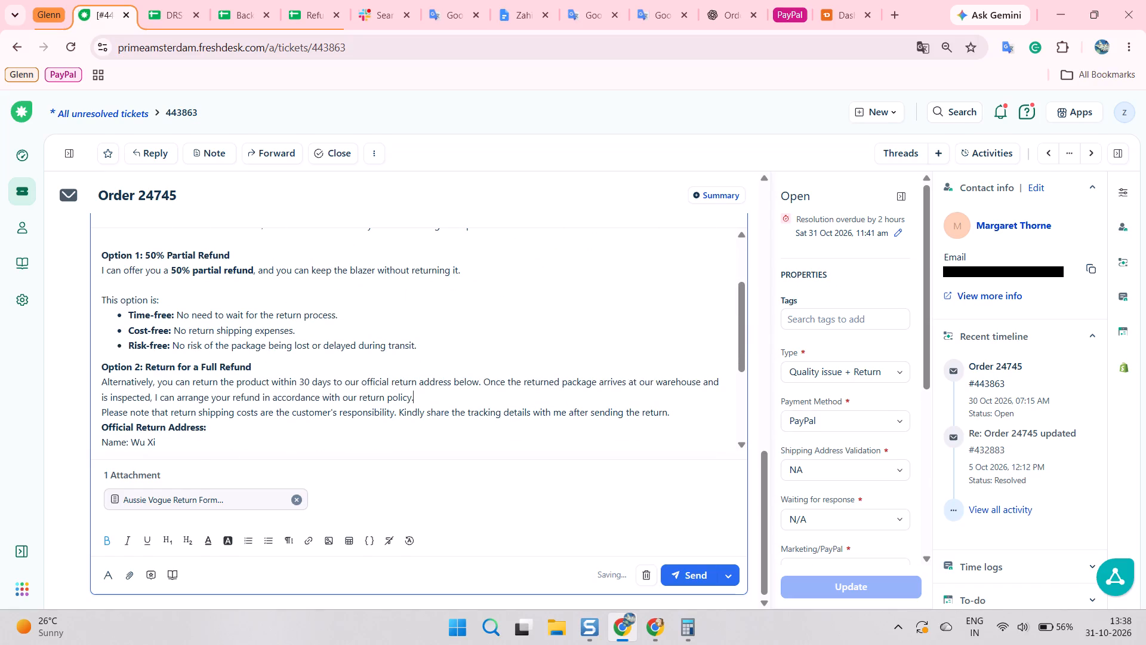
pyautogui.press('Return')
pyautogui.scroll(-1, 338, 414)
pyautogui.click(219, 345)
pyautogui.press('Return')
pyautogui.scroll(-2, 235, 383)
pyautogui.click(220, 370)
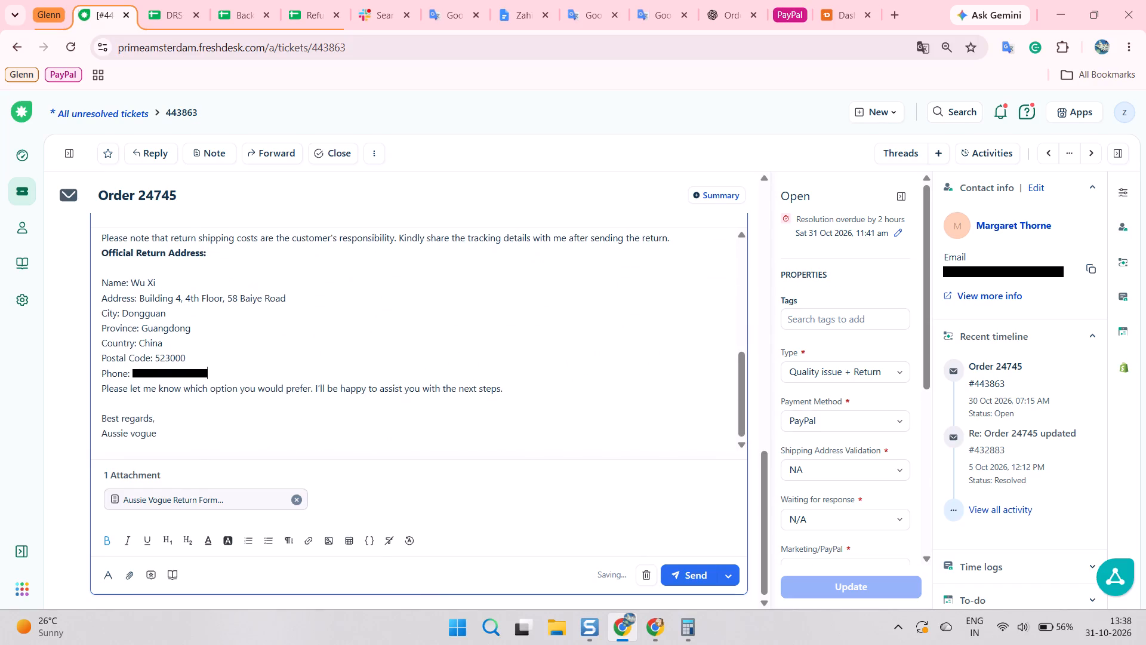
pyautogui.press('Return')
pyautogui.scroll(-5, 195, 417)
pyautogui.scroll(4, 312, 416)
pyautogui.scroll(3, 288, 362)
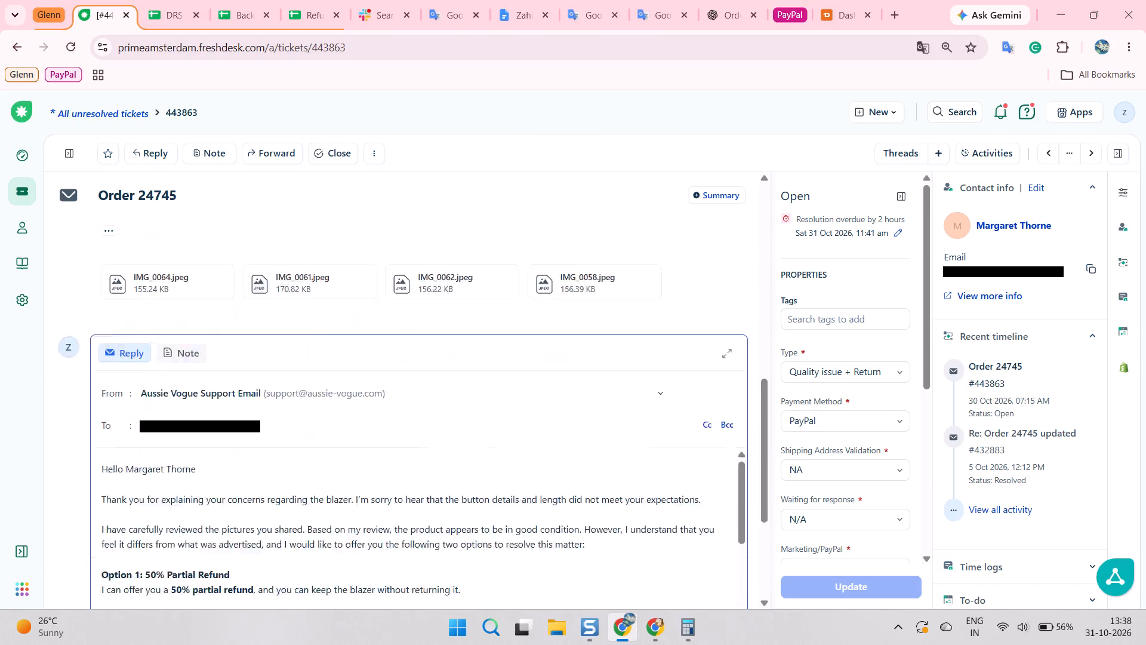
pyautogui.scroll(-7, 285, 349)
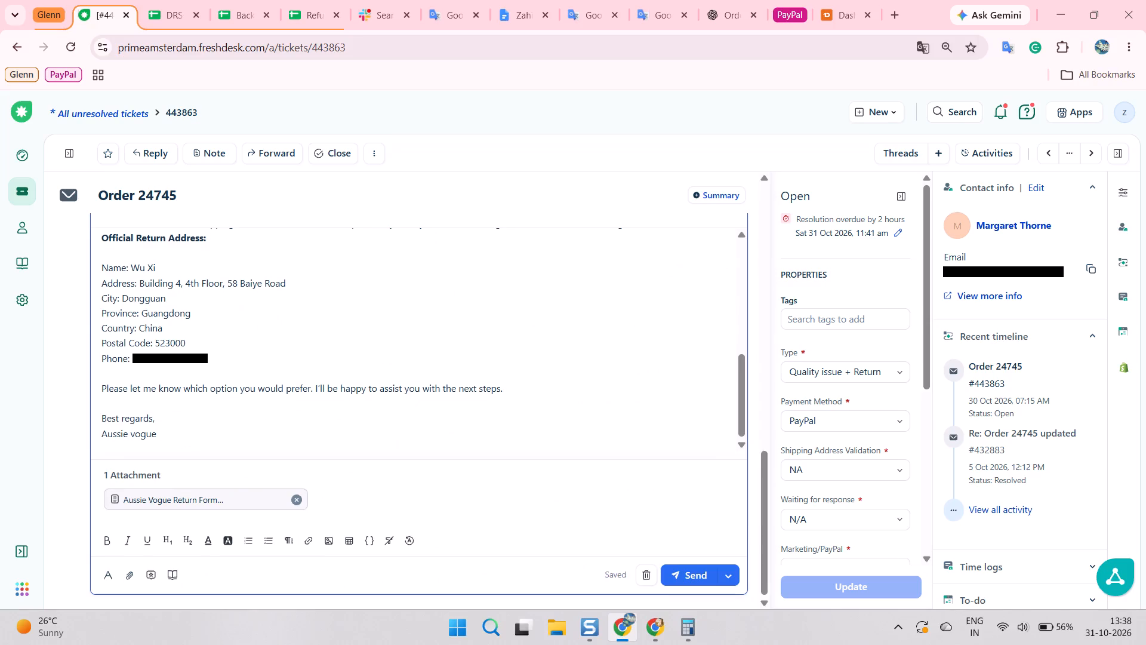
# Insert the canned response Aussie policy below the return address phone line, set apart by blank lines.
pyautogui.click(233, 361)
pyautogui.press('Return')
pyautogui.press('Return')
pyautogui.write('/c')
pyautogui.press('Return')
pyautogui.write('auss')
pyautogui.click(170, 431)
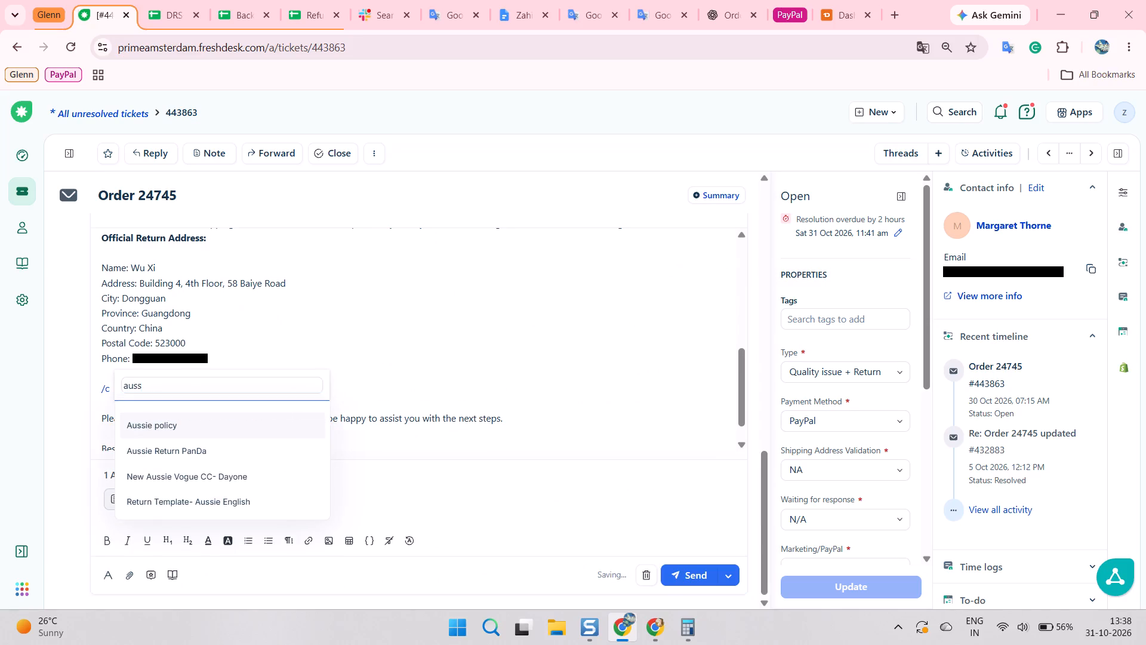
pyautogui.scroll(-6, 285, 383)
pyautogui.press('Return')
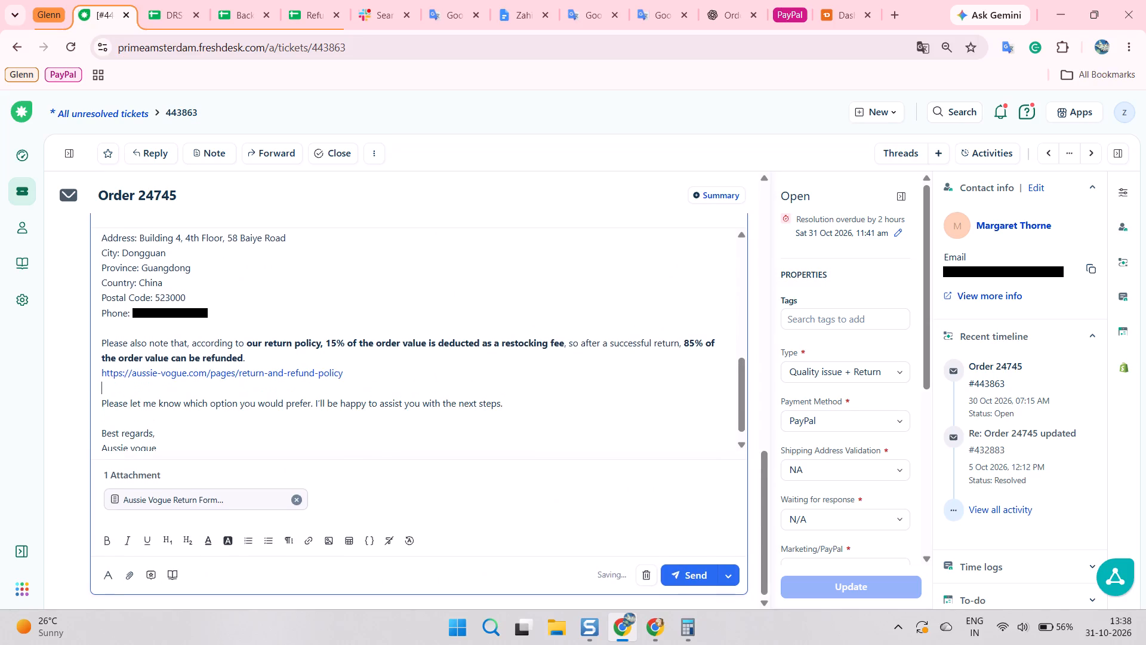
# Send the reply to the customer on ticket 443863.
pyautogui.scroll(-6, 552, 464)
pyautogui.click(682, 573)
pyautogui.scroll(-4, 626, 364)
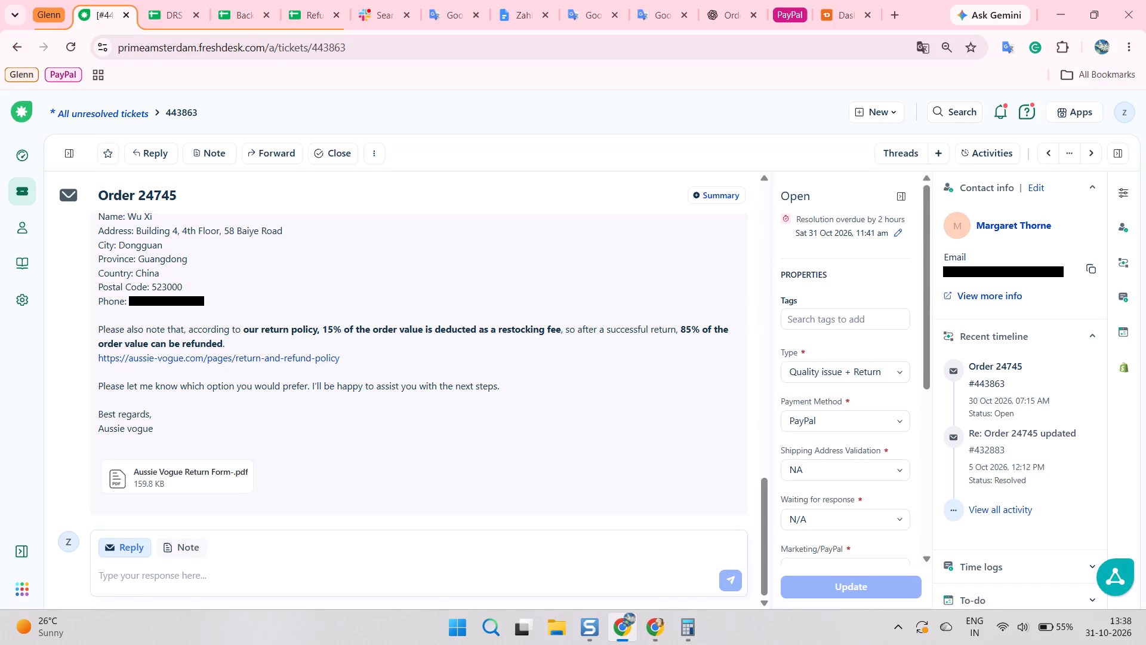
pyautogui.scroll(-2, 834, 342)
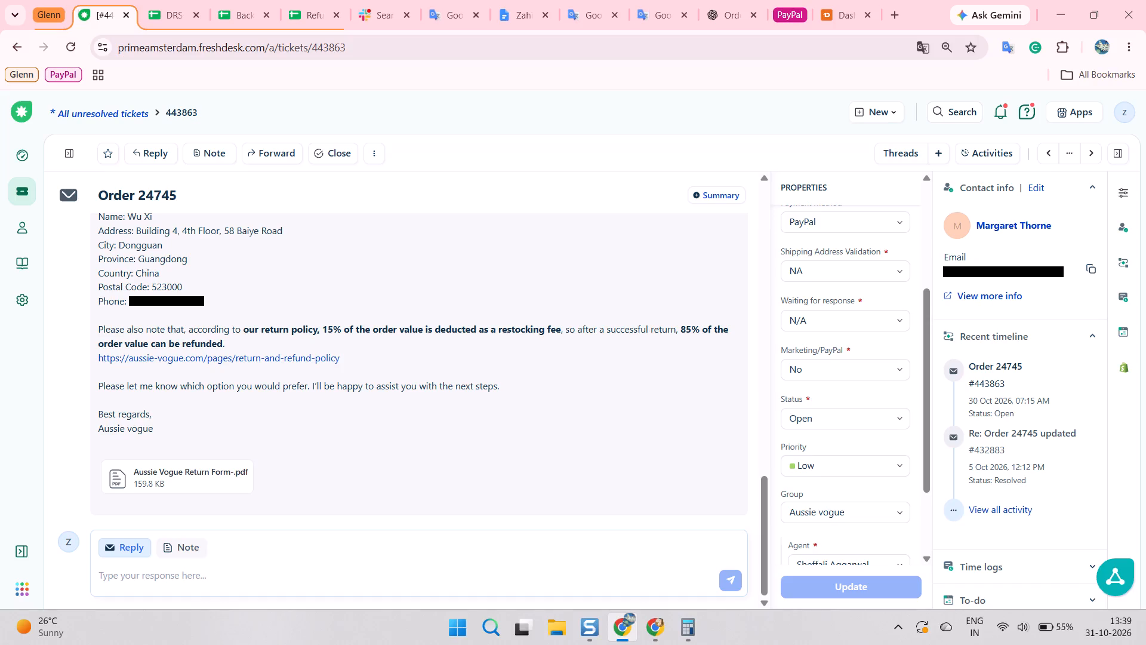
pyautogui.click(466, 319)
pyautogui.scroll(3, 826, 368)
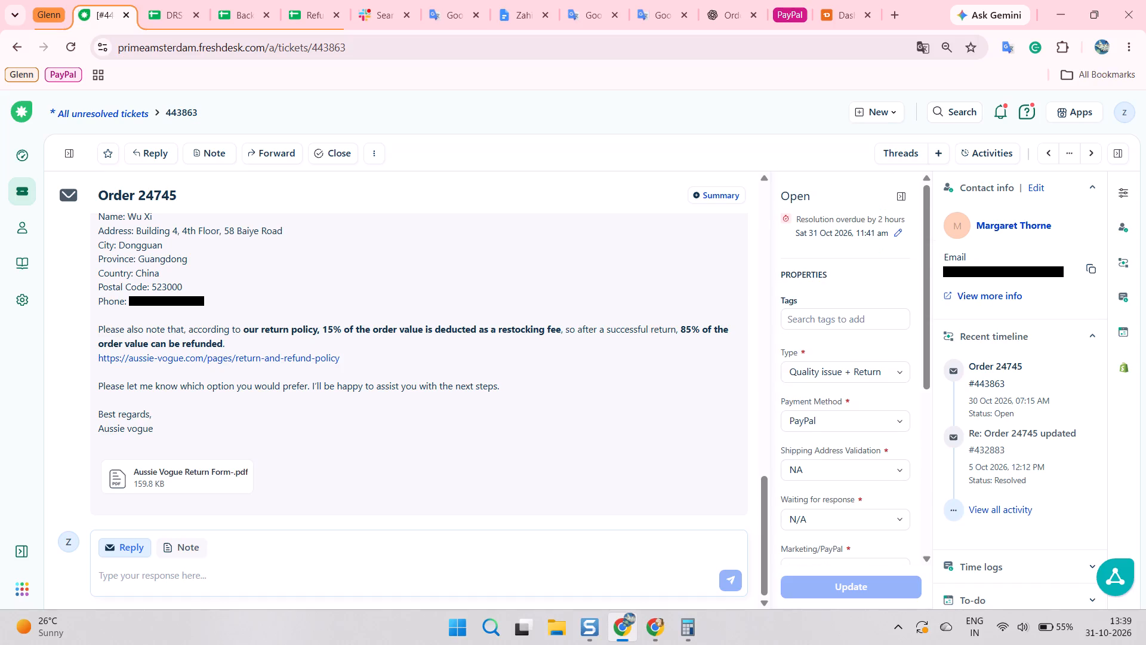
pyautogui.scroll(-3, 834, 405)
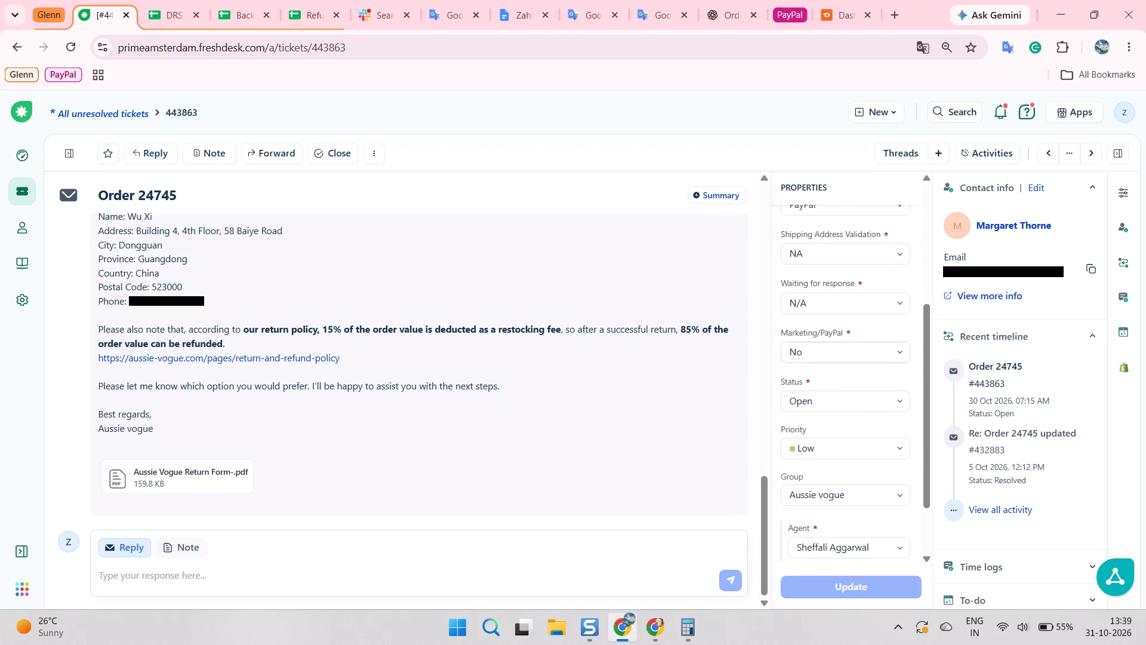
pyautogui.click(824, 316)
pyautogui.click(834, 406)
pyautogui.press('Tab')
pyautogui.press('Tab')
pyautogui.press('Tab')
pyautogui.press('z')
pyautogui.scroll(-3, 833, 466)
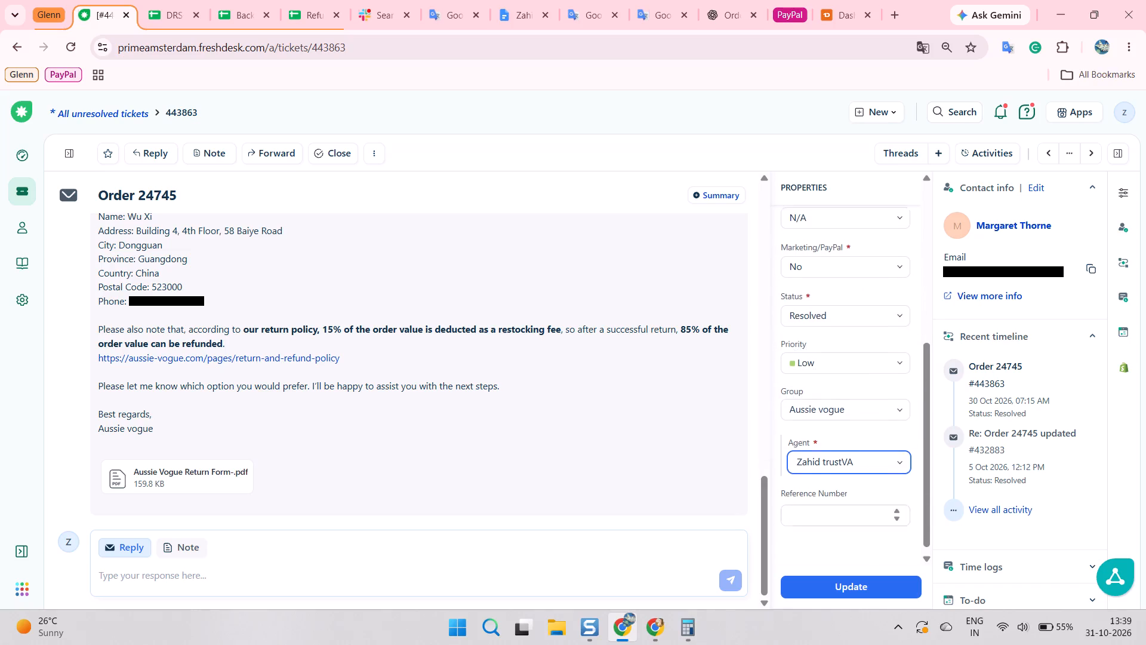
pyautogui.click(855, 589)
pyautogui.scroll(-1, 174, 99)
# Copy ticket number 443863 and log it in cell AN60 under ZAHID in the DRS- October 2026 sheet.
pyautogui.doubleClick(174, 111)
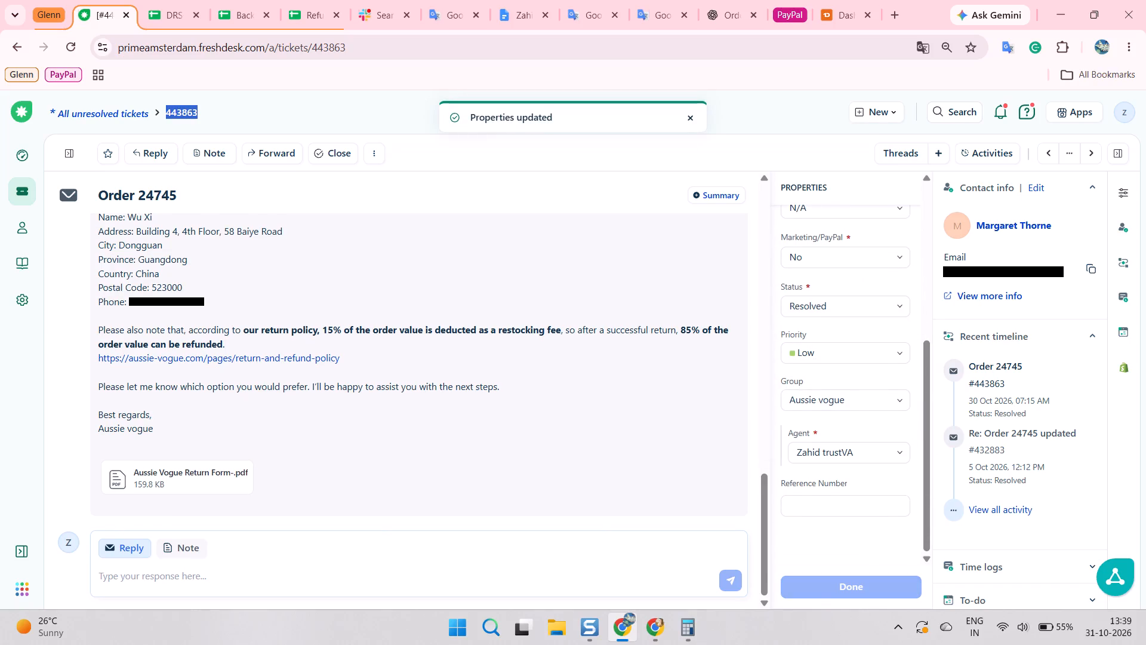
pyautogui.hotkey('ctrl', 'c')
pyautogui.hotkey('ctrl', 'c')
pyautogui.click(162, 0)
pyautogui.hotkey('ctrl', 'v')
pyautogui.click(360, 331)
pyautogui.click(361, 322)
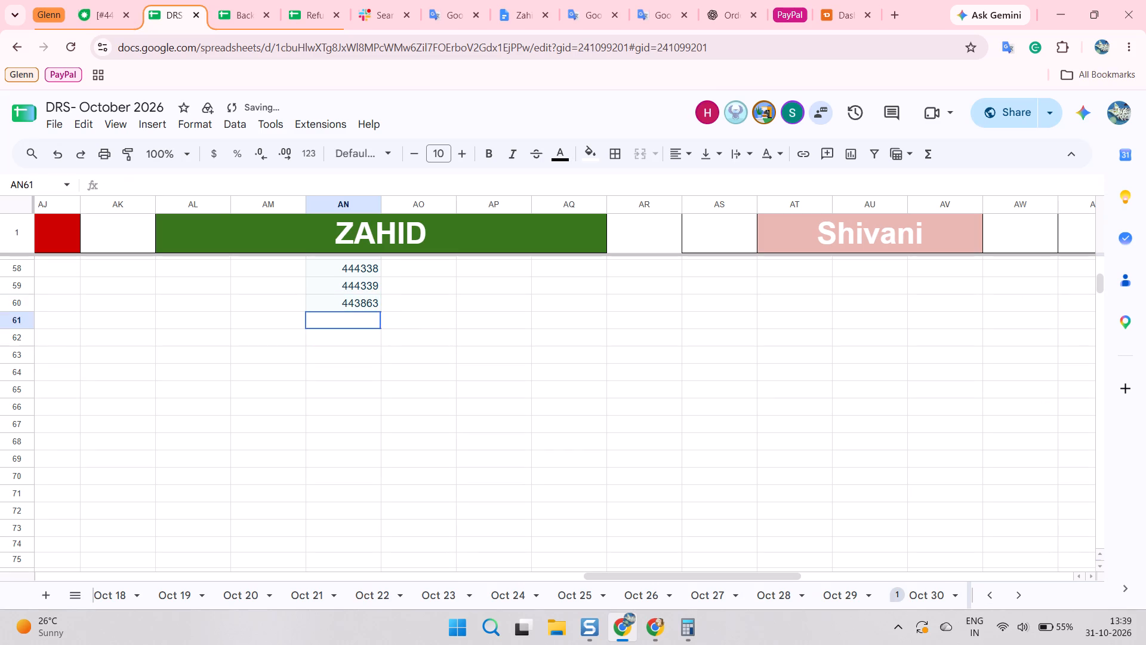
pyautogui.scroll(-1, 361, 322)
# Switch back to ticket 443863 in Freshdesk.
pyautogui.click(101, 0)
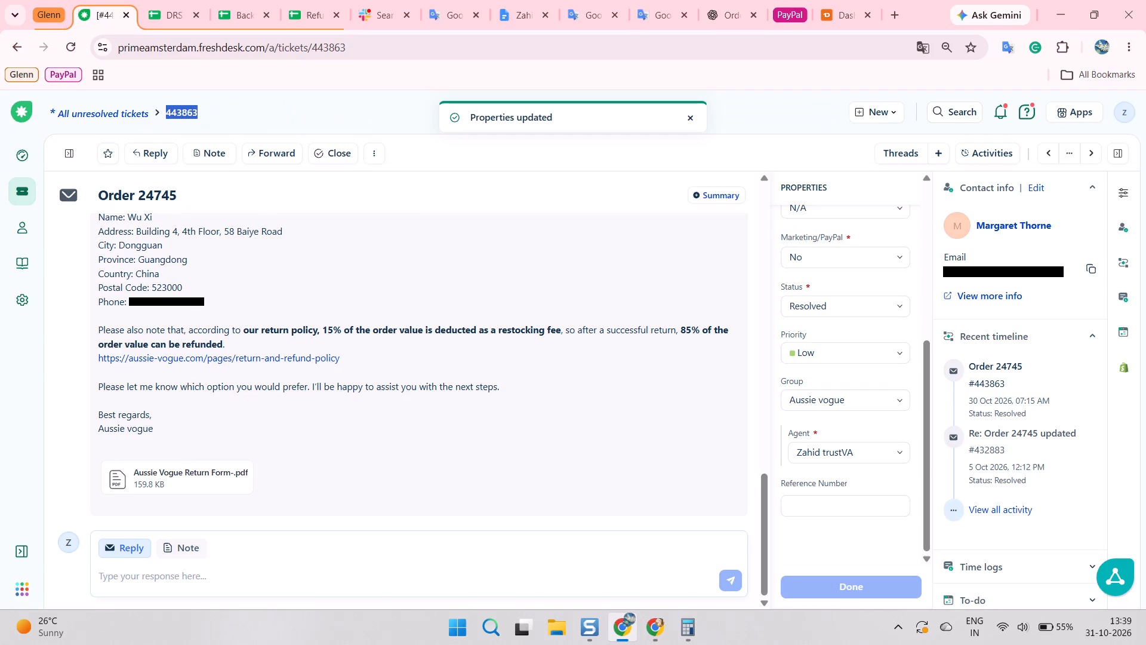
pyautogui.click(426, 320)
pyautogui.click(411, 296)
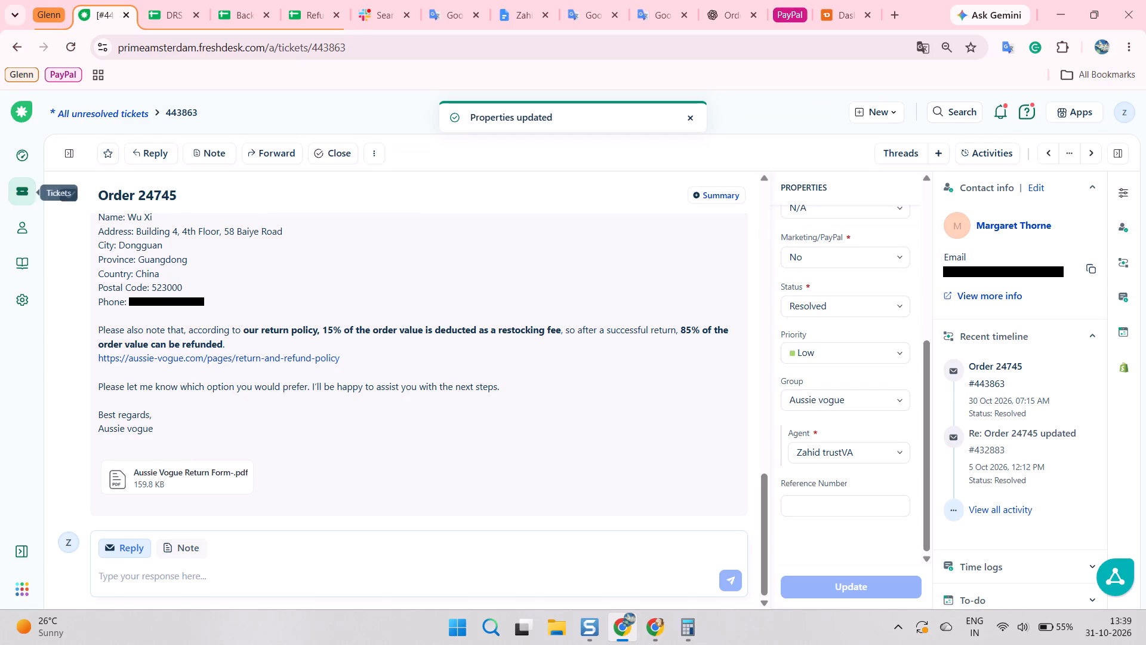
# Return to the unresolved tickets list and open ticket 444342, the reply to the customer message of 31 October 2026.
pyautogui.click(29, 178)
pyautogui.click(30, 179)
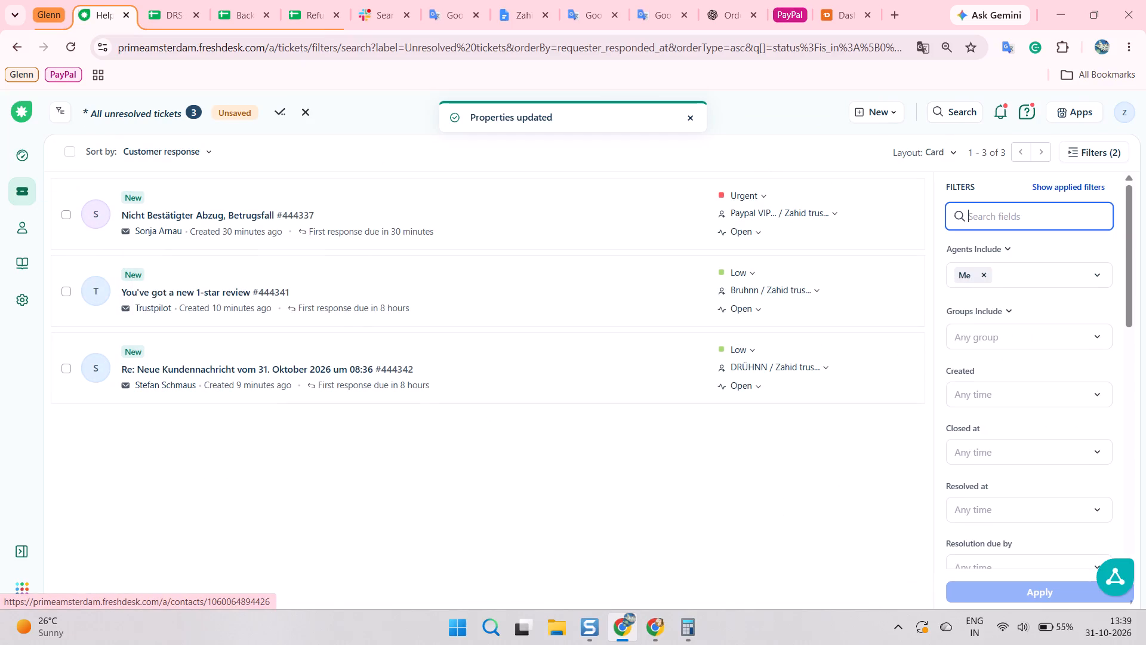
pyautogui.click(392, 136)
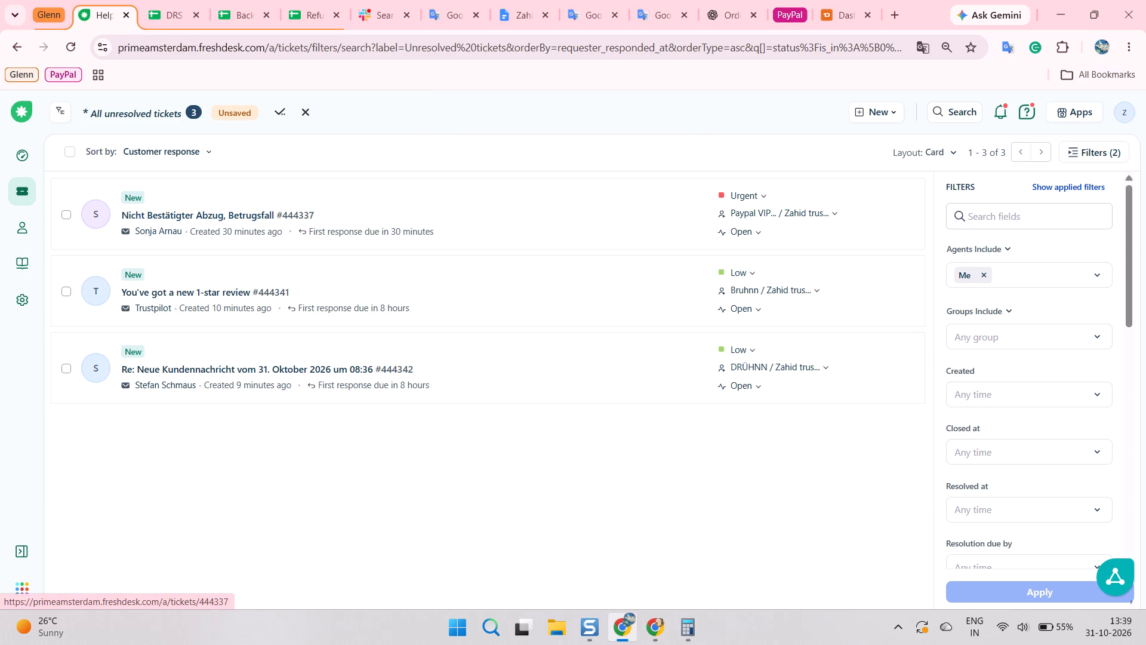
pyautogui.scroll(-1, 262, 348)
pyautogui.click(223, 373)
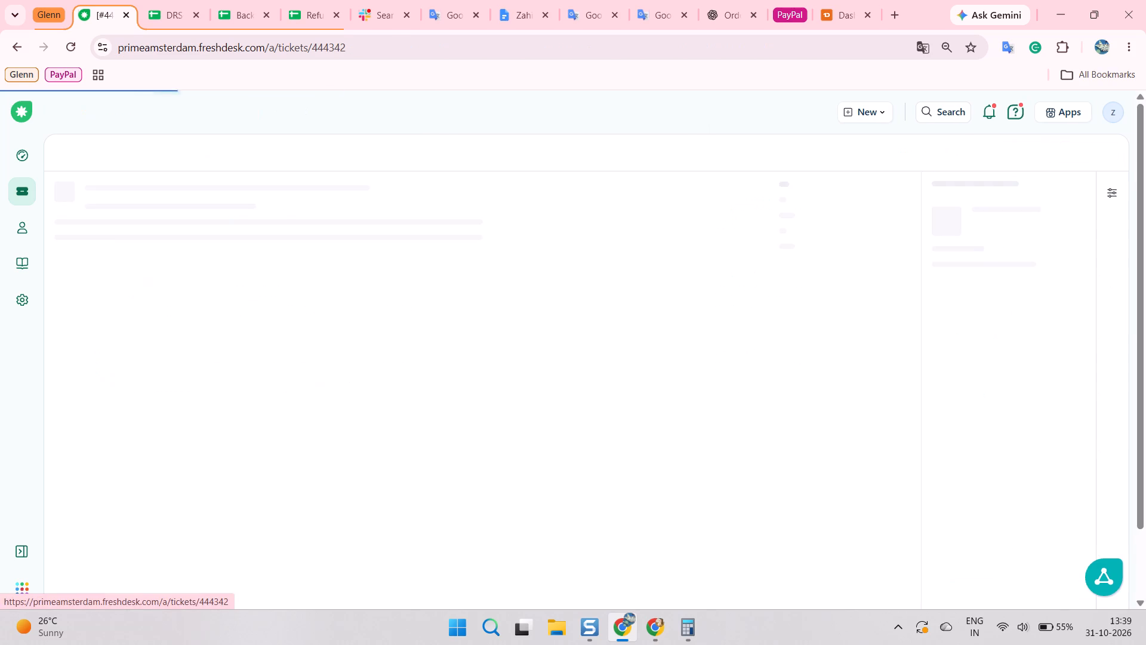
# Translate the German ticket 444342 page into English.
pyautogui.scroll(-7, 319, 290)
pyautogui.click(424, 331)
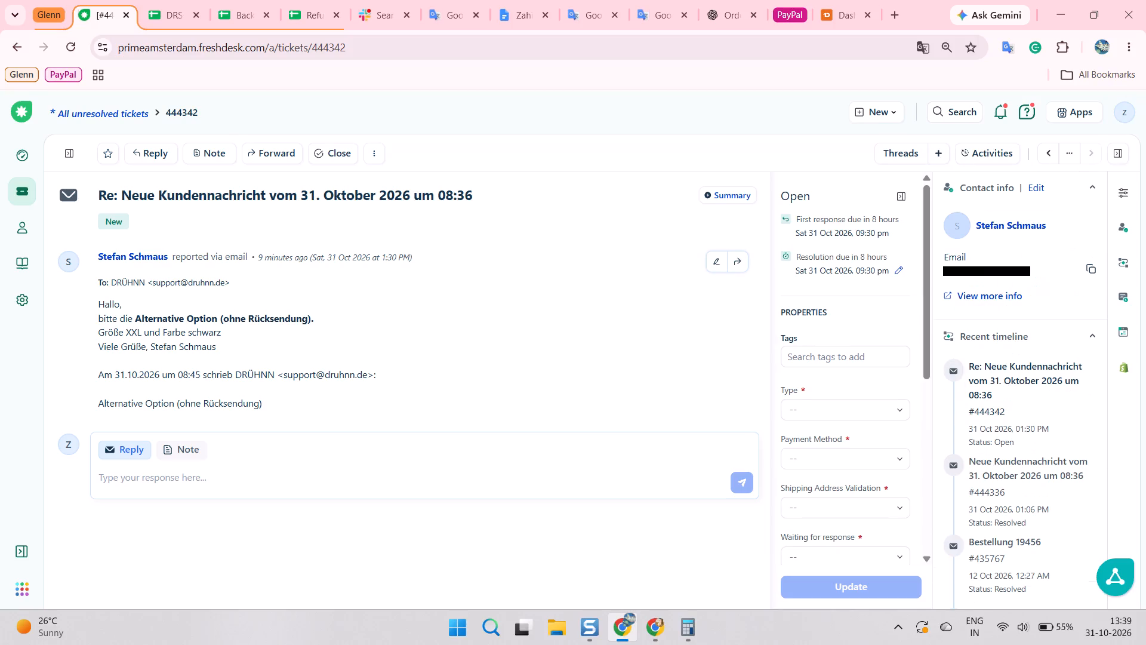
pyautogui.click(334, 332)
pyautogui.rightClick(463, 271)
pyautogui.scroll(-3, 469, 416)
pyautogui.click(541, 532)
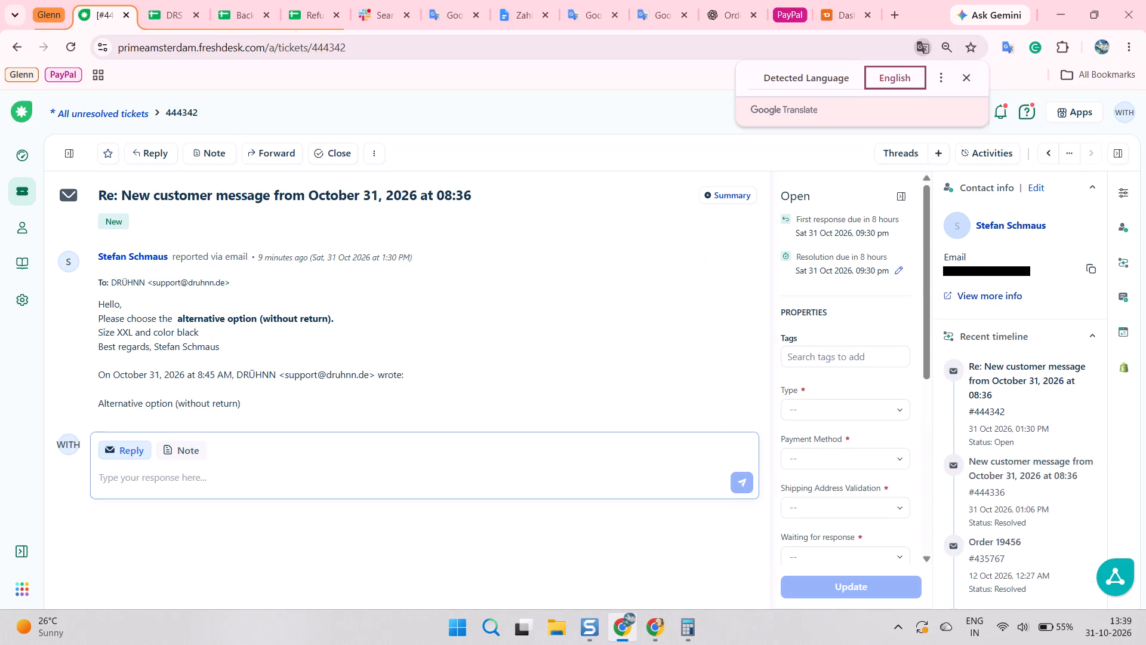
# Switch to the Shopify admin window.
pyautogui.hotkey('alt', 'Tab')
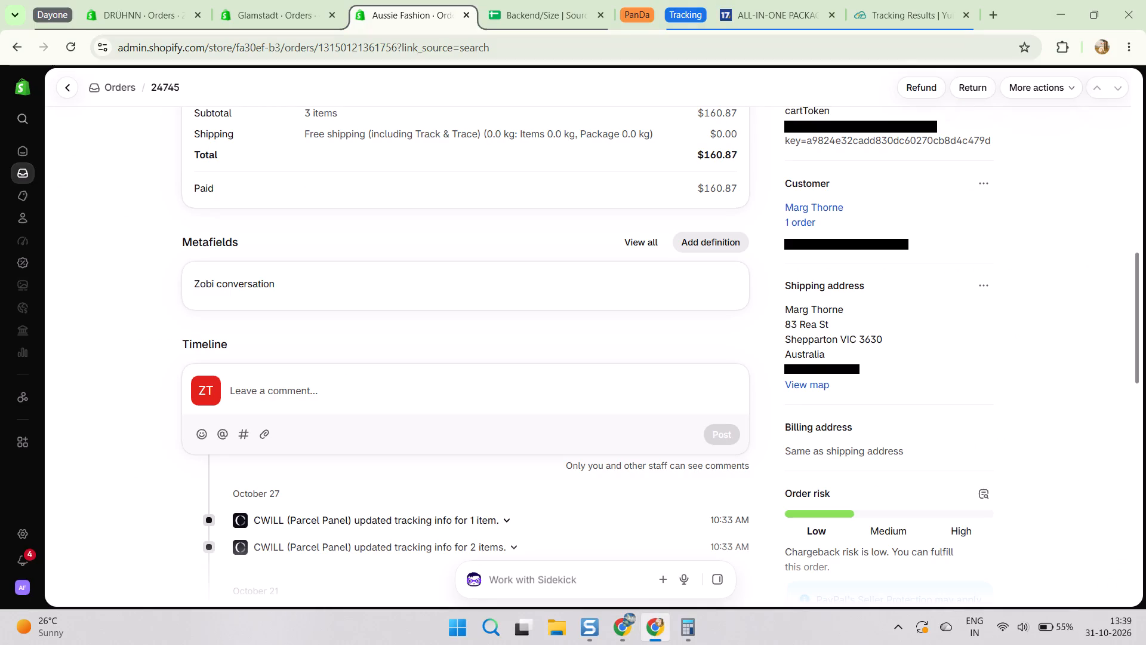
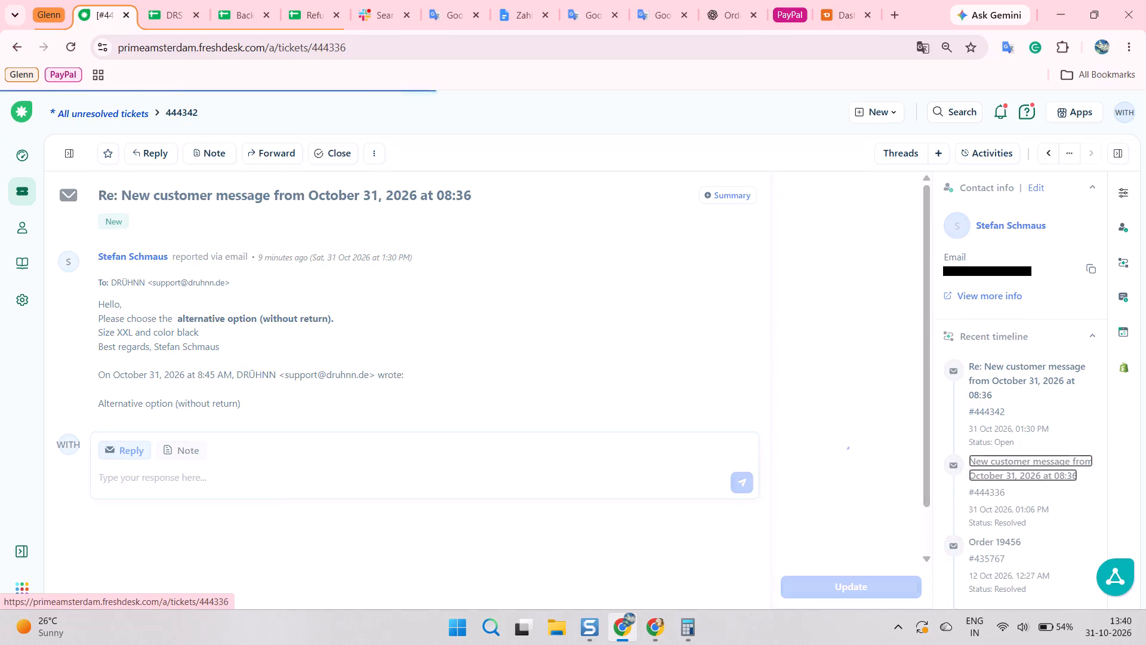
# Read the earlier reply with the exchange options in ticket 444336, and return to ticket 444342.
pyautogui.scroll(-7, 417, 350)
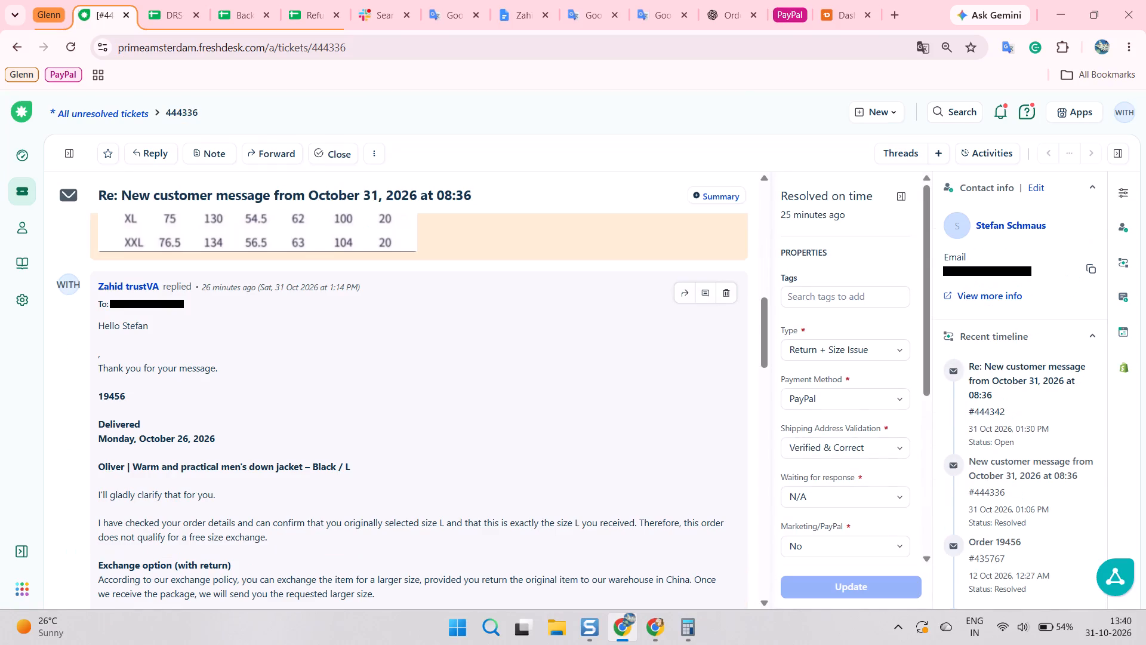
pyautogui.scroll(-2, 387, 368)
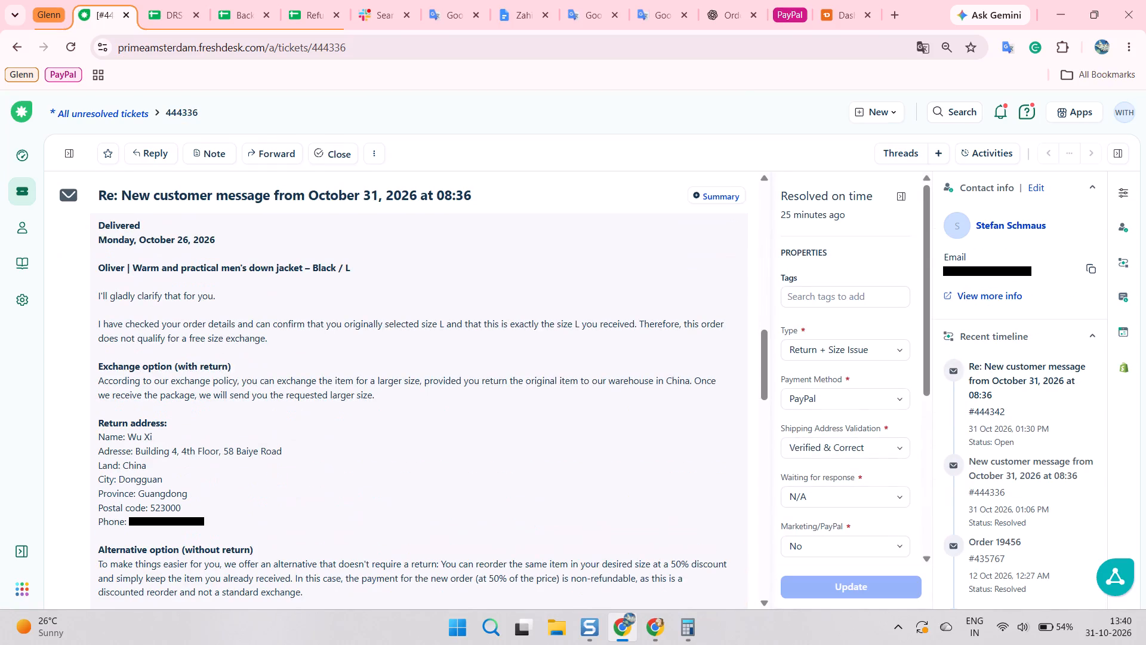
pyautogui.scroll(-3, 393, 367)
pyautogui.click(1006, 370)
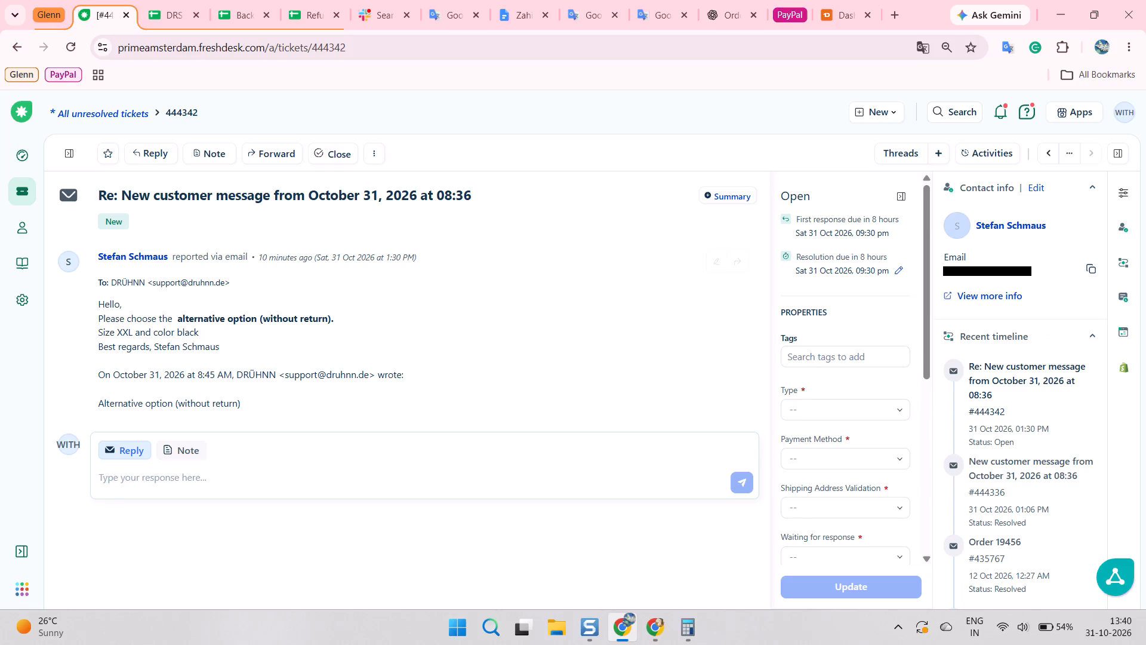
pyautogui.click(1095, 265)
pyautogui.scroll(1, 400, 349)
pyautogui.hotkey('alt', 'Tab')
pyautogui.click(115, 1)
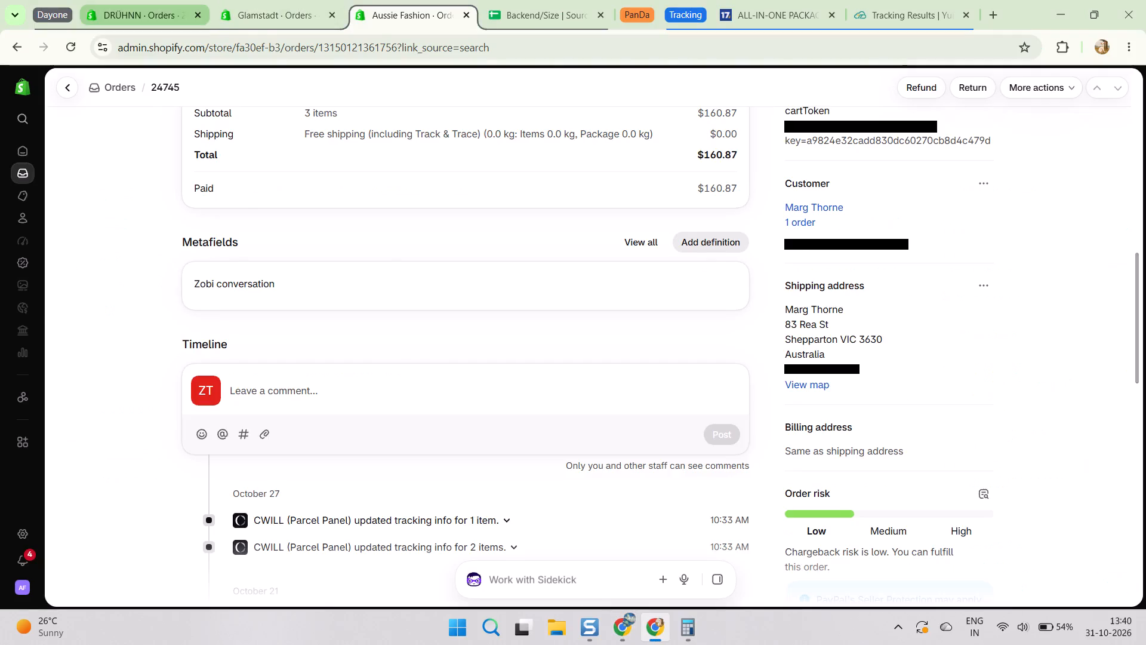
pyautogui.click(26, 124)
pyautogui.hotkey('ctrl', 'v')
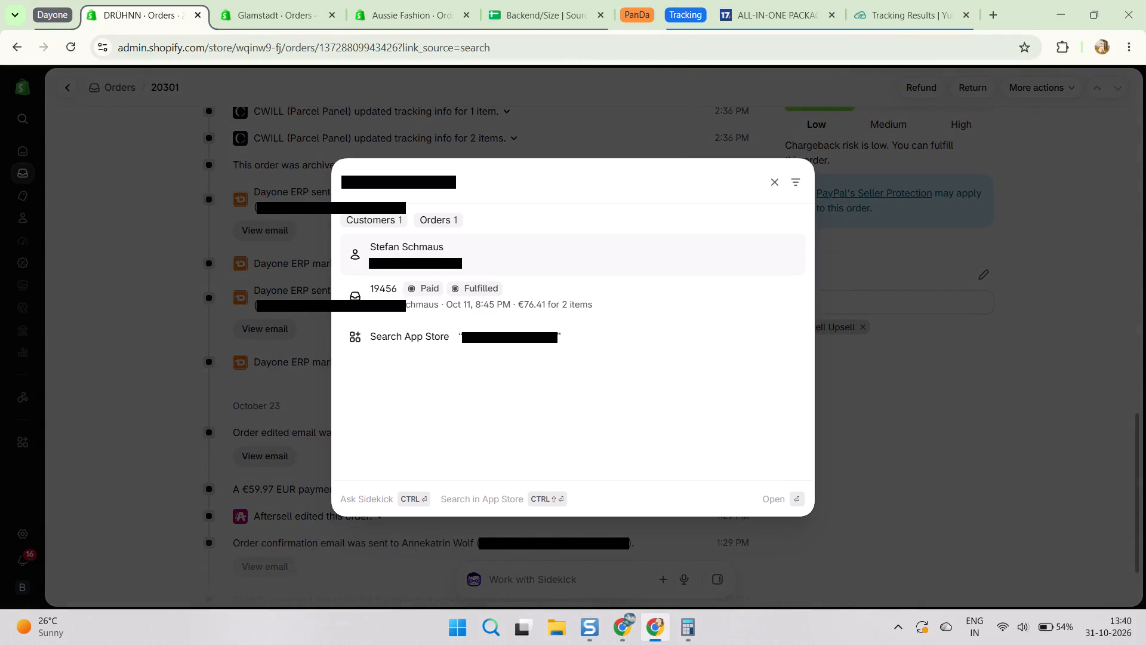
pyautogui.click(379, 287)
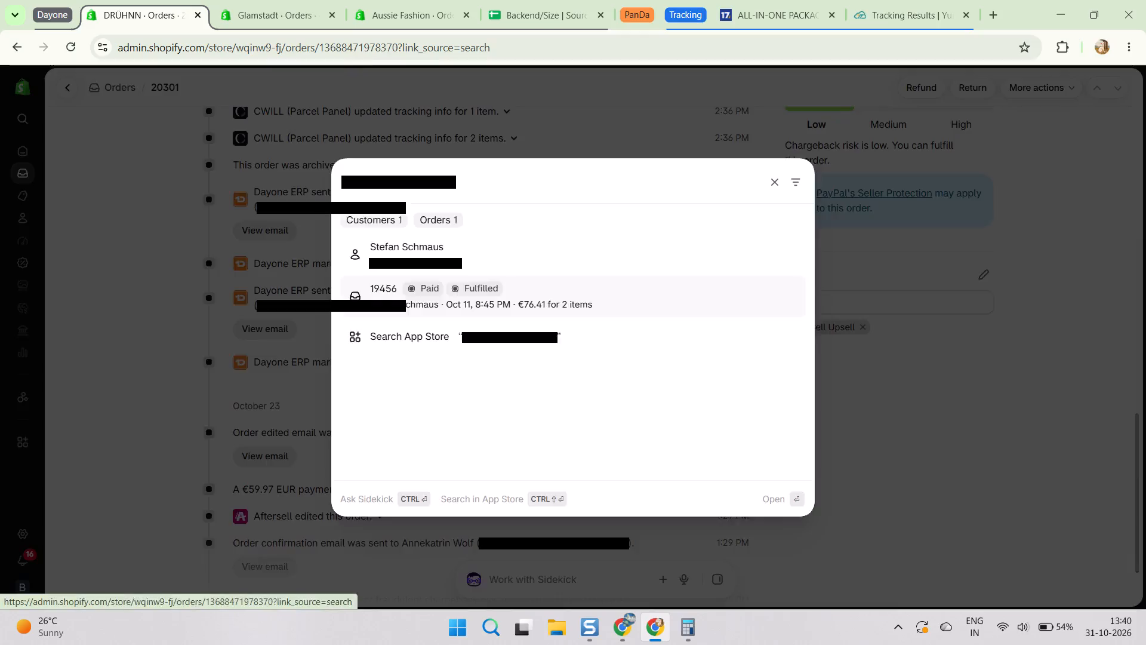
pyautogui.scroll(3, 411, 275)
pyautogui.click(482, 217)
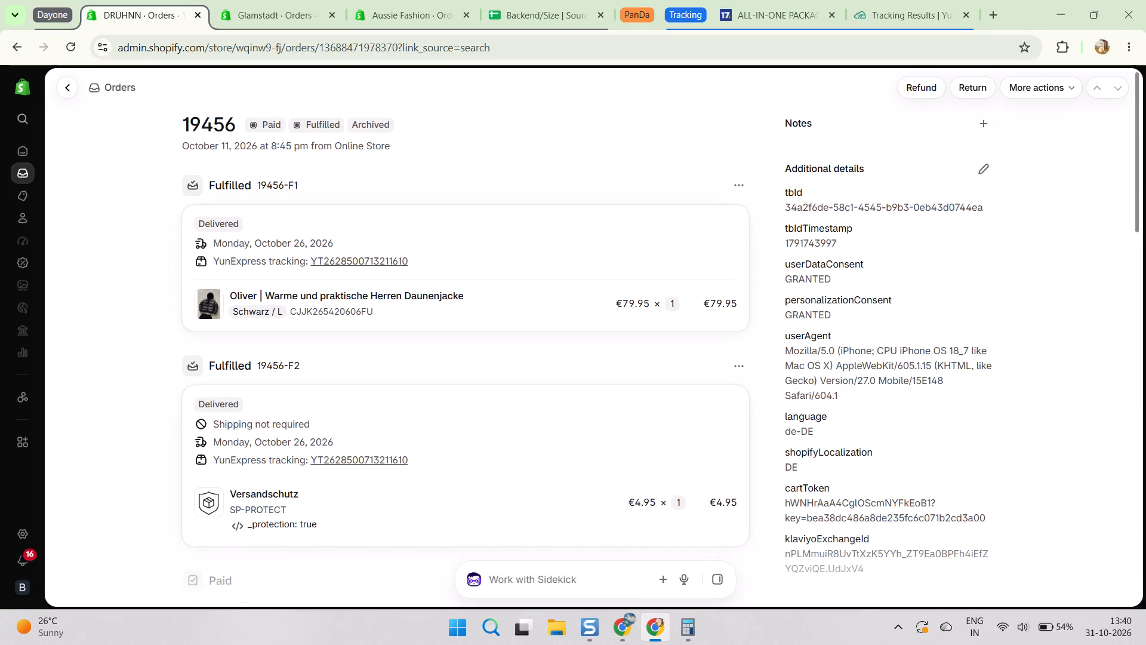
pyautogui.hotkey('alt', 'Tab')
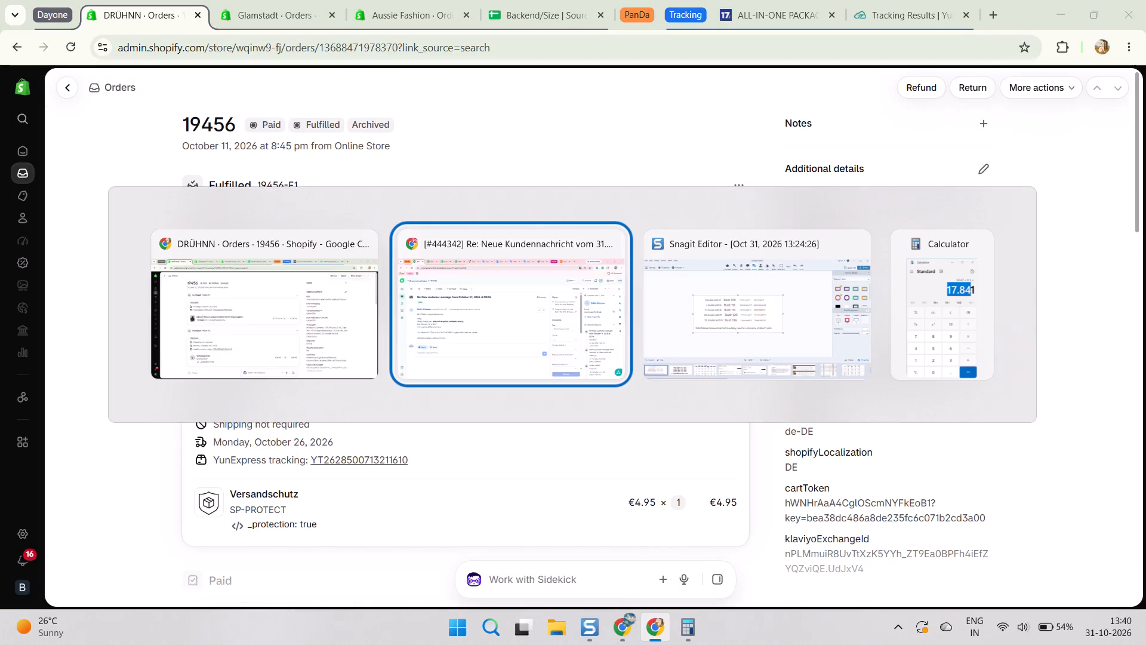
pyautogui.click(622, 631)
pyautogui.click(439, 380)
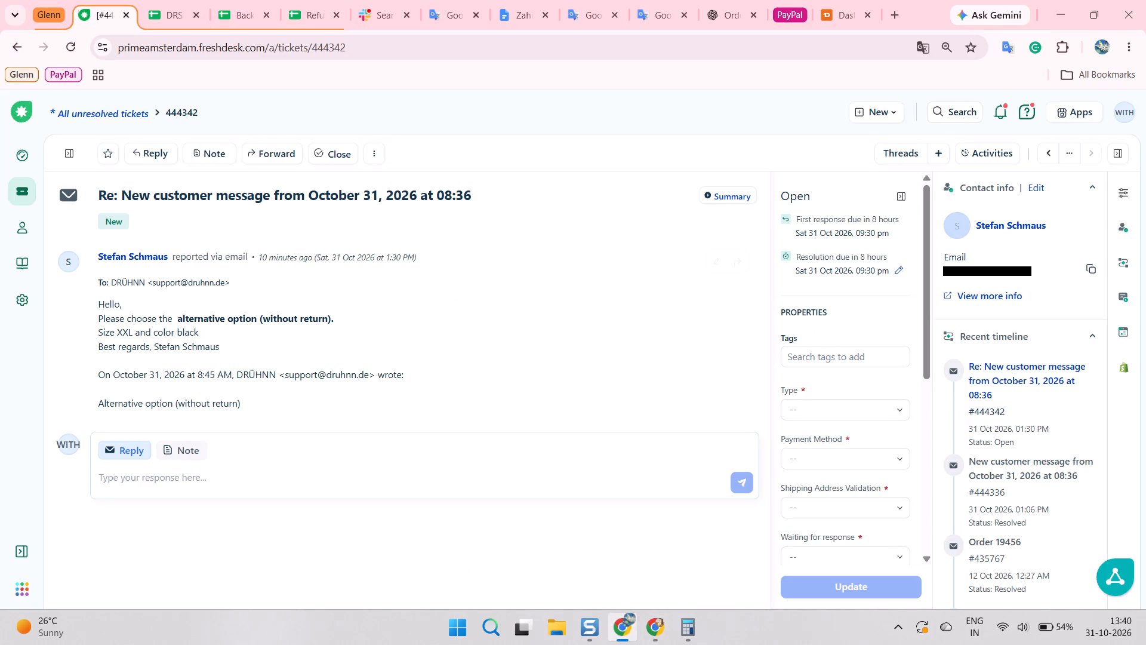
pyautogui.hotkey('alt', 'Tab')
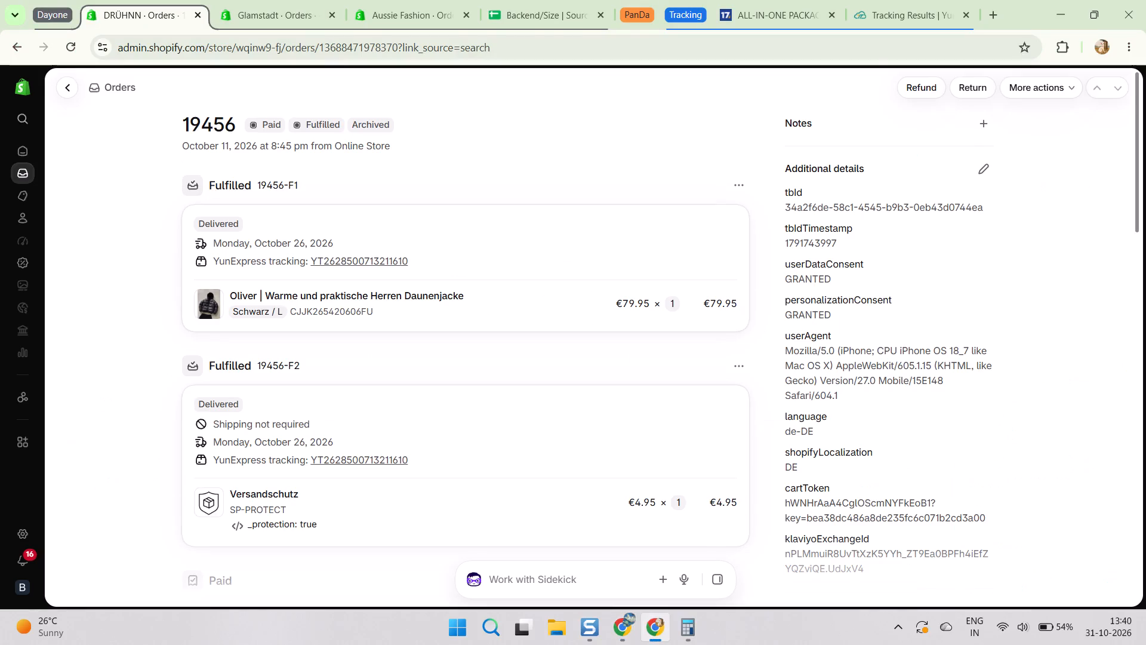
pyautogui.hotkey('alt', 'Tab')
pyautogui.hotkey('alt', 'Tab')
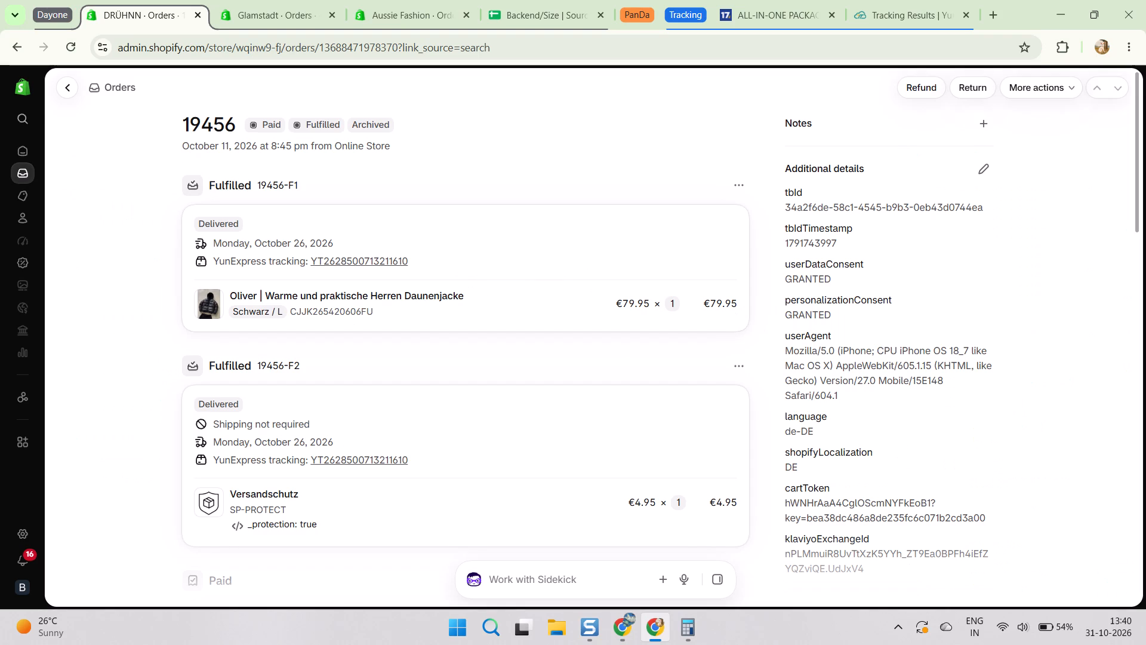
pyautogui.hotkey('alt', 'Tab')
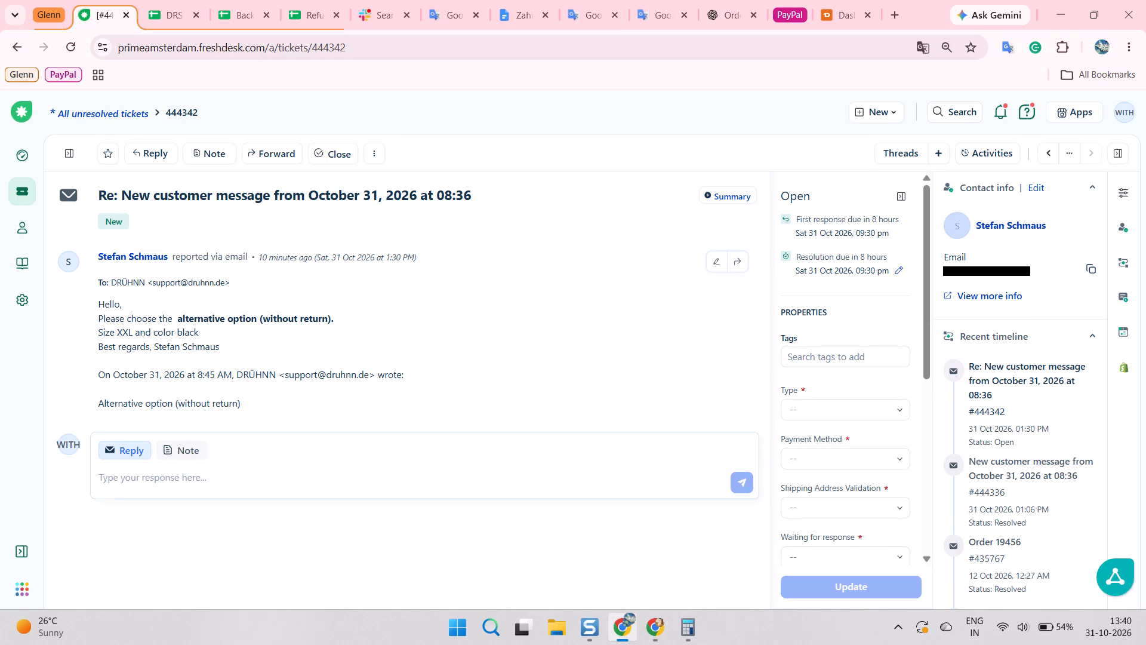
pyautogui.click(524, 345)
pyautogui.click(490, 348)
pyautogui.click(473, 323)
pyautogui.click(494, 326)
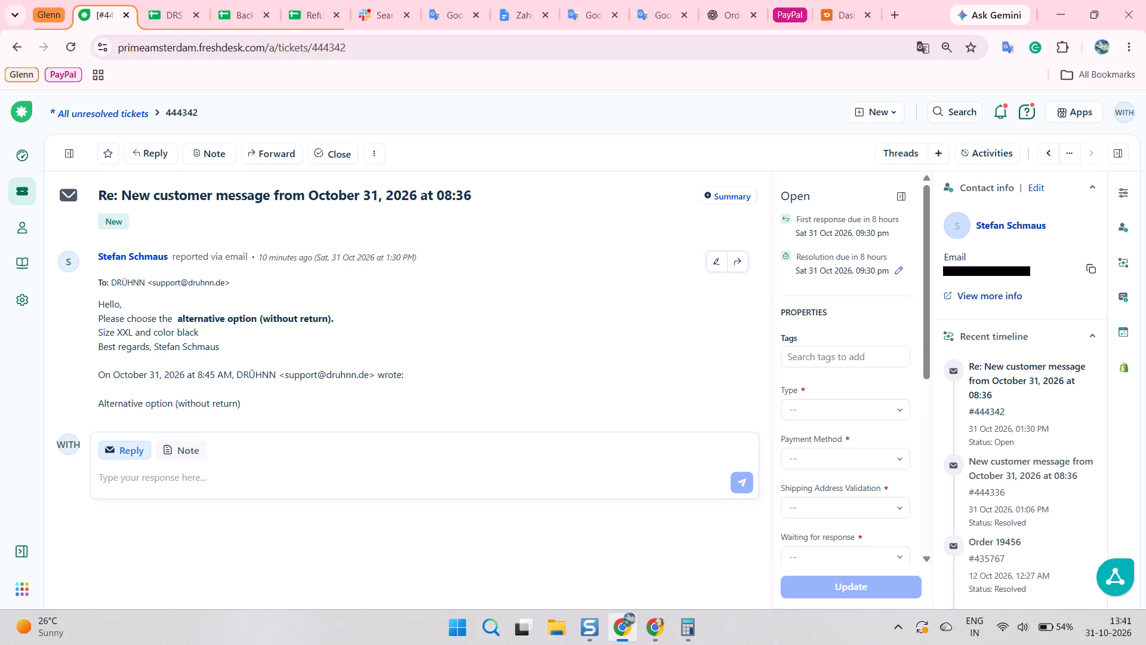
pyautogui.click(515, 326)
pyautogui.hotkey('alt', 'Tab')
pyautogui.click(533, 251)
pyautogui.hotkey('alt', 'Tab')
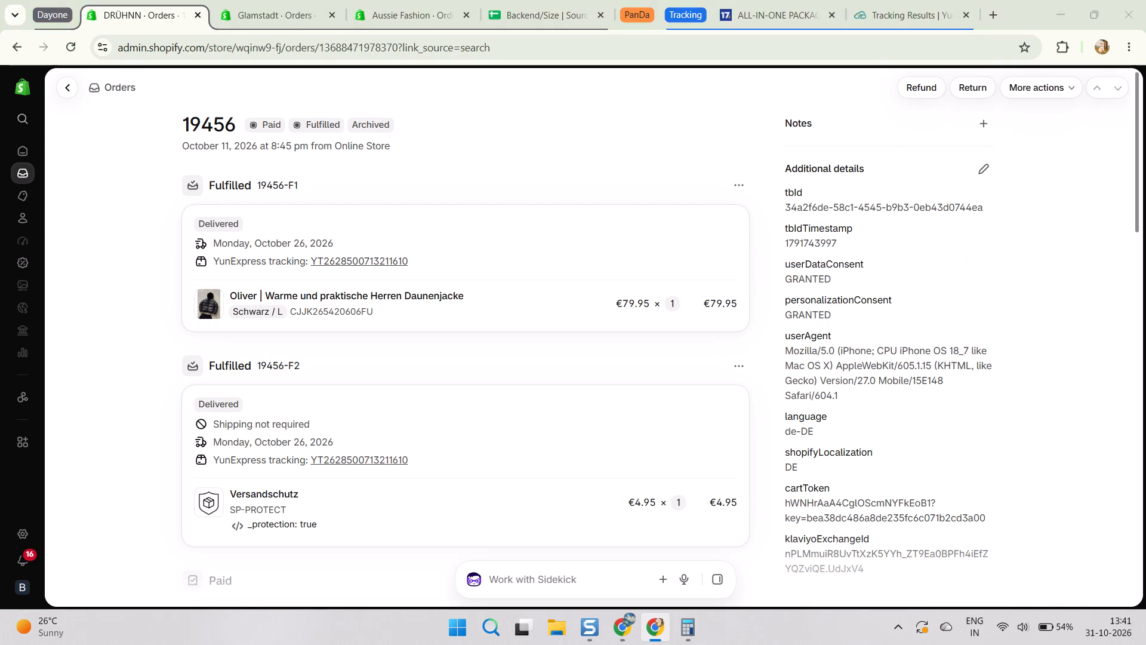
pyautogui.click(471, 321)
pyautogui.click(504, 345)
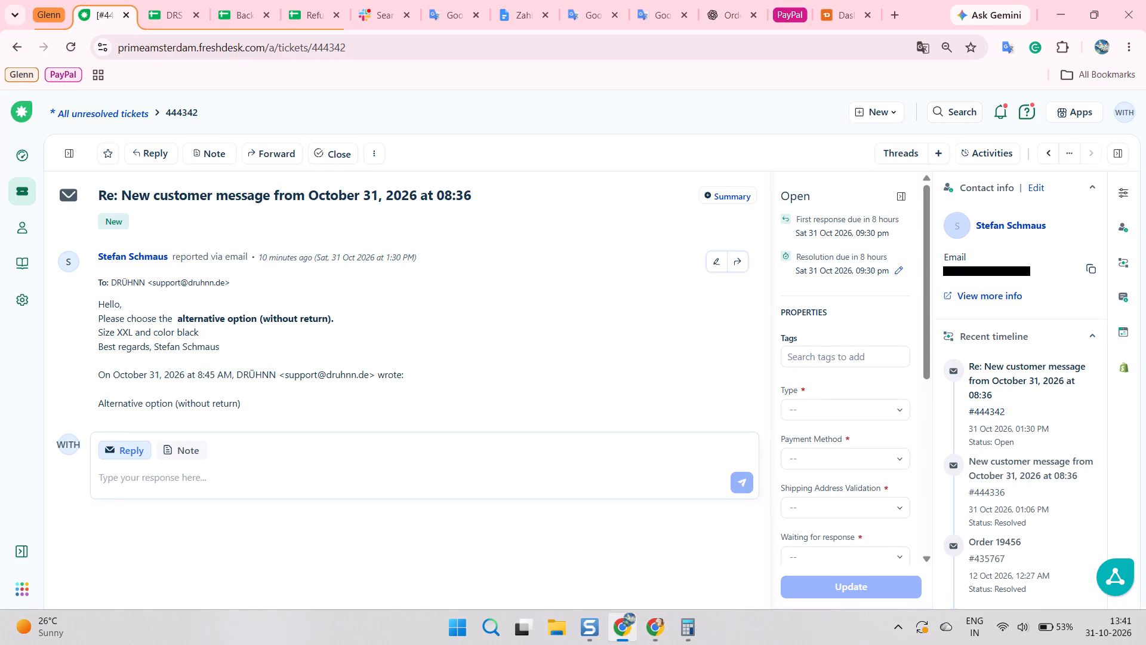
pyautogui.click(295, 307)
pyautogui.click(350, 308)
pyautogui.rightClick(442, 258)
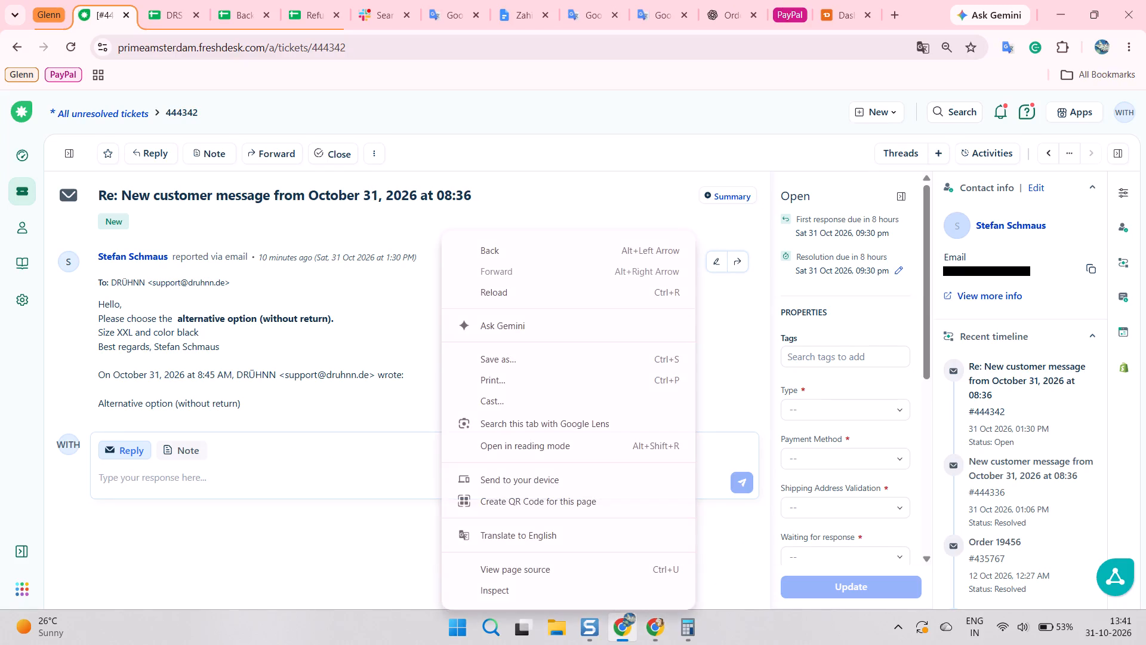
pyautogui.moveTo(92, 256); pyautogui.dragTo(313, 394)
pyautogui.hotkey('ctrl', 'c')
pyautogui.hotkey('ctrl', 'c')
pyautogui.hotkey('ctrl', 'c')
pyautogui.keyDown('ctrl'); pyautogui.click(753, 0); pyautogui.keyUp('ctrl')
pyautogui.scroll(-5, 468, 435)
pyautogui.click(537, 565)
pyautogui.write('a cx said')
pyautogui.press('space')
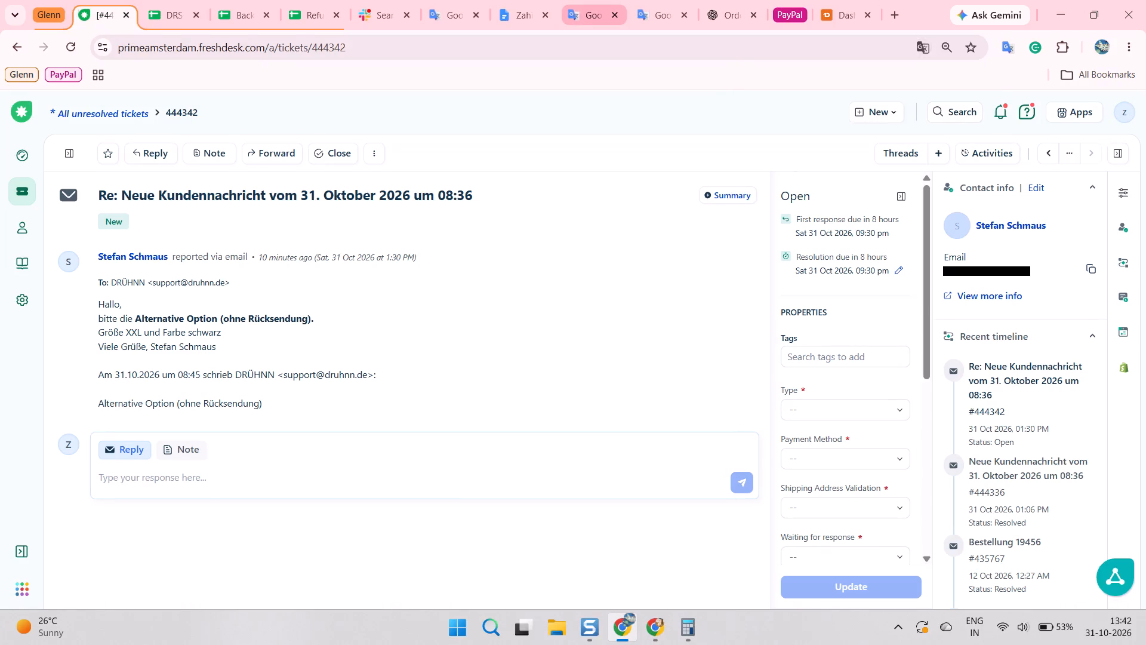
pyautogui.click(584, 0)
pyautogui.click(664, 0)
pyautogui.scroll(5, 414, 213)
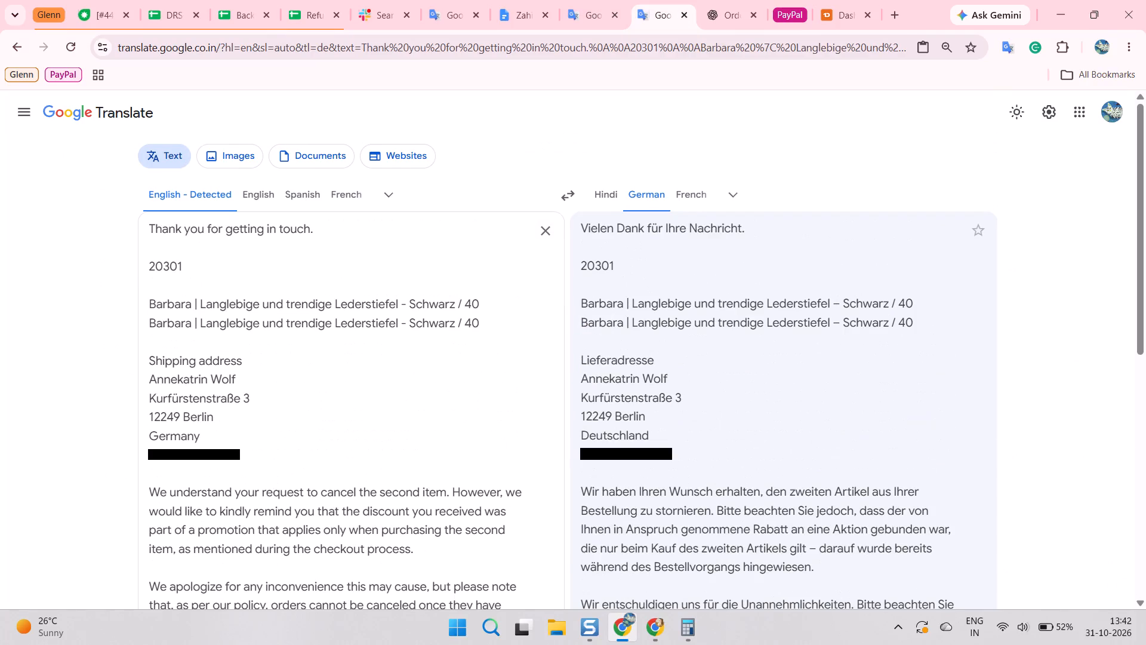
pyautogui.click(544, 228)
pyautogui.hotkey('ctrl', 'v')
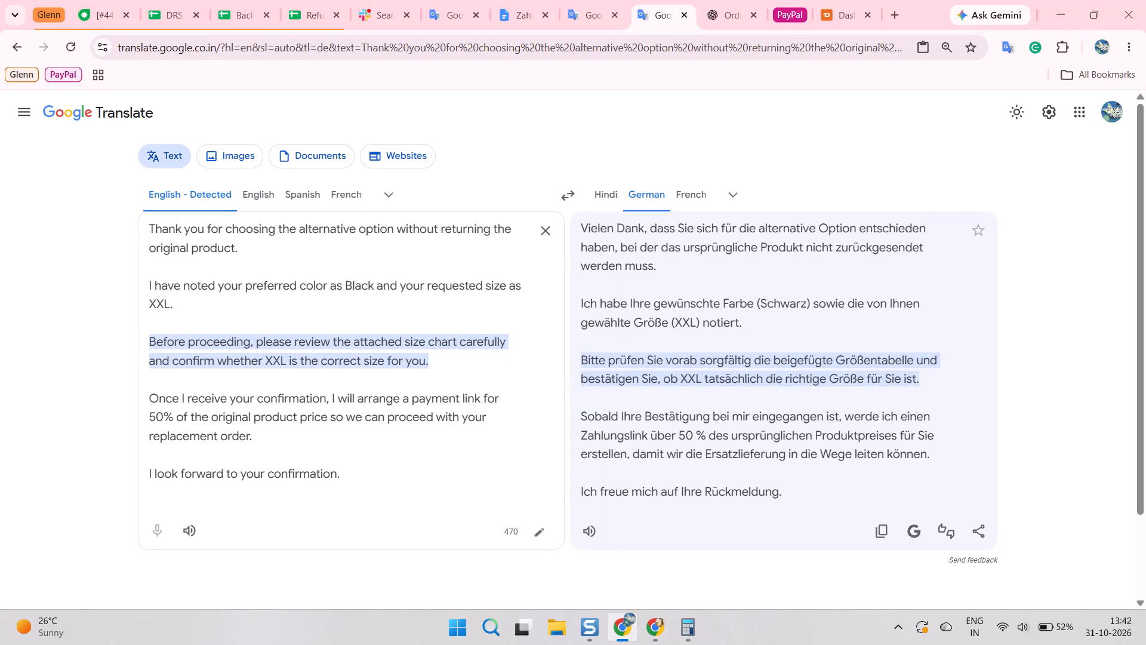
pyautogui.hotkey('alt', 'Tab')
pyautogui.scroll(-4, 751, 346)
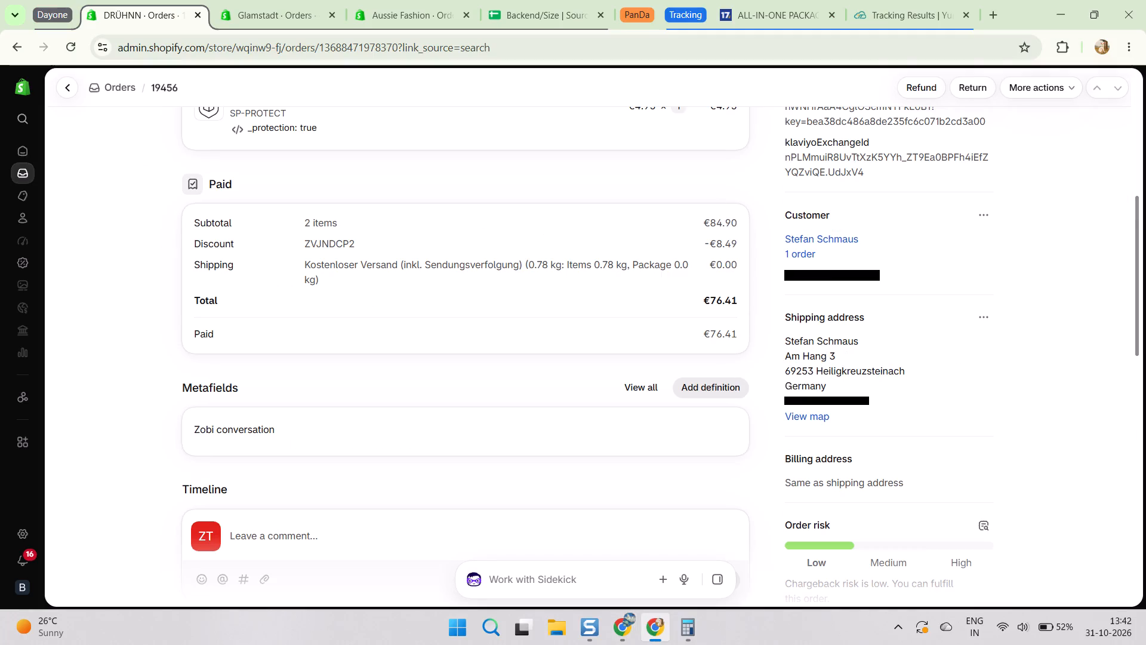
pyautogui.hotkey('alt', 'Tab')
pyautogui.scroll(-6, 760, 312)
pyautogui.click(888, 433)
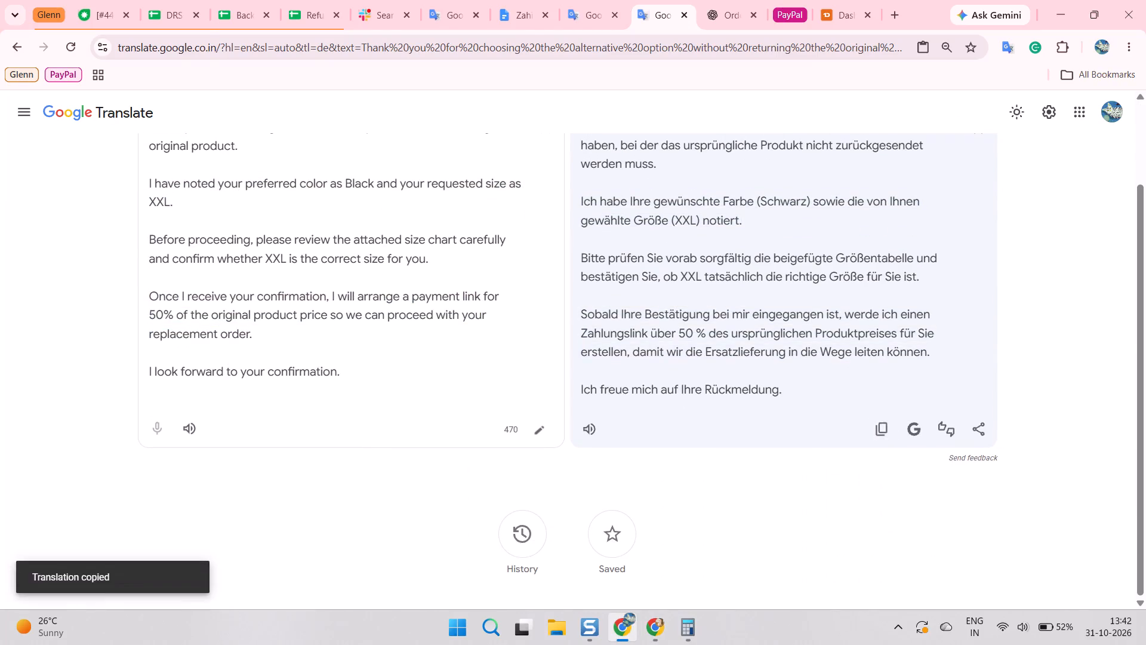
# Start a reply on Freshdesk ticket 444342 and replace its default greeting with the "asn" canned response.
pyautogui.click(141, 0)
pyautogui.click(109, 0)
pyautogui.click(406, 330)
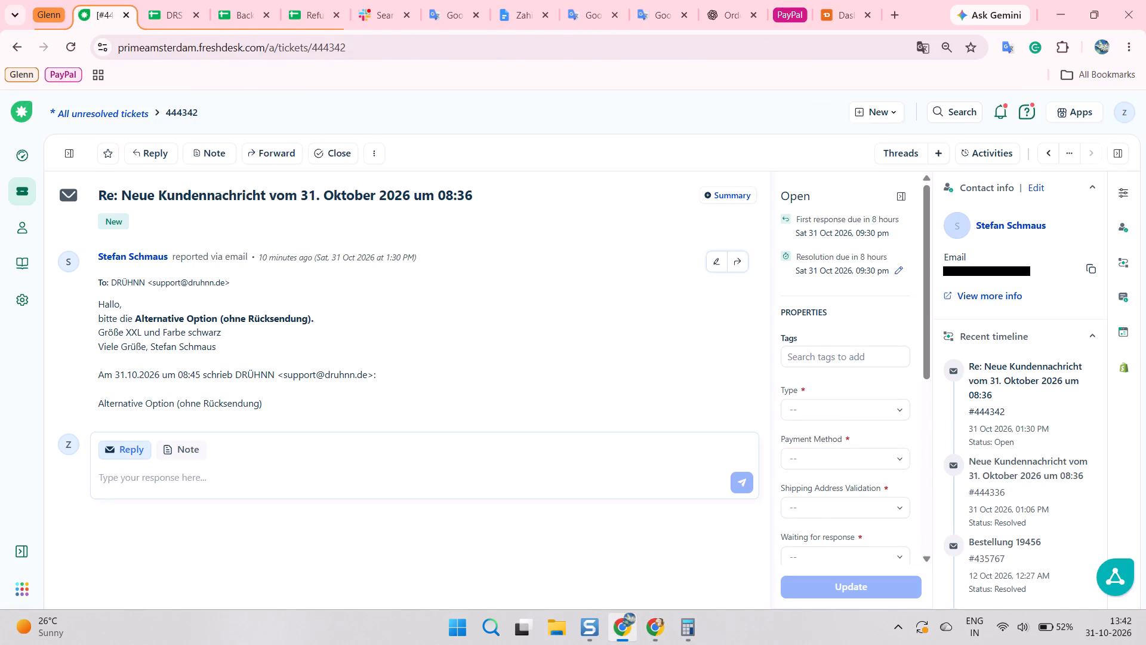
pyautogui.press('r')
pyautogui.scroll(-9, 231, 342)
pyautogui.click(127, 514)
pyautogui.keyDown('ctrl'); pyautogui.moveTo(134, 503); pyautogui.dragTo(141, 501); pyautogui.keyUp('ctrl')
pyautogui.hotkey('ctrl', 'a')
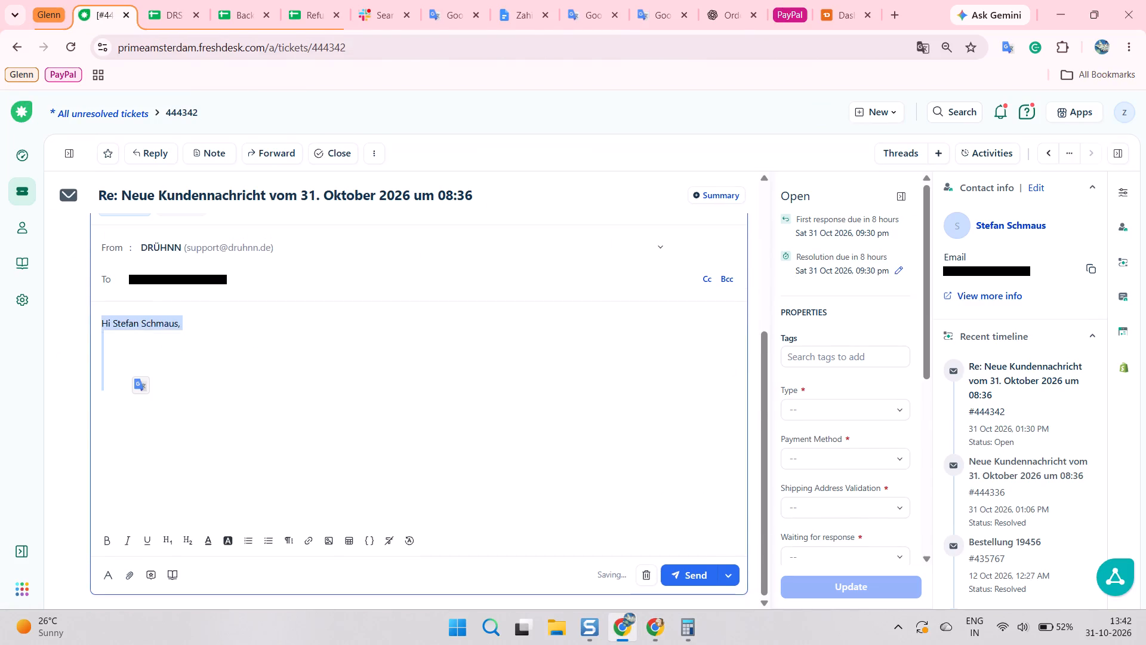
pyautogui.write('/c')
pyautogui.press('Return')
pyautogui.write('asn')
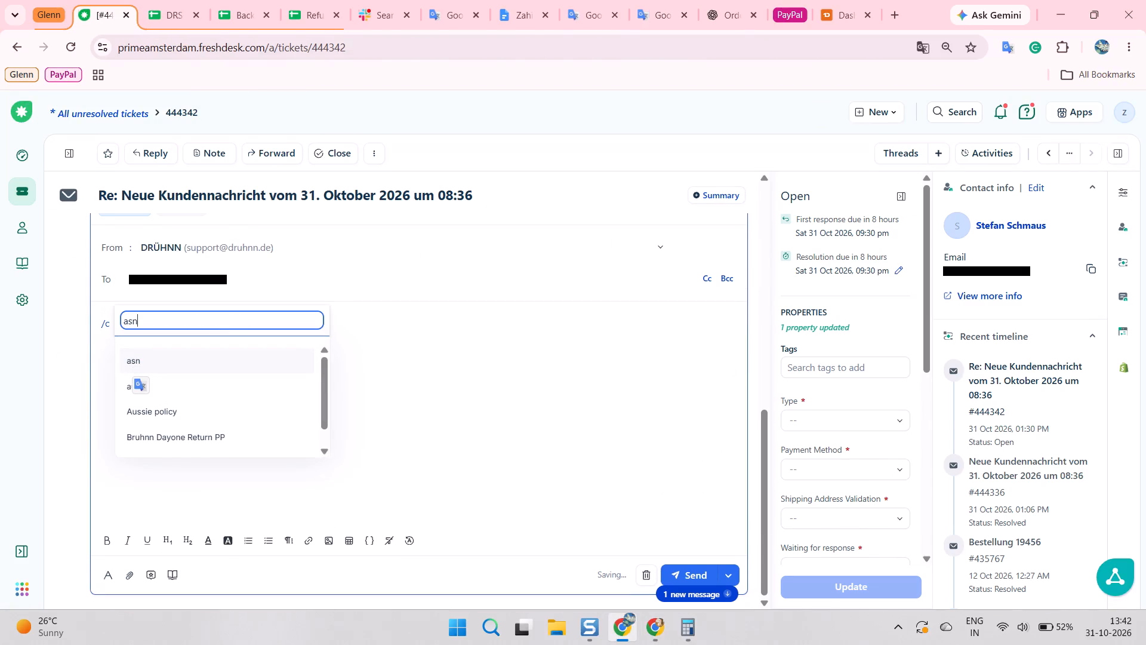
pyautogui.click(195, 363)
# Paste the German translation between the reply's greeting and the DRÜHNN sign-off, and tidy the blank lines around the closing.
pyautogui.click(106, 351)
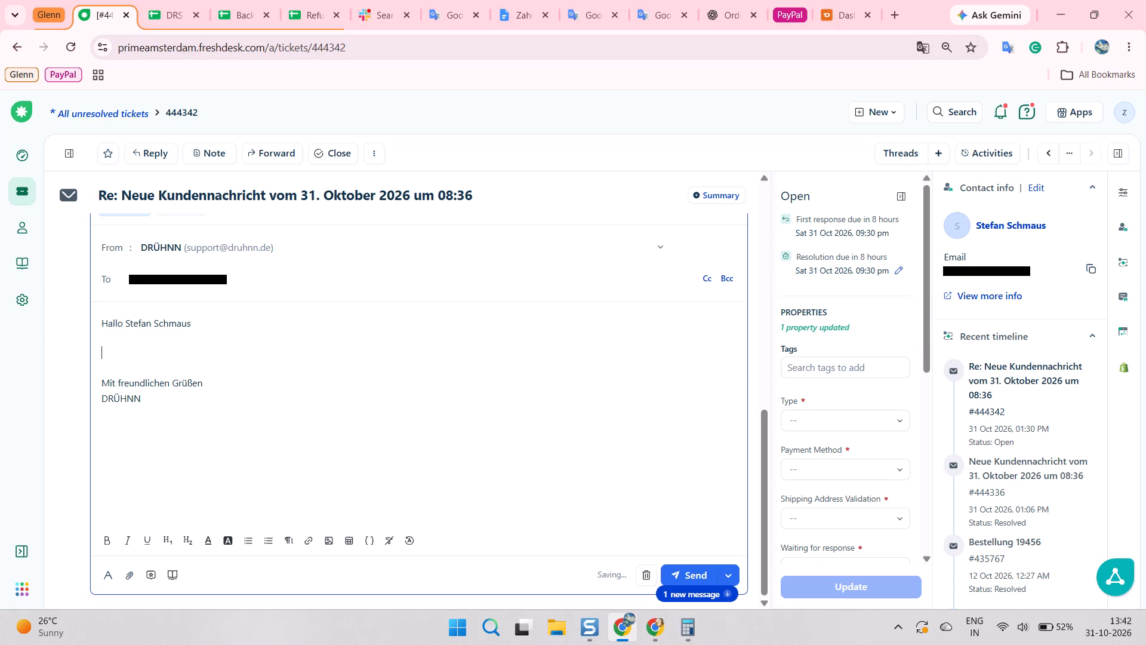
pyautogui.hotkey('ctrl', 'v')
pyautogui.scroll(-8, 199, 386)
pyautogui.click(148, 471)
pyautogui.press('BackSpace')
pyautogui.scroll(-2, 174, 473)
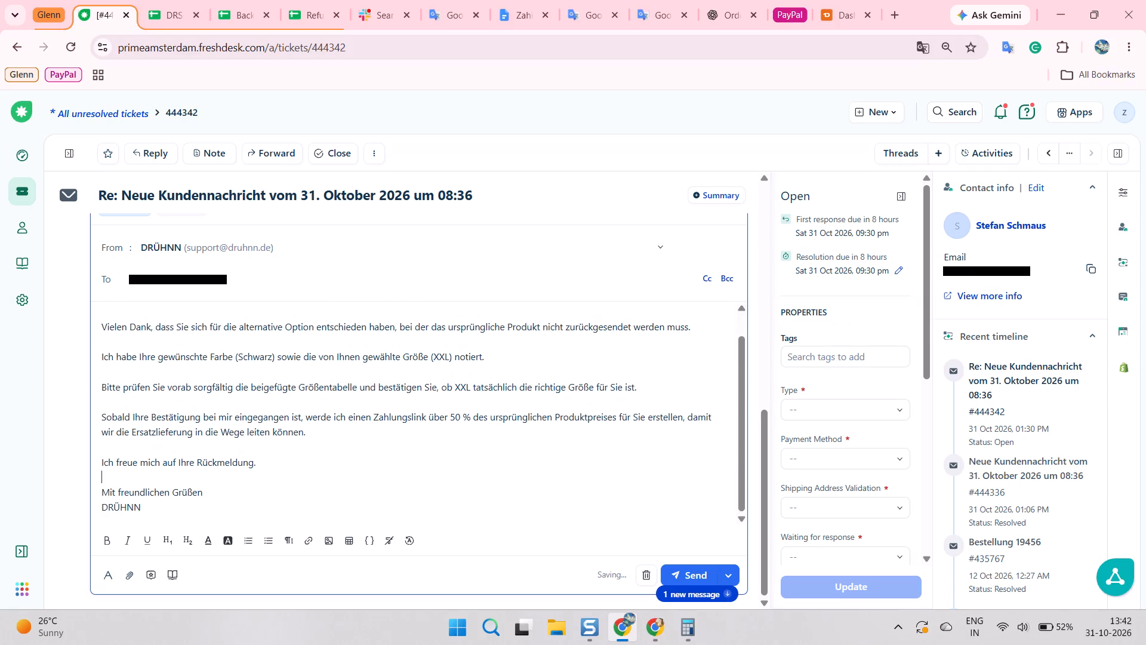
pyautogui.scroll(-1, 180, 478)
pyautogui.click(164, 515)
pyautogui.press('Return')
pyautogui.press('Return')
pyautogui.scroll(-3, 426, 454)
pyautogui.click(993, 471)
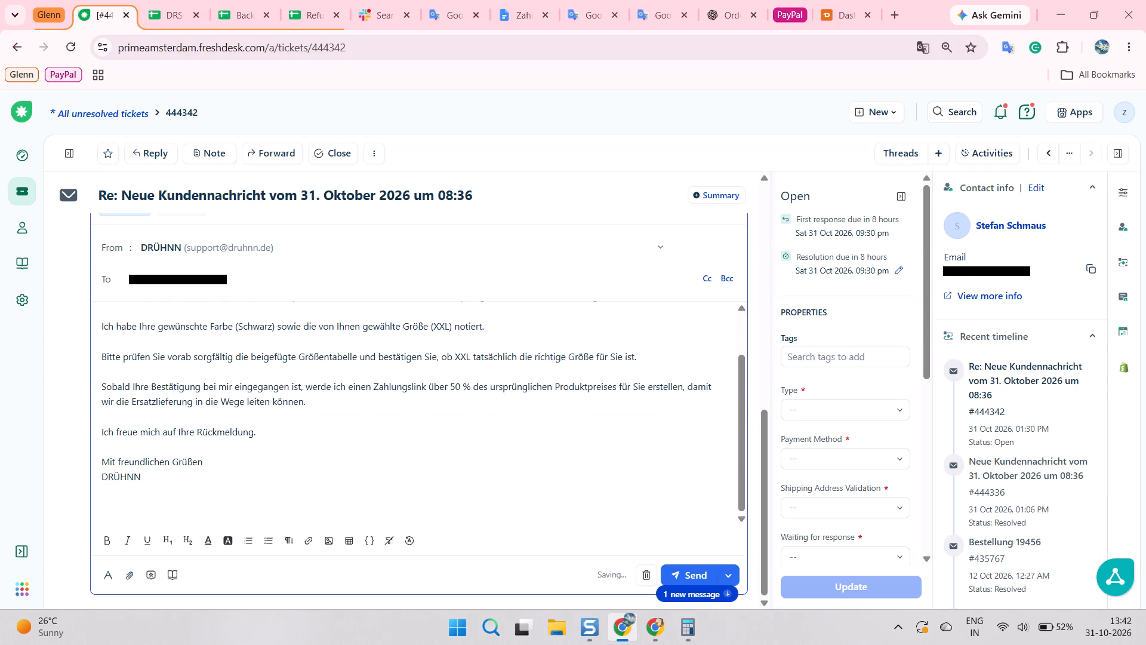
pyautogui.scroll(-12, 341, 326)
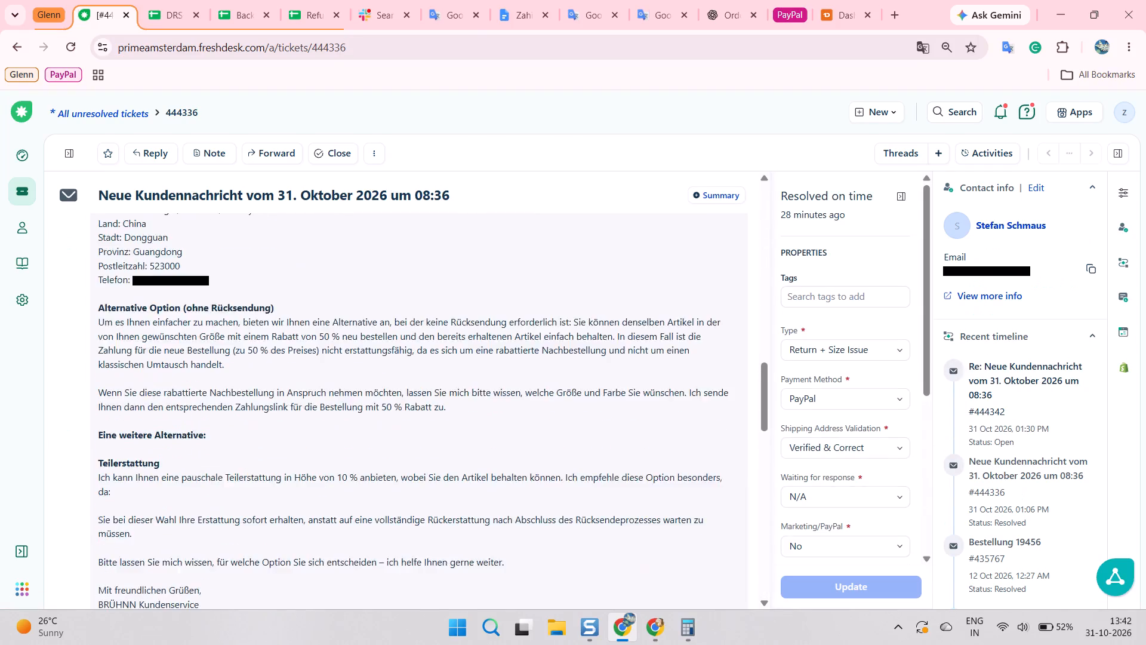
pyautogui.scroll(5, 294, 382)
pyautogui.scroll(2, 248, 314)
pyautogui.click(292, 367)
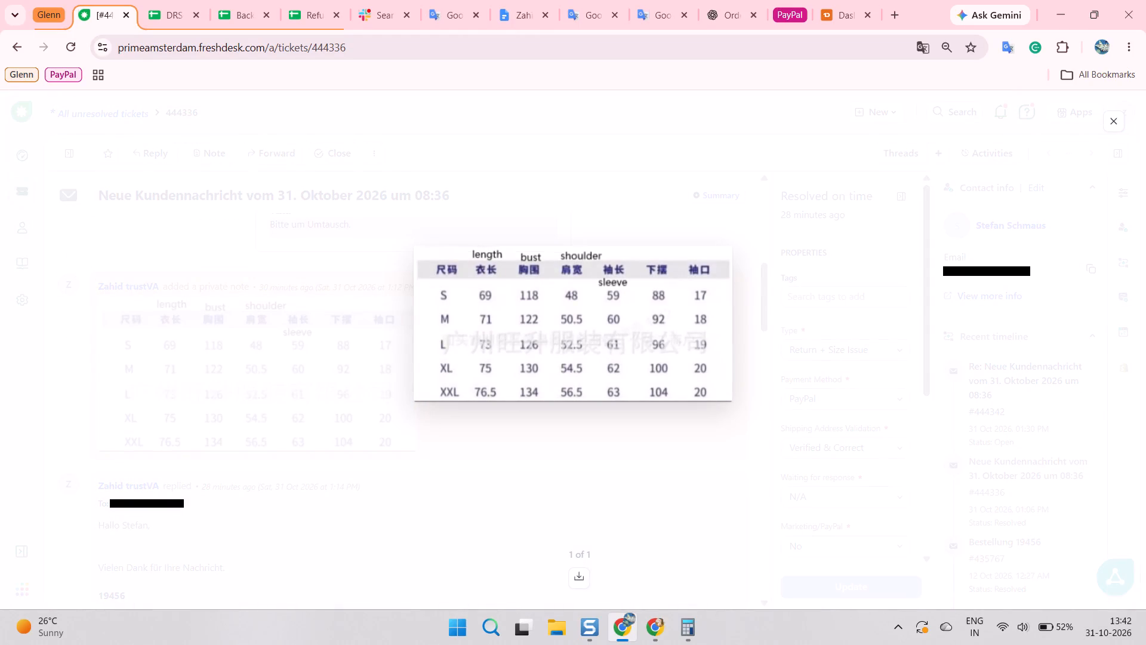
pyautogui.click(597, 629)
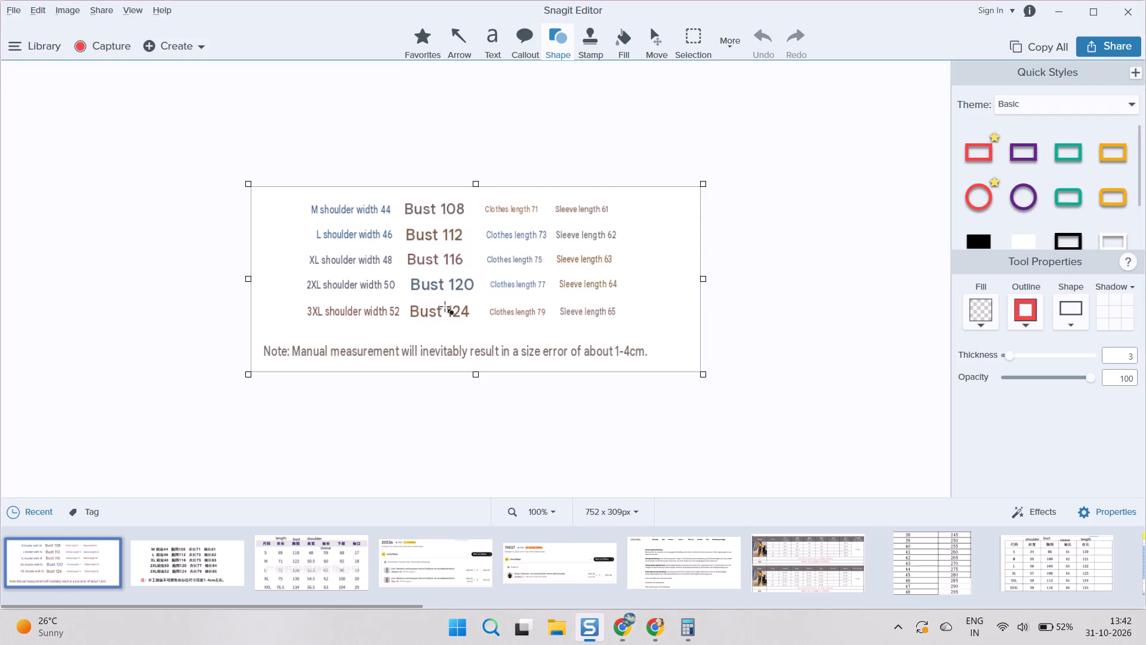
pyautogui.click(300, 564)
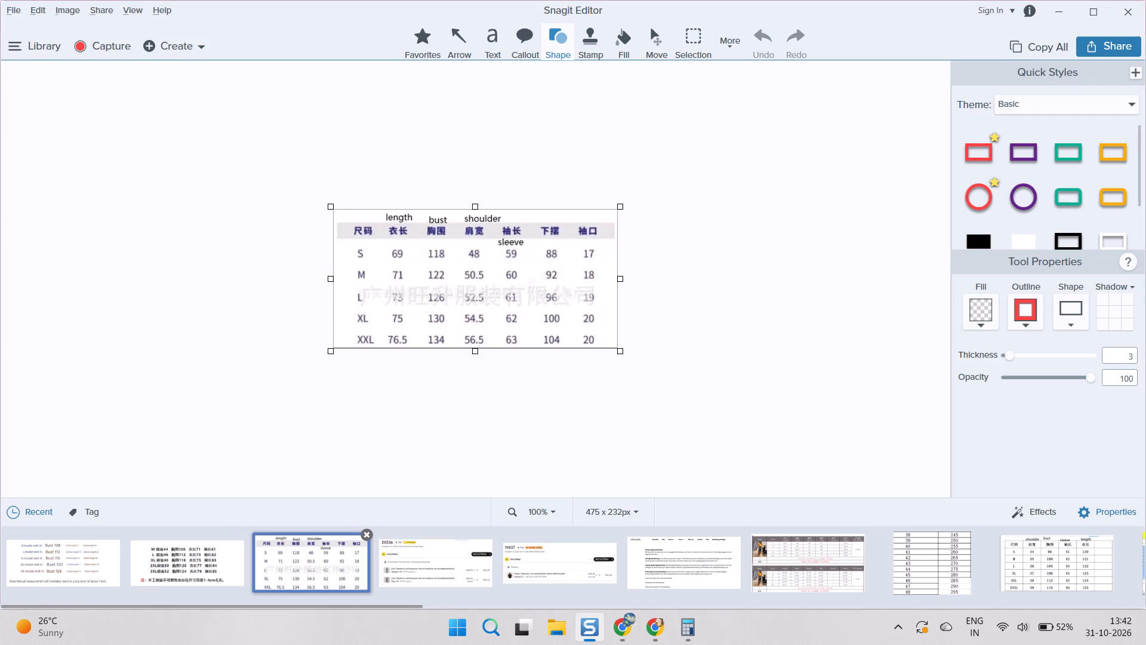
pyautogui.hotkey('alt', 'Tab')
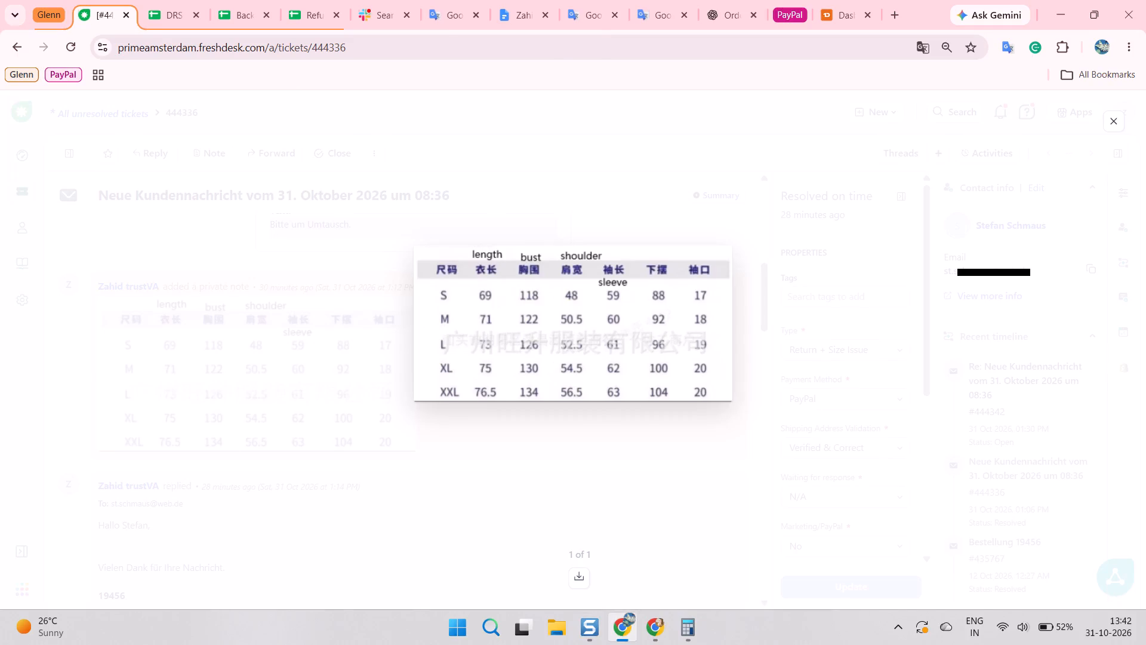
pyautogui.hotkey('alt', 'Tab')
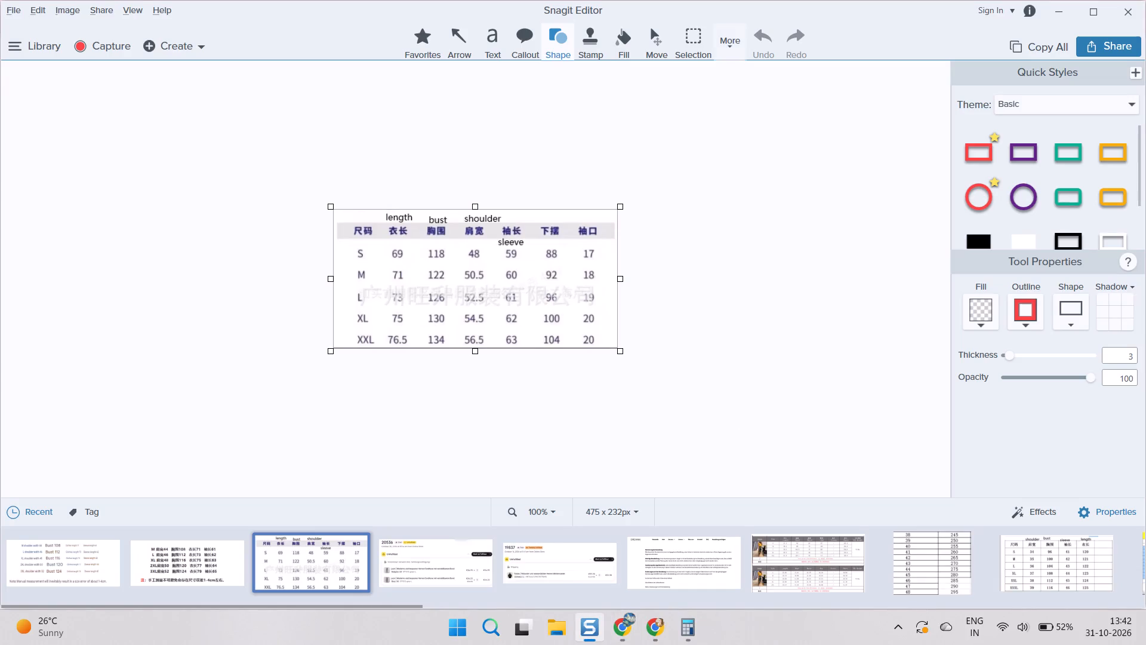
# Cut the Chinese header row out of the size chart with a horizontal Cut Out, keeping the English labels.
pyautogui.click(724, 39)
pyautogui.click(731, 236)
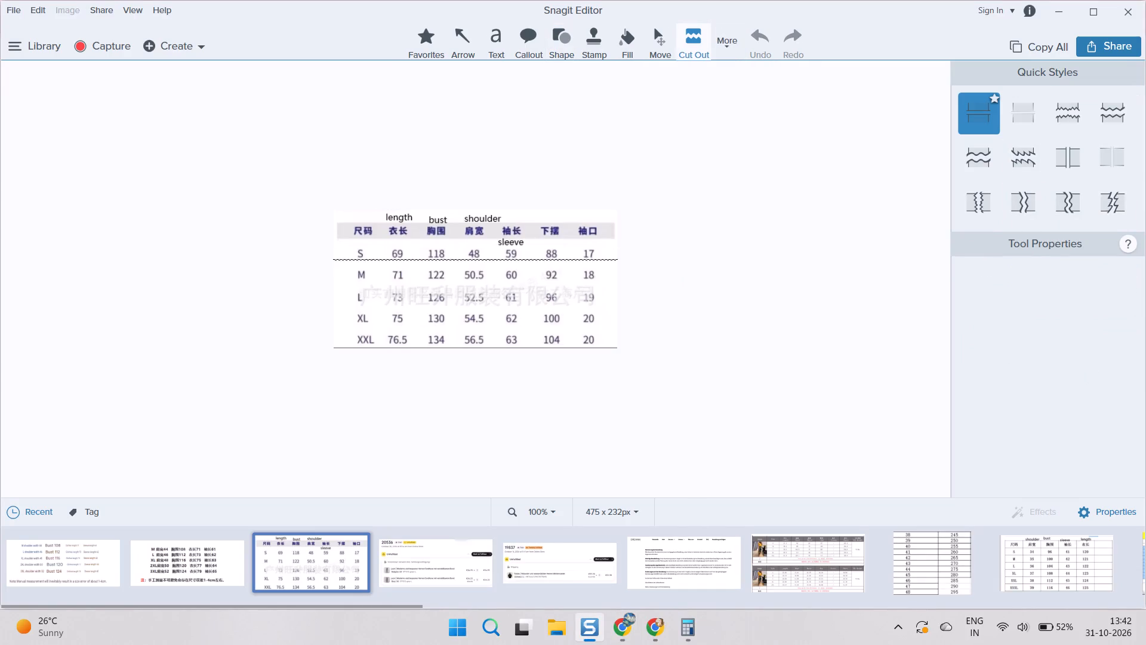
pyautogui.click(981, 106)
pyautogui.keyDown('ctrl'); pyautogui.scroll(6, 556, 232); pyautogui.keyUp('ctrl')
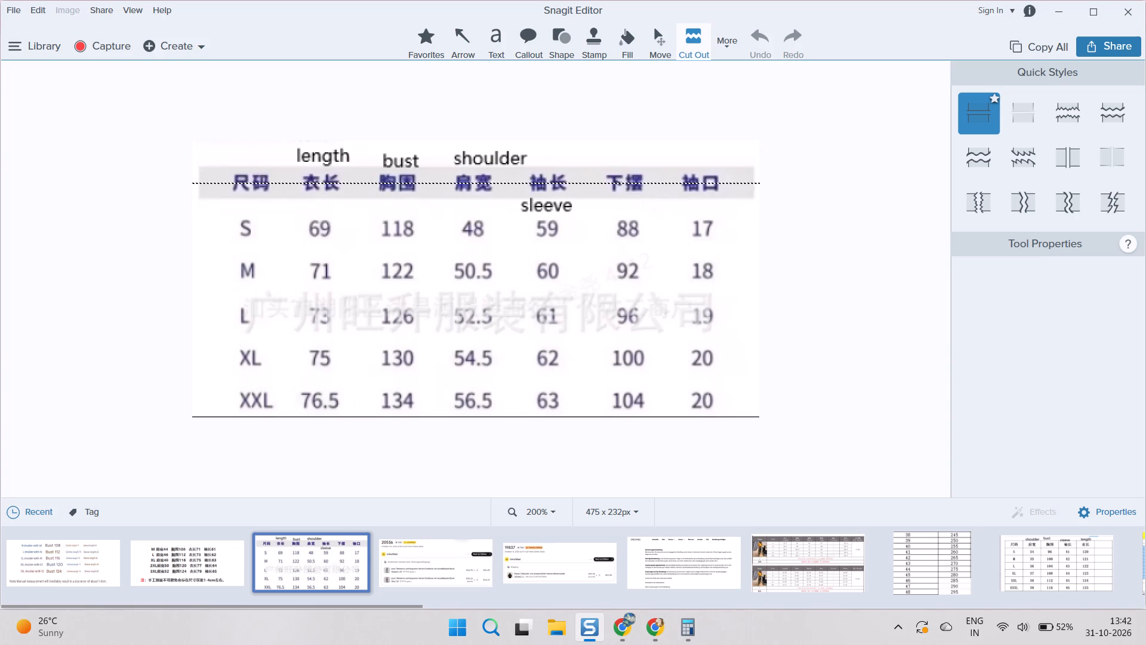
pyautogui.moveTo(504, 170); pyautogui.dragTo(503, 195)
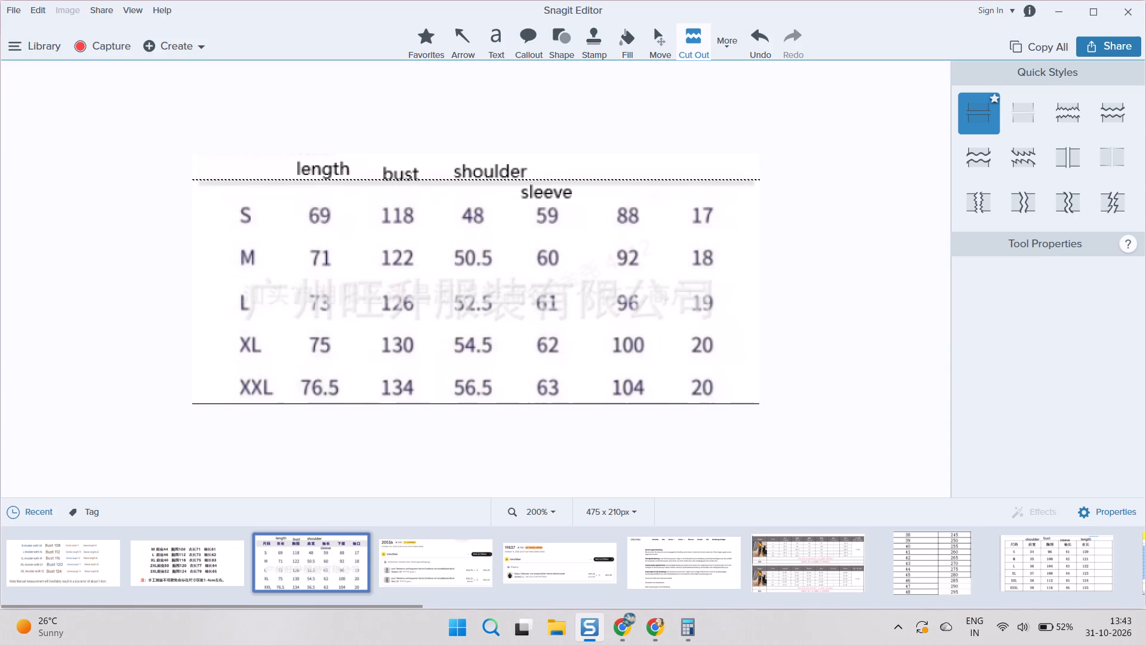
pyautogui.click(504, 183)
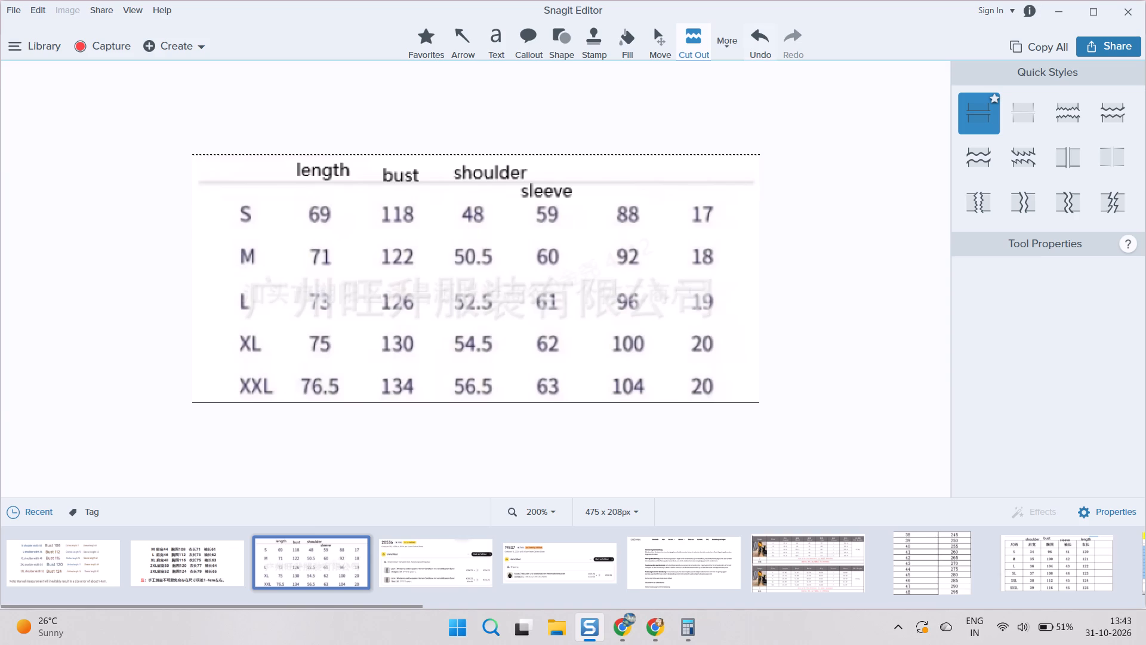
# Cut out the last two unlabelled columns of the size chart with a vertical Cut Out, ending after the sleeve column.
pyautogui.scroll(1, 731, 41)
pyautogui.click(726, 38)
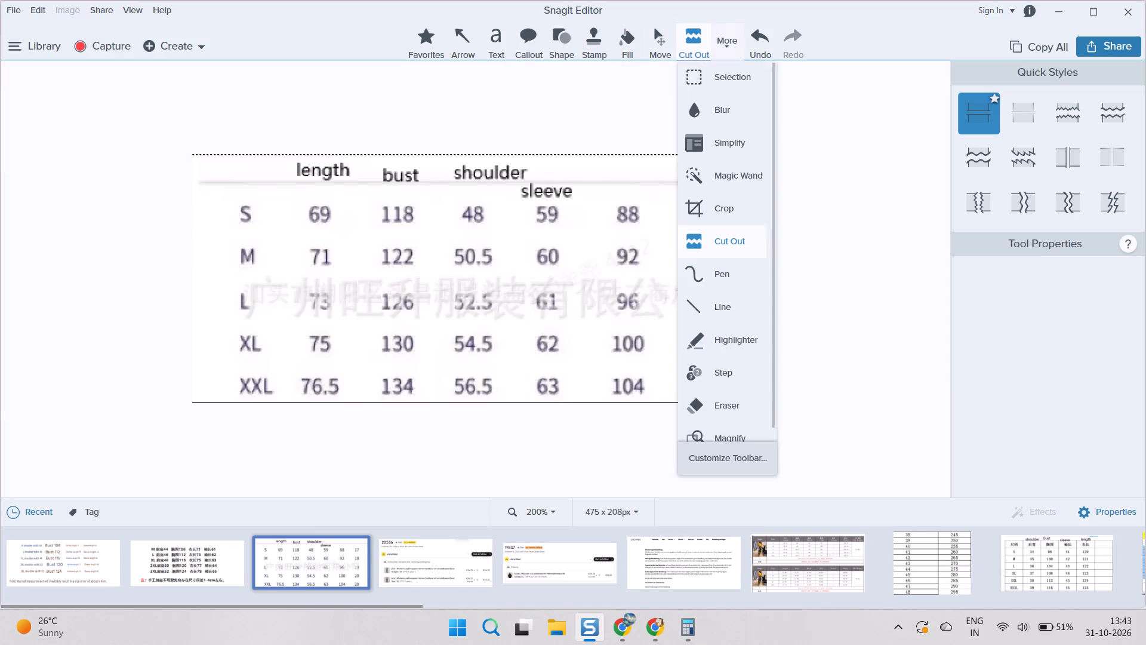
pyautogui.scroll(2, 796, 186)
pyautogui.click(805, 237)
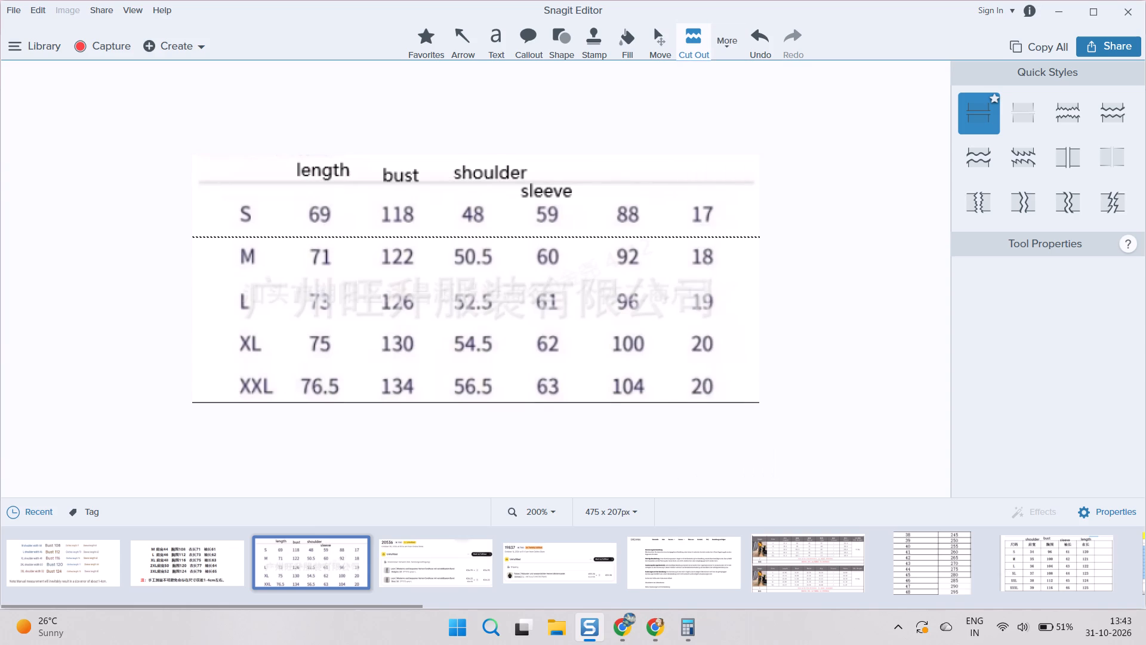
pyautogui.click(696, 40)
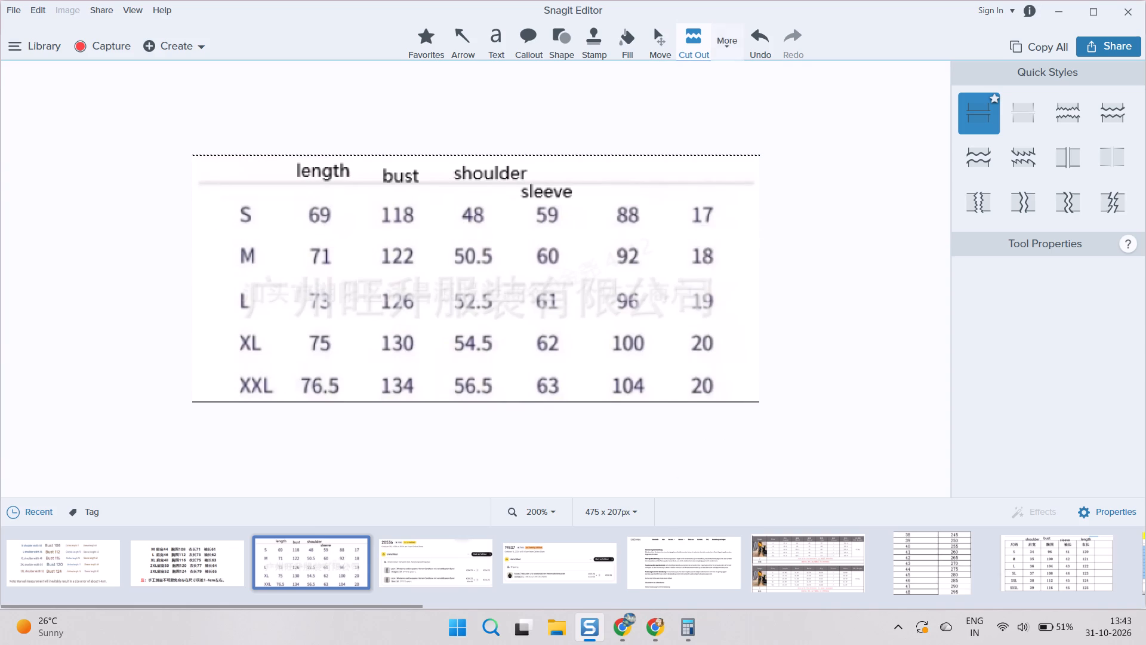
pyautogui.click(1067, 161)
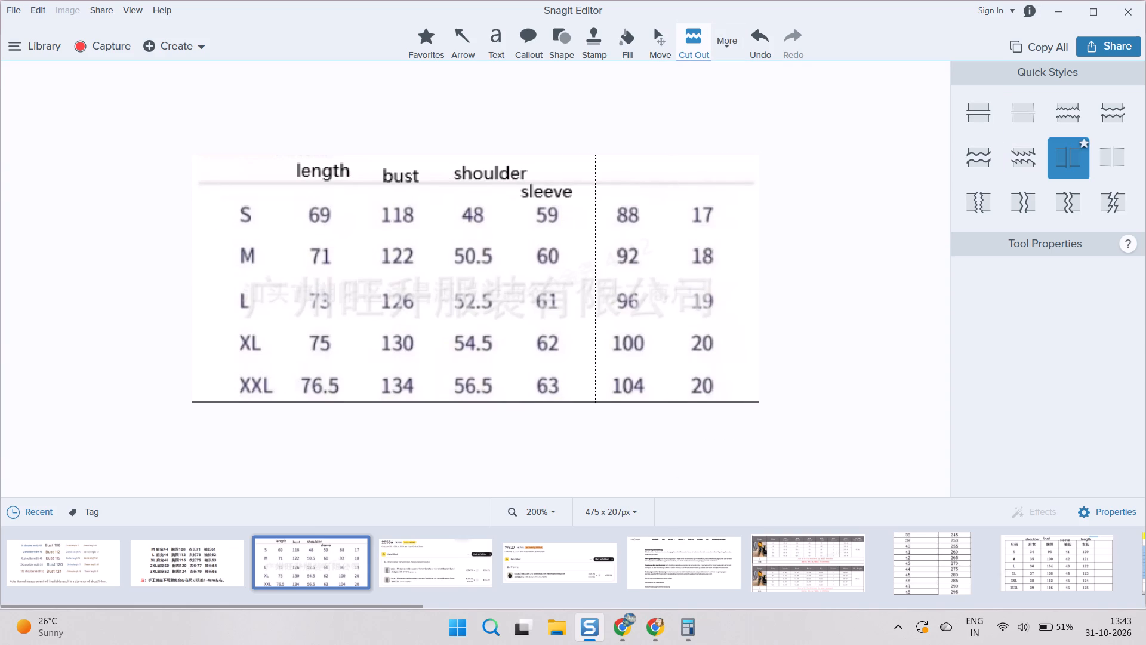
pyautogui.moveTo(596, 247); pyautogui.dragTo(788, 268)
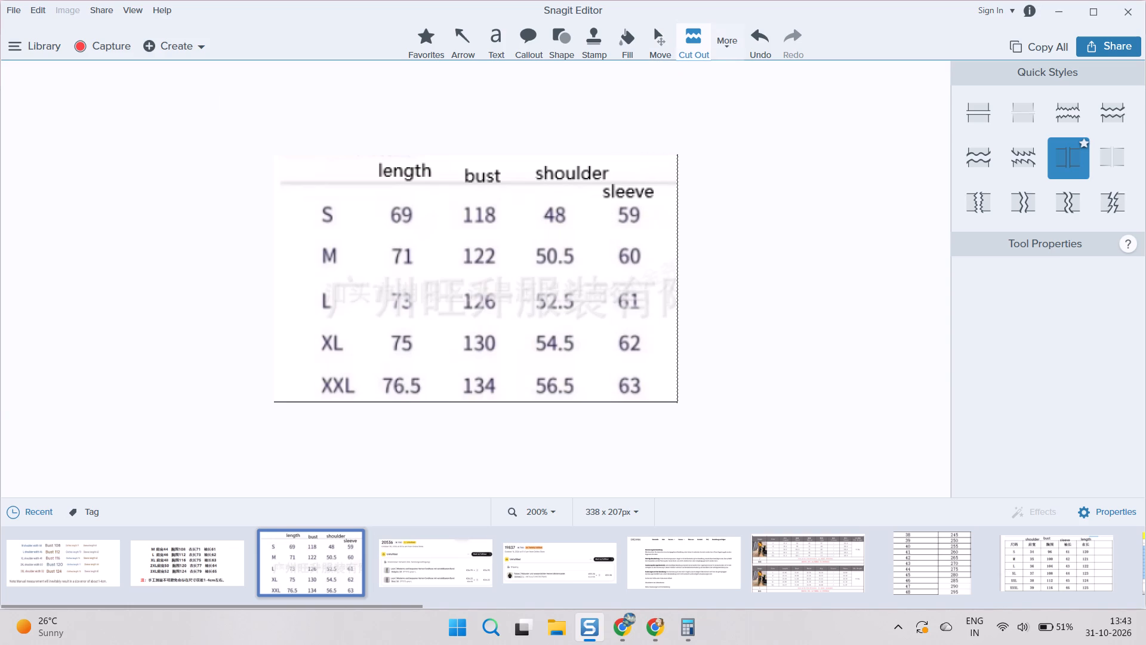
# Select the "sleeve" label and move it up and over so it lines up beside "shoulder".
pyautogui.click(726, 39)
pyautogui.click(727, 79)
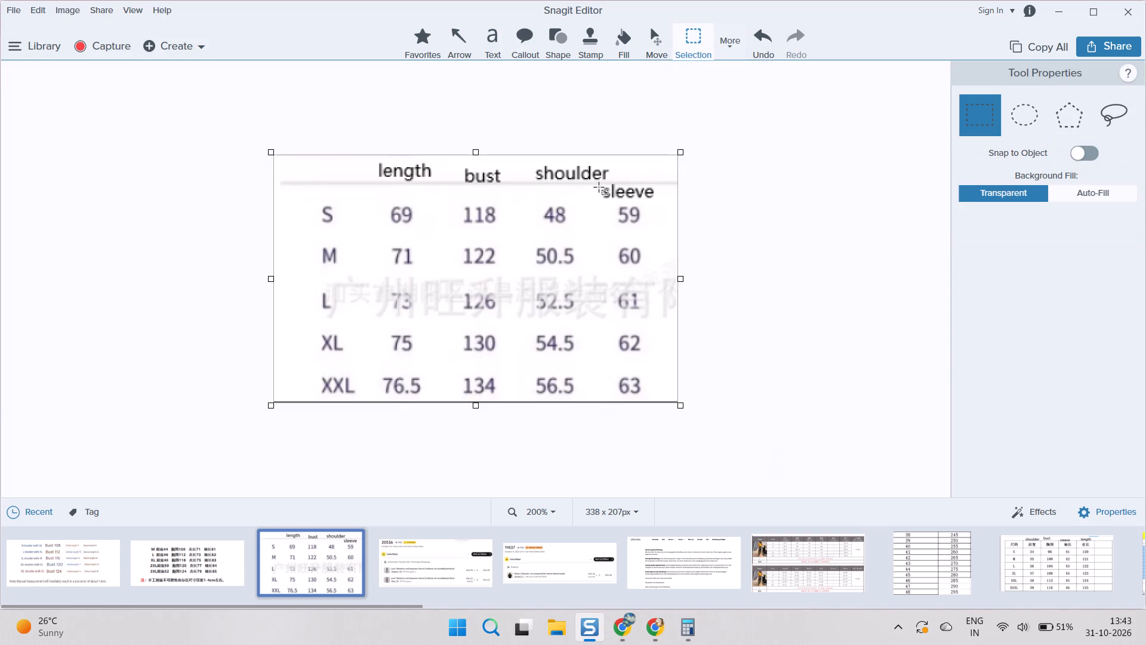
pyautogui.moveTo(600, 183); pyautogui.dragTo(660, 204)
pyautogui.moveTo(660, 204); pyautogui.dragTo(657, 201)
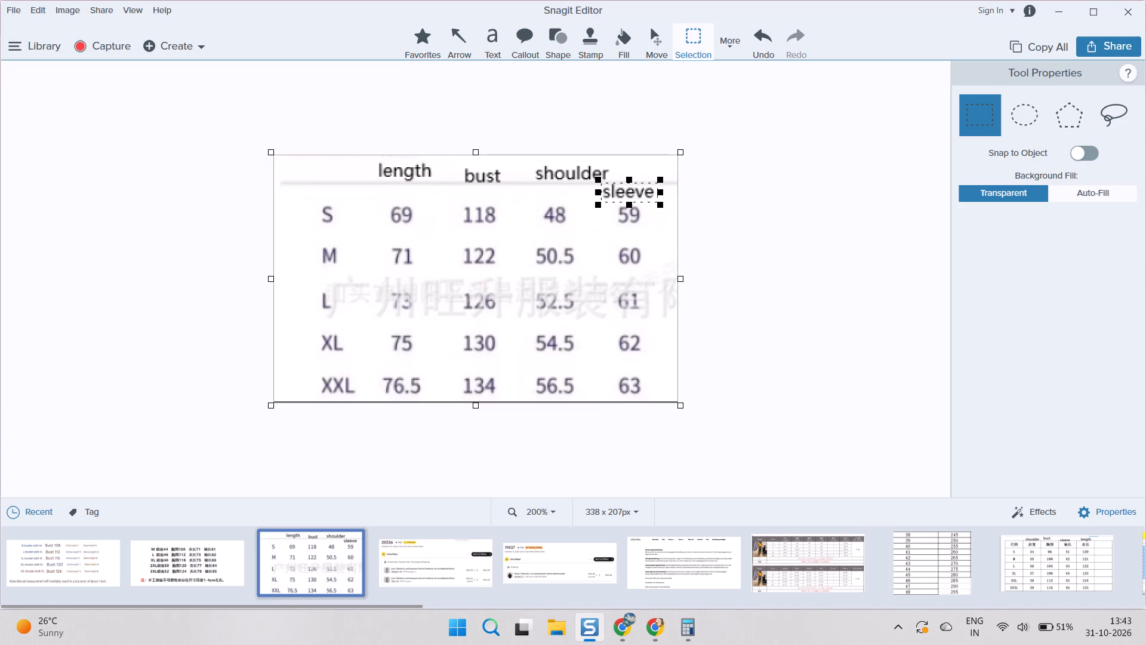
pyautogui.press('Right')
pyautogui.press('Right')
pyautogui.press('Right')
pyautogui.press('Up')
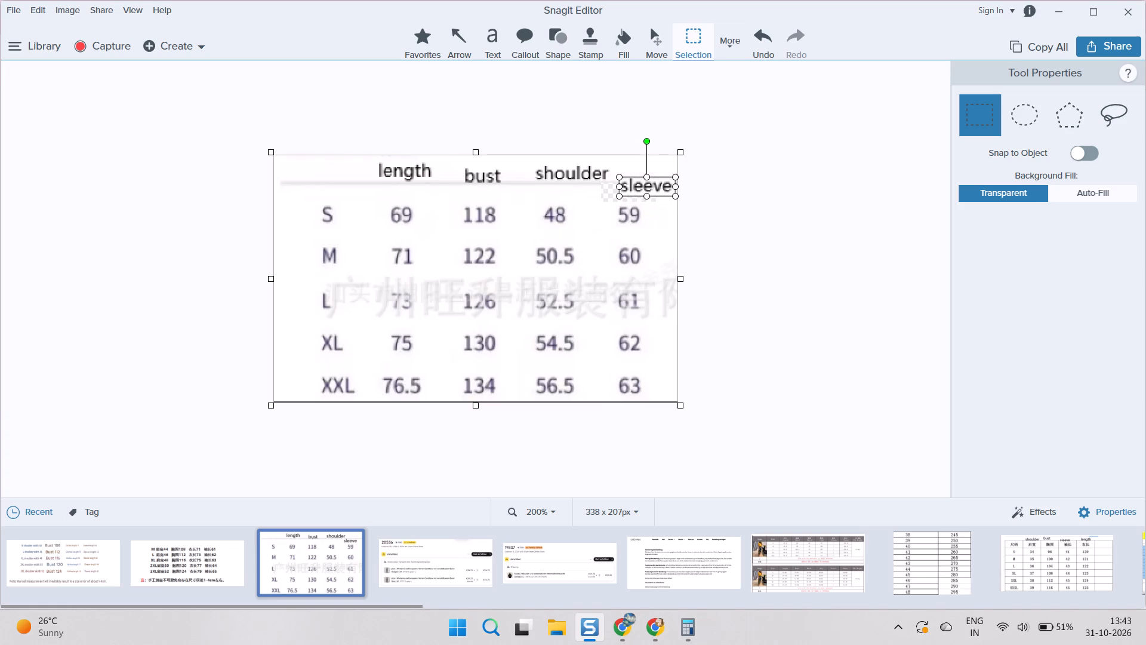
pyautogui.press('Up')
pyautogui.press('Up')
pyautogui.press('Up')
pyautogui.press('Down')
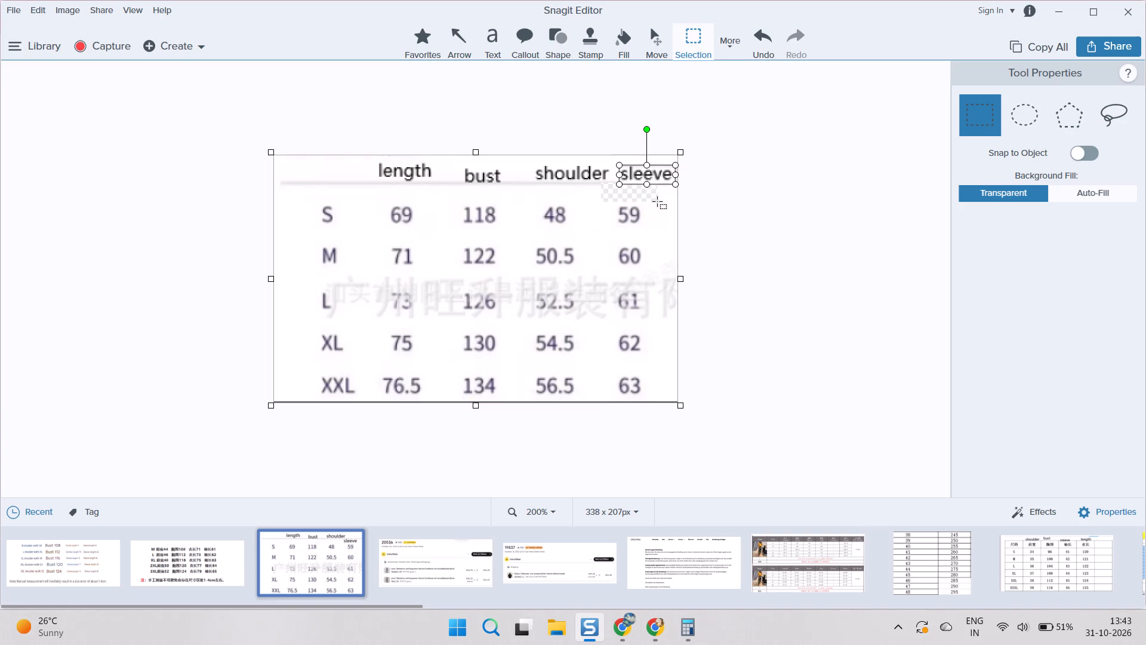
pyautogui.click(770, 196)
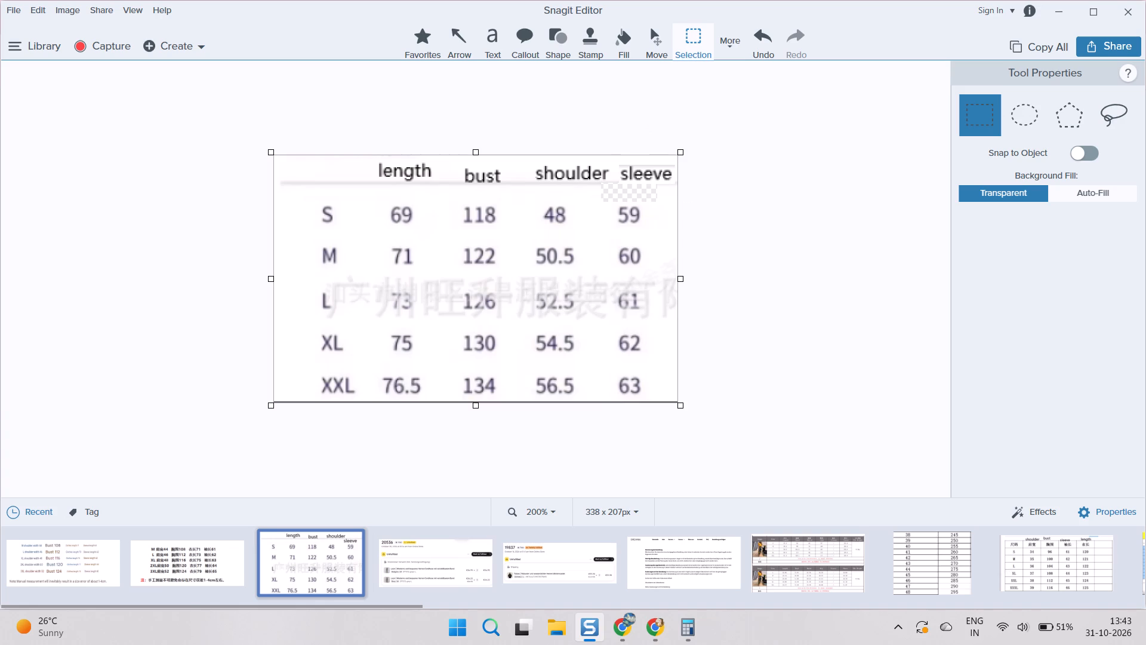
# Fill the transparent gap left under the "sleeve" label with the background colour sampled from the chart.
pyautogui.click(624, 36)
pyautogui.scroll(3, 963, 233)
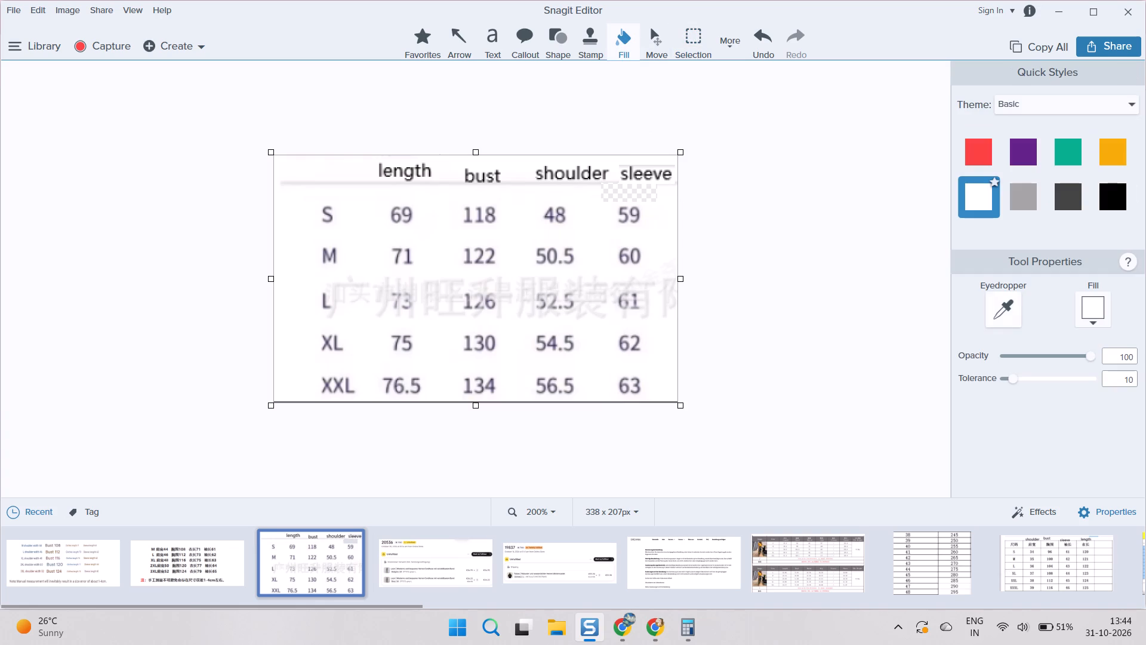
pyautogui.click(1005, 315)
pyautogui.click(590, 196)
pyautogui.click(623, 198)
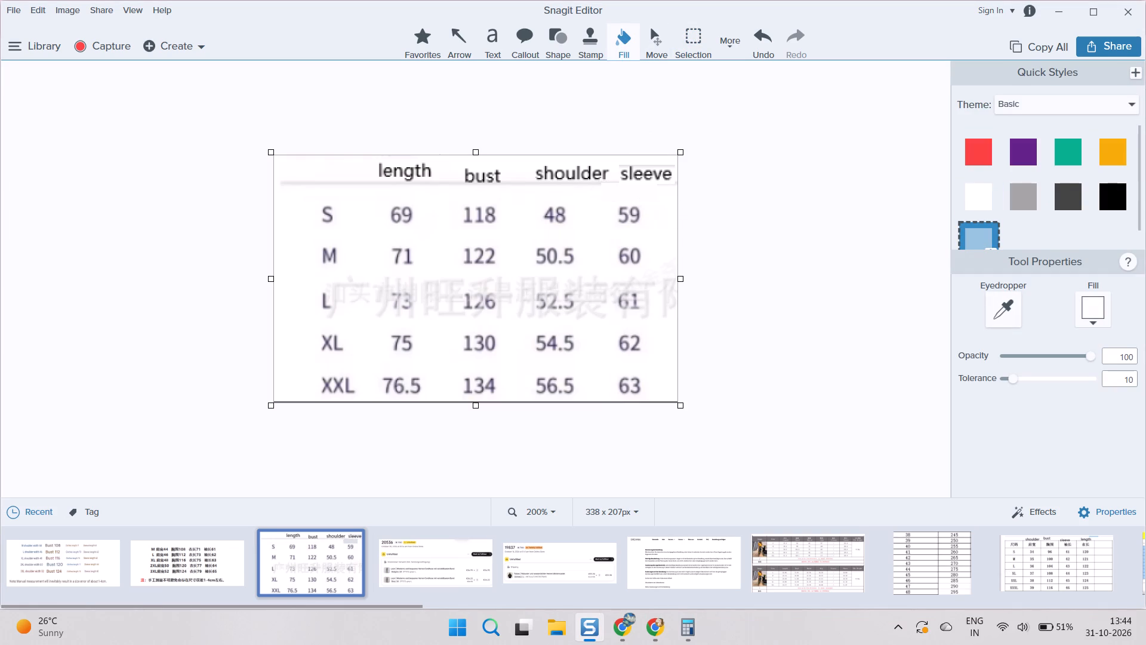
# Copy the edited size chart into Google Translate's image translation and translate it to German.
pyautogui.click(1034, 40)
pyautogui.hotkey('alt', 'Tab')
pyautogui.click(652, 0)
pyautogui.scroll(11, 366, 207)
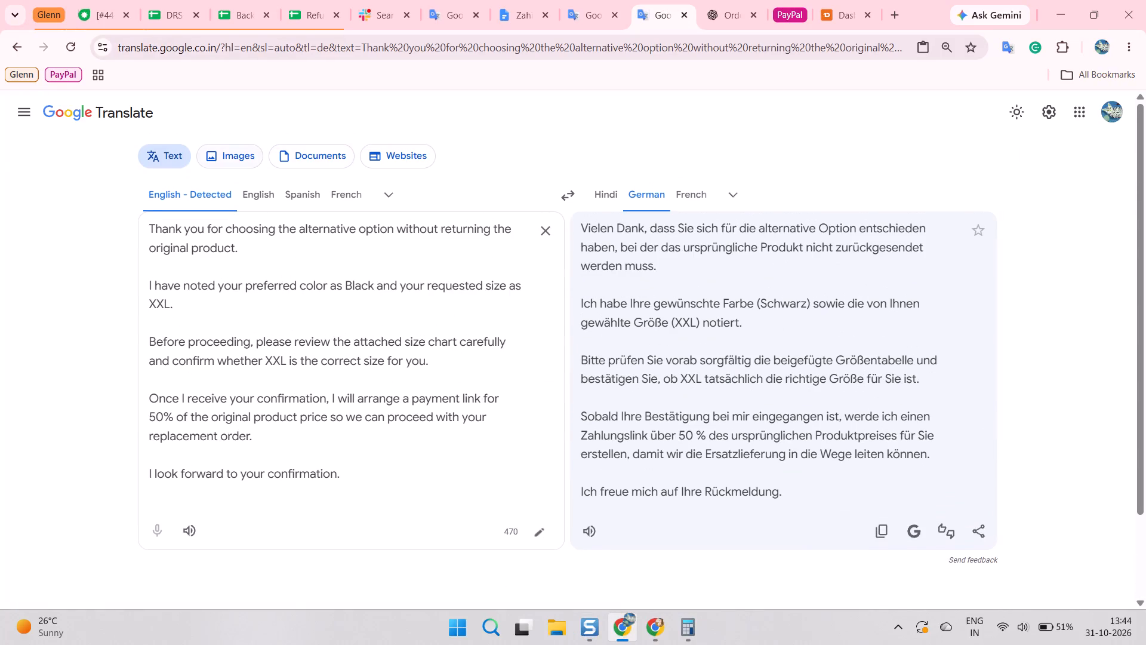
pyautogui.click(248, 159)
pyautogui.hotkey('ctrl', 'v')
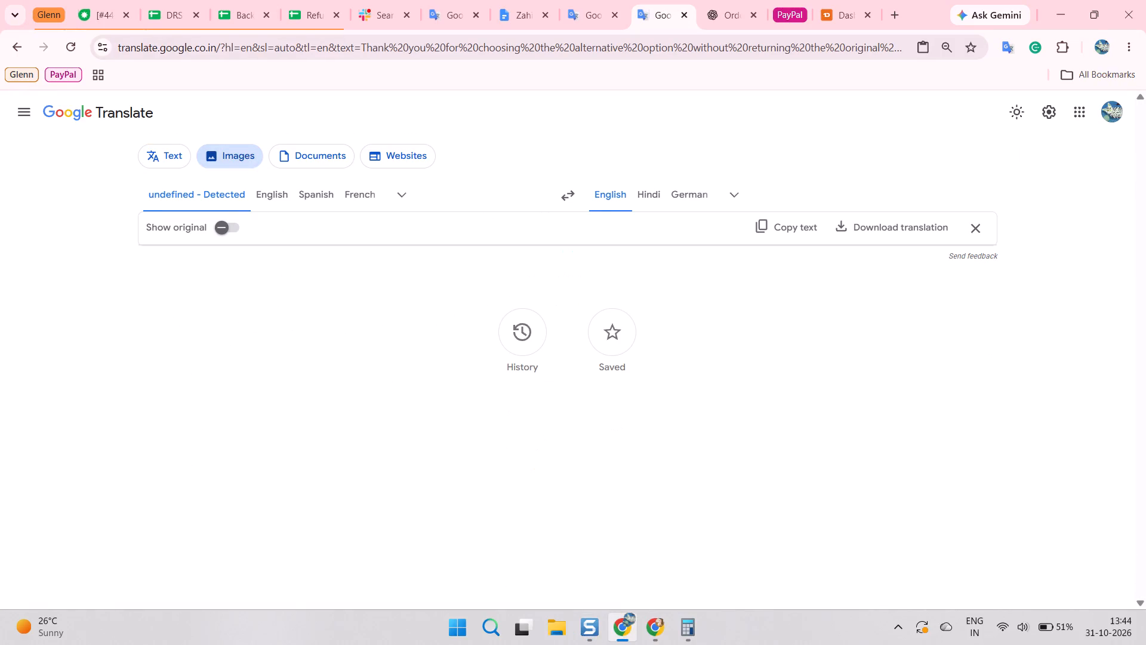
pyautogui.click(974, 229)
pyautogui.hotkey('ctrl', 'v')
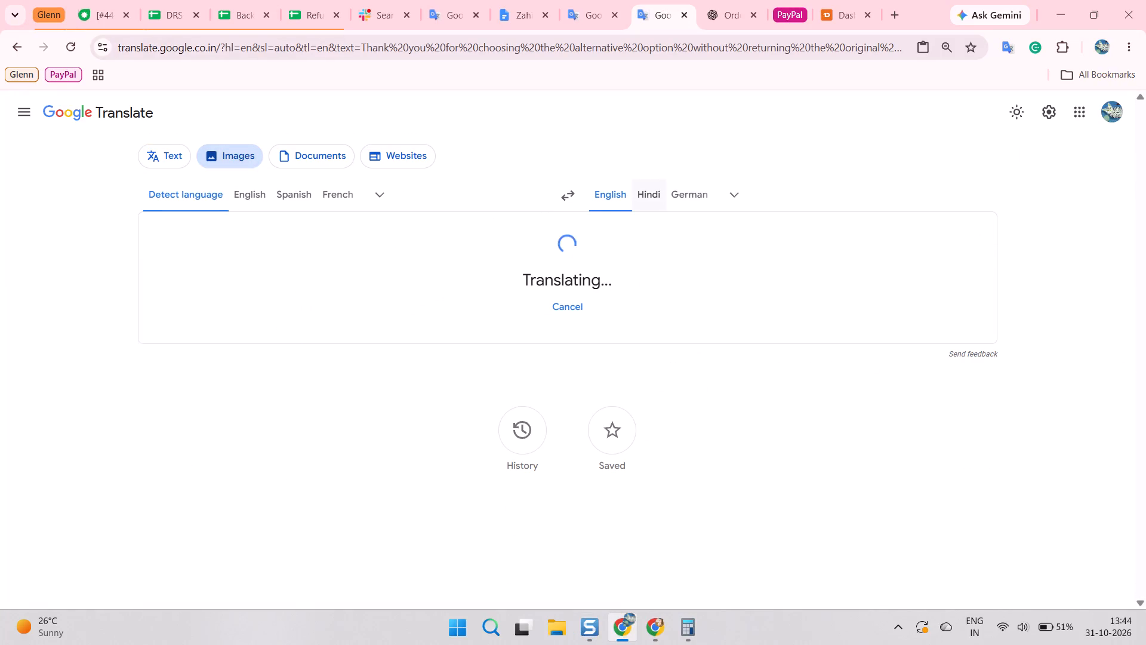
pyautogui.click(691, 202)
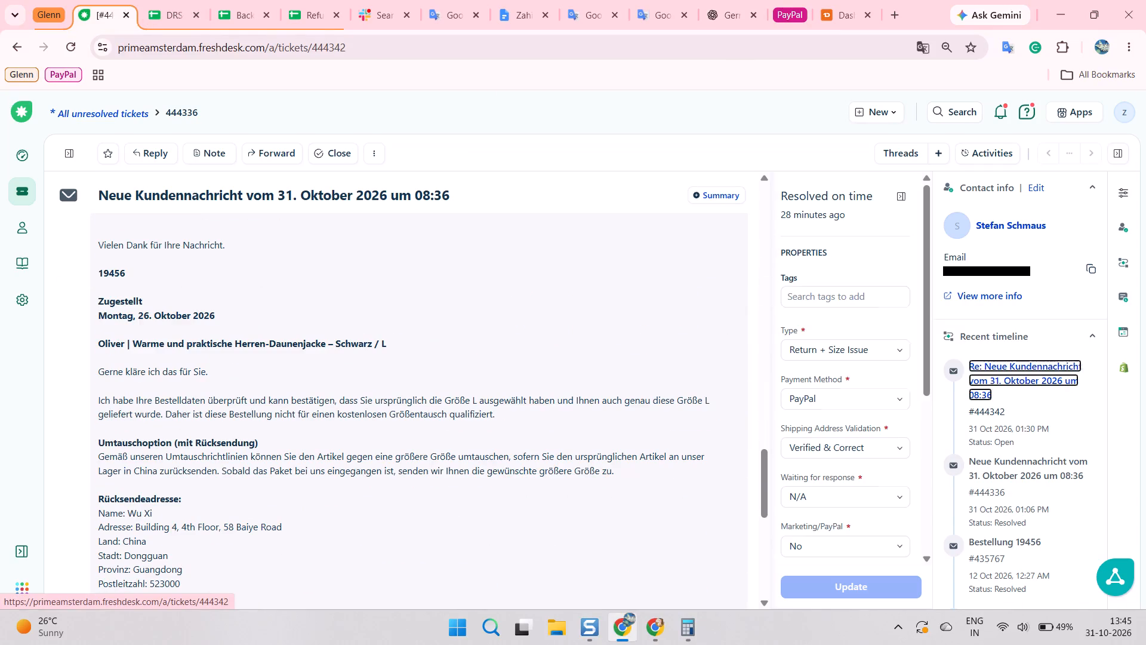
pyautogui.scroll(-11, 291, 365)
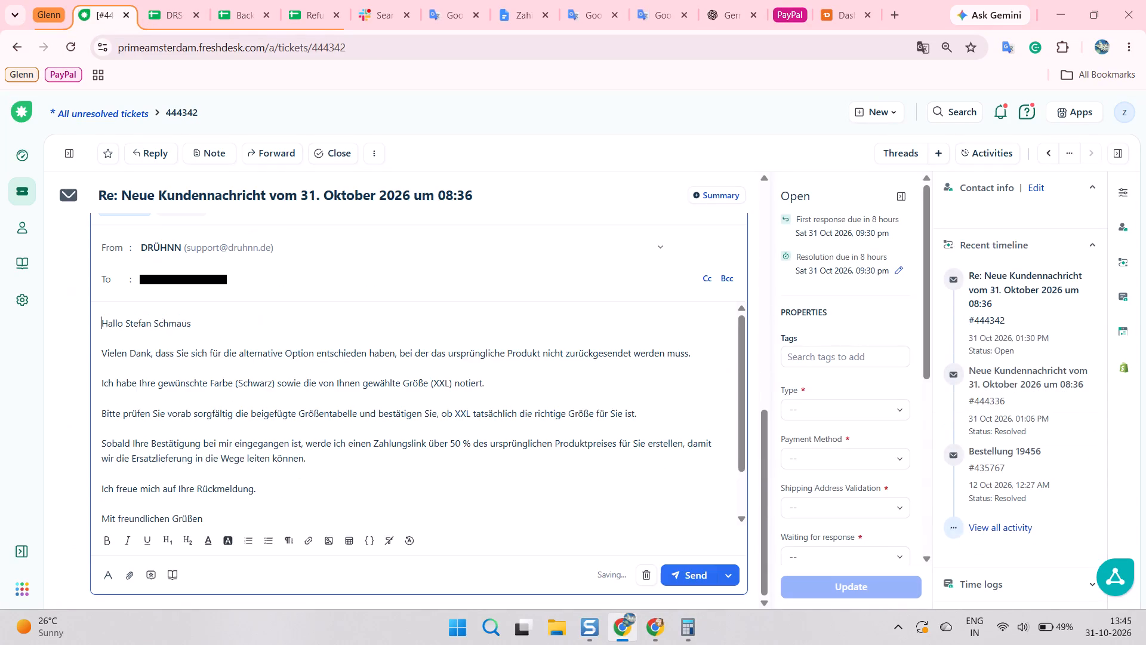
pyautogui.scroll(-5, 234, 382)
pyautogui.click(141, 505)
pyautogui.hotkey('ctrl', 'v')
pyautogui.scroll(7, 193, 465)
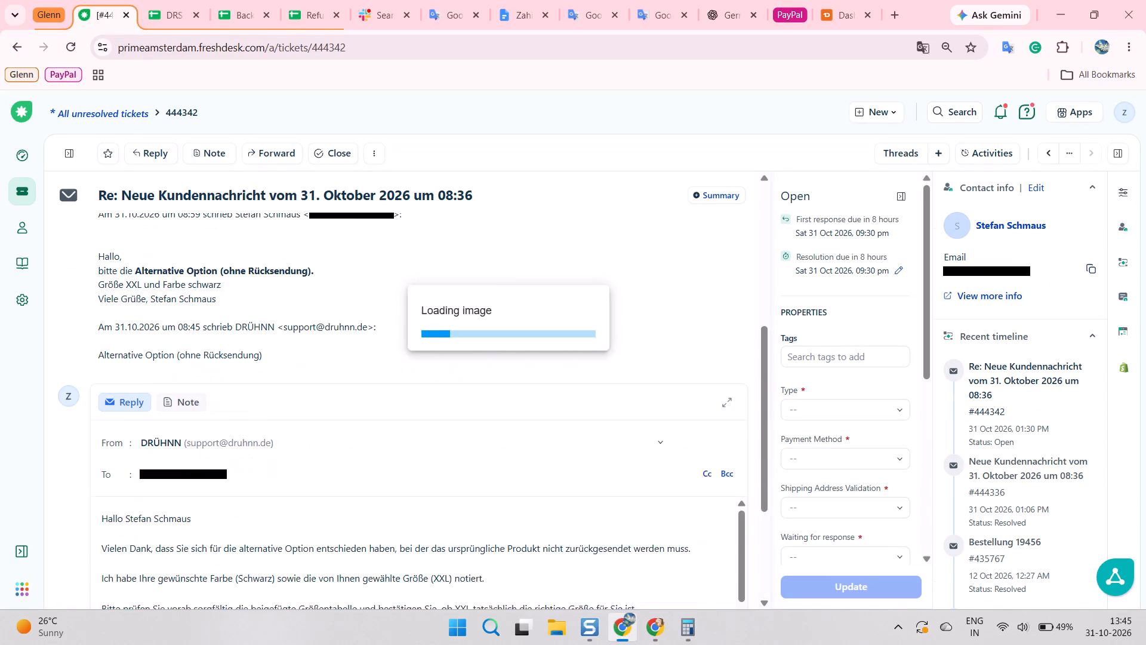
pyautogui.scroll(3, 268, 341)
pyautogui.rightClick(343, 321)
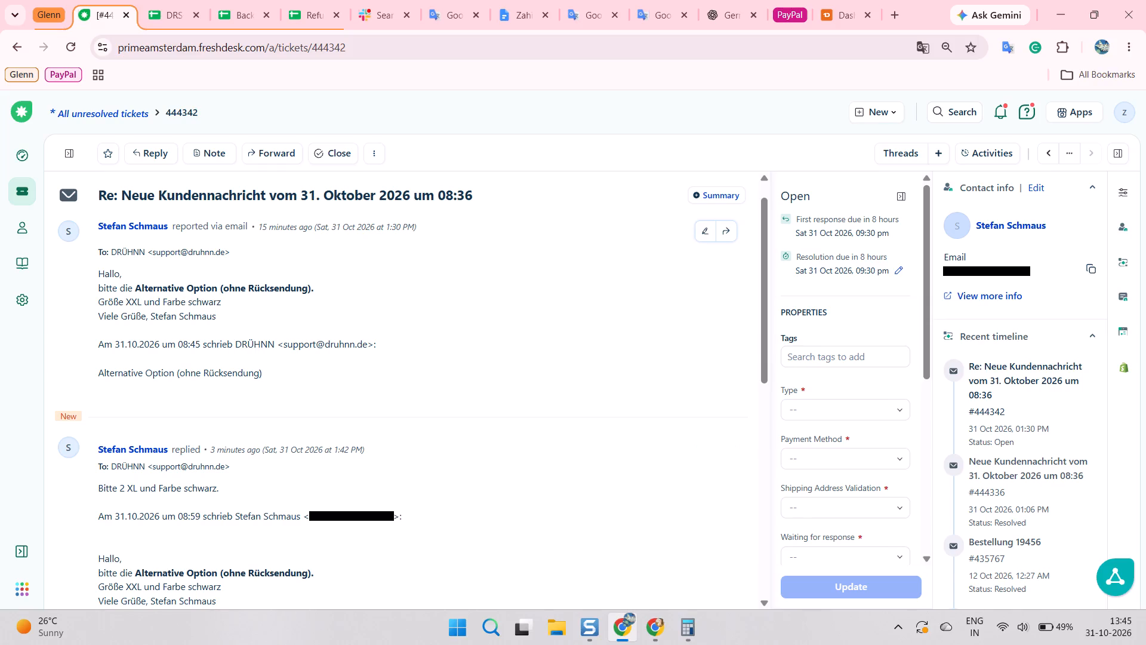
pyautogui.scroll(-1, 376, 442)
pyautogui.click(440, 535)
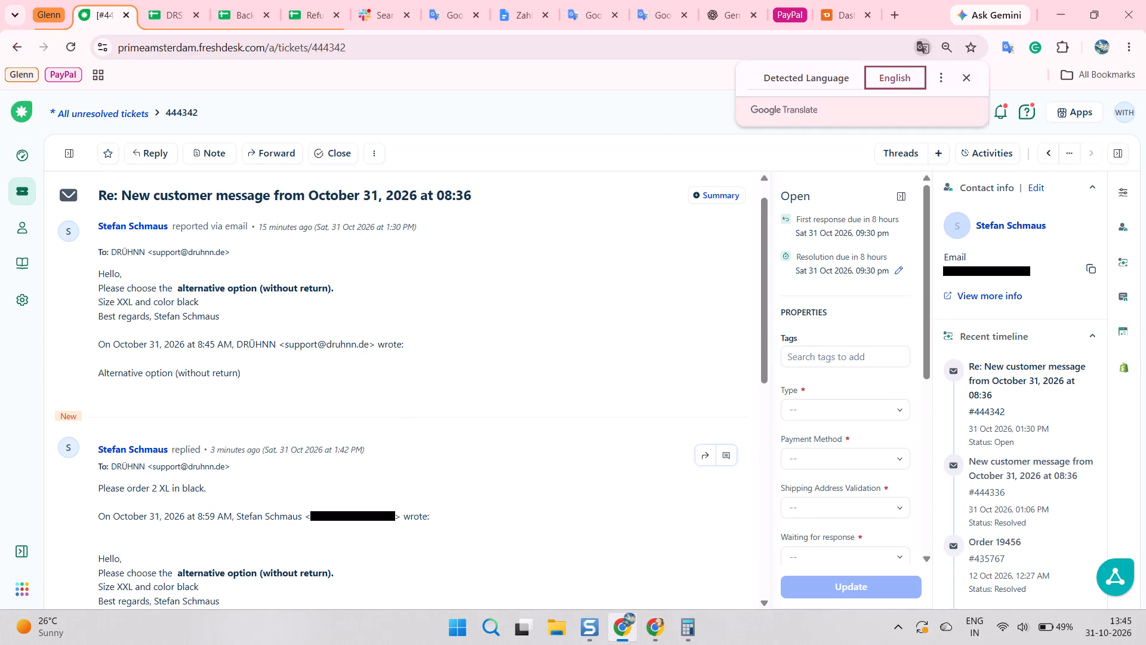
pyautogui.click(833, 63)
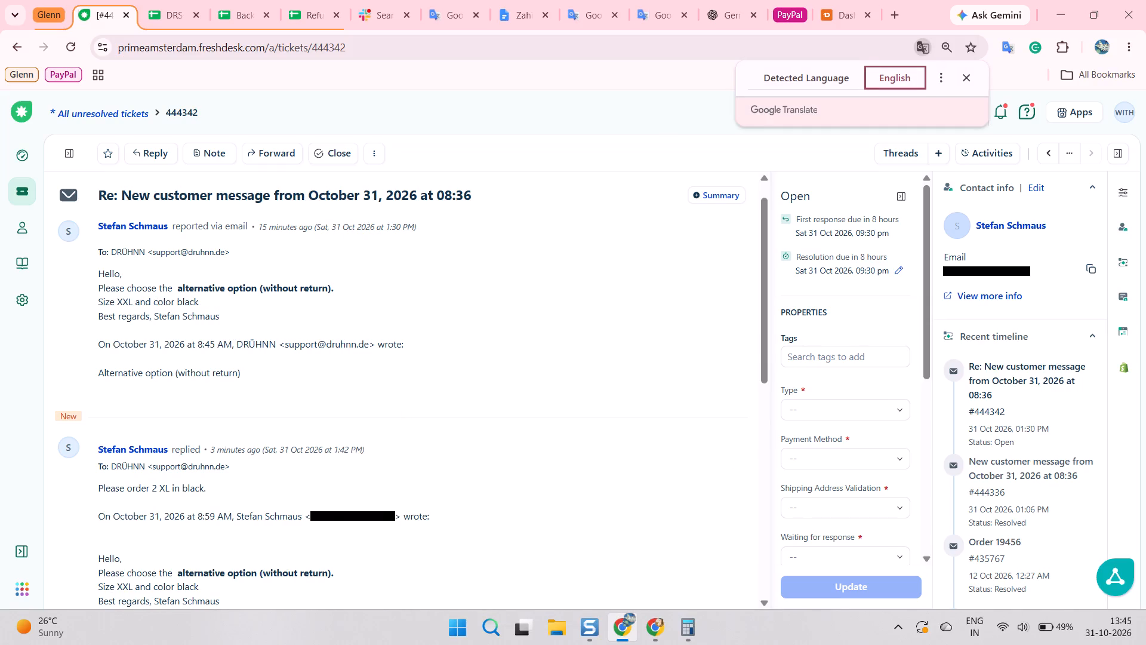
pyautogui.click(817, 84)
pyautogui.scroll(-14, 638, 311)
pyautogui.click(675, 579)
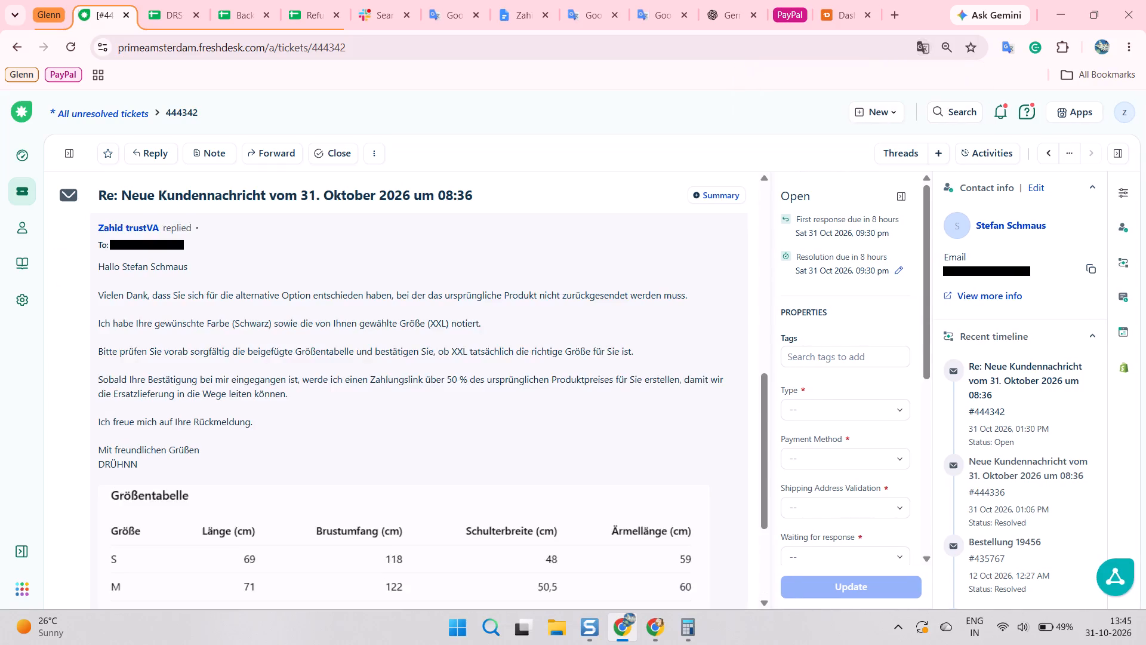
pyautogui.scroll(-7, 560, 401)
pyautogui.scroll(-3, 838, 360)
pyautogui.scroll(7, 800, 332)
pyautogui.click(826, 404)
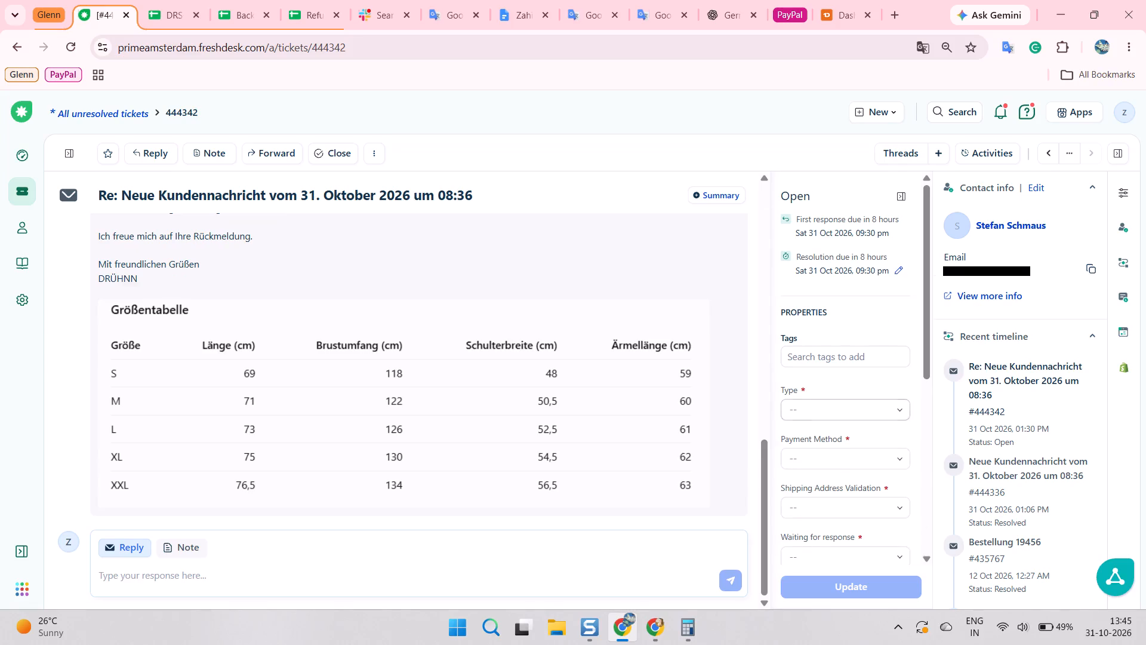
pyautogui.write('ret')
pyautogui.click(845, 501)
pyautogui.press('Tab')
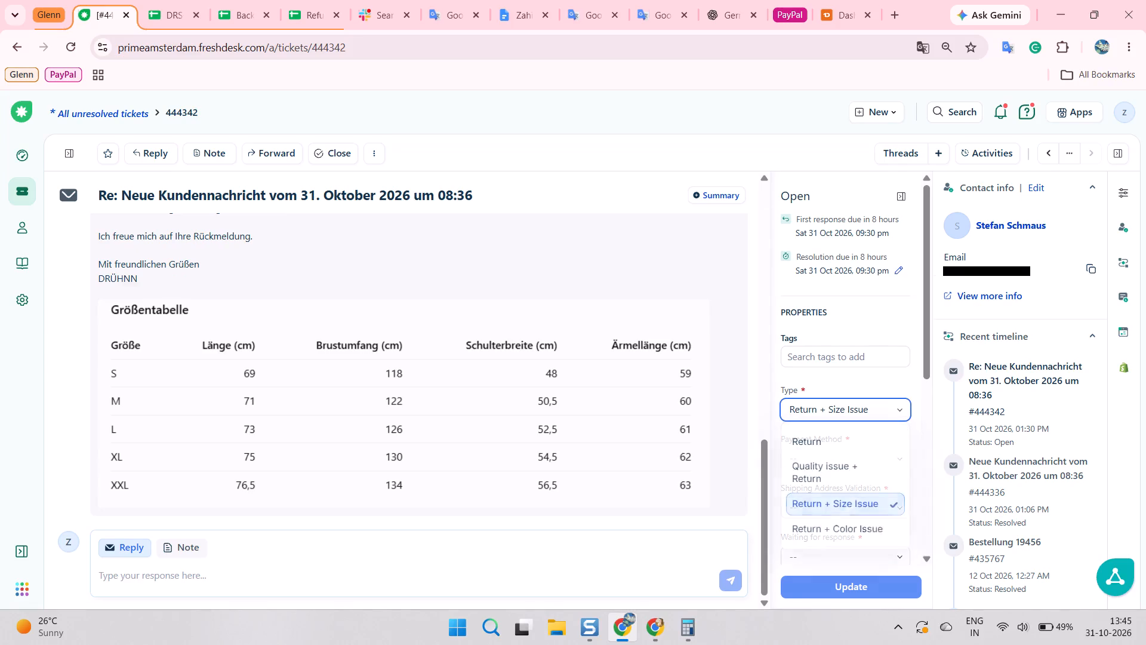
pyautogui.hotkey('alt', 'Tab')
pyautogui.scroll(-4, 715, 267)
pyautogui.hotkey('alt', 'Tab')
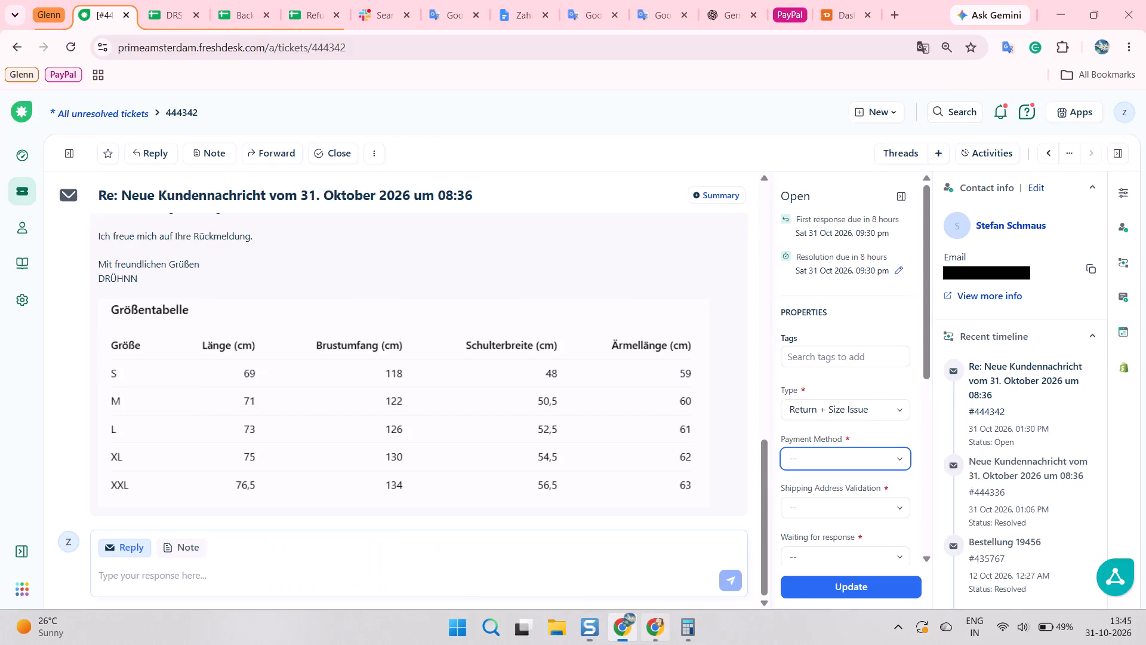
pyautogui.click(658, 617)
pyautogui.scroll(-4, 829, 334)
pyautogui.hotkey('alt', 'Tab')
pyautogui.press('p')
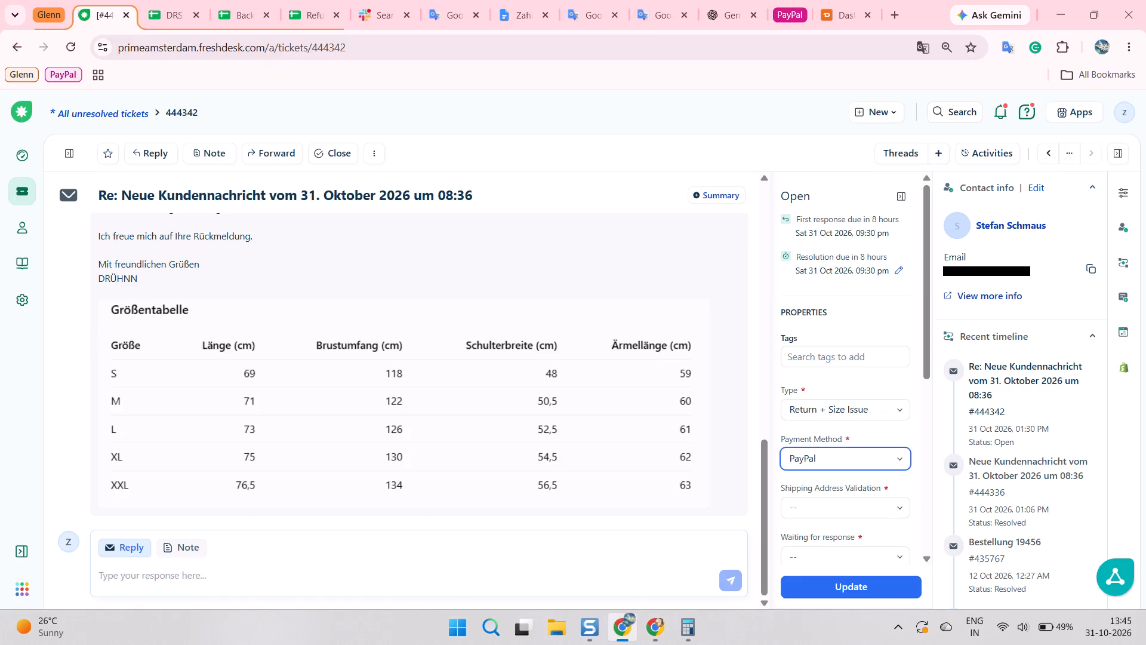
pyautogui.press('Tab')
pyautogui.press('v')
pyautogui.press('Tab')
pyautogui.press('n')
pyautogui.press('Tab')
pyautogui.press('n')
pyautogui.press('Tab')
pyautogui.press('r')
pyautogui.press('Tab')
pyautogui.press('Tab')
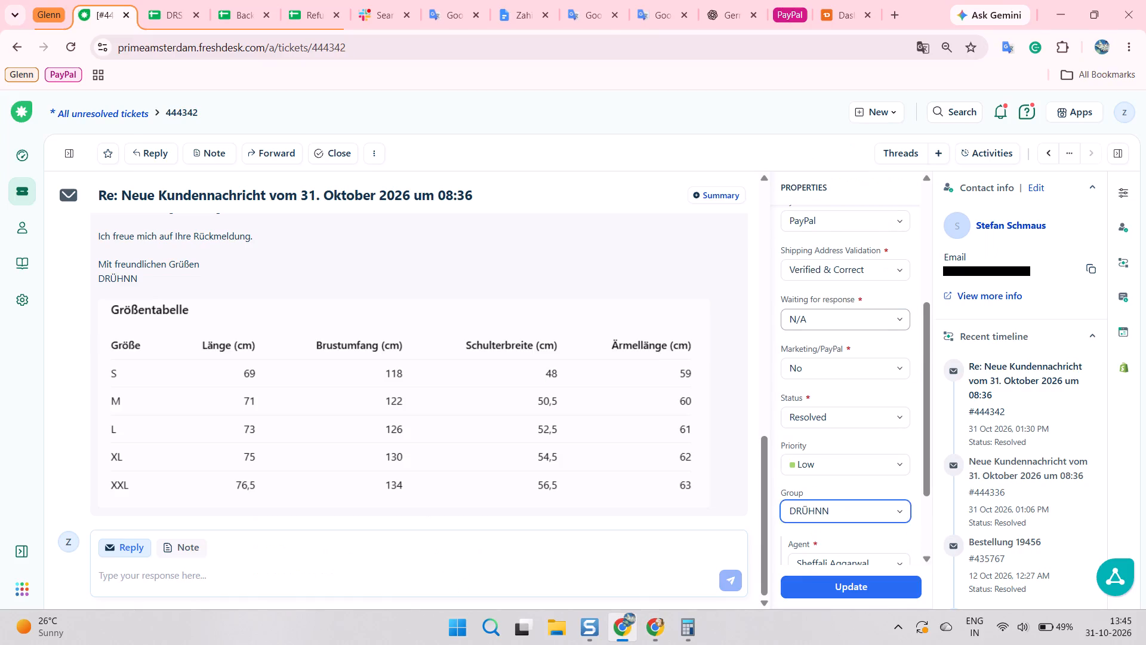
pyautogui.press('Tab')
pyautogui.scroll(-5, 841, 322)
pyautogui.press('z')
pyautogui.scroll(-2, 846, 600)
pyautogui.click(857, 588)
pyautogui.scroll(-2, 635, 427)
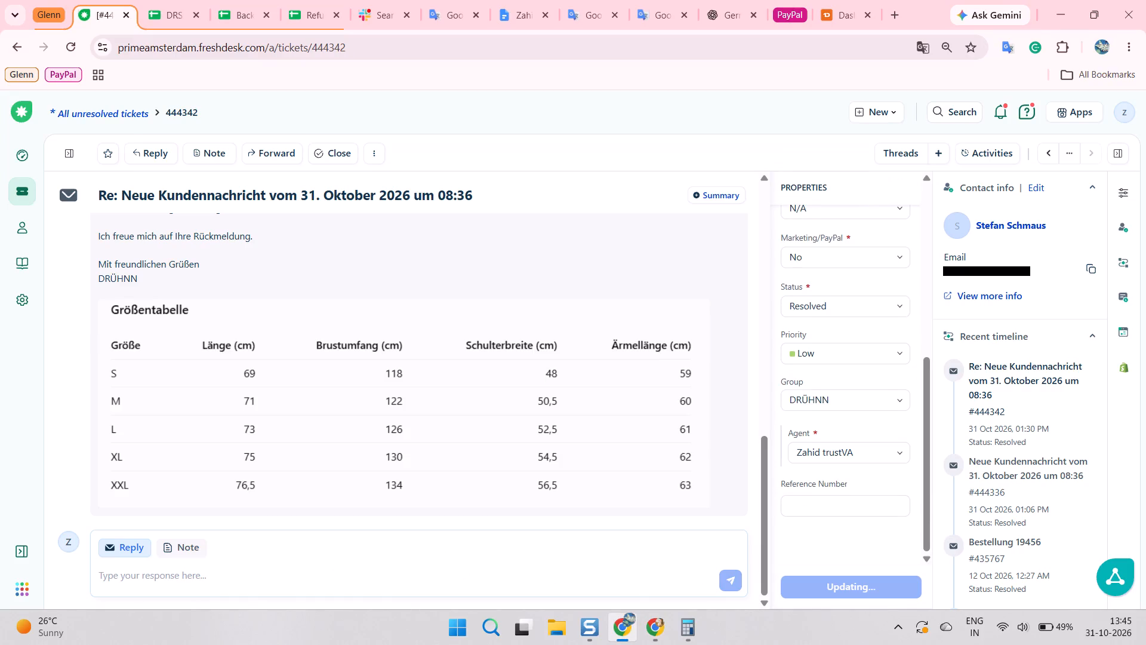
pyautogui.scroll(-2, 519, 351)
# Copy ticket number 444342 into cell AN61 of the ZAHID section in the DRS- October 2026 sheet.
pyautogui.doubleClick(184, 113)
pyautogui.hotkey('ctrl', 'c')
pyautogui.hotkey('ctrl', 'c')
pyautogui.click(147, 7)
pyautogui.hotkey('ctrl', 'v')
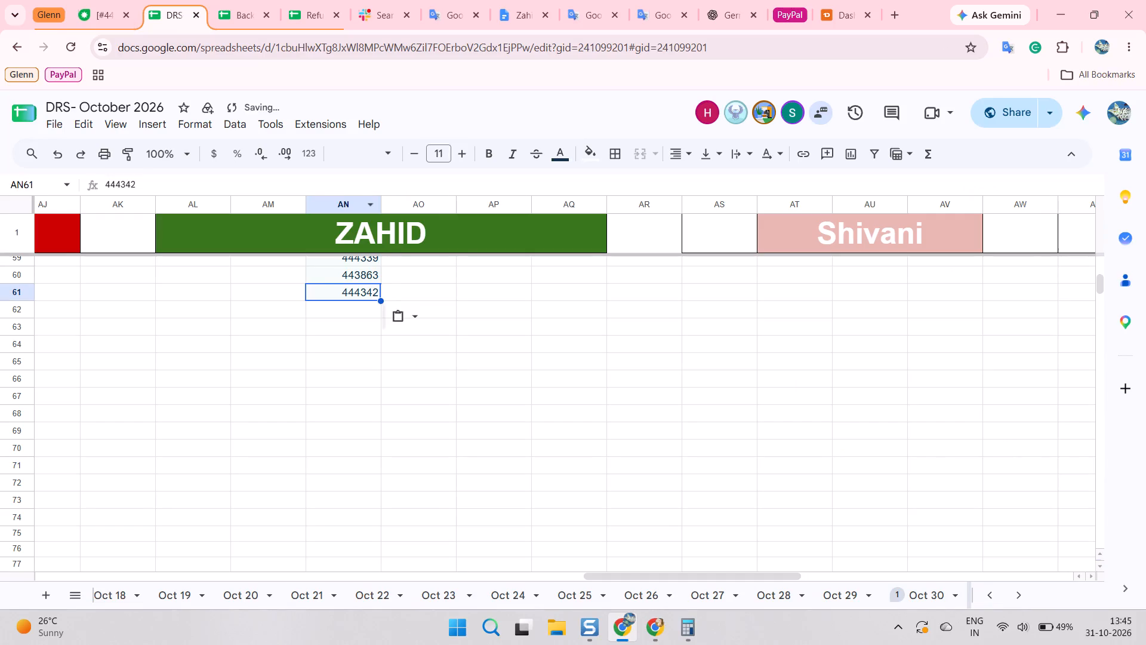
pyautogui.click(355, 313)
pyautogui.click(119, 0)
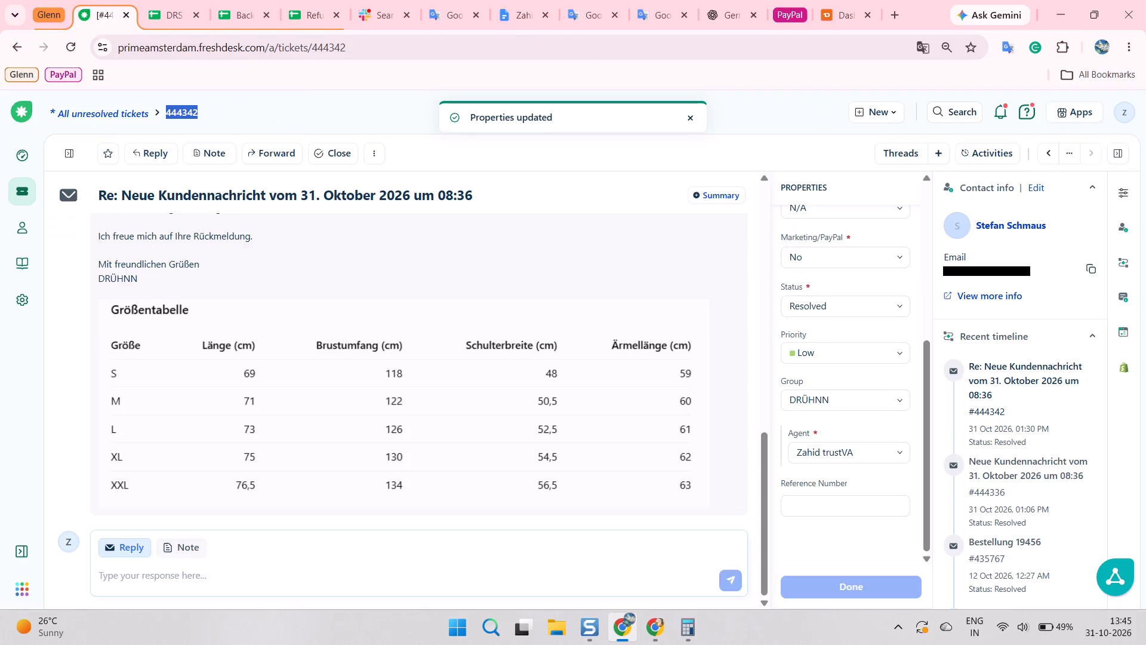
pyautogui.scroll(14, 392, 292)
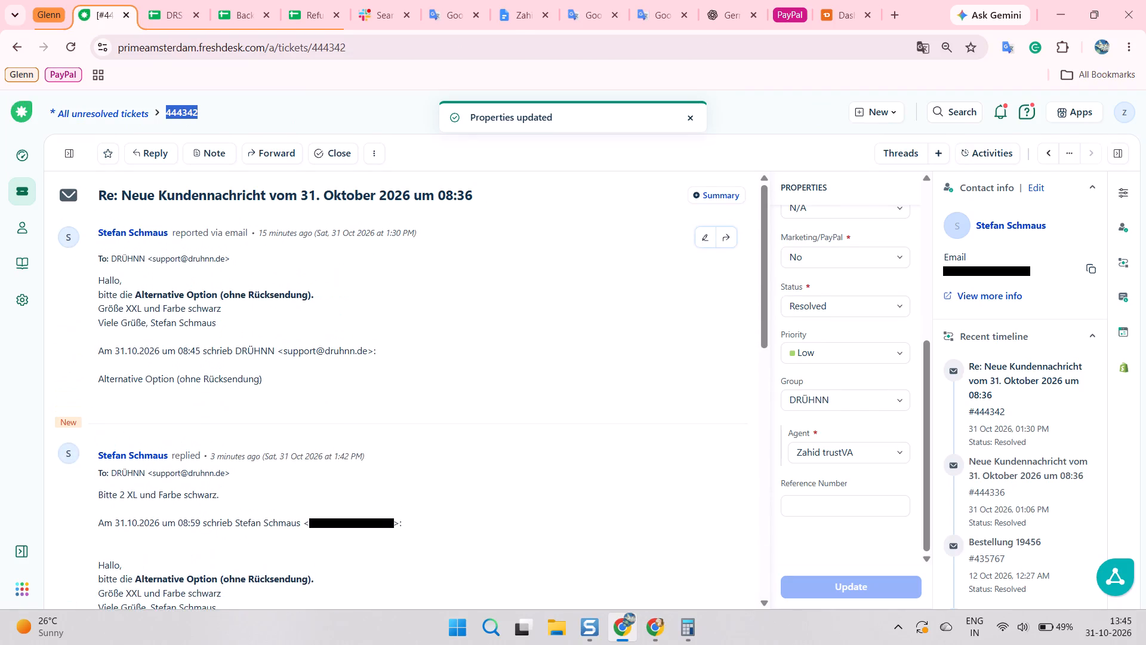
pyautogui.scroll(-3, 421, 290)
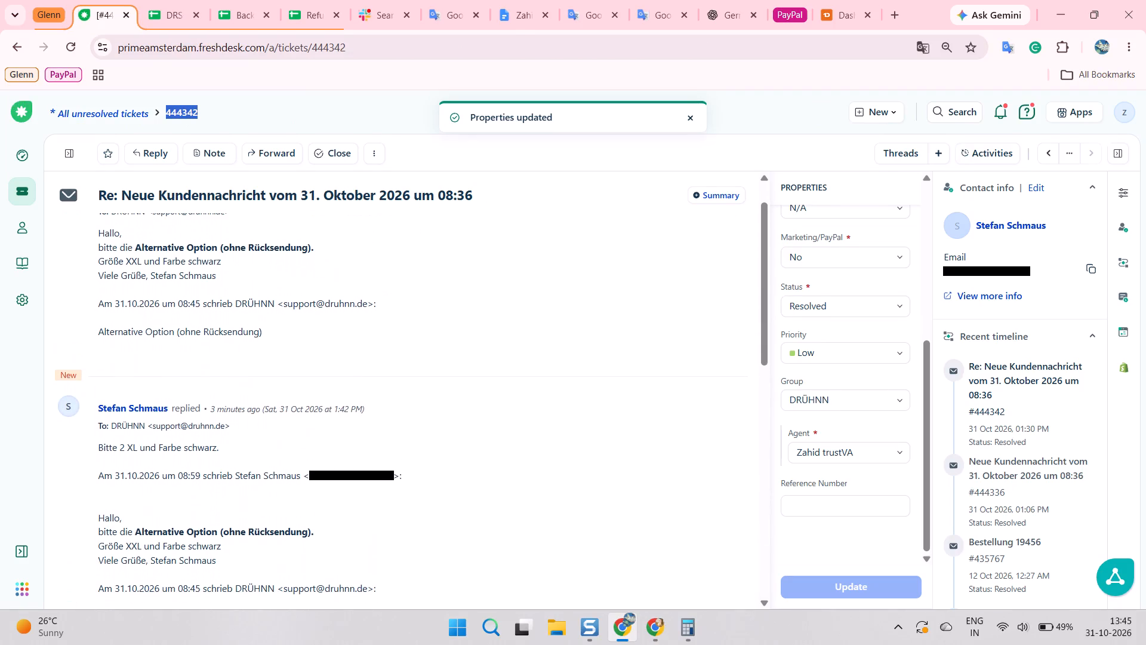
pyautogui.scroll(-4, 423, 291)
pyautogui.scroll(-9, 498, 401)
pyautogui.scroll(1, 506, 363)
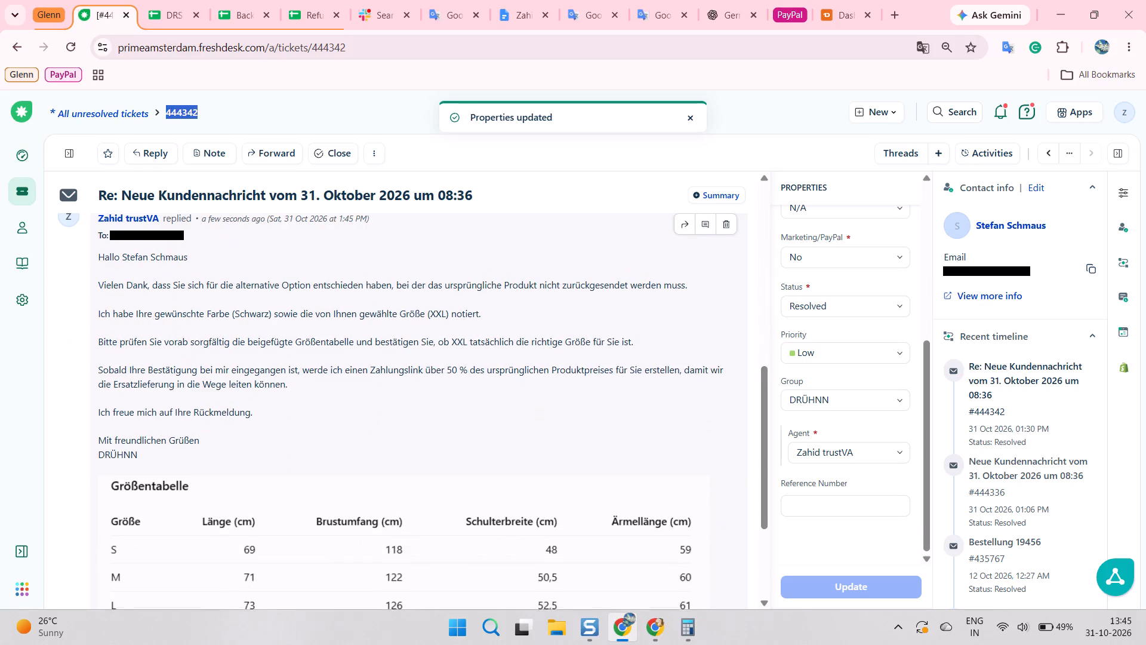
pyautogui.scroll(1, 520, 364)
# Go to the 1-star review ticket 444341 and set its type and payment method to NA.
pyautogui.click(510, 357)
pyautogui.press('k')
pyautogui.scroll(-4, 445, 345)
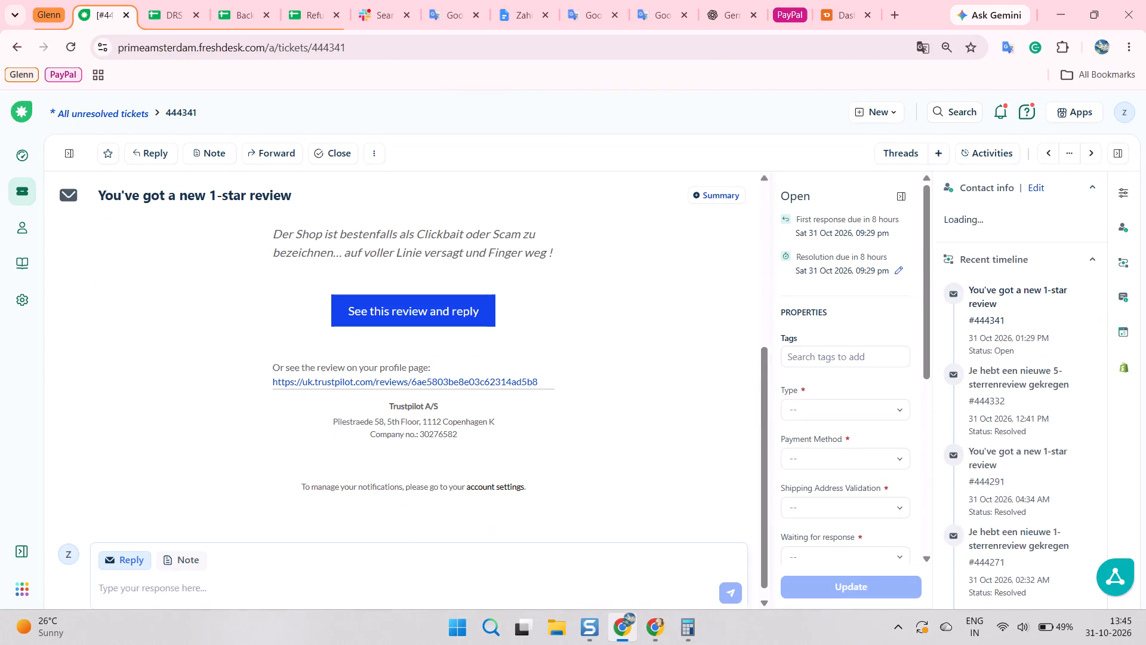
pyautogui.scroll(-3, 560, 376)
pyautogui.click(837, 413)
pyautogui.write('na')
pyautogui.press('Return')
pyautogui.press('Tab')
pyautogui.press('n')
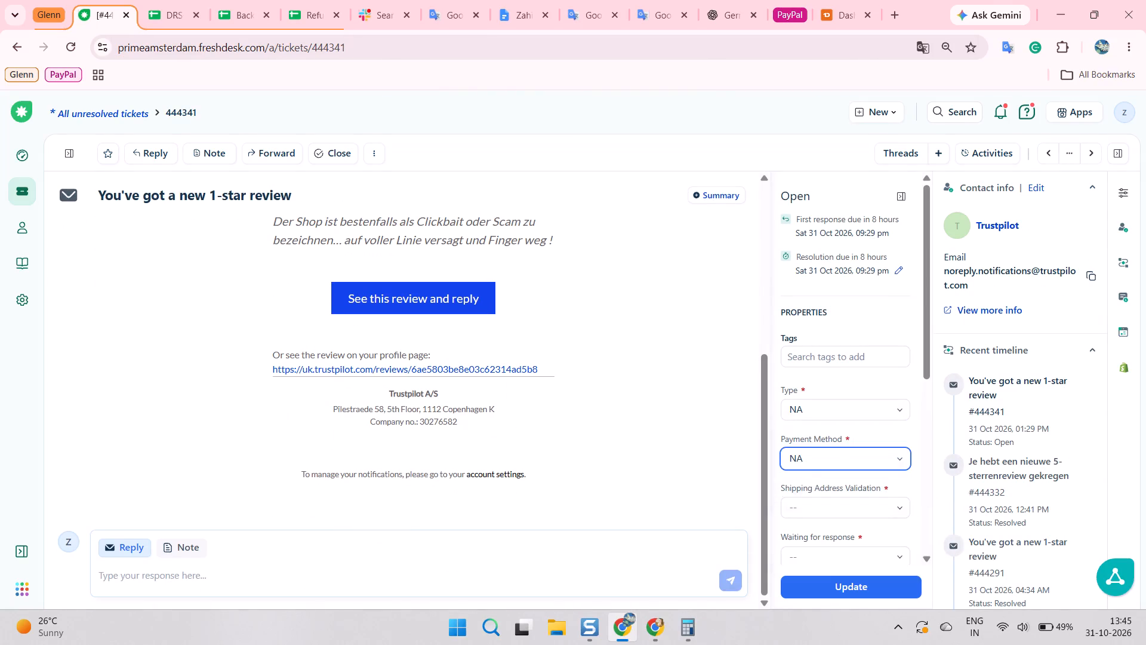
# Set address validation to NA, waiting for response N/A, Marketing/PayPal No, status Resolved, assign your own agent account, and update ticket 444341.
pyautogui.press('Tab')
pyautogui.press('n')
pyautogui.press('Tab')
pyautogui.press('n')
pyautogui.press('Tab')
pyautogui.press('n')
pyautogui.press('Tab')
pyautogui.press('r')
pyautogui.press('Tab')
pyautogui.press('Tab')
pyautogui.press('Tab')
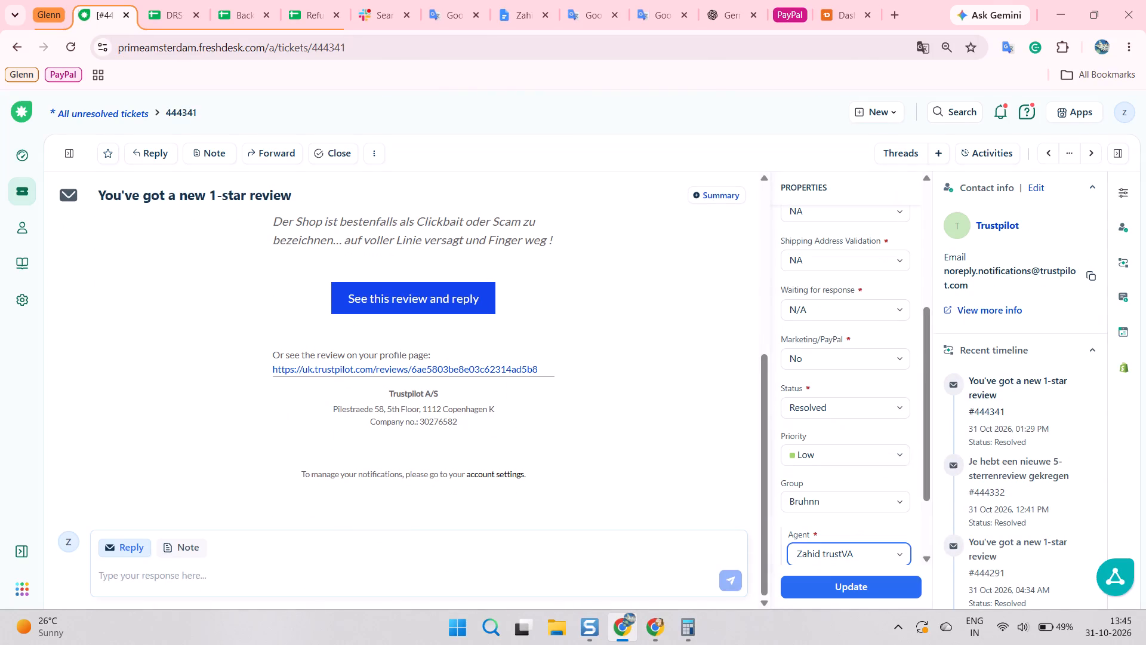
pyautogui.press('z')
pyautogui.scroll(-3, 840, 493)
pyautogui.click(837, 585)
pyautogui.scroll(9, 769, 520)
pyautogui.click(469, 263)
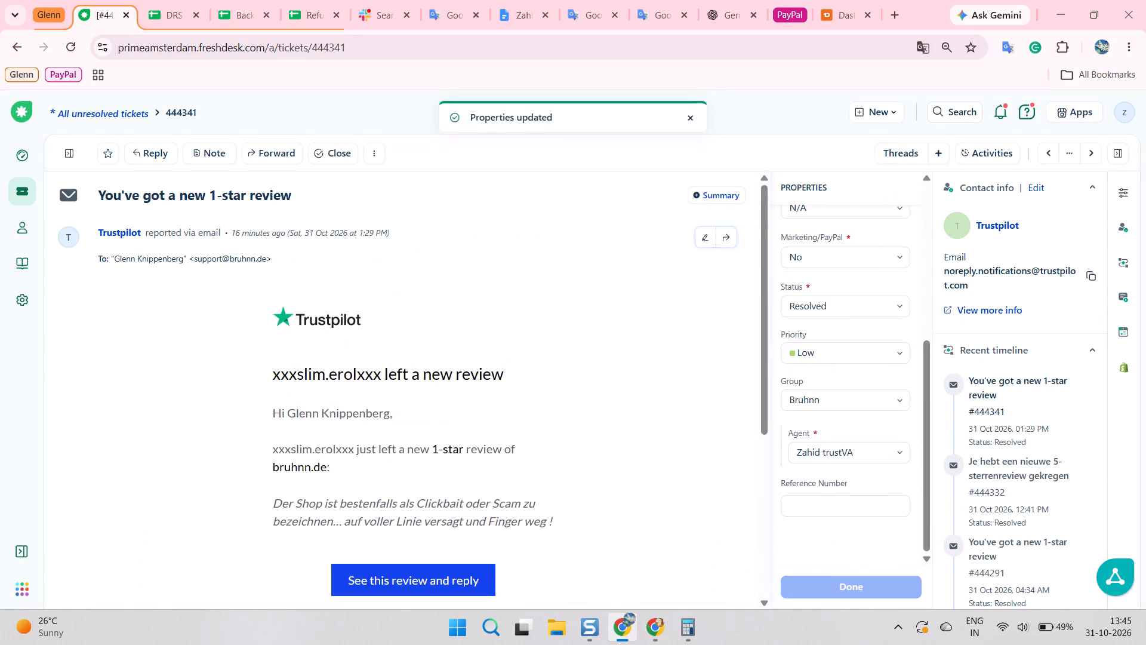
# Open ticket 444337, "Nicht Bestätigter Abzug, Betrugsfall".
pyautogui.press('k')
pyautogui.scroll(5, 491, 292)
pyautogui.click(468, 307)
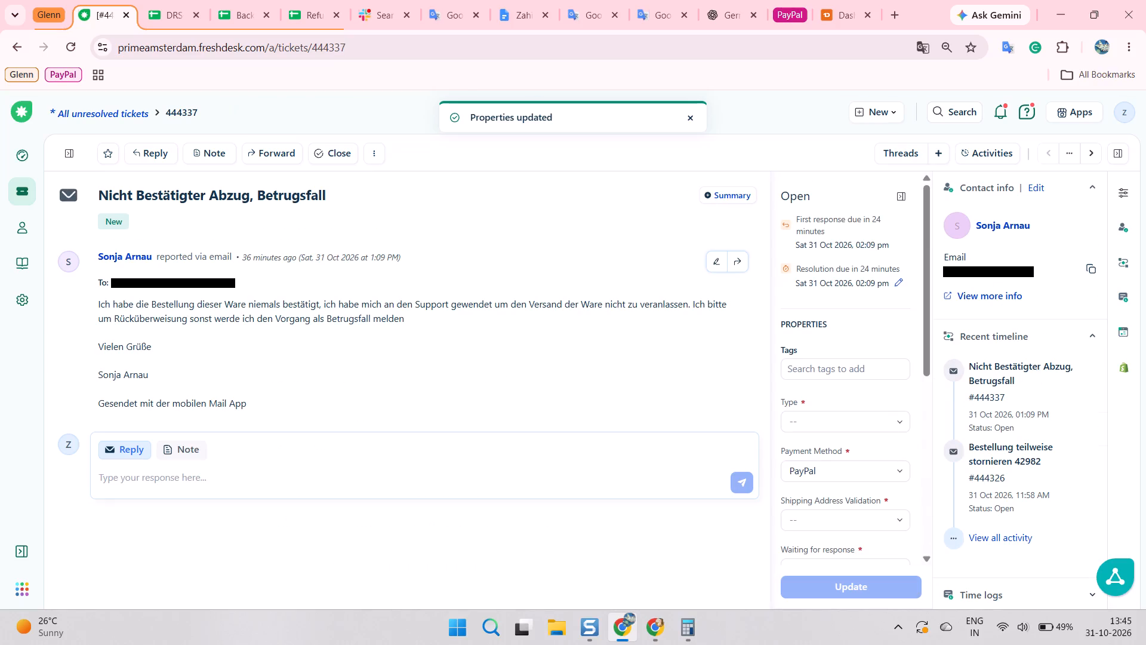
pyautogui.click(477, 263)
pyautogui.click(34, 196)
pyautogui.click(201, 214)
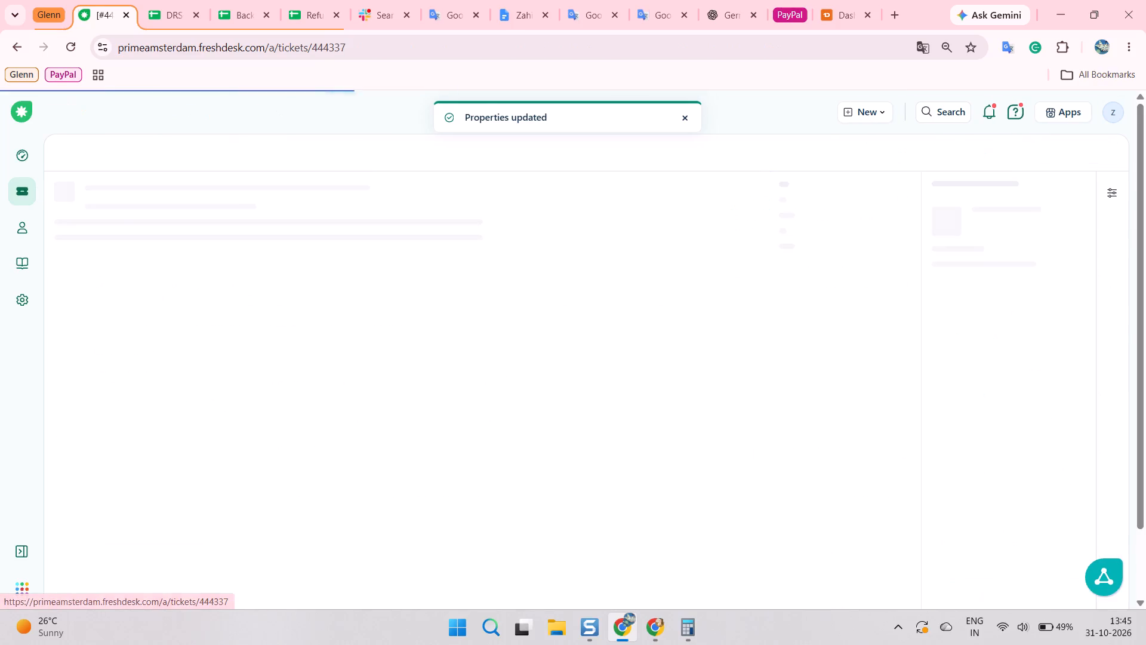
pyautogui.click(990, 372)
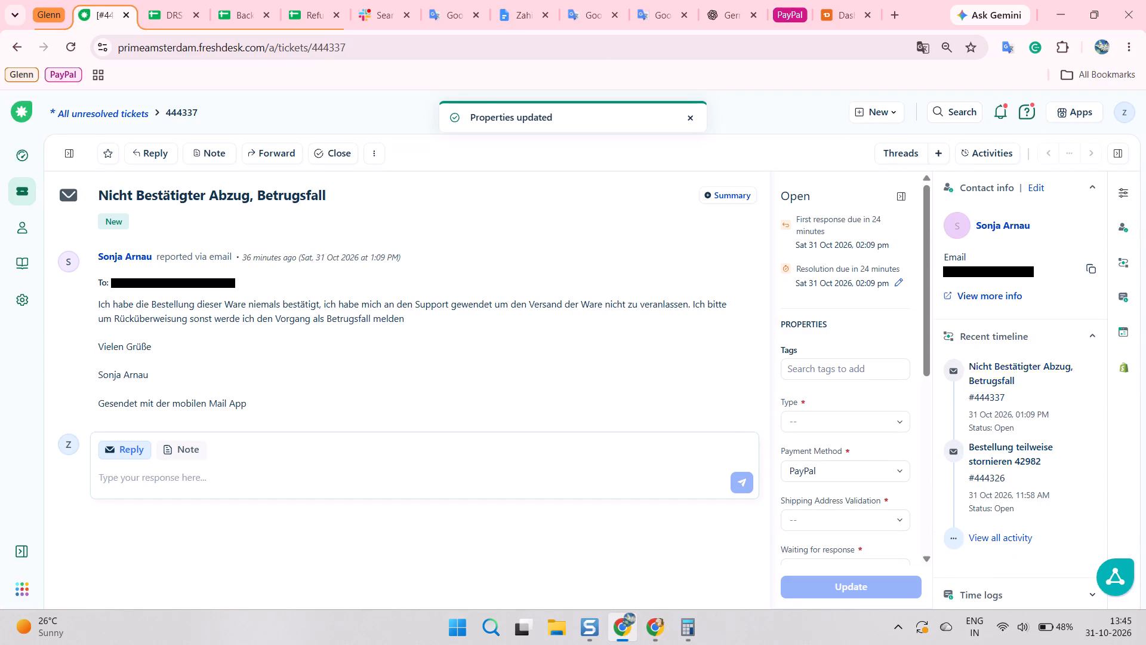
pyautogui.click(1004, 463)
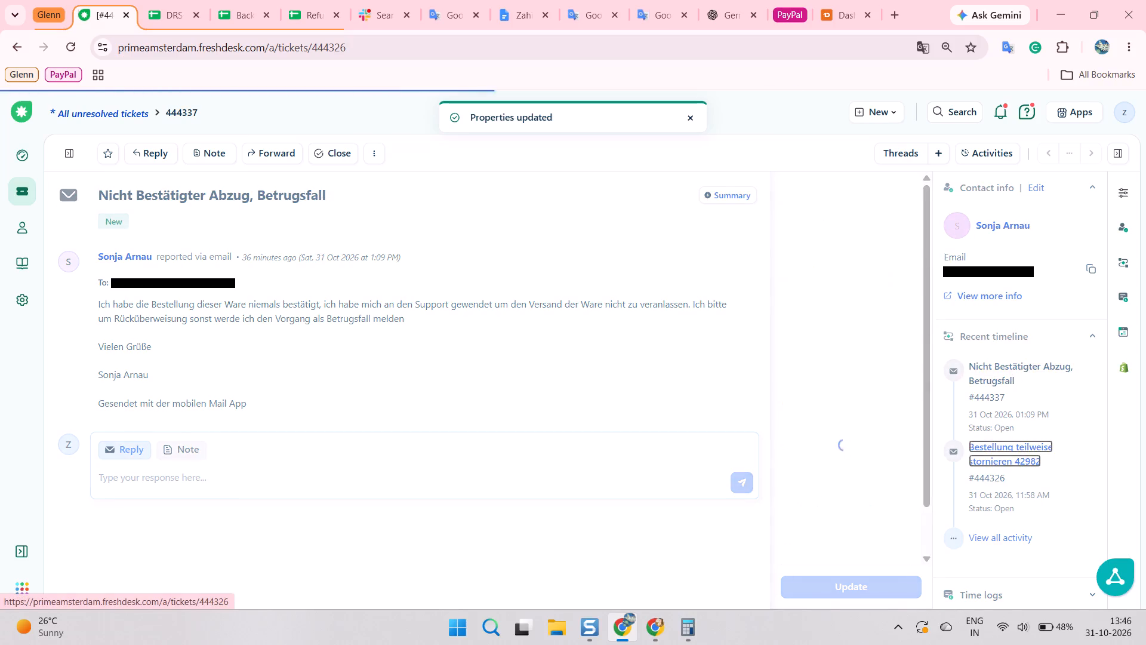
pyautogui.scroll(-5, 428, 346)
pyautogui.scroll(2, 435, 360)
pyautogui.scroll(-3, 448, 355)
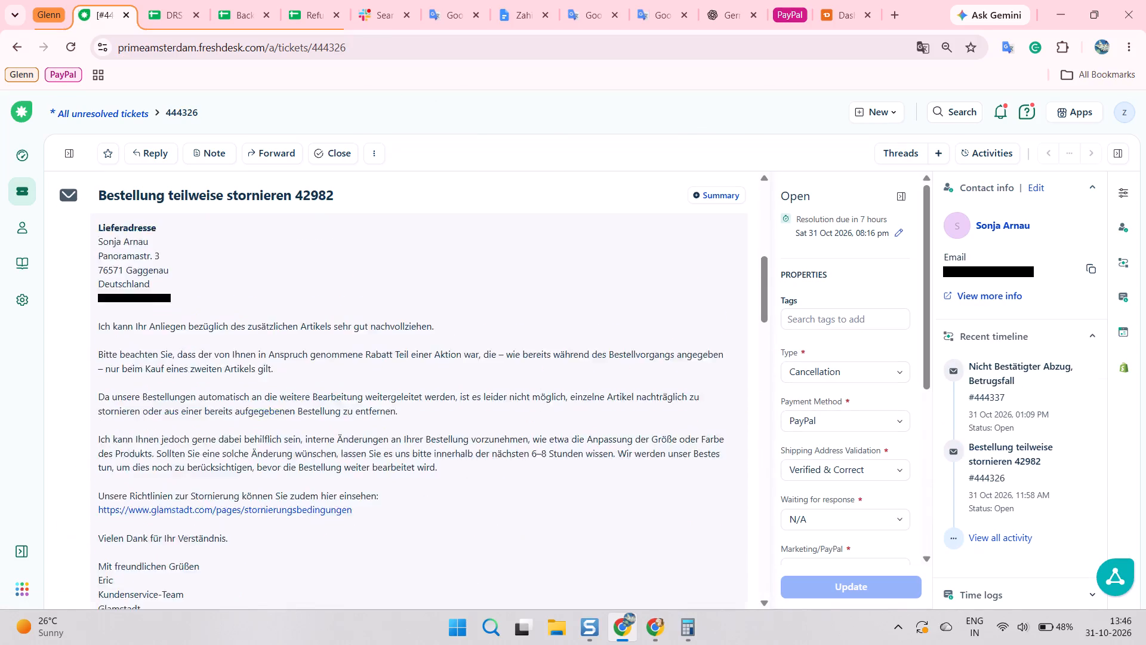
pyautogui.scroll(-5, 449, 352)
pyautogui.scroll(5, 446, 351)
pyautogui.scroll(-16, 455, 350)
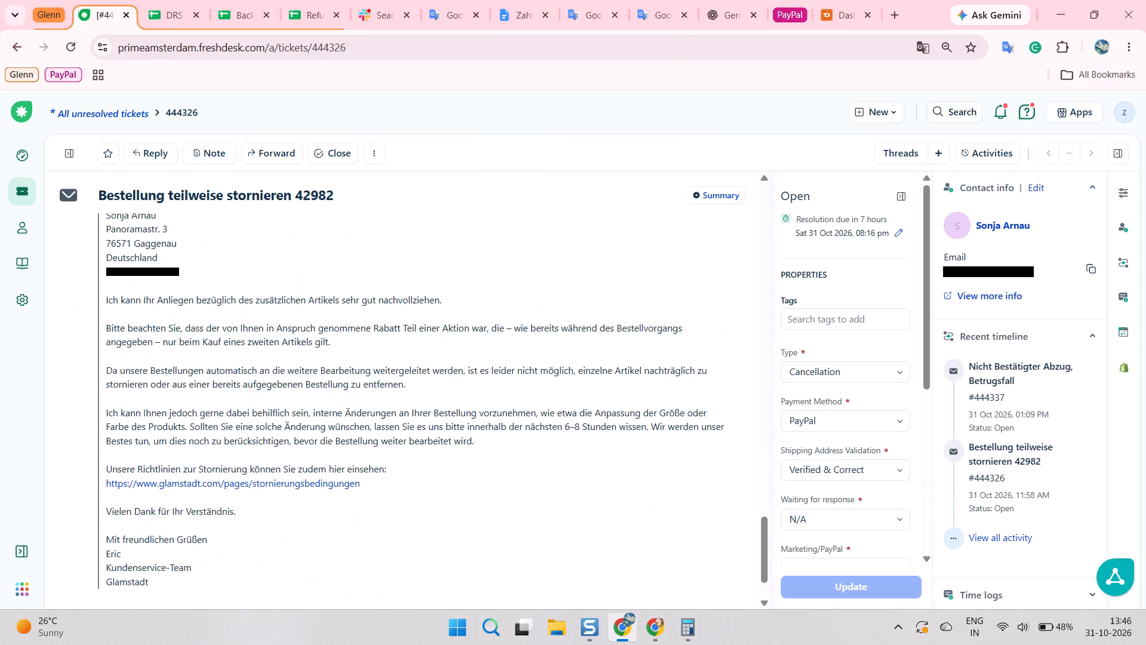
pyautogui.scroll(18, 475, 371)
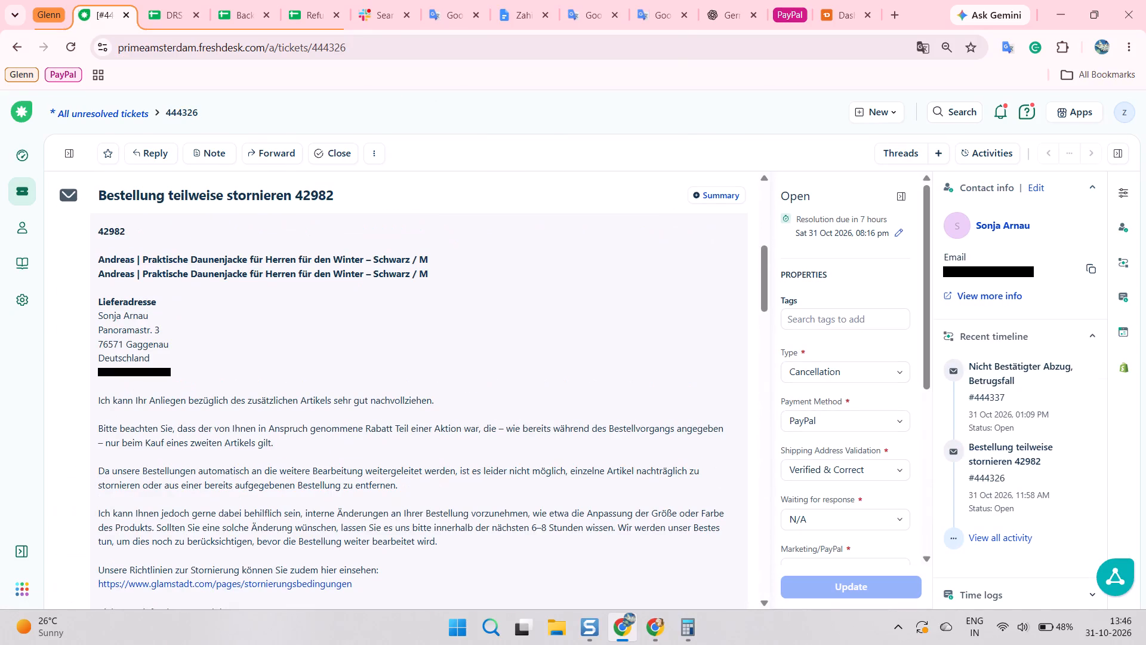
pyautogui.scroll(3, 391, 352)
pyautogui.scroll(-9, 388, 354)
pyautogui.scroll(4, 386, 347)
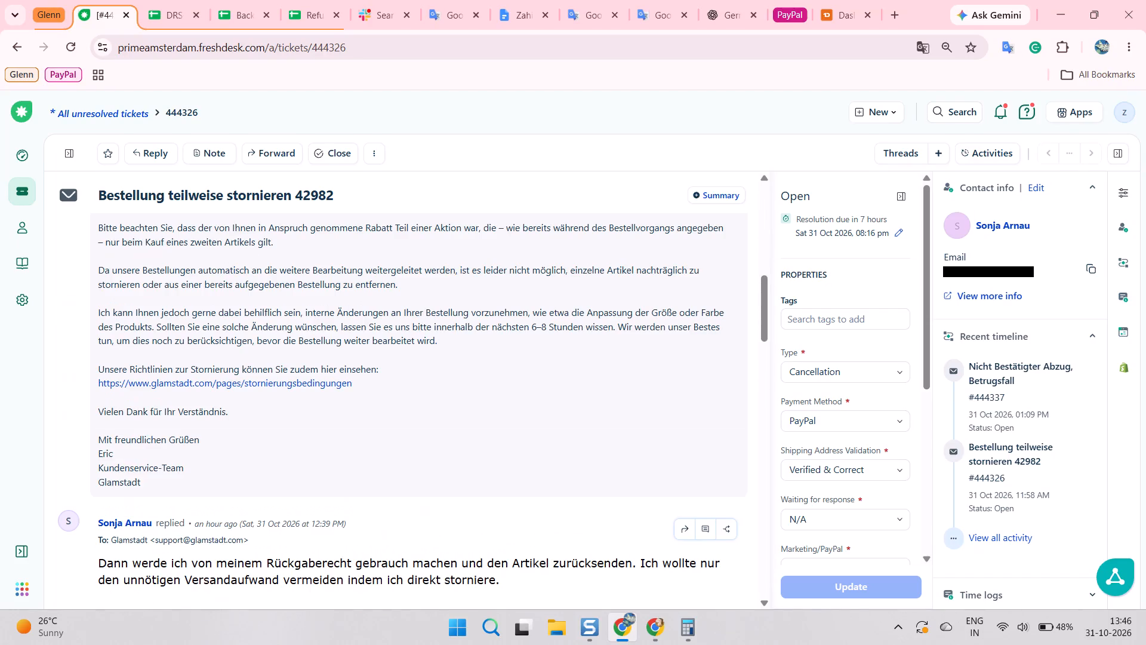
pyautogui.click(991, 373)
pyautogui.click(993, 368)
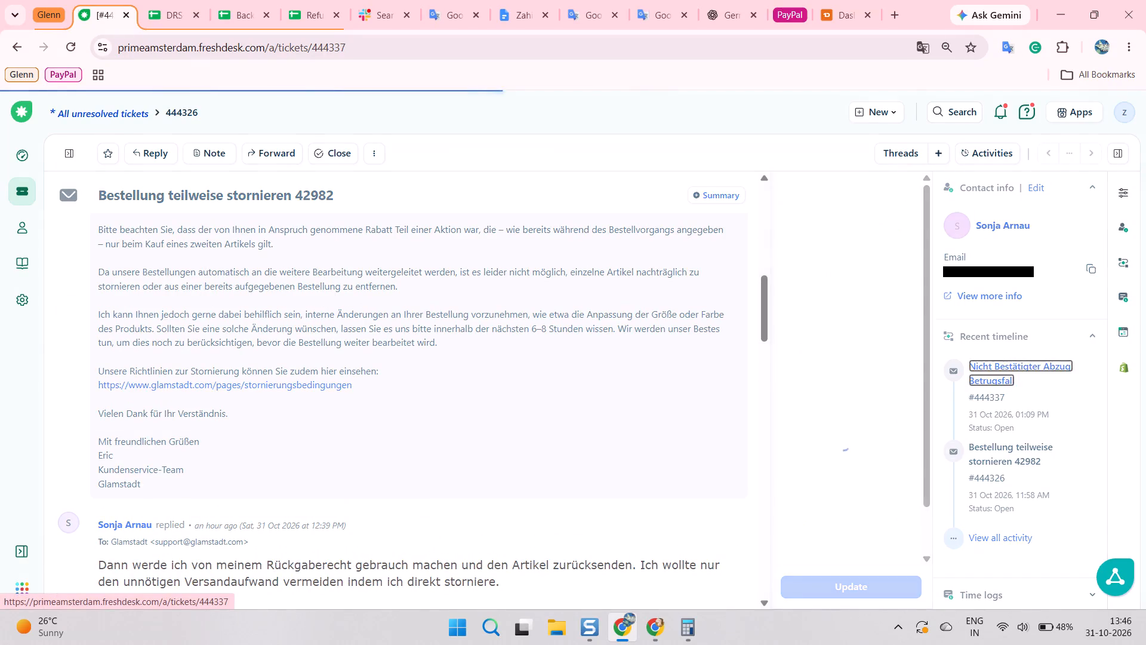
pyautogui.scroll(8, 592, 378)
pyautogui.click(1094, 271)
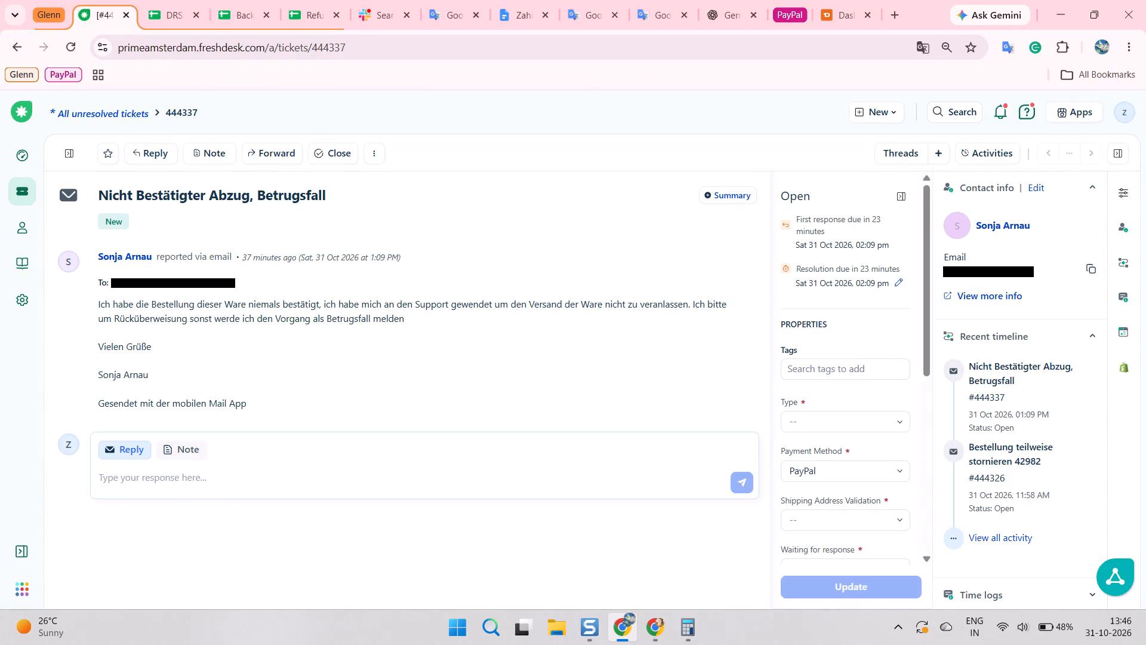
pyautogui.click(1001, 458)
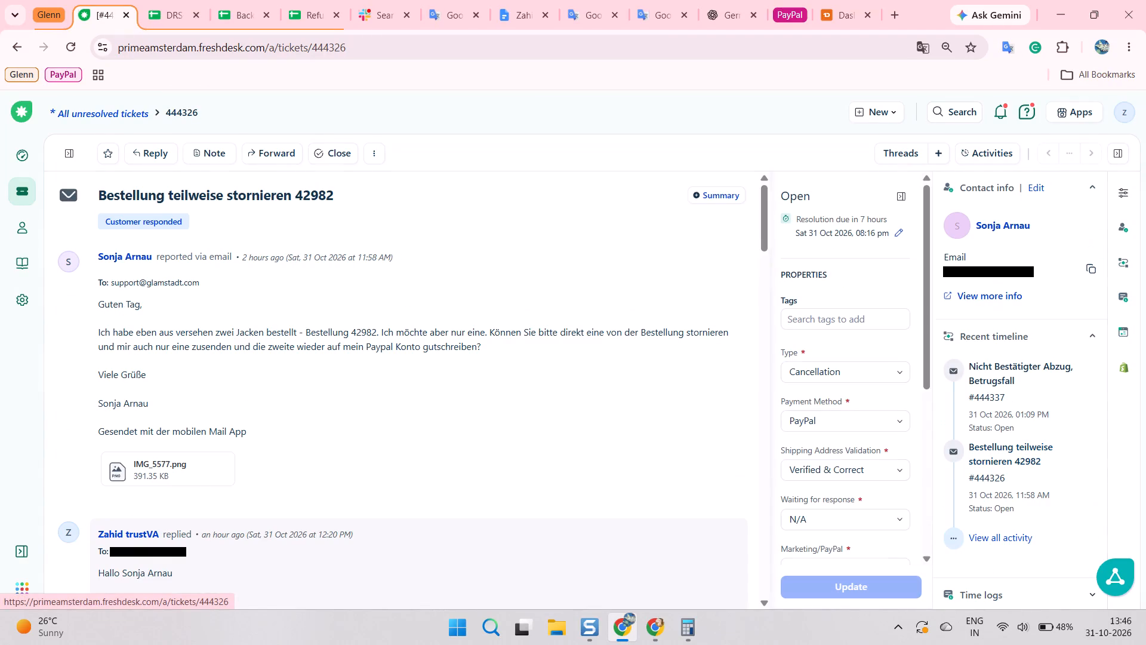
pyautogui.click(1013, 376)
pyautogui.scroll(4, 1048, 319)
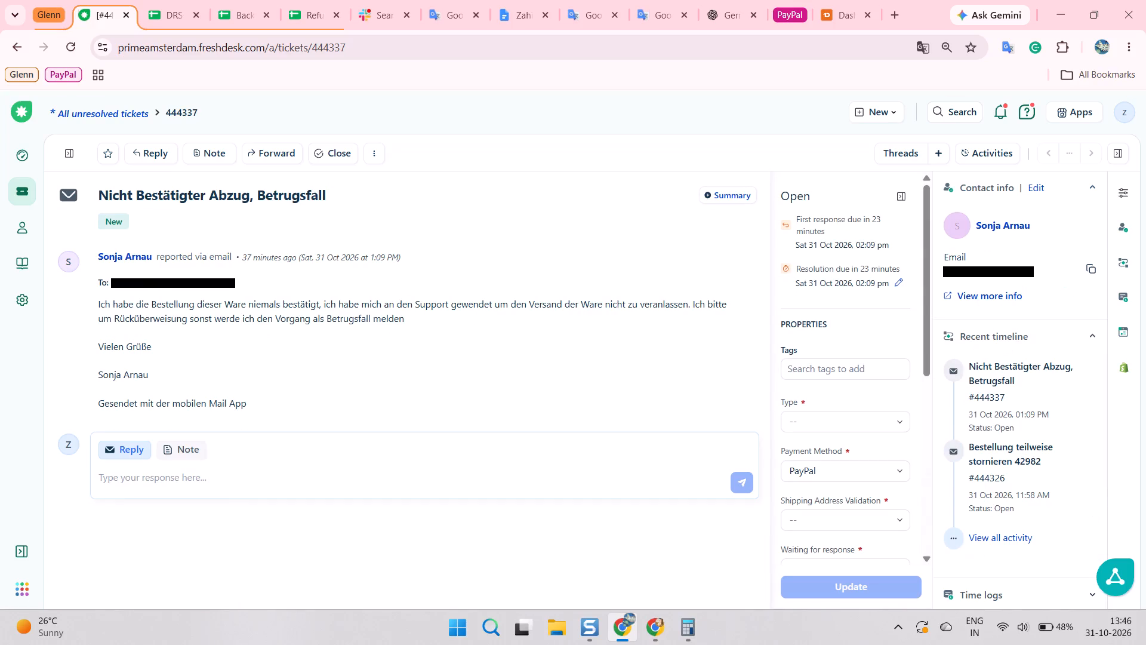
pyautogui.click(1089, 265)
pyautogui.hotkey('alt', 'Tab')
pyautogui.click(252, 0)
pyautogui.scroll(4, 245, 78)
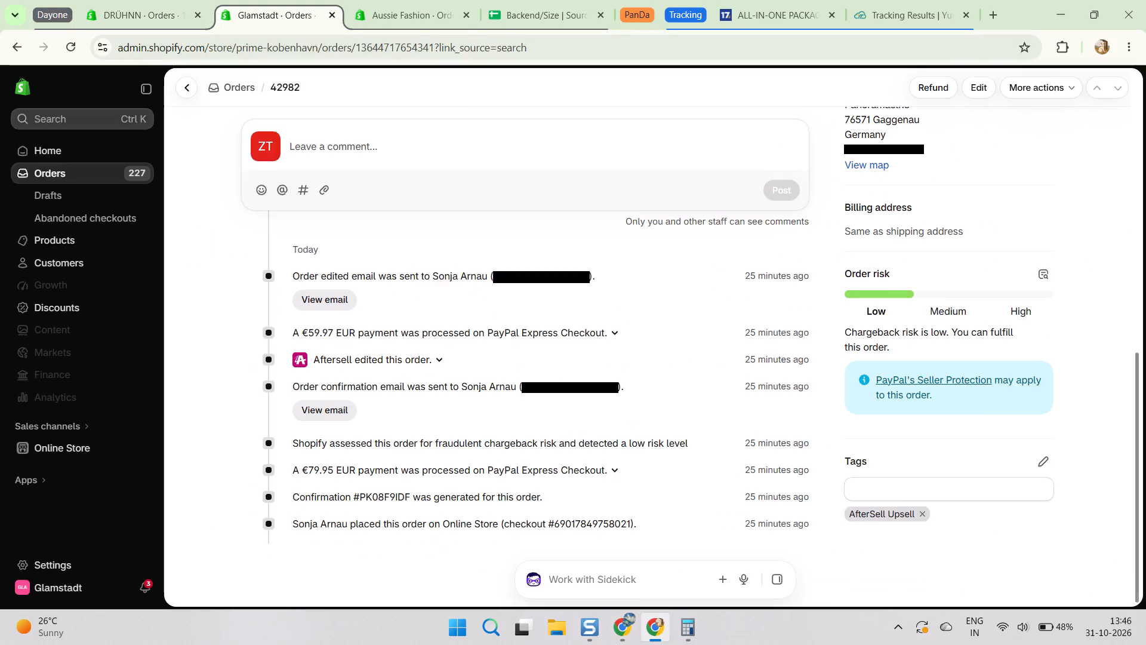
pyautogui.click(45, 119)
pyautogui.hotkey('ctrl', 'v')
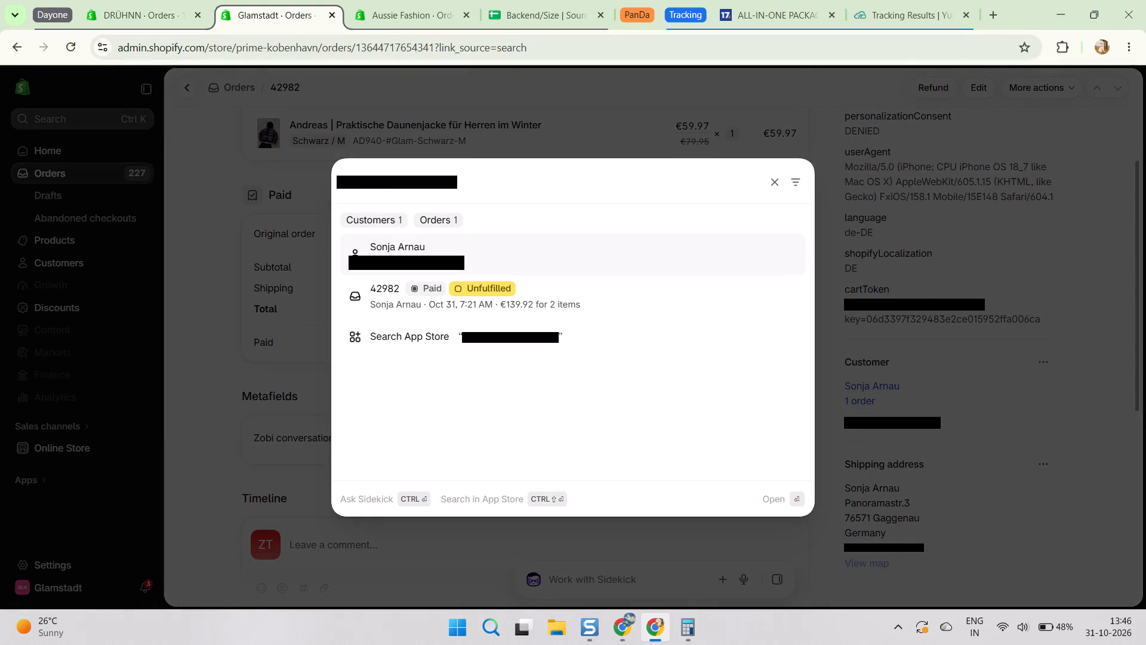
pyautogui.hotkey('alt', 'Tab')
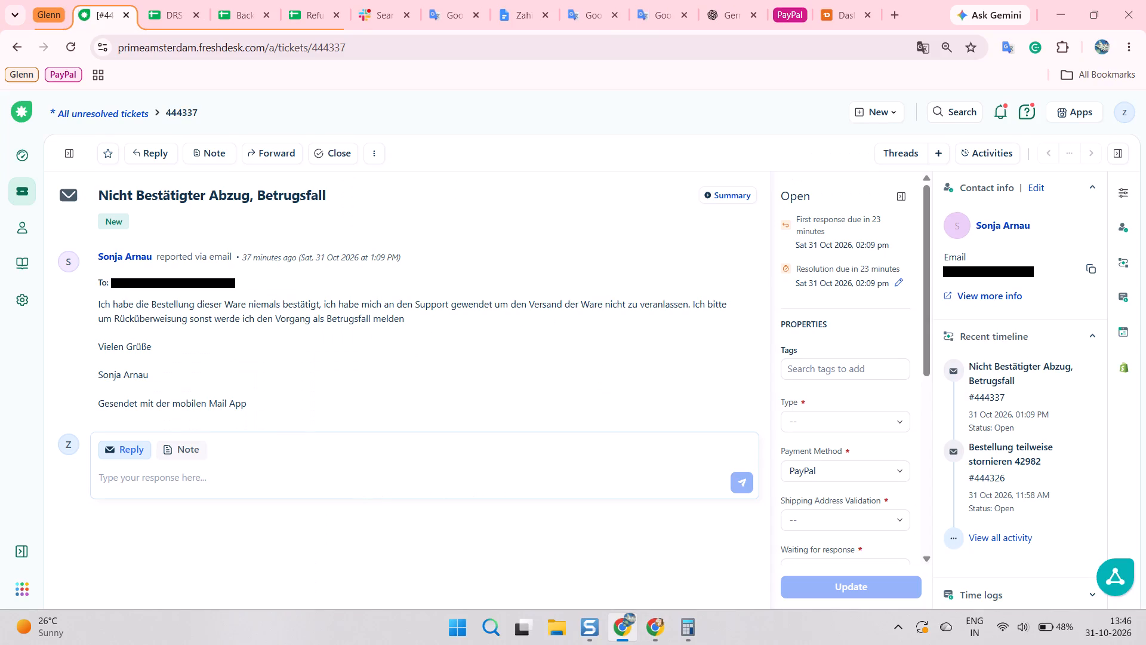
pyautogui.hotkey('alt', 'Tab')
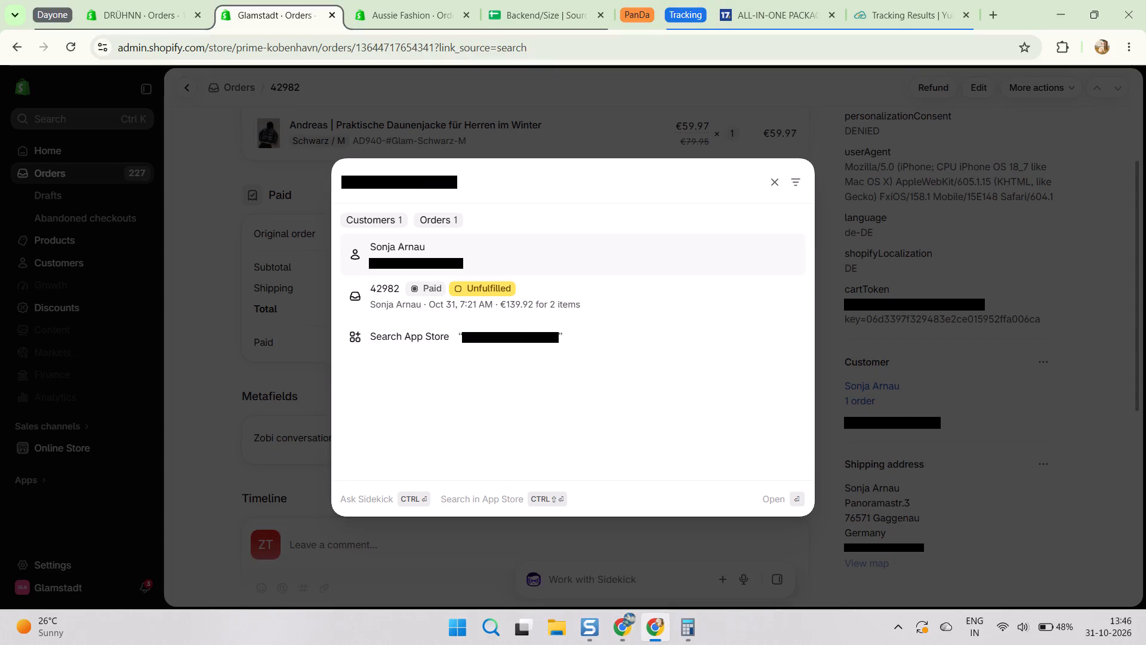
pyautogui.click(387, 288)
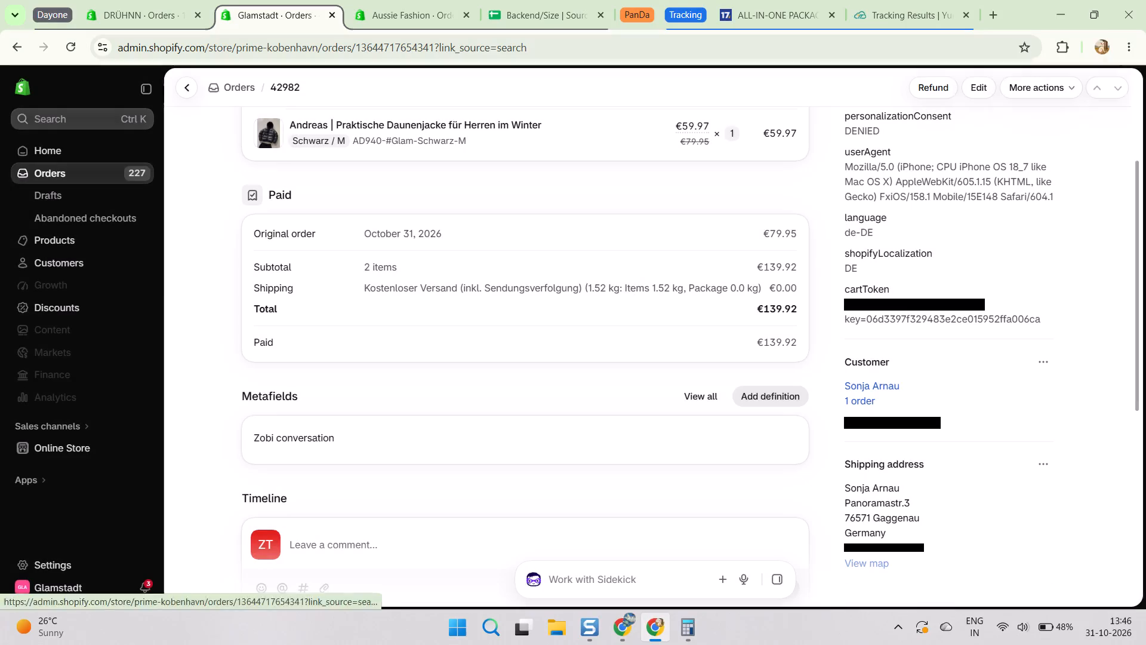
pyautogui.click(482, 176)
pyautogui.hotkey('alt', 'Tab')
pyautogui.scroll(4, 472, 234)
pyautogui.click(484, 255)
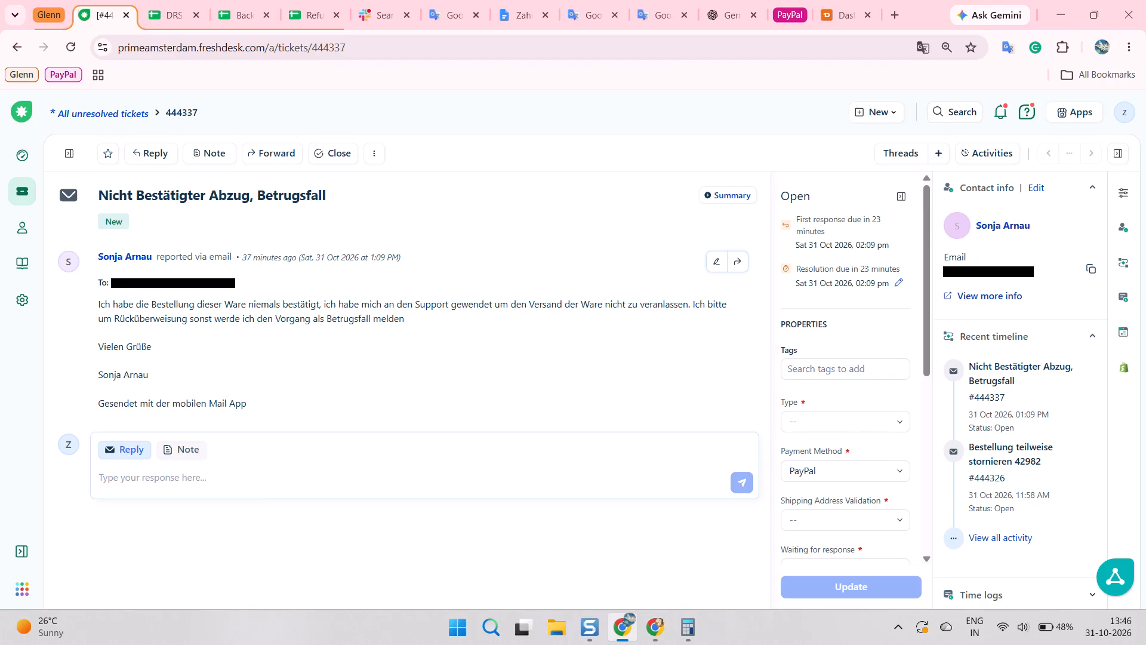
pyautogui.hotkey('alt', 'Tab')
pyautogui.click(535, 150)
pyautogui.hotkey('alt', 'Tab')
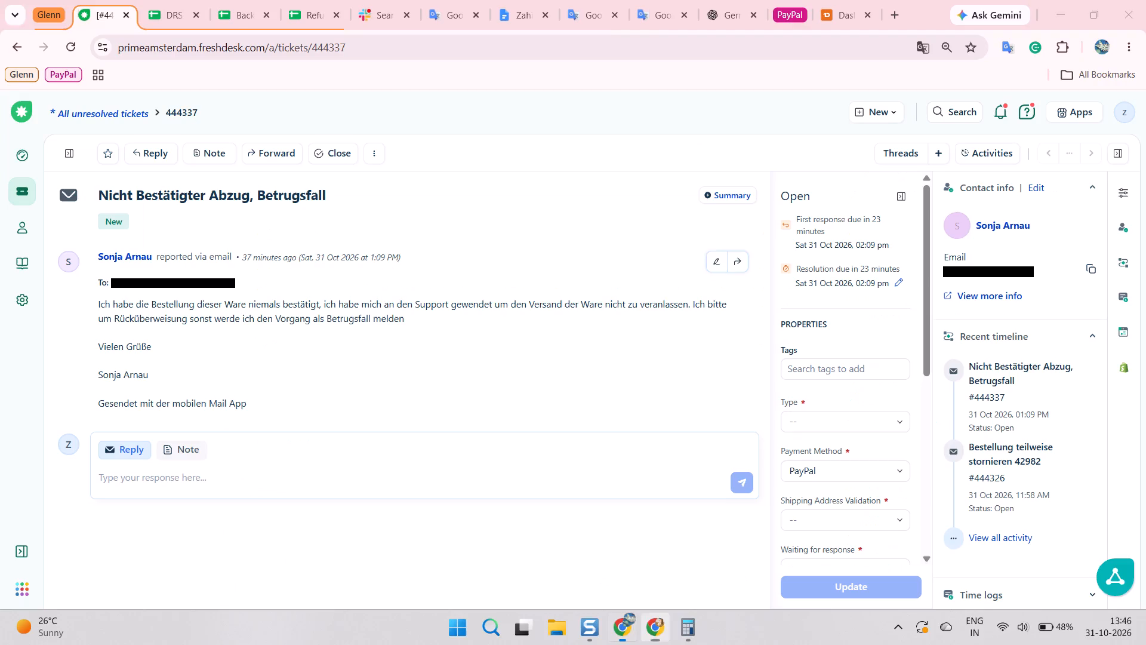
pyautogui.click(513, 263)
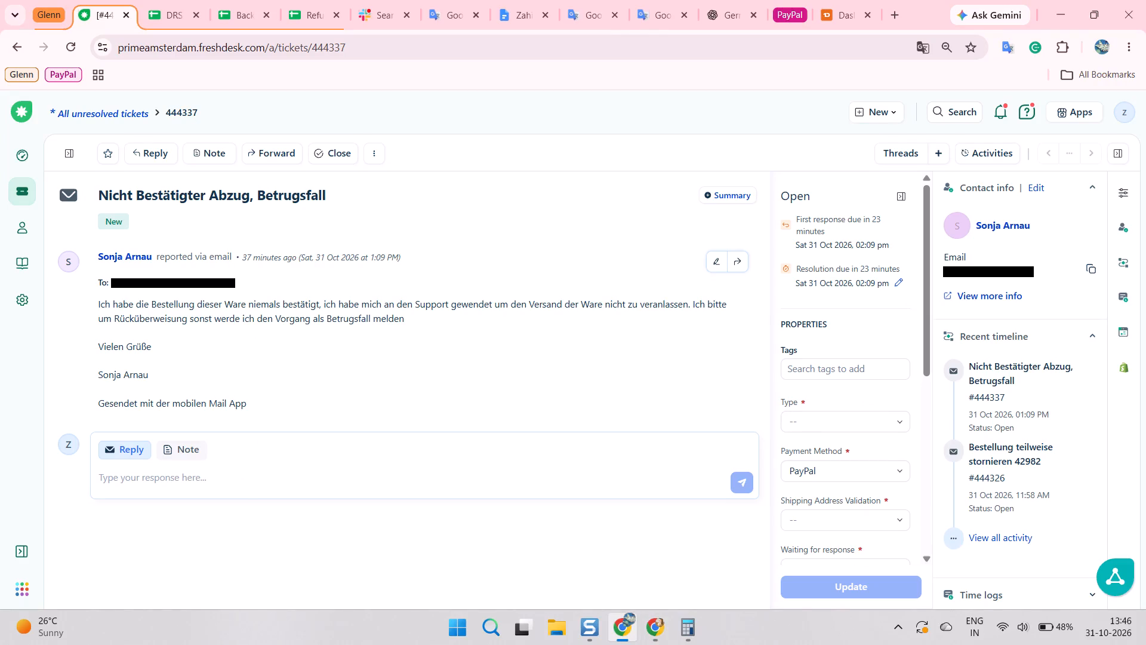
pyautogui.click(506, 266)
pyautogui.hotkey('alt', 'Tab')
pyautogui.scroll(4, 499, 266)
pyautogui.click(515, 223)
pyautogui.click(535, 200)
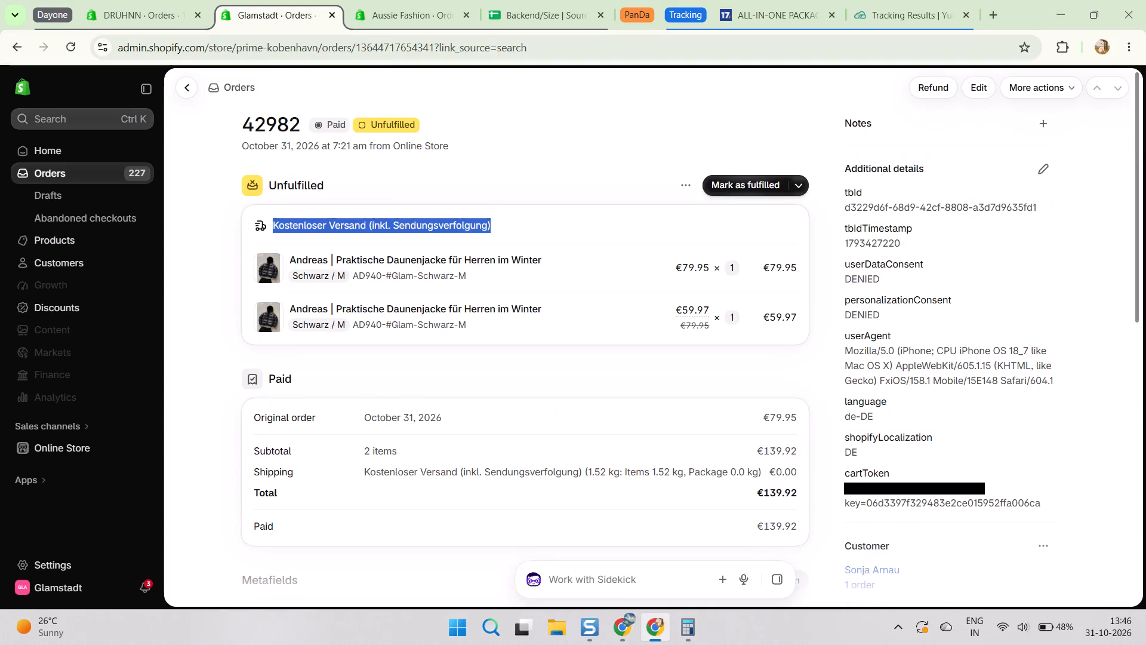
pyautogui.click(515, 190)
pyautogui.hotkey('alt', 'Tab')
pyautogui.click(470, 300)
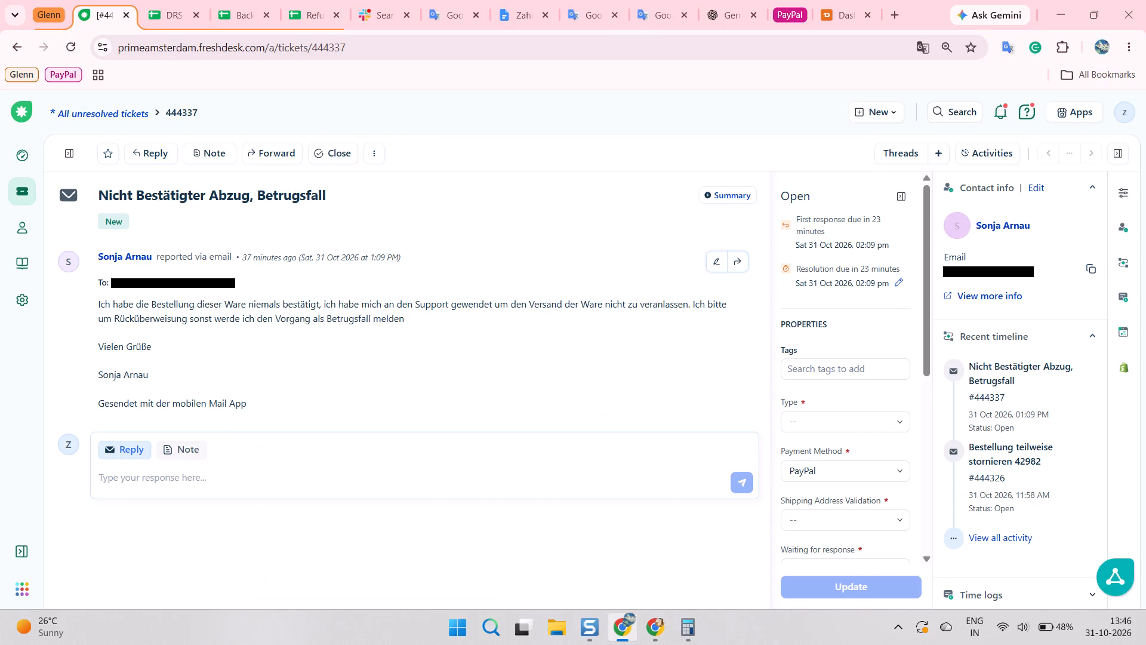
pyautogui.rightClick(403, 225)
pyautogui.click(377, 303)
pyautogui.rightClick(469, 254)
pyautogui.scroll(-3, 494, 449)
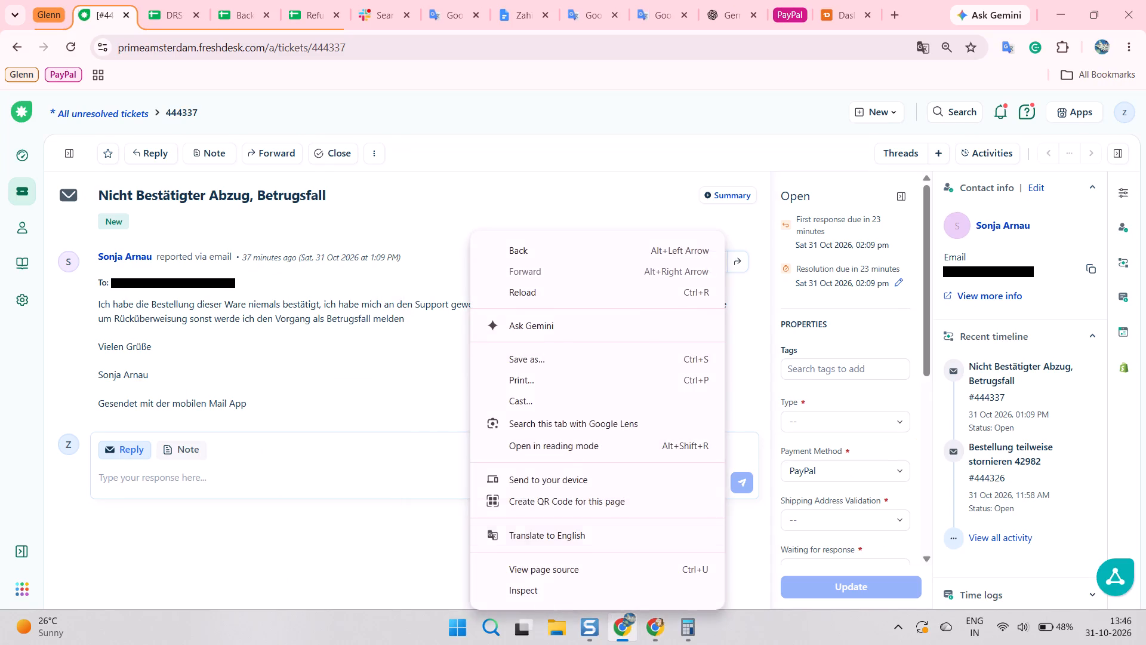
pyautogui.click(534, 536)
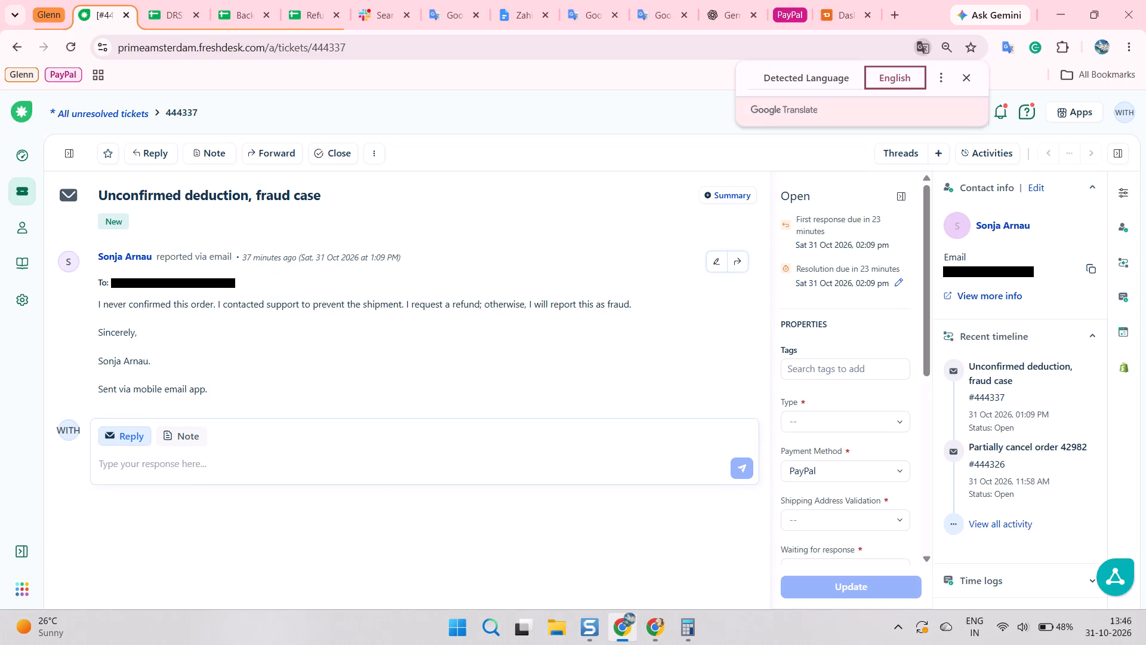
pyautogui.click(784, 74)
pyautogui.click(543, 234)
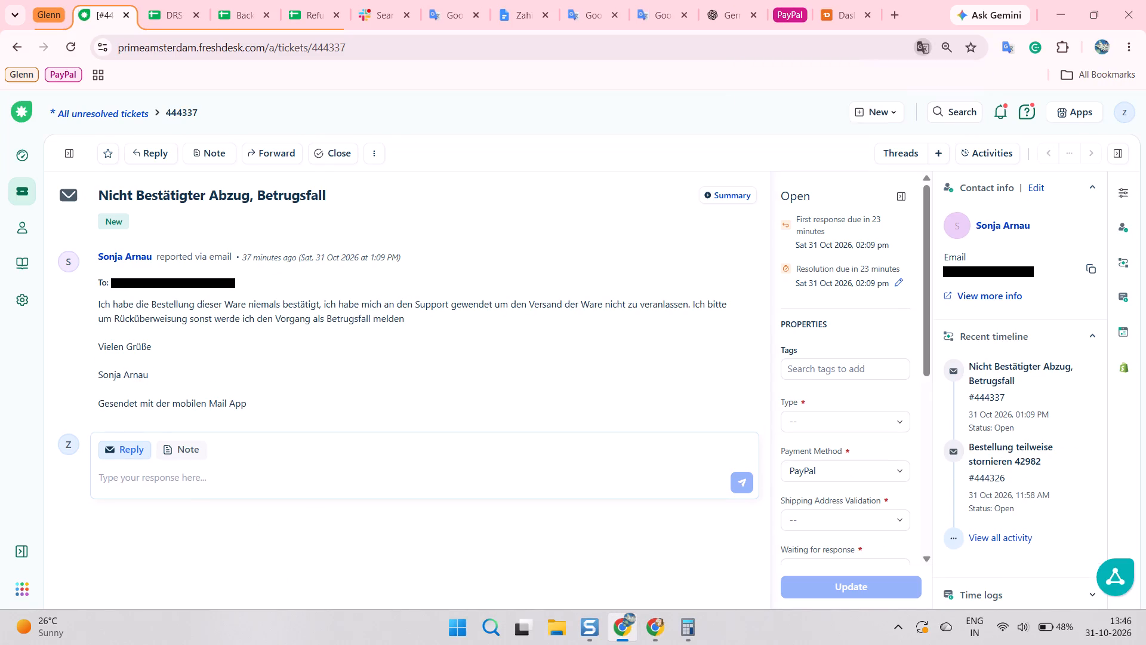
pyautogui.rightClick(475, 256)
pyautogui.scroll(-3, 514, 437)
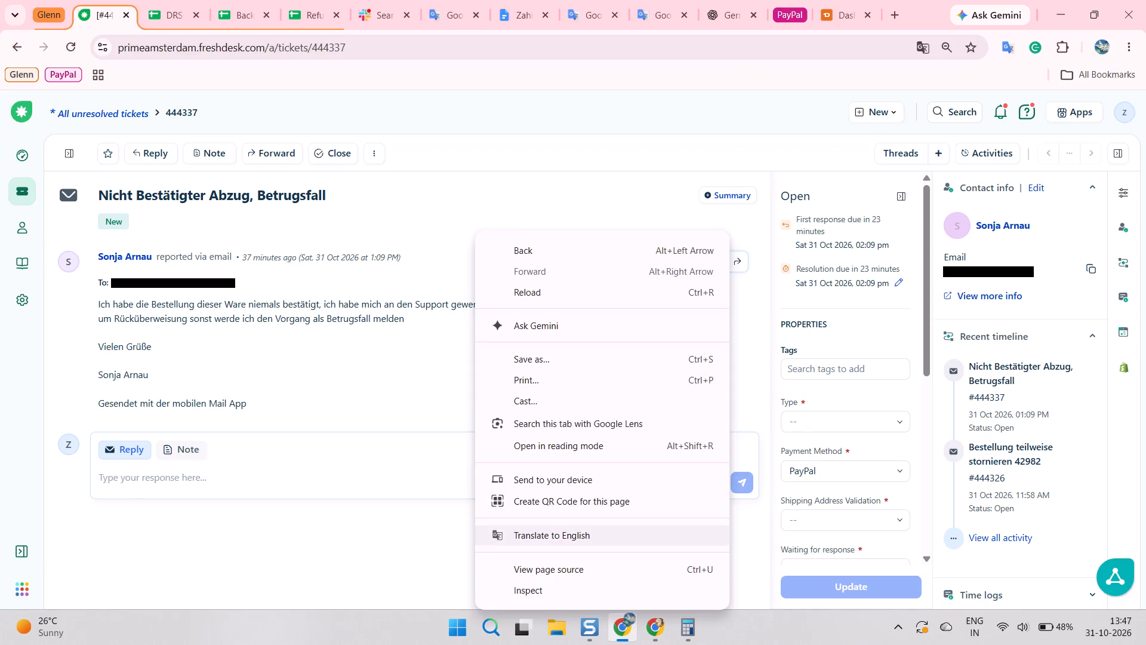
pyautogui.click(558, 538)
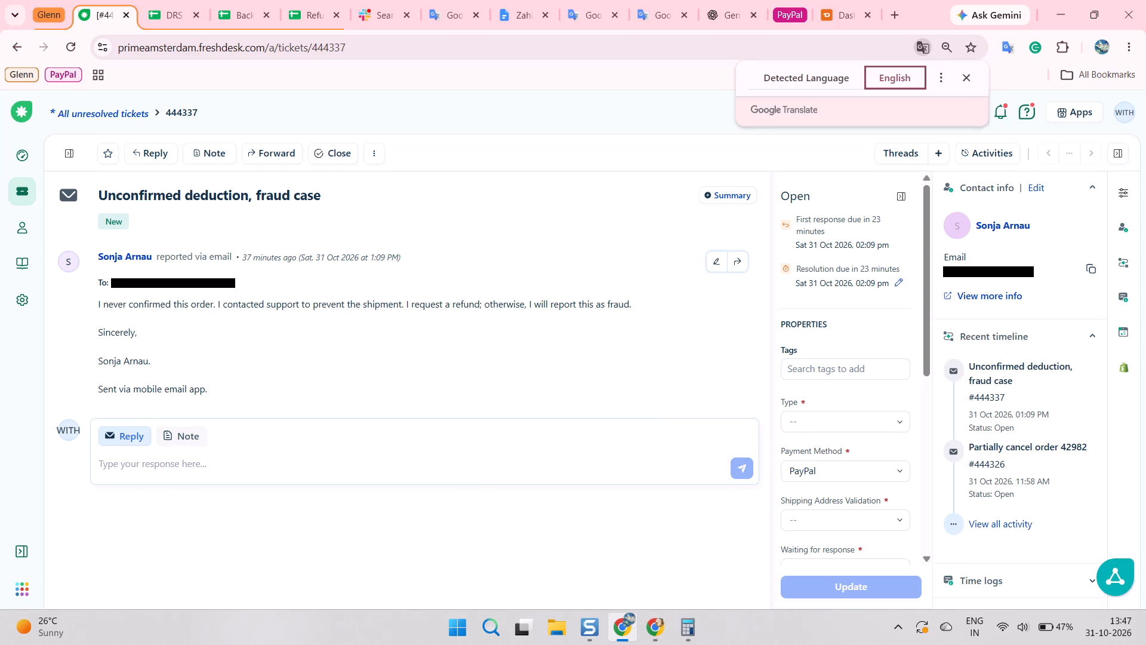
pyautogui.click(482, 280)
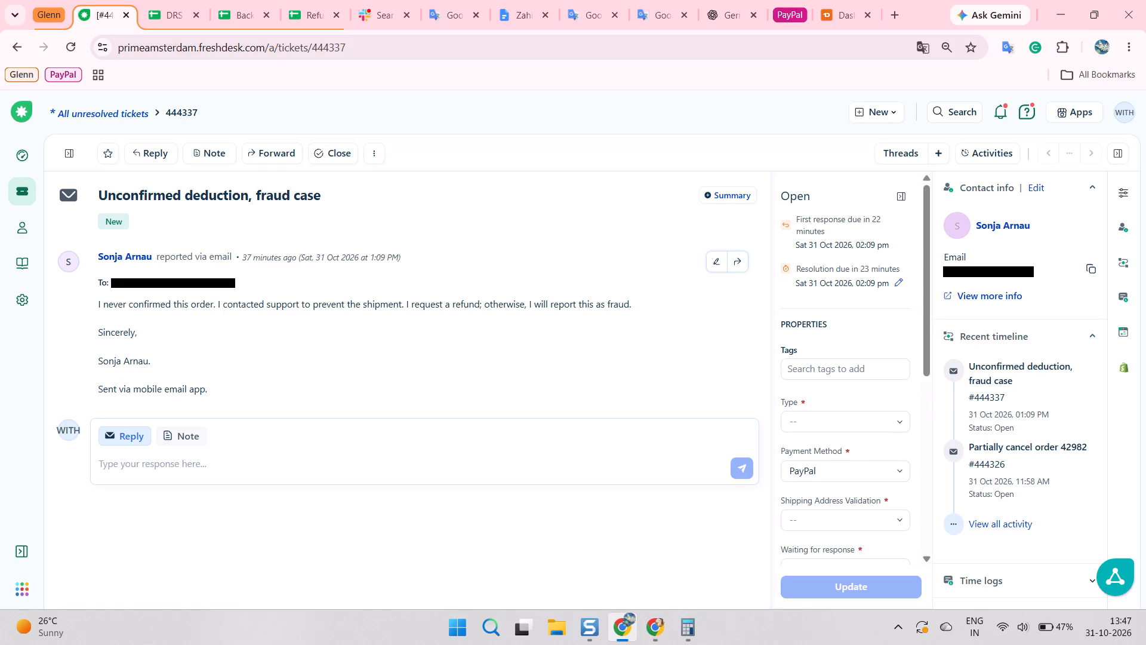
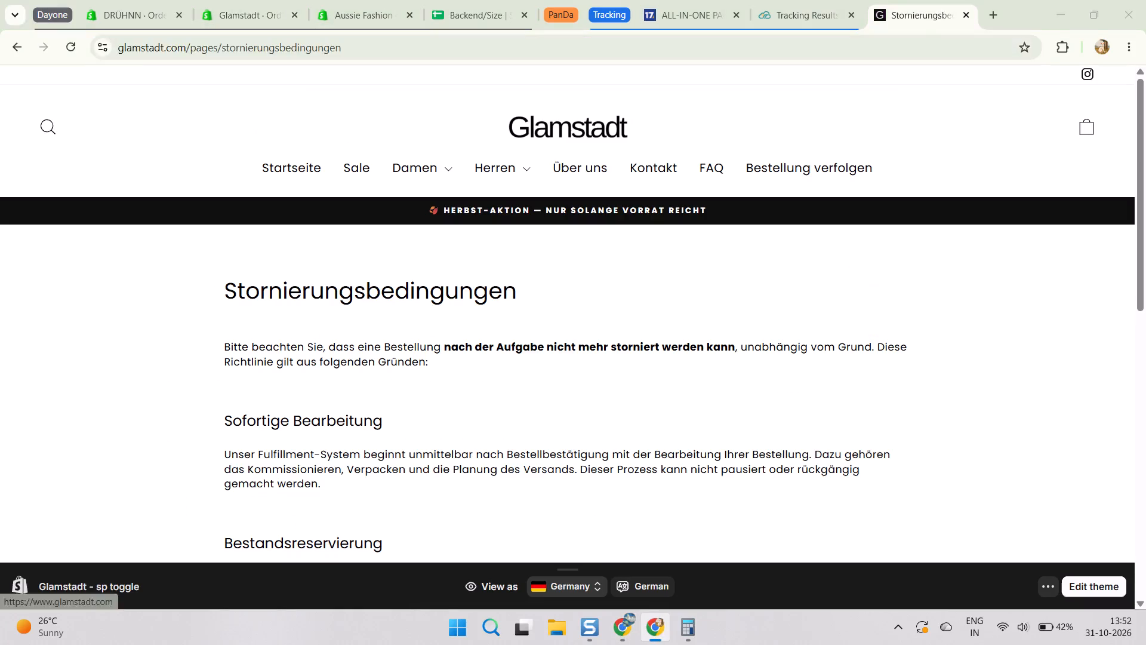
pyautogui.scroll(-2, 289, 507)
pyautogui.tripleClick(190, 249)
pyautogui.hotkey('ctrl', 'v')
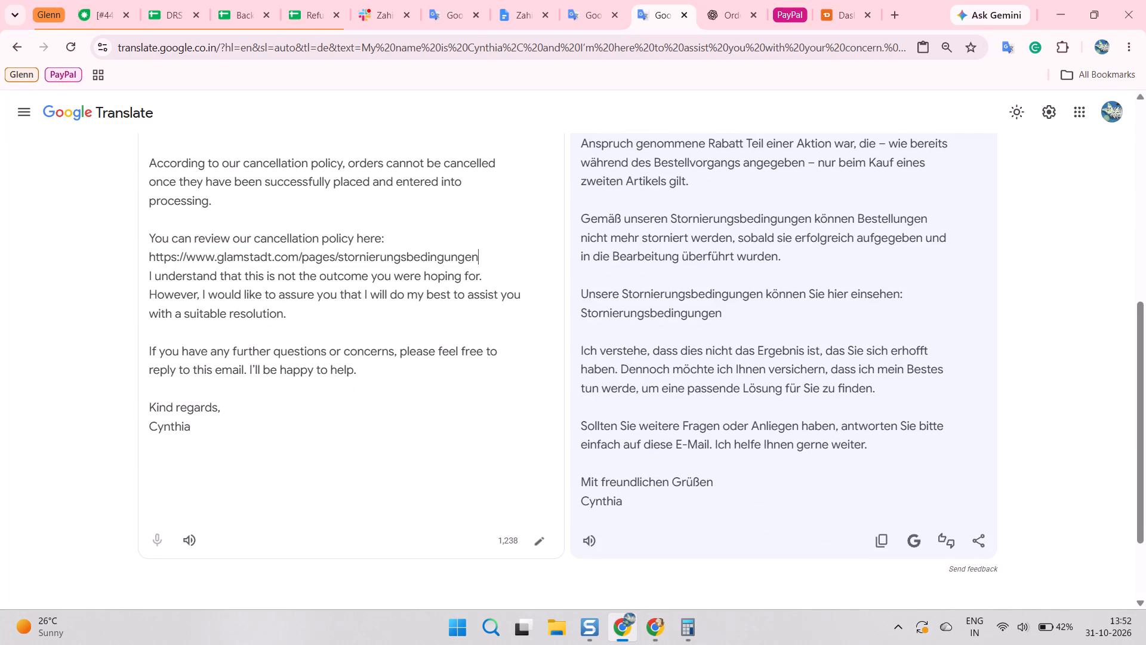
pyautogui.press('Return')
# Add the Aussie Vogue reply's paragraph offering size or color changes within 6–8 hours after the "suitable resolution" paragraph.
pyautogui.click(312, 335)
pyautogui.press('Return')
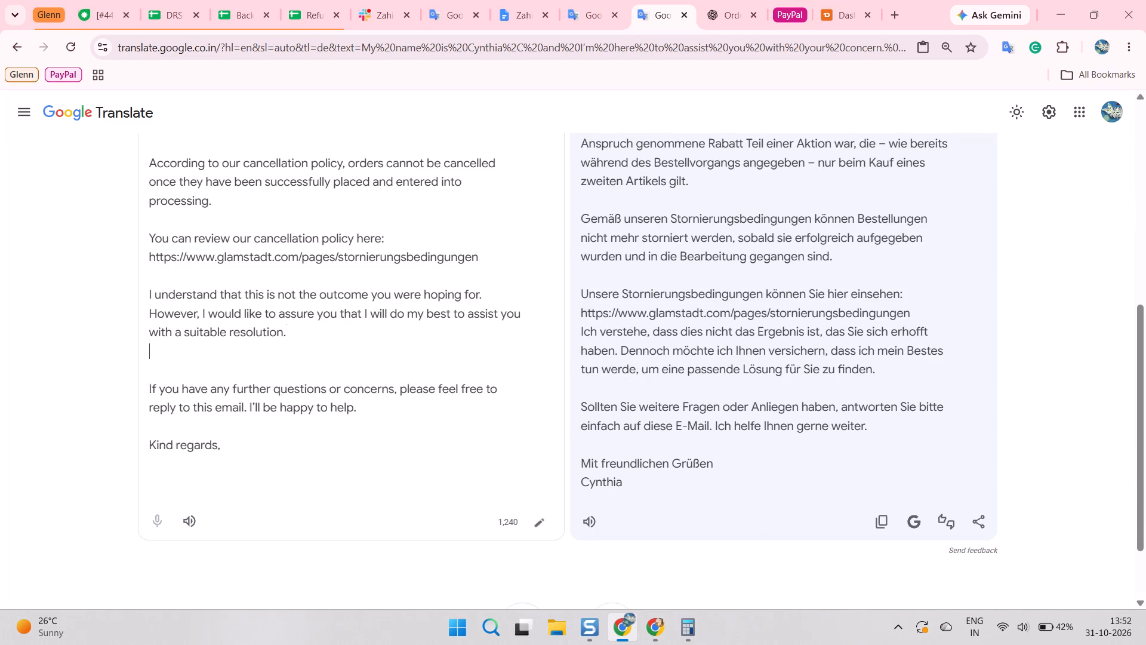
pyautogui.press('Return')
pyautogui.click(535, 1)
pyautogui.scroll(-2, 263, 395)
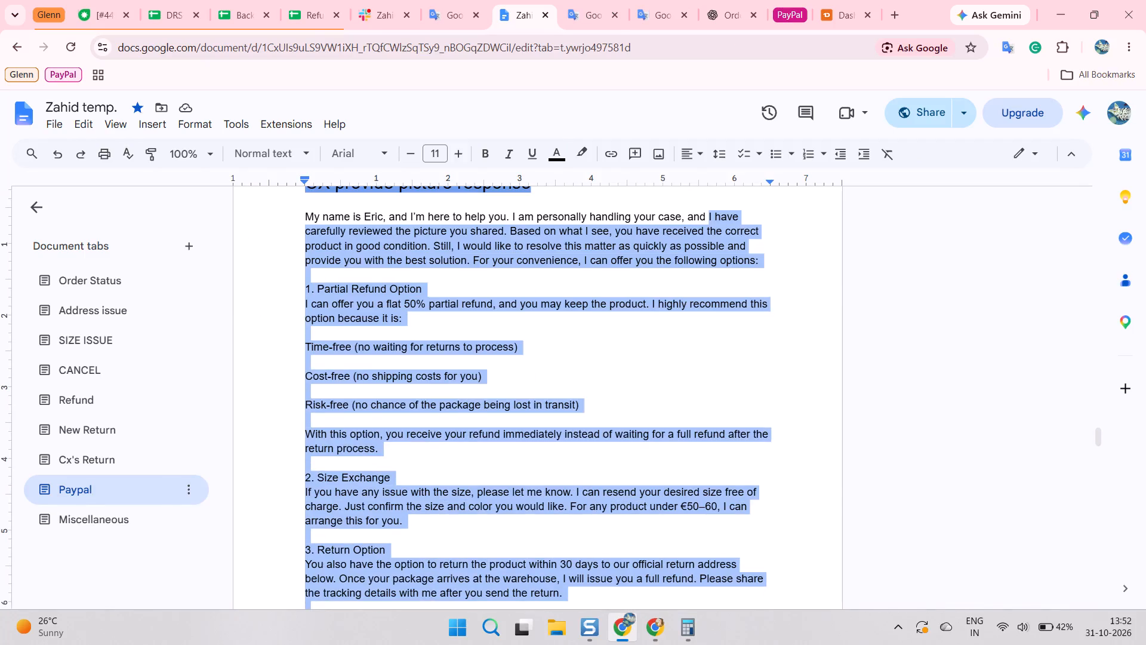
pyautogui.click(580, 0)
pyautogui.scroll(-3, 352, 340)
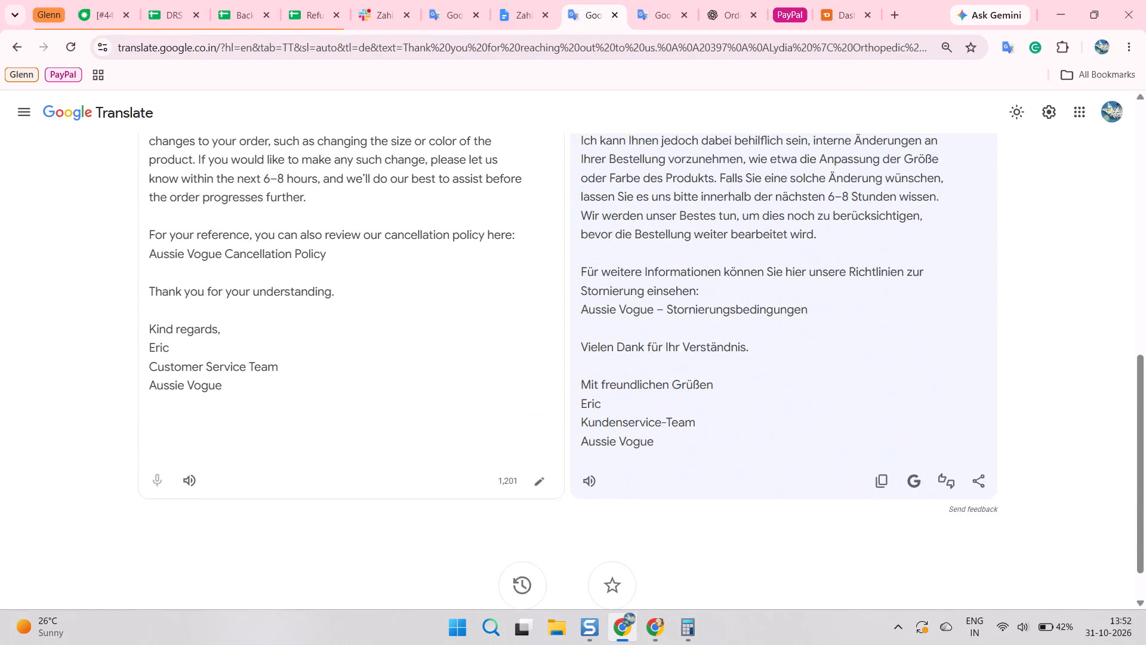
pyautogui.scroll(1, 350, 242)
pyautogui.tripleClick(318, 250)
pyautogui.hotkey('ctrl', 'c')
pyautogui.hotkey('ctrl', 'c')
pyautogui.click(665, 0)
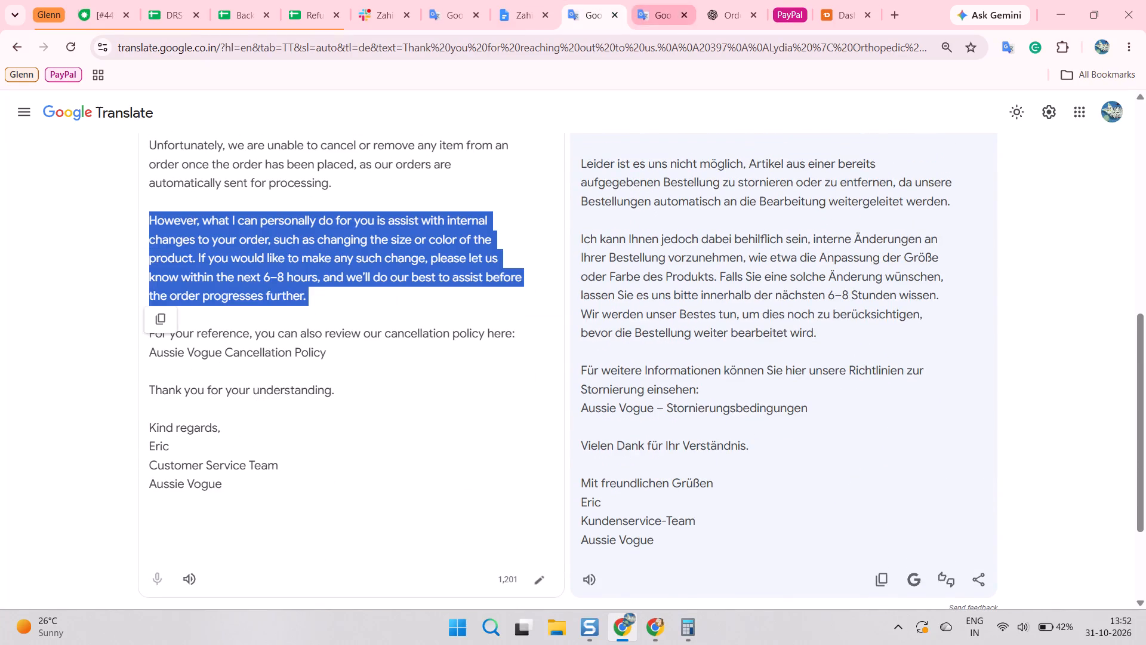
pyautogui.hotkey('ctrl', 'v')
pyautogui.scroll(-1, 308, 363)
pyautogui.press('BackSpace')
pyautogui.scroll(5, 308, 368)
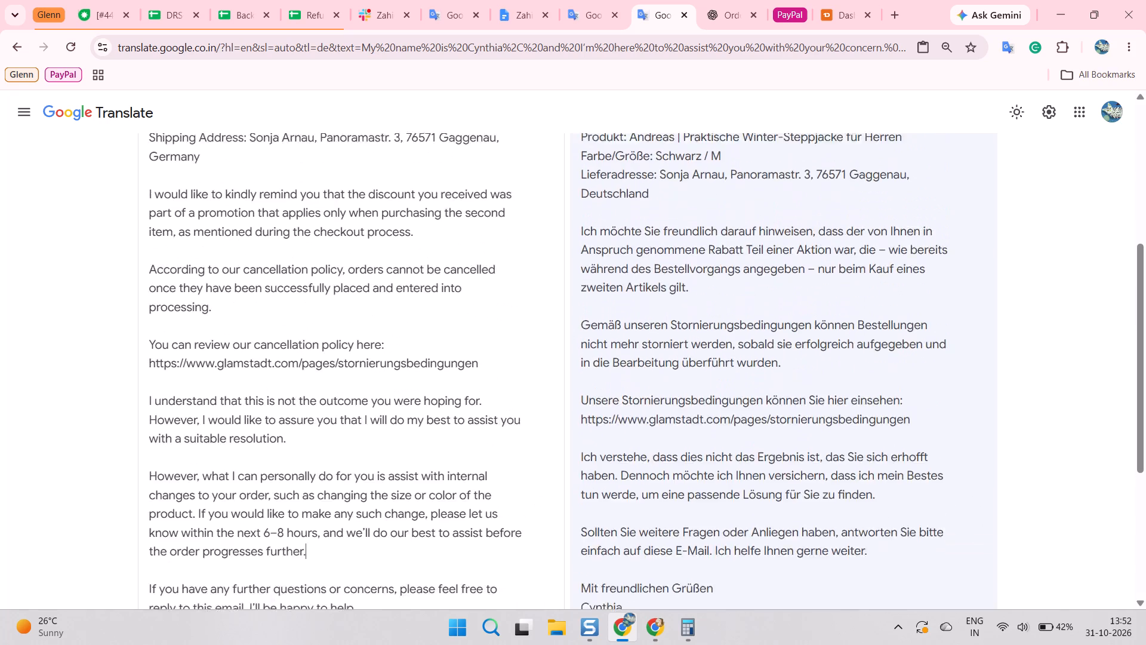
pyautogui.scroll(3, 310, 367)
pyautogui.hotkey('alt', 'Tab')
pyautogui.hotkey('alt', 'Tab')
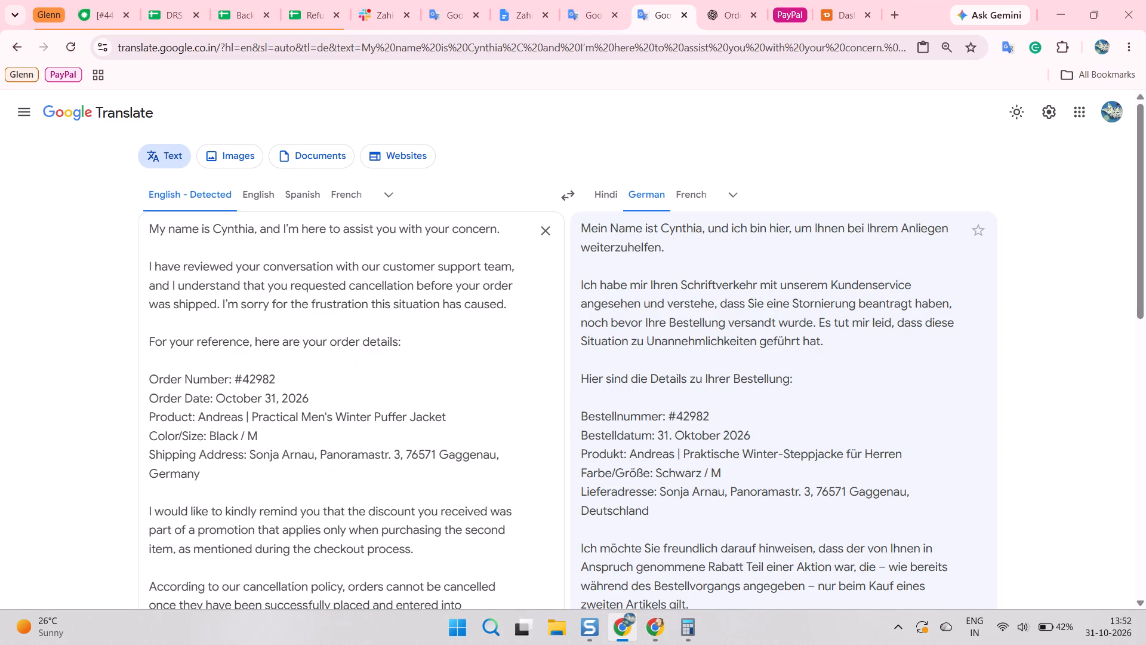
pyautogui.hotkey('alt', 'Tab')
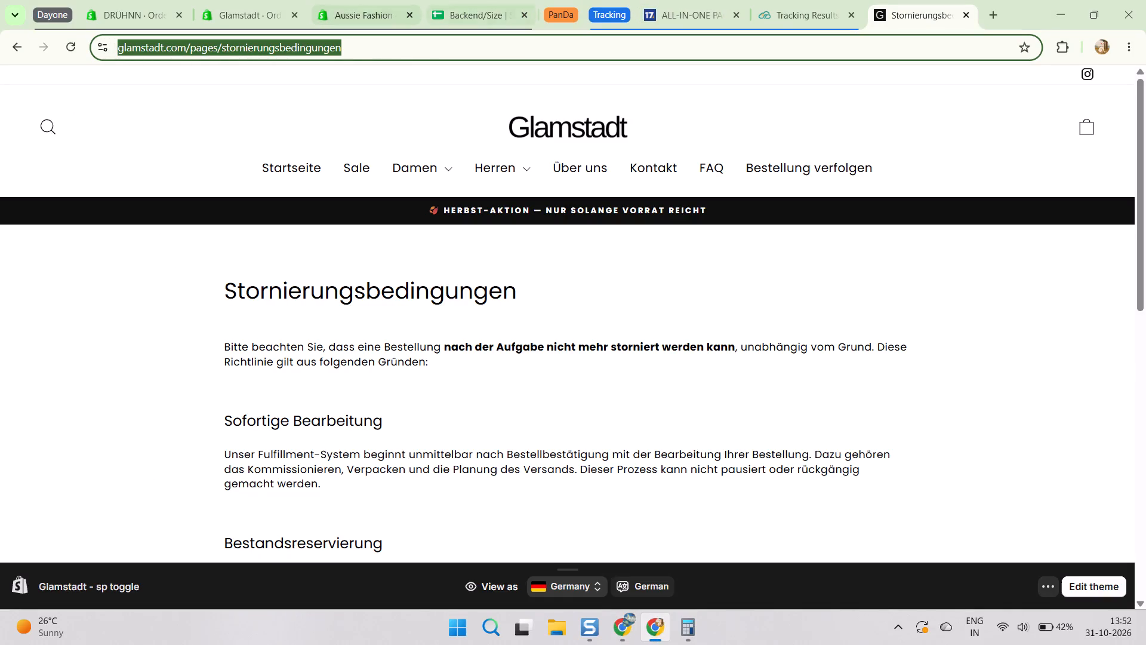
pyautogui.click(343, 0)
pyautogui.hotkey('alt', 'Tab')
pyautogui.hotkey('alt', 'Tab')
pyautogui.click(258, 0)
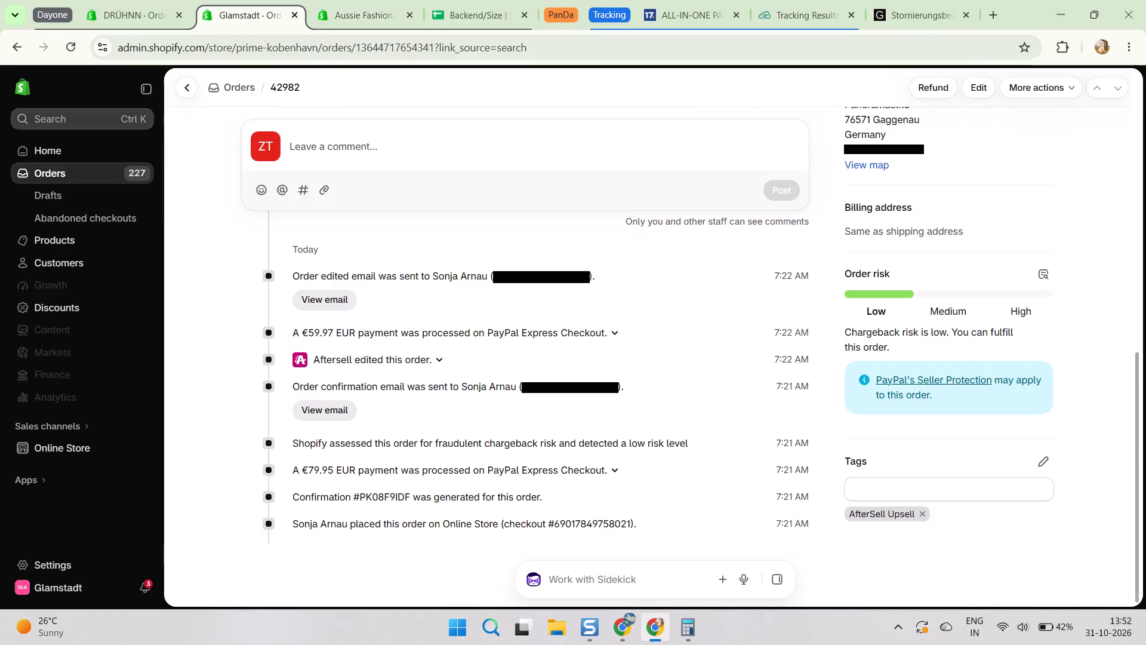
pyautogui.scroll(-2, 624, 231)
pyautogui.scroll(4, 691, 279)
pyautogui.scroll(9, 803, 293)
pyautogui.scroll(-2, 608, 263)
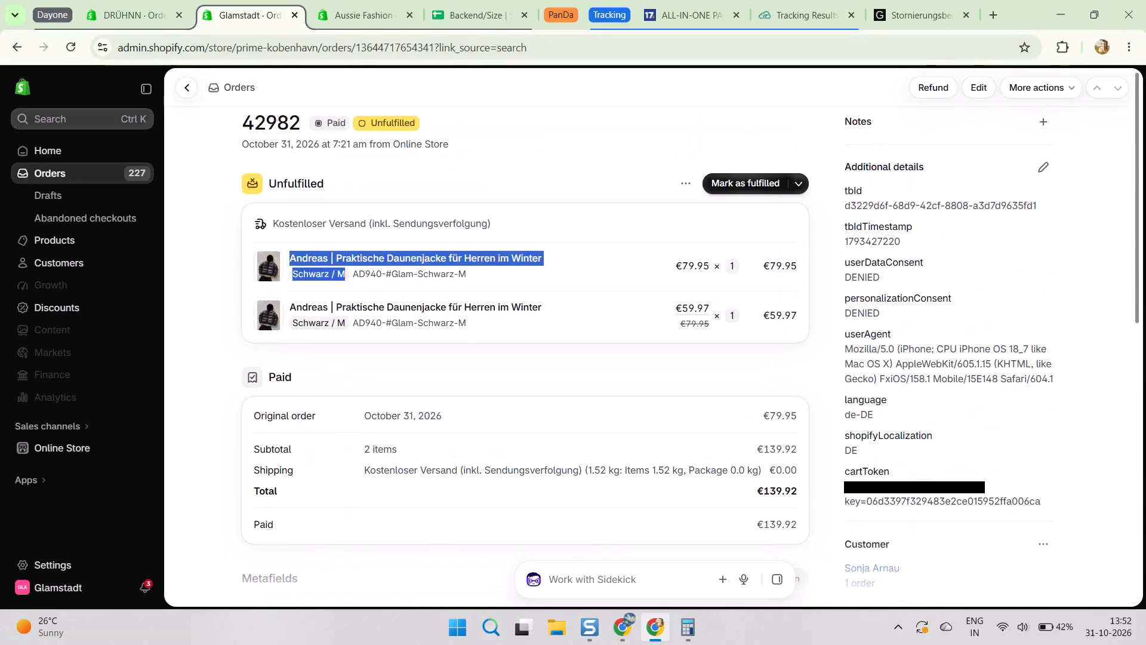
pyautogui.scroll(-3, 871, 345)
pyautogui.hotkey('alt', 'Tab')
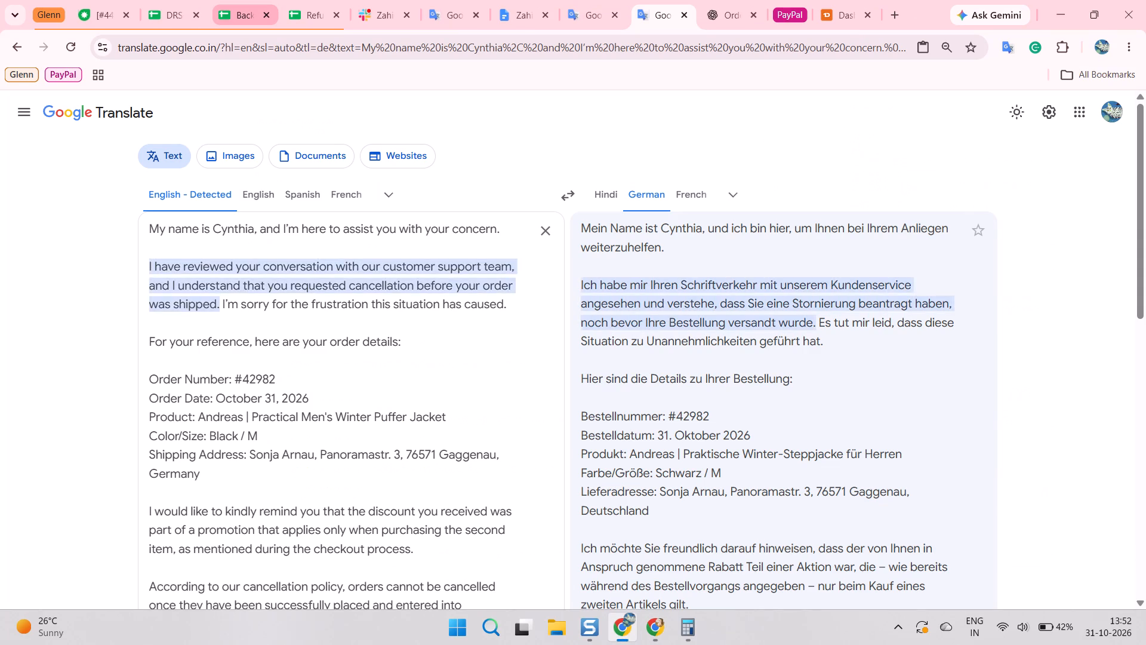
pyautogui.hotkey('alt', 'Tab')
pyautogui.scroll(2, 975, 234)
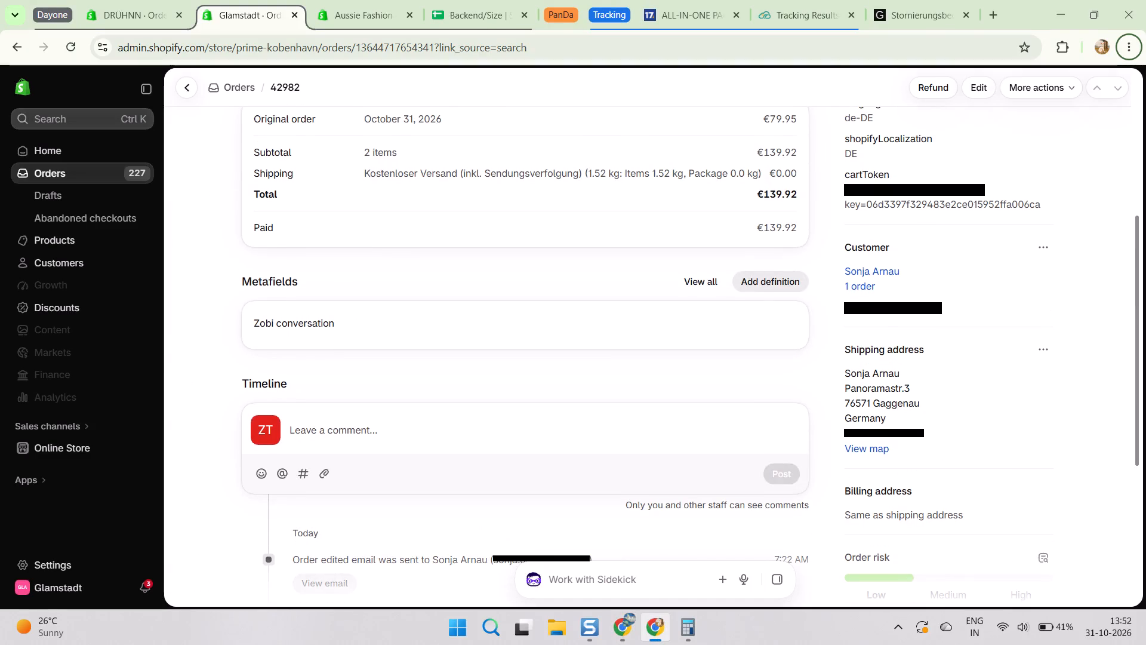
pyautogui.tripleClick(839, 269)
pyautogui.hotkey('ctrl', 'c')
pyautogui.hotkey('ctrl', 'c')
pyautogui.hotkey('alt', 'Tab')
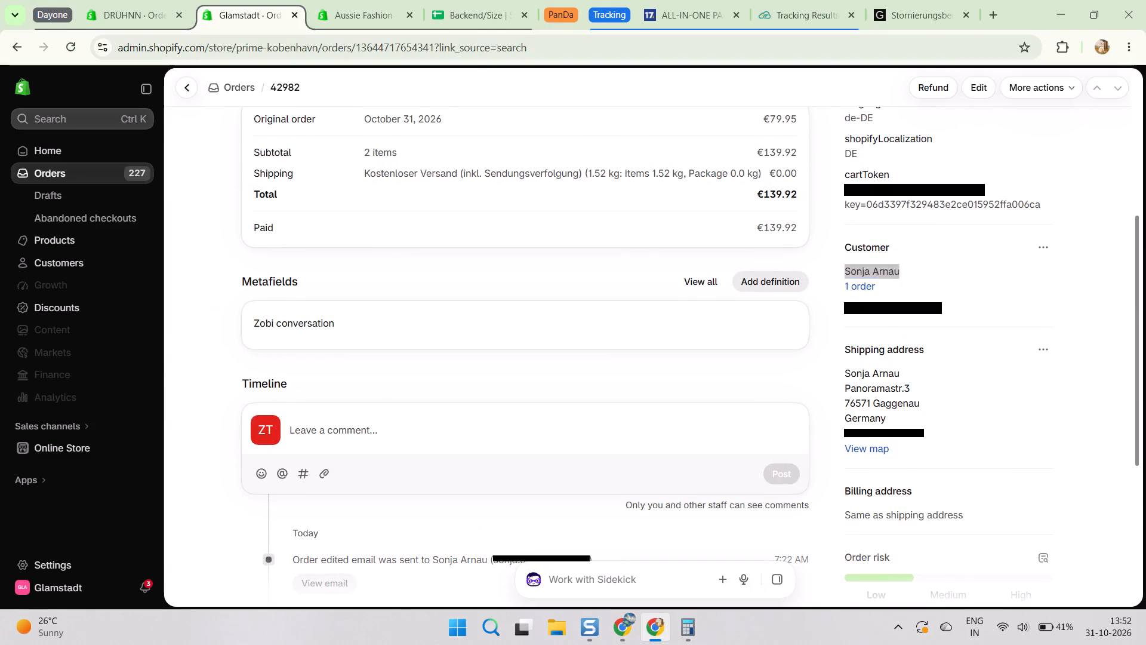
pyautogui.click(149, 229)
pyautogui.press('Return')
pyautogui.press('Return')
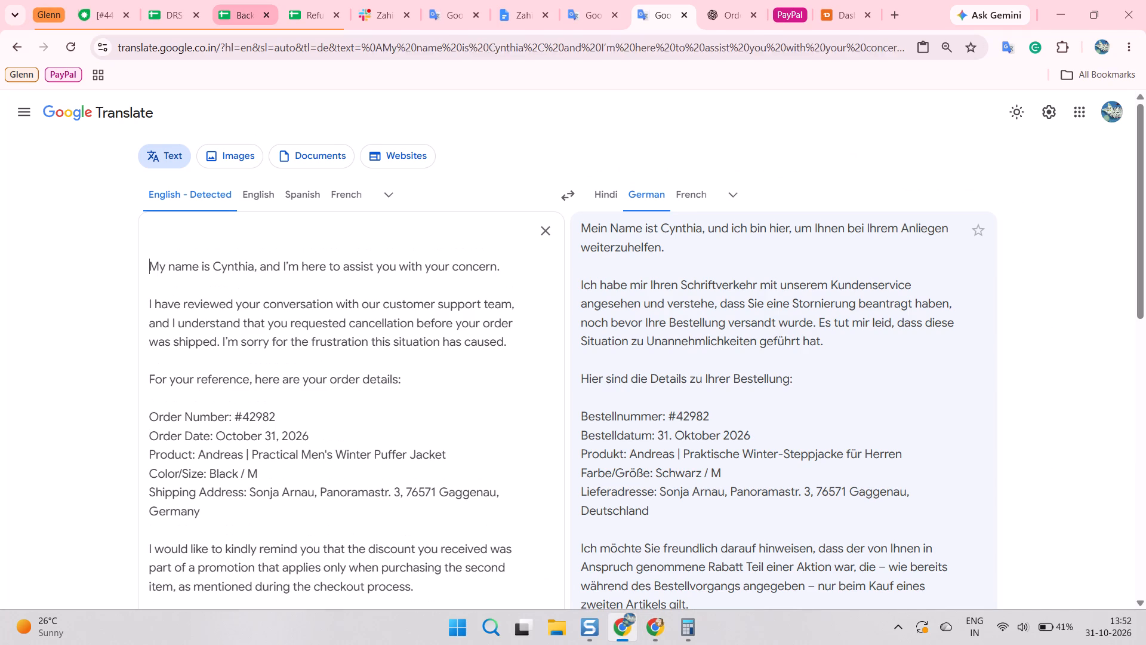
pyautogui.click(170, 235)
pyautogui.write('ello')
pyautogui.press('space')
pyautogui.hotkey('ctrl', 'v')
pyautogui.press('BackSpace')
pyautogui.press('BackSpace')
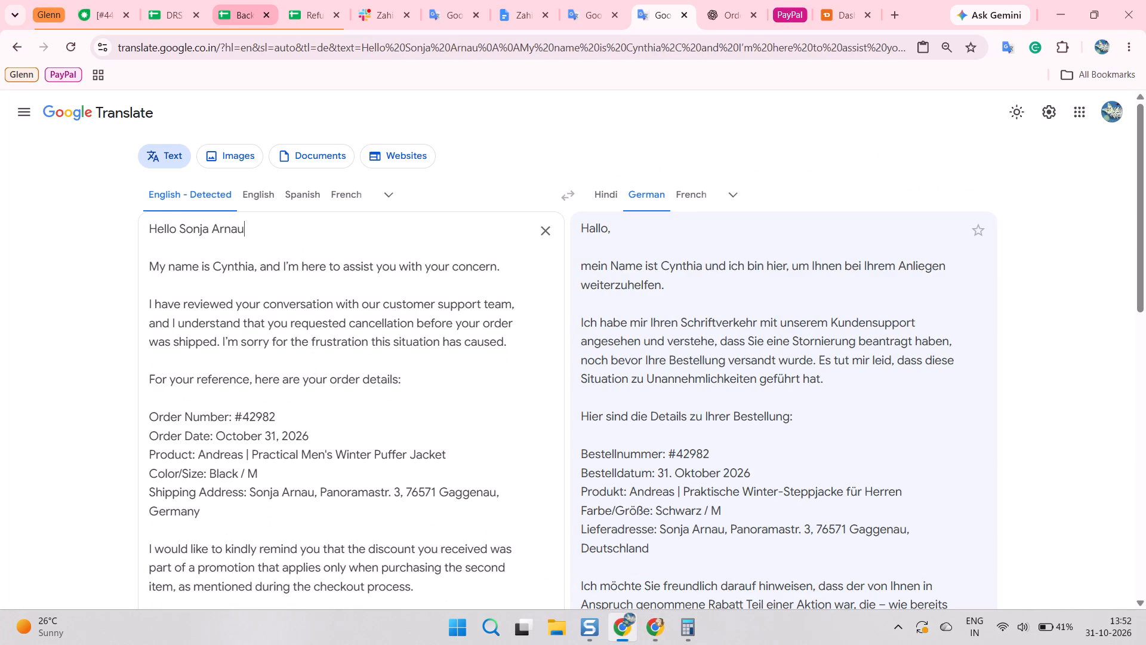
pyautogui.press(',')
# Copy the complete German translation of the reply.
pyautogui.scroll(-2, 630, 323)
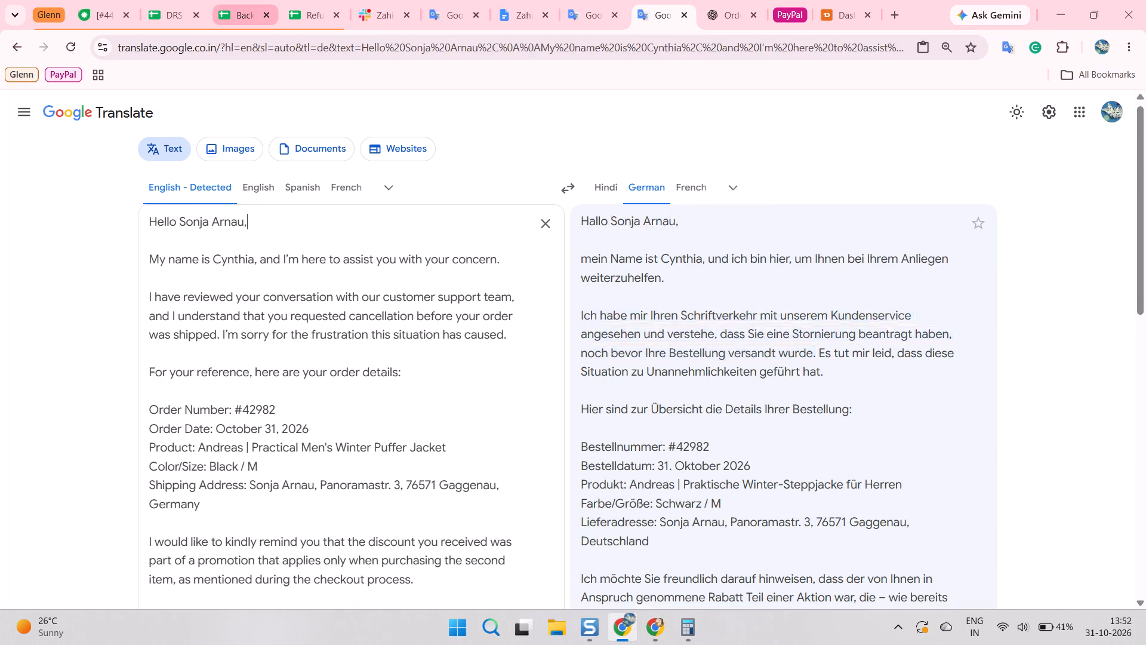
pyautogui.scroll(-12, 630, 323)
pyautogui.click(875, 434)
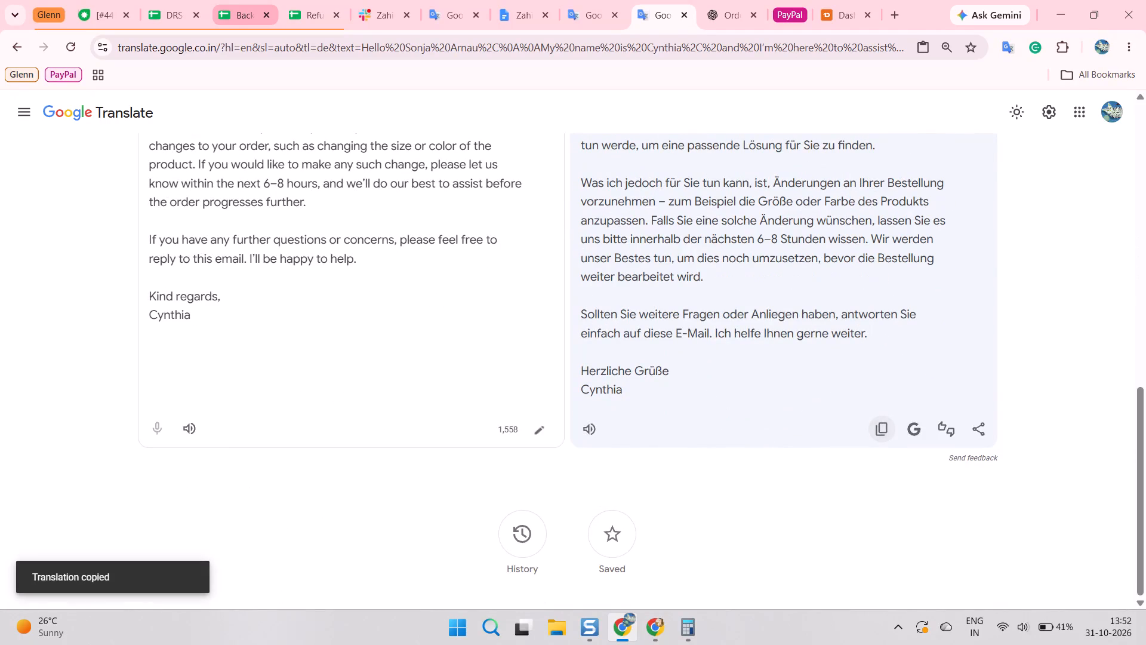
pyautogui.click(883, 429)
# Return to Freshdesk ticket 444337 and restore its page to the original German instead of the English translation.
pyautogui.click(105, 0)
pyautogui.scroll(-1, 349, 343)
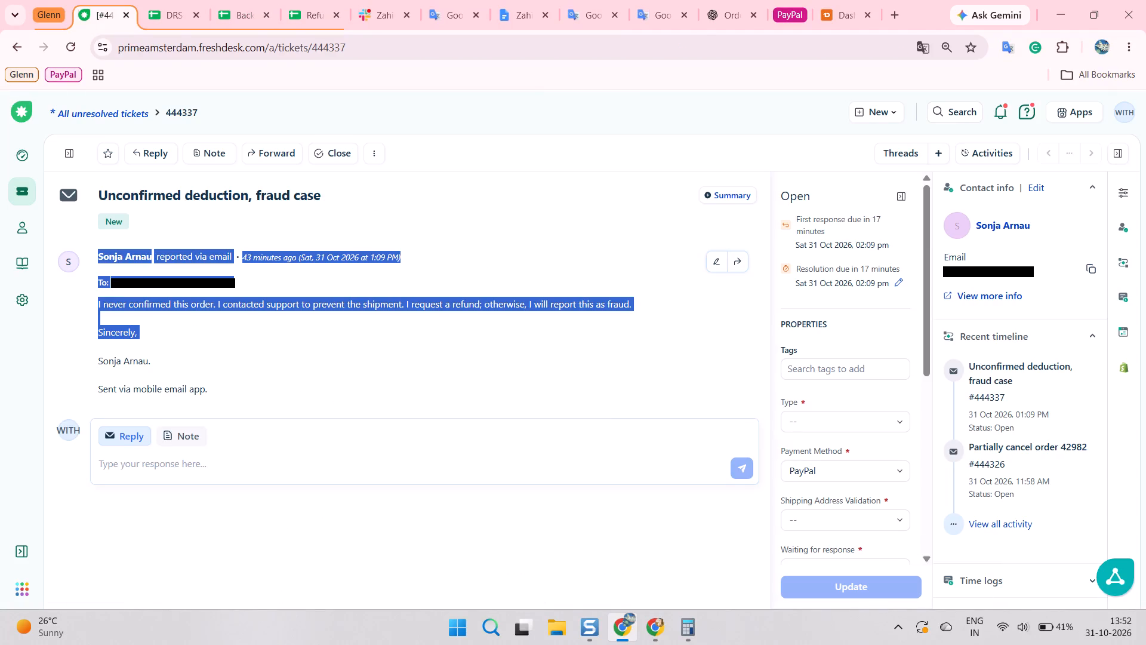
pyautogui.scroll(-1, 345, 345)
pyautogui.click(352, 341)
pyautogui.click(481, 216)
pyautogui.rightClick(485, 225)
pyautogui.scroll(-5, 515, 357)
pyautogui.click(571, 529)
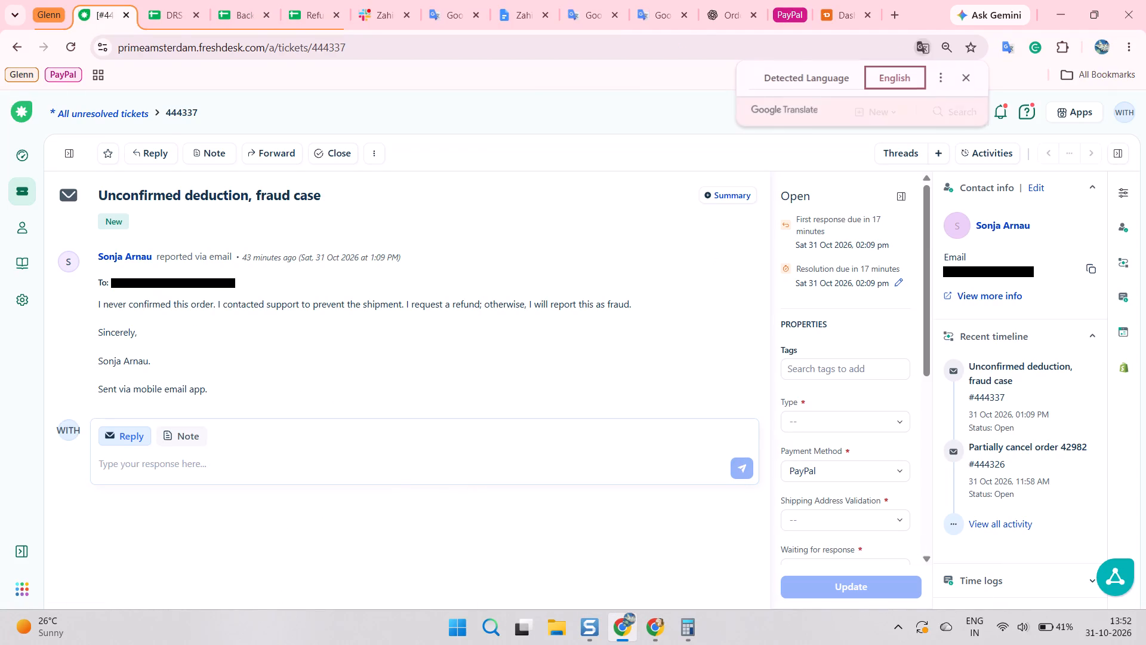
pyautogui.click(791, 92)
pyautogui.tripleClick(792, 79)
pyautogui.click(488, 302)
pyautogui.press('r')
pyautogui.scroll(-9, 384, 309)
pyautogui.click(124, 512)
pyautogui.keyDown('ctrl'); pyautogui.click(134, 496); pyautogui.keyUp('ctrl')
pyautogui.hotkey('ctrl', 'a')
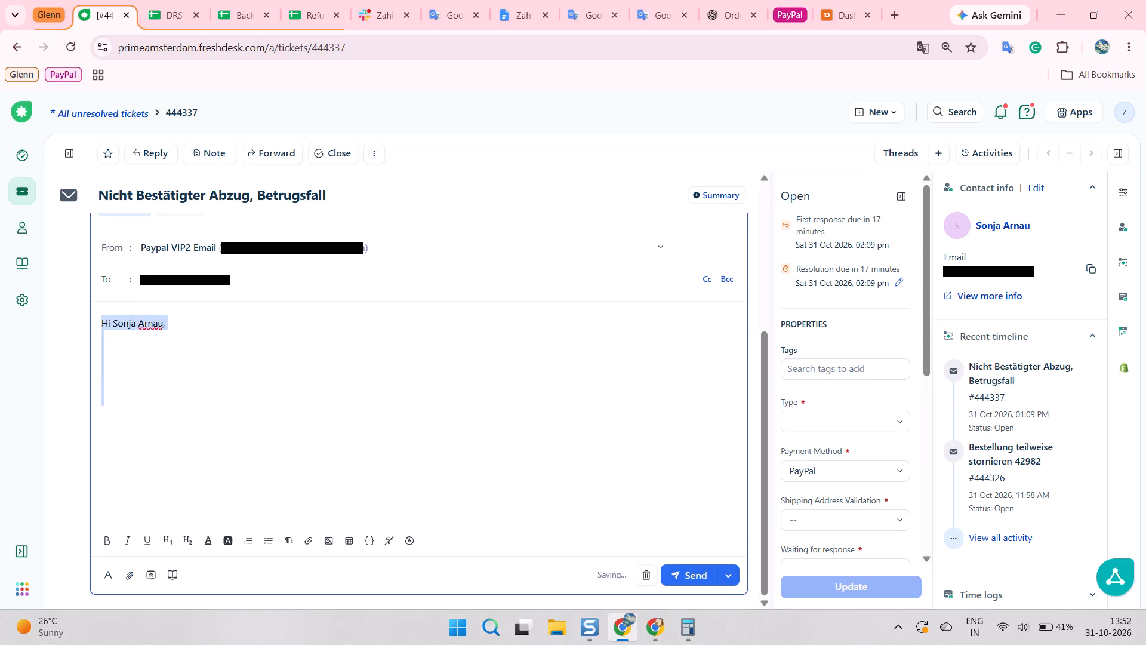
pyautogui.press('BackSpace')
pyautogui.press('BackSpace')
pyautogui.hotkey('ctrl', 'BackSpace')
pyautogui.hotkey('ctrl', 'v')
# Review the pasted German reply from the greeting to Cynthia's sign-off and send it to the customer.
pyautogui.scroll(-10, 178, 413)
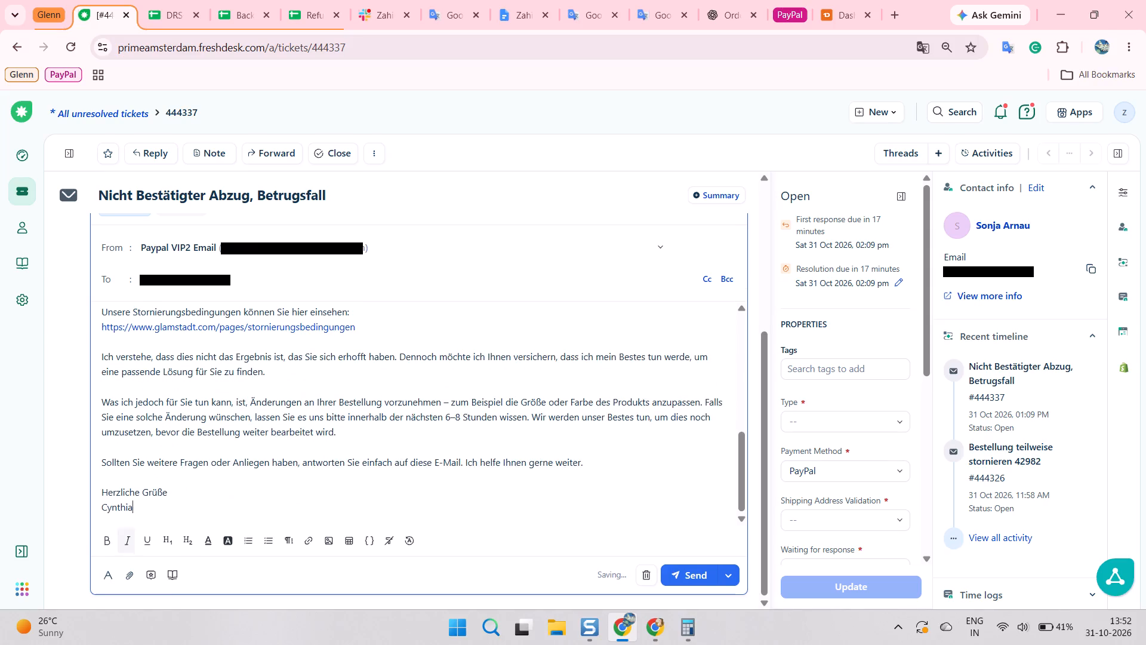
pyautogui.scroll(5, 212, 432)
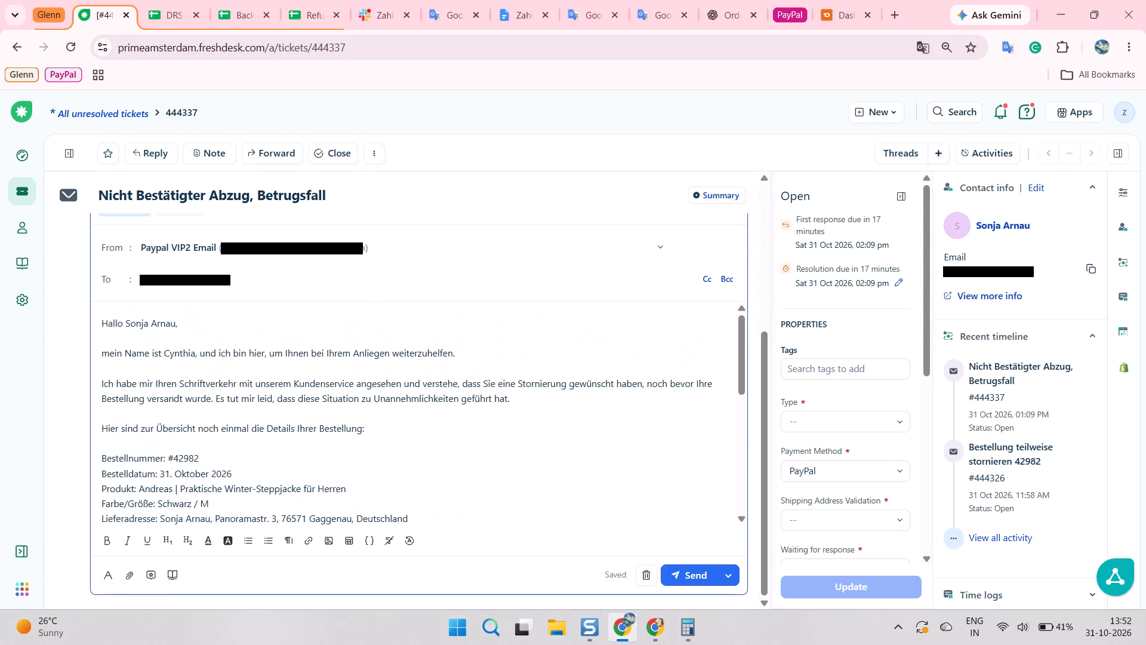
pyautogui.scroll(-6, 220, 409)
pyautogui.scroll(-1, 356, 457)
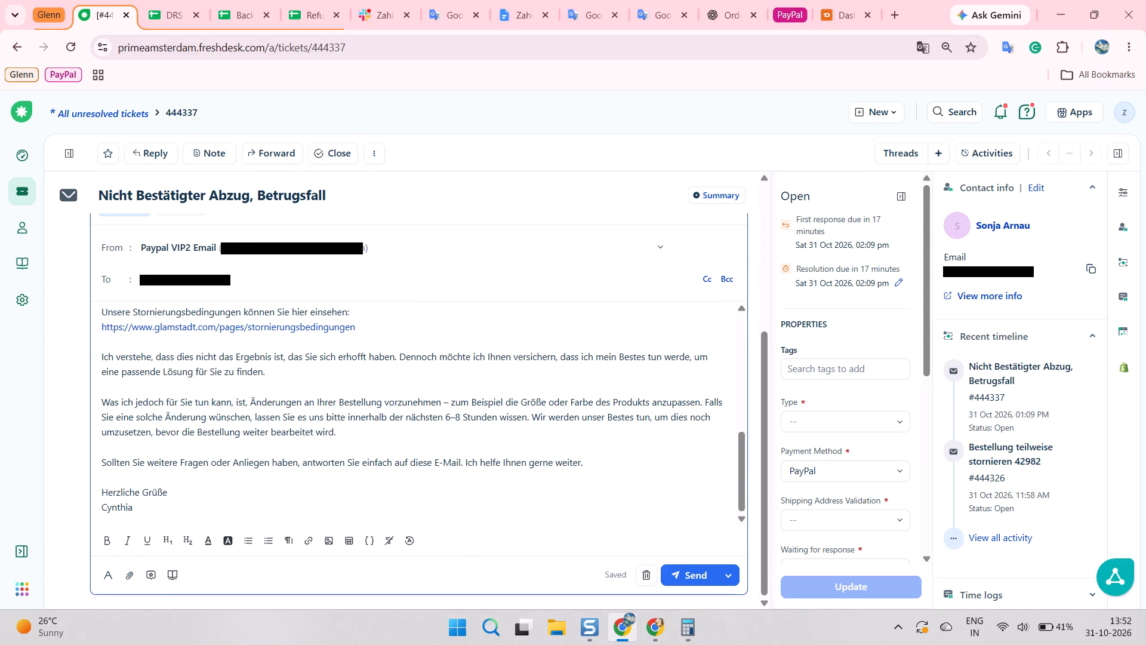
pyautogui.scroll(-1, 455, 472)
pyautogui.click(688, 575)
# Set the type of ticket 444337 to Cancellation.
pyautogui.click(816, 410)
pyautogui.click(821, 430)
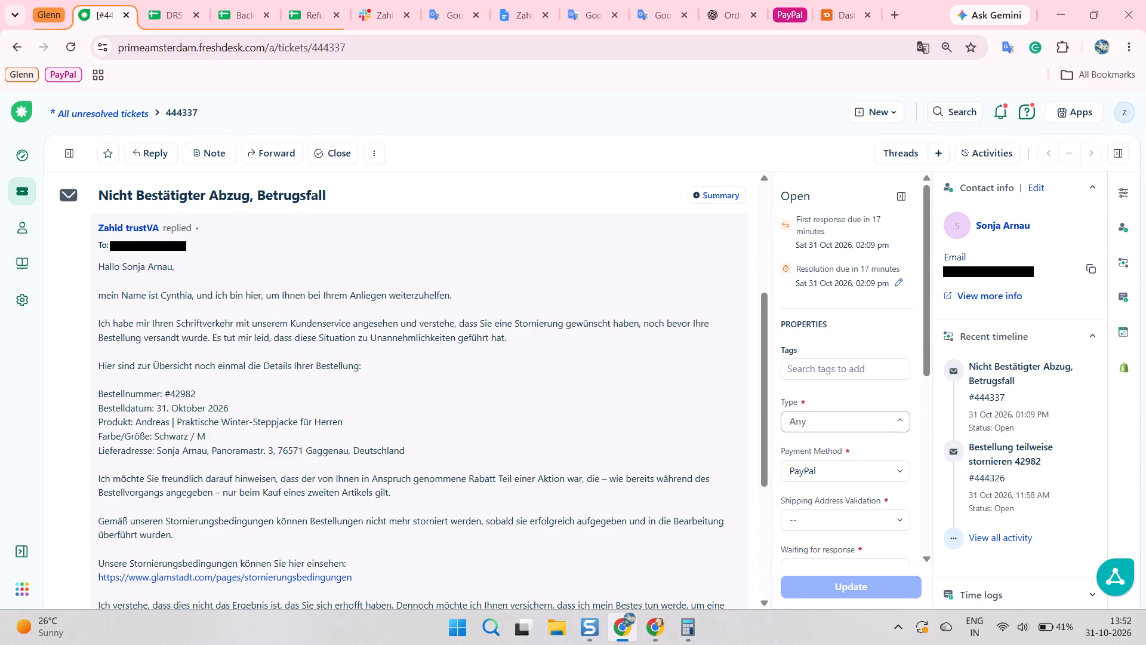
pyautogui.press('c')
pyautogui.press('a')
# Set Shipping Address Validation to Verified & Correct, Waiting for response to N/A, Marketing/PayPal to No, status to Resolved and agent to Zahid, and update the ticket.
pyautogui.click(817, 464)
pyautogui.press('Tab')
pyautogui.press('Tab')
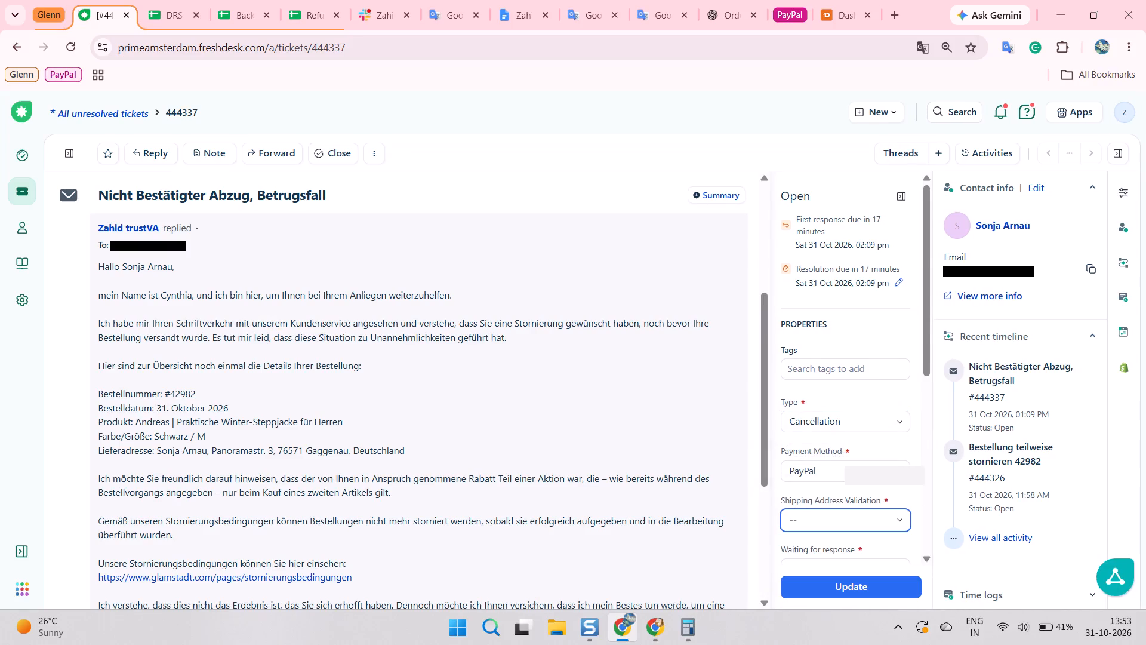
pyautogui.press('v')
pyautogui.press('Tab')
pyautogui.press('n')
pyautogui.press('Tab')
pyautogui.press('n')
pyautogui.press('Tab')
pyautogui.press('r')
pyautogui.press('Tab')
pyautogui.press('Tab')
pyautogui.press('Tab')
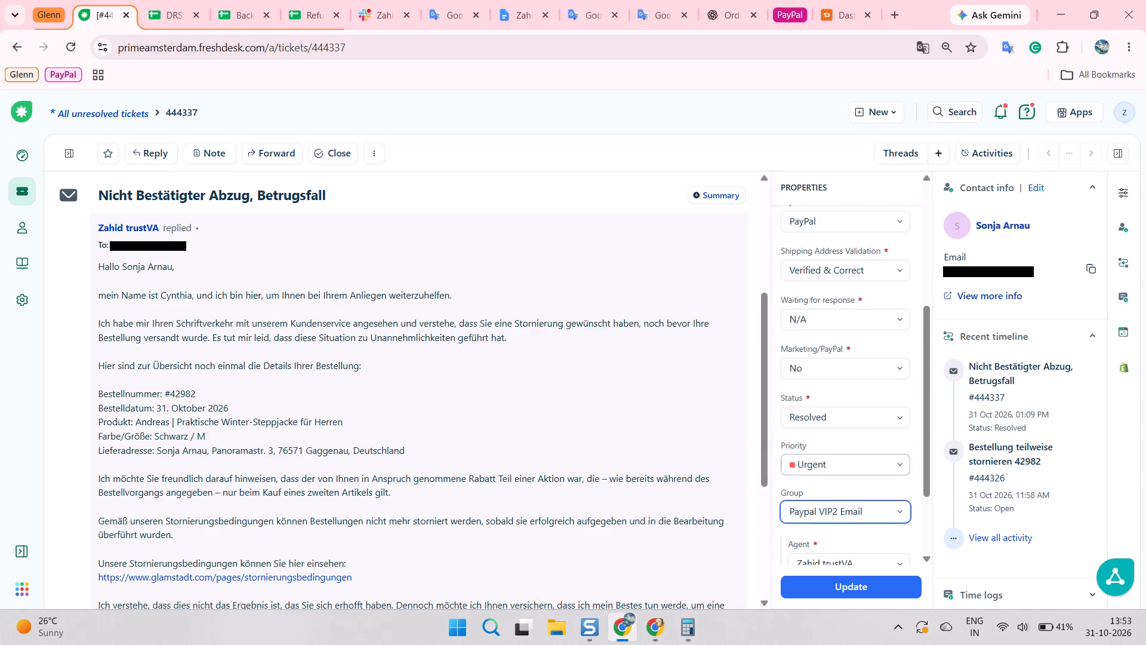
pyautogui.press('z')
pyautogui.scroll(-5, 870, 512)
pyautogui.click(848, 594)
pyautogui.scroll(-5, 504, 430)
pyautogui.doubleClick(176, 110)
pyautogui.hotkey('ctrl', 'c')
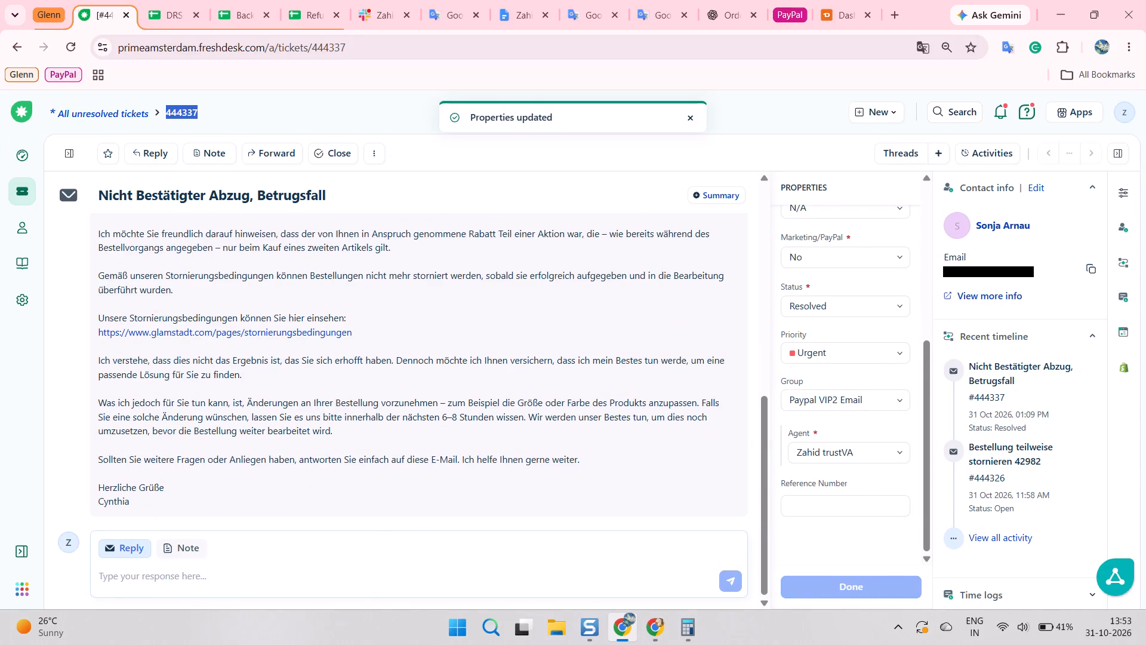
pyautogui.hotkey('ctrl', 'c')
pyautogui.click(158, 0)
pyautogui.hotkey('ctrl', 'v')
pyautogui.click(353, 331)
pyautogui.scroll(-1, 353, 331)
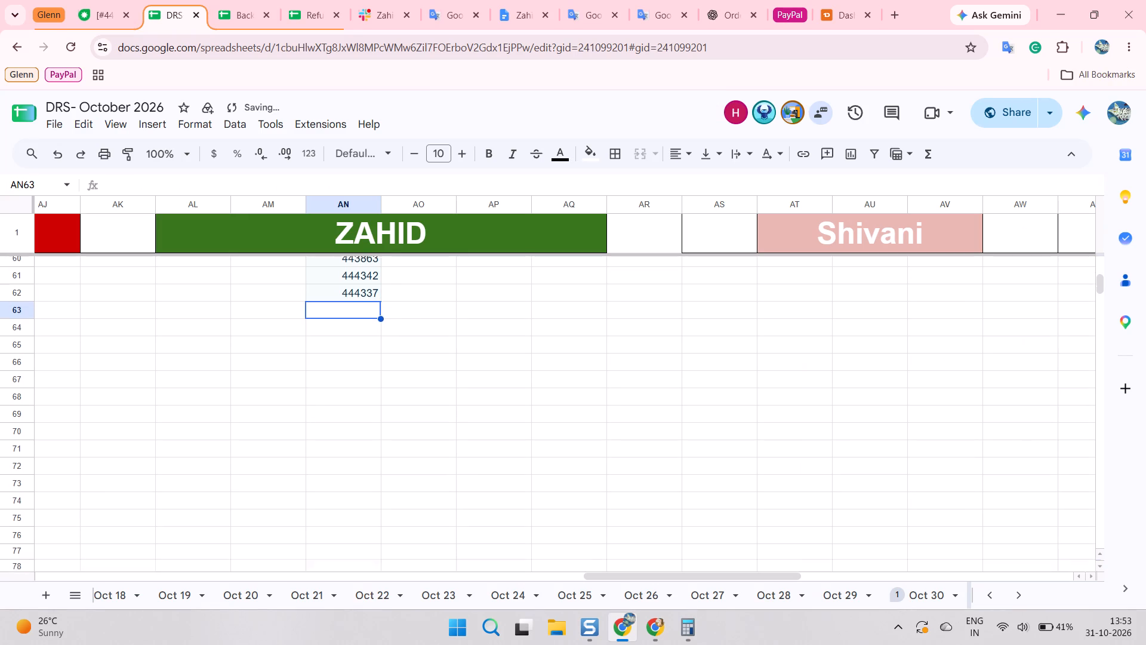
pyautogui.scroll(-1, 369, 335)
# Go back to the unresolved tickets in Freshdesk and open ticket 444352, "change email".
pyautogui.click(82, 0)
pyautogui.click(22, 197)
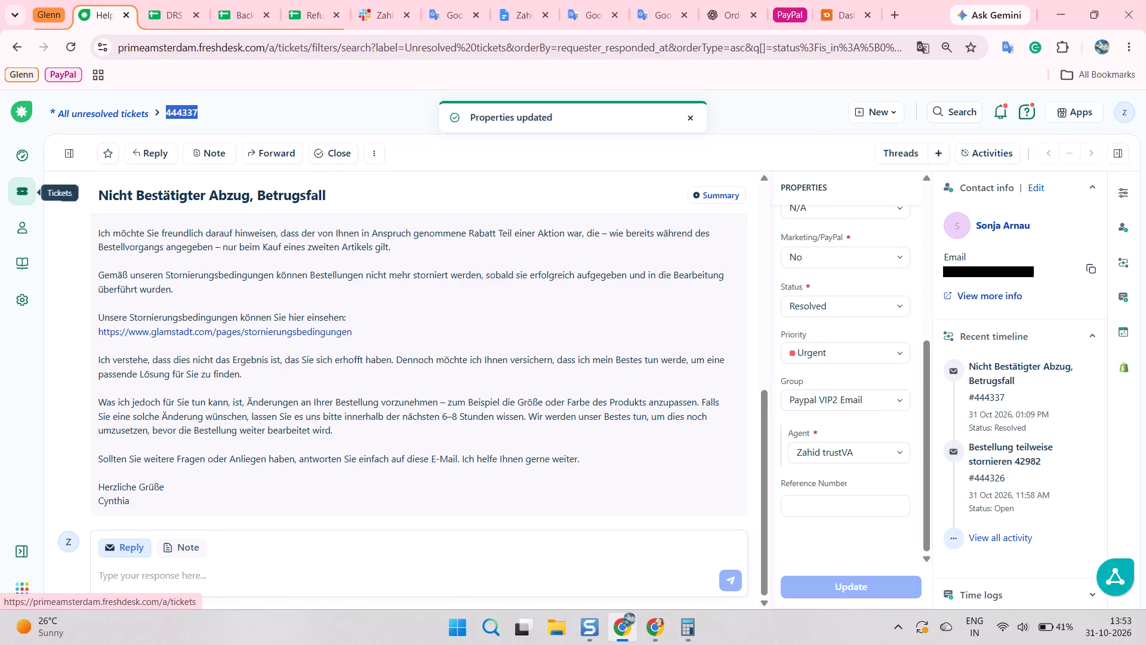
pyautogui.scroll(6, 47, 199)
pyautogui.click(19, 162)
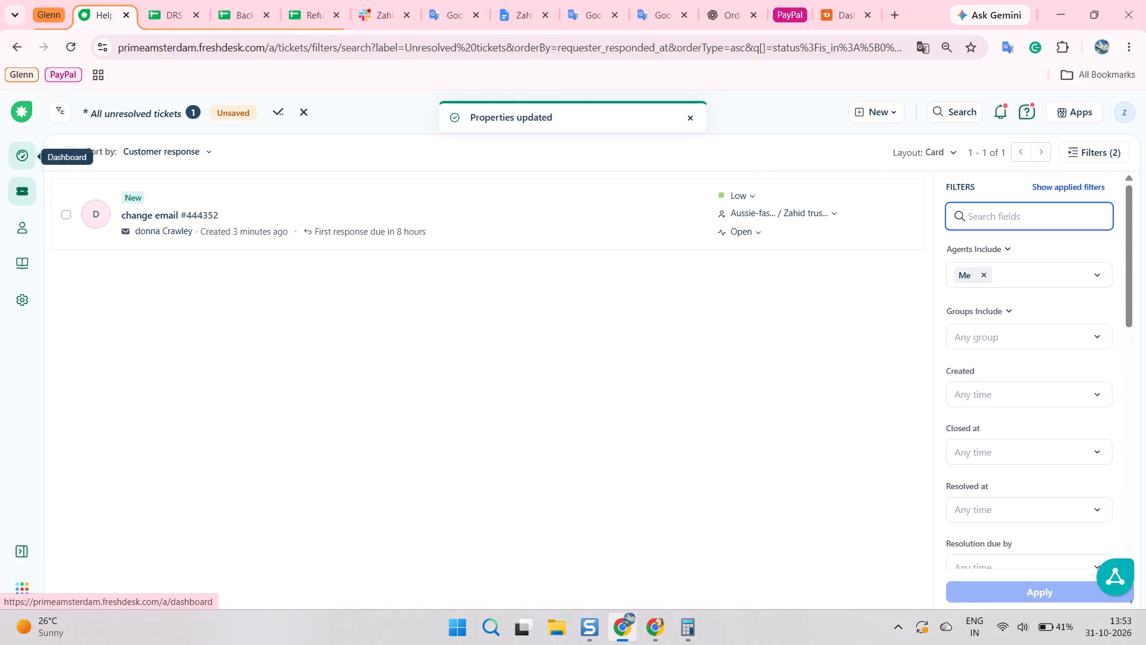
pyautogui.scroll(6, 19, 161)
pyautogui.click(101, 199)
pyautogui.scroll(2, 218, 219)
pyautogui.click(192, 214)
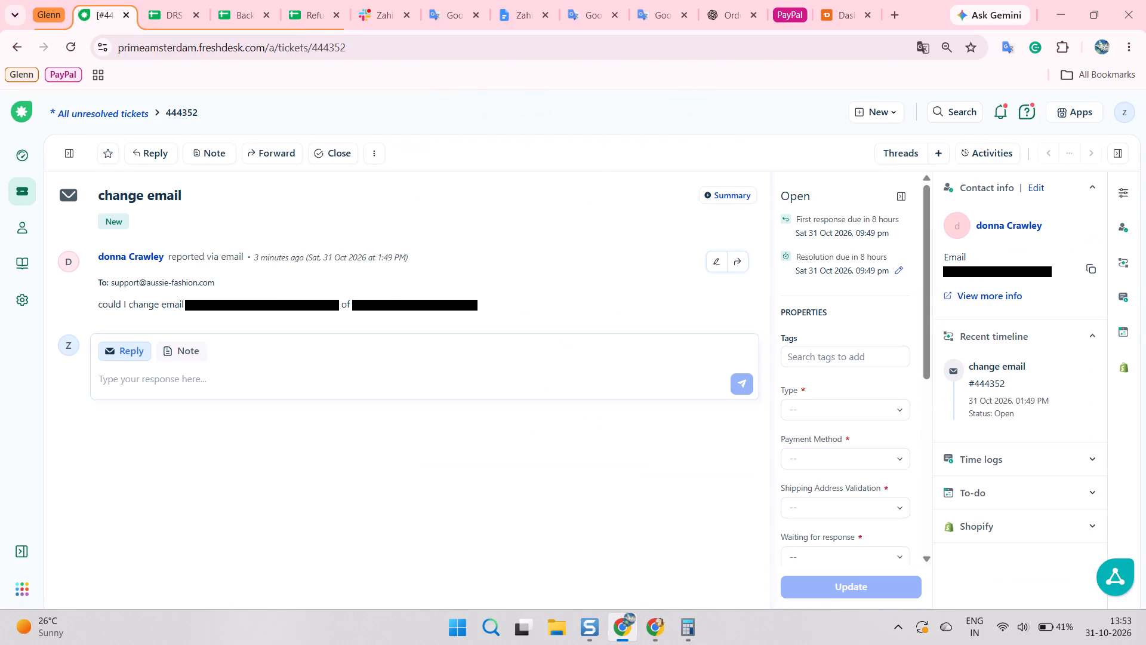
pyautogui.click(498, 262)
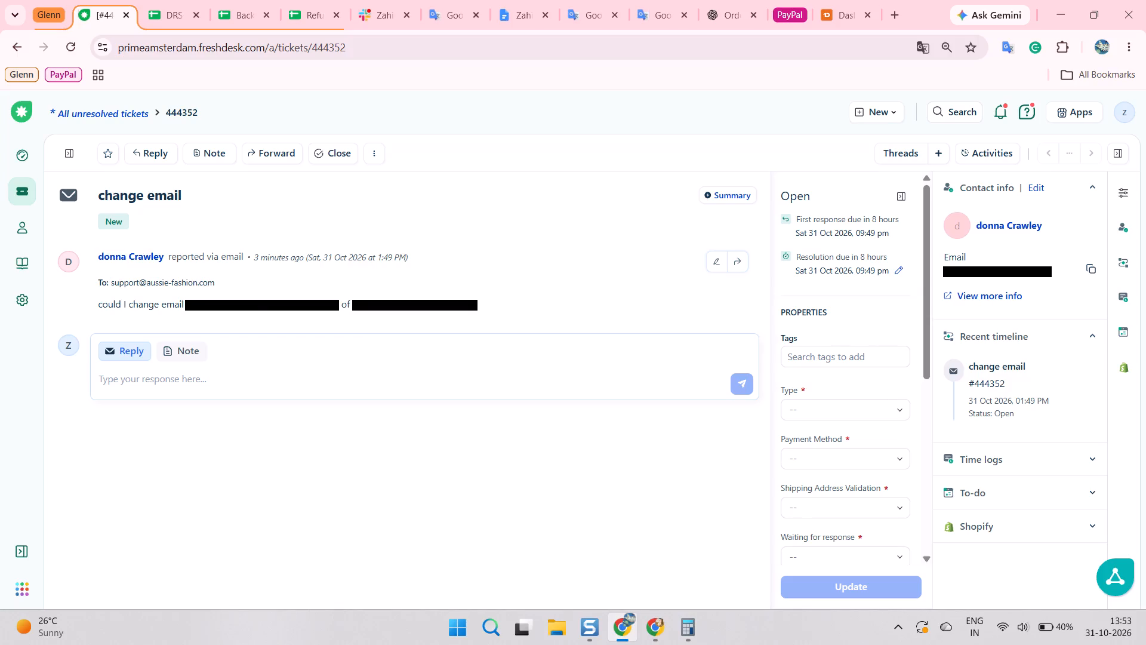
pyautogui.click(1091, 269)
pyautogui.hotkey('alt', 'Tab')
pyautogui.hotkey('alt', 'Tab')
pyautogui.hotkey('alt', 'Tab')
pyautogui.click(346, 0)
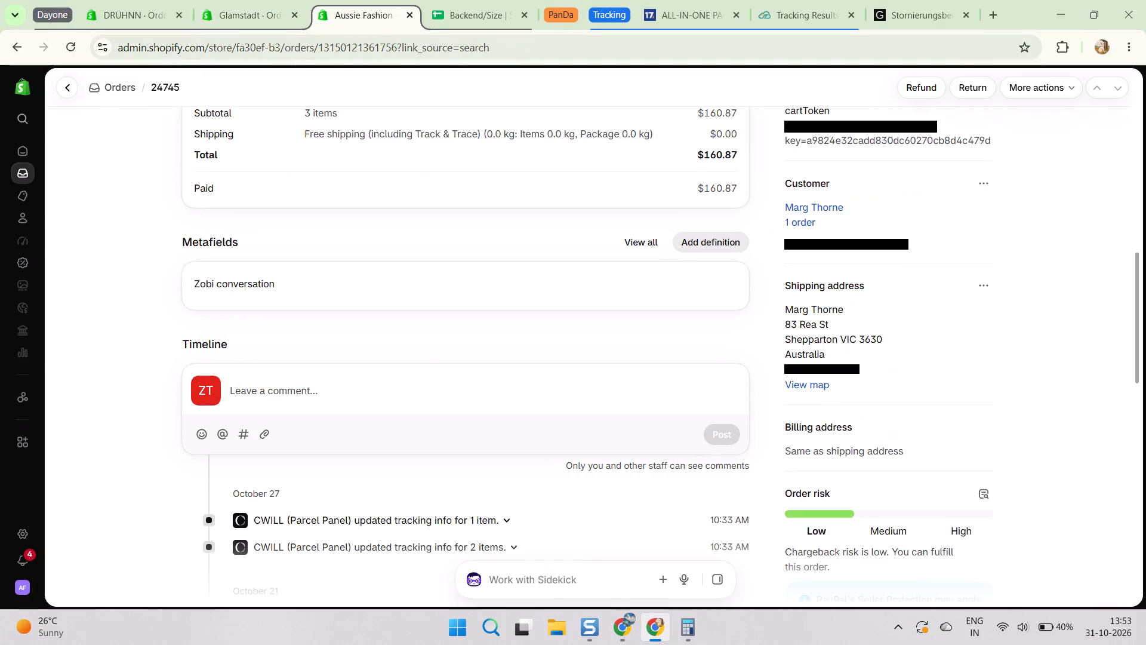
pyautogui.scroll(5, 294, 116)
pyautogui.click(19, 122)
pyautogui.hotkey('ctrl', 'v')
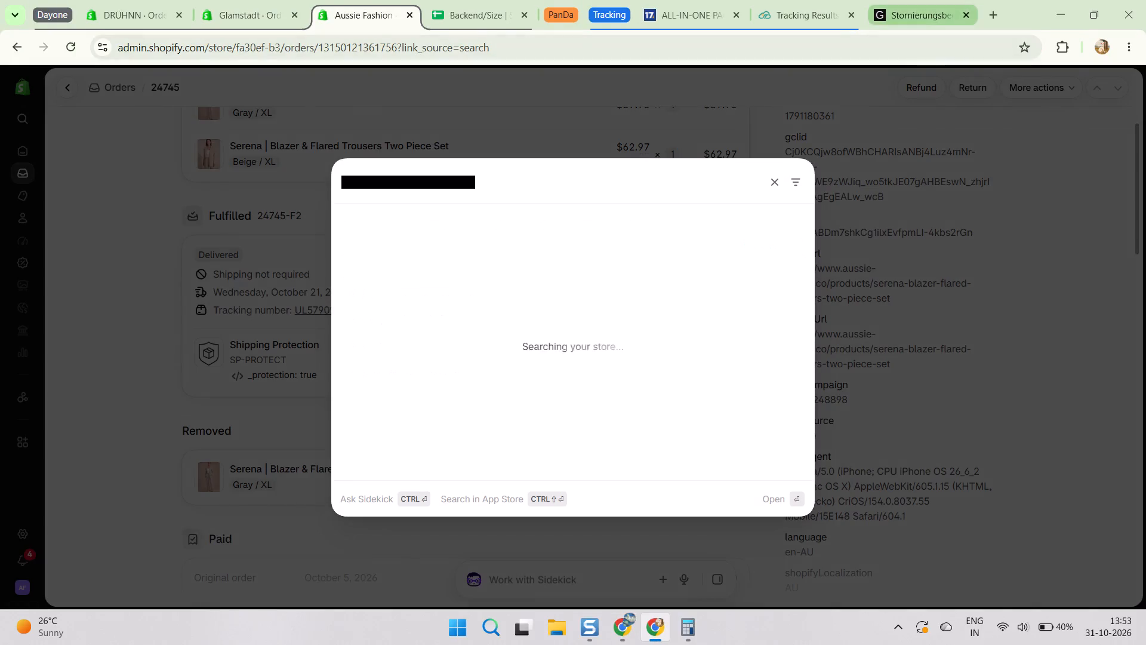
pyautogui.click(965, 14)
# Search the Aussie Fashion store for the first email address mentioned in the customer's message in ticket 444352.
pyautogui.hotkey('alt', 'Tab')
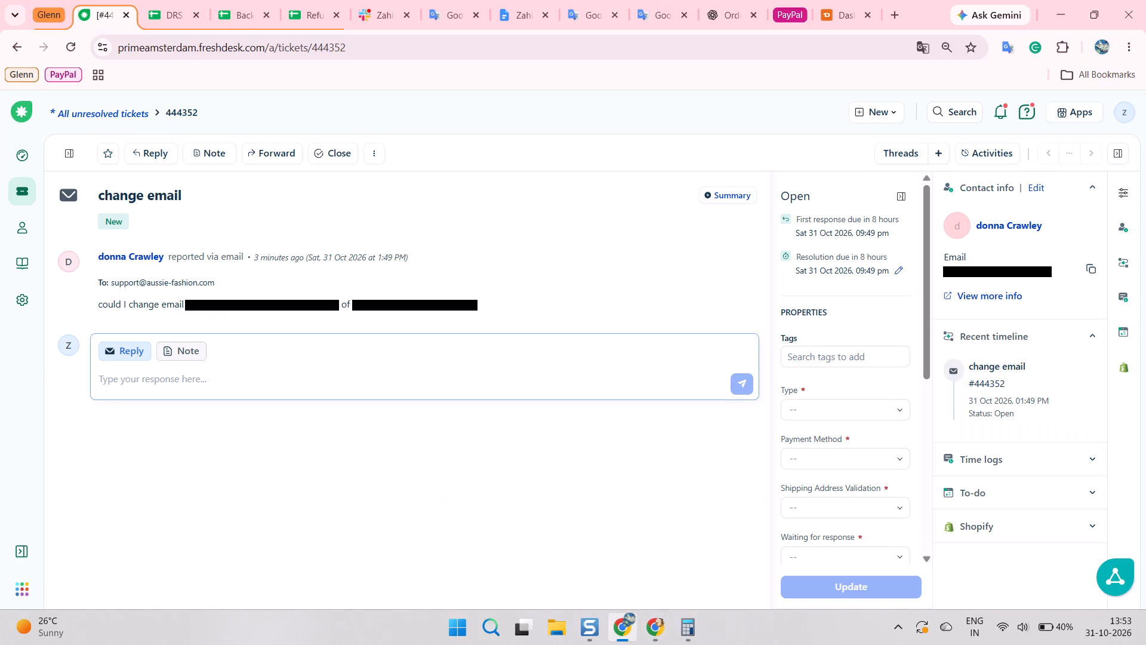
pyautogui.moveTo(198, 311); pyautogui.dragTo(298, 311)
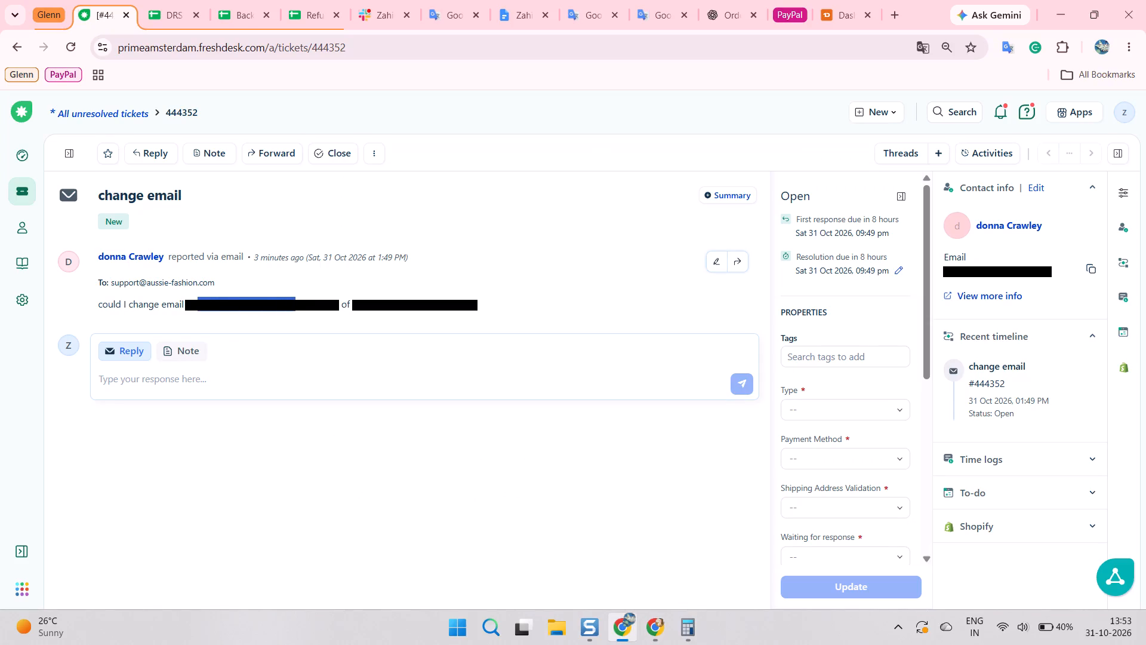
pyautogui.moveTo(298, 311); pyautogui.dragTo(301, 311)
pyautogui.hotkey('ctrl', 'c')
pyautogui.hotkey('ctrl', 'c')
pyautogui.hotkey('ctrl', 'c')
pyautogui.hotkey('alt', 'Tab')
pyautogui.tripleClick(396, 184)
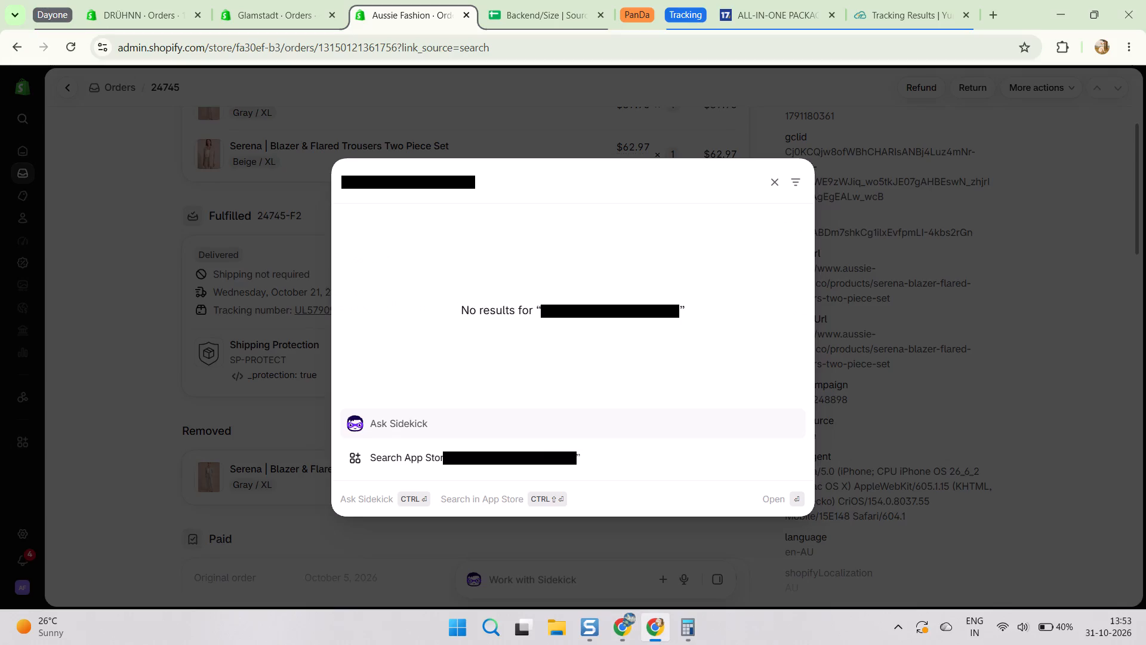
pyautogui.hotkey('ctrl', 'v')
# Search the Aussie Fashion store for part of the second email address in the customer's message and look through the matching customers.
pyautogui.hotkey('alt', 'Tab')
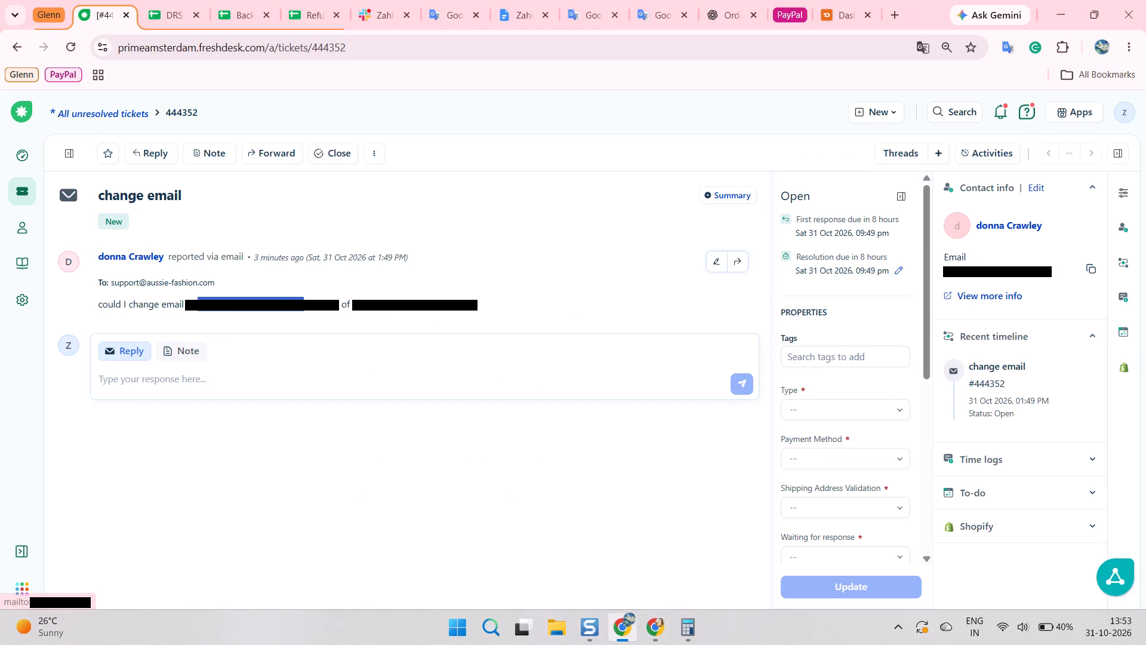
pyautogui.moveTo(413, 313); pyautogui.dragTo(471, 310)
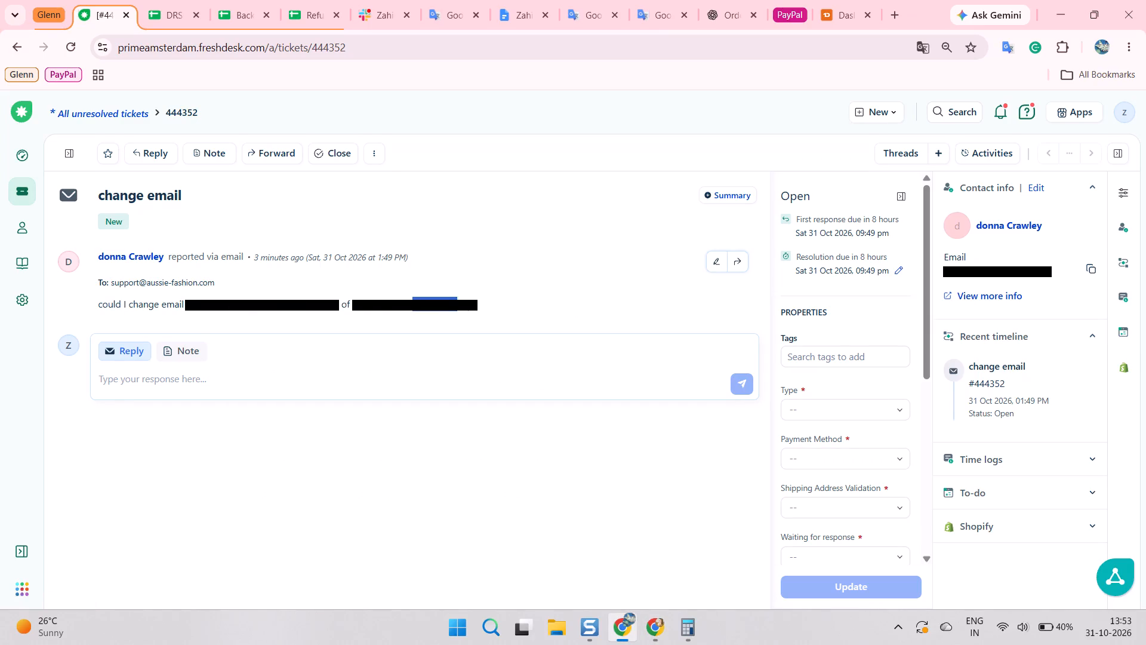
pyautogui.moveTo(471, 310); pyautogui.dragTo(479, 310)
pyautogui.hotkey('ctrl', 'c')
pyautogui.hotkey('ctrl', 'c')
pyautogui.hotkey('alt', 'Tab')
pyautogui.tripleClick(422, 177)
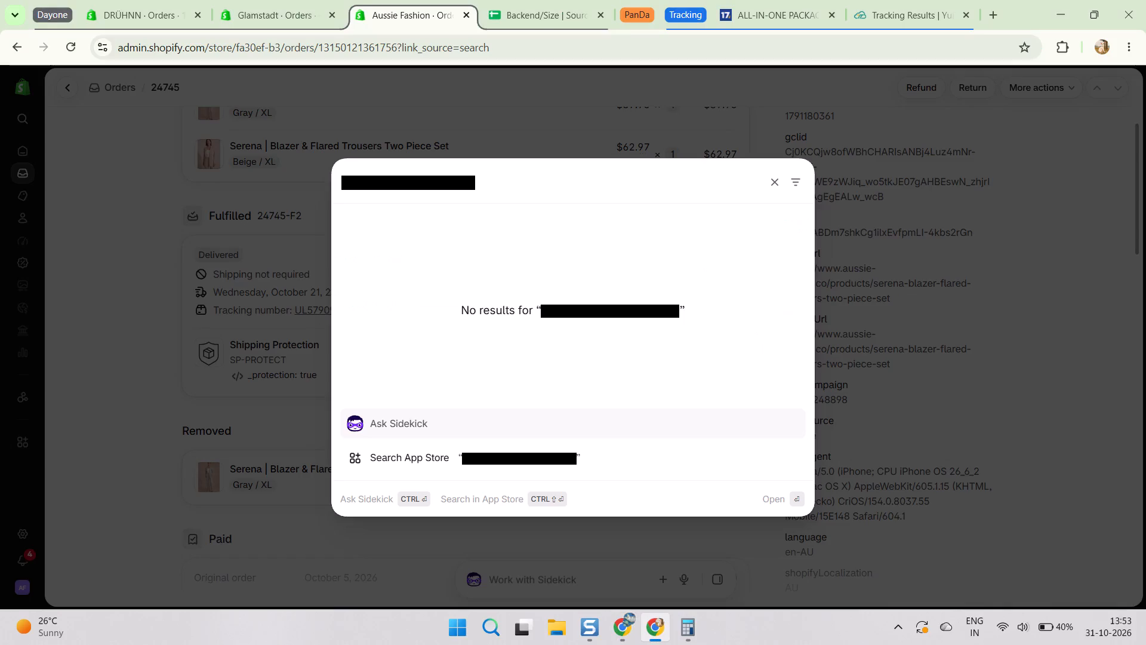
pyautogui.hotkey('ctrl', 'v')
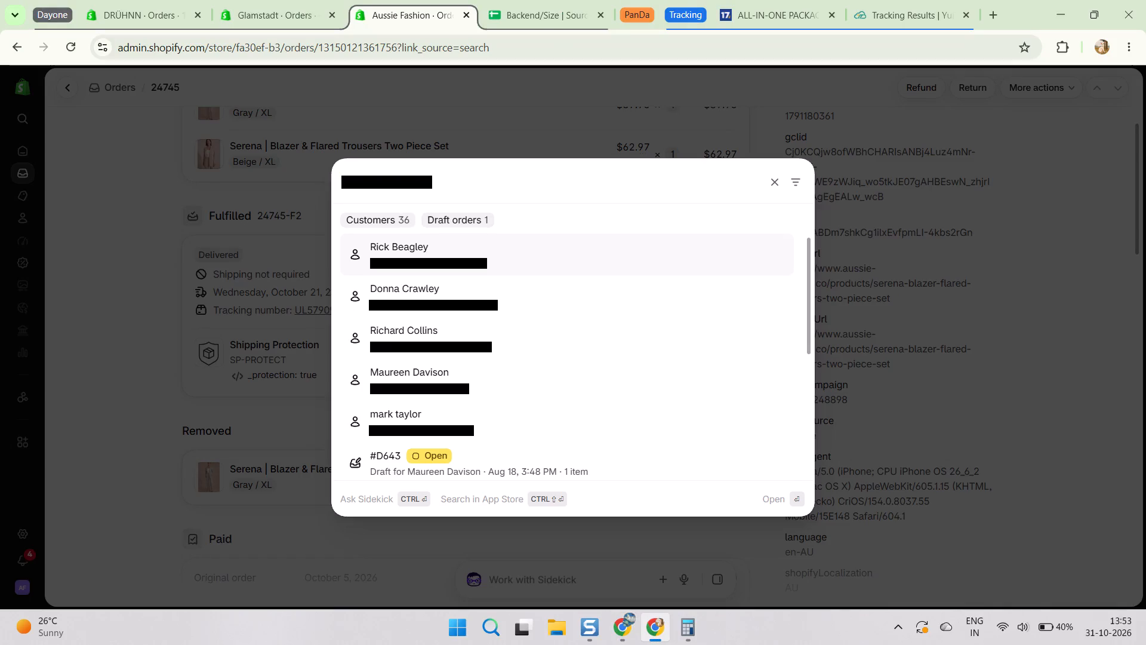
pyautogui.scroll(-2, 455, 426)
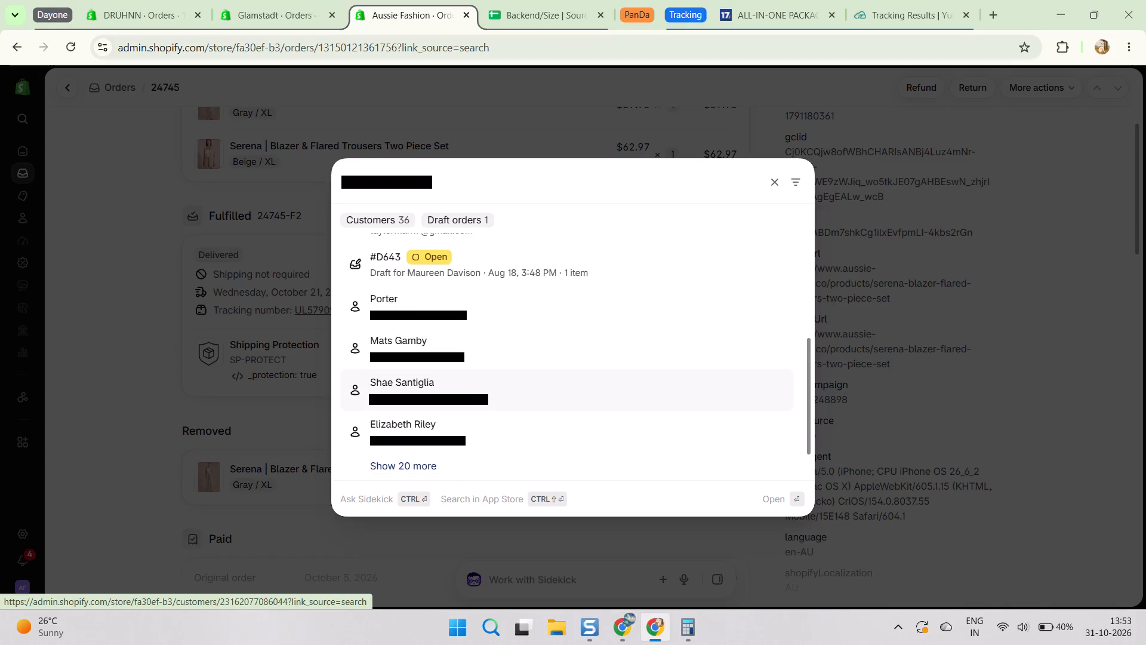
pyautogui.scroll(-4, 438, 365)
pyautogui.scroll(6, 430, 352)
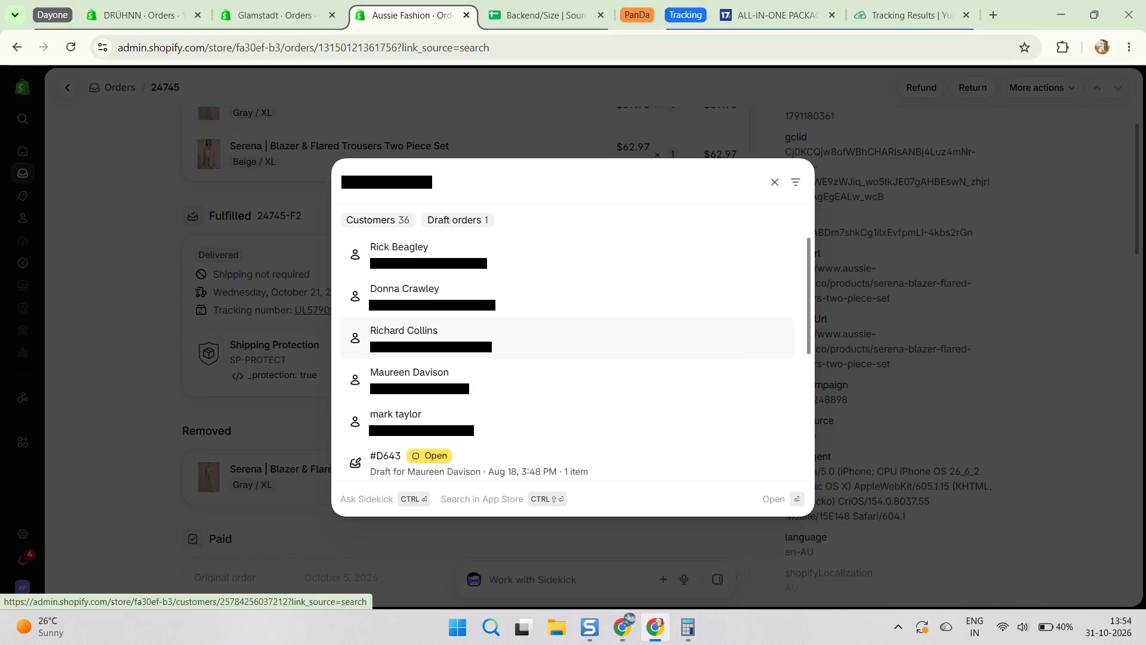
pyautogui.click(47, 180)
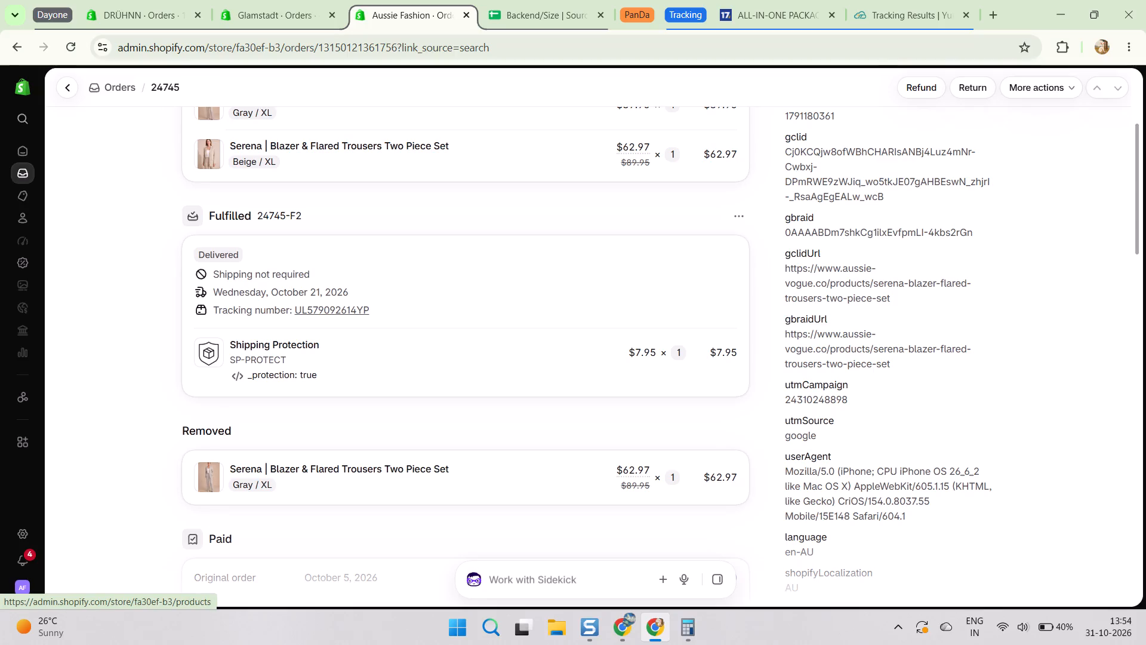
# Filter the Aussie Fashion orders list by the copied part of the customer's second email address.
pyautogui.click(73, 176)
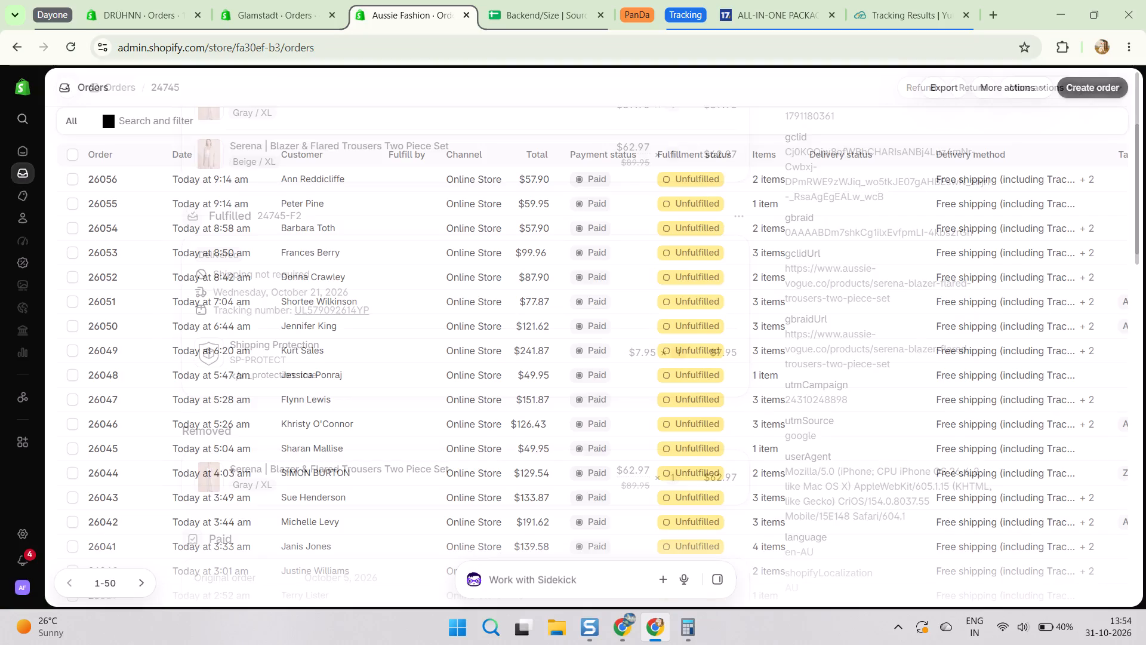
pyautogui.scroll(2, 199, 239)
pyautogui.click(181, 122)
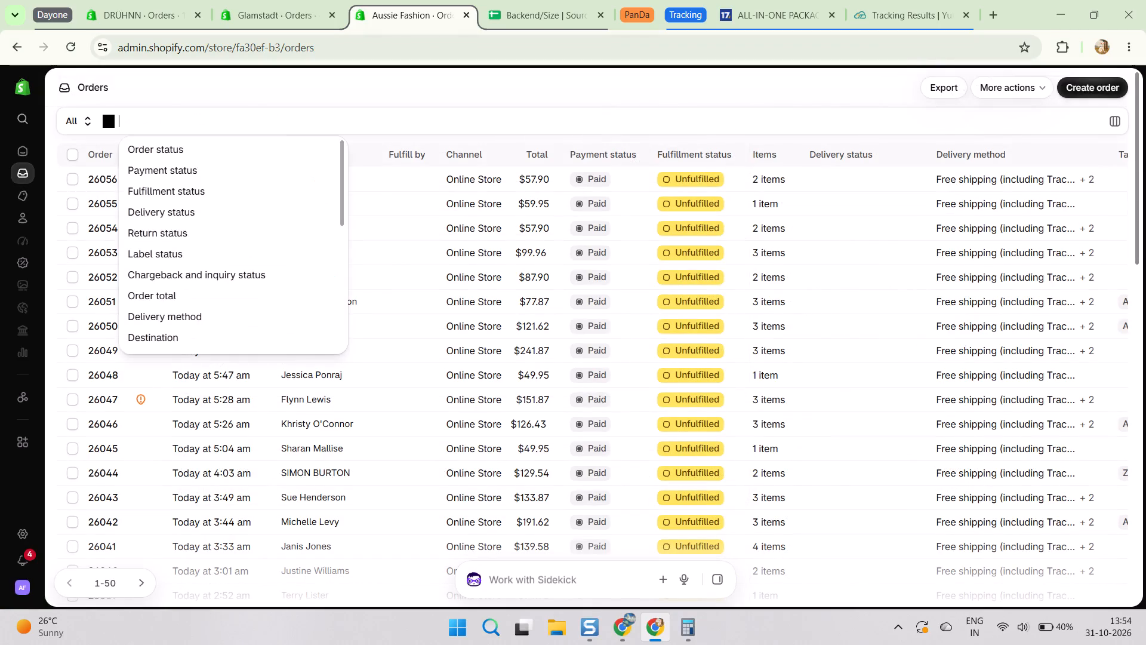
pyautogui.hotkey('ctrl', 'v')
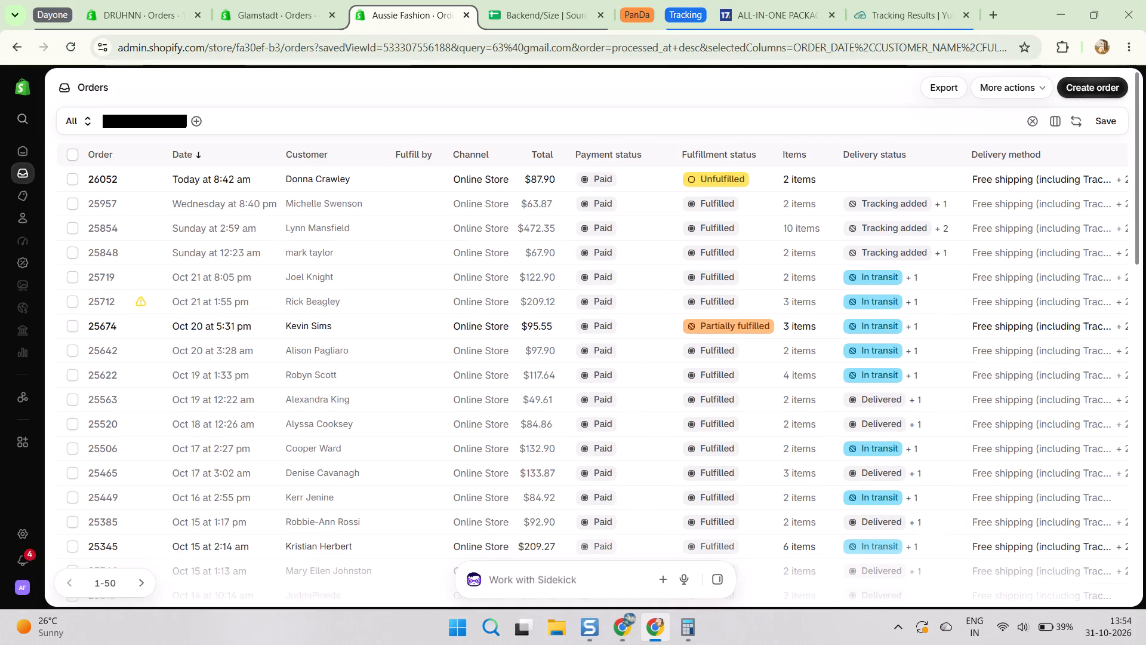
# Copy the customer's message from ticket 444352 and translate it into Hindi in Google Translate, replacing the existing source text.
pyautogui.hotkey('alt', 'Tab')
pyautogui.moveTo(463, 230); pyautogui.dragTo(437, 241)
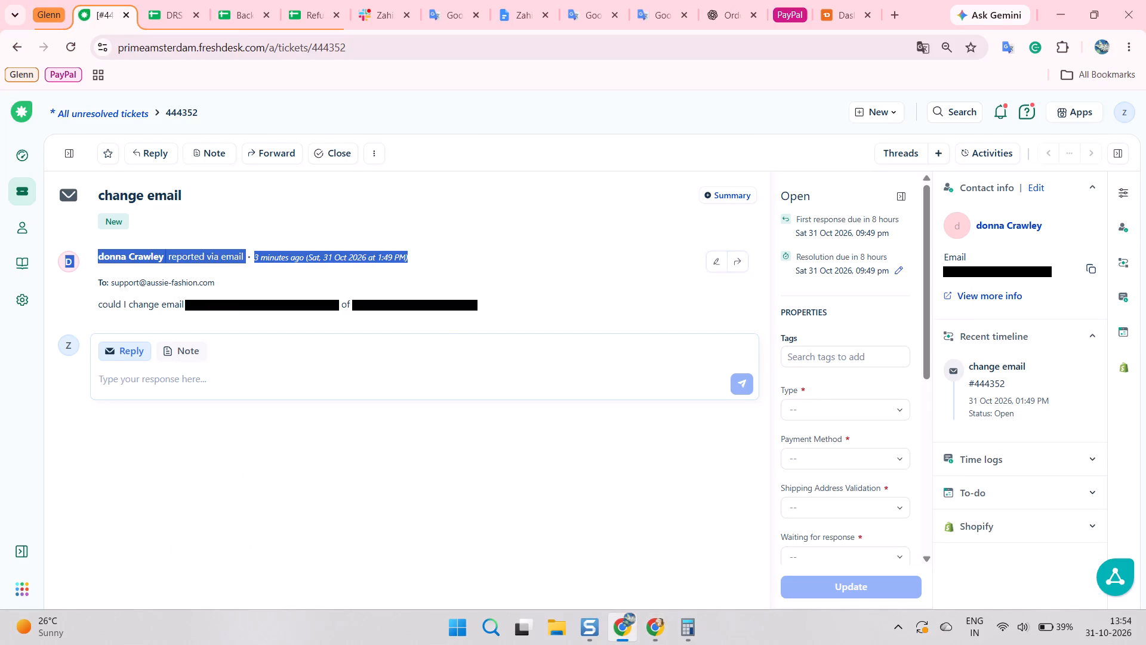
pyautogui.tripleClick(149, 300)
pyautogui.hotkey('ctrl', 'c')
pyautogui.hotkey('ctrl', 'c')
pyautogui.hotkey('ctrl', 'c')
pyautogui.click(679, 0)
pyautogui.scroll(15, 495, 173)
pyautogui.click(603, 195)
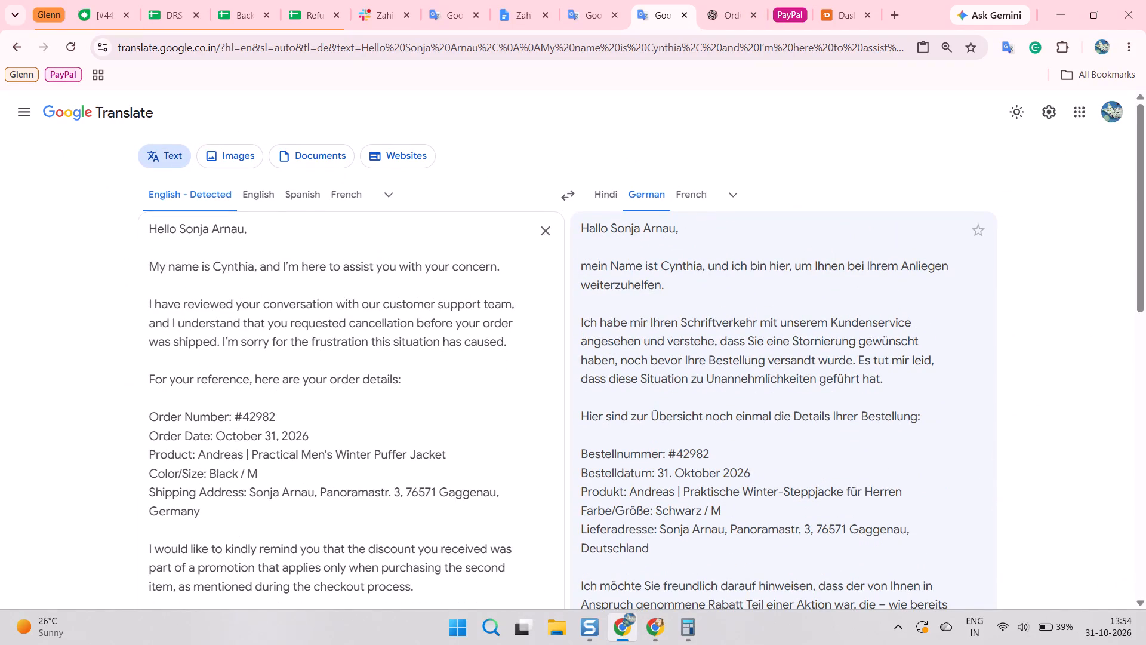
pyautogui.click(611, 193)
pyautogui.scroll(5, 570, 224)
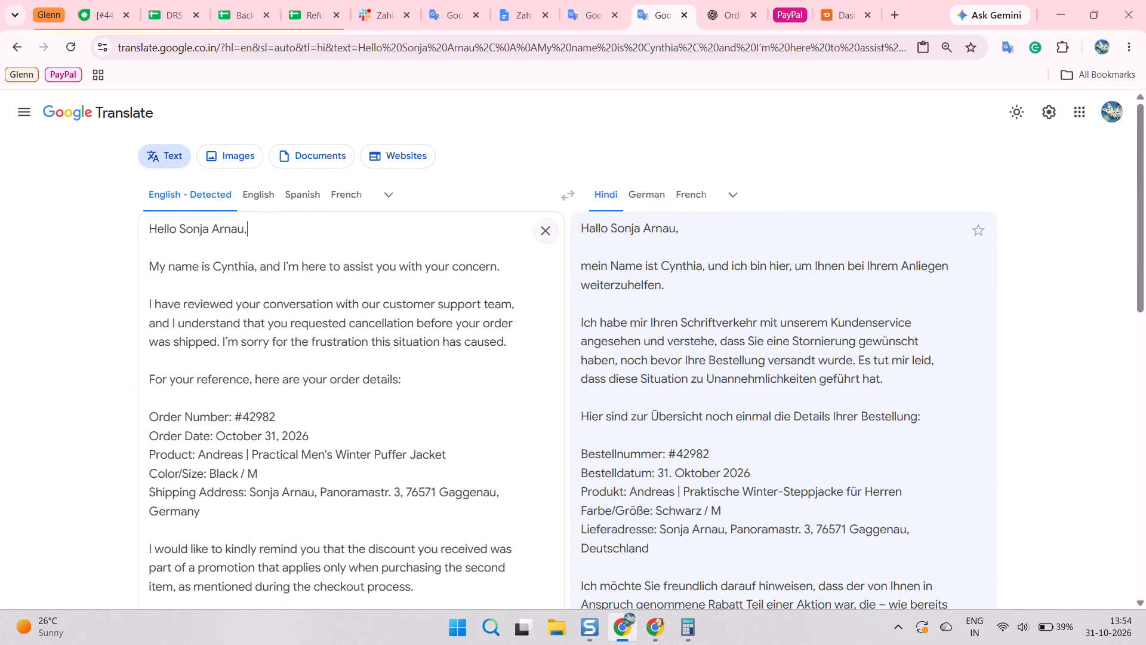
pyautogui.click(546, 231)
pyautogui.hotkey('ctrl', 'v')
pyautogui.press('BackSpace')
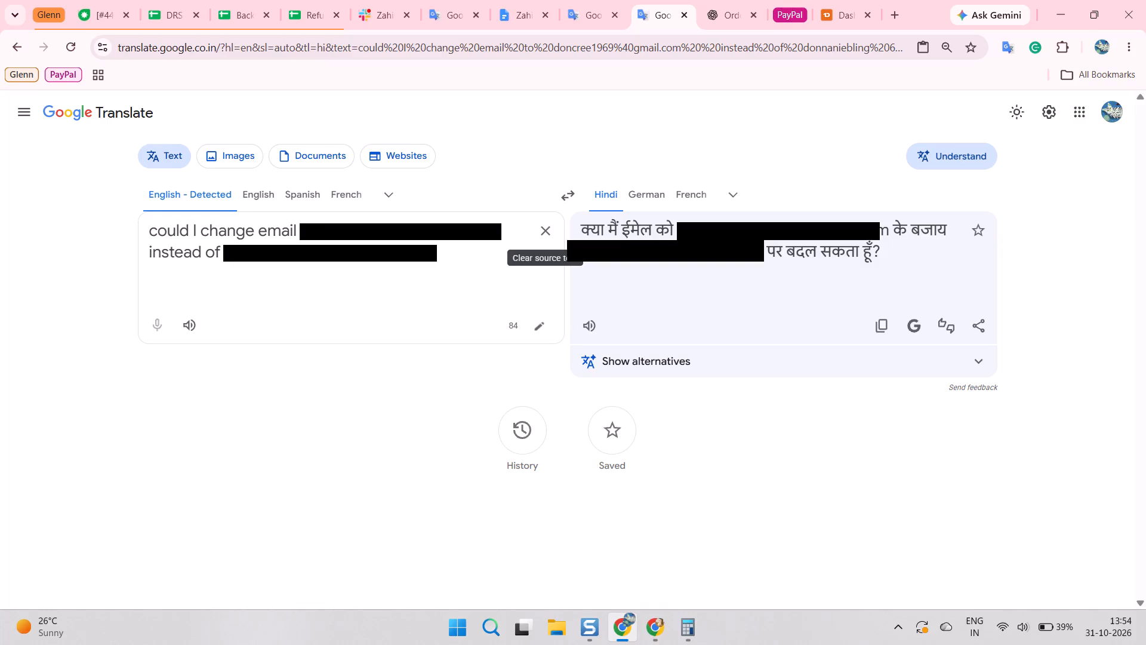
pyautogui.click(105, 0)
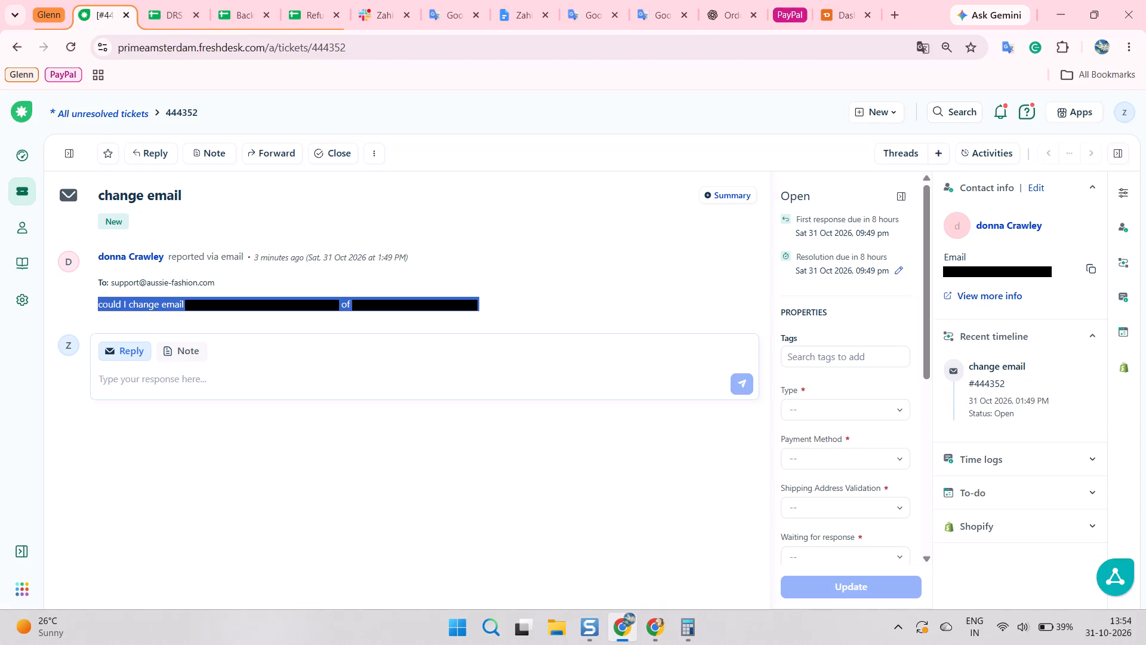
pyautogui.click(475, 278)
pyautogui.click(471, 269)
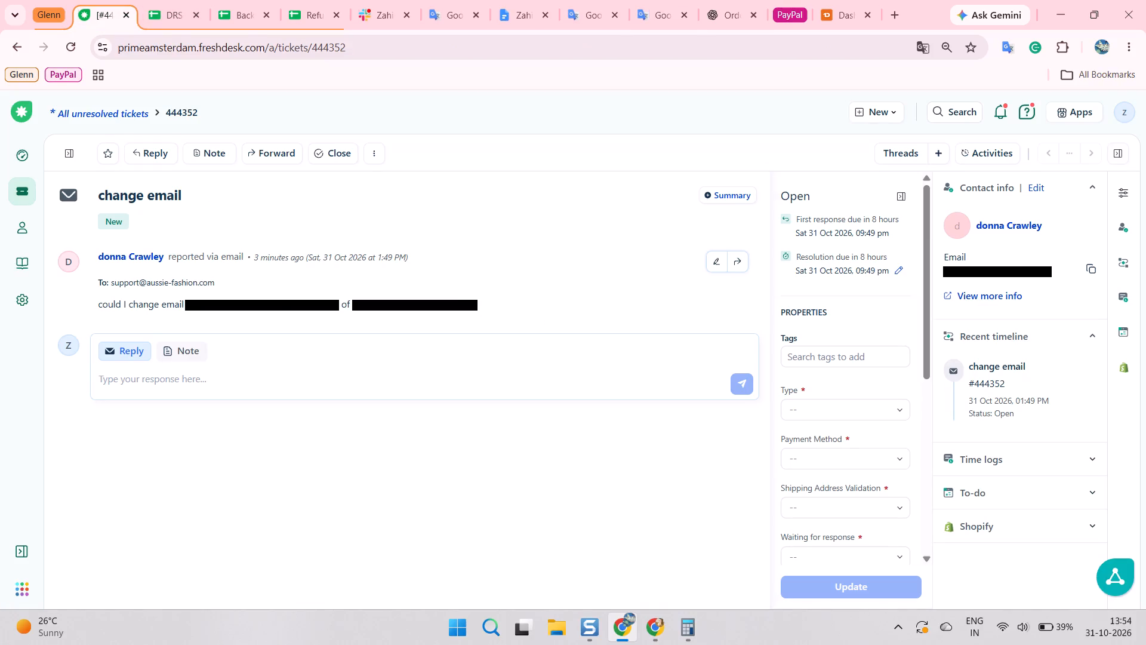
pyautogui.click(485, 272)
pyautogui.click(486, 272)
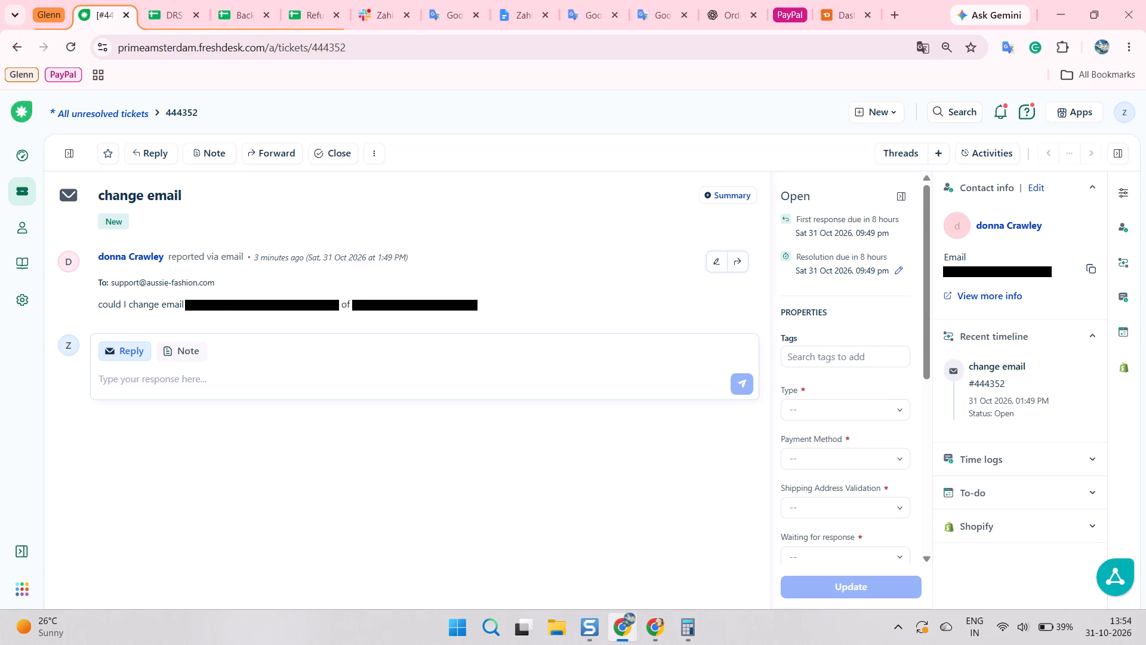
pyautogui.moveTo(355, 309); pyautogui.dragTo(480, 306)
pyautogui.hotkey('ctrl', 'c')
pyautogui.hotkey('ctrl', 'c')
pyautogui.hotkey('ctrl', 'c')
pyautogui.hotkey('alt', 'Tab')
pyautogui.tripleClick(319, 122)
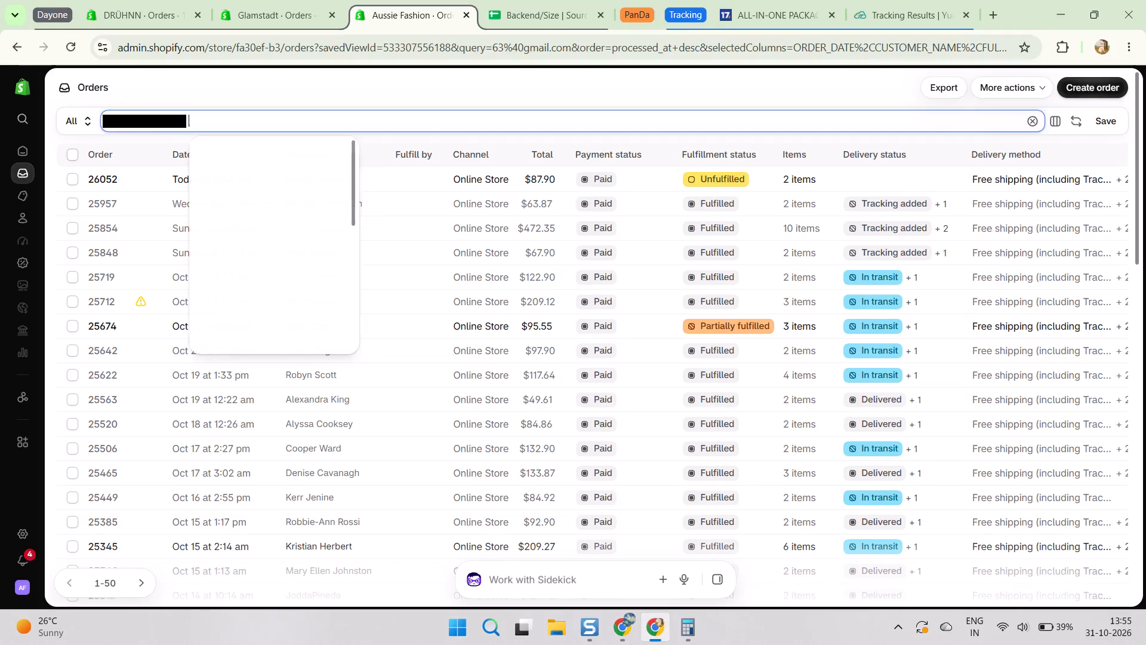
pyautogui.hotkey('ctrl', 'v')
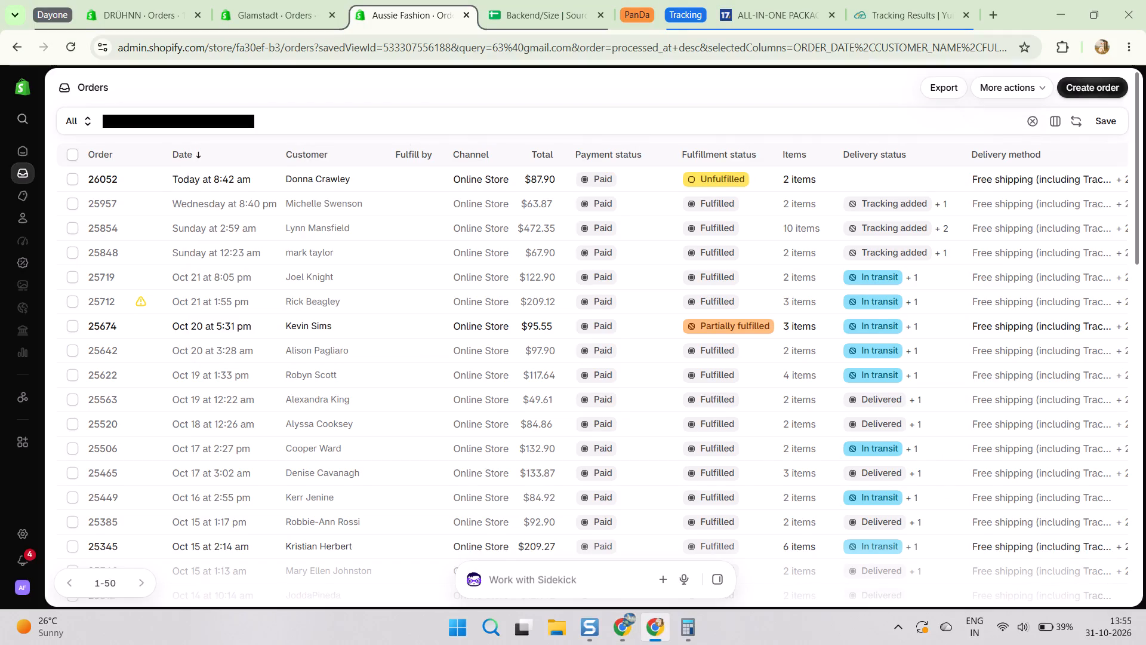
pyautogui.click(185, 122)
pyautogui.press('BackSpace')
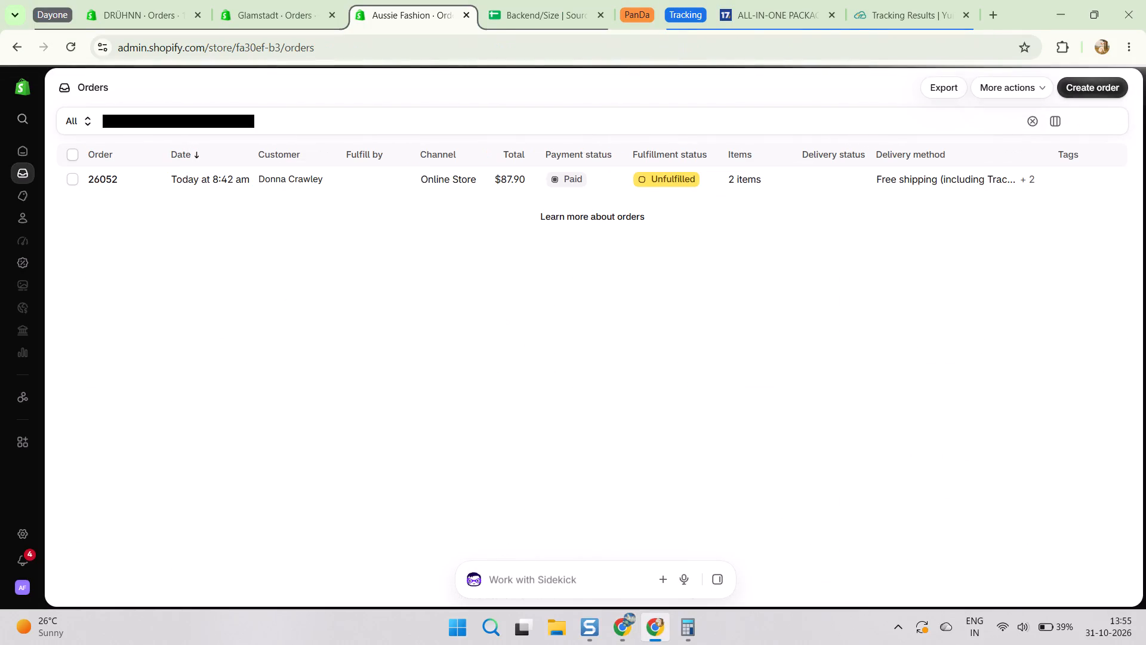
# Copy the email address from the orders filter and open order 26052.
pyautogui.click(99, 183)
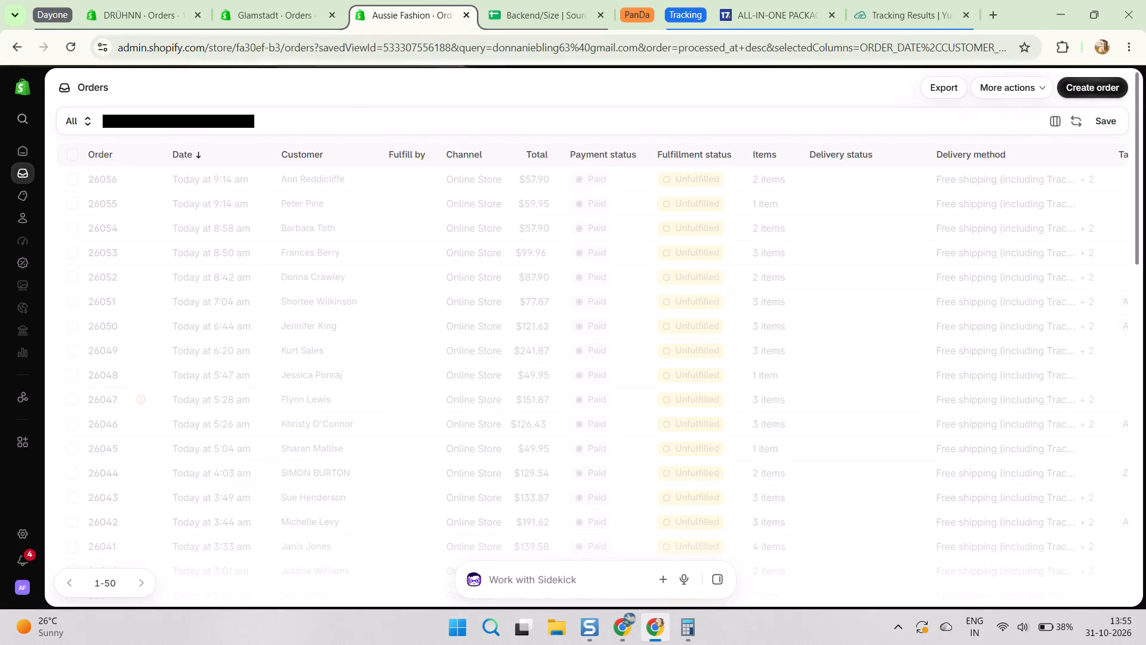
pyautogui.tripleClick(274, 119)
pyautogui.hotkey('ctrl', 'c')
pyautogui.hotkey('ctrl', 'c')
pyautogui.hotkey('ctrl', 'c')
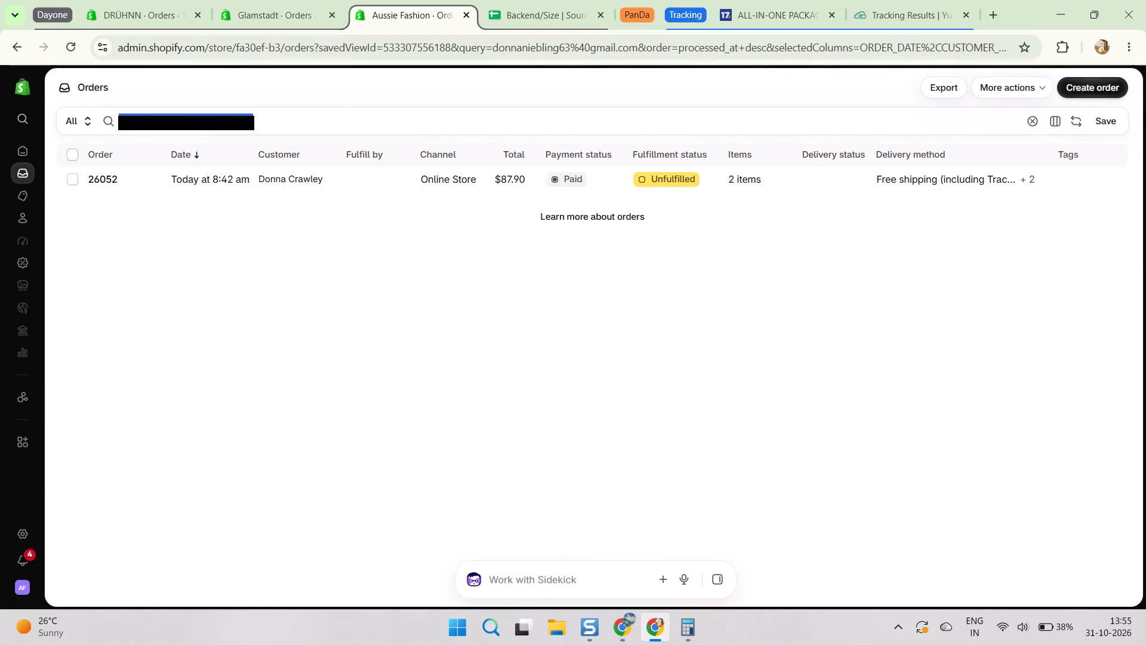
pyautogui.click(101, 174)
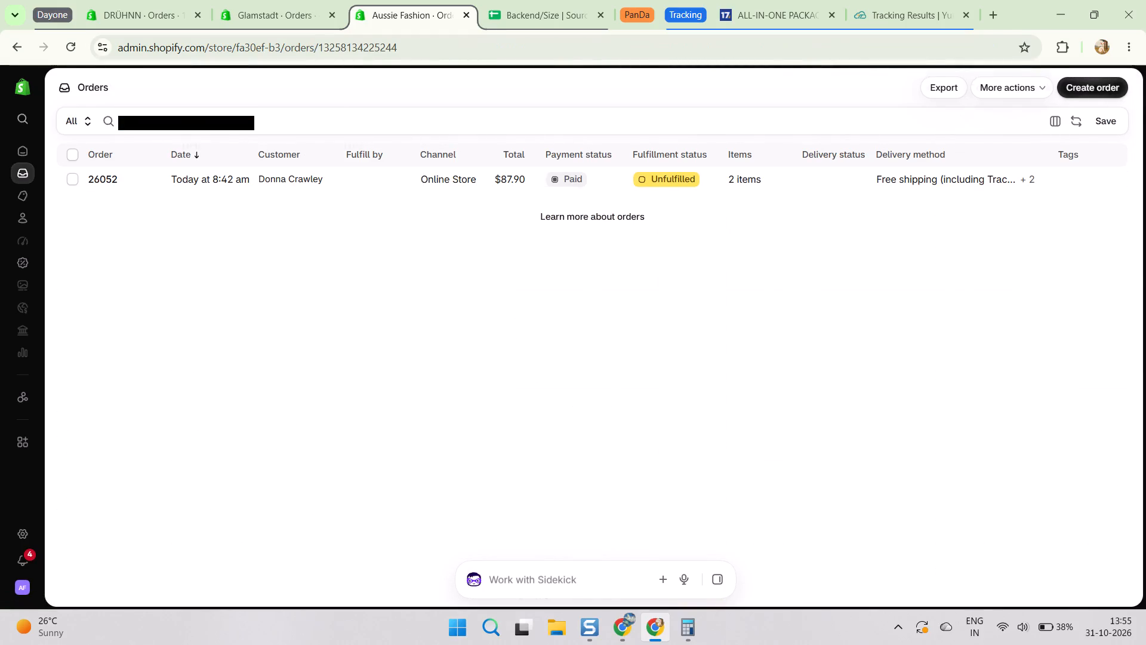
pyautogui.hotkey('alt', 'Tab')
pyautogui.hotkey('alt', 'Tab')
pyautogui.hotkey('ctrl', 'f')
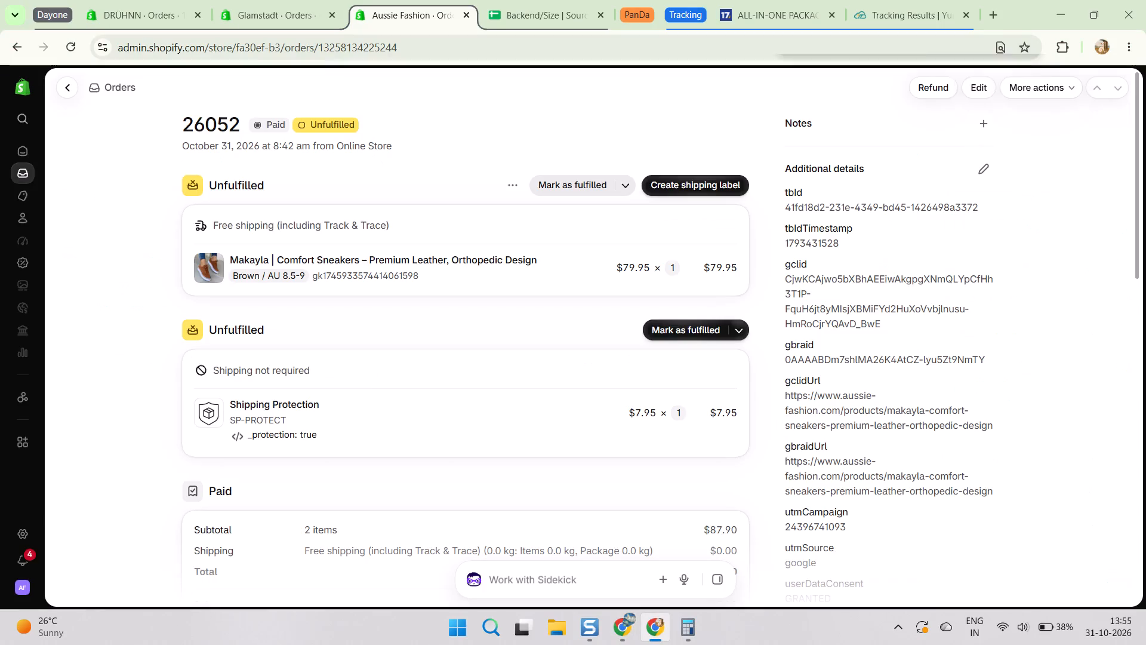
pyautogui.hotkey('ctrl', 'v')
pyautogui.scroll(5, 978, 128)
pyautogui.click(1025, 80)
pyautogui.hotkey('alt', 'Tab')
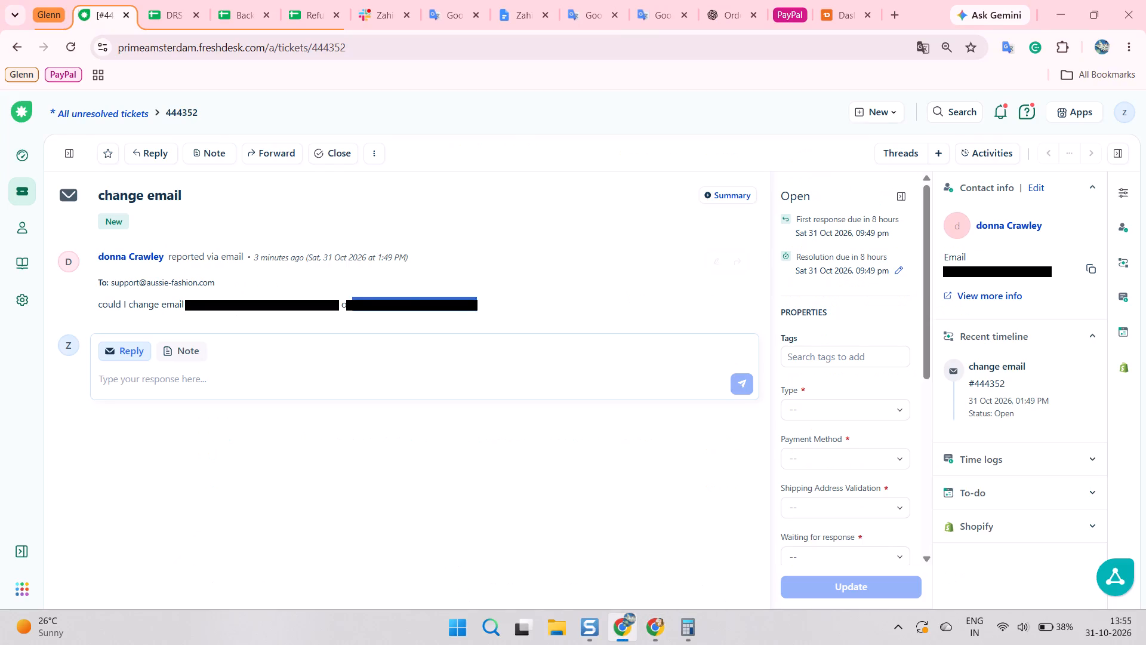
pyautogui.hotkey('ctrl', 'f')
pyautogui.hotkey('ctrl', 'v')
pyautogui.scroll(7, 944, 210)
pyautogui.click(968, 81)
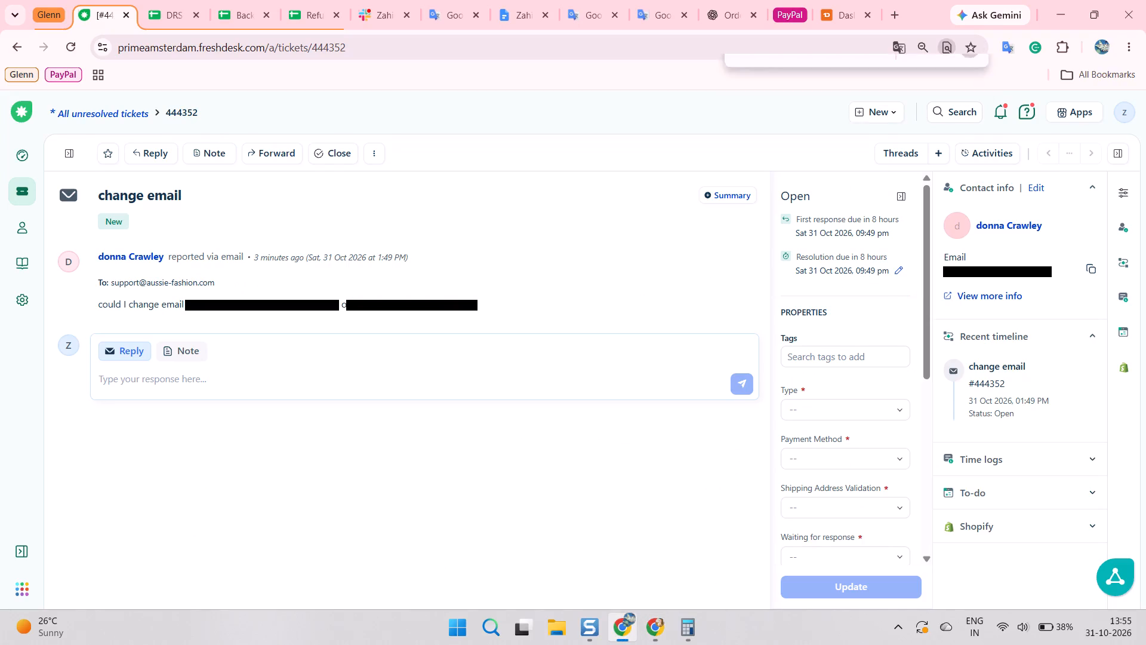
# Add the copied order email address to the requester's contact in ticket 444352, make it the primary email, and save the contact.
pyautogui.click(1036, 188)
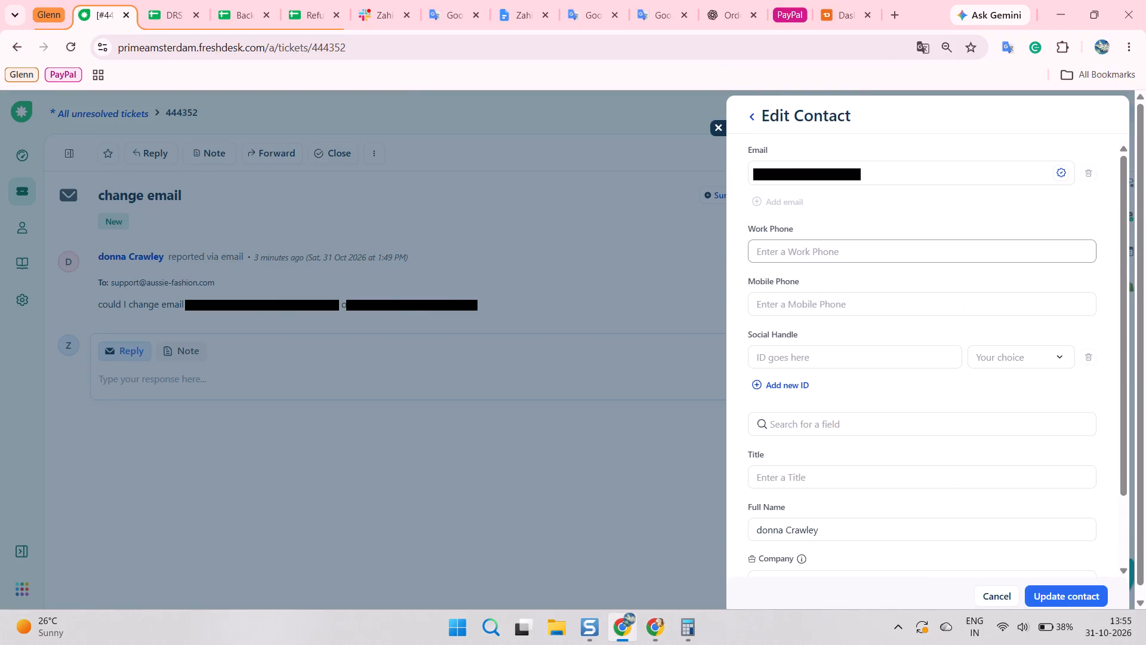
pyautogui.click(756, 196)
pyautogui.hotkey('ctrl', 'v')
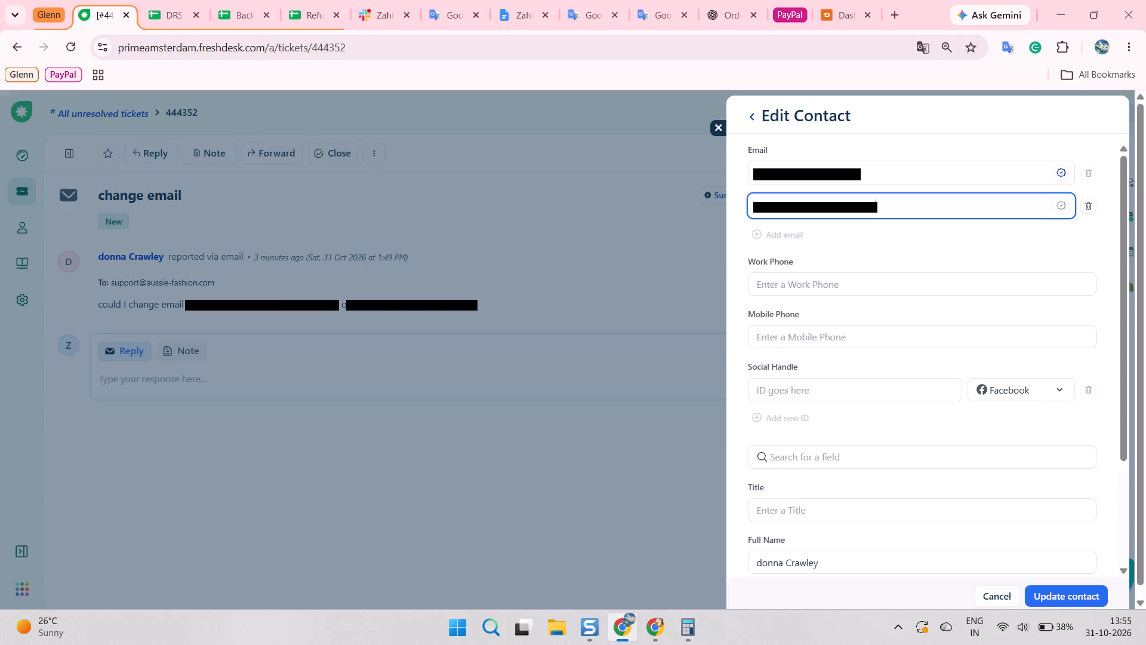
pyautogui.click(1056, 204)
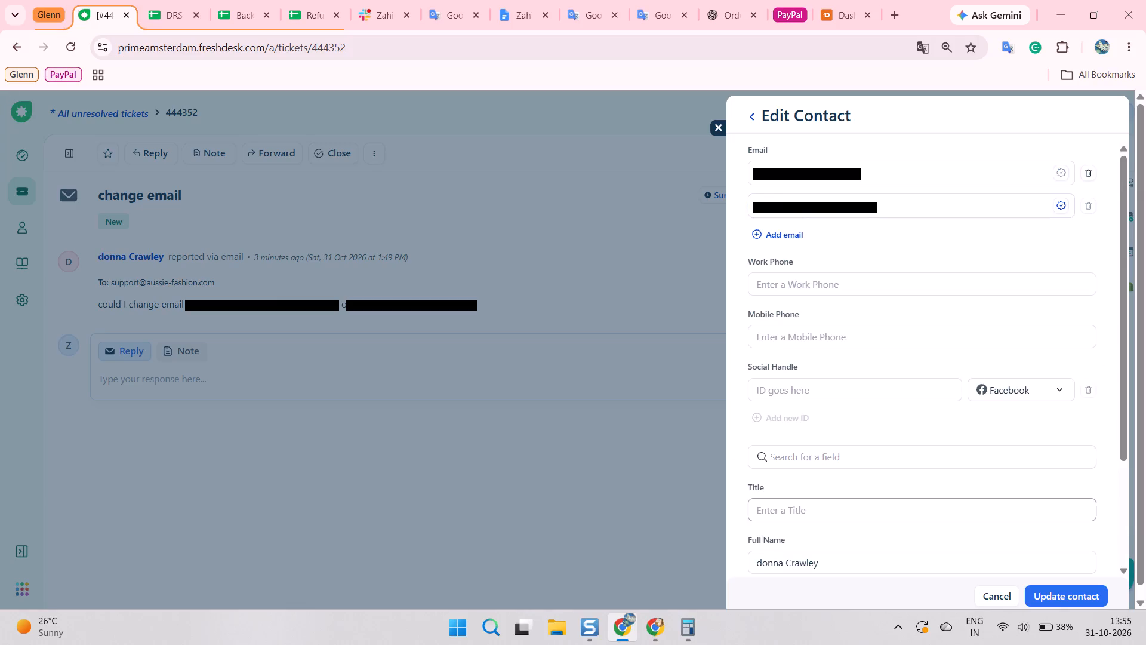
pyautogui.scroll(-3, 1070, 536)
pyautogui.click(1067, 597)
pyautogui.click(1070, 595)
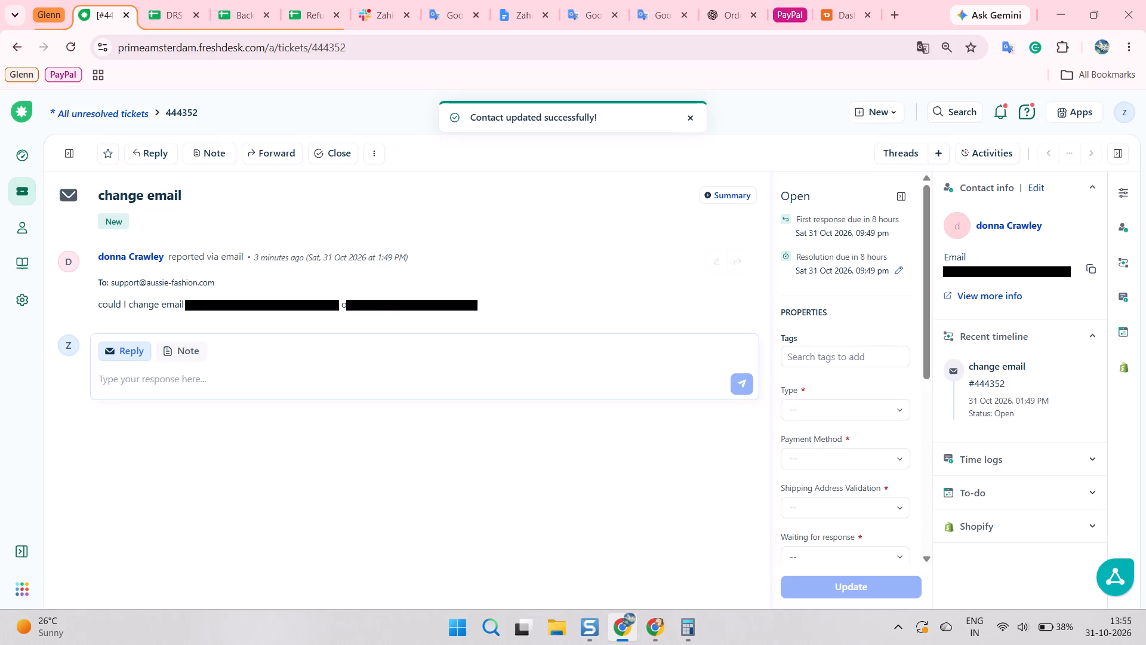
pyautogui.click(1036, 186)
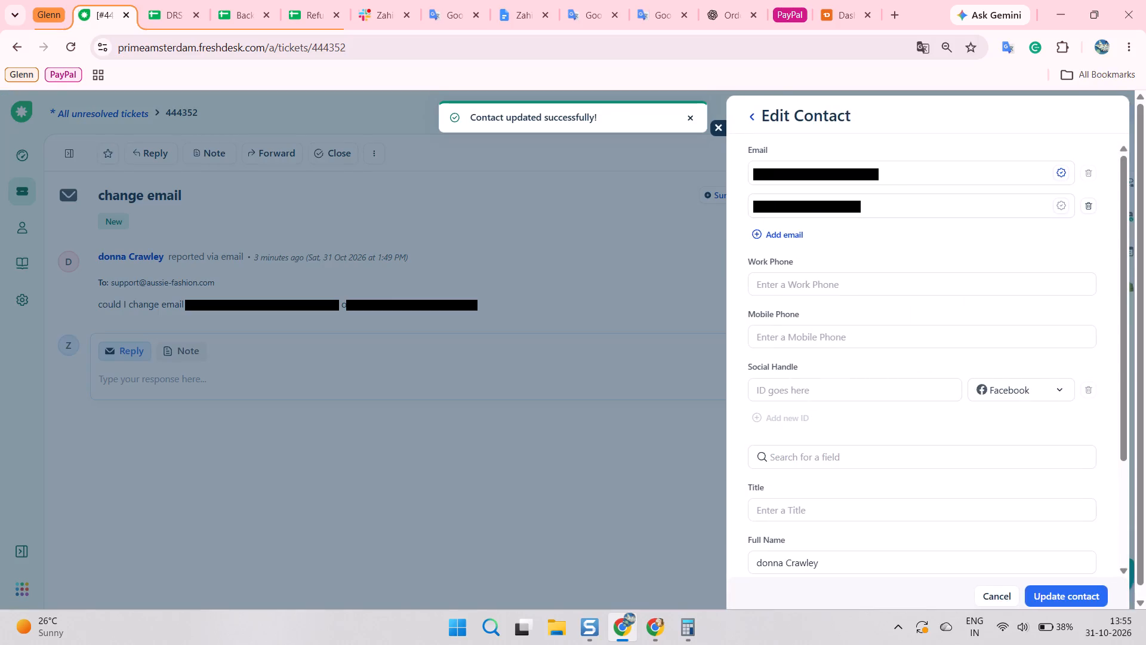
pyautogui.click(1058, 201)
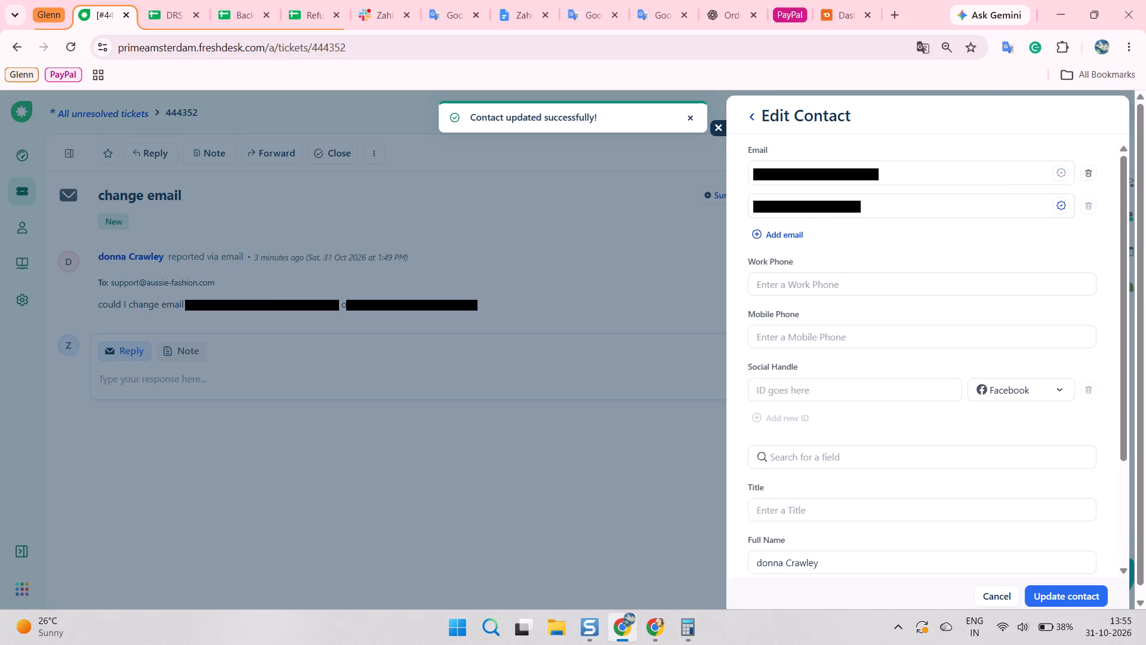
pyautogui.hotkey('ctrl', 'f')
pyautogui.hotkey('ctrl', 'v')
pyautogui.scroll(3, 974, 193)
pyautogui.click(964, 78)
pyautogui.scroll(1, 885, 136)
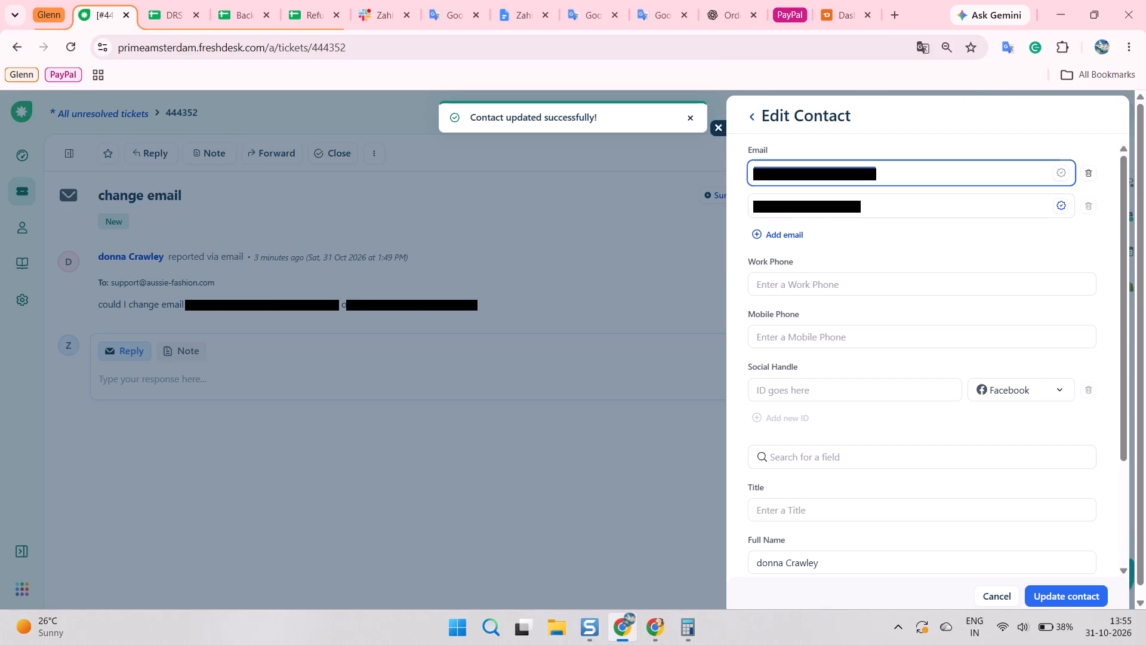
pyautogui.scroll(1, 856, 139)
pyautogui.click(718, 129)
pyautogui.click(634, 259)
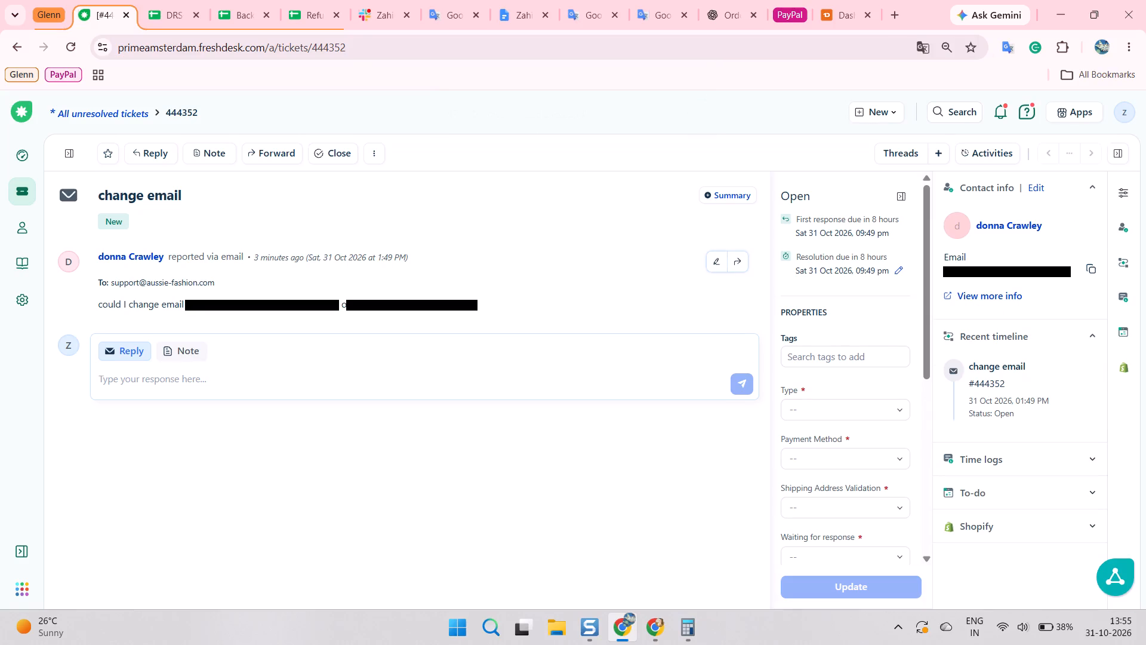
pyautogui.click(506, 269)
pyautogui.hotkey('alt', 'Tab')
pyautogui.scroll(-3, 506, 271)
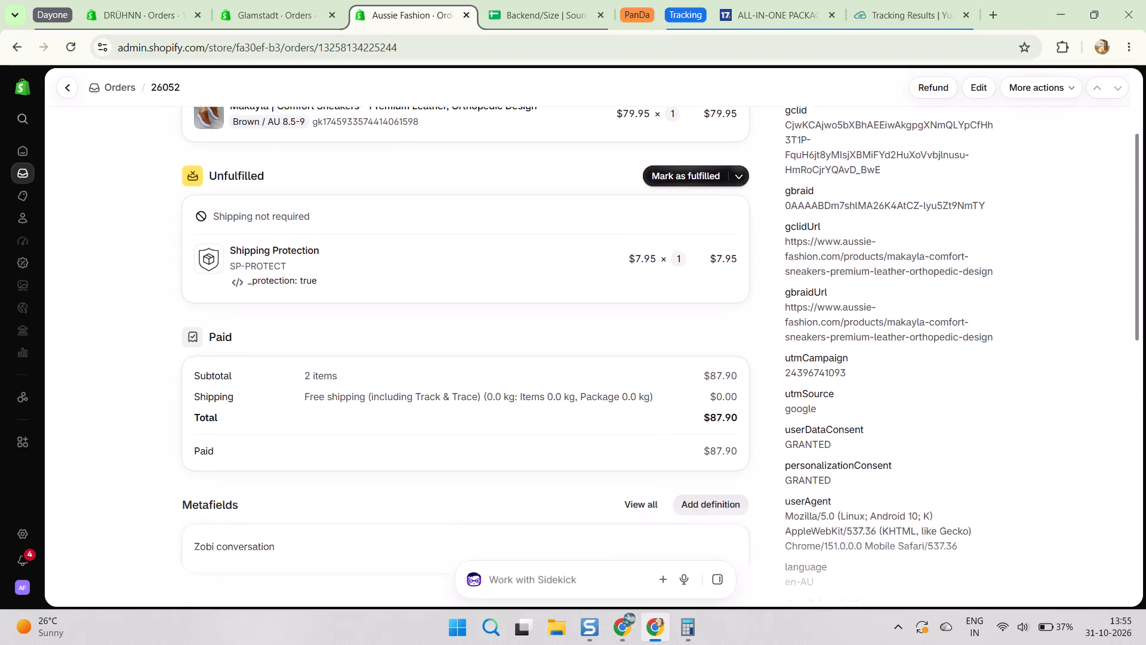
pyautogui.scroll(-5, 649, 275)
pyautogui.hotkey('alt', 'Tab')
pyautogui.scroll(1, 195, 225)
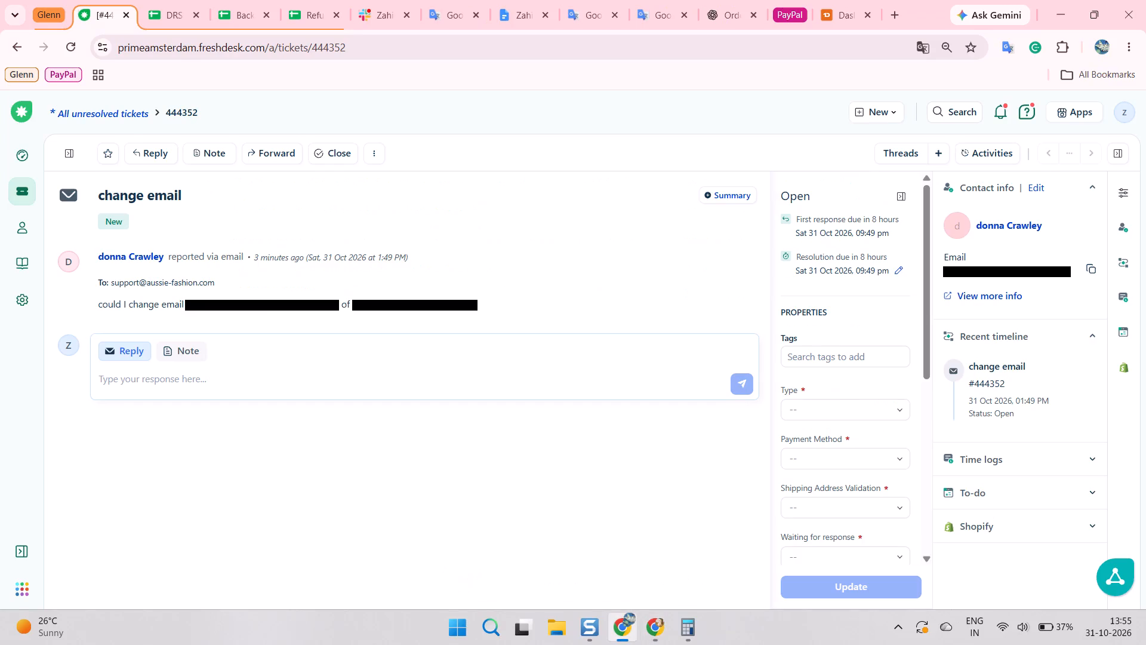
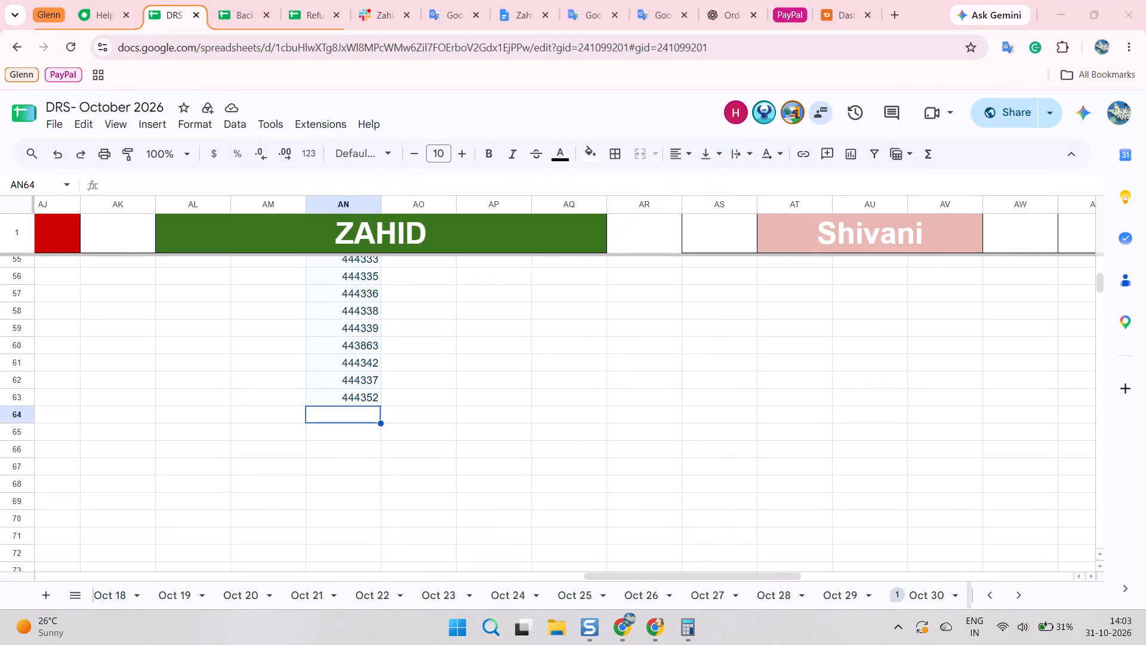
pyautogui.scroll(-1, 408, 333)
pyautogui.click(82, 0)
pyautogui.scroll(2, 183, 174)
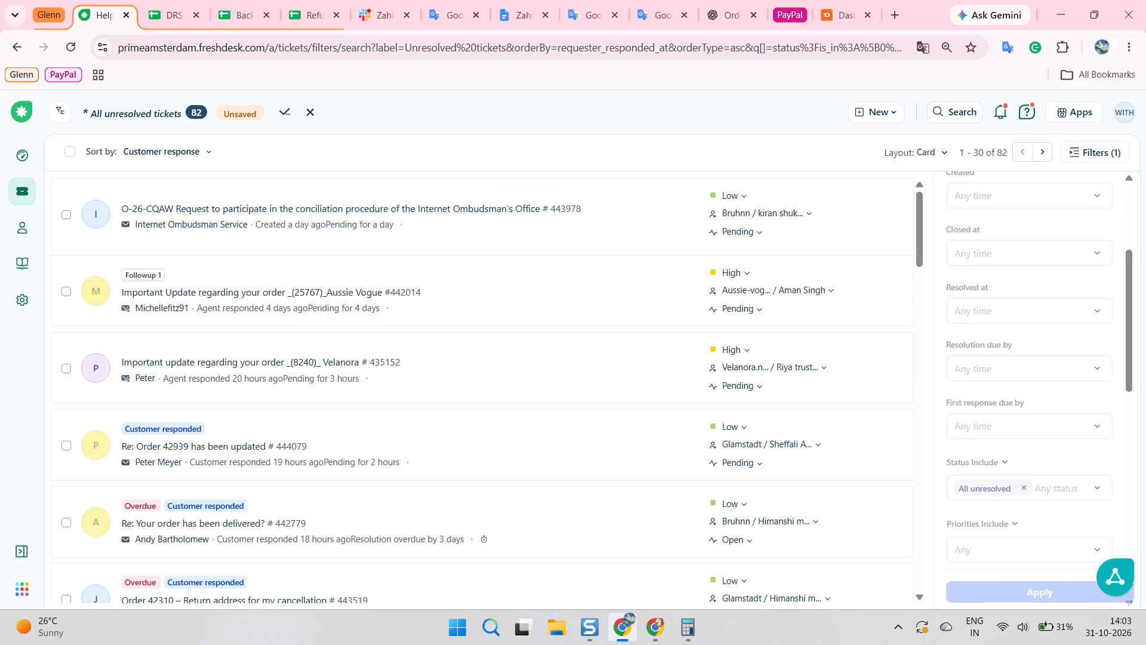
pyautogui.scroll(4, 95, 183)
pyautogui.click(9, 152)
pyautogui.scroll(9, 56, 165)
pyautogui.click(102, 194)
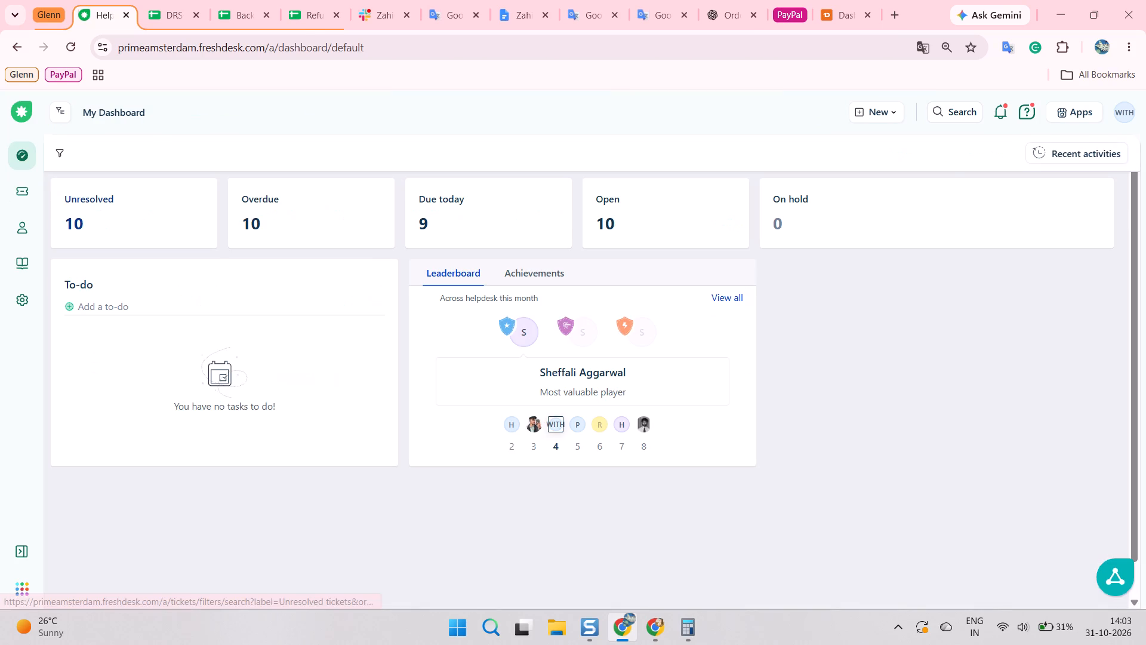
pyautogui.scroll(-3, 253, 238)
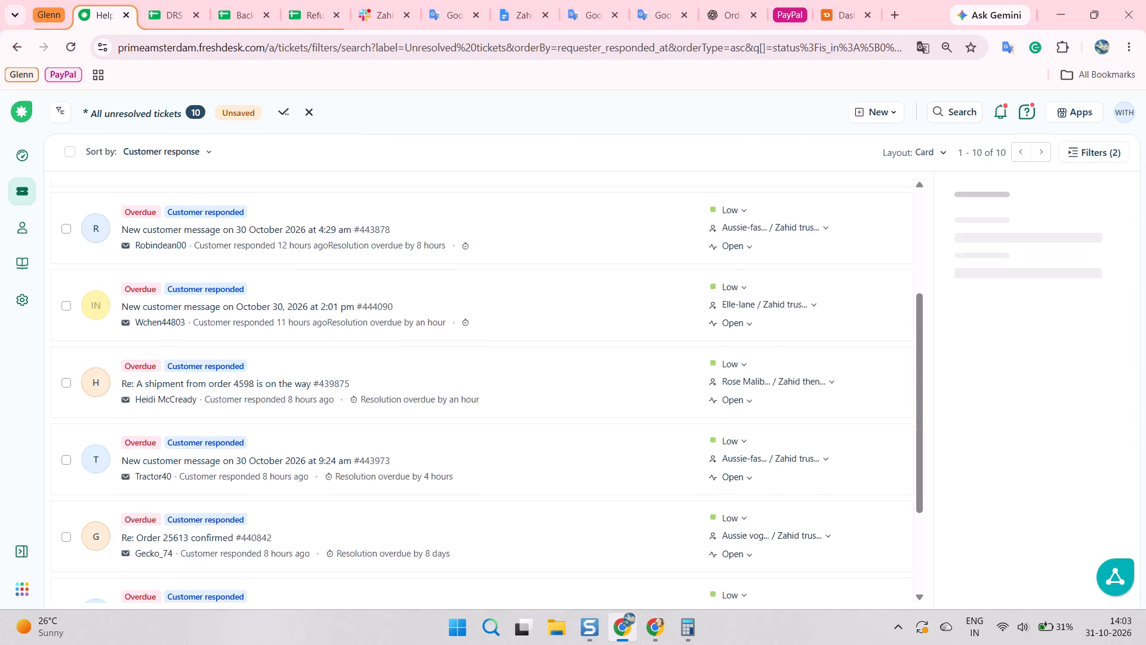
pyautogui.scroll(-11, 316, 234)
pyautogui.scroll(10, 433, 191)
pyautogui.click(485, 123)
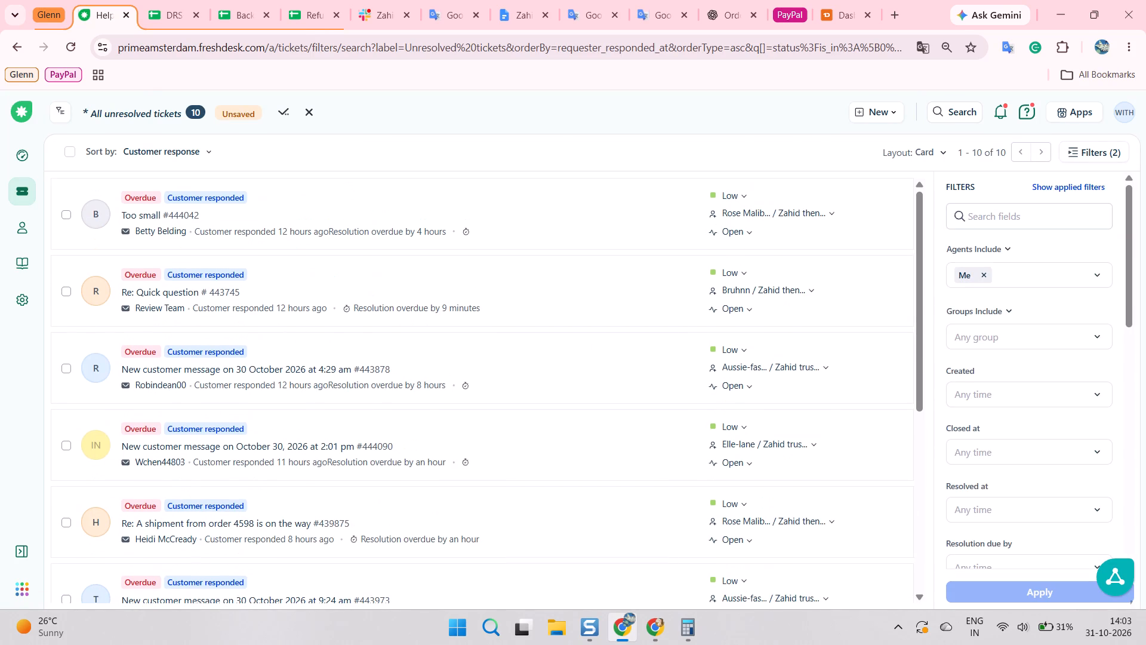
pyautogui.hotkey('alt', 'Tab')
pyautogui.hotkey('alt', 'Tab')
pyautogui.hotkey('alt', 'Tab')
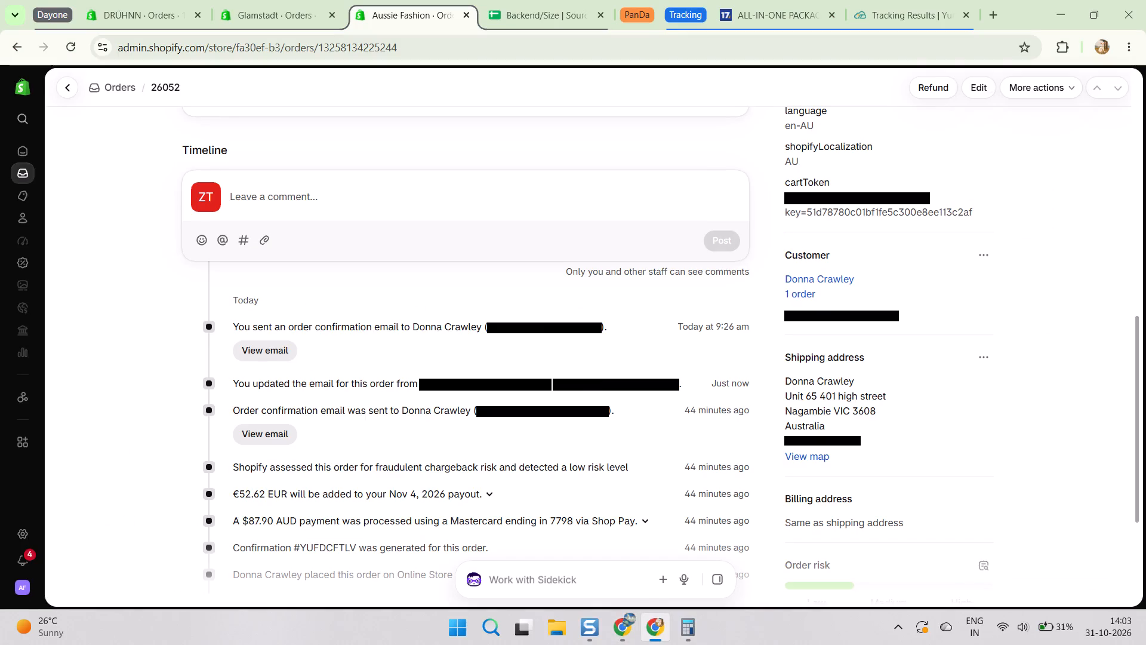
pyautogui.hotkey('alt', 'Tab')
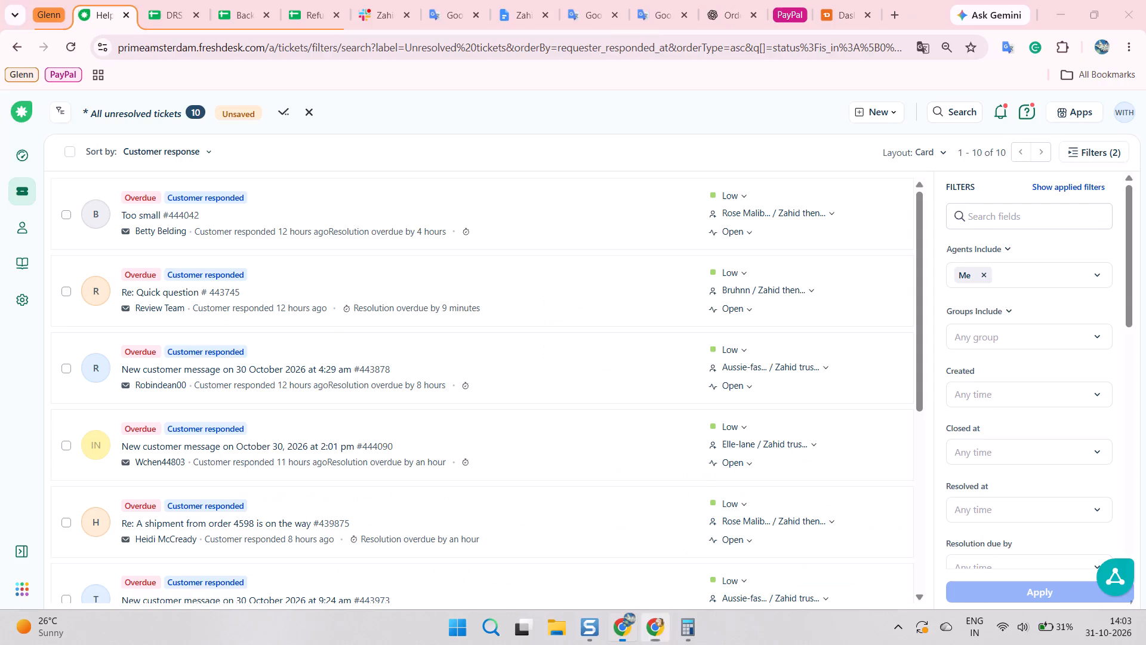
# Open the "Too small" ticket 444042 from the unresolved list and read the customer's latest reply.
pyautogui.scroll(-16, 263, 296)
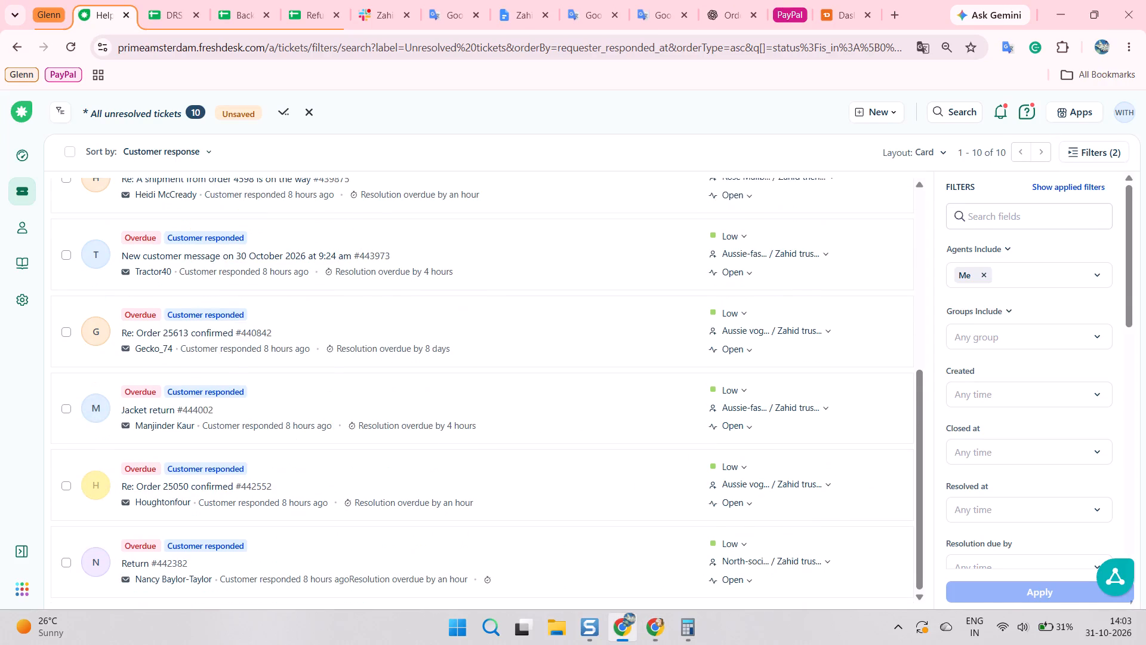
pyautogui.scroll(-2, 309, 344)
pyautogui.scroll(10, 339, 395)
pyautogui.scroll(3, 244, 272)
pyautogui.click(164, 213)
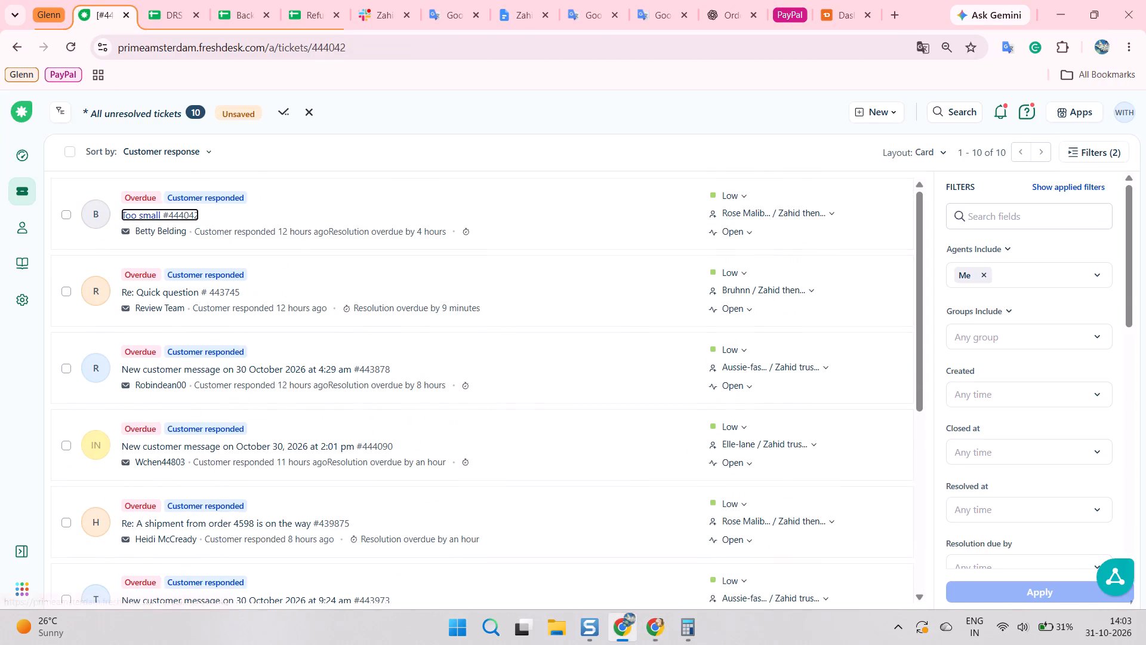
pyautogui.scroll(2, 320, 282)
pyautogui.scroll(-9, 378, 351)
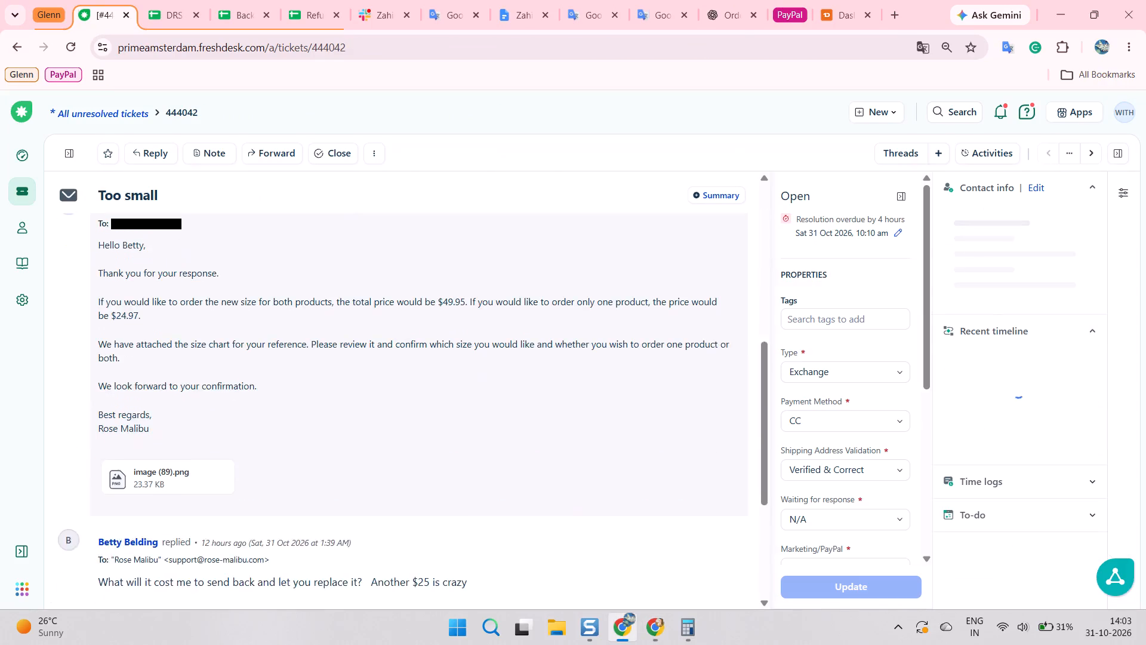
pyautogui.scroll(-1, 427, 376)
pyautogui.click(455, 375)
pyautogui.click(455, 386)
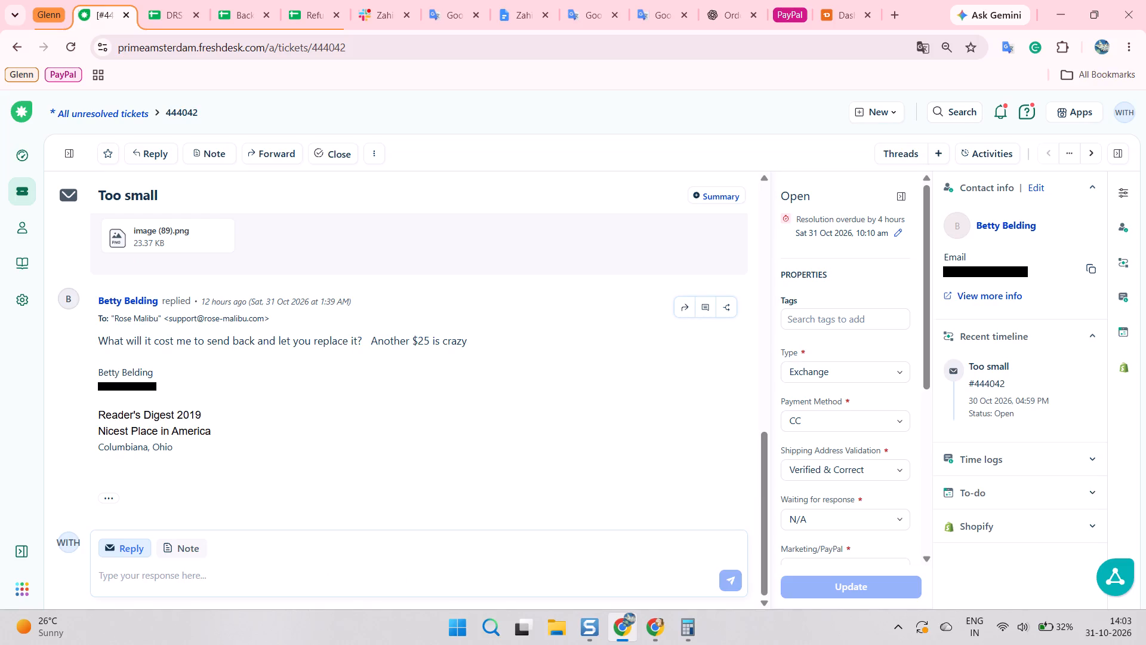
pyautogui.hotkey('alt', 'Tab')
pyautogui.hotkey('alt', 'Tab')
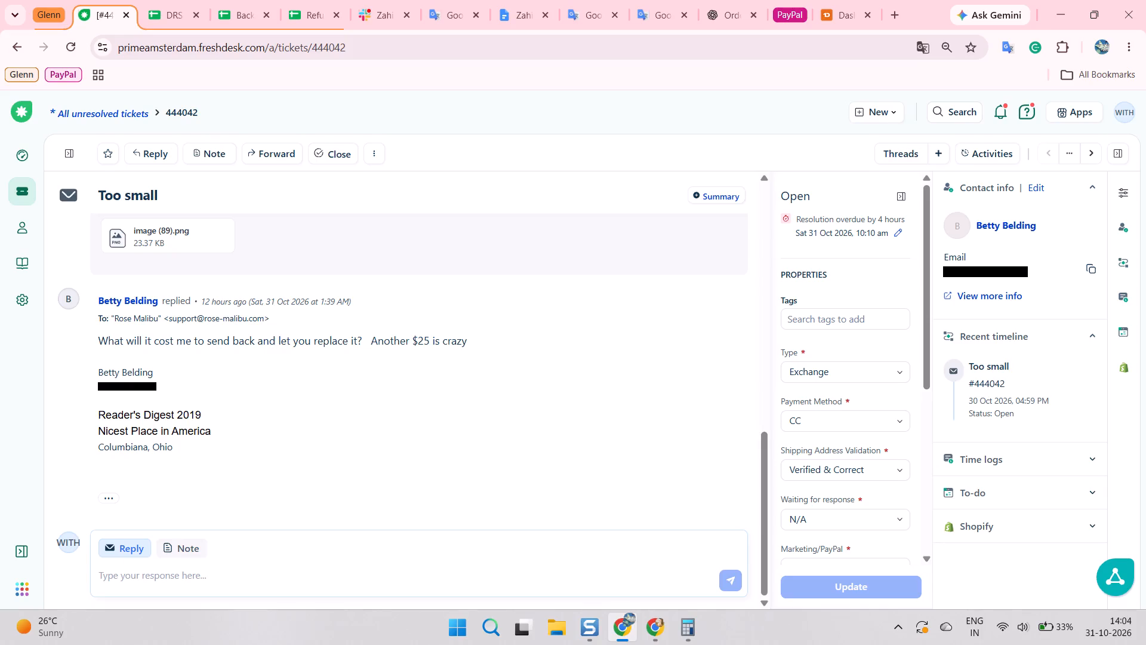
pyautogui.click(479, 364)
pyautogui.click(496, 341)
# Check the store name in ticket 444042 and open the Rose Malibu store in the Shopify admin.
pyautogui.click(1088, 272)
pyautogui.scroll(3, 586, 338)
pyautogui.scroll(-1, 446, 309)
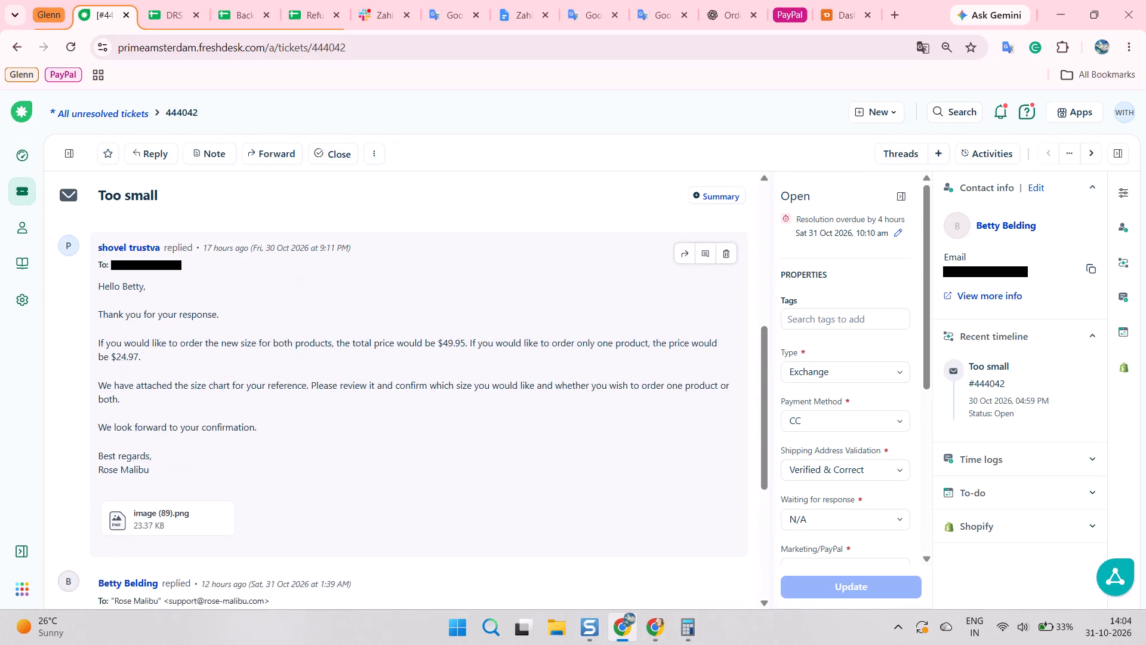
pyautogui.click(441, 316)
pyautogui.scroll(-1, 439, 316)
pyautogui.hotkey('alt', 'Tab')
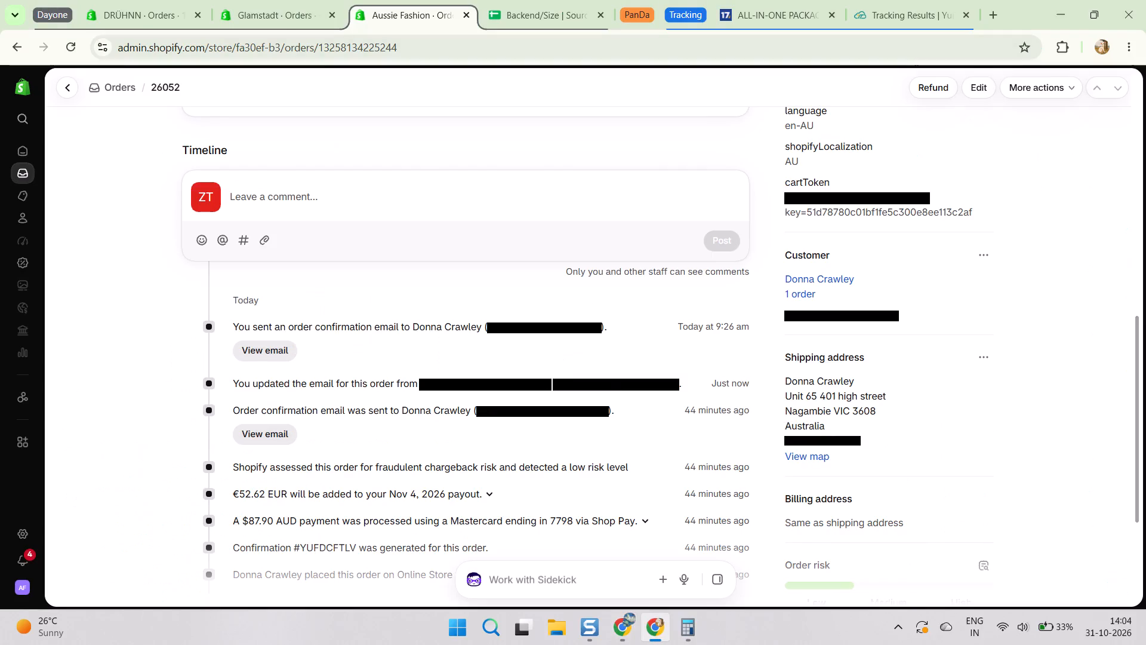
pyautogui.click(373, 56)
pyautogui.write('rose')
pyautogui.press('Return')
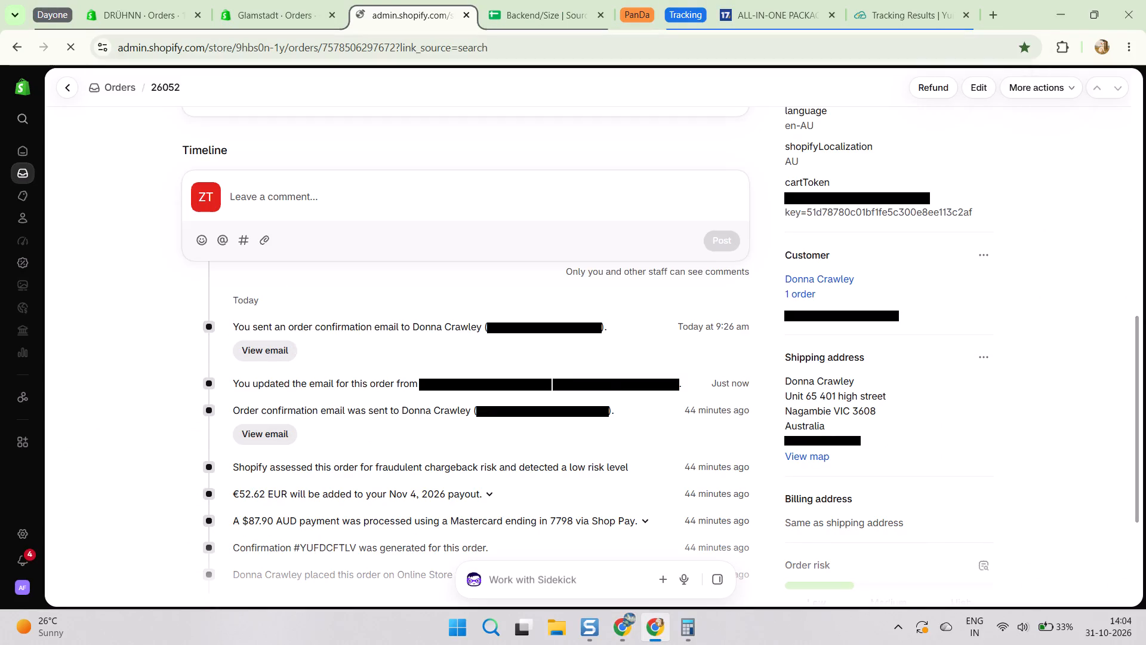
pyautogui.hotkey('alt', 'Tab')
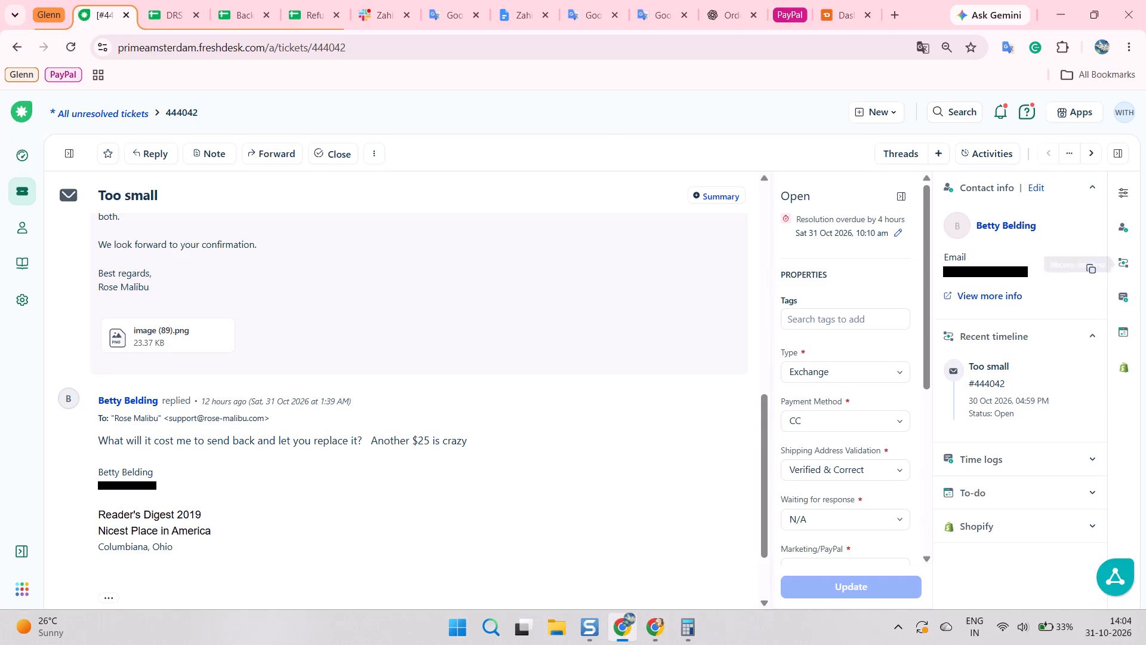
pyautogui.click(1095, 272)
pyautogui.hotkey('alt', 'Tab')
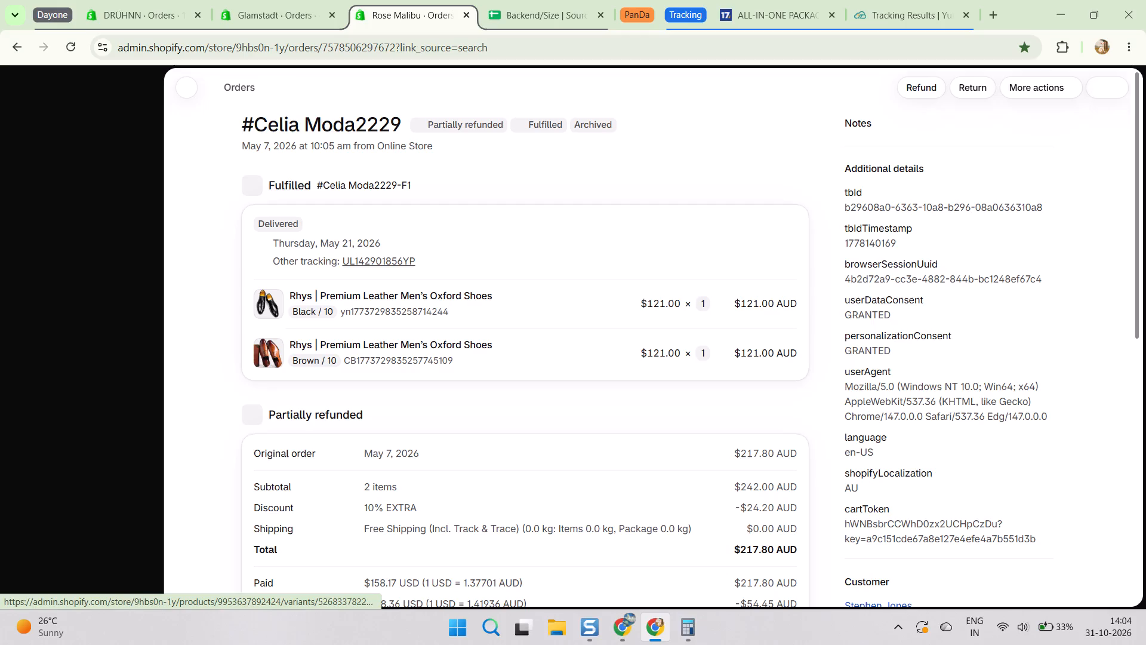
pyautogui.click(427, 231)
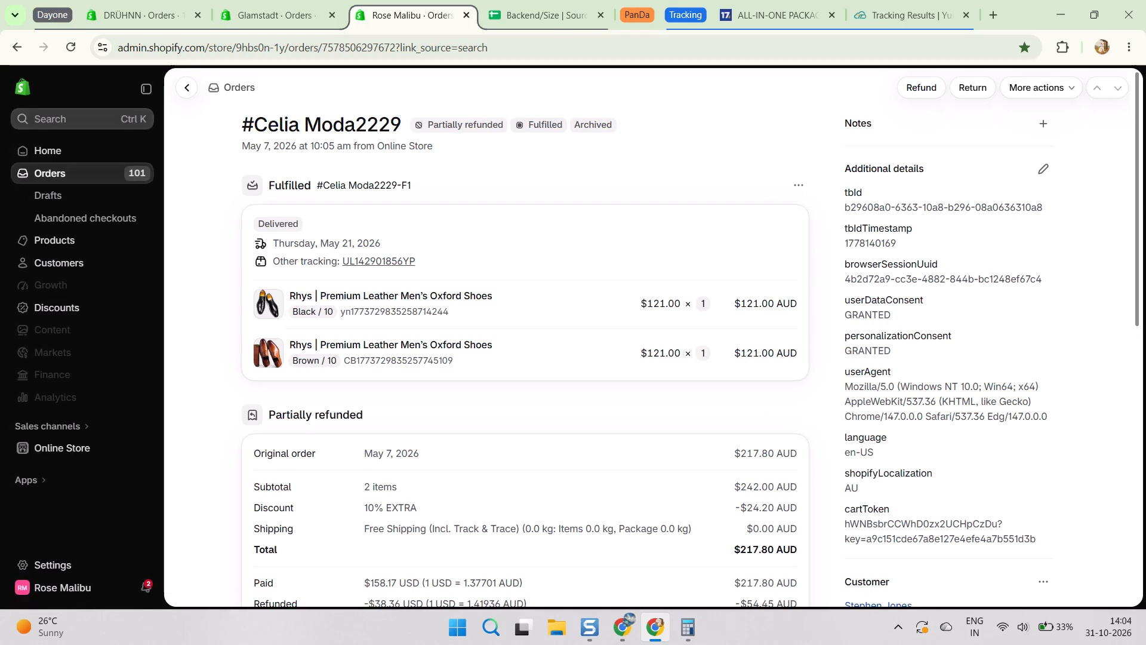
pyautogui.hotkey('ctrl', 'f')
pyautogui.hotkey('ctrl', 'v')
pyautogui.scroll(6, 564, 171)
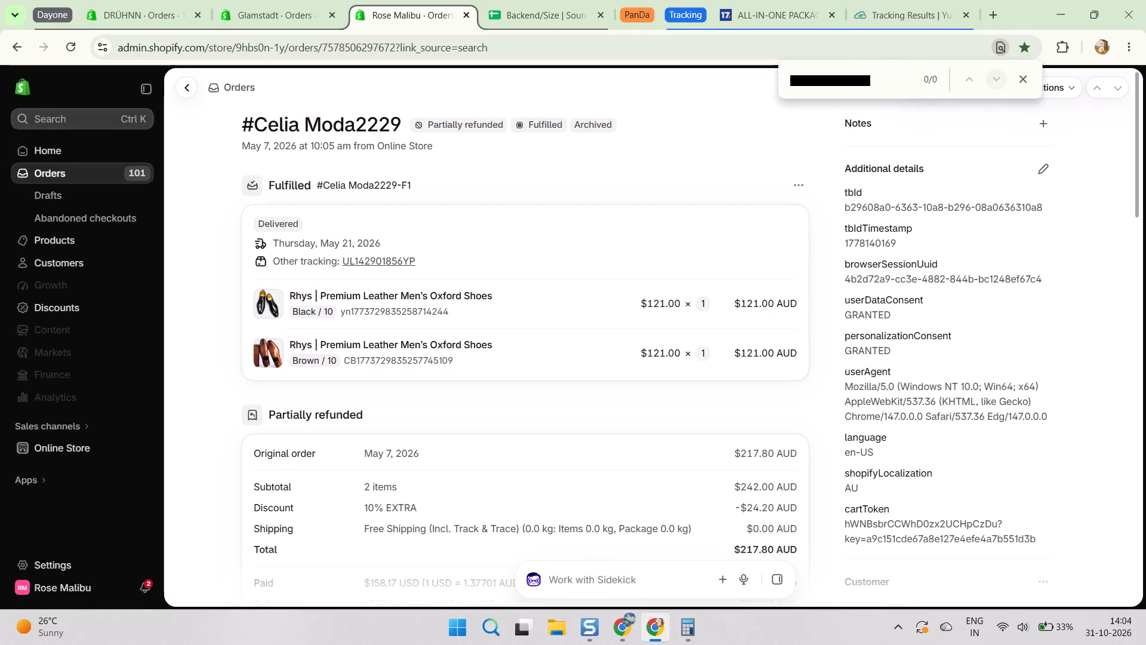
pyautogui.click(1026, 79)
pyautogui.scroll(4, 578, 188)
pyautogui.click(68, 124)
pyautogui.hotkey('ctrl', 'v')
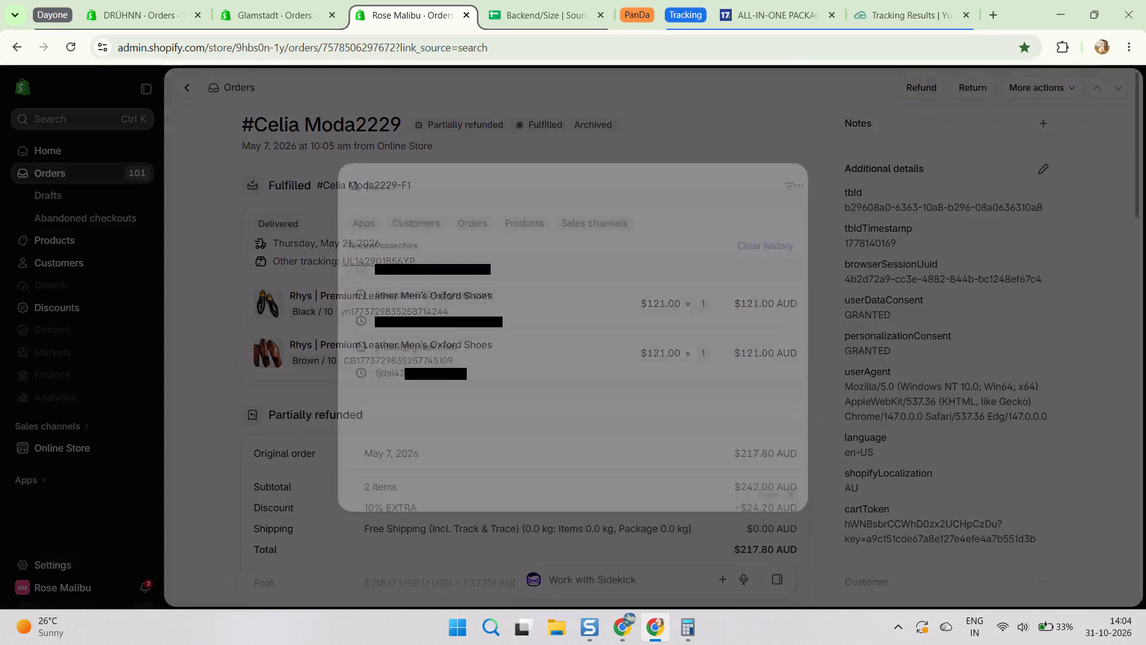
pyautogui.click(386, 287)
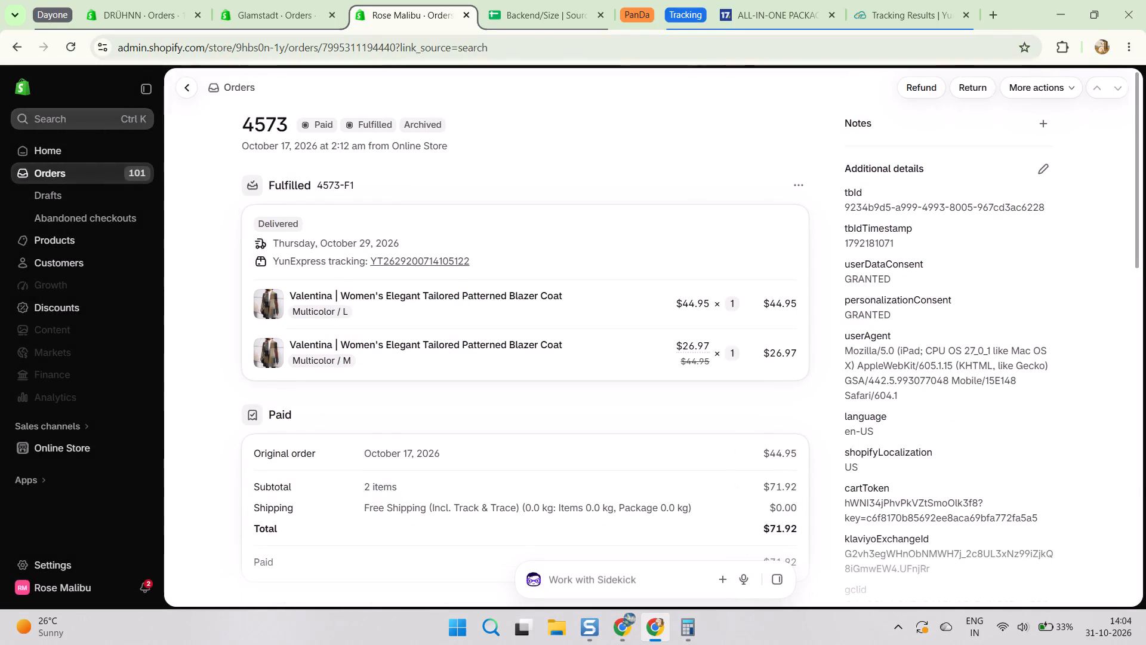
pyautogui.click(480, 199)
pyautogui.hotkey('alt', 'Tab')
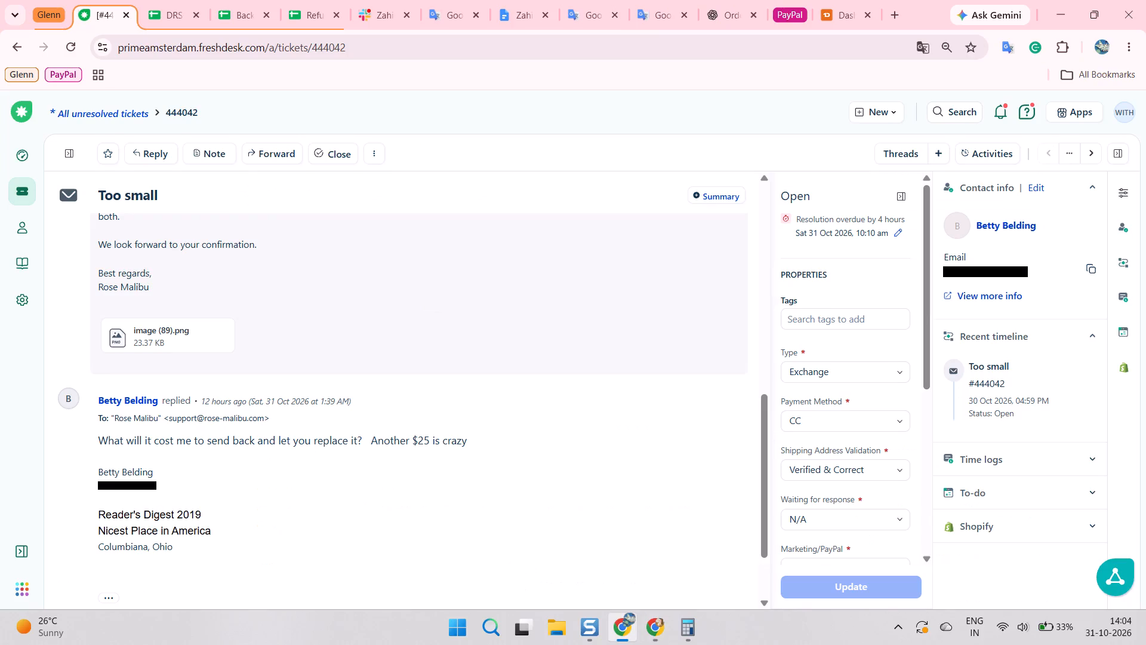
pyautogui.click(433, 276)
pyautogui.scroll(3, 436, 277)
pyautogui.scroll(-2, 440, 272)
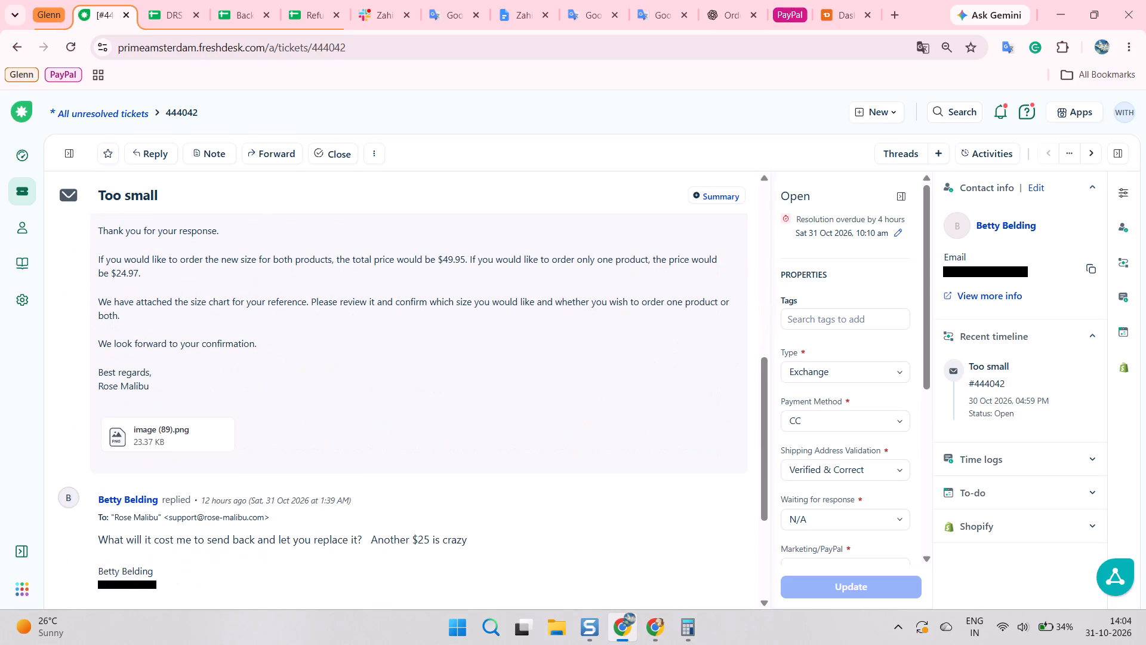
pyautogui.scroll(-2, 458, 283)
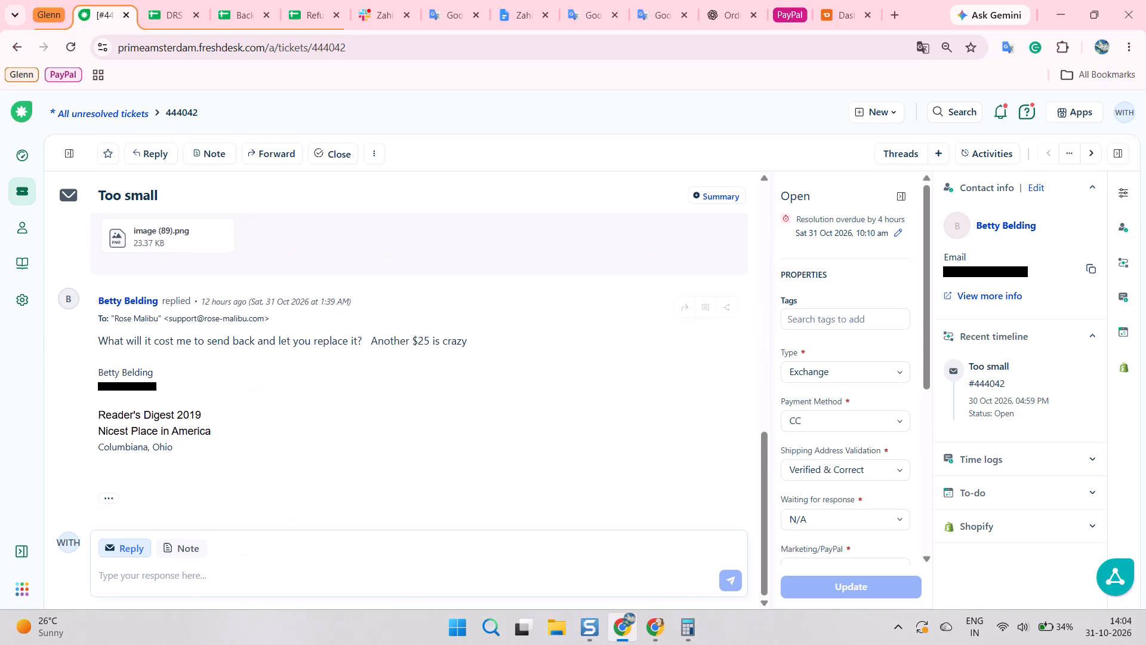
pyautogui.scroll(4, 441, 283)
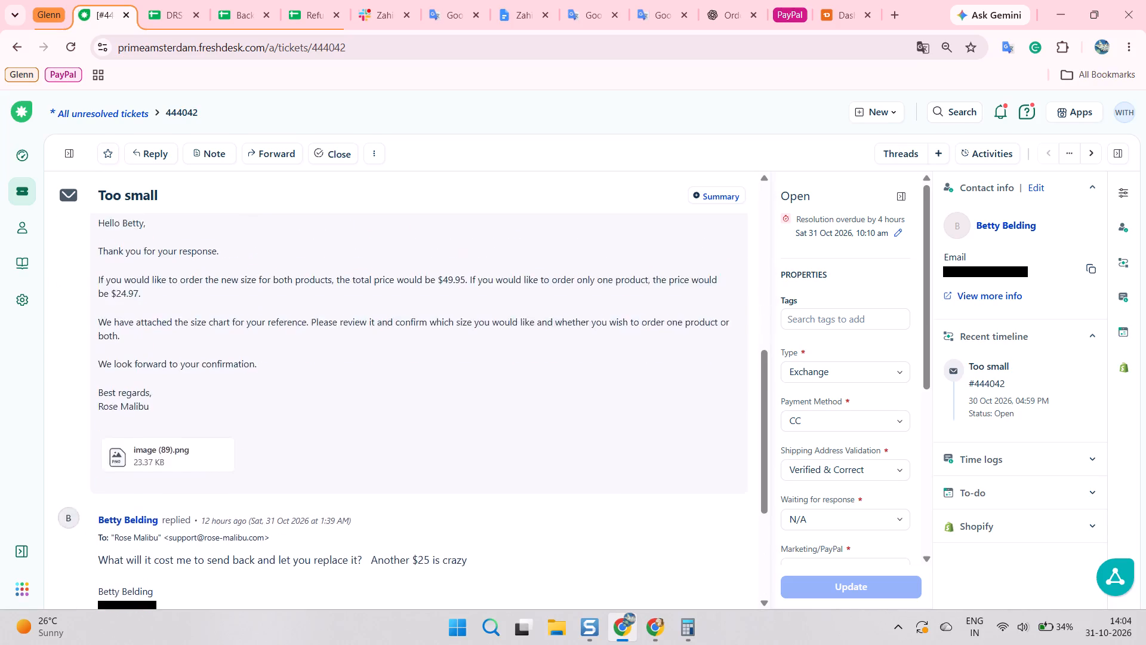
pyautogui.hotkey('alt', 'Tab')
pyautogui.scroll(2, 446, 283)
pyautogui.scroll(-3, 511, 266)
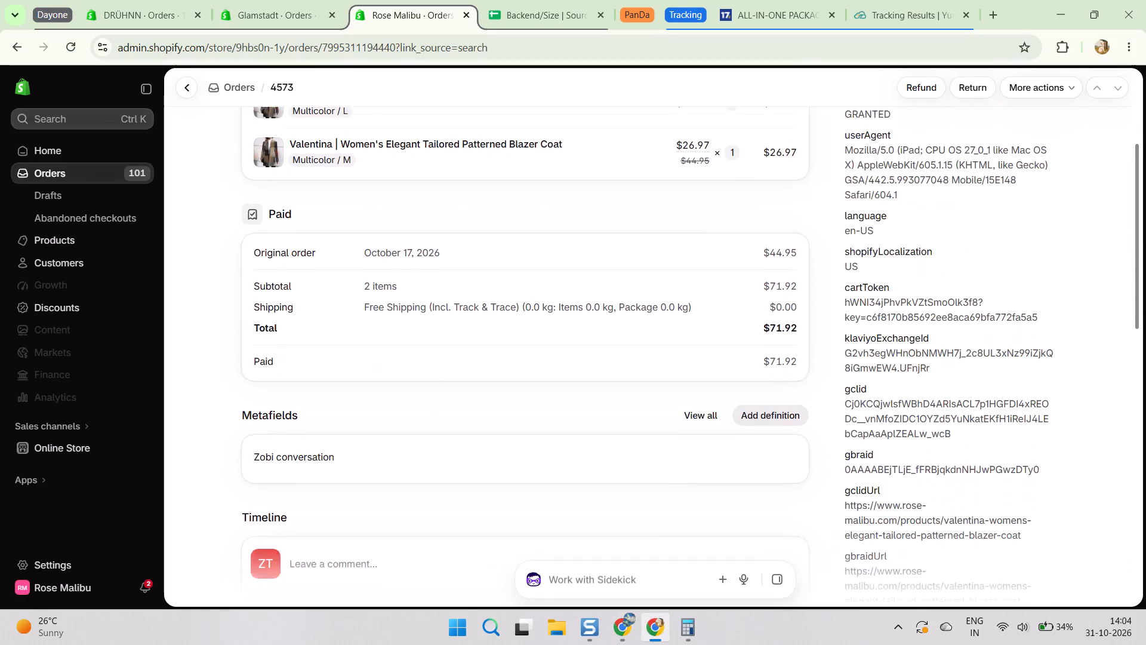
pyautogui.scroll(-2, 511, 266)
pyautogui.scroll(6, 511, 266)
pyautogui.hotkey('alt', 'Tab')
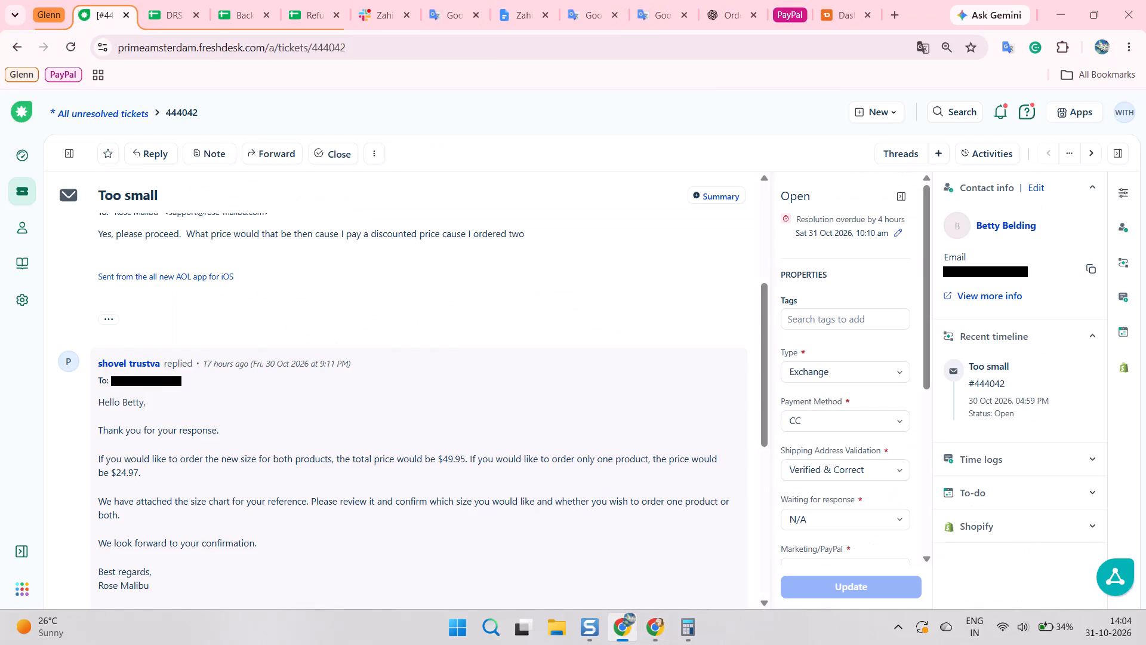
pyautogui.scroll(-1, 481, 336)
pyautogui.scroll(6, 475, 330)
pyautogui.click(401, 414)
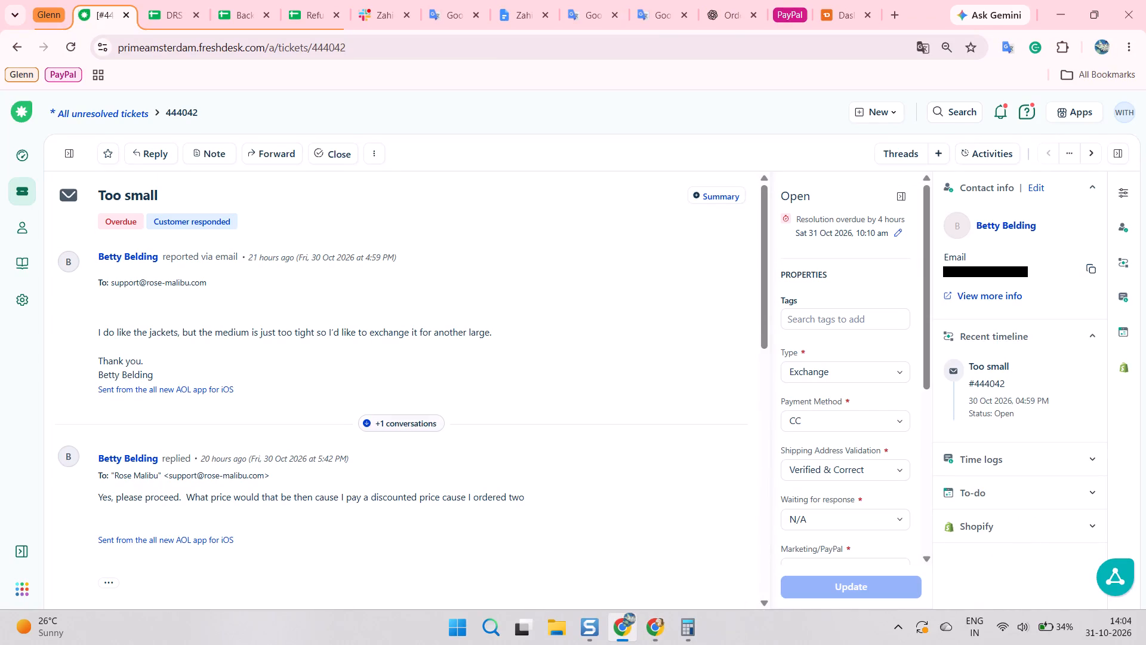
pyautogui.click(403, 431)
pyautogui.click(412, 422)
pyautogui.scroll(-4, 392, 337)
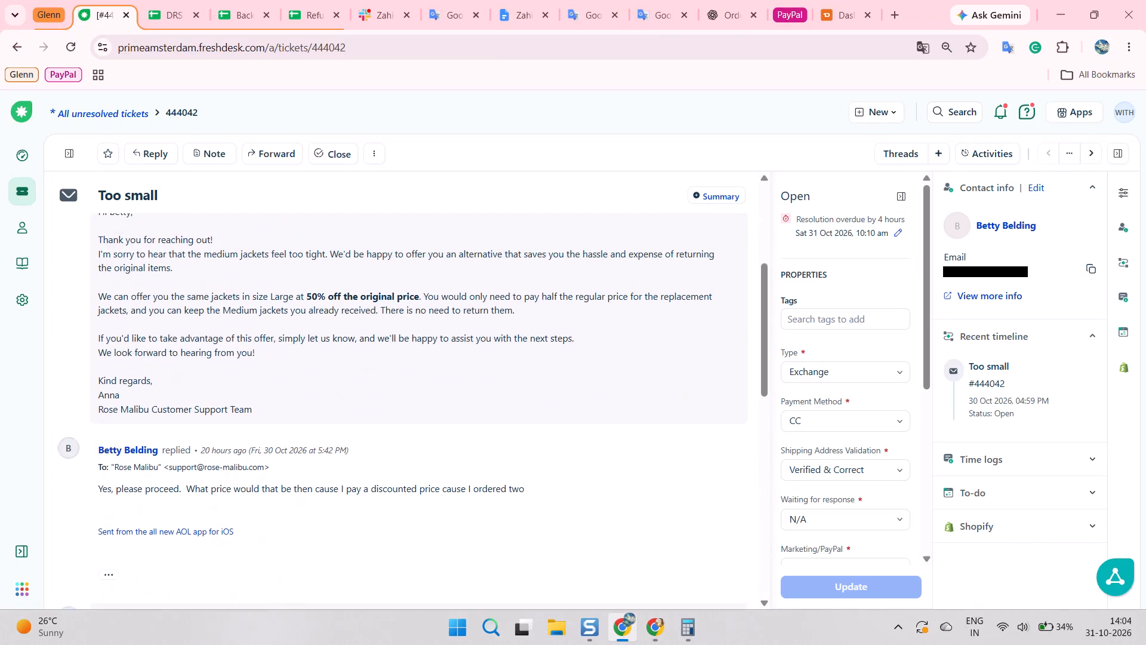
pyautogui.scroll(-3, 361, 313)
pyautogui.scroll(-3, 321, 285)
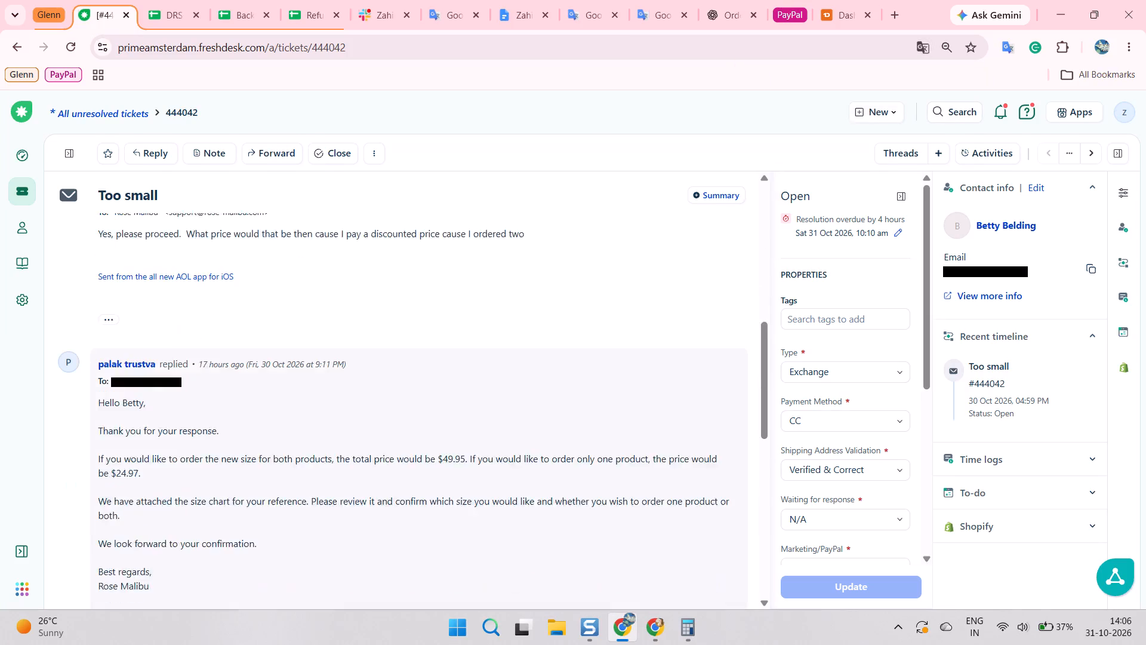
pyautogui.scroll(-8, 395, 343)
pyautogui.click(124, 514)
pyautogui.keyDown('ctrl'); pyautogui.moveTo(125, 512); pyautogui.dragTo(140, 501); pyautogui.keyUp('ctrl')
pyautogui.hotkey('ctrl', 'a')
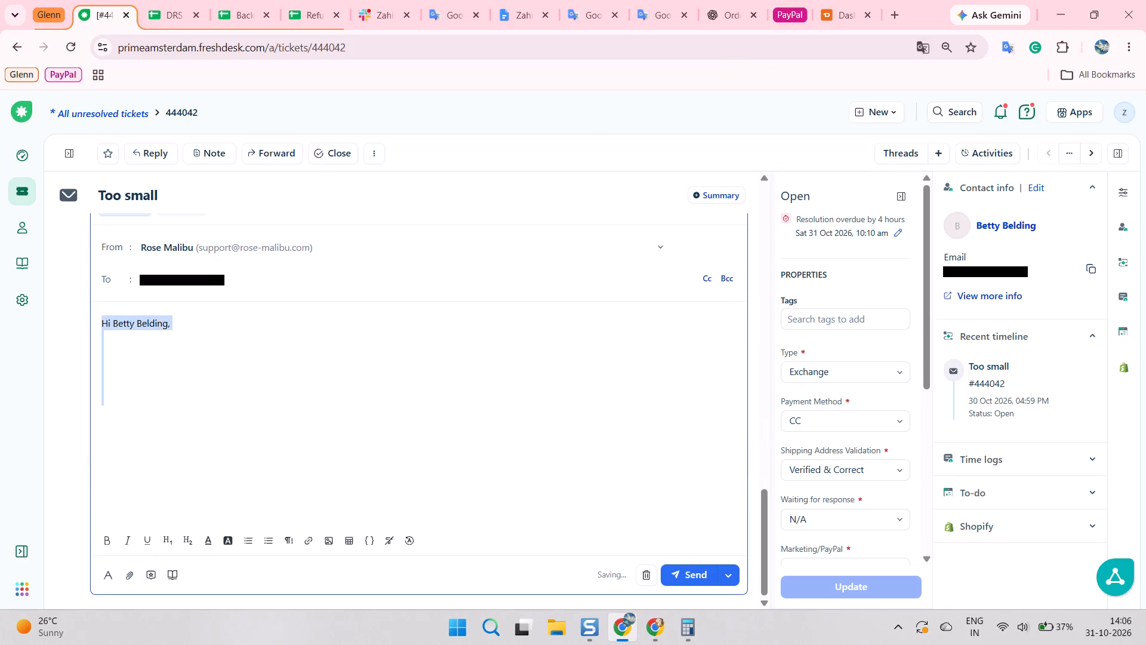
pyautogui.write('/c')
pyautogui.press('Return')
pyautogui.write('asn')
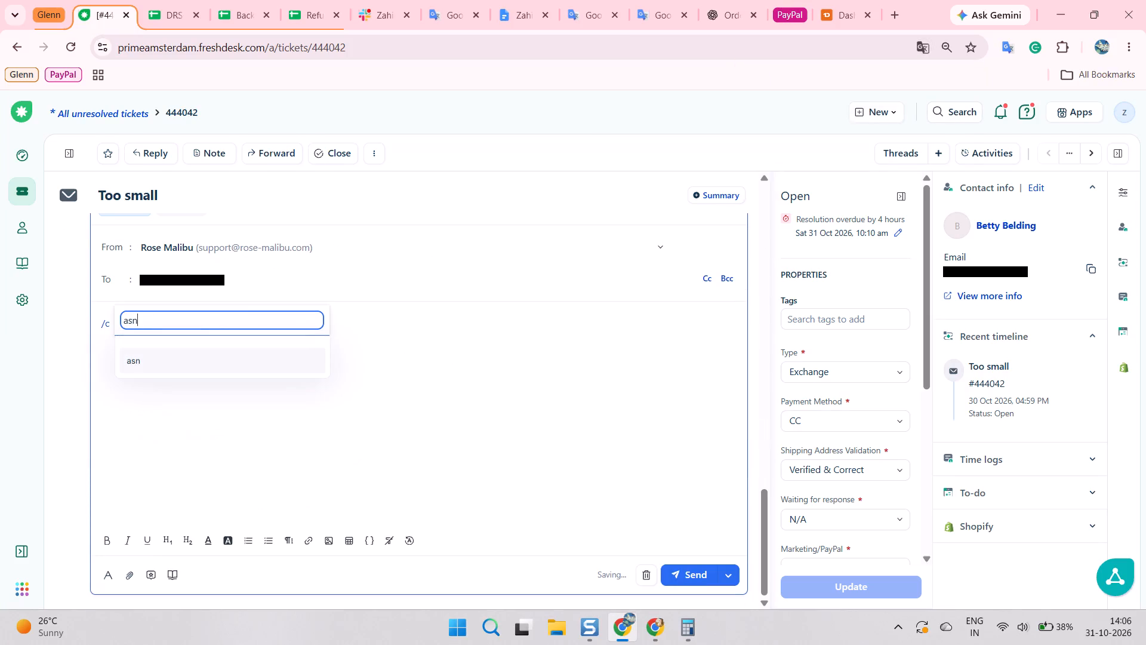
pyautogui.click(190, 375)
pyautogui.click(159, 360)
pyautogui.hotkey('ctrl', 'a')
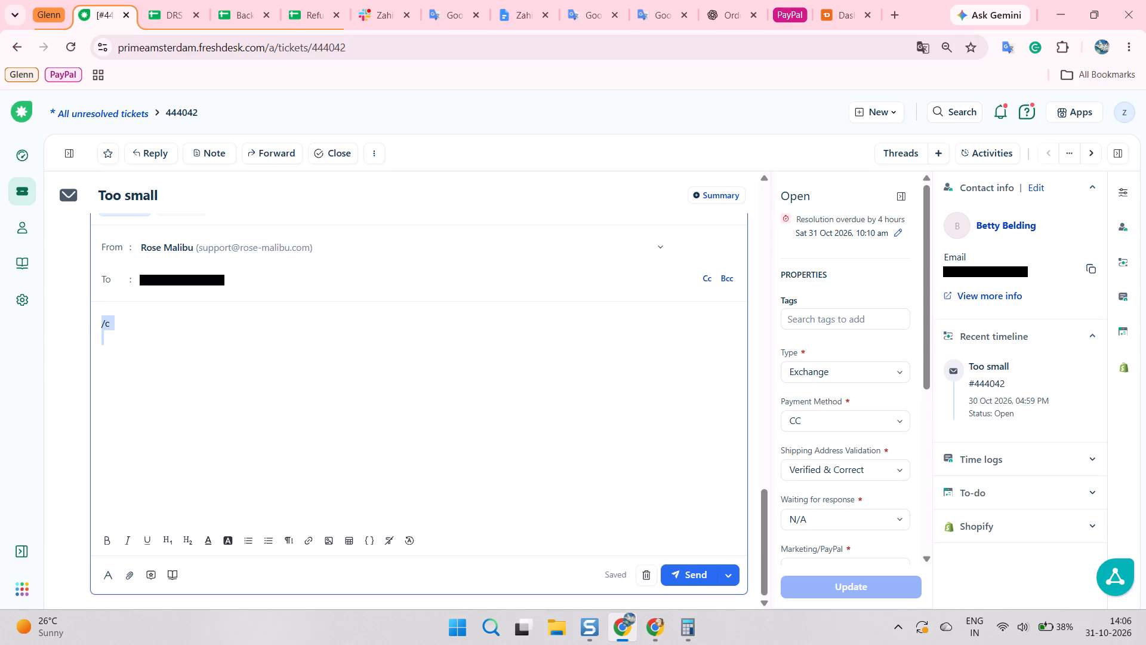
pyautogui.press('BackSpace')
pyautogui.press('BackSpace')
pyautogui.press('BackSpace')
pyautogui.press('BackSpace')
# Insert the canned response found with "aun" and paste the copied email body between its greeting and sign-off.
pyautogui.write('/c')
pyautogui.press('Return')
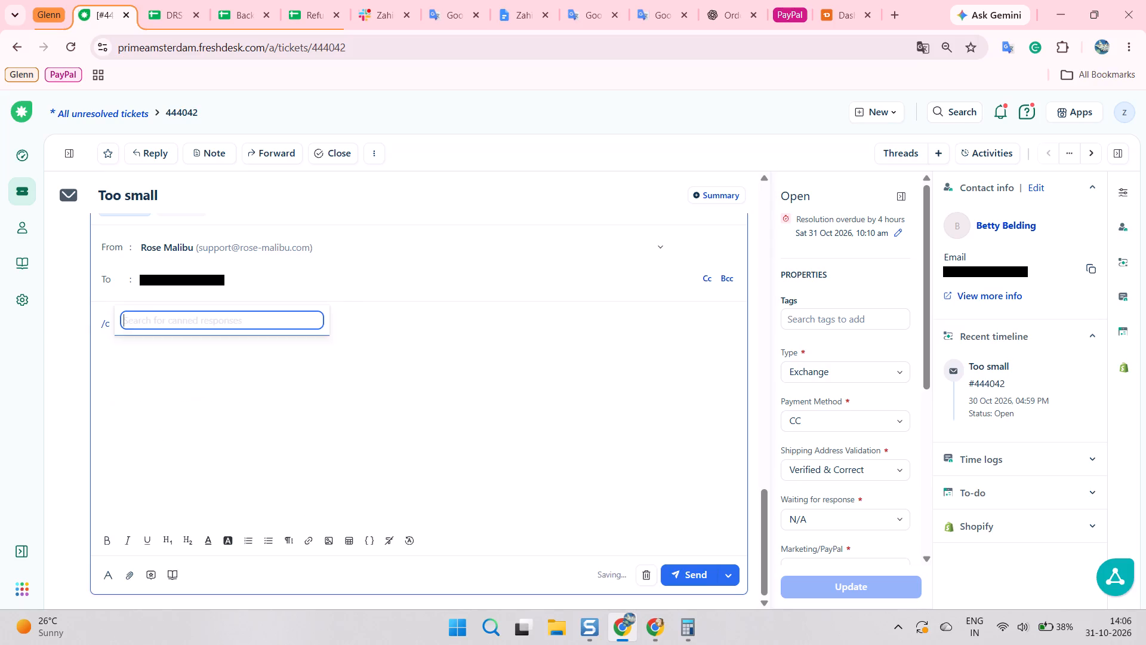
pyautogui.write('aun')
pyautogui.click(181, 356)
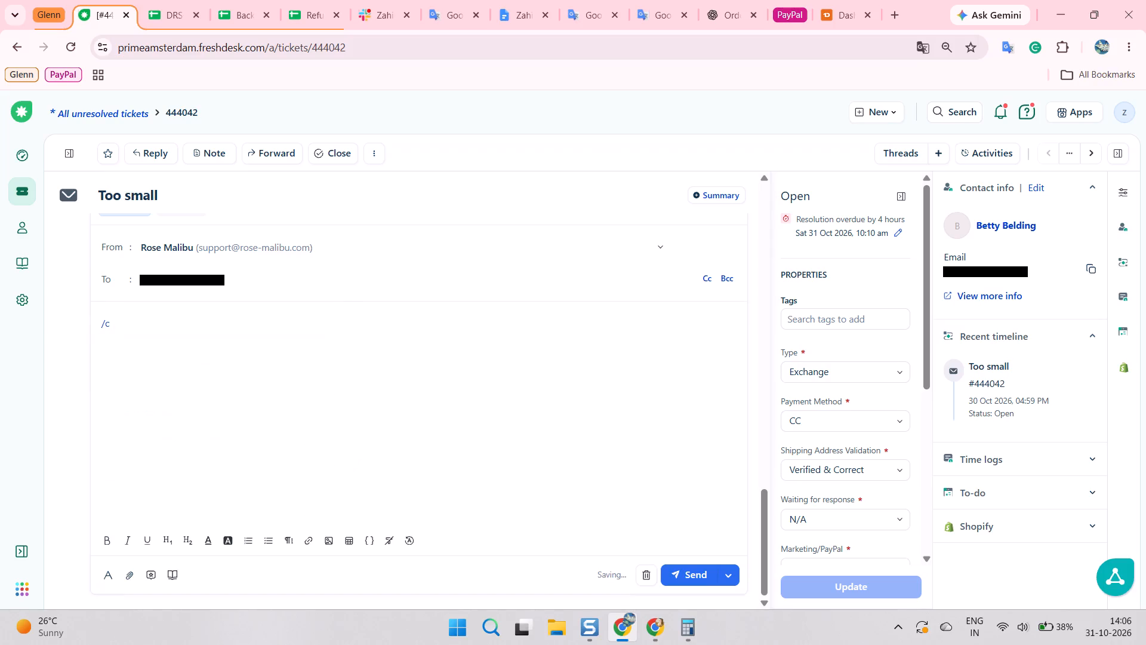
pyautogui.click(145, 351)
pyautogui.hotkey('ctrl', 'v')
pyautogui.scroll(-2, 184, 377)
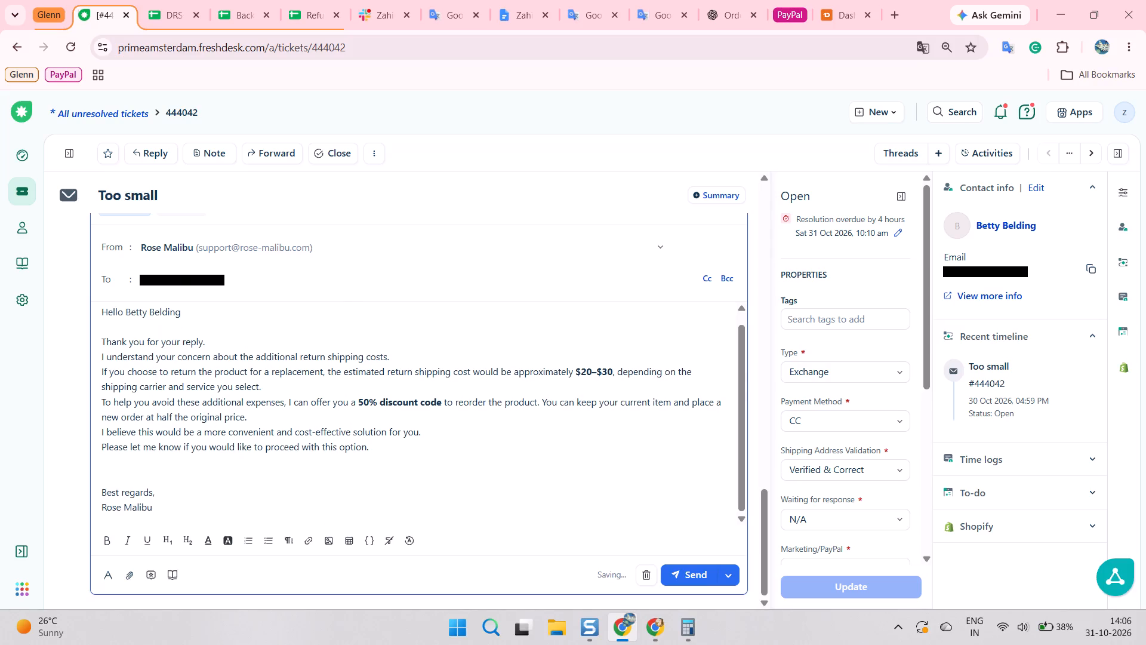
# Separate the reply's paragraphs with blank lines and remove the surplus blank line above "Best regards".
pyautogui.click(228, 343)
pyautogui.press('Return')
pyautogui.click(394, 362)
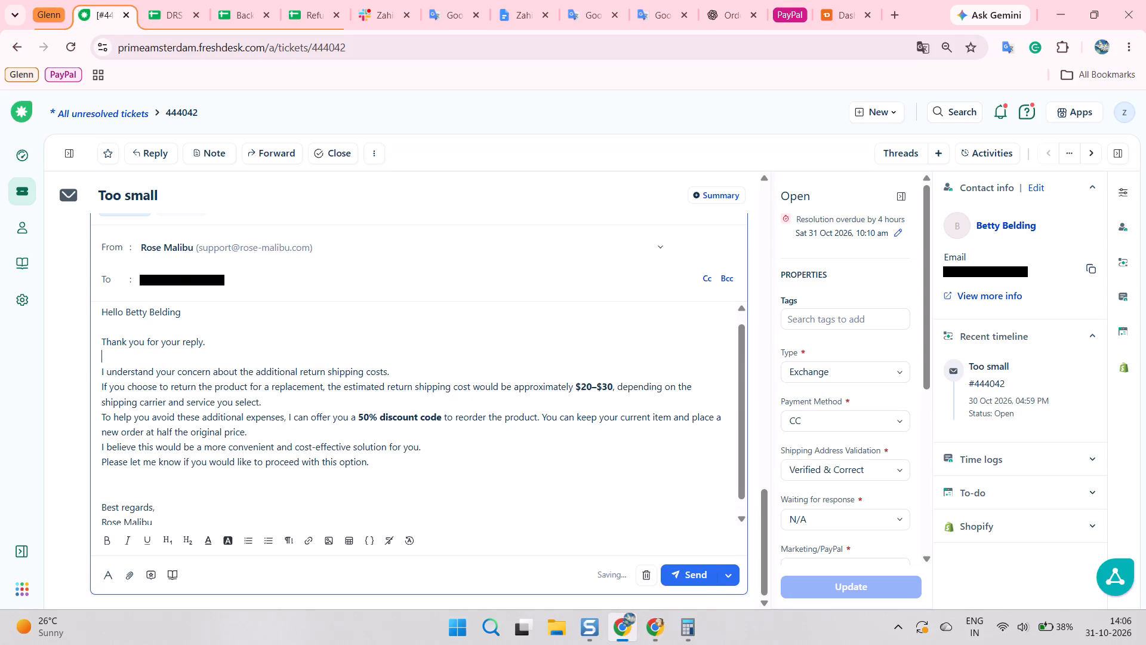
pyautogui.click(395, 381)
pyautogui.click(400, 371)
pyautogui.press('Return')
pyautogui.click(295, 417)
pyautogui.press('Return')
pyautogui.click(303, 456)
pyautogui.press('Return')
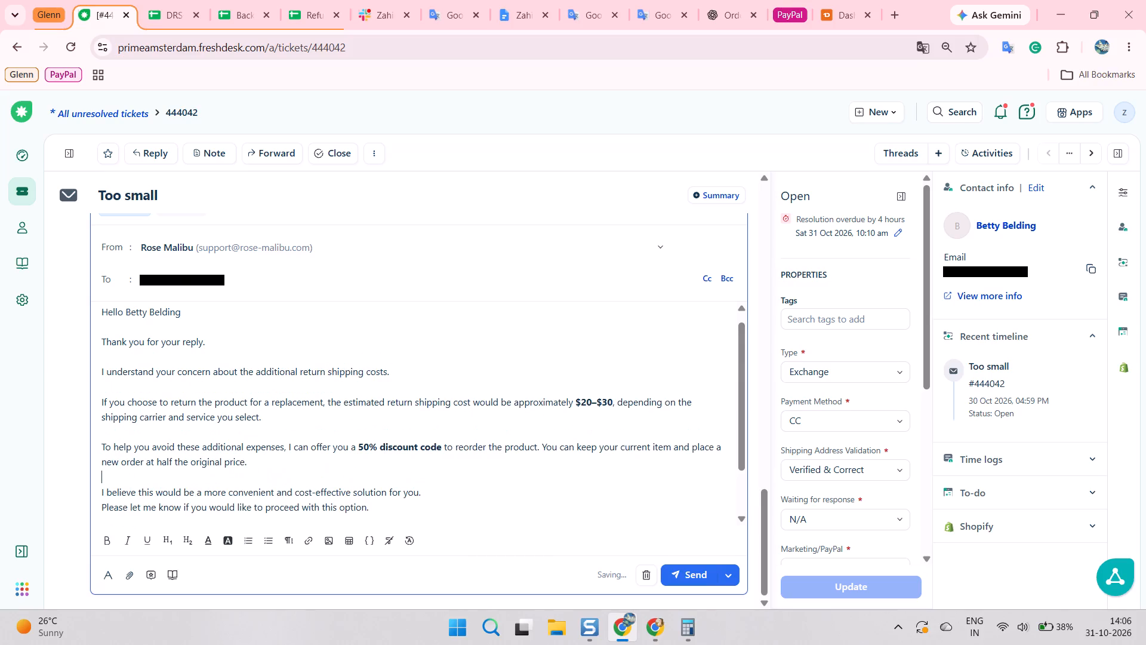
pyautogui.scroll(-2, 408, 460)
pyautogui.click(212, 459)
pyautogui.click(175, 458)
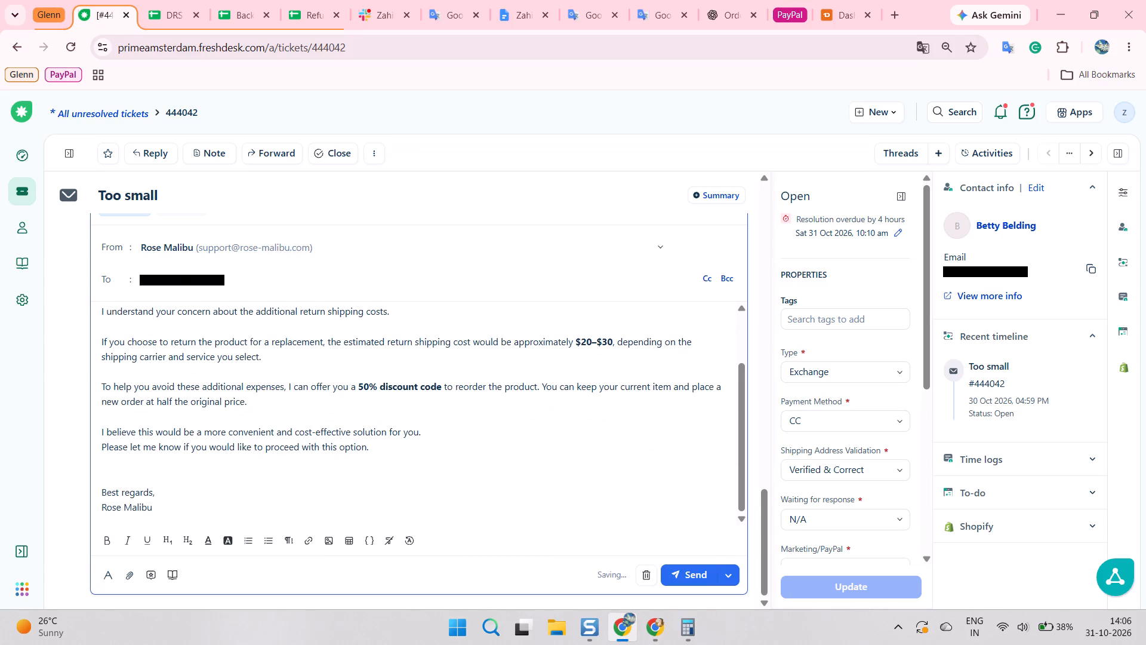
pyautogui.press('BackSpace')
pyautogui.click(435, 444)
pyautogui.press('Return')
# Send the reply to the customer.
pyautogui.scroll(-6, 430, 444)
pyautogui.click(705, 572)
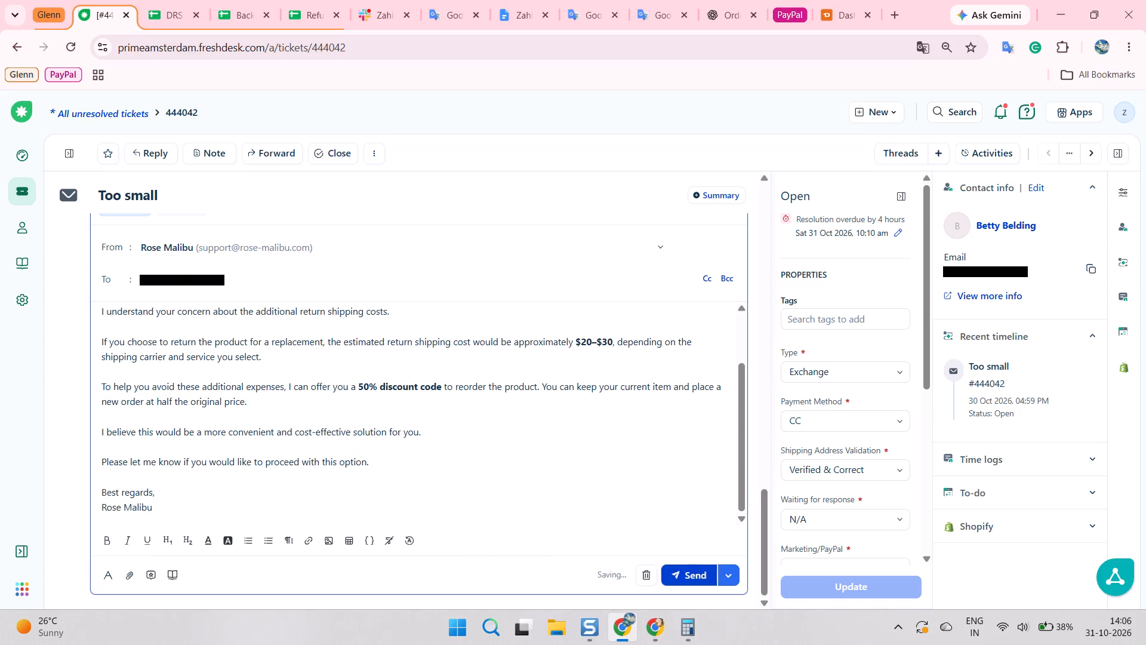
# Set the ticket's status to Resolved with Zahid as the agent, and update the ticket properties.
pyautogui.scroll(-11, 486, 389)
pyautogui.scroll(-3, 808, 372)
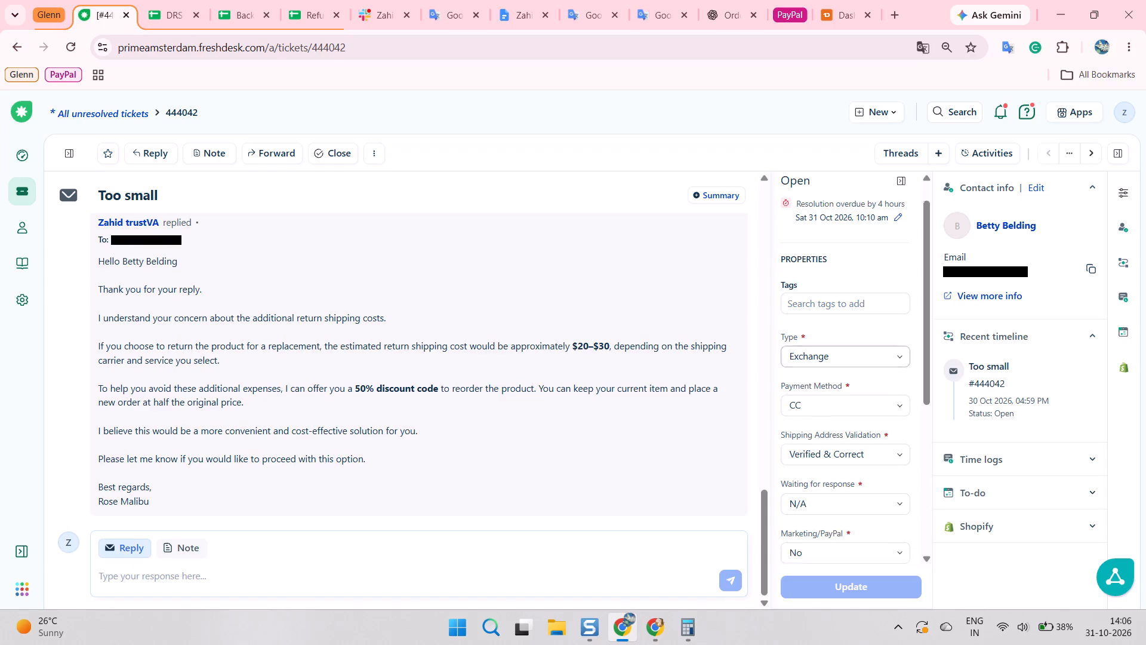
pyautogui.click(827, 323)
pyautogui.click(831, 395)
pyautogui.press('Tab')
pyautogui.press('Tab')
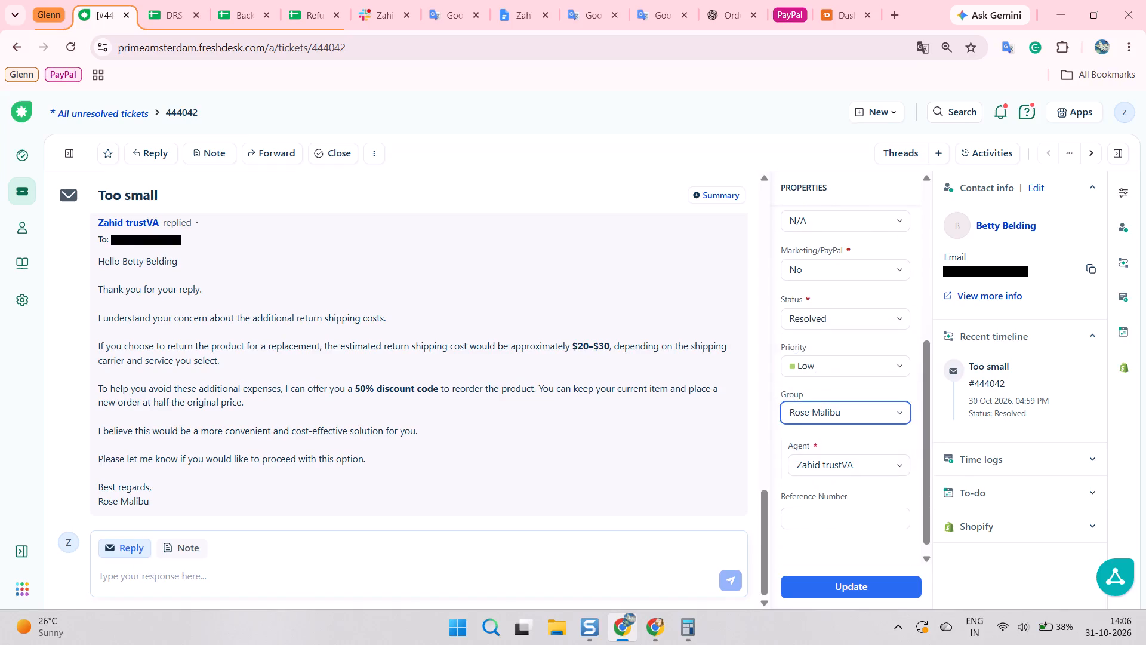
pyautogui.press('Tab')
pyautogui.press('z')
pyautogui.scroll(-5, 845, 515)
pyautogui.click(857, 582)
pyautogui.scroll(-5, 723, 457)
# Copy ticket number 444042 and log it in the next free cell, AN64, under ZAHID in the DRS- October 2026 sheet.
pyautogui.doubleClick(184, 117)
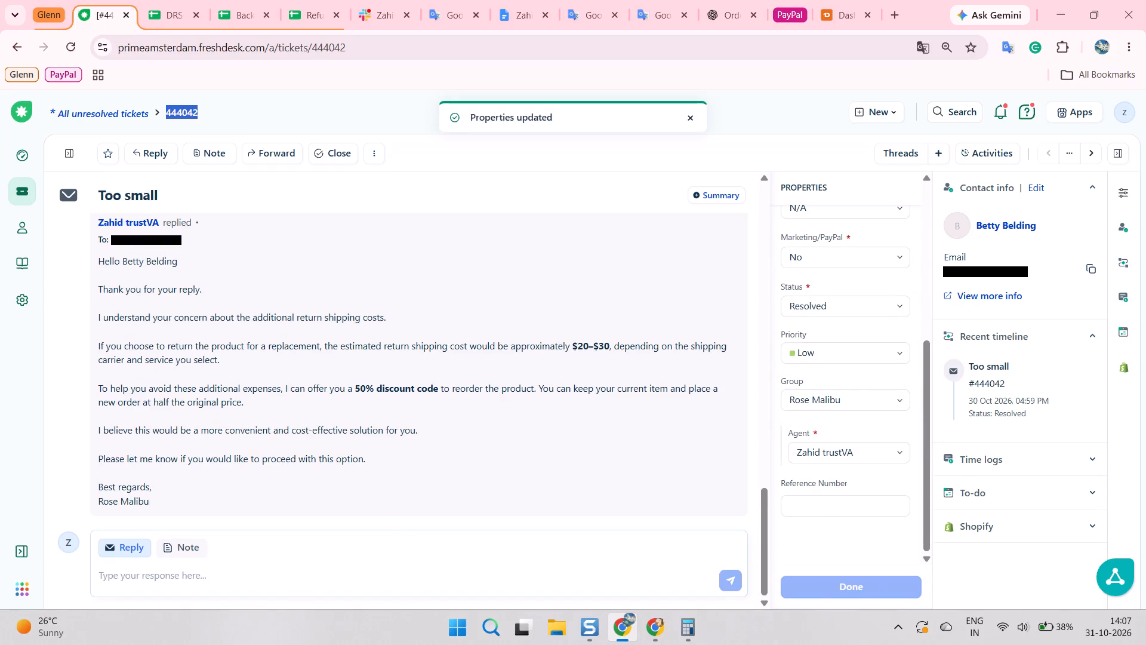
pyautogui.hotkey('ctrl', 'c')
pyautogui.hotkey('ctrl', 'c')
pyautogui.click(178, 21)
pyautogui.hotkey('ctrl', 'v')
pyautogui.click(350, 336)
pyautogui.scroll(-1, 365, 333)
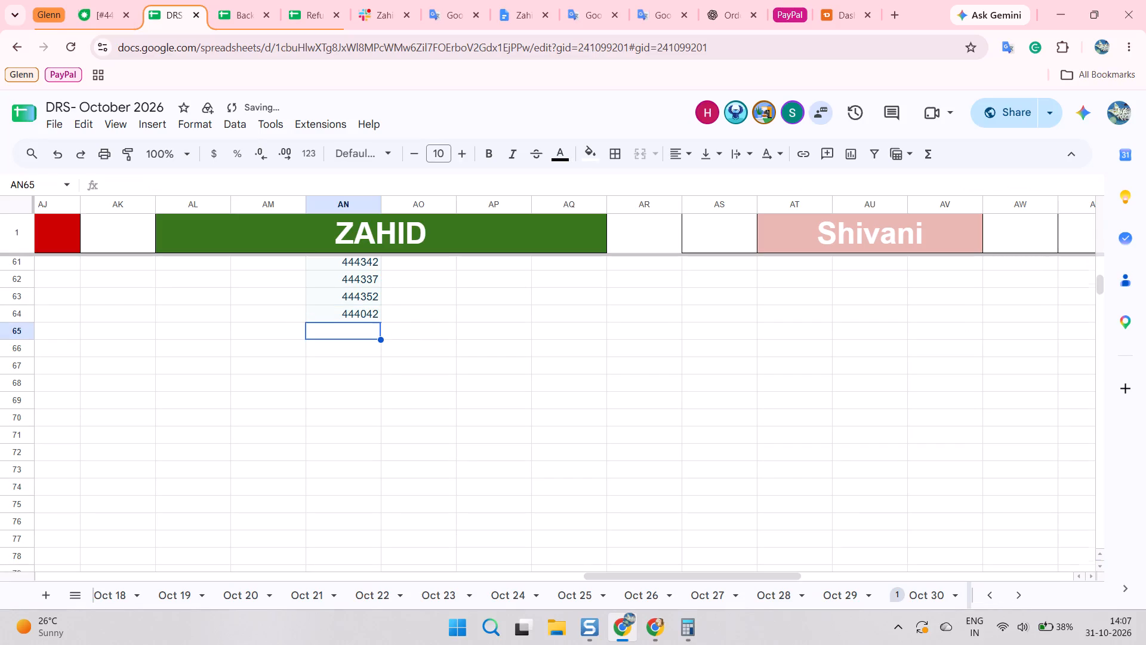
pyautogui.scroll(-1, 365, 333)
# Return to Freshdesk and open the next ticket in the queue, 443745.
pyautogui.click(88, 41)
pyautogui.click(91, 22)
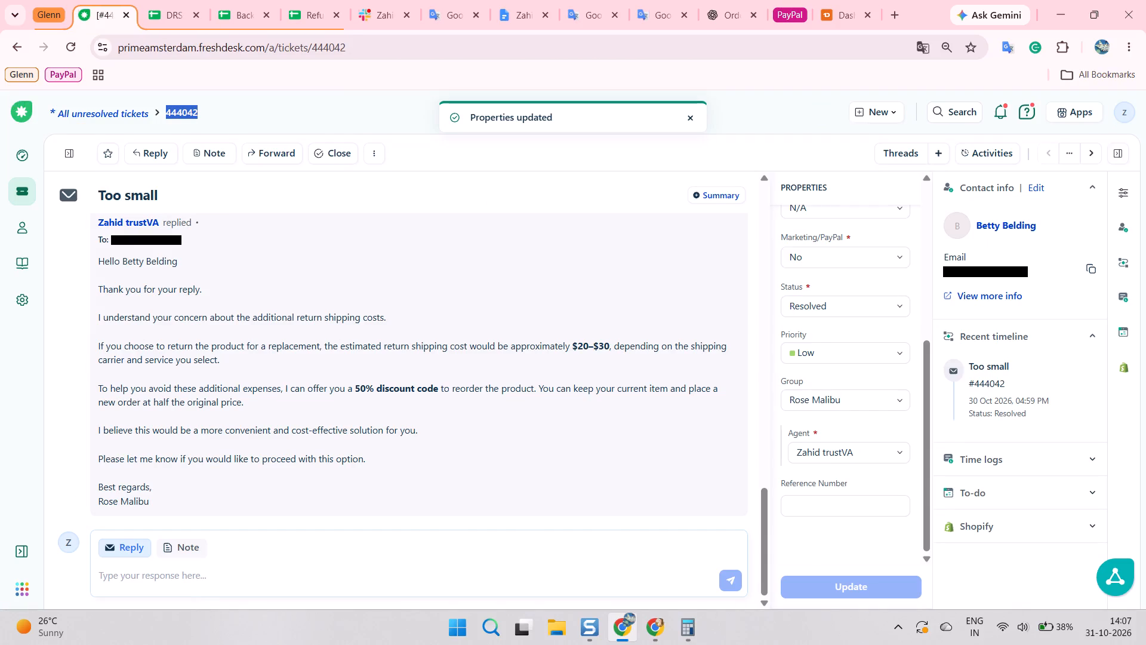
pyautogui.click(409, 349)
pyautogui.click(457, 338)
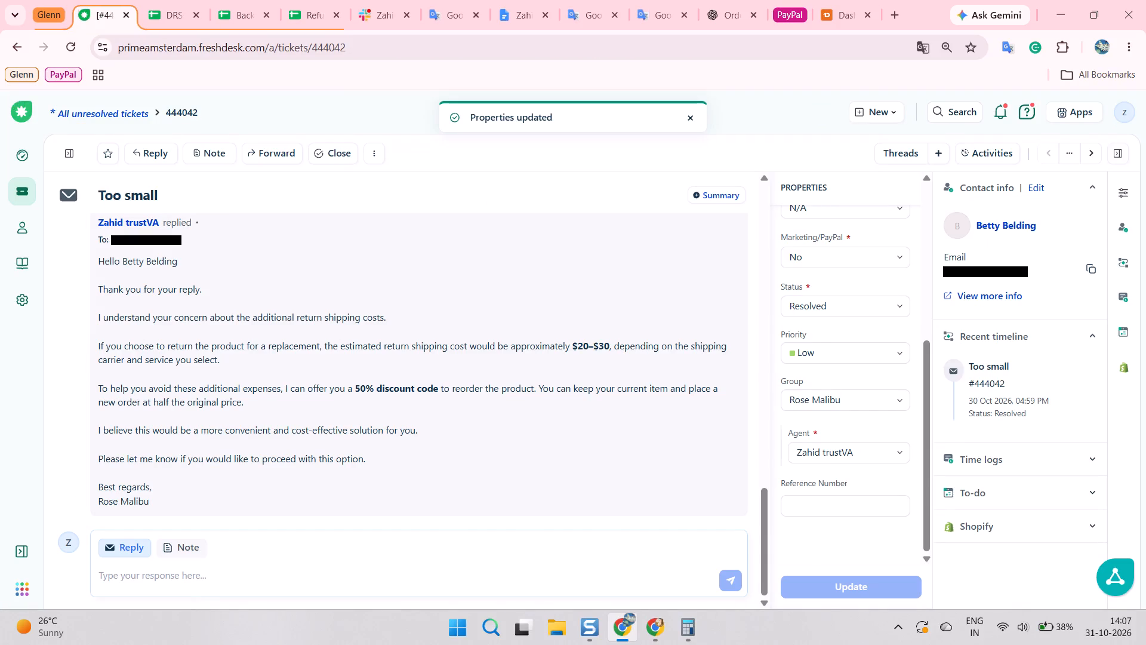
pyautogui.click(500, 339)
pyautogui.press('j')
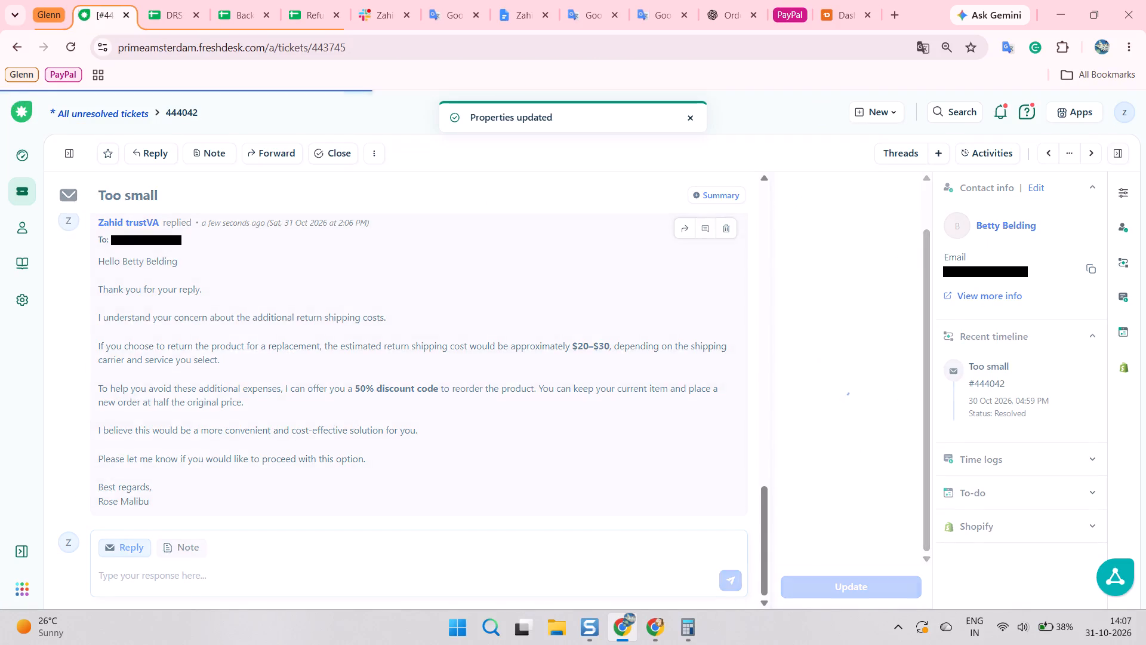
# Translate ticket 443745 to English and read the Review Team's latest message.
pyautogui.scroll(-8, 422, 327)
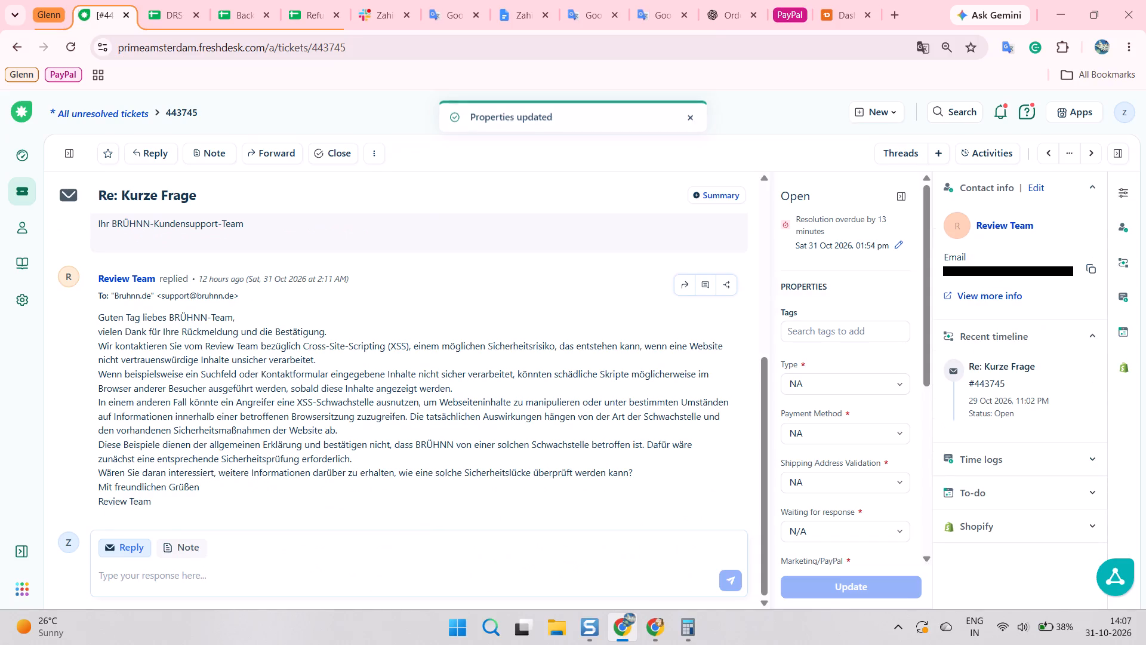
pyautogui.scroll(5, 403, 335)
pyautogui.rightClick(438, 313)
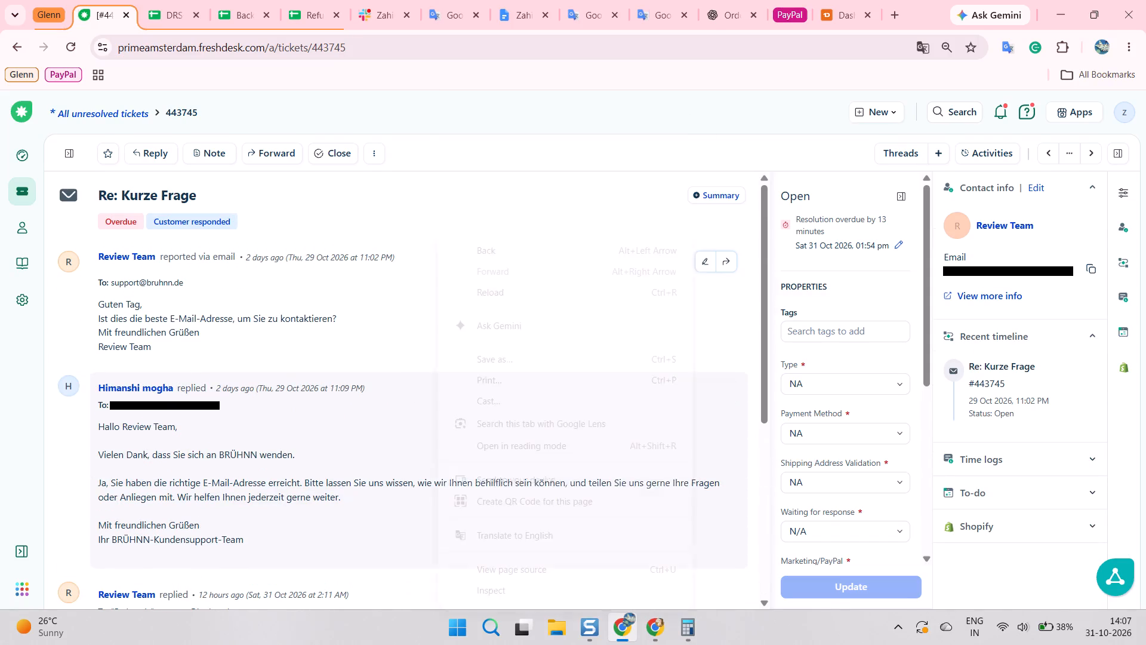
pyautogui.scroll(-5, 500, 443)
pyautogui.click(513, 541)
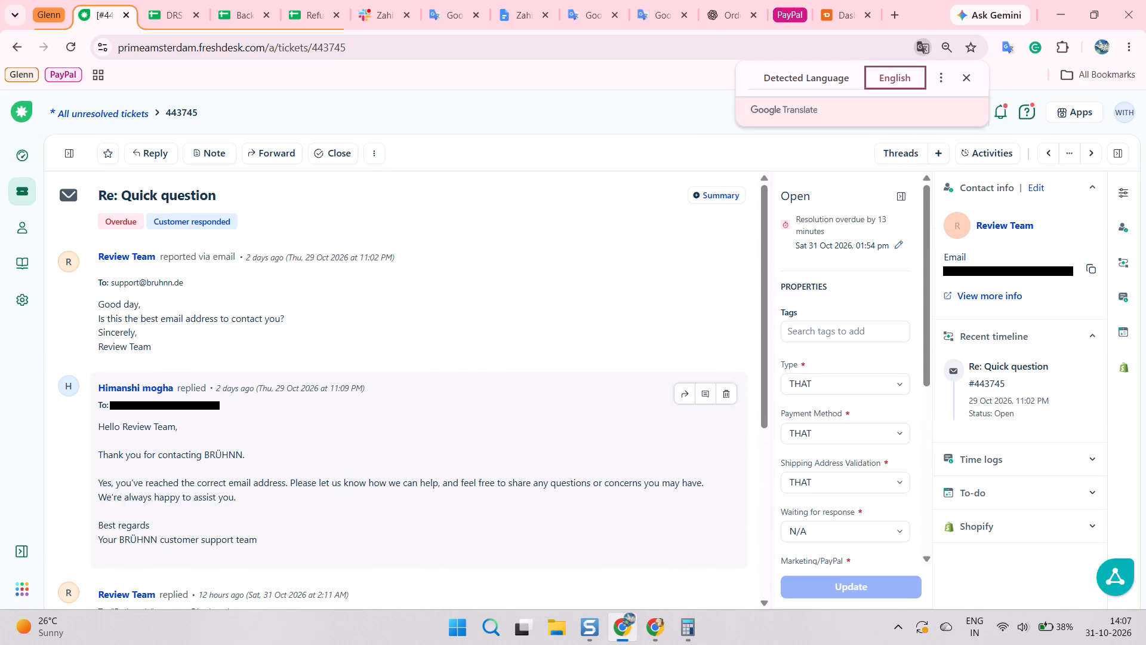
pyautogui.scroll(-4, 402, 354)
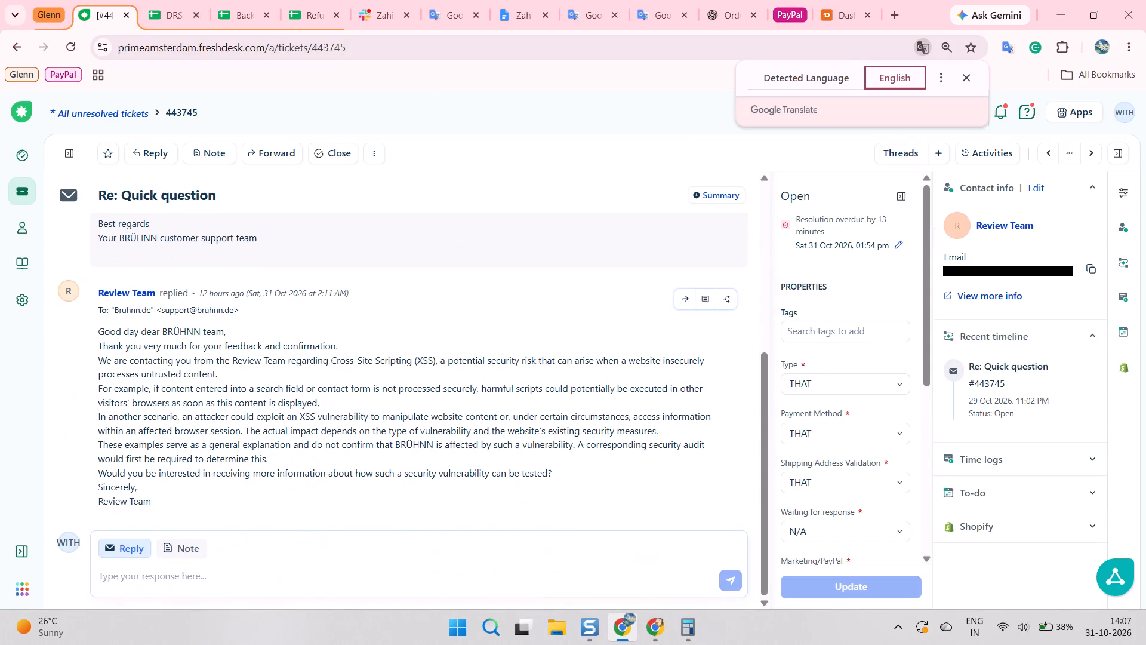
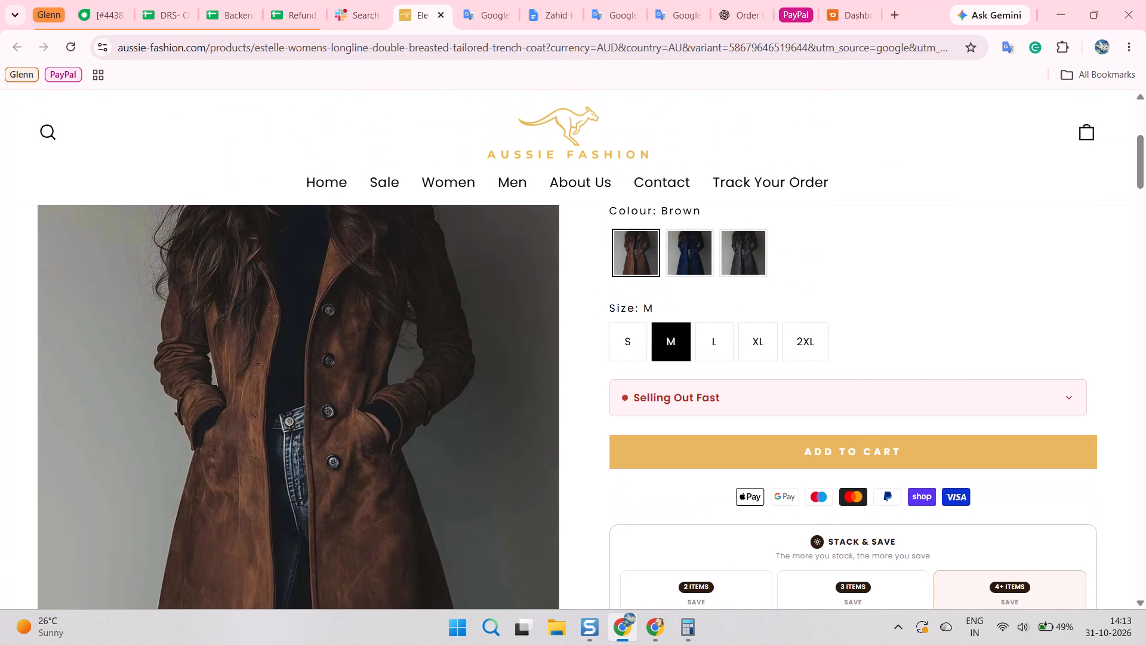
# Return to Freshdesk ticket 443878 and review the private note and latest reply about the Estelle trench coat's size chart.
pyautogui.click(98, 0)
pyautogui.scroll(-2, 426, 317)
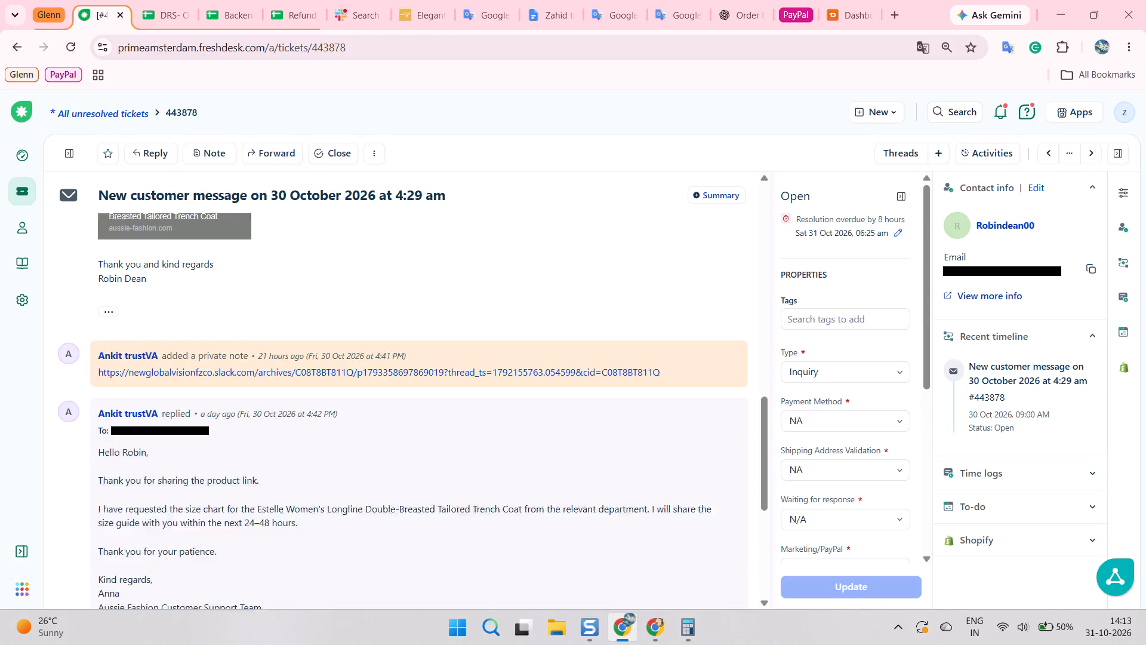
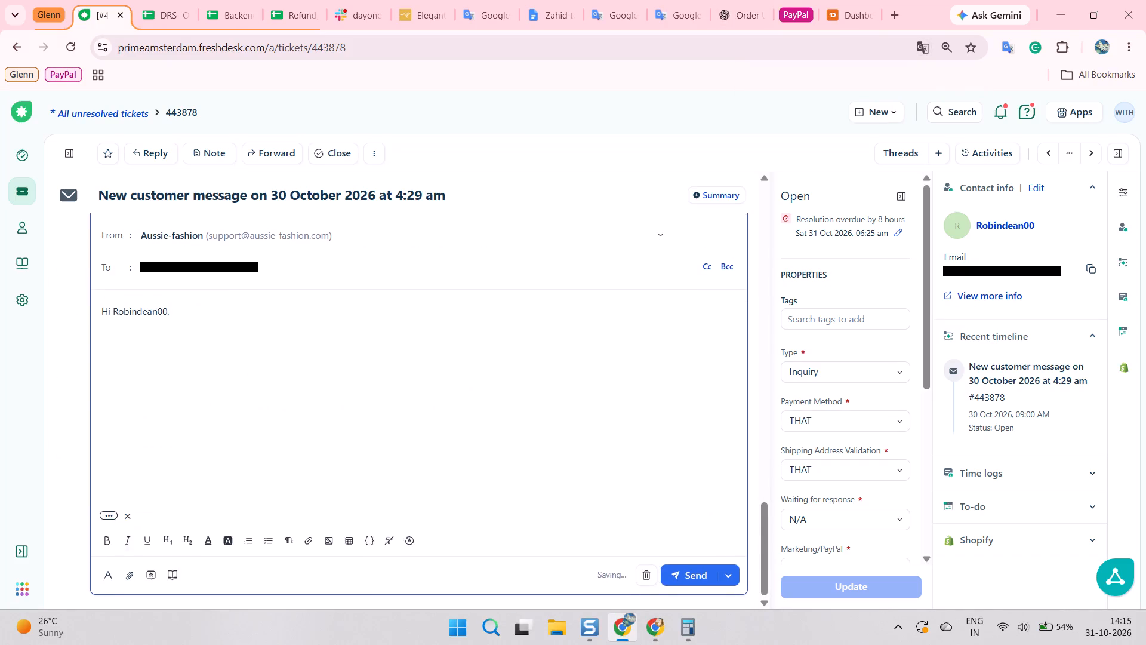
pyautogui.keyDown('ctrl'); pyautogui.click(133, 511); pyautogui.keyUp('ctrl')
# Replace the default greeting with the canned response found by searching "aun".
pyautogui.hotkey('ctrl', 'a')
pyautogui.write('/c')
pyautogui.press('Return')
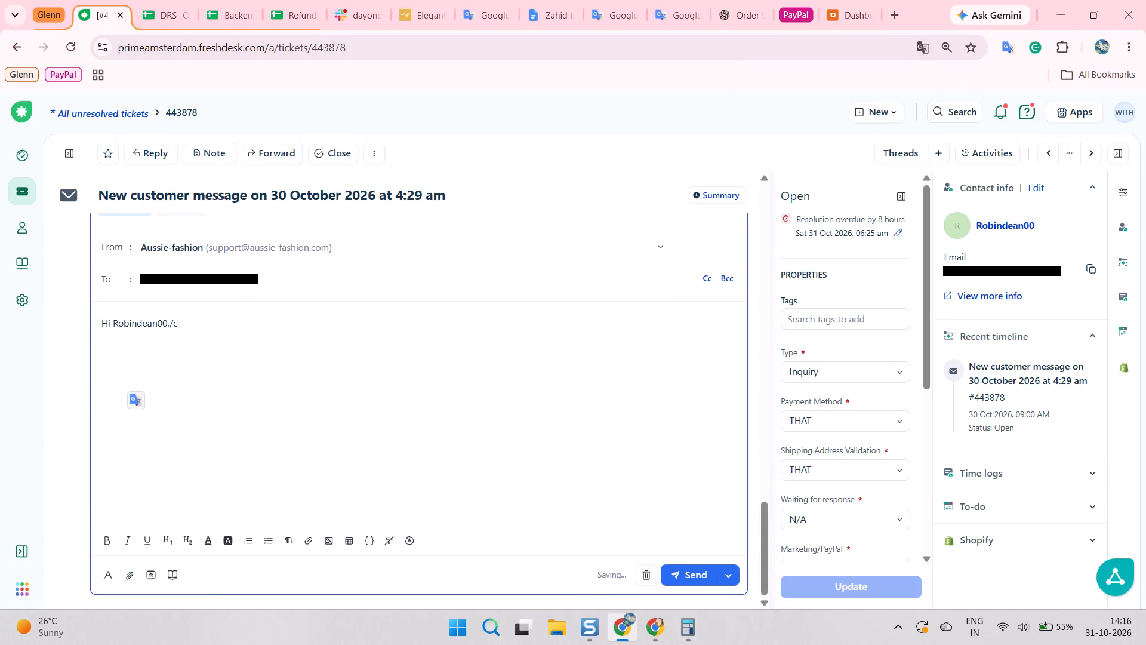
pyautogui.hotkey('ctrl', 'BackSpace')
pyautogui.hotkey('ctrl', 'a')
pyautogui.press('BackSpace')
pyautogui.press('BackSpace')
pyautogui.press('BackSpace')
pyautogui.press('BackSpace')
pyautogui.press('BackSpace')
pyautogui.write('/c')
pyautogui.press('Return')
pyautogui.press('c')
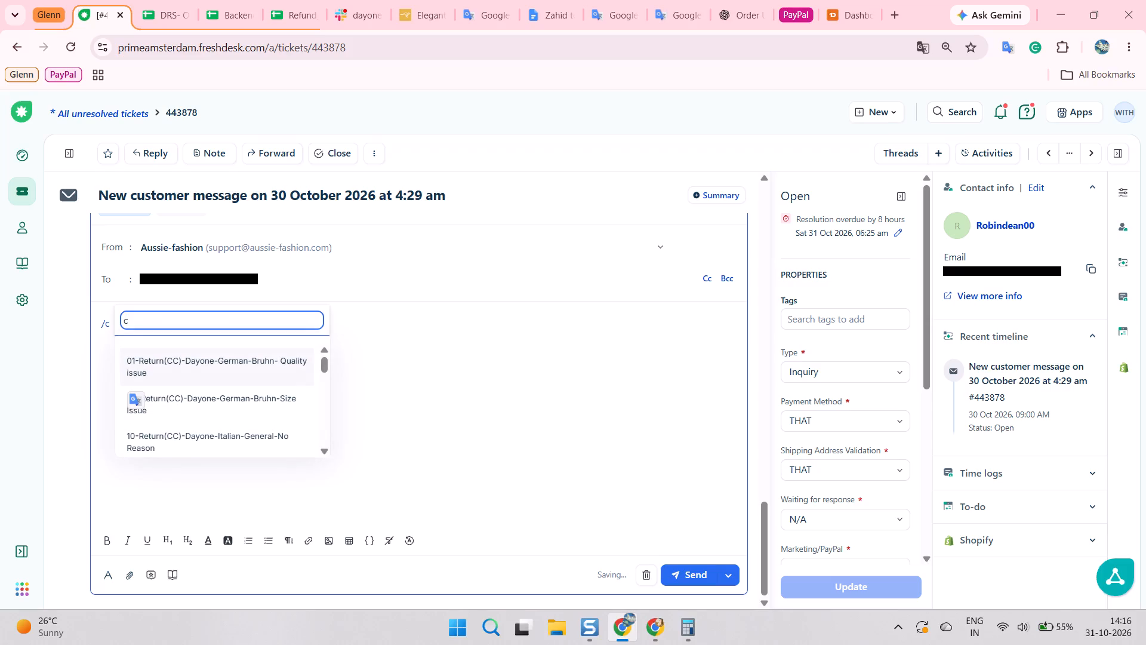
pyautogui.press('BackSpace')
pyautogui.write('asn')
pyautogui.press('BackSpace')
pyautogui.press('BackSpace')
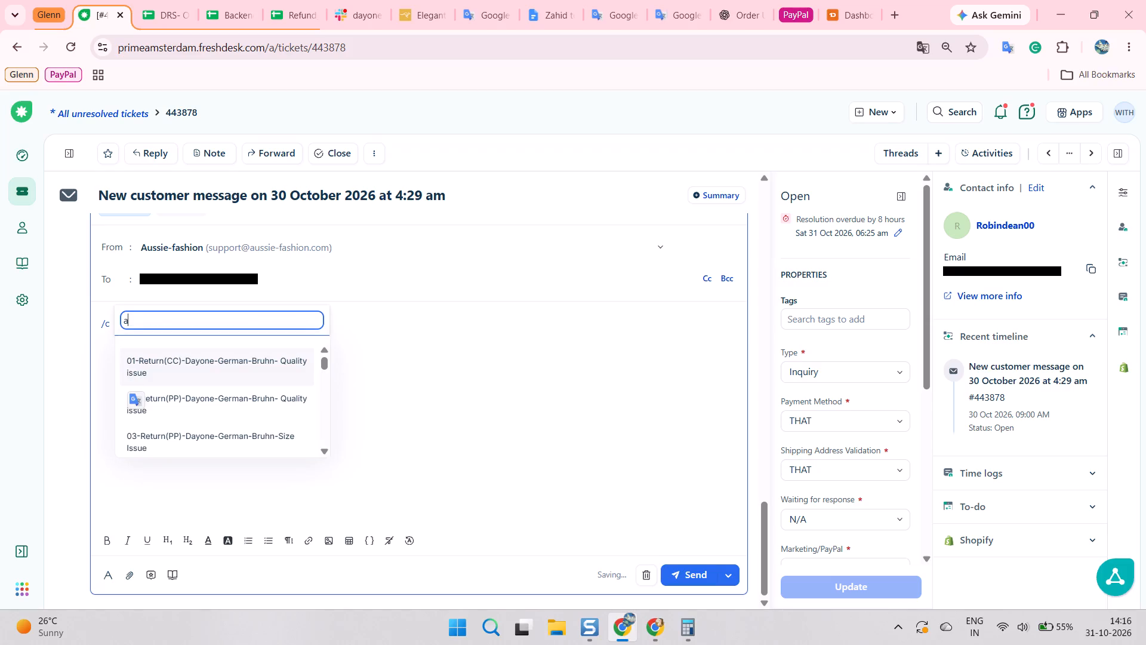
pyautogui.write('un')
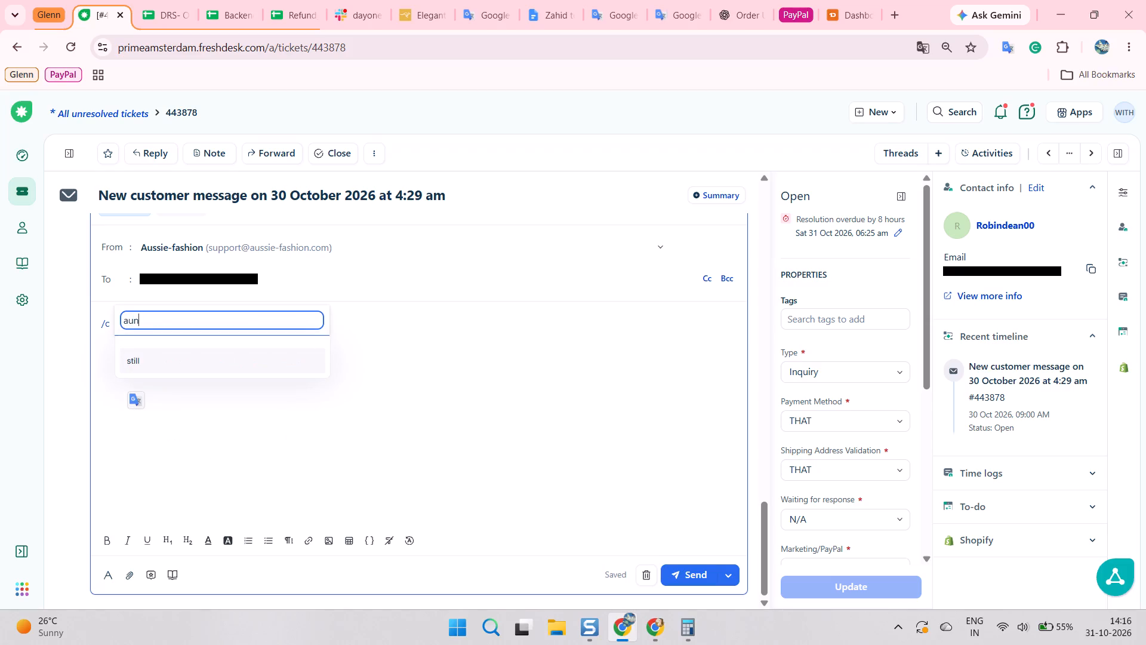
pyautogui.click(159, 360)
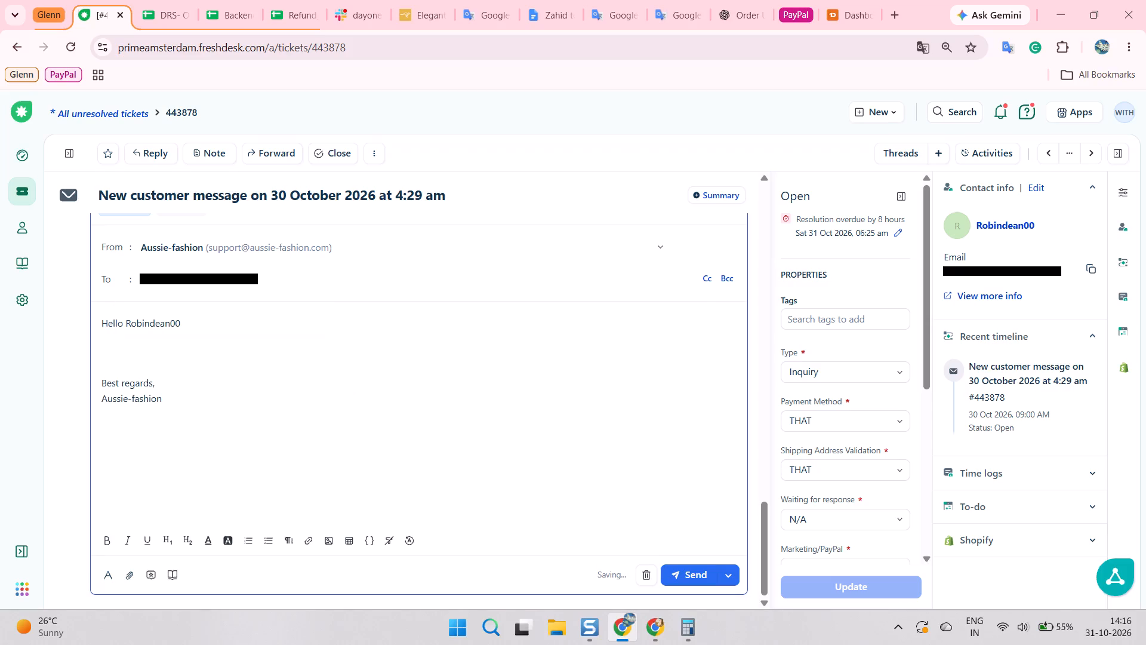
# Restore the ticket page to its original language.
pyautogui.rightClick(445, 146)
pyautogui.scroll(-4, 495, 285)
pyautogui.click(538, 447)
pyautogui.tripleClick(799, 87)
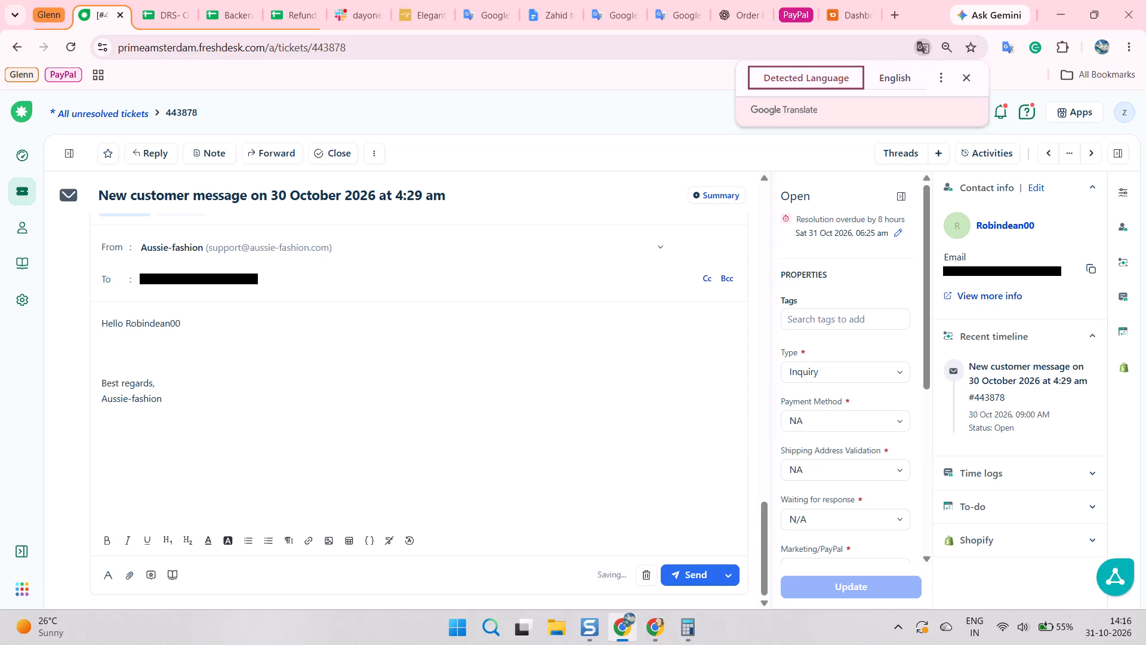
# Insert the copied sale and size chart text as plain text between greeting and sign-off, and remove the extra blank line before the sign-off.
pyautogui.click(173, 352)
pyautogui.hotkey('ctrl', 'v')
pyautogui.scroll(-2, 175, 351)
pyautogui.click(229, 349)
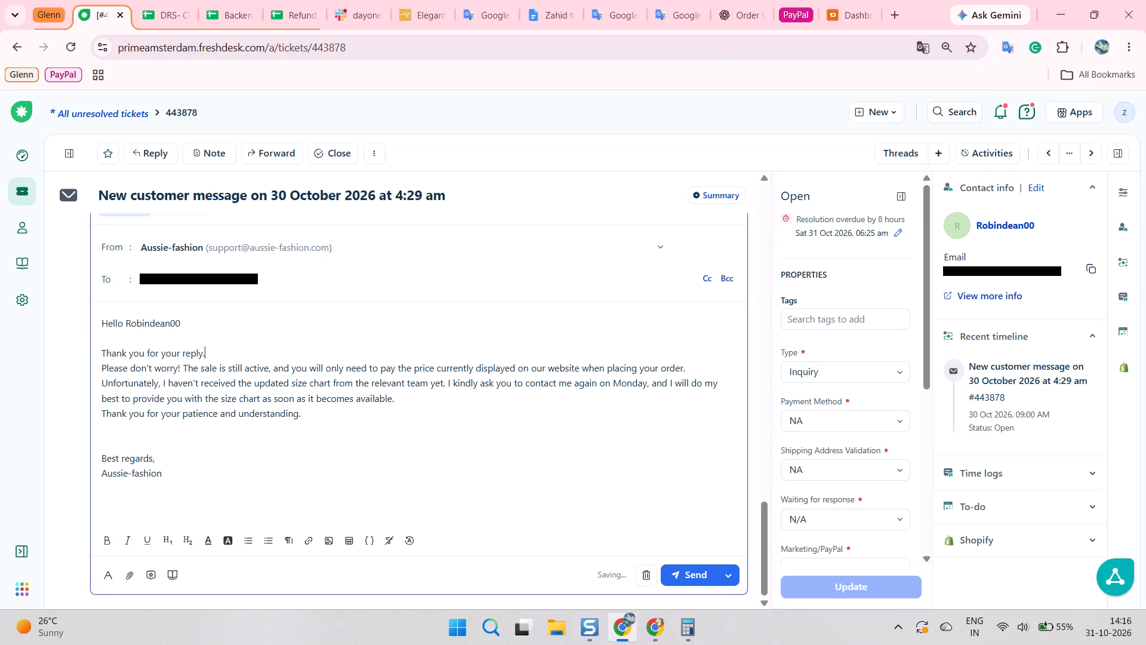
pyautogui.hotkey('ctrl', 'z')
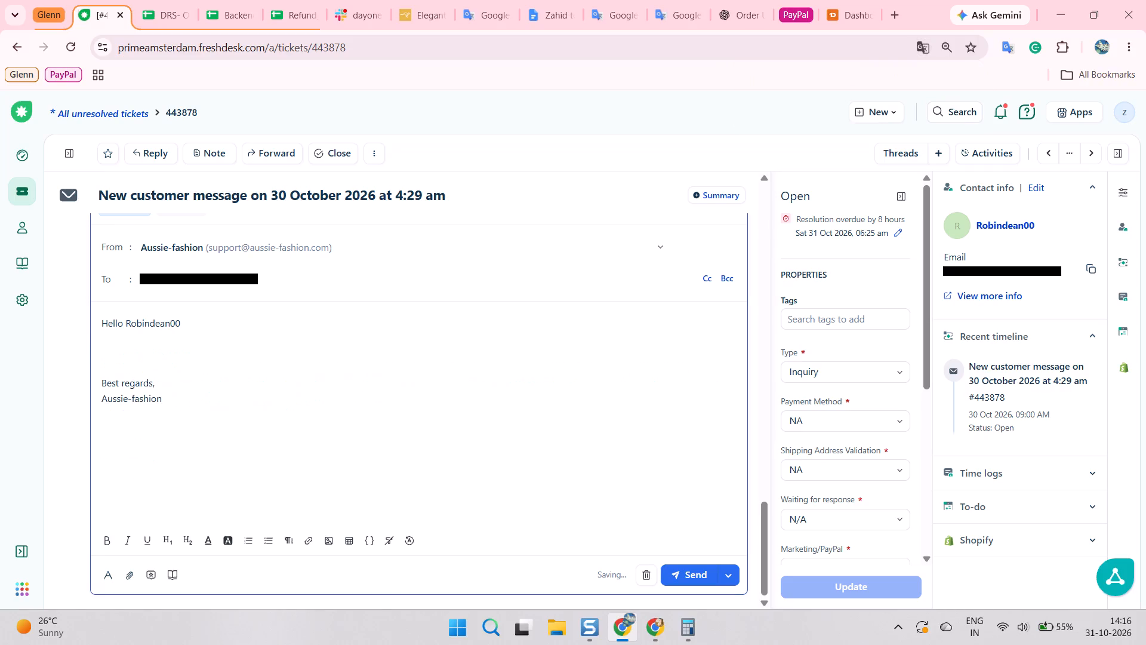
pyautogui.hotkey('ctrl', 'shift', 'v')
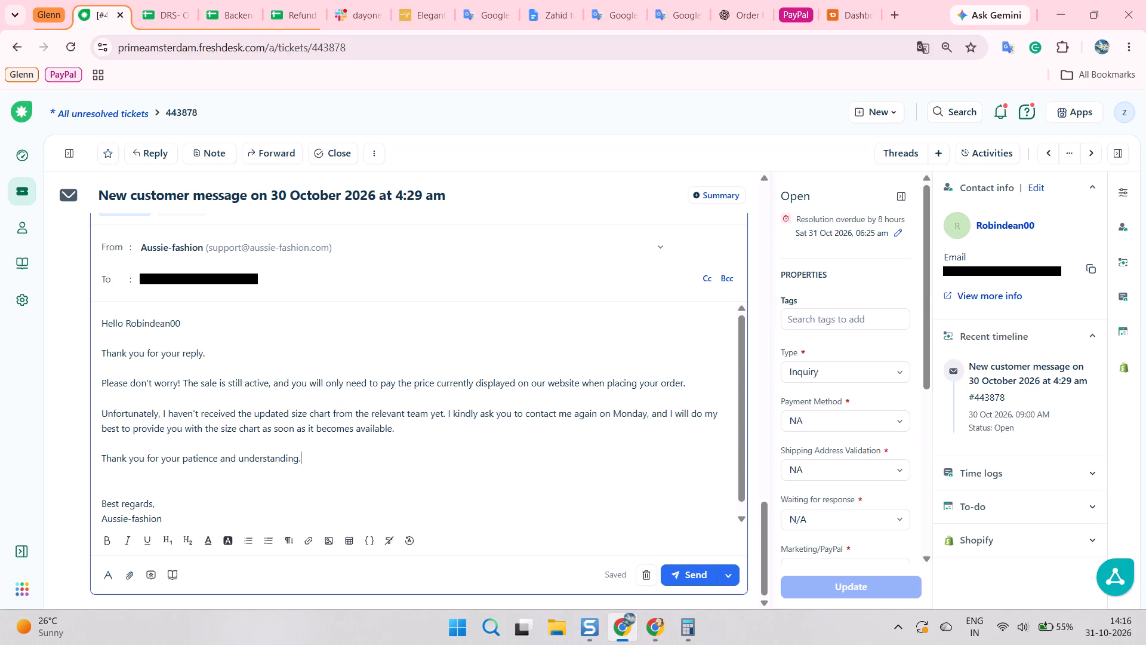
pyautogui.scroll(-1, 216, 352)
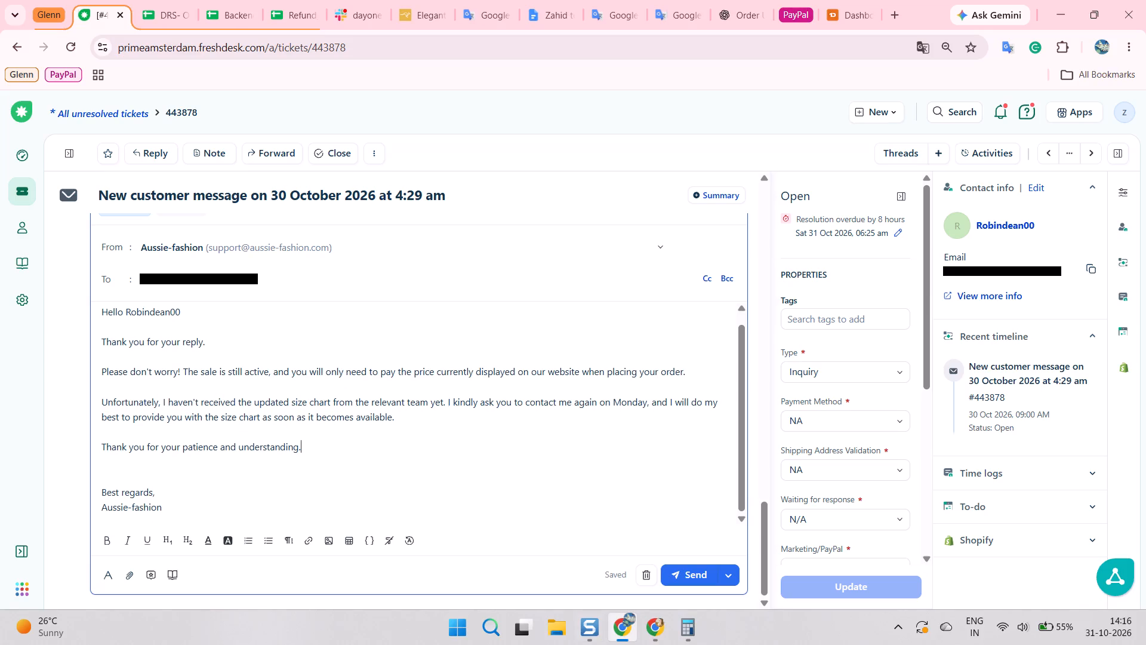
pyautogui.click(152, 473)
pyautogui.press('BackSpace')
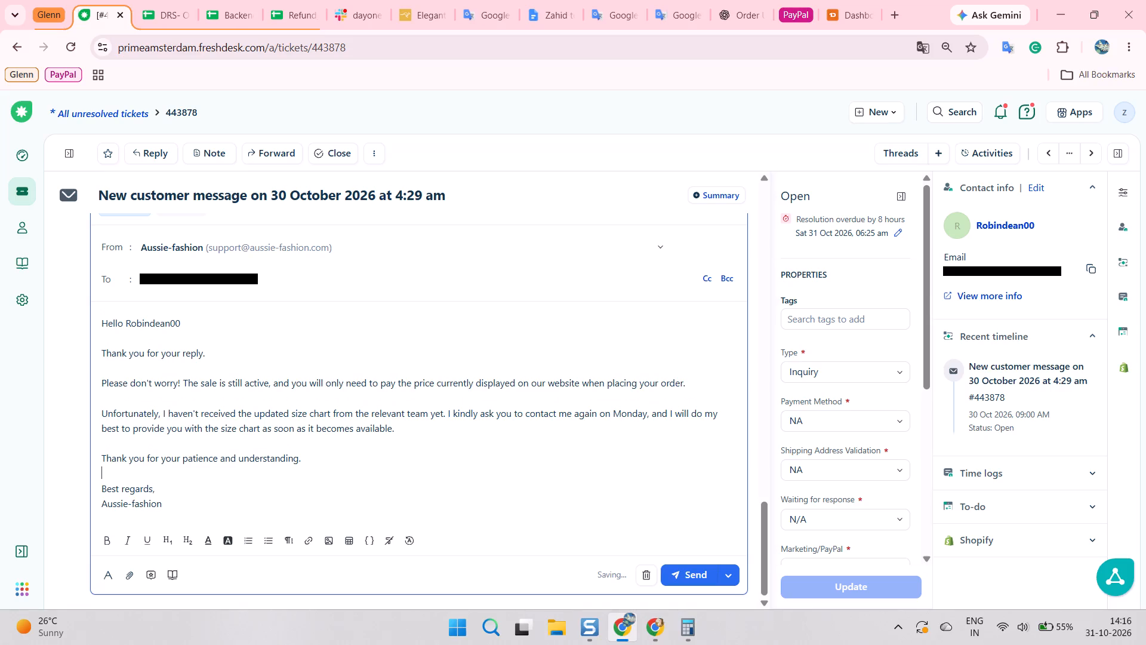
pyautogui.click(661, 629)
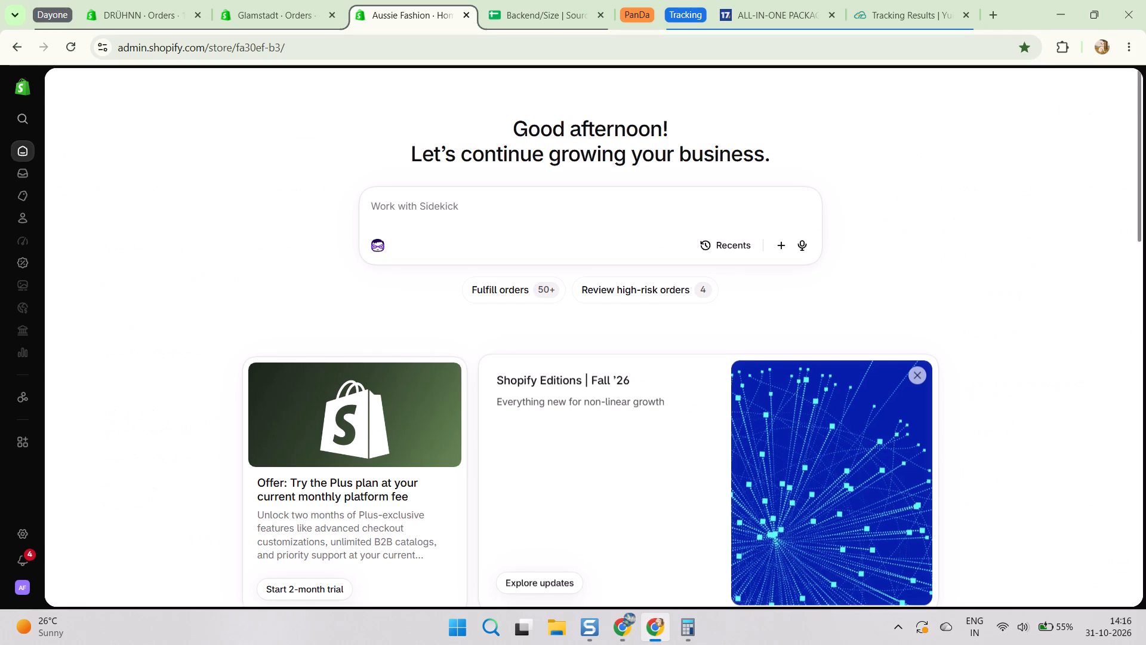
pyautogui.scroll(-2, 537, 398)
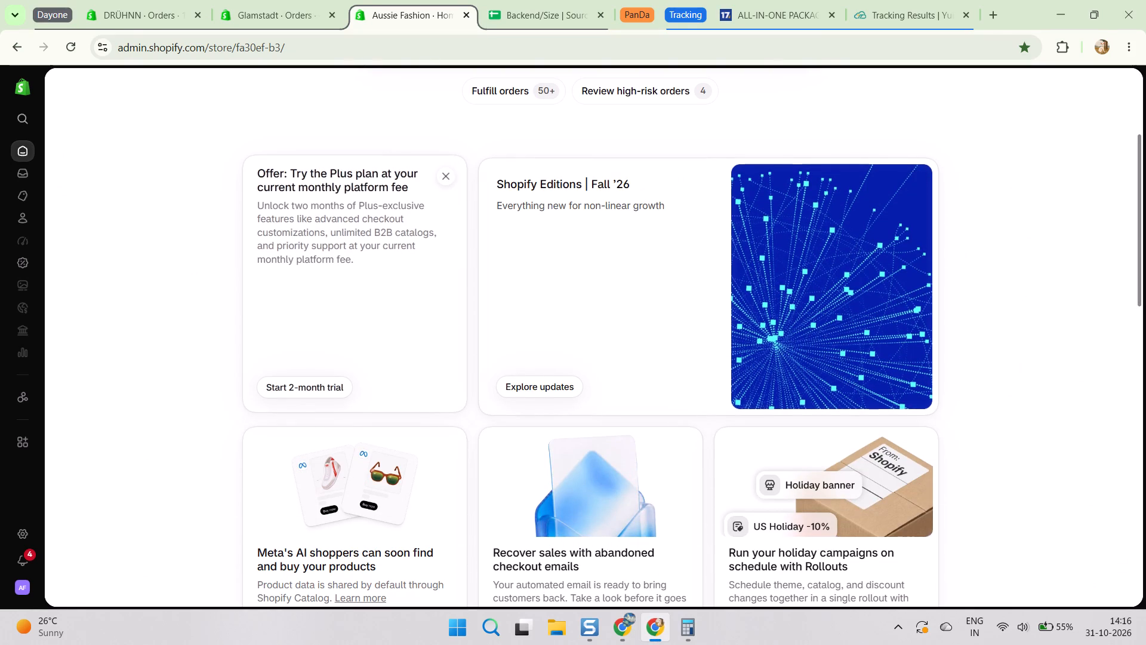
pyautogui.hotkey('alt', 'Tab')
# Shorten the name in the reply's greeting to the customer's first name, as signed in their message.
pyautogui.scroll(4, 247, 322)
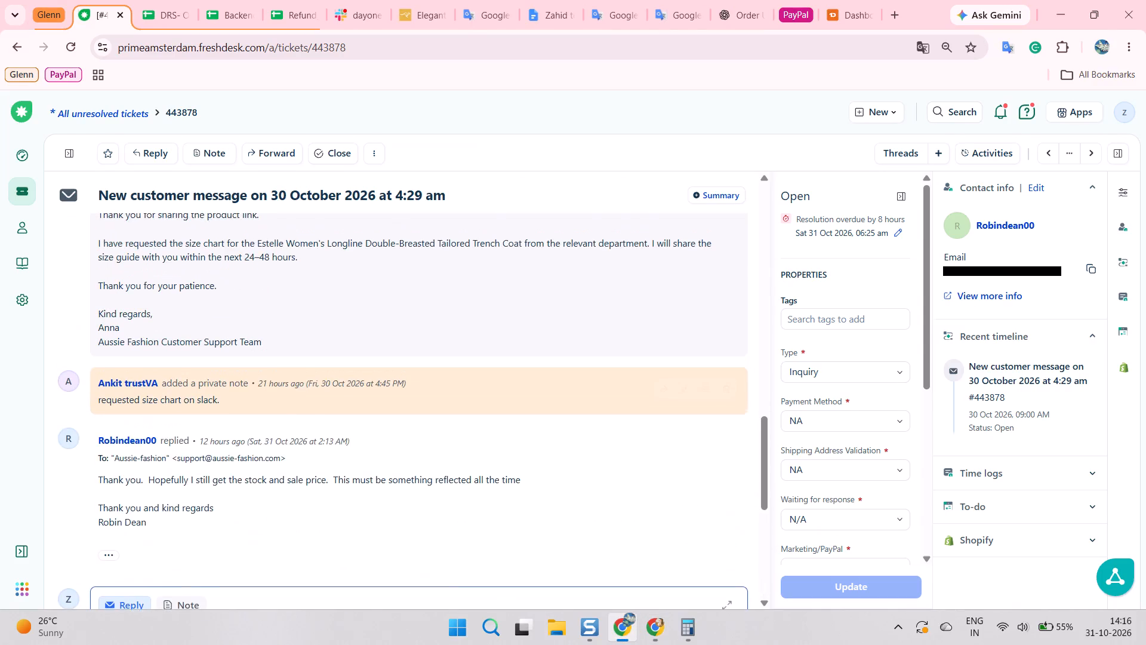
pyautogui.scroll(-1, 230, 342)
pyautogui.scroll(-1, 131, 460)
pyautogui.click(199, 520)
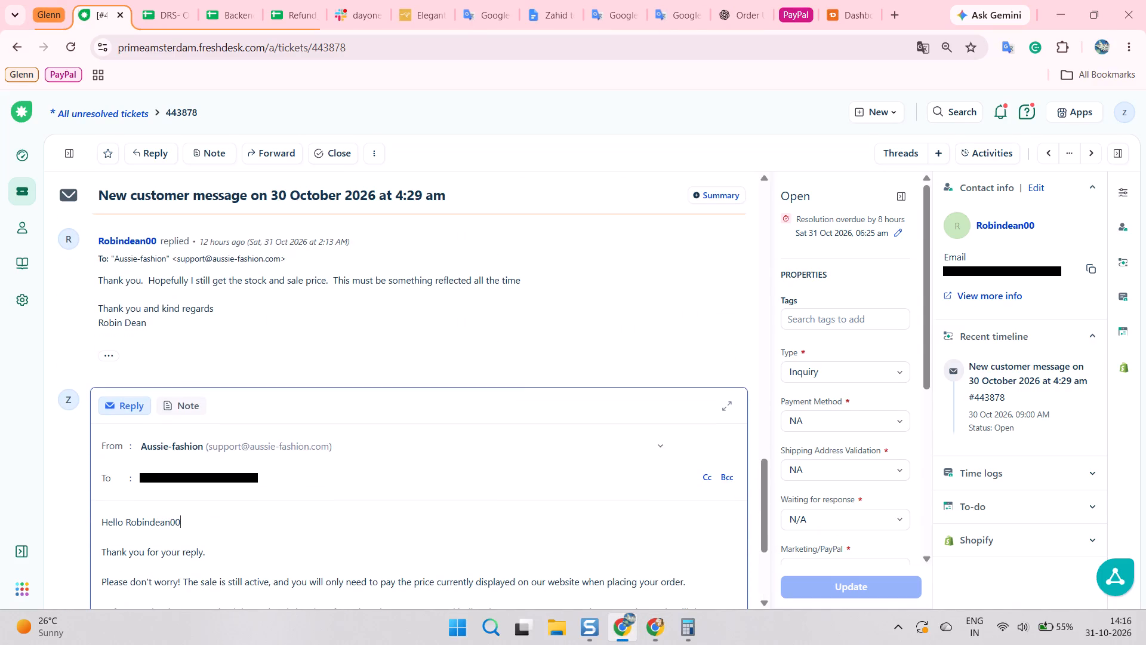
pyautogui.press('BackSpace')
pyautogui.press('BackSpace')
pyautogui.press('BackSpace')
pyautogui.press('BackSpace')
pyautogui.press('BackSpace')
pyautogui.press('BackSpace')
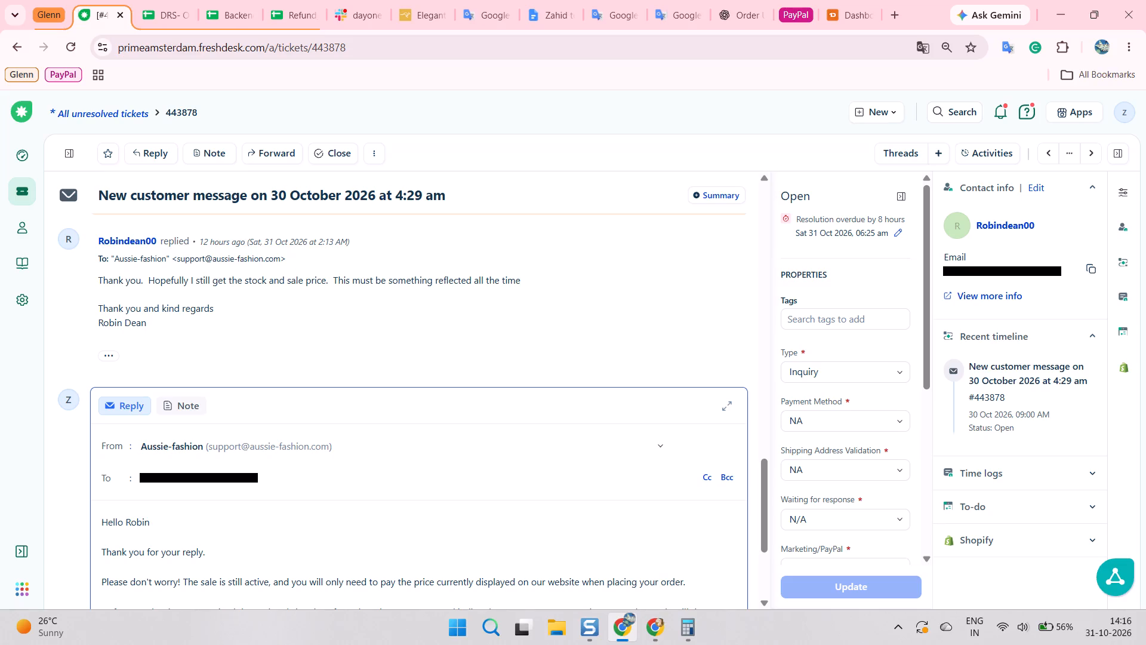
# Send the finished reply about the sale price and size chart to the customer.
pyautogui.scroll(-3, 208, 417)
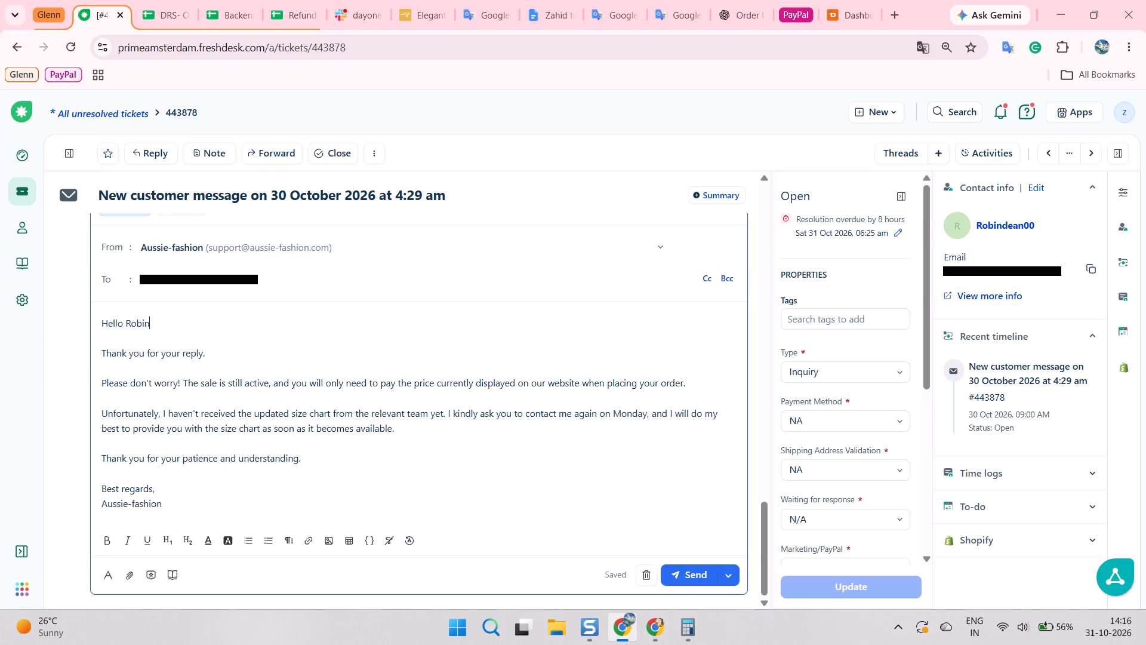
pyautogui.scroll(-2, 572, 564)
pyautogui.click(674, 574)
pyautogui.scroll(-1, 766, 431)
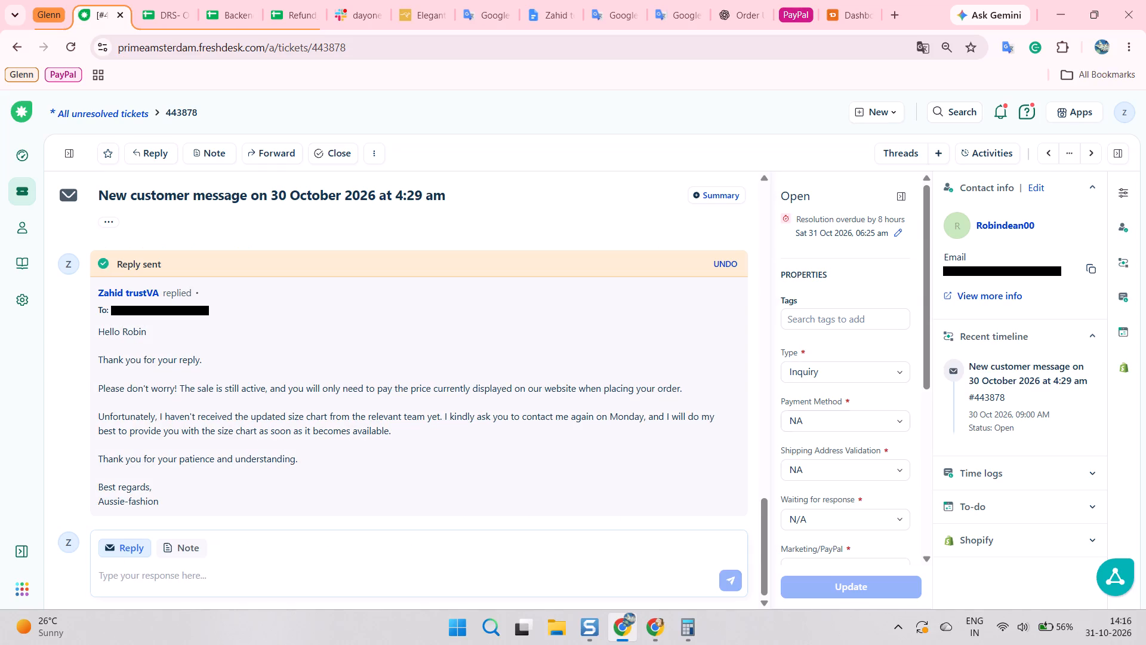
# Set the ticket's status to Resolved and save the updated ticket properties.
pyautogui.scroll(-3, 808, 406)
pyautogui.click(825, 318)
pyautogui.click(834, 402)
pyautogui.press('Tab')
pyautogui.press('Tab')
pyautogui.press('Tab')
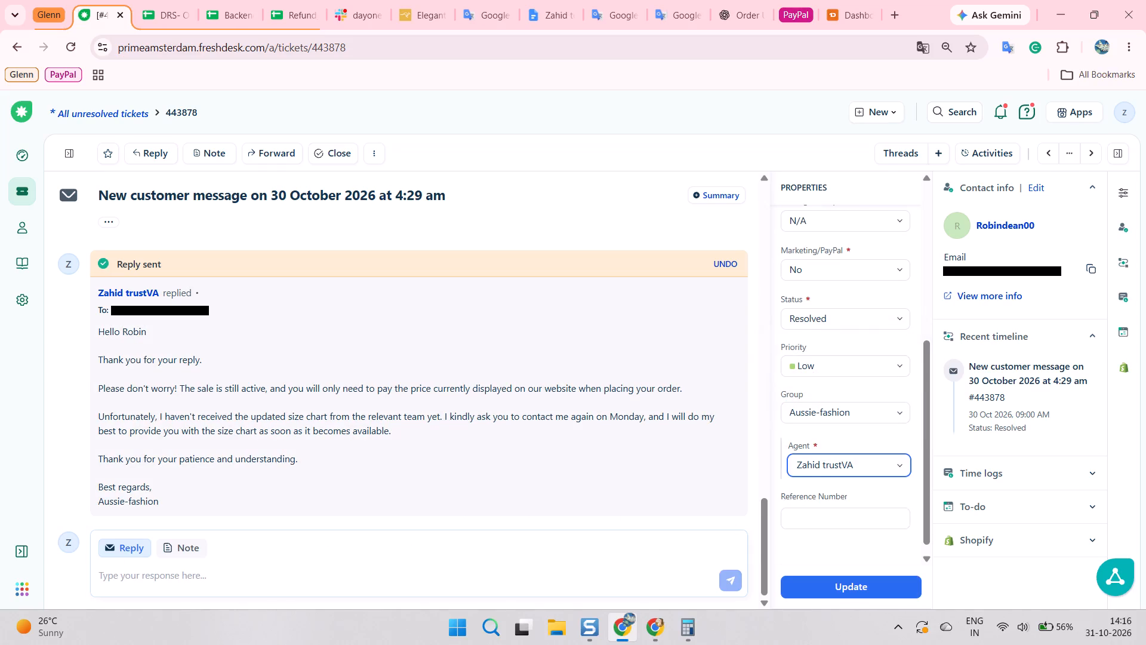
pyautogui.scroll(-6, 835, 404)
pyautogui.click(848, 592)
# Copy ticket number 443878 and log it in the next empty cell, AN66, of the ZAHID section in the DRS- October 2026 sheet.
pyautogui.scroll(-5, 503, 323)
pyautogui.doubleClick(177, 107)
pyautogui.hotkey('ctrl', 'c')
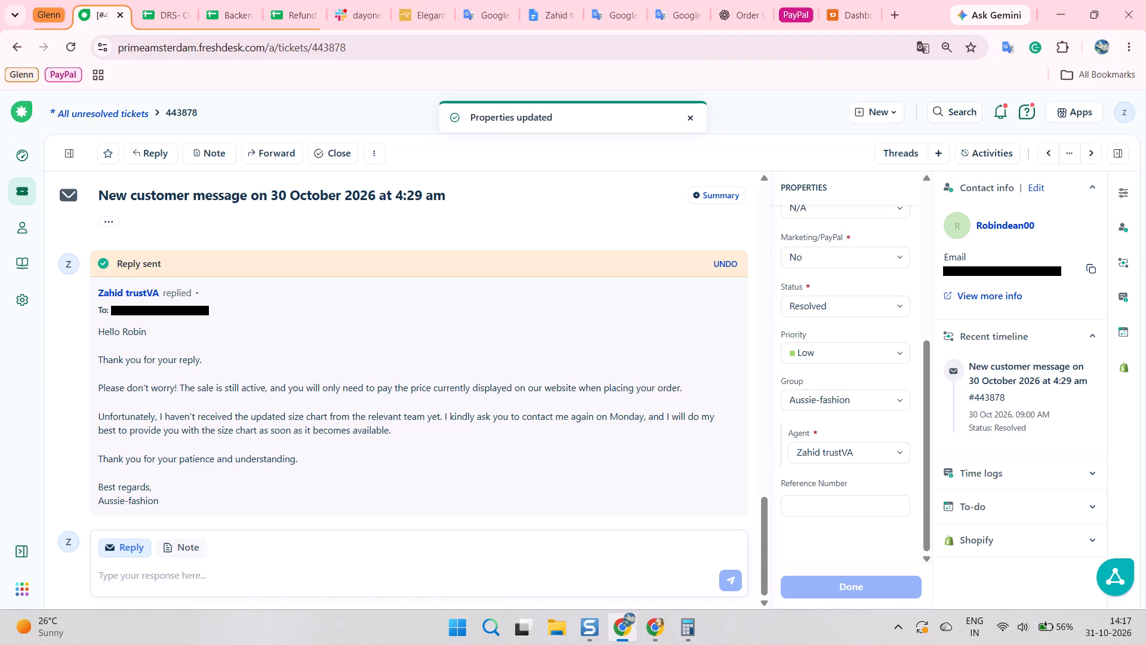
pyautogui.hotkey('ctrl', 'c')
pyautogui.doubleClick(183, 118)
pyautogui.hotkey('ctrl', 'c')
pyautogui.hotkey('ctrl', 'c')
pyautogui.click(162, 9)
pyautogui.hotkey('ctrl', 'v')
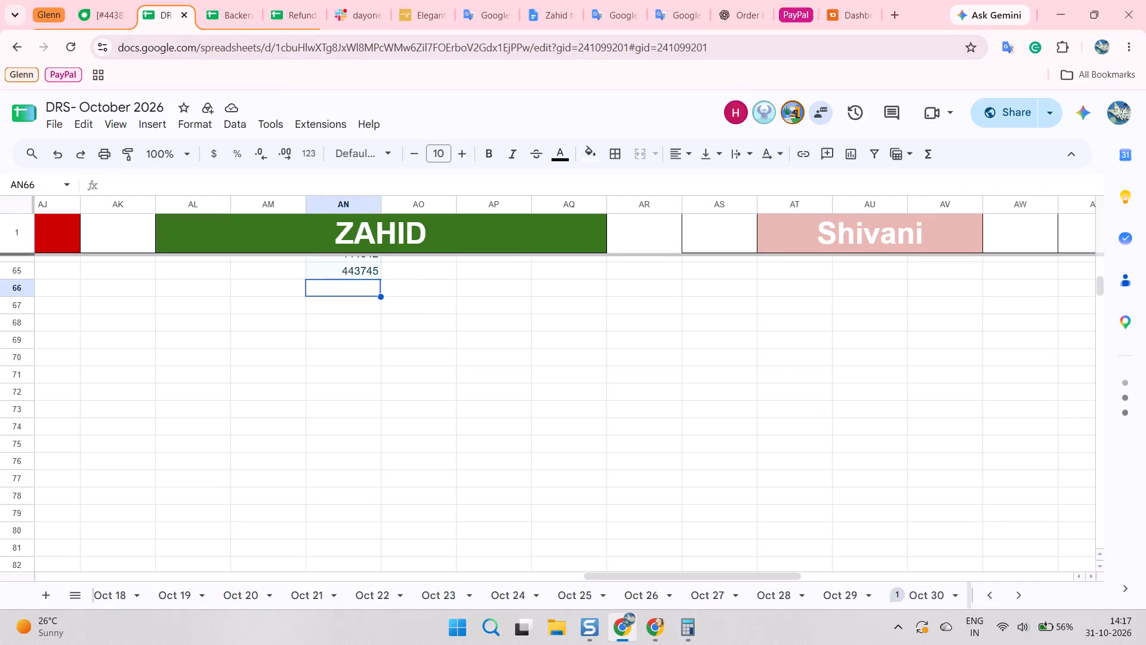
pyautogui.click(354, 312)
pyautogui.scroll(-1, 357, 326)
# Return to the Freshdesk ticket and move on to the next unresolved ticket, 444090.
pyautogui.click(84, 0)
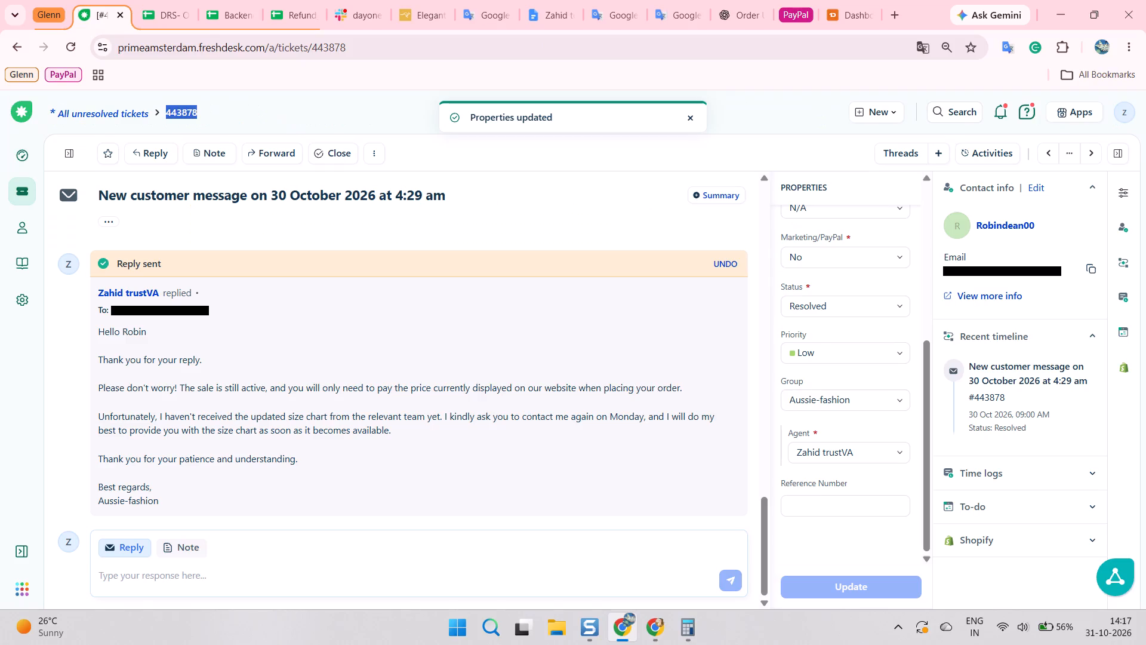
pyautogui.click(392, 313)
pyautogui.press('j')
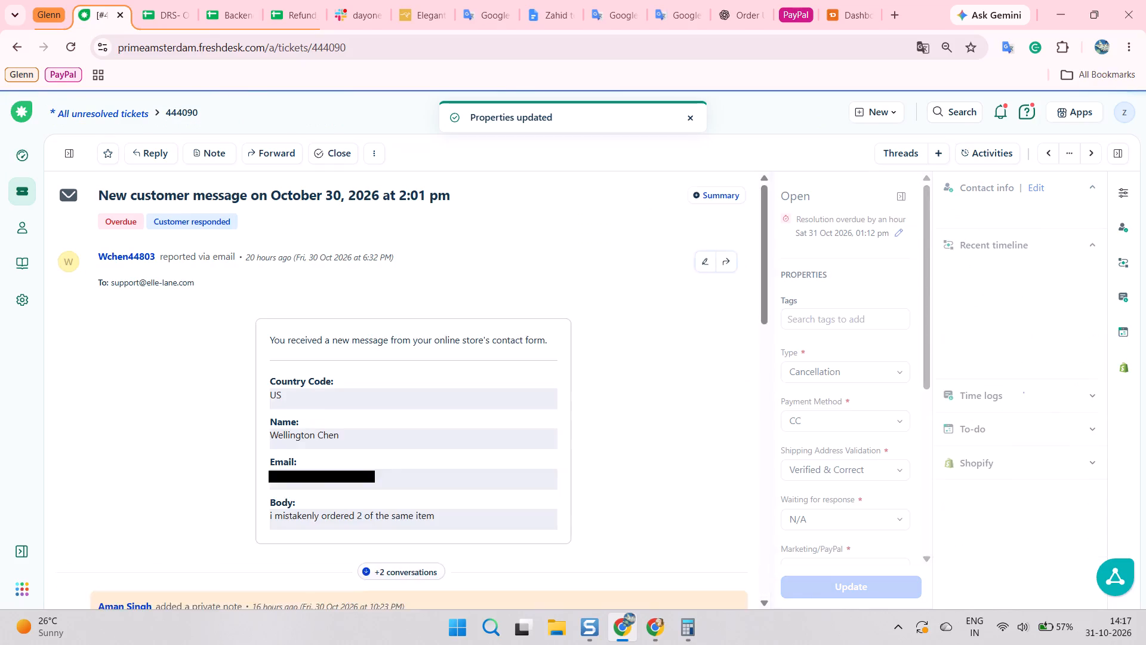
pyautogui.scroll(-8, 403, 321)
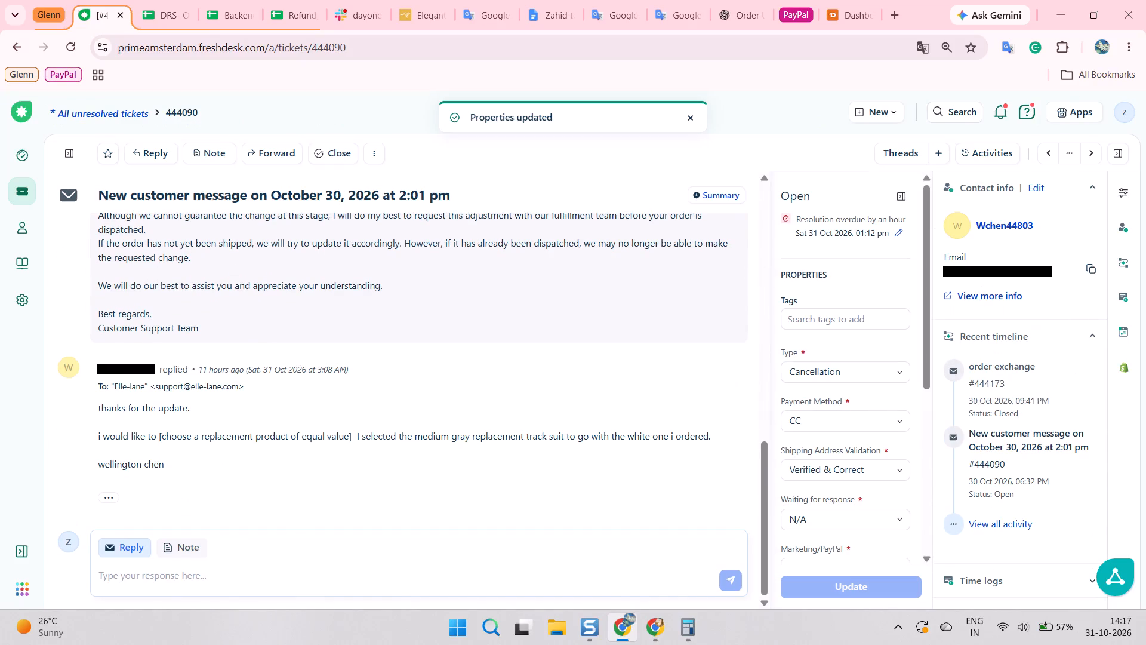
pyautogui.scroll(5, 565, 349)
pyautogui.click(389, 322)
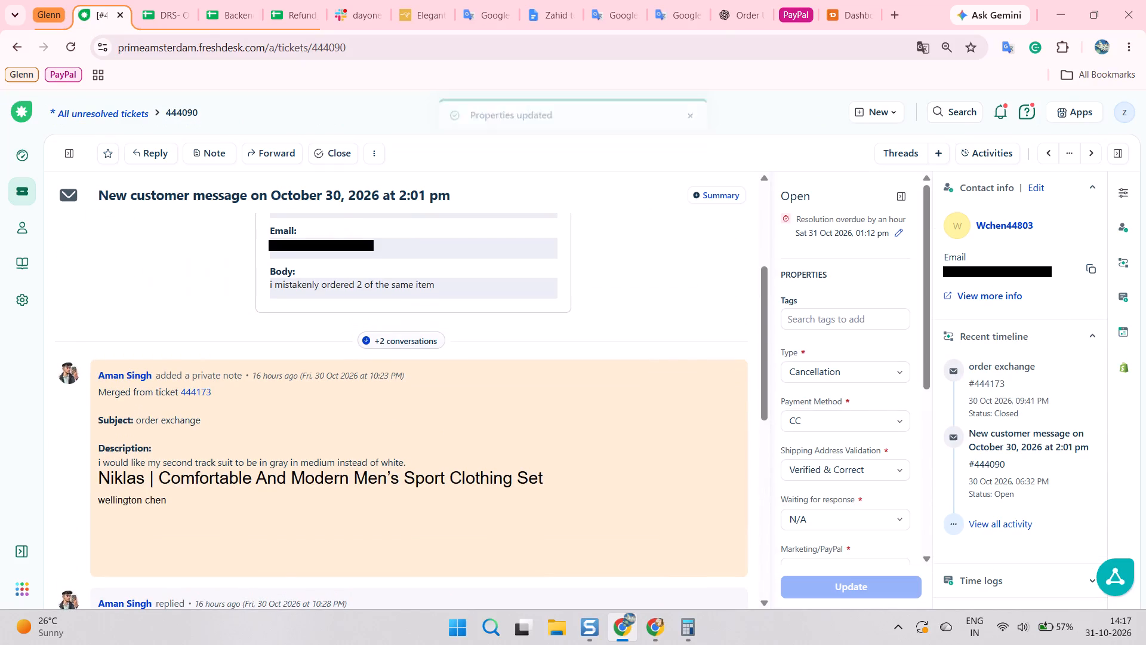
pyautogui.click(395, 348)
pyautogui.scroll(2, 968, 362)
pyautogui.click(1004, 373)
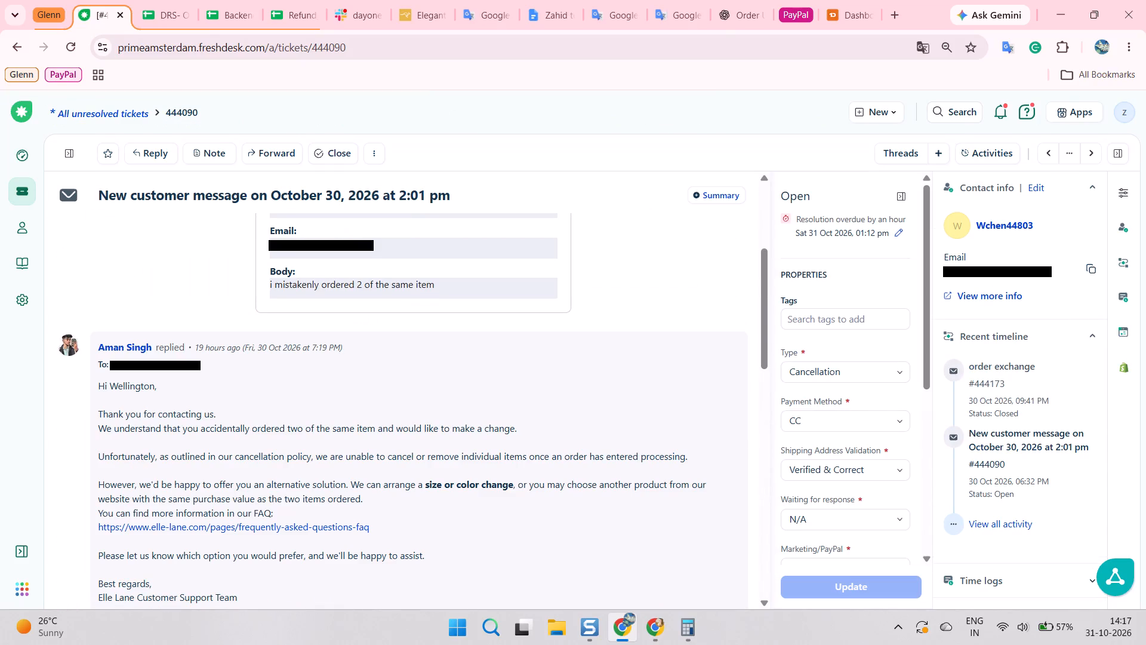
pyautogui.click(1009, 371)
pyautogui.scroll(-3, 454, 368)
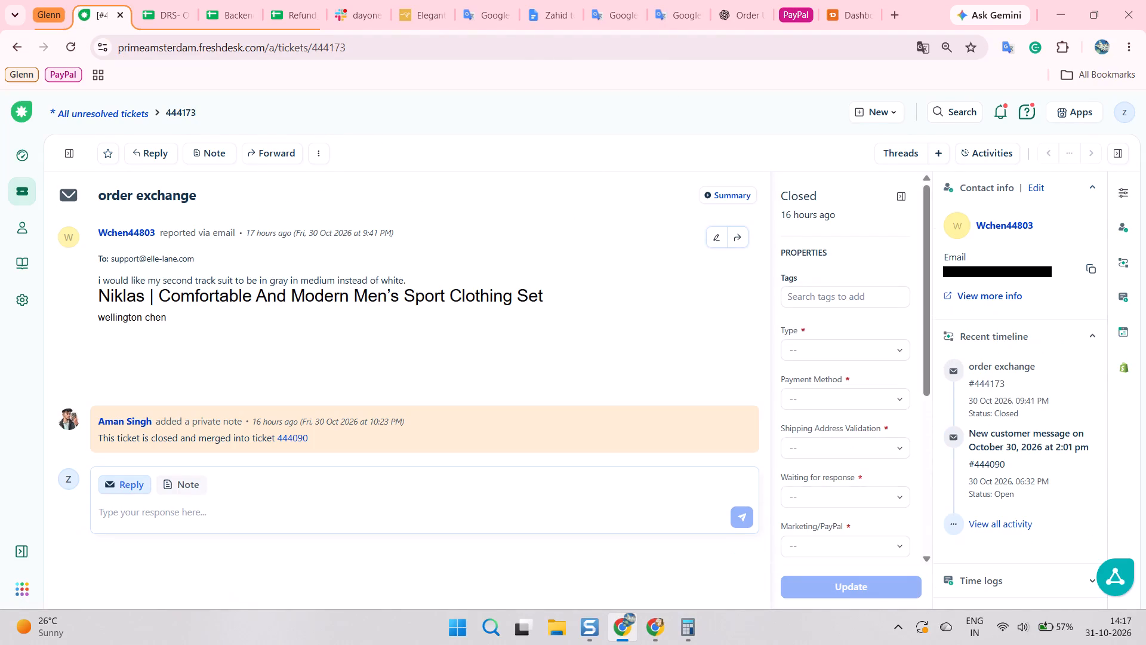
pyautogui.scroll(3, 445, 366)
# Reopen ticket 444090, copy the customer's email address from the contact details, and switch to the Shopify admin window.
pyautogui.click(1022, 438)
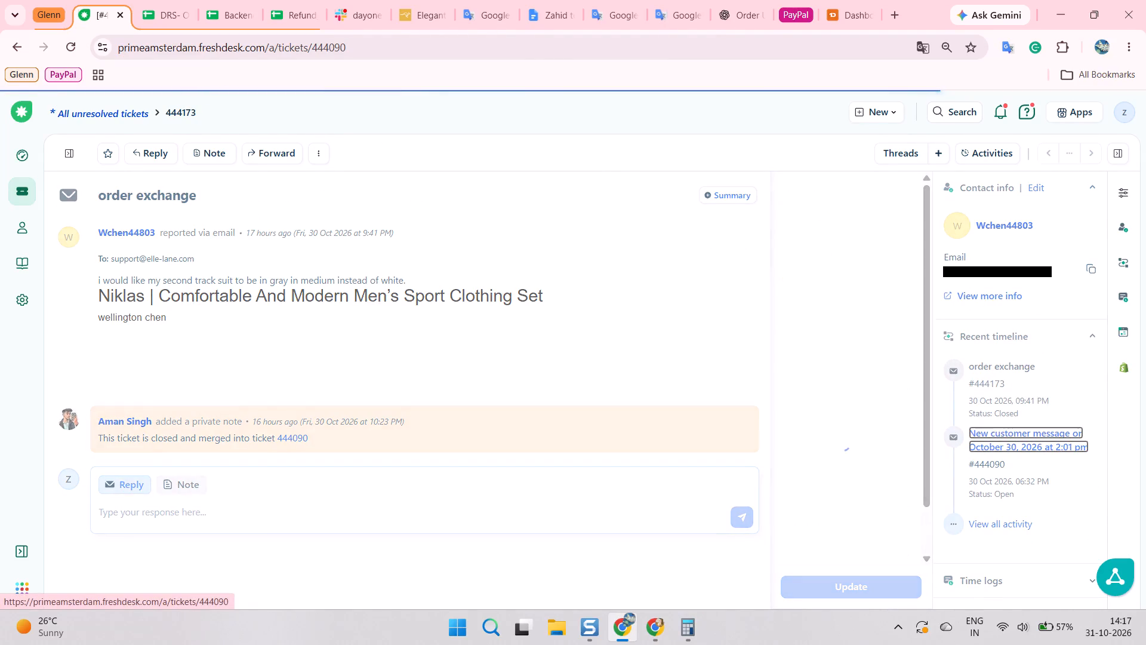
pyautogui.click(1089, 265)
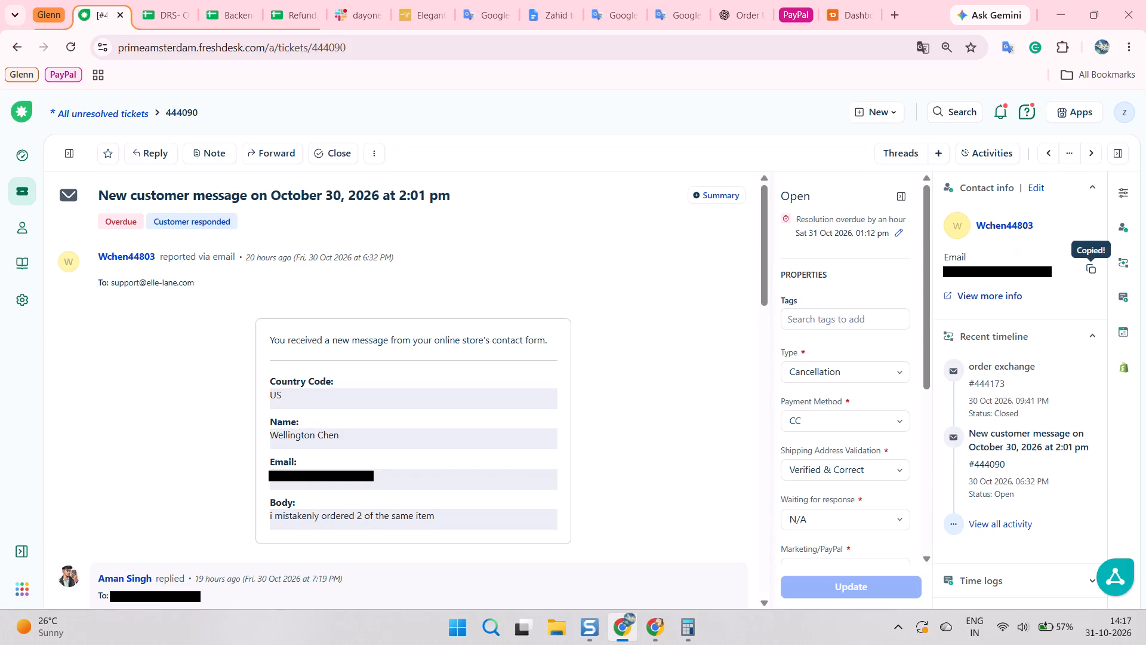
pyautogui.scroll(3, 522, 364)
pyautogui.hotkey('alt', 'Tab')
pyautogui.click(369, 41)
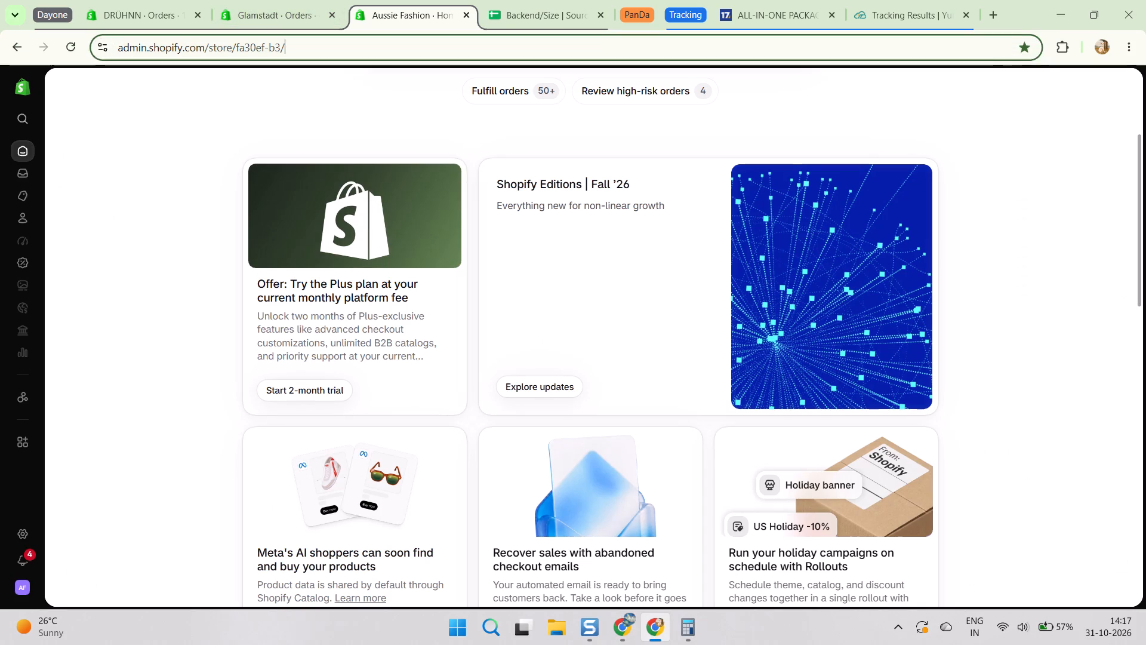
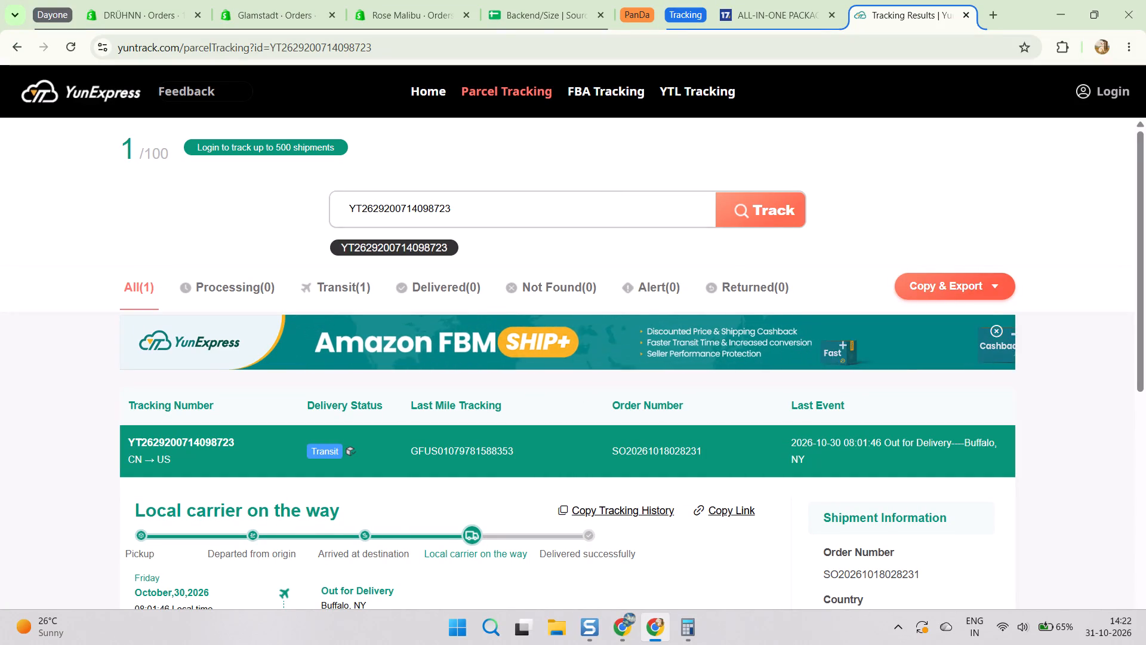
pyautogui.scroll(-2, 531, 306)
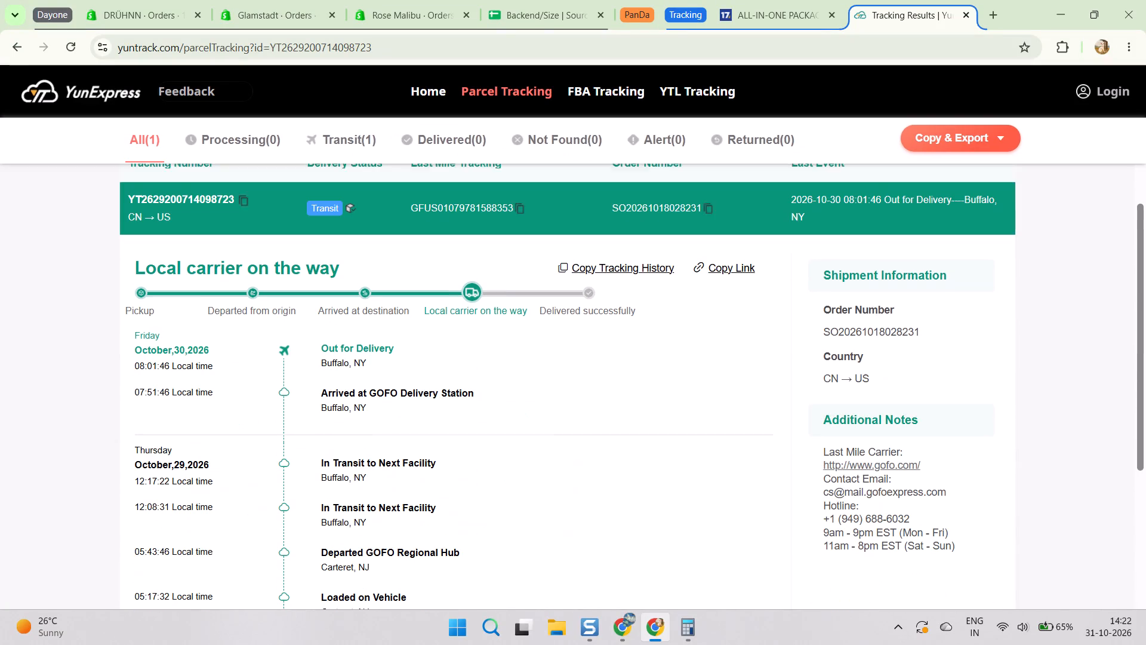
pyautogui.click(888, 465)
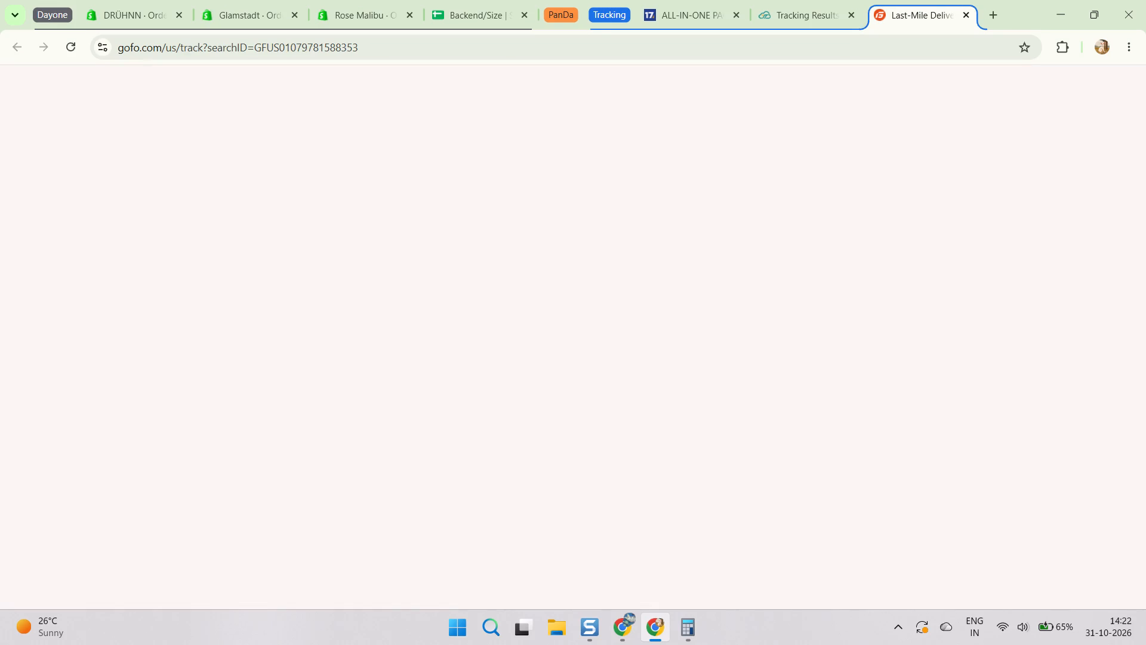
pyautogui.hotkey('alt', 'Tab')
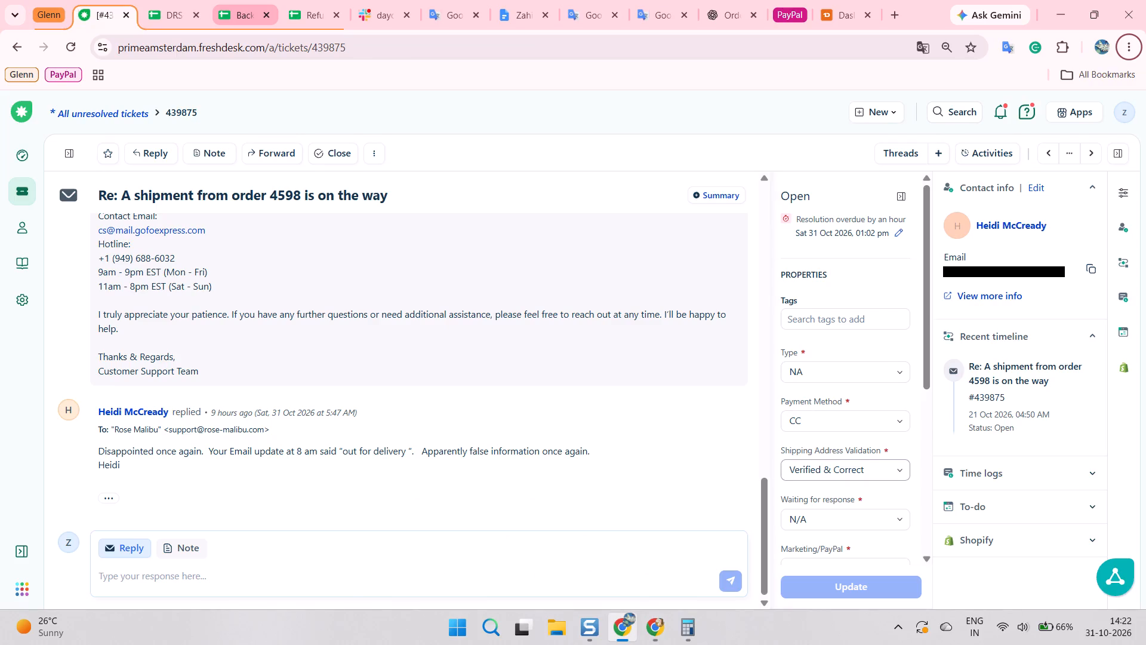
pyautogui.hotkey('alt', 'Tab')
pyautogui.hotkey('alt', 'Tab')
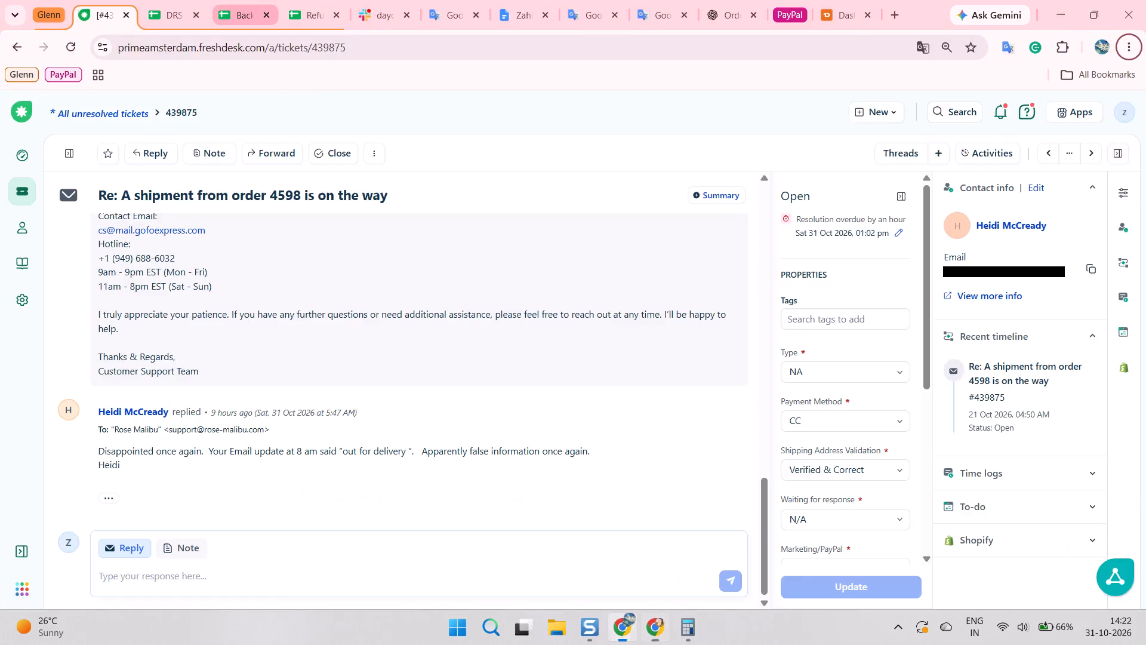
pyautogui.hotkey('alt', 'Tab')
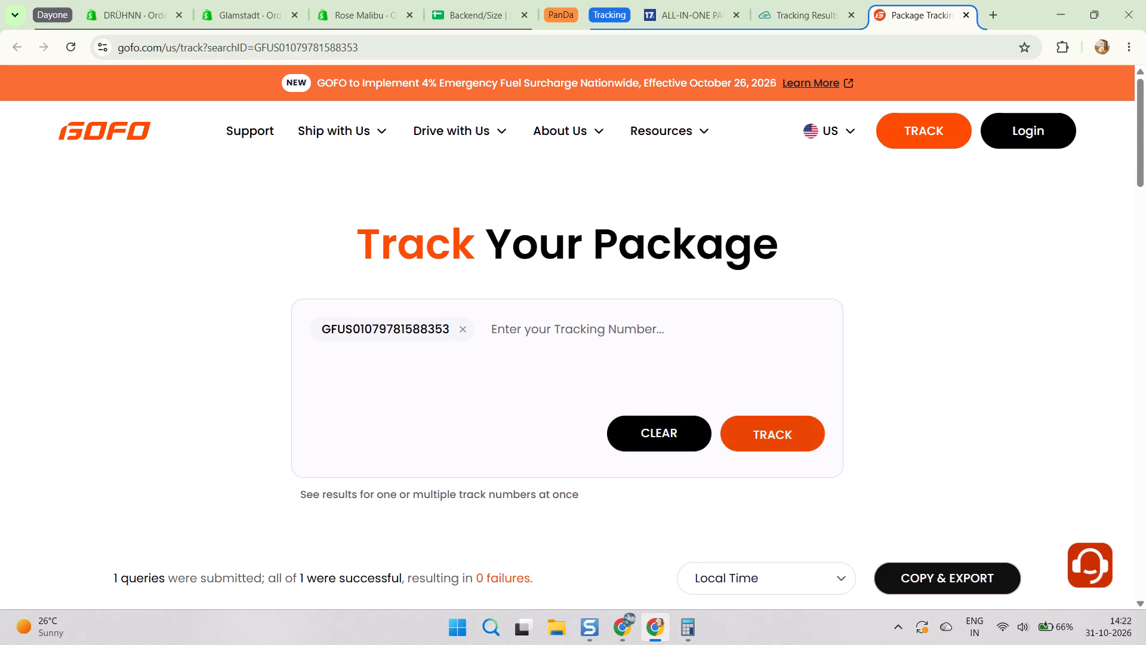
pyautogui.scroll(-3, 744, 436)
pyautogui.scroll(-1, 565, 383)
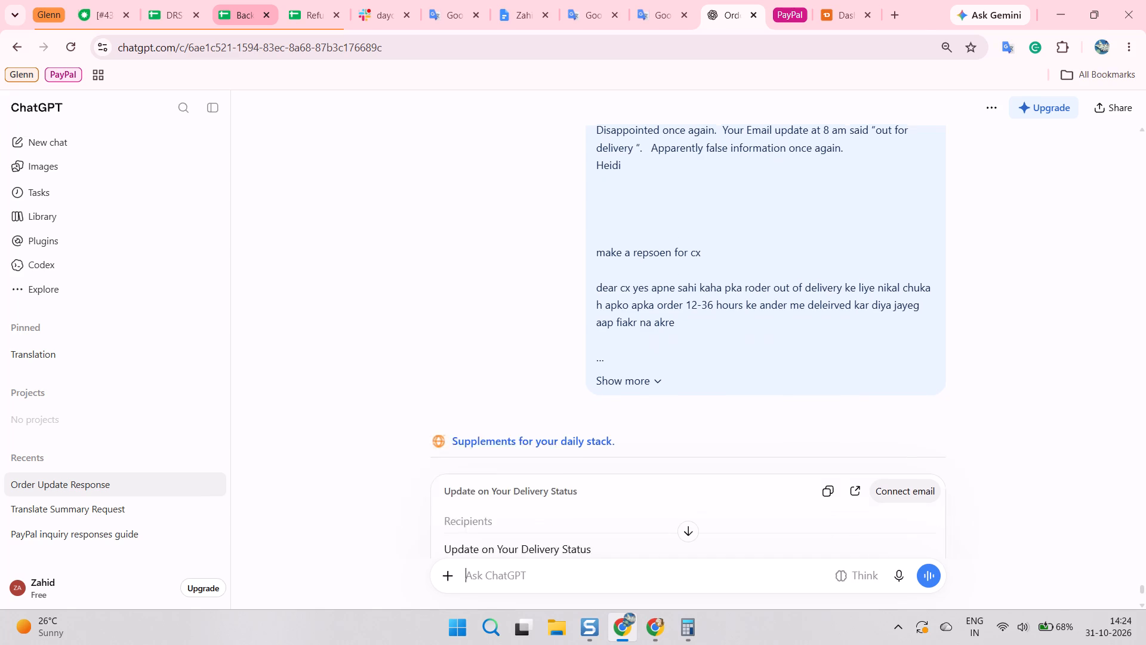
pyautogui.scroll(-4, 571, 404)
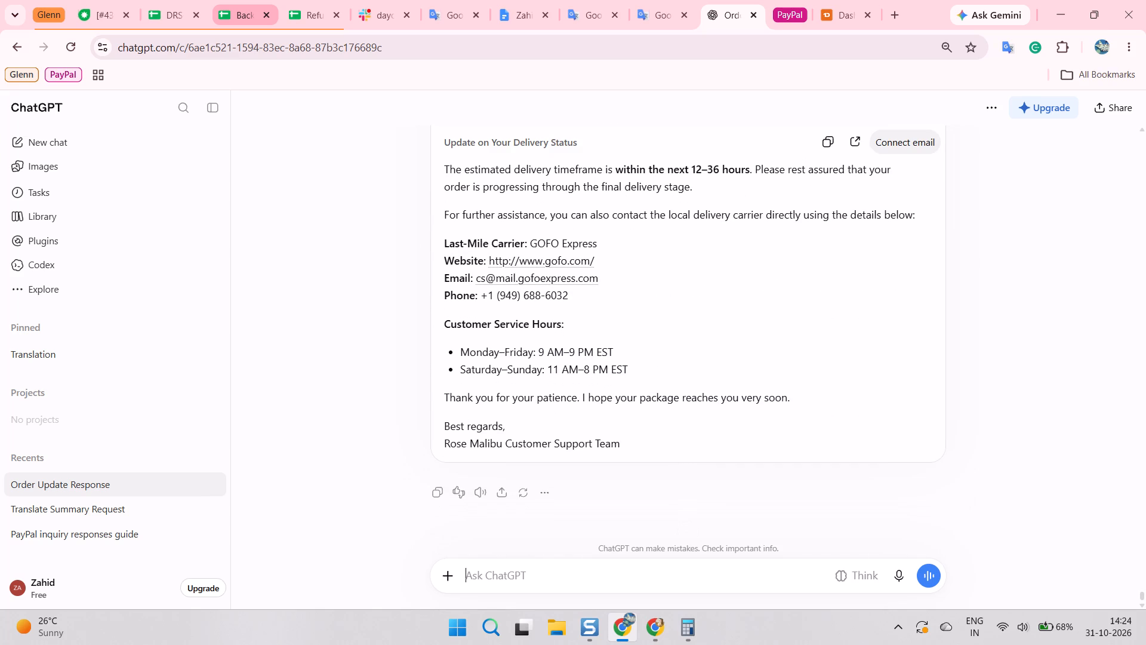
pyautogui.moveTo(804, 400); pyautogui.dragTo(426, 287)
pyautogui.scroll(3, 513, 301)
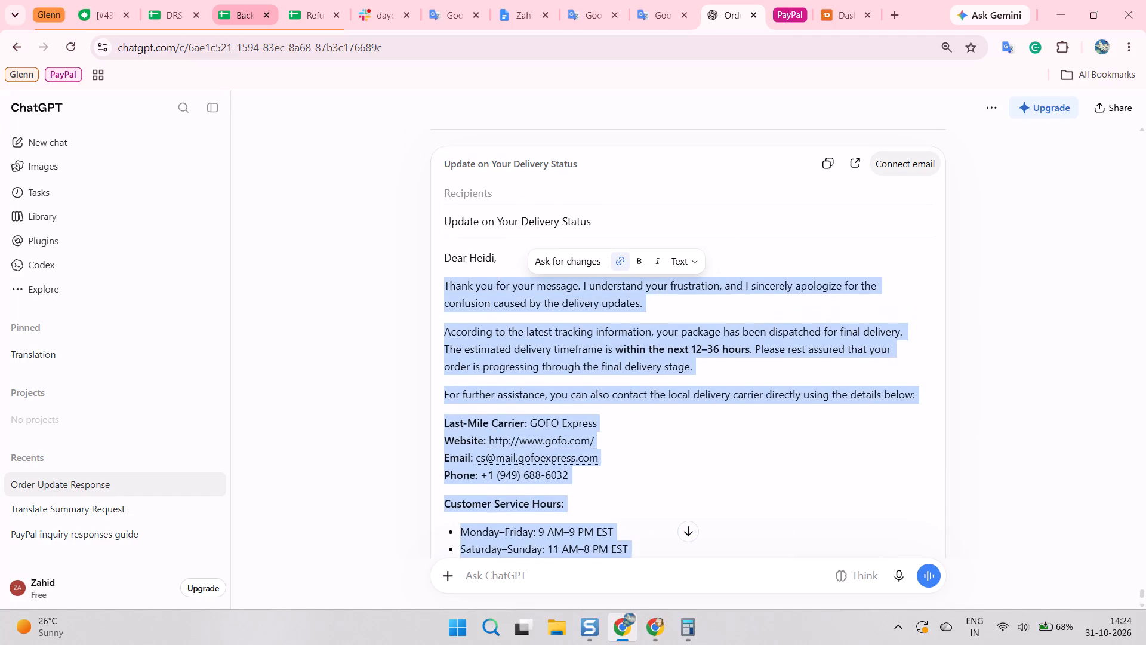
pyautogui.hotkey('ctrl', 'c')
pyautogui.hotkey('ctrl', 'c')
pyautogui.hotkey('ctrl', 'c')
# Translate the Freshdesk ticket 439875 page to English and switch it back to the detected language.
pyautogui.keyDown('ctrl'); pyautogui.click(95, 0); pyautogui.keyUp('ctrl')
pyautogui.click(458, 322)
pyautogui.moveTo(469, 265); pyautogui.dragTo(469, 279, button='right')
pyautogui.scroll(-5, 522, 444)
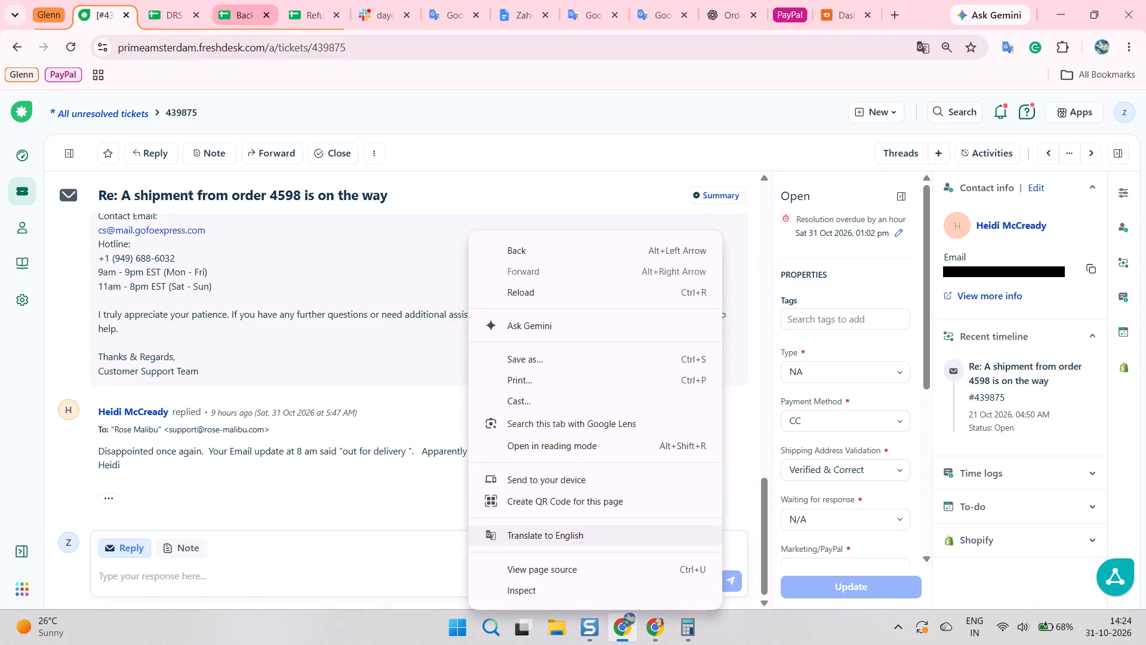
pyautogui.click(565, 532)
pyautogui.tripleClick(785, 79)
# Paste the copied delivery update into Google Translate for a Hindi translation.
pyautogui.click(670, 0)
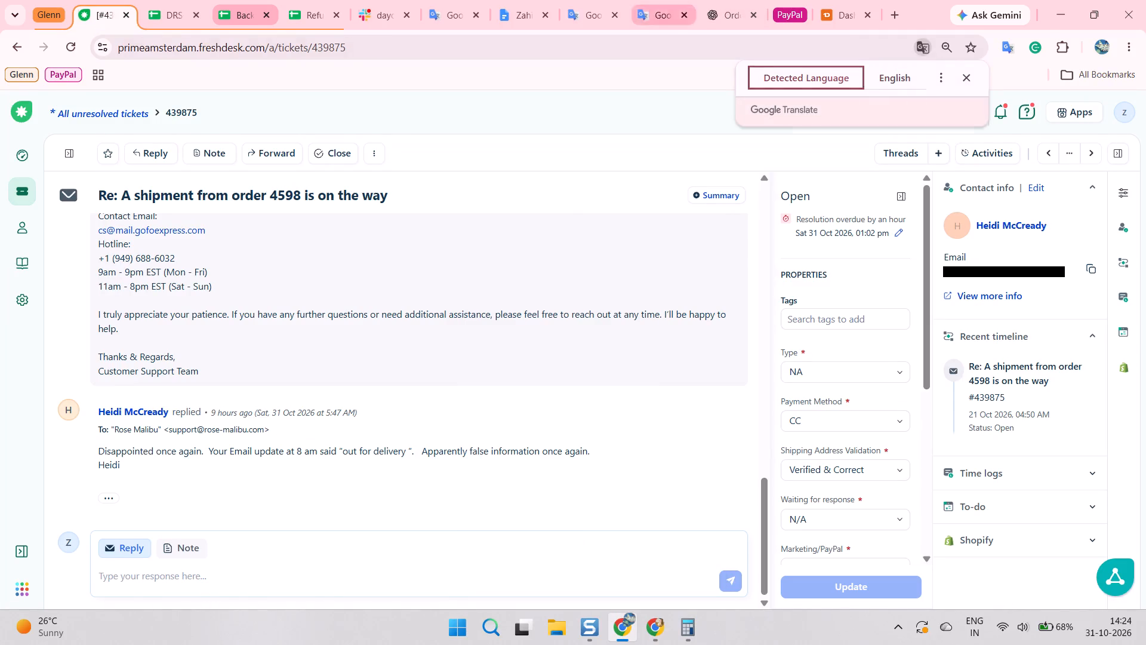
pyautogui.scroll(5, 485, 279)
pyautogui.hotkey('ctrl', 'v')
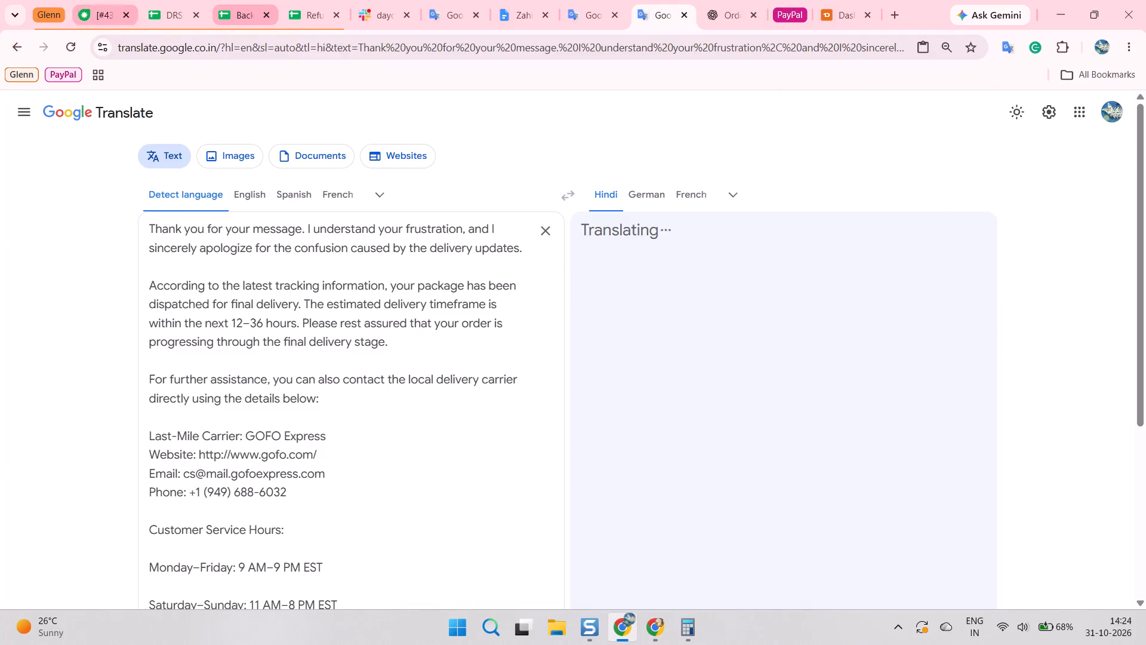
# Start a reply on ticket 439875 and replace its default content with the canned response "aun".
pyautogui.click(120, 0)
pyautogui.click(358, 306)
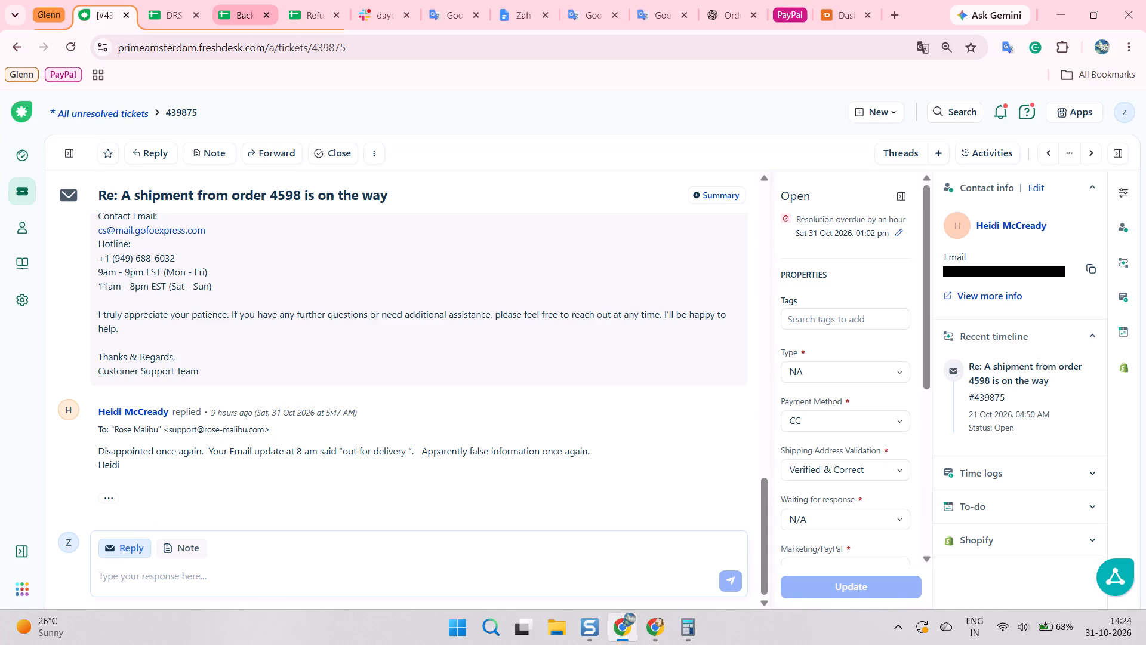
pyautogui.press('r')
pyautogui.scroll(-15, 259, 320)
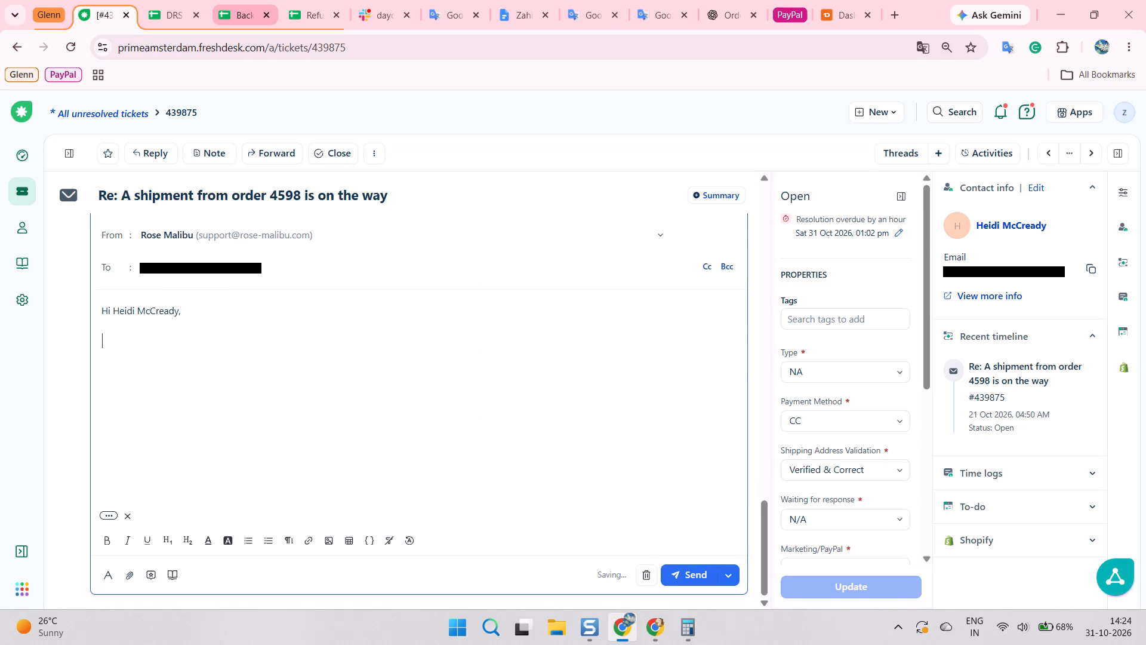
pyautogui.doubleClick(128, 513)
pyautogui.hotkey('ctrl', 'a')
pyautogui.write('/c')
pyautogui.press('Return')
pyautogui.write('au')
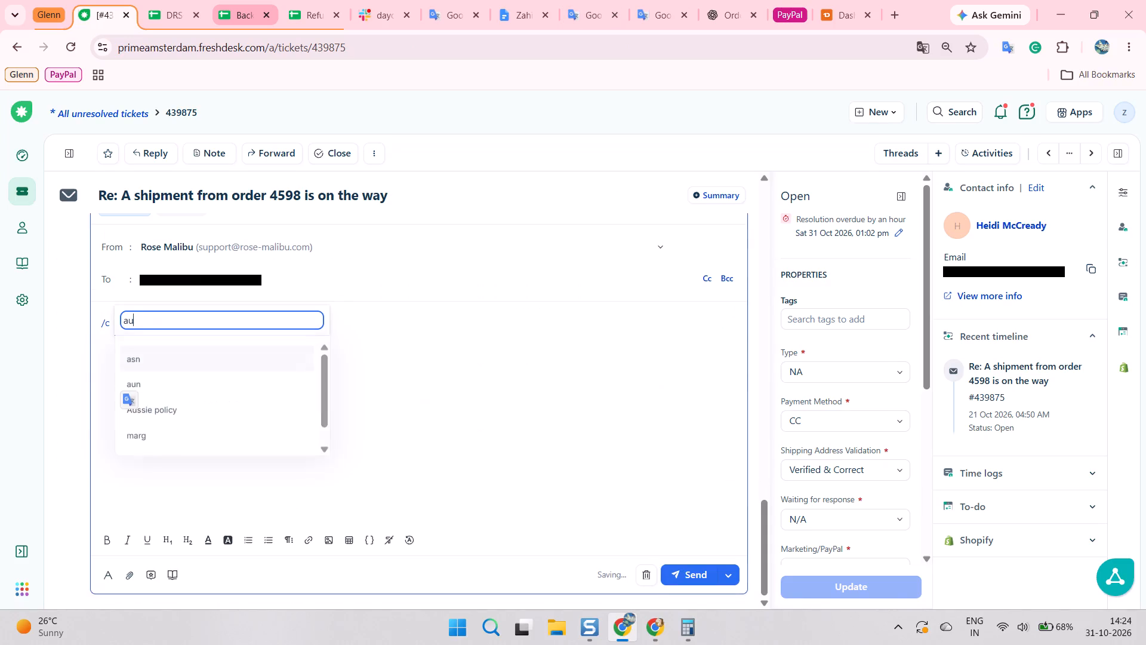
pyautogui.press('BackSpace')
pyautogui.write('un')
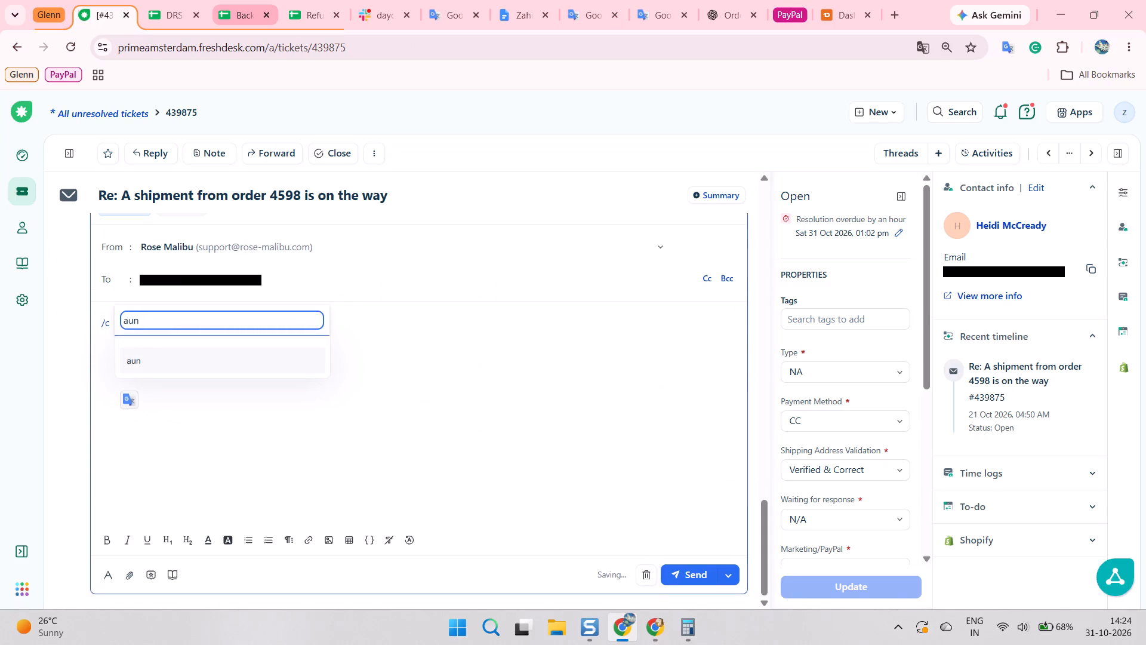
pyautogui.click(166, 363)
pyautogui.click(130, 361)
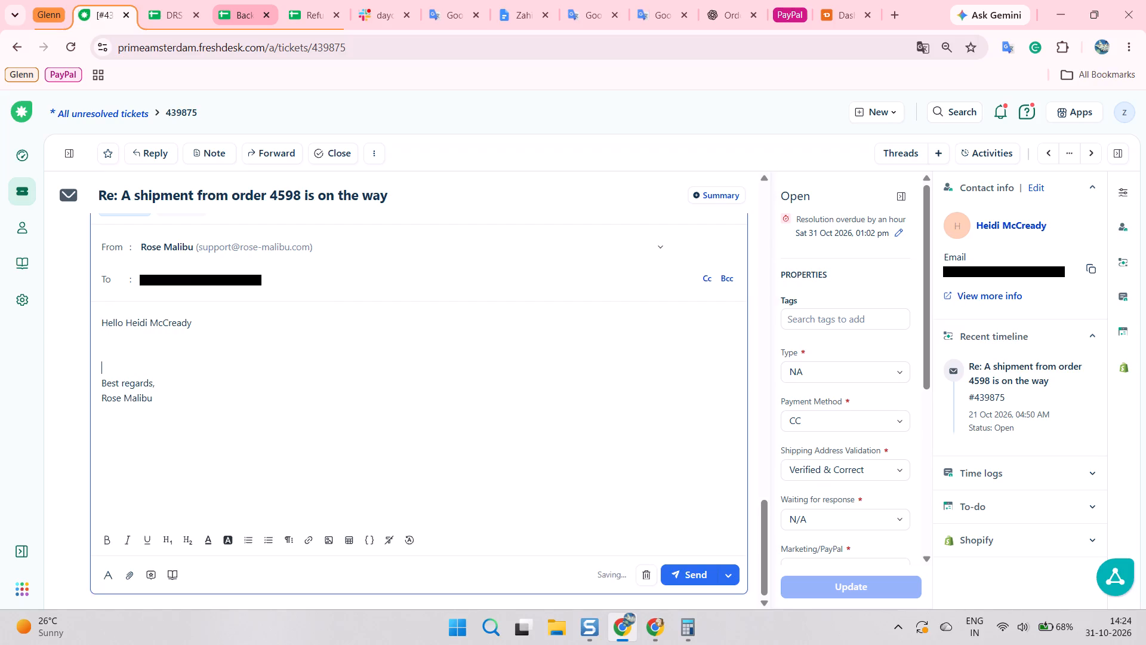
# Paste the delivery update between the greeting and sign-off, adding blank lines between paragraphs and removing the extra one above the sign-off.
pyautogui.click(131, 354)
pyautogui.hotkey('ctrl', 'v')
pyautogui.scroll(-3, 229, 370)
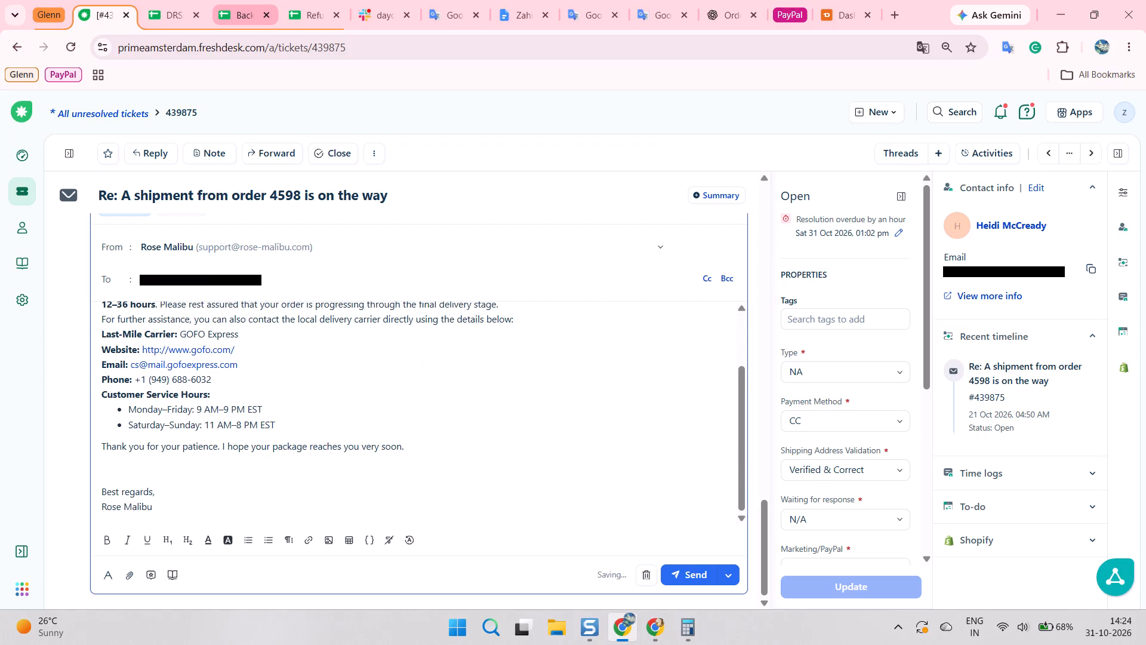
pyautogui.scroll(1, 198, 385)
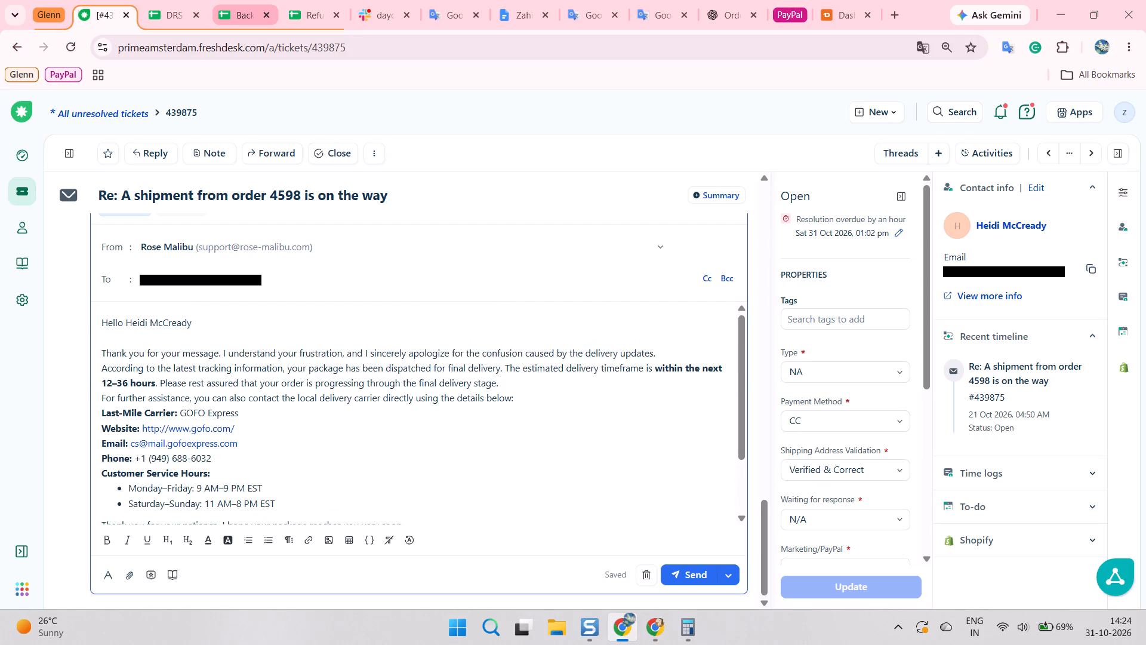
pyautogui.click(662, 352)
pyautogui.press('Return')
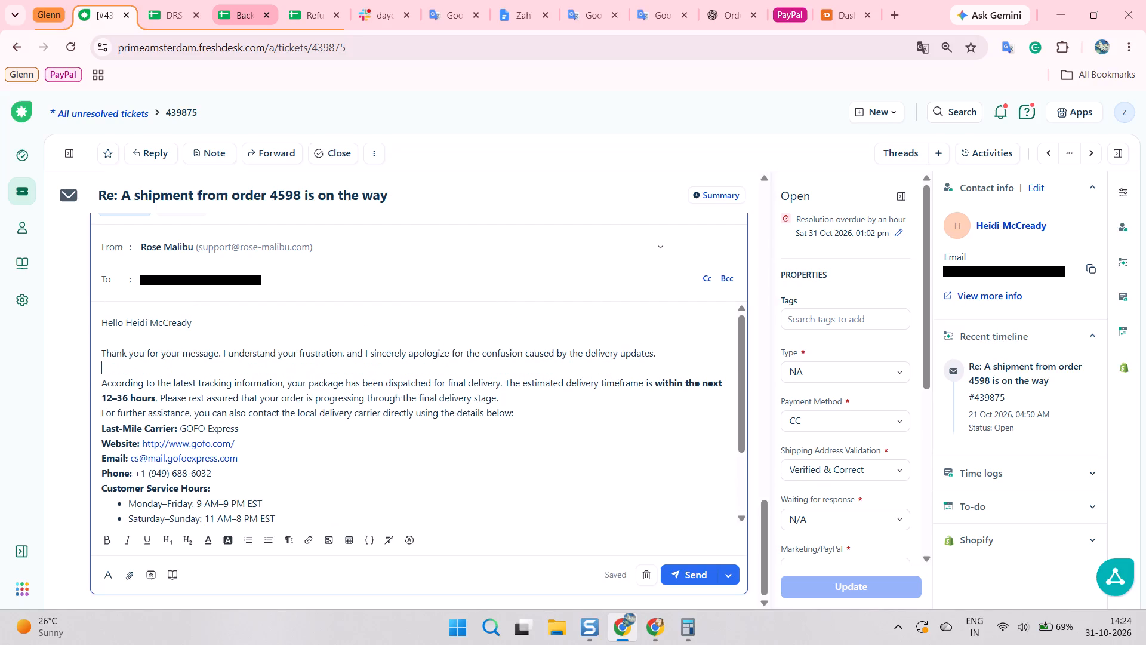
pyautogui.click(517, 392)
pyautogui.press('Return')
pyautogui.scroll(-1, 420, 422)
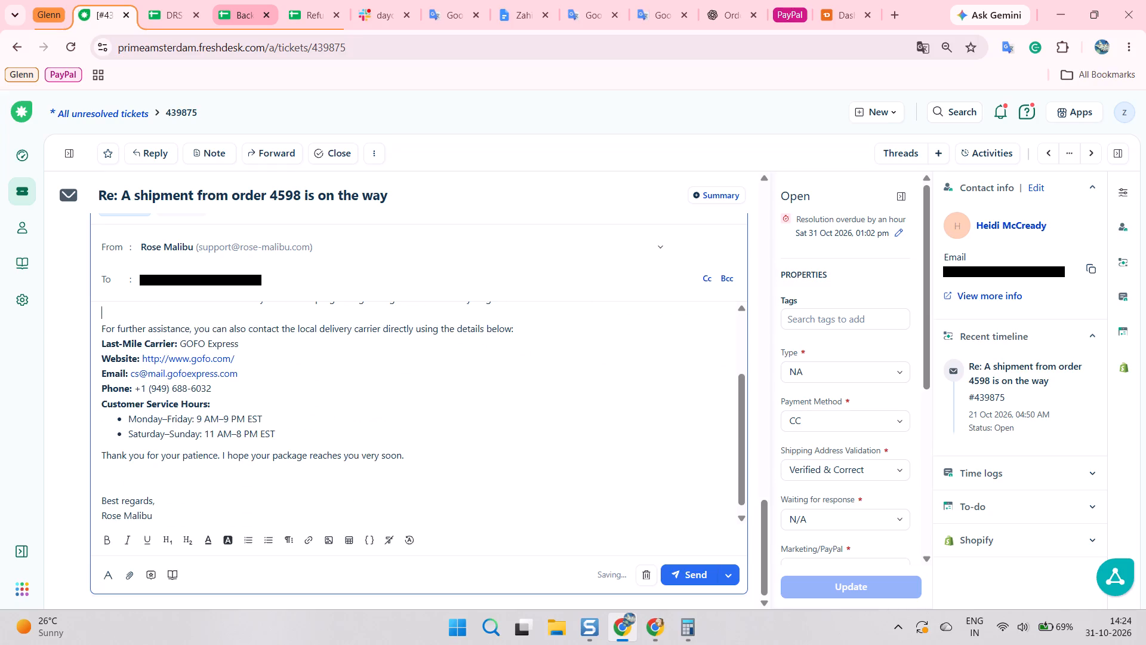
pyautogui.click(133, 469)
pyautogui.press('BackSpace')
pyautogui.scroll(2, 196, 453)
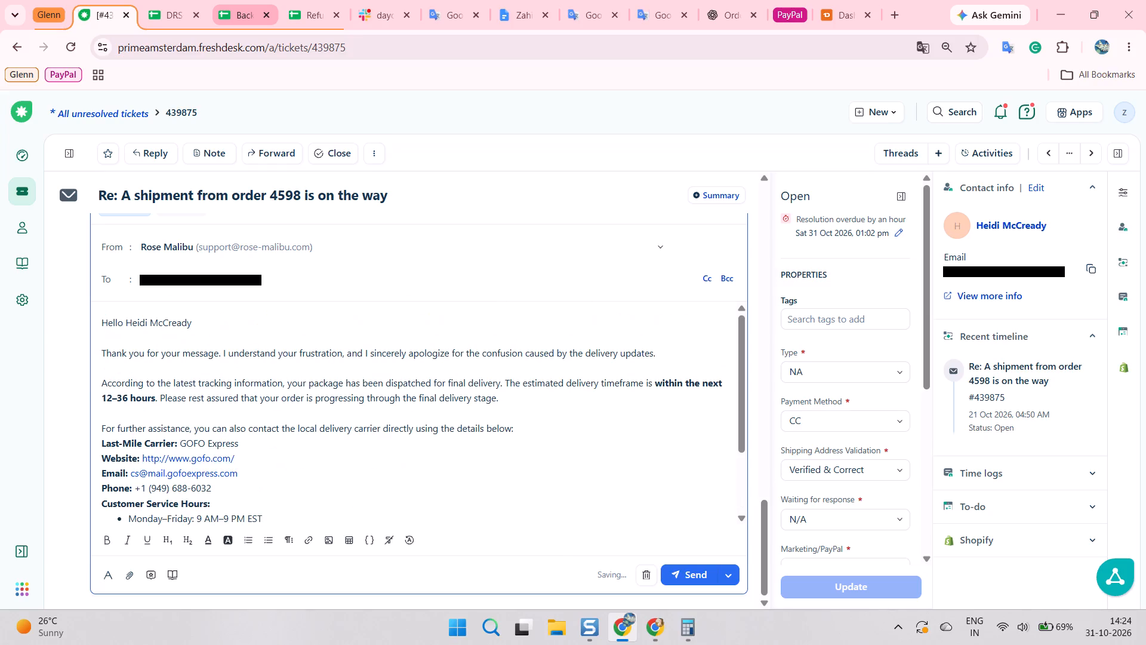
pyautogui.click(553, 429)
pyautogui.press('Return')
pyautogui.scroll(-3, 309, 435)
pyautogui.scroll(-5, 399, 451)
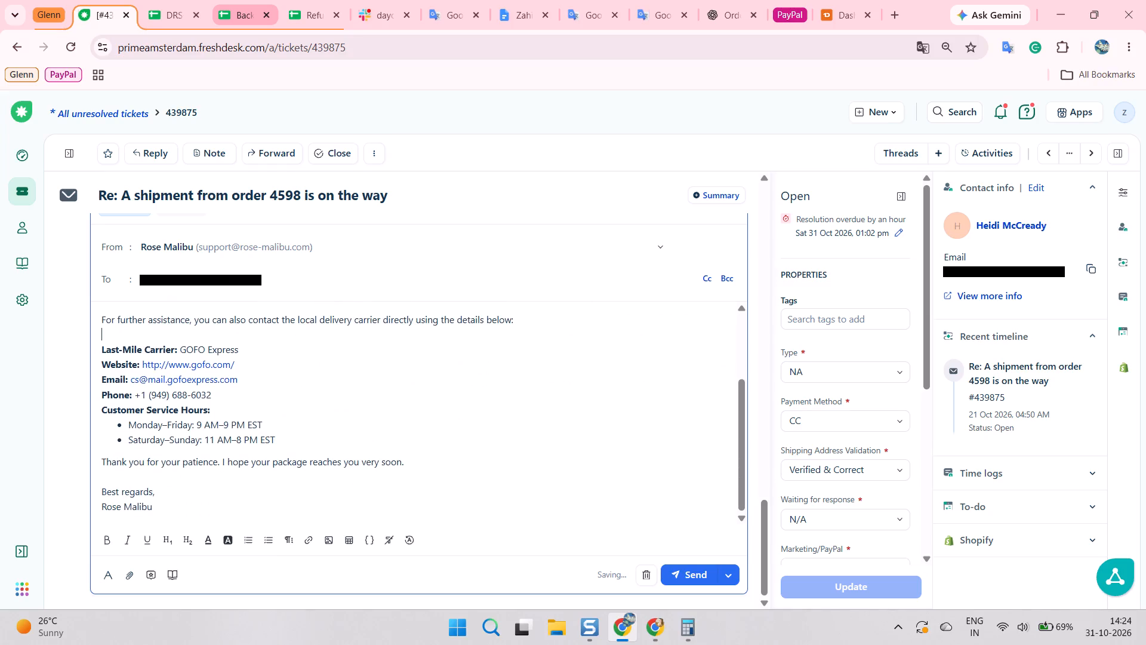
pyautogui.click(684, 570)
pyautogui.scroll(-2, 452, 437)
pyautogui.scroll(2, 432, 430)
pyautogui.scroll(-1, 451, 400)
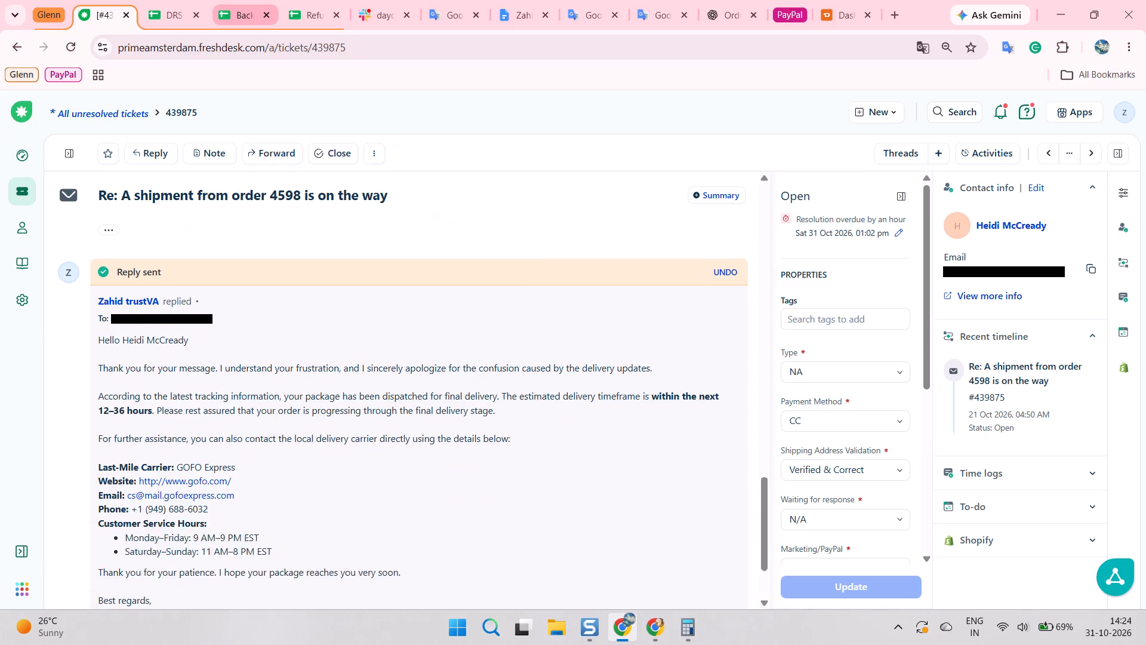
pyautogui.scroll(-4, 869, 349)
pyautogui.scroll(6, 820, 307)
pyautogui.click(825, 370)
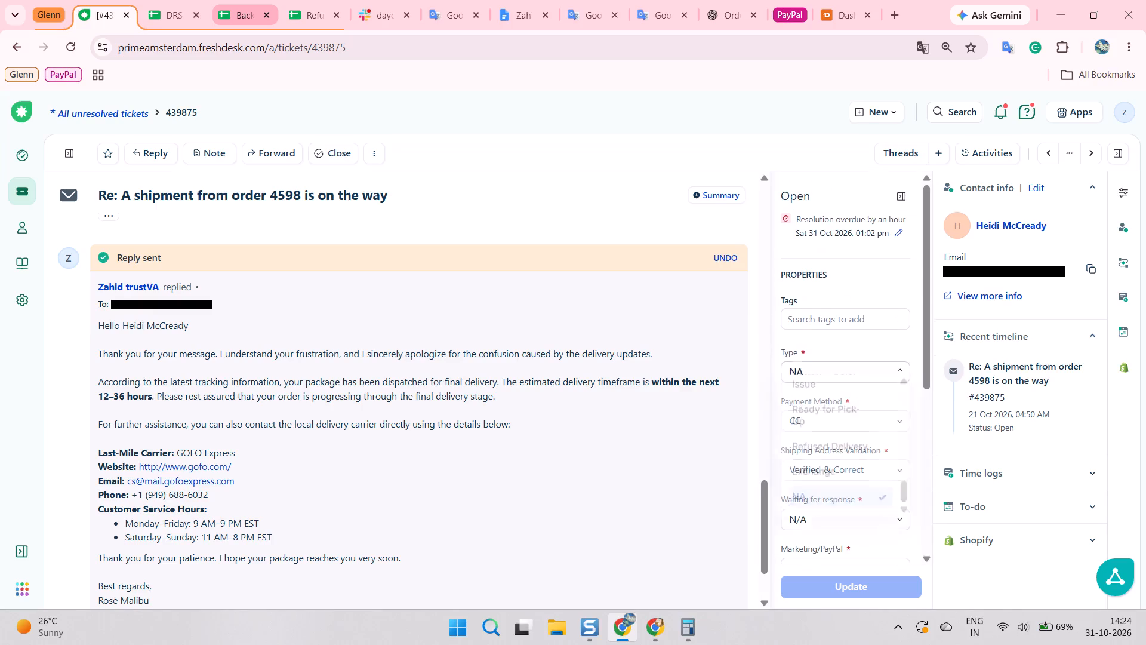
pyautogui.scroll(7, 832, 441)
pyautogui.click(824, 446)
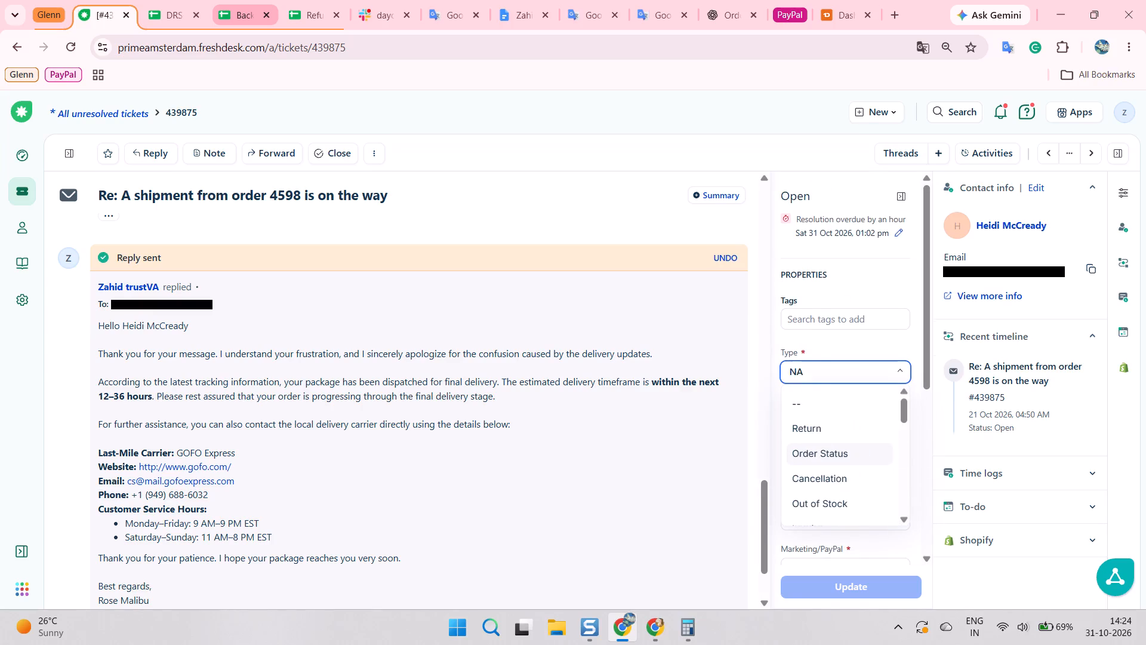
pyautogui.press('Tab')
pyautogui.press('Tab')
pyautogui.press('Tab')
pyautogui.scroll(-3, 843, 417)
pyautogui.press('Tab')
pyautogui.press('Tab')
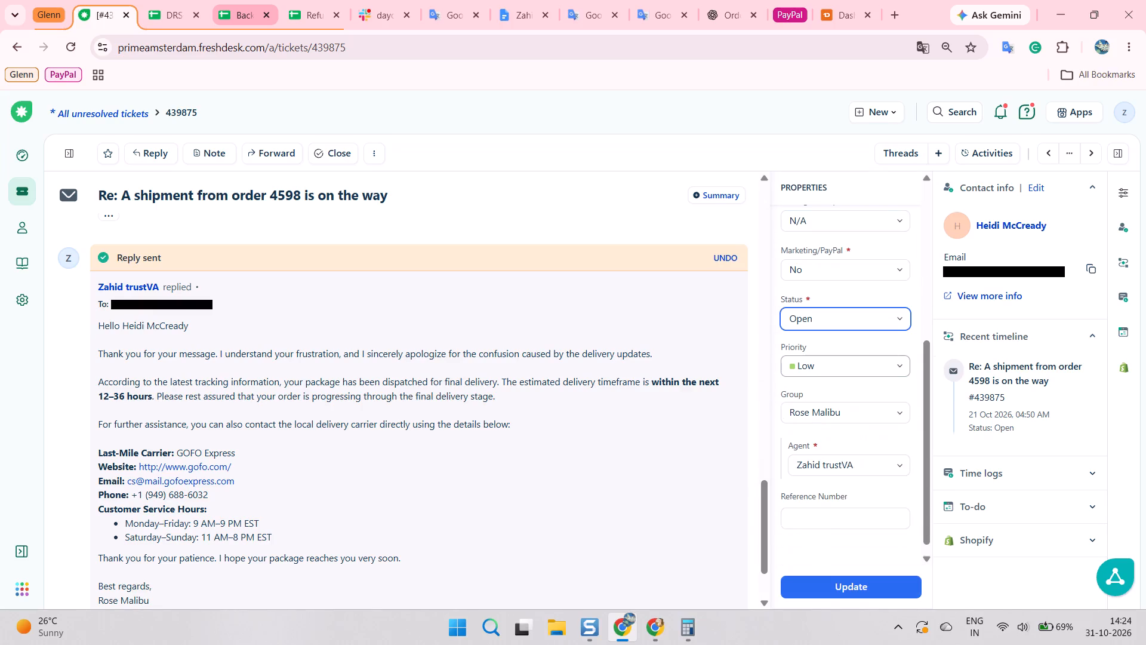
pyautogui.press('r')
pyautogui.press('Tab')
pyautogui.press('Tab')
pyautogui.press('Tab')
pyautogui.scroll(-5, 843, 357)
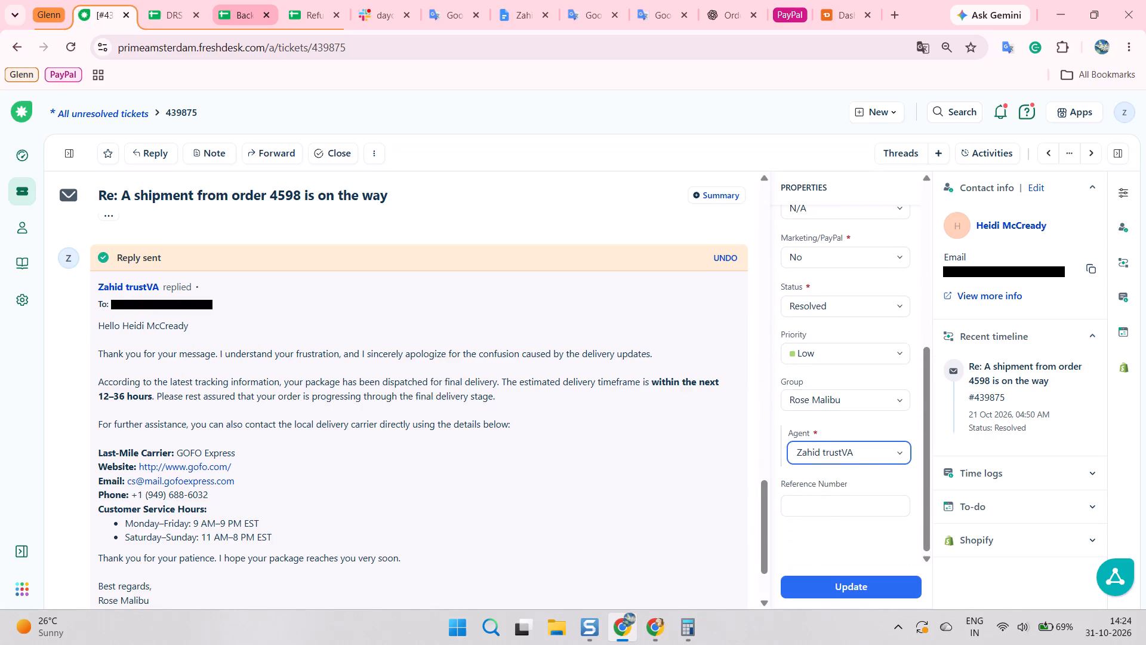
pyautogui.scroll(-14, 856, 387)
pyautogui.click(848, 594)
pyautogui.scroll(-5, 565, 361)
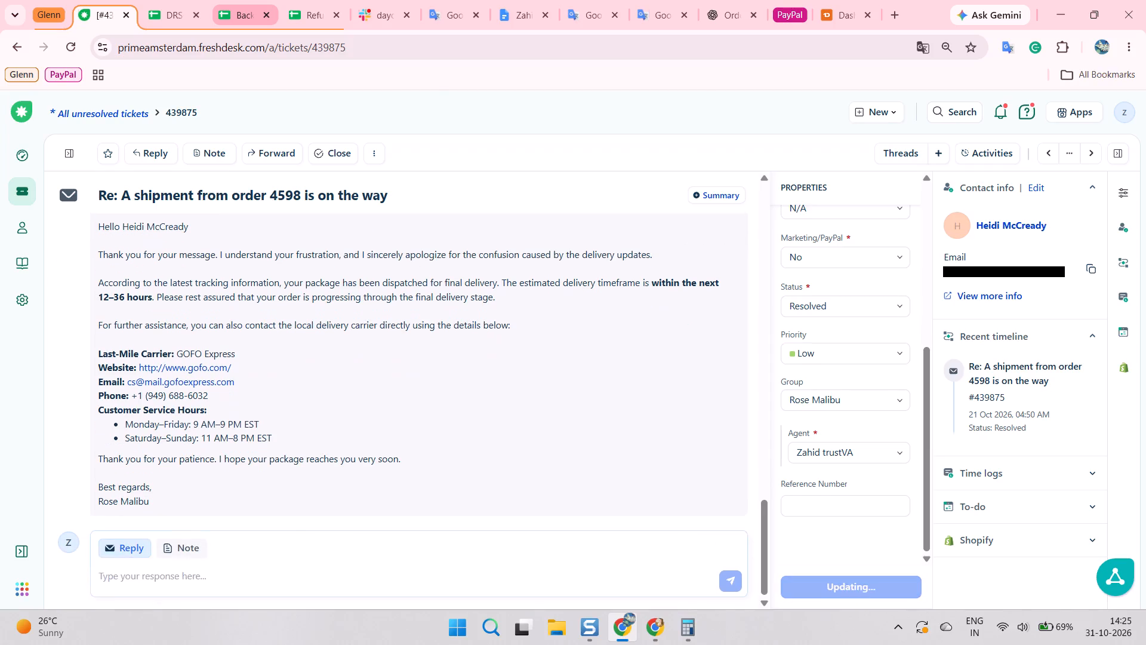
# Log ticket number 439875 in the next empty cell of ZAHID's ticket list in the DRS sheet.
pyautogui.doubleClick(178, 112)
pyautogui.hotkey('ctrl', 'c')
pyautogui.hotkey('ctrl', 'c')
pyautogui.click(167, 0)
pyautogui.hotkey('ctrl', 'v')
pyautogui.click(343, 305)
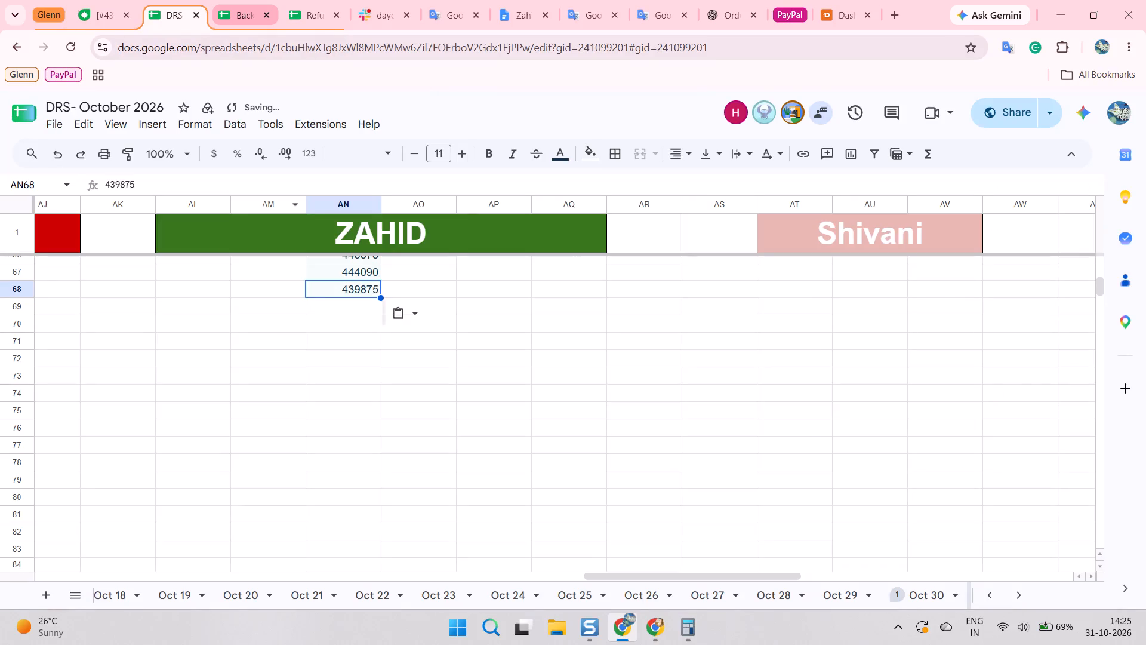
pyautogui.scroll(-1, 371, 317)
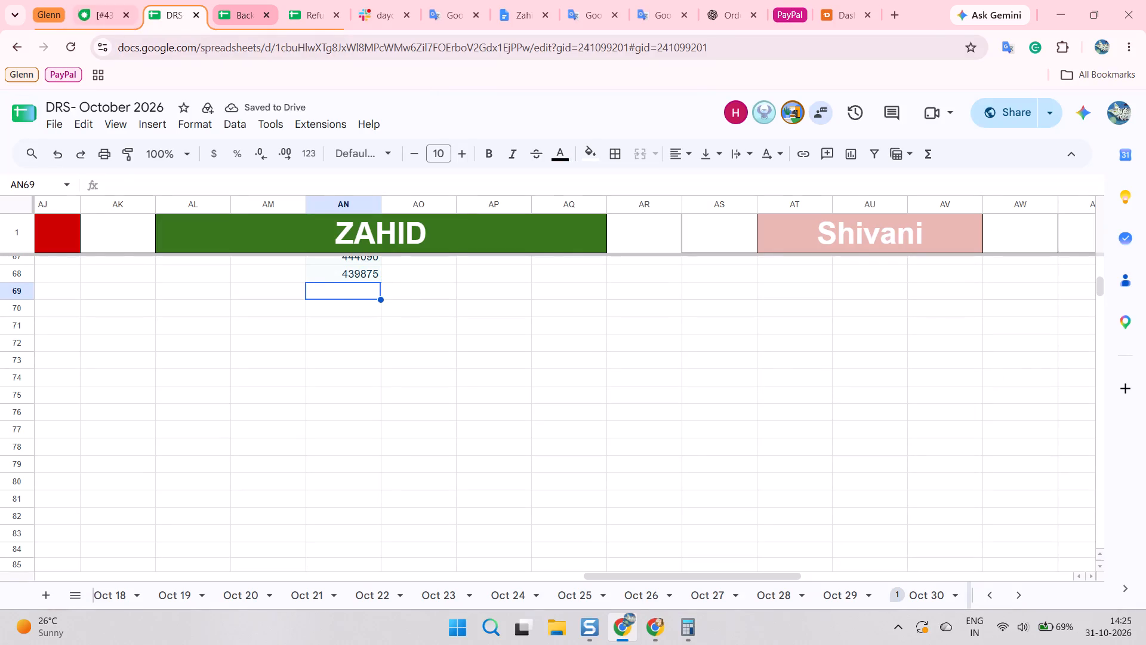
pyautogui.click(126, 0)
pyautogui.click(418, 366)
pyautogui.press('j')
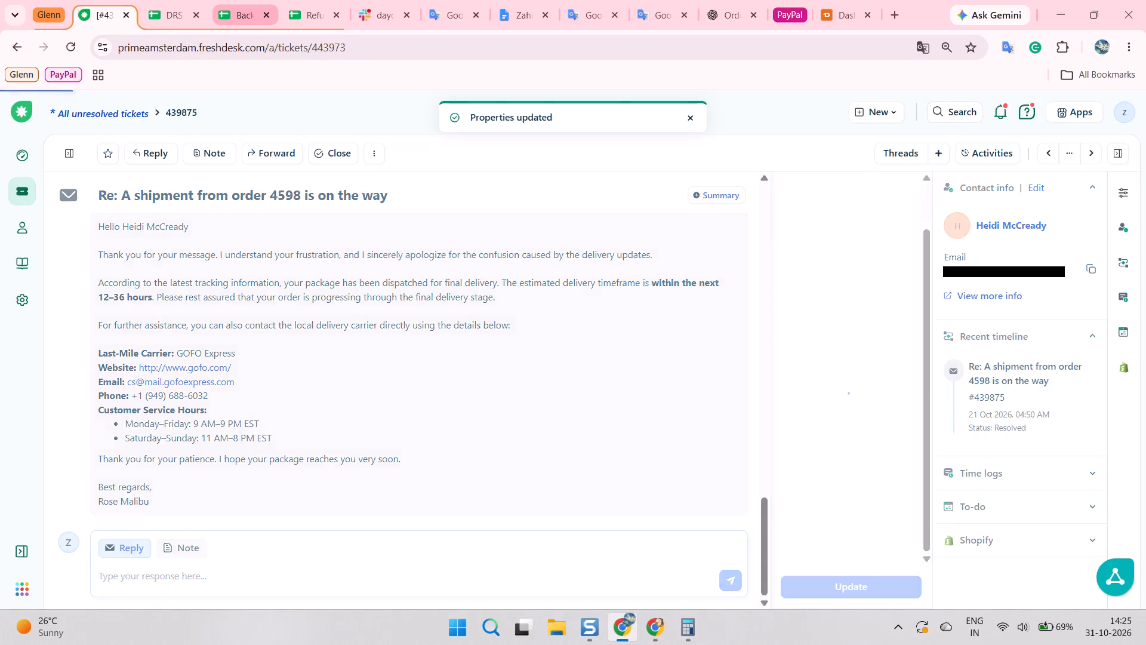
pyautogui.scroll(-13, 418, 366)
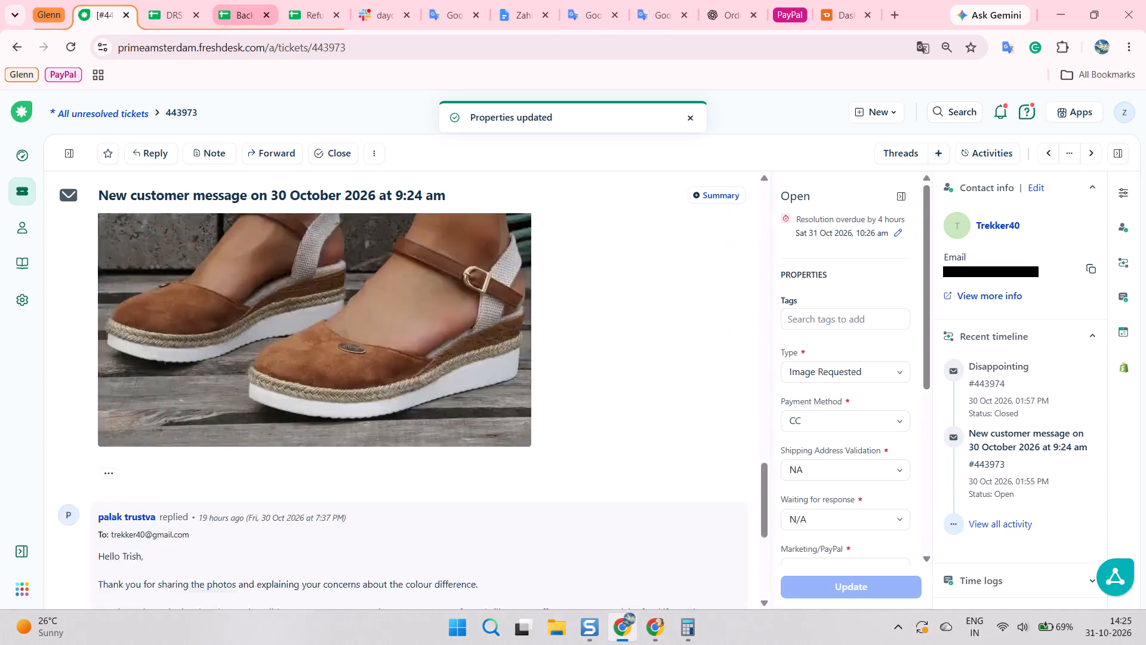
pyautogui.scroll(-6, 413, 370)
pyautogui.click(393, 371)
pyautogui.scroll(2, 402, 373)
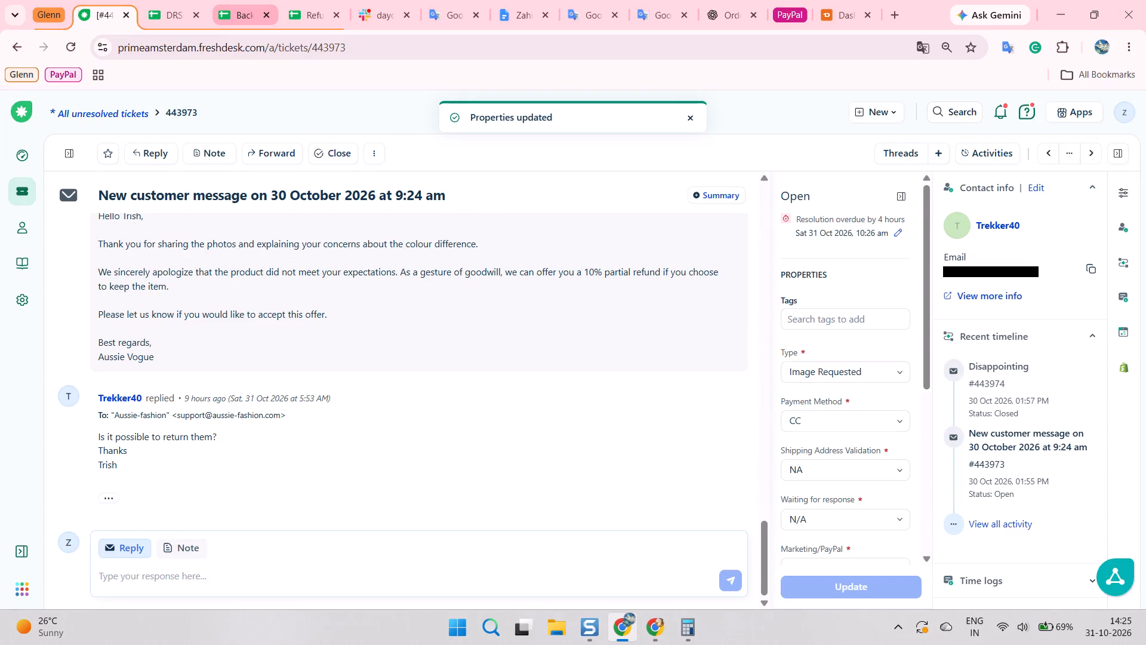
pyautogui.scroll(2, 407, 375)
pyautogui.scroll(2, 535, 395)
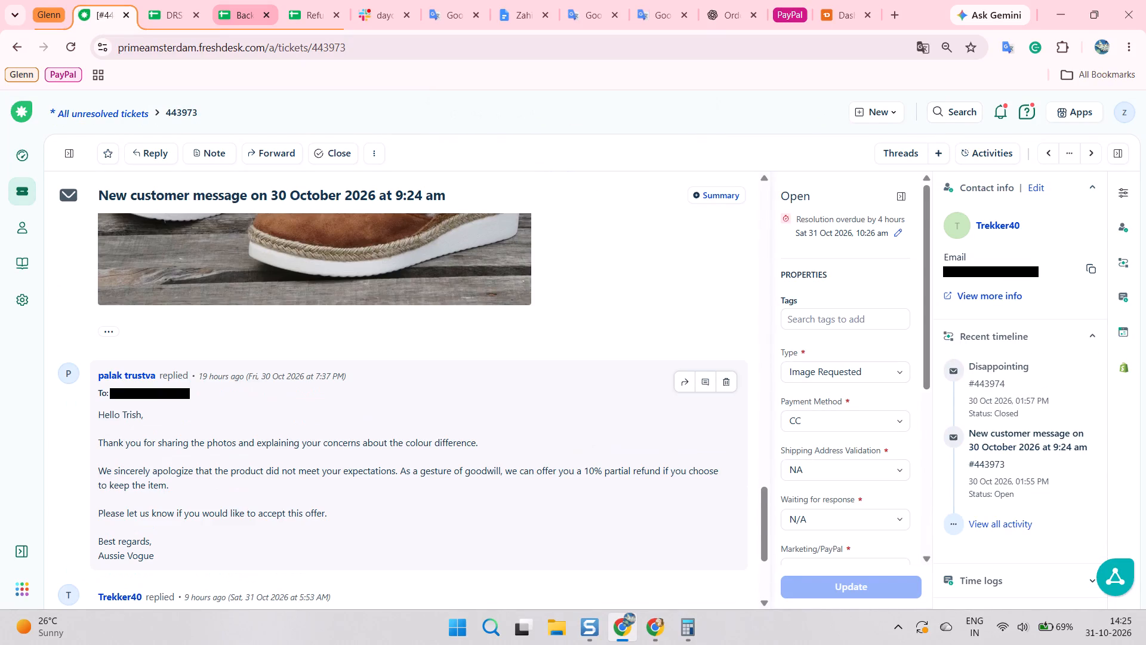
pyautogui.scroll(9, 559, 394)
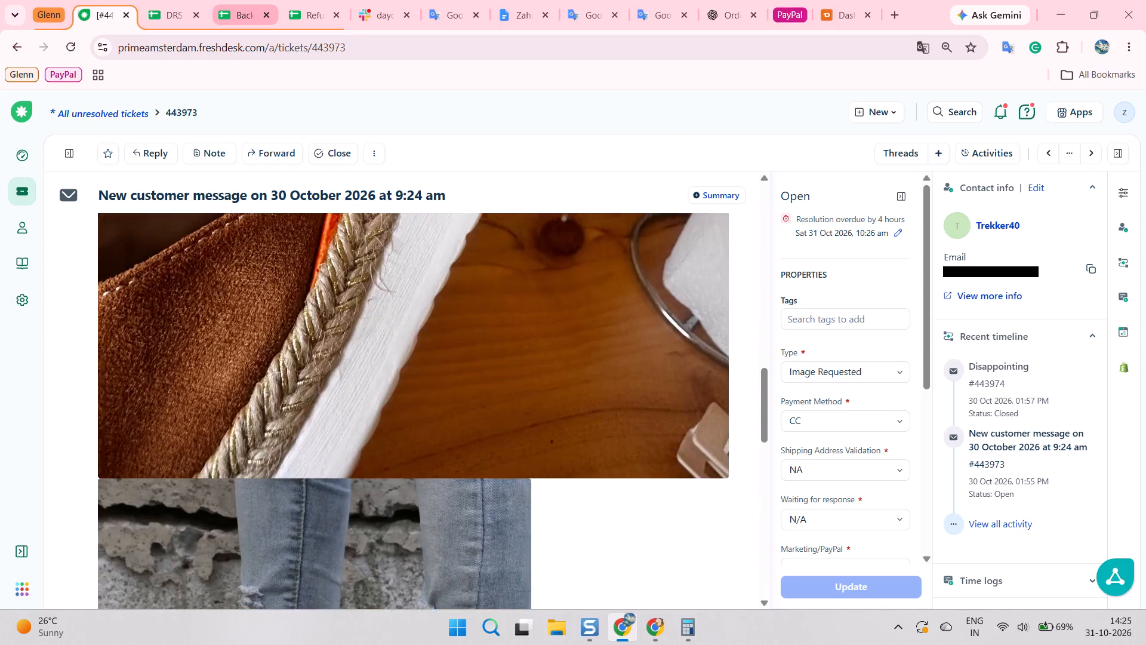
pyautogui.scroll(7, 559, 387)
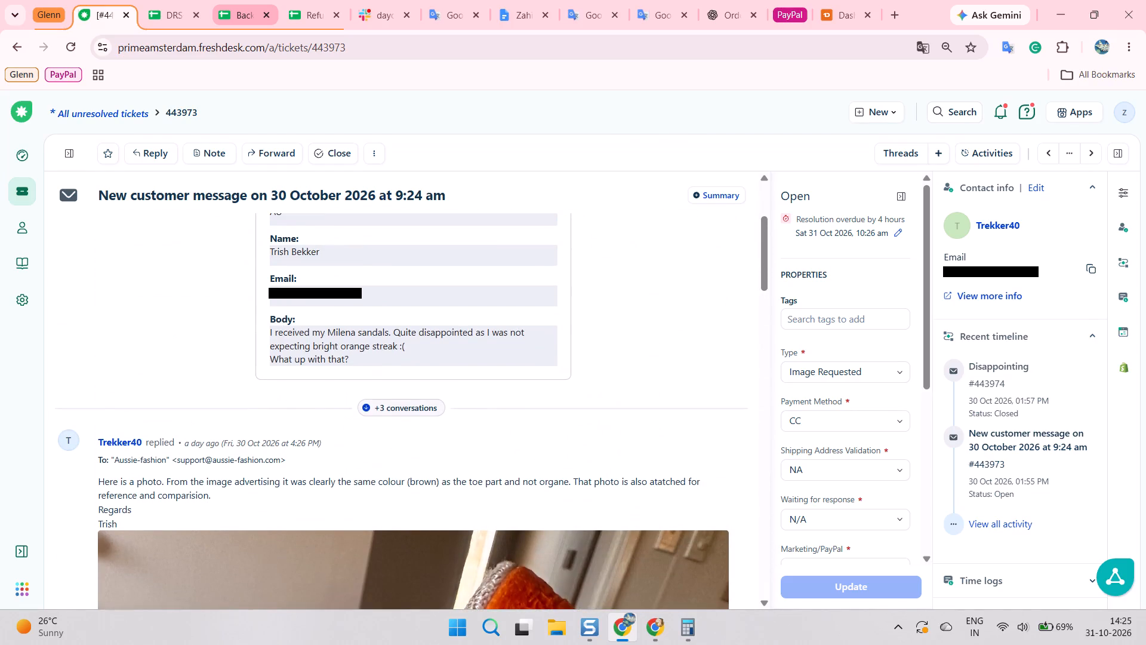
# Close the package tracking page and load the Aussie Fashion store admin in place of the Glamstadt order.
pyautogui.click(1089, 268)
pyautogui.scroll(7, 854, 348)
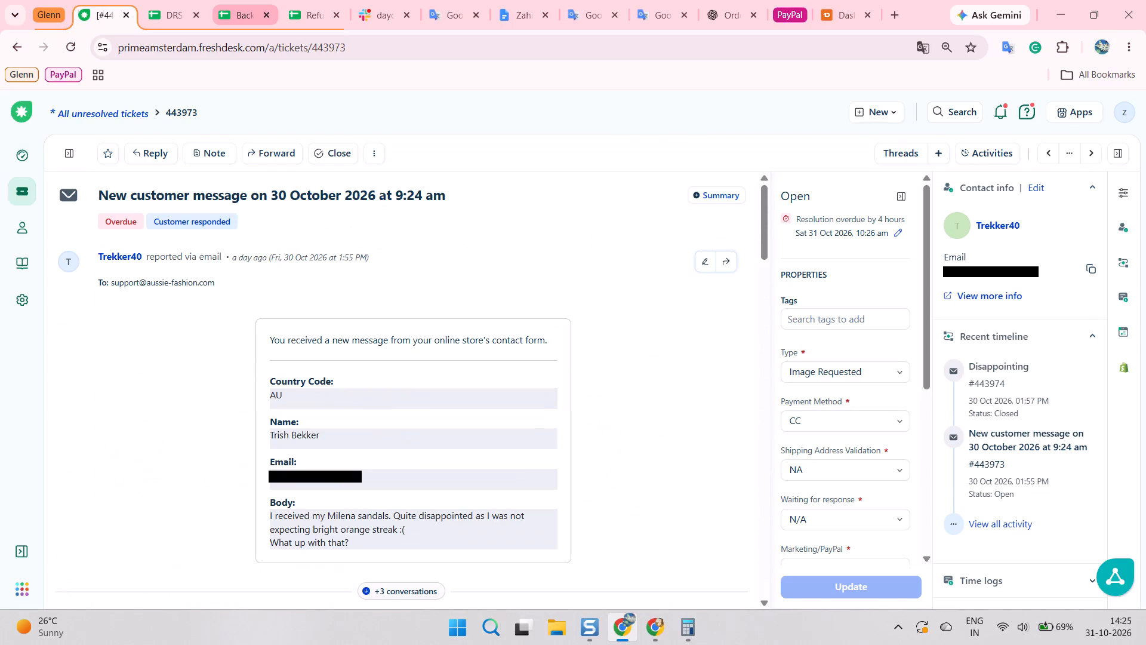
pyautogui.scroll(9, 556, 343)
pyautogui.hotkey('alt', 'Tab')
pyautogui.click(252, 0)
pyautogui.click(339, 0)
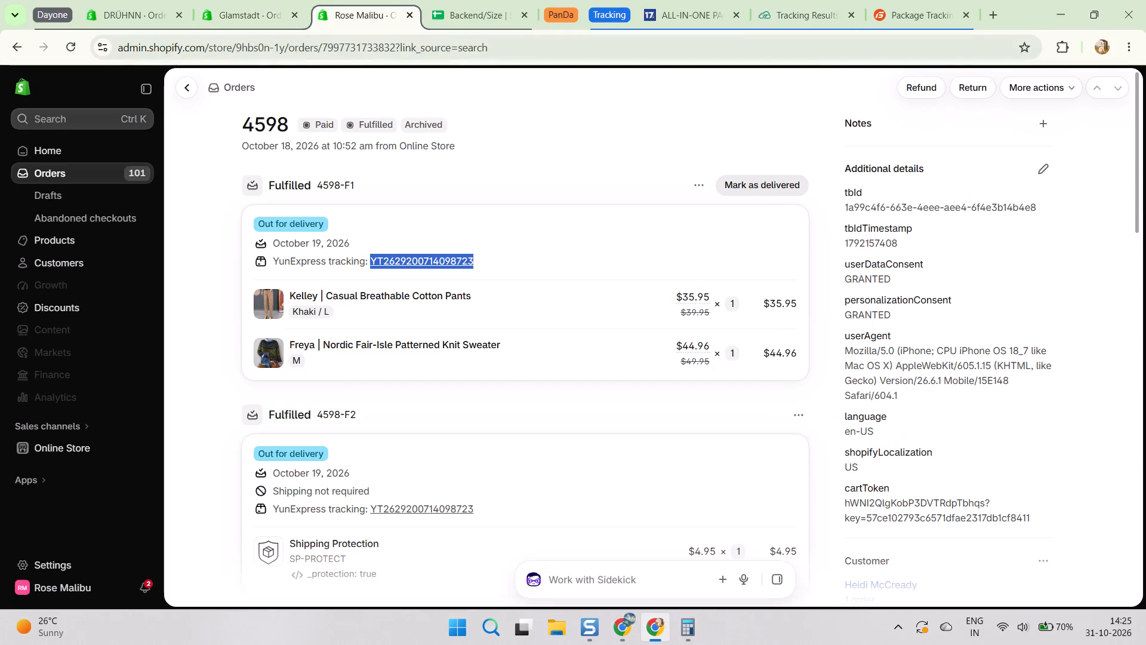
pyautogui.click(966, 17)
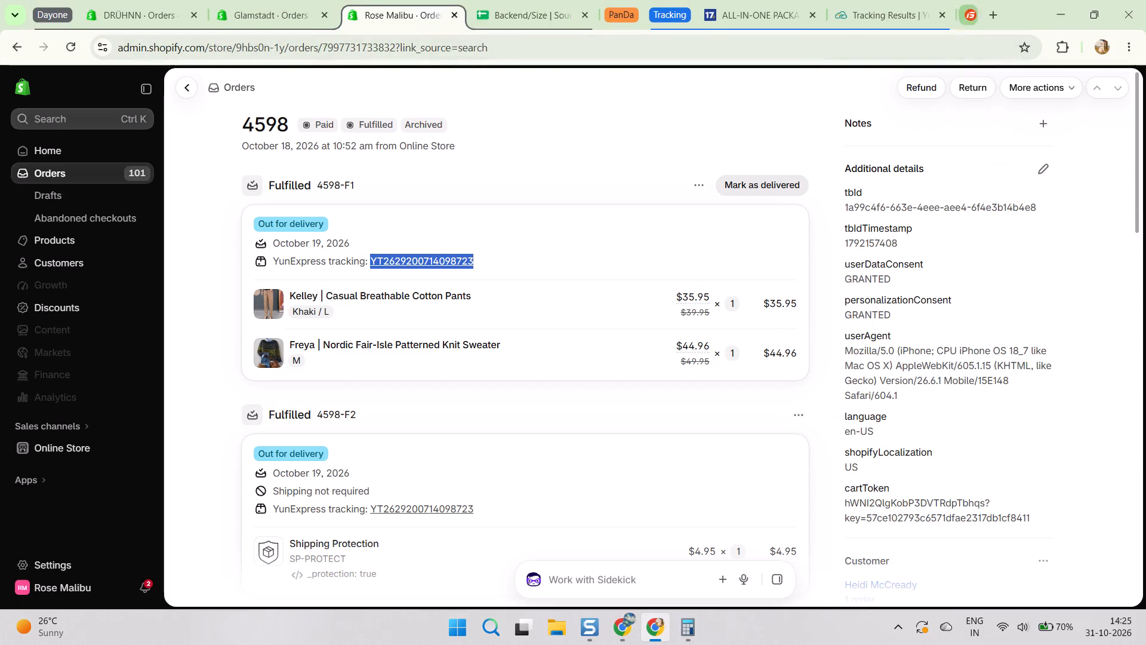
pyautogui.scroll(2, 518, 29)
pyautogui.click(289, 11)
pyautogui.scroll(3, 285, 38)
pyautogui.click(355, 44)
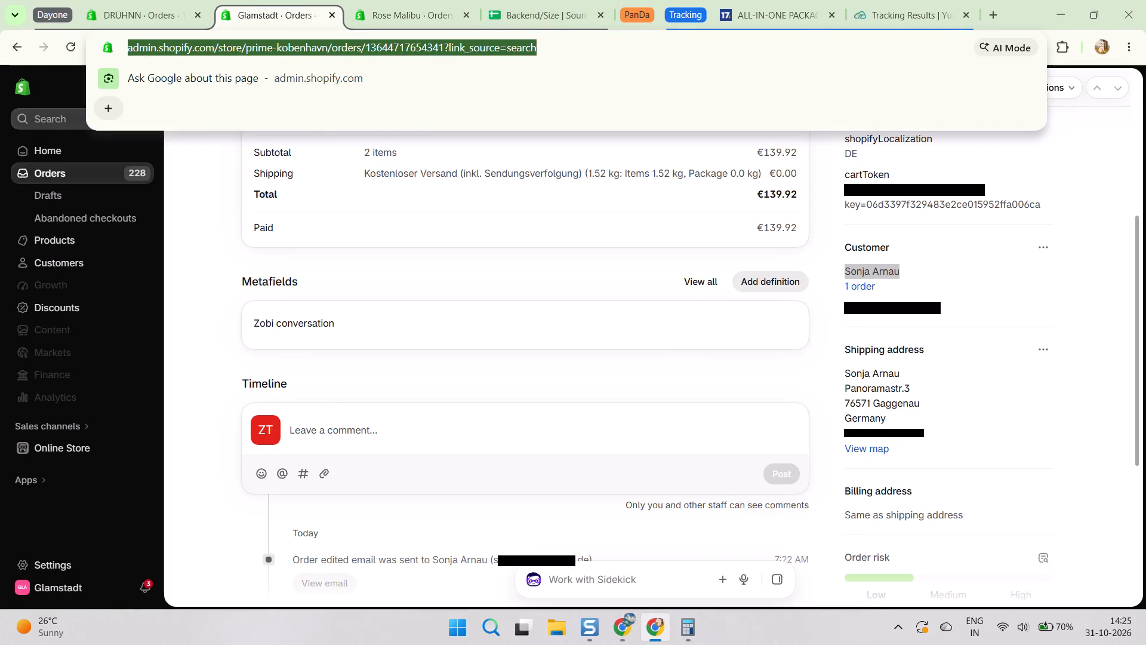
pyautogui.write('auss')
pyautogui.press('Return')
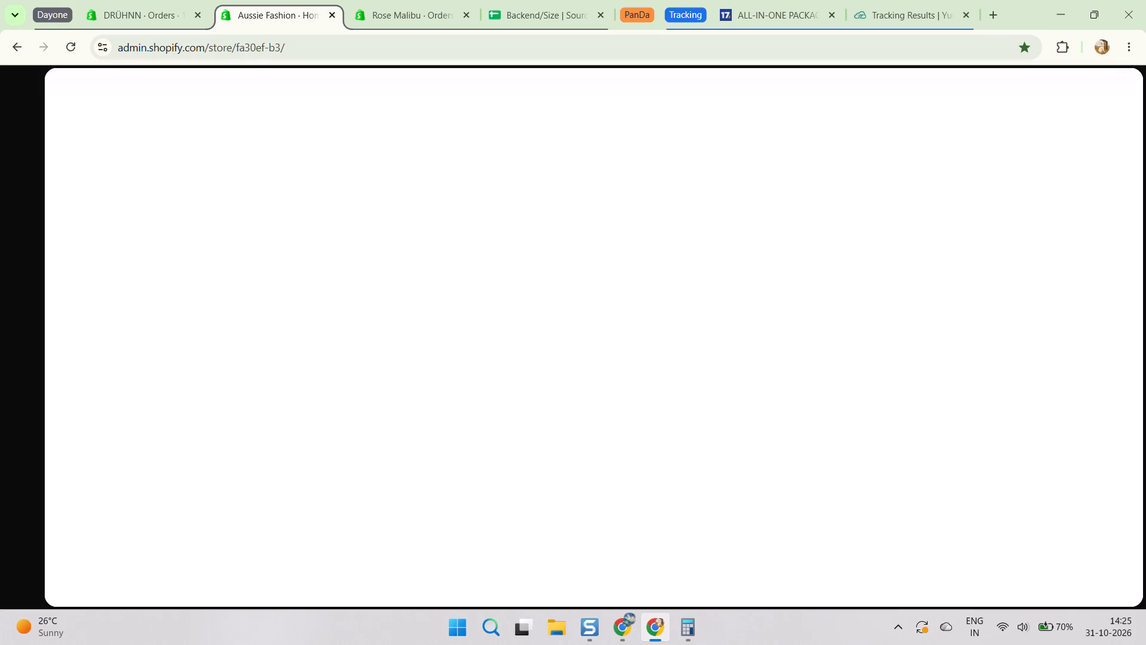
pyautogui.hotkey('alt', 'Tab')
pyautogui.click(1088, 268)
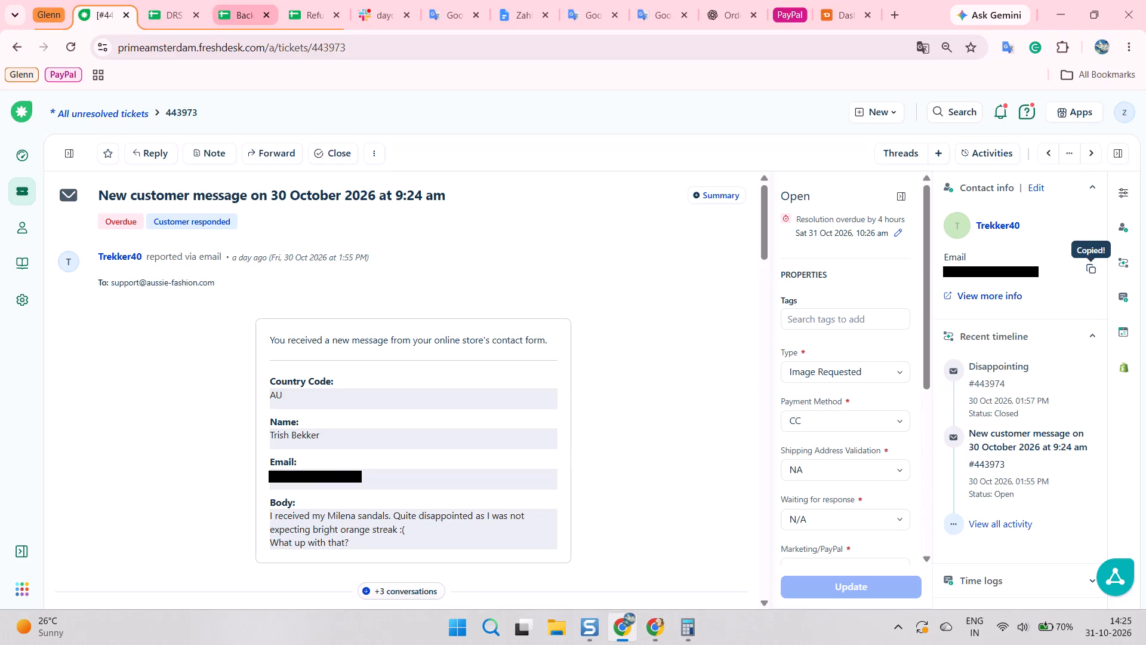
pyautogui.hotkey('alt', 'Tab')
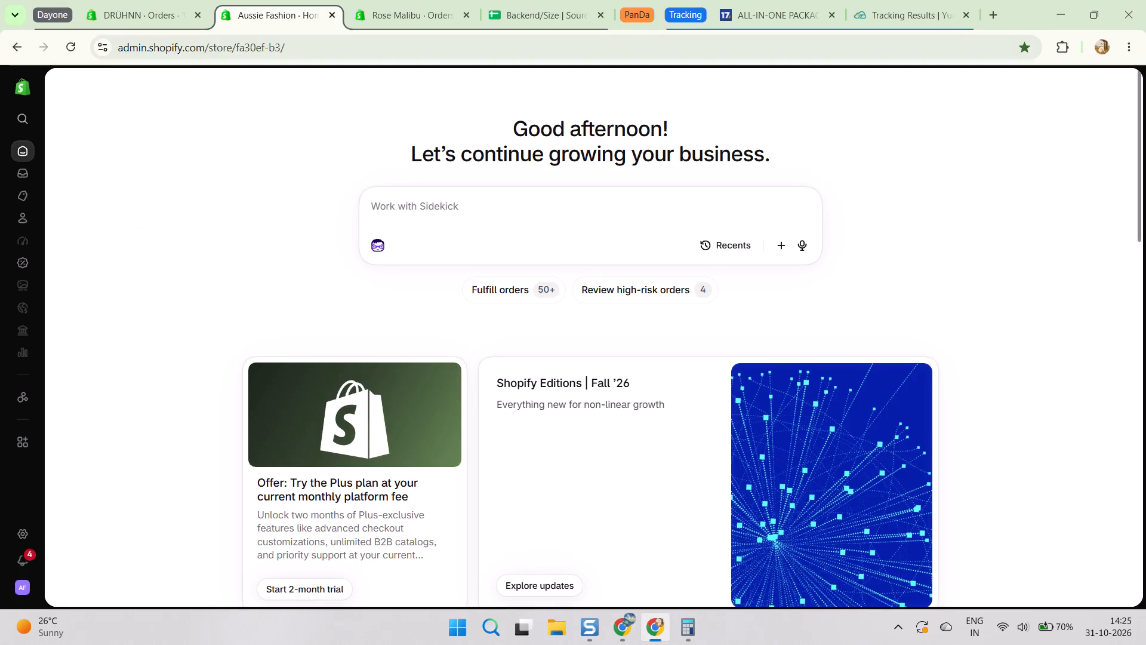
pyautogui.scroll(6, 0, 100)
pyautogui.click(18, 122)
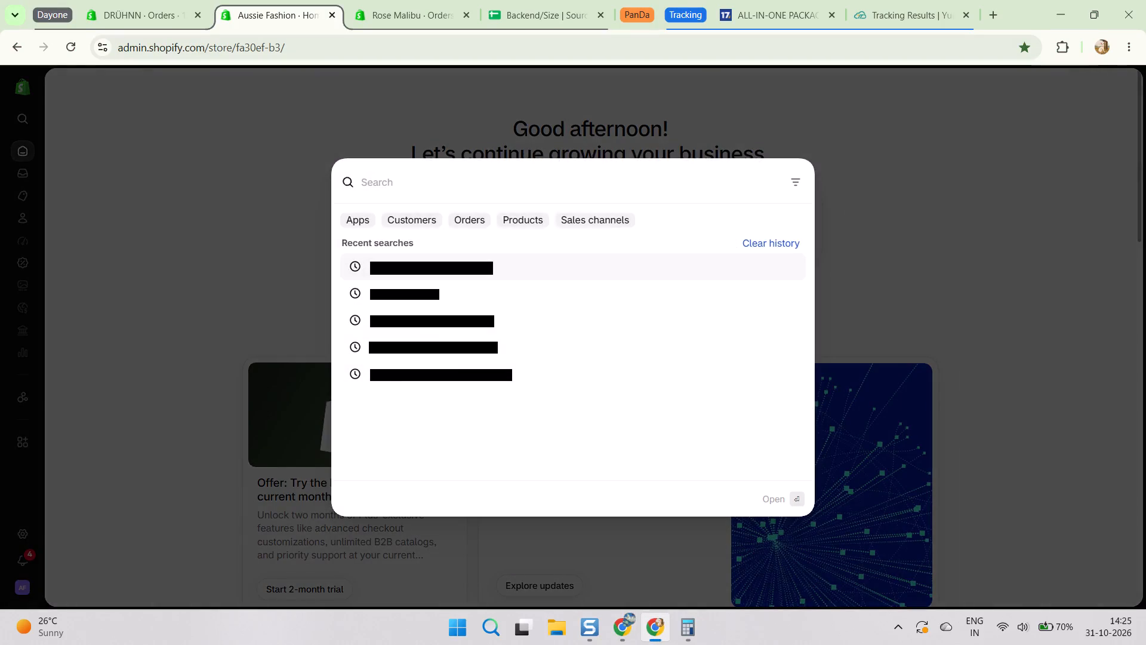
pyautogui.hotkey('ctrl', 'v')
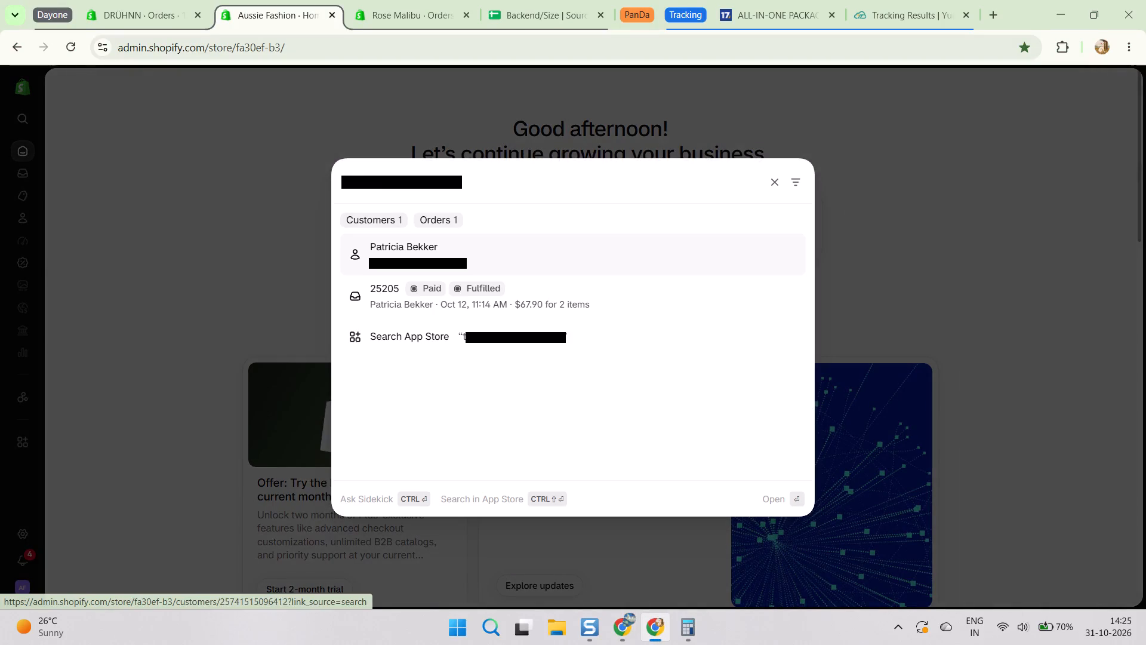
pyautogui.click(383, 288)
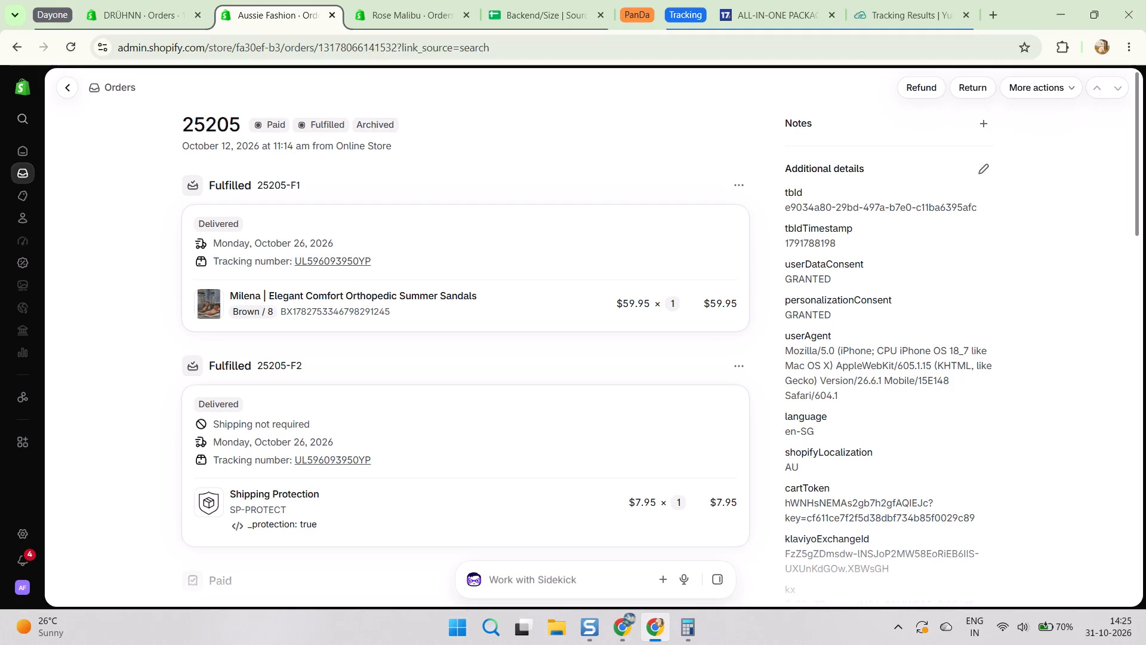
pyautogui.keyDown('ctrl'); pyautogui.click(438, 259); pyautogui.keyUp('ctrl')
pyautogui.hotkey('ctrl', 'f')
pyautogui.hotkey('ctrl', 'v')
pyautogui.scroll(7, 797, 214)
pyautogui.click(1020, 78)
pyautogui.scroll(8, 742, 252)
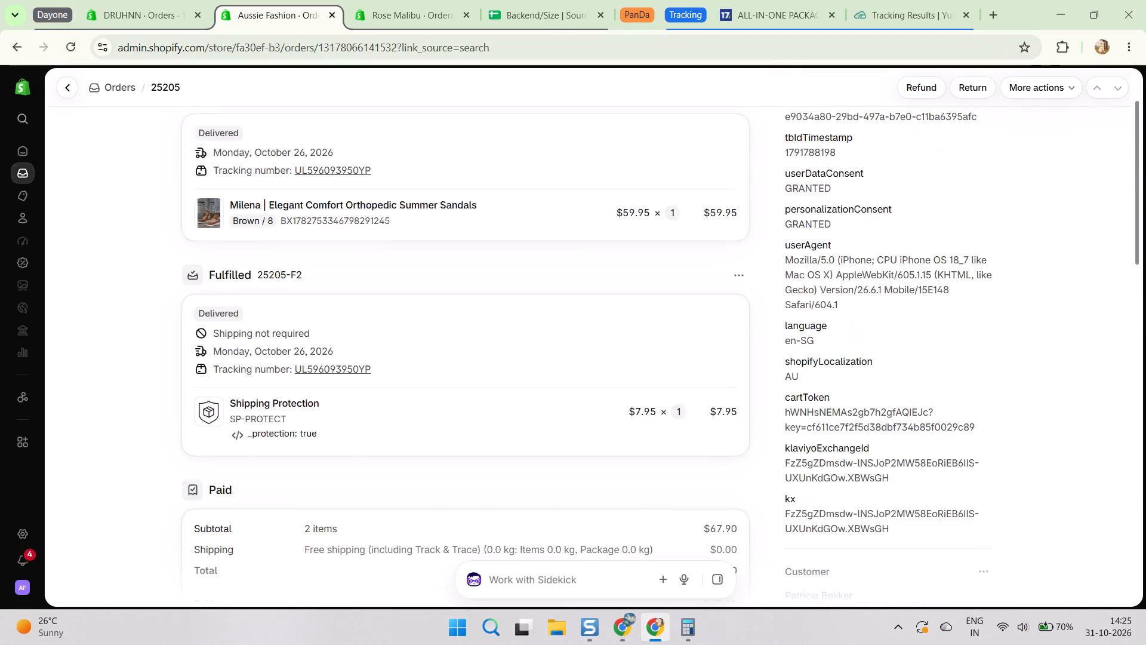
pyautogui.scroll(1, 493, 316)
pyautogui.hotkey('alt', 'Tab')
pyautogui.scroll(-15, 432, 325)
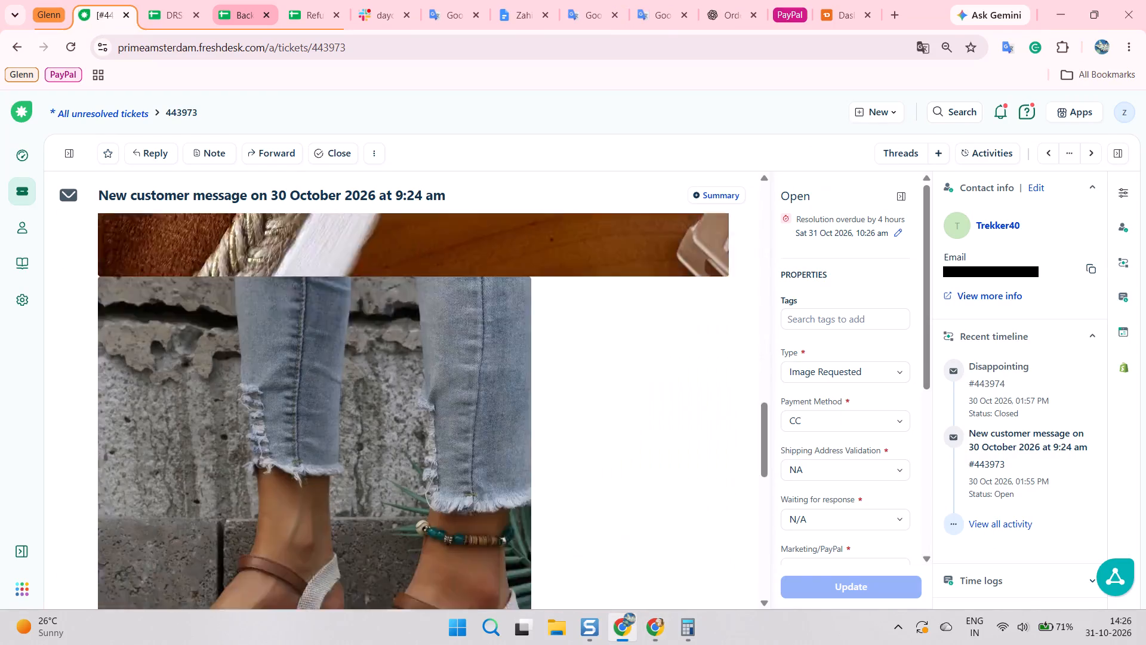
pyautogui.scroll(-4, 425, 345)
pyautogui.hotkey('alt', 'Tab')
pyautogui.scroll(8, 421, 341)
pyautogui.click(467, 266)
pyautogui.hotkey('alt', 'Tab')
pyautogui.scroll(-2, 420, 320)
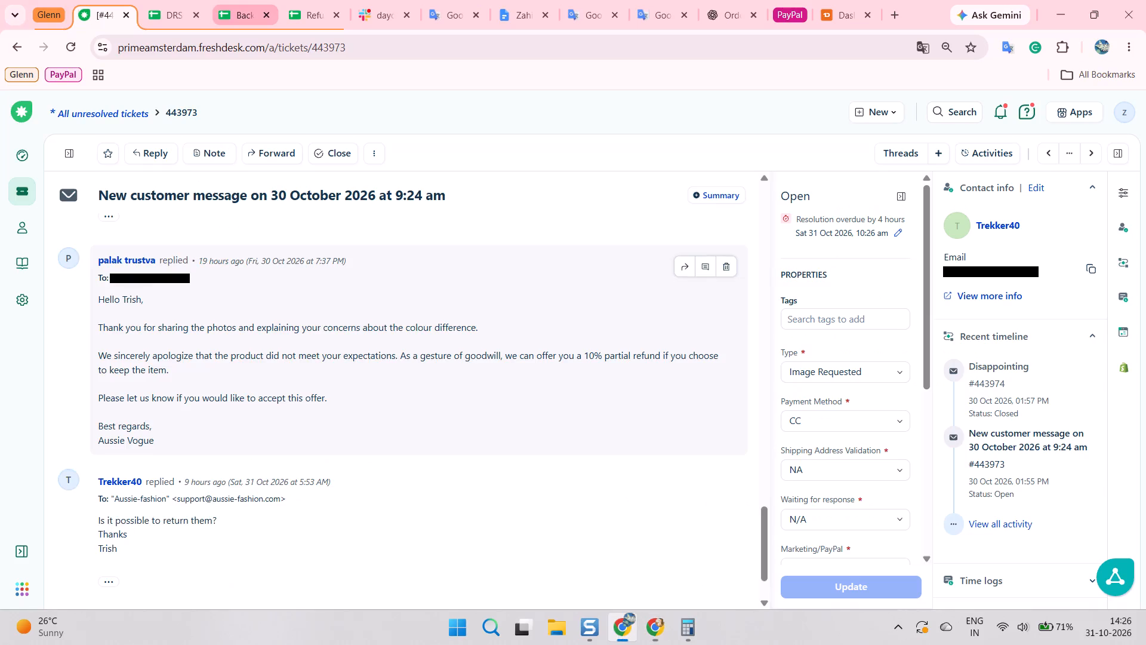
pyautogui.scroll(-6, 363, 352)
# Reread the conversation on ticket 443973, expanding the collapsed earlier messages and checking through to the customer's latest reply.
pyautogui.moveTo(94, 384); pyautogui.dragTo(156, 465)
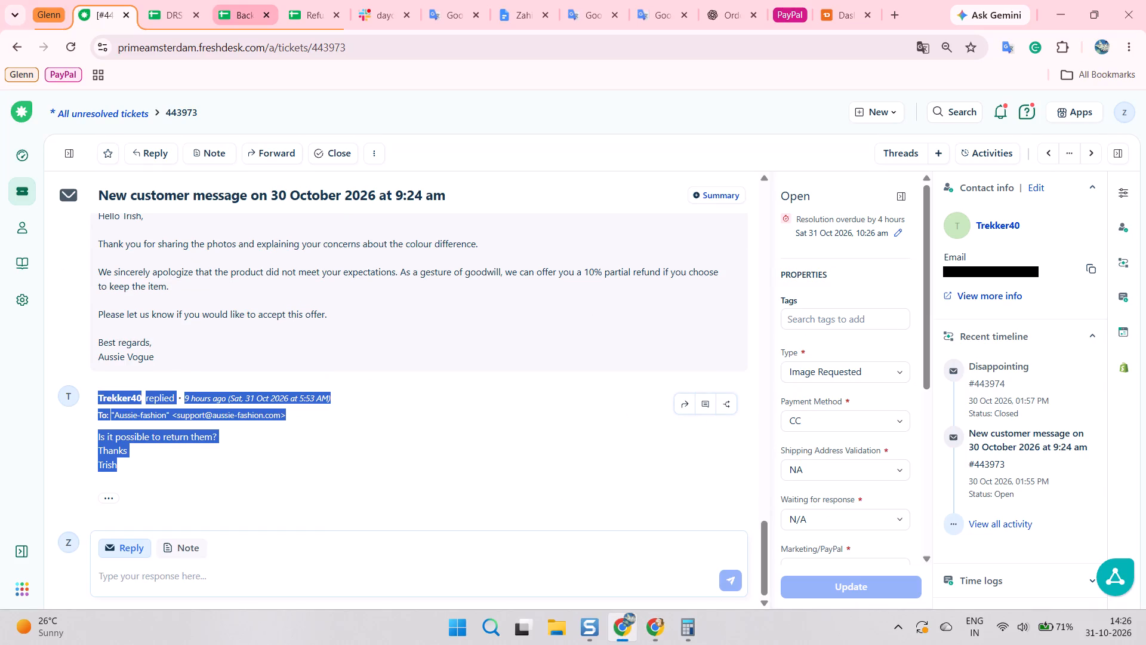
pyautogui.scroll(7, 346, 380)
pyautogui.scroll(-5, 355, 404)
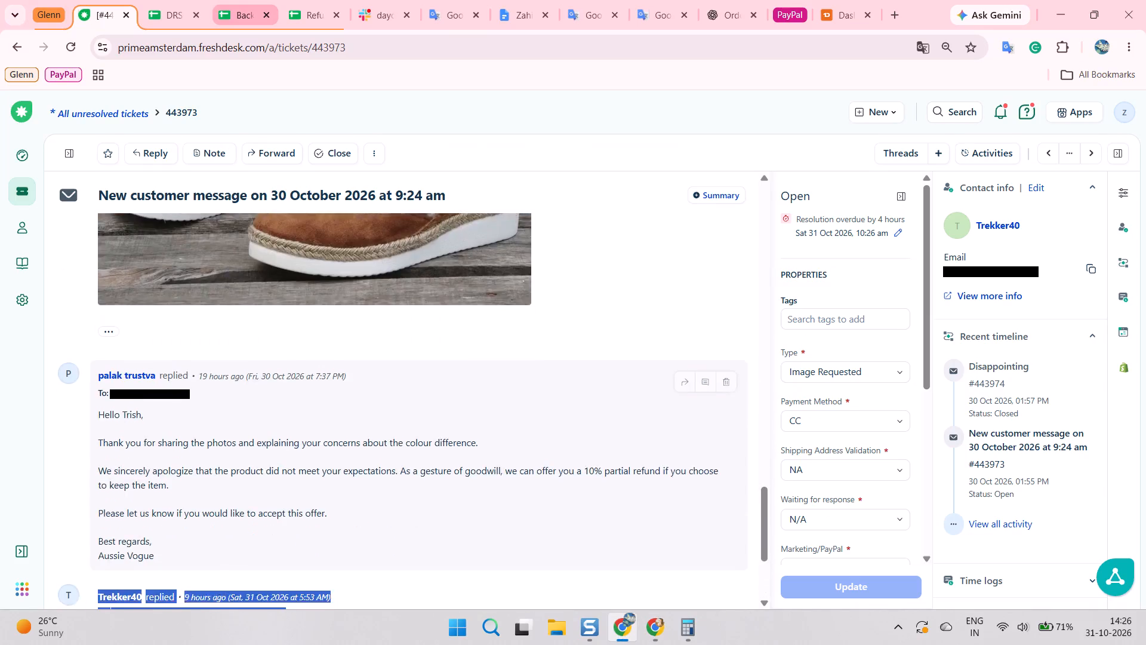
pyautogui.scroll(-2, 348, 410)
pyautogui.scroll(18, 352, 380)
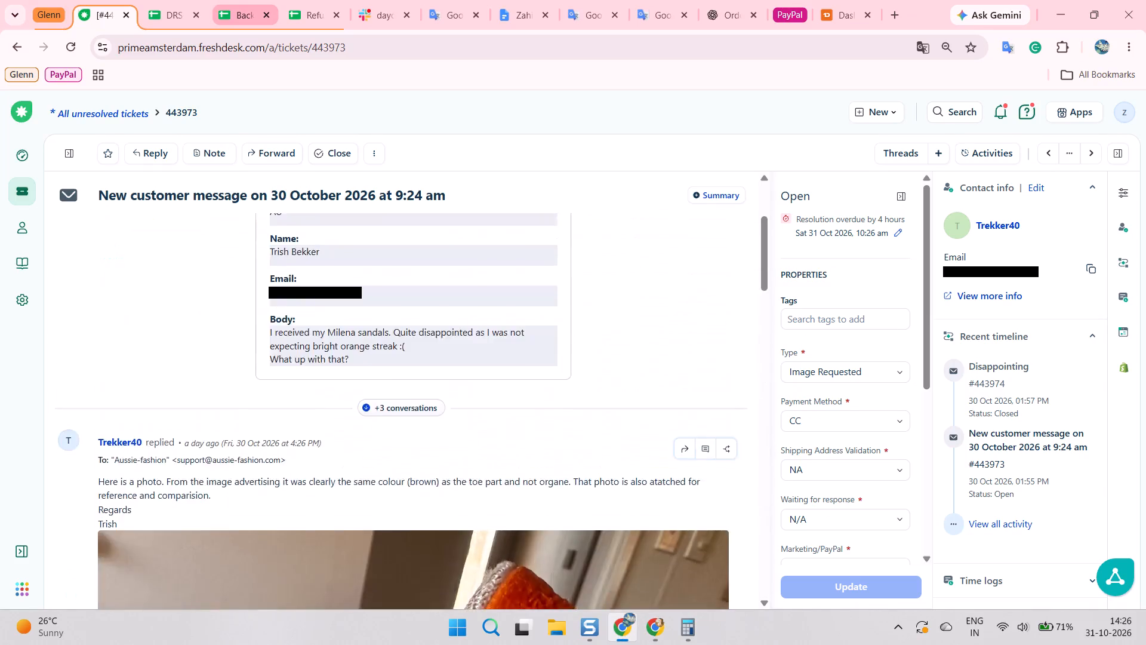
pyautogui.scroll(2, 376, 363)
pyautogui.scroll(-2, 381, 413)
pyautogui.click(392, 383)
pyautogui.click(401, 395)
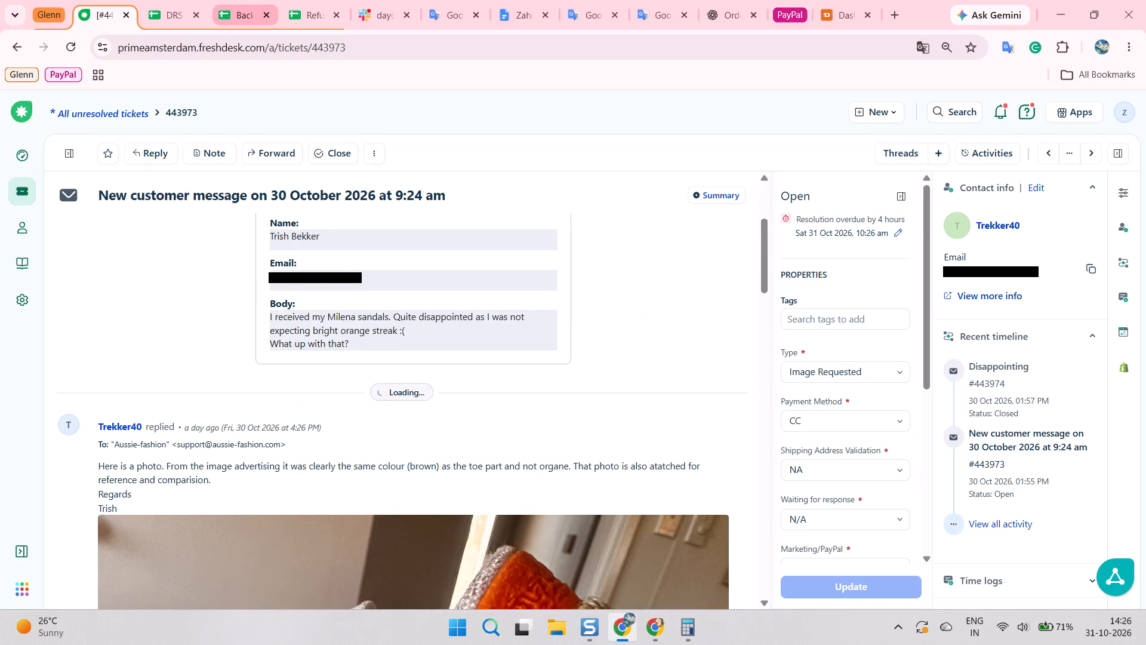
pyautogui.scroll(-7, 420, 375)
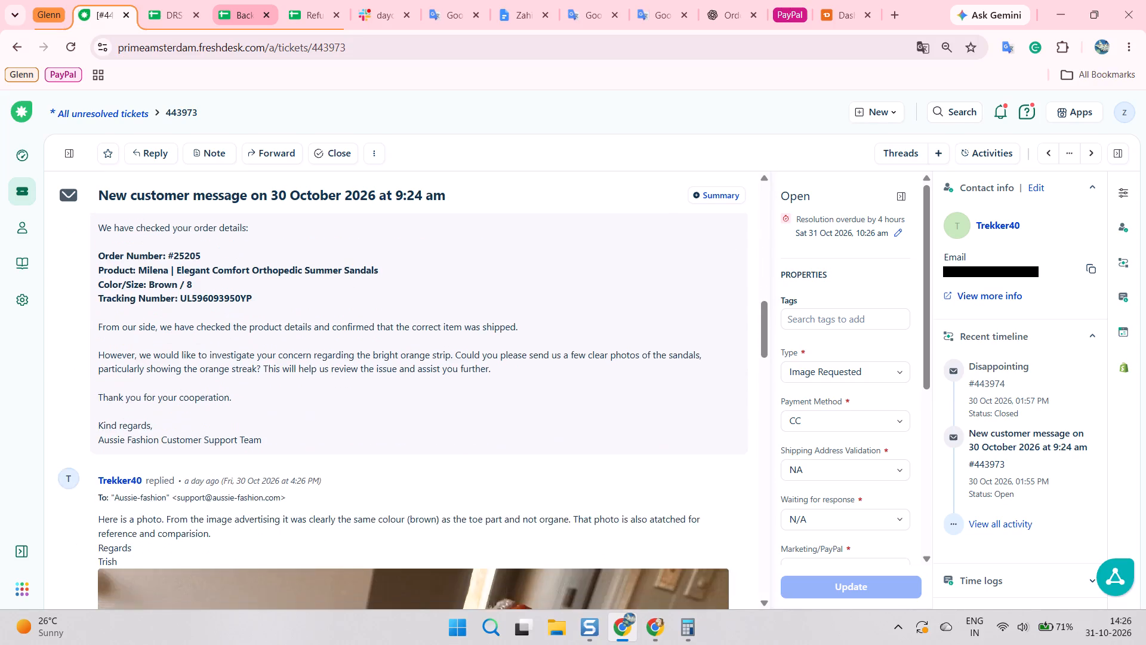
pyautogui.scroll(-18, 396, 366)
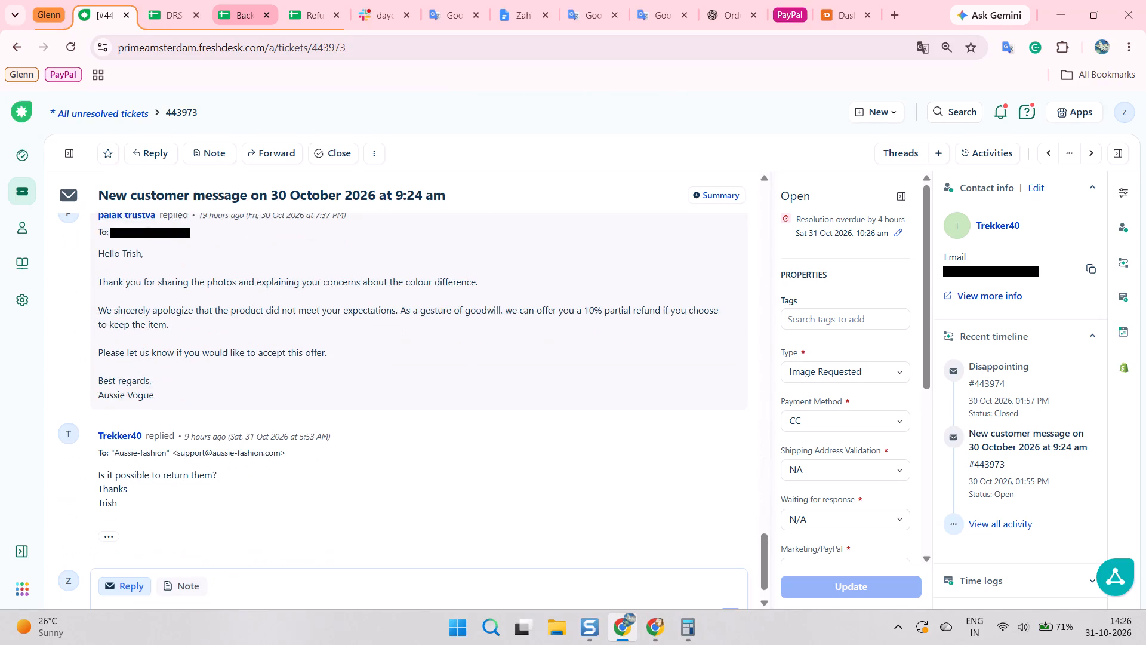
pyautogui.scroll(-4, 396, 367)
pyautogui.click(418, 381)
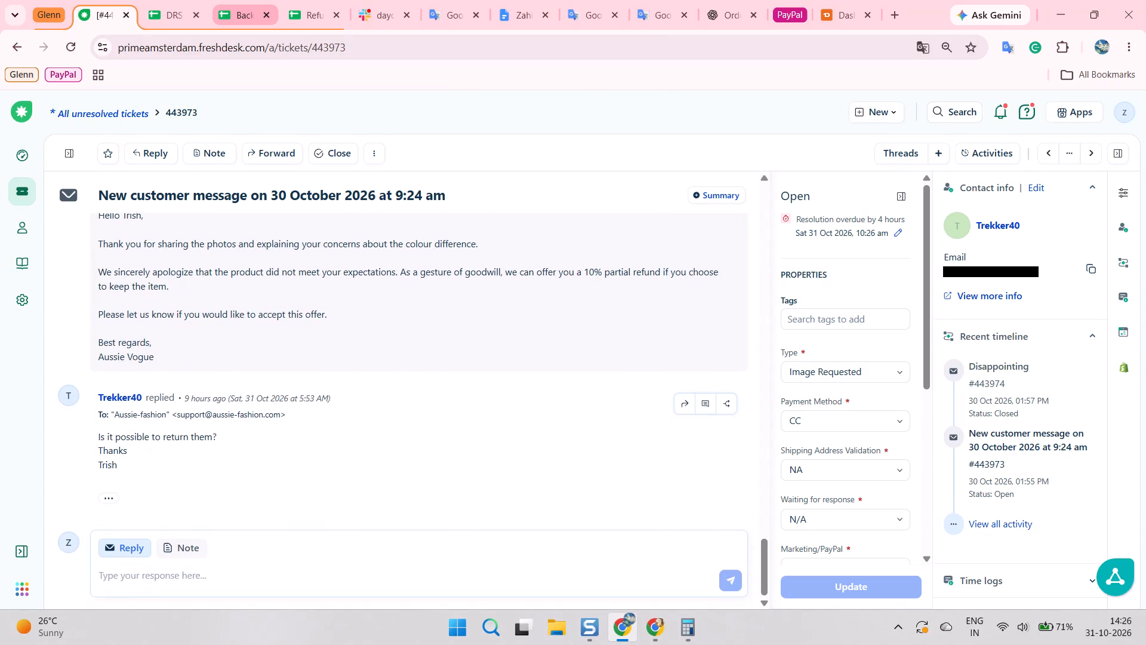
pyautogui.moveTo(90, 386); pyautogui.dragTo(141, 469)
pyautogui.hotkey('ctrl', 'c')
pyautogui.hotkey('ctrl', 'c')
pyautogui.hotkey('ctrl', 'c')
pyautogui.hotkey('ctrl', 'c')
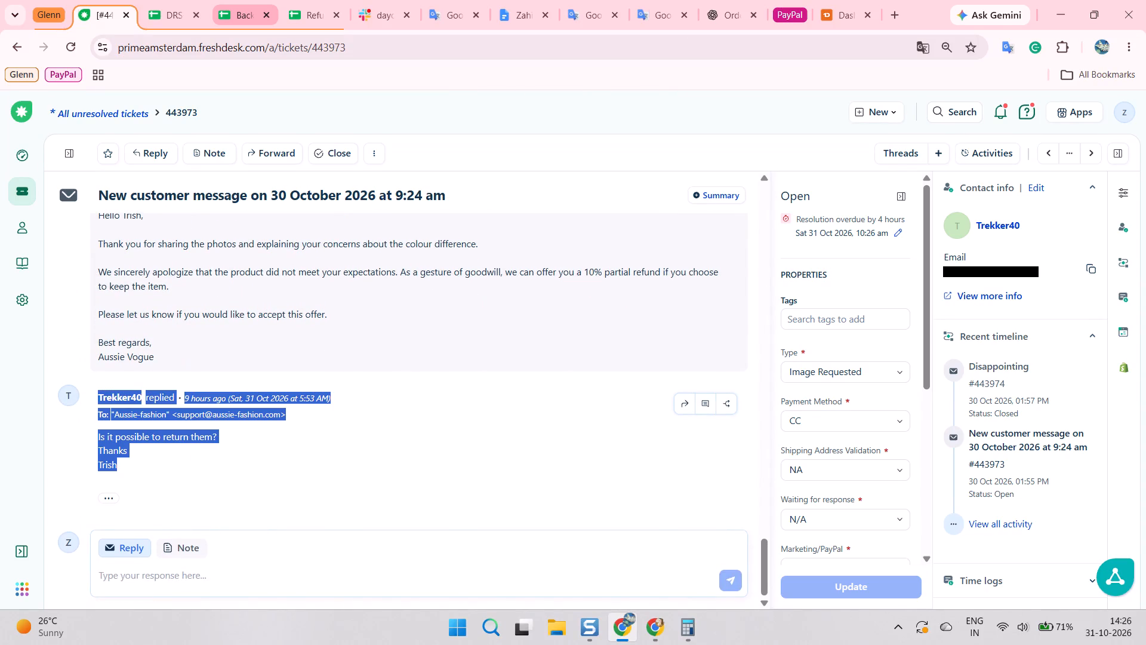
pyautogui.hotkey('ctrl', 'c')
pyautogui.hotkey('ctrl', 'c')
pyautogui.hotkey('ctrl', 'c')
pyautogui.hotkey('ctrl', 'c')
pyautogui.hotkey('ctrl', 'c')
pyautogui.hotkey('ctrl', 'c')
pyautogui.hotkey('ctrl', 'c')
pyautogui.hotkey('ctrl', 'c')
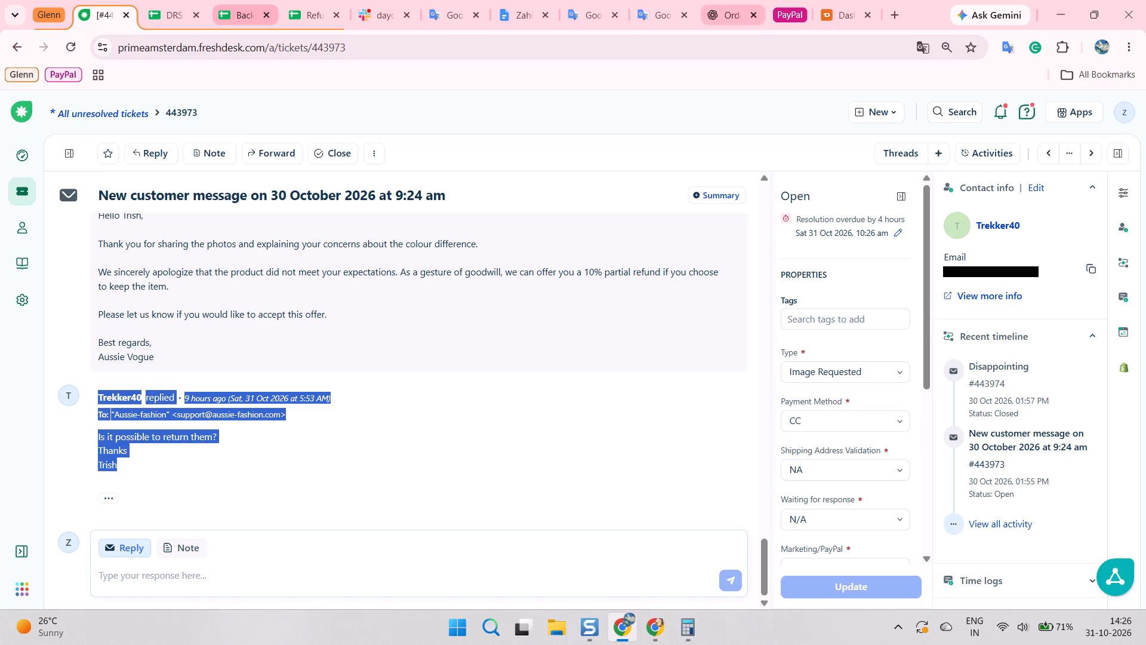
pyautogui.click(990, 361)
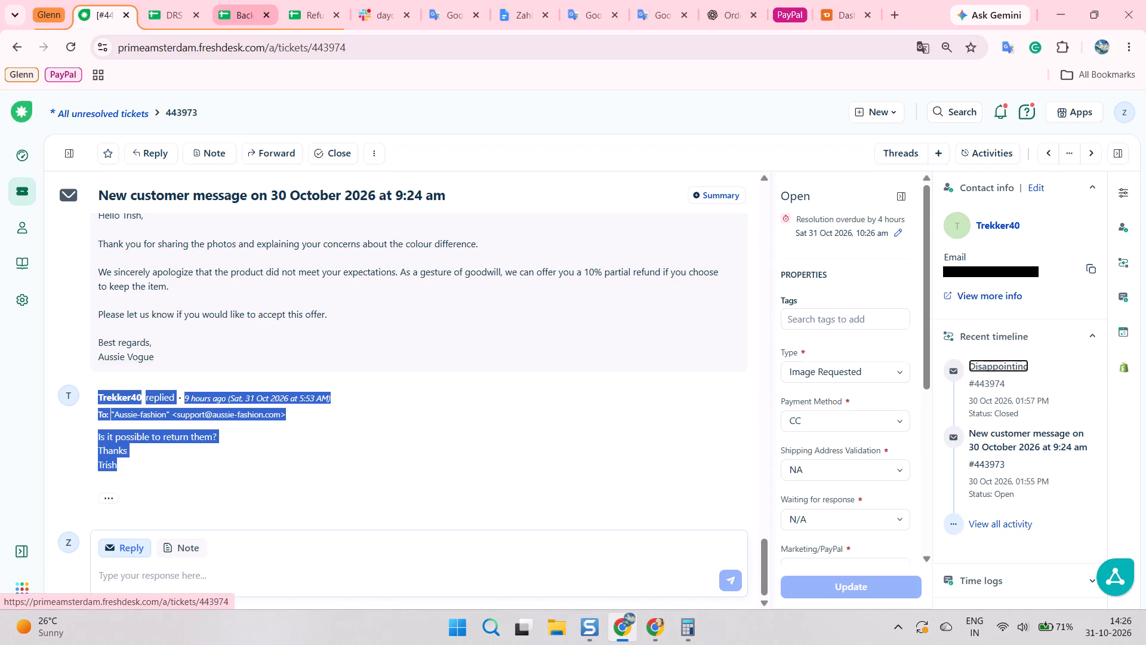
pyautogui.scroll(-9, 614, 318)
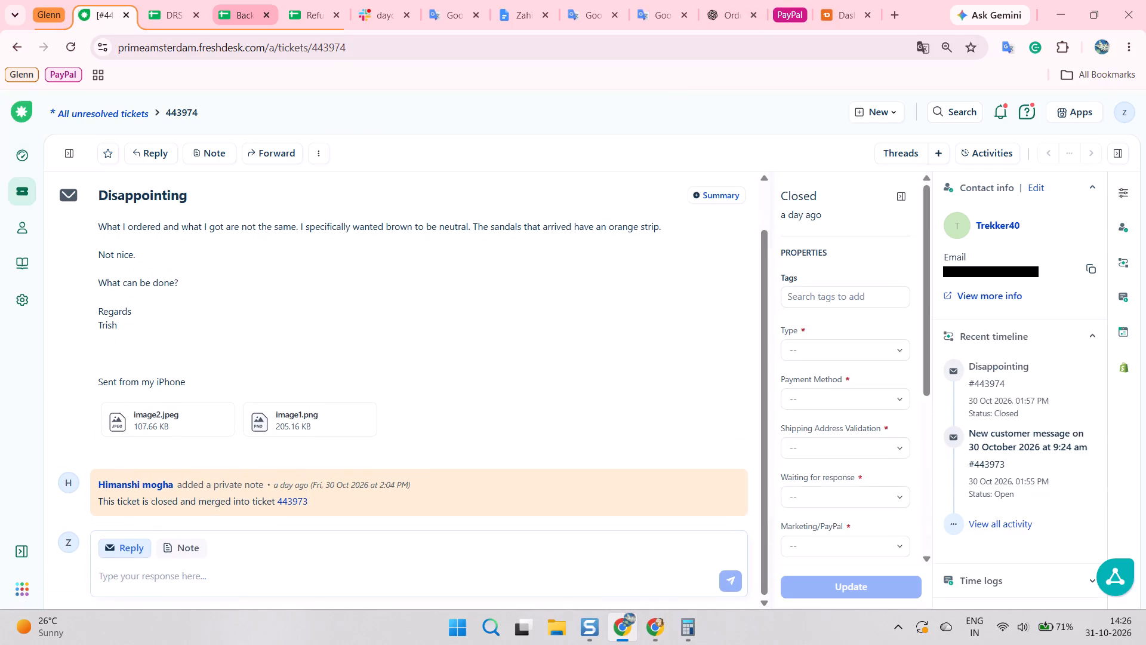
pyautogui.click(1042, 435)
pyautogui.scroll(2, 537, 403)
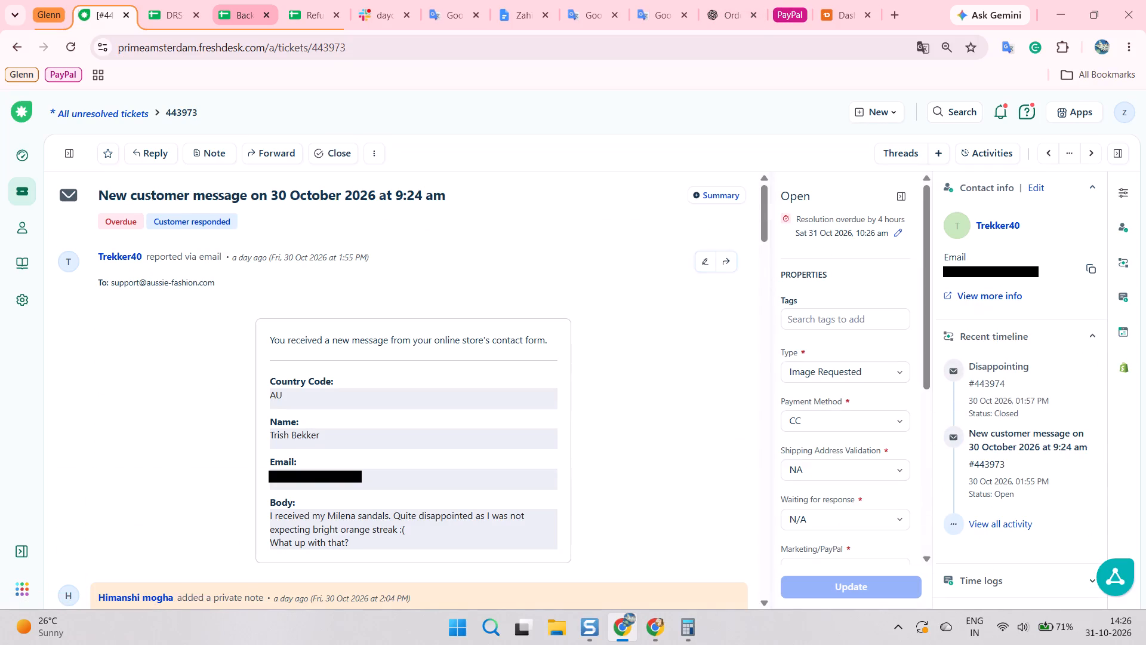
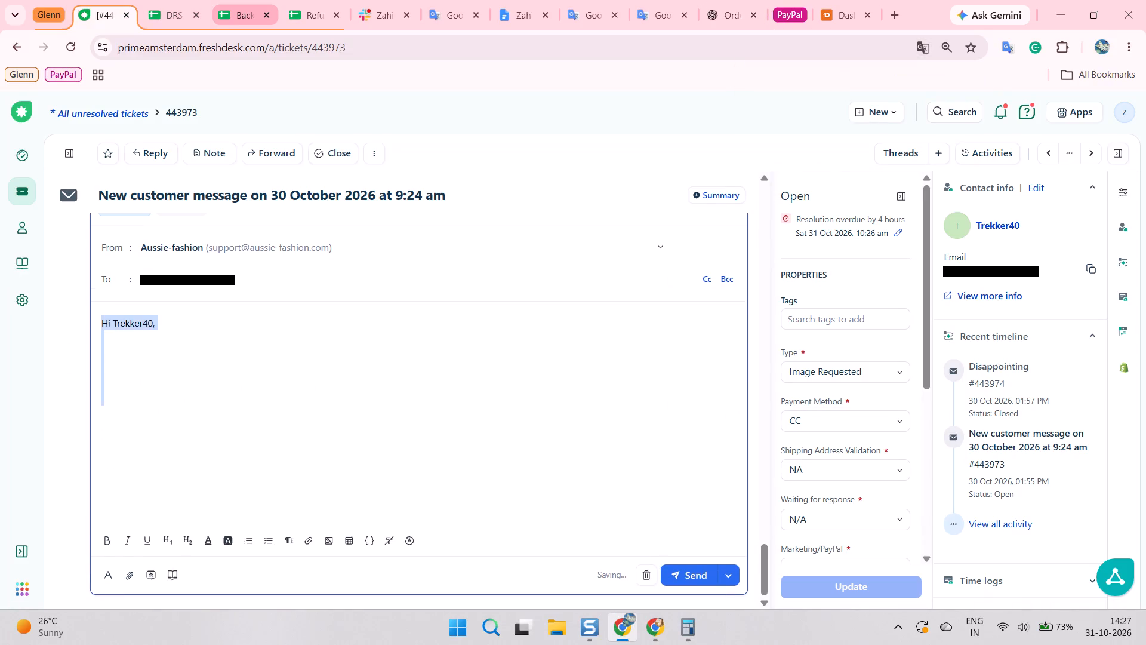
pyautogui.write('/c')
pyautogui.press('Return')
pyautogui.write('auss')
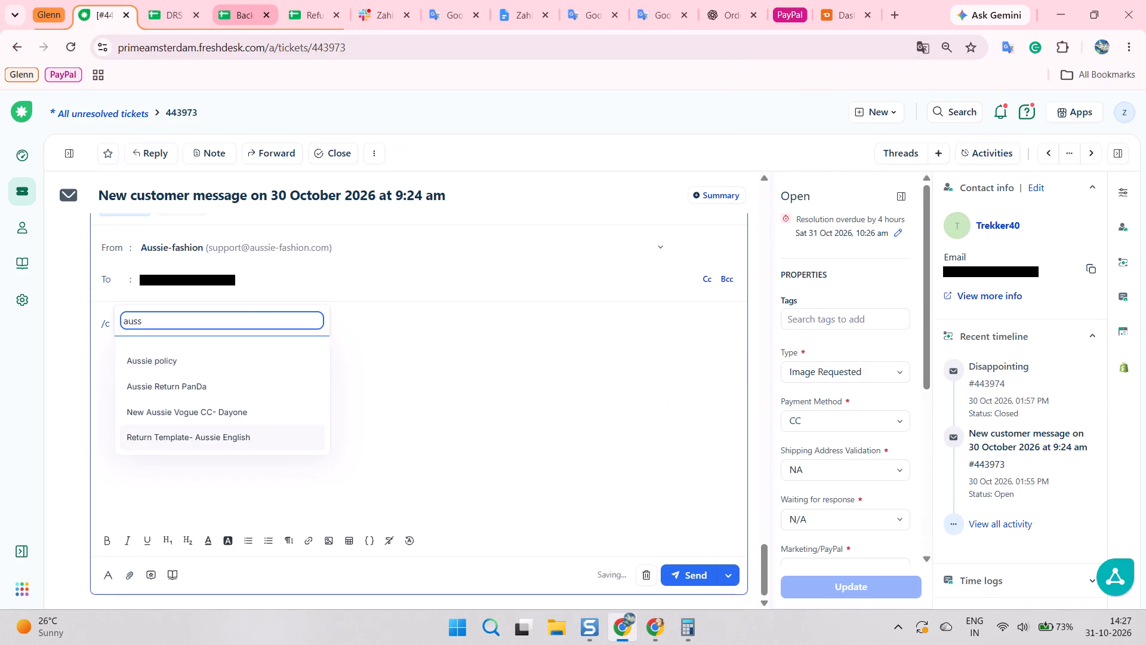
pyautogui.click(229, 435)
pyautogui.click(184, 414)
pyautogui.hotkey('ctrl', 'a')
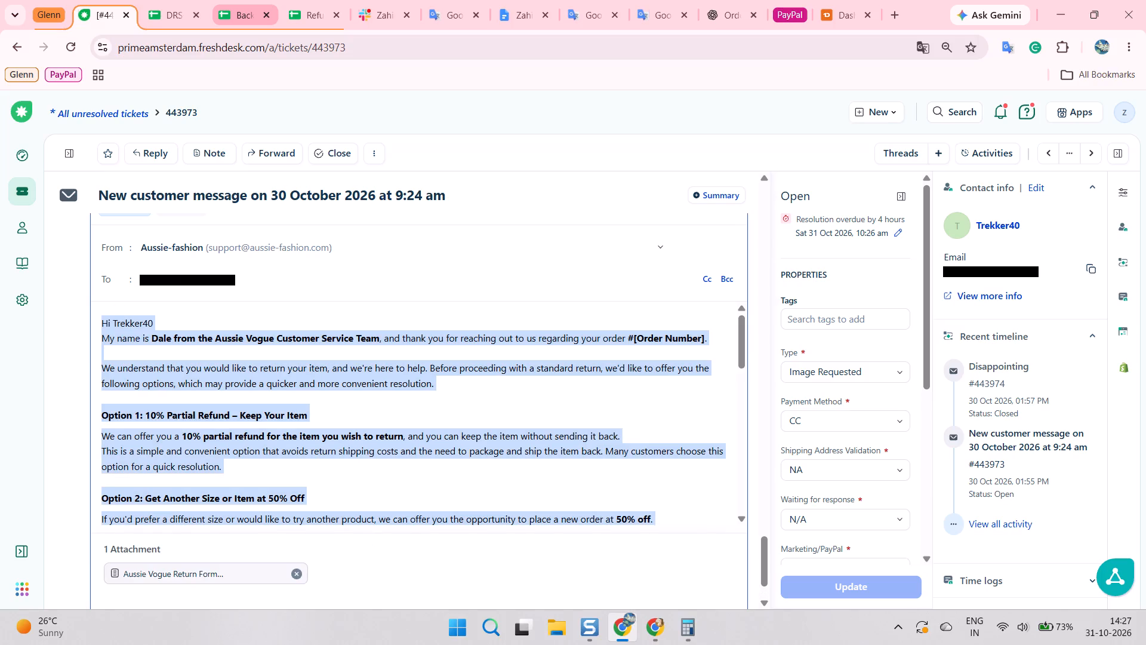
# Replace the template text with the short greeting-and-signature canned response found by searching "aun", keeping the attached return form.
pyautogui.click(211, 359)
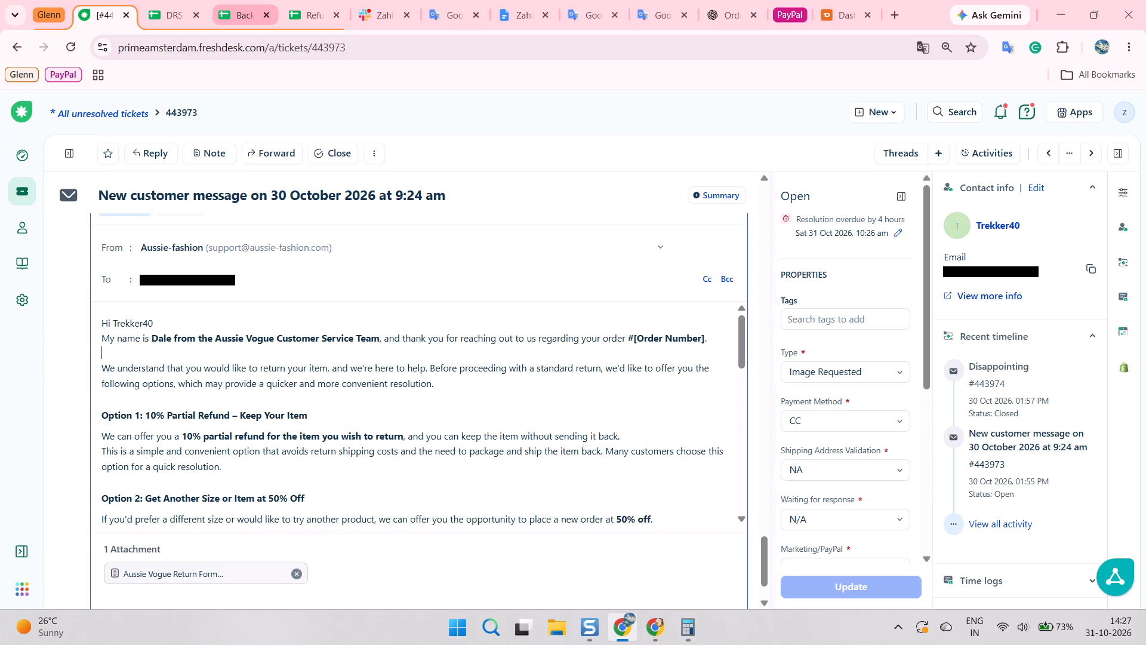
pyautogui.click(221, 397)
pyautogui.hotkey('ctrl', 'a')
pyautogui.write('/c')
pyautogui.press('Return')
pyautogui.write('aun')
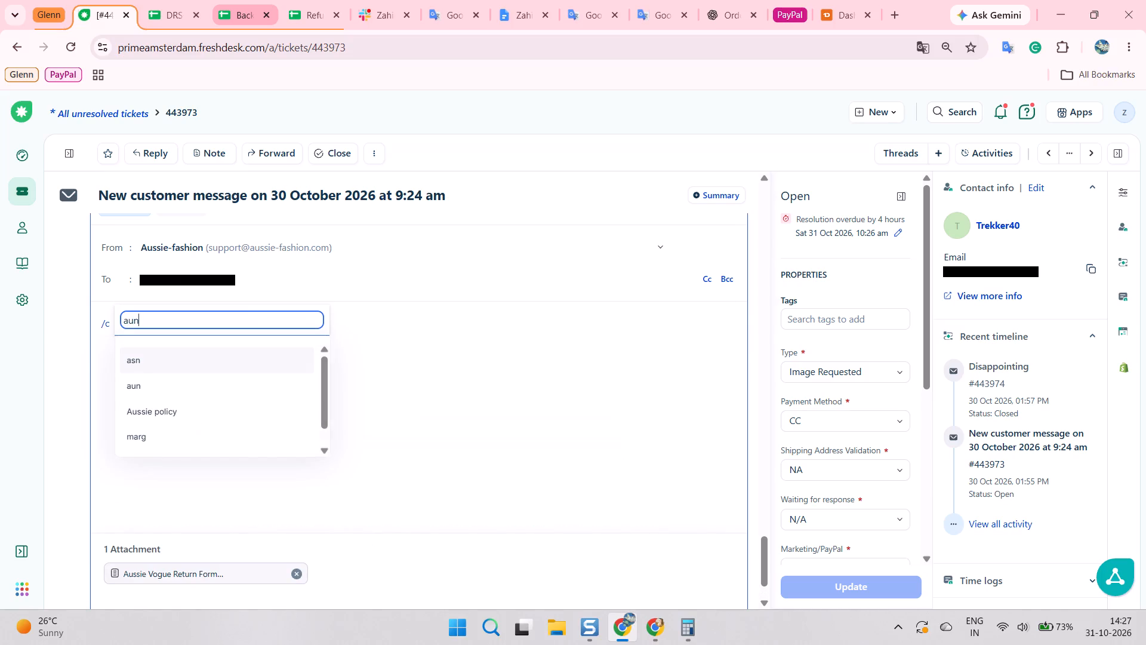
pyautogui.click(182, 359)
pyautogui.click(164, 360)
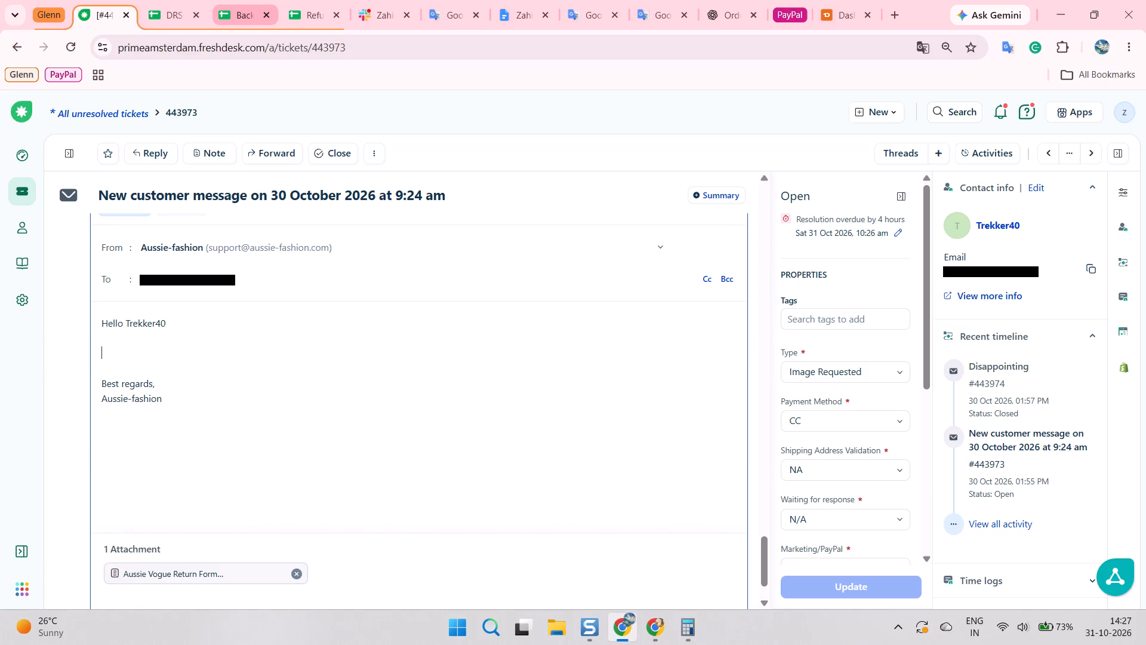
# Insert the copied return-options text between greeting and signature, and separate its paragraphs and sections with single blank lines.
pyautogui.hotkey('ctrl', 'v')
pyautogui.click(232, 351)
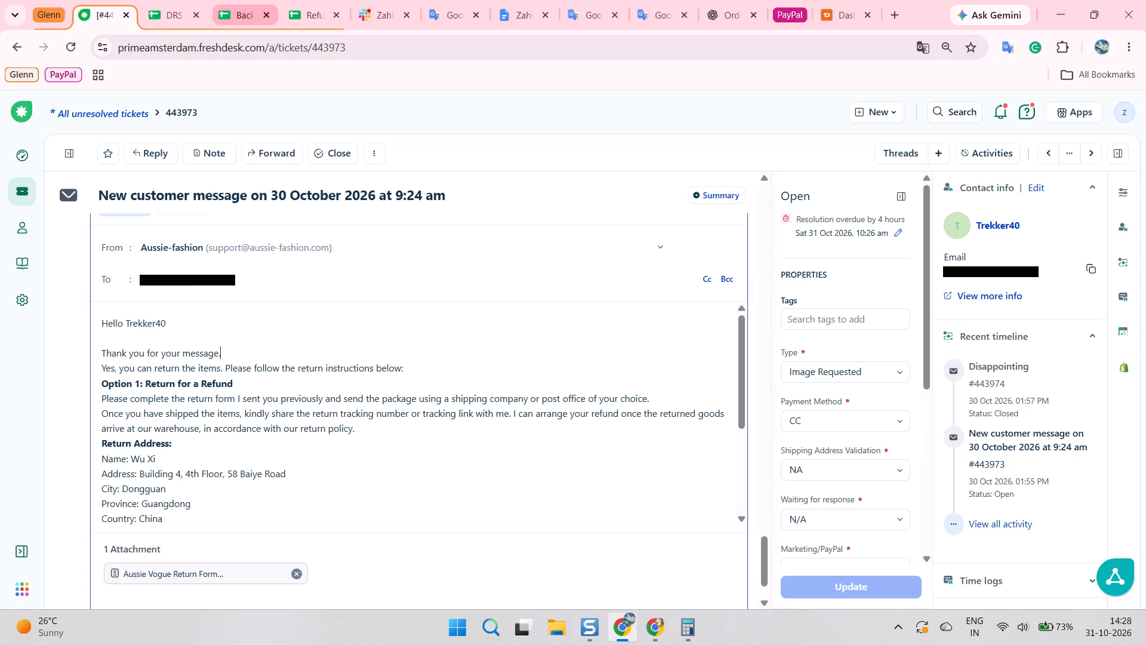
pyautogui.press('Return')
pyautogui.click(438, 382)
pyautogui.press('Return')
pyautogui.click(389, 458)
pyautogui.press('Return')
pyautogui.scroll(-1, 301, 437)
pyautogui.scroll(-1, 245, 473)
pyautogui.click(225, 399)
pyautogui.press('Return')
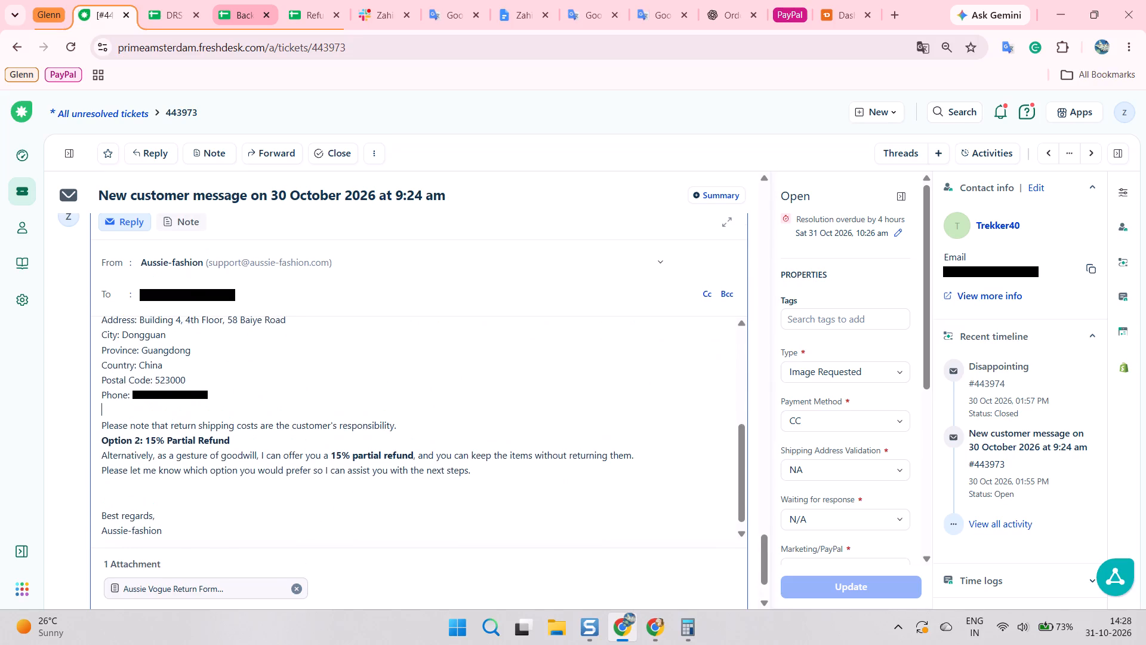
pyautogui.click(436, 426)
pyautogui.press('Return')
pyautogui.scroll(-2, 338, 450)
pyautogui.click(126, 486)
pyautogui.press('BackSpace')
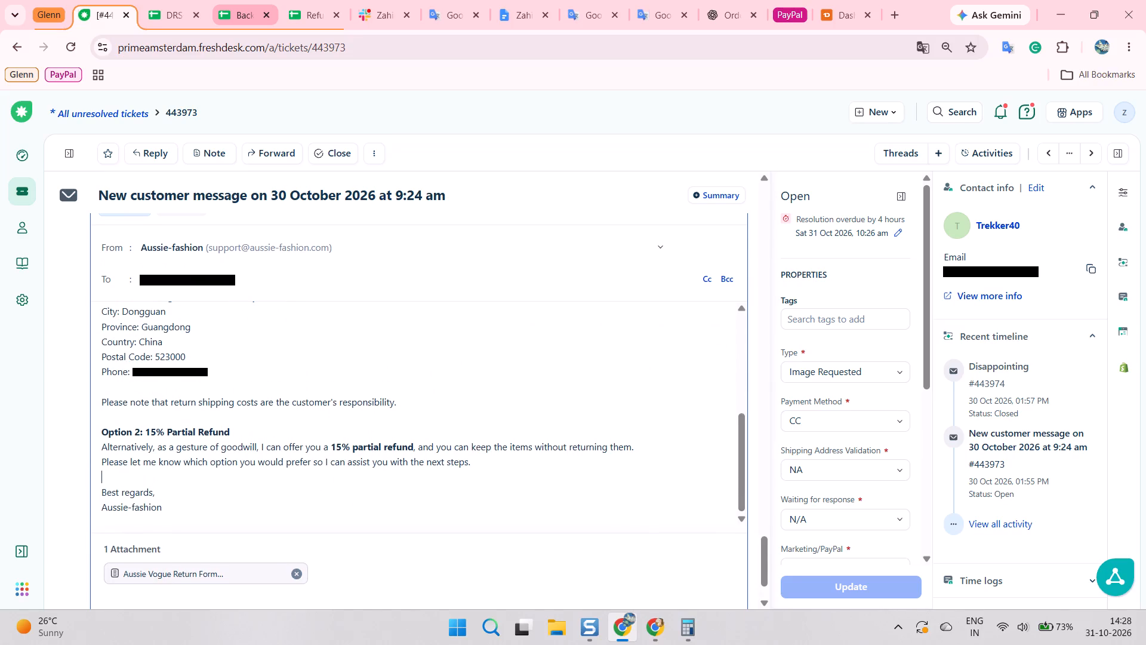
pyautogui.click(654, 446)
pyautogui.press('Return')
# Insert the "Aussie policy" canned response below the return shipping costs note, with blank lines separating it from Option 2.
pyautogui.click(432, 398)
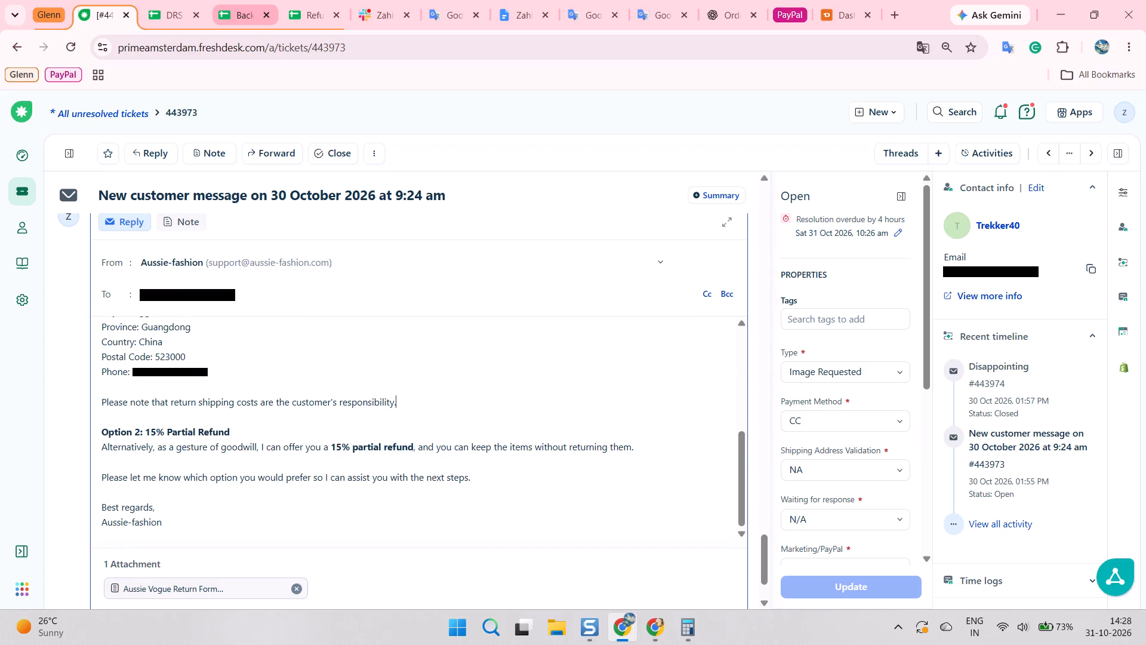
pyautogui.press('Return')
pyautogui.press('Return')
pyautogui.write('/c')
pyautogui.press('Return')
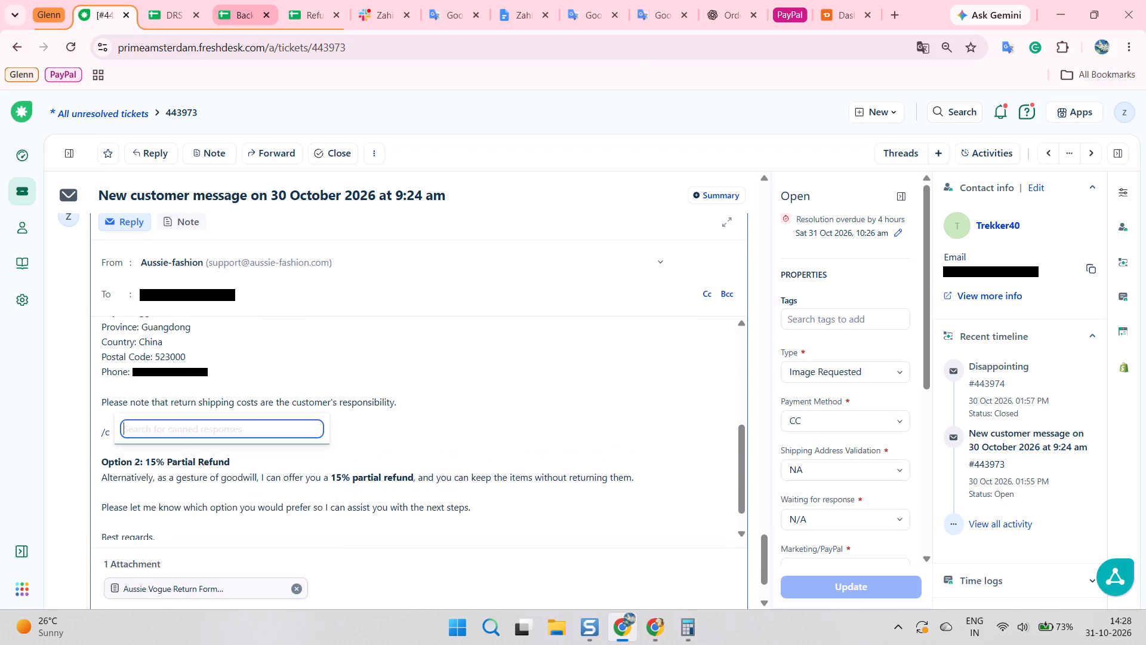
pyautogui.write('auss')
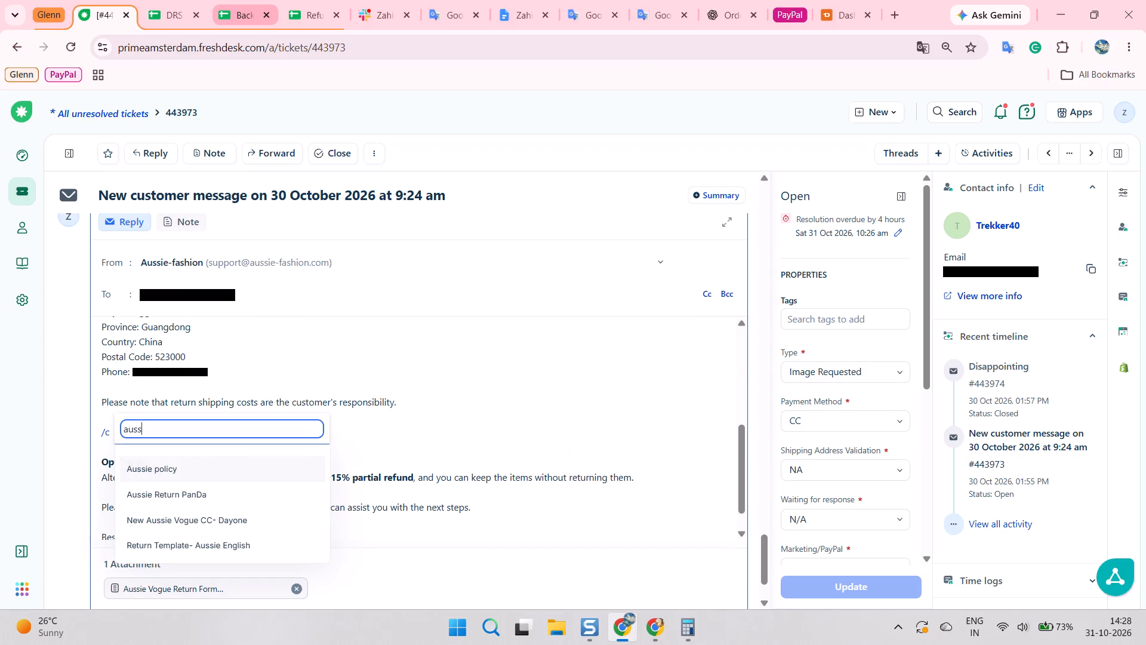
pyautogui.click(169, 468)
pyautogui.scroll(-1, 285, 420)
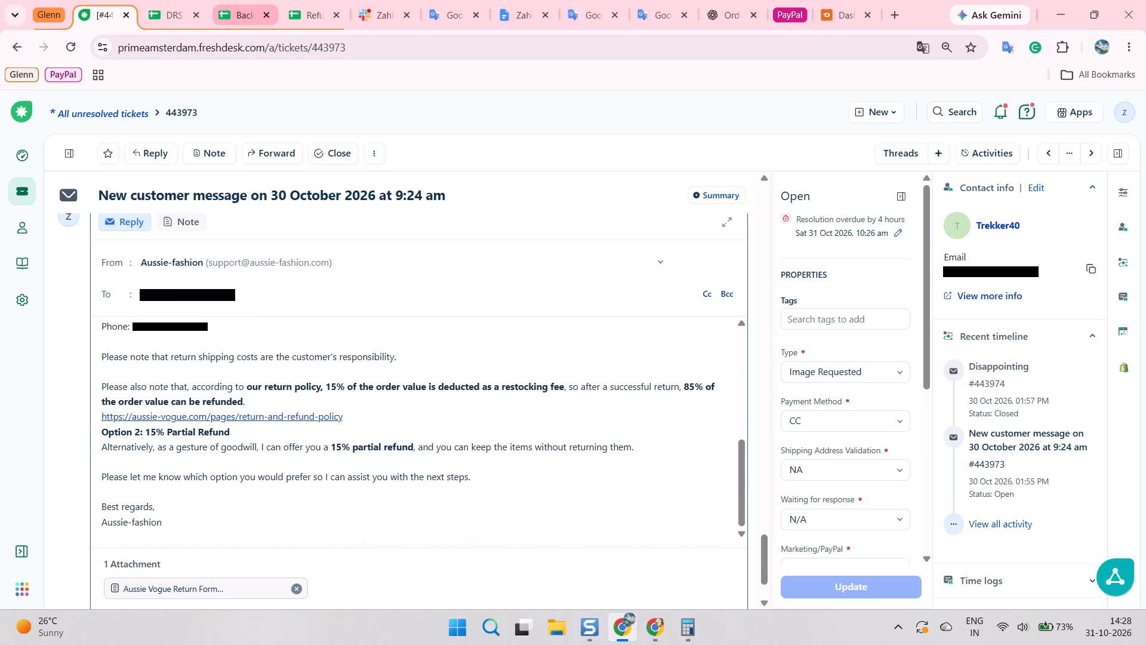
pyautogui.press('Return')
pyautogui.scroll(-2, 306, 426)
pyautogui.scroll(1, 238, 466)
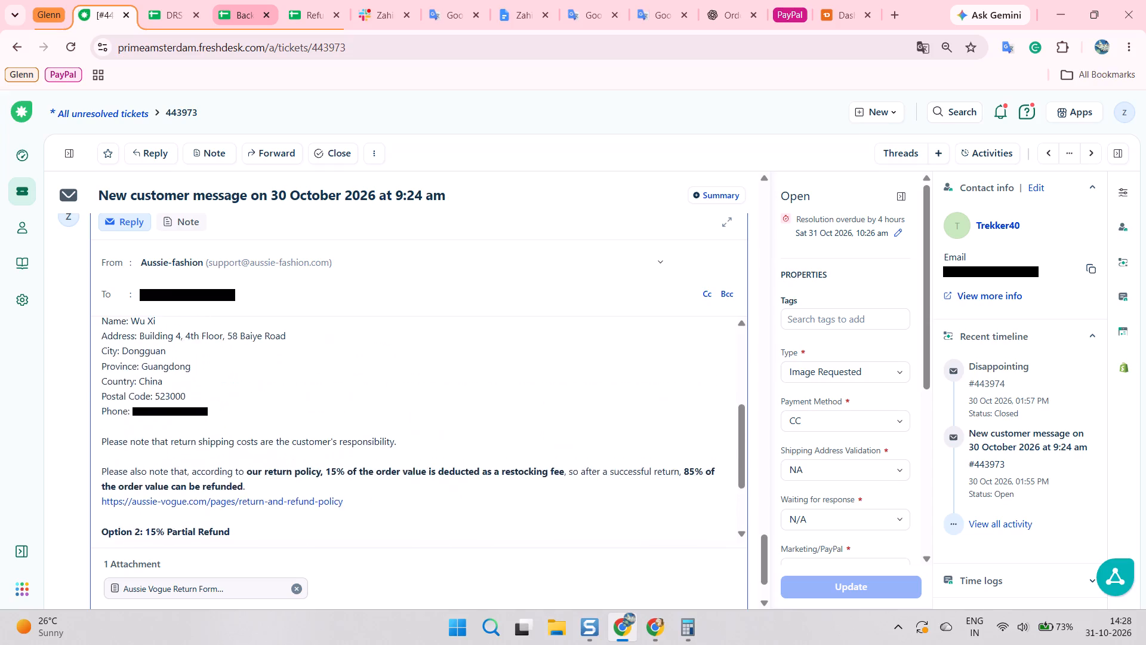
pyautogui.scroll(2, 238, 460)
pyautogui.hotkey('alt', 'Tab')
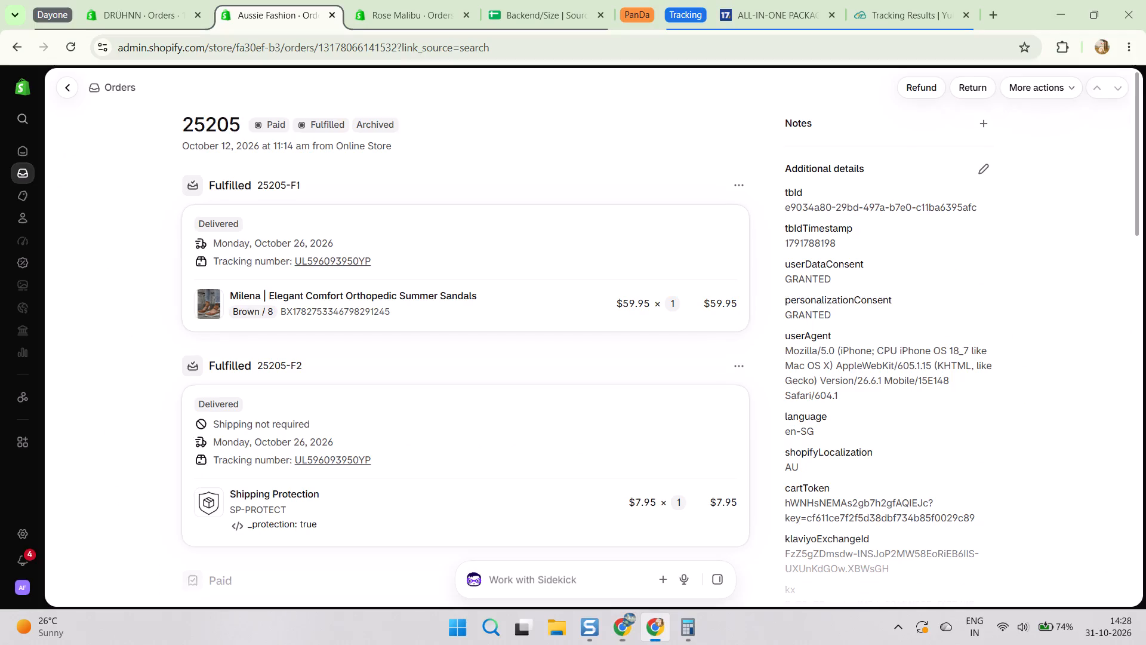
pyautogui.scroll(-3, 699, 302)
pyautogui.scroll(-1, 815, 316)
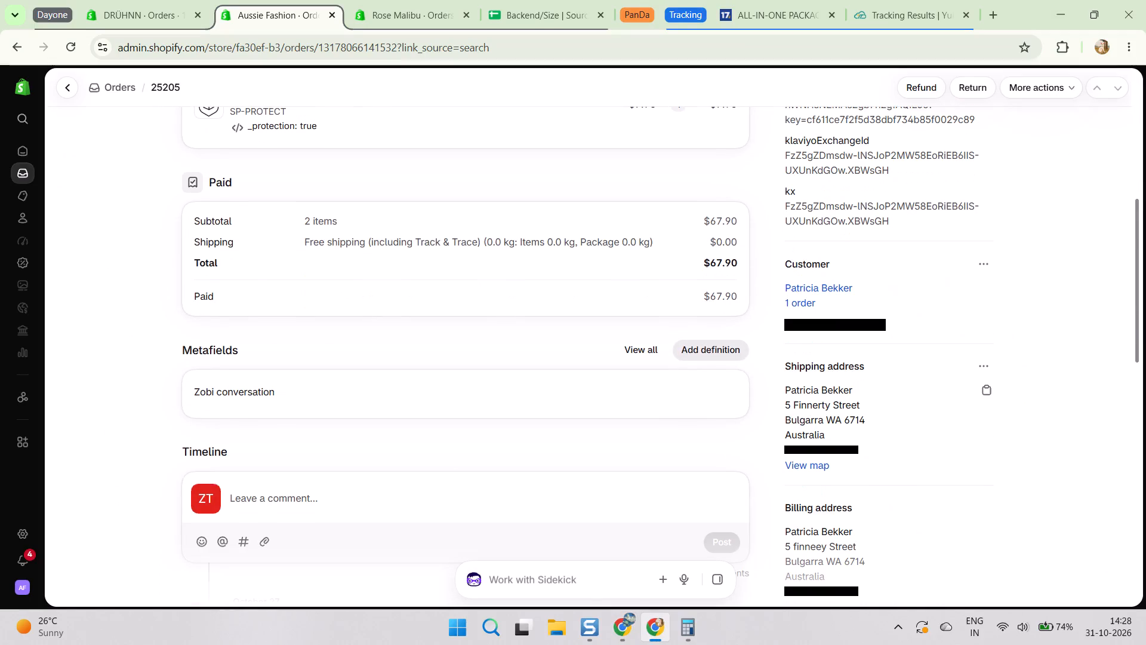
pyautogui.tripleClick(778, 285)
pyautogui.hotkey('ctrl', 'c')
pyautogui.hotkey('ctrl', 'c')
# Replace the source text in Google Translate with the customer's name, trim the trailing characters and cut it as plain text.
pyautogui.hotkey('alt', 'Tab')
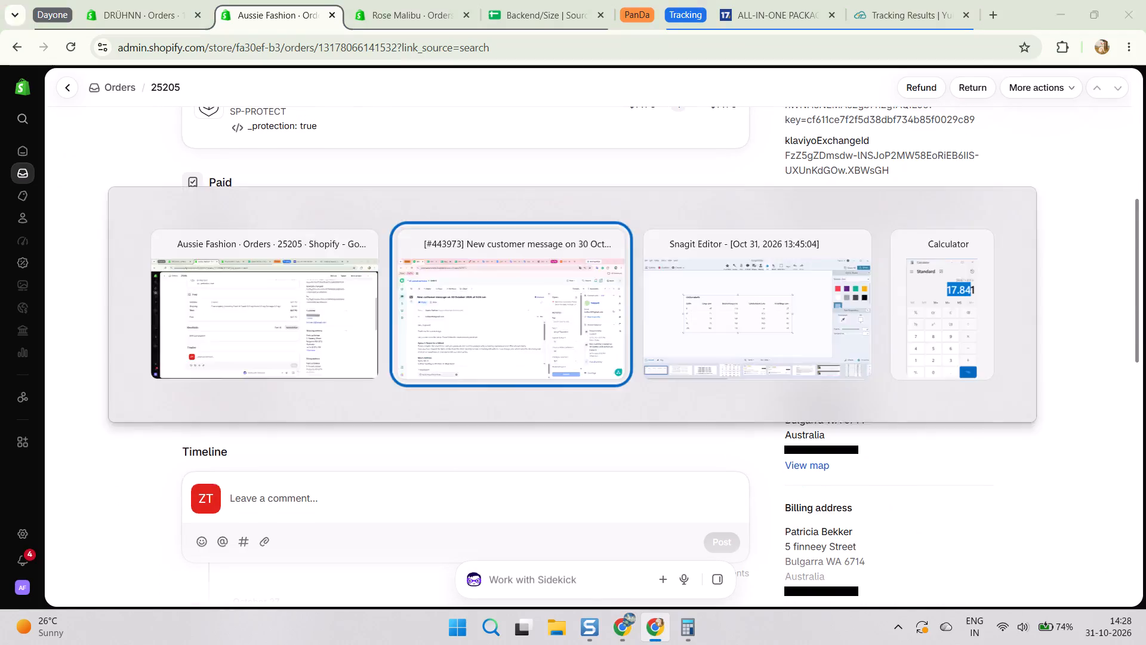
pyautogui.scroll(1, 686, 115)
pyautogui.click(642, 0)
pyautogui.scroll(9, 547, 156)
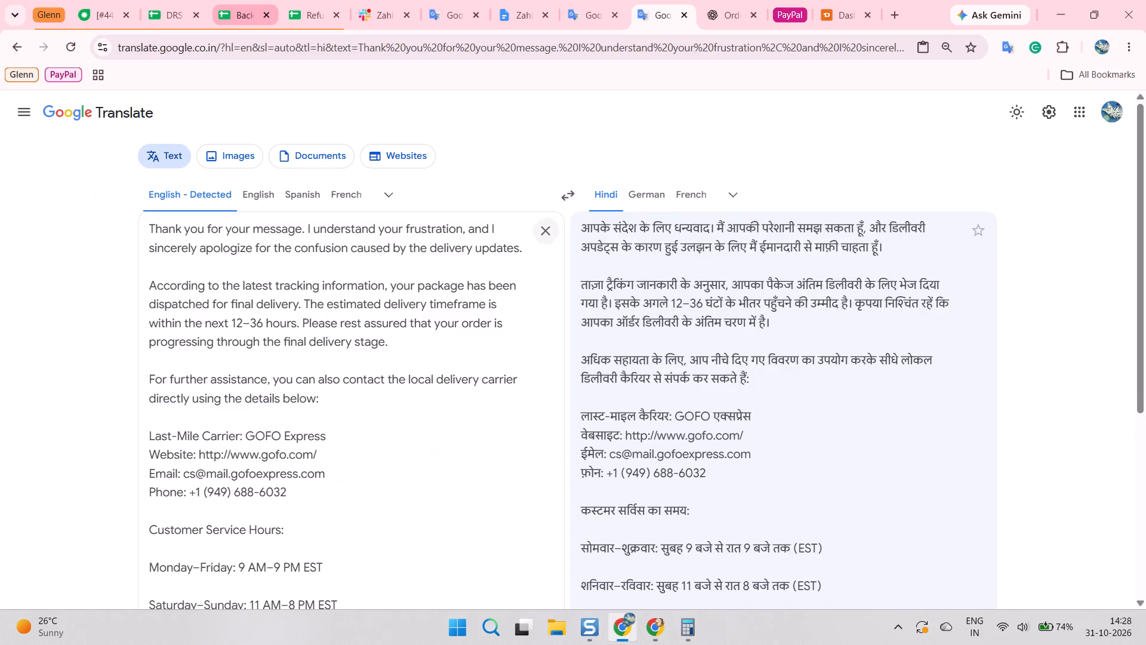
pyautogui.click(550, 233)
pyautogui.hotkey('ctrl', 'v')
pyautogui.press('BackSpace')
pyautogui.press('BackSpace')
pyautogui.hotkey('ctrl', 'a')
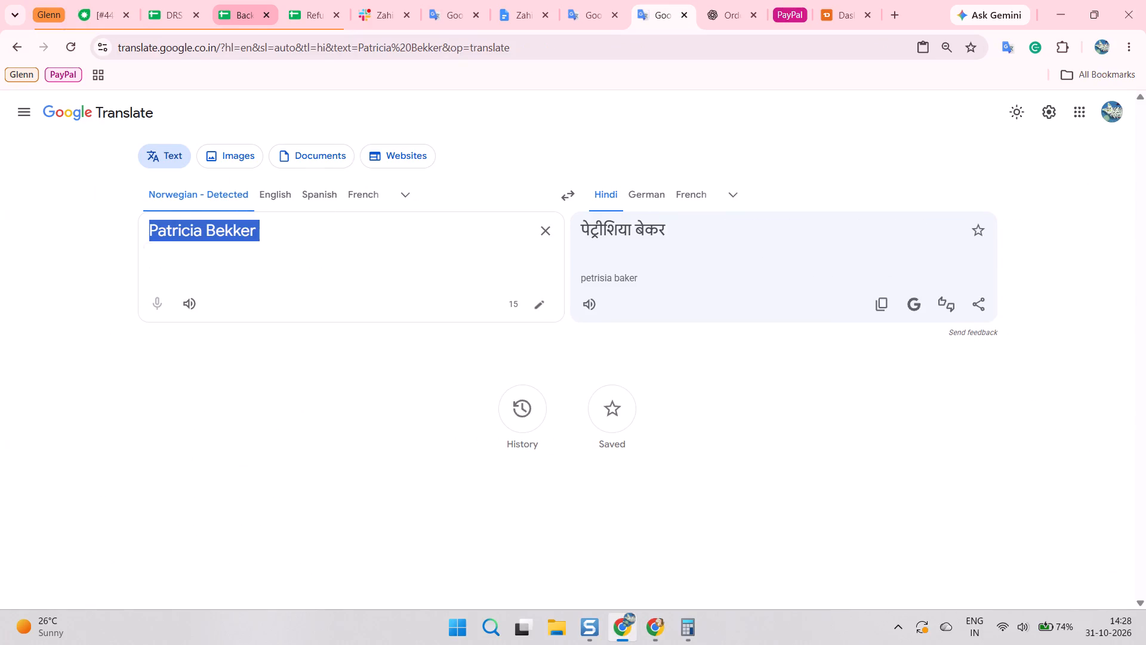
pyautogui.hotkey('ctrl', 'x')
pyautogui.click(129, 0)
pyautogui.doubleClick(144, 339)
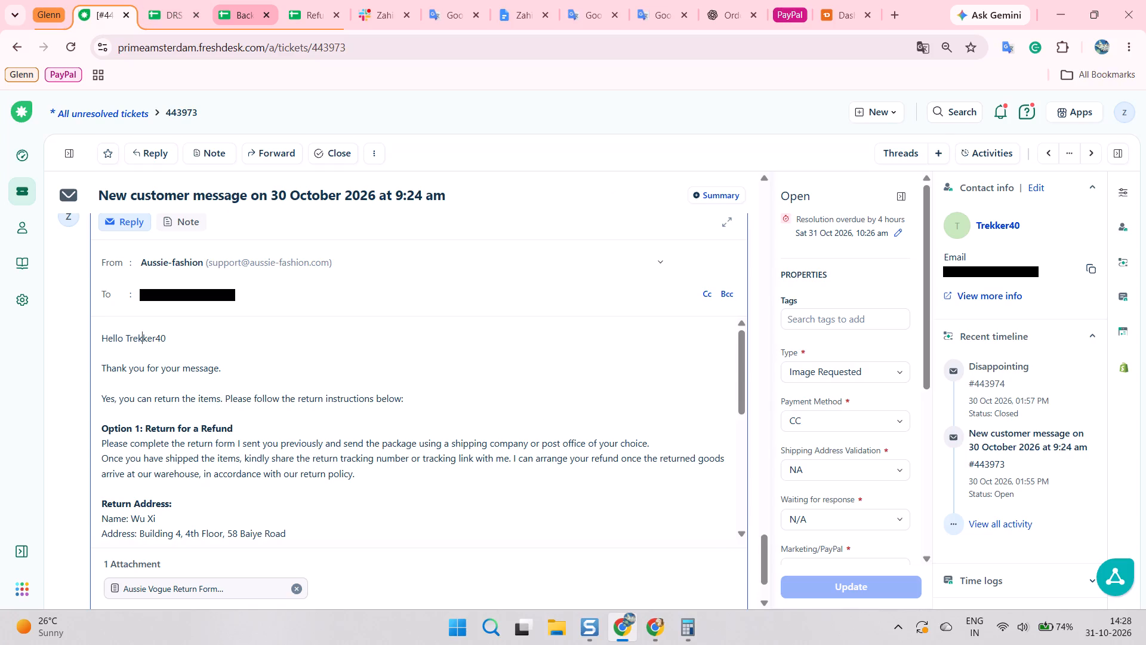
pyautogui.hotkey('ctrl', 'v')
# Send the reply with the attached return form on ticket 443973.
pyautogui.scroll(-15, 272, 360)
pyautogui.click(695, 577)
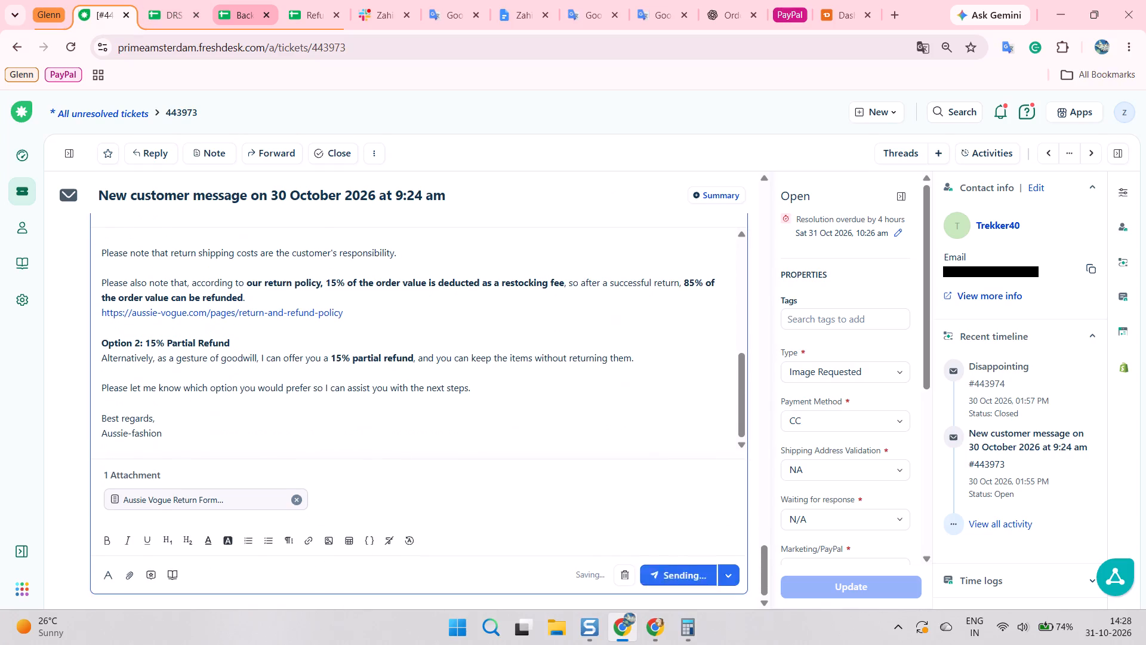
pyautogui.scroll(-3, 836, 367)
pyautogui.scroll(3, 818, 339)
pyautogui.scroll(2, 869, 374)
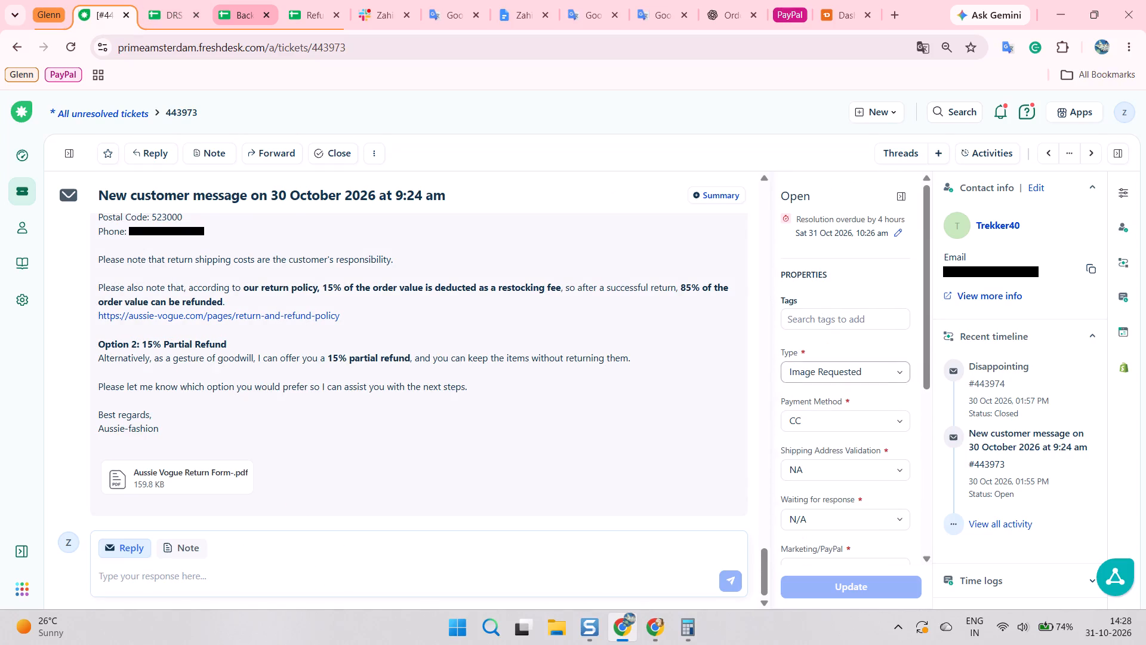
pyautogui.click(843, 370)
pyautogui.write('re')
pyautogui.scroll(5, 834, 445)
pyautogui.click(820, 406)
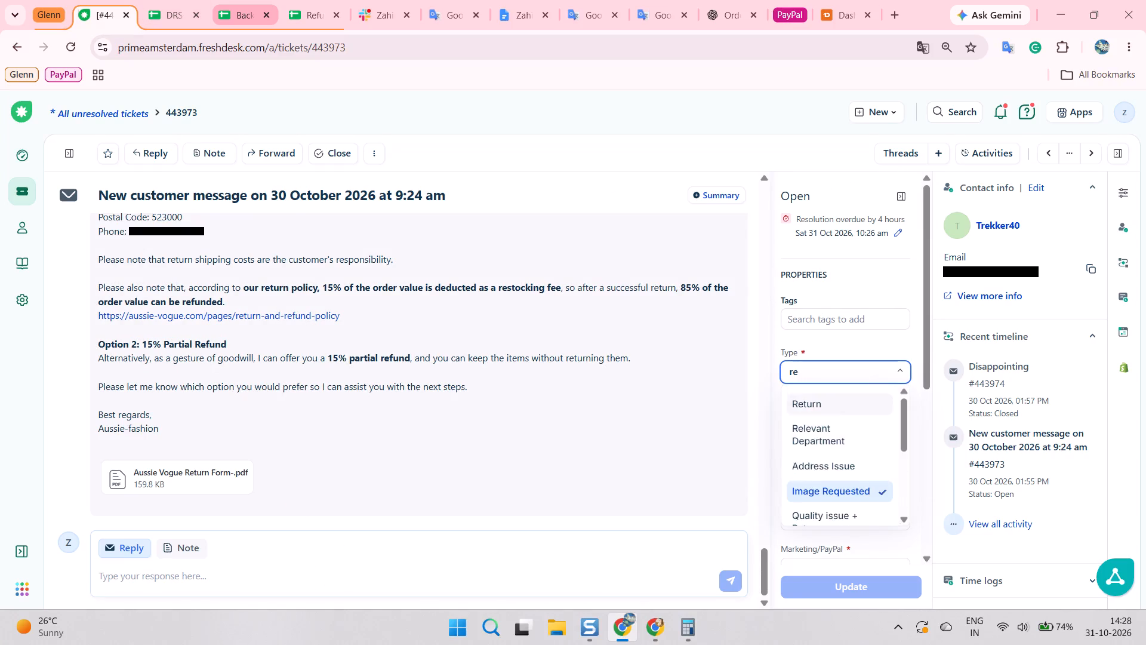
pyautogui.press('Tab')
pyautogui.press('Tab')
pyautogui.press('Tab')
pyautogui.click(848, 468)
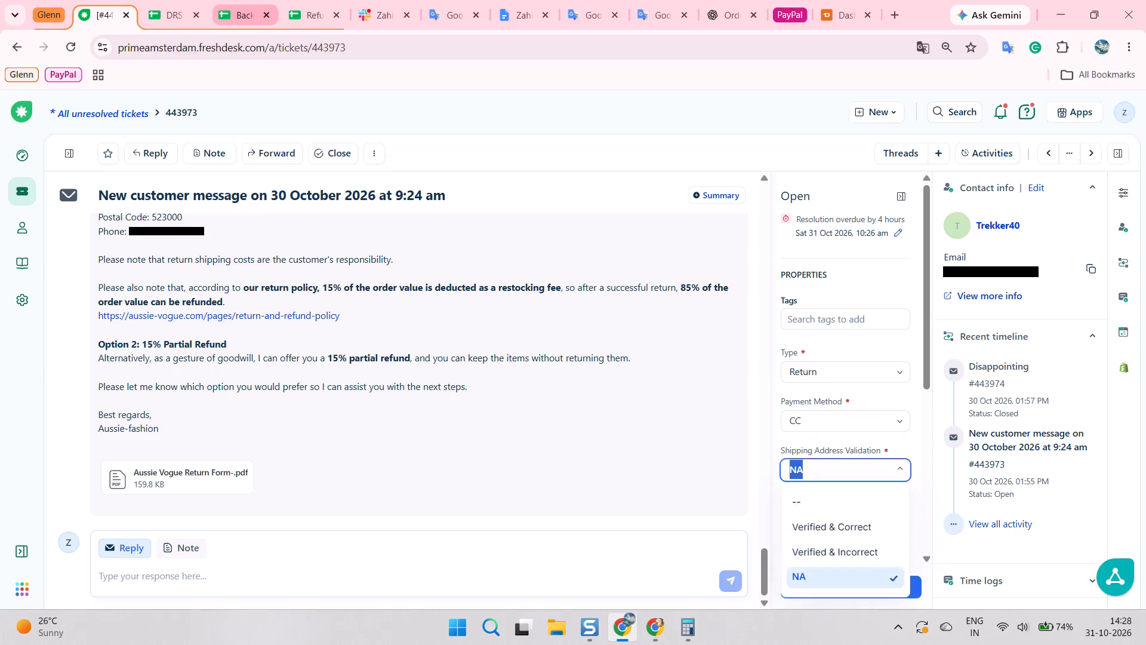
pyautogui.click(845, 532)
pyautogui.press('Tab')
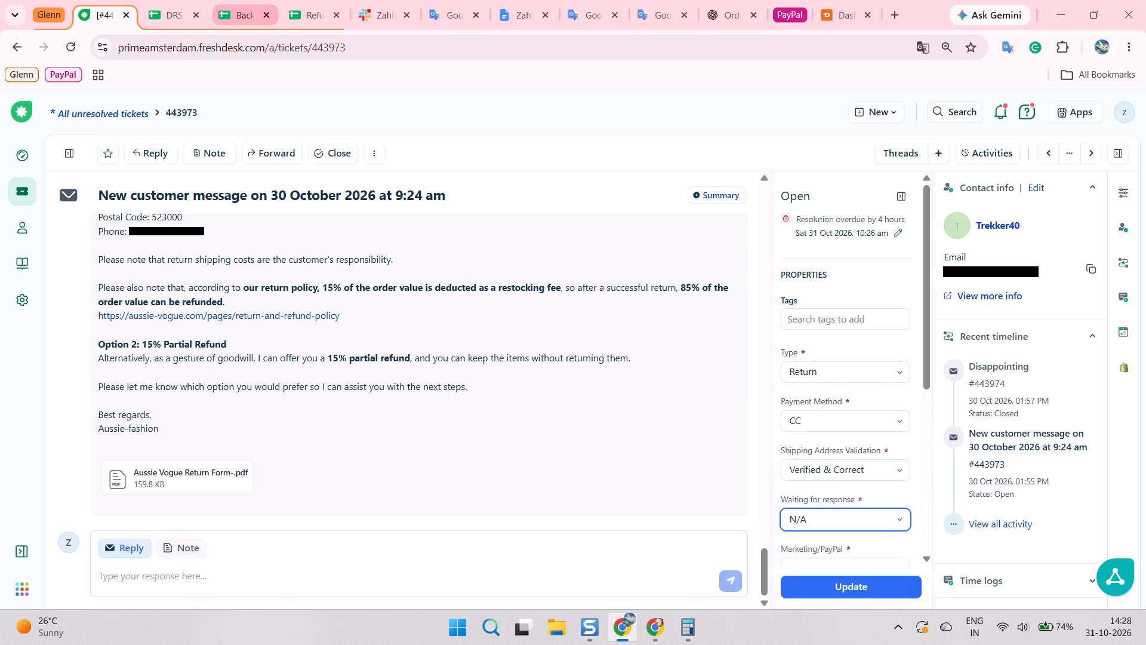
# Set ticket 443973's status to Resolved with Zahid as the agent, and update its properties.
pyautogui.scroll(-2, 879, 436)
pyautogui.press('Tab')
pyautogui.press('Tab')
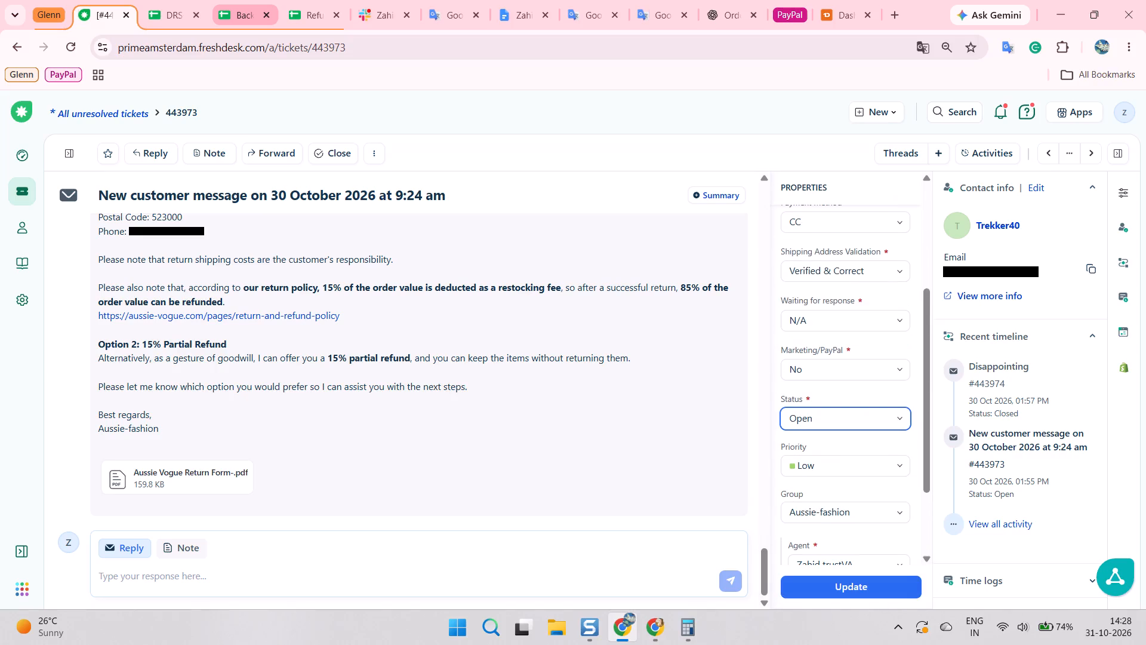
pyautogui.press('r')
pyautogui.press('Tab')
pyautogui.press('Tab')
pyautogui.press('Tab')
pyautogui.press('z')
pyautogui.scroll(-4, 871, 489)
pyautogui.click(855, 588)
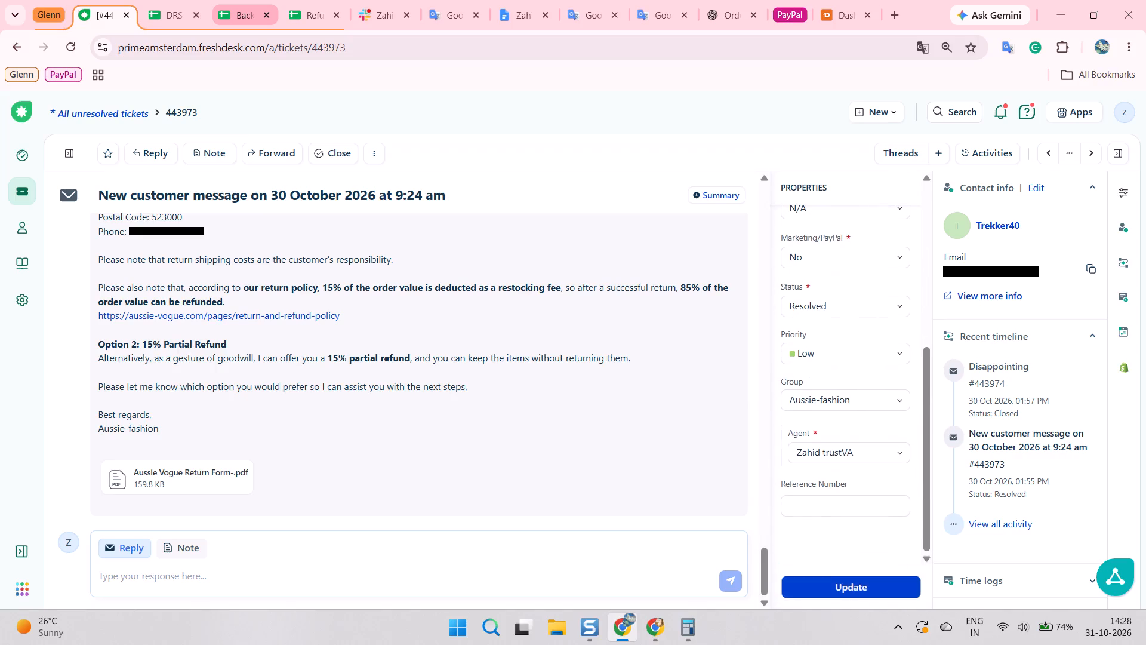
pyautogui.scroll(-4, 511, 379)
pyautogui.doubleClick(172, 112)
pyautogui.hotkey('ctrl', 'c')
pyautogui.hotkey('ctrl', 'c')
pyautogui.click(167, 0)
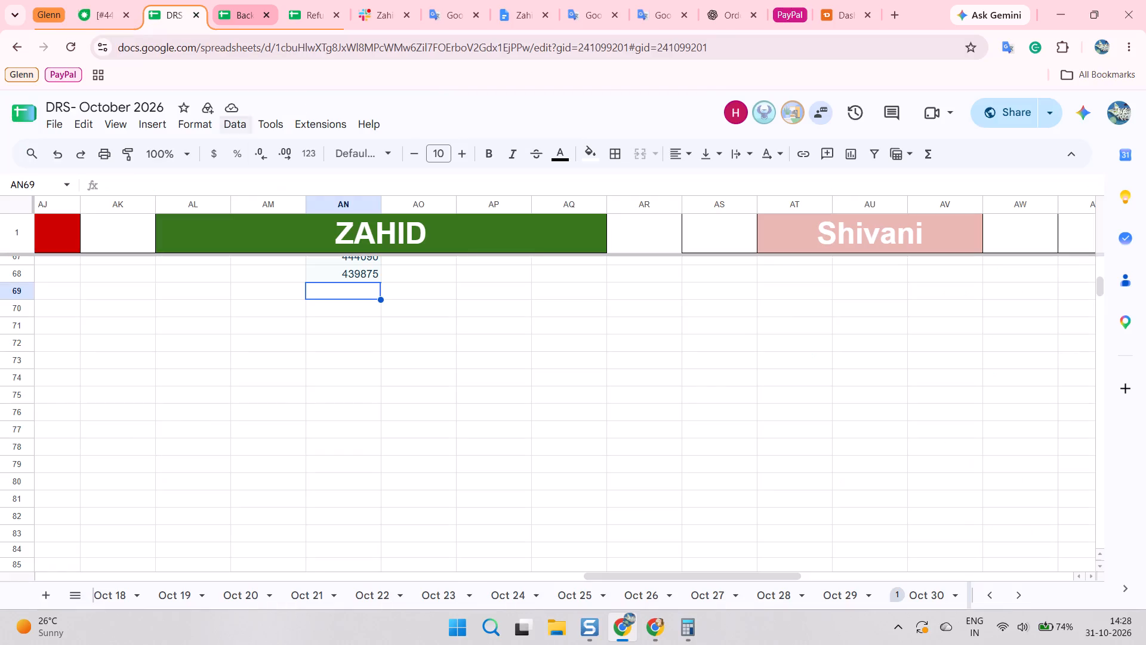
pyautogui.hotkey('ctrl', 'v')
pyautogui.click(348, 309)
pyautogui.scroll(-1, 348, 309)
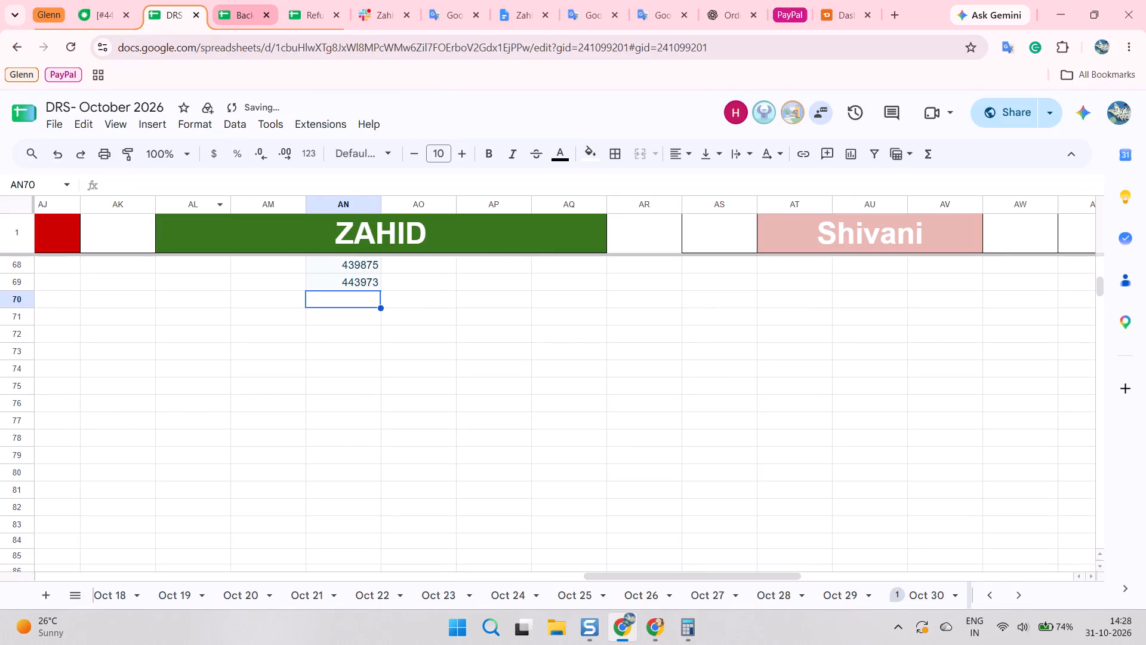
pyautogui.click(109, 0)
pyautogui.click(491, 371)
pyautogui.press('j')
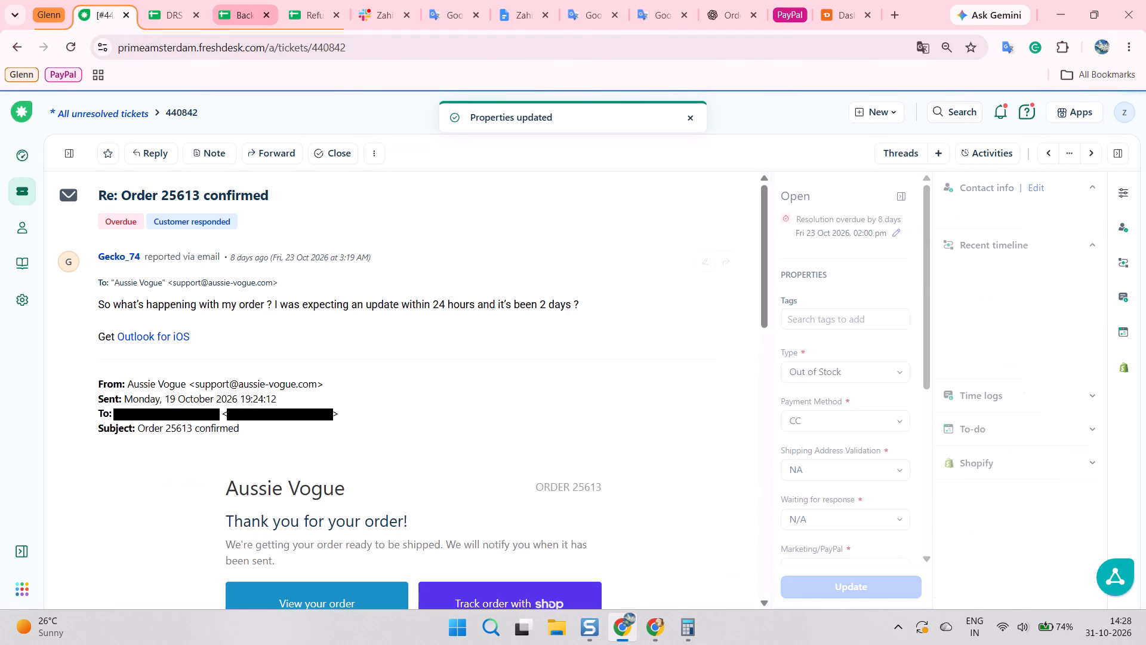
pyautogui.scroll(-19, 491, 363)
pyautogui.scroll(-2, 486, 325)
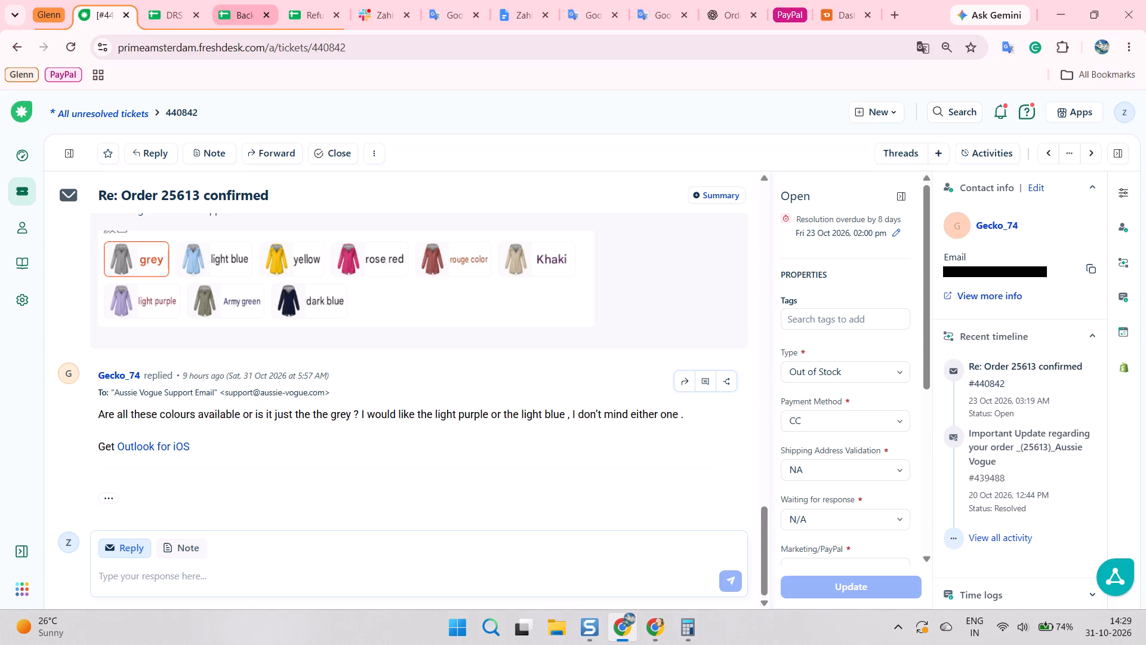
pyautogui.scroll(-2, 283, 408)
pyautogui.click(468, 453)
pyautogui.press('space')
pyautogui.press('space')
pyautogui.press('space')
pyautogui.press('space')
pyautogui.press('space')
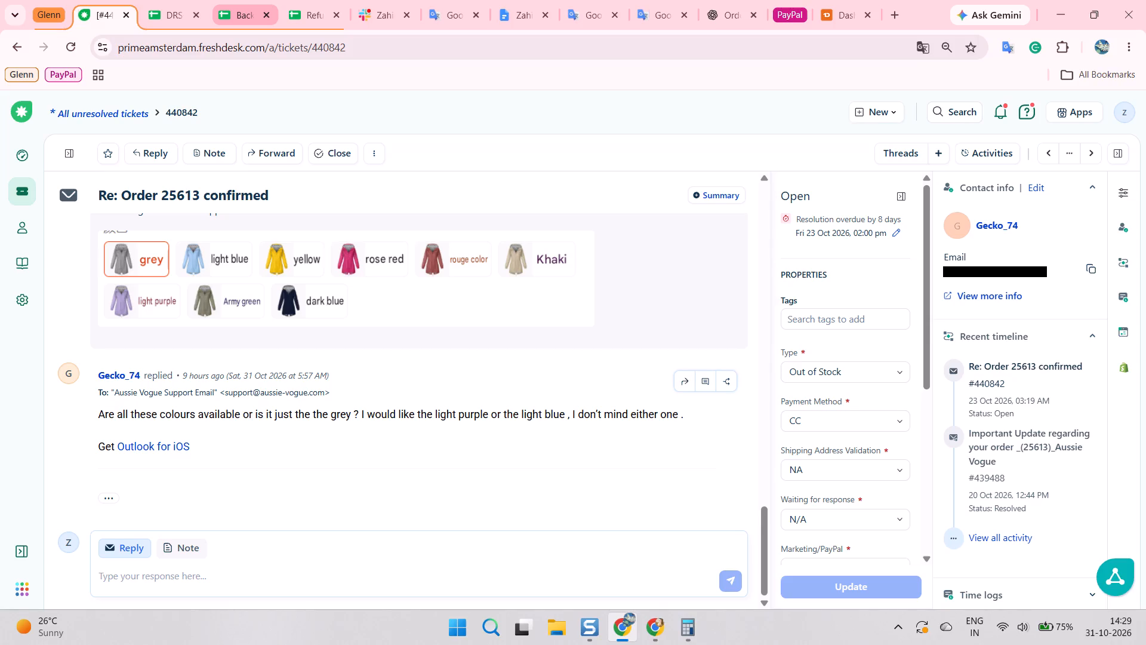
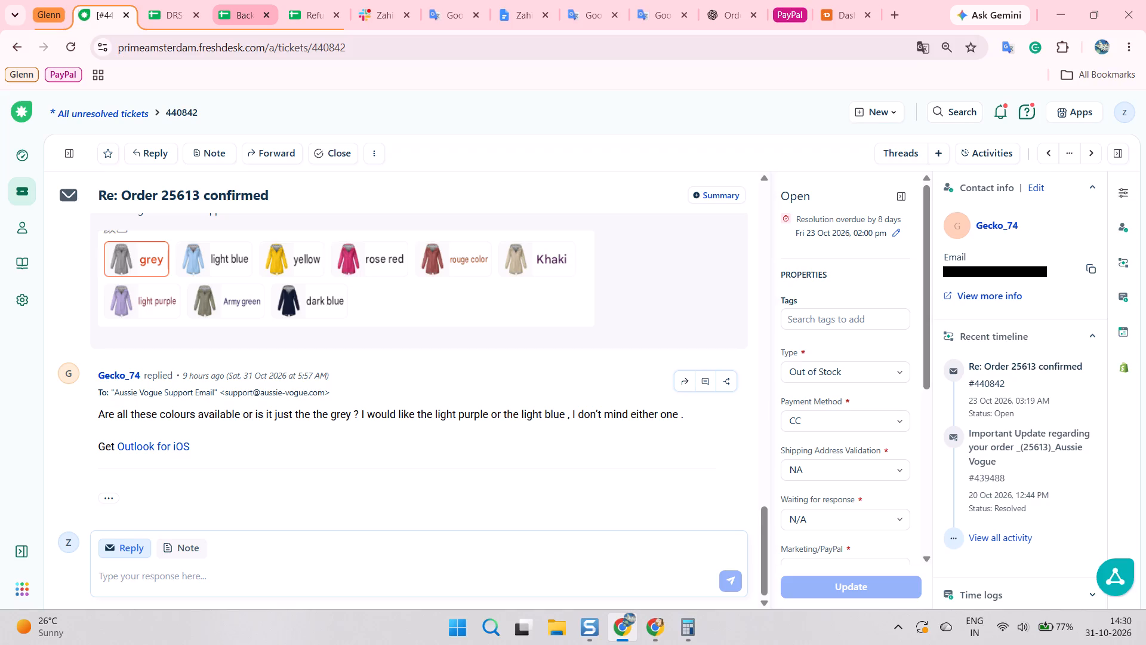
pyautogui.click(377, 400)
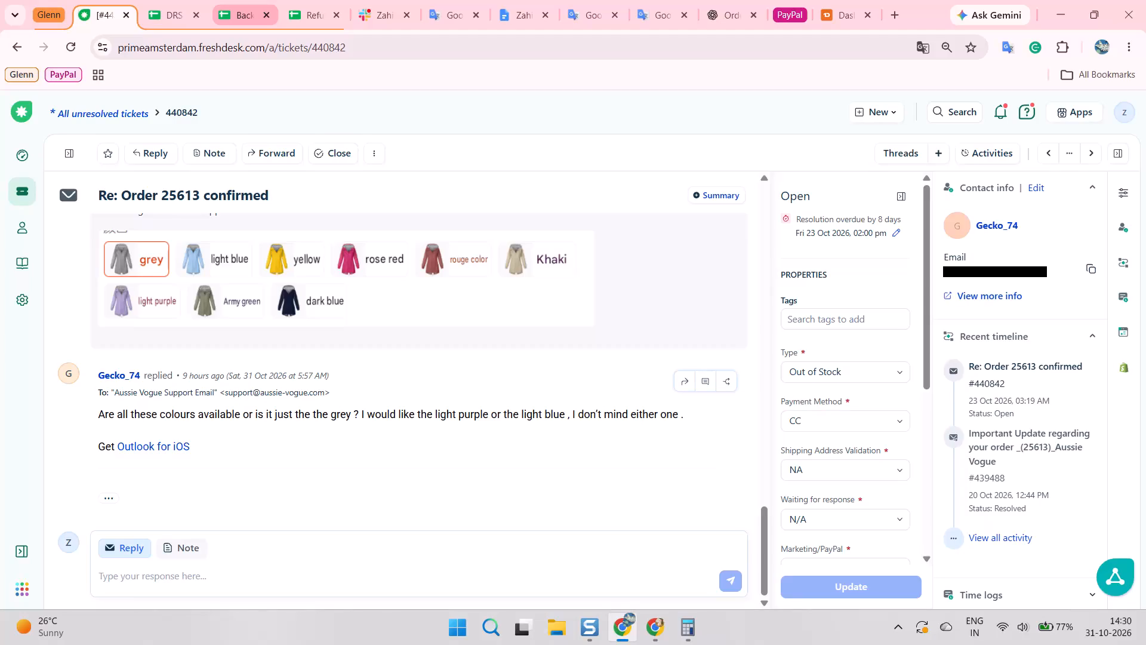
pyautogui.scroll(-2, 394, 437)
pyautogui.scroll(2, 394, 437)
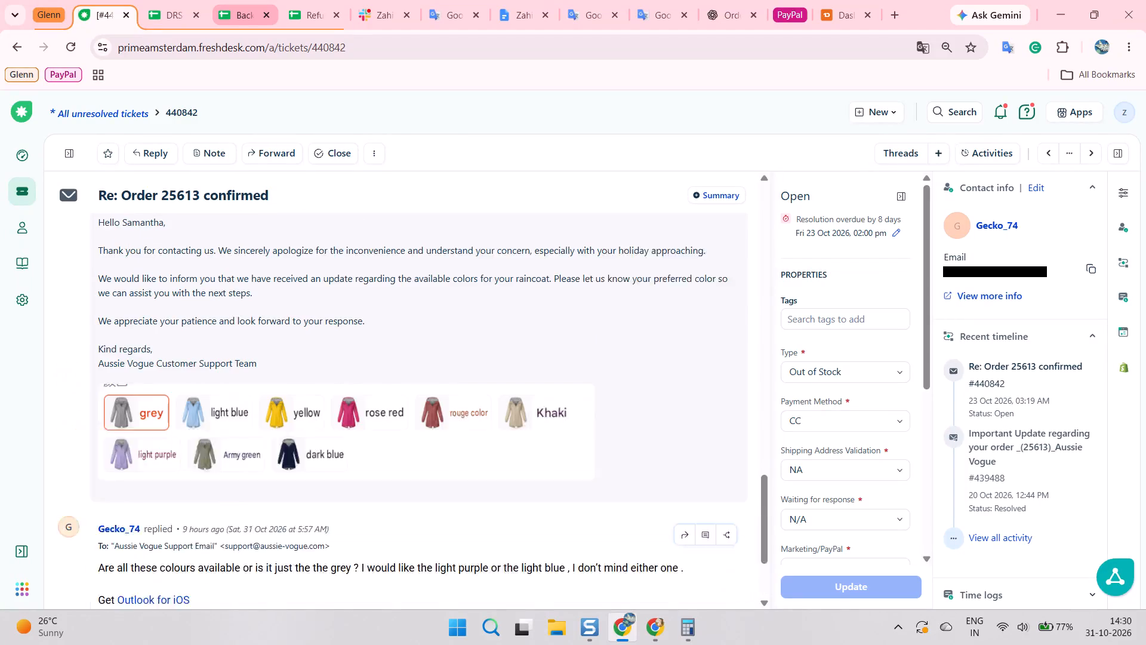
pyautogui.scroll(2, 390, 430)
pyautogui.scroll(-5, 428, 348)
pyautogui.scroll(-2, 512, 449)
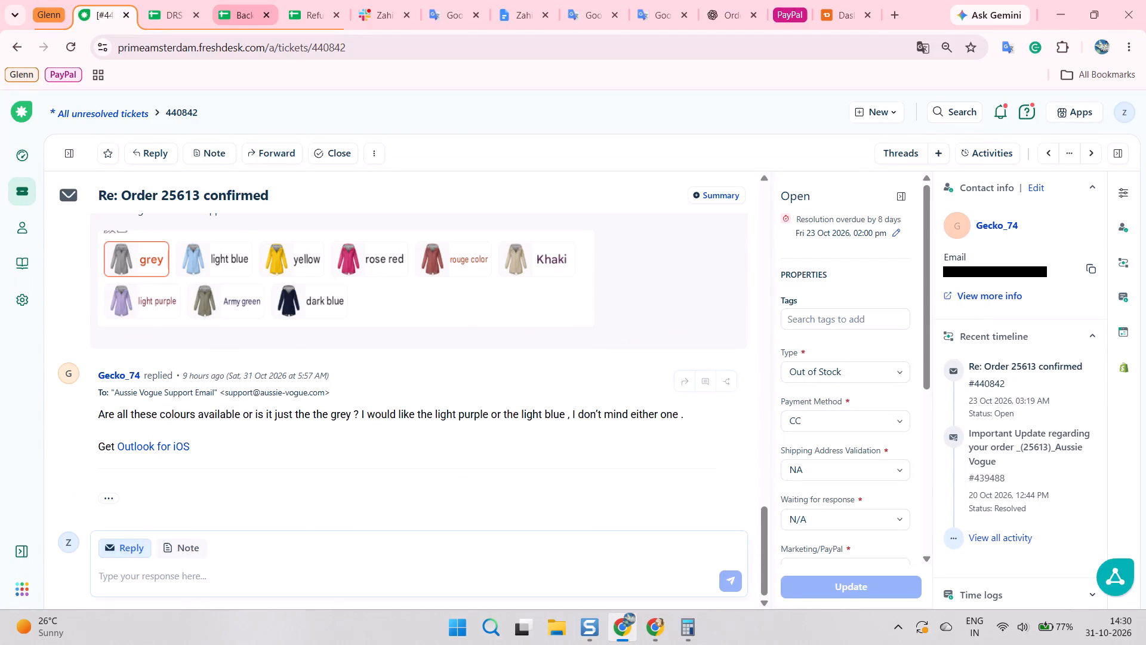
pyautogui.click(472, 449)
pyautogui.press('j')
pyautogui.scroll(-5, 402, 345)
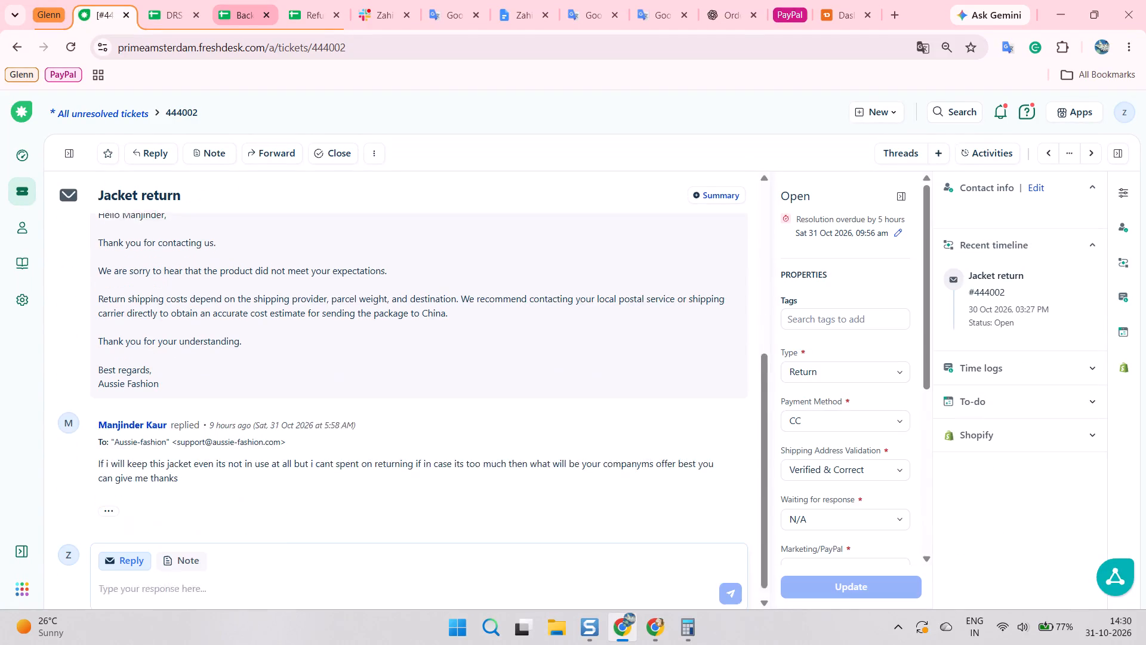
pyautogui.scroll(-3, 389, 349)
pyautogui.click(520, 404)
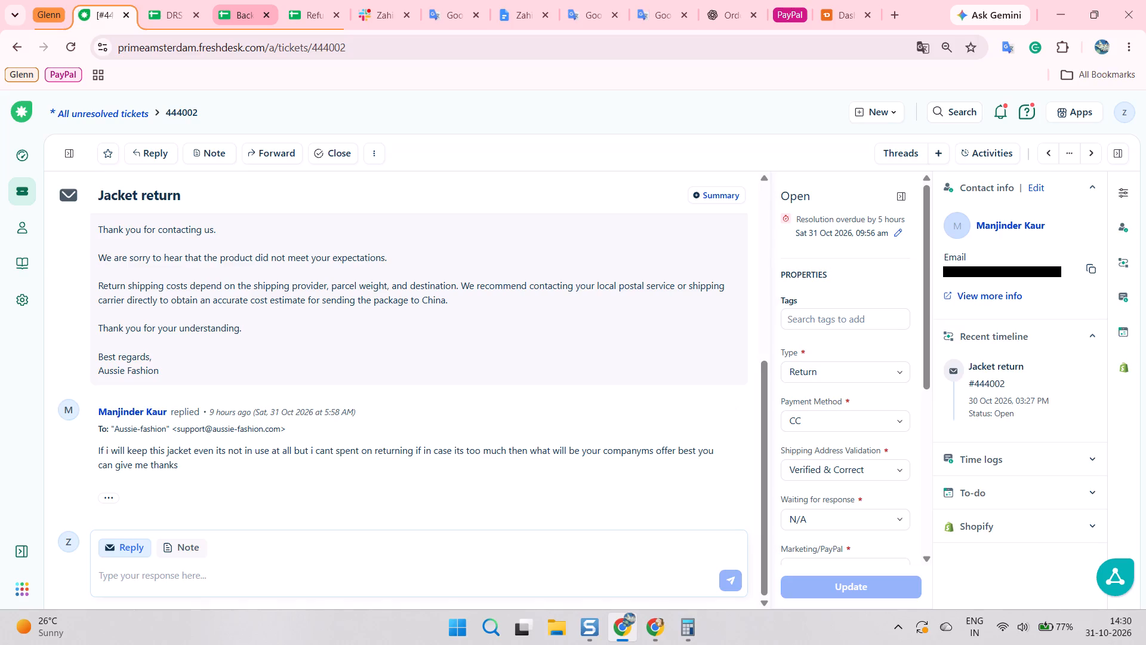
pyautogui.click(28, 197)
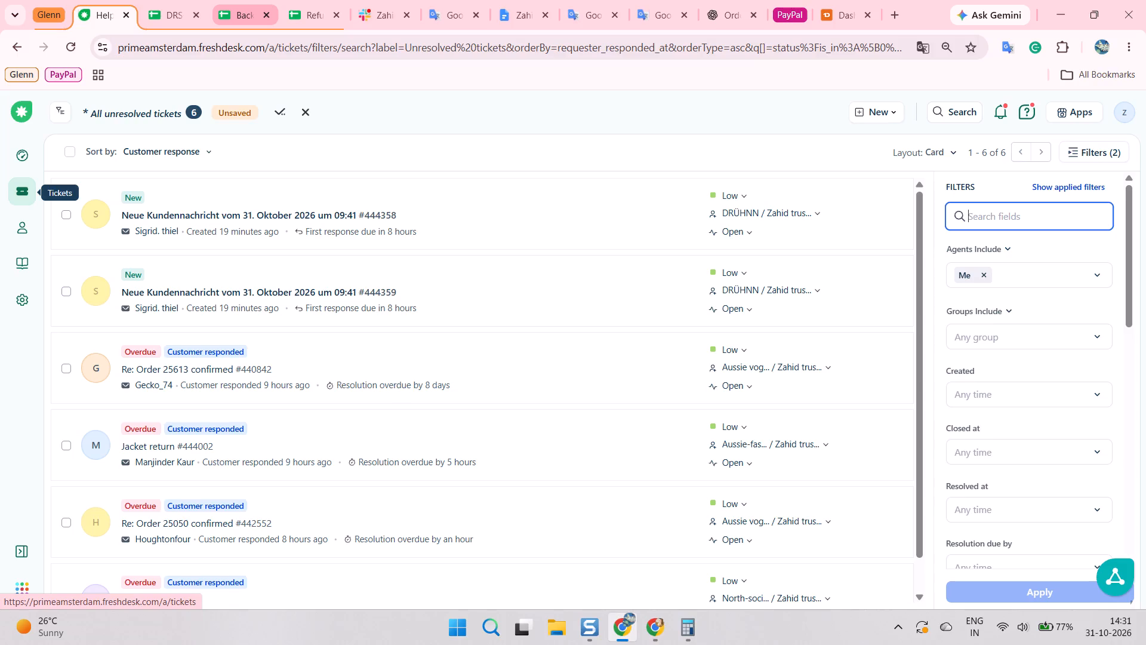
pyautogui.click(223, 214)
pyautogui.scroll(-3, 345, 320)
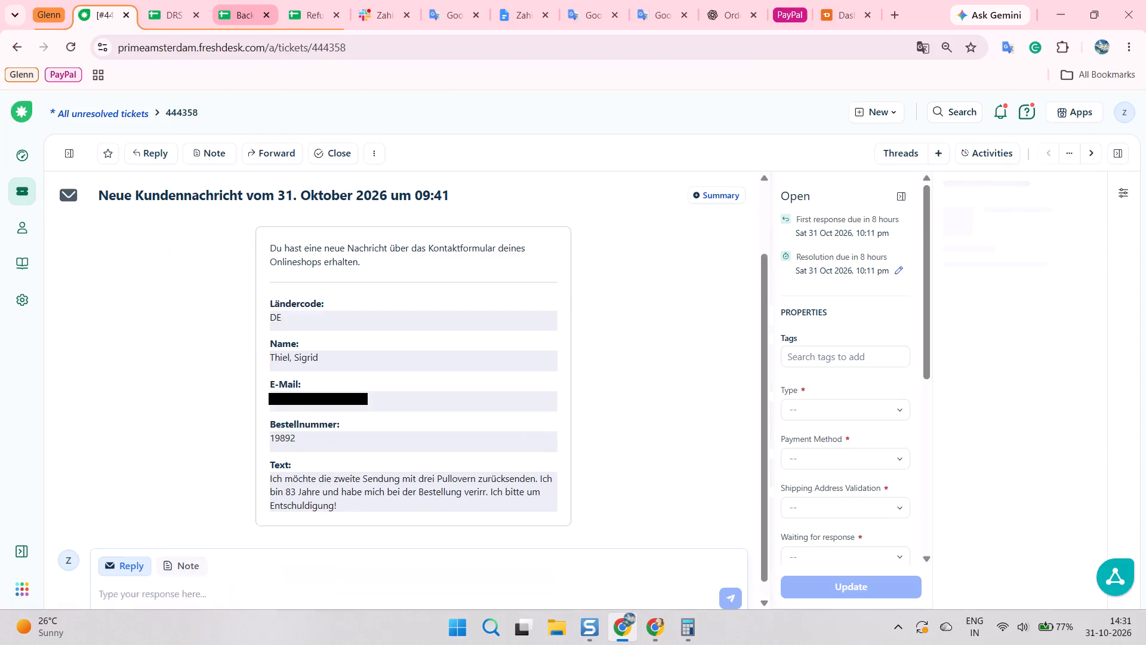
pyautogui.scroll(-5, 363, 345)
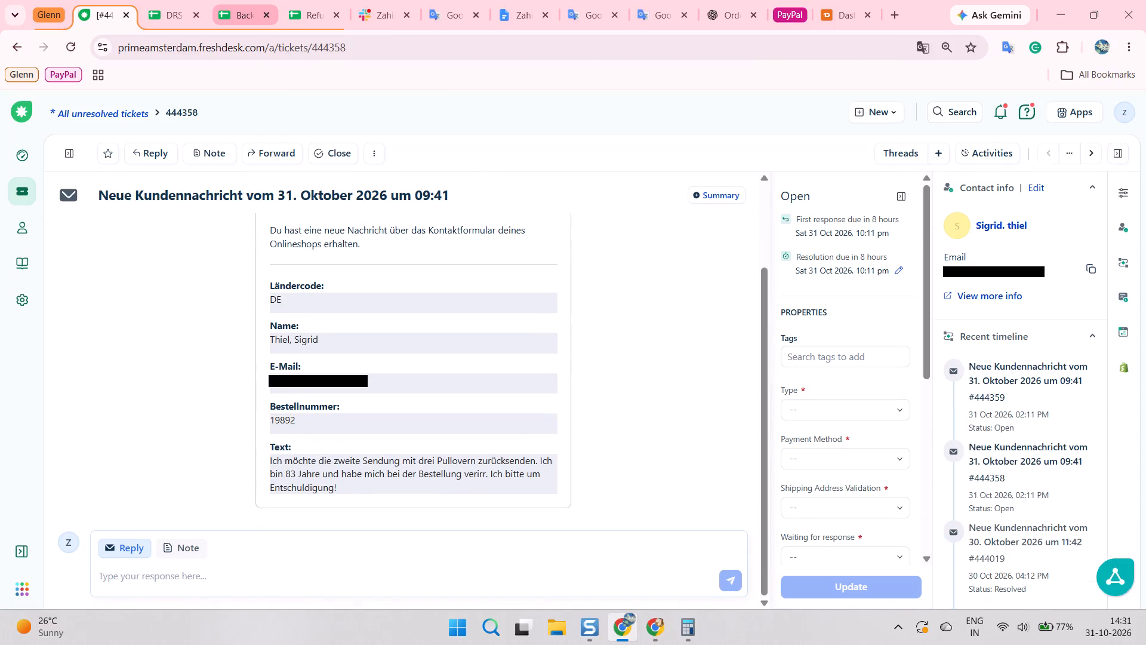
pyautogui.click(473, 376)
pyautogui.click(1026, 382)
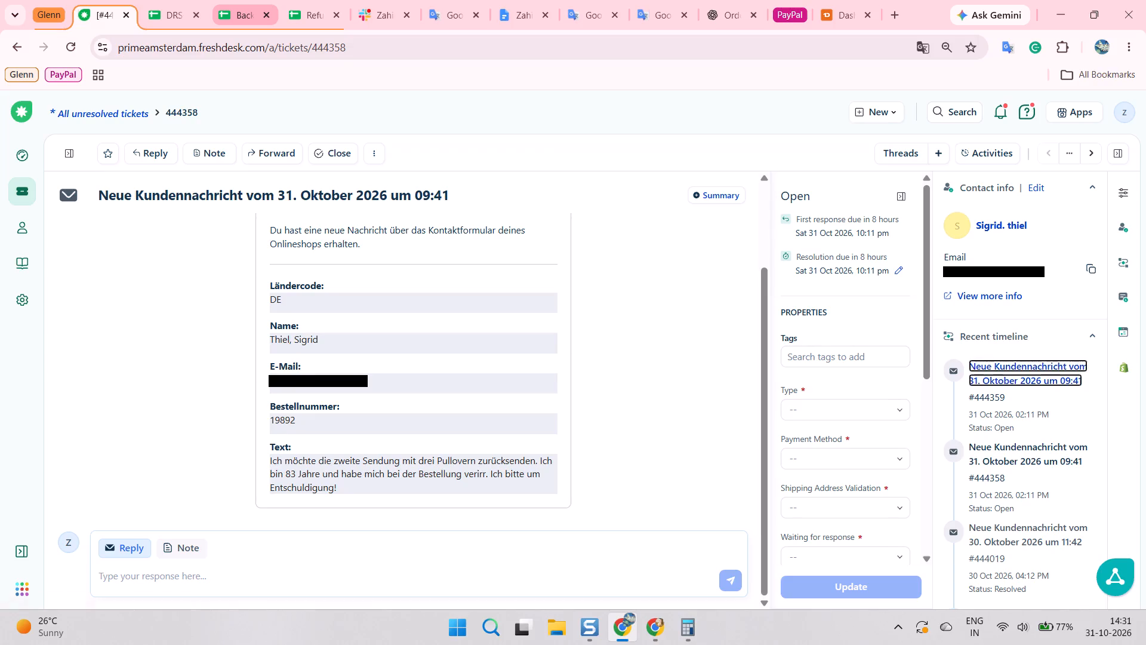
pyautogui.scroll(-9, 703, 405)
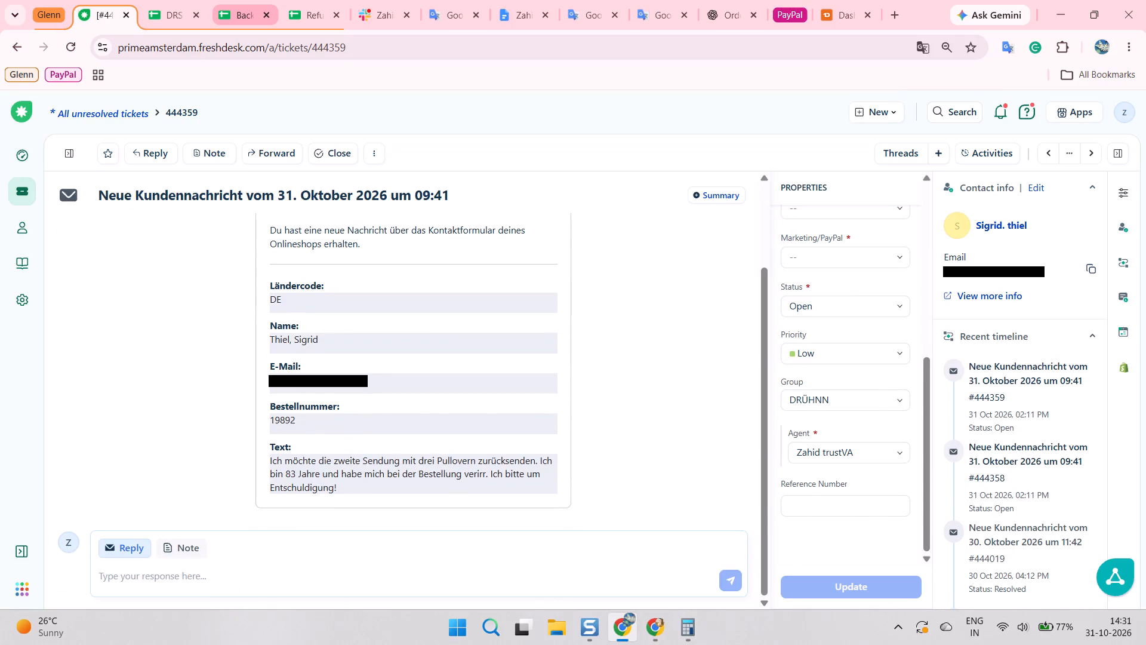
pyautogui.click(1017, 381)
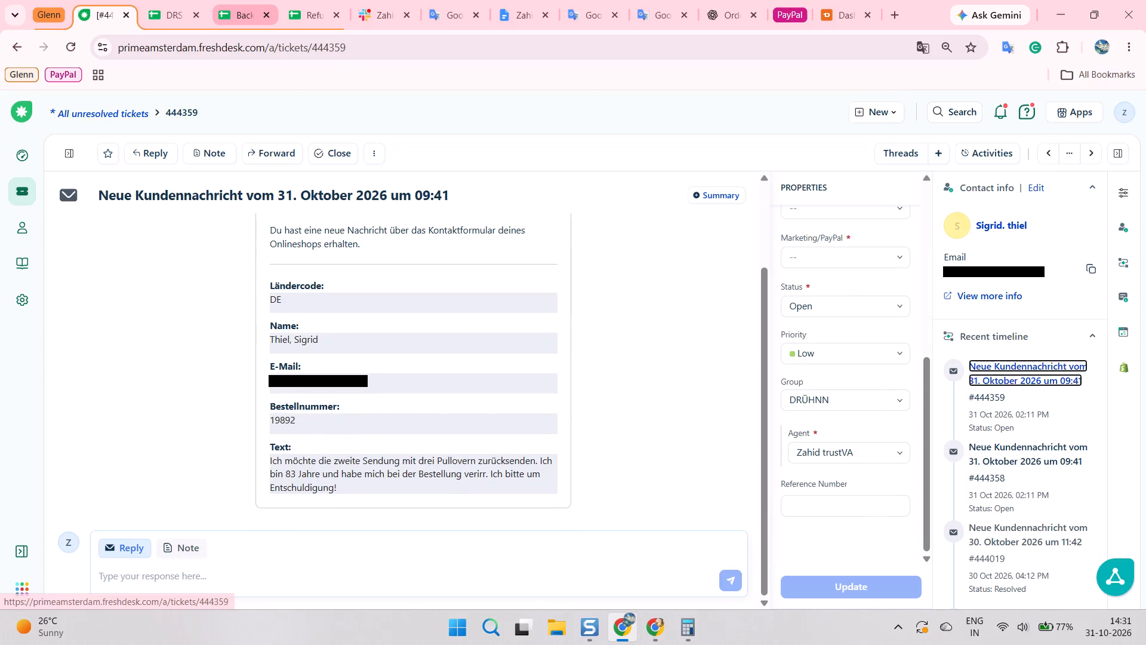
pyautogui.scroll(-2, 857, 370)
# Start a merge from ticket 444359 and add ticket 444358 to it, searching by ticket ID.
pyautogui.doubleClick(990, 477)
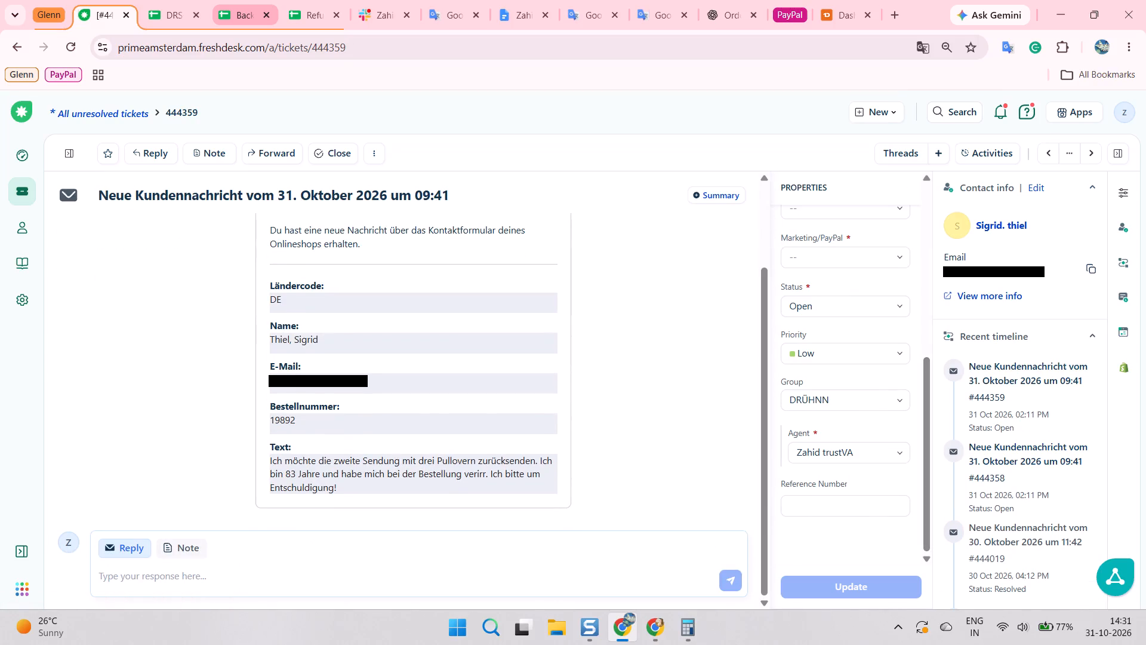
pyautogui.hotkey('ctrl', 'c')
pyautogui.hotkey('ctrl', 'c')
pyautogui.hotkey('ctrl', 'c')
pyautogui.hotkey('ctrl', 'c')
pyautogui.hotkey('ctrl', 'c')
pyautogui.hotkey('ctrl', 'c')
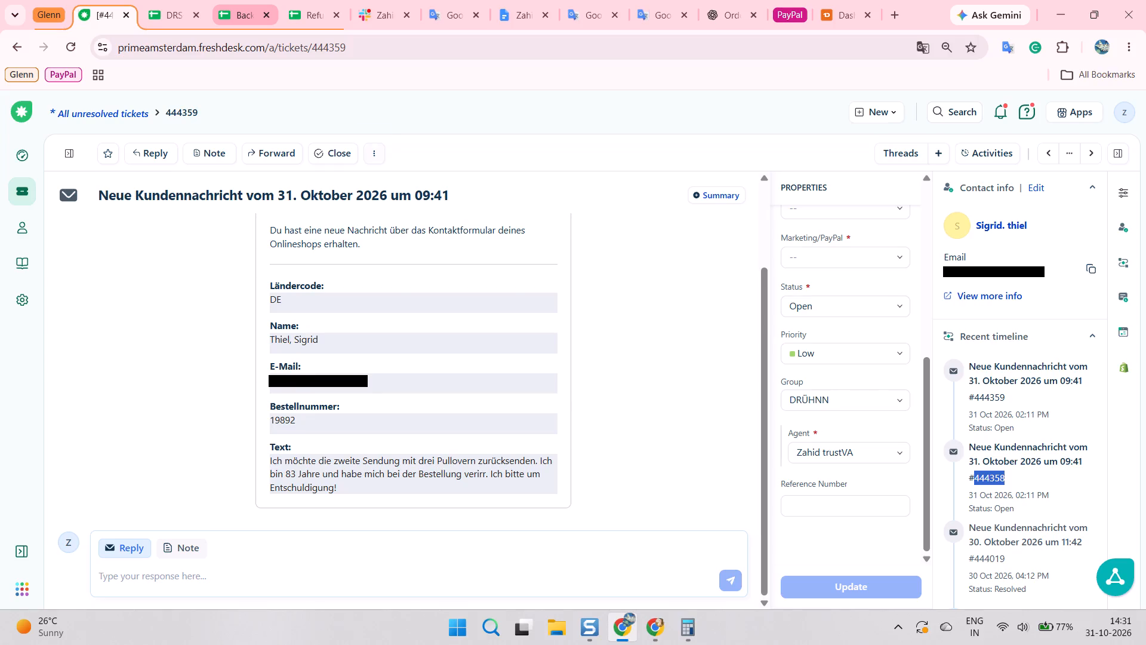
pyautogui.click(368, 155)
pyautogui.scroll(3, 398, 204)
pyautogui.click(405, 208)
pyautogui.scroll(3, 678, 222)
pyautogui.scroll(6, 803, 241)
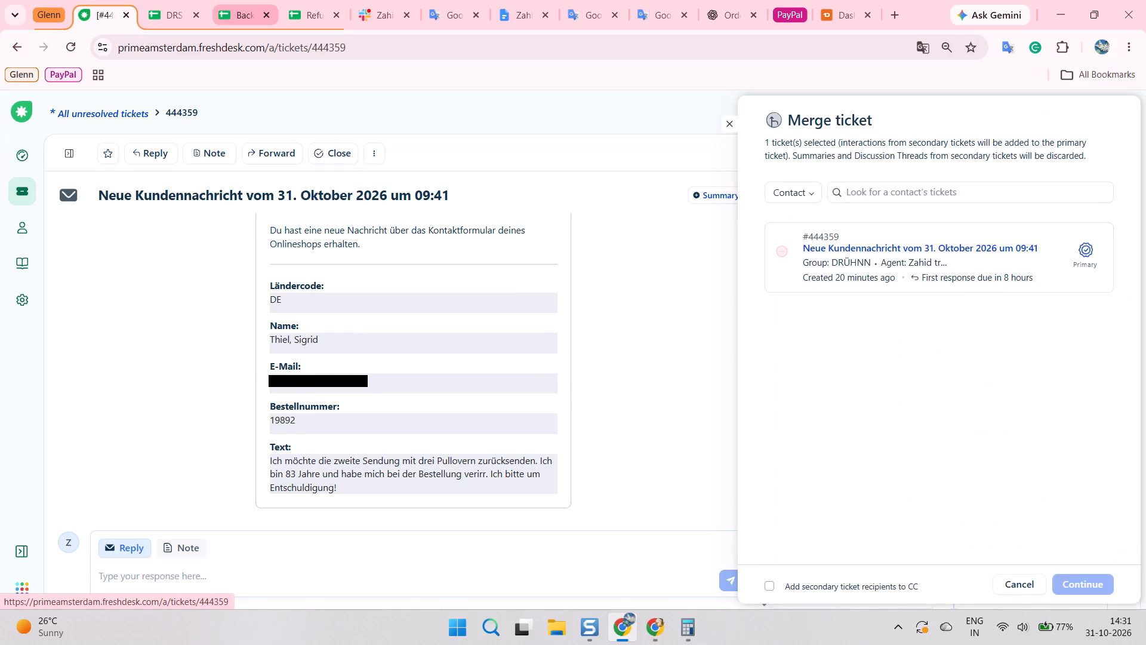
pyautogui.click(810, 198)
pyautogui.click(803, 269)
pyautogui.click(873, 189)
pyautogui.hotkey('ctrl', 'v')
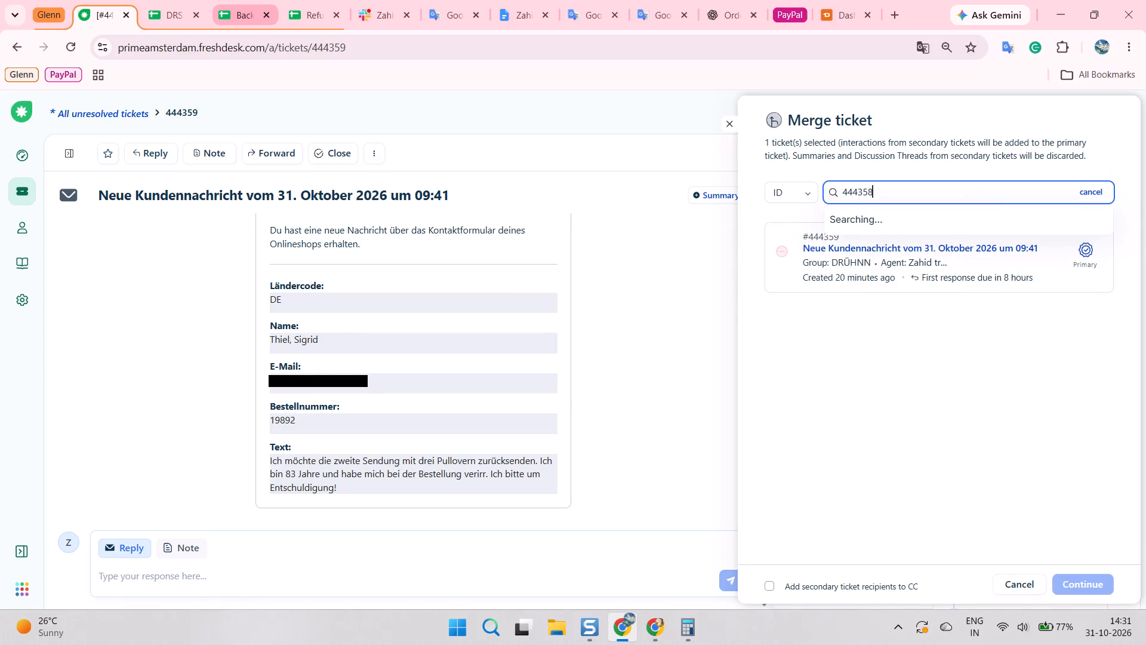
pyautogui.click(843, 241)
pyautogui.click(957, 452)
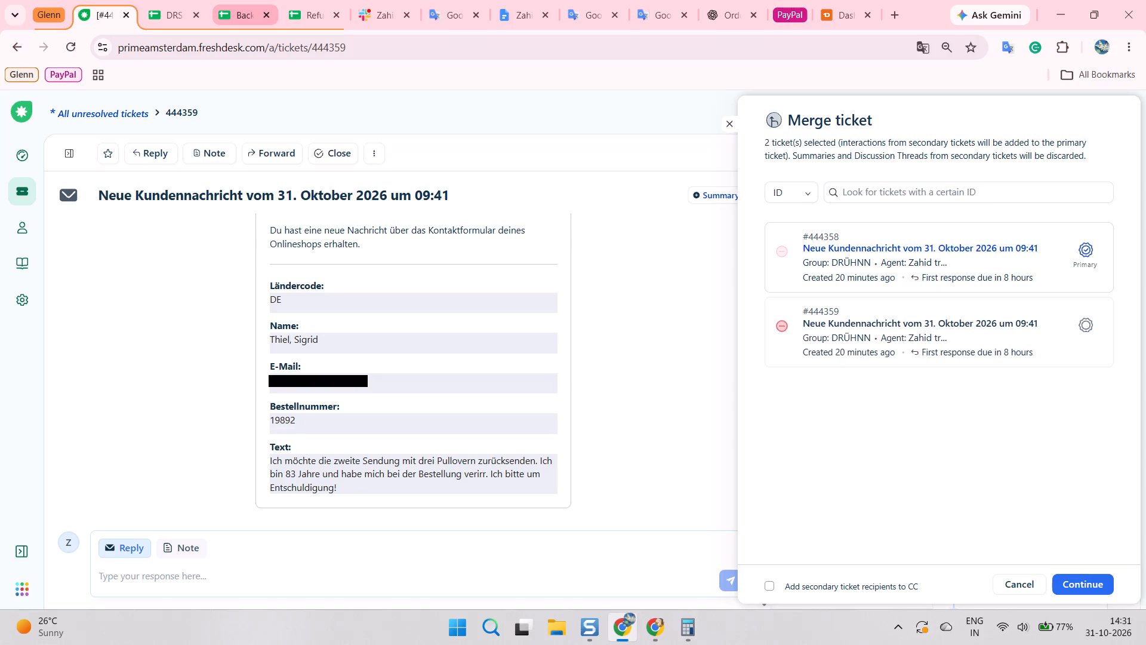
# Make 444359 the primary ticket, complete the merge with 444358 as secondary, and reload the ticket page.
pyautogui.click(1087, 325)
pyautogui.doubleClick(1081, 592)
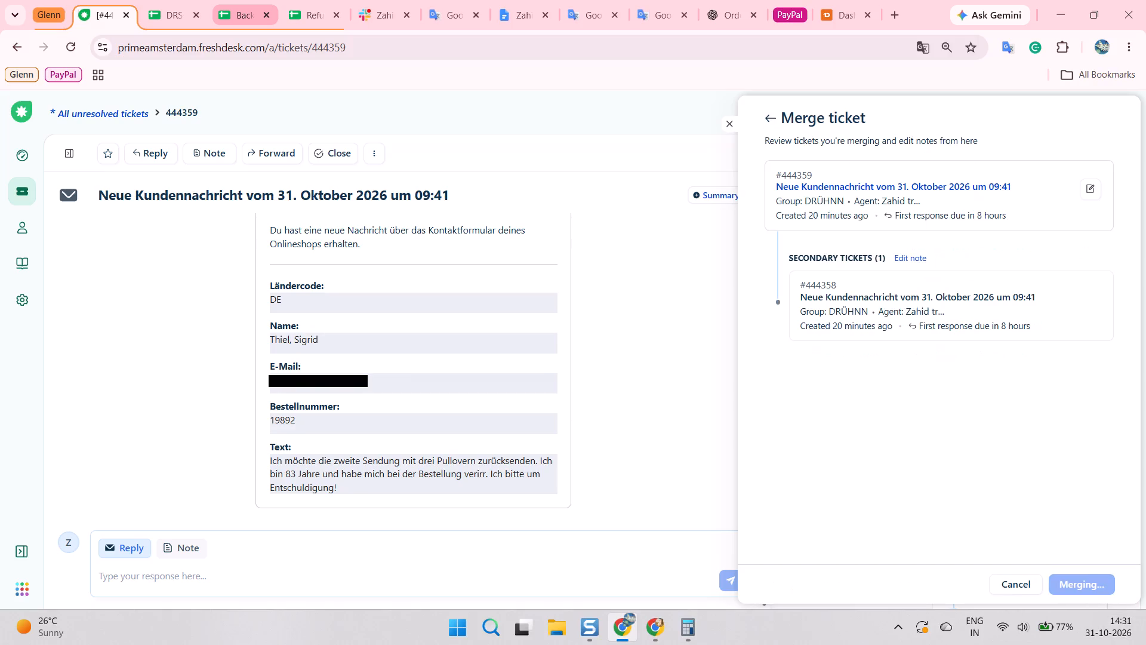
pyautogui.click(64, 47)
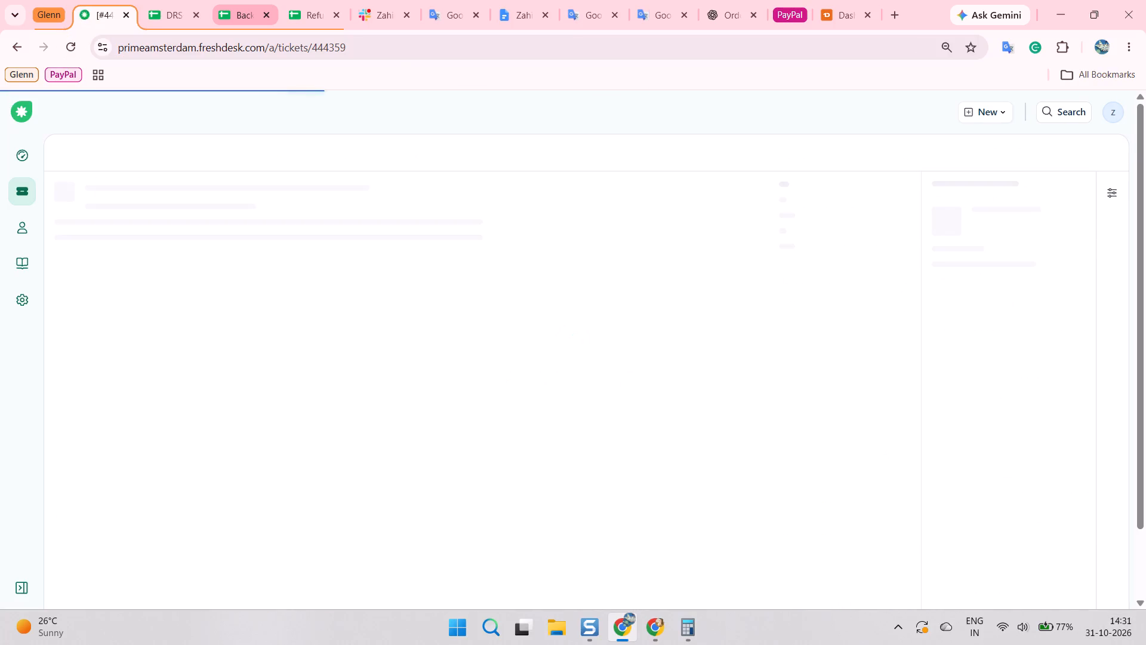
pyautogui.scroll(-11, 385, 257)
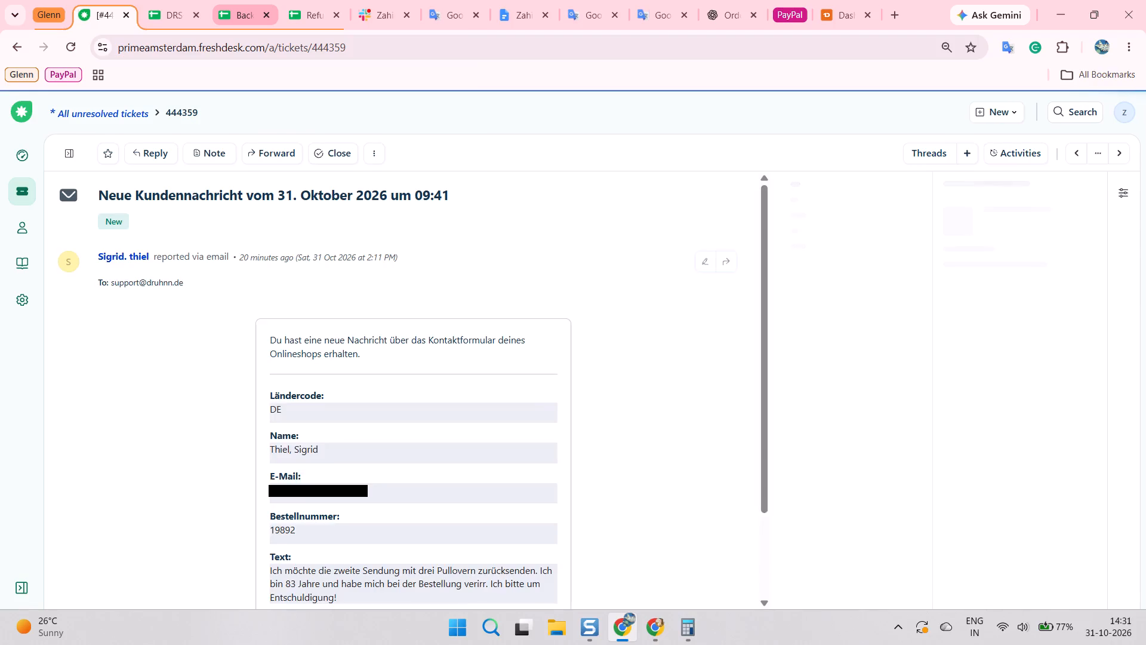
pyautogui.scroll(-13, 388, 257)
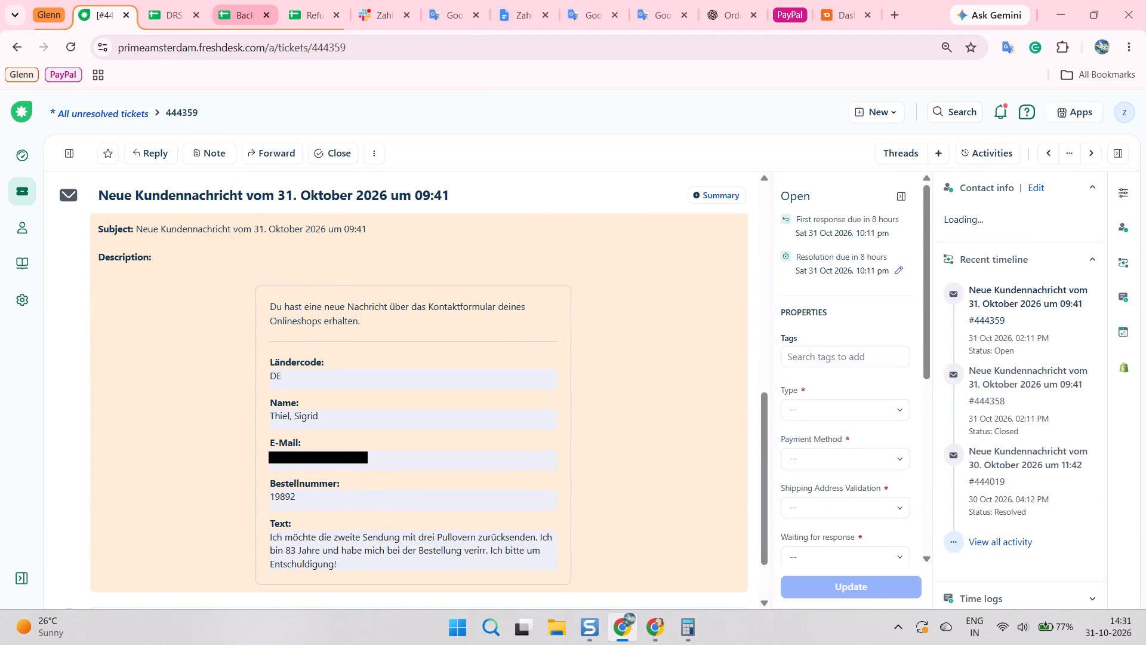
pyautogui.click(1026, 540)
pyautogui.scroll(-6, 256, 300)
pyautogui.scroll(-2, 396, 333)
pyautogui.scroll(1, 522, 365)
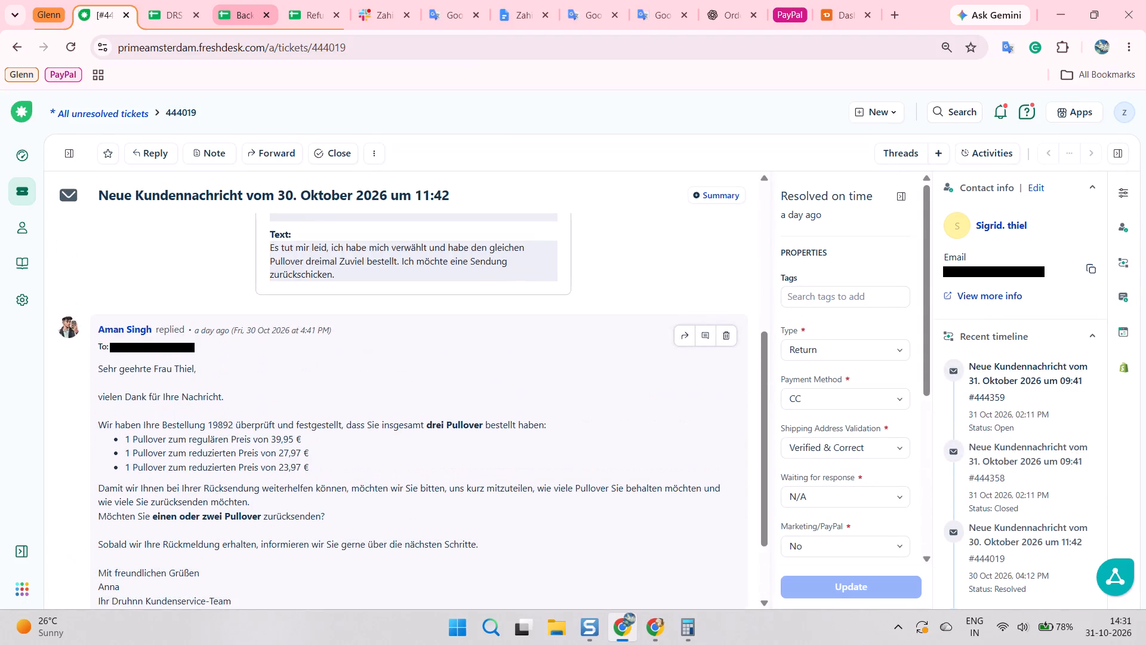
pyautogui.scroll(2, 522, 365)
pyautogui.rightClick(467, 277)
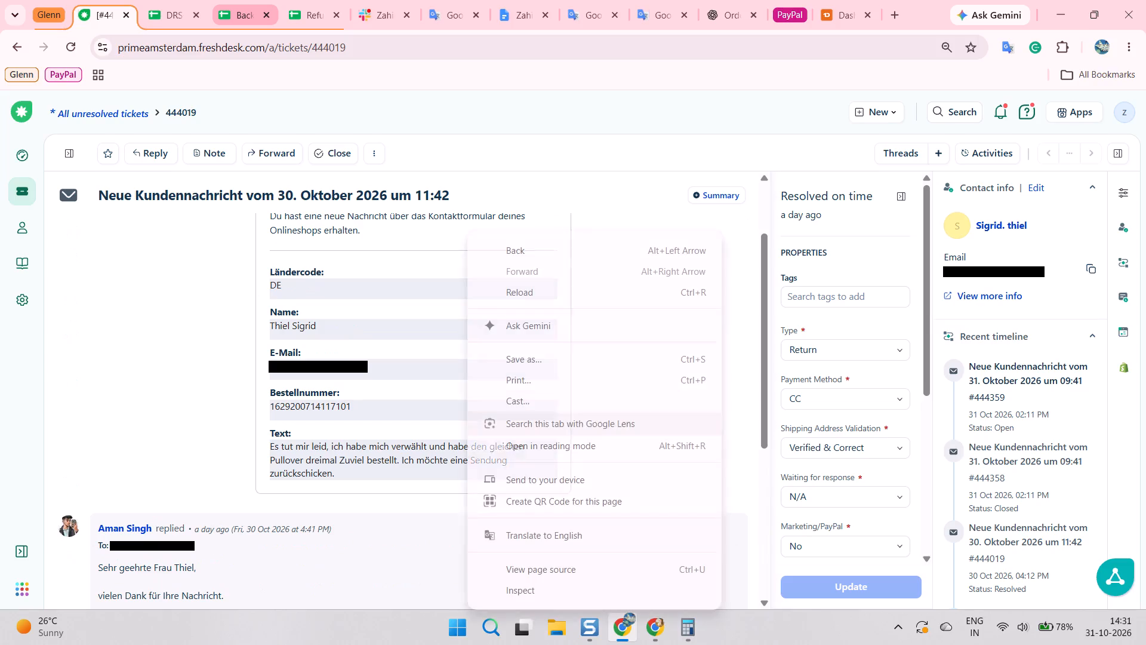
pyautogui.scroll(-2, 560, 470)
pyautogui.moveTo(575, 526); pyautogui.dragTo(575, 532)
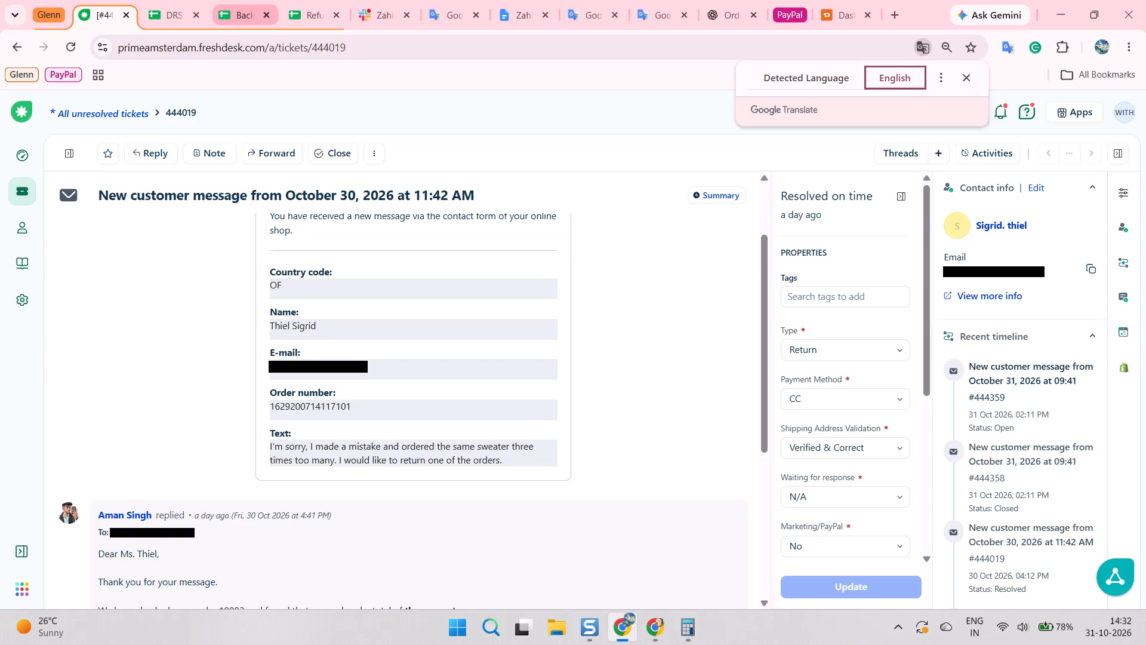
pyautogui.scroll(-5, 639, 510)
pyautogui.scroll(3, 469, 434)
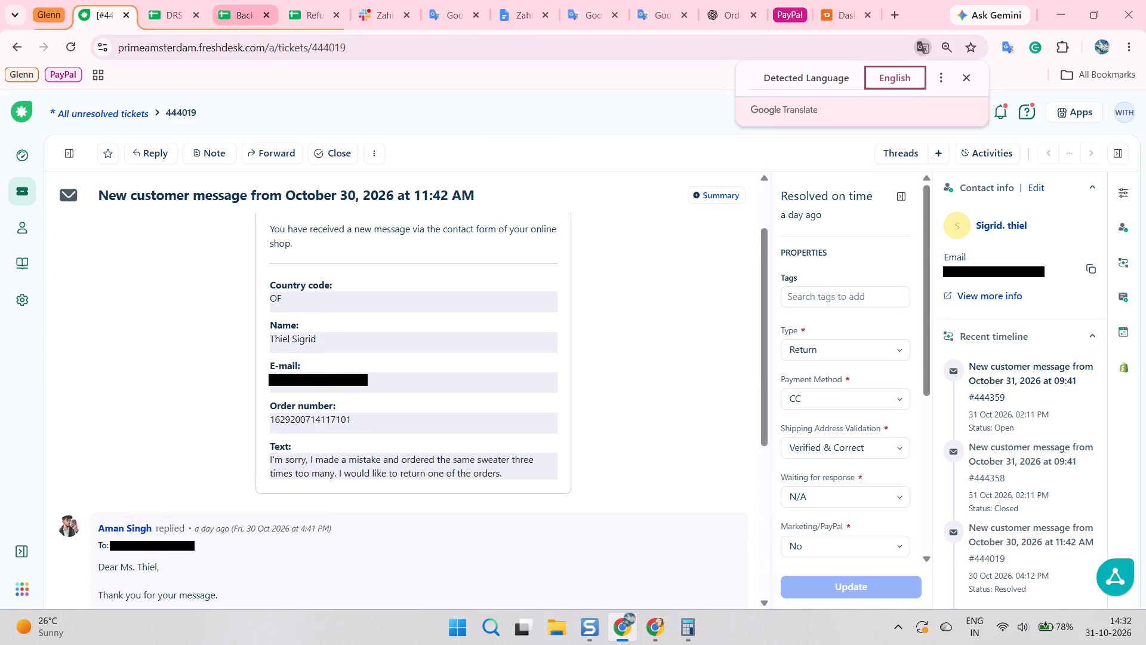
pyautogui.scroll(-1, 464, 364)
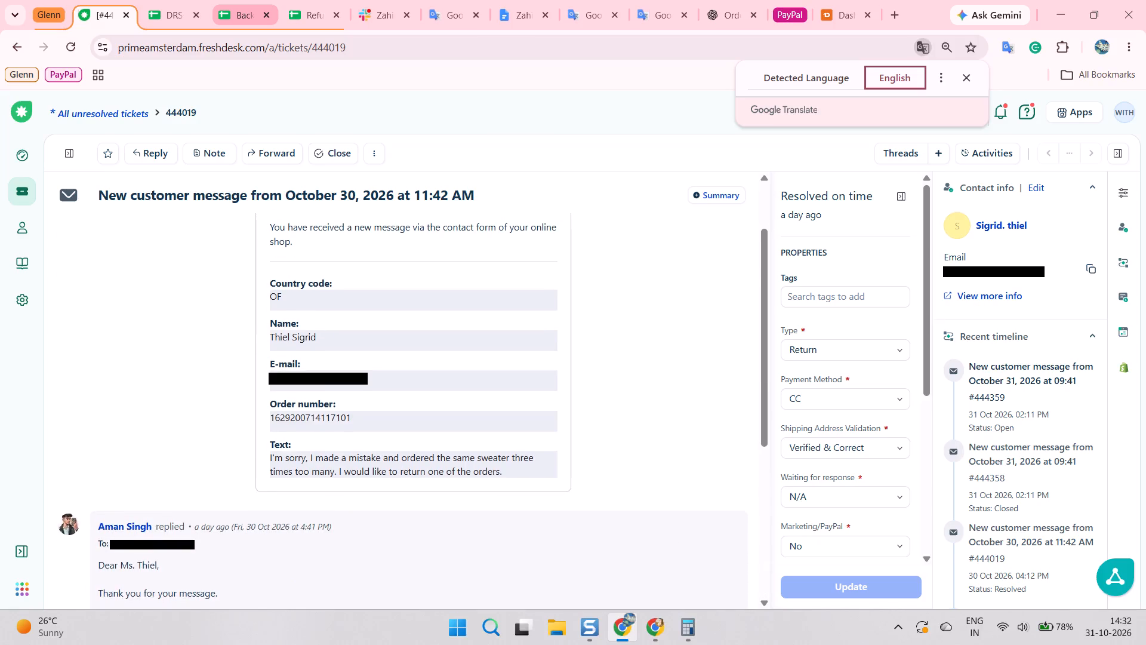
pyautogui.scroll(-3, 495, 368)
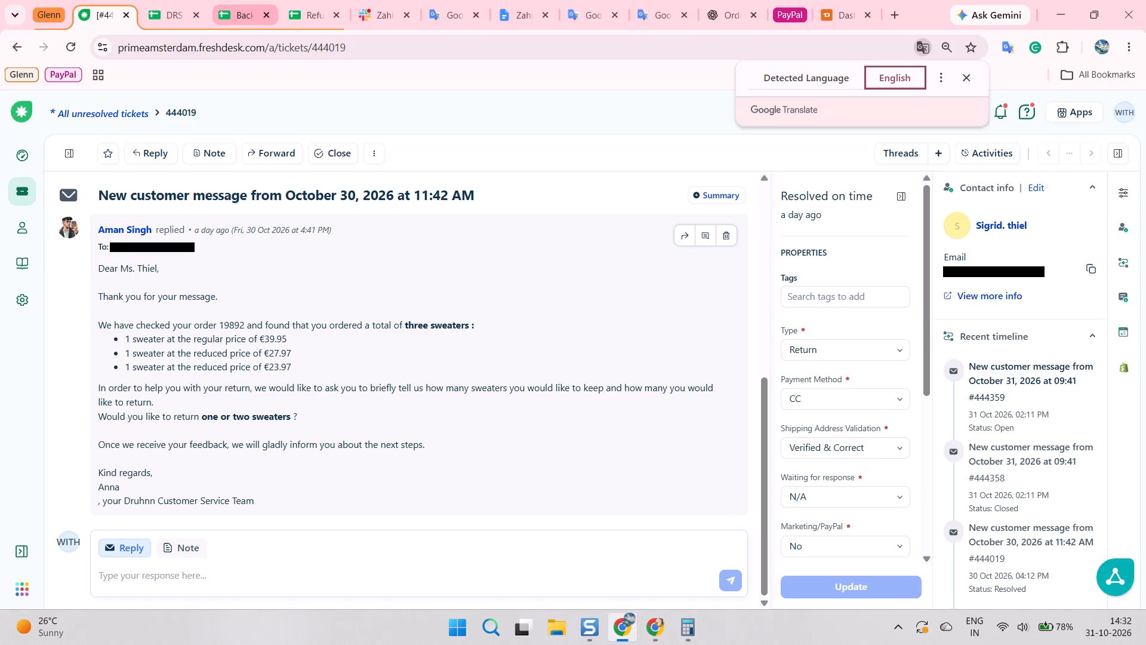
pyautogui.scroll(2, 281, 420)
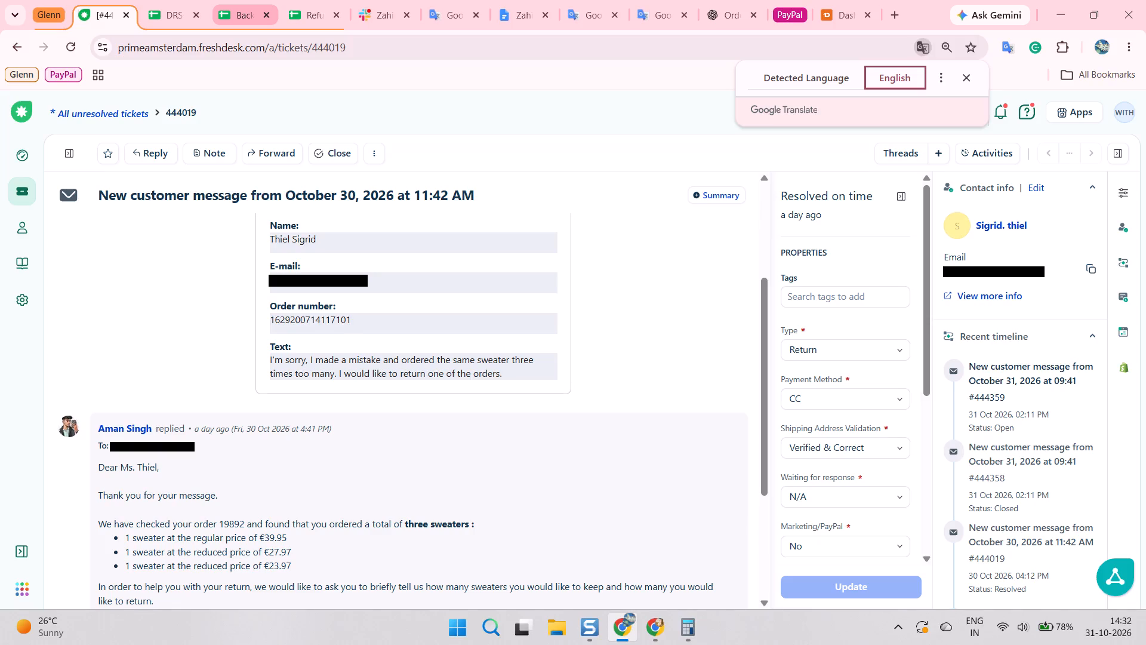
pyautogui.click(1021, 380)
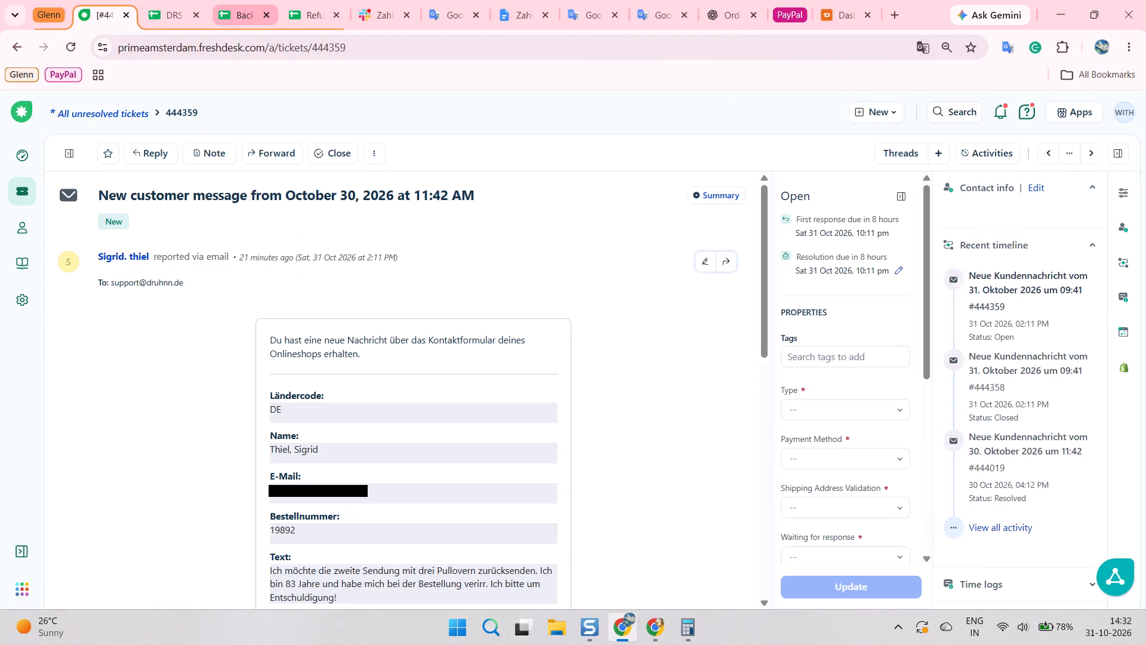
pyautogui.scroll(-2, 371, 374)
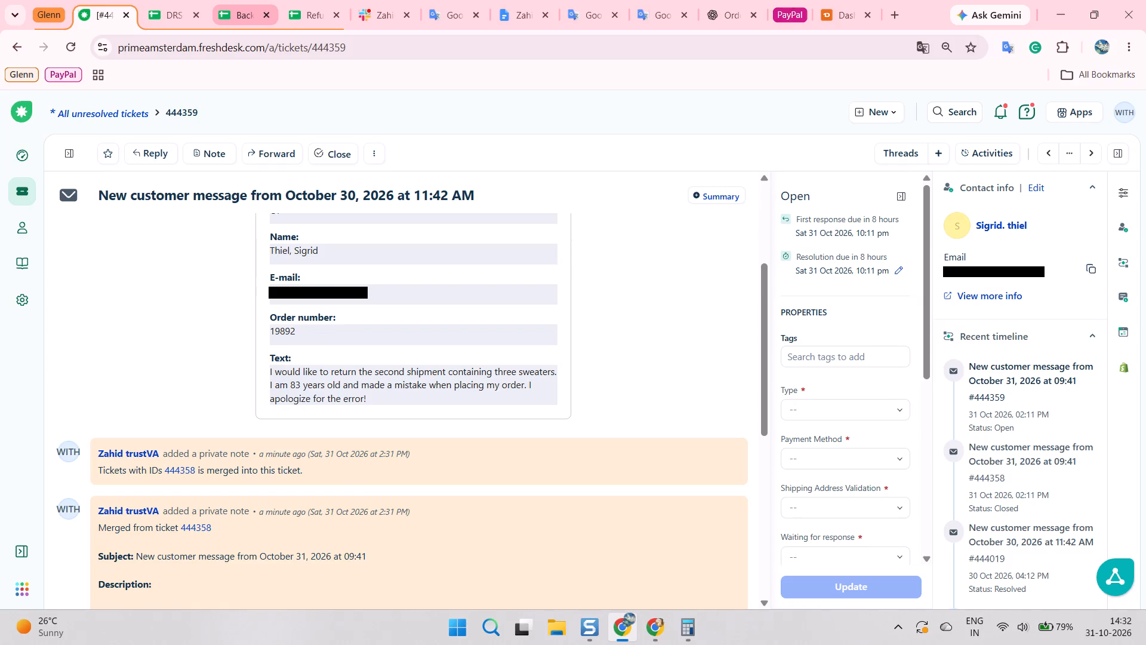
pyautogui.scroll(-6, 437, 394)
pyautogui.rightClick(475, 328)
pyautogui.scroll(-4, 483, 472)
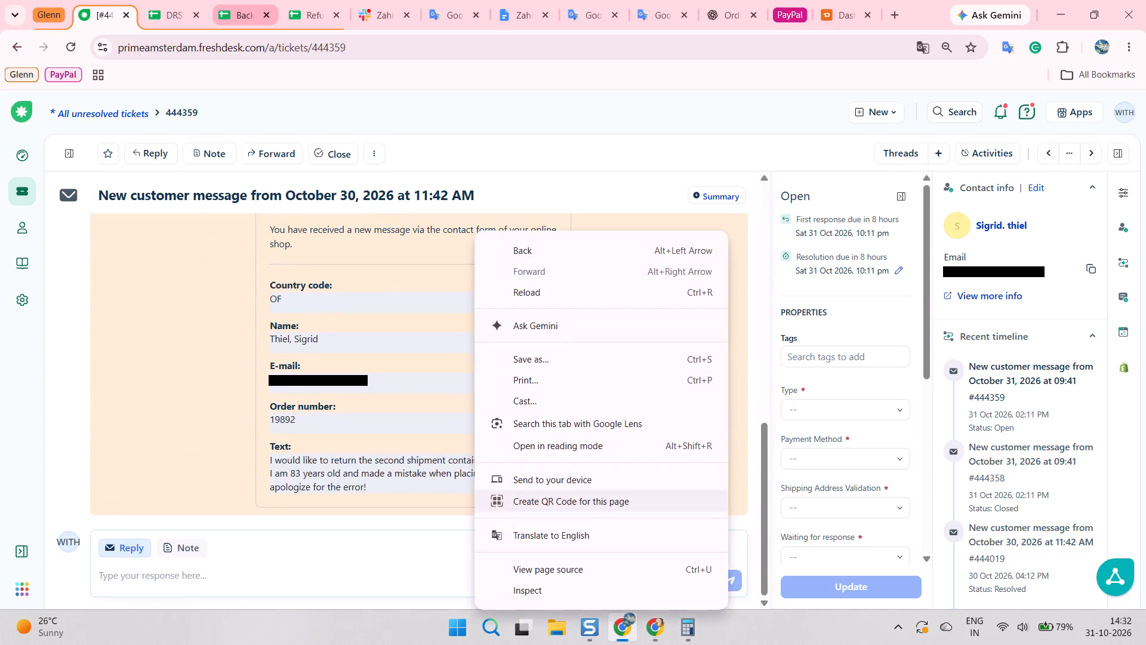
pyautogui.click(578, 538)
pyautogui.tripleClick(798, 88)
pyautogui.scroll(5, 559, 358)
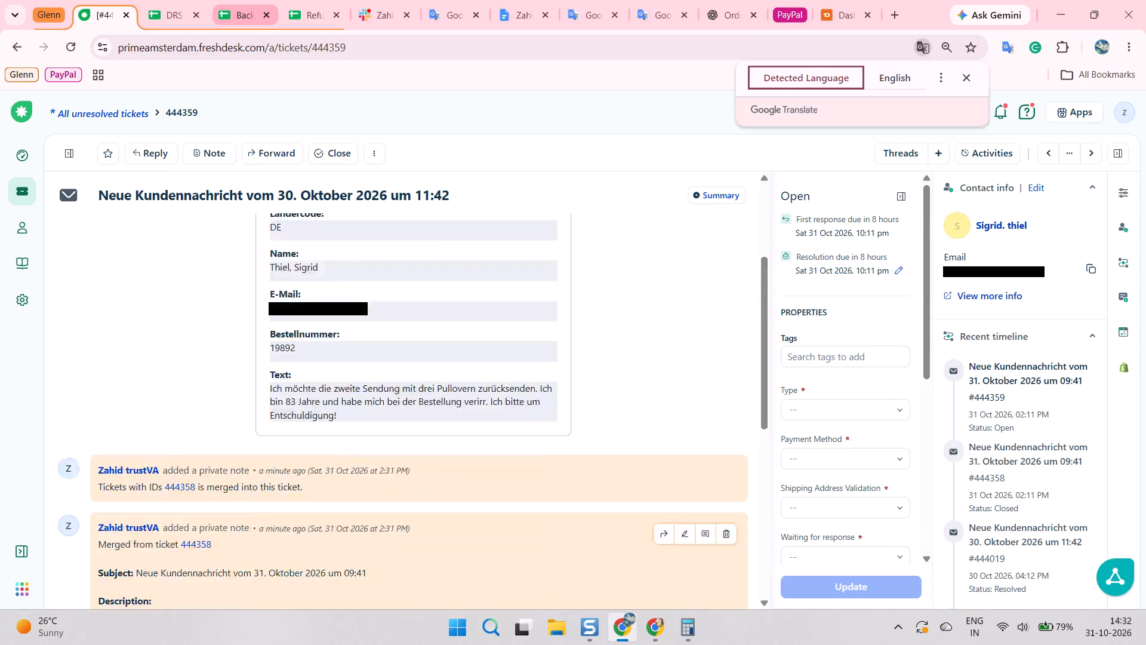
pyautogui.scroll(3, 500, 365)
pyautogui.click(1098, 269)
pyautogui.click(1093, 269)
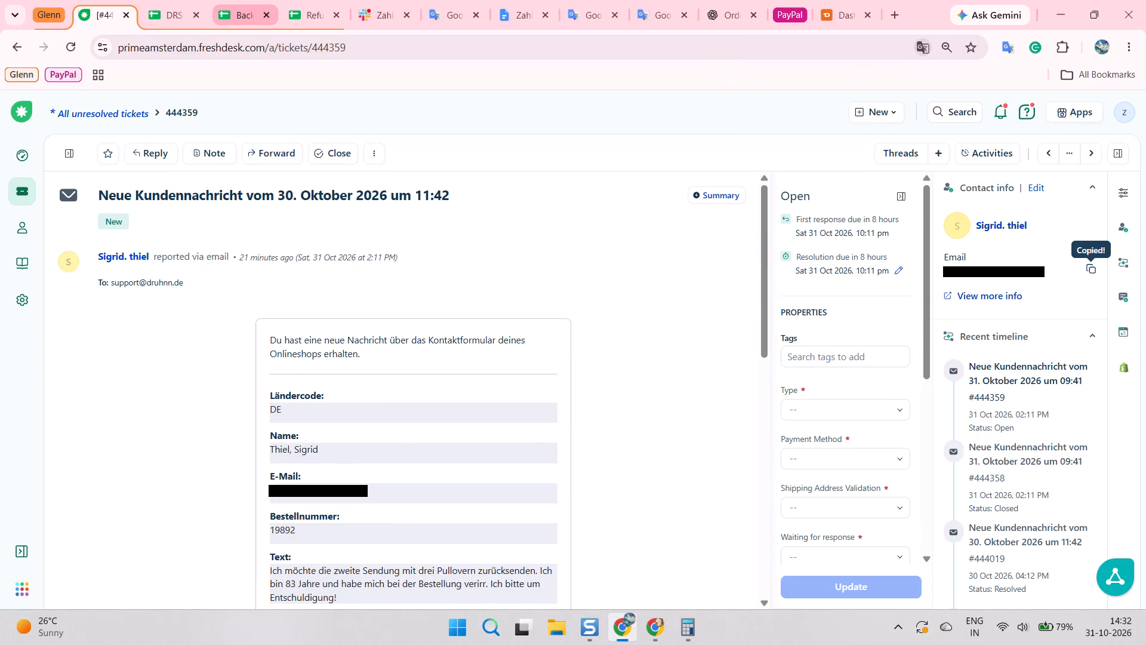
pyautogui.scroll(5, 952, 285)
pyautogui.click(476, 321)
pyautogui.hotkey('alt', 'Tab')
pyautogui.click(137, 0)
pyautogui.scroll(4, 75, 93)
pyautogui.click(16, 119)
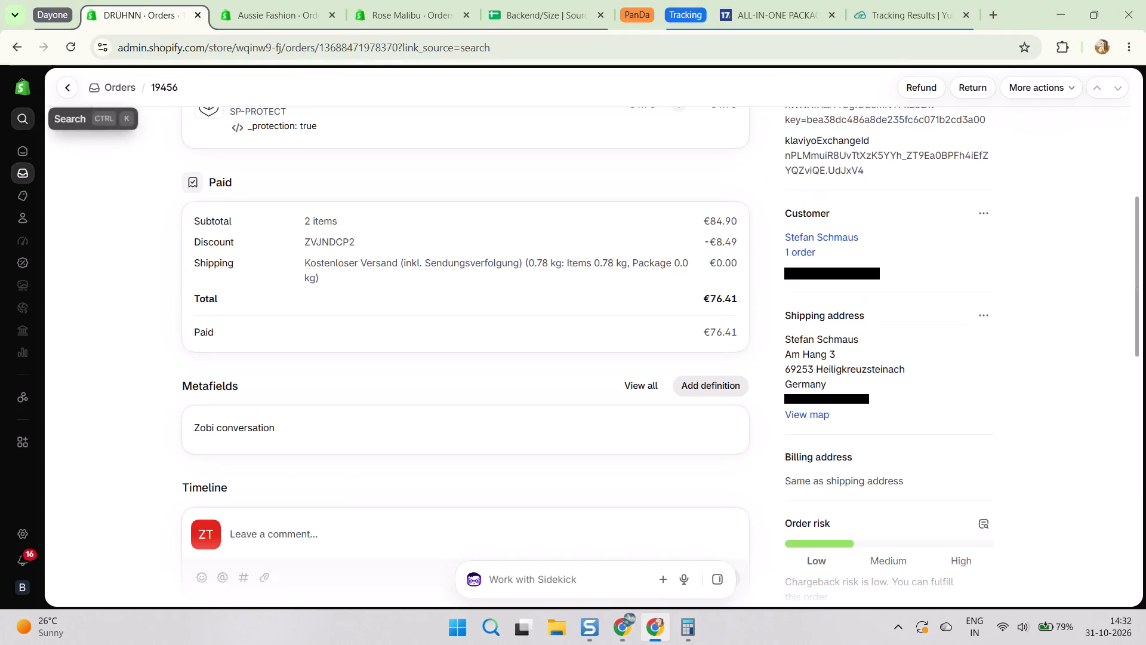
pyautogui.hotkey('ctrl', 'v')
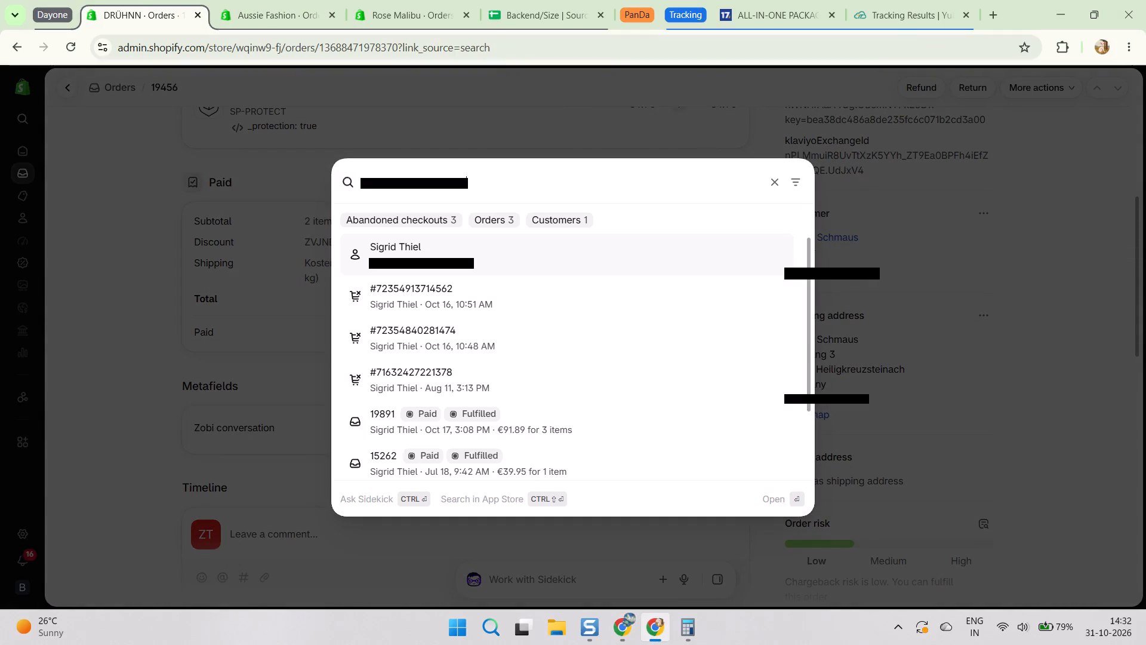
pyautogui.scroll(-7, 419, 347)
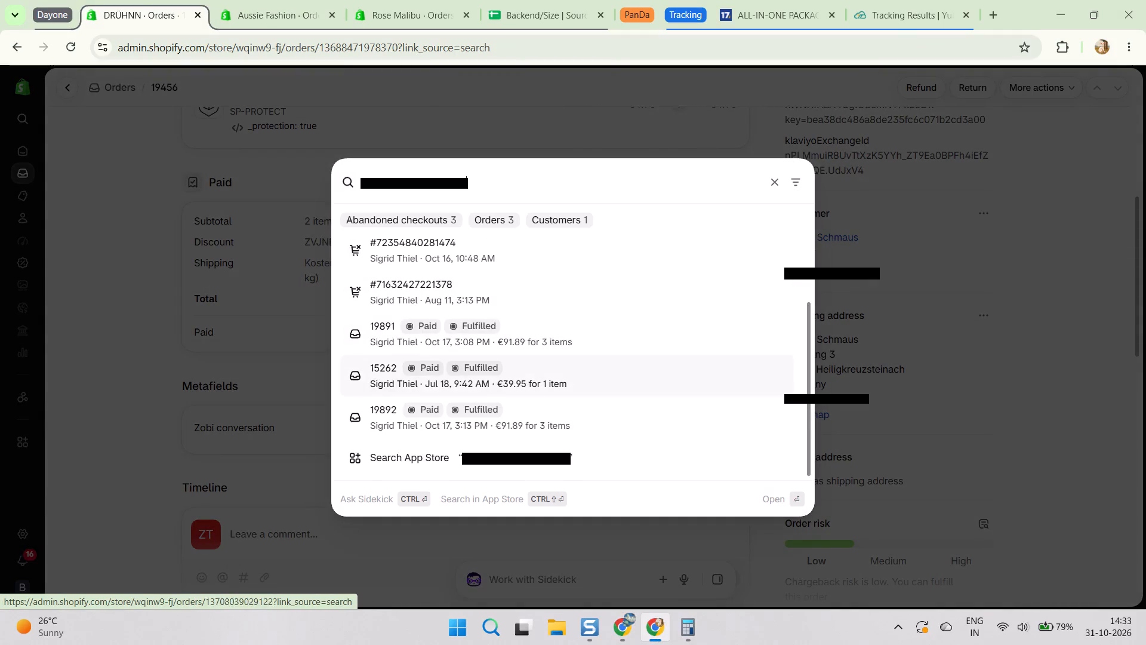
pyautogui.click(168, 199)
pyautogui.scroll(4, 36, 150)
pyautogui.click(76, 179)
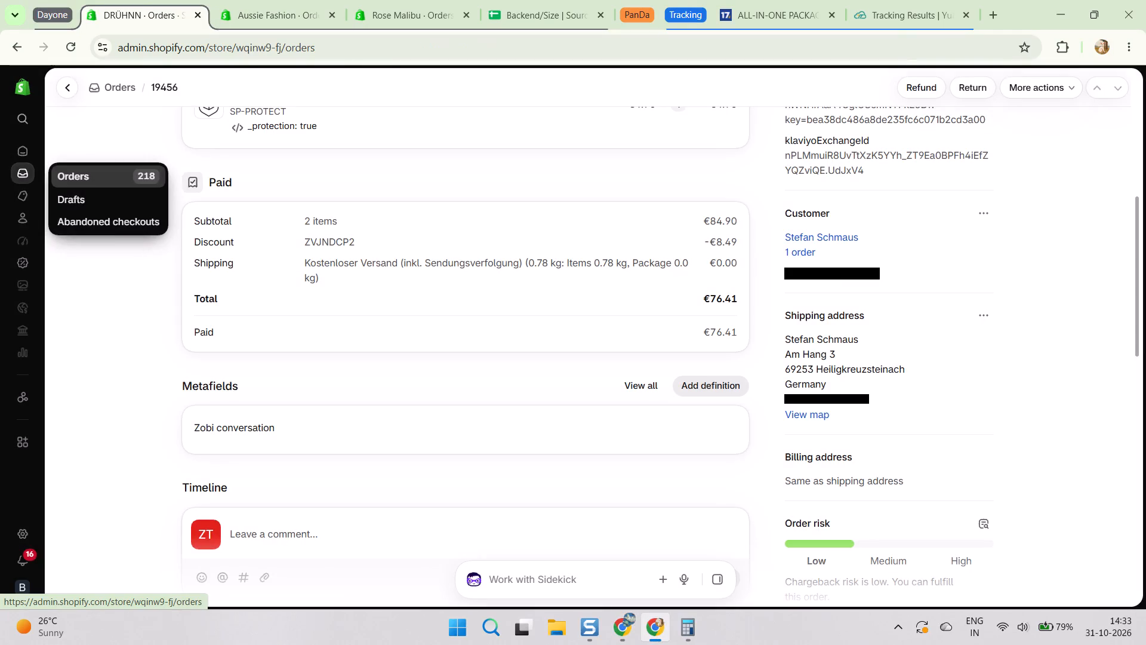
pyautogui.hotkey('alt', 'Tab')
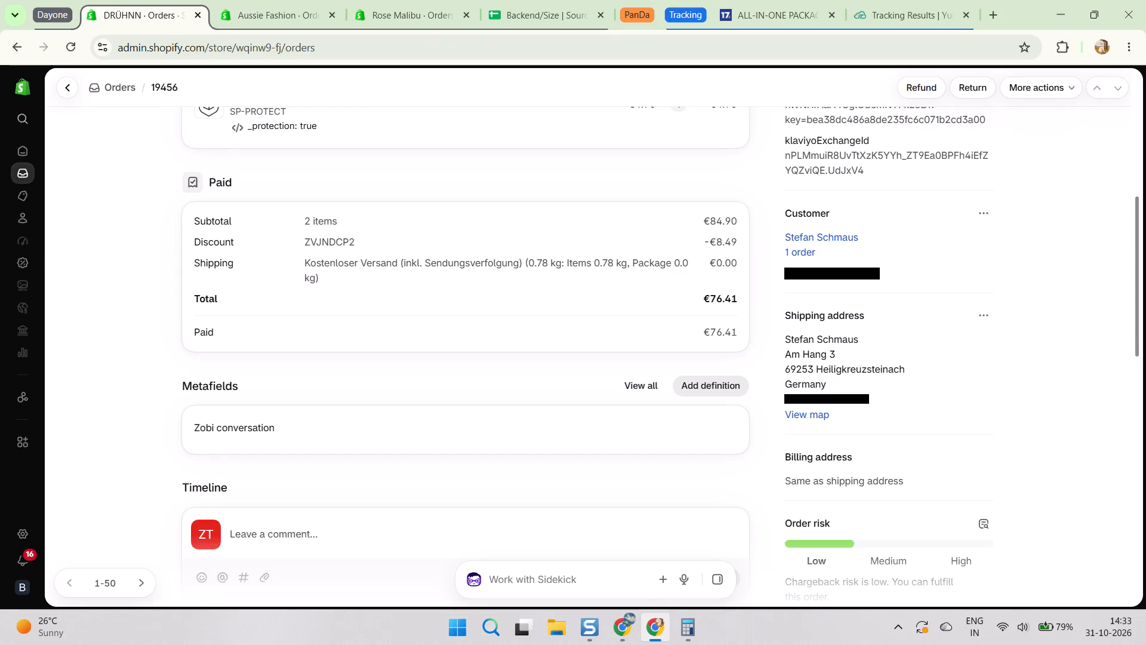
pyautogui.click(1092, 266)
pyautogui.hotkey('alt', 'Tab')
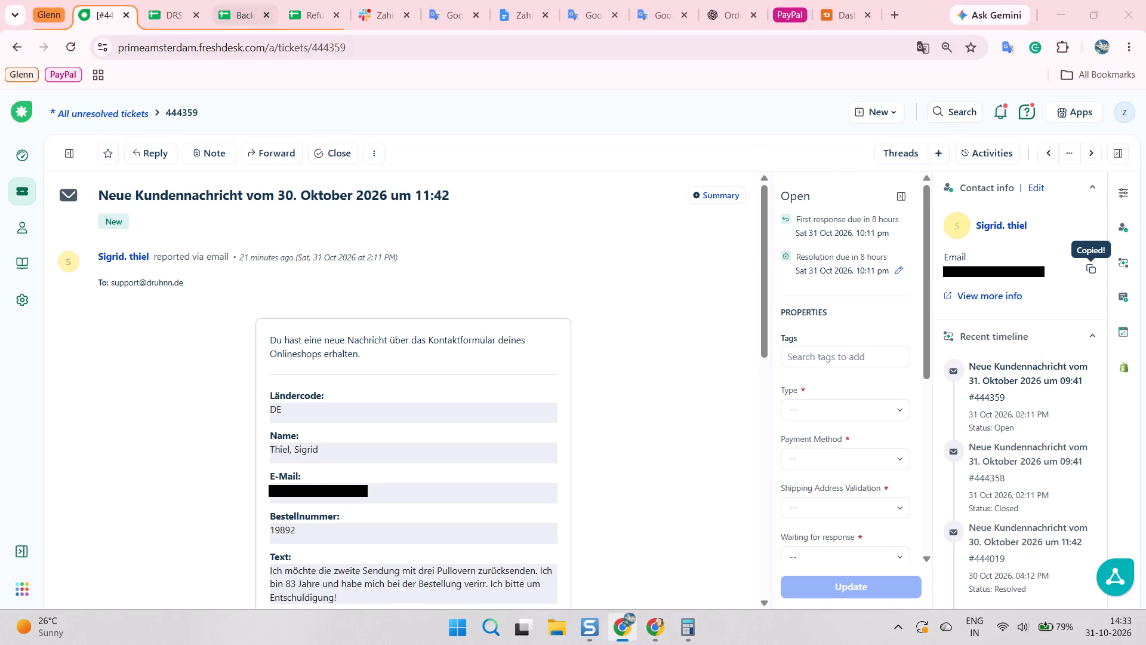
pyautogui.scroll(2, 174, 182)
pyautogui.click(183, 122)
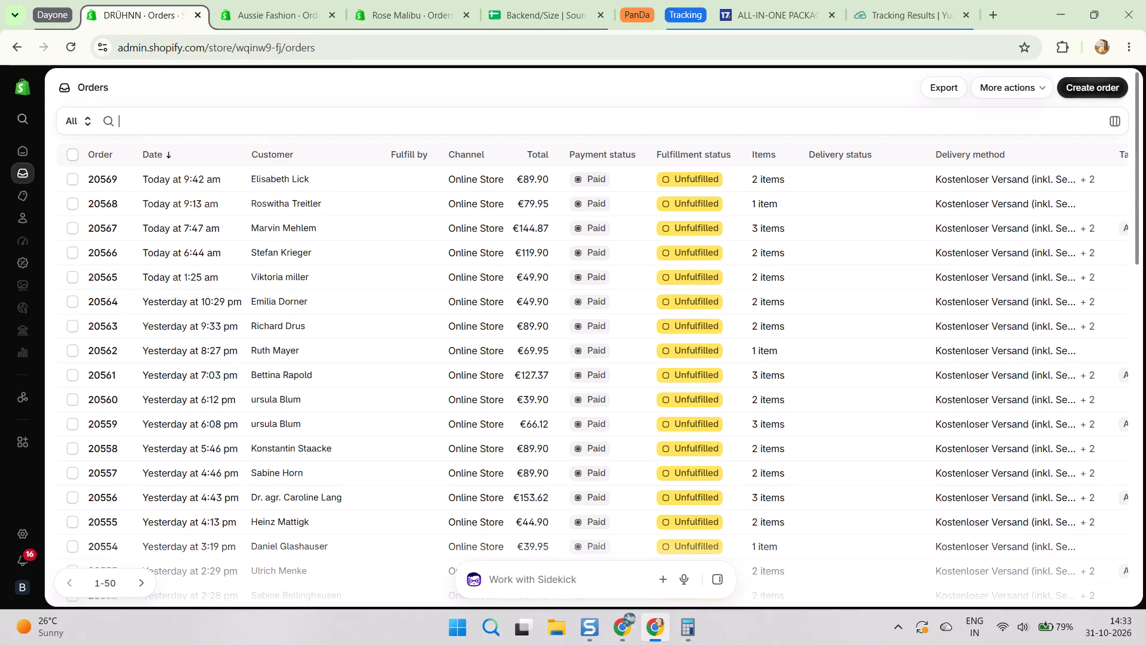
pyautogui.hotkey('ctrl', 'v')
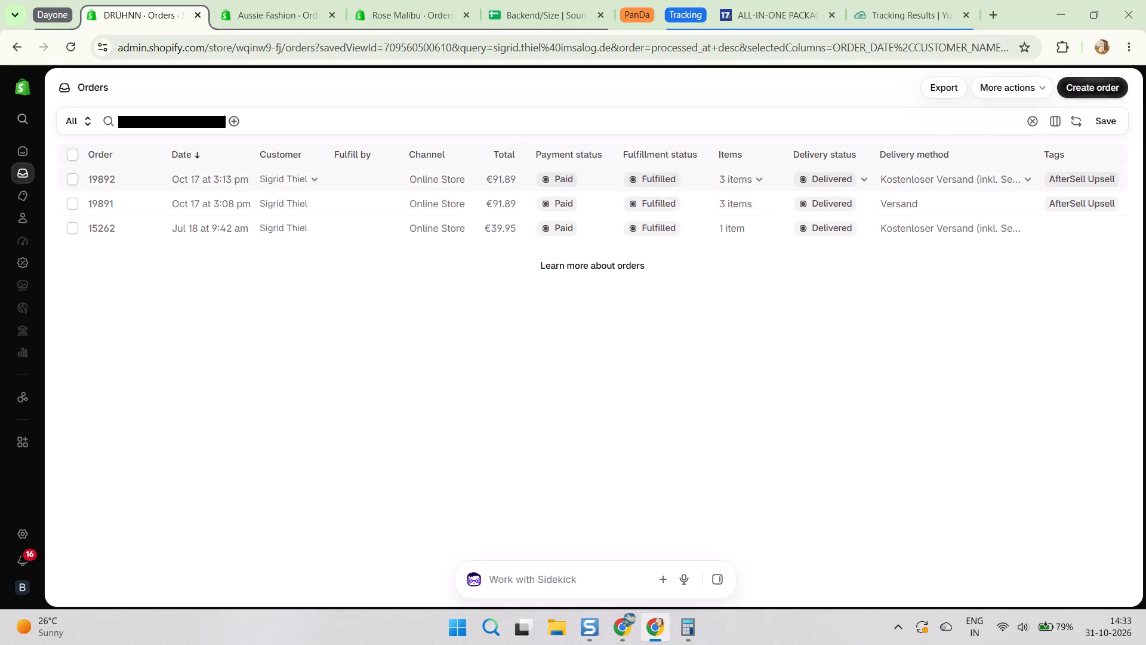
pyautogui.keyDown('ctrl'); pyautogui.click(107, 228); pyautogui.keyUp('ctrl')
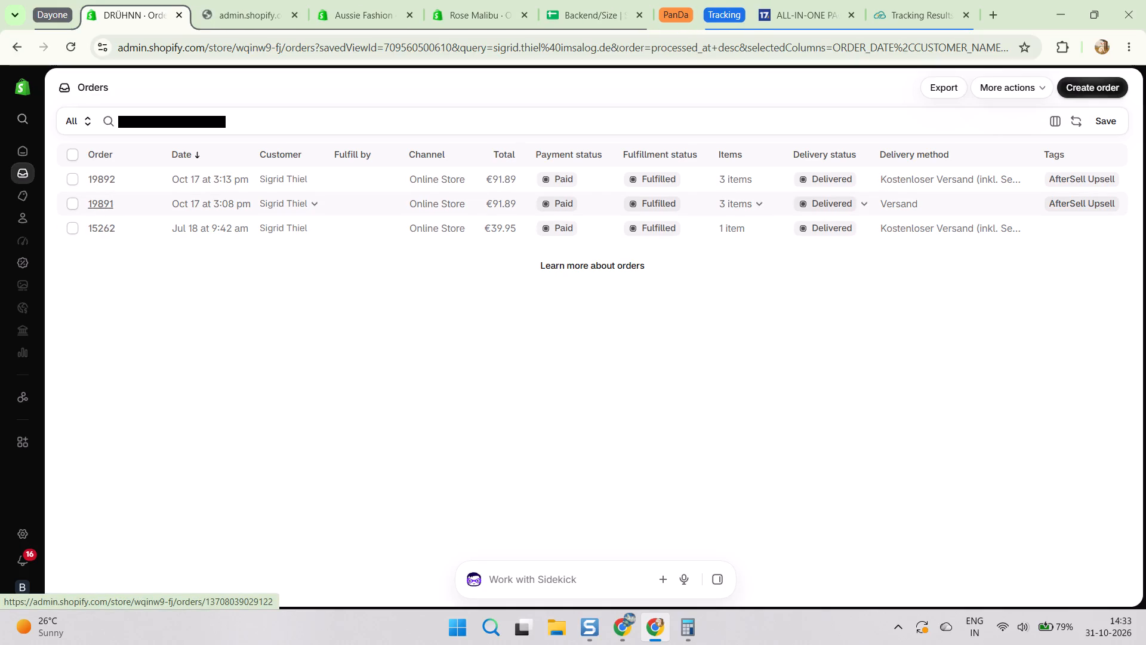
pyautogui.keyDown('ctrl'); pyautogui.click(98, 205); pyautogui.keyUp('ctrl')
pyautogui.click(105, 179)
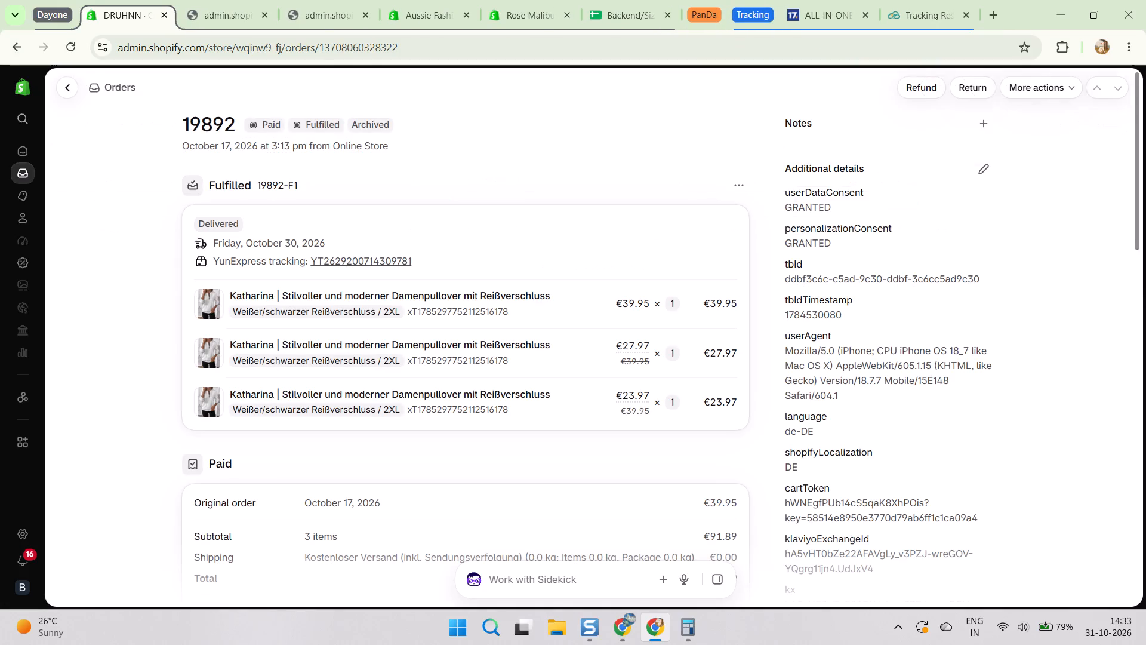
pyautogui.scroll(-1, 239, 158)
pyautogui.click(337, 0)
pyautogui.click(239, 19)
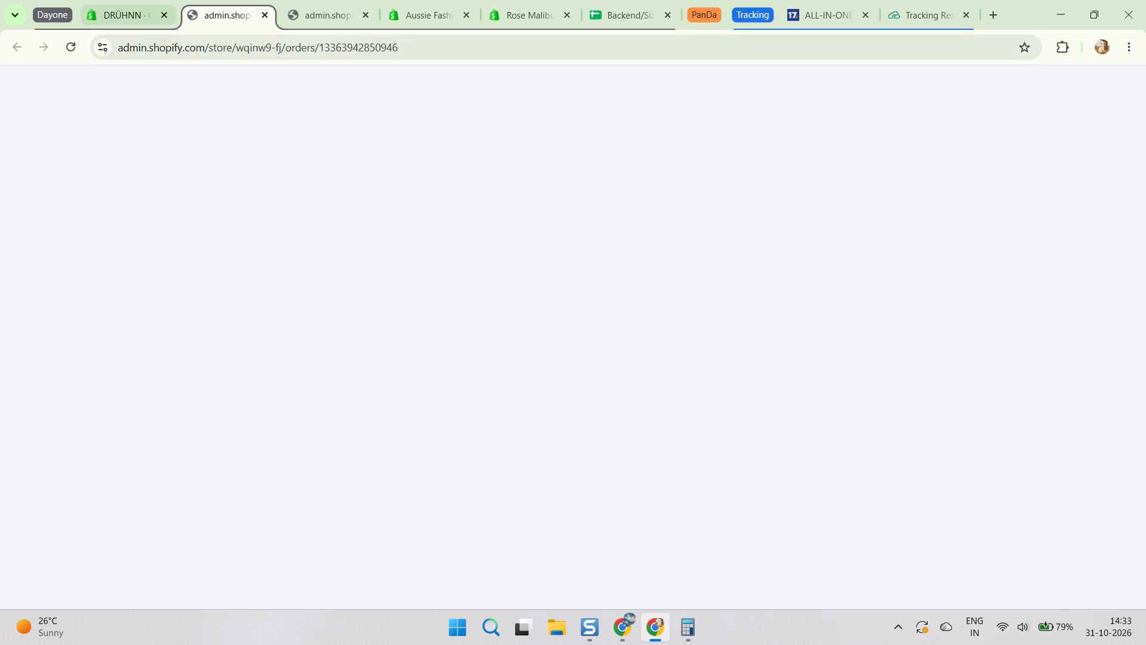
pyautogui.click(153, 0)
pyautogui.click(218, 3)
pyautogui.click(300, 0)
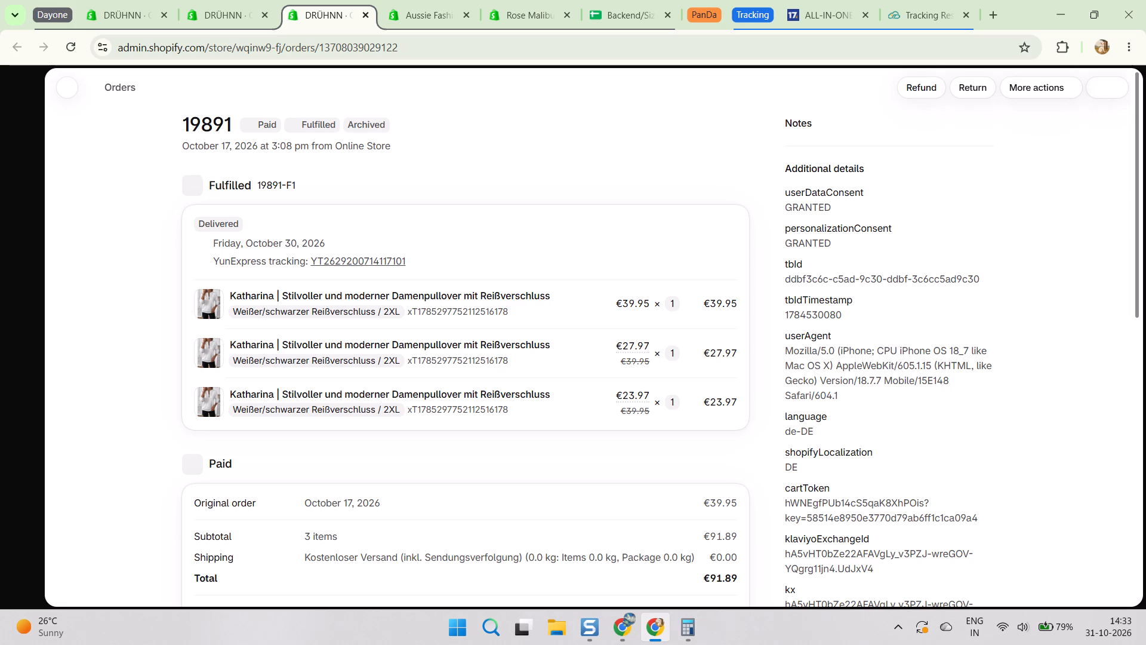
pyautogui.click(208, 0)
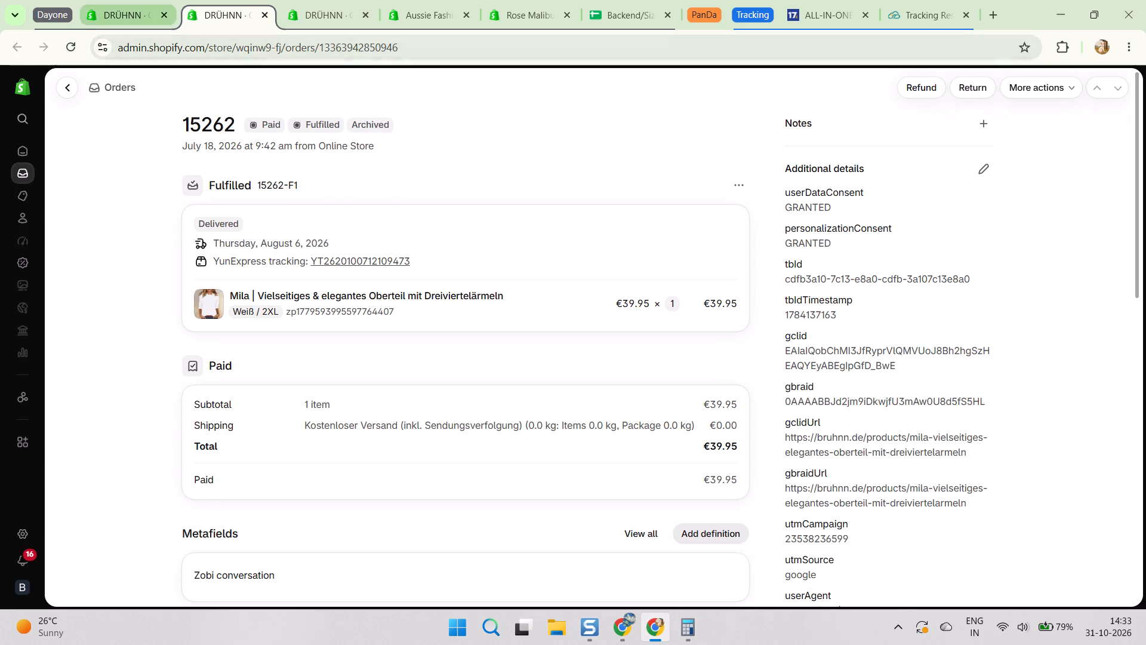
pyautogui.click(130, 9)
pyautogui.click(250, 8)
pyautogui.click(322, 0)
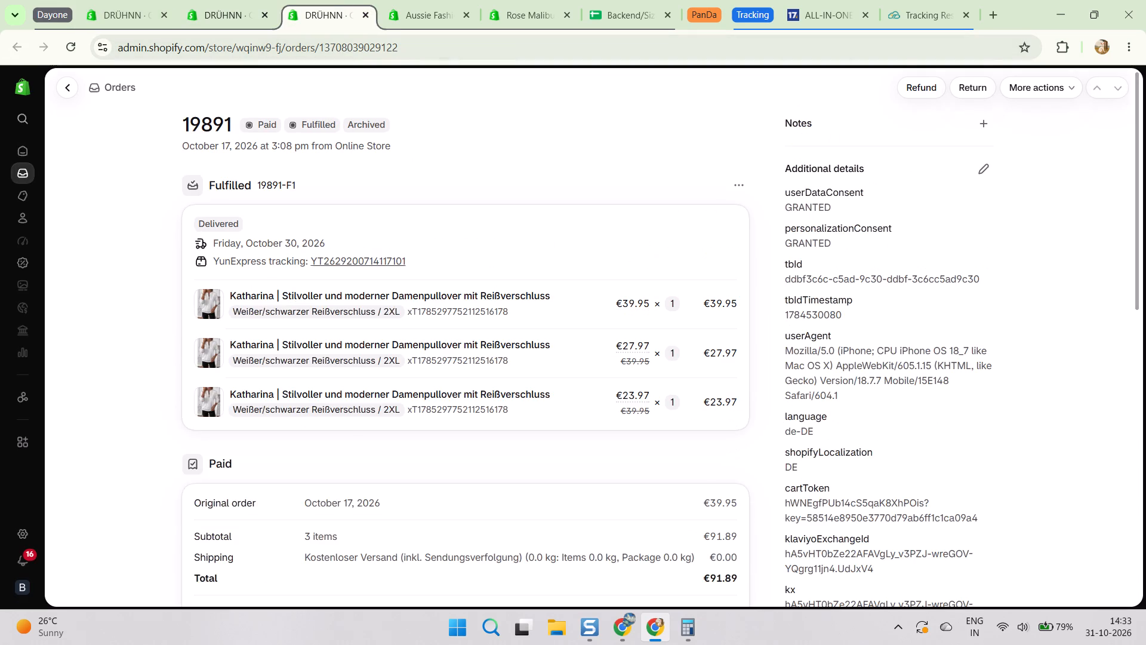
pyautogui.click(207, 0)
pyautogui.click(135, 0)
pyautogui.hotkey('alt', 'Tab')
pyautogui.scroll(-1, 376, 343)
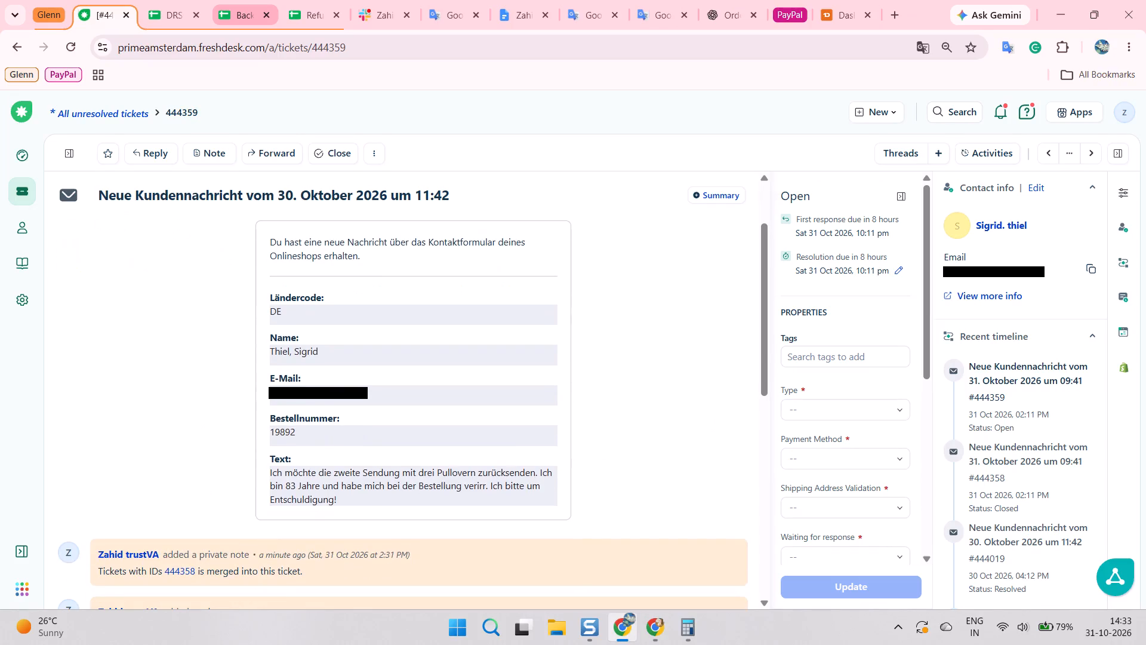
pyautogui.scroll(-2, 511, 392)
pyautogui.scroll(-2, 467, 368)
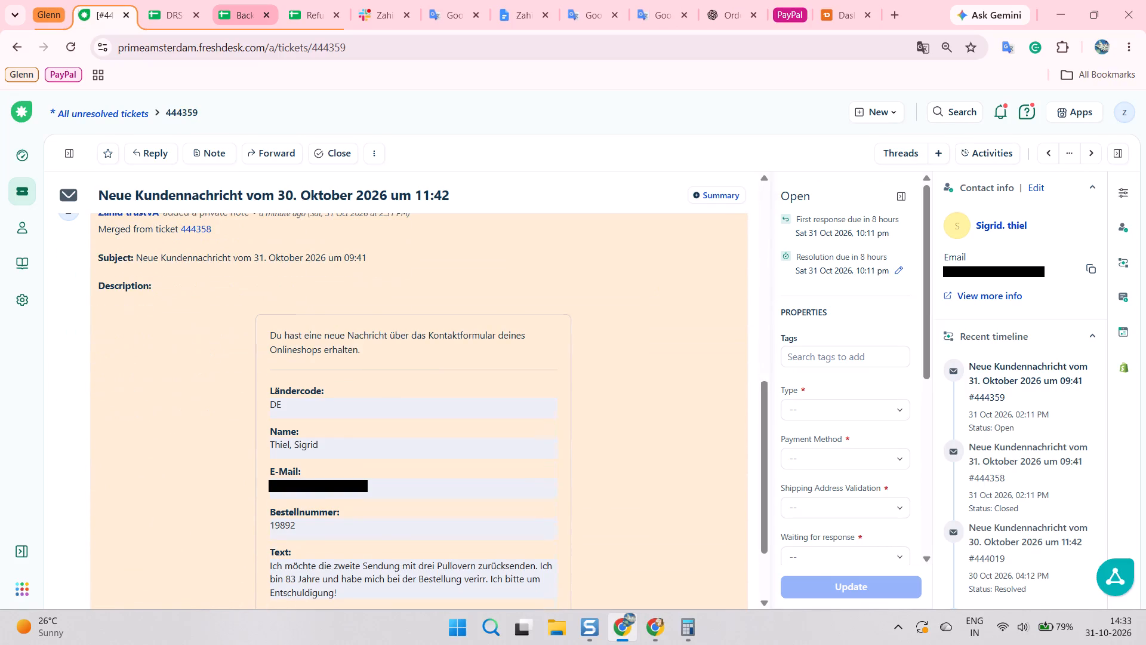
pyautogui.scroll(-3, 467, 367)
pyautogui.hotkey('alt', 'Tab')
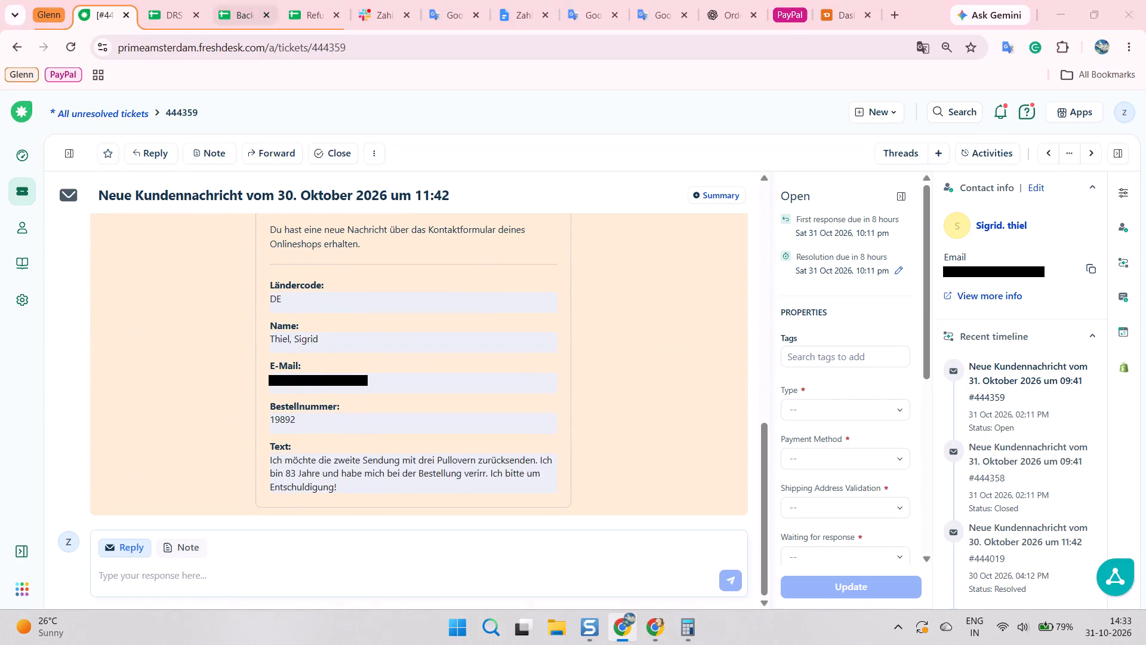
pyautogui.hotkey('alt', 'Tab')
pyautogui.click(1037, 531)
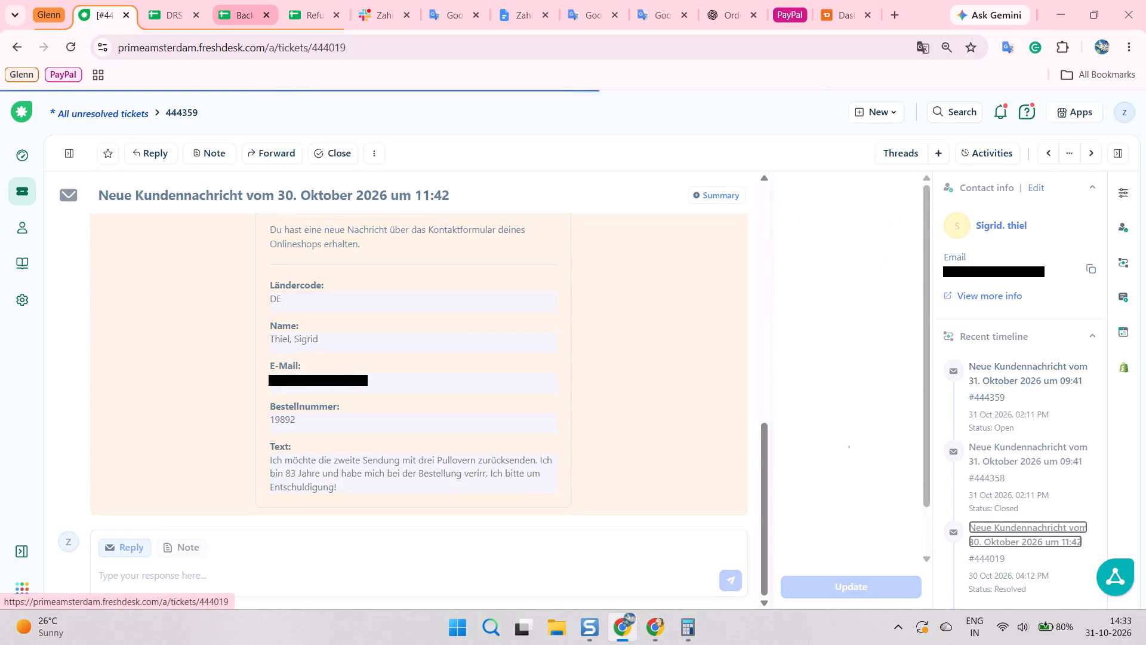
pyautogui.scroll(-1, 316, 303)
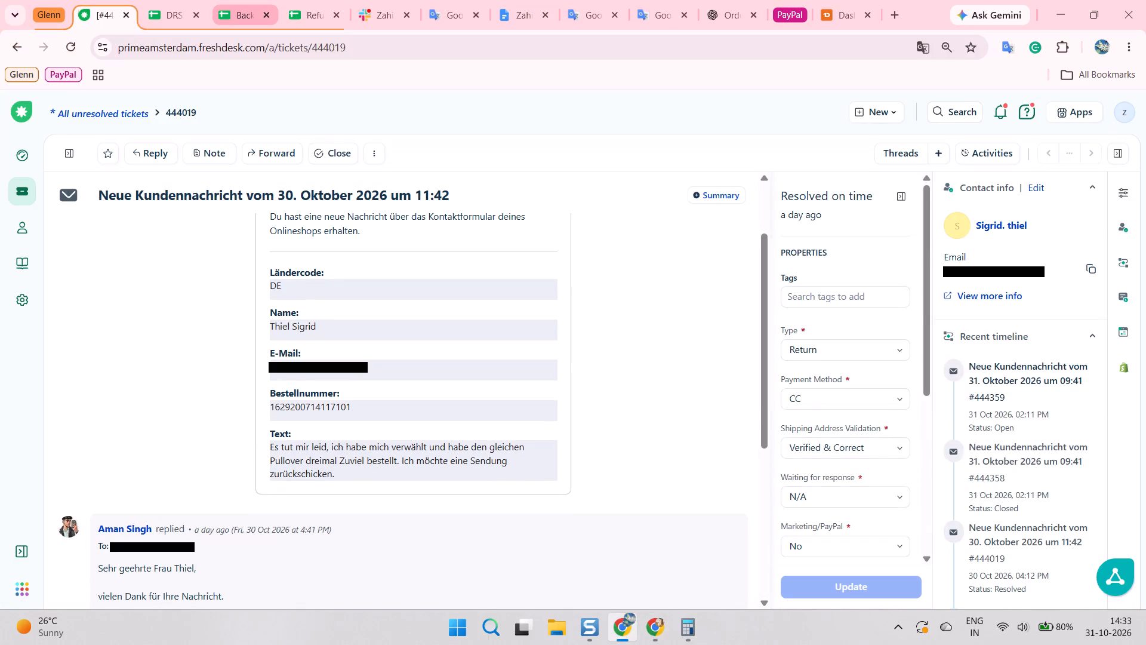
pyautogui.click(1034, 376)
# Return to the DRÜHNN store and close the tabs of orders 15262 and 19891, keeping order 19892 open.
pyautogui.click(652, 629)
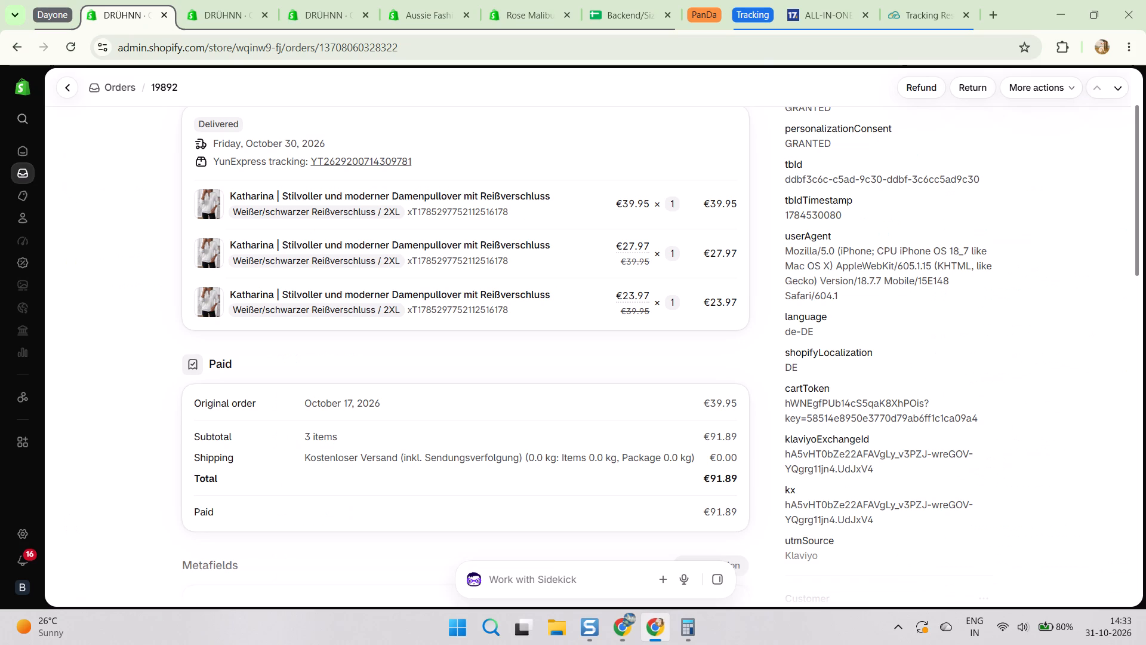
pyautogui.scroll(2, 306, 277)
pyautogui.hotkey('alt', 'Tab')
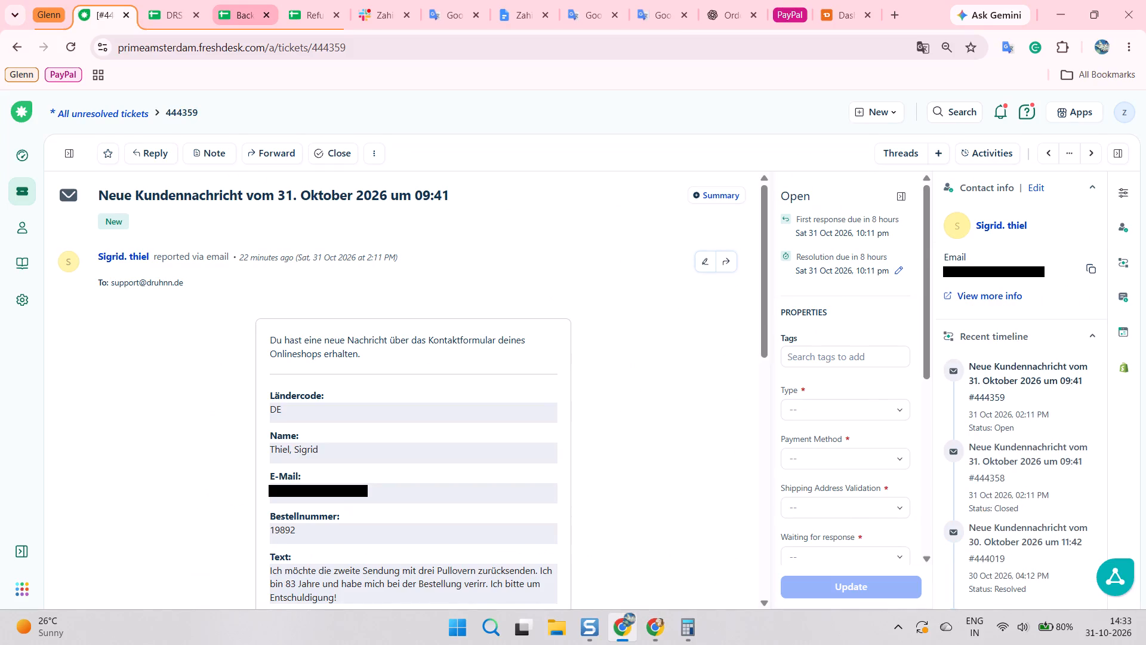
pyautogui.hotkey('alt', 'Tab')
pyautogui.scroll(3, 208, 158)
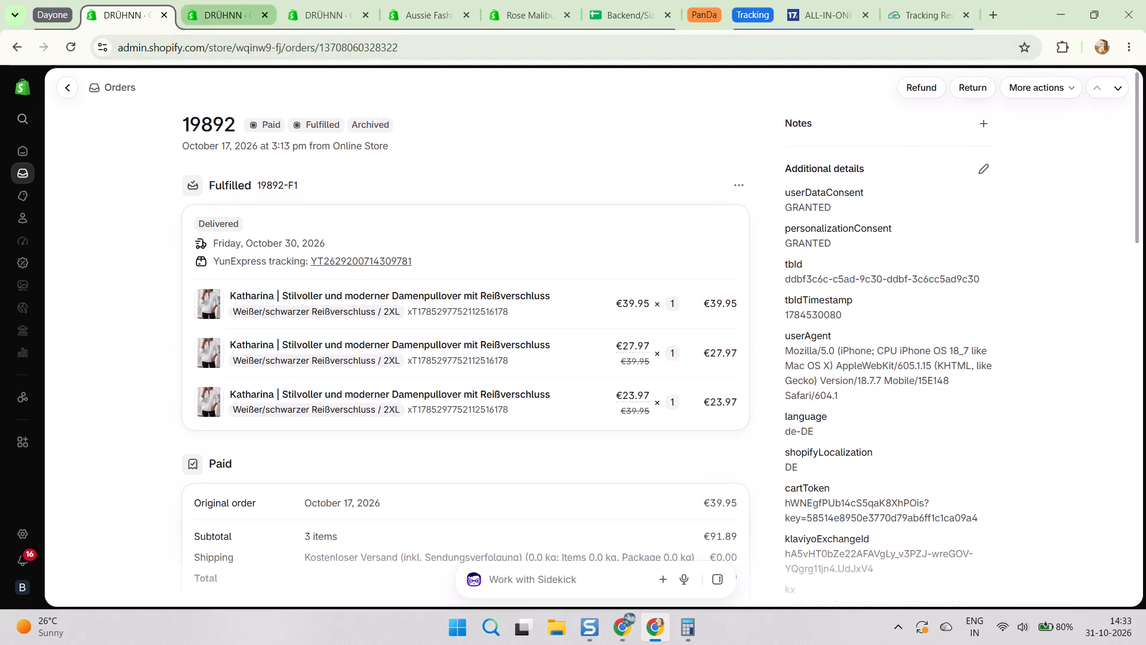
pyautogui.click(228, 1)
pyautogui.click(264, 16)
pyautogui.scroll(3, 266, 37)
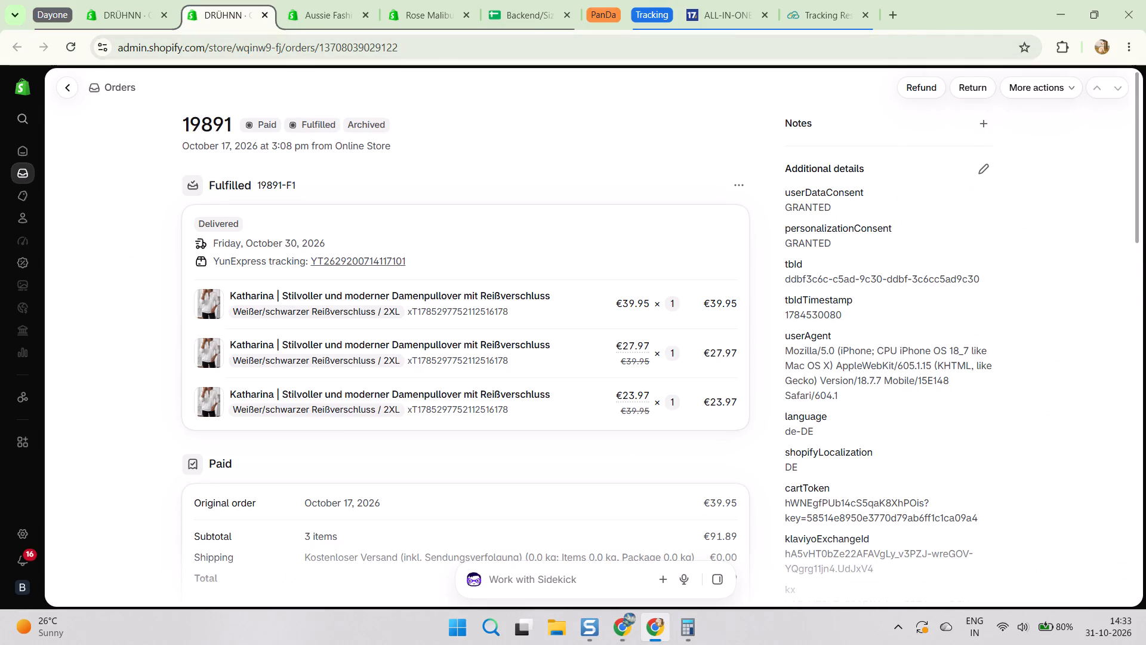
pyautogui.click(227, 19)
pyautogui.click(265, 16)
pyautogui.scroll(-1, 377, 342)
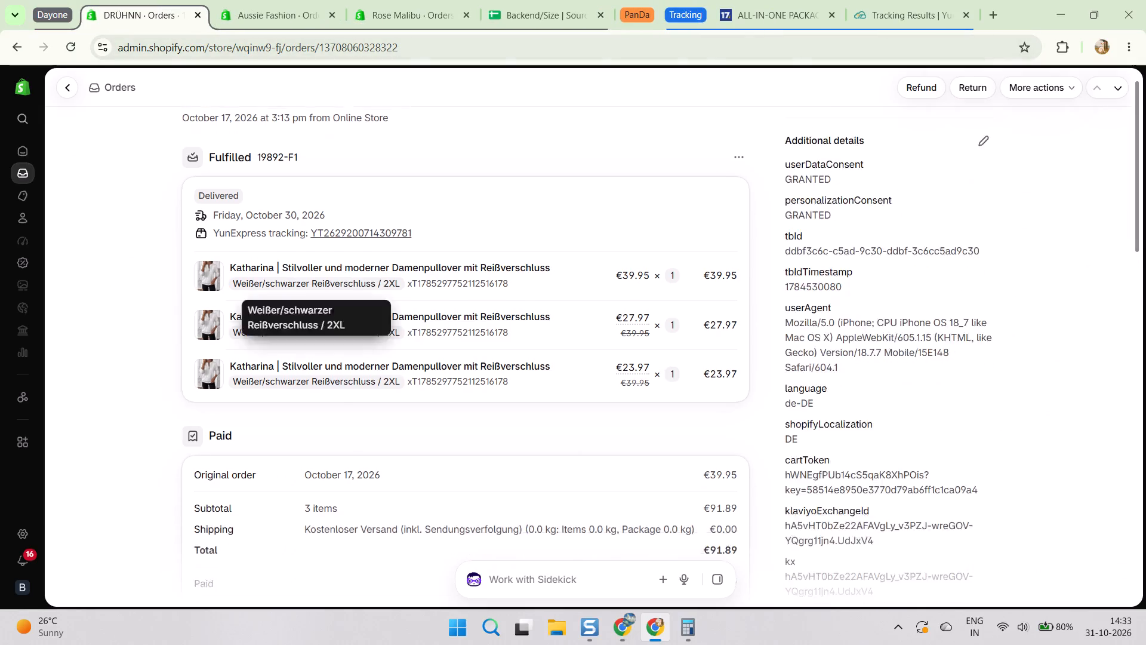
pyautogui.scroll(-13, 581, 364)
pyautogui.hotkey('alt', 'Tab')
pyautogui.scroll(-4, 408, 393)
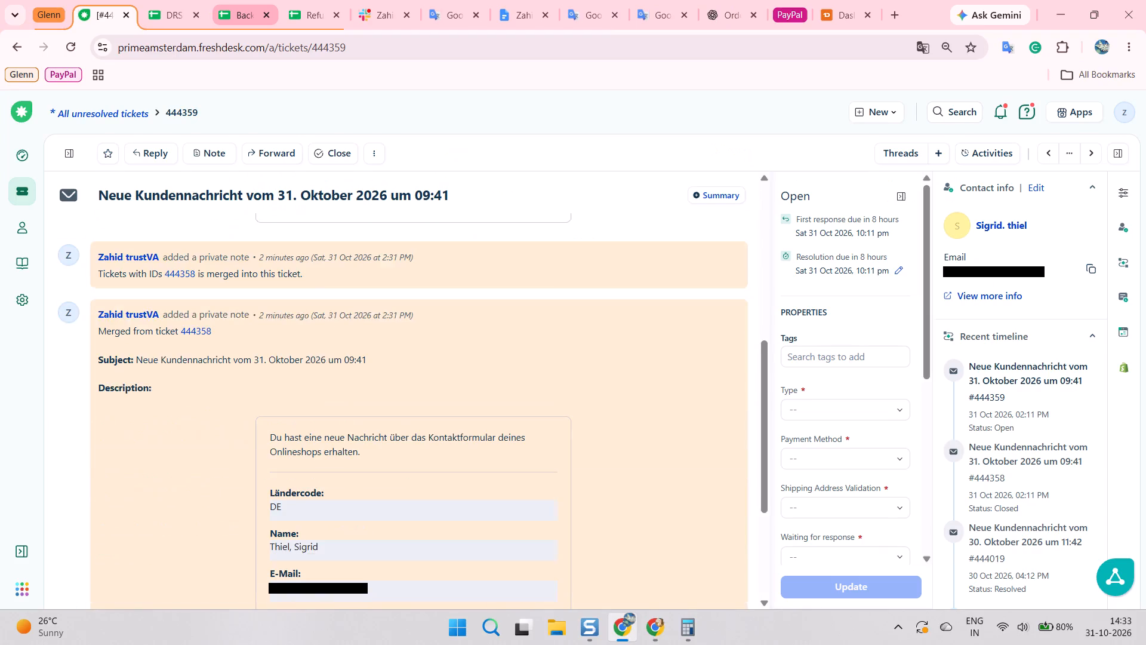
pyautogui.scroll(3, 390, 370)
pyautogui.hotkey('alt', 'Tab')
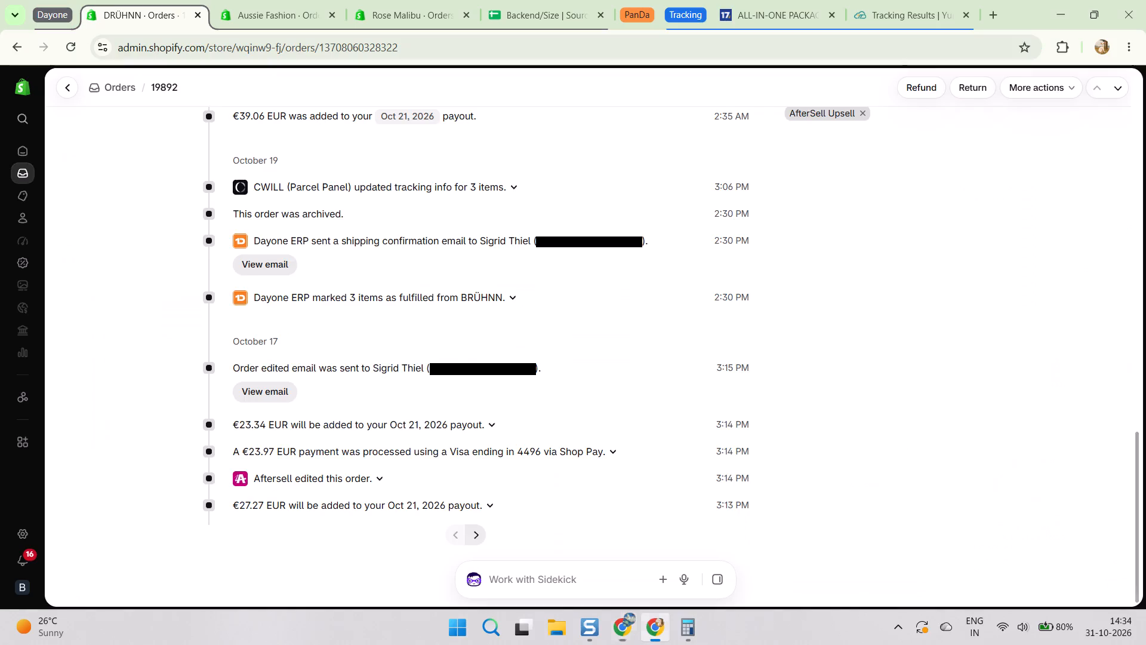
pyautogui.scroll(4, 427, 367)
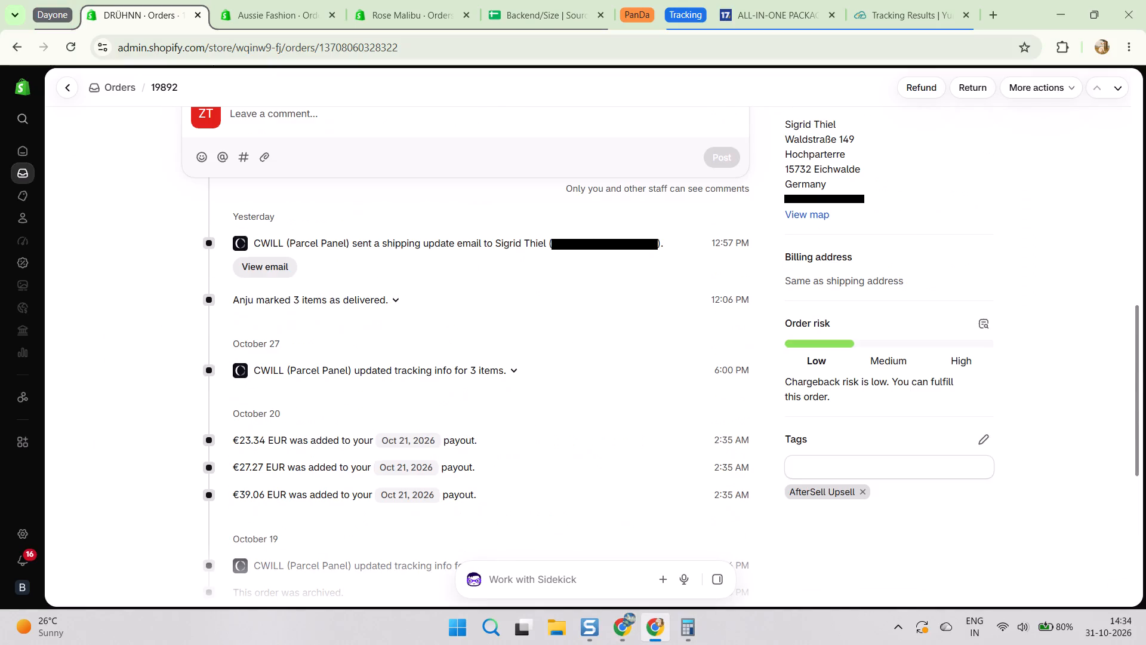
pyautogui.scroll(9, 472, 361)
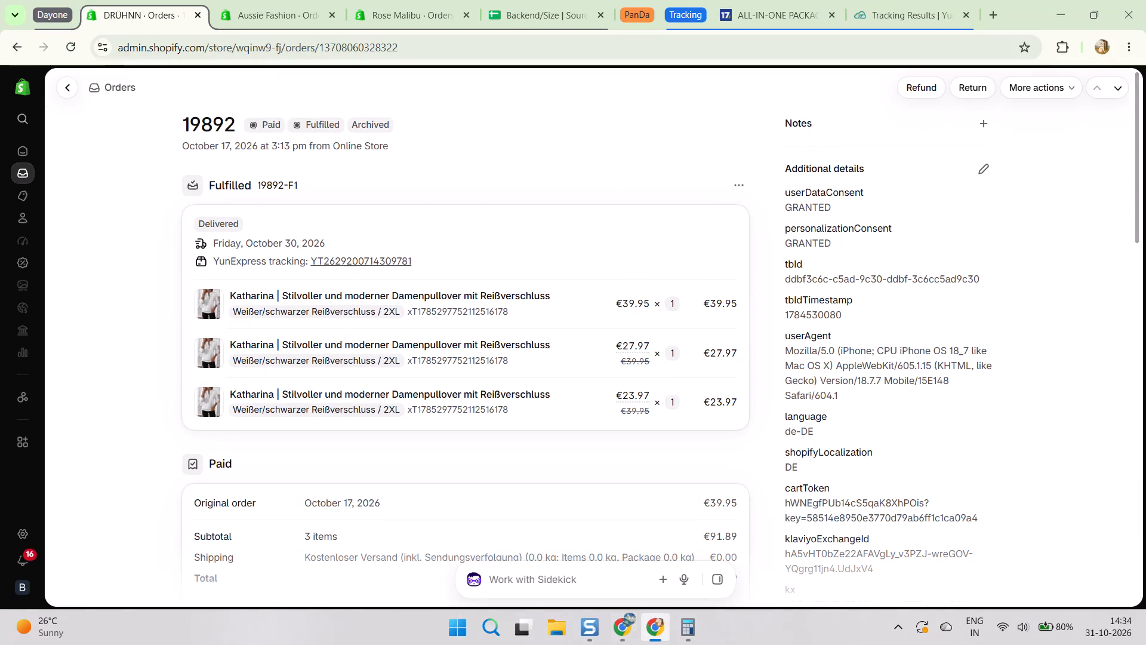
pyautogui.hotkey('alt', 'Tab')
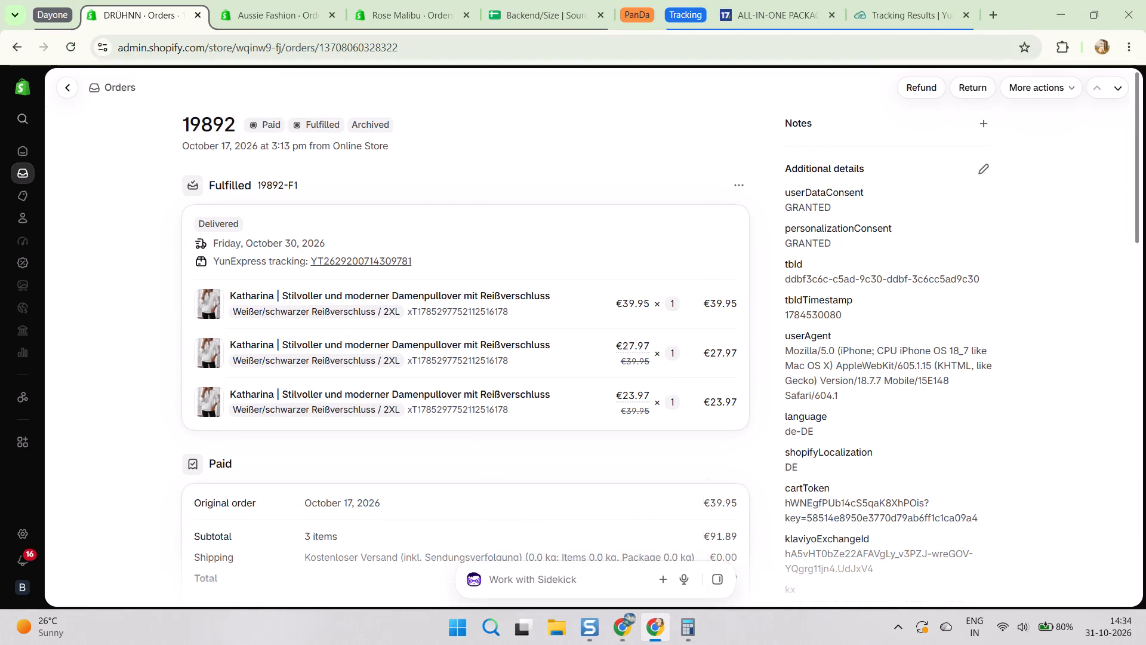
pyautogui.scroll(-8, 408, 380)
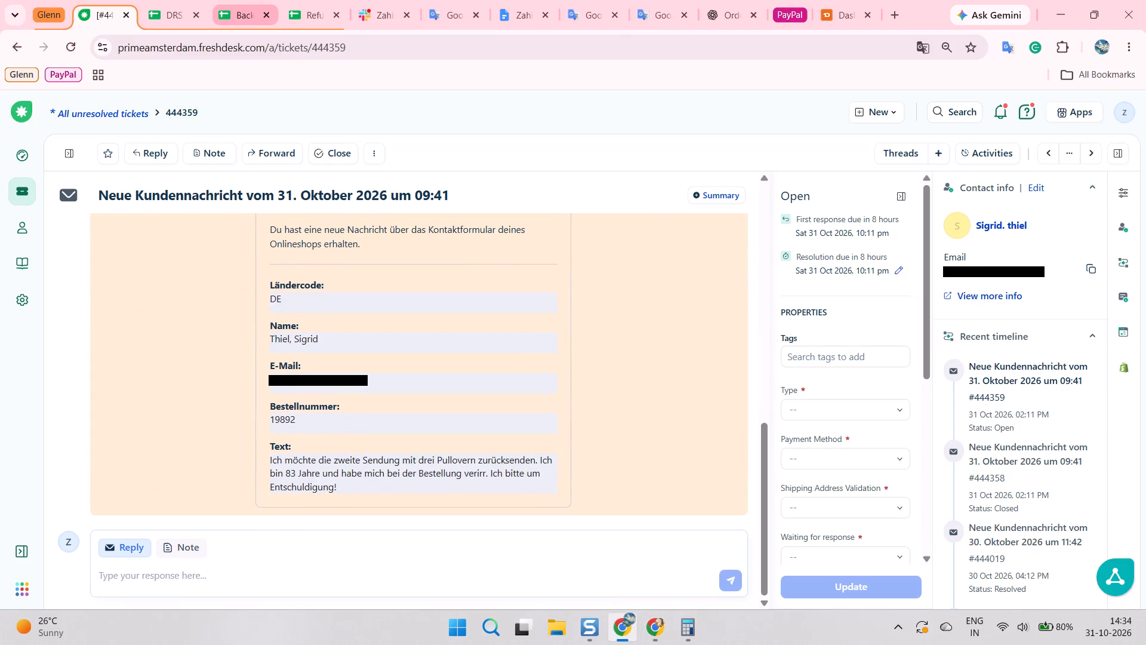
pyautogui.click(999, 526)
pyautogui.scroll(-7, 390, 373)
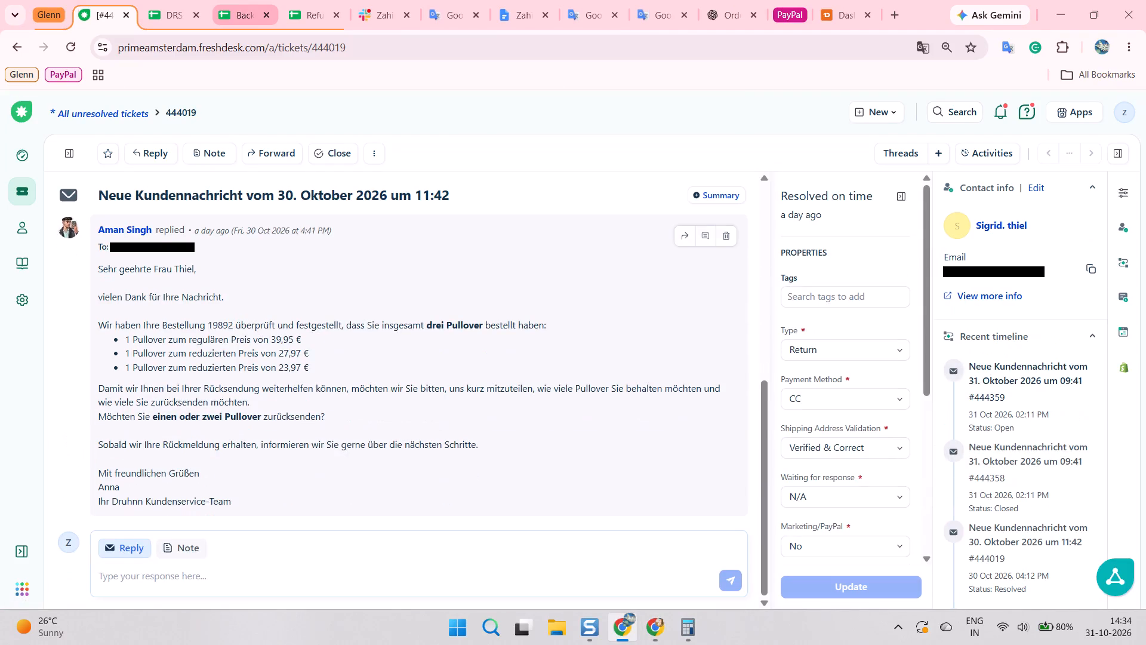
pyautogui.rightClick(432, 303)
pyautogui.scroll(-3, 482, 440)
pyautogui.click(507, 539)
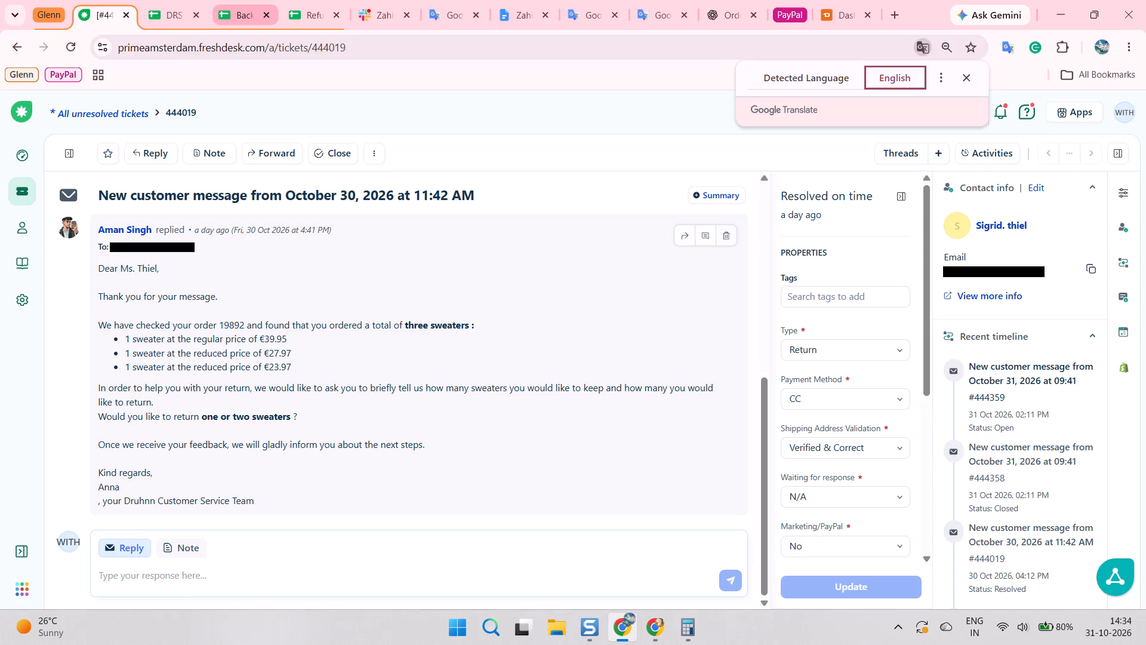
pyautogui.hotkey('alt', 'Tab')
pyautogui.scroll(4, 264, 317)
pyautogui.click(424, 213)
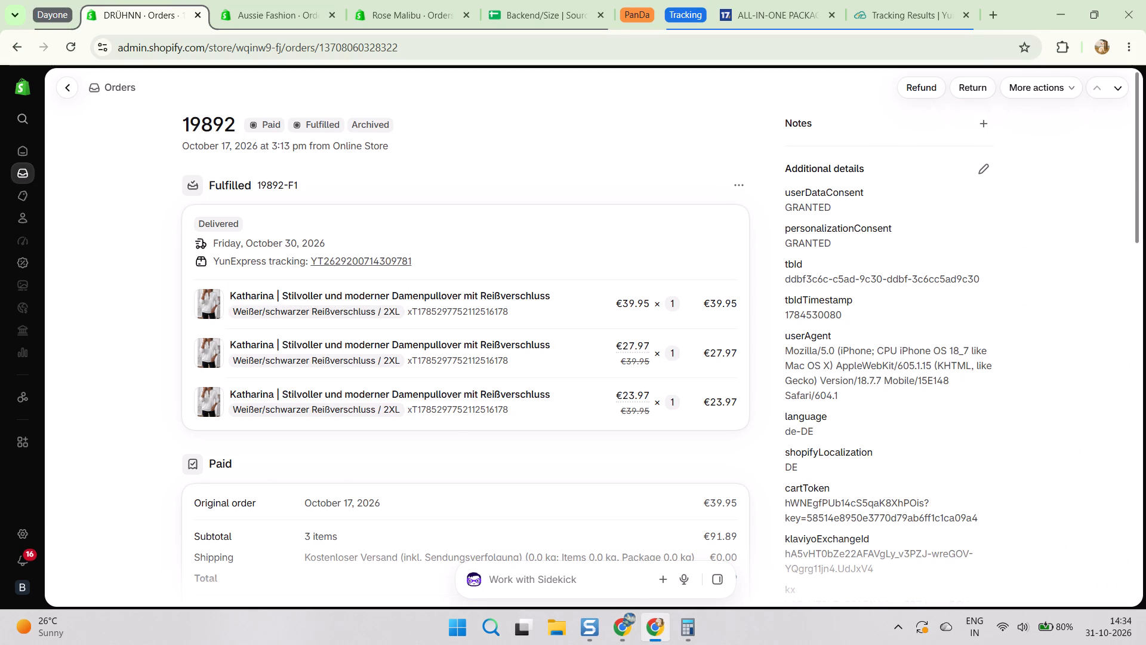
# Copy the full English text of the agent's reply in ticket 444019, from the greeting to the signature.
pyautogui.hotkey('alt', 'Tab')
pyautogui.moveTo(96, 272); pyautogui.dragTo(300, 515)
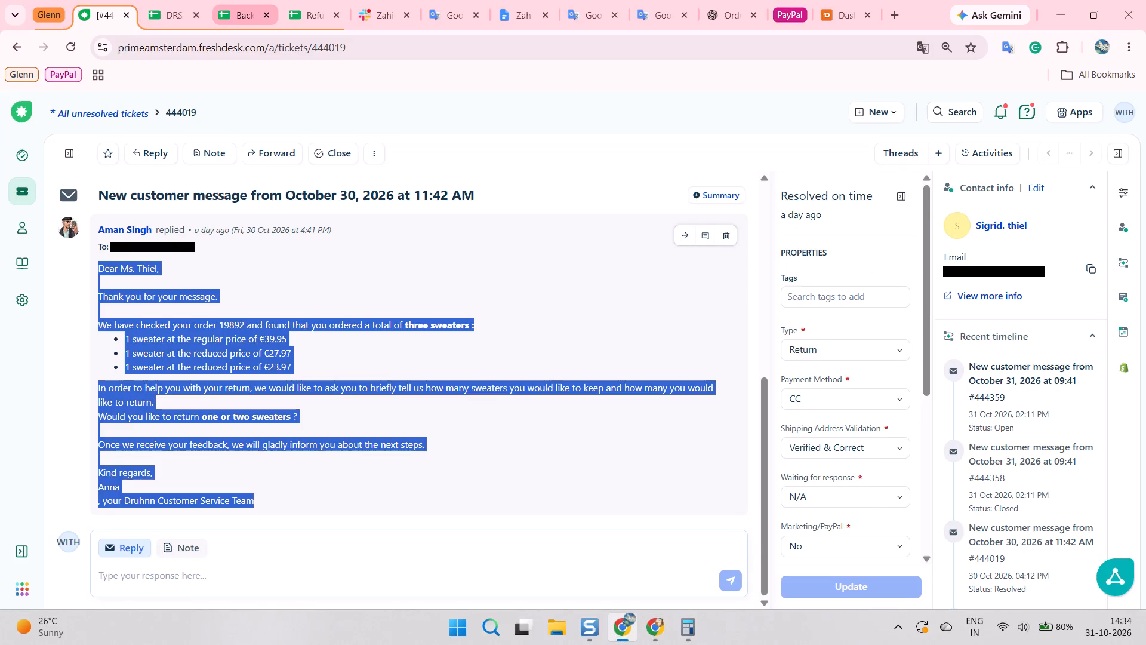
pyautogui.moveTo(300, 515); pyautogui.dragTo(306, 512)
pyautogui.hotkey('ctrl', 'c')
pyautogui.hotkey('ctrl', 'c')
pyautogui.hotkey('ctrl', 'c')
pyautogui.hotkey('ctrl', 'c')
pyautogui.hotkey('ctrl', 'c')
pyautogui.click(1013, 379)
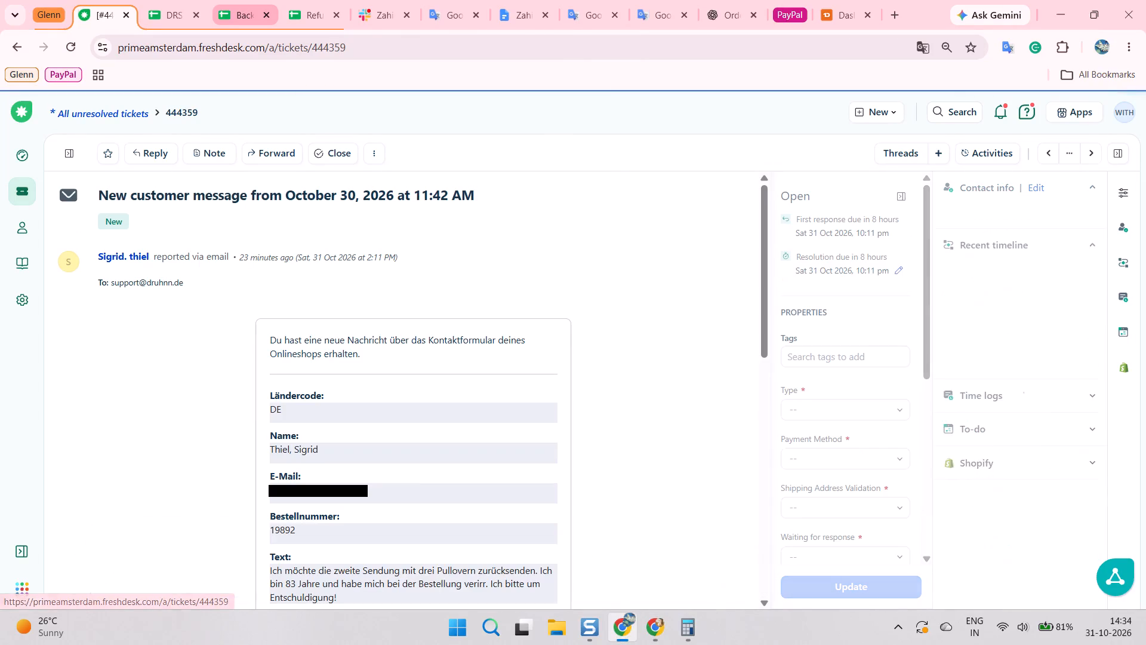
pyautogui.scroll(3, 478, 478)
pyautogui.scroll(-3, 336, 385)
pyautogui.scroll(1, 335, 359)
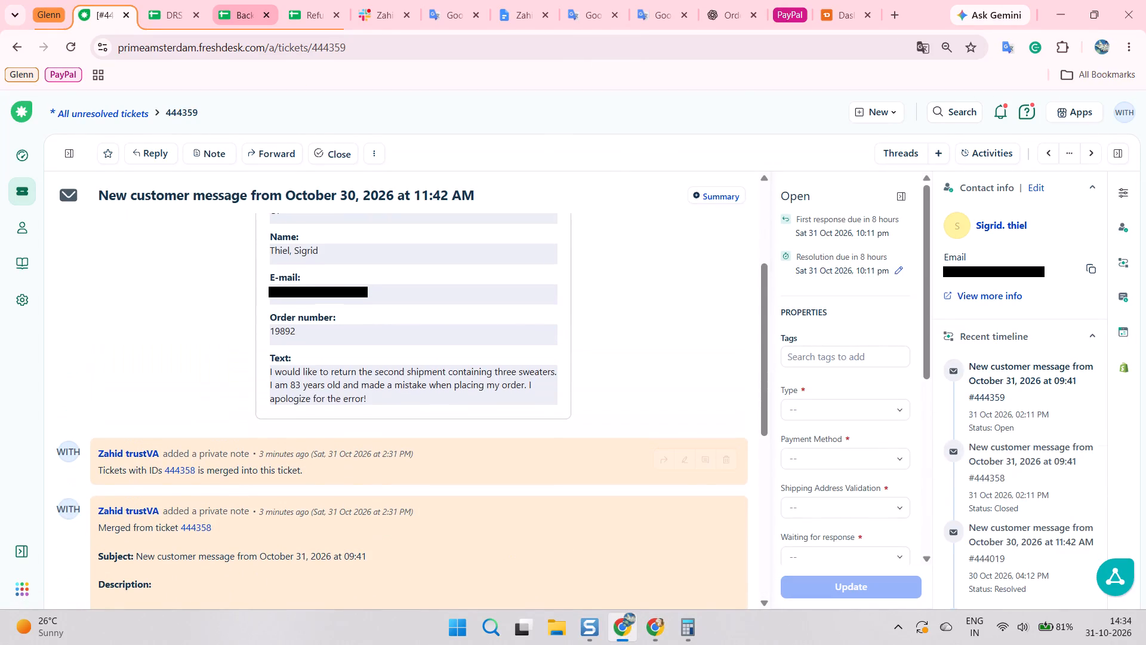
pyautogui.rightClick(418, 296)
pyautogui.scroll(-3, 422, 487)
pyautogui.click(553, 532)
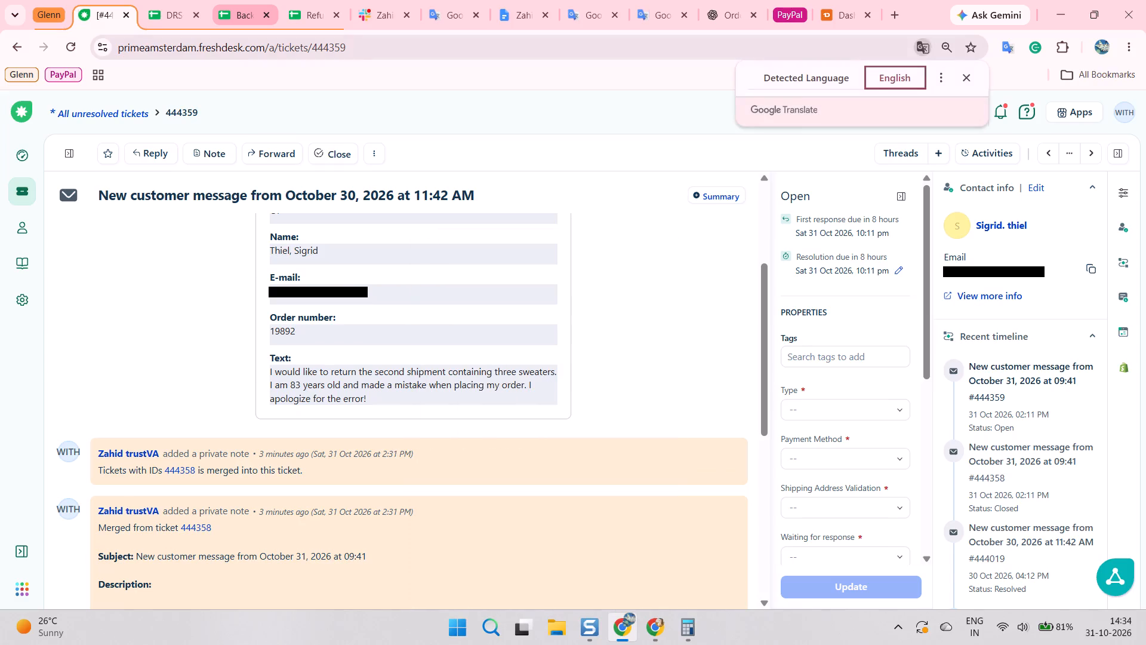
pyautogui.tripleClick(807, 73)
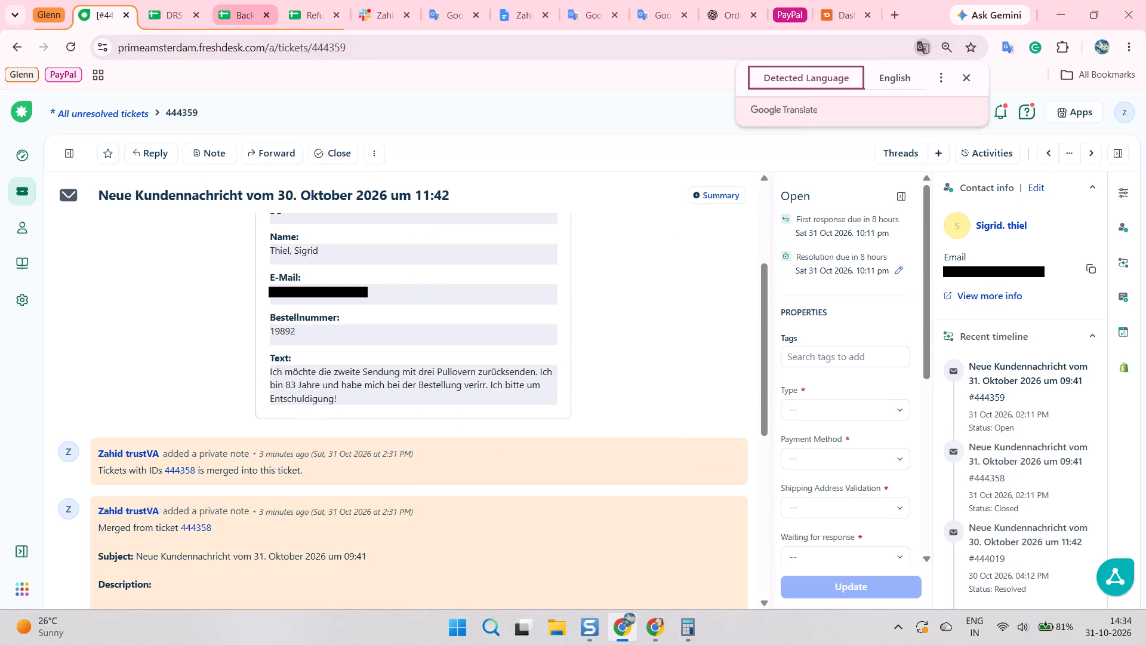
# Paste the copied English reply into Google Translate and add blank lines around the paragraph asking how many sweaters to keep or return.
pyautogui.click(468, 306)
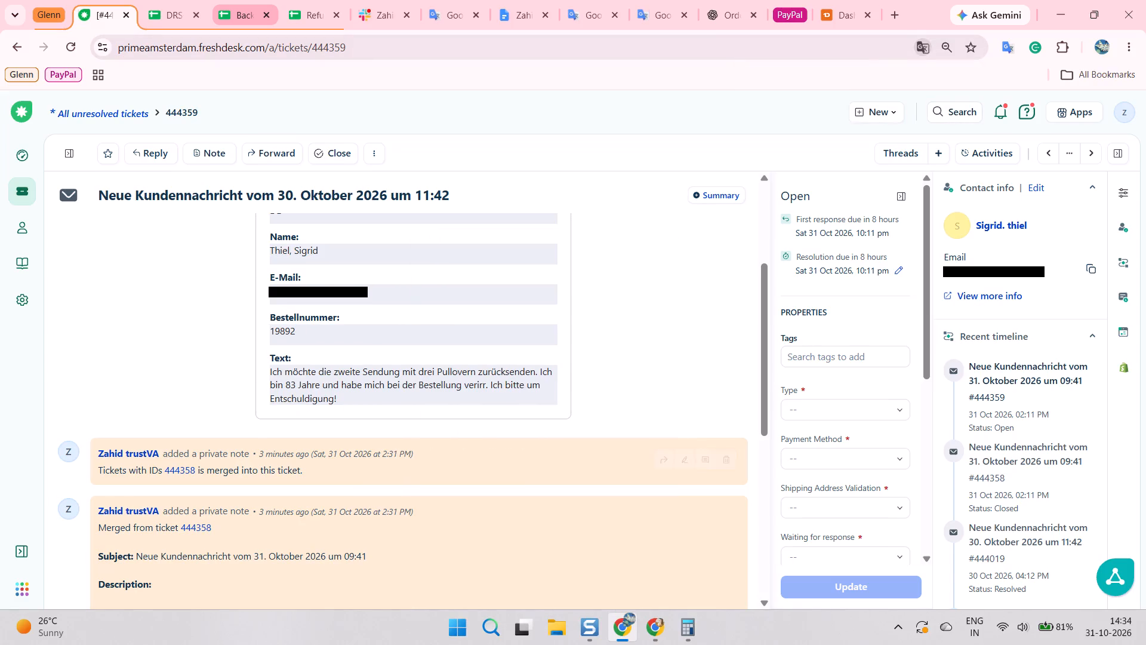
pyautogui.scroll(-11, 478, 403)
pyautogui.click(657, 0)
pyautogui.scroll(9, 496, 200)
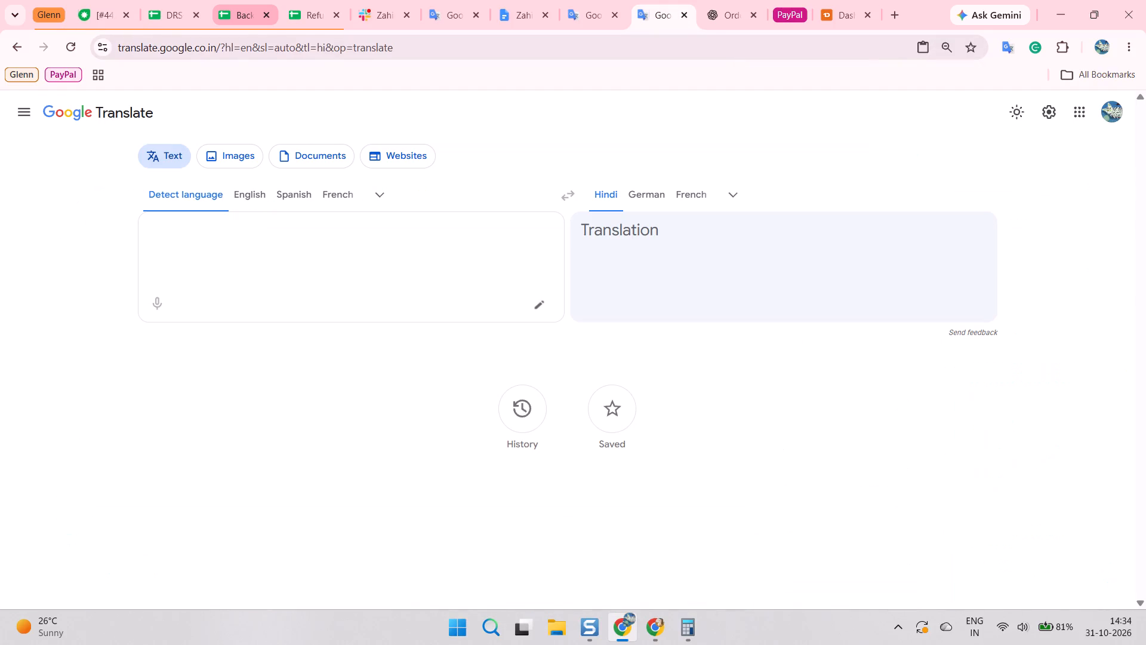
pyautogui.hotkey('ctrl', 'v')
pyautogui.click(390, 376)
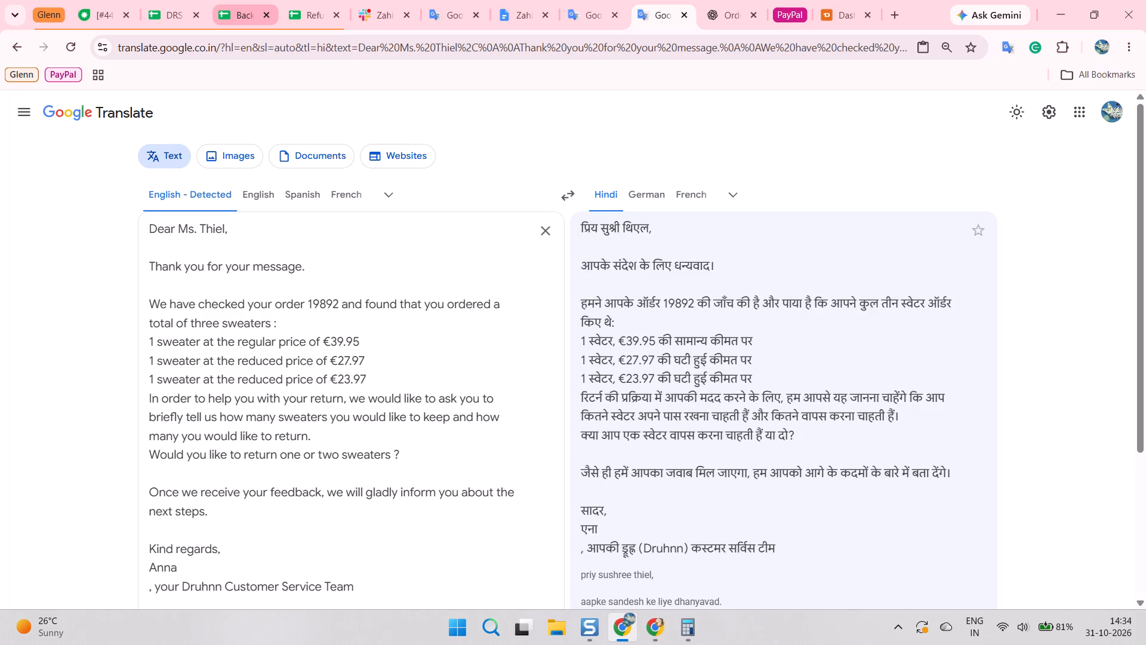
pyautogui.press('Return')
pyautogui.click(328, 458)
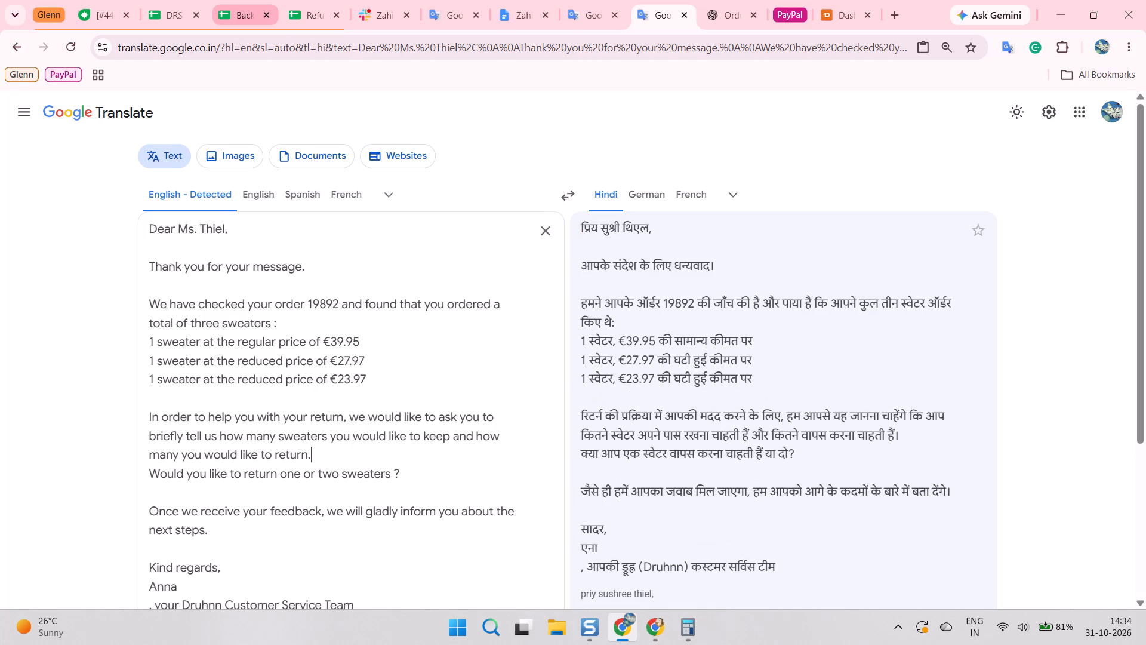
pyautogui.press('Return')
pyautogui.hotkey('alt', 'Tab')
pyautogui.scroll(-2, 750, 306)
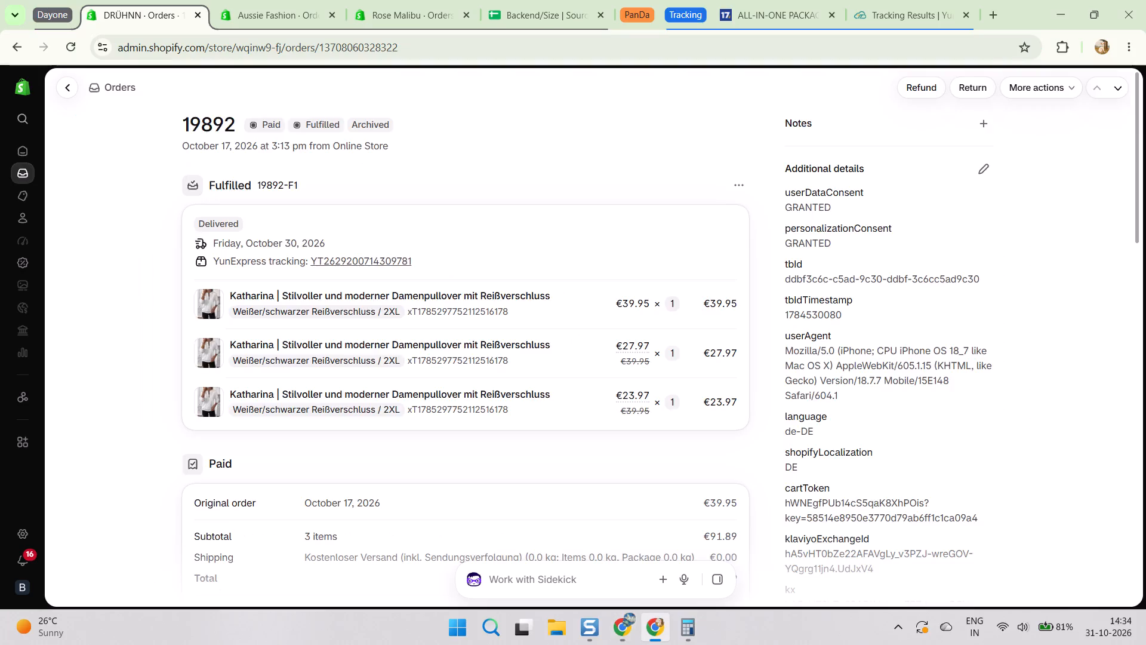
pyautogui.scroll(-3, 765, 299)
pyautogui.hotkey('alt', 'Tab')
pyautogui.scroll(-2, 522, 343)
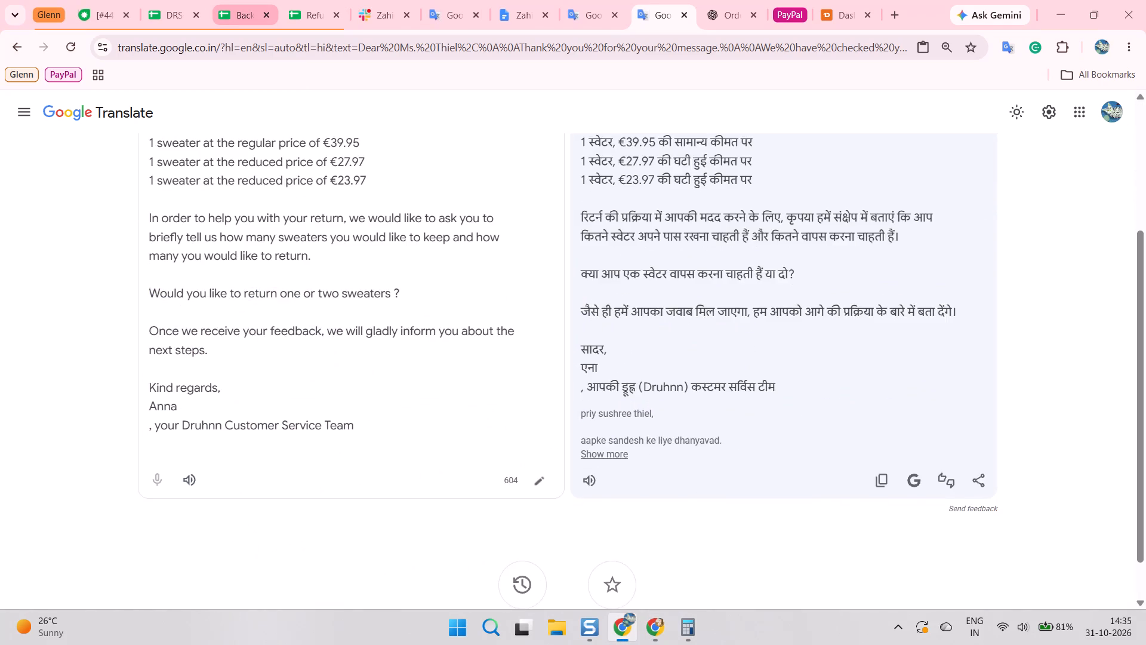
# Correct the last signature line of the English text to read "Your Druhnn Customer Service Team".
pyautogui.scroll(5, 550, 309)
pyautogui.scroll(-5, 238, 370)
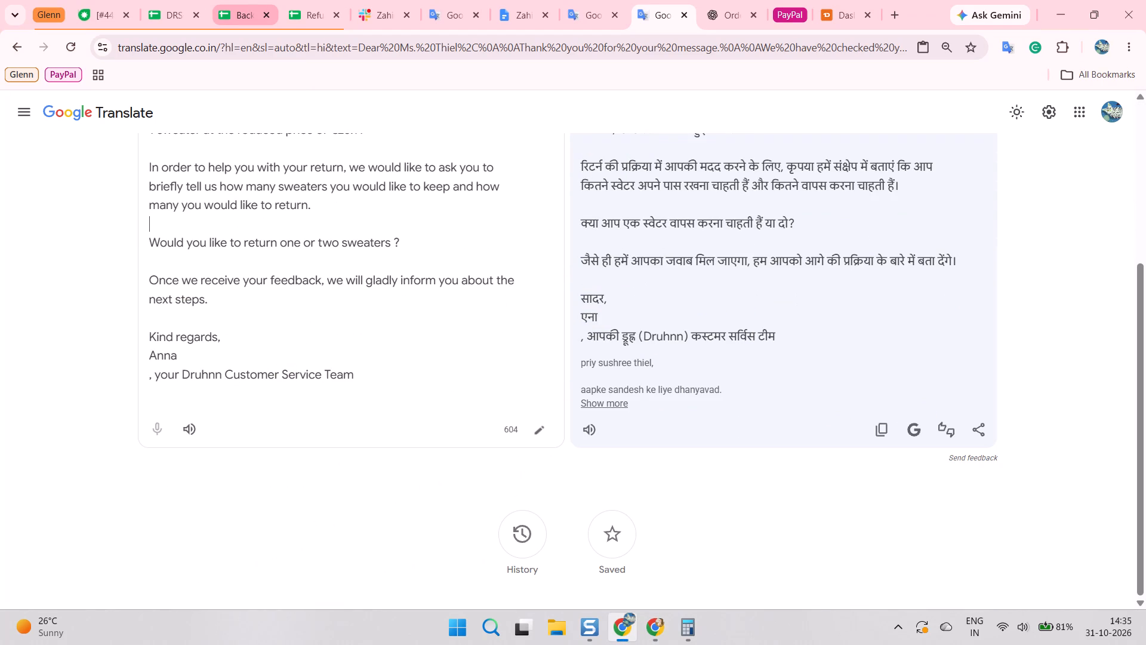
pyautogui.moveTo(161, 375); pyautogui.dragTo(121, 376)
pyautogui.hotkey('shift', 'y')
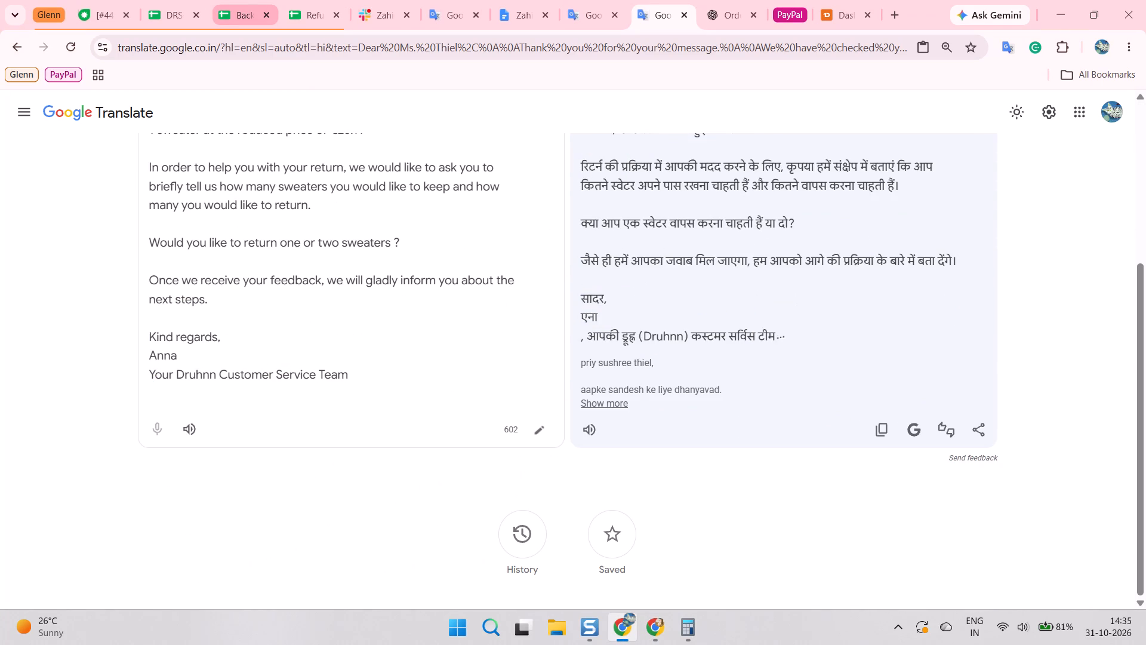
pyautogui.scroll(4, 546, 332)
pyautogui.scroll(-5, 666, 269)
pyautogui.scroll(8, 609, 260)
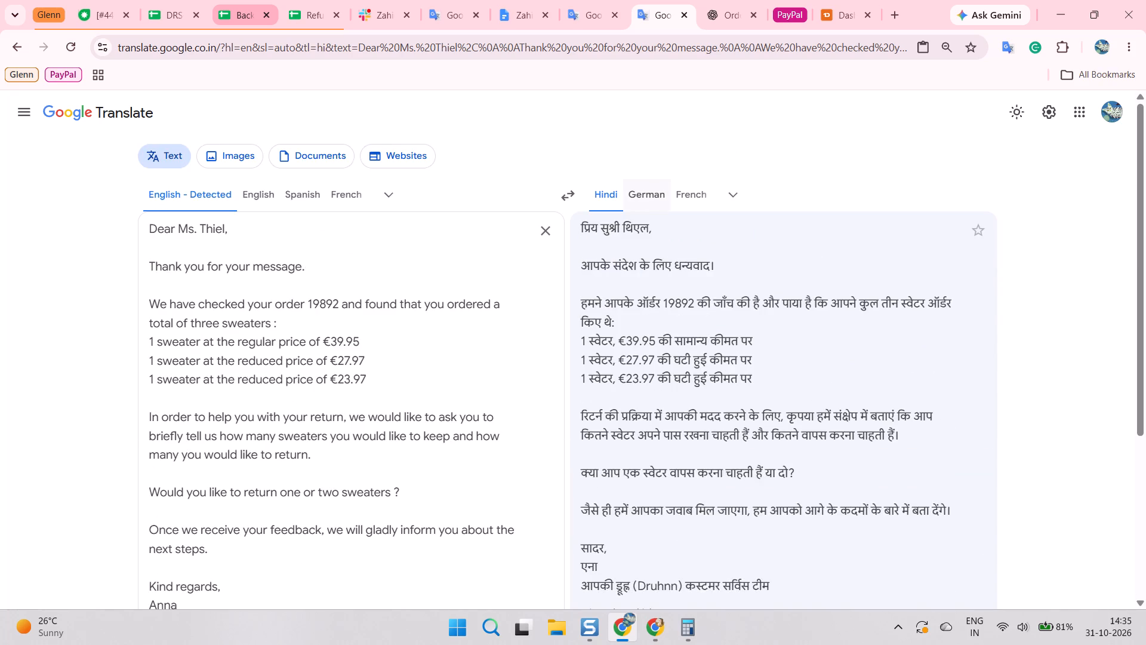
# Translate the reply into German and copy the full translation.
pyautogui.click(652, 201)
pyautogui.scroll(5, 654, 241)
pyautogui.scroll(-14, 677, 293)
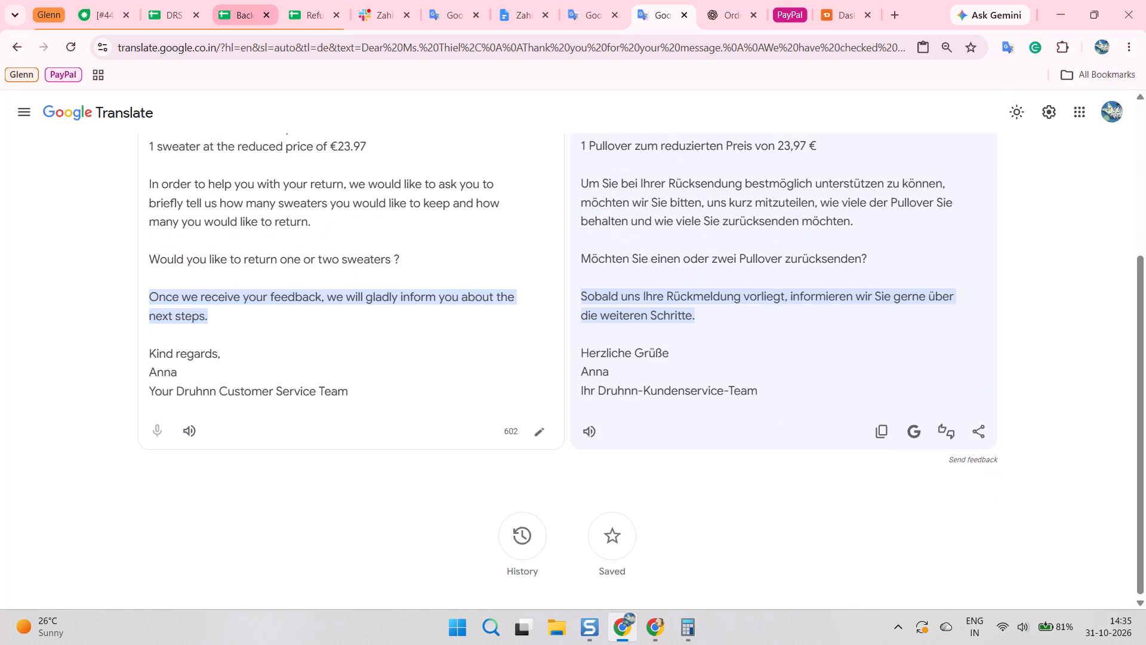
pyautogui.scroll(-1, 858, 407)
pyautogui.click(885, 425)
# Start a reply in Freshdesk ticket 444359 and replace the default greeting with the copied German text.
pyautogui.click(113, 0)
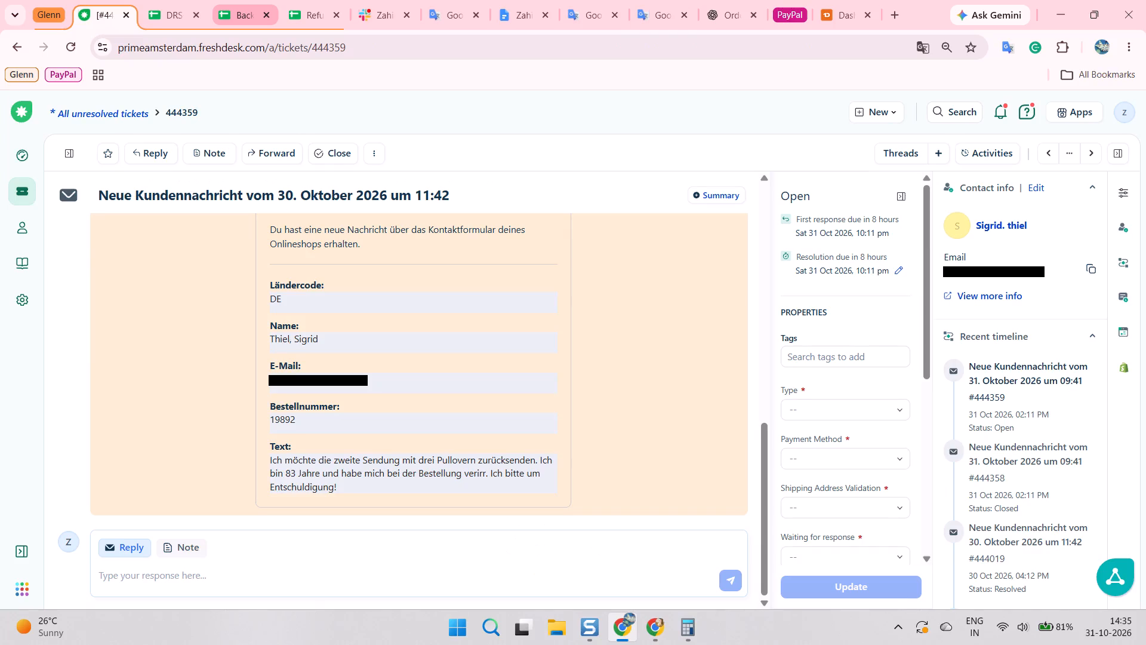
pyautogui.scroll(-4, 429, 325)
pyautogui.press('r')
pyautogui.scroll(-8, 218, 361)
pyautogui.click(125, 517)
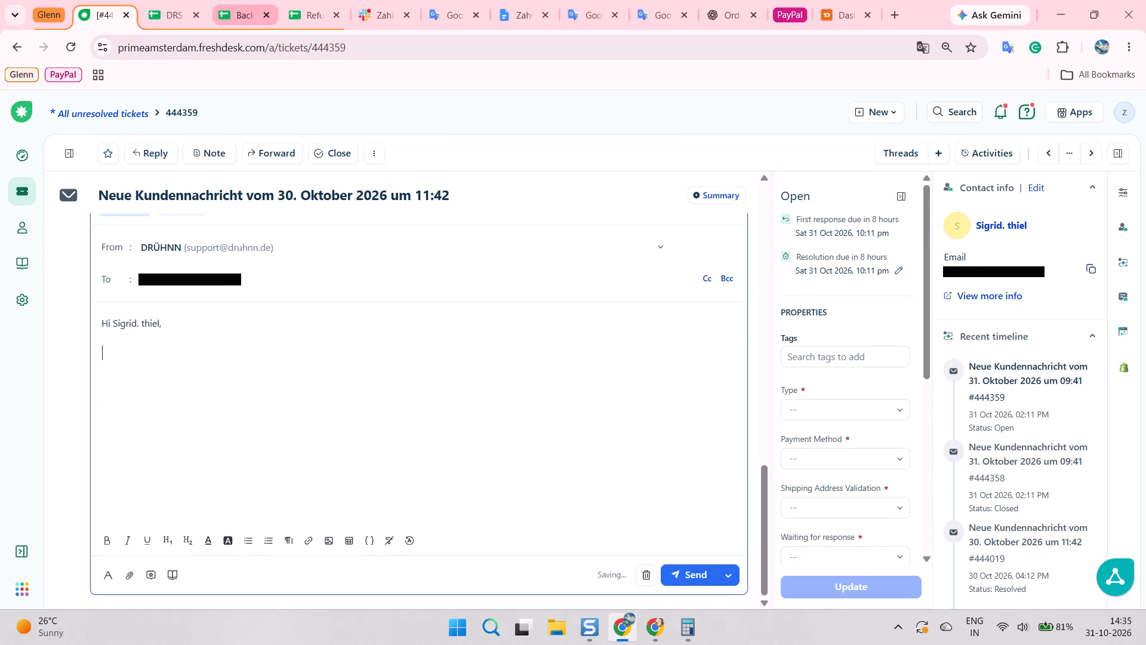
pyautogui.keyDown('ctrl'); pyautogui.moveTo(131, 511); pyautogui.dragTo(142, 505); pyautogui.keyUp('ctrl')
pyautogui.hotkey('ctrl', 'a')
pyautogui.press('BackSpace')
pyautogui.press('BackSpace')
pyautogui.press('BackSpace')
pyautogui.press('BackSpace')
pyautogui.press('BackSpace')
pyautogui.press('BackSpace')
pyautogui.press('BackSpace')
pyautogui.hotkey('ctrl', 'v')
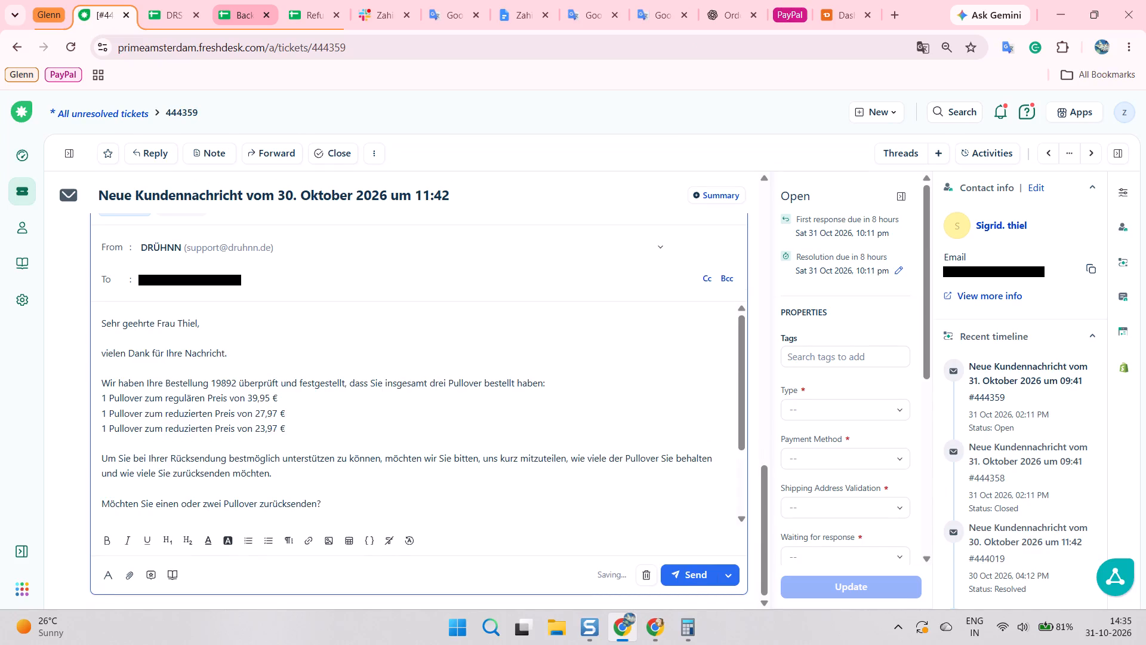
# Remove the surplus space at the end of the German reply and send it to the customer.
pyautogui.scroll(-5, 159, 496)
pyautogui.click(147, 511)
pyautogui.press('BackSpace')
pyautogui.scroll(-8, 291, 450)
pyautogui.click(686, 584)
pyautogui.scroll(-2, 403, 386)
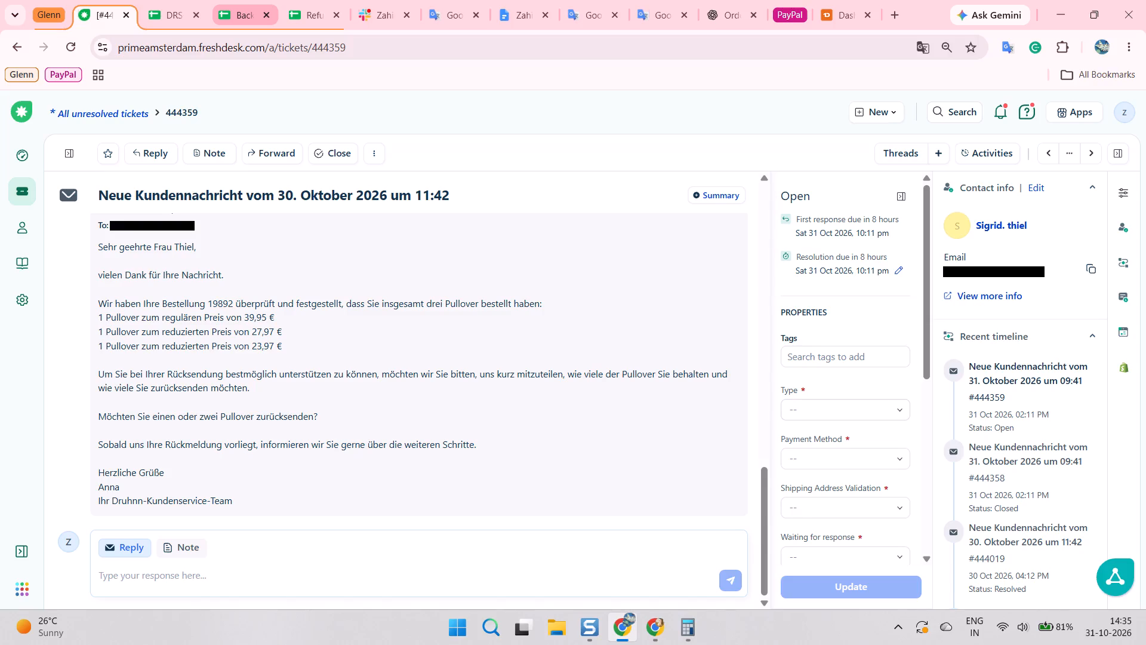
# Set the ticket type to Return and, after checking the order's payment in Shopify, the payment method to CC.
pyautogui.click(827, 410)
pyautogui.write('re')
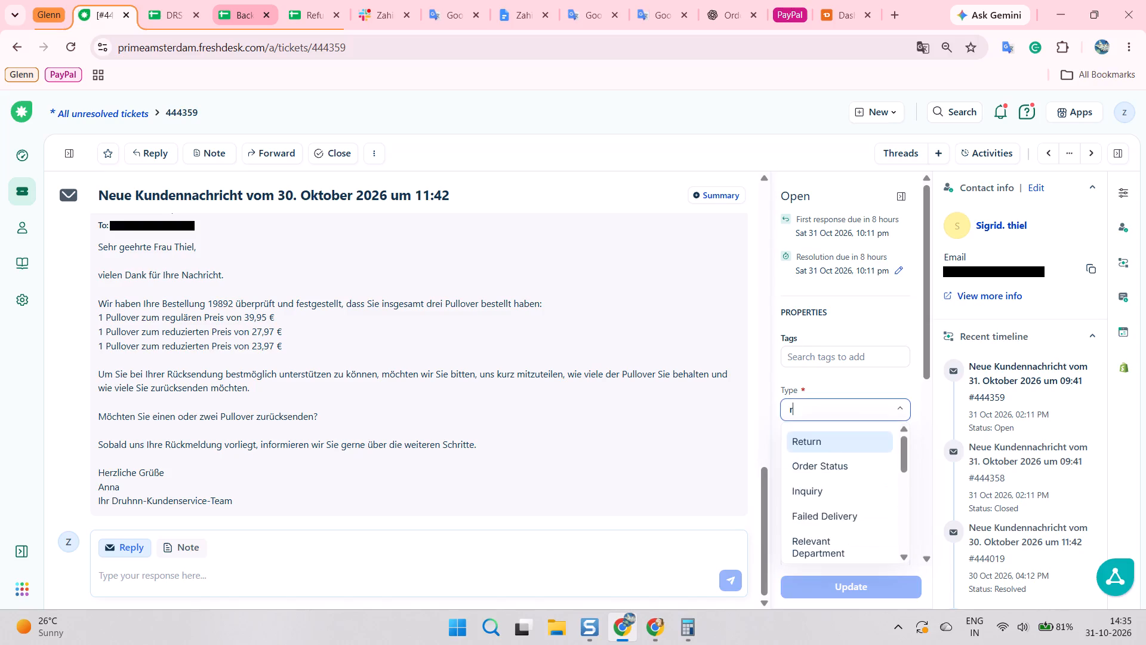
pyautogui.click(827, 441)
pyautogui.press('Tab')
pyautogui.hotkey('alt', 'Tab')
pyautogui.scroll(-8, 839, 361)
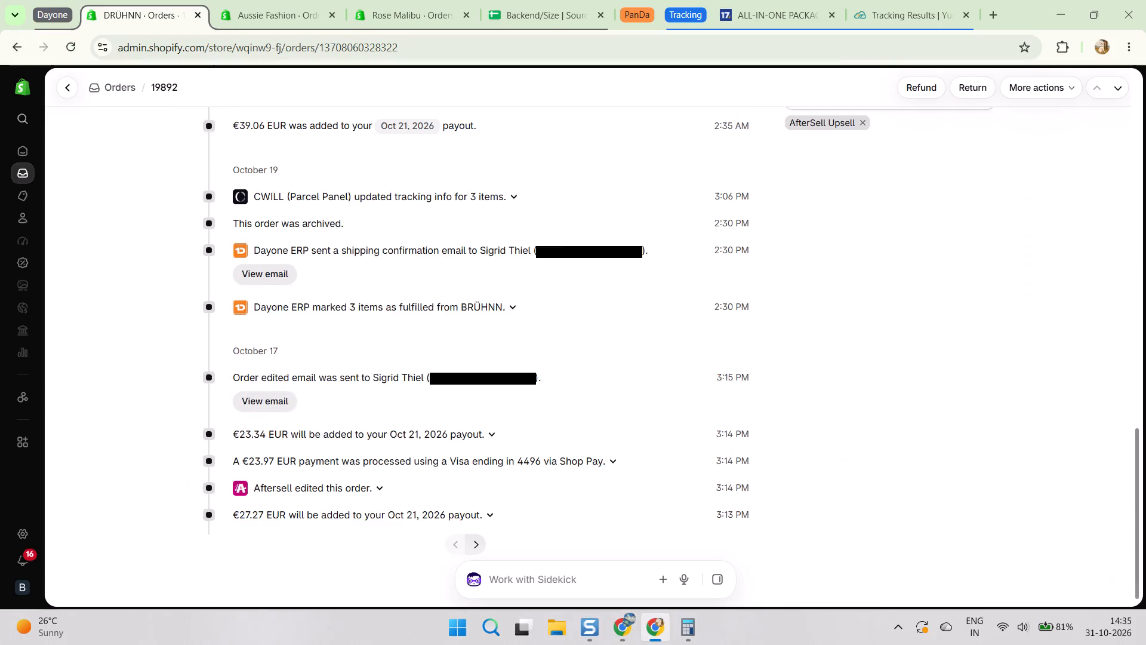
pyautogui.hotkey('alt', 'Tab')
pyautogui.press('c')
pyautogui.press('Tab')
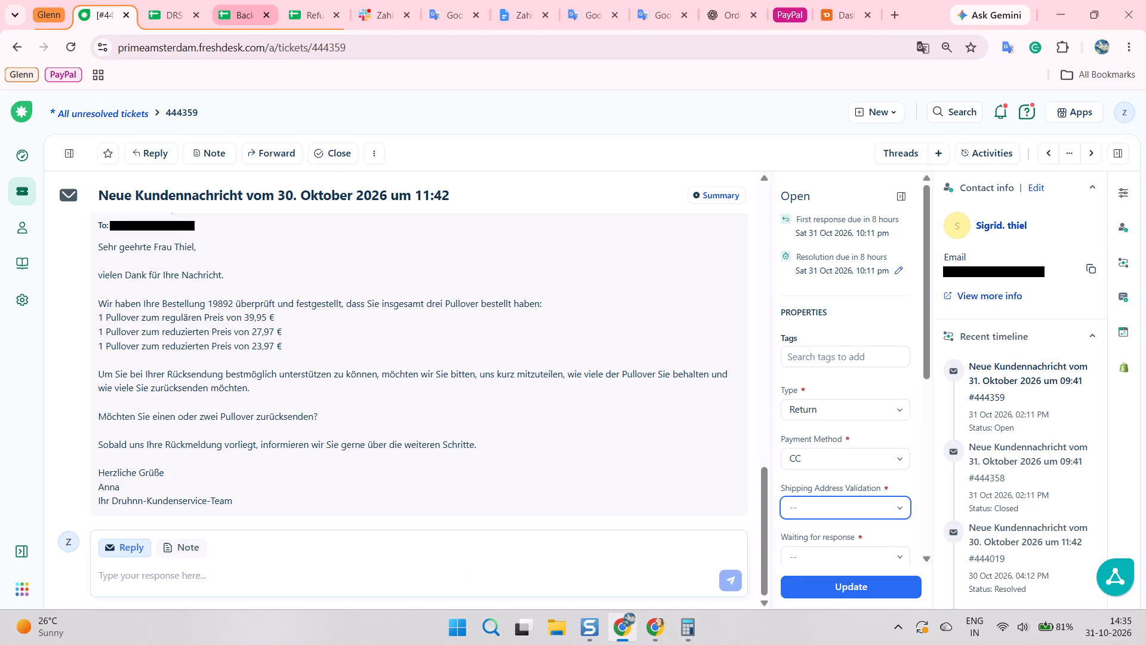
# Set Shipping Address Validation to NA, Waiting for response to N/A, Marketing/PayPal to No and the status to Resolved.
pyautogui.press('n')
pyautogui.press('Tab')
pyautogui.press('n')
pyautogui.press('Tab')
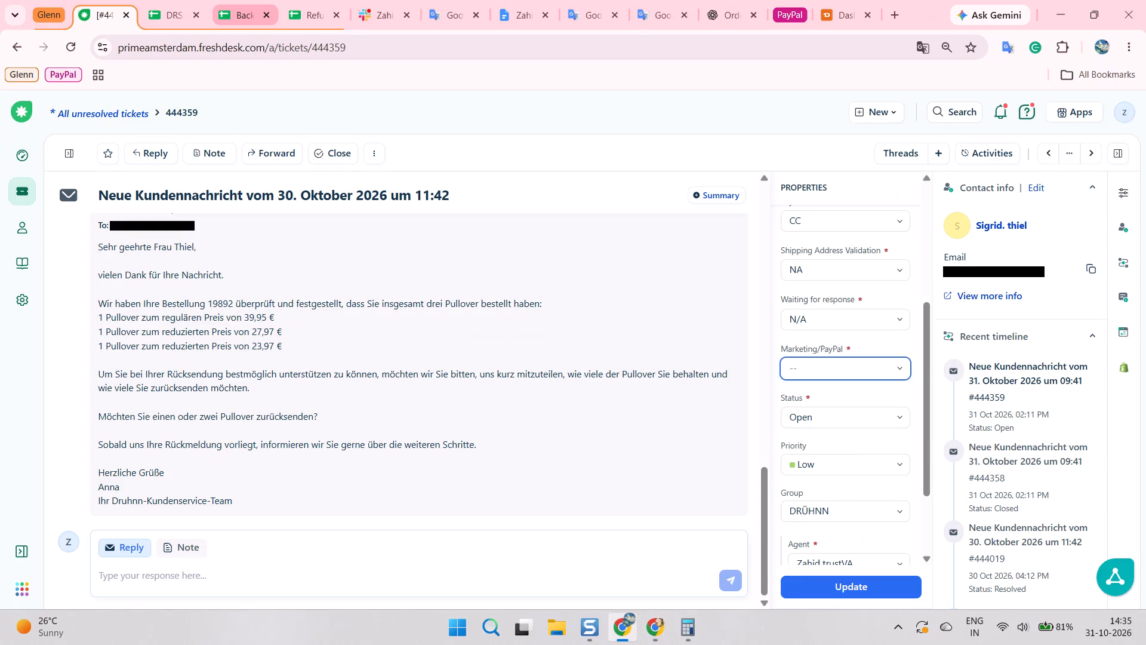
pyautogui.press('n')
pyautogui.press('Tab')
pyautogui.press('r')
pyautogui.press('Tab')
pyautogui.press('Tab')
pyautogui.press('Tab')
pyautogui.scroll(3, 845, 354)
pyautogui.scroll(-2, 848, 360)
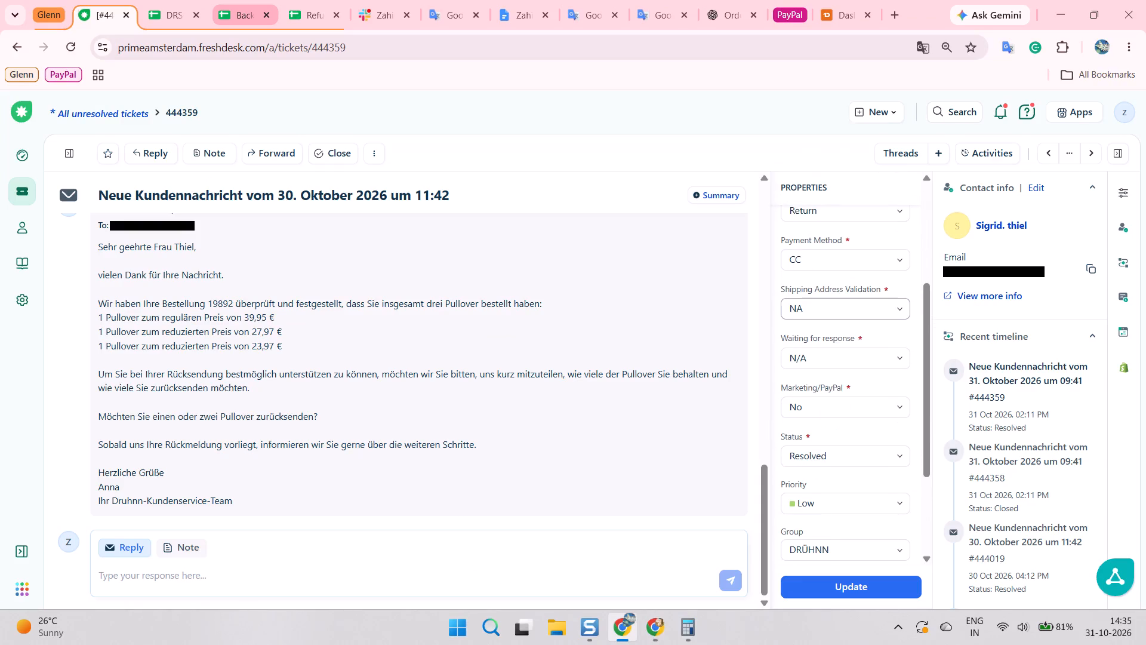
# Change Shipping Address Validation to Verified & Correct and save the ticket properties.
pyautogui.click(841, 304)
pyautogui.click(849, 363)
pyautogui.press('Tab')
pyautogui.press('Tab')
pyautogui.press('Tab')
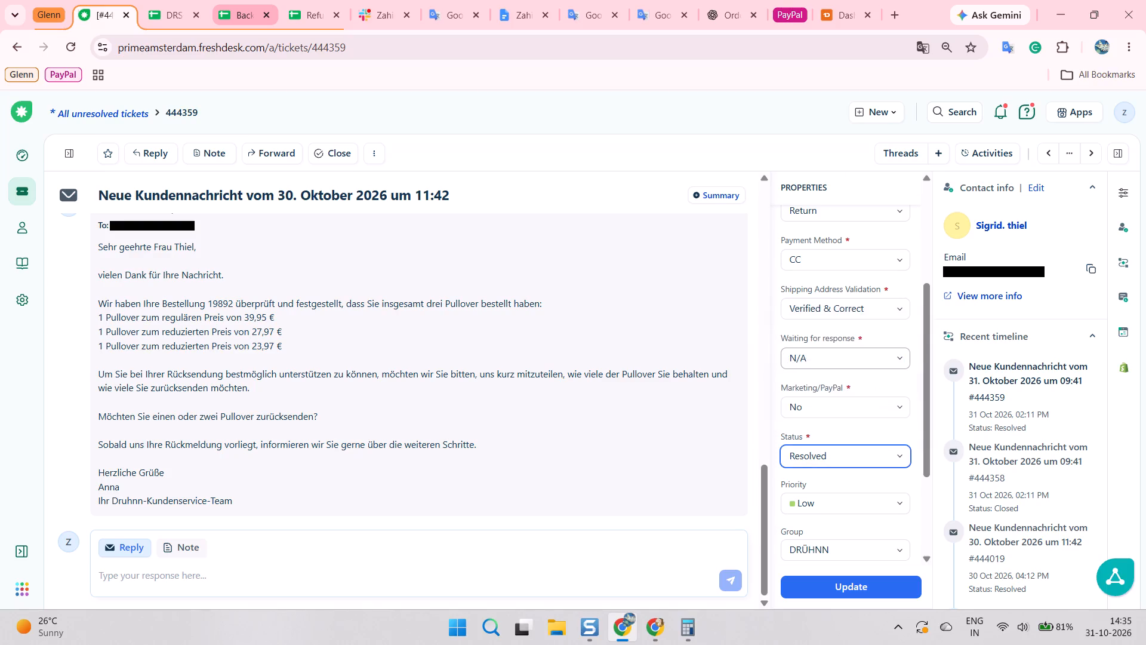
pyautogui.scroll(-4, 854, 413)
pyautogui.moveTo(857, 589); pyautogui.dragTo(858, 594)
pyautogui.scroll(-7, 833, 547)
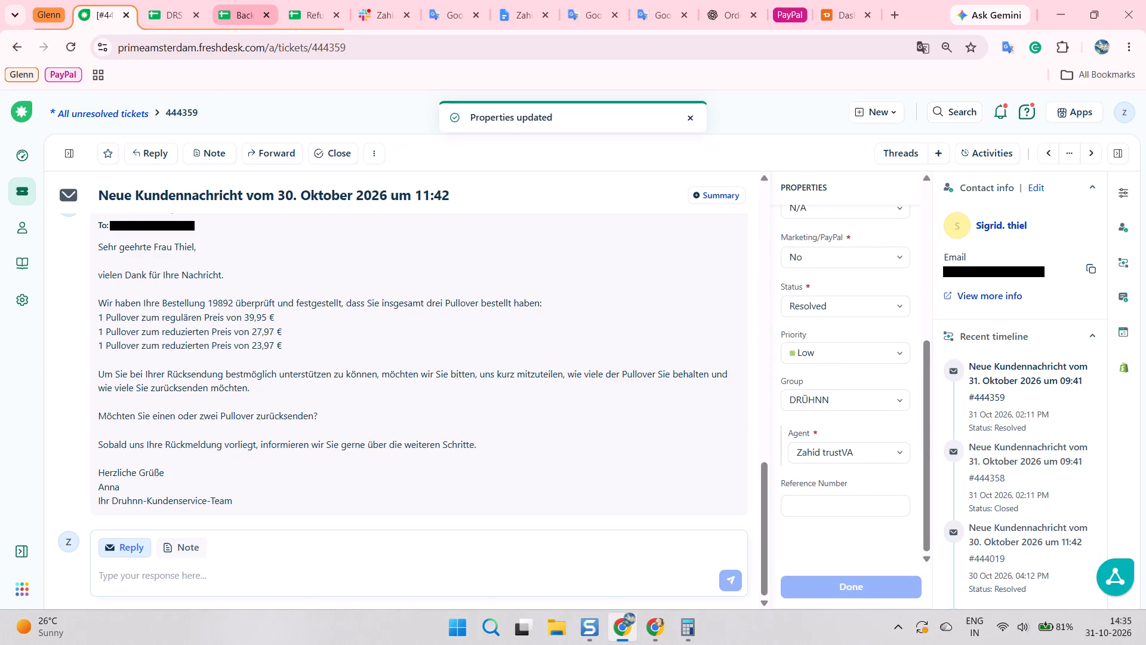
# Copy ticket number 444359, log it in cell AN70 under ZAHID in the DRS- October 2026 sheet, and return to the ticket.
pyautogui.scroll(-4, 608, 377)
pyautogui.doubleClick(183, 109)
pyautogui.hotkey('ctrl', 'c')
pyautogui.hotkey('ctrl', 'c')
pyautogui.keyDown('ctrl'); pyautogui.click(165, 0); pyautogui.keyUp('ctrl')
pyautogui.hotkey('ctrl', 'v')
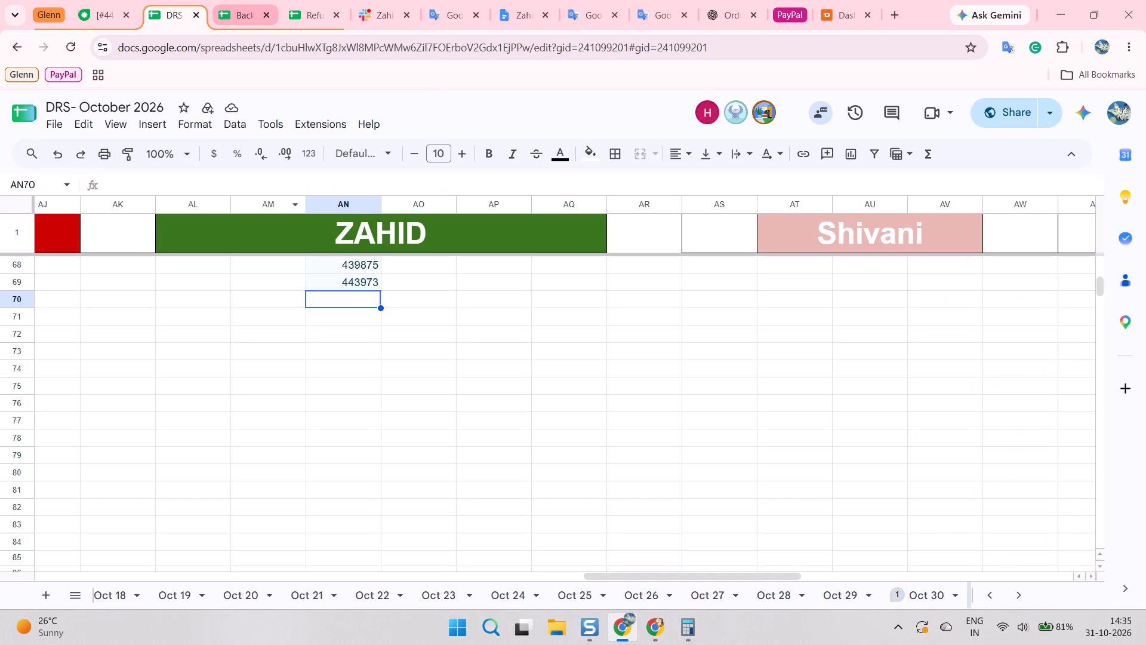
pyautogui.click(347, 318)
pyautogui.scroll(-1, 347, 318)
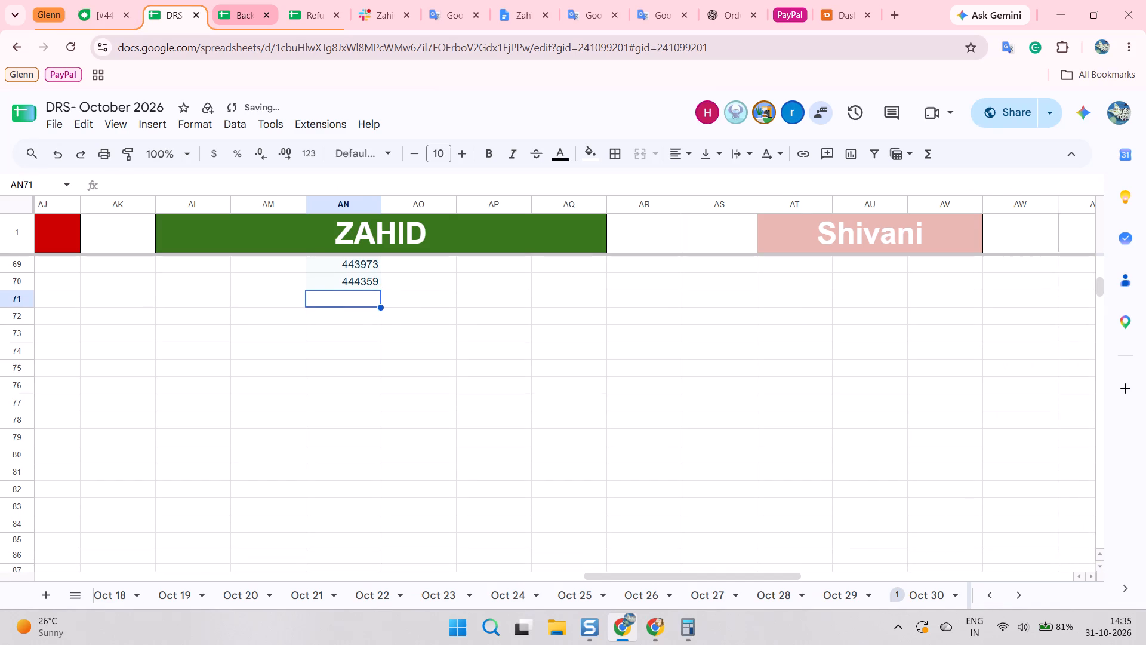
pyautogui.click(100, 6)
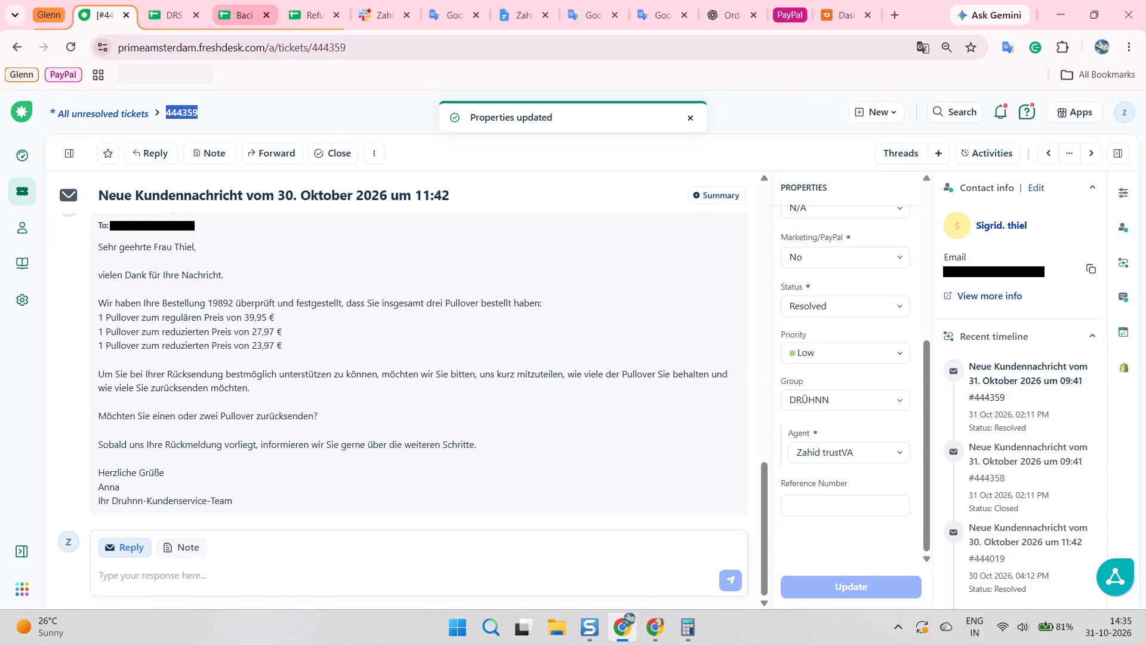
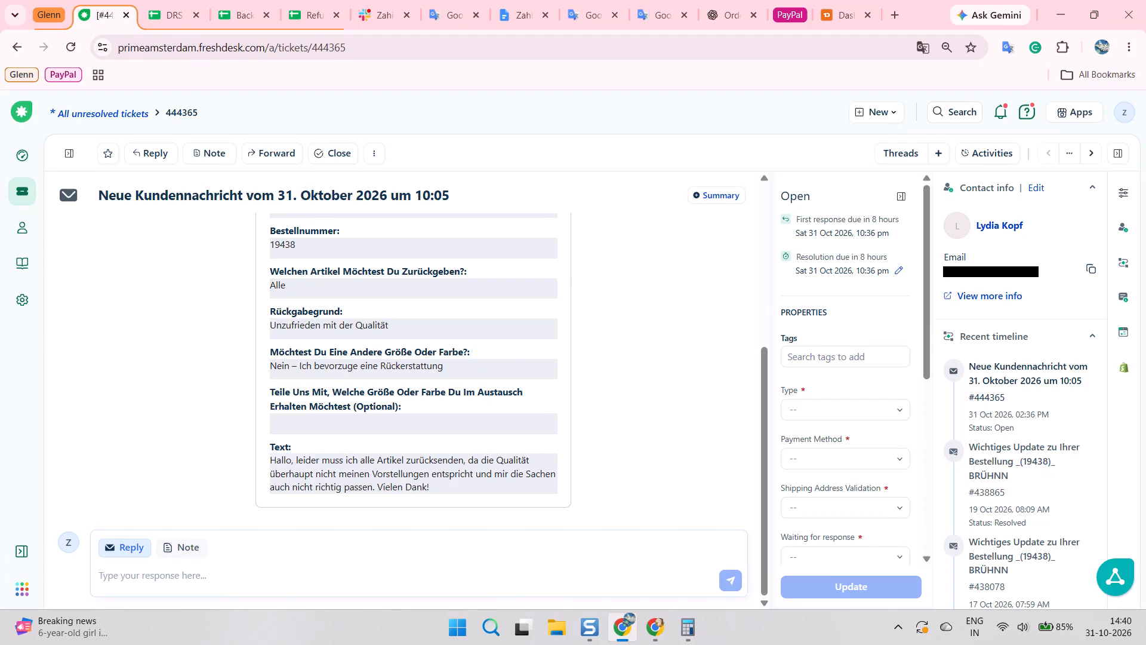
# Read the return request in ticket 444365 translated into English, and switch the page back to its original language.
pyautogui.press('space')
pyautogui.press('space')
pyautogui.rightClick(577, 309)
pyautogui.scroll(-4, 534, 301)
pyautogui.rightClick(590, 278)
pyautogui.scroll(-4, 629, 418)
pyautogui.click(651, 536)
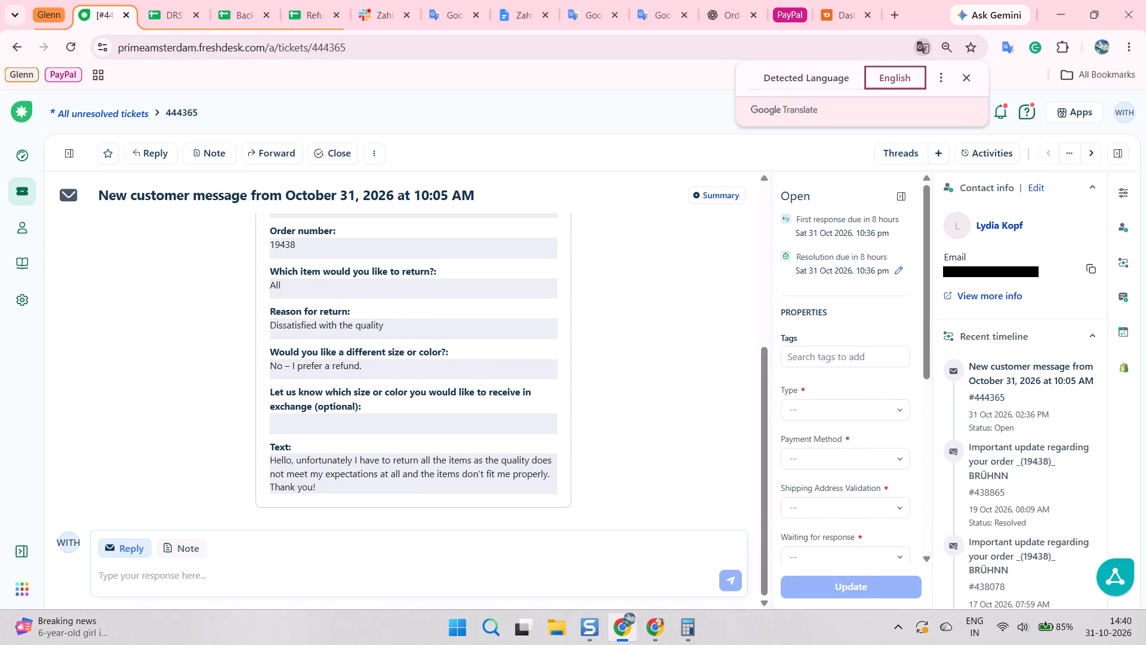
pyautogui.scroll(-1, 608, 451)
pyautogui.click(800, 81)
# Copy the customer's email, search for it in Shopify, open order 19438 and examine its items and fulfilment.
pyautogui.click(1092, 267)
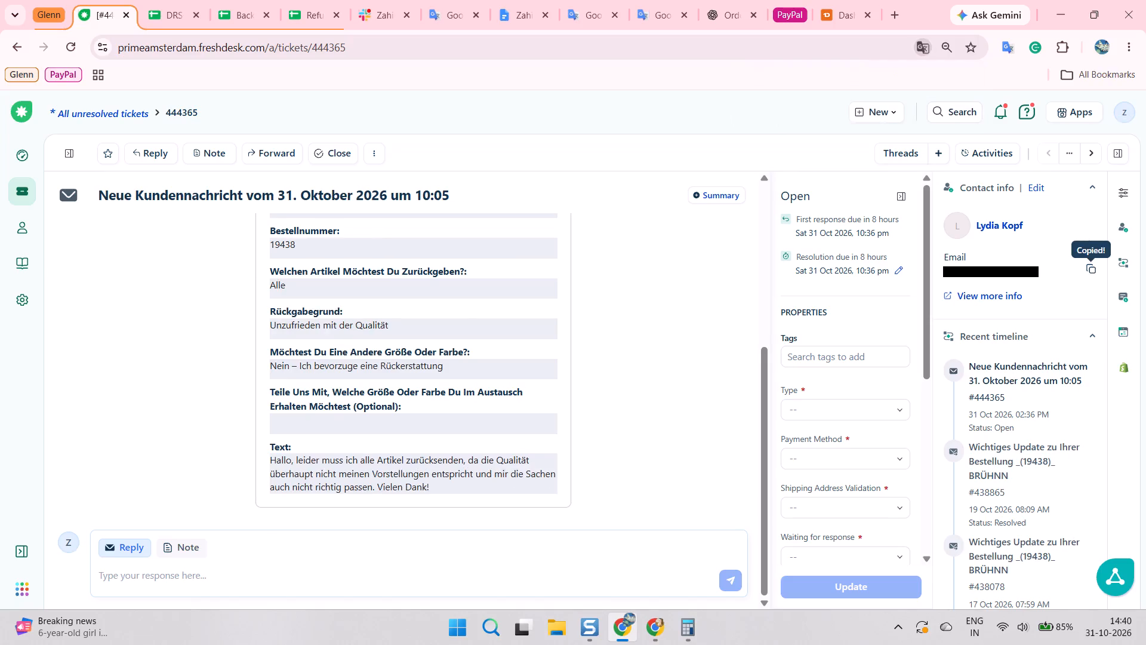
pyautogui.scroll(6, 809, 398)
pyautogui.click(473, 450)
pyautogui.hotkey('alt', 'Tab')
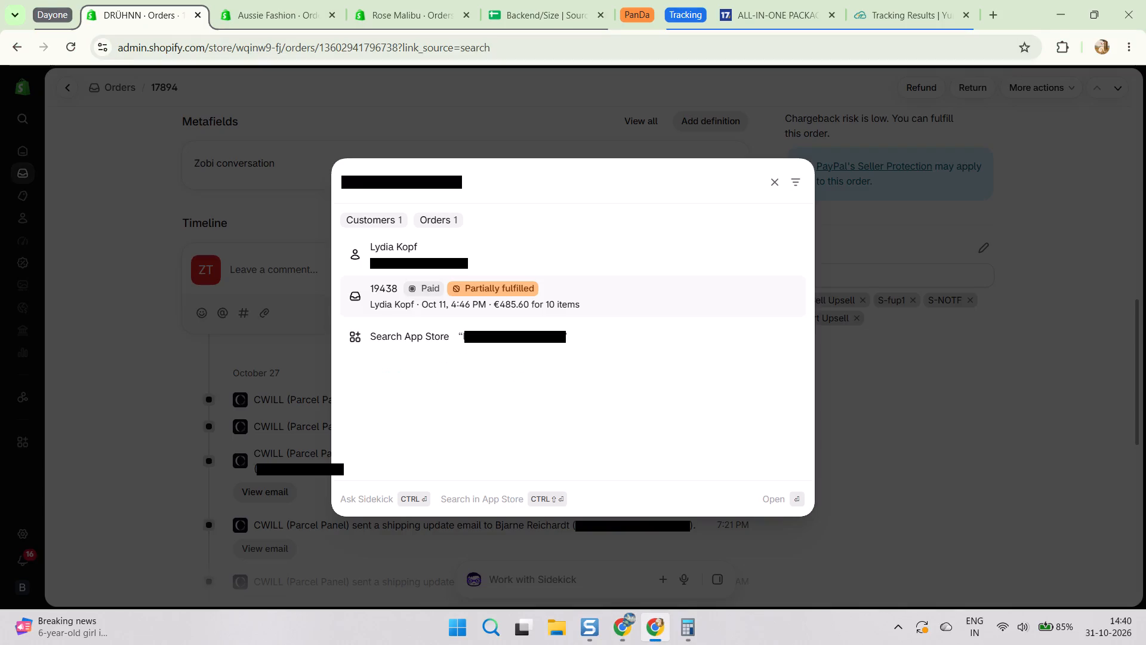
pyautogui.scroll(11, 501, 385)
pyautogui.click(62, 129)
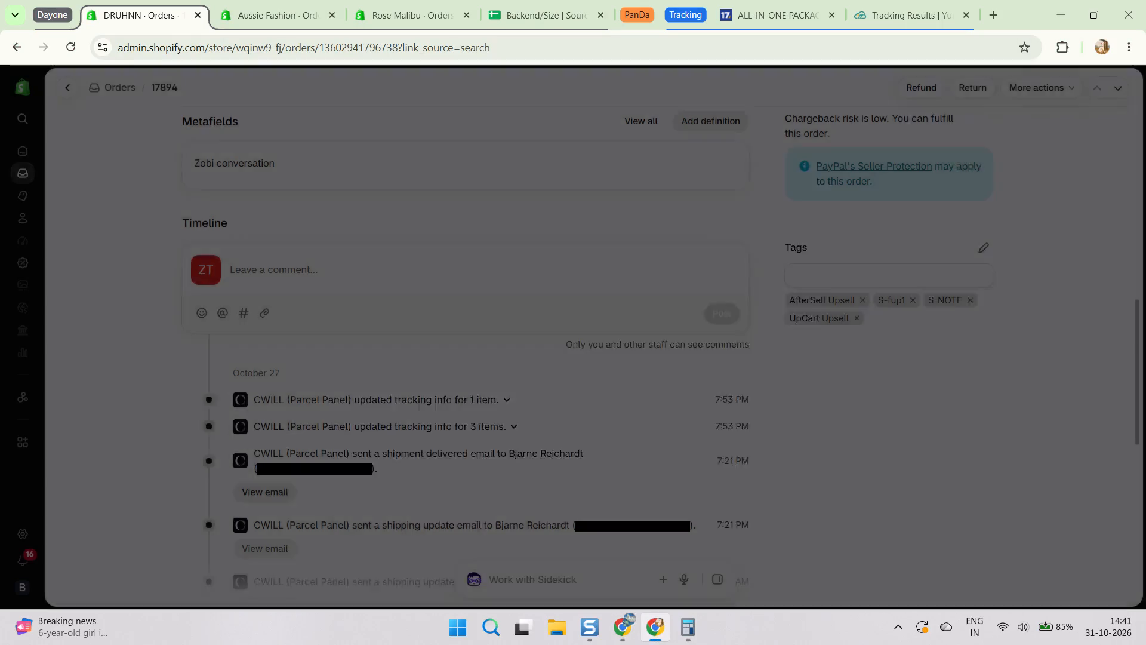
pyautogui.click(27, 128)
pyautogui.hotkey('ctrl', 'v')
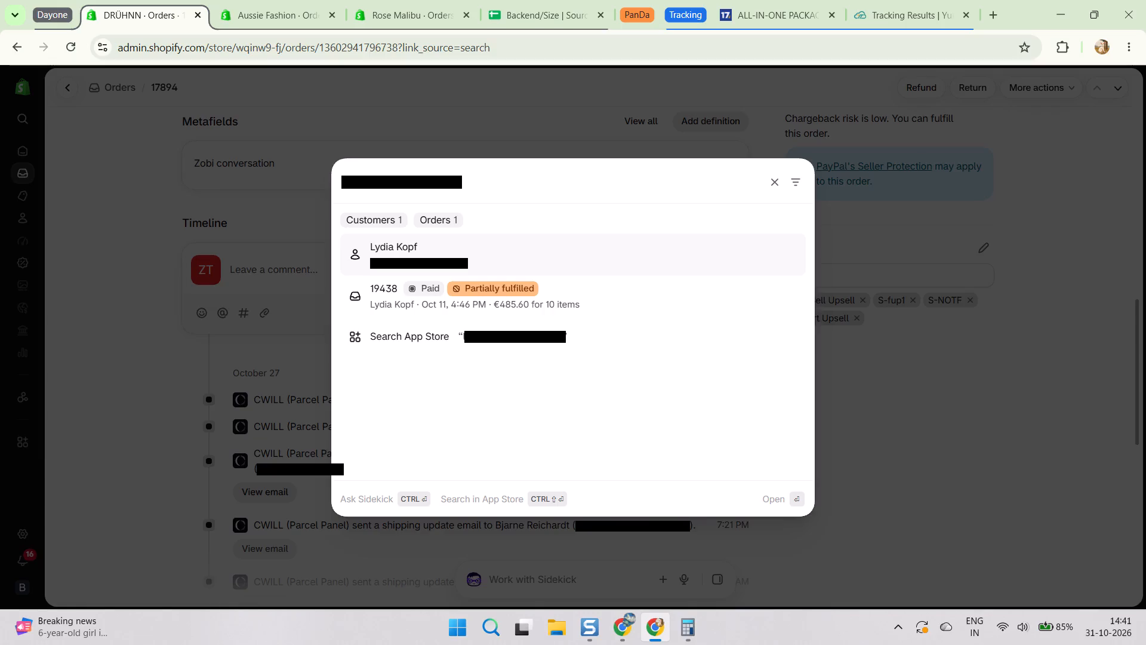
pyautogui.click(393, 284)
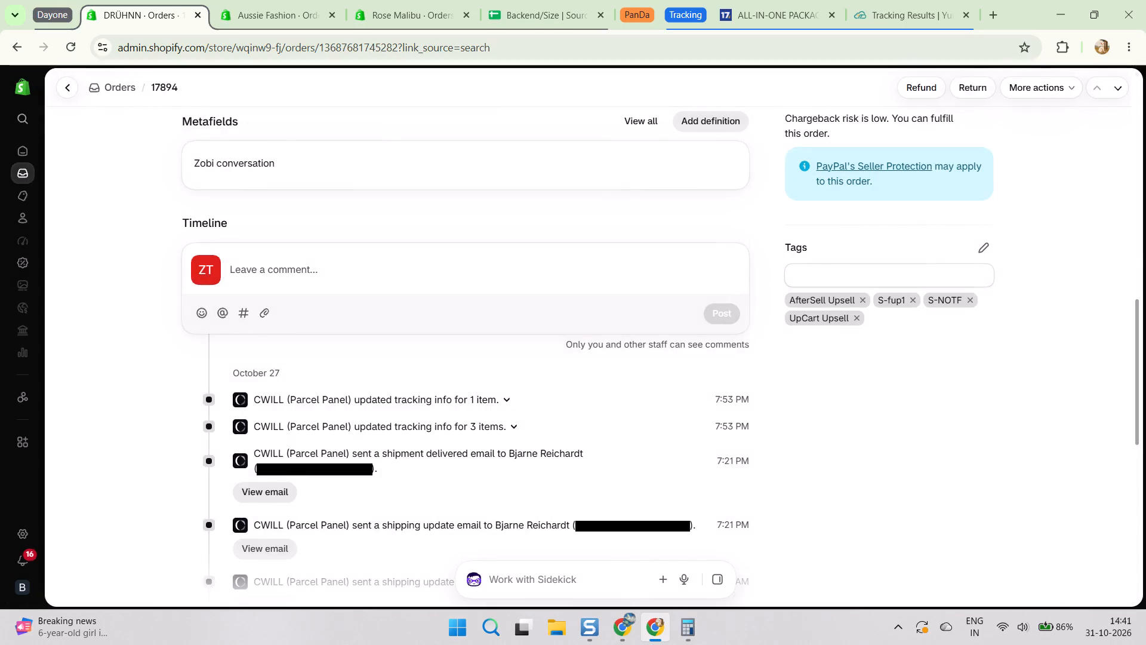
pyautogui.scroll(-1, 421, 281)
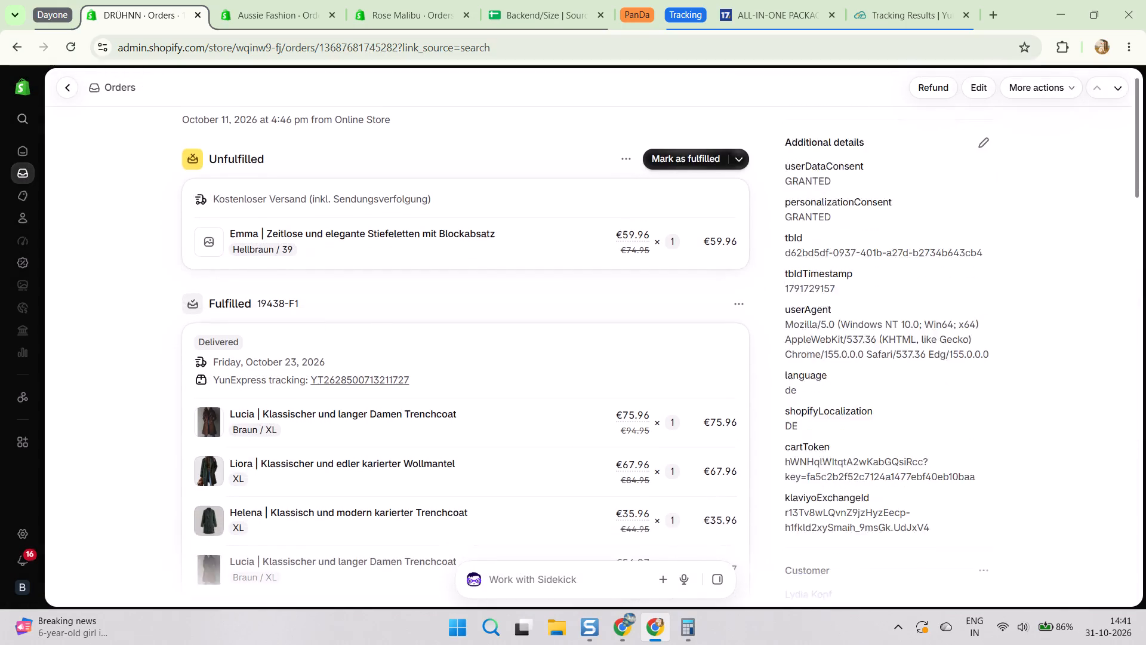
pyautogui.scroll(-2, 422, 281)
pyautogui.hotkey('alt', 'Tab')
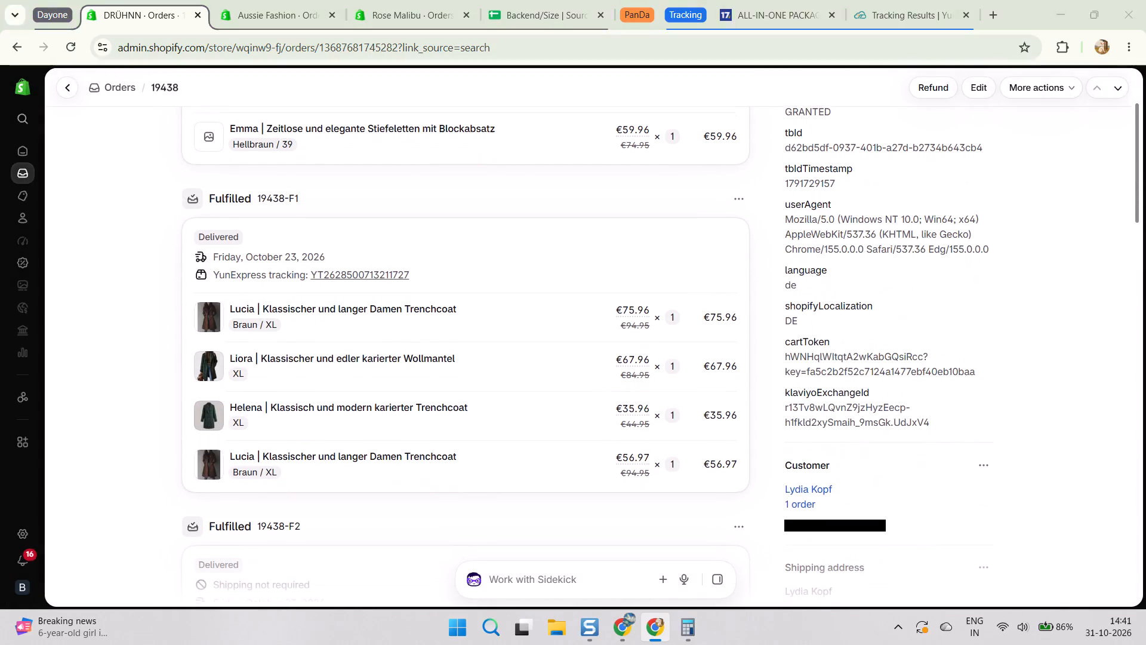
pyautogui.scroll(-3, 403, 347)
pyautogui.rightClick(469, 270)
pyautogui.scroll(-3, 517, 454)
pyautogui.click(560, 535)
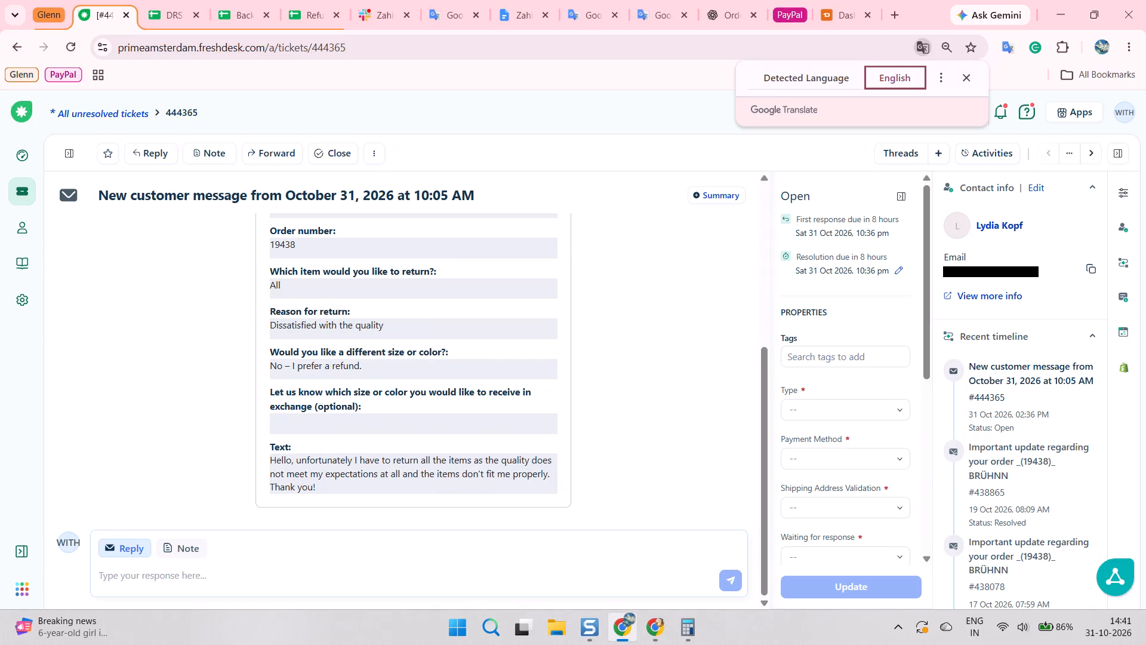
pyautogui.click(787, 73)
pyautogui.hotkey('alt', 'Tab')
pyautogui.scroll(3, 544, 242)
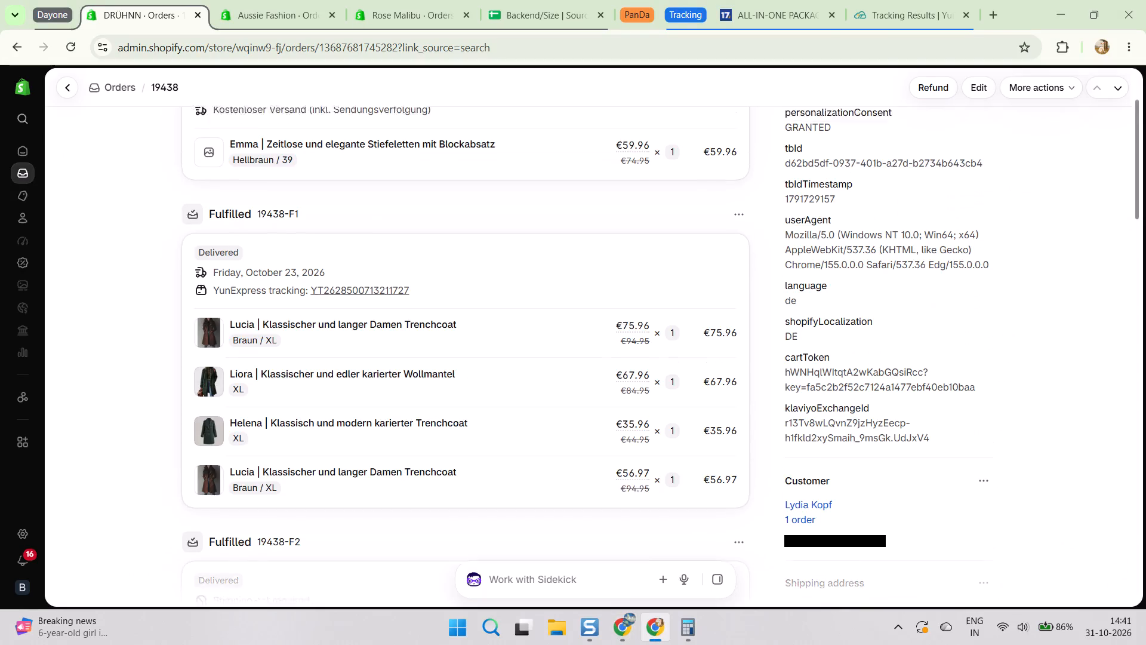
pyautogui.scroll(2, 492, 250)
pyautogui.click(501, 183)
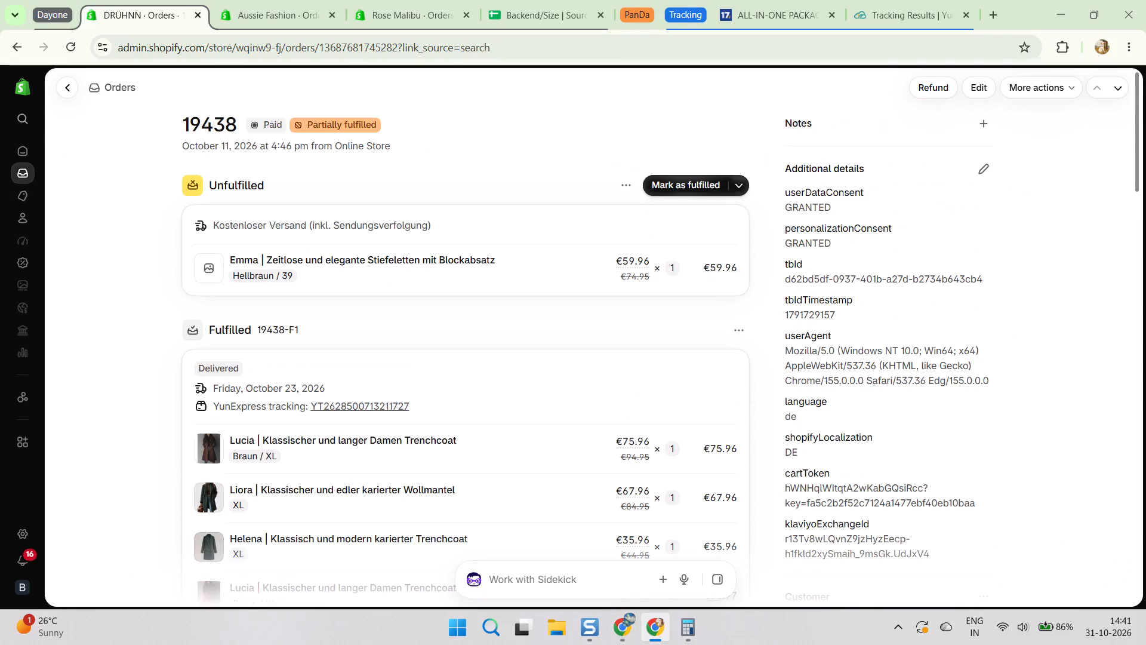
pyautogui.hotkey('alt', 'Tab')
pyautogui.scroll(-3, 451, 304)
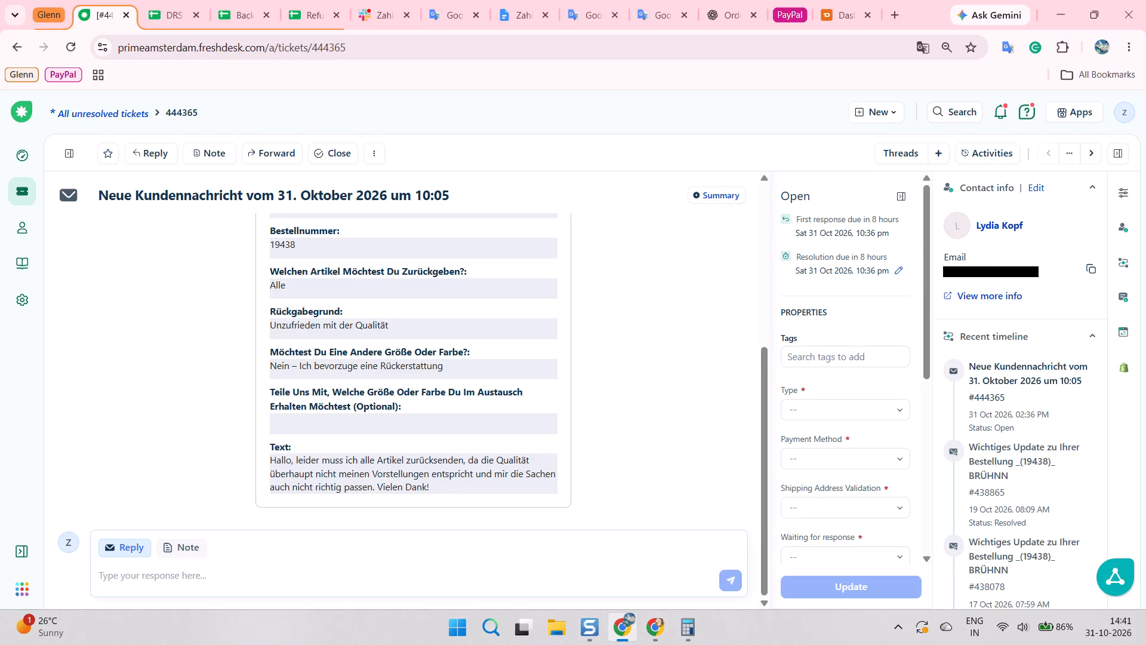
# Review the ticket's return reason and message once more in English, and restore the original German text.
pyautogui.scroll(2, 478, 340)
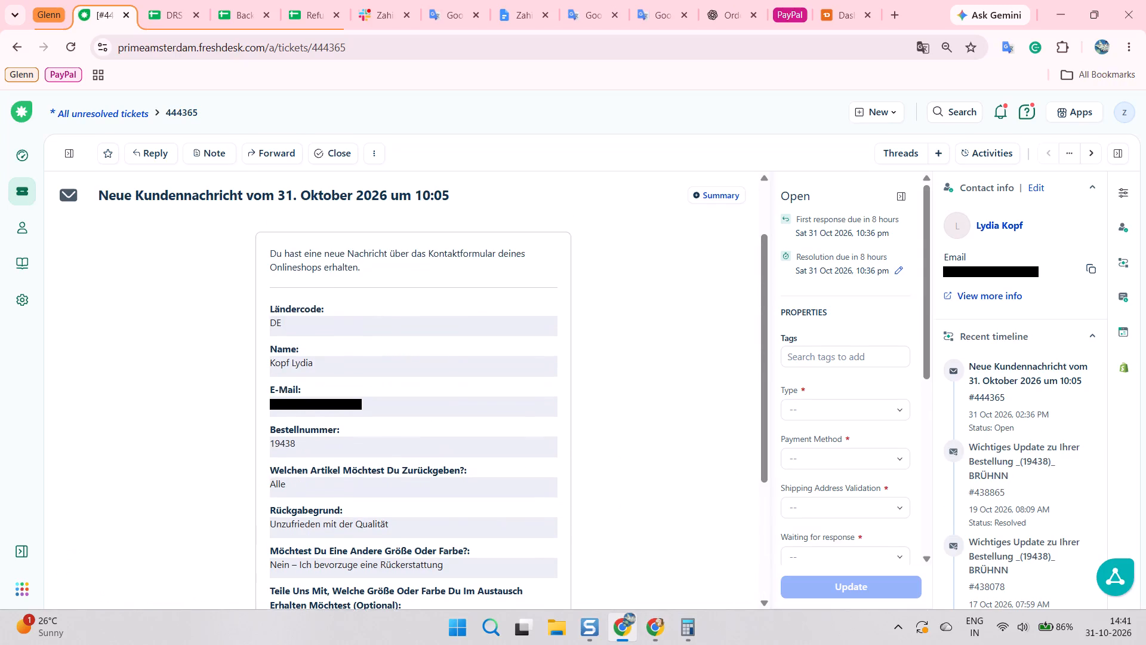
pyautogui.rightClick(519, 301)
pyautogui.scroll(-2, 544, 476)
pyautogui.click(570, 569)
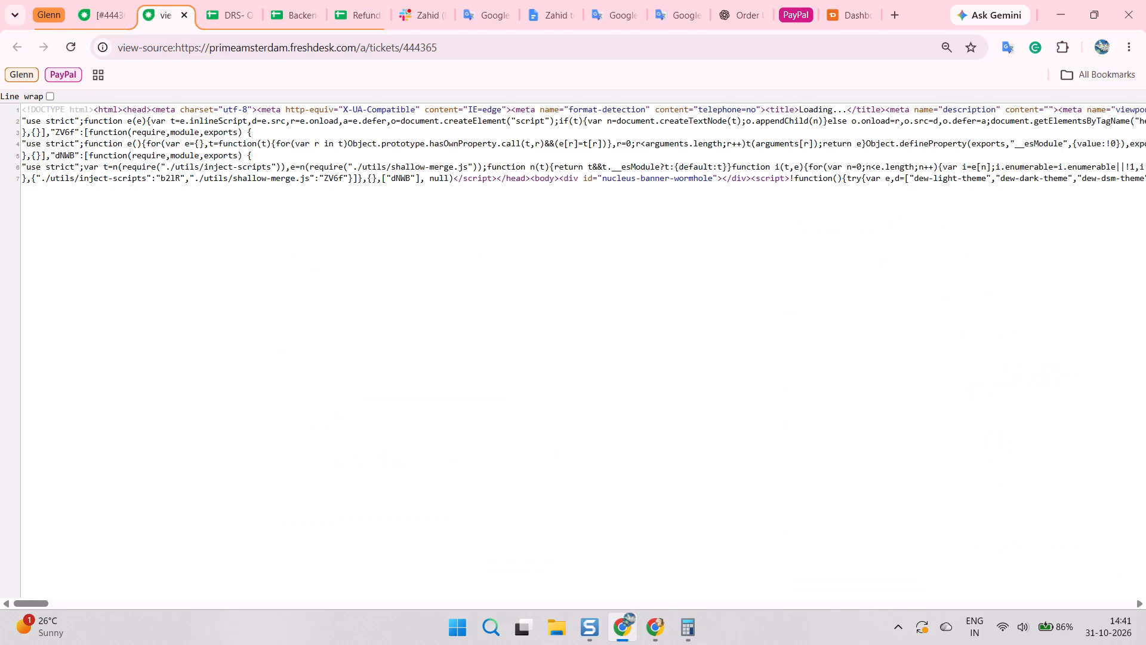
pyautogui.click(181, 14)
pyautogui.scroll(-2, 368, 261)
pyautogui.rightClick(430, 281)
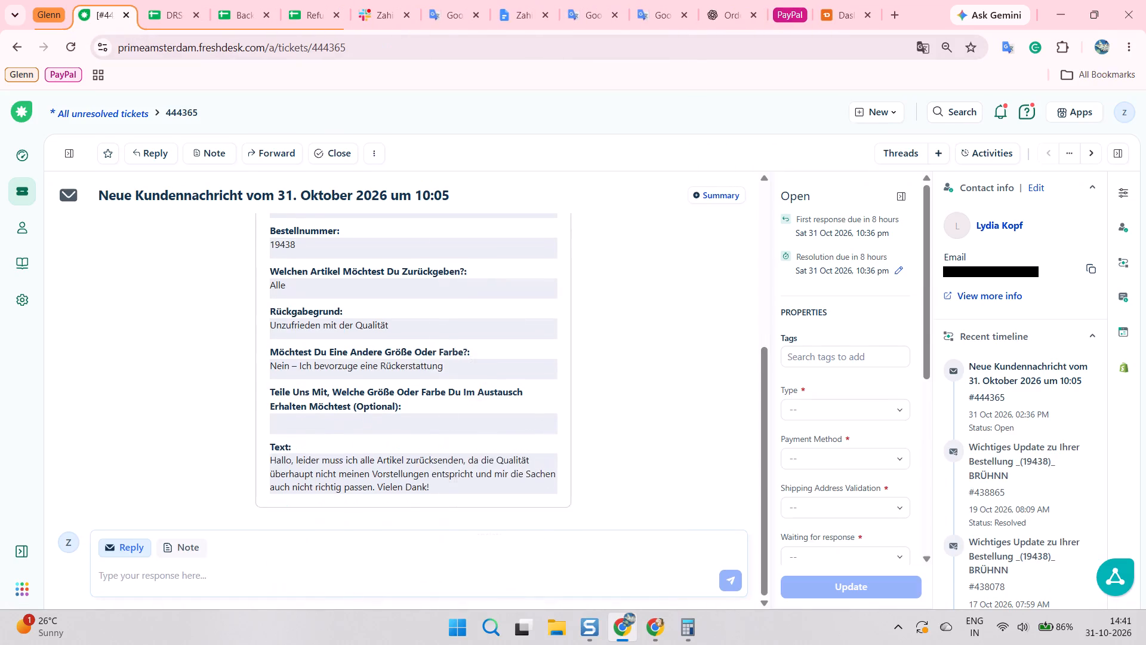
pyautogui.scroll(-14, 446, 325)
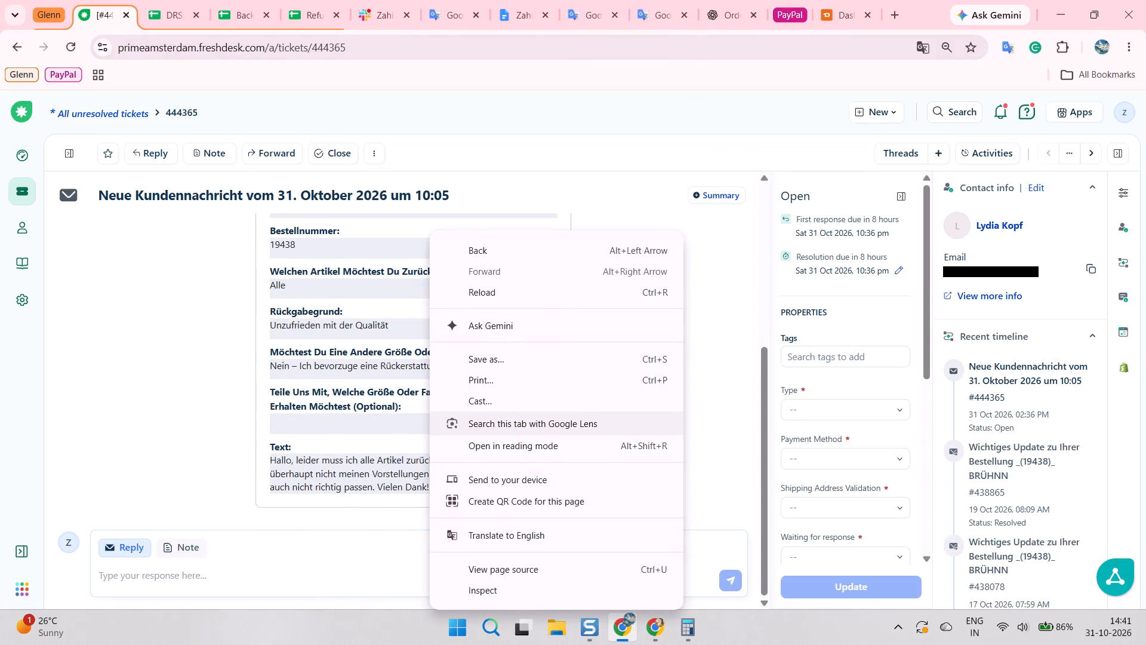
pyautogui.scroll(-8, 583, 418)
pyautogui.click(545, 540)
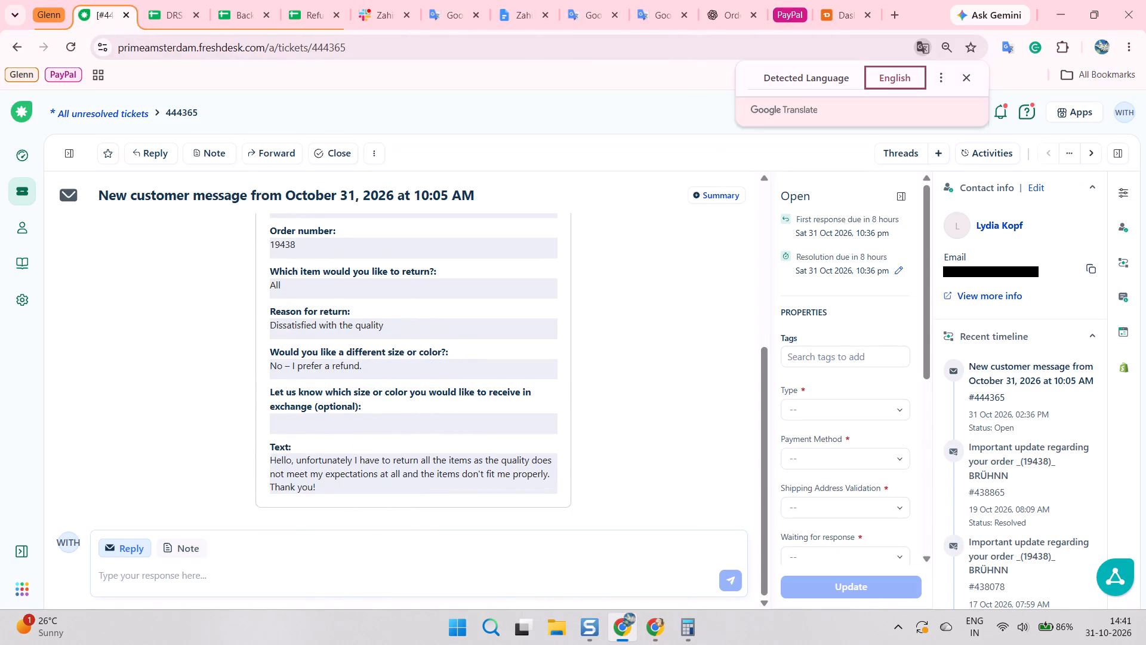
pyautogui.click(776, 76)
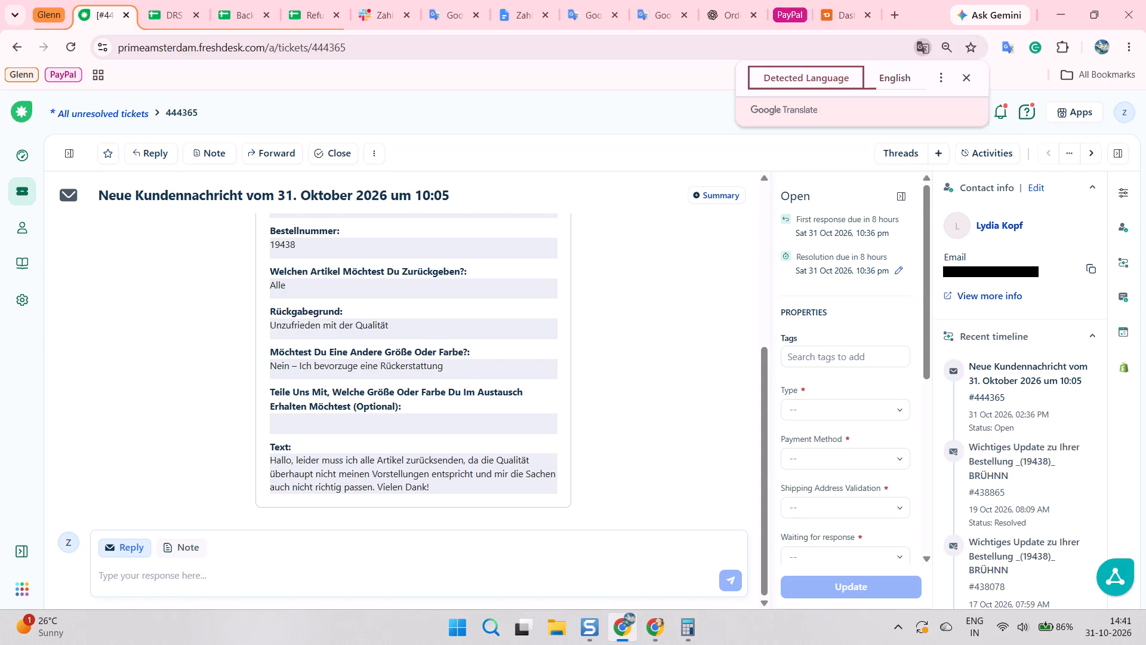
pyautogui.click(488, 328)
pyautogui.scroll(3, 468, 333)
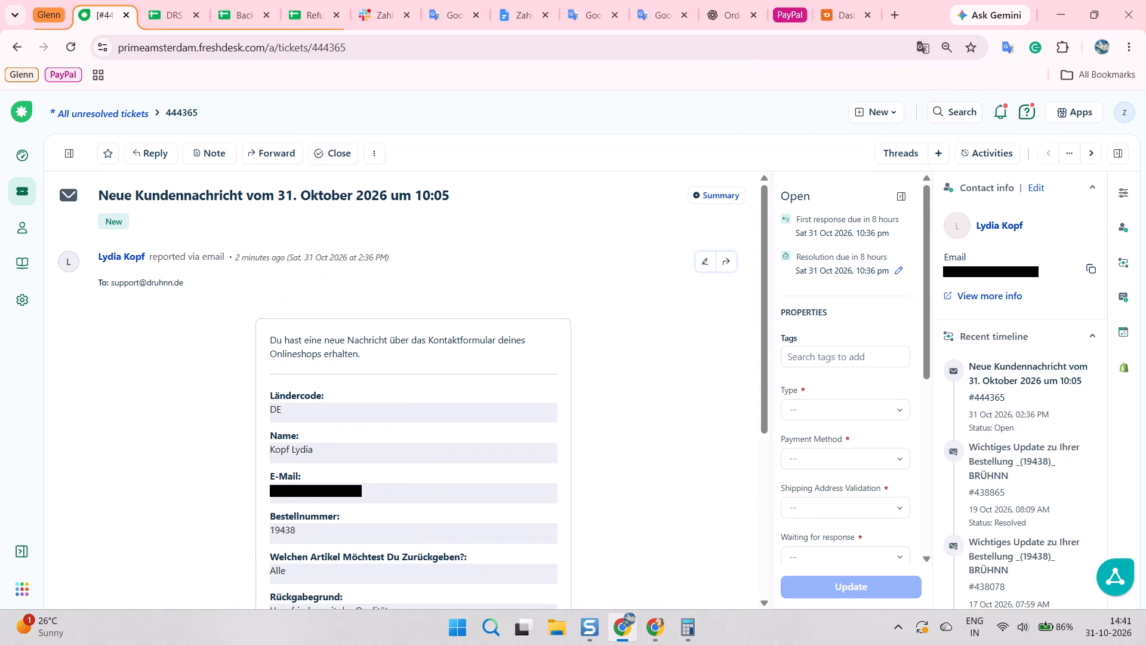
# Start a reply to the customer and remove the quoted text below it.
pyautogui.click(464, 318)
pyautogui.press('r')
pyautogui.scroll(-9, 279, 357)
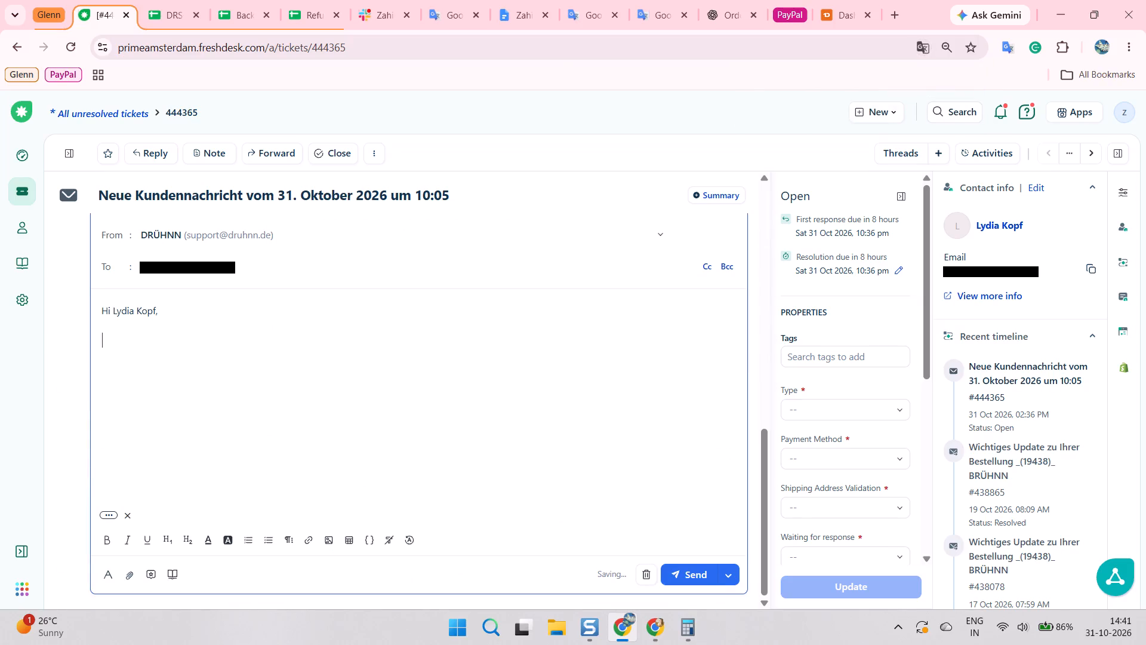
pyautogui.click(128, 513)
pyautogui.keyDown('ctrl'); pyautogui.moveTo(129, 509); pyautogui.dragTo(146, 500); pyautogui.keyUp('ctrl')
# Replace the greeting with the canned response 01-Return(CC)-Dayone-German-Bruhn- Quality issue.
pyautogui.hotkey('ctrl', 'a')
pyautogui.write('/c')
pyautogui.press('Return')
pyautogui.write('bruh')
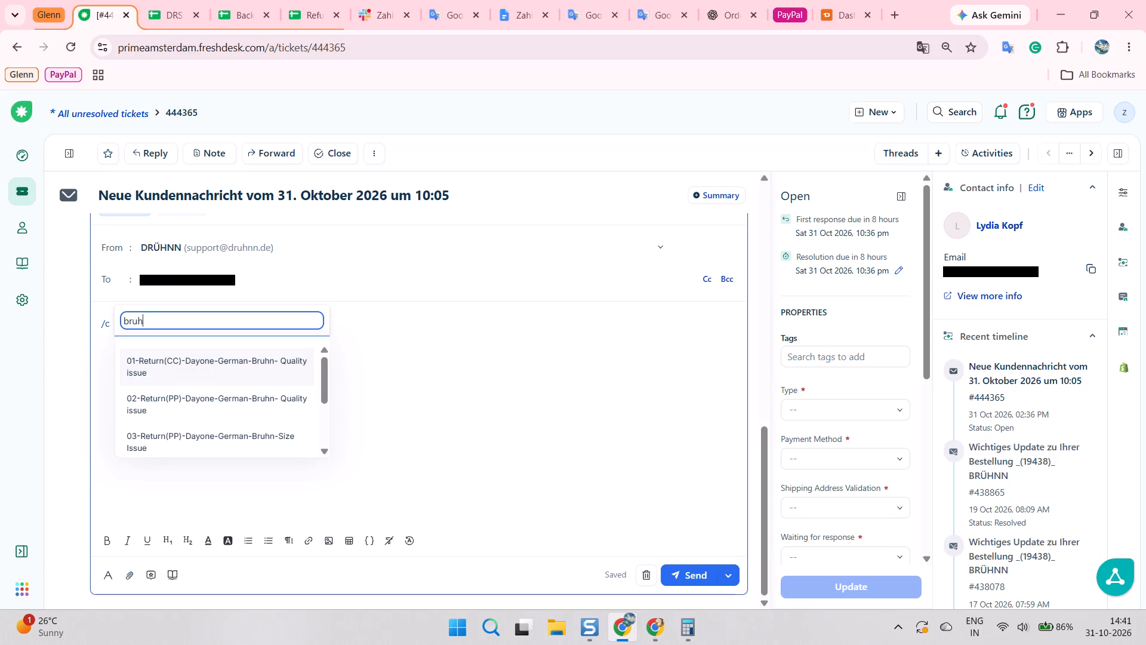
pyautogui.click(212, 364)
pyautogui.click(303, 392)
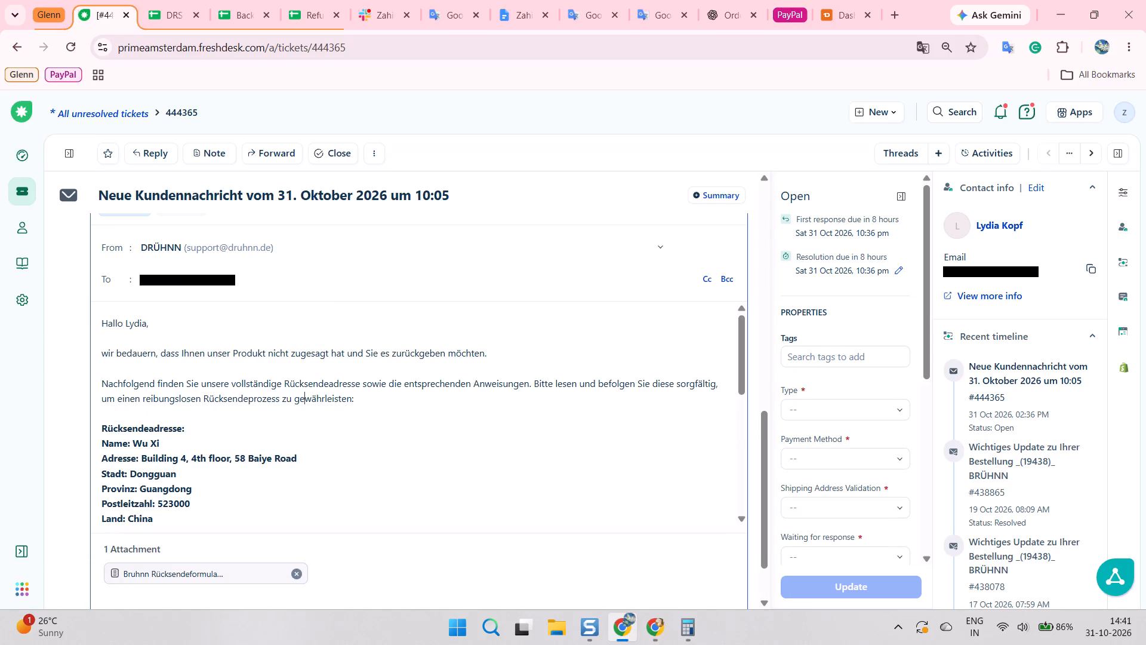
# Replace the reply with the "gq" canned response offering a 10% partial refund, check the Shopify order, and send the reply.
pyautogui.hotkey('ctrl', 'a')
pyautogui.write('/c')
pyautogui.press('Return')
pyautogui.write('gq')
pyautogui.click(205, 392)
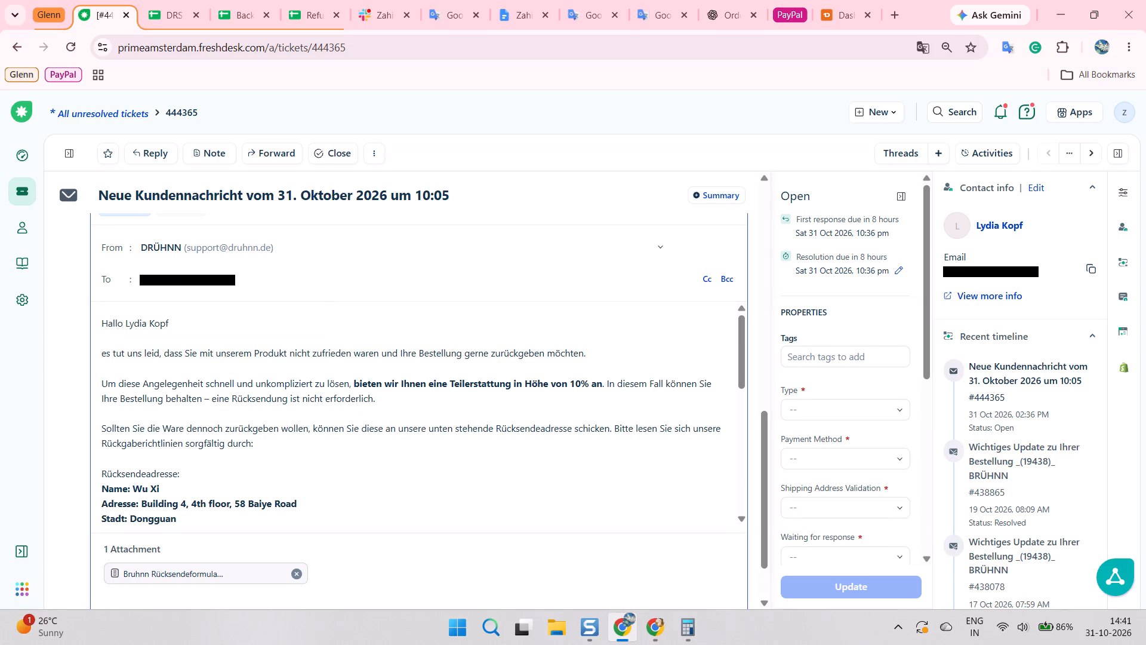
pyautogui.hotkey('alt', 'Tab')
pyautogui.scroll(-3, 814, 352)
pyautogui.hotkey('alt', 'Tab')
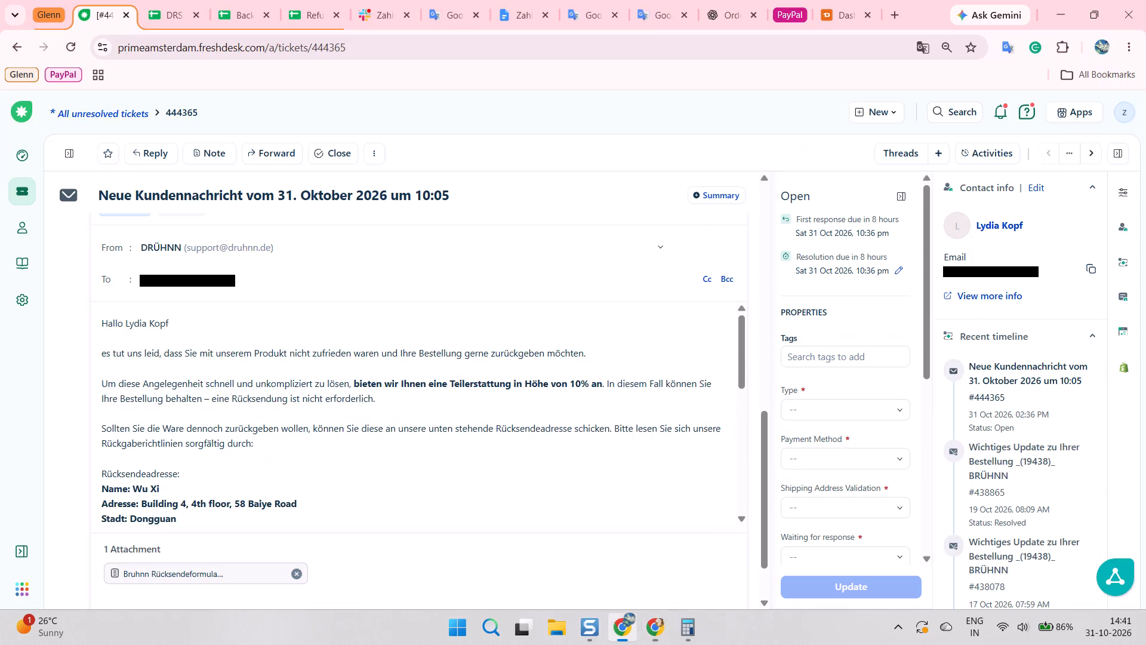
pyautogui.scroll(-13, 346, 391)
pyautogui.click(696, 573)
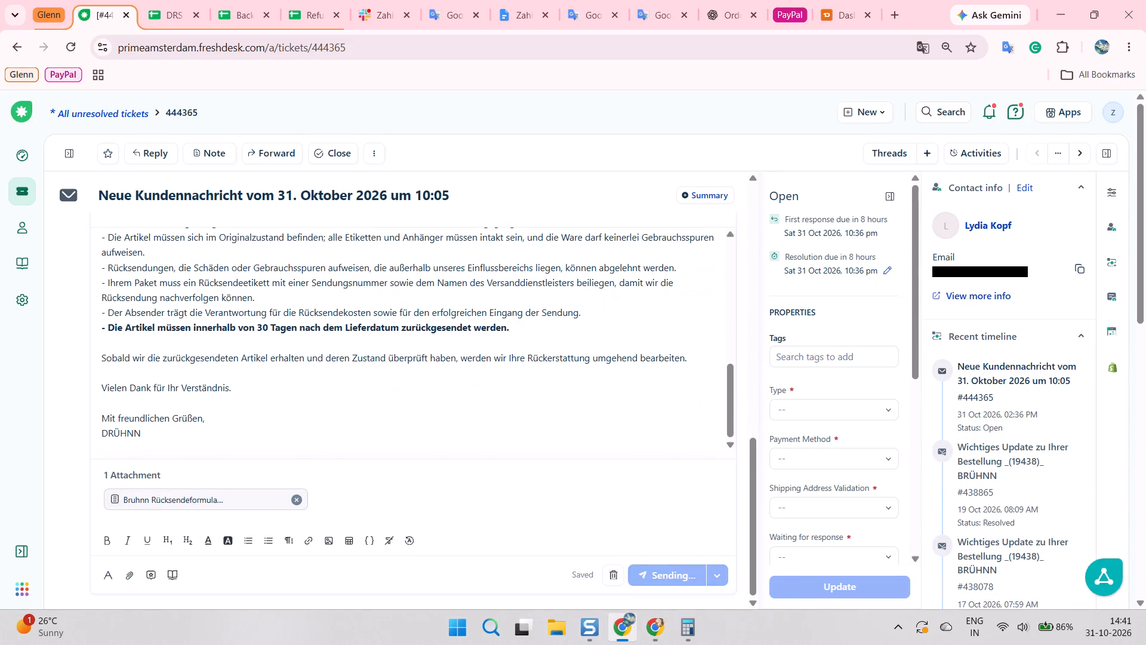
# Set the ticket type to Quality issue + Return and, after checking the order's payment in Shopify, the payment method to PayPal.
pyautogui.click(846, 405)
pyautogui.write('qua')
pyautogui.click(835, 469)
pyautogui.press('Tab')
pyautogui.hotkey('alt', 'Tab')
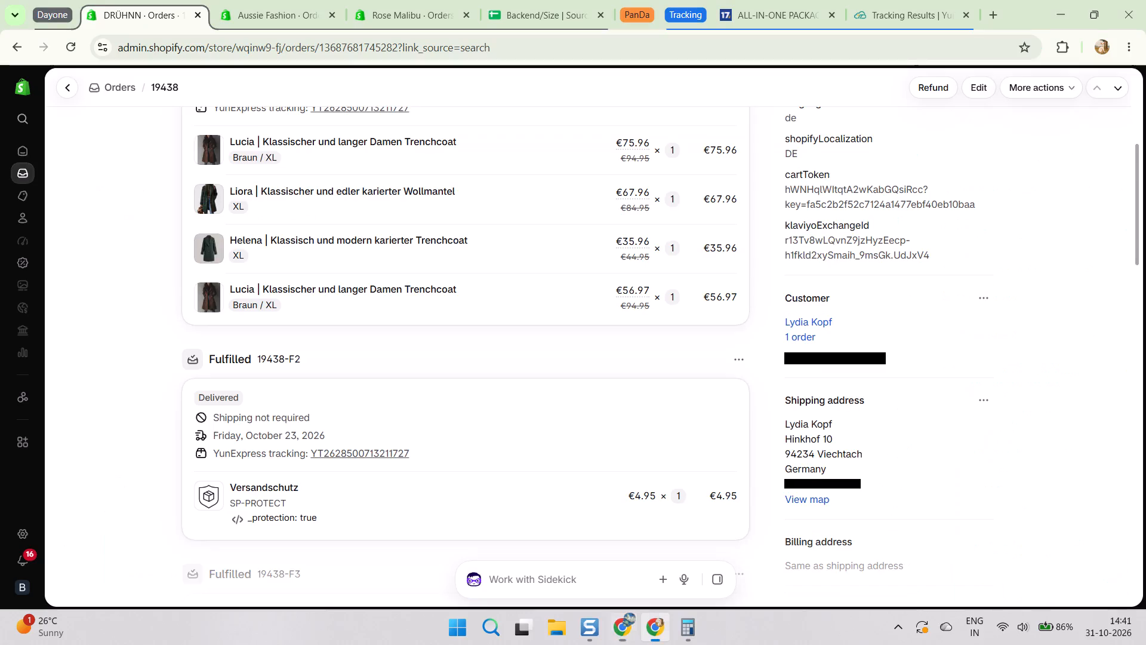
pyautogui.scroll(-5, 862, 377)
pyautogui.hotkey('alt', 'Tab')
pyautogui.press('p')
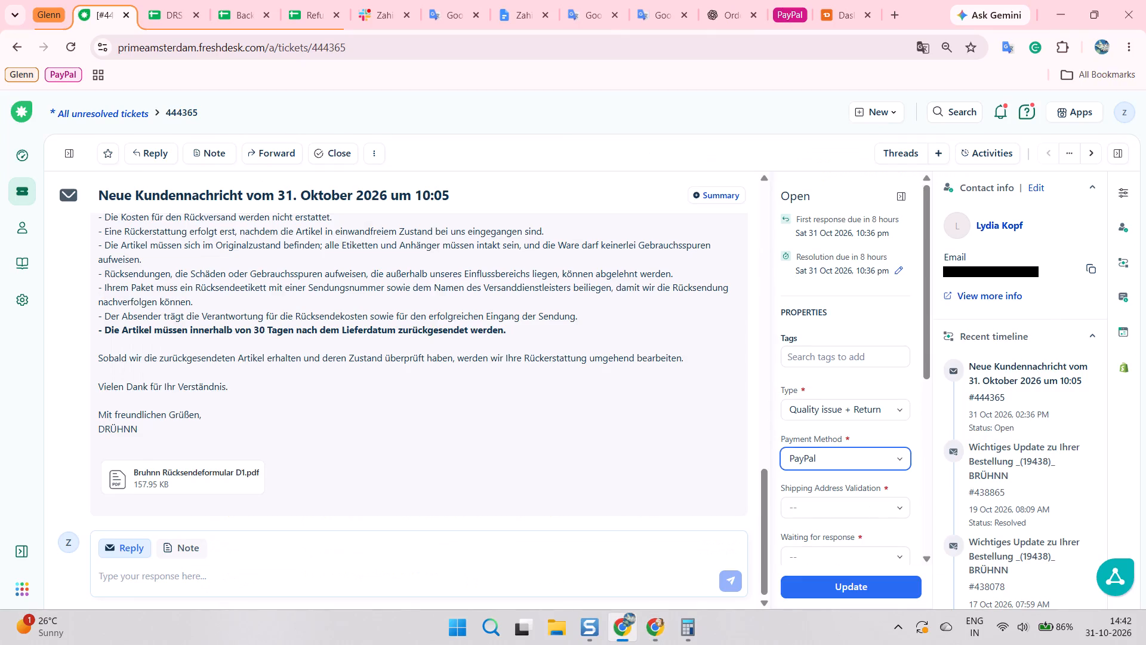
# Set Shipping Address Validation to Verified & Correct, Waiting for response to N/A and Marketing/PayPal to No.
pyautogui.press('Tab')
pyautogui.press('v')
pyautogui.press('Tab')
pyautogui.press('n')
pyautogui.press('Tab')
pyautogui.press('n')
pyautogui.press('Tab')
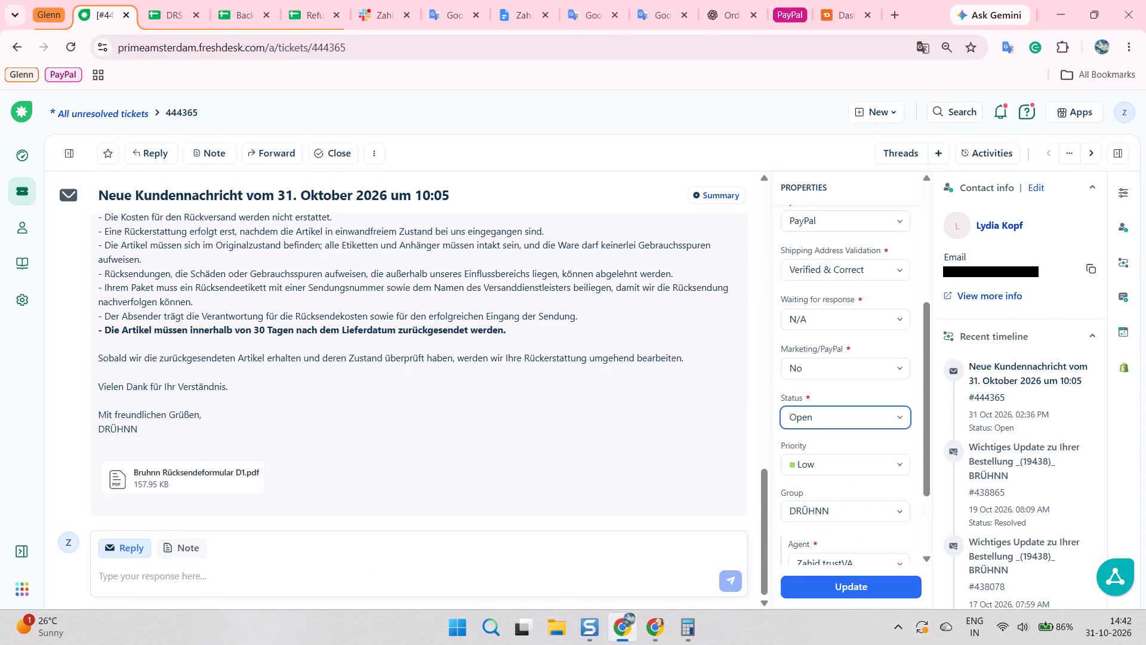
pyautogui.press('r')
pyautogui.press('Tab')
pyautogui.press('Tab')
pyautogui.press('Tab')
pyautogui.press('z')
pyautogui.scroll(-5, 870, 466)
pyautogui.click(851, 591)
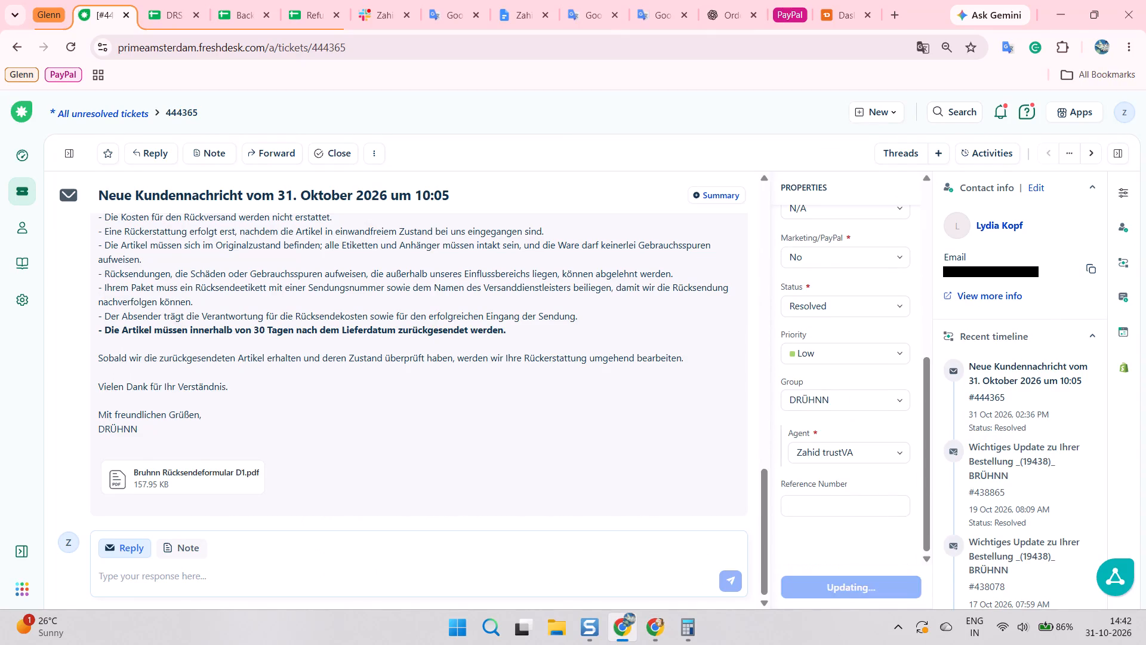
pyautogui.scroll(-4, 804, 496)
pyautogui.scroll(-5, 472, 303)
pyautogui.doubleClick(179, 112)
pyautogui.hotkey('ctrl', 'c')
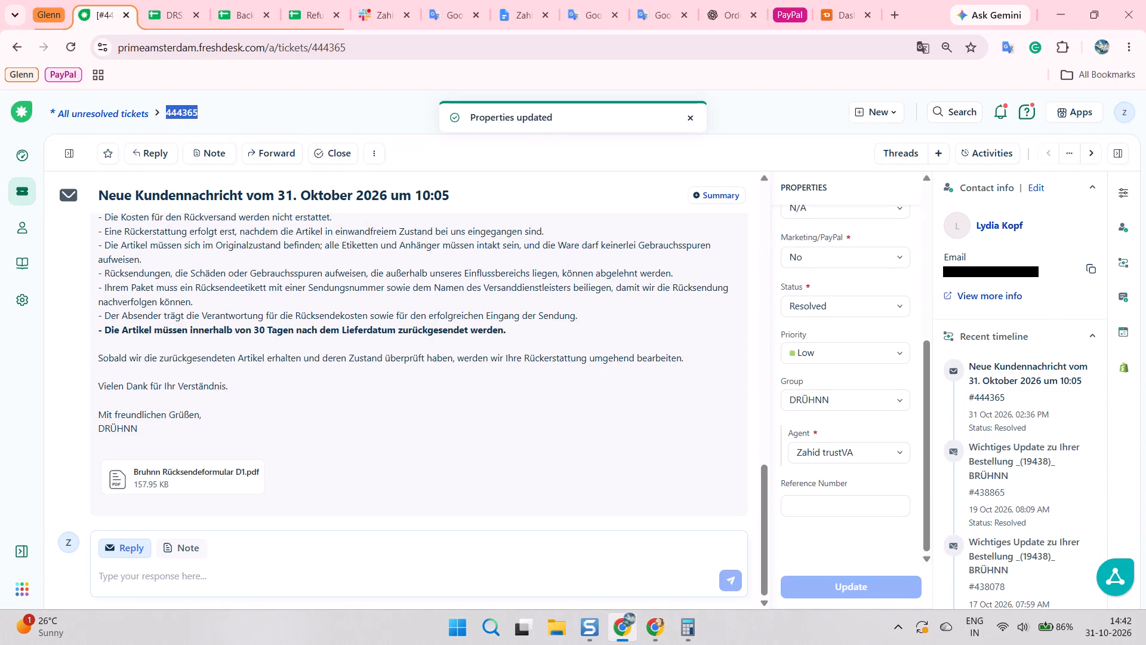
pyautogui.hotkey('ctrl', 'c')
pyautogui.hotkey('ctrl', 'c')
pyautogui.hotkey('ctrl', 'c')
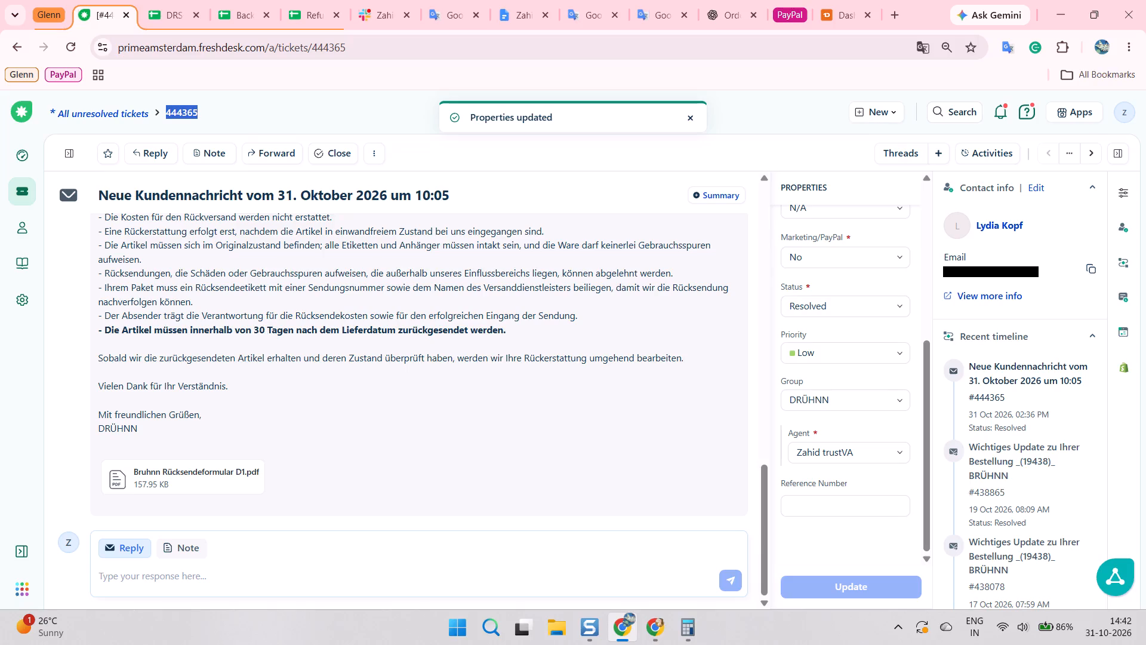
pyautogui.hotkey('ctrl', 'c')
pyautogui.hotkey('ctrl', 'c')
pyautogui.hotkey('ctrl', 'c')
pyautogui.click(164, 0)
pyautogui.hotkey('ctrl', 'v')
pyautogui.click(358, 323)
pyautogui.scroll(-1, 361, 320)
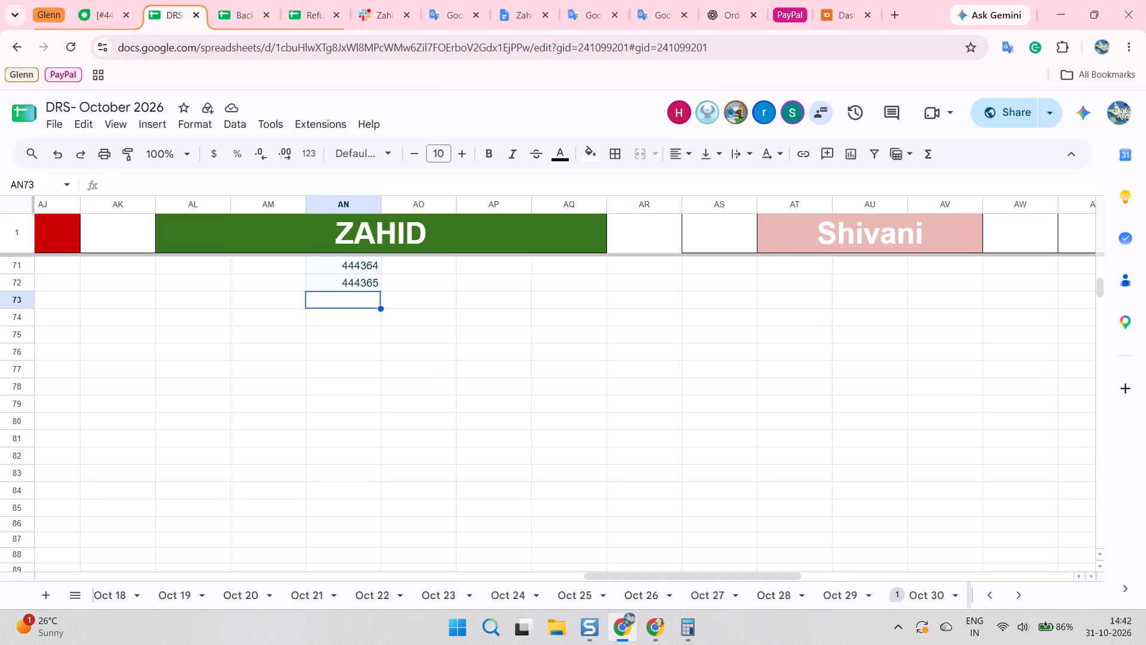
pyautogui.click(104, 0)
pyautogui.moveTo(375, 324); pyautogui.dragTo(381, 329)
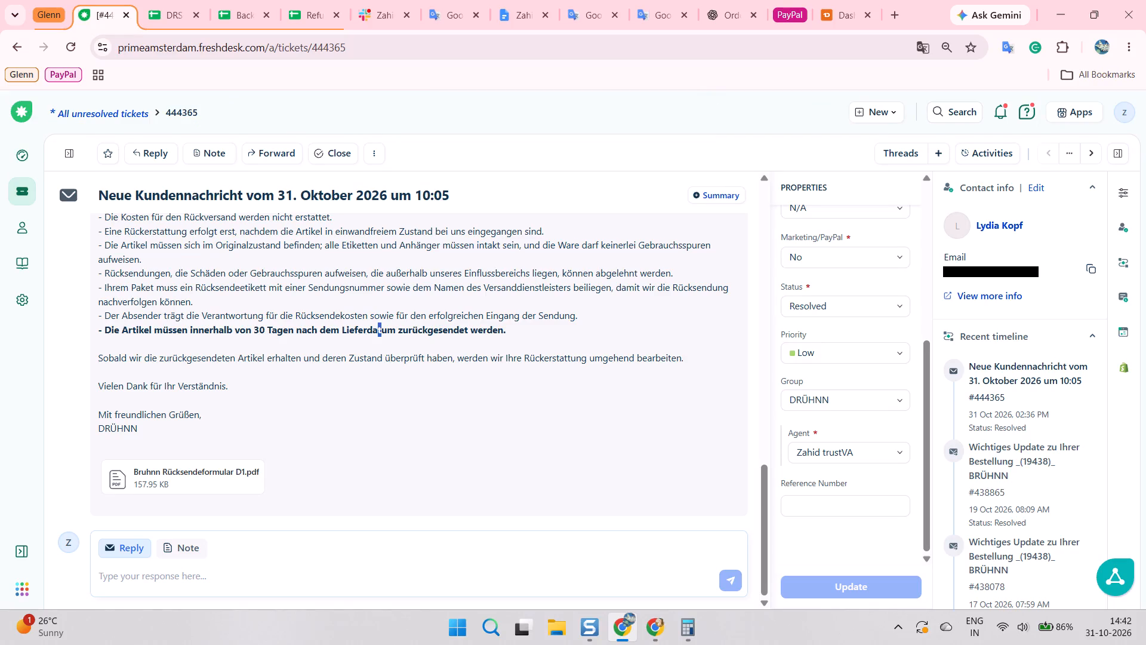
pyautogui.click(19, 195)
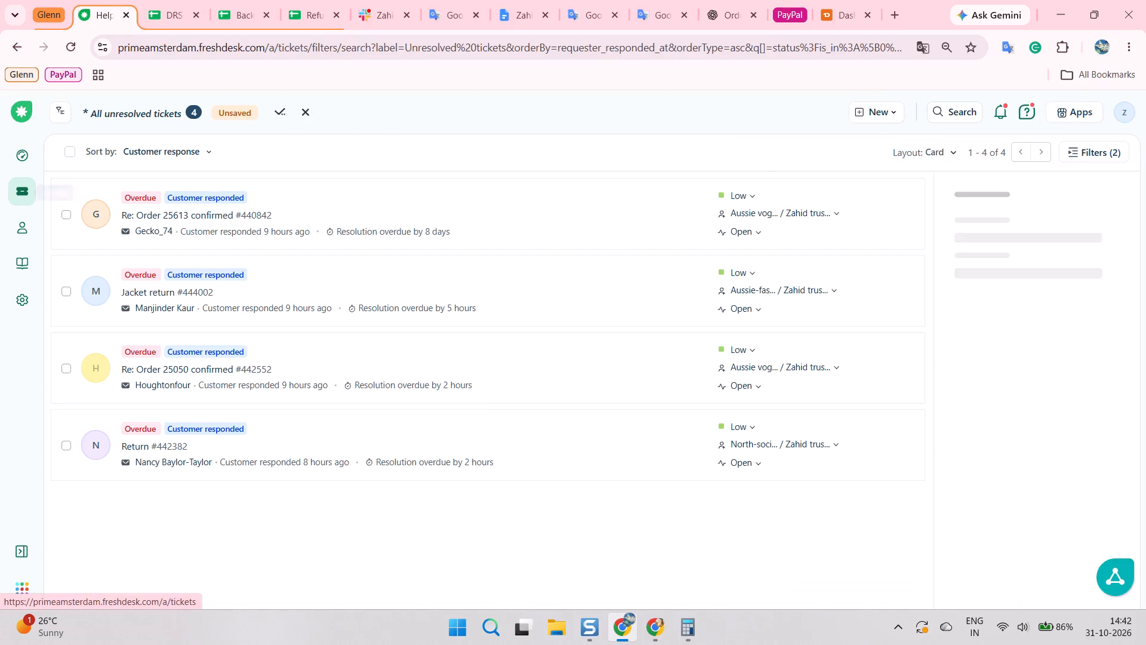
pyautogui.scroll(-15, 222, 256)
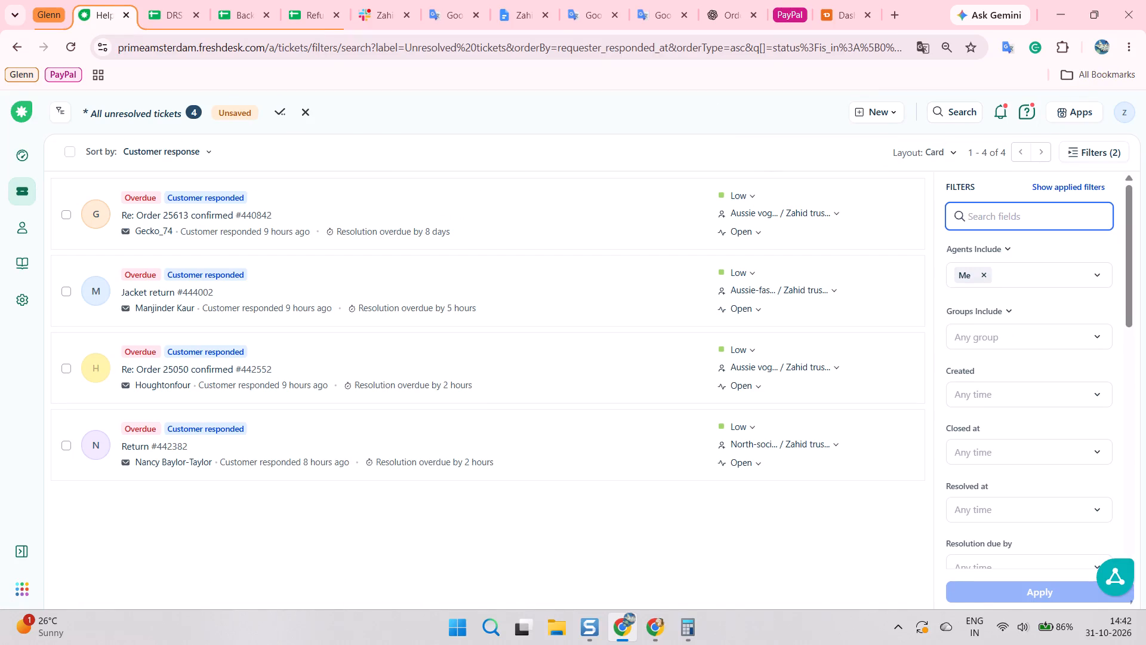
pyautogui.click(206, 214)
pyautogui.scroll(-18, 307, 297)
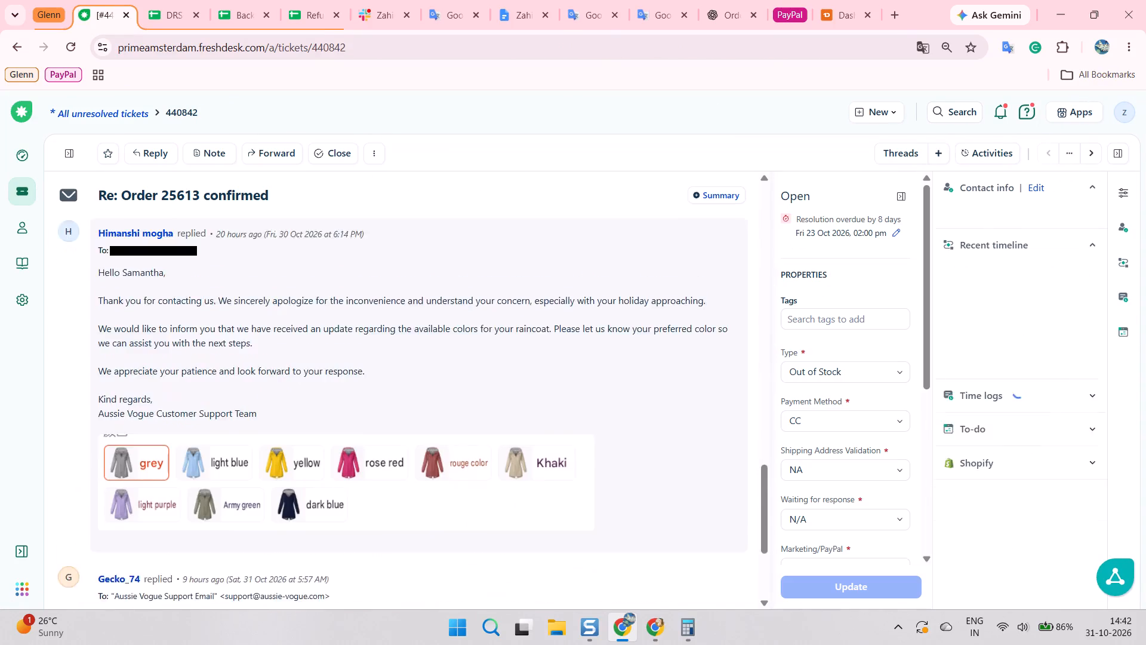
pyautogui.scroll(-8, 399, 369)
pyautogui.click(432, 404)
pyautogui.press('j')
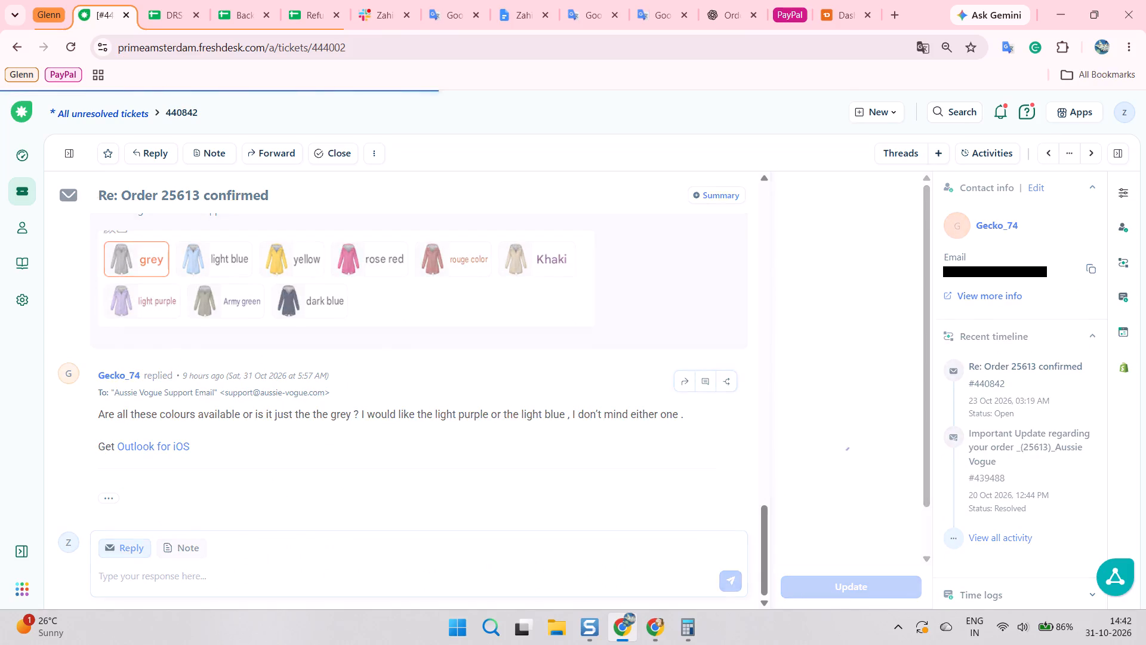
pyautogui.scroll(-6, 391, 363)
pyautogui.click(467, 364)
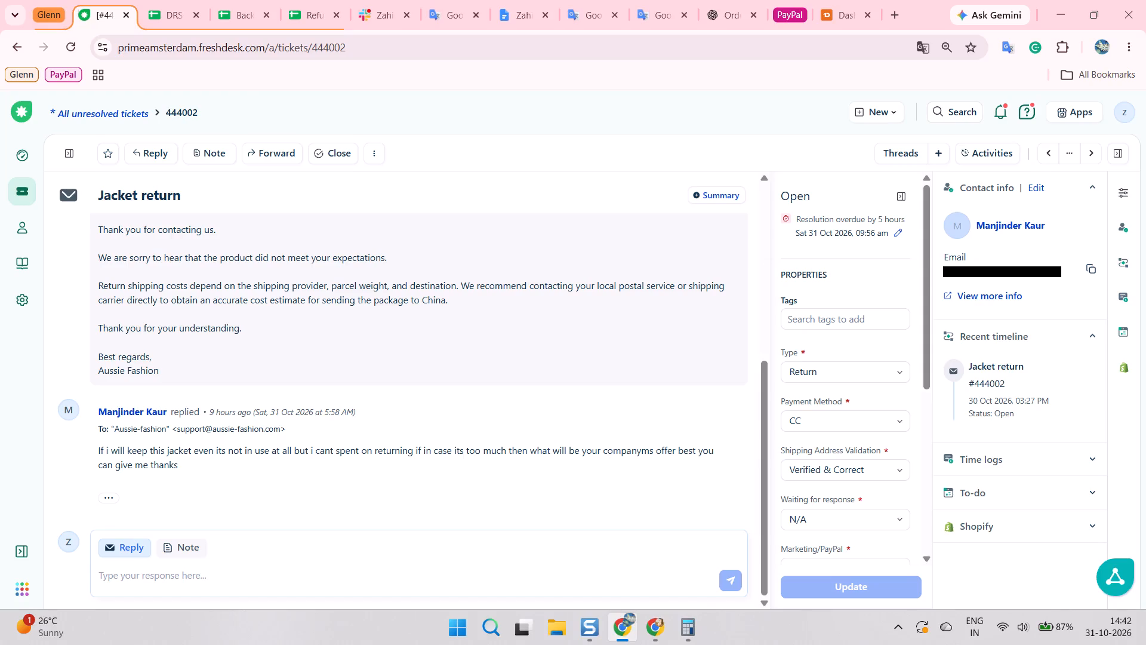
pyautogui.scroll(2, 486, 343)
pyautogui.scroll(-1, 493, 345)
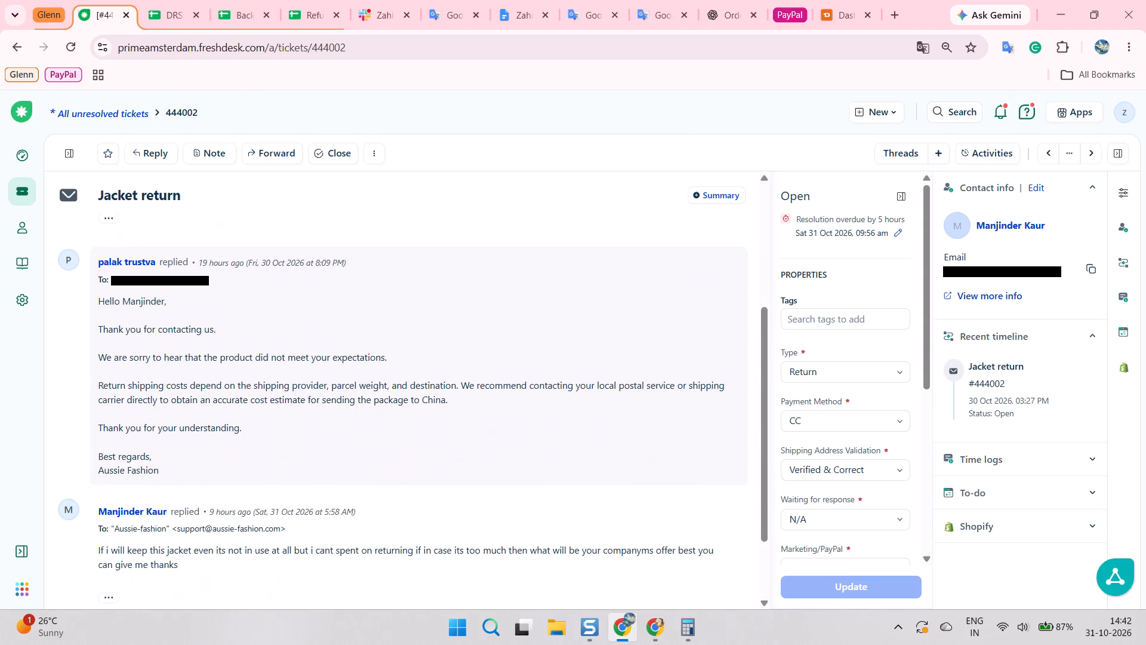
# Open ticket 442552 and read its conversation, from the latest customer message back to the first one.
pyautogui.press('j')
pyautogui.scroll(-9, 494, 343)
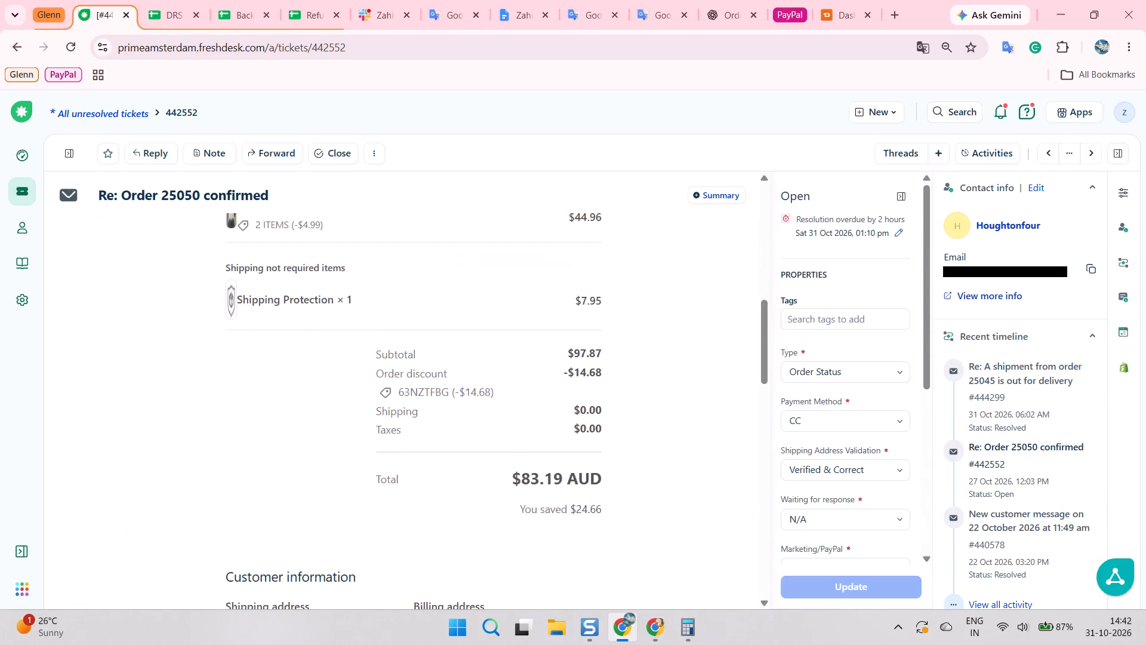
pyautogui.scroll(-9, 486, 339)
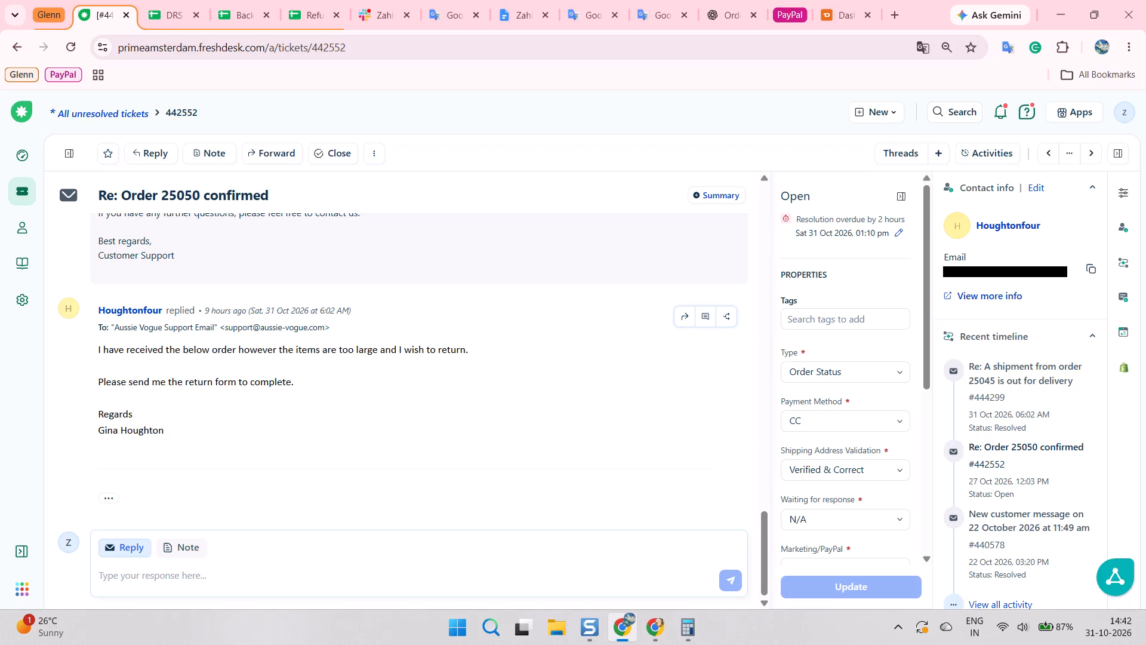
pyautogui.scroll(3, 415, 371)
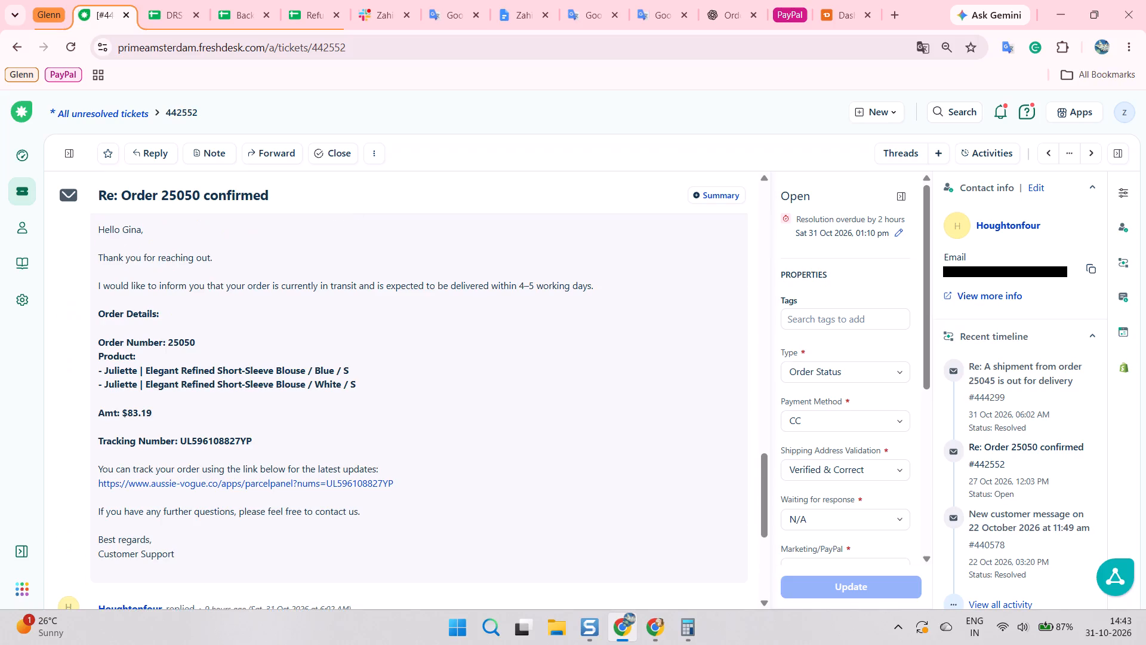
pyautogui.scroll(14, 420, 370)
pyautogui.scroll(3, 492, 347)
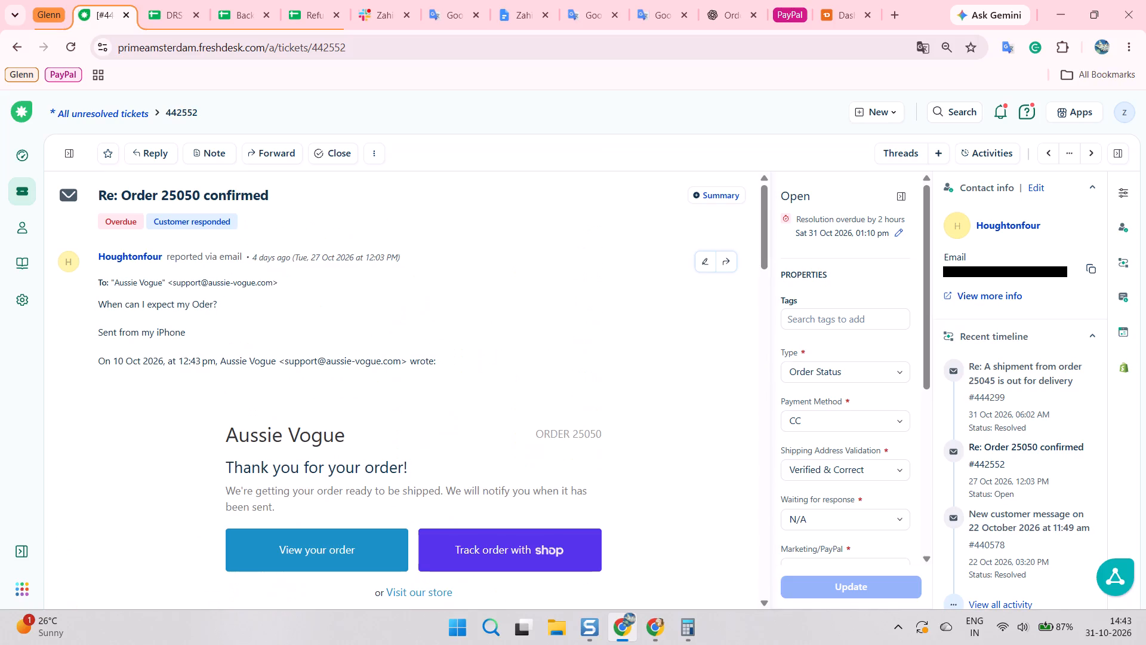
pyautogui.click(1092, 269)
pyautogui.scroll(2, 554, 361)
pyautogui.click(432, 325)
pyautogui.hotkey('alt', 'Tab')
pyautogui.scroll(2, 245, 112)
pyautogui.click(316, 0)
pyautogui.scroll(7, 214, 110)
pyautogui.click(26, 118)
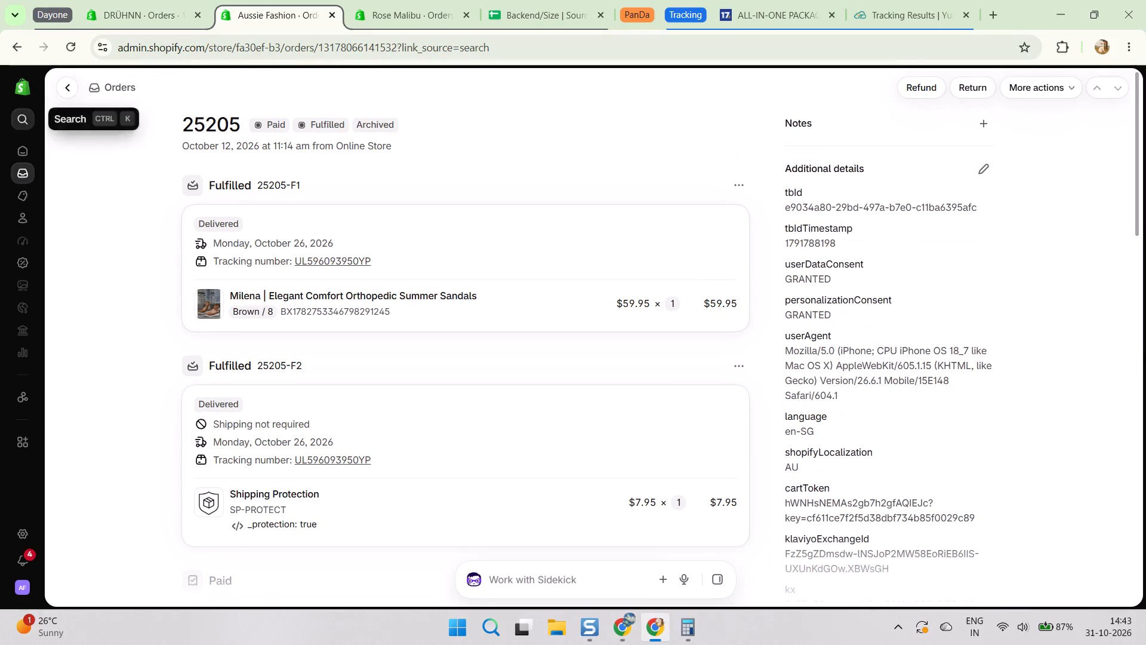
pyautogui.hotkey('ctrl', 'v')
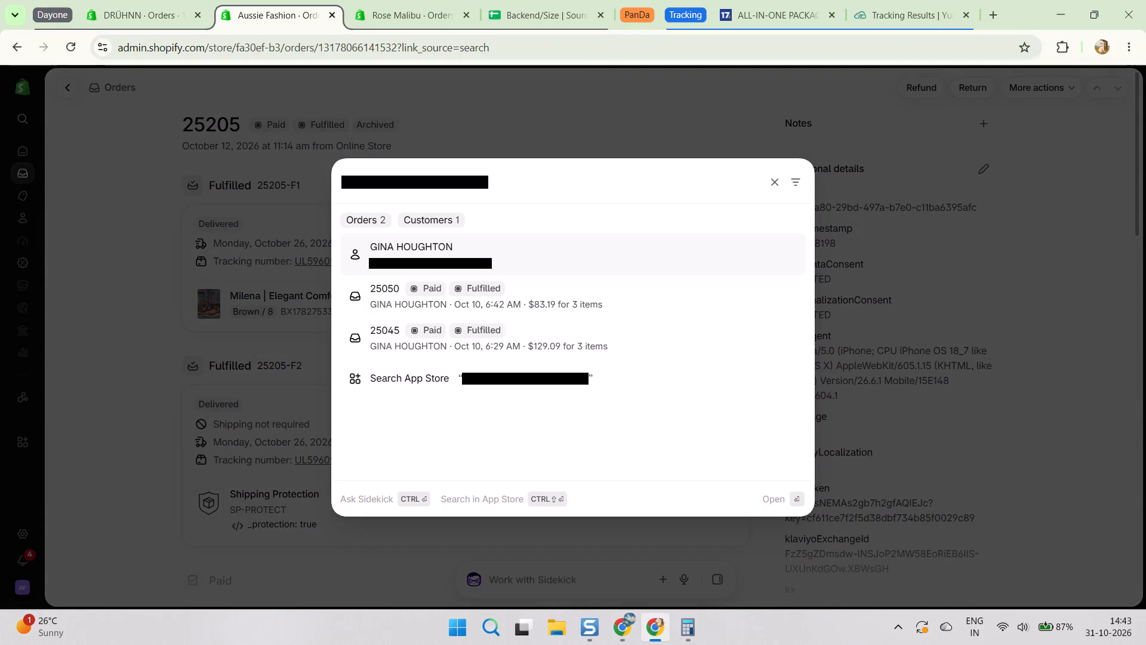
pyautogui.hotkey('alt', 'Tab')
pyautogui.scroll(3, 350, 260)
pyautogui.scroll(-2, 372, 269)
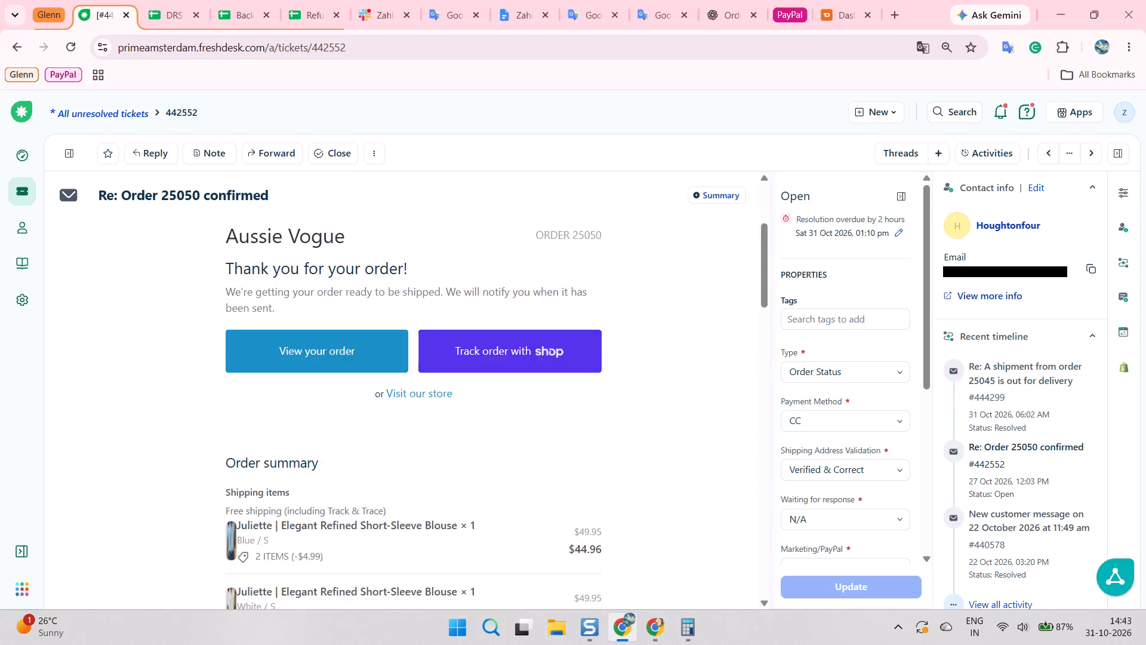
pyautogui.scroll(2, 412, 283)
pyautogui.hotkey('alt', 'Tab')
pyautogui.scroll(3, 396, 277)
pyautogui.click(381, 291)
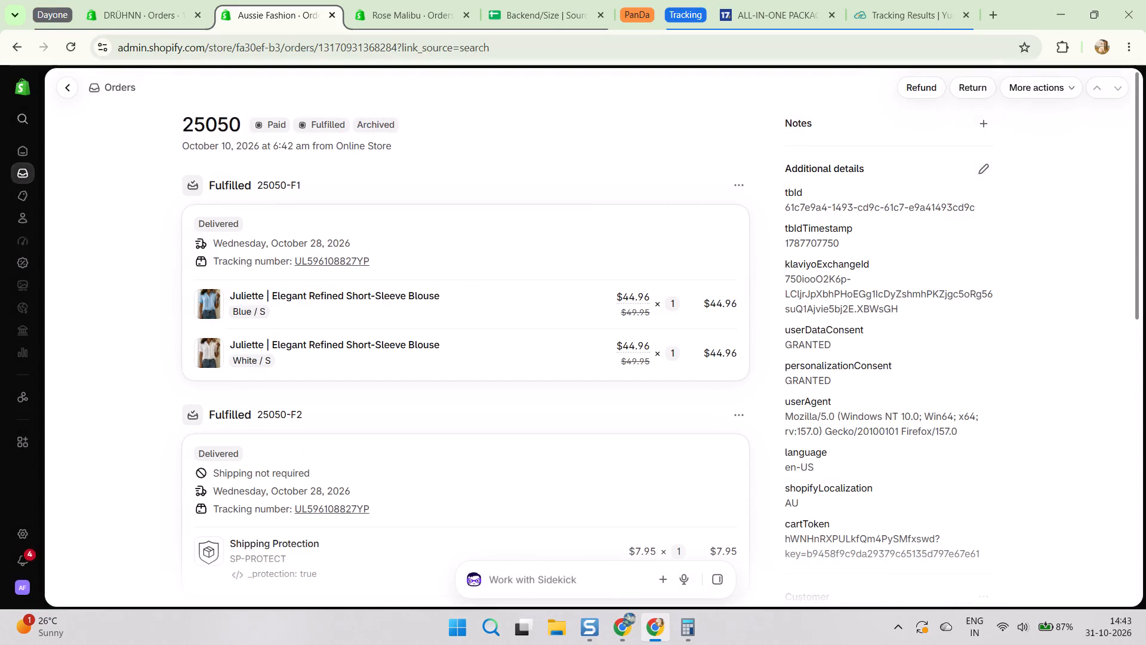
pyautogui.click(460, 231)
pyautogui.hotkey('alt', 'Tab')
pyautogui.scroll(-1, 429, 352)
pyautogui.scroll(1, 409, 345)
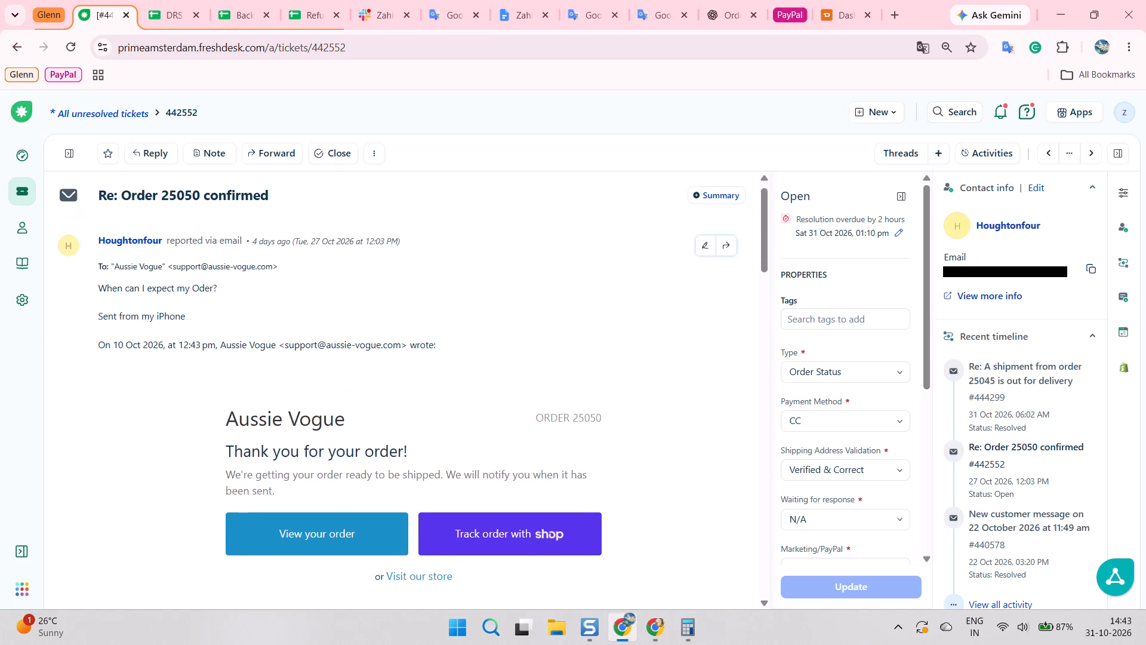
pyautogui.scroll(-8, 282, 336)
pyautogui.scroll(-4, 366, 339)
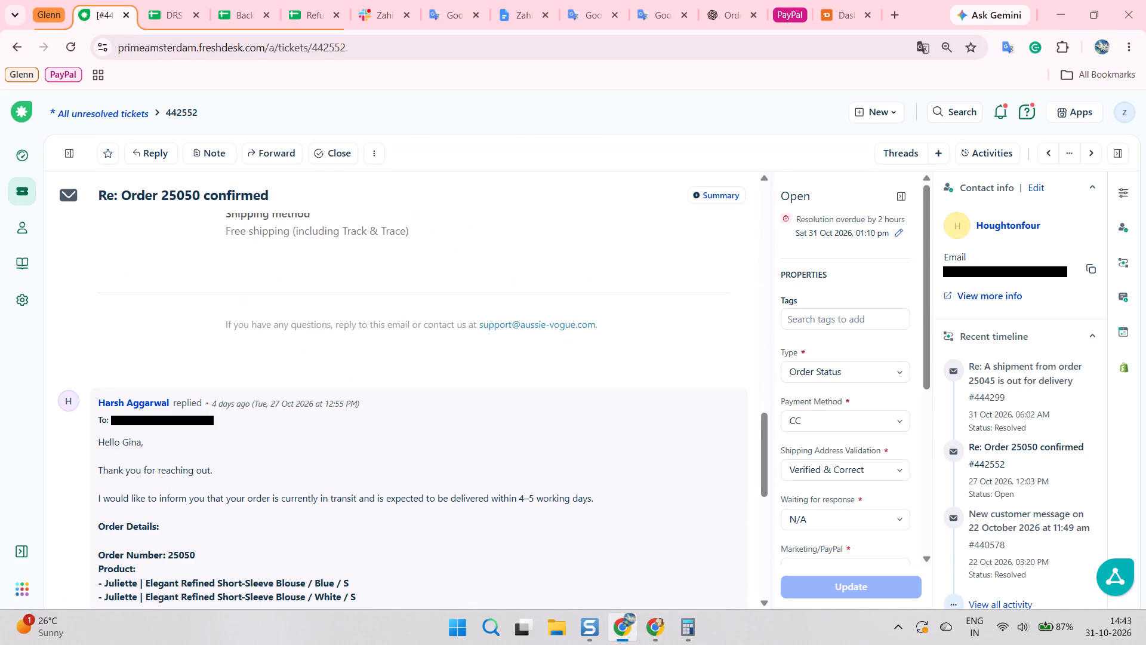
pyautogui.scroll(-7, 372, 339)
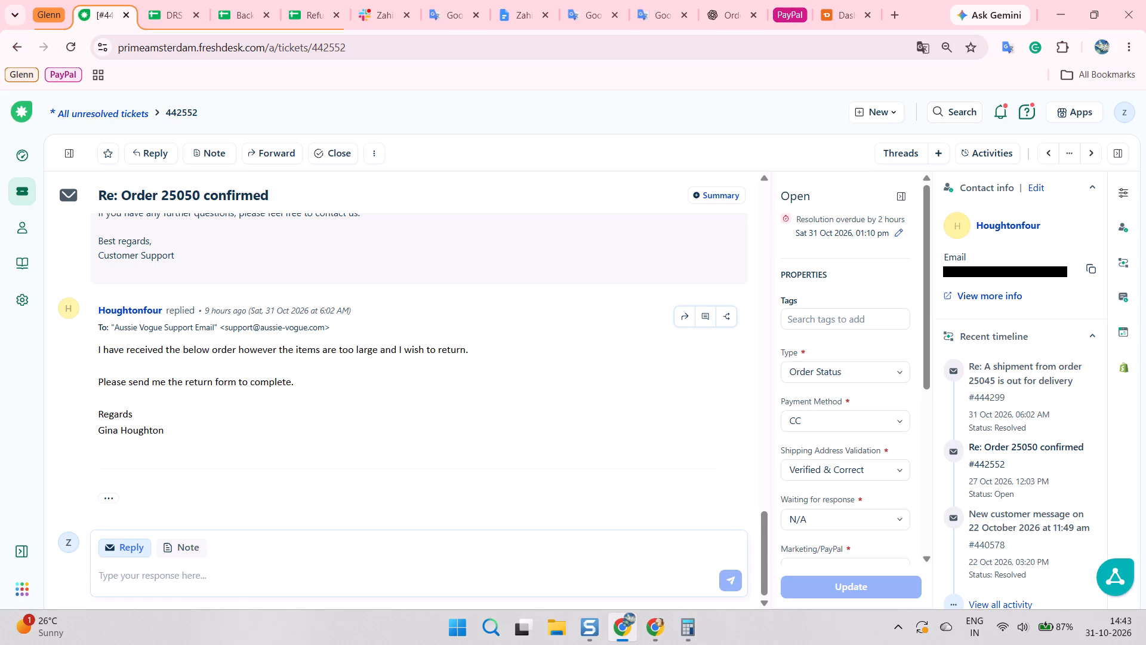
pyautogui.hotkey('alt', 'Tab')
pyautogui.scroll(3, 347, 333)
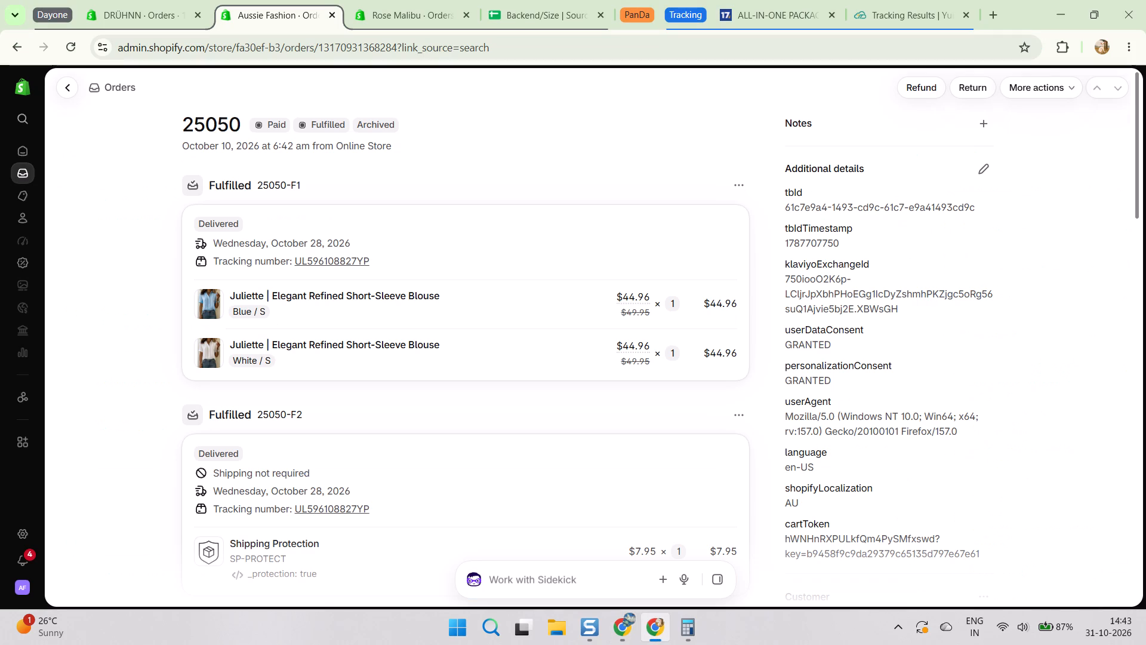
pyautogui.scroll(1, 398, 303)
pyautogui.click(456, 254)
pyautogui.hotkey('alt', 'Tab')
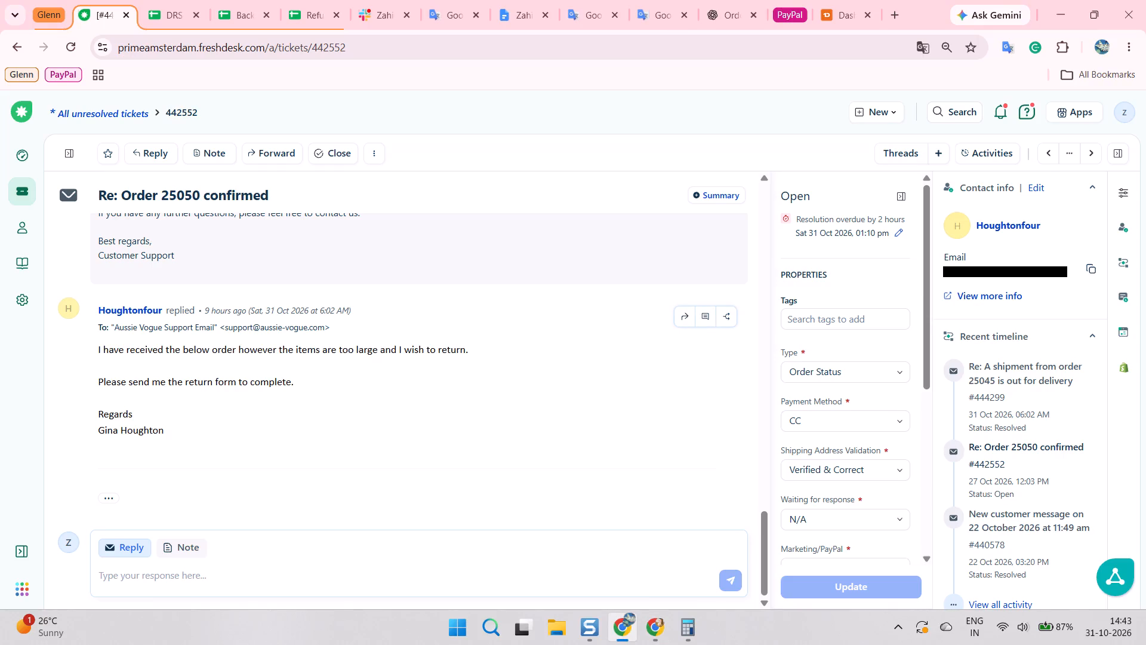
pyautogui.hotkey('alt', 'Tab')
pyautogui.scroll(1, 401, 282)
pyautogui.click(396, 297)
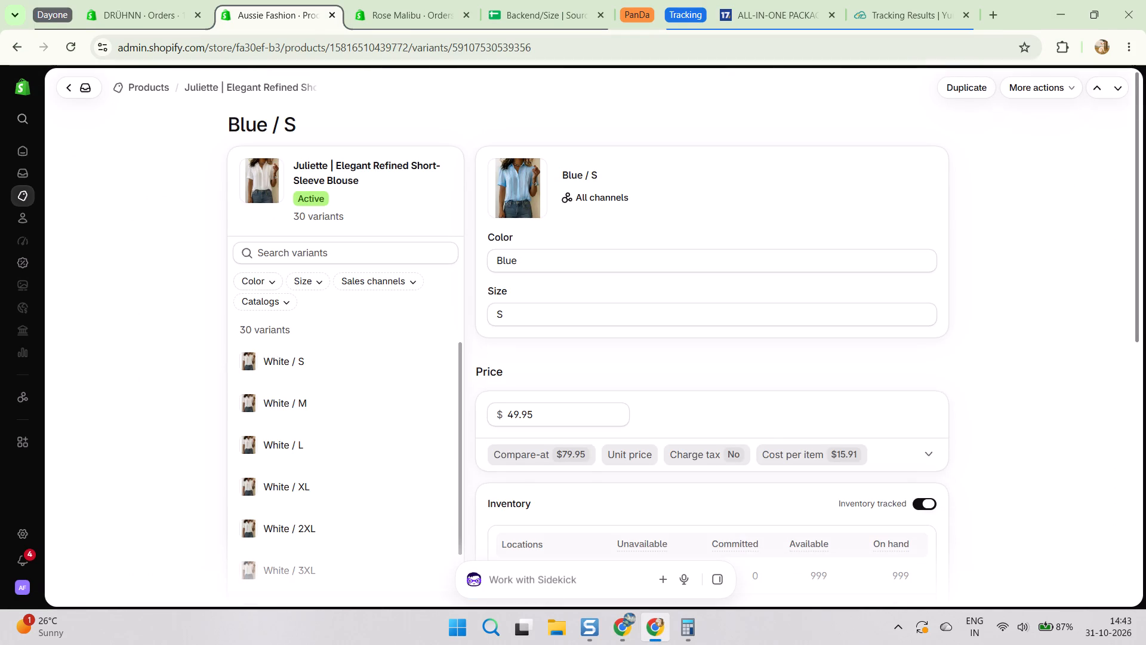
pyautogui.click(69, 82)
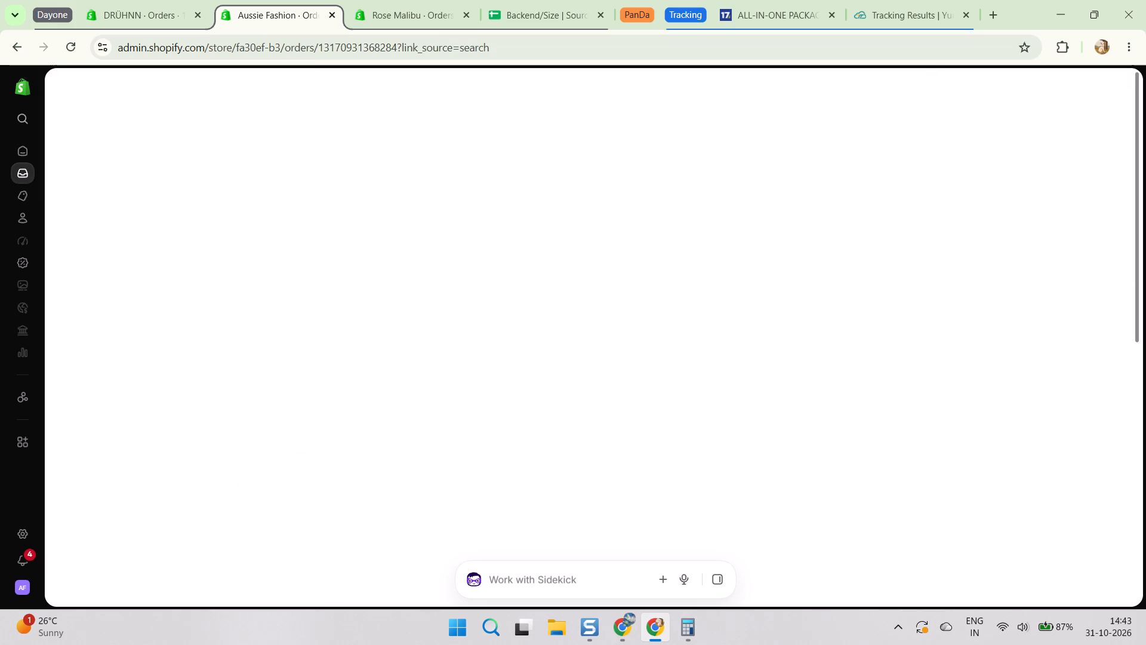
pyautogui.click(482, 238)
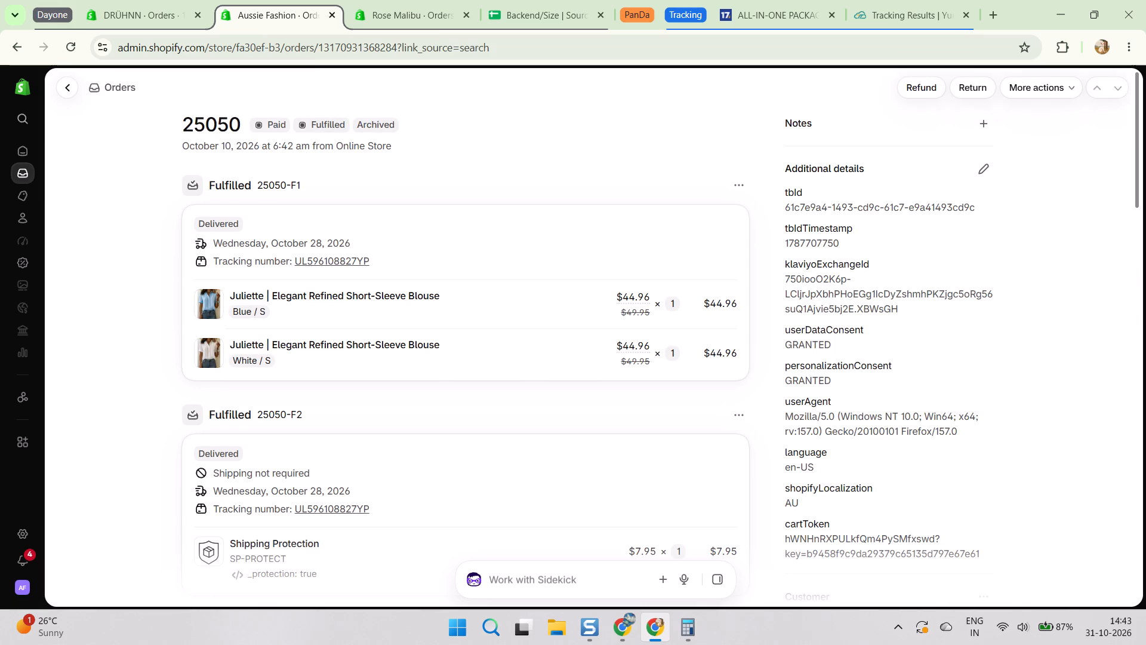
pyautogui.hotkey('alt', 'Tab')
pyautogui.scroll(-2, 403, 330)
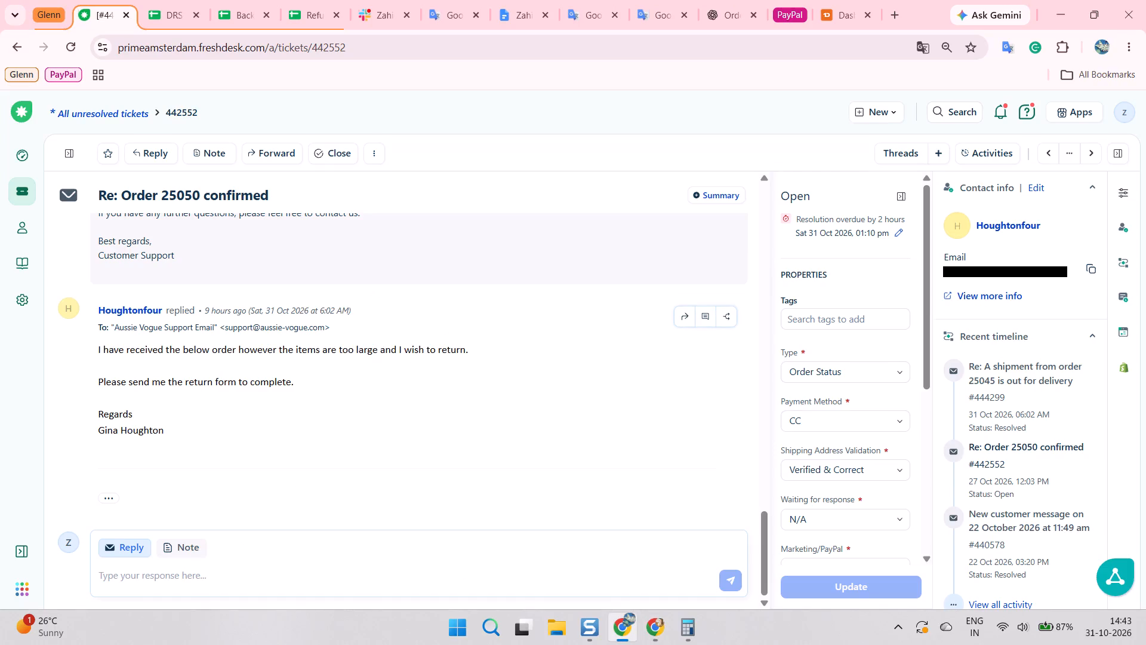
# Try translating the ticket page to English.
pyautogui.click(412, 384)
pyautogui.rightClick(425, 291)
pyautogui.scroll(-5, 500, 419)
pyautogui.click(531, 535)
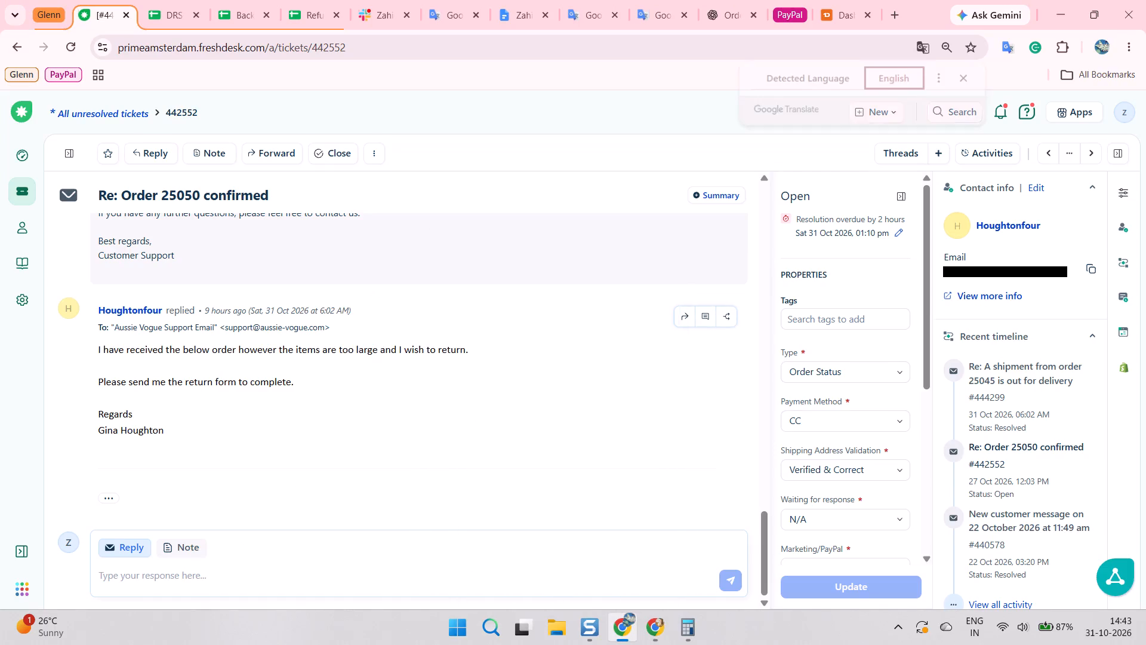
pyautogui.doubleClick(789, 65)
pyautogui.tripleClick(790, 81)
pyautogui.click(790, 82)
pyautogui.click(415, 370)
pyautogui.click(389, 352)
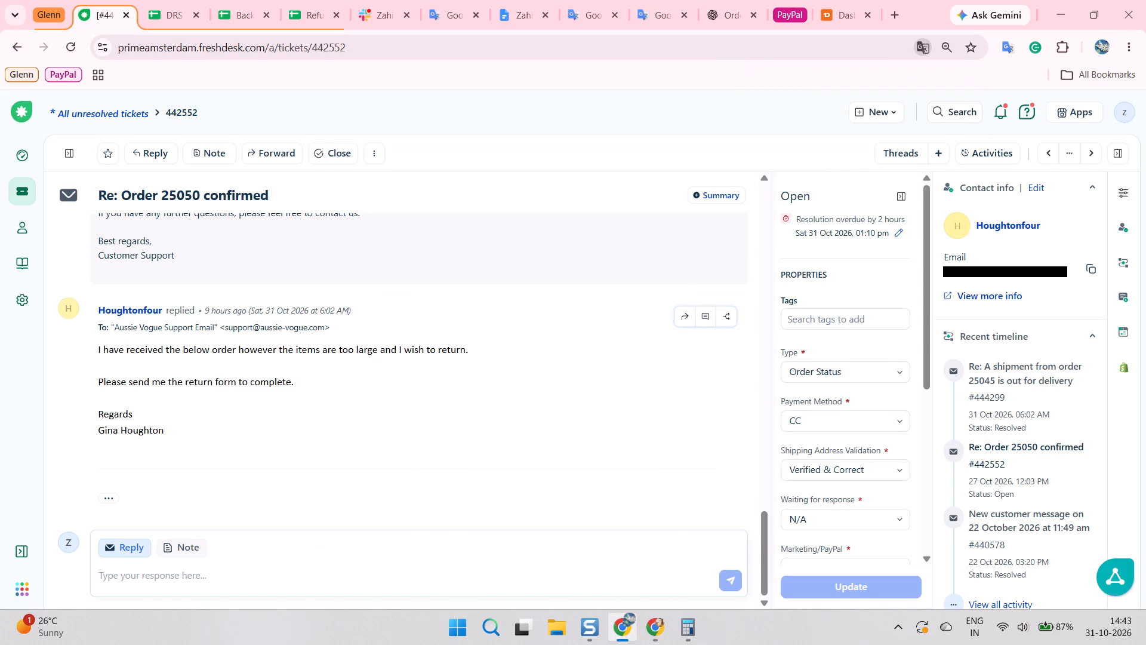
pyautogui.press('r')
pyautogui.scroll(-12, 347, 364)
pyautogui.click(127, 515)
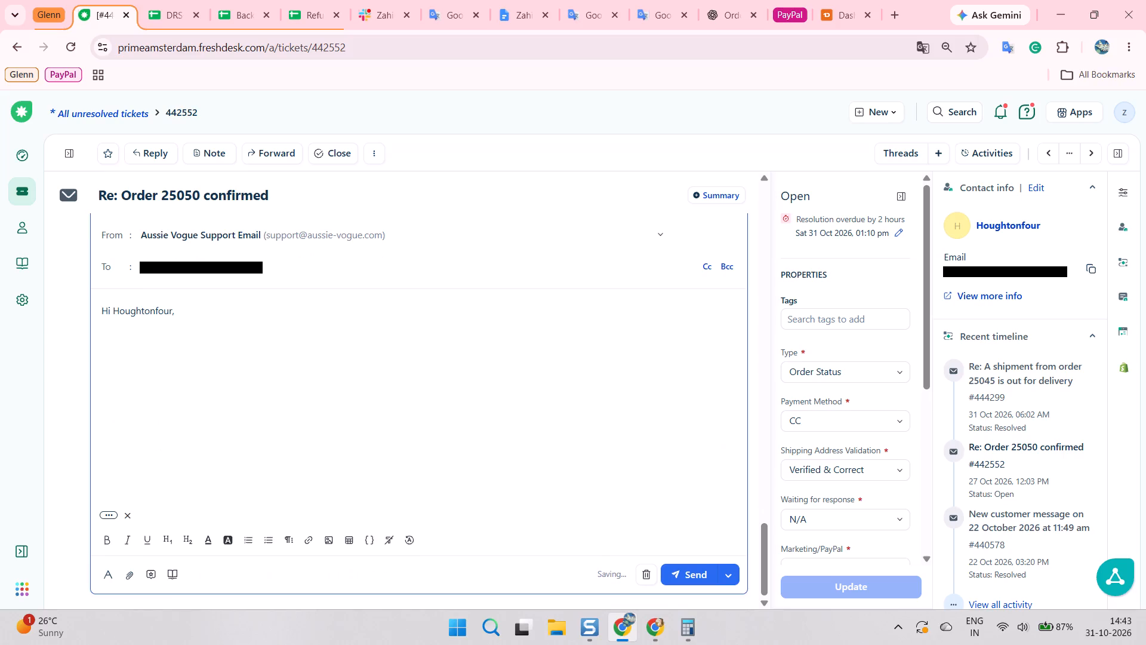
pyautogui.moveTo(128, 508); pyautogui.dragTo(136, 501)
pyautogui.hotkey('ctrl', 'a')
pyautogui.hotkey('alt', 'Tab')
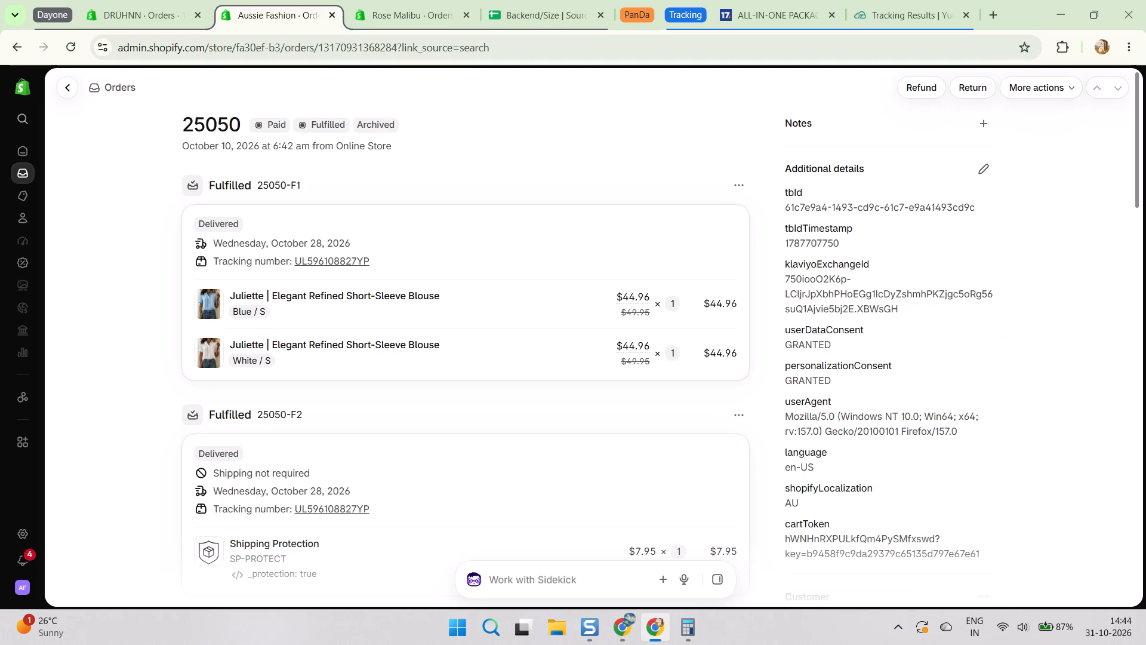
pyautogui.hotkey('alt', 'Tab')
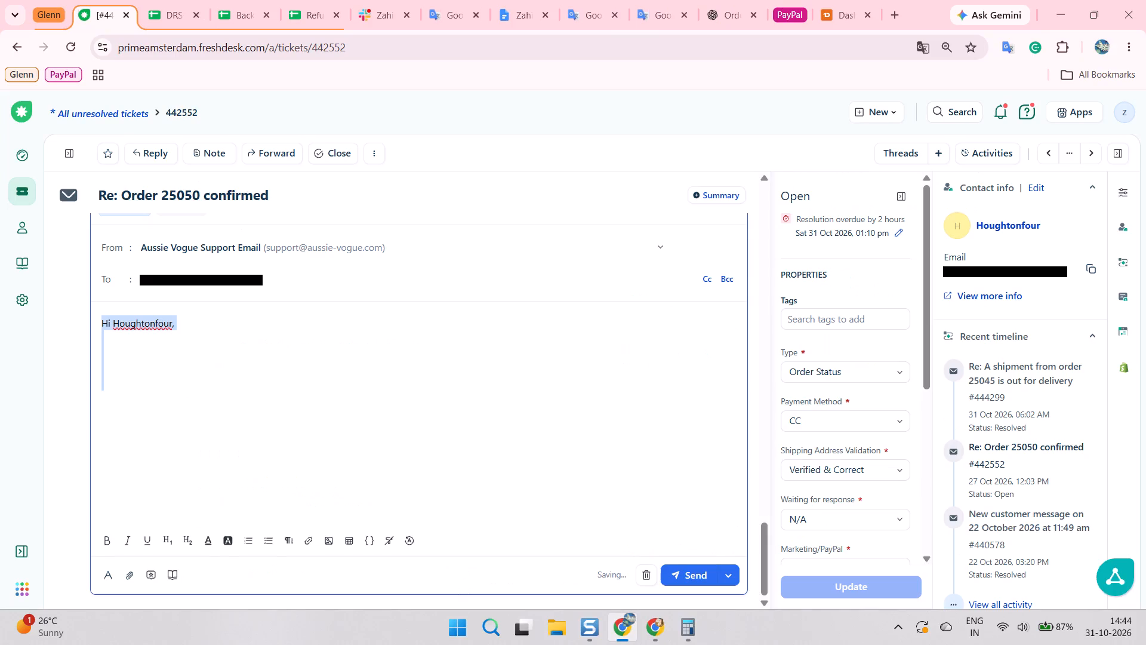
pyautogui.hotkey('ctrl', 'a')
pyautogui.press('BackSpace')
pyautogui.press('BackSpace')
pyautogui.press('BackSpace')
pyautogui.press('BackSpace')
pyautogui.press('BackSpace')
pyautogui.press('BackSpace')
pyautogui.press('BackSpace')
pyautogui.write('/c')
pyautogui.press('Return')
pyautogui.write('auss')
pyautogui.click(222, 436)
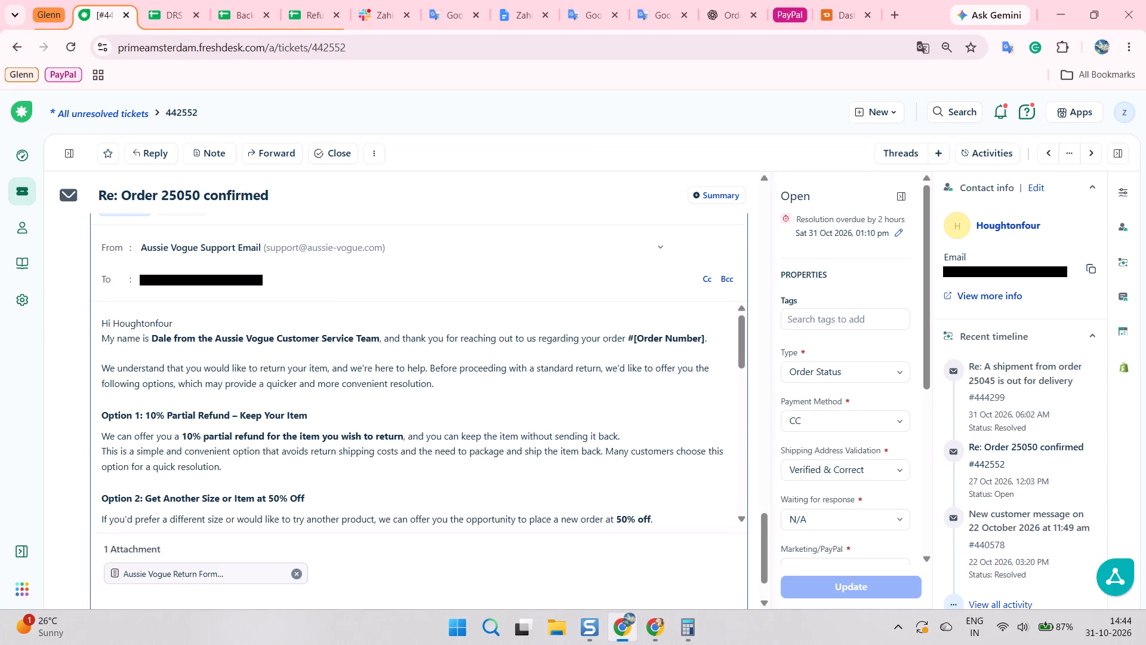
pyautogui.click(221, 408)
pyautogui.hotkey('ctrl', 'a')
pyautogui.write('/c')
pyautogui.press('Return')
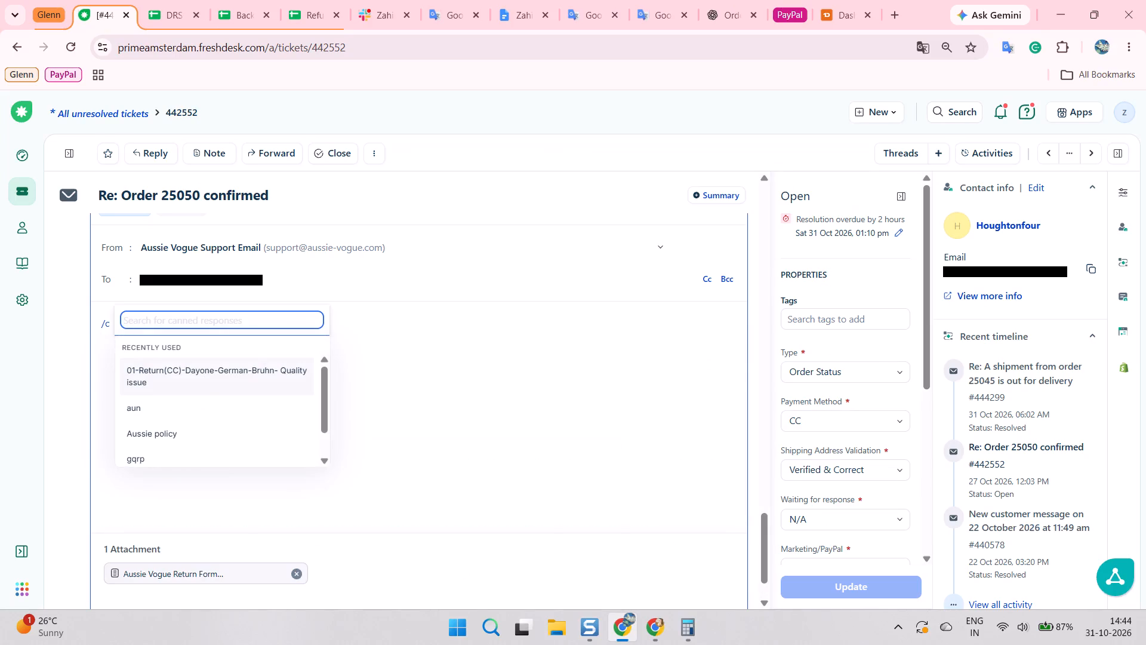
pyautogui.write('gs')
pyautogui.click(175, 384)
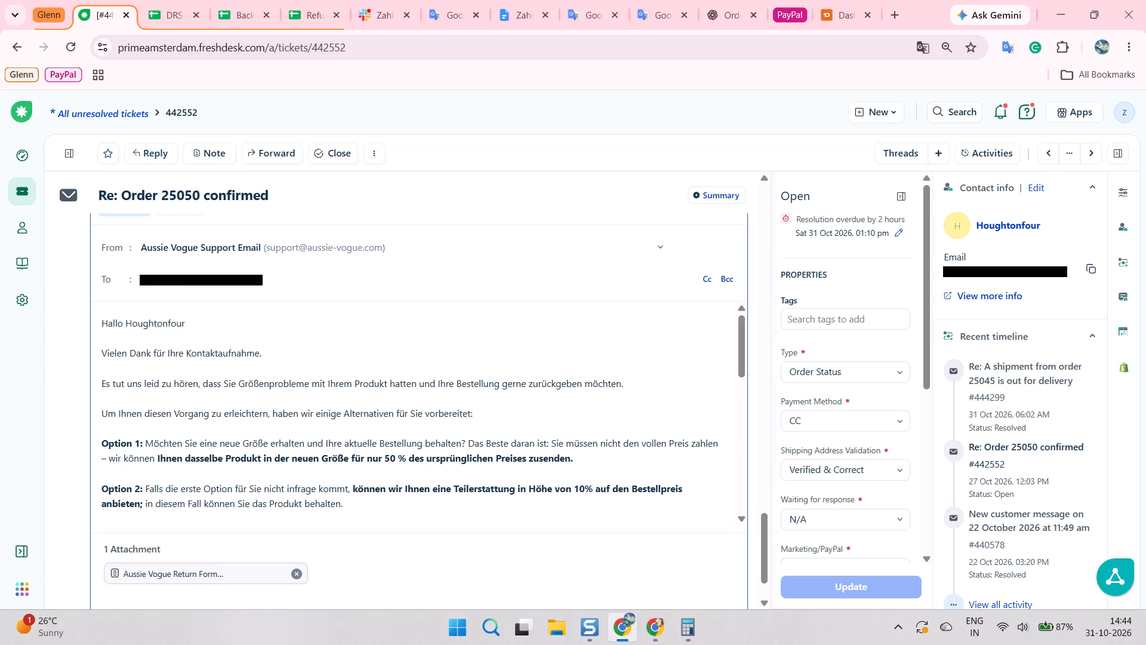
# Translate the ticket page to English, including the German return text in the reply draft.
pyautogui.rightClick(501, 126)
pyautogui.scroll(-3, 535, 314)
pyautogui.click(577, 429)
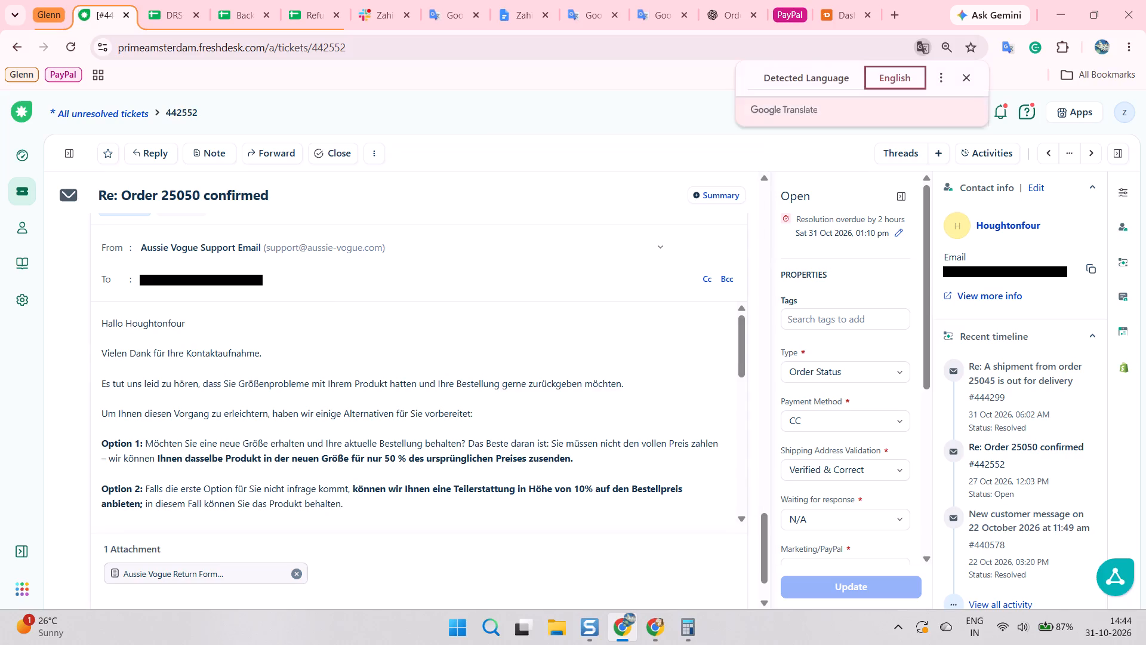
pyautogui.click(332, 395)
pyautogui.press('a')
pyautogui.press('BackSpace')
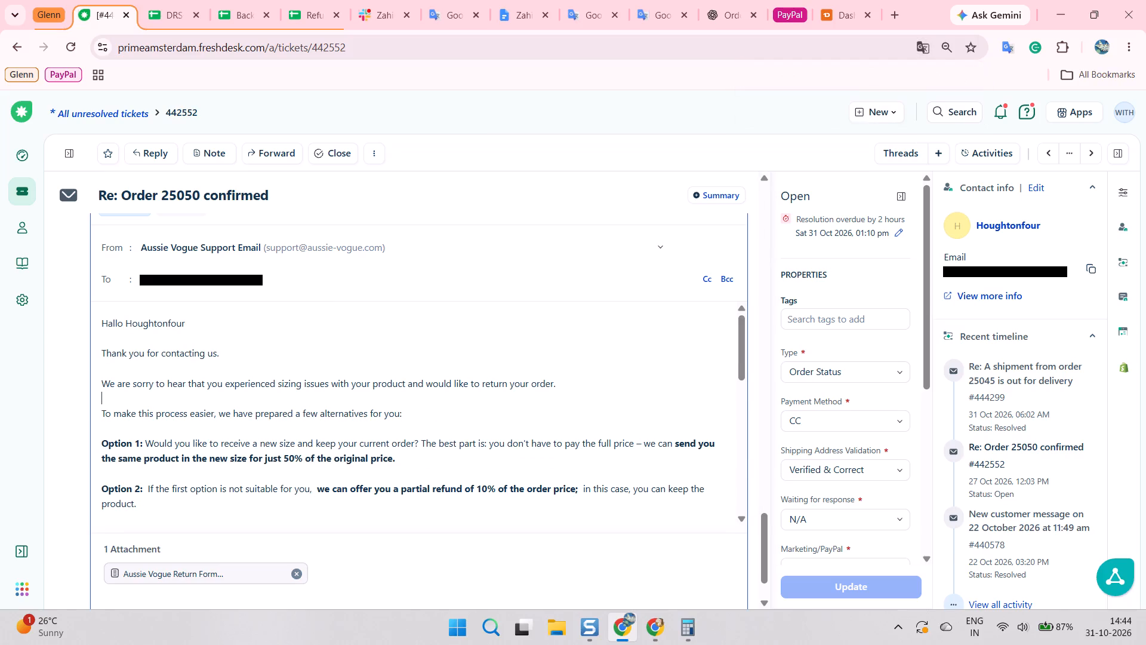
# Cut the translated reply text, switch the page back to its original language, and paste the English text into the empty reply.
pyautogui.hotkey('ctrl', 'a')
pyautogui.hotkey('ctrl', 'x')
pyautogui.rightClick(471, 128)
pyautogui.scroll(-2, 561, 291)
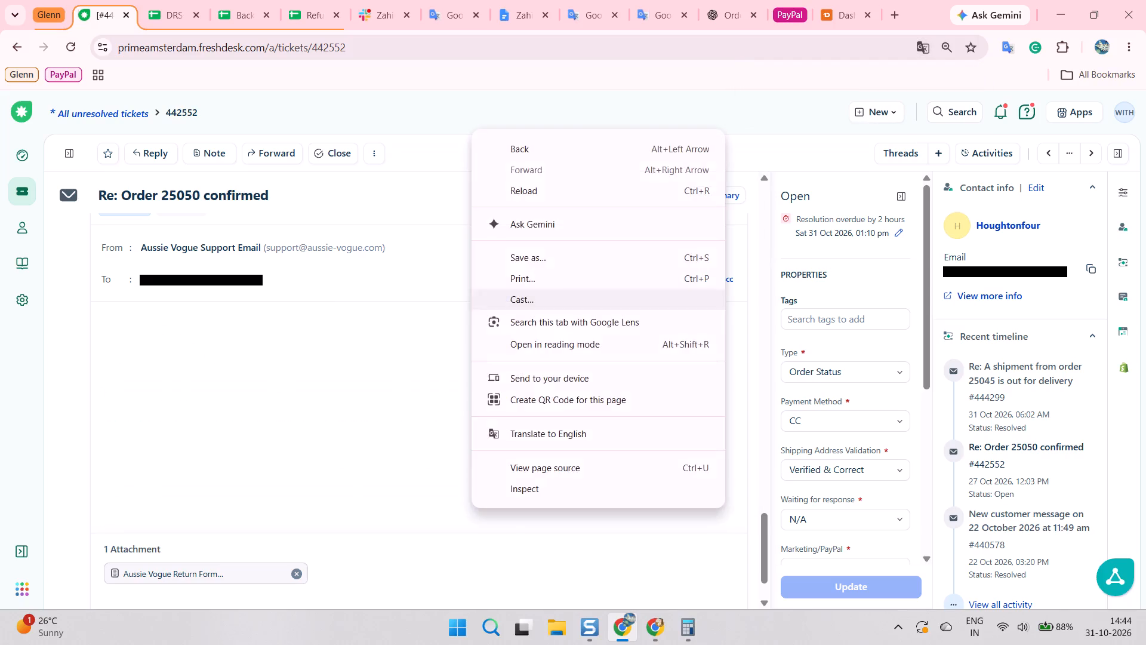
pyautogui.scroll(-2, 572, 342)
pyautogui.click(569, 434)
pyautogui.tripleClick(803, 72)
pyautogui.click(266, 348)
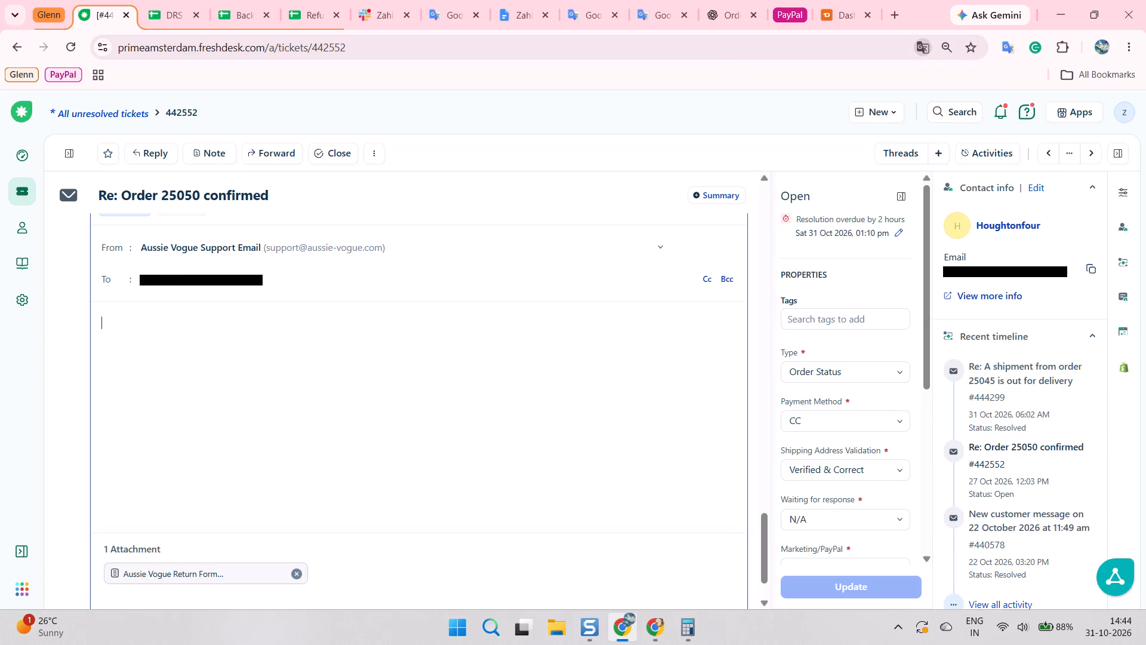
pyautogui.hotkey('ctrl', 'v')
pyautogui.scroll(3, 251, 348)
pyautogui.scroll(-4, 245, 351)
pyautogui.hotkey('alt', 'Tab')
pyautogui.scroll(-2, 682, 285)
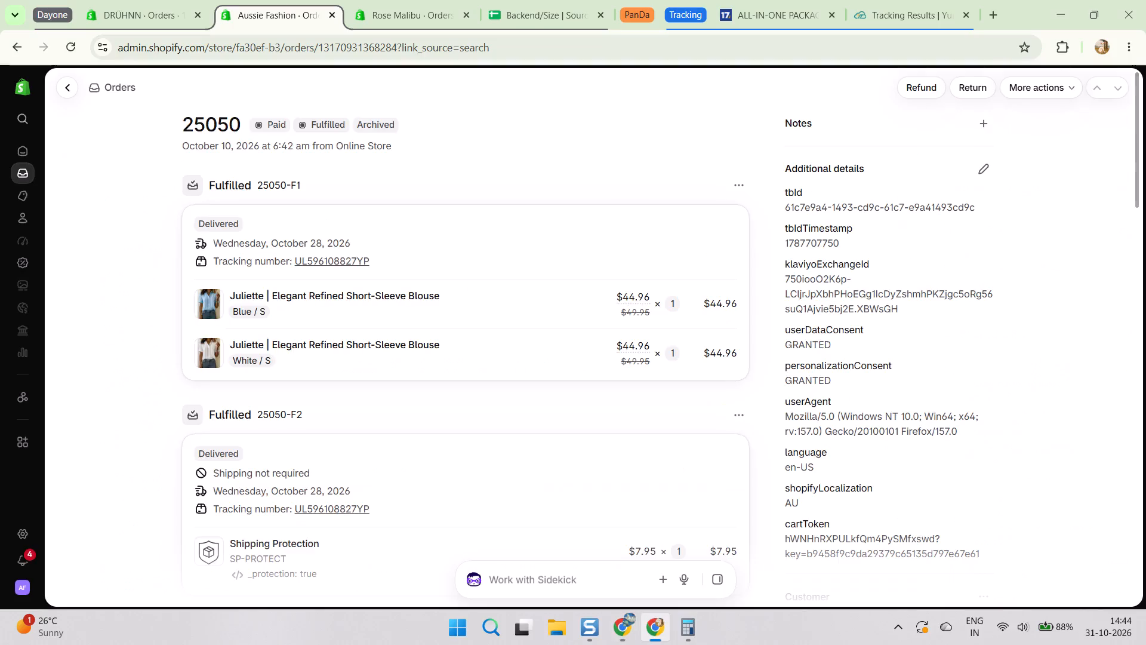
pyautogui.scroll(-1, 734, 291)
pyautogui.hotkey('alt', 'Tab')
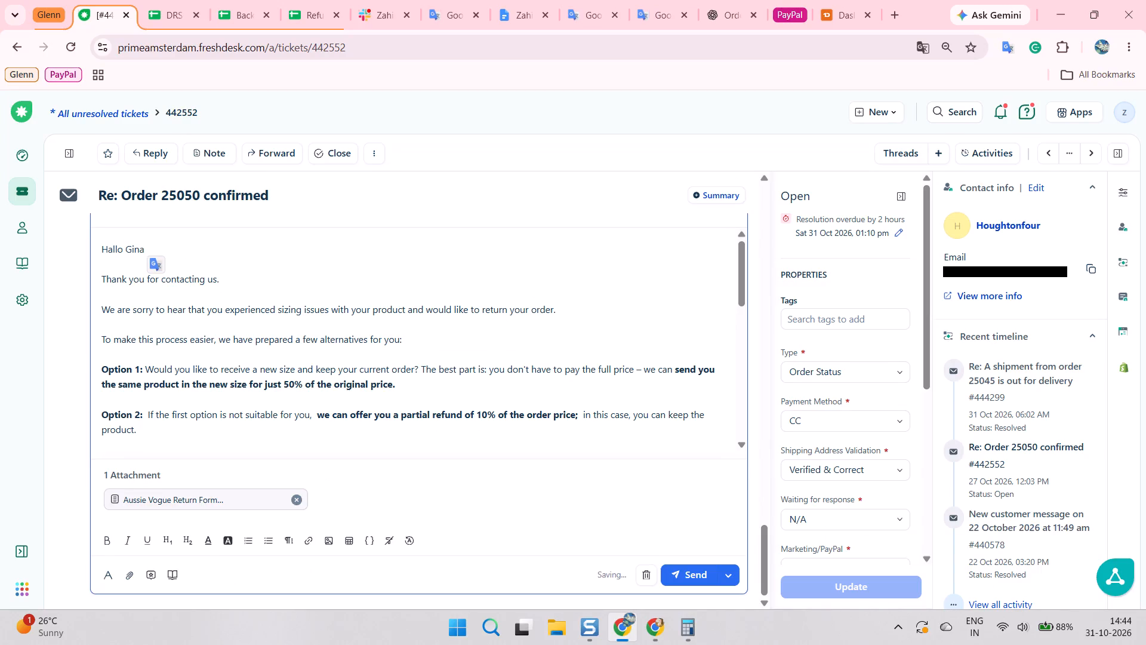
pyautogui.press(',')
pyautogui.hotkey('alt', 'Tab')
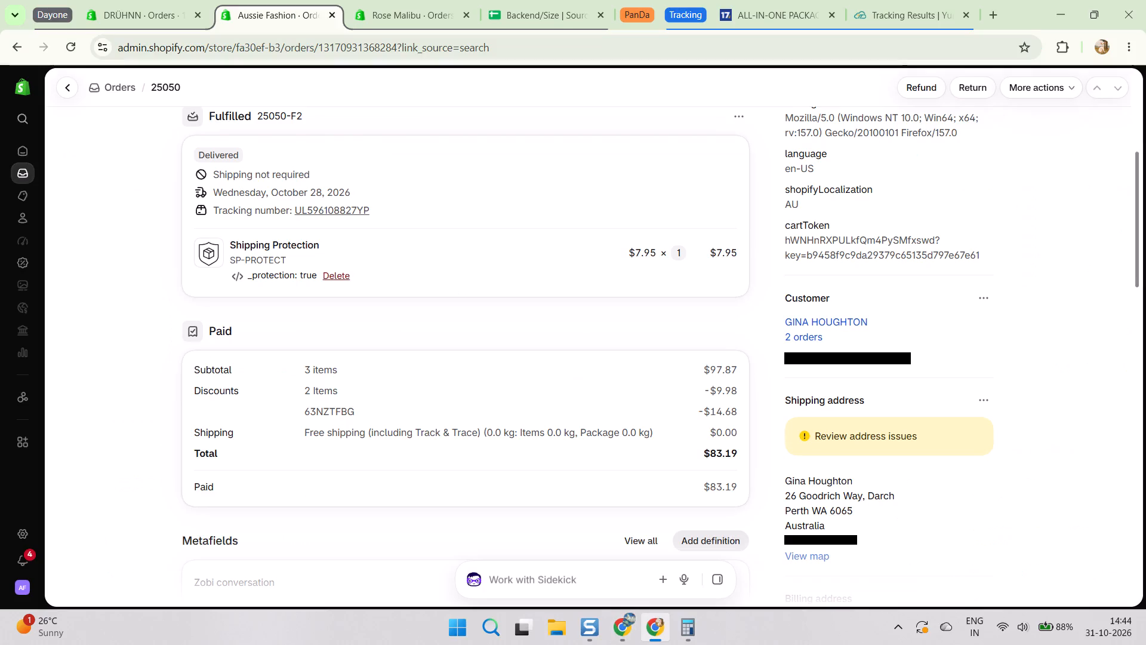
pyautogui.hotkey('alt', 'Tab')
# Insert the "Aussie policy" canned response on a new line below the 30-day return condition and review the reply.
pyautogui.scroll(-2, 364, 346)
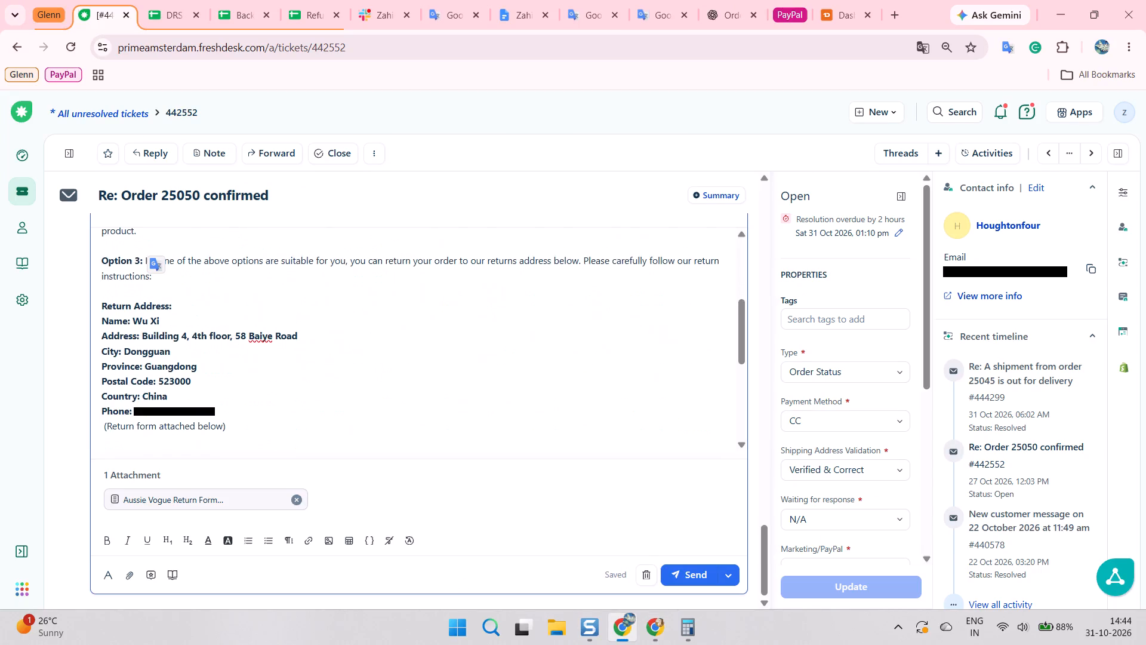
pyautogui.scroll(-2, 266, 367)
pyautogui.click(401, 382)
pyautogui.press('Return')
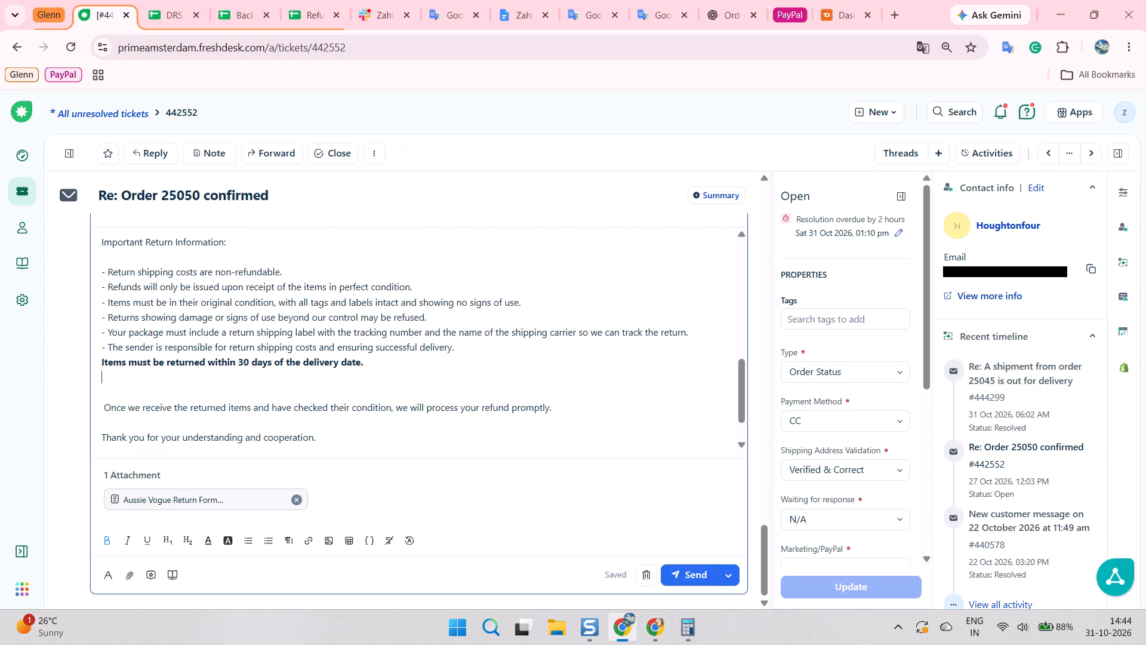
pyautogui.press('Return')
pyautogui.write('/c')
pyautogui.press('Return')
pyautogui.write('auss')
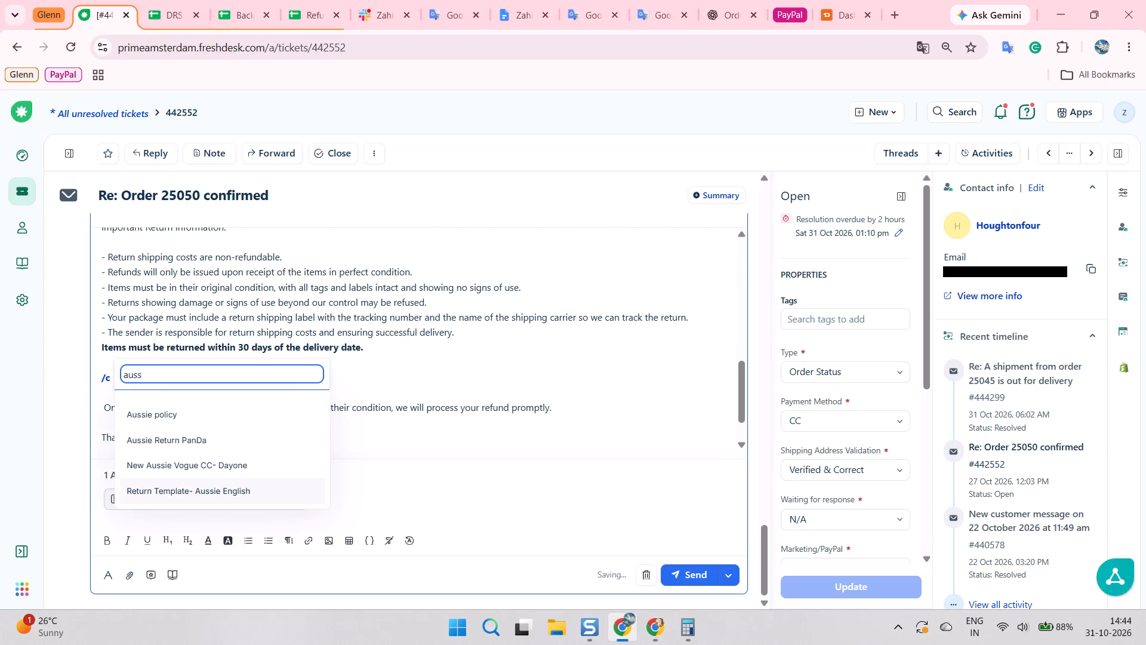
pyautogui.click(167, 412)
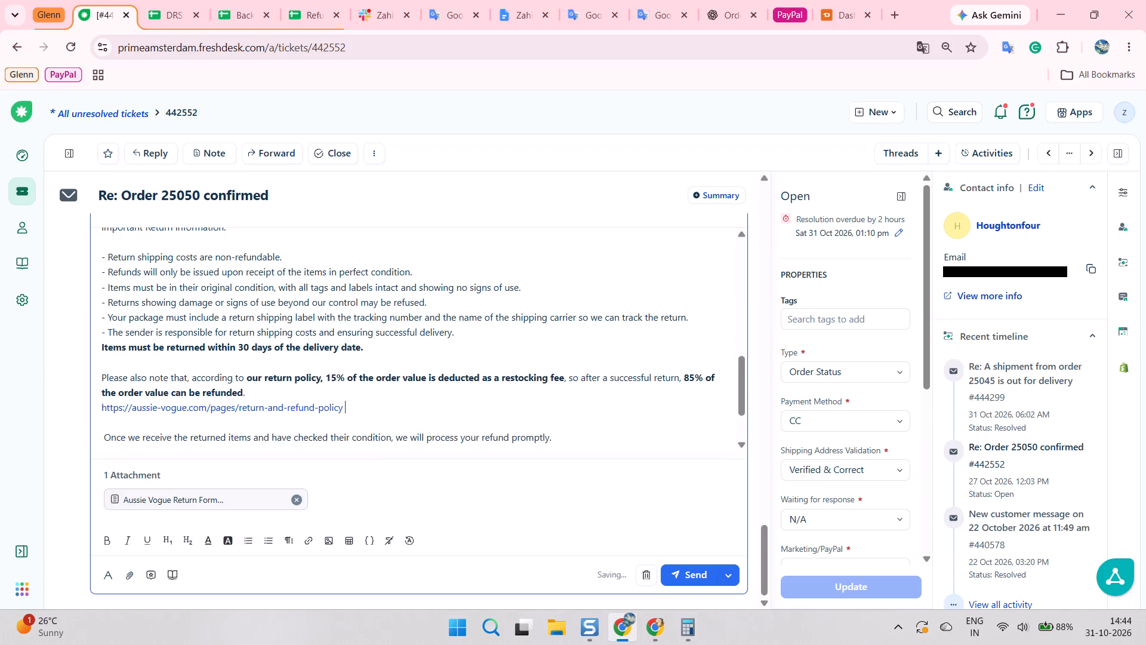
pyautogui.scroll(-5, 319, 352)
pyautogui.scroll(3, 365, 394)
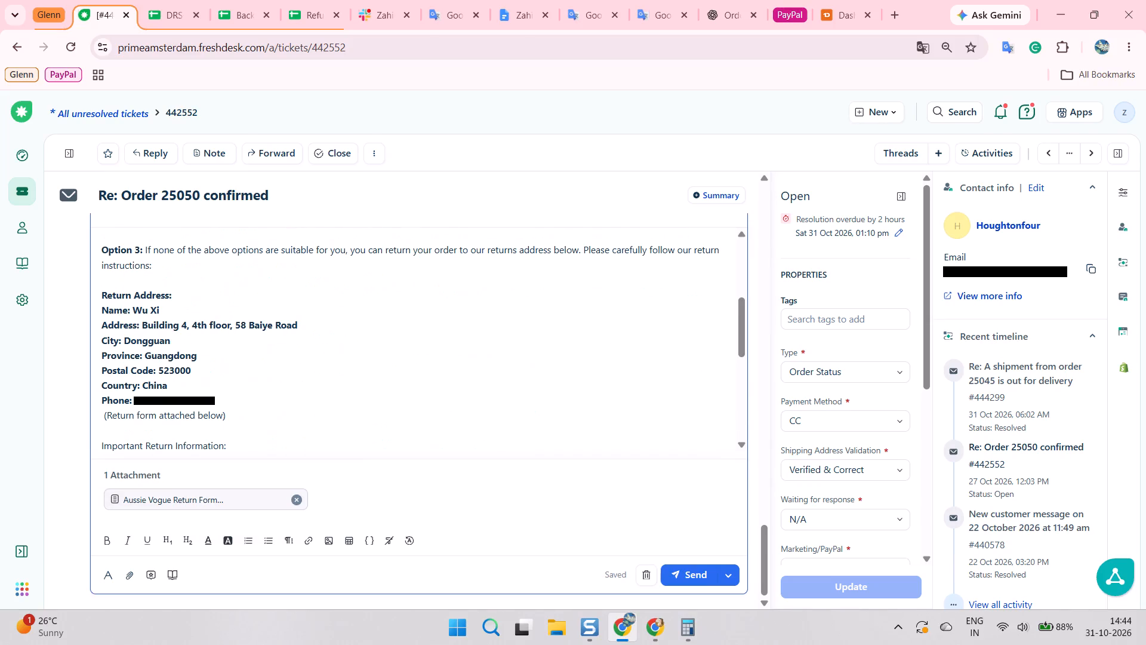
pyautogui.scroll(-6, 409, 401)
pyautogui.scroll(3, 458, 414)
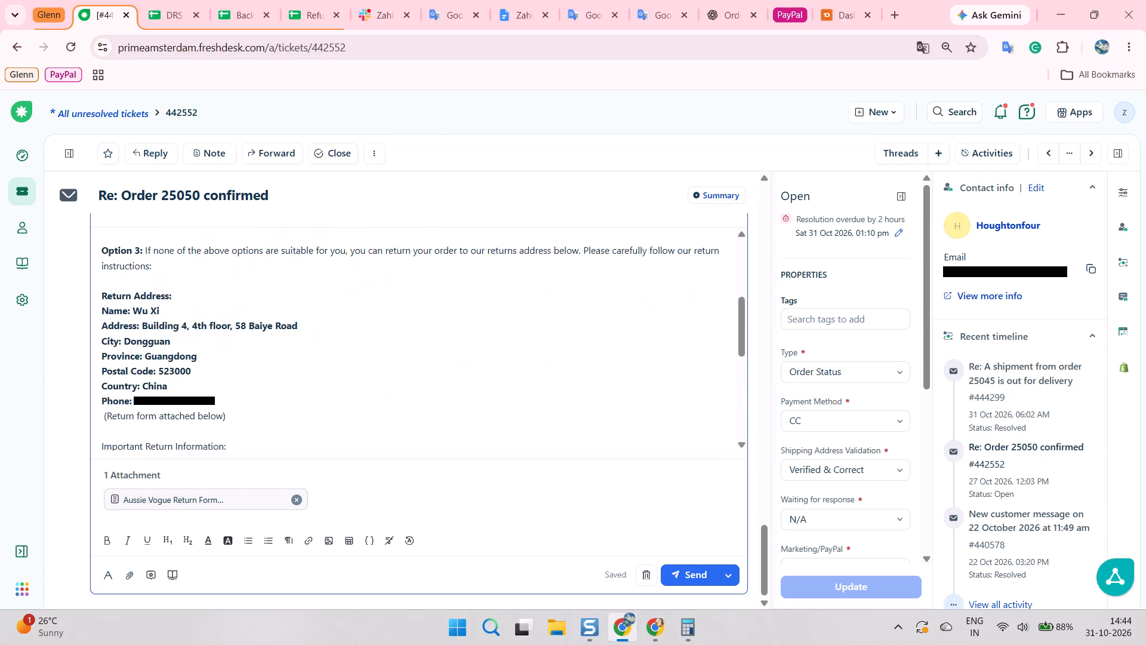
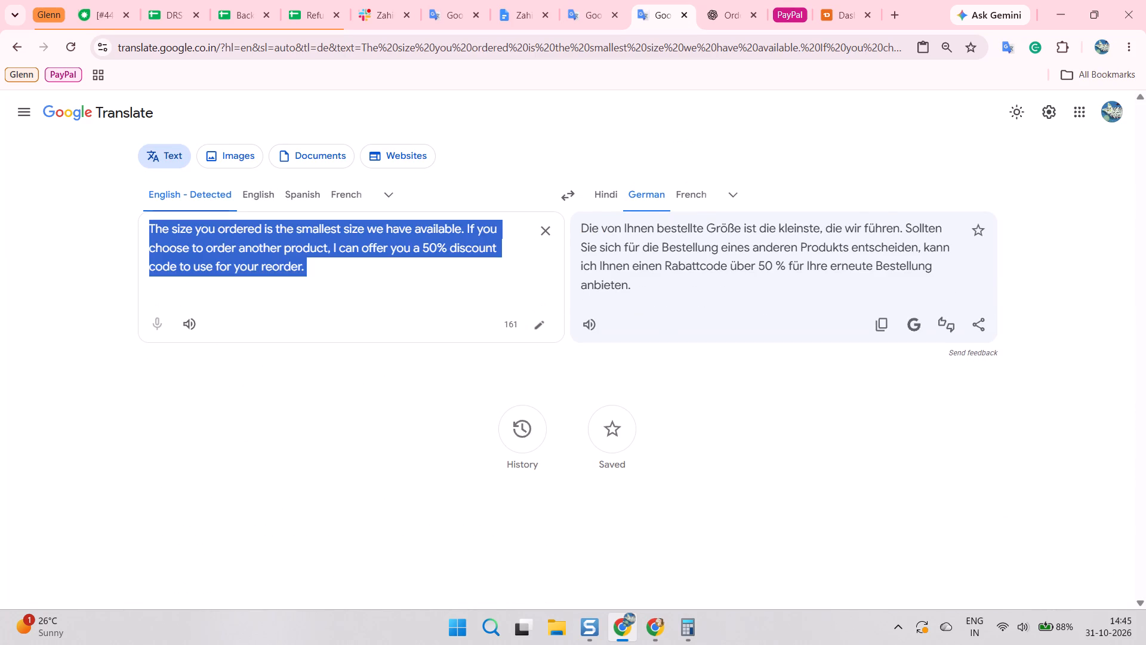
# Replace the Option 1 text in the 442552 reply with the Google Translate English source text about the smallest size and 50% discount code.
pyautogui.hotkey('ctrl', 'x')
pyautogui.click(97, 0)
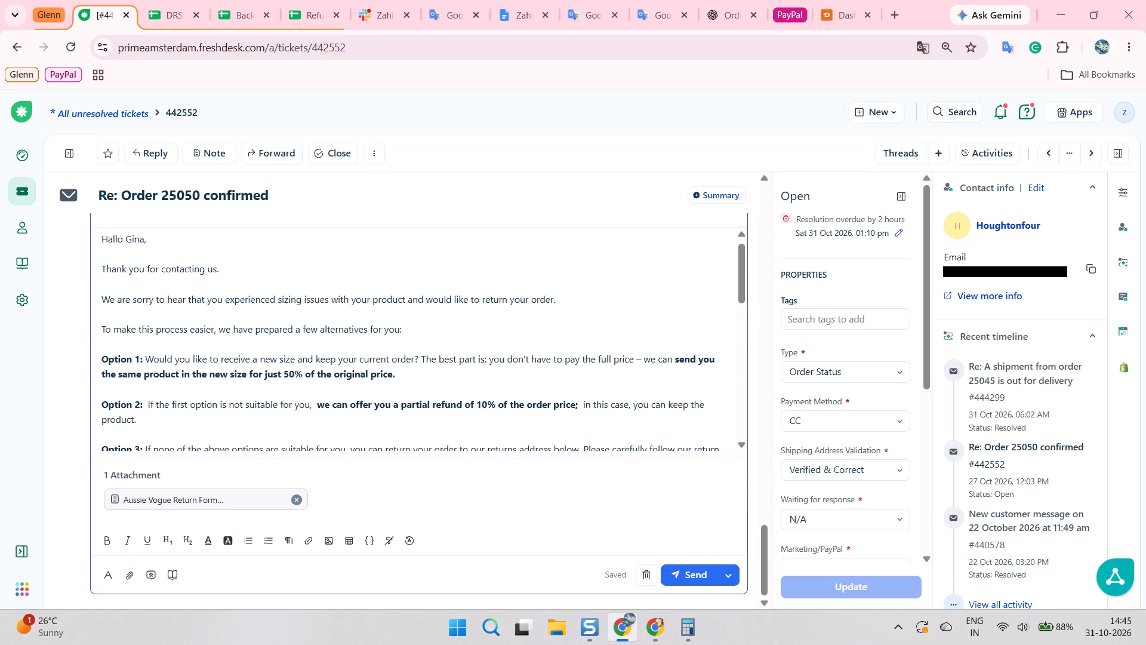
pyautogui.moveTo(146, 358); pyautogui.dragTo(402, 379)
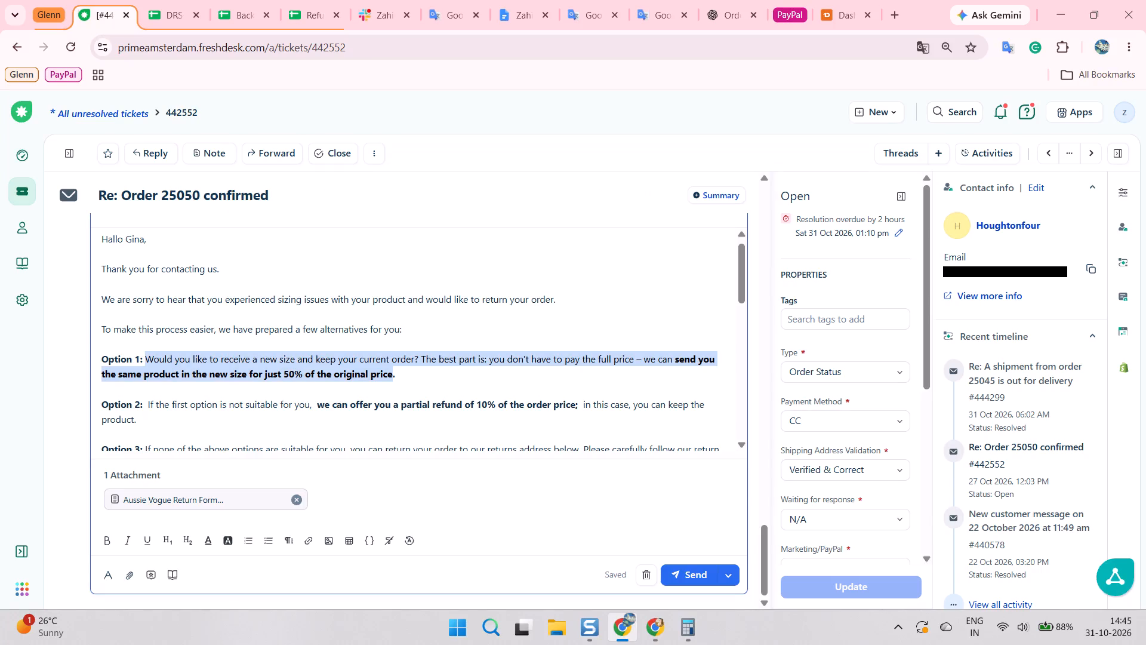
pyautogui.moveTo(402, 379); pyautogui.dragTo(396, 379)
pyautogui.hotkey('ctrl', 'v')
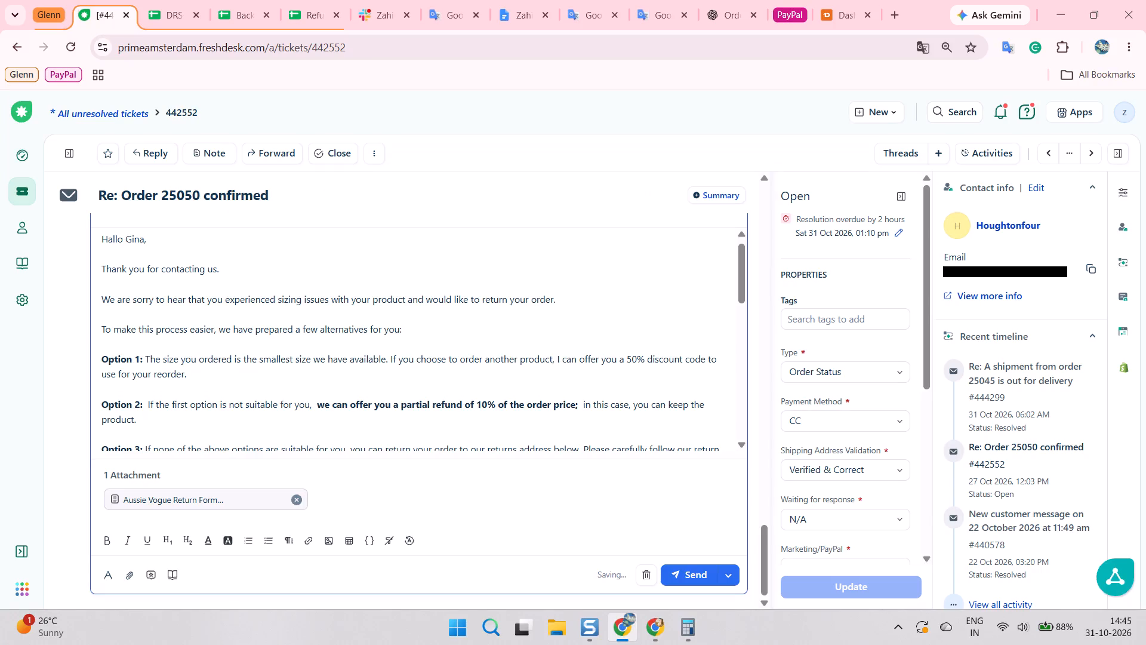
# Check the rest of the return-options reply down to the Aussie vogue signature and send it to the customer.
pyautogui.scroll(-6, 464, 378)
pyautogui.scroll(-11, 529, 383)
pyautogui.click(679, 569)
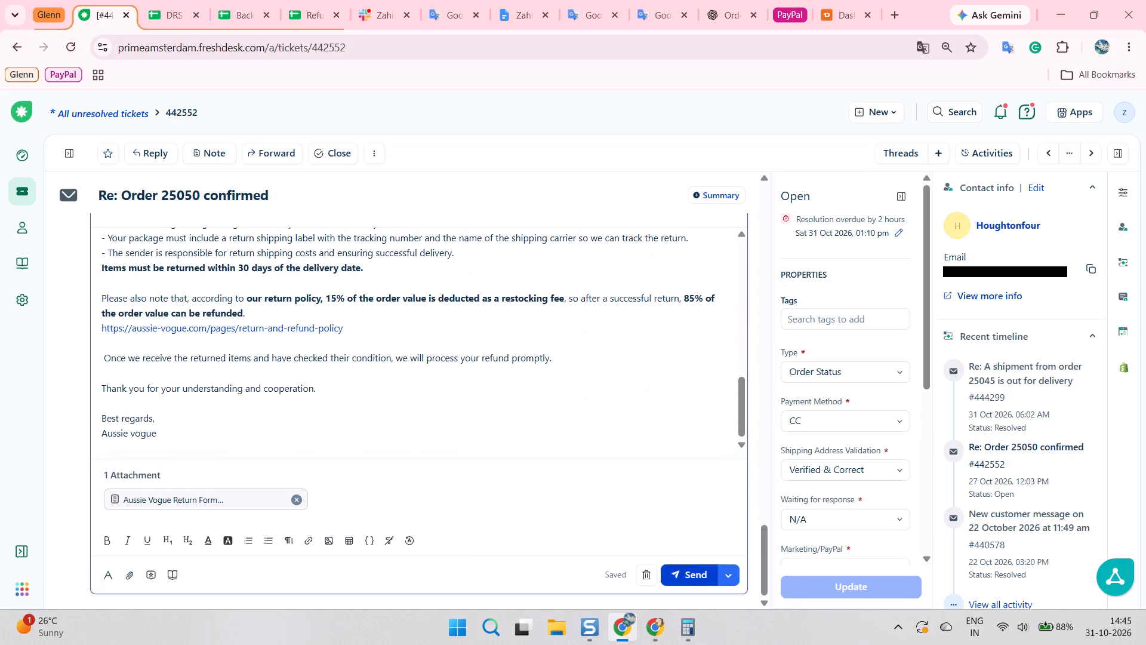
pyautogui.scroll(-6, 564, 408)
pyautogui.scroll(6, 566, 383)
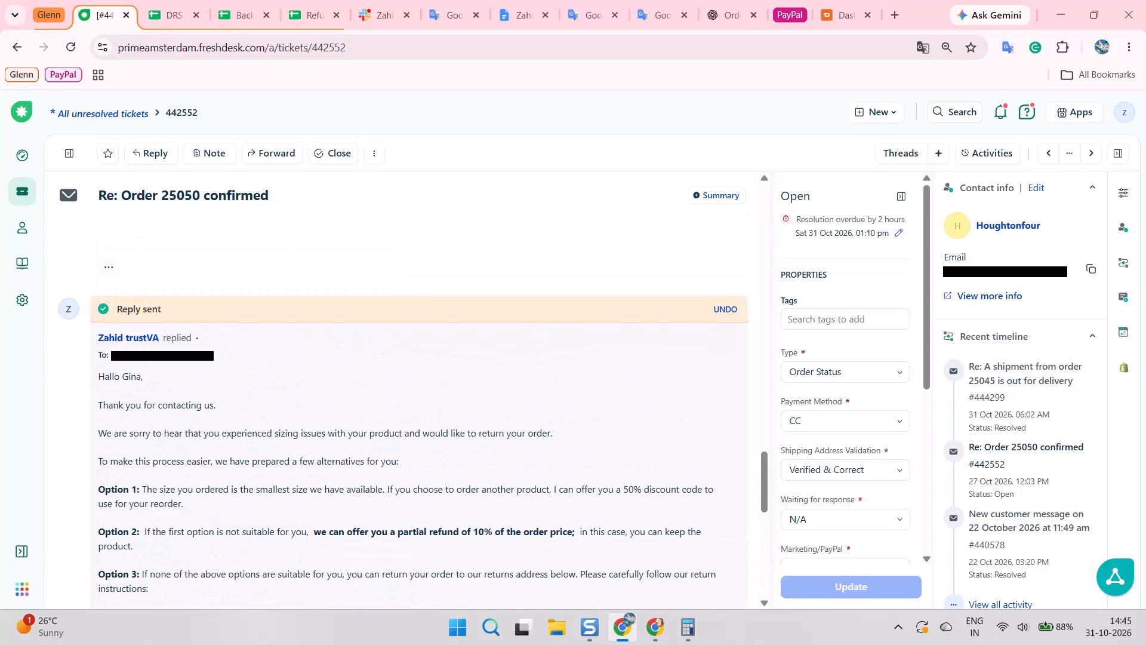
pyautogui.click(862, 374)
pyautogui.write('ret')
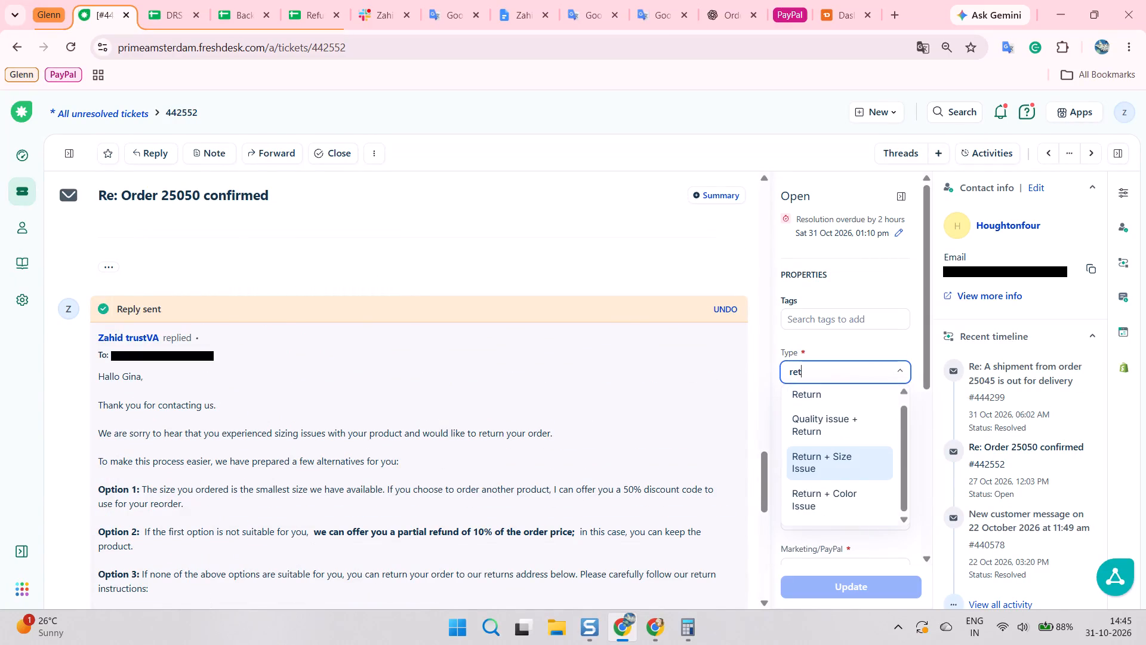
pyautogui.scroll(1, 843, 445)
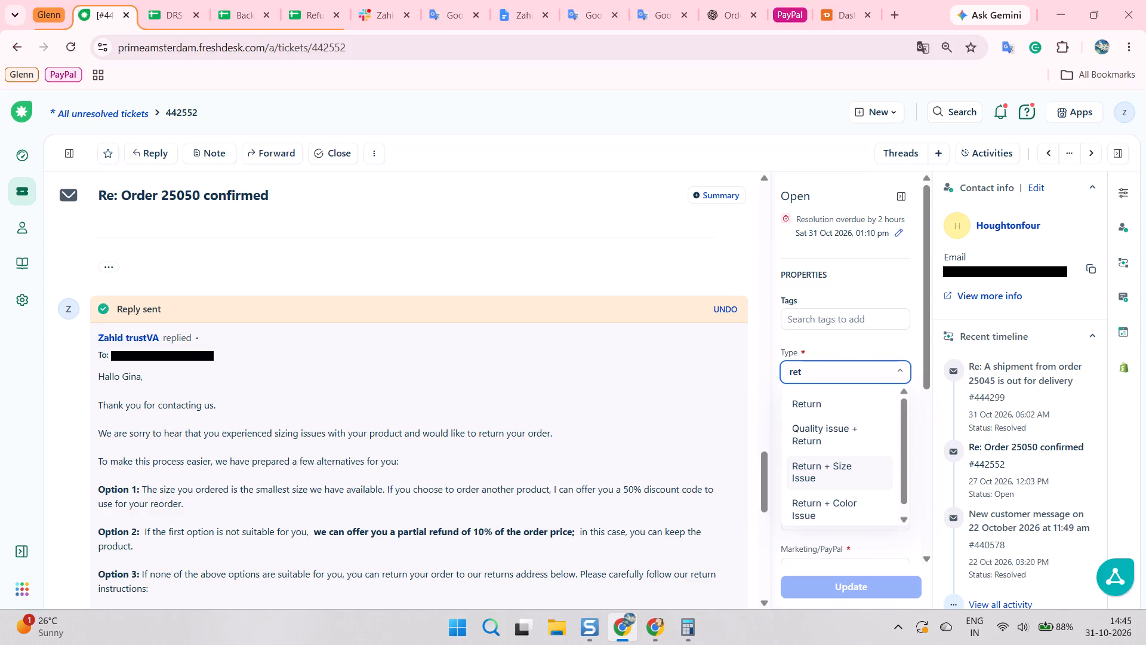
pyautogui.click(839, 465)
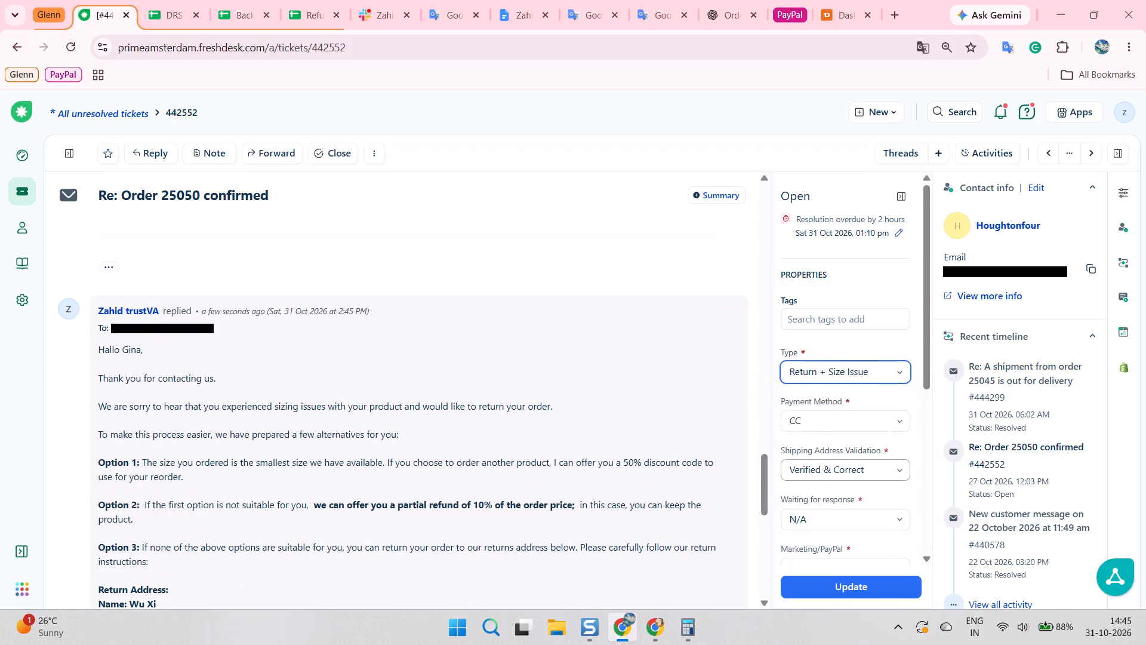
# Set the ticket's status to Resolved and save the updated ticket properties.
pyautogui.press('Tab')
pyautogui.press('Tab')
pyautogui.press('Tab')
pyautogui.press('Tab')
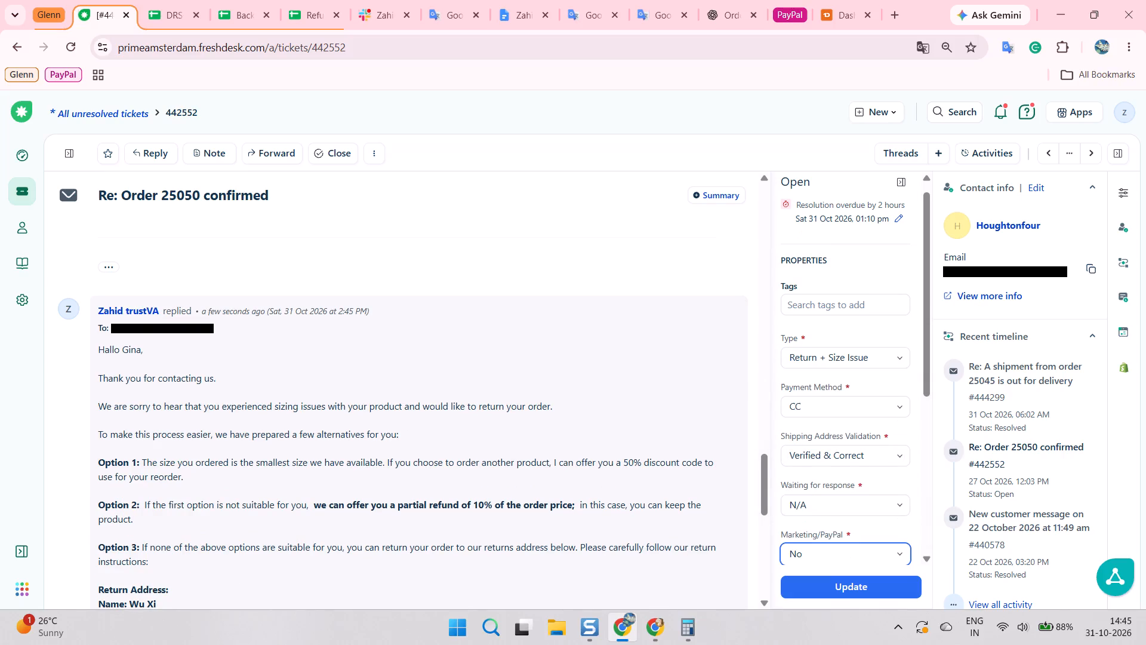
pyautogui.press('Tab')
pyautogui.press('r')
pyautogui.press('Tab')
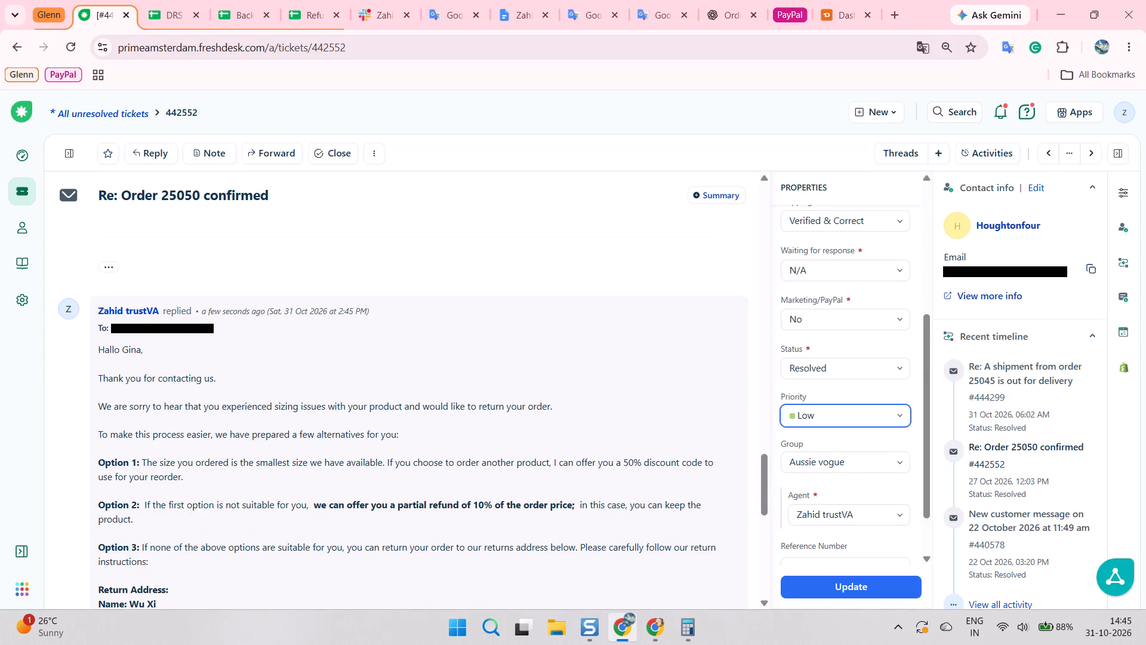
pyautogui.press('Tab')
pyautogui.scroll(-2, 827, 355)
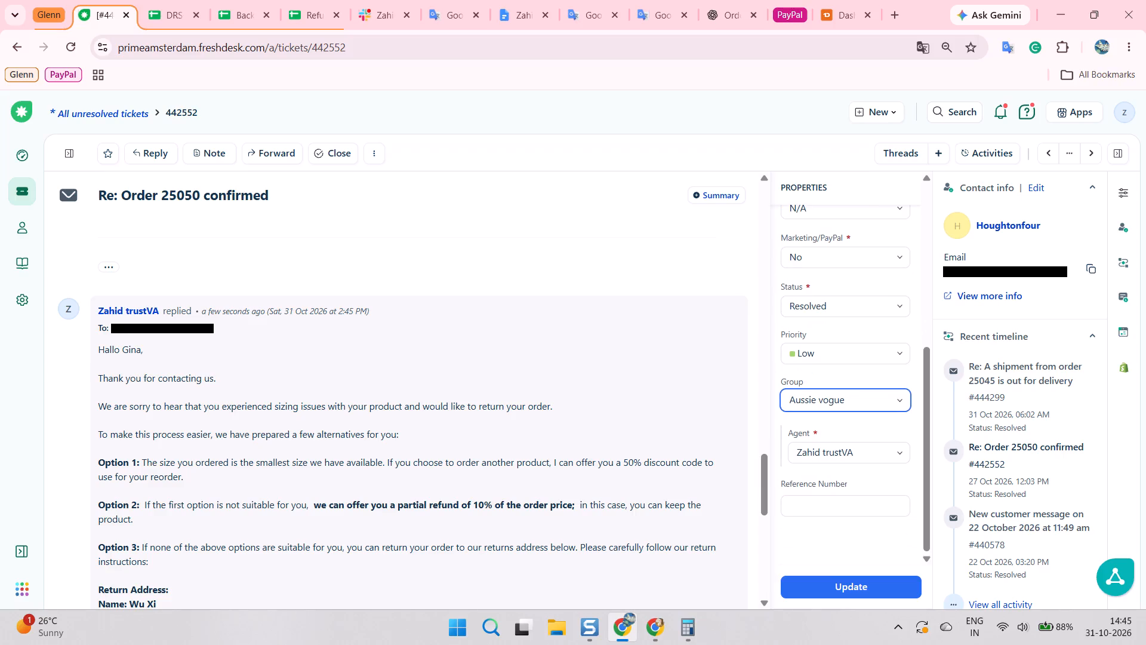
pyautogui.scroll(-16, 828, 367)
pyautogui.scroll(-10, 826, 373)
pyautogui.scroll(-16, 825, 382)
pyautogui.click(851, 581)
pyautogui.scroll(-2, 831, 503)
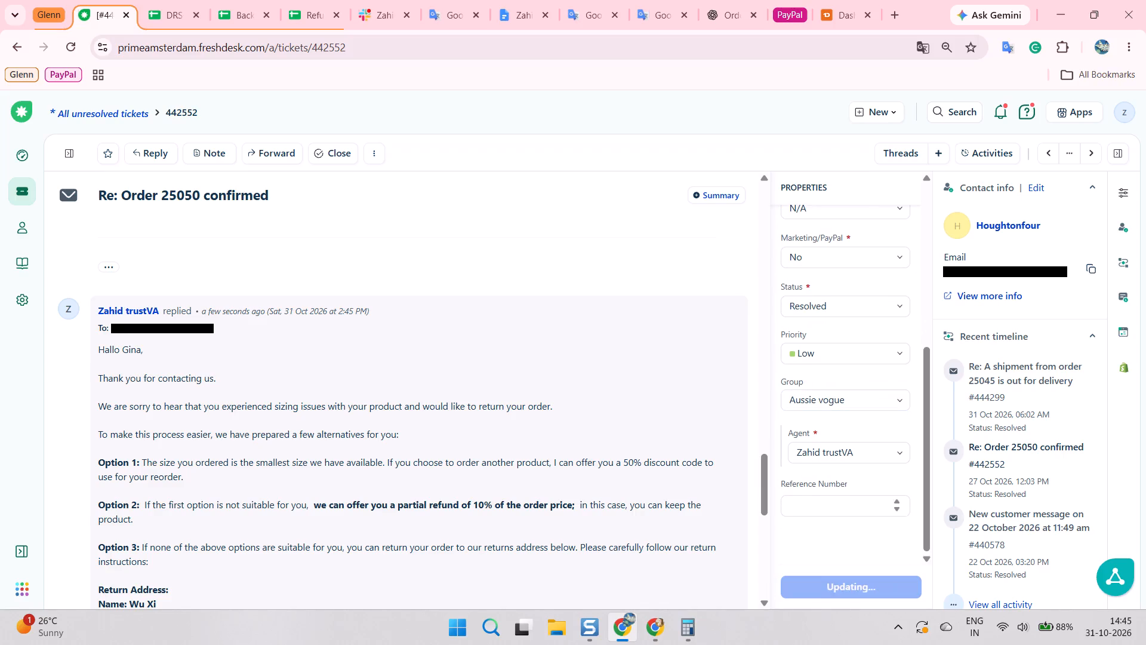
pyautogui.scroll(-2, 806, 465)
pyautogui.scroll(-14, 740, 425)
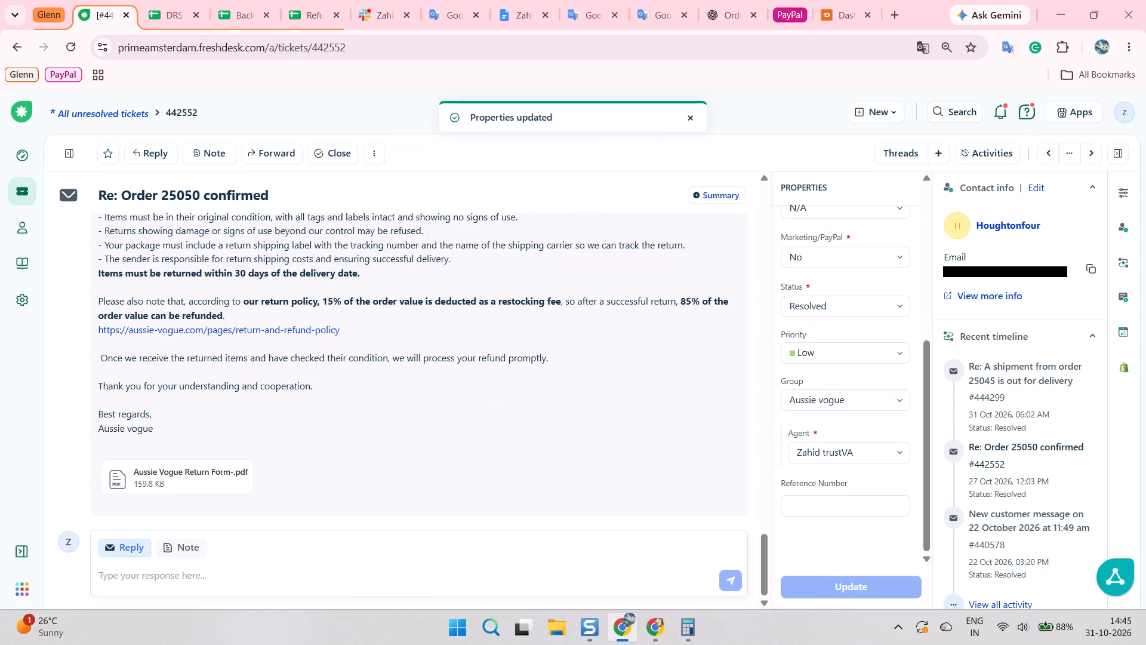
pyautogui.scroll(3, 335, 267)
pyautogui.doubleClick(184, 107)
pyautogui.hotkey('ctrl', 'c')
pyautogui.hotkey('ctrl', 'c')
pyautogui.keyDown('ctrl'); pyautogui.click(177, 0); pyautogui.keyUp('ctrl')
pyautogui.hotkey('ctrl', 'v')
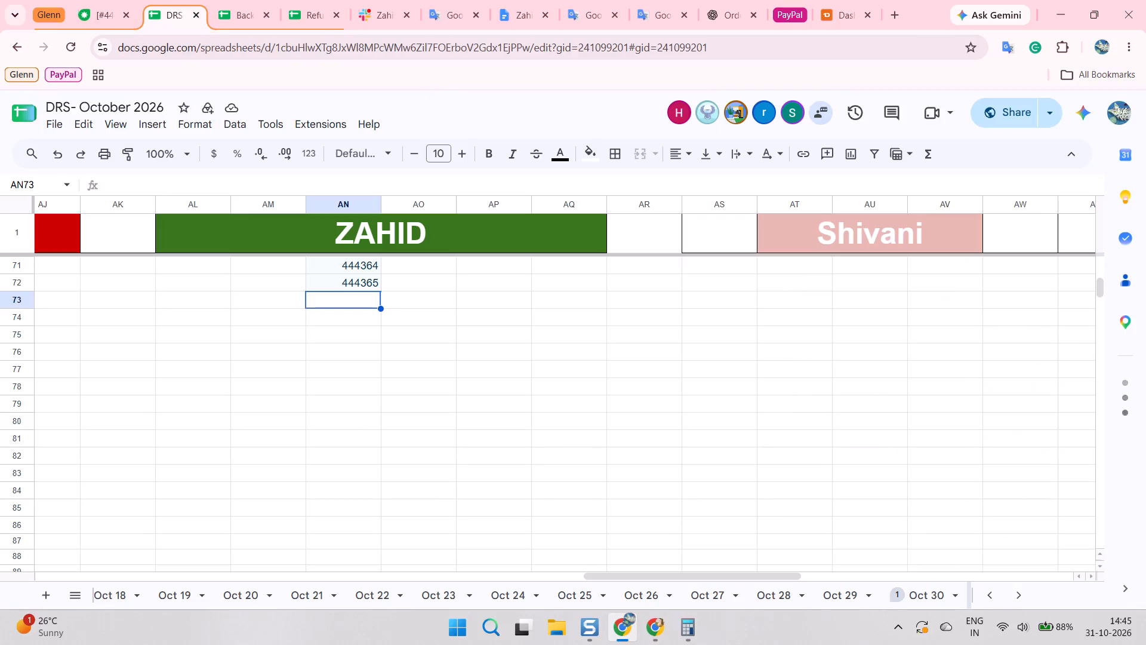
pyautogui.click(363, 321)
pyautogui.scroll(-1, 362, 321)
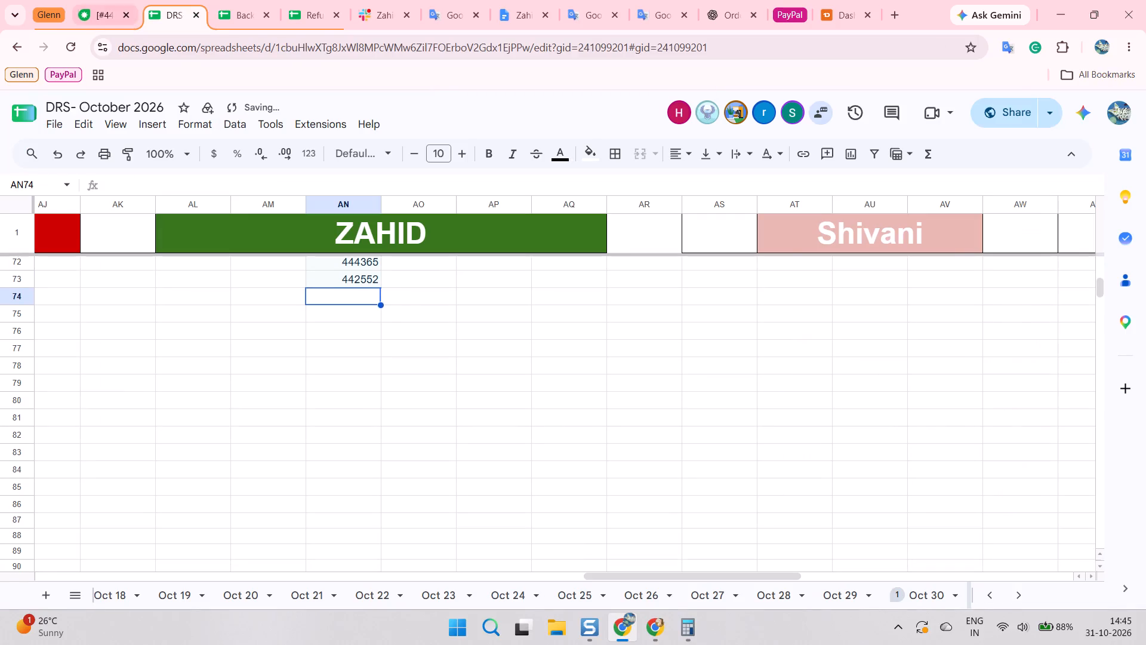
# Return to Freshdesk, go to the next ticket in the queue, and read its latest customer message.
pyautogui.click(113, 0)
pyautogui.click(443, 353)
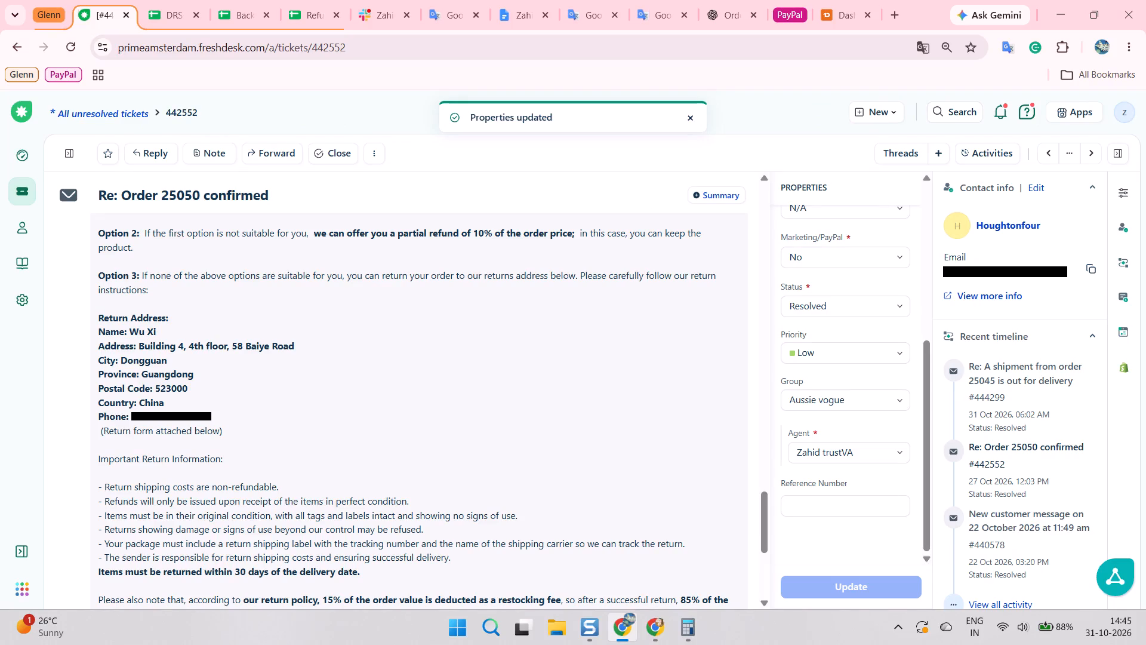
pyautogui.click(472, 351)
pyautogui.click(472, 351)
pyautogui.click(167, 1)
pyautogui.click(110, 0)
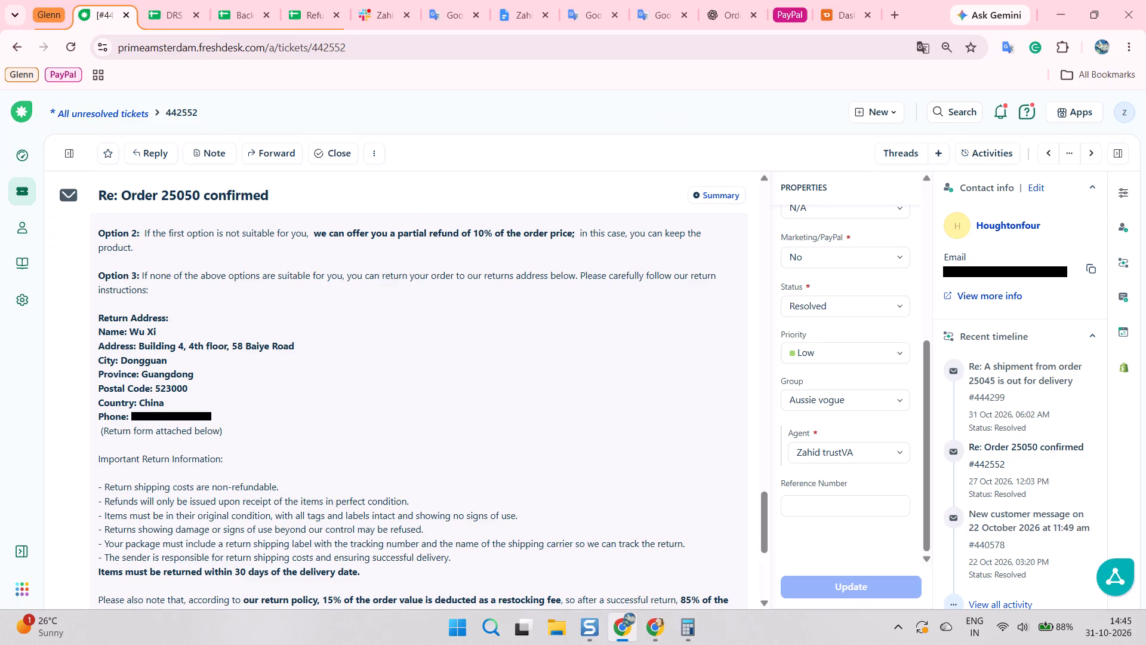
pyautogui.click(406, 307)
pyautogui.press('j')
pyautogui.scroll(-2, 453, 313)
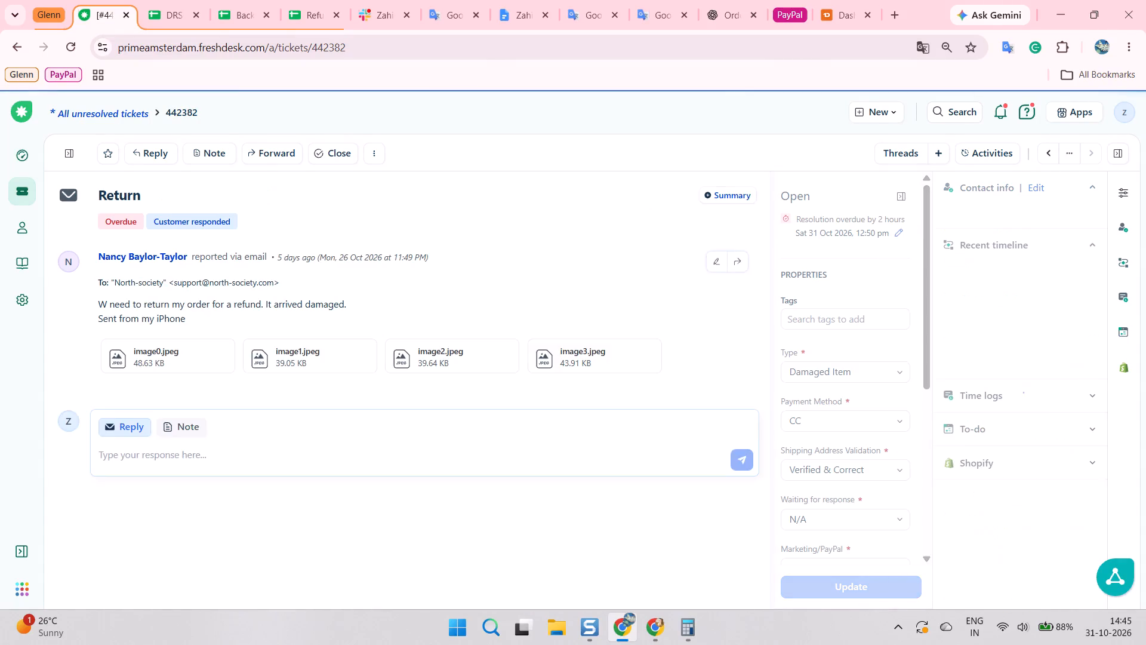
pyautogui.scroll(-9, 464, 314)
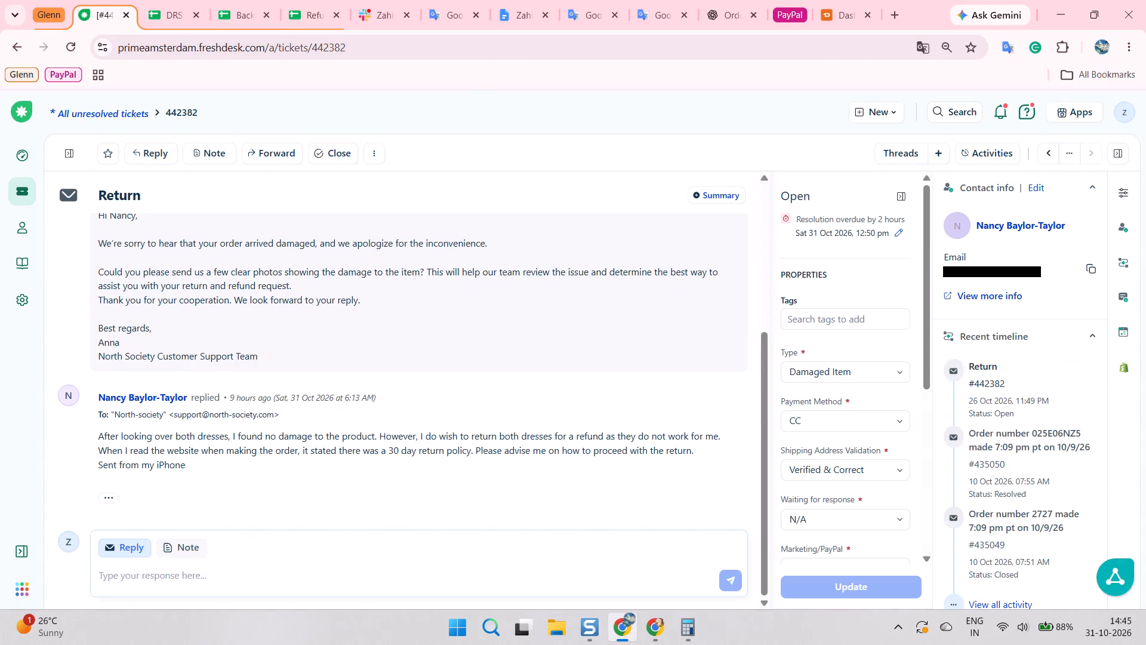
pyautogui.click(546, 333)
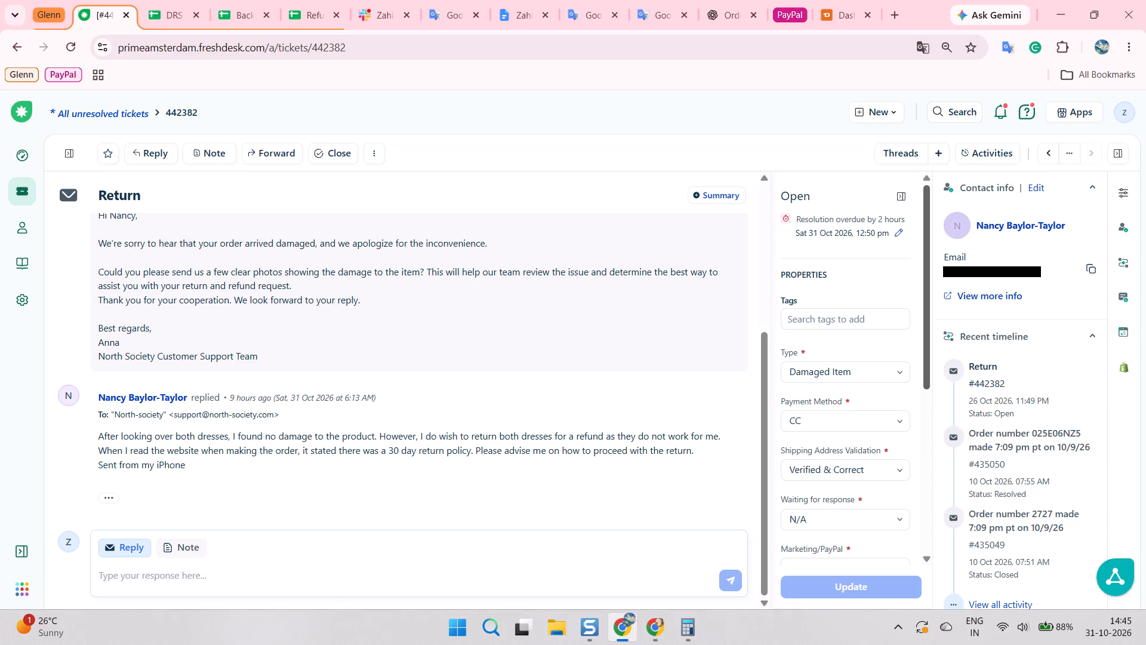
# Go back to the ticket list, open the new ticket #444369, and translate the page to English.
pyautogui.click(20, 201)
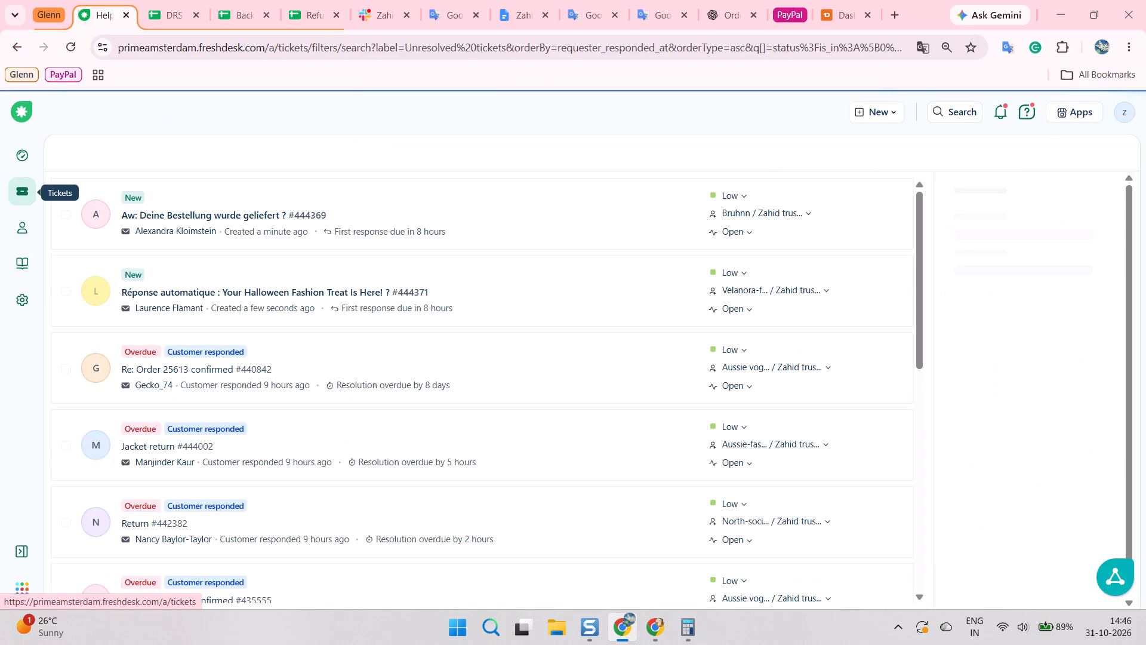
pyautogui.click(218, 217)
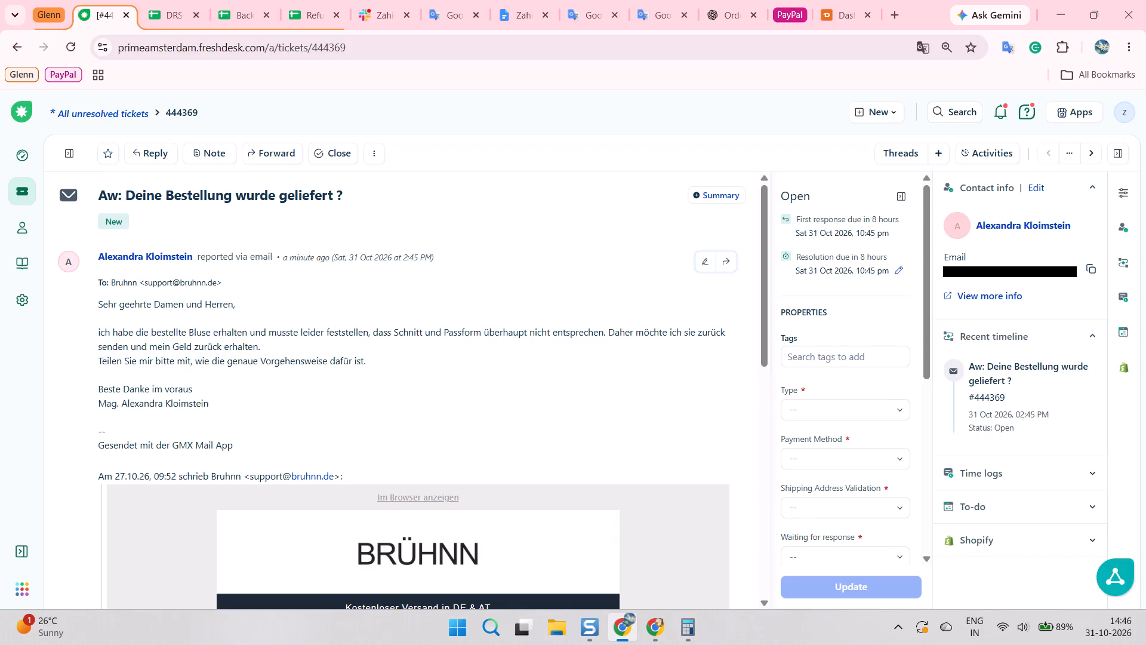
pyautogui.click(432, 291)
pyautogui.rightClick(484, 221)
pyautogui.scroll(-3, 571, 382)
pyautogui.click(581, 530)
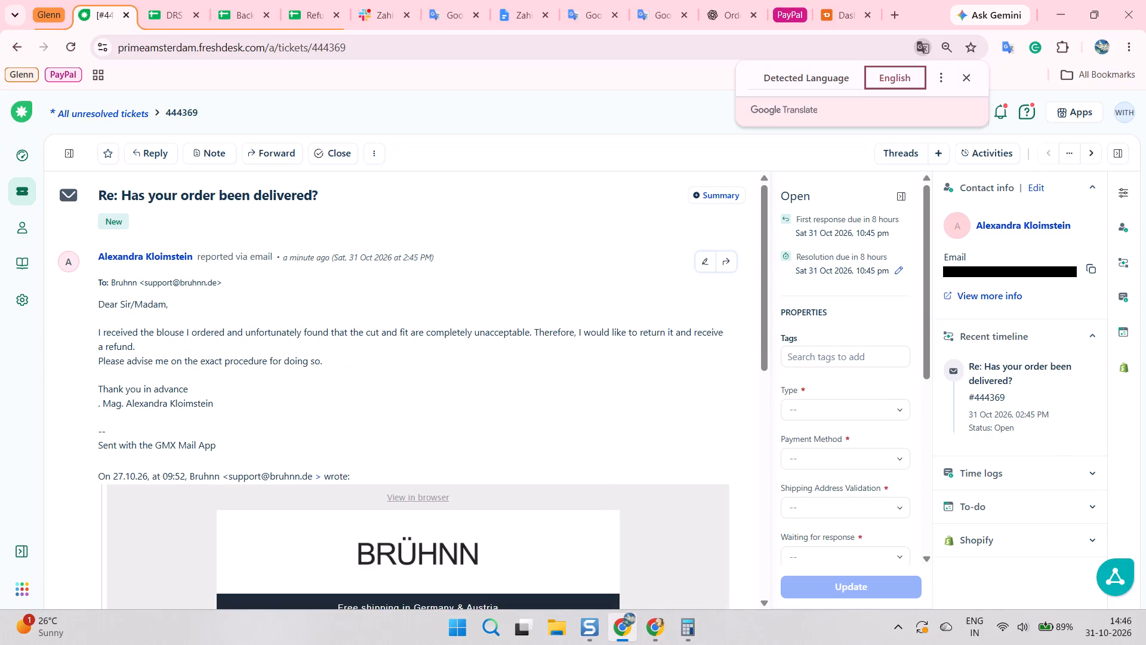
# Read the customer's translated message for the reason and the request concerning the blouse.
pyautogui.moveTo(108, 328); pyautogui.dragTo(230, 335)
pyautogui.click(242, 316)
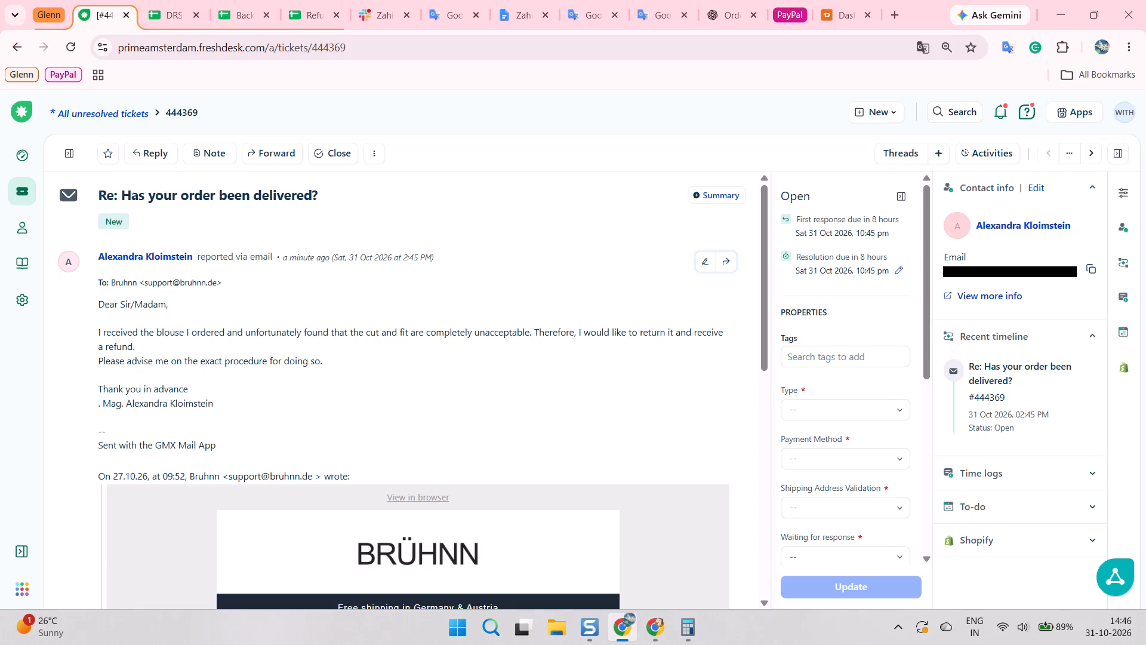
pyautogui.moveTo(88, 327); pyautogui.dragTo(332, 339)
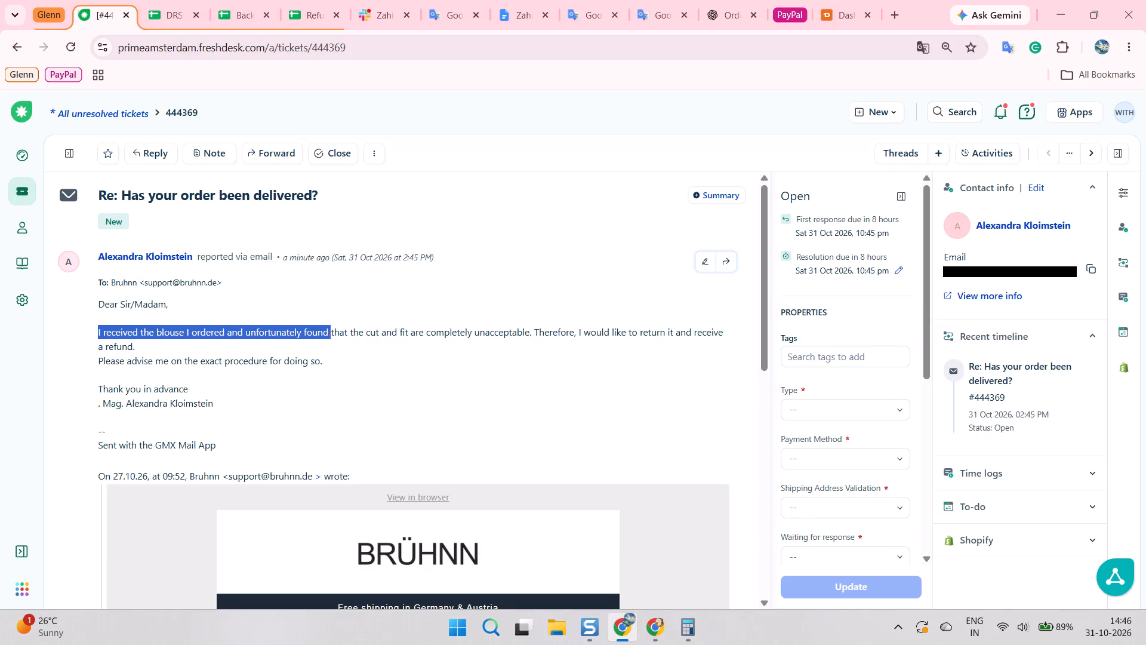
pyautogui.moveTo(332, 339); pyautogui.dragTo(478, 329)
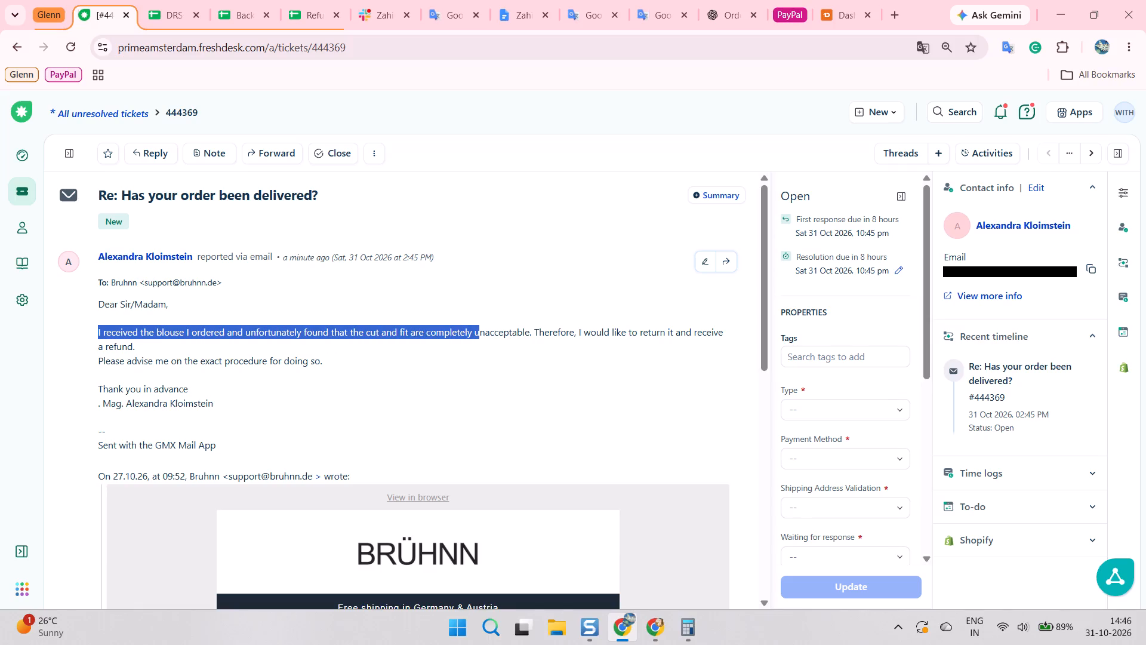
pyautogui.moveTo(478, 329); pyautogui.dragTo(486, 329)
pyautogui.moveTo(486, 329); pyautogui.dragTo(519, 329)
pyautogui.click(344, 358)
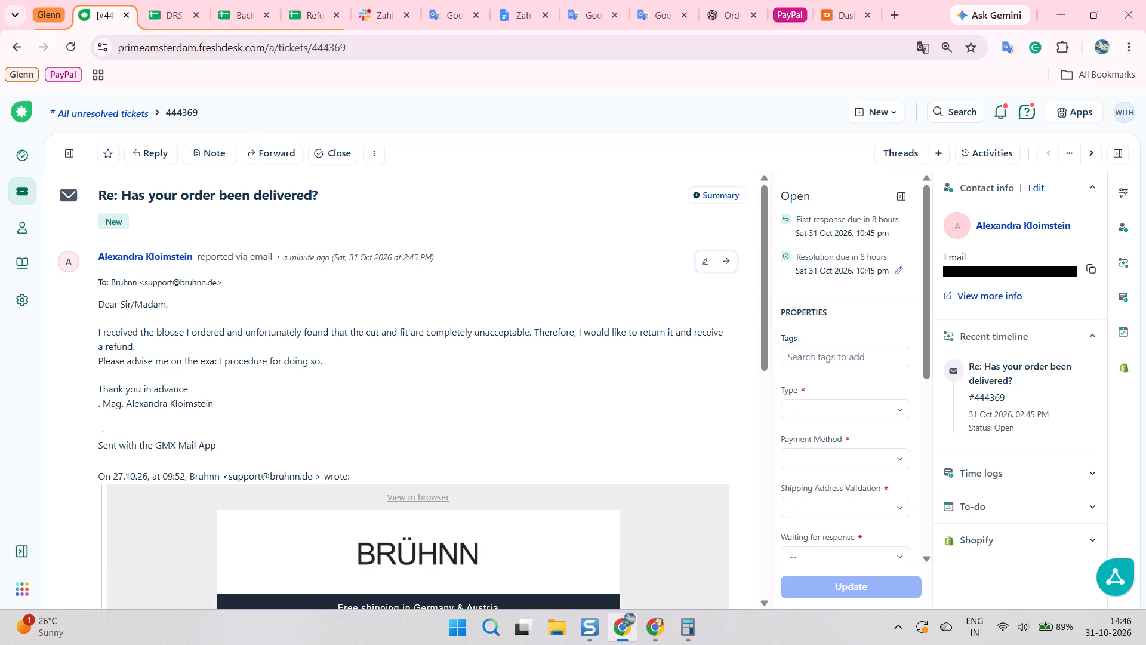
pyautogui.scroll(1, 1006, 291)
pyautogui.click(1089, 266)
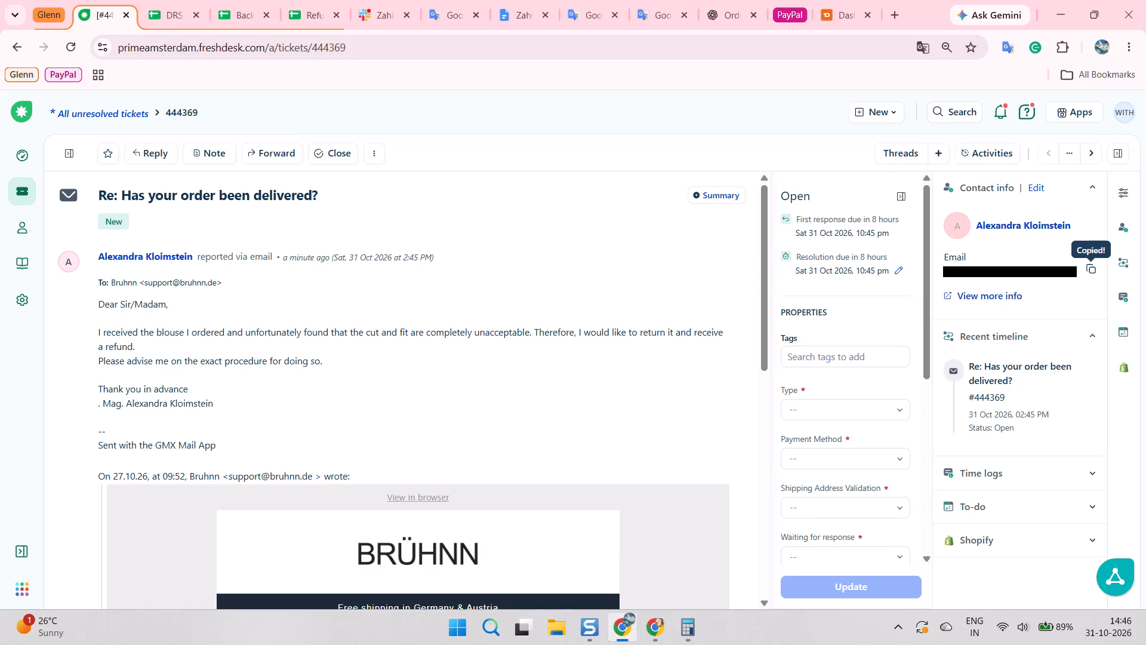
pyautogui.scroll(1, 564, 333)
pyautogui.click(457, 316)
pyautogui.hotkey('alt', 'Tab')
pyautogui.click(162, 0)
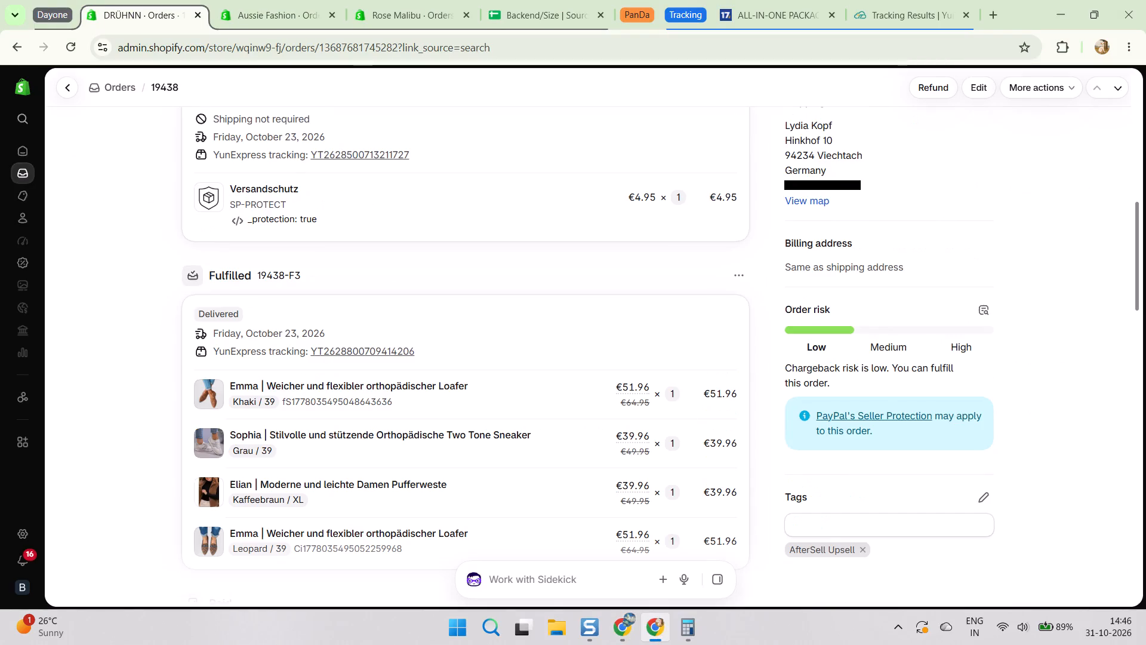
pyautogui.scroll(5, 16, 133)
pyautogui.click(18, 127)
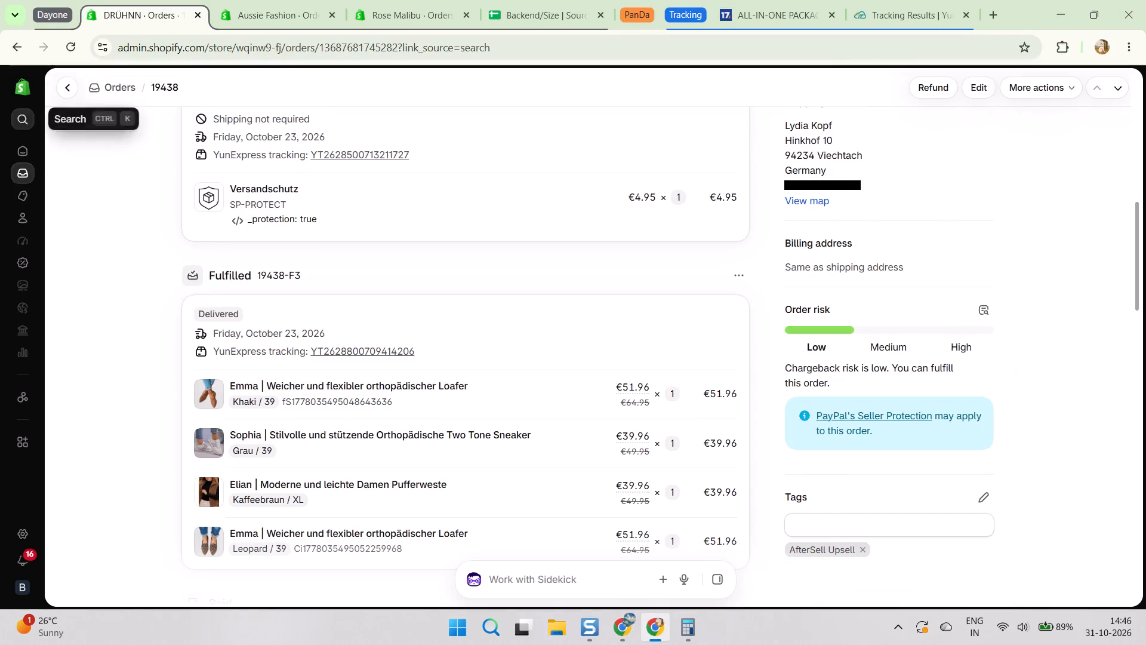
pyautogui.hotkey('ctrl', 'v')
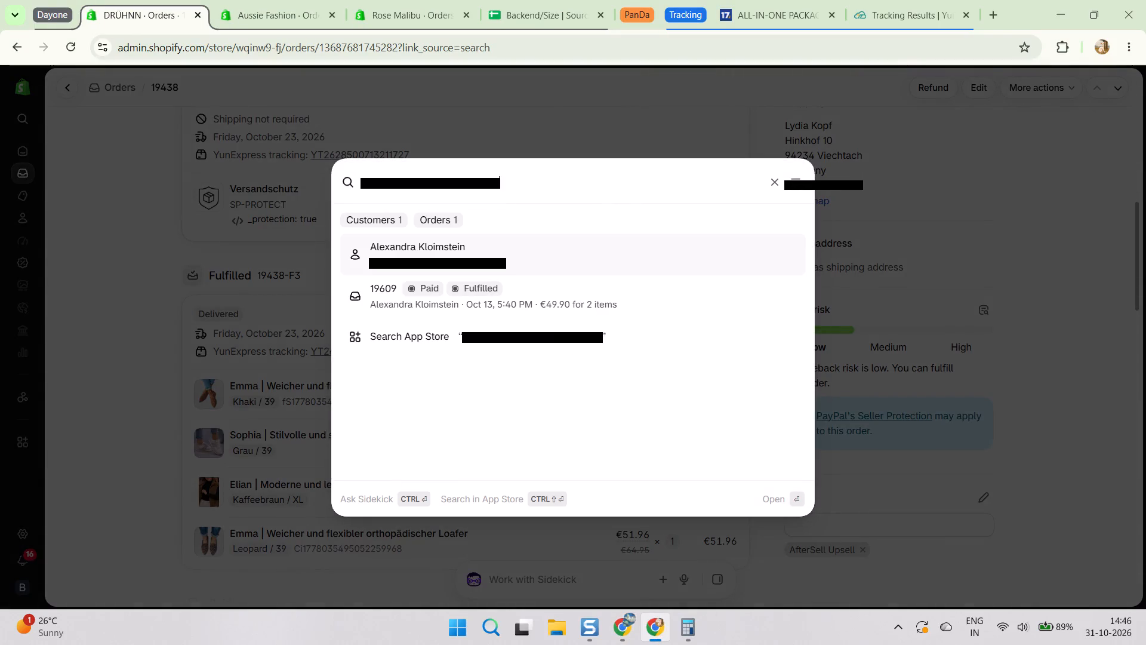
pyautogui.click(386, 288)
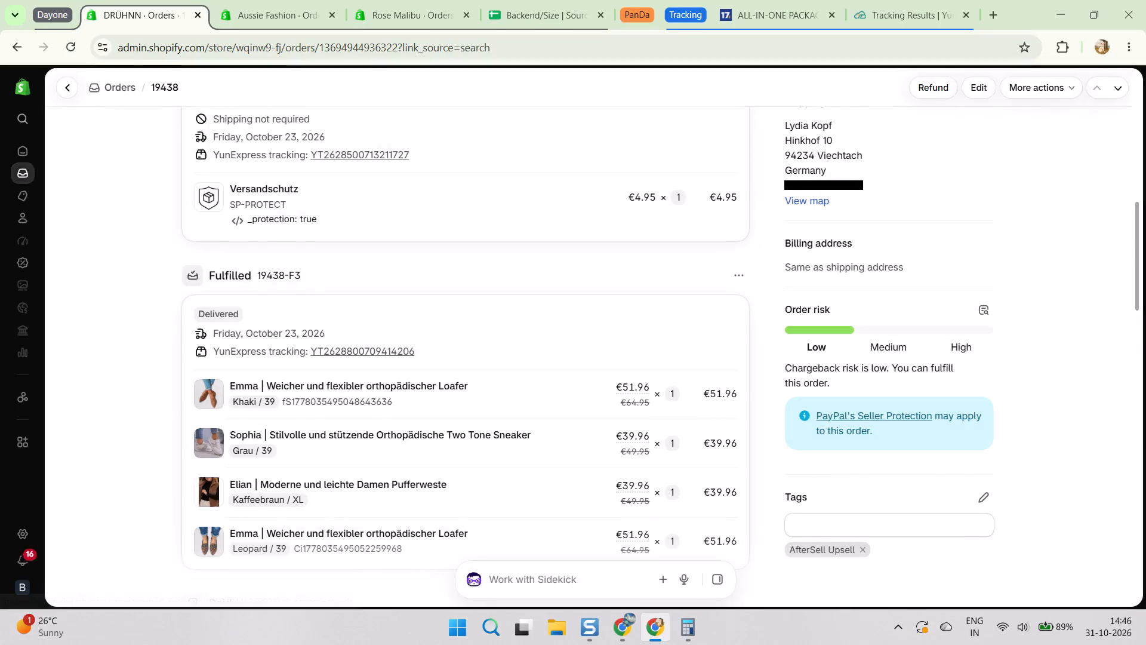
pyautogui.click(466, 191)
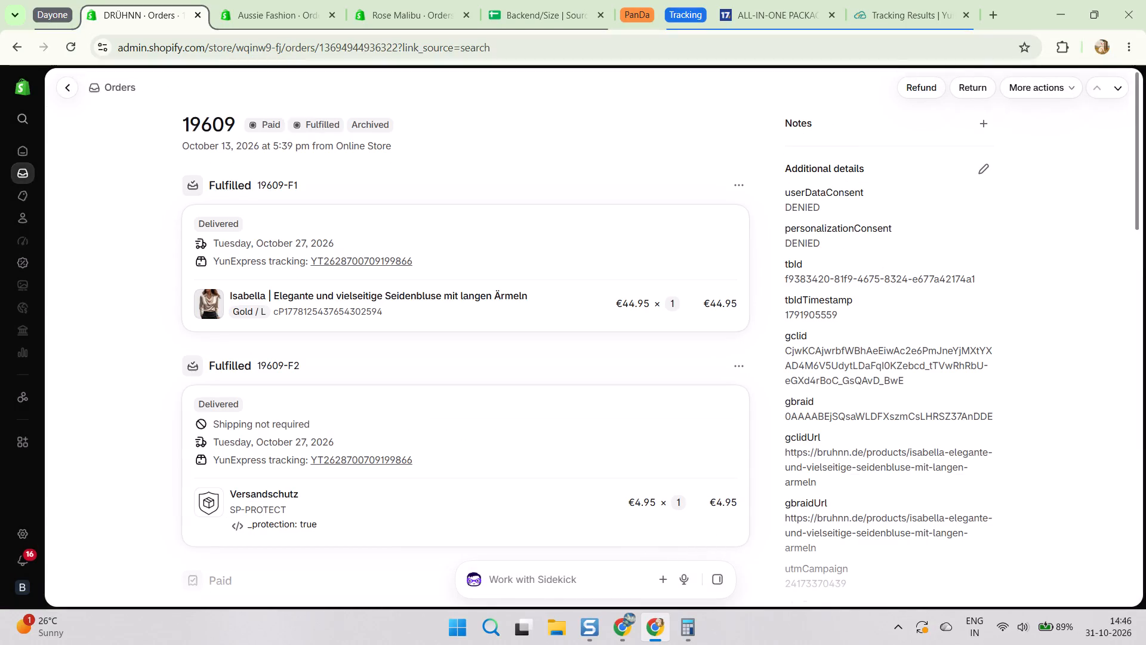
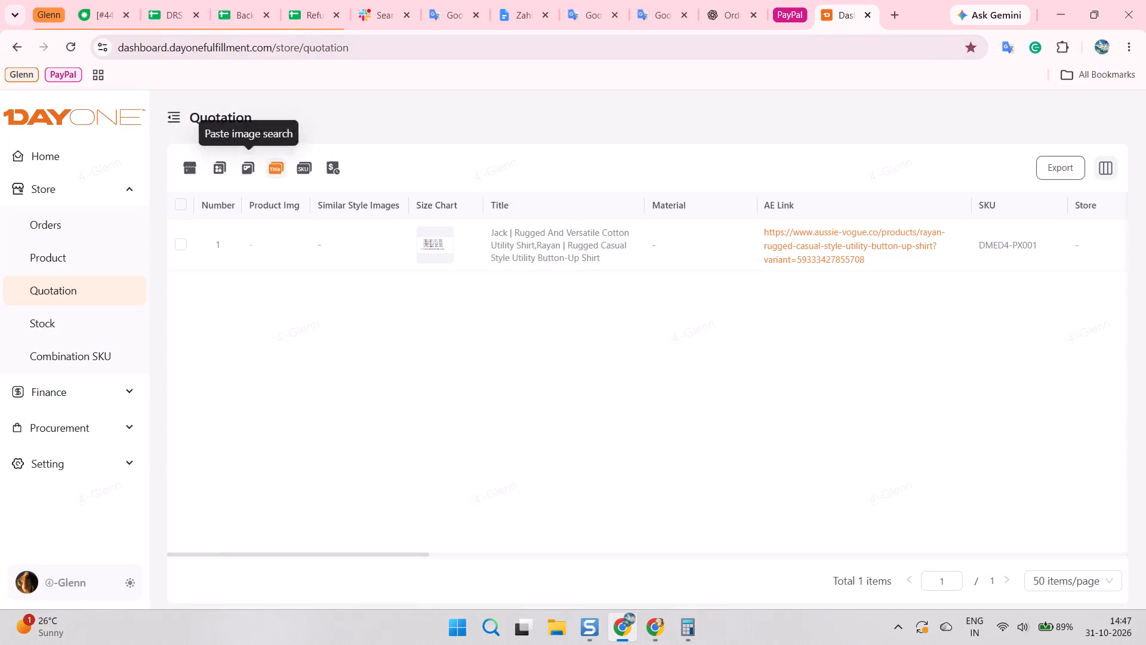
# Search the Dayone quotations by title for "Elegante und vielseitige Seidenbluse mit langen Ärmeln".
pyautogui.tripleClick(353, 196)
pyautogui.hotkey('ctrl', 'v')
pyautogui.press('Return')
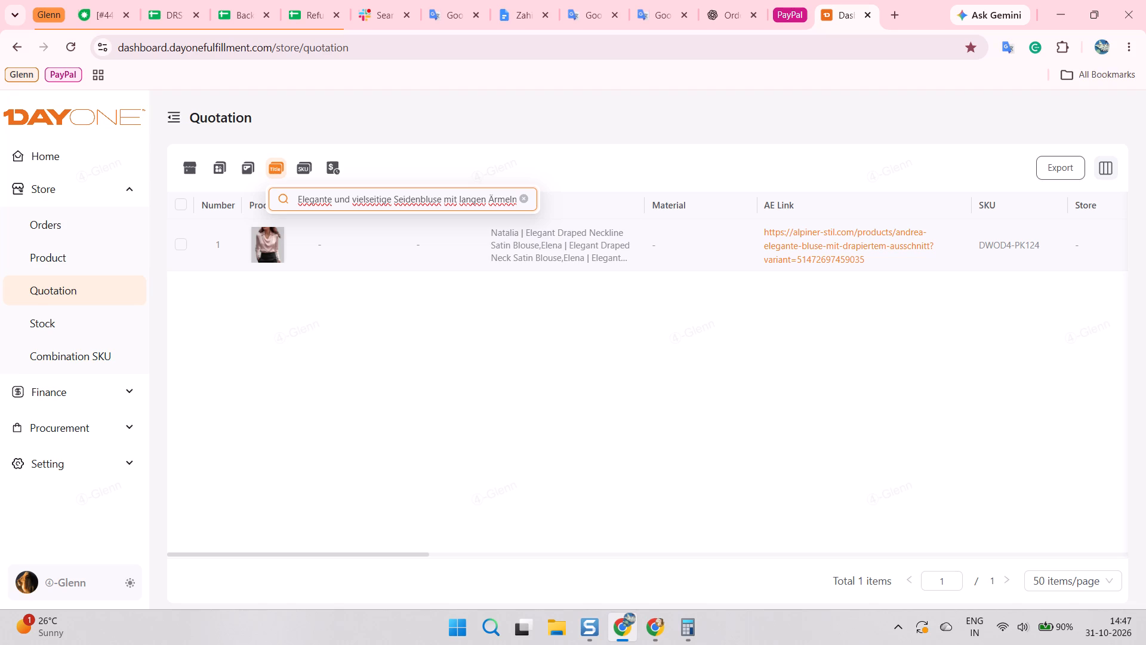
# Return to Freshdesk ticket #444369, switch the translated page back to its original German, and review the customer's message.
pyautogui.click(101, 0)
pyautogui.click(449, 355)
pyautogui.rightClick(419, 291)
pyautogui.scroll(-4, 479, 406)
pyautogui.click(526, 533)
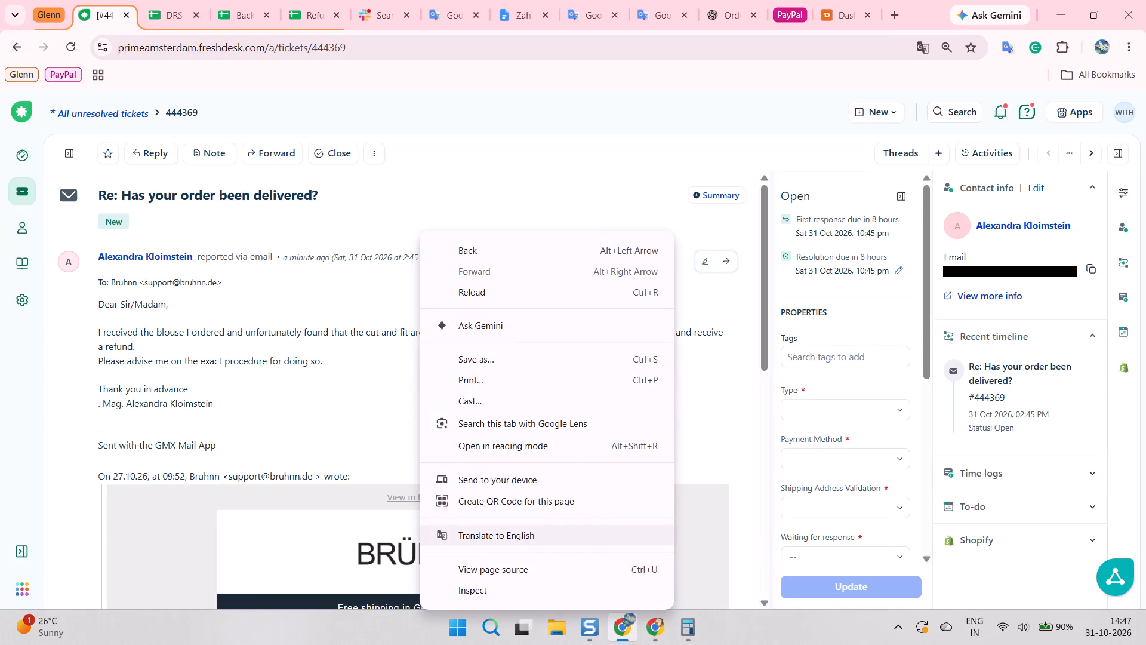
pyautogui.tripleClick(775, 82)
pyautogui.click(399, 358)
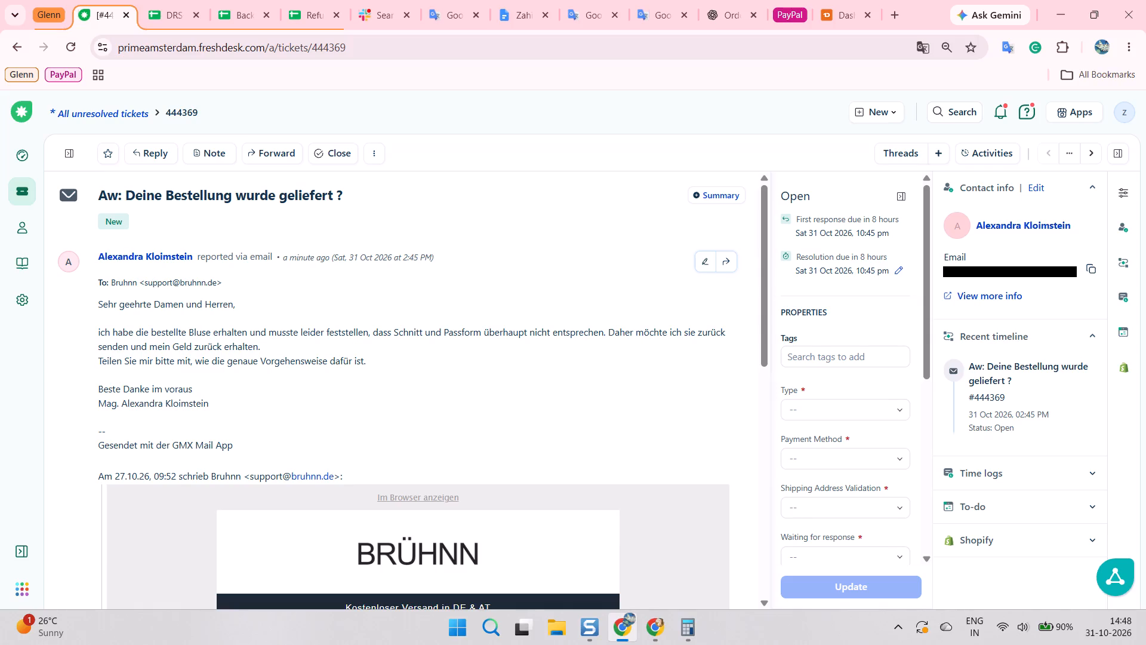
pyautogui.moveTo(396, 337); pyautogui.dragTo(403, 341)
pyautogui.click(407, 317)
pyautogui.click(366, 306)
pyautogui.moveTo(349, 308); pyautogui.dragTo(348, 314)
pyautogui.click(348, 315)
pyautogui.hotkey('alt', 'Tab')
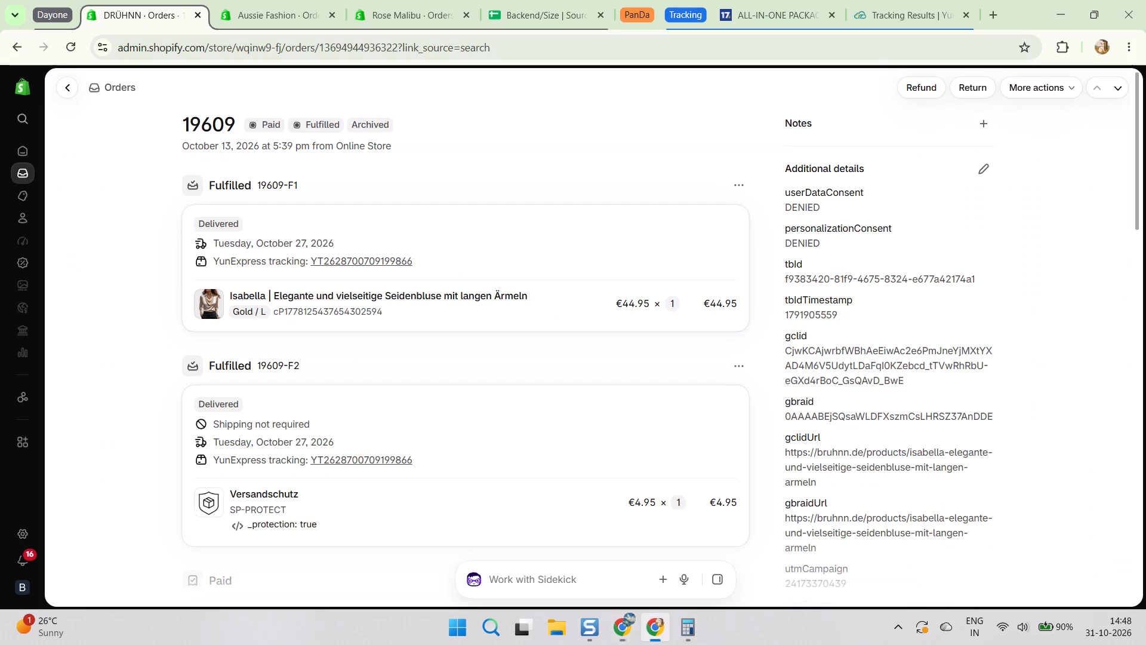
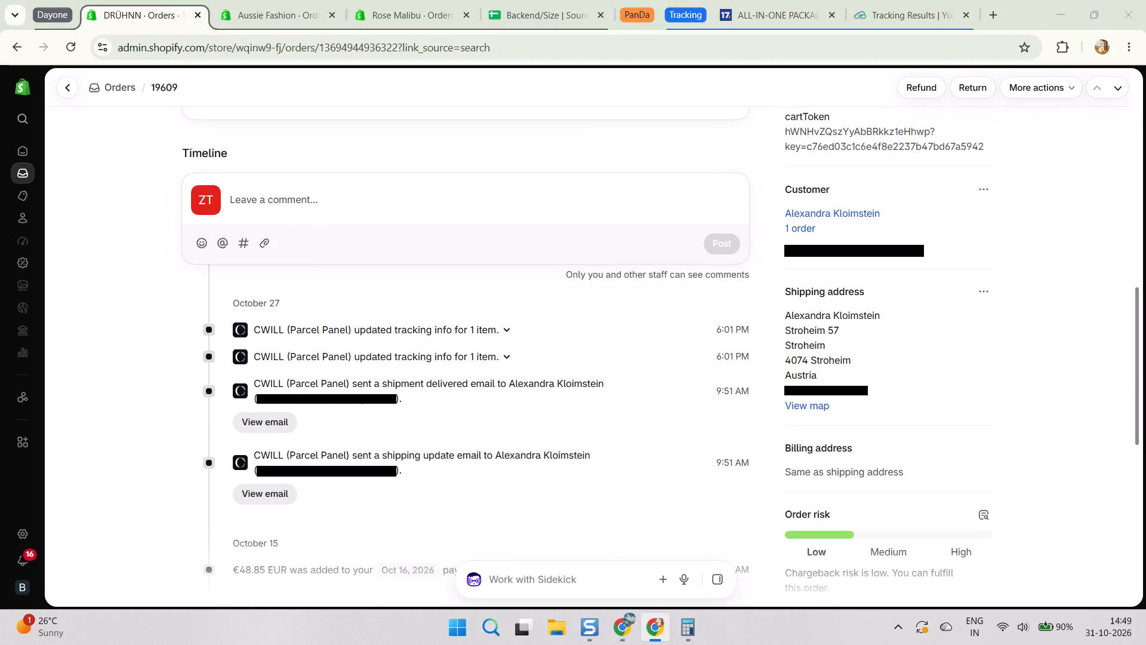
pyautogui.scroll(4, 547, 261)
pyautogui.scroll(-7, 778, 277)
pyautogui.click(882, 429)
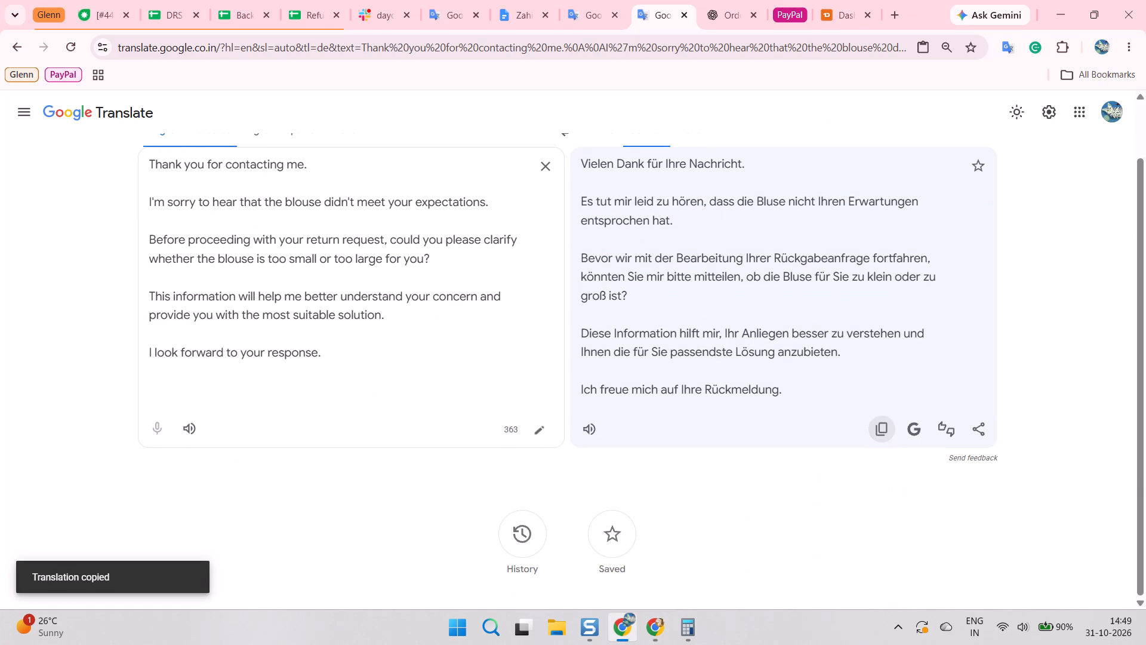
pyautogui.click(115, 0)
pyautogui.moveTo(423, 309); pyautogui.dragTo(429, 309)
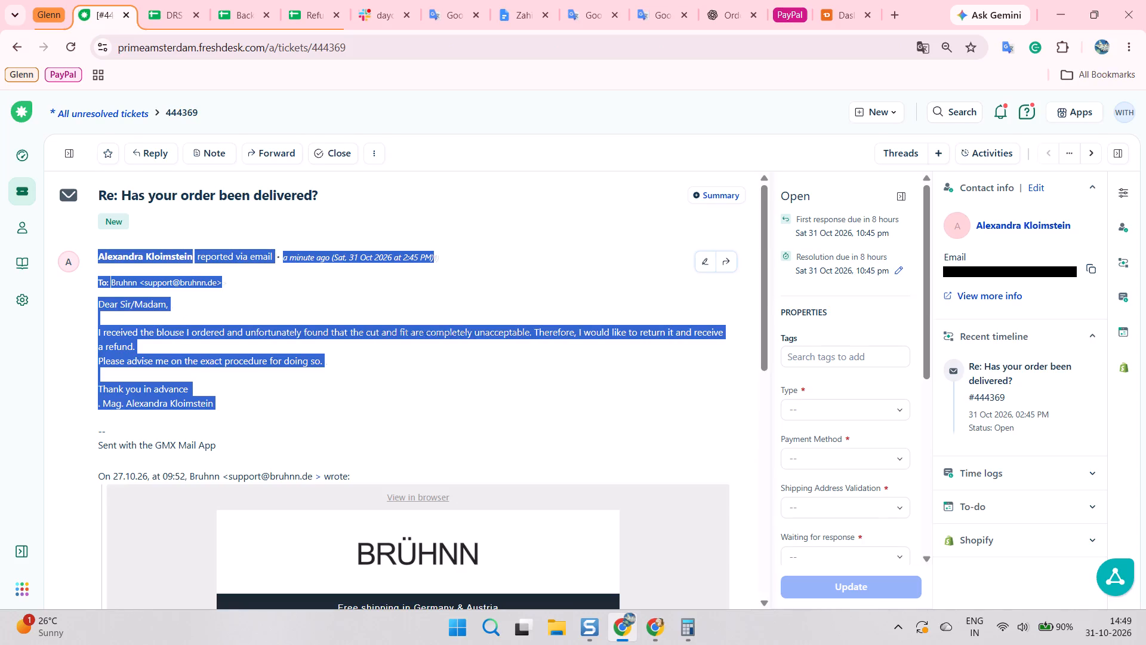
pyautogui.click(464, 251)
pyautogui.rightClick(467, 228)
pyautogui.scroll(-6, 530, 375)
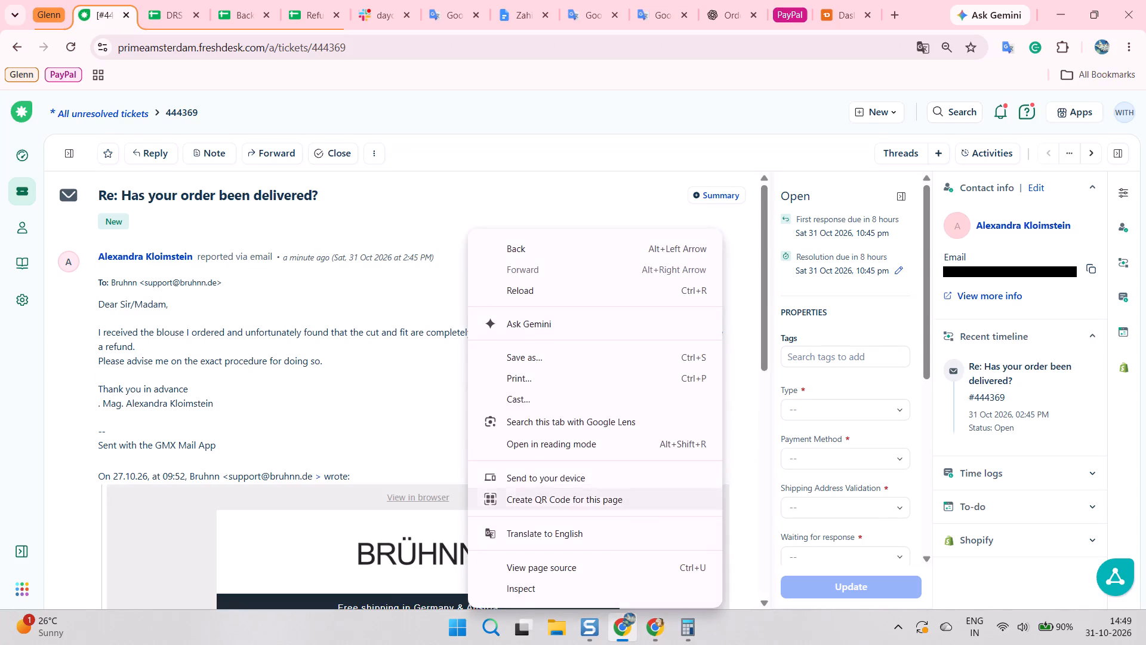
pyautogui.click(581, 541)
pyautogui.tripleClick(780, 84)
pyautogui.click(480, 285)
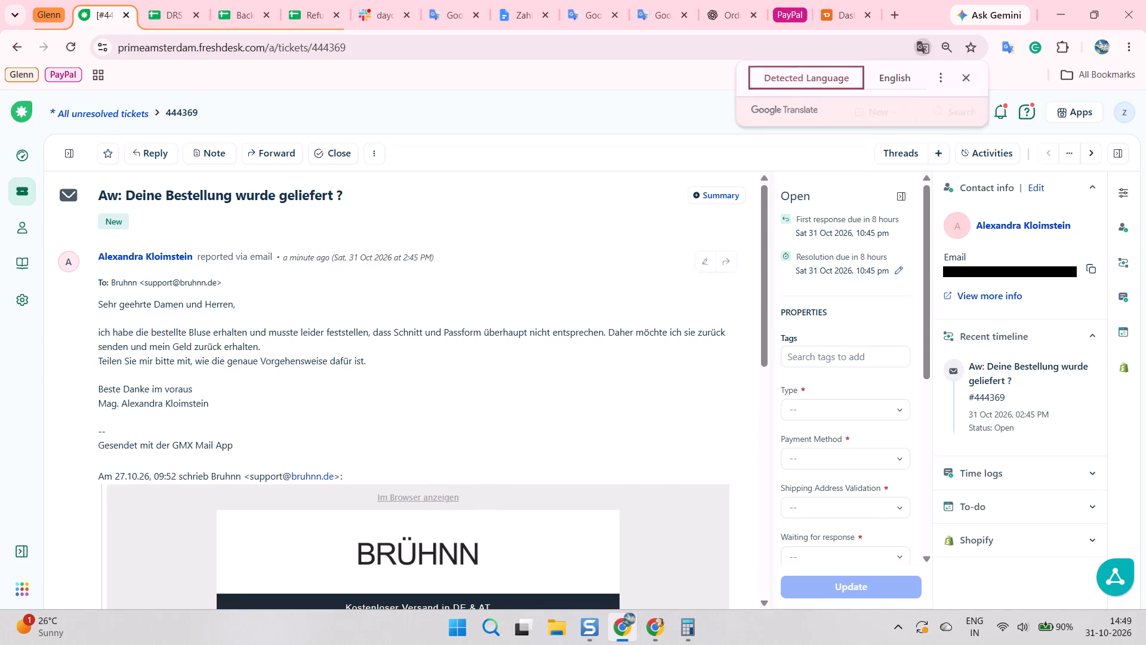
# Start a reply using the "asn" canned response, insert the German translation under the greeting, and remove the extra blank line before the sign-off.
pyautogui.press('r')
pyautogui.scroll(-8, 241, 322)
pyautogui.doubleClick(128, 513)
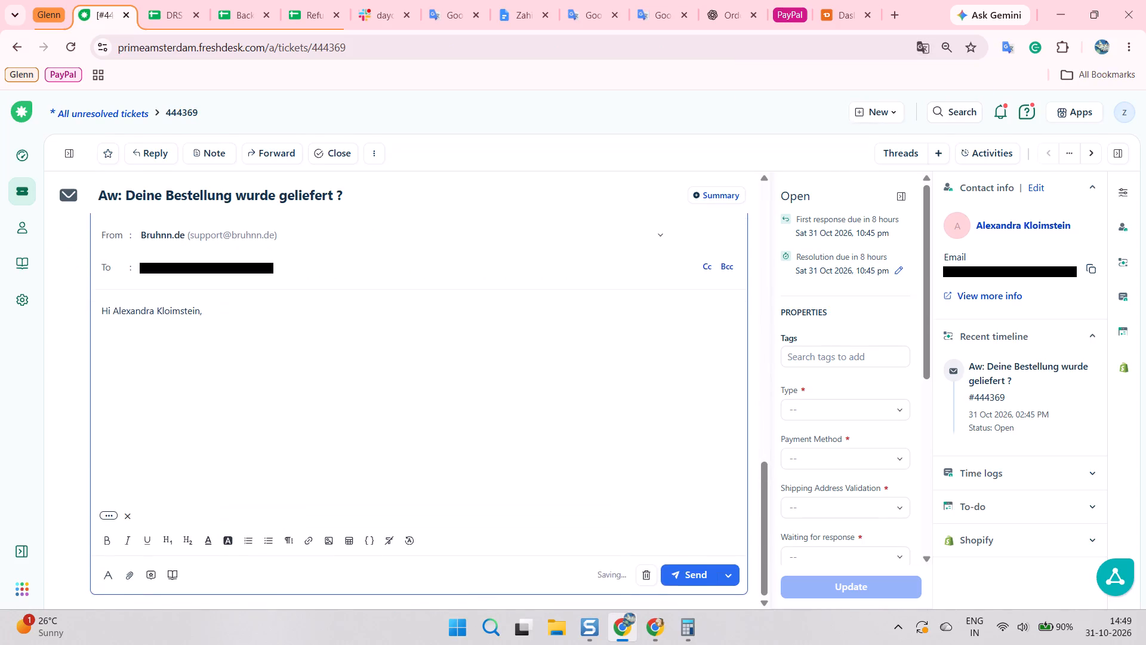
pyautogui.hotkey('ctrl', 'a')
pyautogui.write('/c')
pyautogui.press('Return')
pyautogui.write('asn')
pyautogui.click(134, 360)
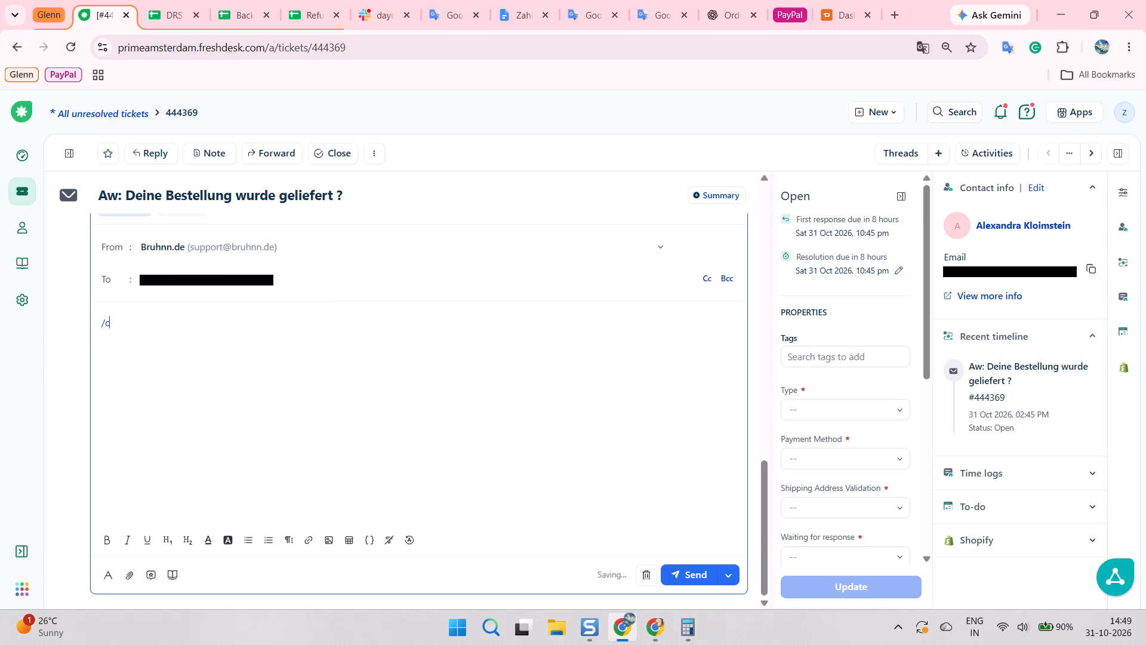
pyautogui.click(130, 351)
pyautogui.hotkey('ctrl', 'v')
pyautogui.scroll(-3, 135, 358)
pyautogui.click(163, 455)
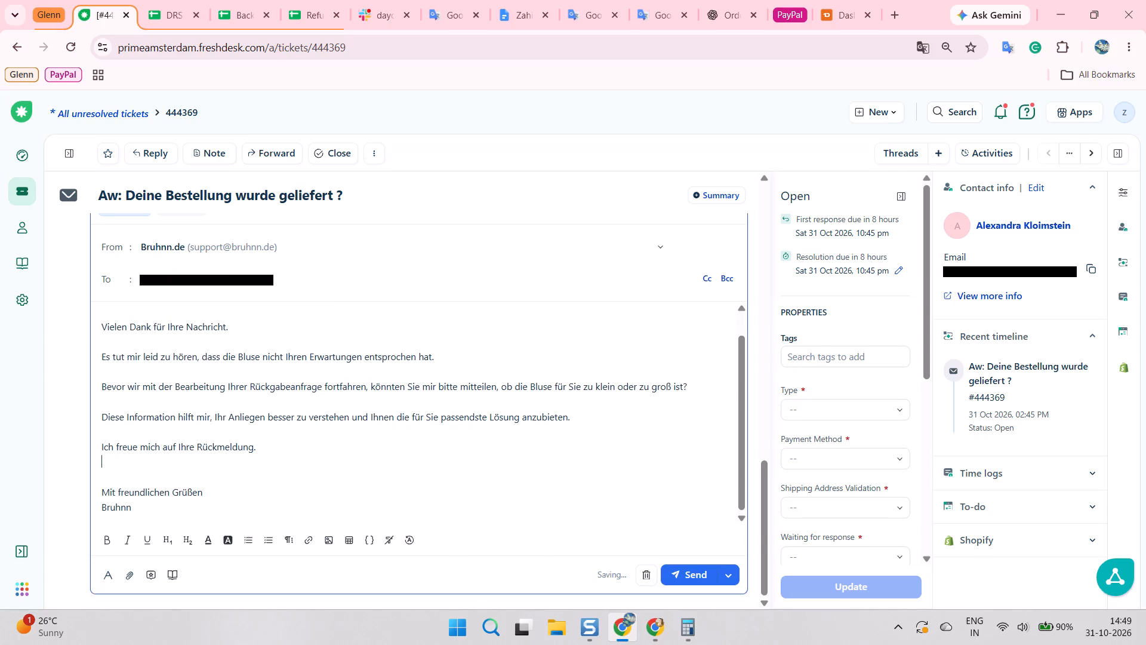
pyautogui.press('BackSpace')
pyautogui.hotkey('alt', 'Tab')
pyautogui.scroll(-3, 705, 303)
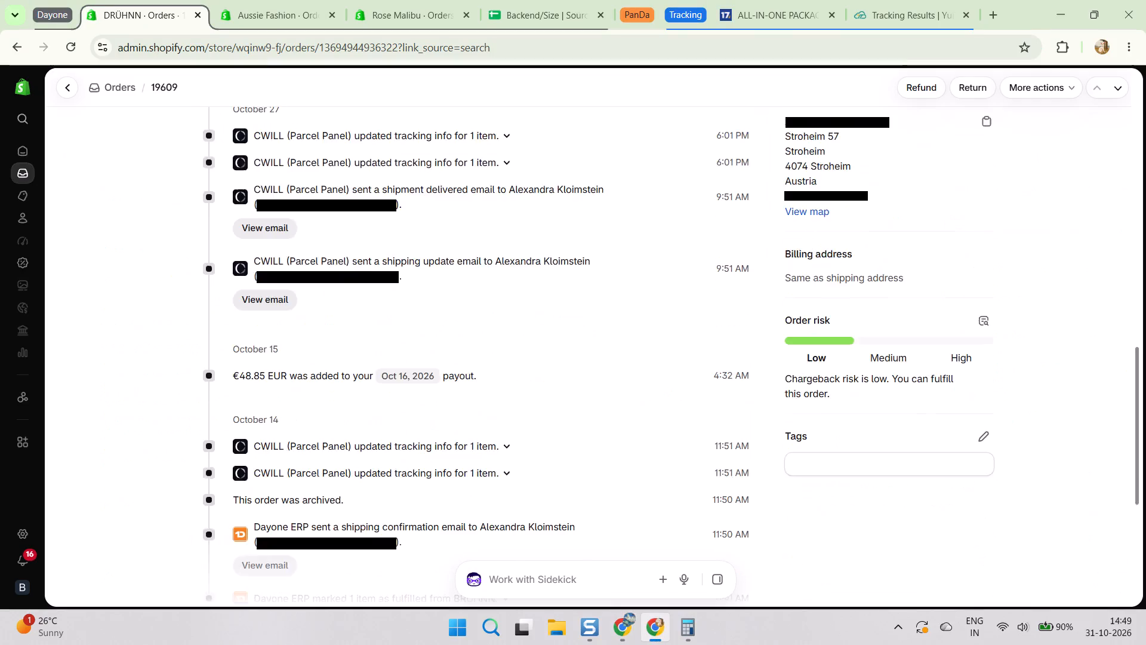
pyautogui.scroll(3, 830, 324)
pyautogui.hotkey('alt', 'Tab')
pyautogui.scroll(-8, 572, 466)
pyautogui.click(704, 586)
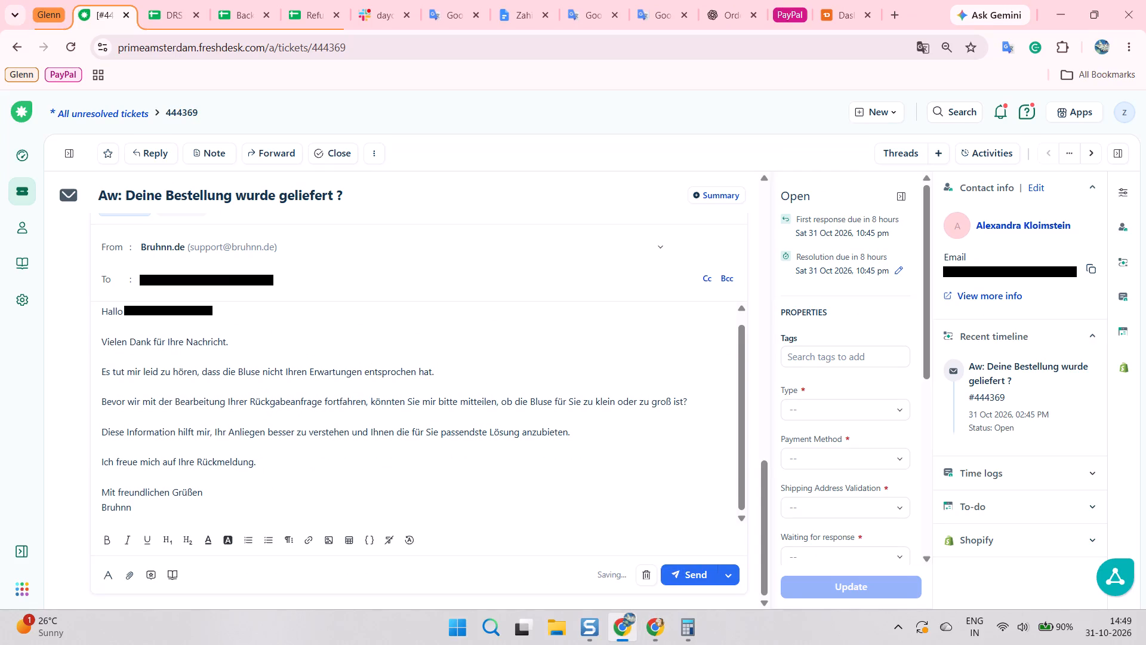
pyautogui.click(700, 580)
# Set the ticket's type to Return + Size Issue, payment method to CC, and shipping address validation to Verified & Correct.
pyautogui.click(845, 403)
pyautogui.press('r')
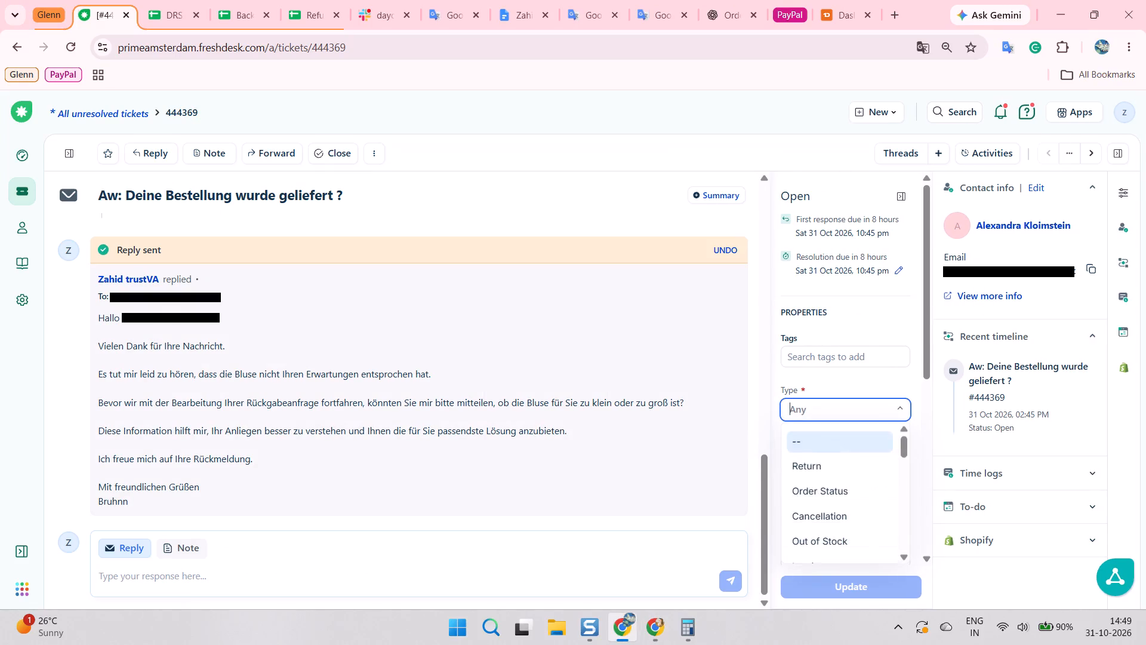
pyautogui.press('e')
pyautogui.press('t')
pyautogui.click(830, 498)
pyautogui.press('Tab')
pyautogui.hotkey('alt', 'Tab')
pyautogui.scroll(-5, 803, 405)
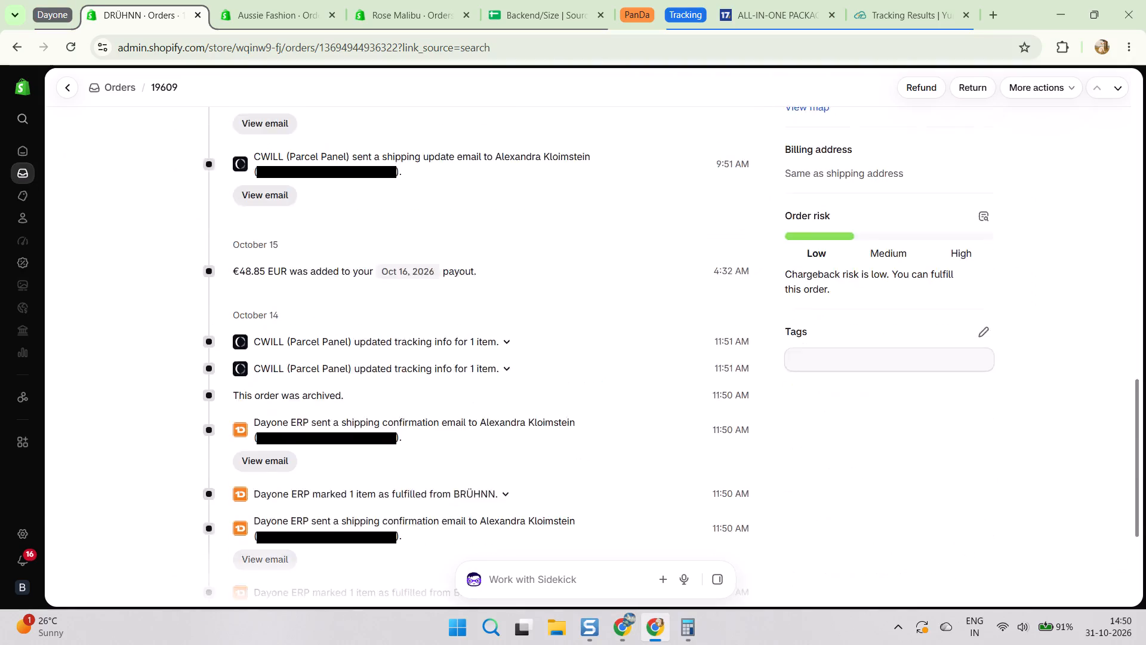
pyautogui.scroll(-2, 821, 361)
pyautogui.hotkey('alt', 'Tab')
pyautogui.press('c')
pyautogui.press('Tab')
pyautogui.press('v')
pyautogui.press('Tab')
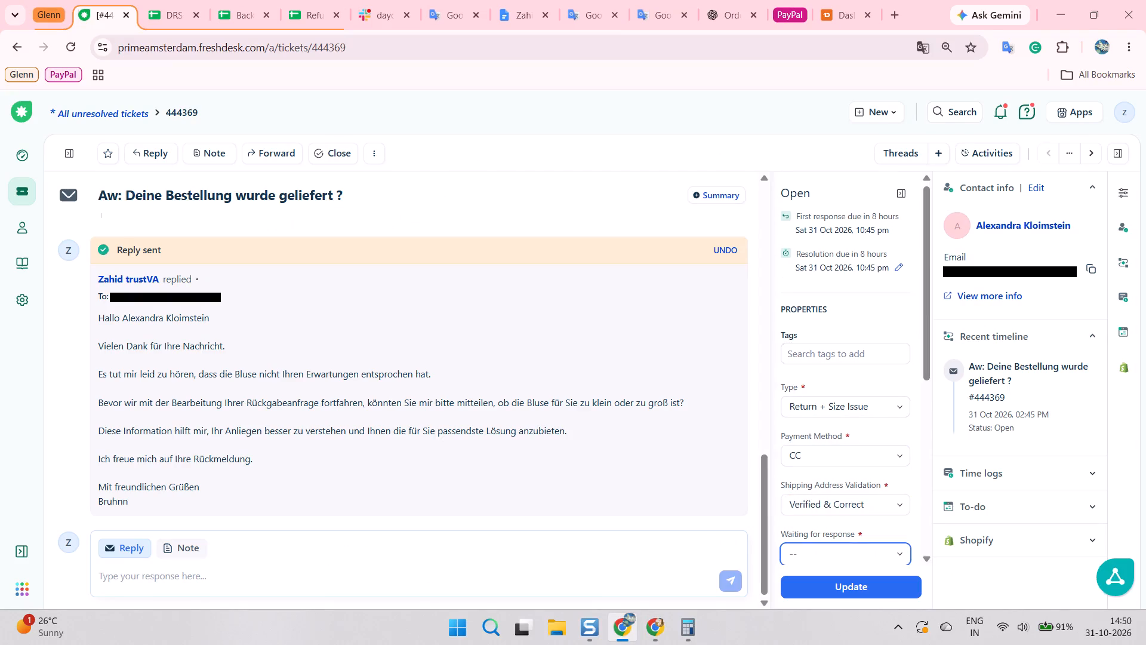
# Set waiting for response to N/A, Marketing/PayPal to No and status to Resolved, assign the ticket to yourself, and update it.
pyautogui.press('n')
pyautogui.press('Tab')
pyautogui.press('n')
pyautogui.press('Tab')
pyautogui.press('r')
pyautogui.press('Tab')
pyautogui.press('Tab')
pyautogui.press('Tab')
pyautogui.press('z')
pyautogui.scroll(-5, 825, 380)
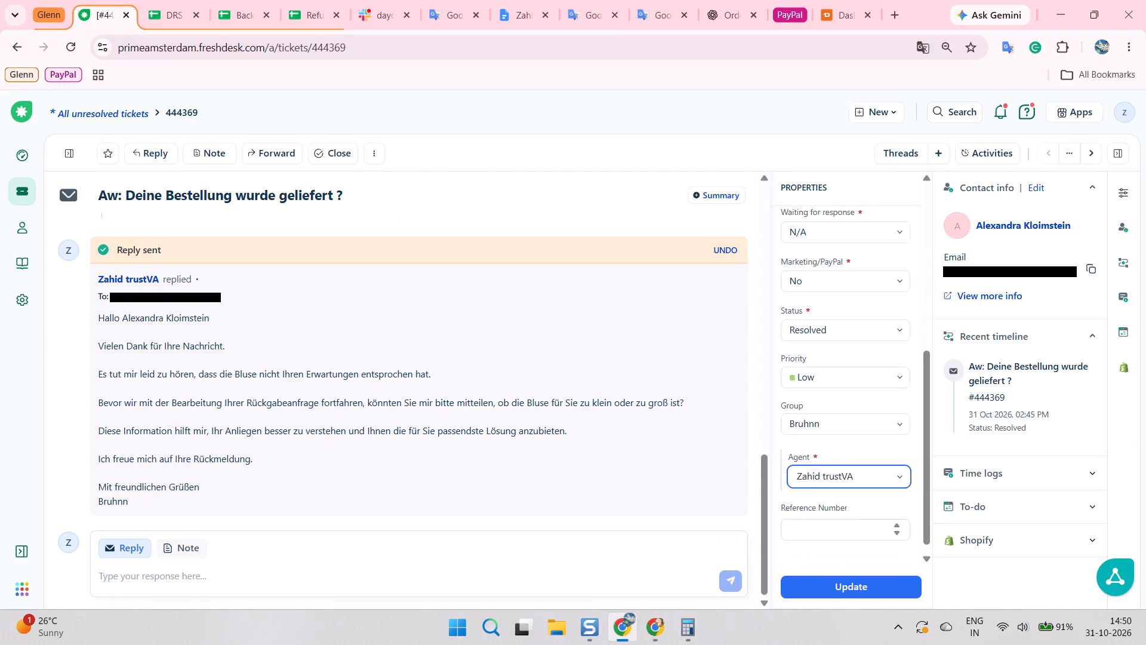
pyautogui.click(843, 587)
# Log ticket number 444369 in the next empty cell of the ZAHID section in the DRS- October 2026 sheet.
pyautogui.scroll(-4, 461, 394)
pyautogui.doubleClick(170, 114)
pyautogui.hotkey('ctrl', 'c')
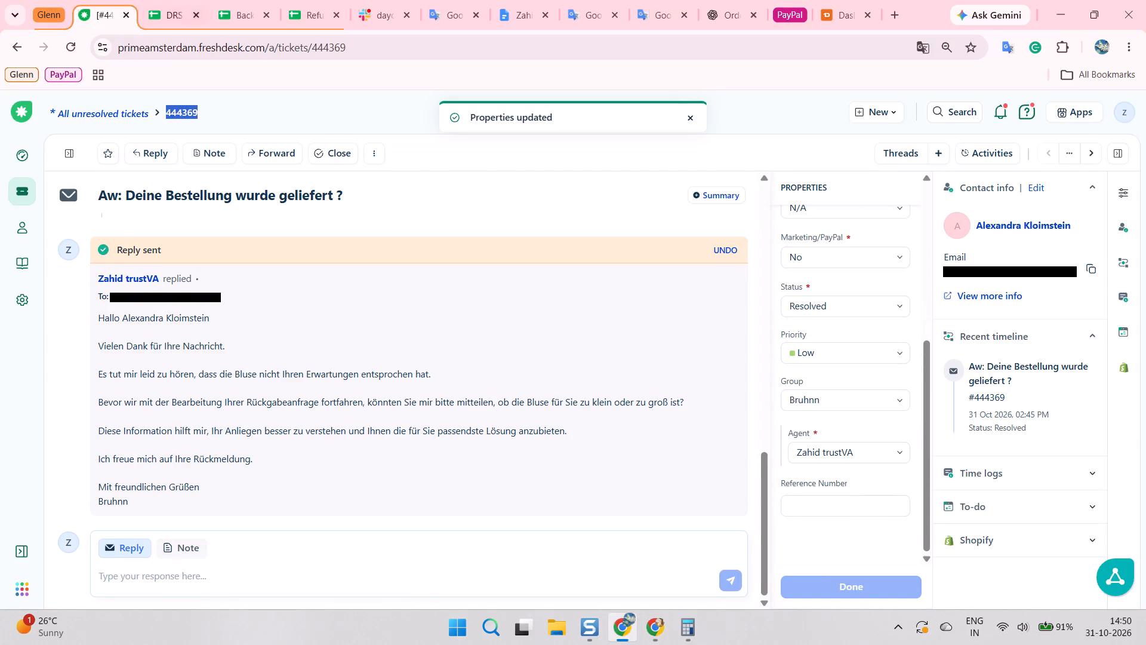
pyautogui.hotkey('ctrl', 'c')
pyautogui.click(141, 0)
pyautogui.hotkey('ctrl', 'v')
pyautogui.click(343, 320)
pyautogui.scroll(-1, 346, 318)
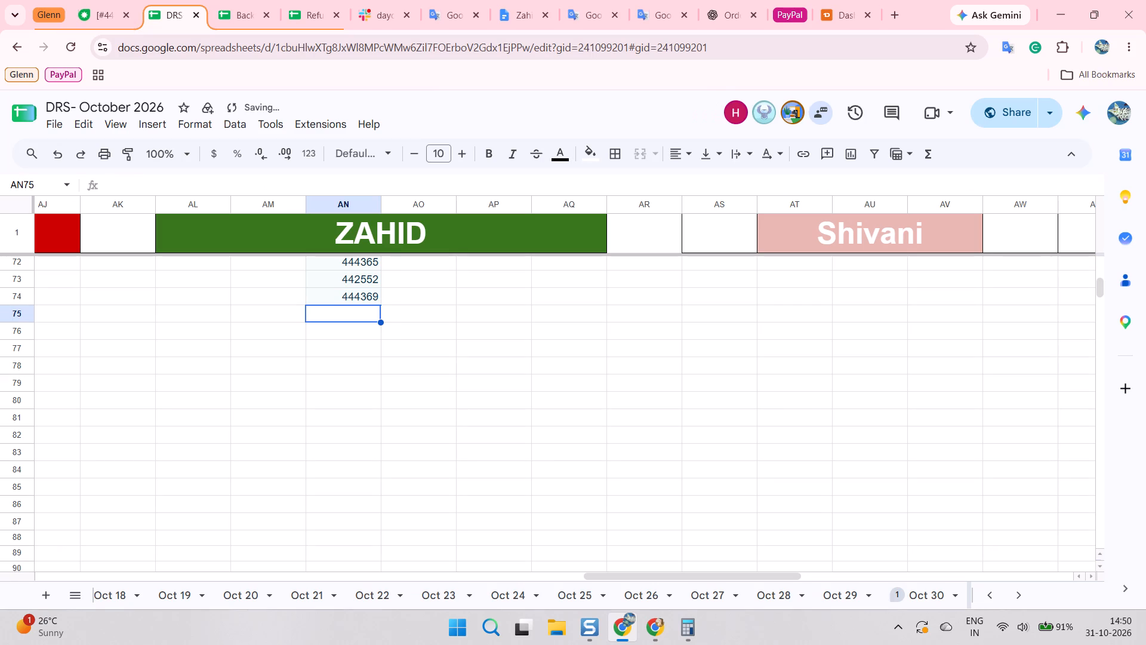
pyautogui.scroll(-1, 346, 318)
pyautogui.click(116, 0)
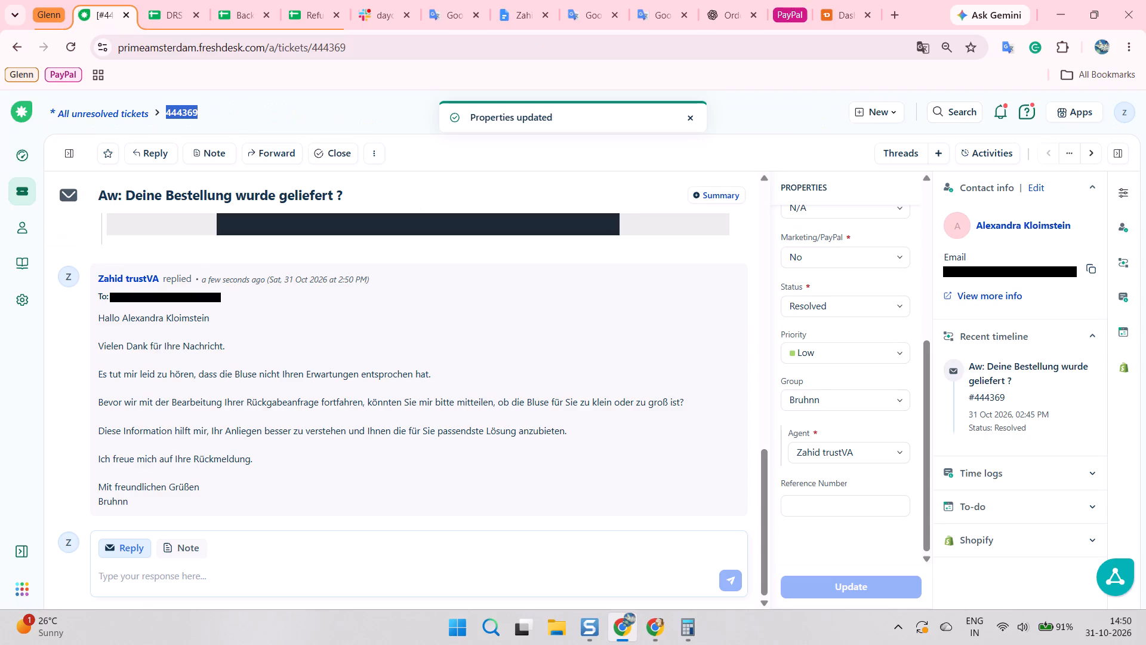
pyautogui.click(334, 370)
pyautogui.click(19, 193)
pyautogui.scroll(6, 125, 244)
pyautogui.click(211, 219)
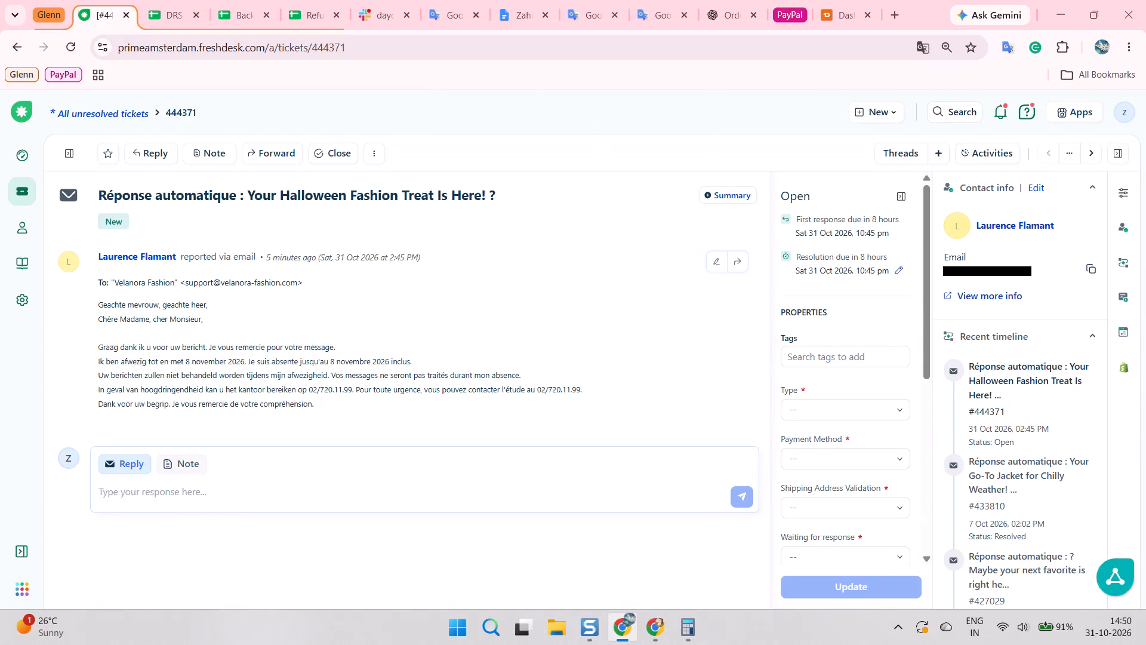
pyautogui.click(835, 420)
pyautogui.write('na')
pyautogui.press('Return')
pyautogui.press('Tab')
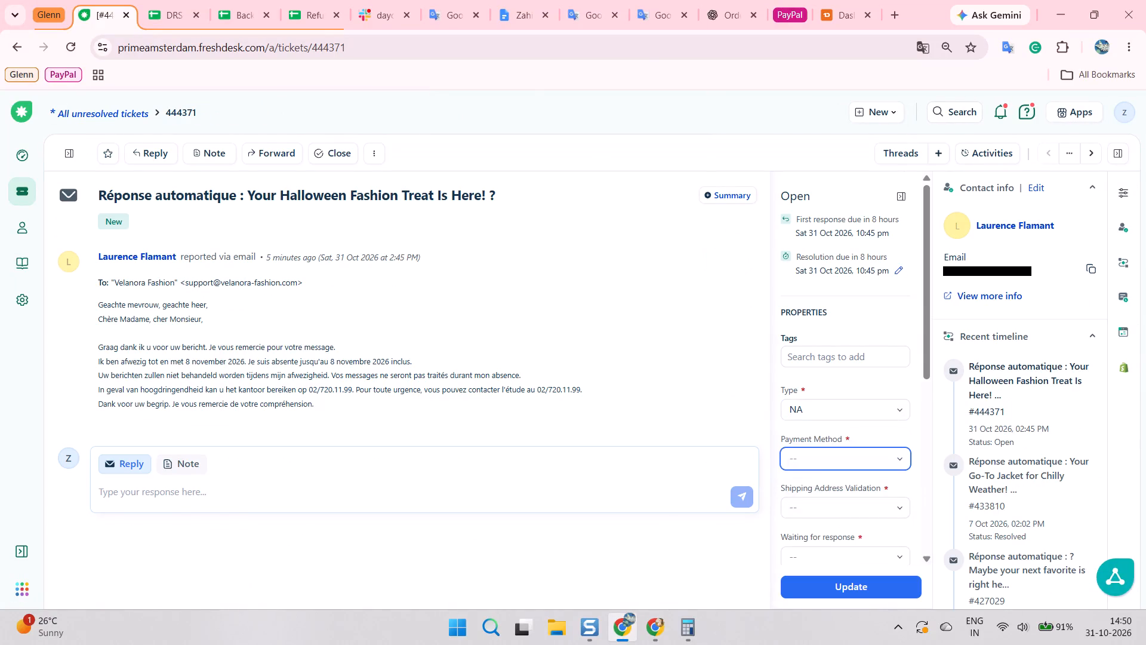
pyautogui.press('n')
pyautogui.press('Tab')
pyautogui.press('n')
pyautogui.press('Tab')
# Set waiting for response to N/A, Marketing/PayPal to No and status to Resolved, assign the ticket to yourself, and update it.
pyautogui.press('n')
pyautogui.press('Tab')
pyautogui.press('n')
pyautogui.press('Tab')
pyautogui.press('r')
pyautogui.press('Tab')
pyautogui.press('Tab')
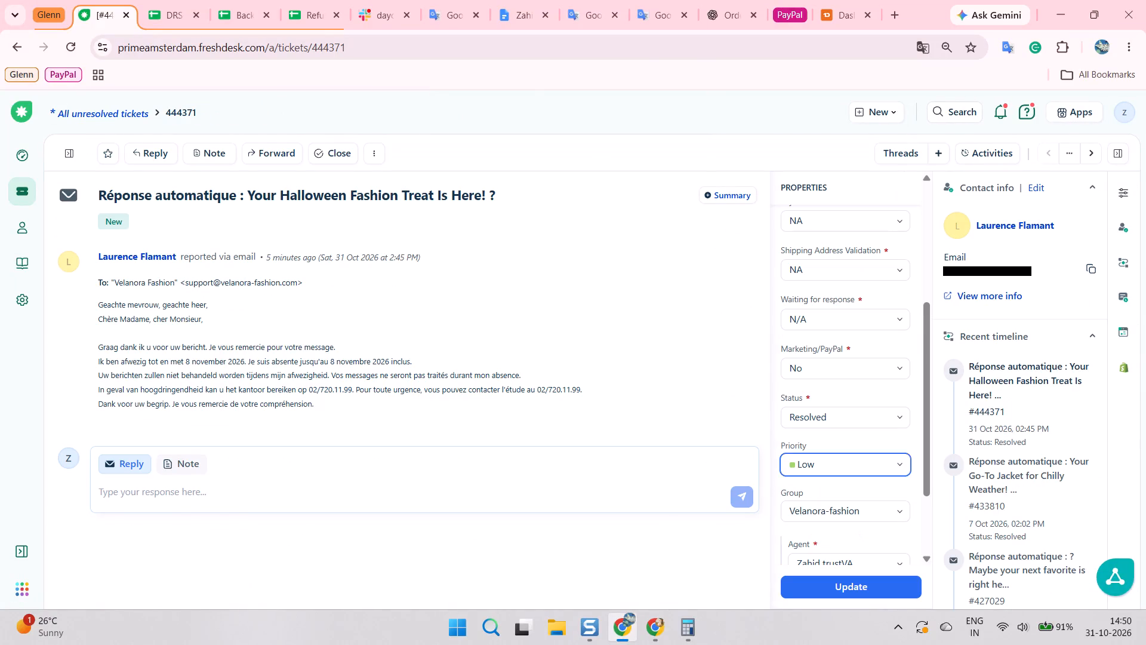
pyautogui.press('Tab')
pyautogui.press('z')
pyautogui.scroll(-3, 865, 543)
pyautogui.click(867, 585)
pyautogui.scroll(3, 697, 490)
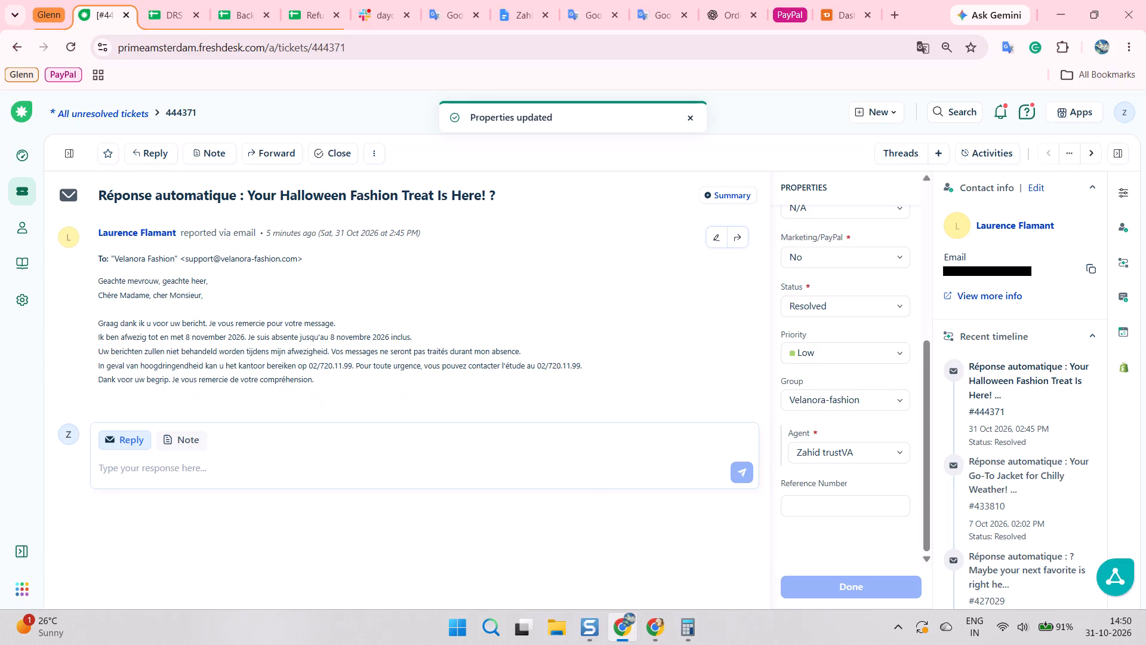
pyautogui.click(512, 294)
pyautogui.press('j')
pyautogui.scroll(8, 512, 294)
pyautogui.scroll(-2, 465, 358)
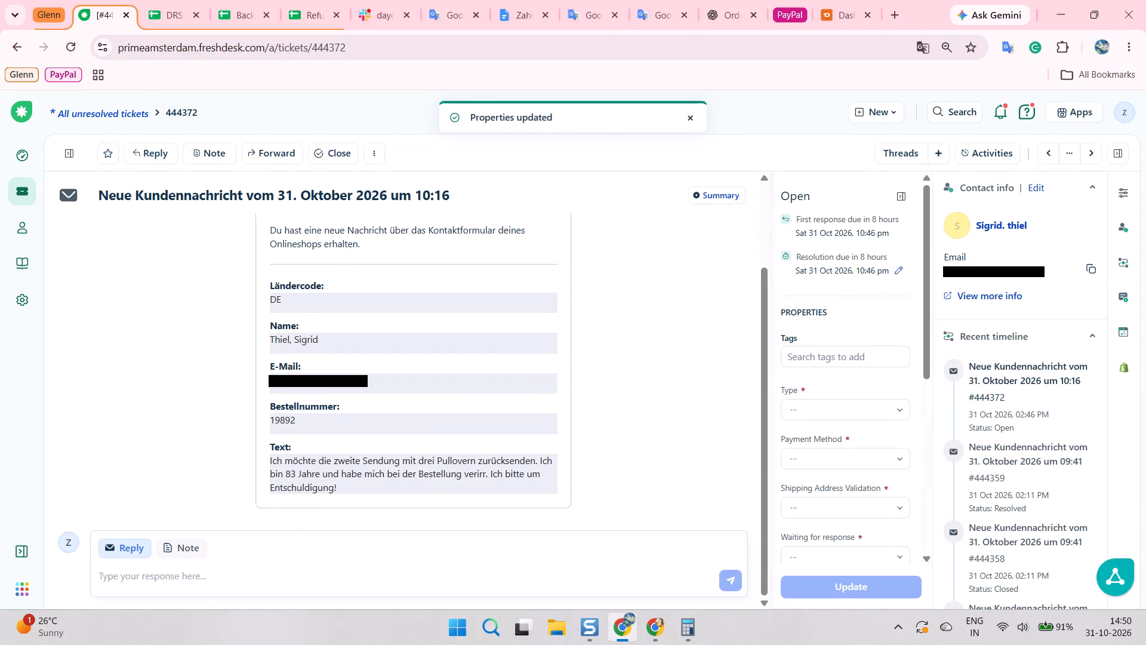
pyautogui.rightClick(463, 302)
pyautogui.scroll(-3, 491, 446)
pyautogui.click(566, 542)
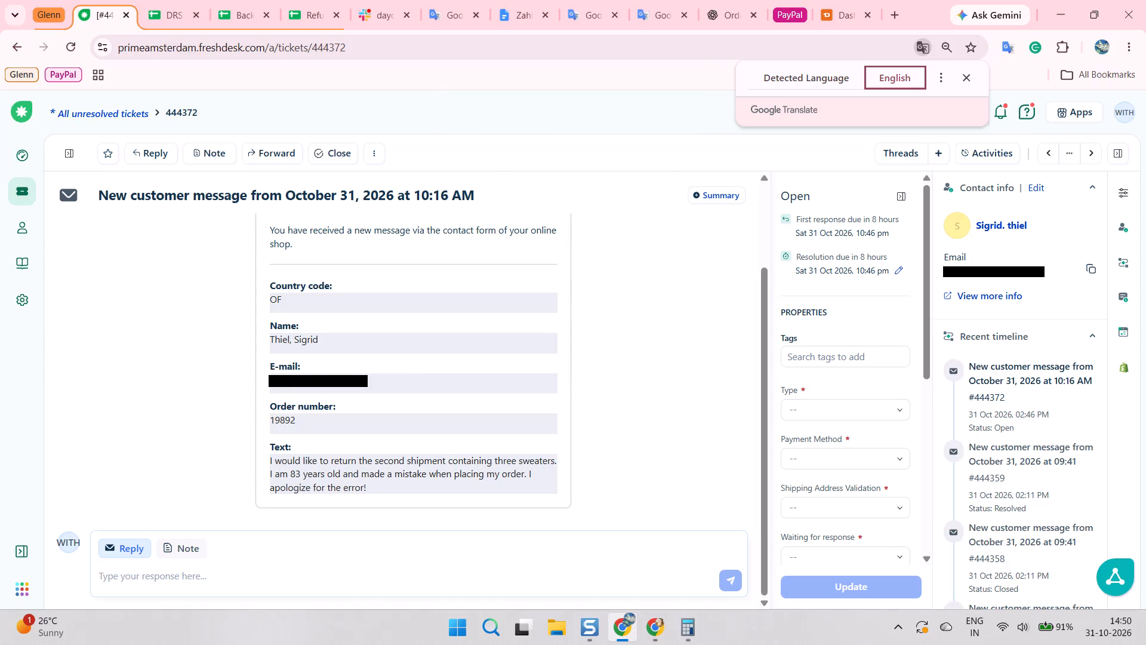
# Open the same customer's earlier ticket 444359, read the reply sent there, and restore the page to its original German.
pyautogui.click(1052, 382)
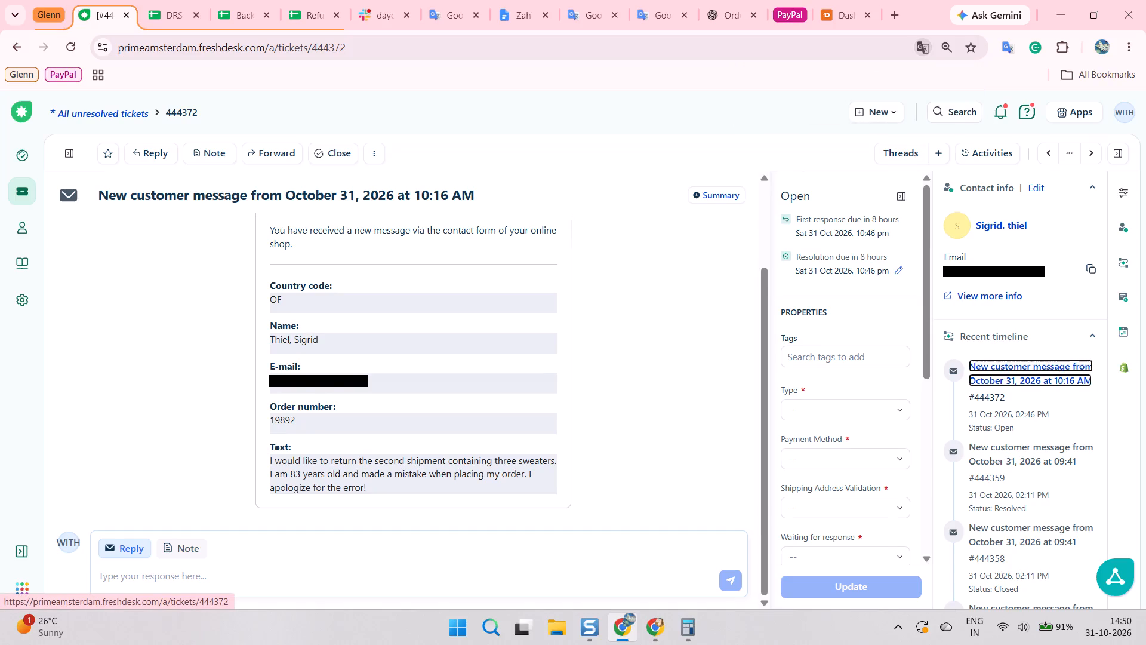
pyautogui.click(1031, 437)
pyautogui.click(1030, 445)
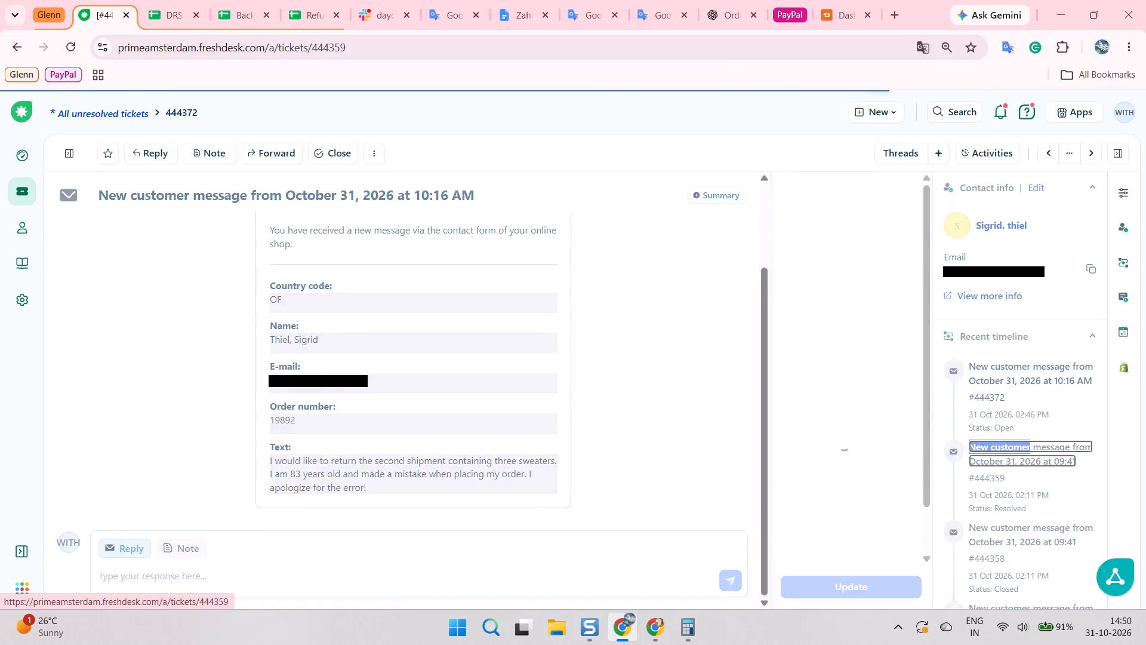
pyautogui.scroll(-2, 745, 426)
pyautogui.scroll(-7, 415, 343)
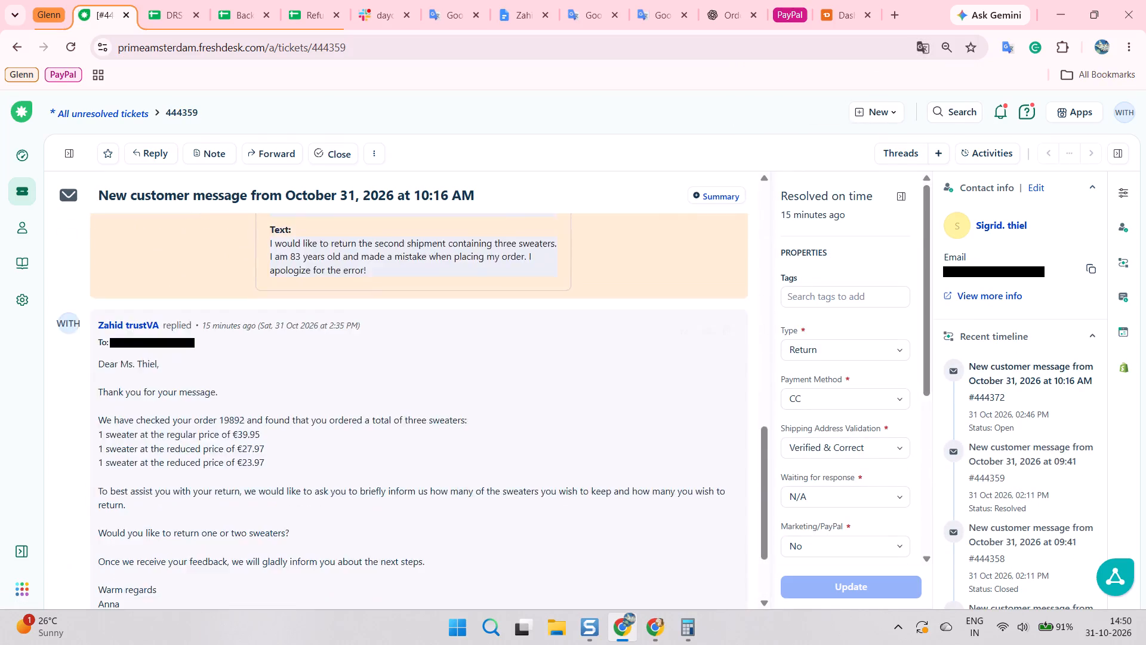
pyautogui.scroll(-2, 356, 353)
pyautogui.rightClick(489, 276)
pyautogui.scroll(-5, 469, 425)
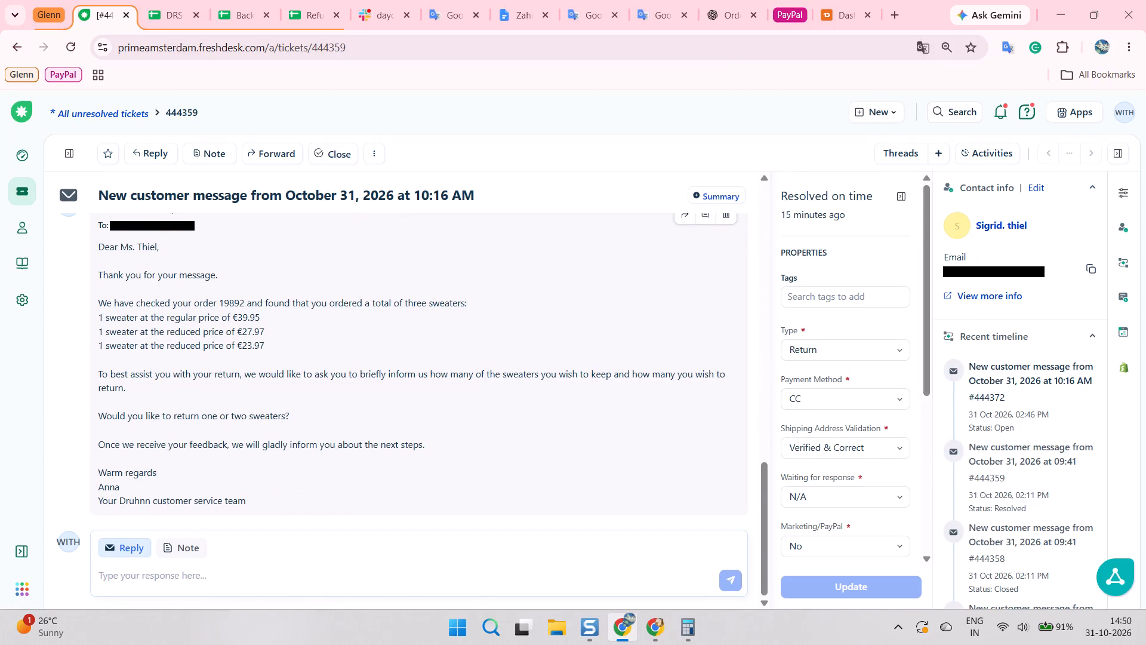
pyautogui.click(526, 332)
pyautogui.rightClick(517, 291)
pyautogui.scroll(-7, 543, 383)
pyautogui.click(612, 540)
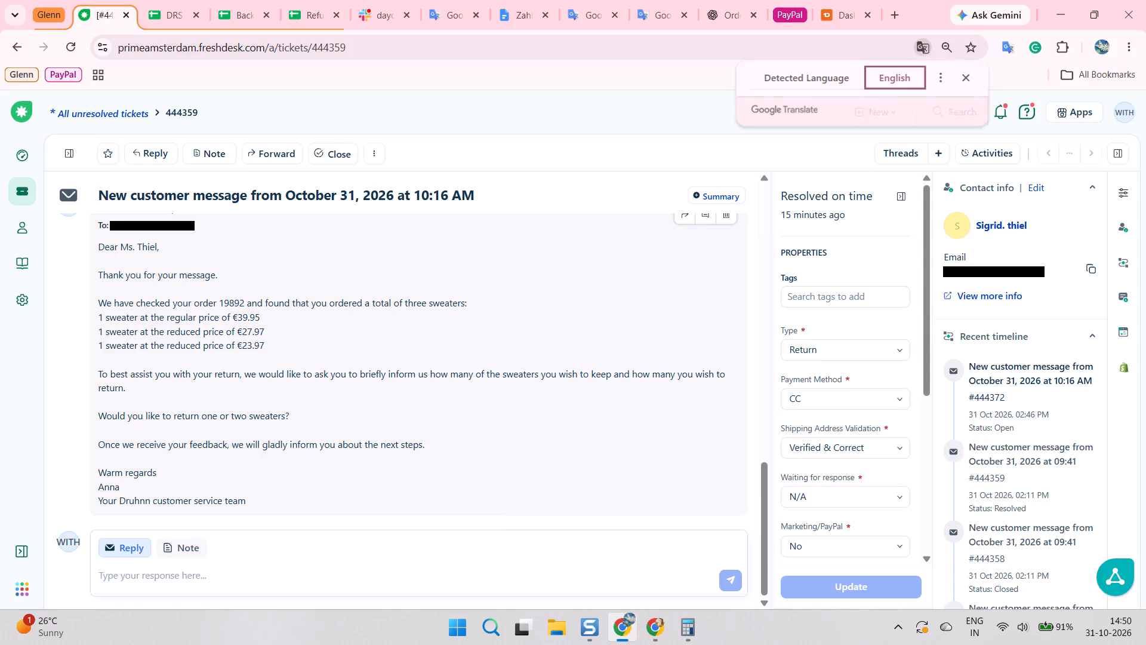
pyautogui.click(802, 87)
pyautogui.tripleClick(802, 87)
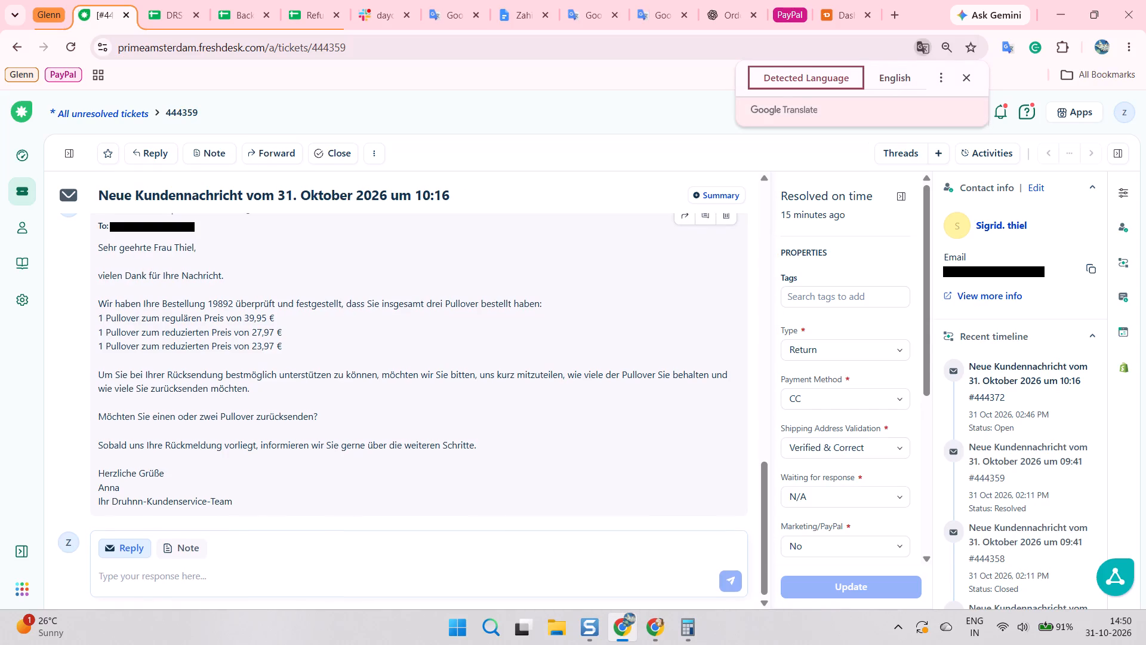
pyautogui.moveTo(244, 506); pyautogui.dragTo(91, 251)
pyautogui.hotkey('ctrl', 'c')
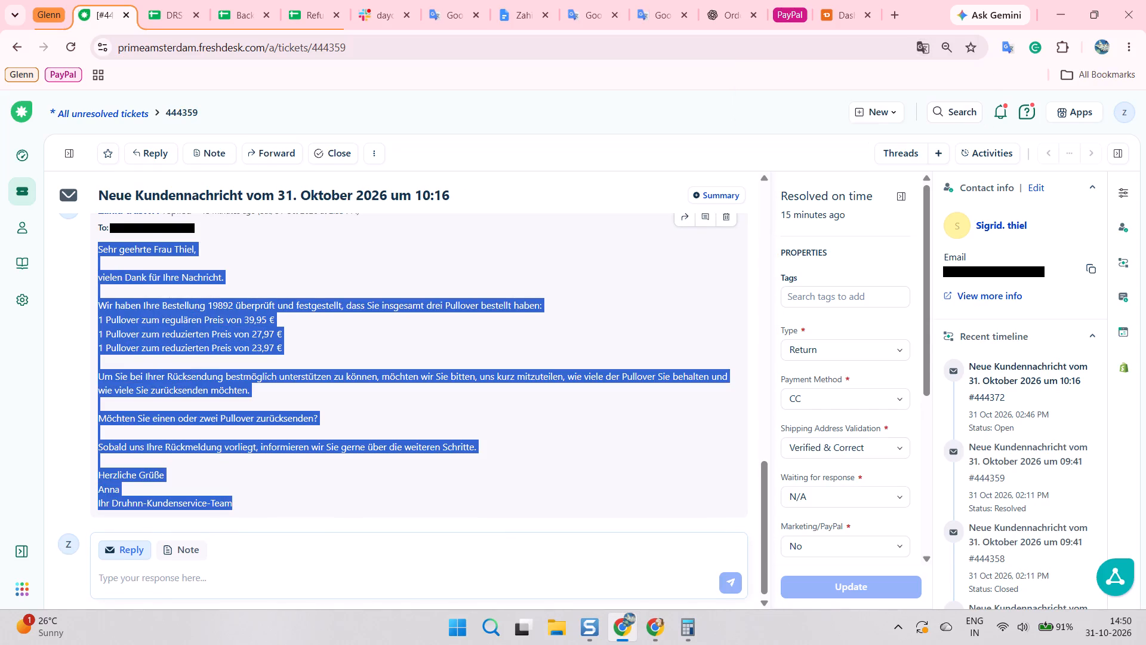
pyautogui.hotkey('ctrl', 'c')
pyautogui.hotkey('ctrl', 'c')
pyautogui.hotkey('ctrl', 'c')
pyautogui.hotkey('ctrl', 'c')
pyautogui.hotkey('ctrl', 'c')
pyautogui.hotkey('ctrl', 'c')
pyautogui.hotkey('ctrl', 'c')
pyautogui.hotkey('ctrl', 'c')
pyautogui.hotkey('ctrl', 'c')
pyautogui.hotkey('ctrl', 'c')
pyautogui.hotkey('ctrl', 'c')
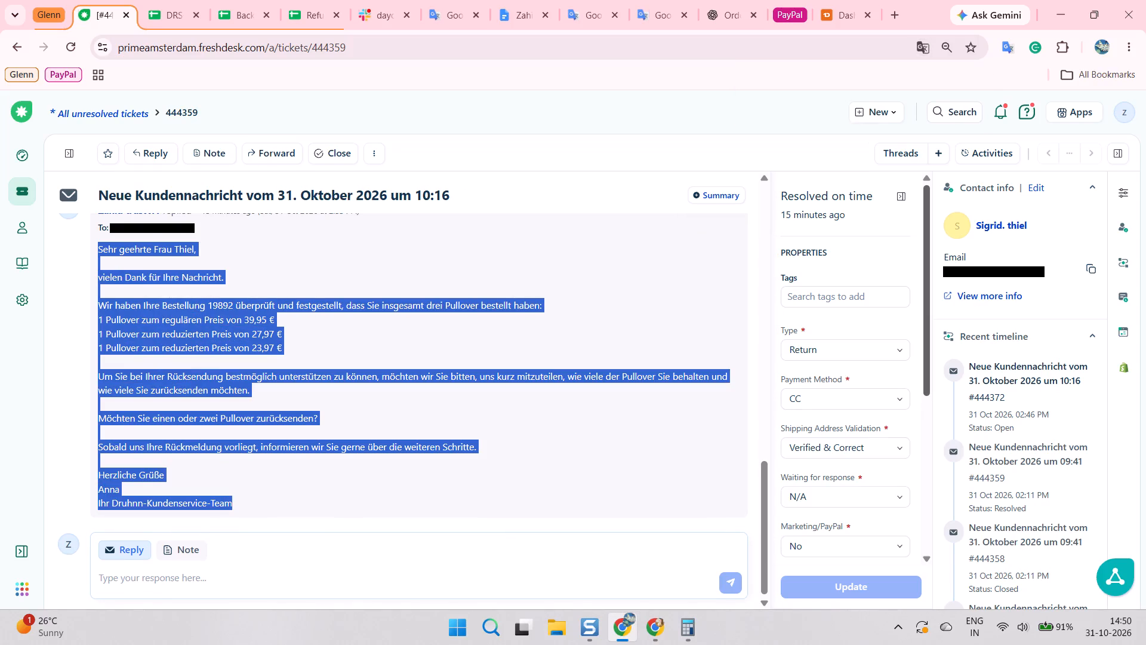
pyautogui.hotkey('ctrl', 'c')
pyautogui.hotkey('ctrl', 'c')
pyautogui.click(1025, 371)
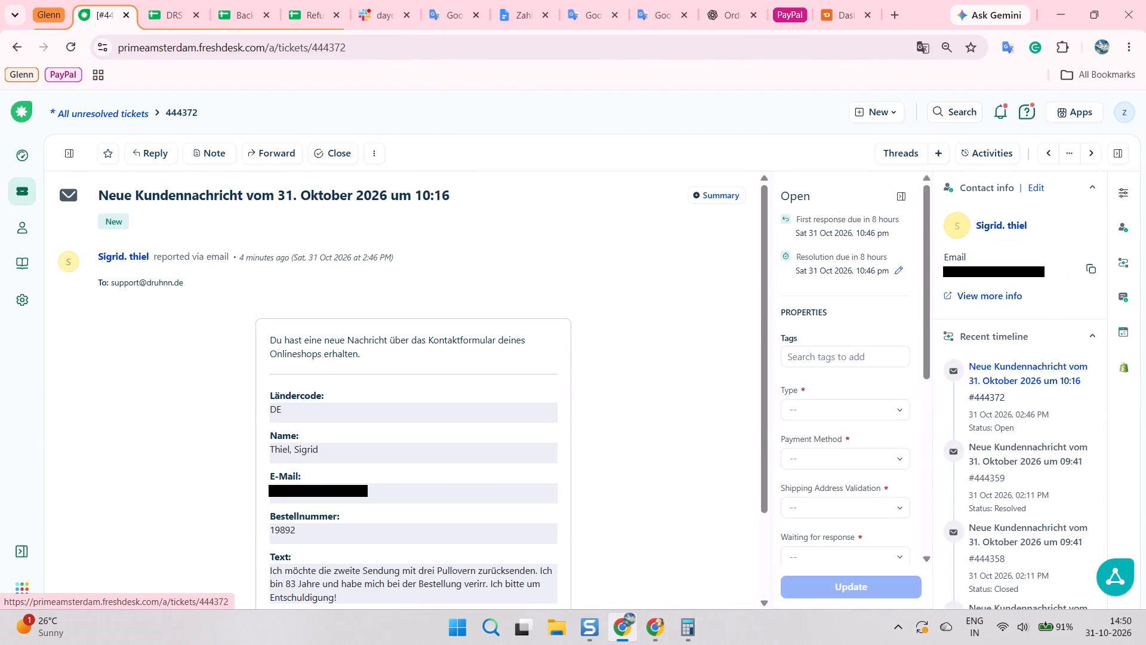
pyautogui.click(1025, 371)
pyautogui.scroll(-4, 522, 320)
pyautogui.click(578, 330)
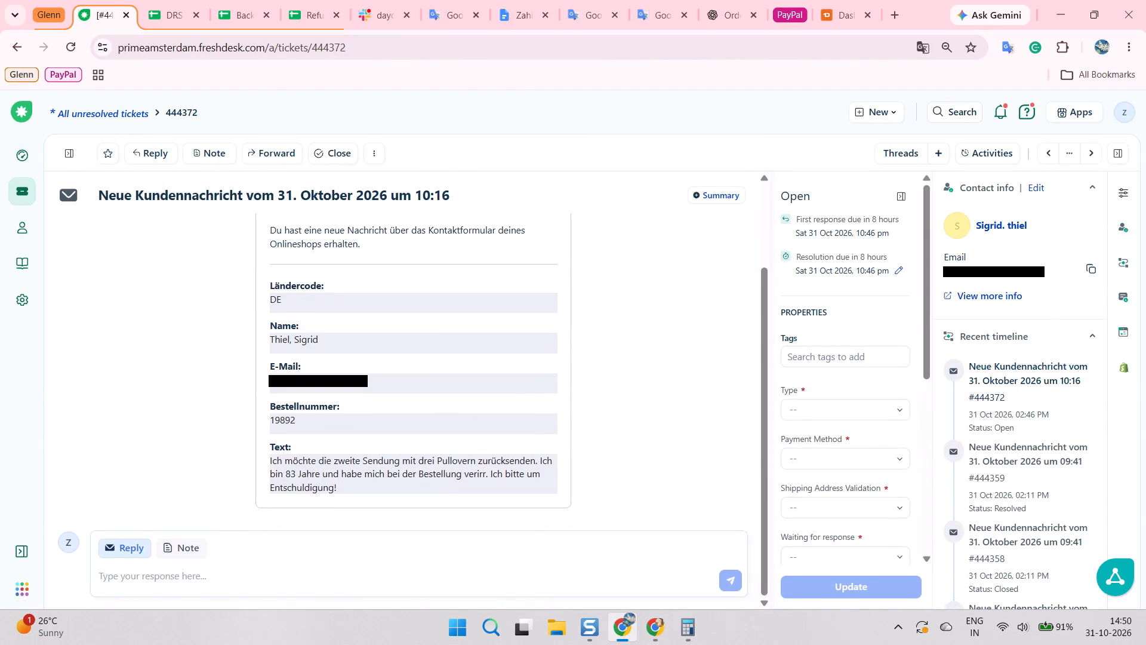
pyautogui.scroll(-1, 581, 329)
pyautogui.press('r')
pyautogui.scroll(-16, 515, 349)
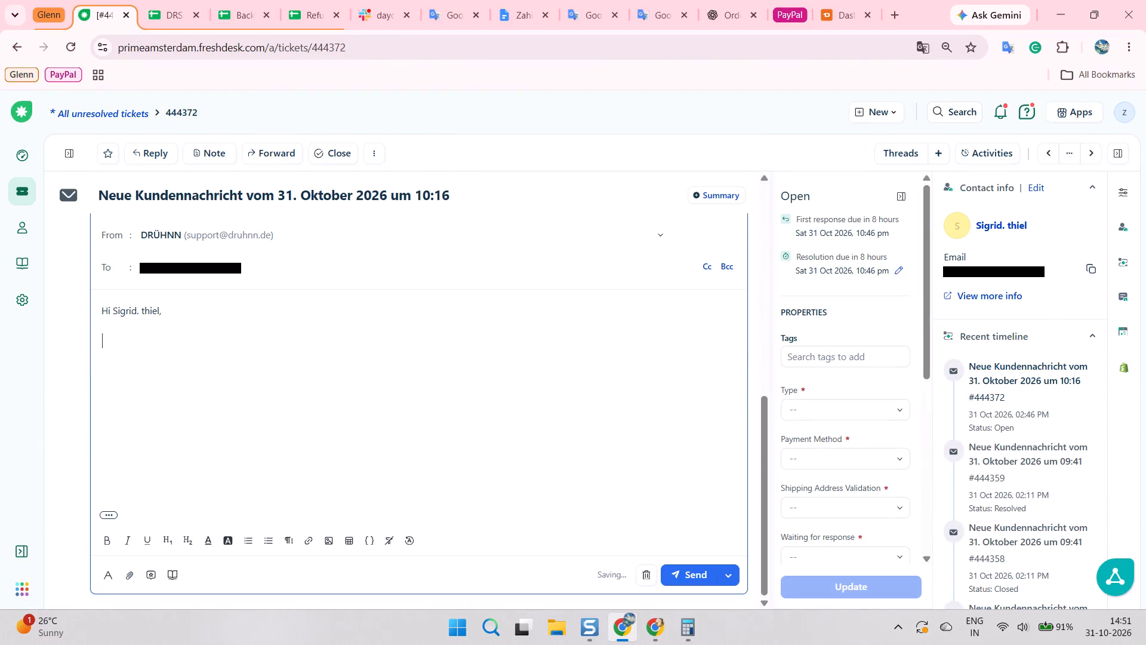
pyautogui.scroll(-2, 198, 502)
pyautogui.click(124, 512)
pyautogui.click(128, 508)
pyautogui.hotkey('ctrl', 'a')
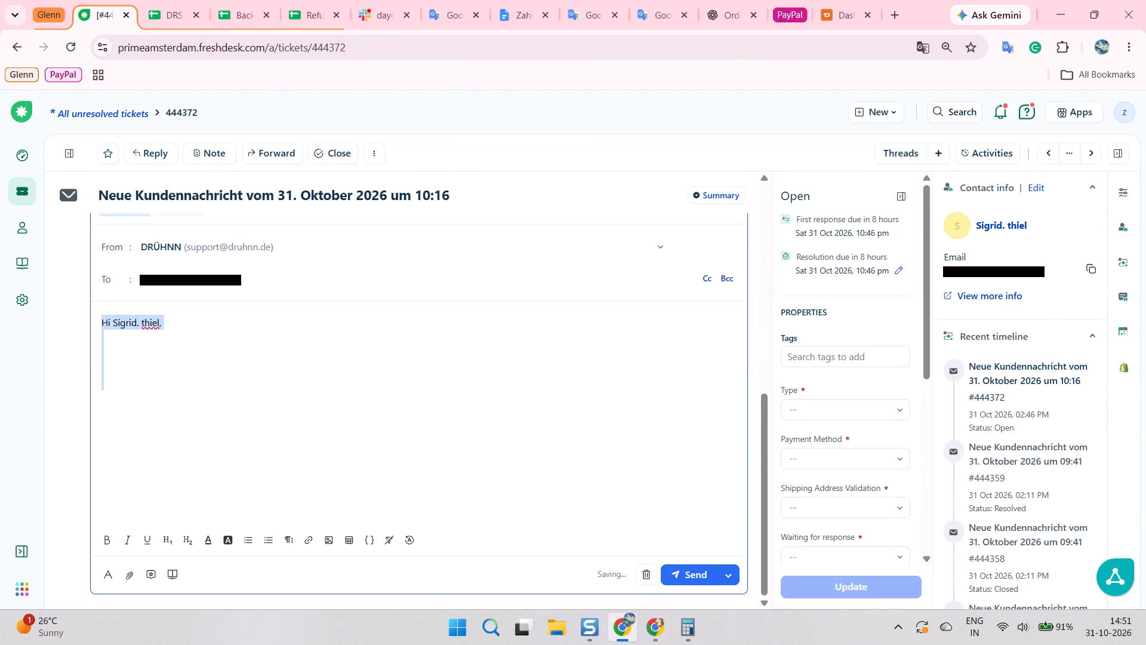
pyautogui.press('BackSpace')
pyautogui.press('BackSpace')
pyautogui.press('BackSpace')
pyautogui.press('BackSpace')
pyautogui.press('BackSpace')
pyautogui.press('BackSpace')
pyautogui.press('BackSpace')
pyautogui.press('BackSpace')
pyautogui.hotkey('ctrl', 'v')
pyautogui.scroll(-4, 165, 501)
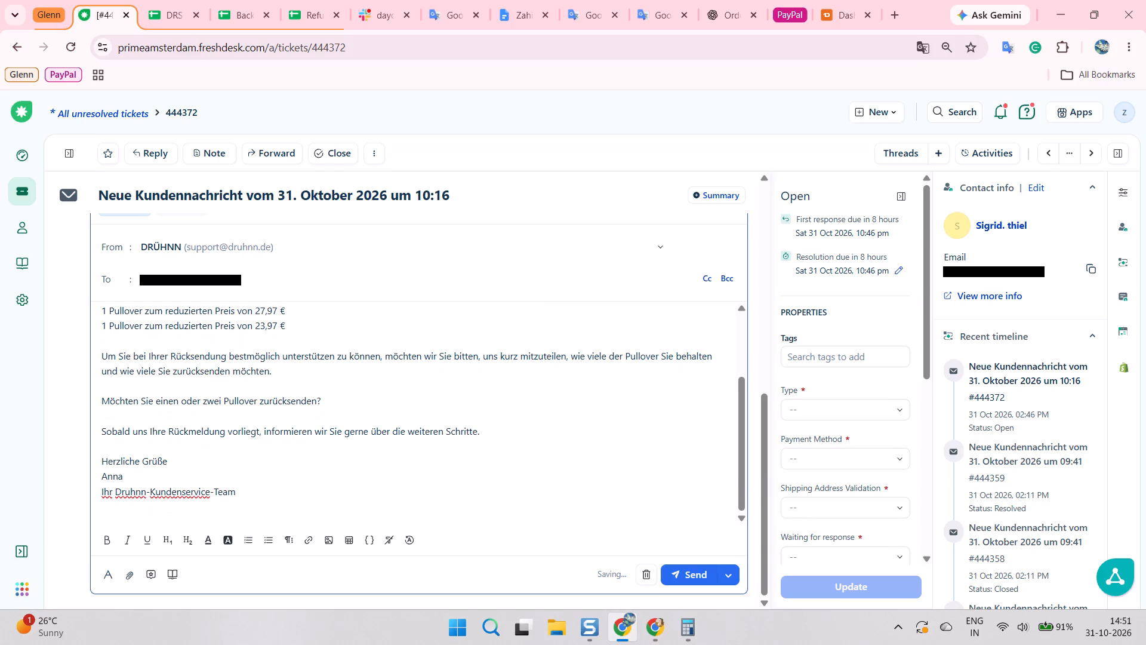
# Remove the trailing blank line after the Druhnn signature and send the reply.
pyautogui.click(149, 521)
pyautogui.press('BackSpace')
pyautogui.scroll(-14, 276, 478)
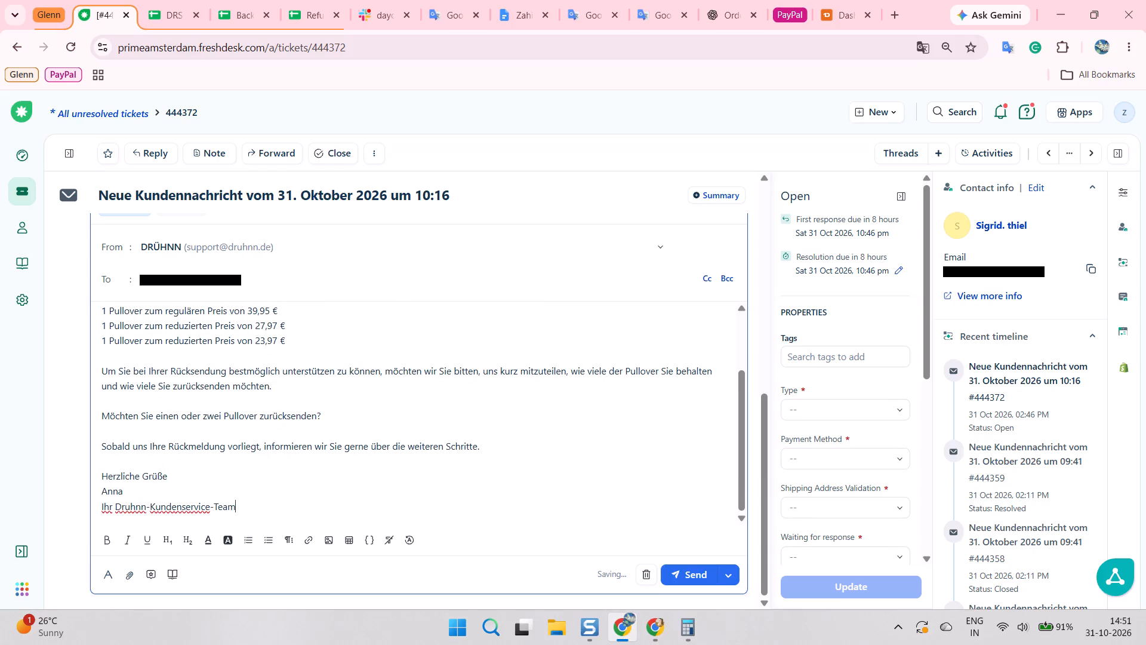
pyautogui.scroll(-5, 685, 532)
pyautogui.click(684, 577)
pyautogui.click(842, 408)
pyautogui.click(839, 473)
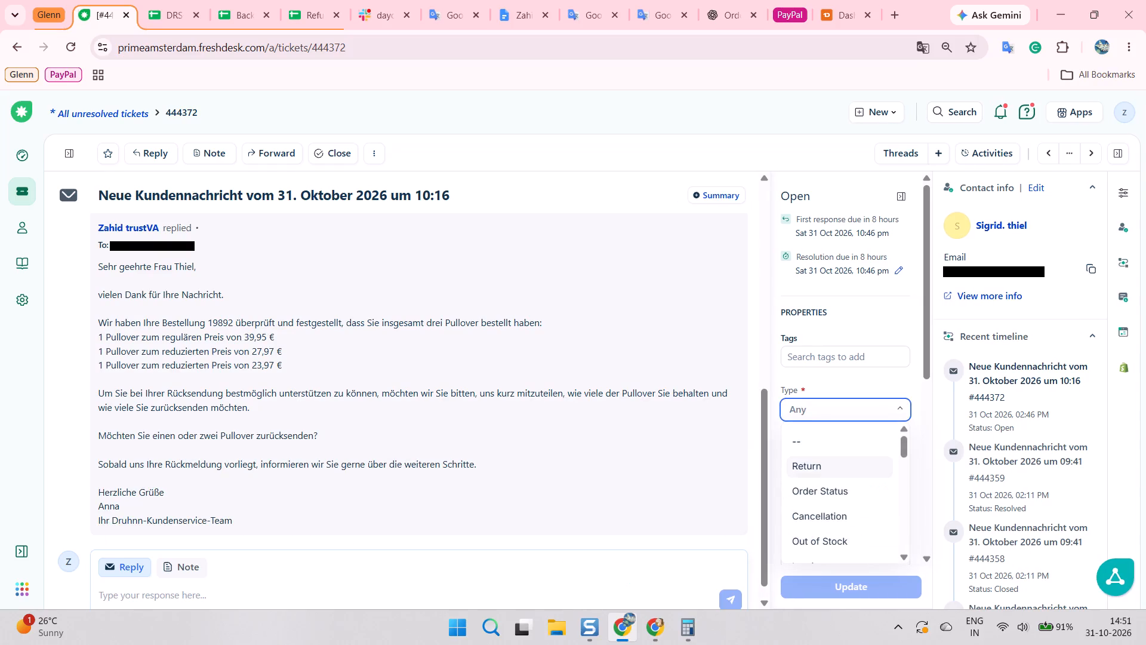
pyautogui.press('Tab')
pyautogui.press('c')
pyautogui.press('Tab')
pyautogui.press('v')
pyautogui.press('Tab')
# Set waiting for response to N/A, Marketing/PayPal to No and status to Resolved, and update the ticket.
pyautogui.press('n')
pyautogui.press('Tab')
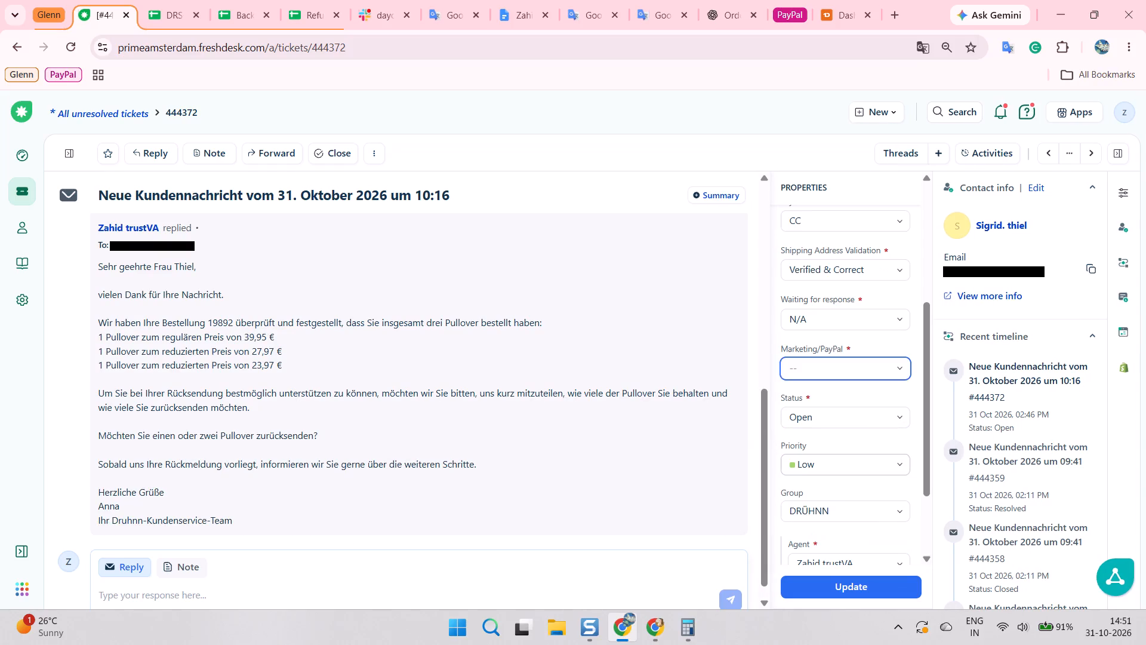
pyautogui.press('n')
pyautogui.press('Tab')
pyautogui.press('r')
pyautogui.press('Tab')
pyautogui.press('Tab')
pyautogui.press('Tab')
pyautogui.scroll(-2, 844, 561)
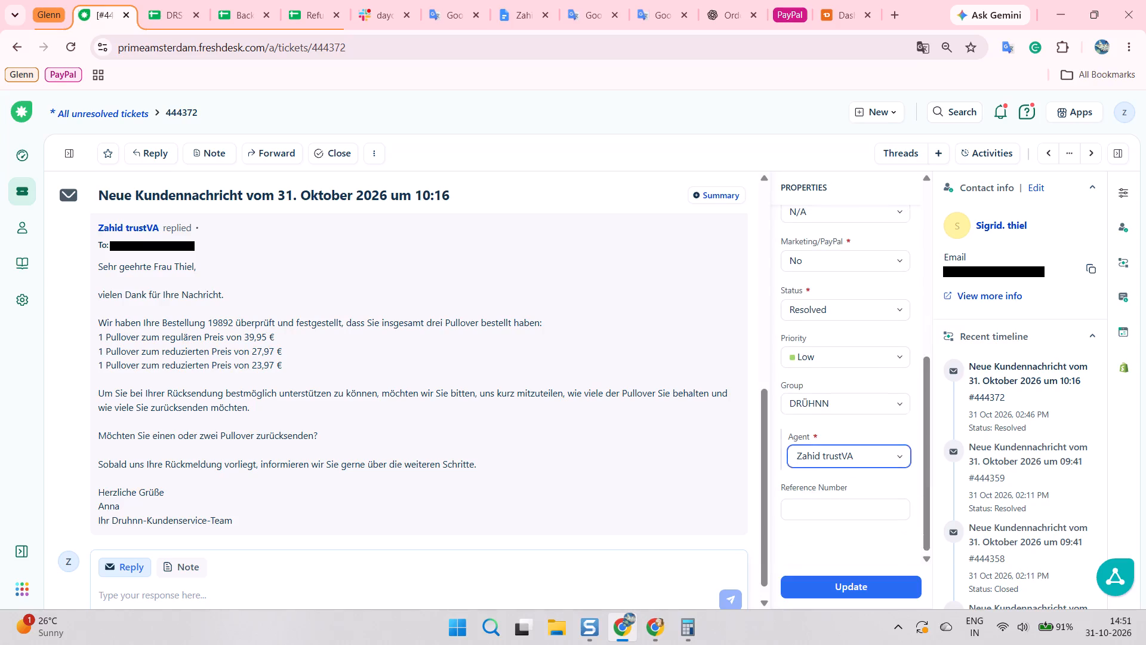
pyautogui.click(842, 583)
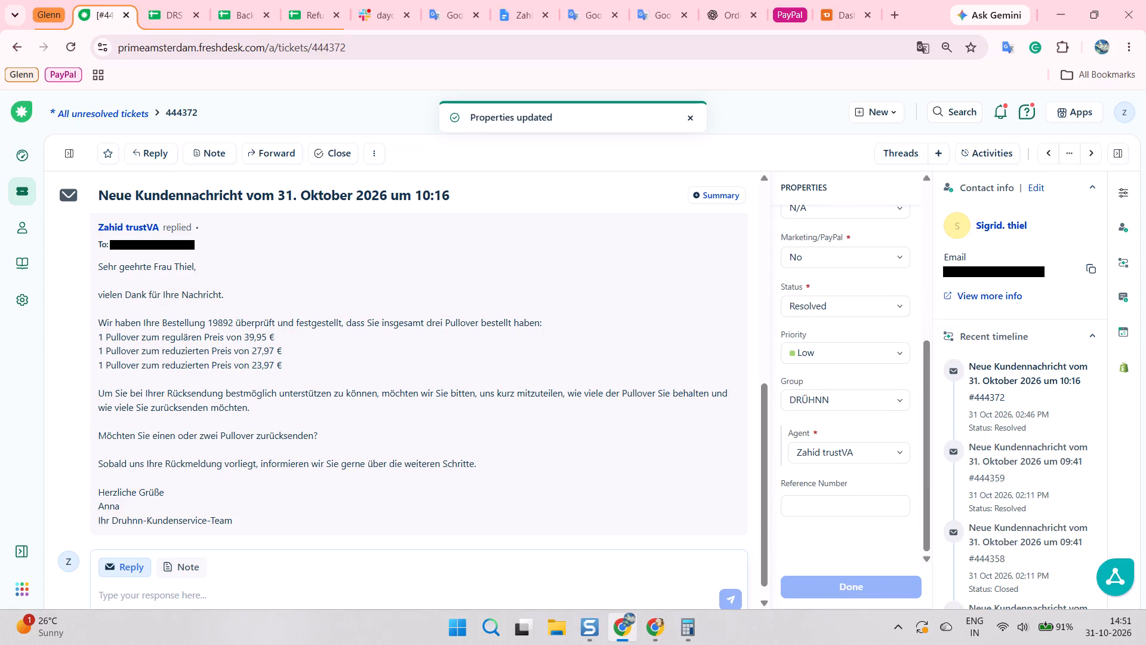
pyautogui.doubleClick(174, 112)
pyautogui.hotkey('ctrl', 'c')
pyautogui.hotkey('ctrl', 'c')
pyautogui.keyDown('ctrl'); pyautogui.click(158, 3); pyautogui.keyUp('ctrl')
pyautogui.hotkey('ctrl', 'v')
pyautogui.click(335, 312)
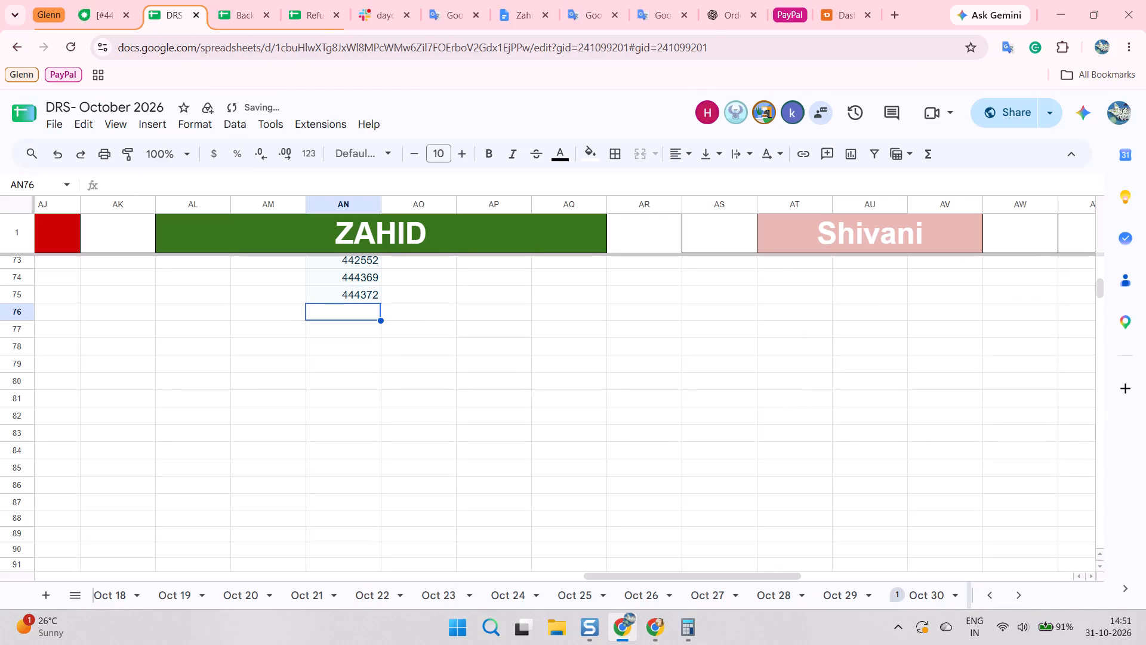
# Recheck ticket 444372's customer message in English and its sent reply in the original German, then go back to the DRS sheet.
pyautogui.scroll(-1, 94, 39)
pyautogui.click(117, 0)
pyautogui.scroll(3, 405, 360)
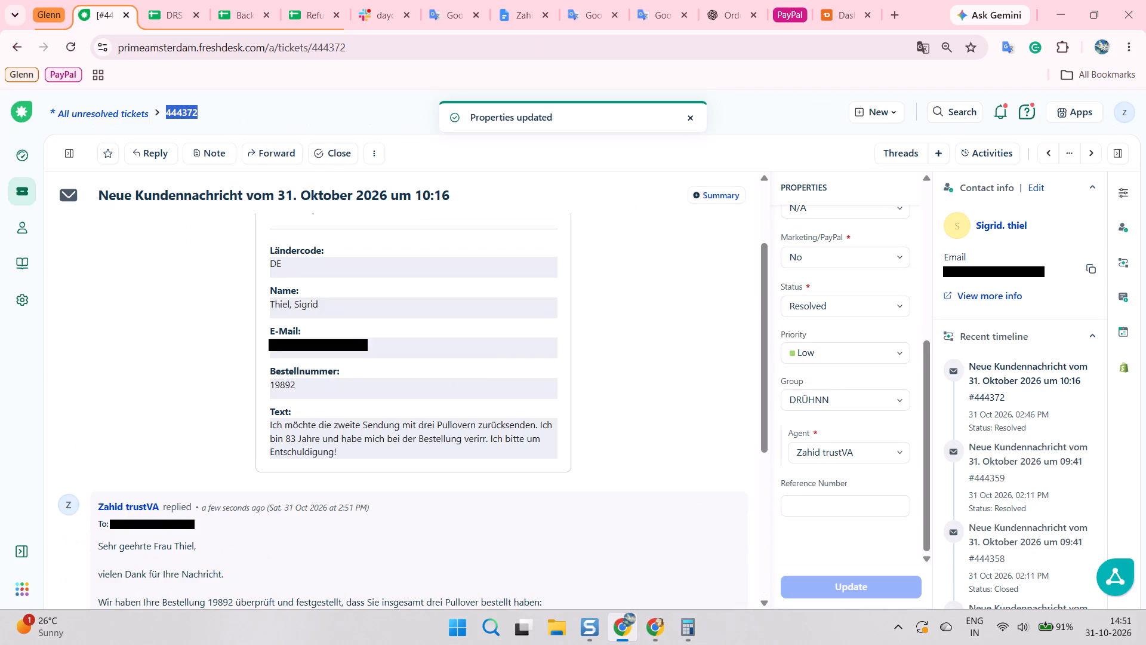
pyautogui.rightClick(426, 294)
pyautogui.scroll(-2, 476, 460)
pyautogui.click(510, 539)
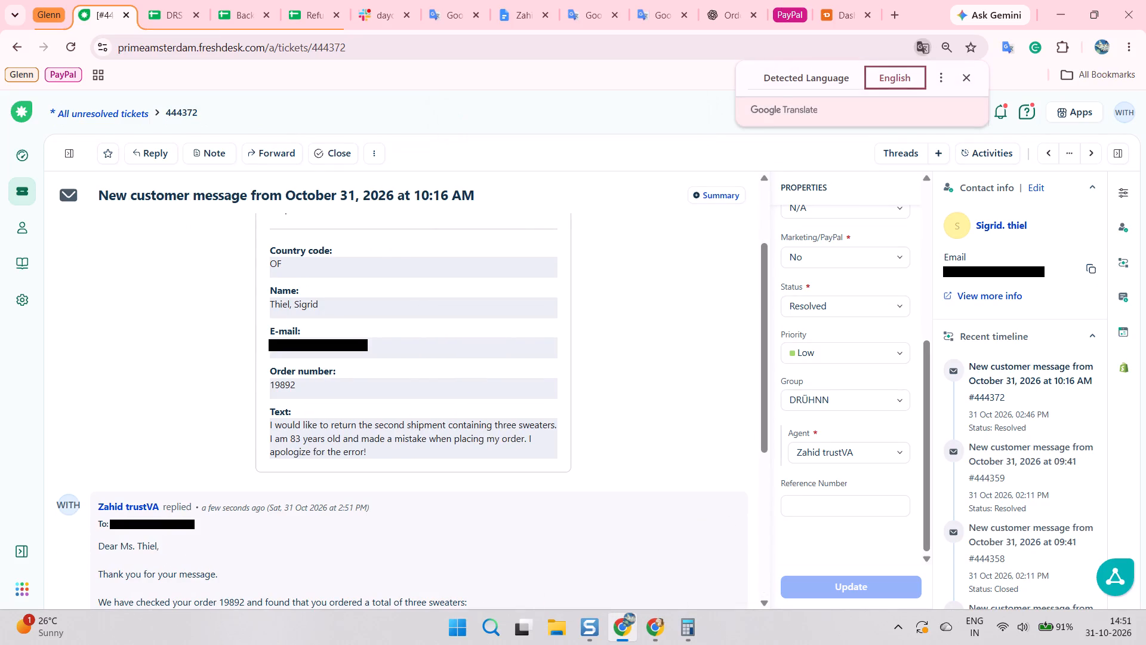
pyautogui.click(787, 72)
pyautogui.scroll(-1, 531, 262)
pyautogui.scroll(-3, 467, 257)
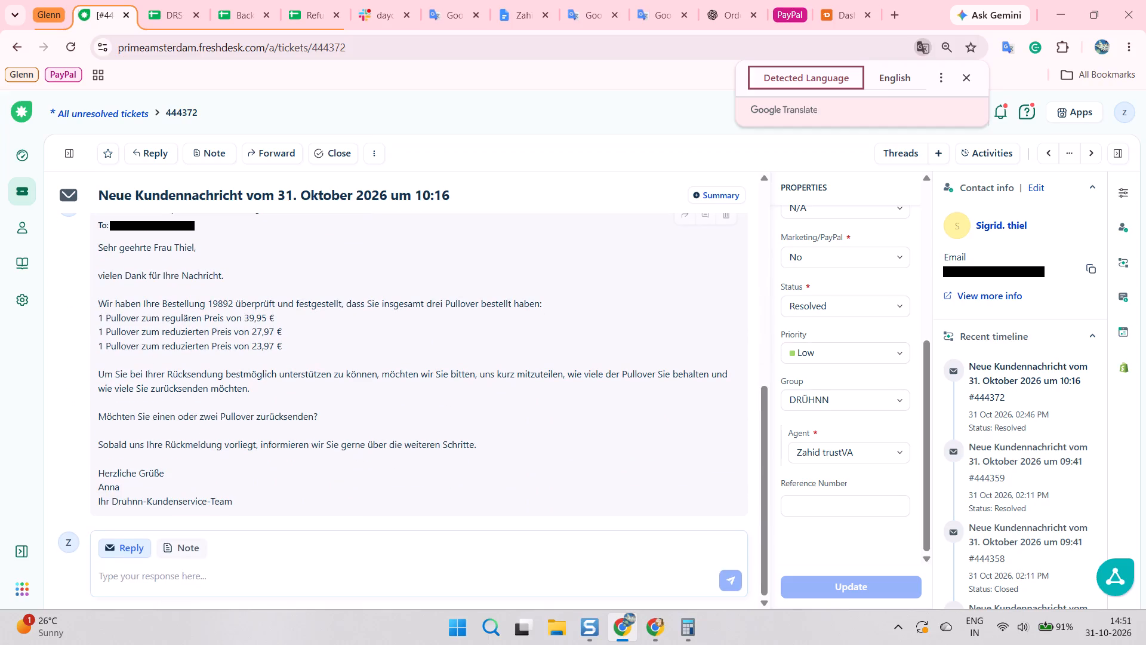
pyautogui.scroll(-4, 458, 281)
pyautogui.click(158, 0)
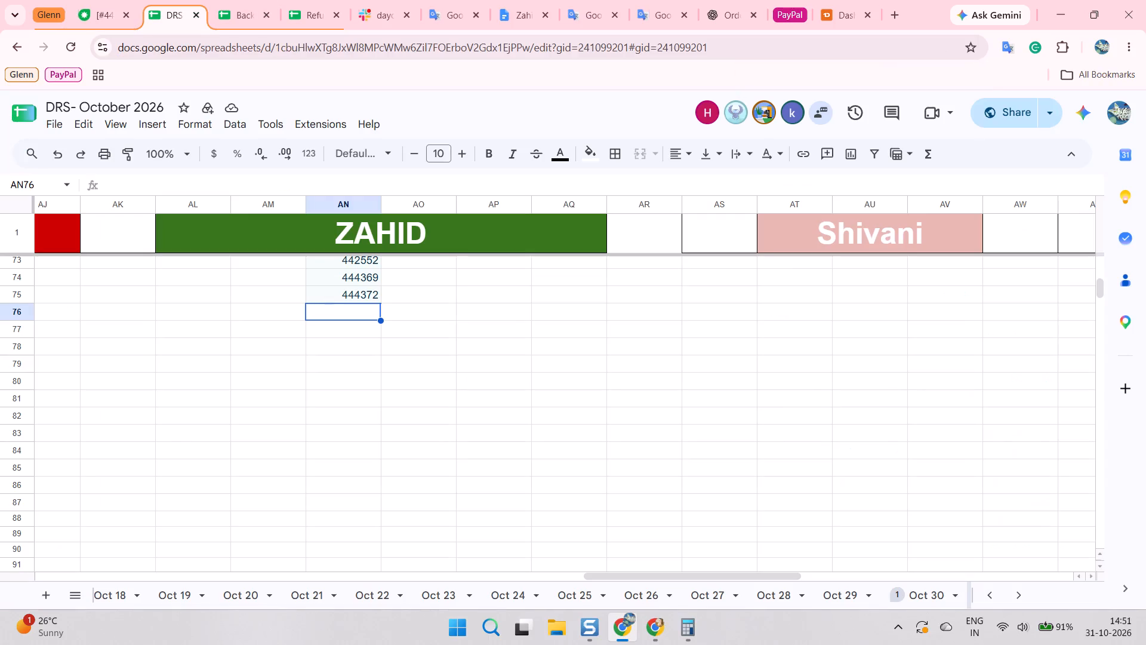
pyautogui.click(100, 0)
pyautogui.scroll(3, 442, 343)
pyautogui.moveTo(506, 318); pyautogui.dragTo(509, 312, button='right')
pyautogui.scroll(-4, 499, 421)
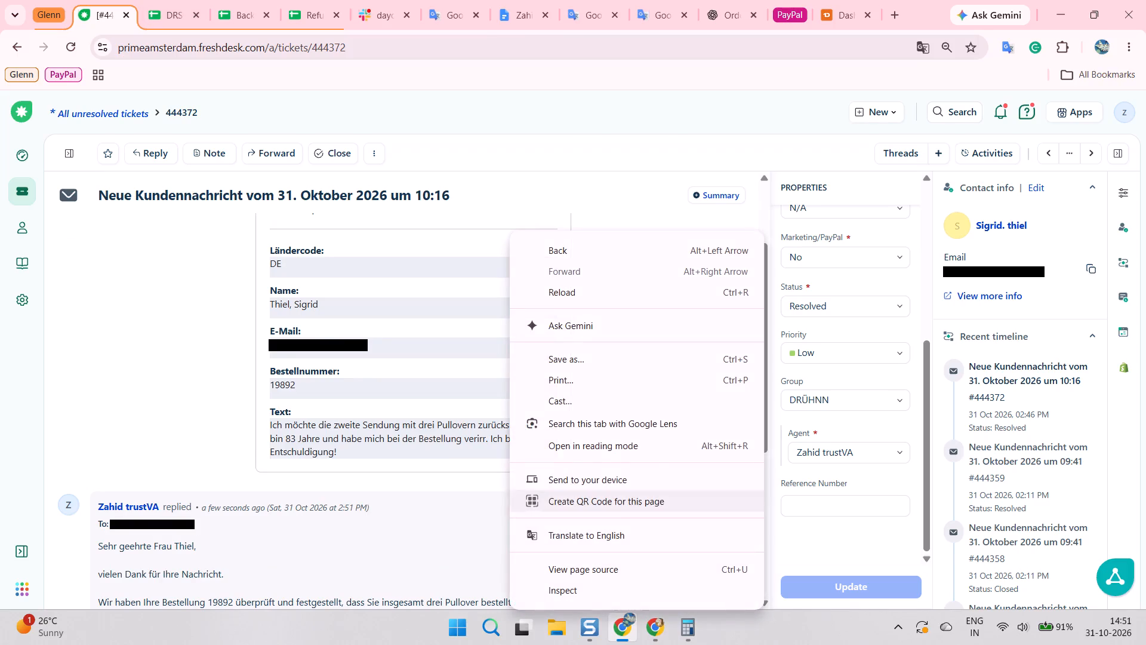
pyautogui.click(596, 545)
pyautogui.click(643, 542)
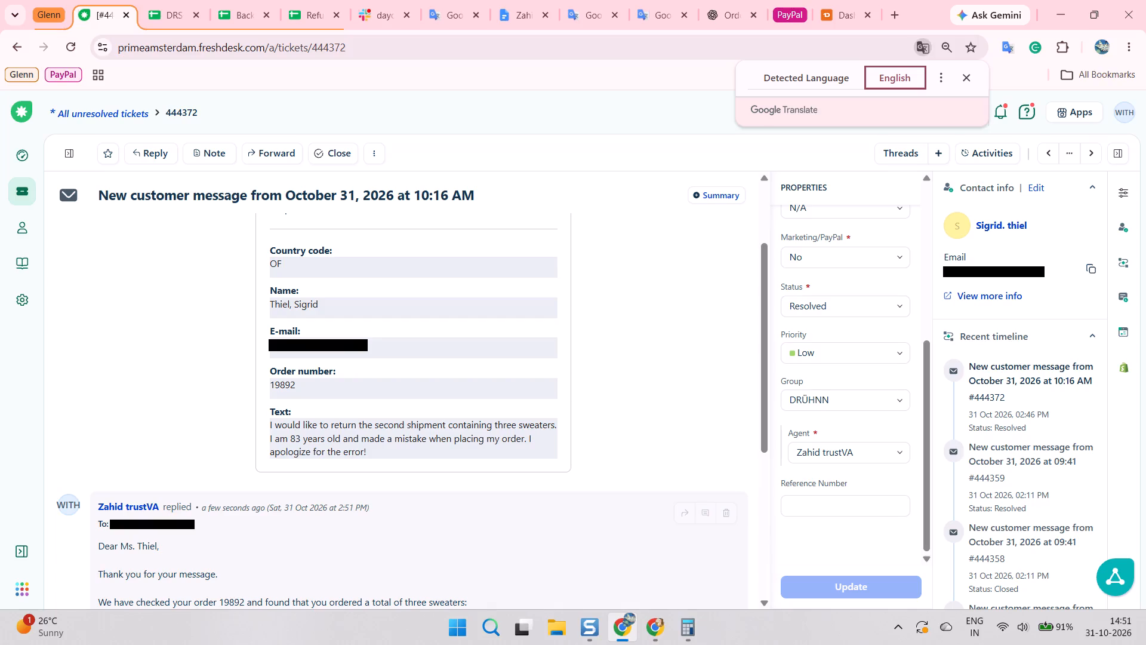
pyautogui.scroll(-1, 300, 449)
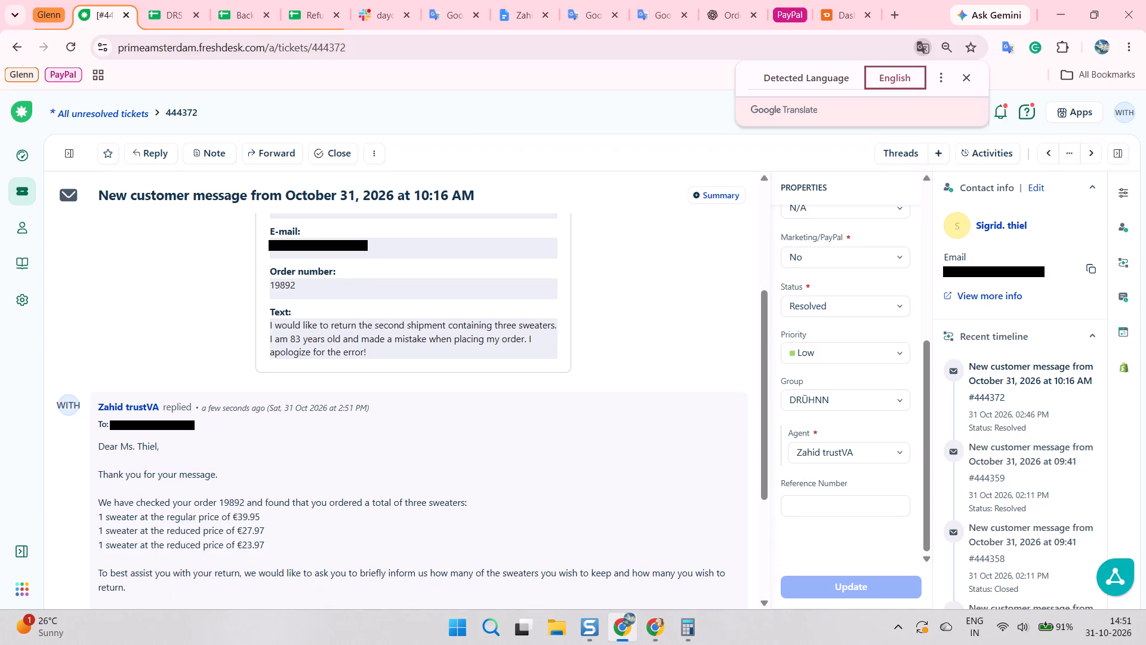
pyautogui.click(828, 82)
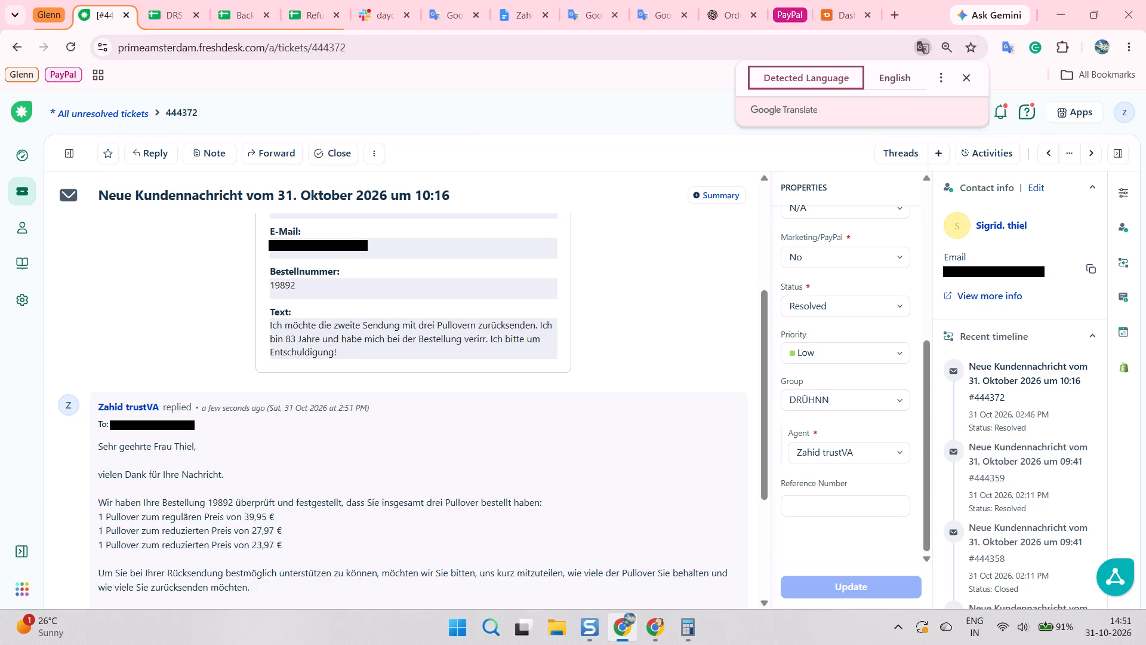
pyautogui.click(574, 261)
pyautogui.click(164, 0)
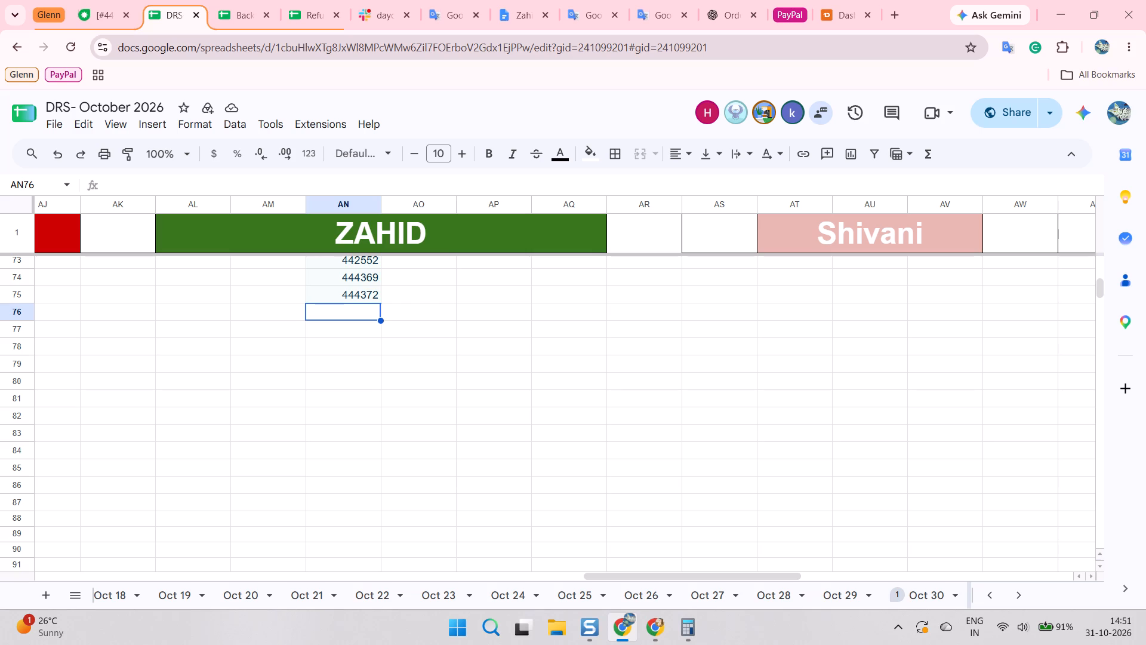
# Return from the DRS sheet to Freshdesk, open the ticket list and look over the assigned unresolved tickets.
pyautogui.click(102, 0)
pyautogui.click(439, 345)
pyautogui.scroll(-1, 394, 293)
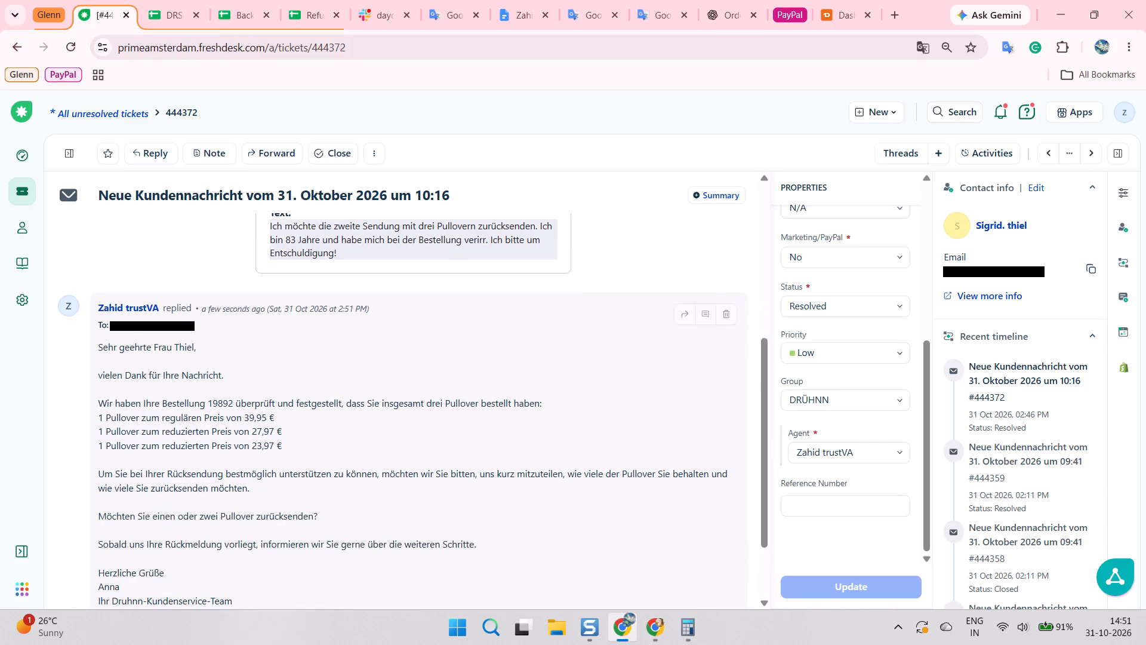
pyautogui.scroll(-2, 389, 313)
pyautogui.click(23, 191)
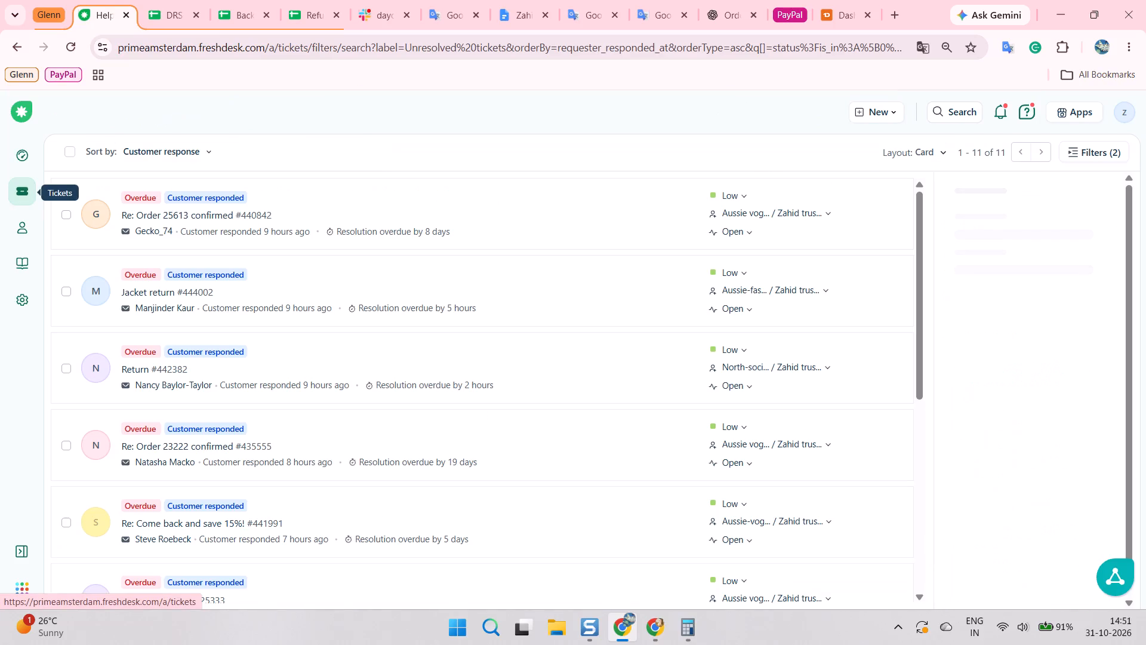
pyautogui.scroll(-15, 285, 282)
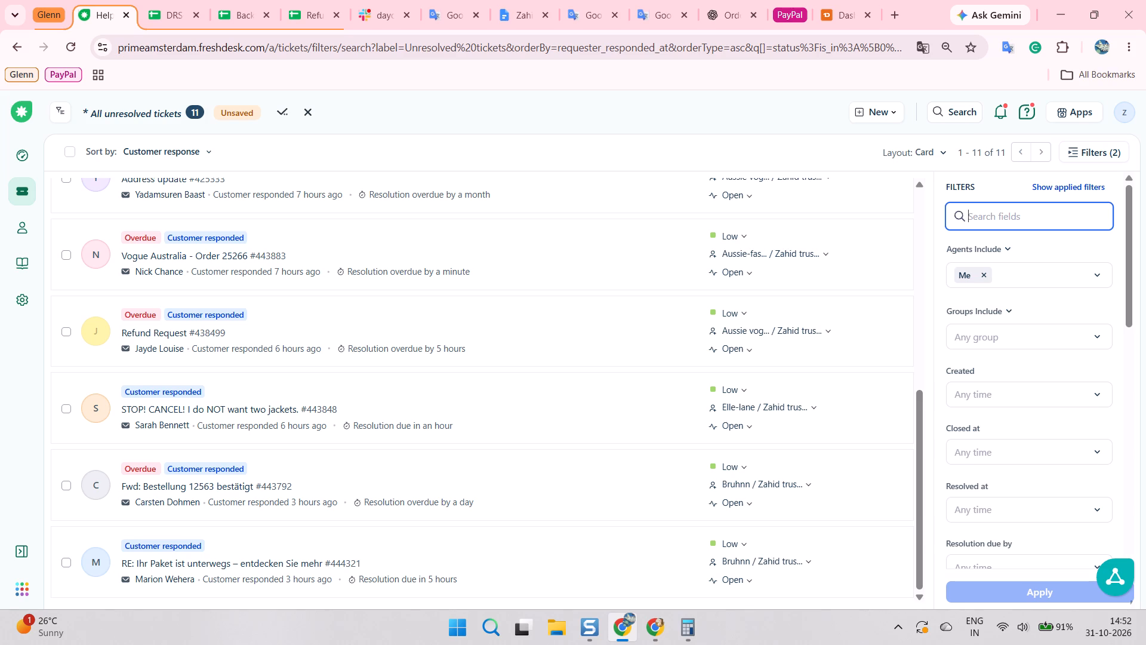
pyautogui.scroll(-4, 248, 303)
pyautogui.scroll(-7, 354, 292)
pyautogui.scroll(-3, 568, 382)
pyautogui.scroll(20, 461, 339)
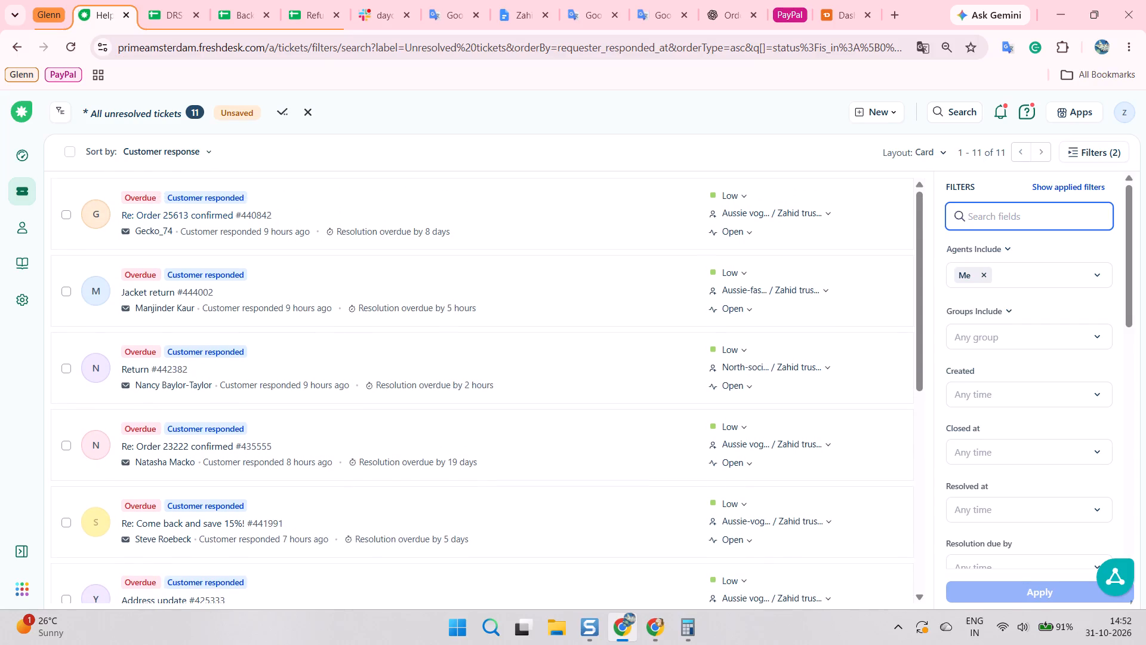
# Open ticket 440842, the first in the list, and read the latest customer replies in it and the following tickets 444002 and 442382.
pyautogui.click(177, 211)
pyautogui.scroll(-17, 249, 245)
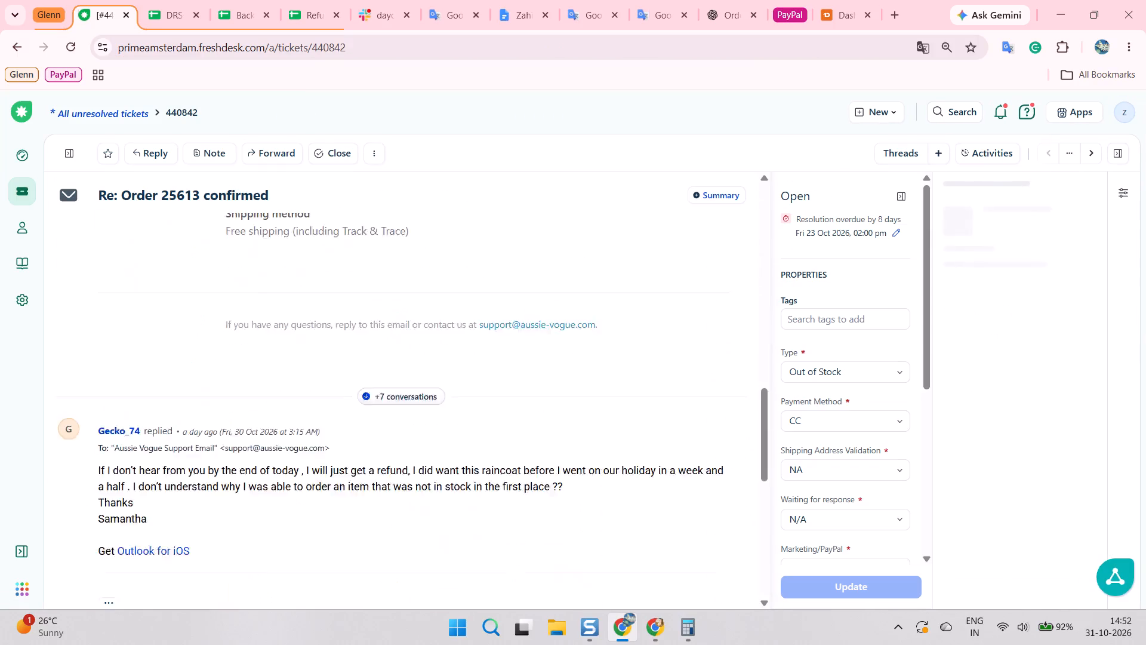
pyautogui.scroll(-11, 301, 287)
pyautogui.click(432, 430)
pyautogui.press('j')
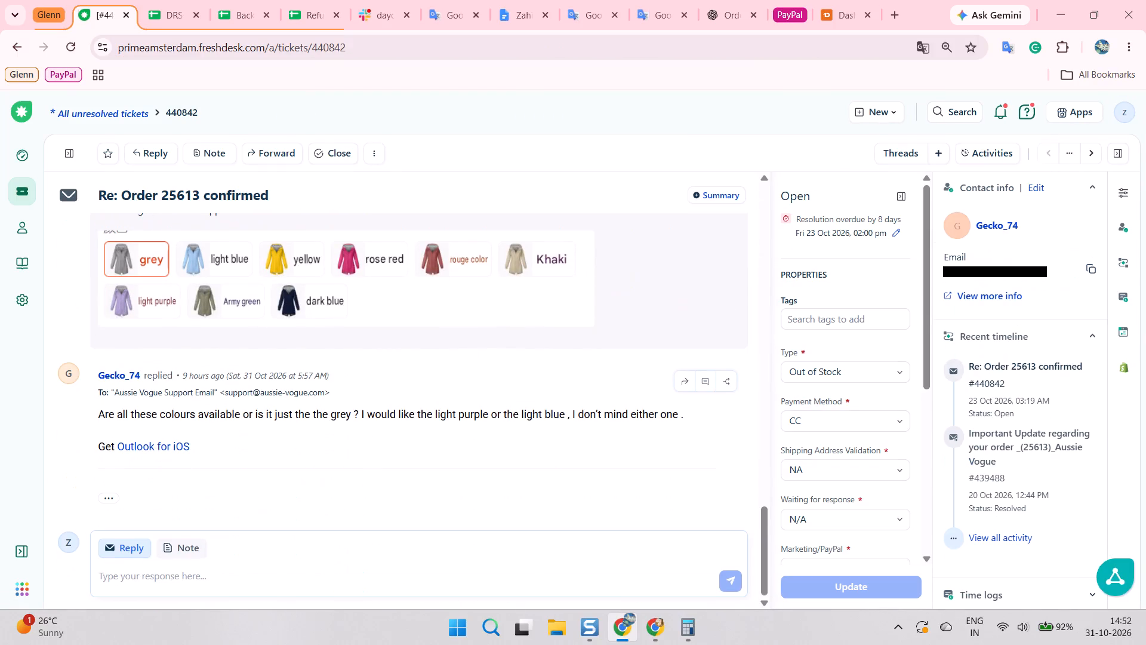
pyautogui.scroll(-7, 413, 415)
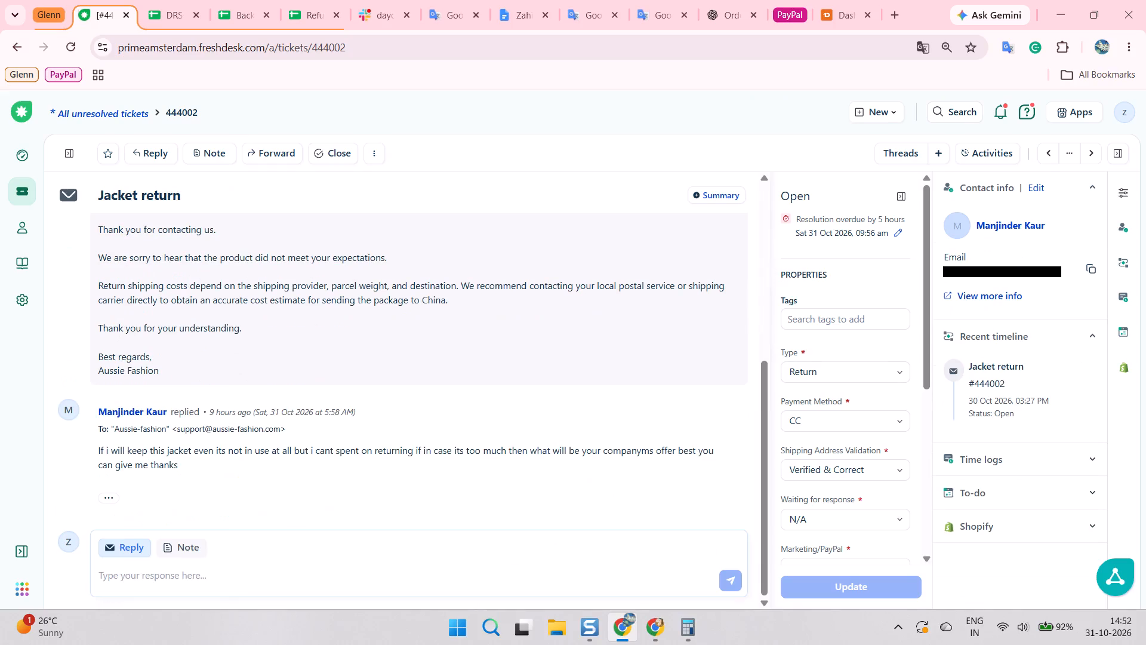
pyautogui.click(413, 409)
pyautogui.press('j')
pyautogui.scroll(-5, 400, 385)
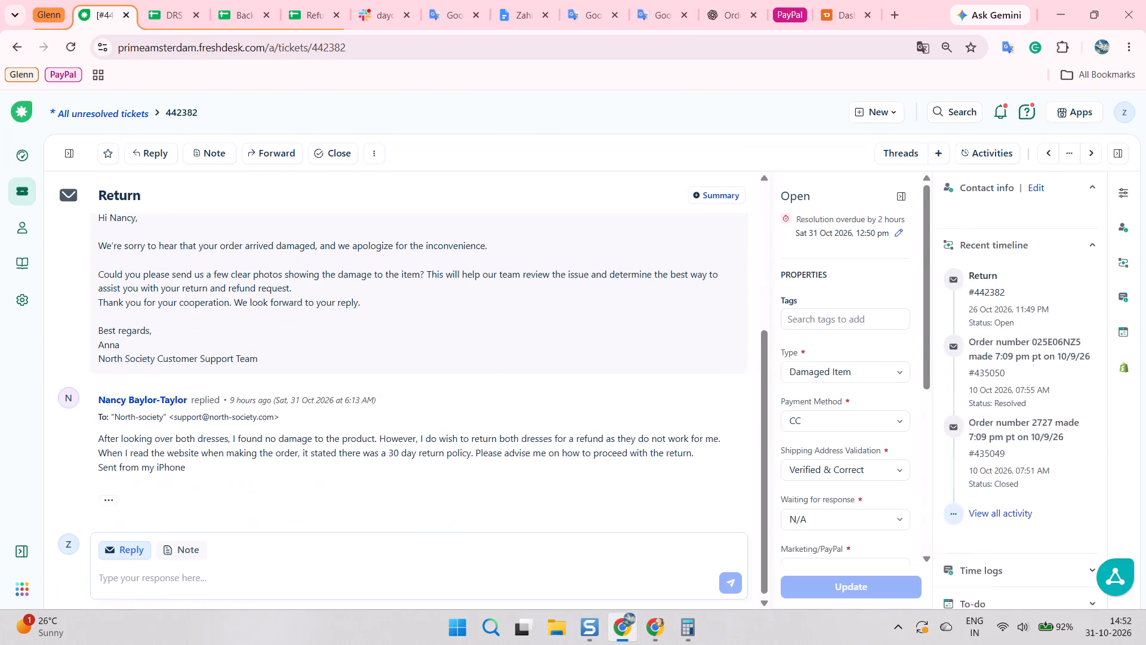
pyautogui.scroll(-3, 402, 359)
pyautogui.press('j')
pyautogui.scroll(-5, 390, 344)
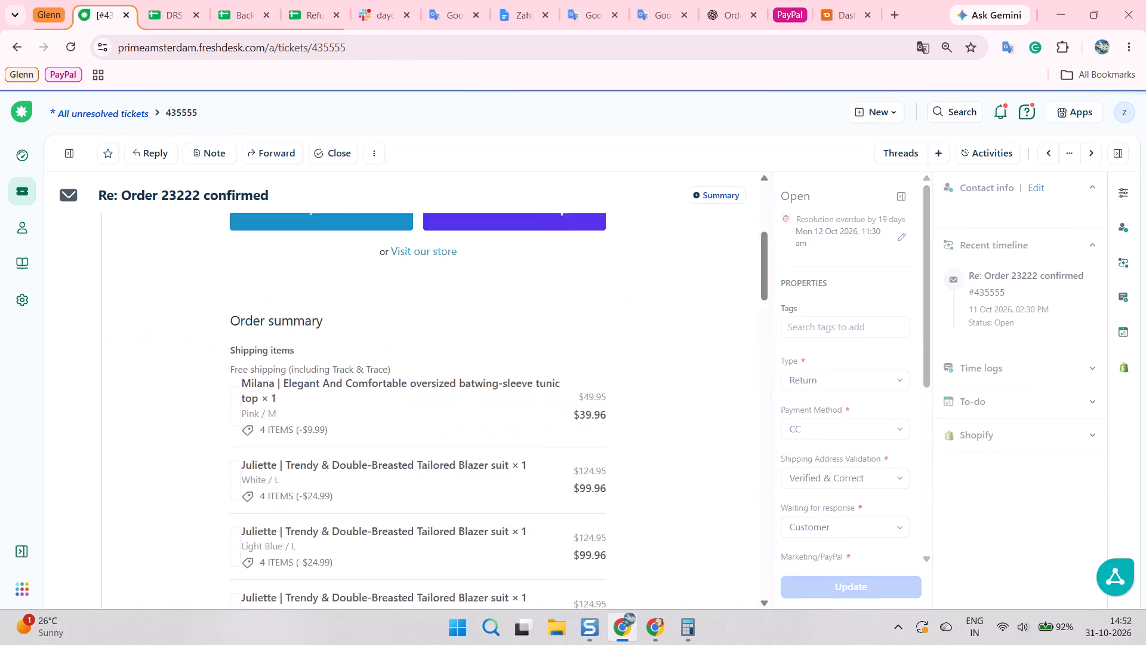
pyautogui.scroll(-12, 375, 324)
pyautogui.scroll(-2, 443, 353)
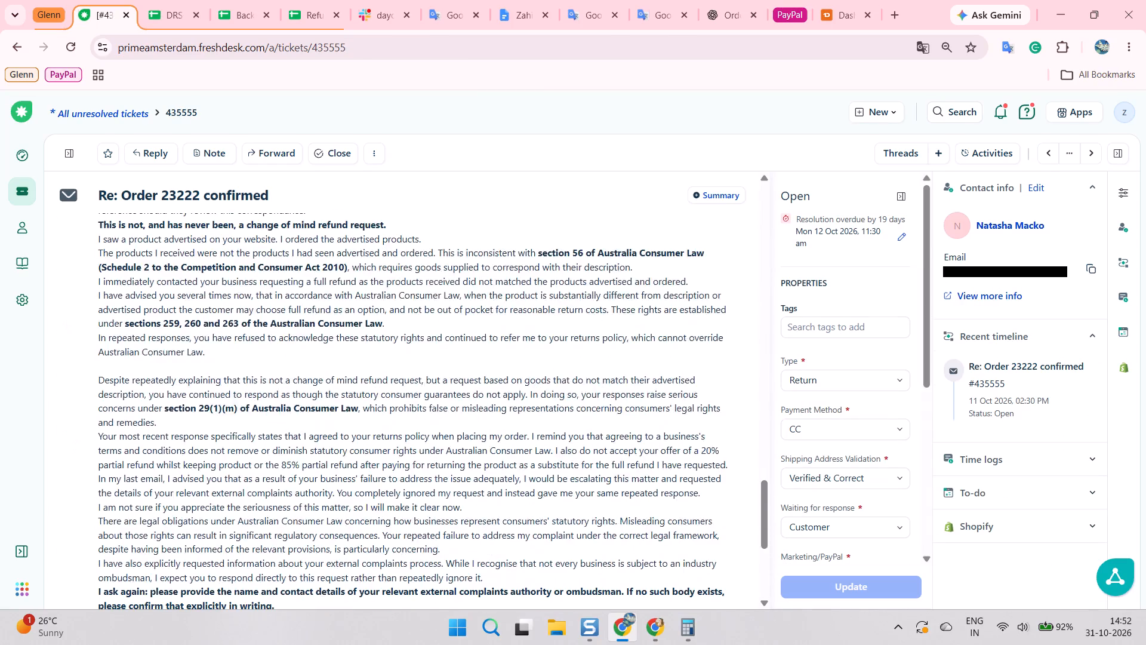
pyautogui.scroll(-7, 443, 353)
pyautogui.scroll(5, 445, 352)
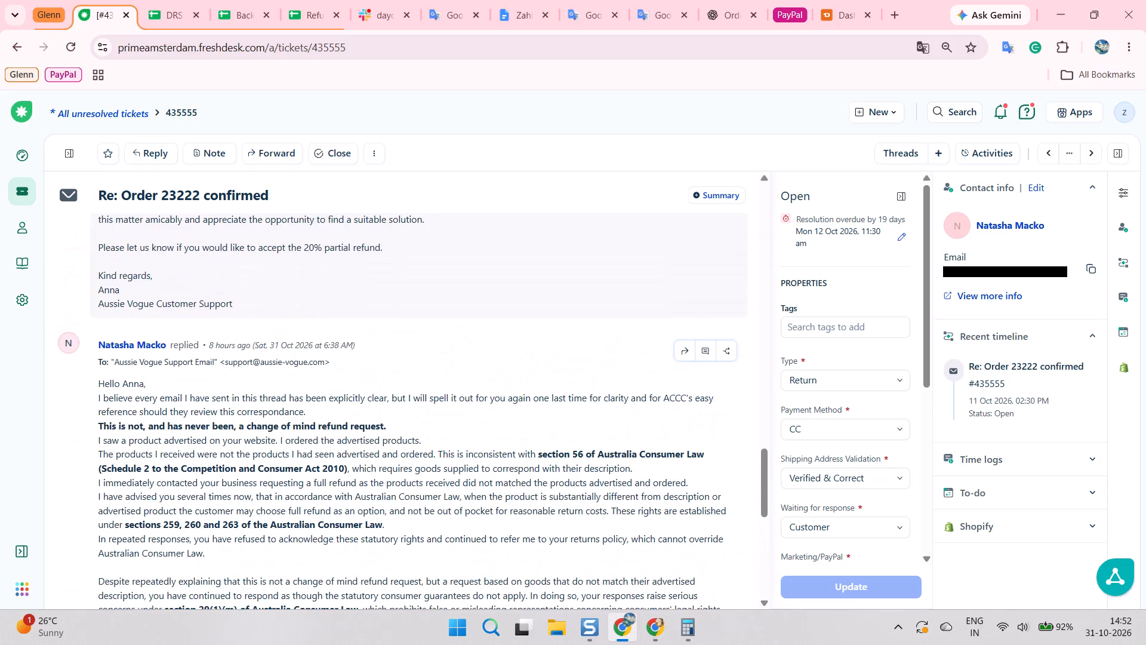
pyautogui.scroll(-1, 445, 352)
pyautogui.click(499, 346)
# Read the latest customer replies in the next two tickets, 441991 and 425333.
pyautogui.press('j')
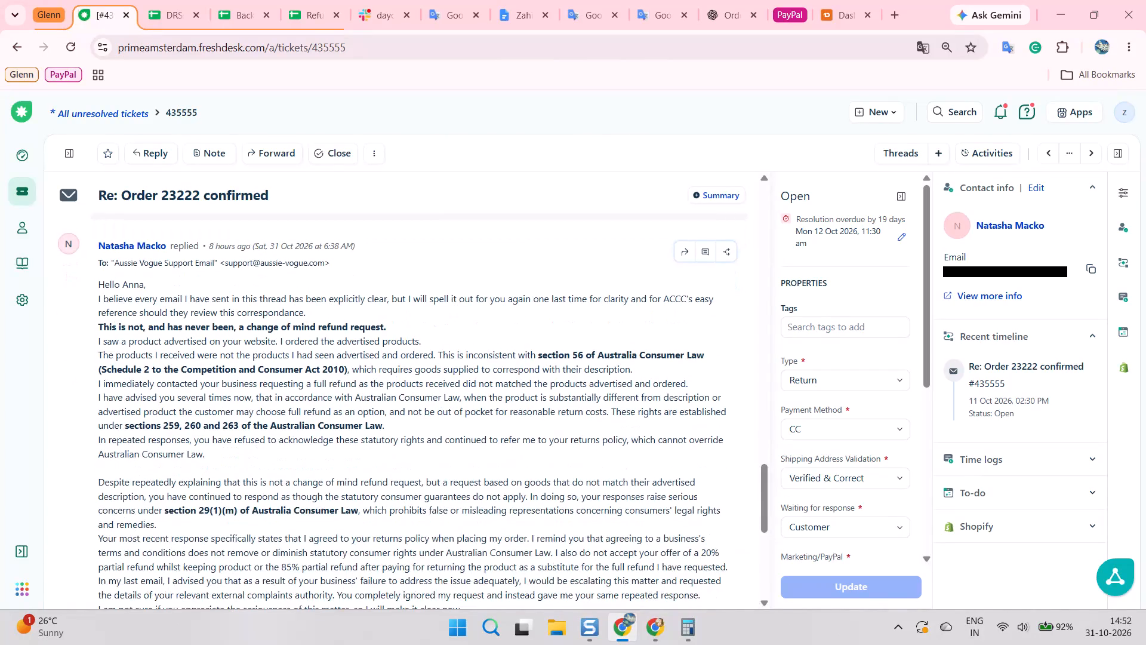
pyautogui.scroll(-11, 499, 346)
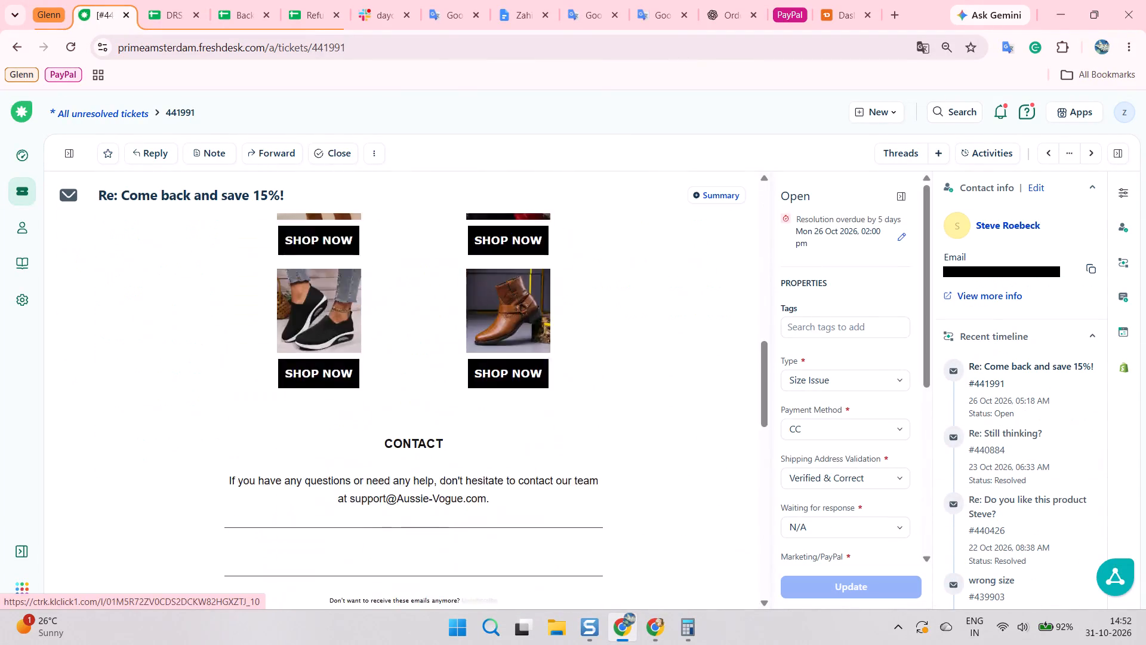
pyautogui.scroll(-5, 452, 356)
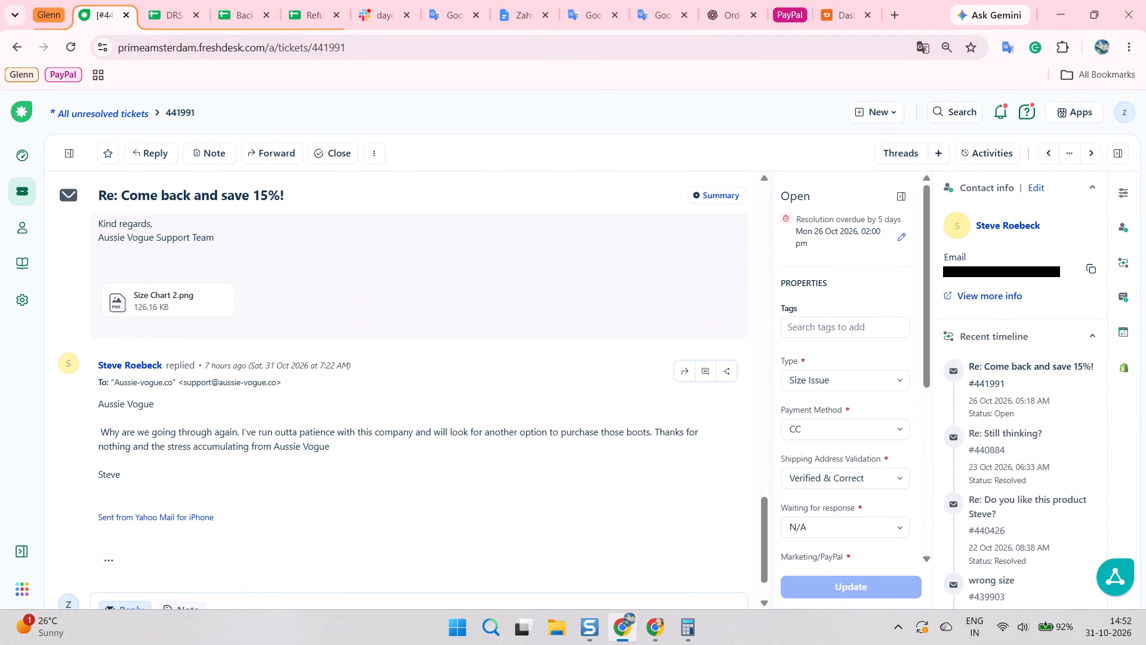
pyautogui.scroll(2, 458, 357)
pyautogui.scroll(-2, 458, 357)
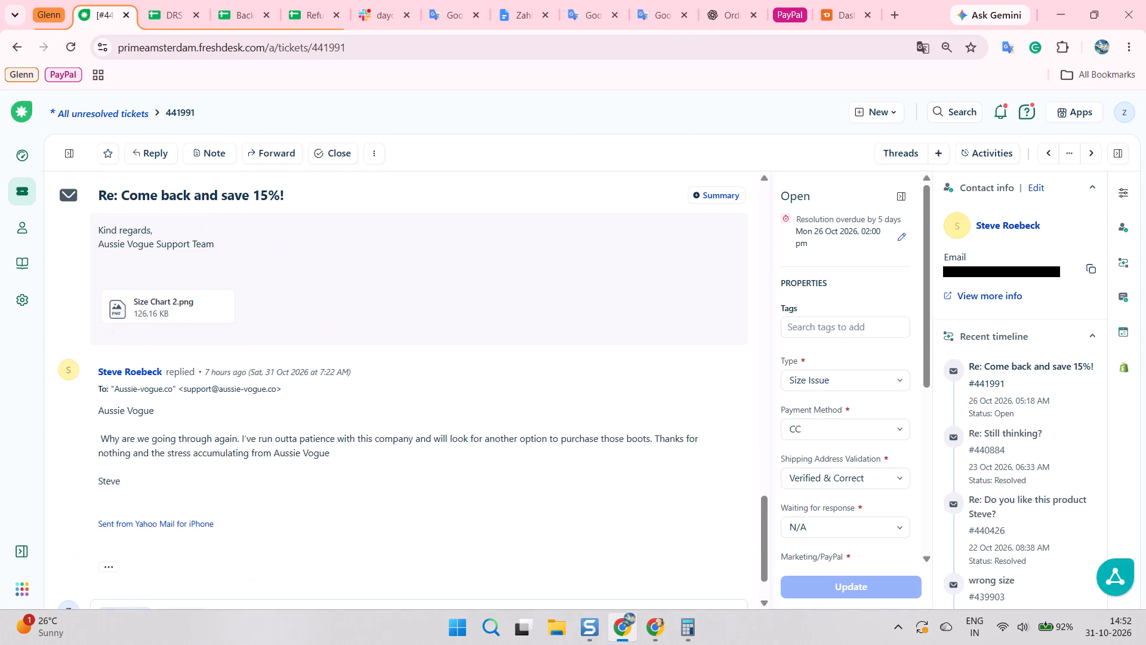
pyautogui.click(457, 357)
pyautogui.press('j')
pyautogui.scroll(-3, 436, 348)
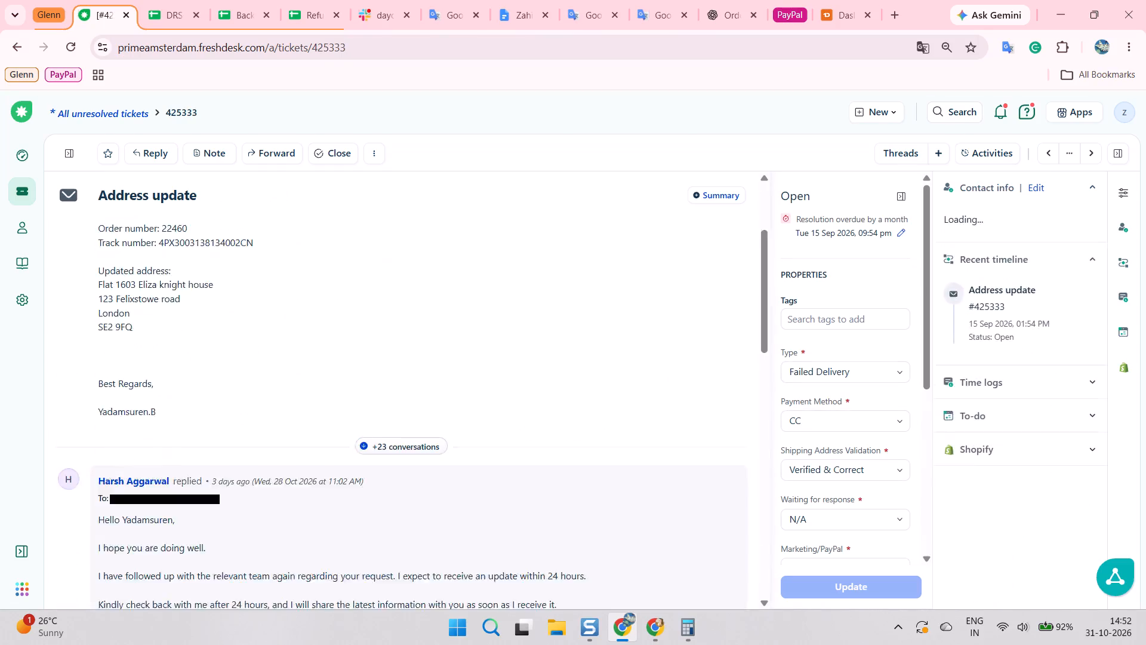
pyautogui.scroll(-9, 390, 332)
pyautogui.scroll(4, 401, 346)
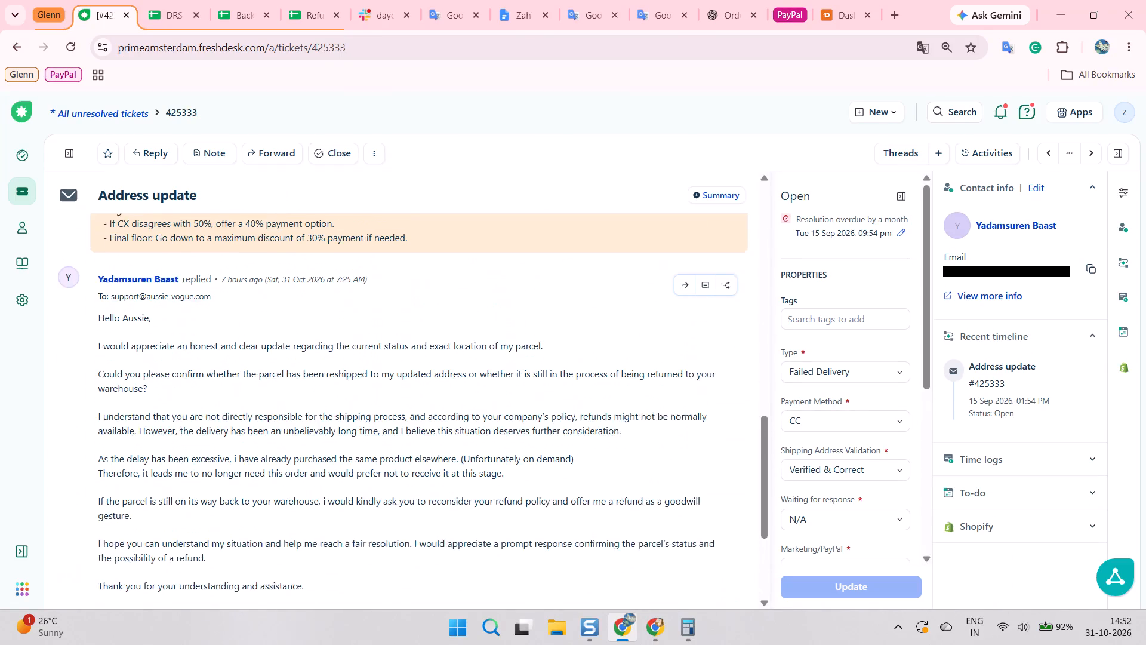
pyautogui.scroll(-3, 410, 345)
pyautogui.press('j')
pyautogui.scroll(-5, 410, 345)
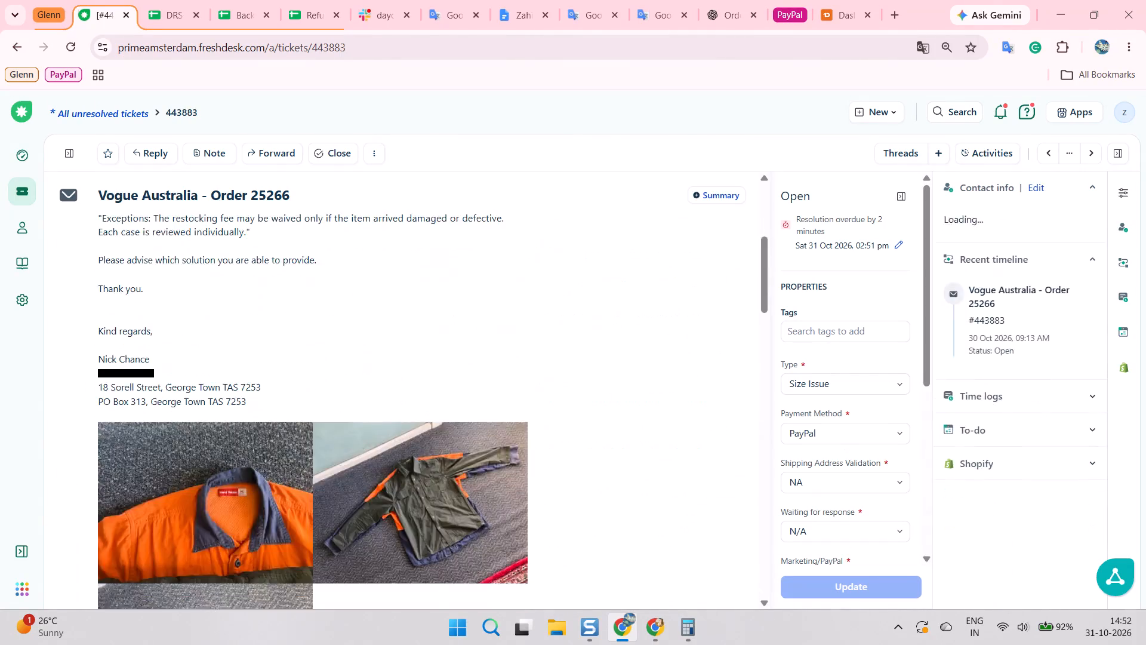
pyautogui.scroll(-8, 409, 363)
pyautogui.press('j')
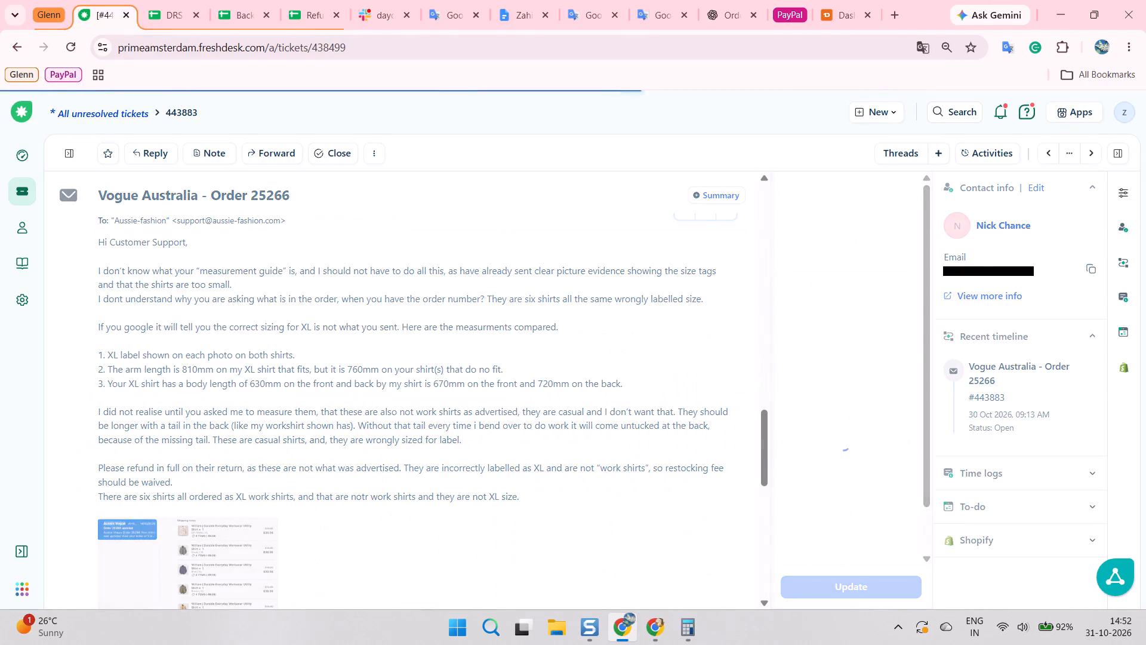
pyautogui.scroll(-15, 416, 362)
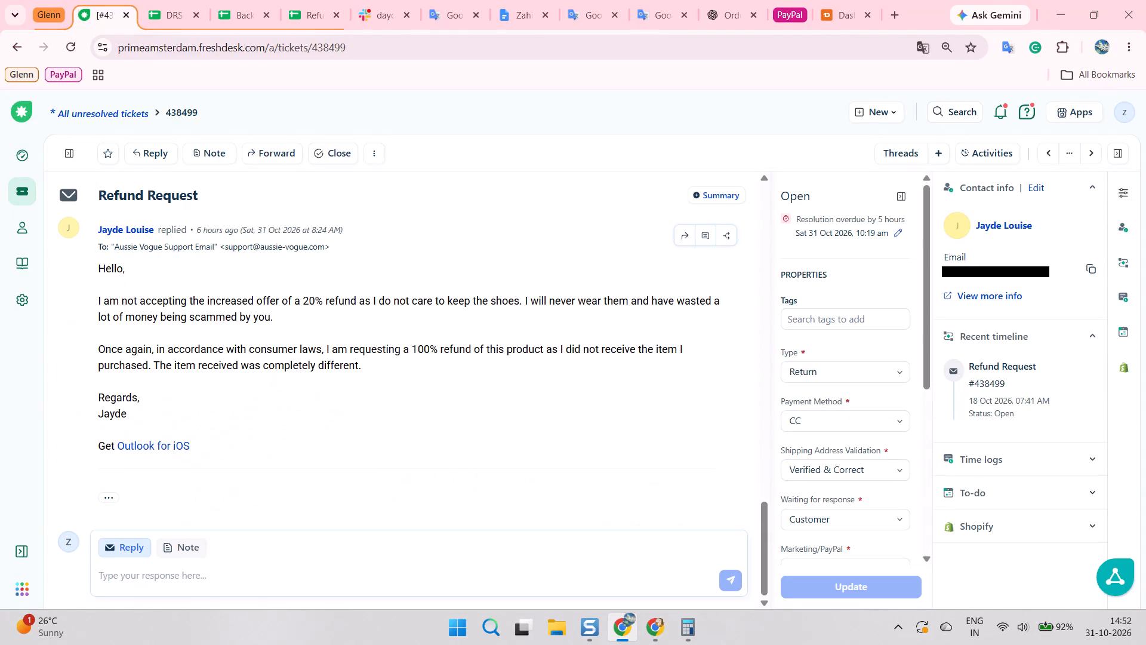
pyautogui.scroll(-2, 433, 378)
pyautogui.scroll(1, 433, 378)
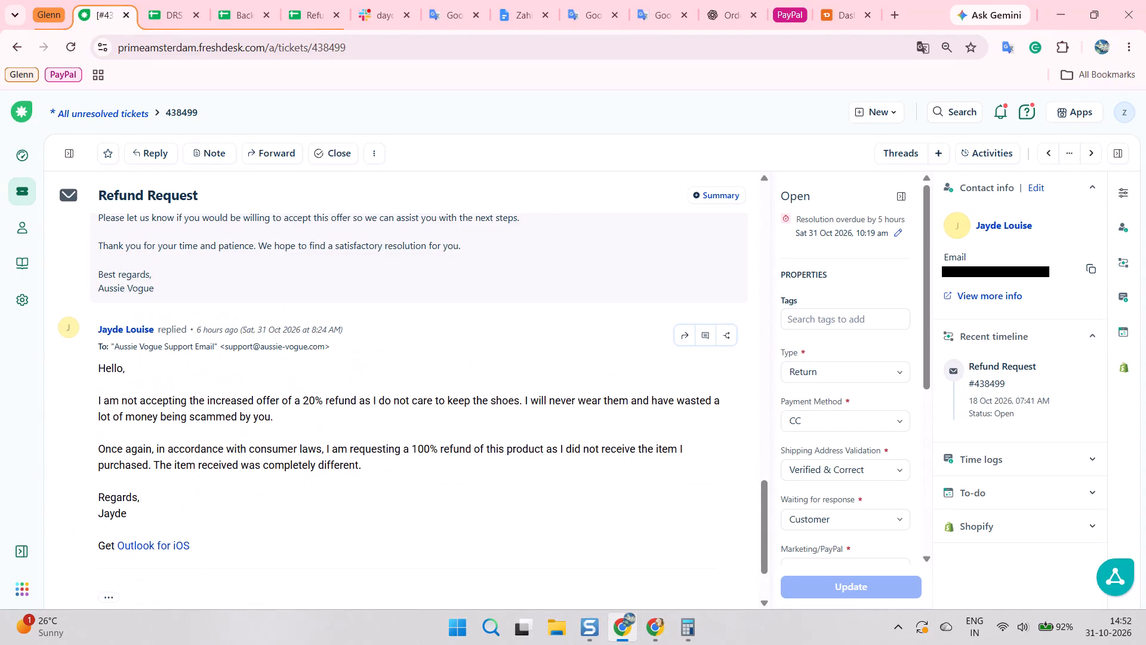
pyautogui.scroll(-3, 433, 378)
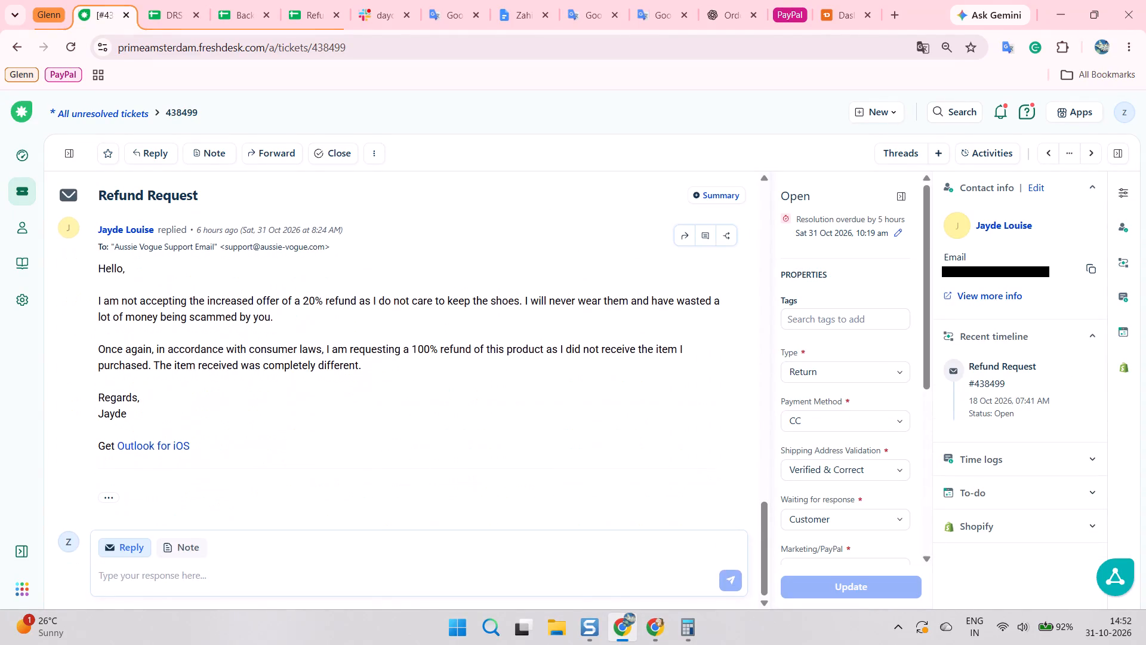
pyautogui.scroll(-2, 433, 378)
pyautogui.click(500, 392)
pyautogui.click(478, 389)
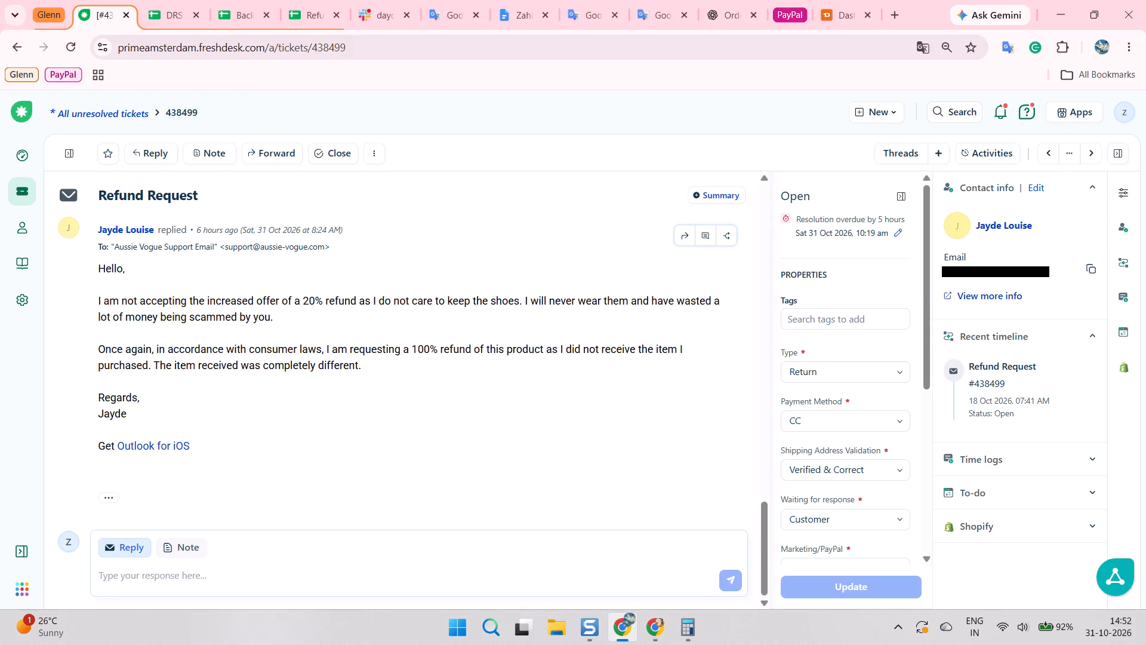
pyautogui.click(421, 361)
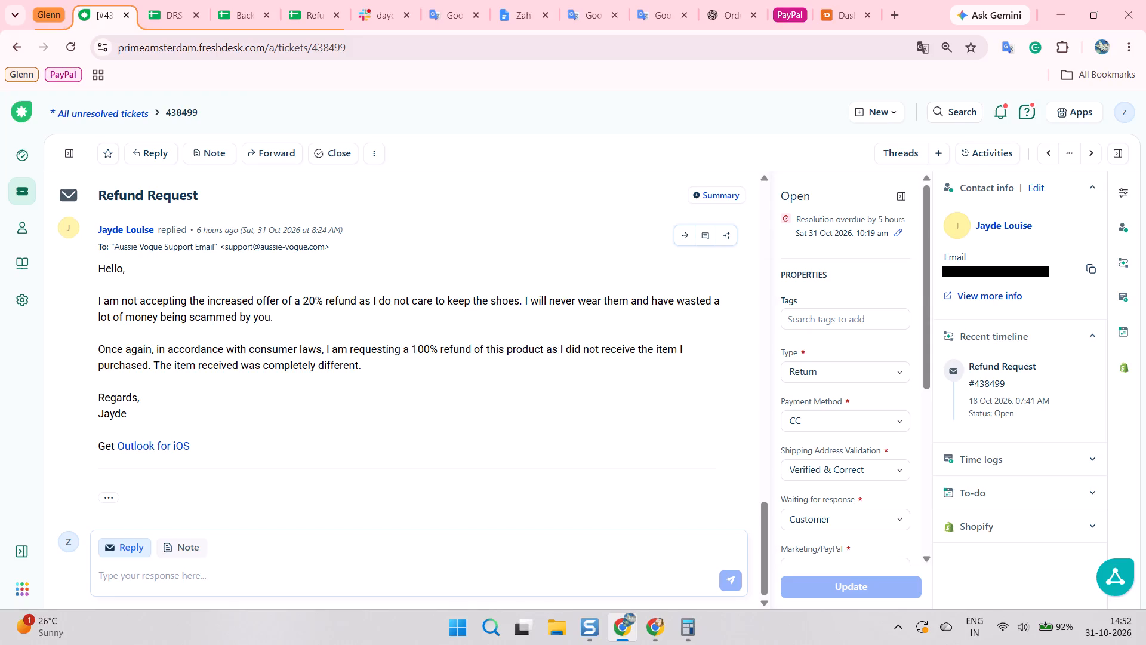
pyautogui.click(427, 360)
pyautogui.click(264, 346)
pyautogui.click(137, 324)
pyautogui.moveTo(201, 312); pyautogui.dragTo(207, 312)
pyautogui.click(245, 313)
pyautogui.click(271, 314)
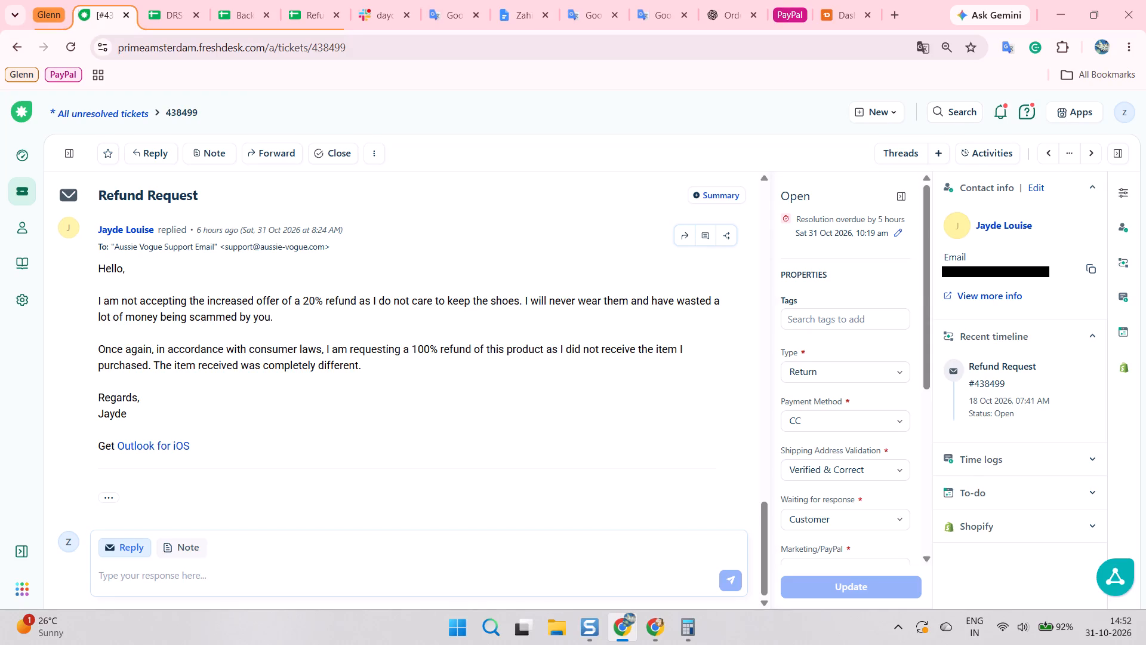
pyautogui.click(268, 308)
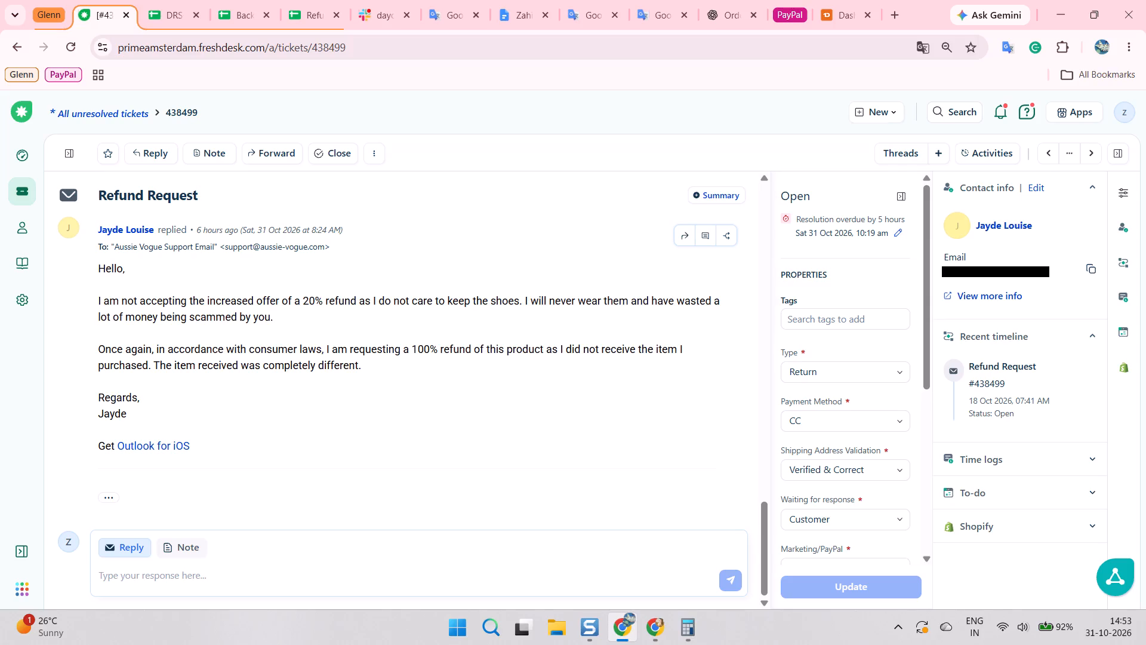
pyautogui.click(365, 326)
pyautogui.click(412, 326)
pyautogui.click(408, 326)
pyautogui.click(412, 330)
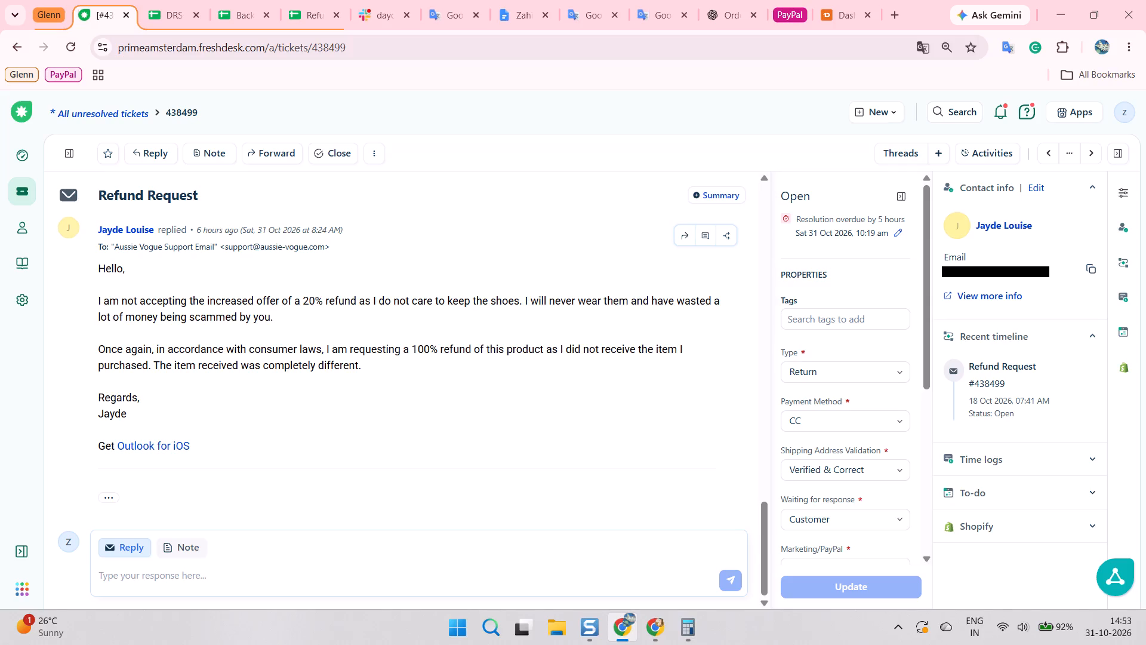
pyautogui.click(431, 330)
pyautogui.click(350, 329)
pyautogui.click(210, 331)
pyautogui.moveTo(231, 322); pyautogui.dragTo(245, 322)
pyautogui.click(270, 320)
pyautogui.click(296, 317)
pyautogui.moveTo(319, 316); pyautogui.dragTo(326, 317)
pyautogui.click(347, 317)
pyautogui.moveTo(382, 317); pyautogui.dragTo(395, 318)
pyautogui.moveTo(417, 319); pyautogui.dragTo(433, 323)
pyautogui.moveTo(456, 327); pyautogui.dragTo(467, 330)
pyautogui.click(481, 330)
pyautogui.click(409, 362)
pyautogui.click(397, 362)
pyautogui.scroll(7, 398, 369)
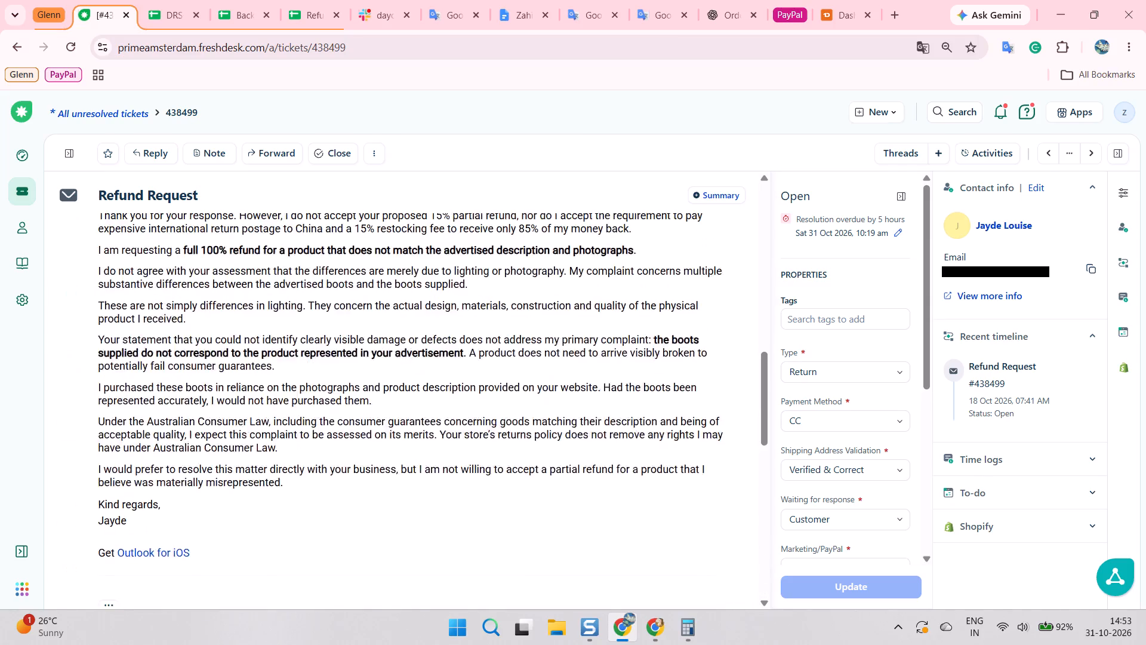
pyautogui.scroll(4, 346, 389)
pyautogui.click(127, 376)
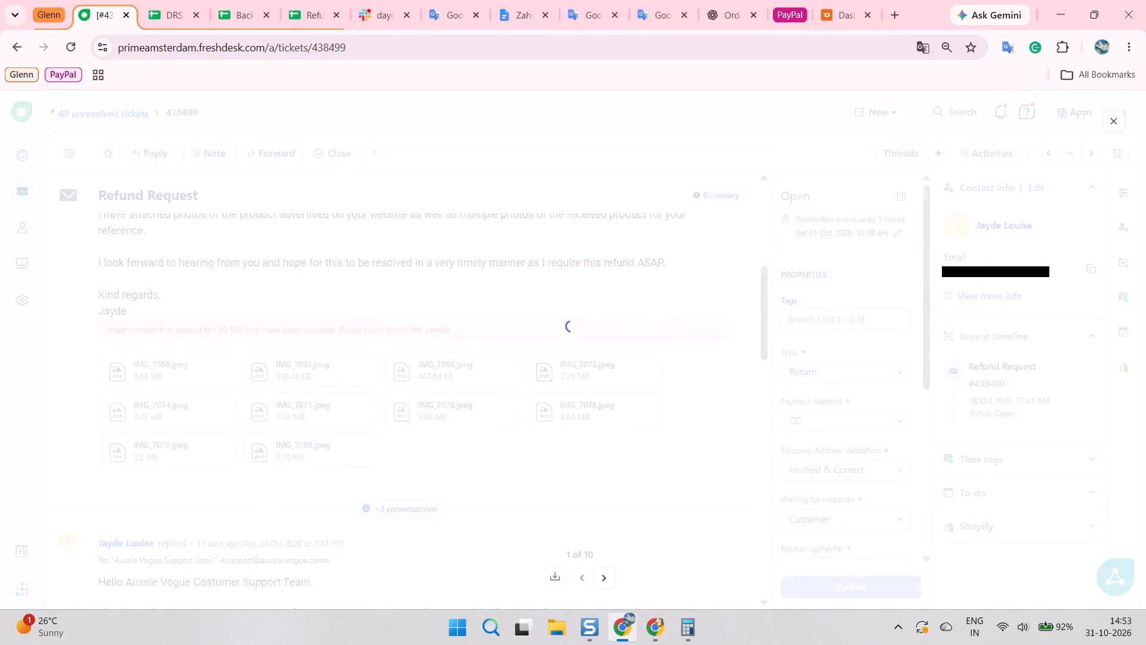
pyautogui.click(611, 570)
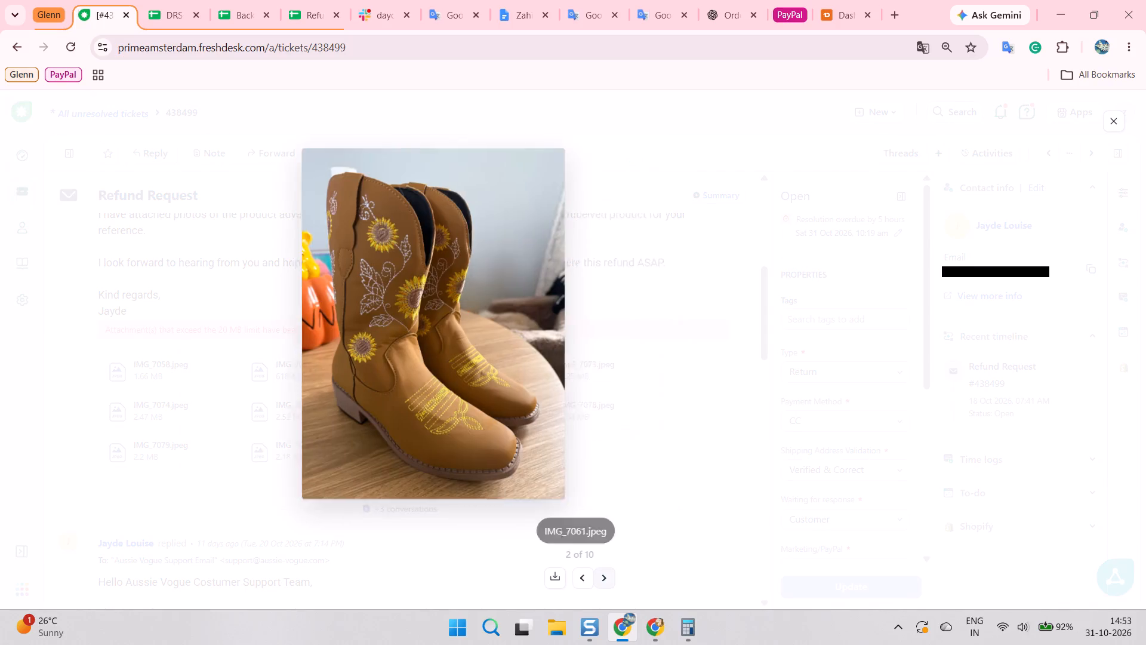
pyautogui.click(611, 571)
pyautogui.click(371, 410)
pyautogui.scroll(-2, 503, 414)
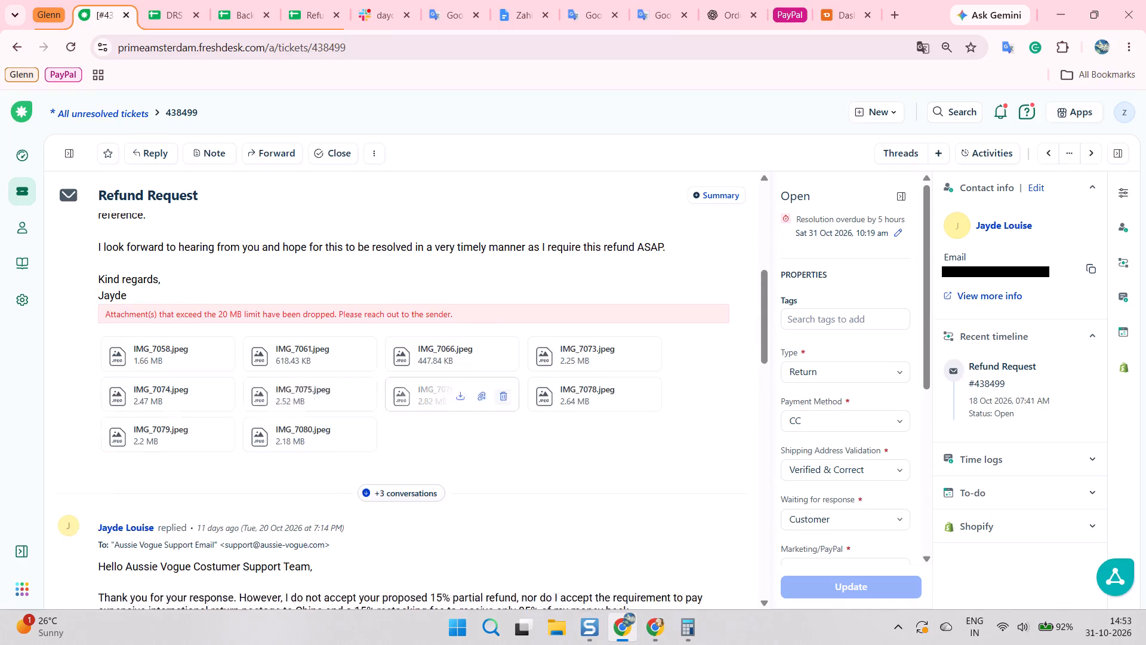
pyautogui.scroll(-3, 504, 414)
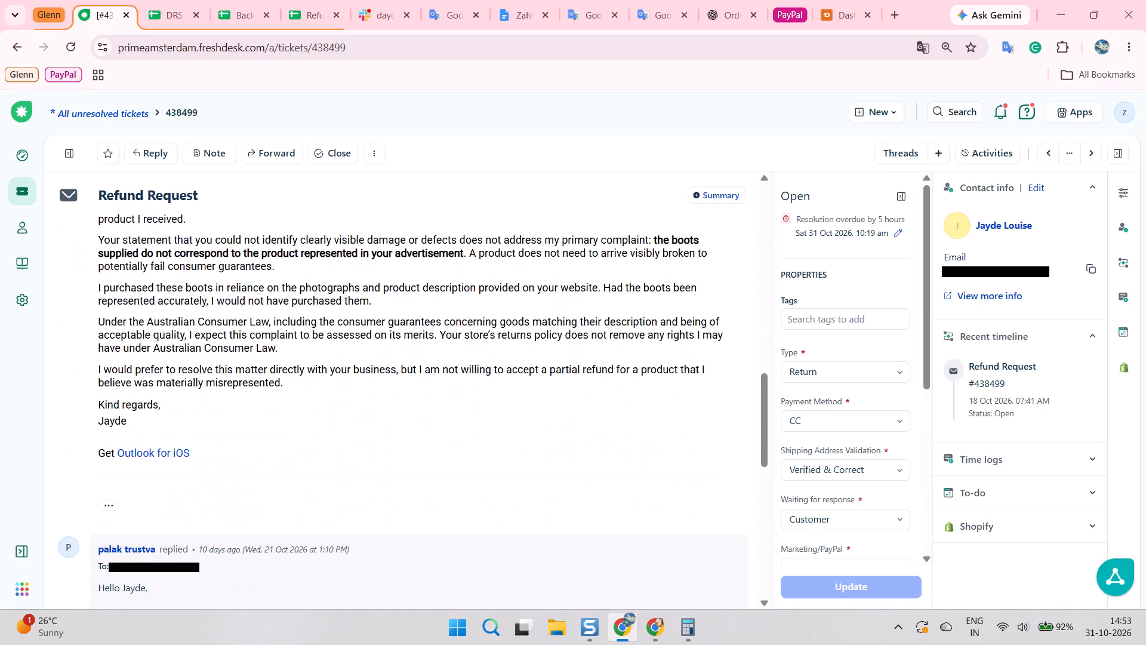
pyautogui.scroll(-1, 504, 414)
pyautogui.click(461, 412)
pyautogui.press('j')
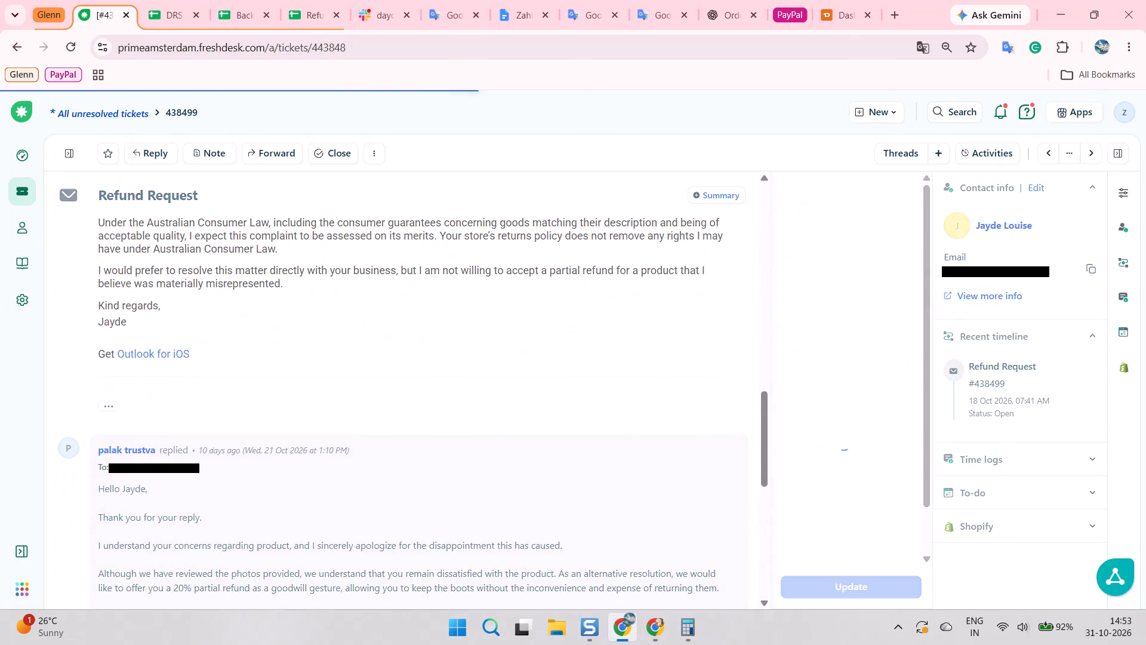
pyautogui.scroll(-9, 461, 412)
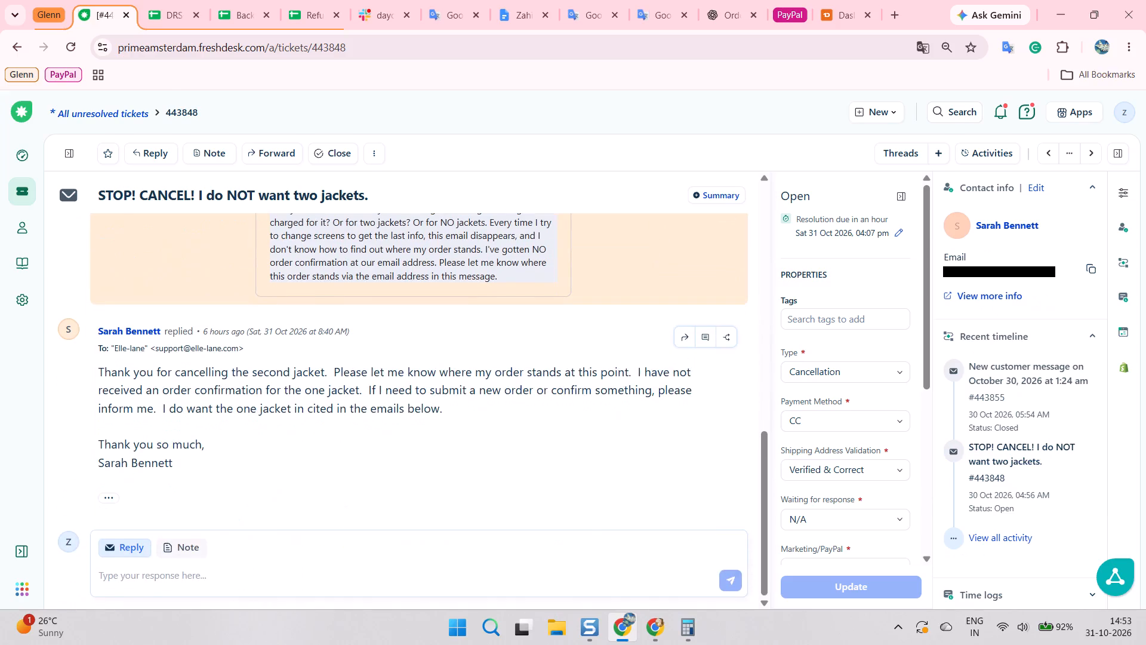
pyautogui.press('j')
pyautogui.scroll(-15, 458, 395)
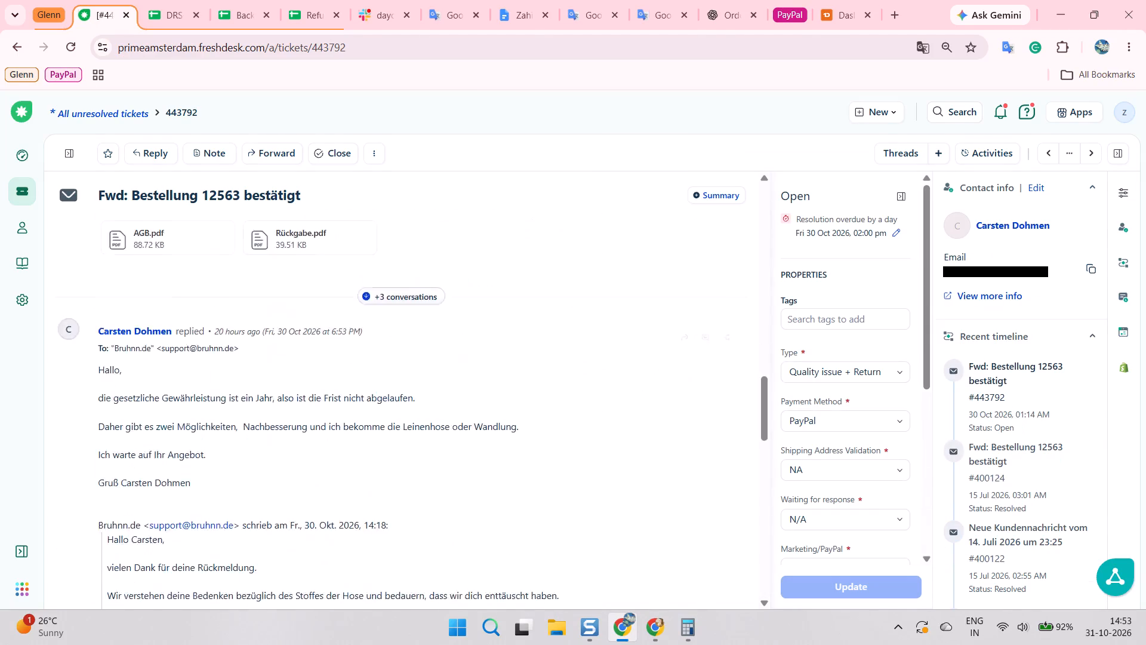
pyautogui.scroll(-7, 473, 406)
pyautogui.scroll(2, 476, 403)
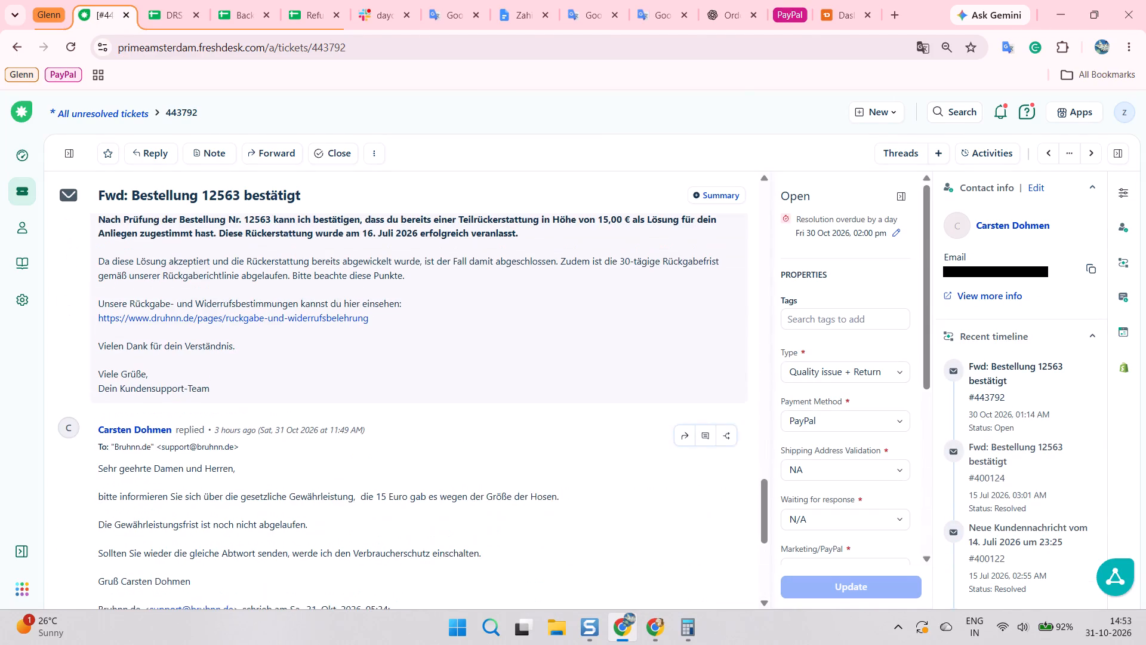
pyautogui.scroll(-7, 476, 403)
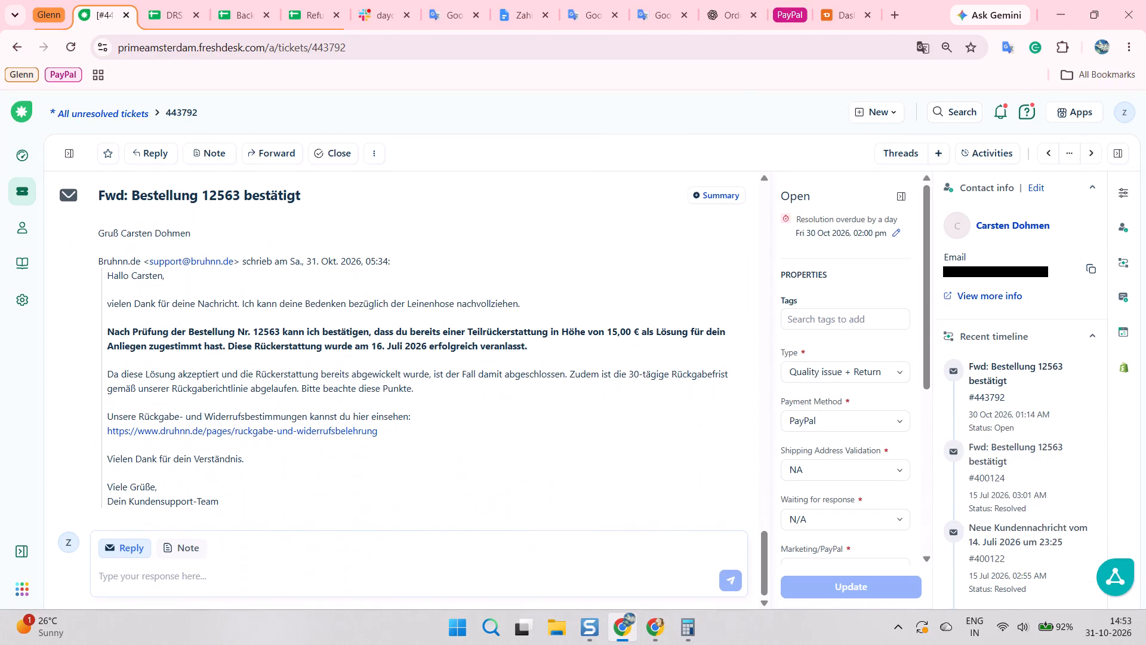
pyautogui.scroll(-13, 476, 403)
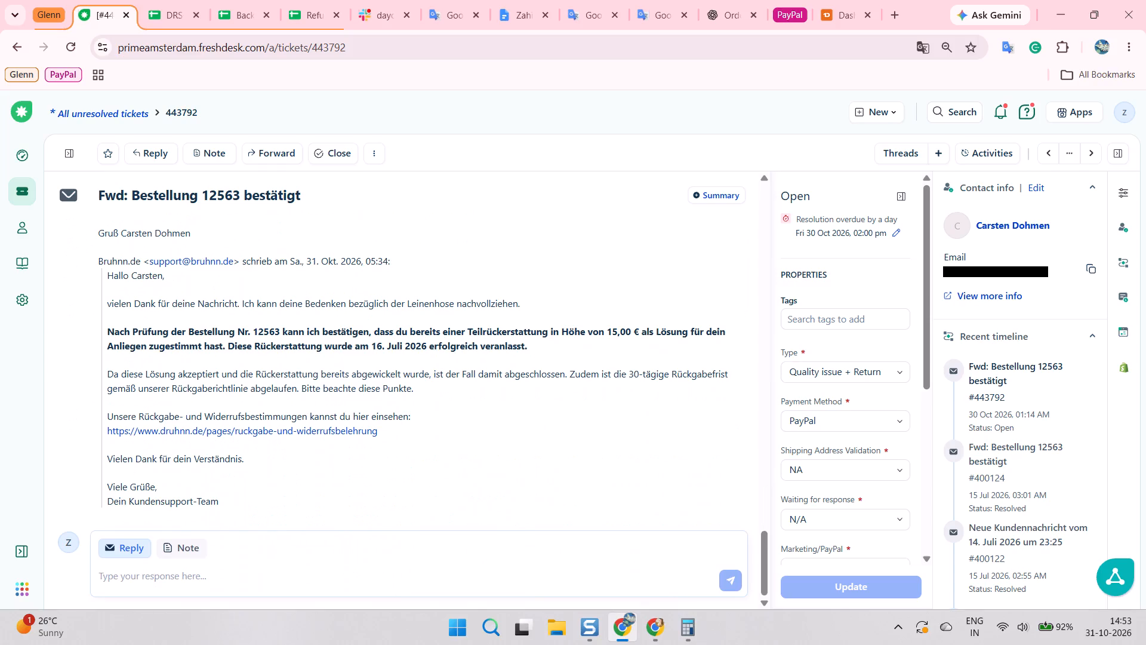
pyautogui.scroll(-20, 476, 403)
pyautogui.scroll(4, 438, 398)
pyautogui.scroll(-1, 444, 378)
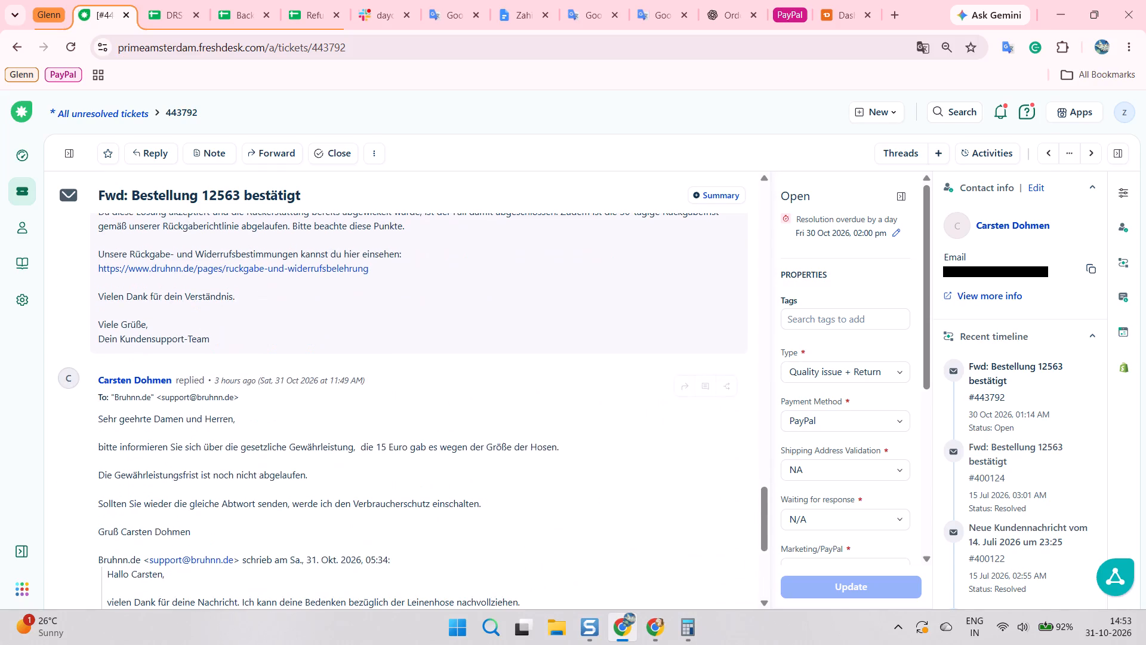
# Translate ticket 443792 into English and read the customer's latest reply closely, including the part about the 15 euros.
pyautogui.rightClick(473, 355)
pyautogui.scroll(-5, 492, 401)
pyautogui.click(560, 542)
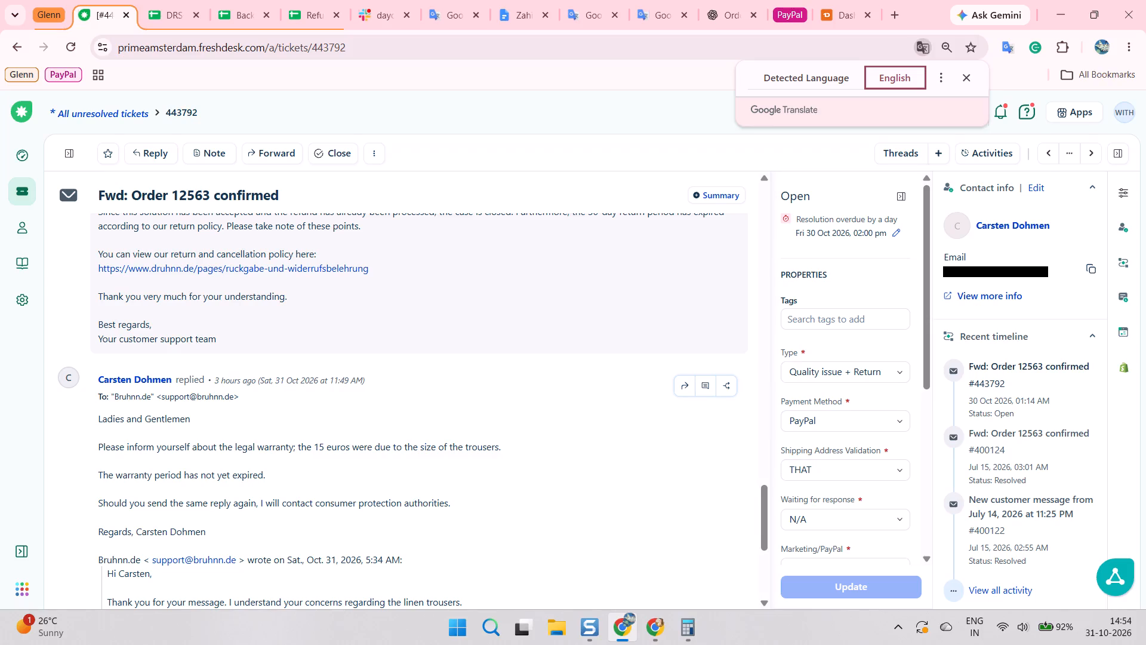
pyautogui.click(202, 419)
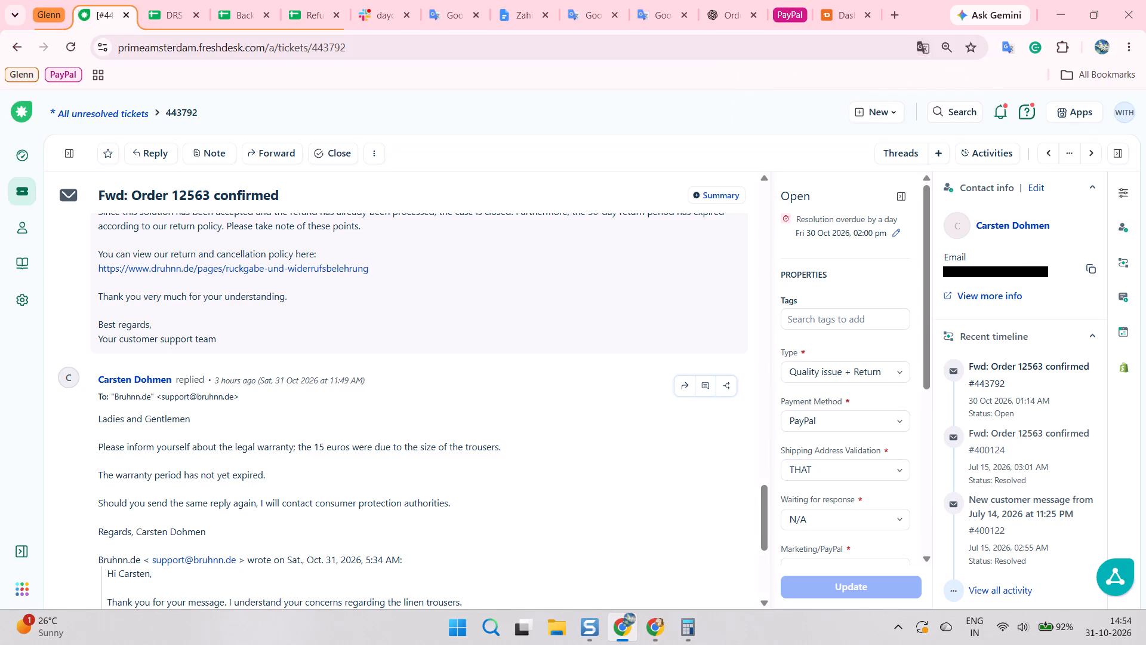
pyautogui.click(142, 445)
pyautogui.scroll(-1, 201, 447)
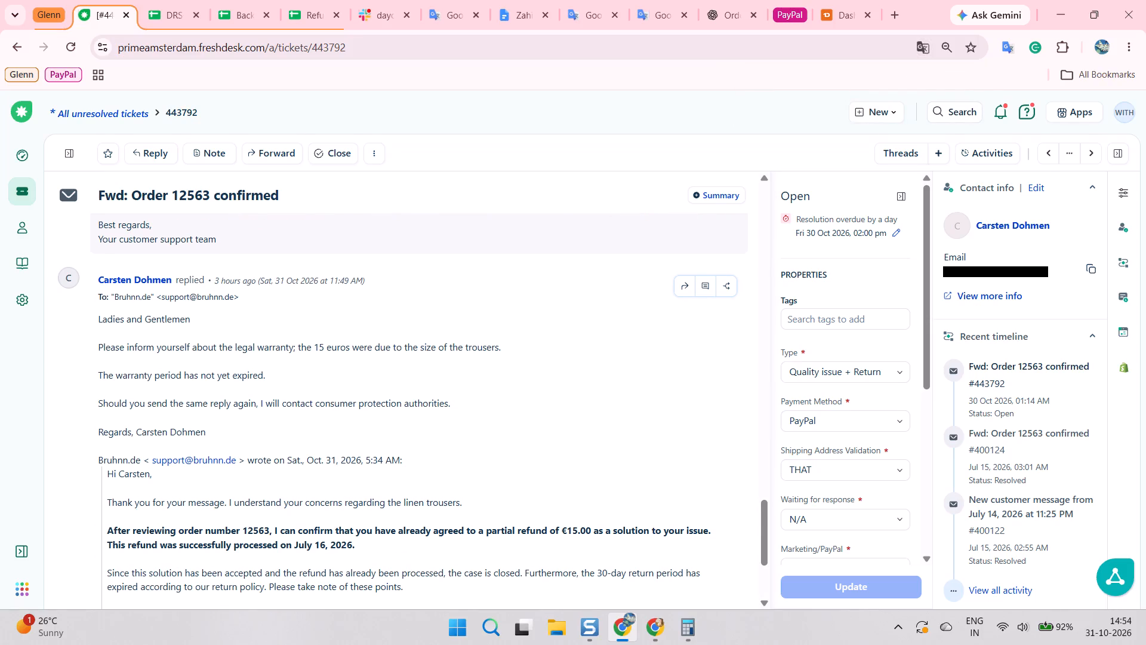
pyautogui.click(104, 345)
pyautogui.click(137, 346)
pyautogui.click(177, 345)
pyautogui.click(201, 345)
pyautogui.click(218, 346)
pyautogui.click(254, 347)
pyautogui.click(285, 347)
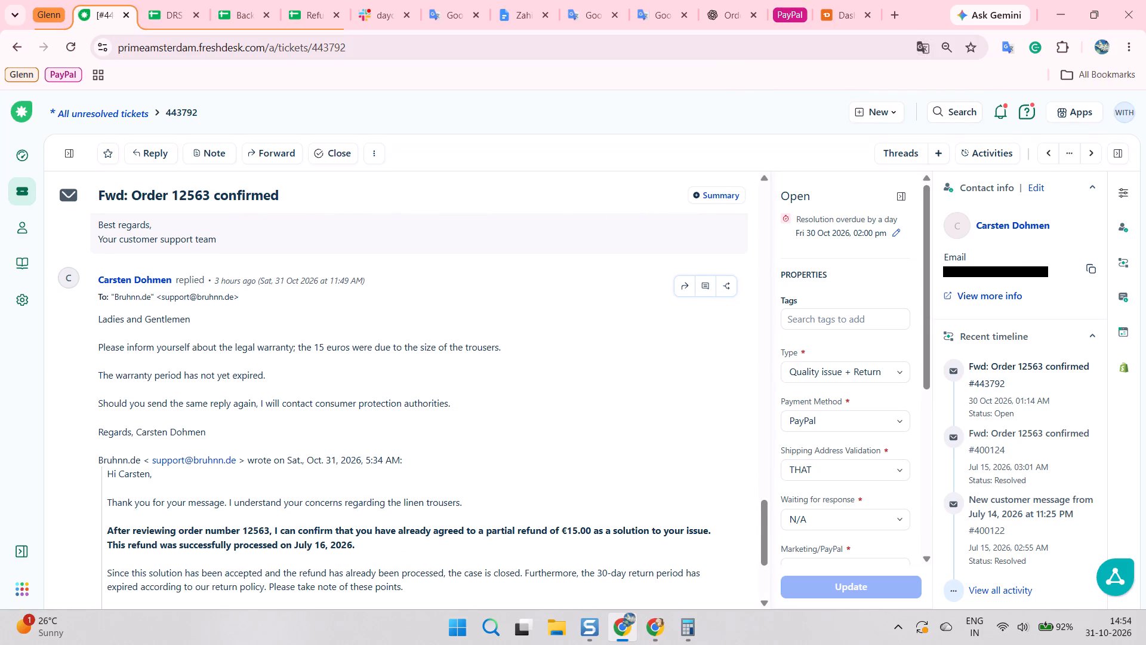
pyautogui.click(291, 347)
pyautogui.click(315, 347)
pyautogui.click(329, 347)
pyautogui.click(351, 347)
pyautogui.click(366, 347)
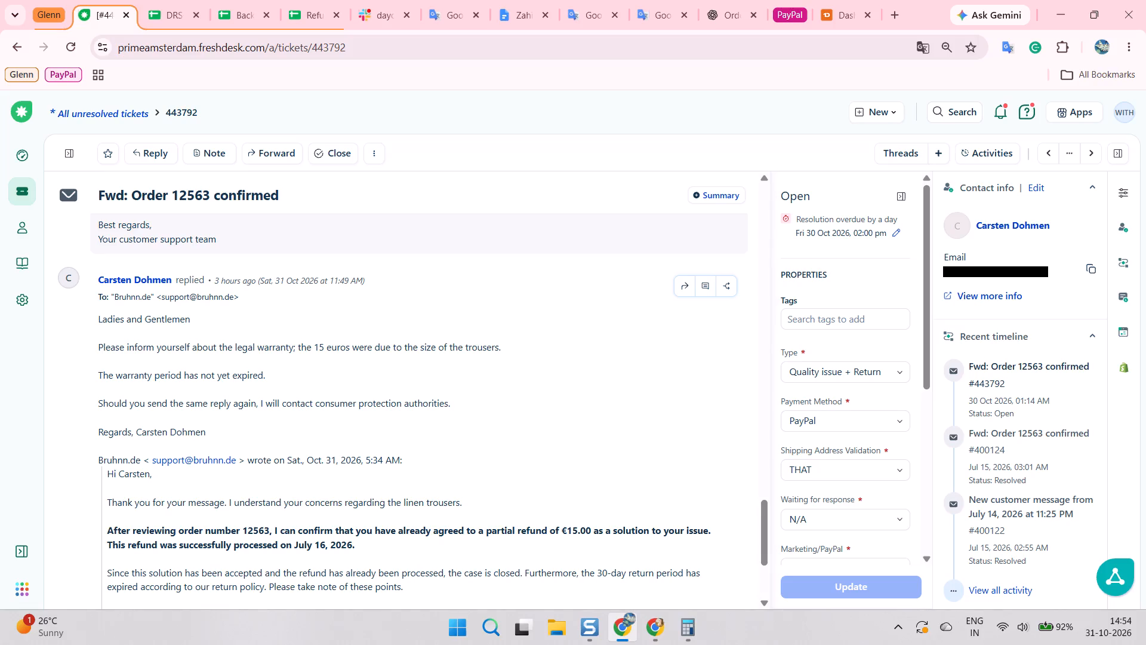
pyautogui.click(367, 347)
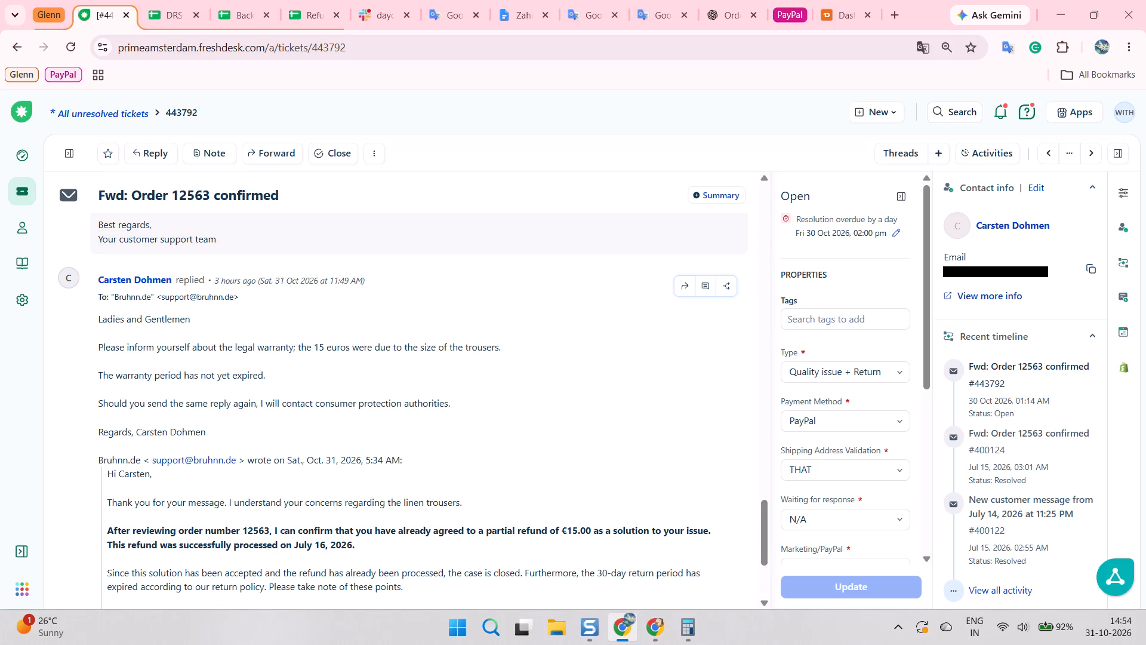
pyautogui.click(339, 351)
pyautogui.click(364, 351)
pyautogui.click(380, 349)
pyautogui.click(410, 348)
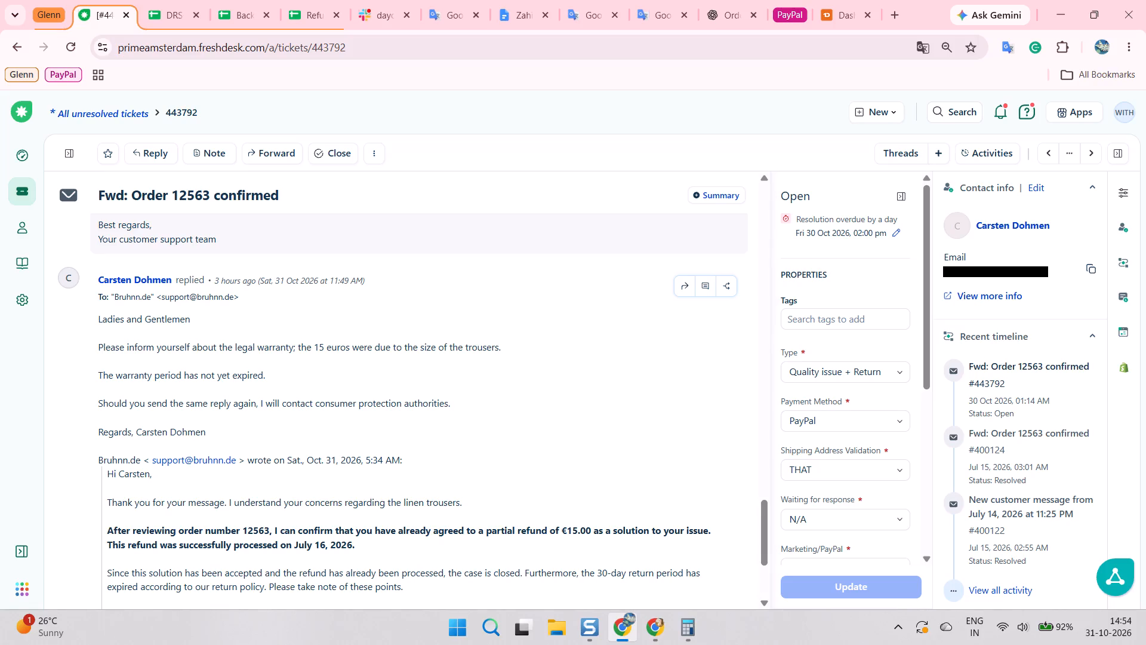
pyautogui.click(419, 347)
pyautogui.click(421, 347)
pyautogui.click(439, 346)
pyautogui.click(357, 351)
pyautogui.click(318, 348)
pyautogui.moveTo(298, 347); pyautogui.dragTo(508, 346)
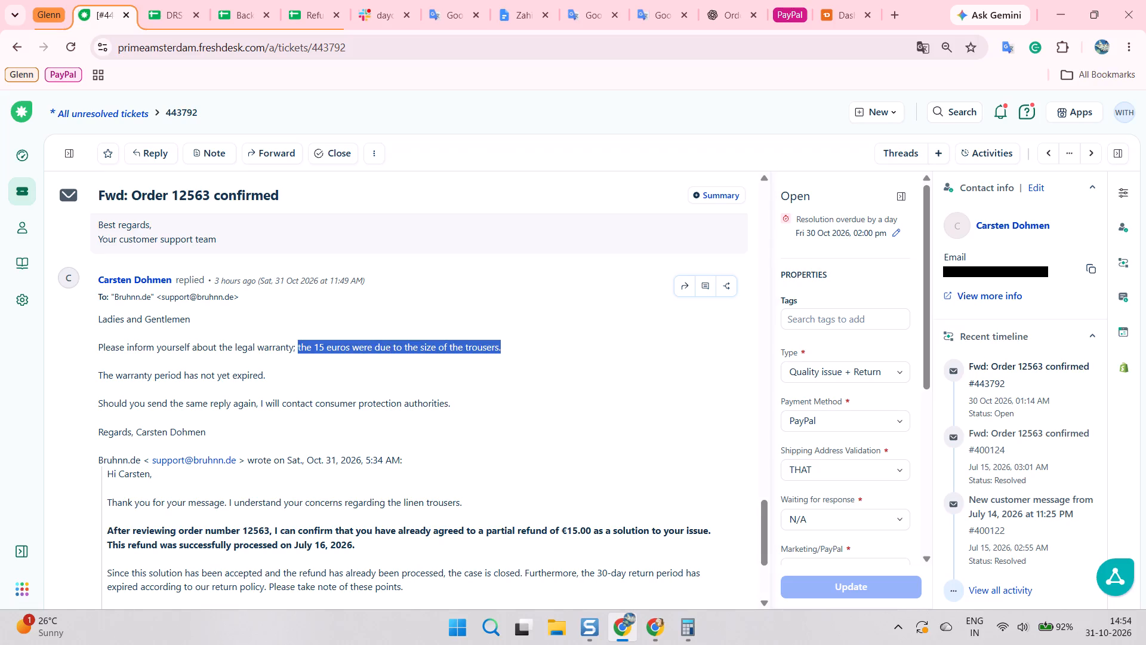
pyautogui.moveTo(508, 346); pyautogui.dragTo(525, 346)
pyautogui.click(350, 386)
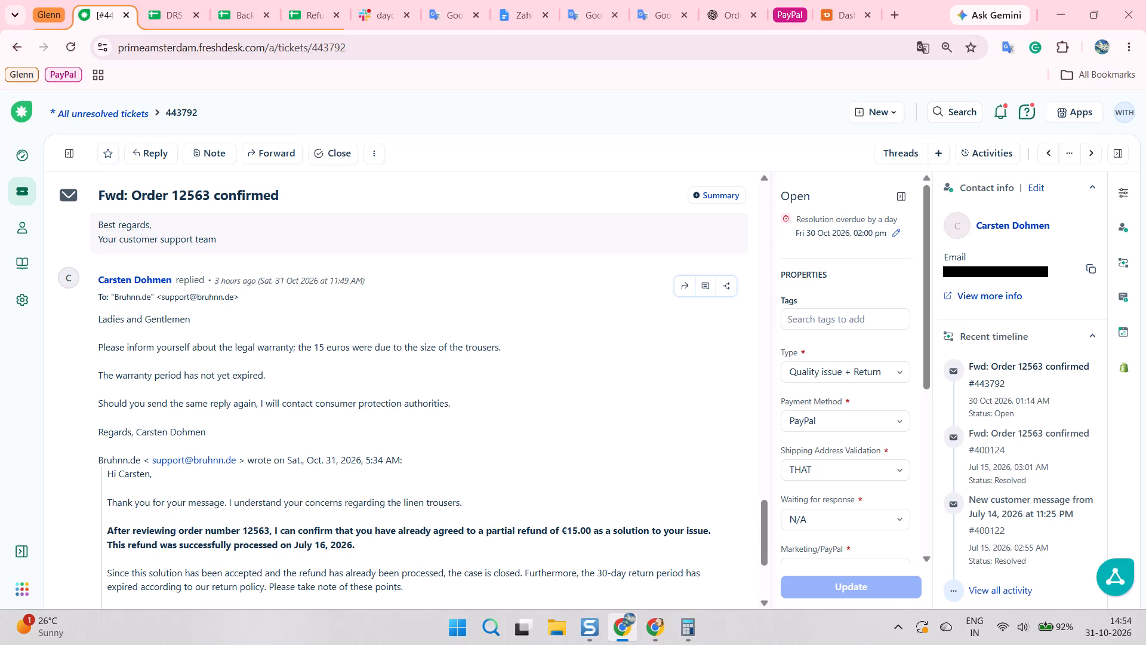
pyautogui.click(192, 388)
pyautogui.click(187, 387)
pyautogui.click(193, 384)
pyautogui.click(209, 380)
pyautogui.click(377, 359)
# Switch ticket 443792 back to its original language and look over the end of the thread.
pyautogui.rightClick(401, 321)
pyautogui.scroll(-4, 427, 426)
pyautogui.click(485, 539)
pyautogui.tripleClick(791, 80)
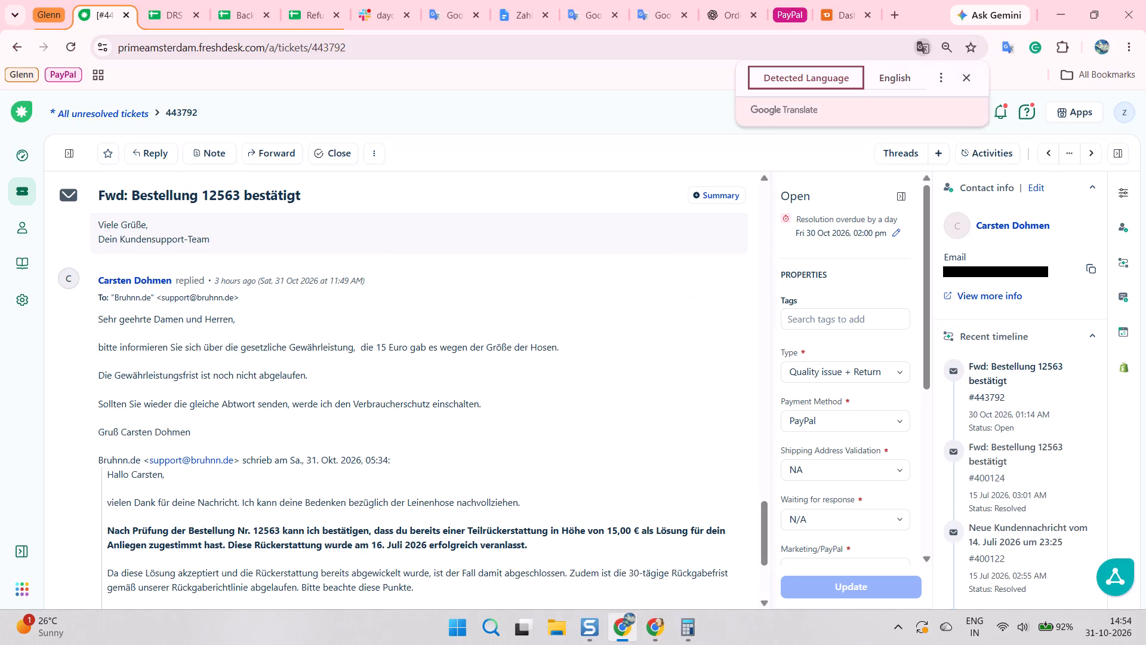
pyautogui.click(483, 309)
pyautogui.scroll(-5, 480, 324)
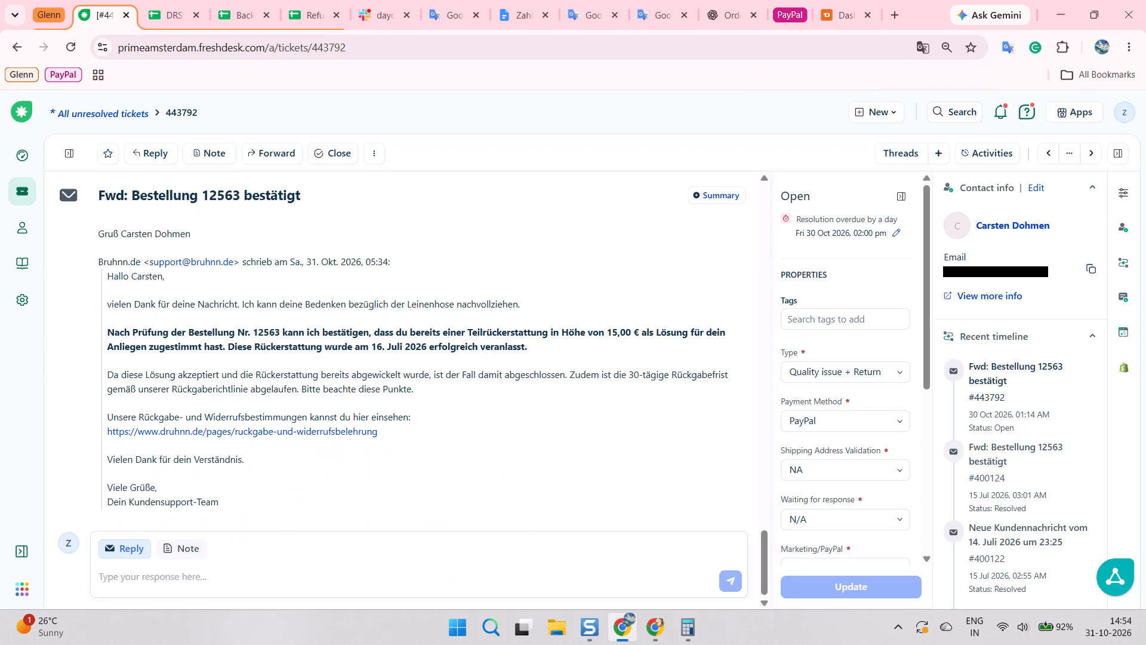
# Move on to ticket 444321, find the customer's latest reply and translate the page into English.
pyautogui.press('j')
pyautogui.scroll(-16, 469, 339)
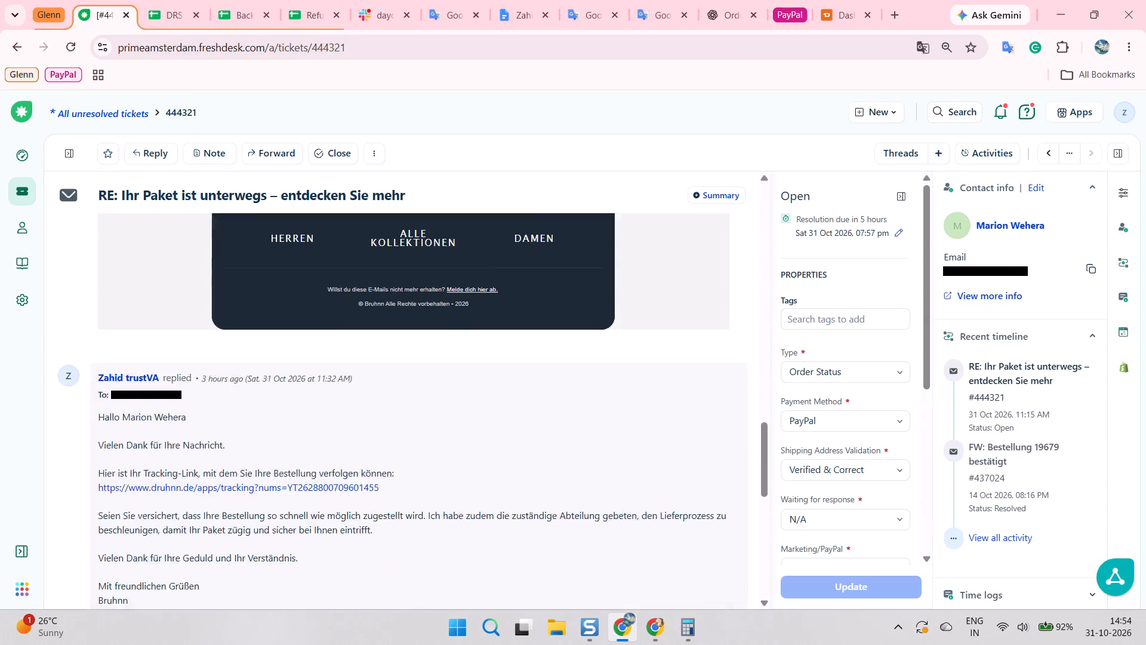
pyautogui.scroll(-3, 491, 334)
pyautogui.scroll(3, 462, 343)
pyautogui.scroll(-1, 445, 361)
pyautogui.rightClick(445, 338)
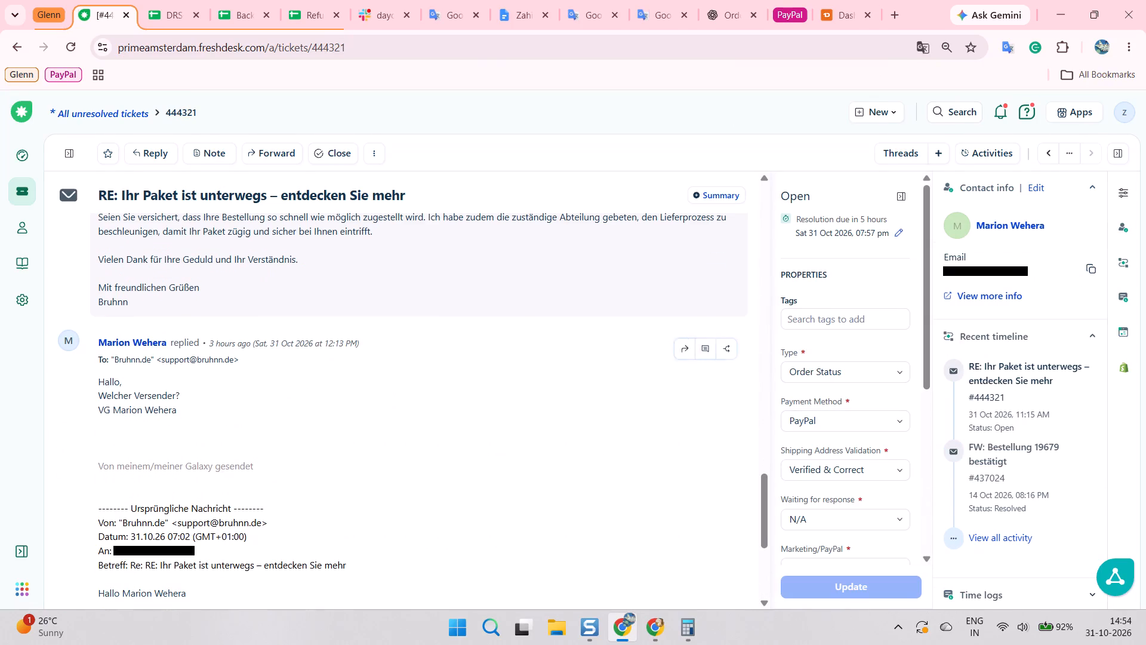
pyautogui.scroll(-3, 459, 440)
pyautogui.click(532, 543)
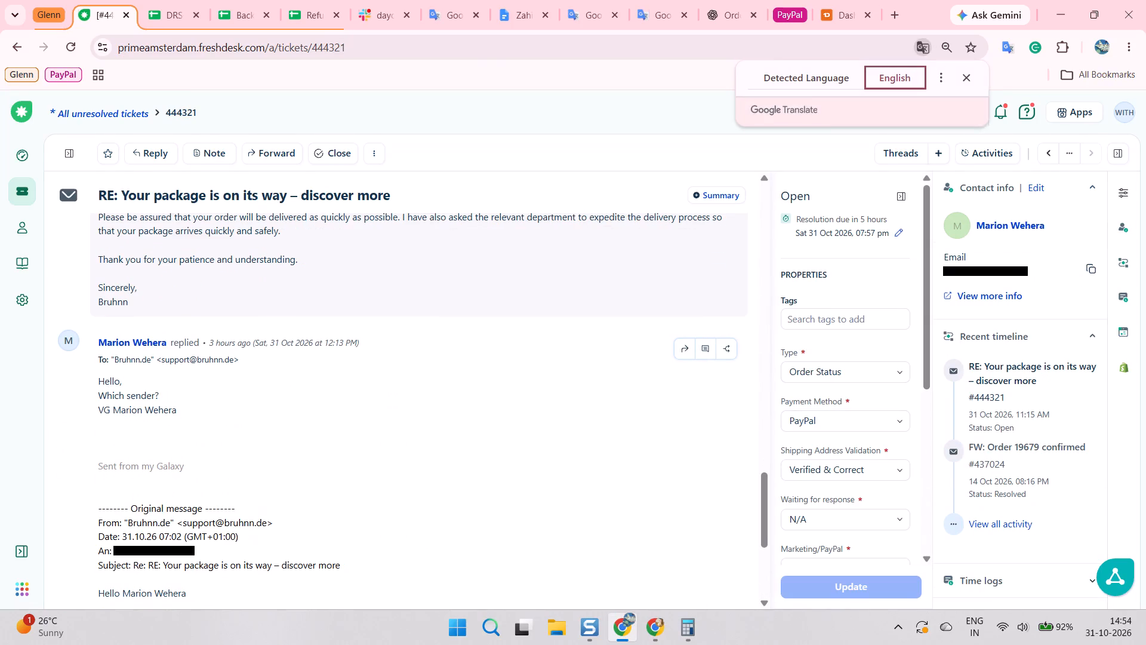
pyautogui.scroll(-6, 209, 385)
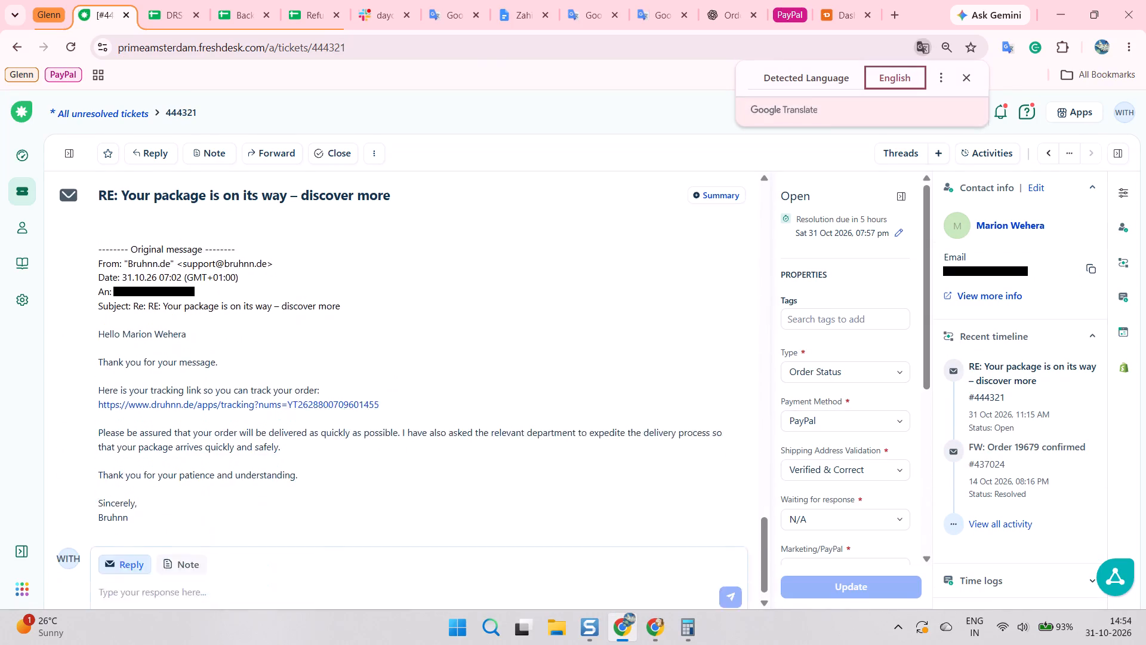
pyautogui.scroll(5, 302, 389)
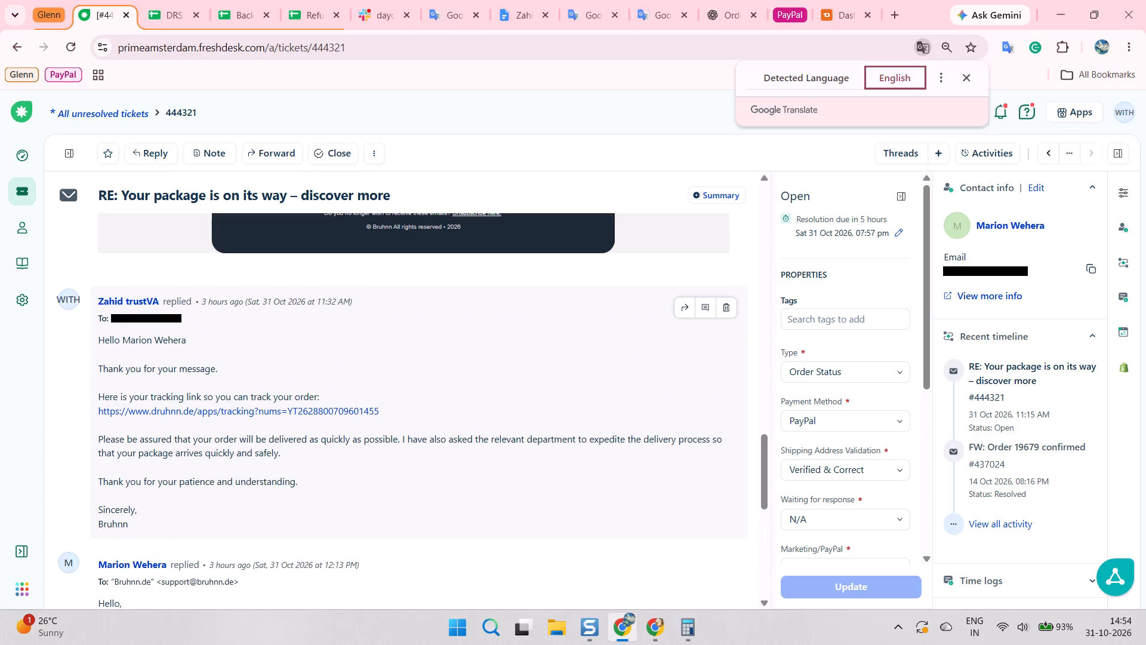
pyautogui.scroll(-2, 439, 403)
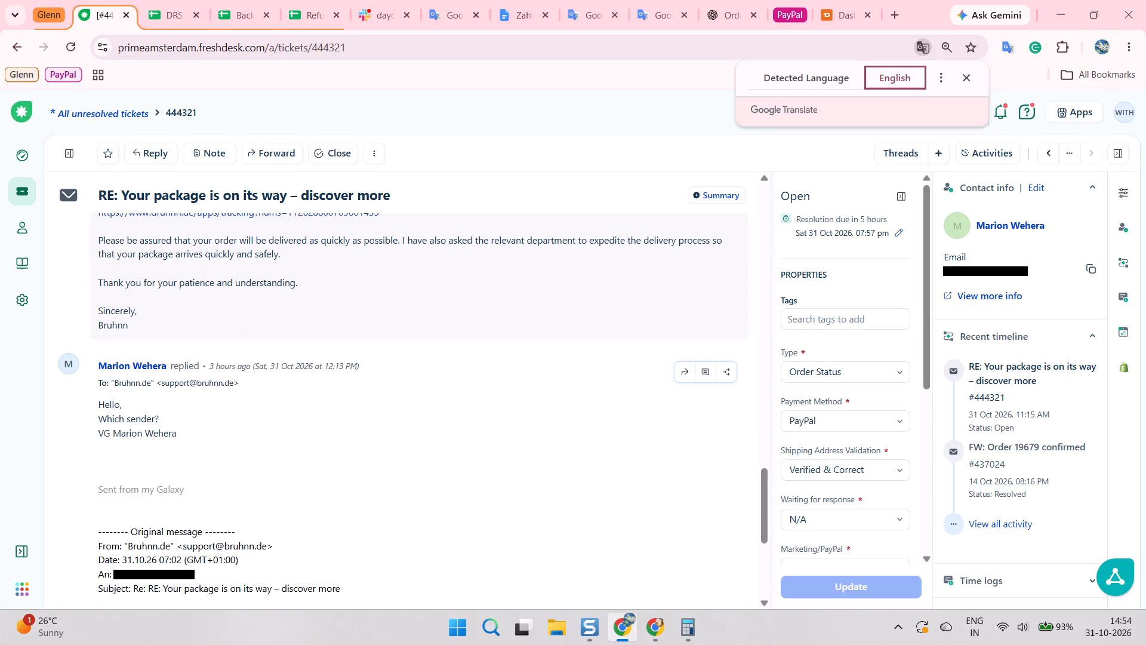
pyautogui.scroll(2, 306, 380)
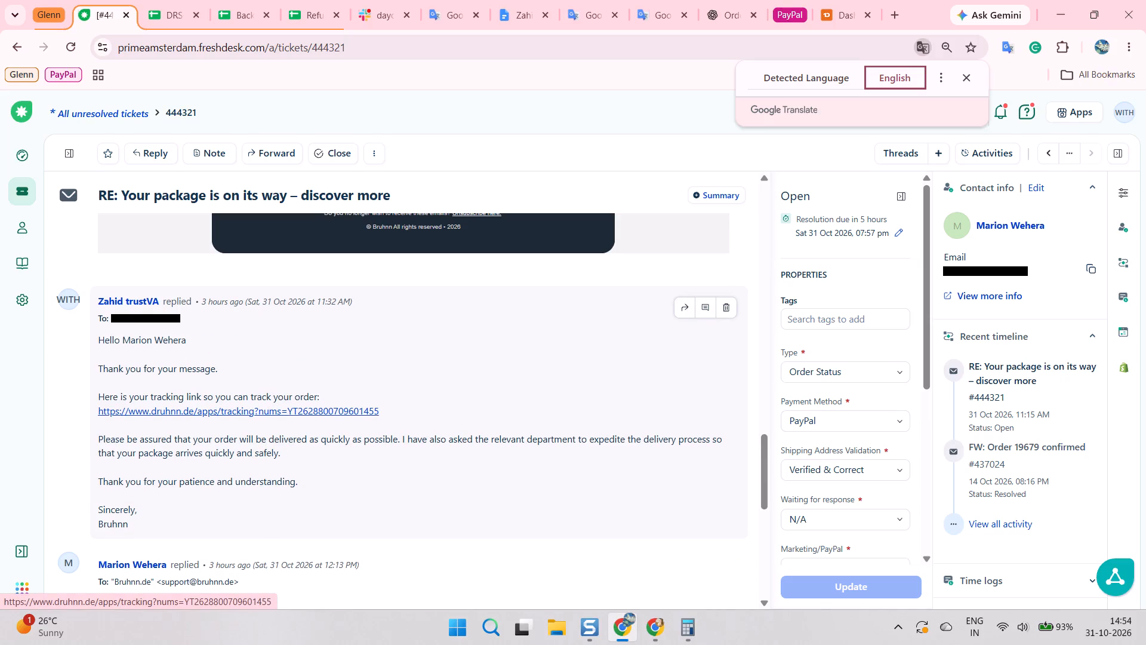
pyautogui.scroll(-2, 307, 409)
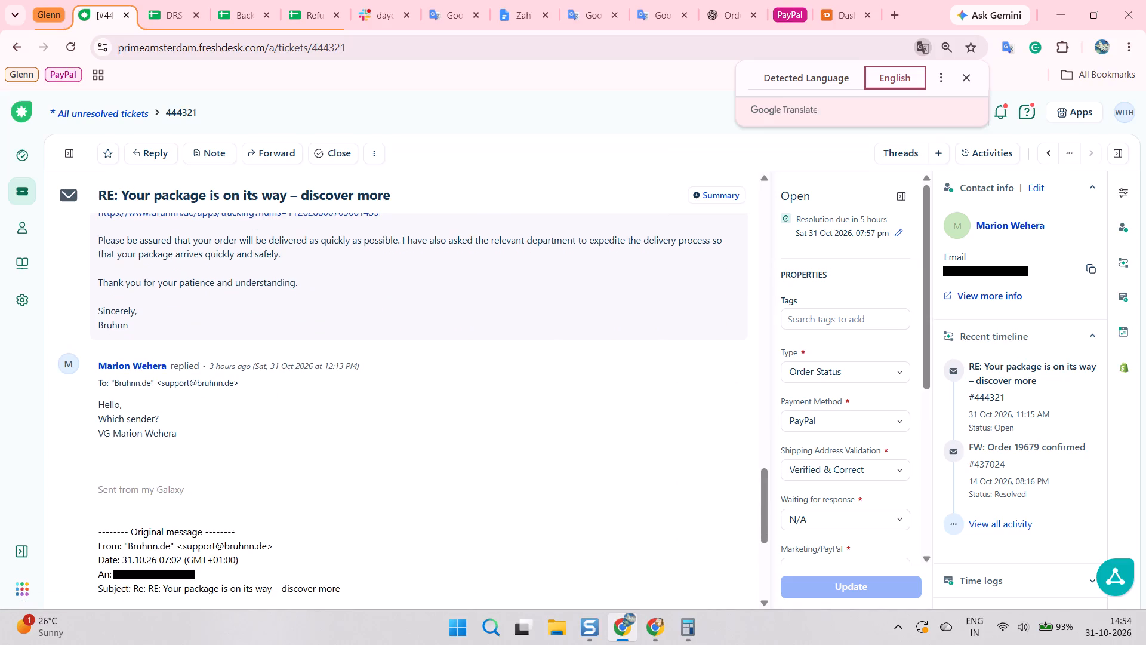
pyautogui.click(1092, 266)
pyautogui.click(467, 369)
pyautogui.hotkey('alt', 'Tab')
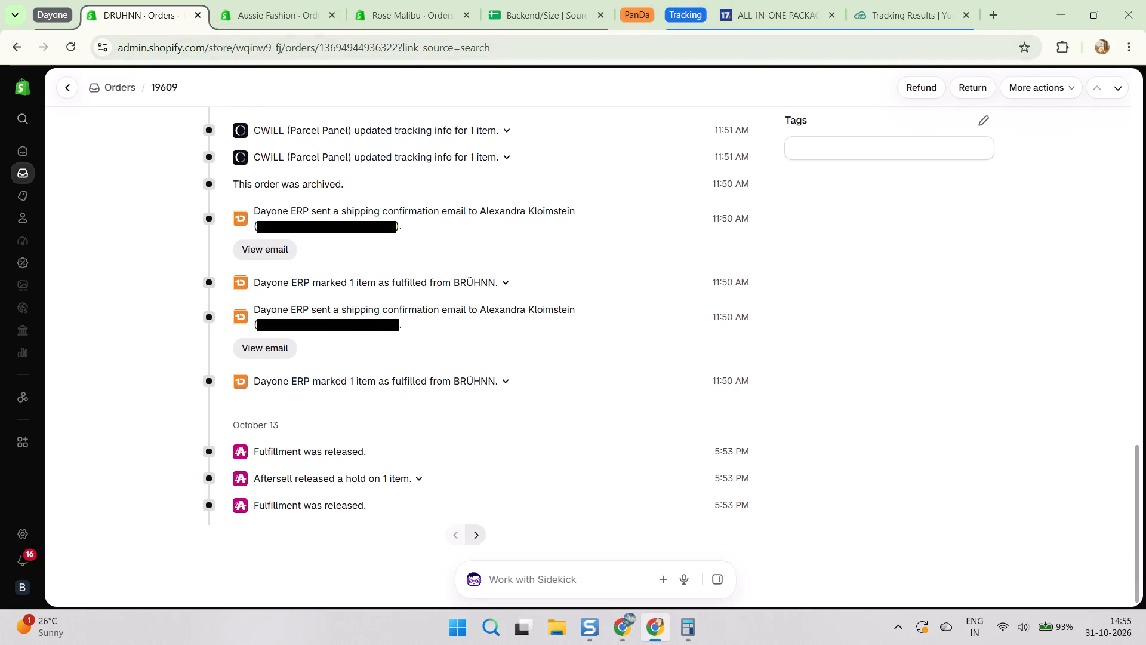
pyautogui.click(14, 118)
pyautogui.hotkey('ctrl', 'v')
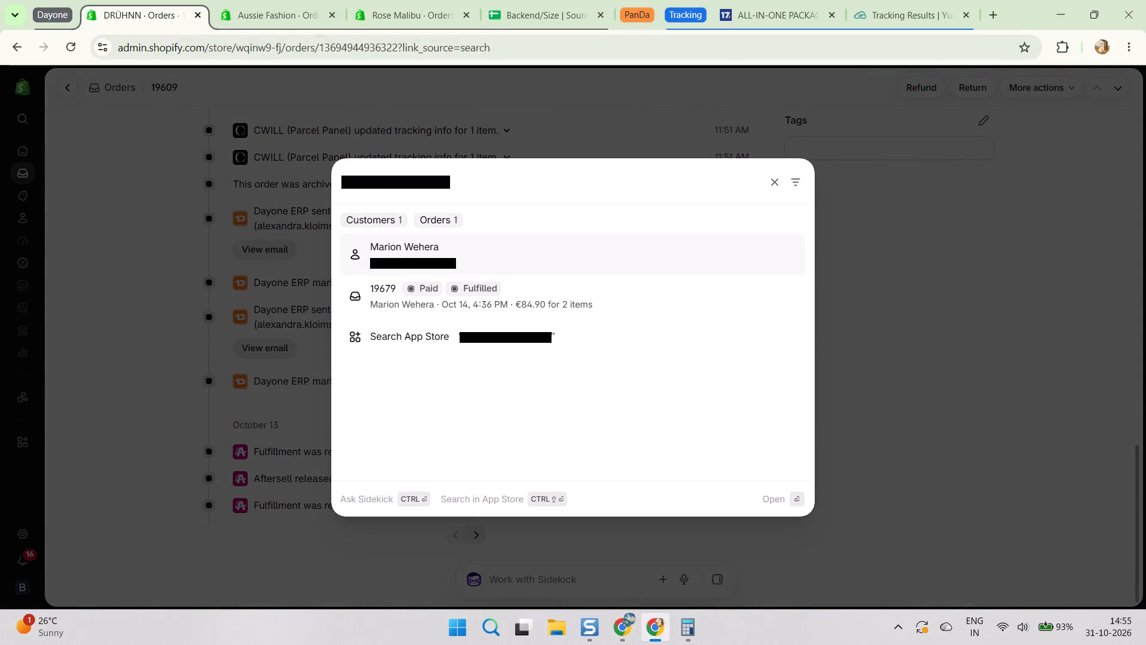
pyautogui.scroll(5, 523, 295)
pyautogui.click(380, 287)
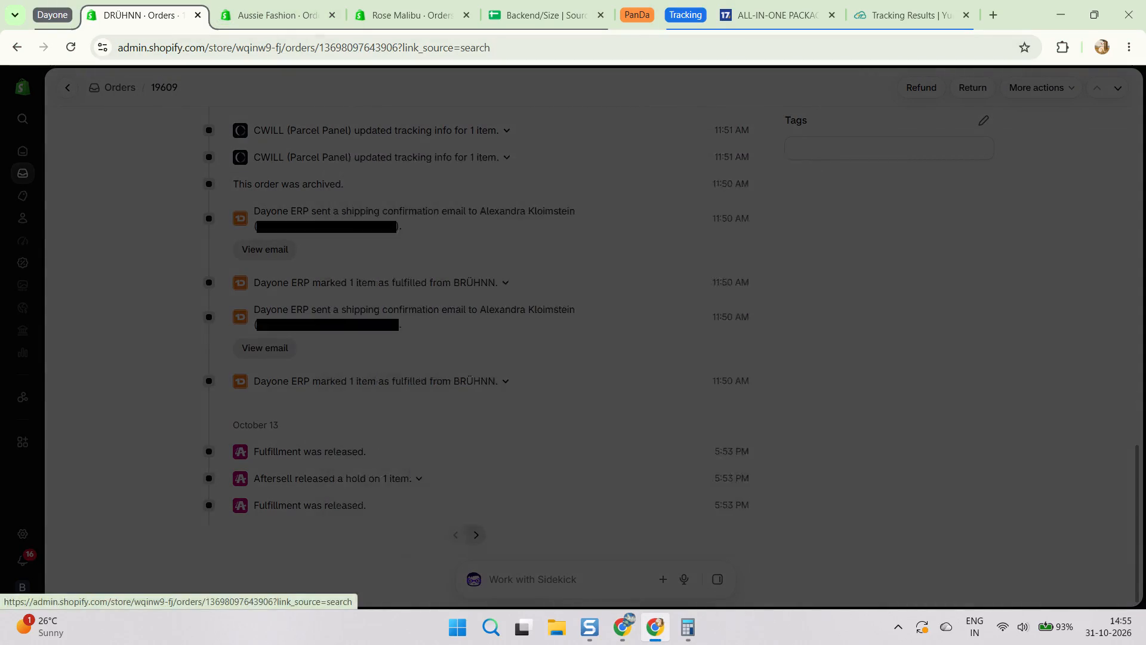
pyautogui.scroll(5, 399, 281)
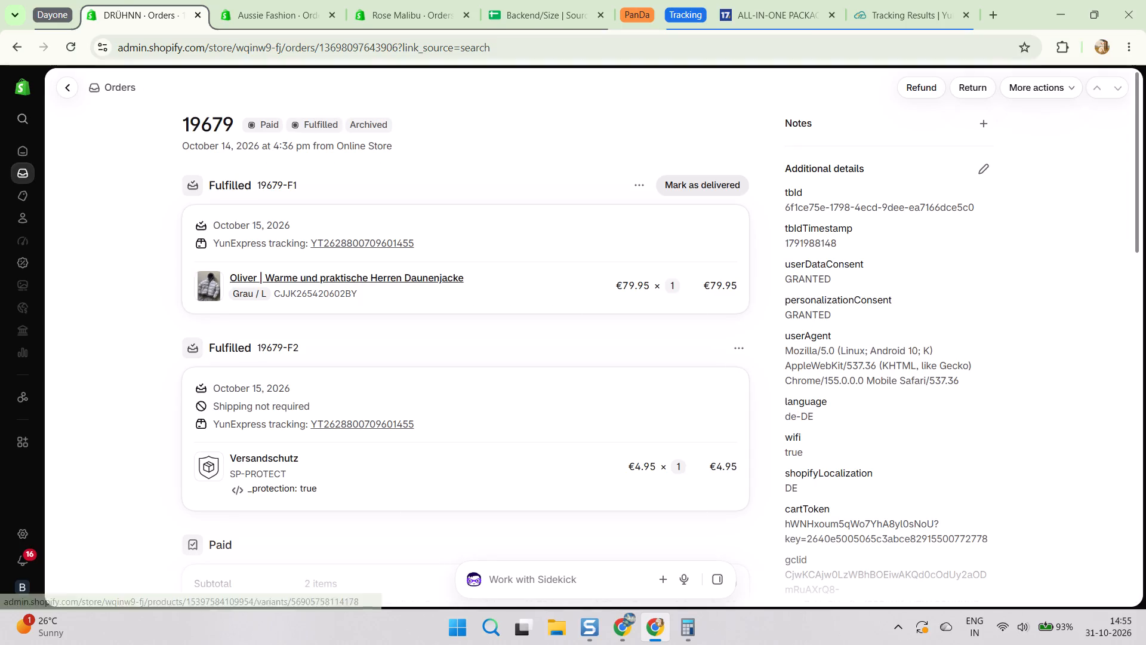
pyautogui.doubleClick(366, 255)
pyautogui.hotkey('ctrl', 'c')
pyautogui.hotkey('ctrl', 'c')
pyautogui.click(920, 0)
pyautogui.scroll(9, 706, 139)
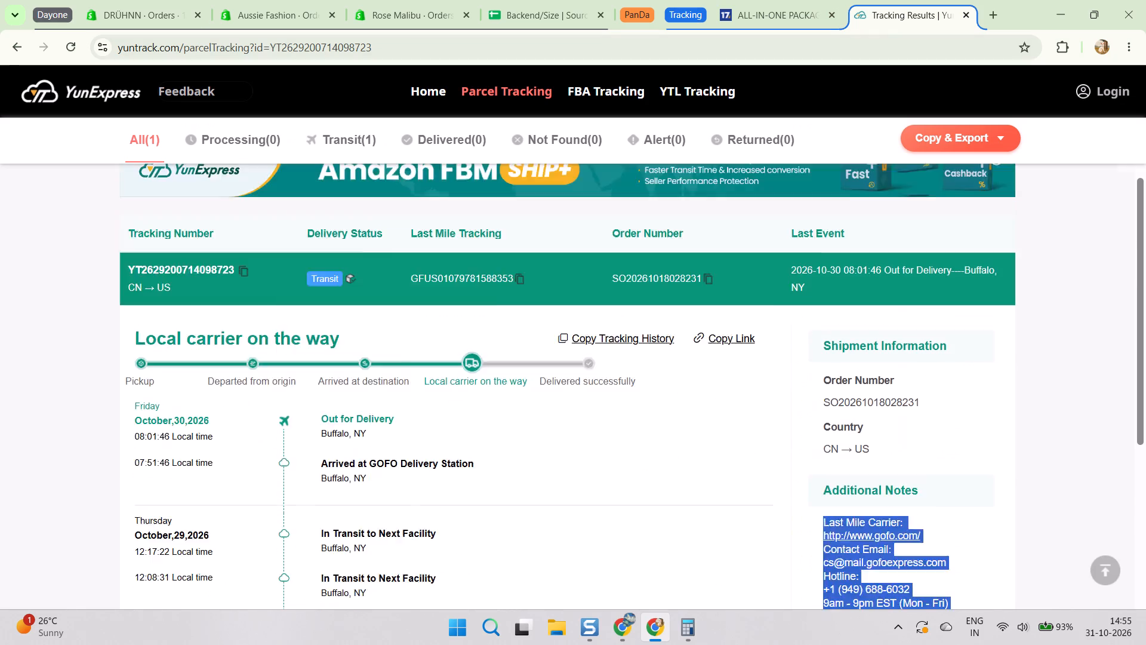
pyautogui.scroll(5, 611, 210)
pyautogui.click(503, 214)
pyautogui.scroll(4, 653, 208)
pyautogui.click(687, 196)
pyautogui.hotkey('ctrl', 'v')
pyautogui.click(812, 382)
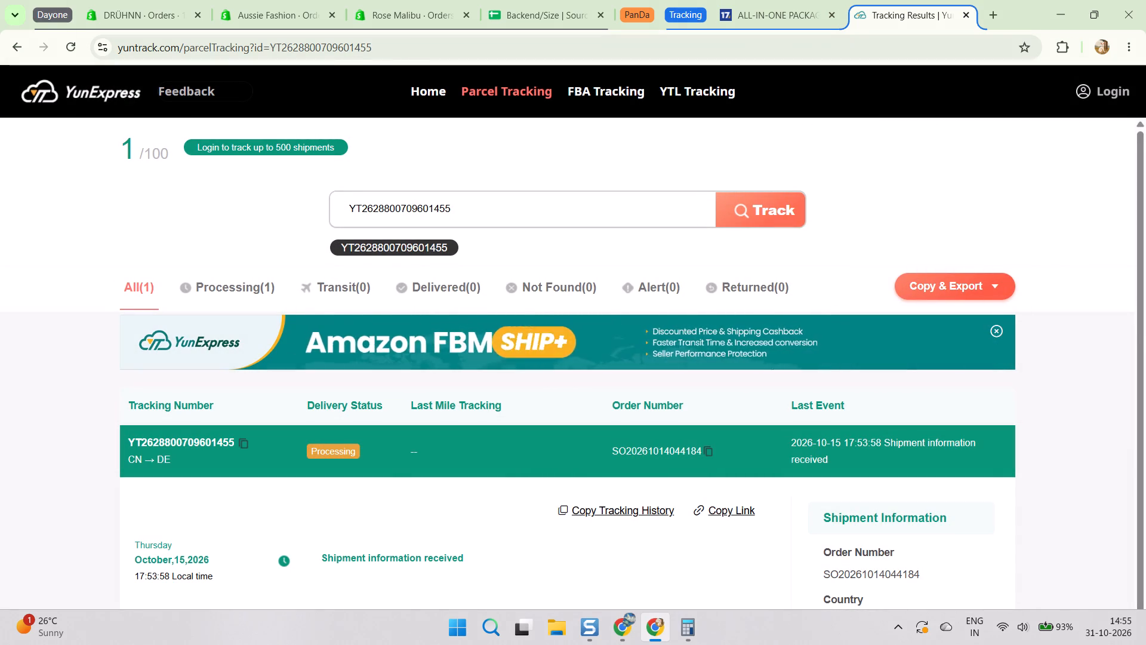
pyautogui.scroll(-3, 757, 460)
pyautogui.hotkey('alt', 'Tab')
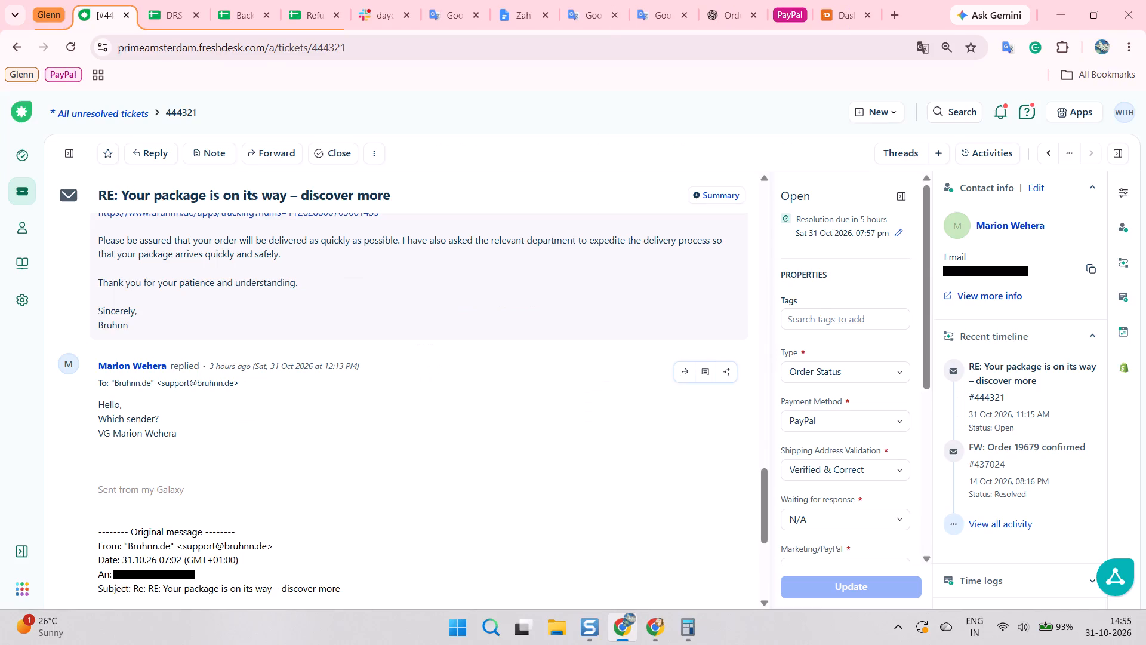
pyautogui.hotkey('alt', 'Tab')
pyautogui.scroll(3, 313, 364)
pyautogui.hotkey('alt', 'Tab')
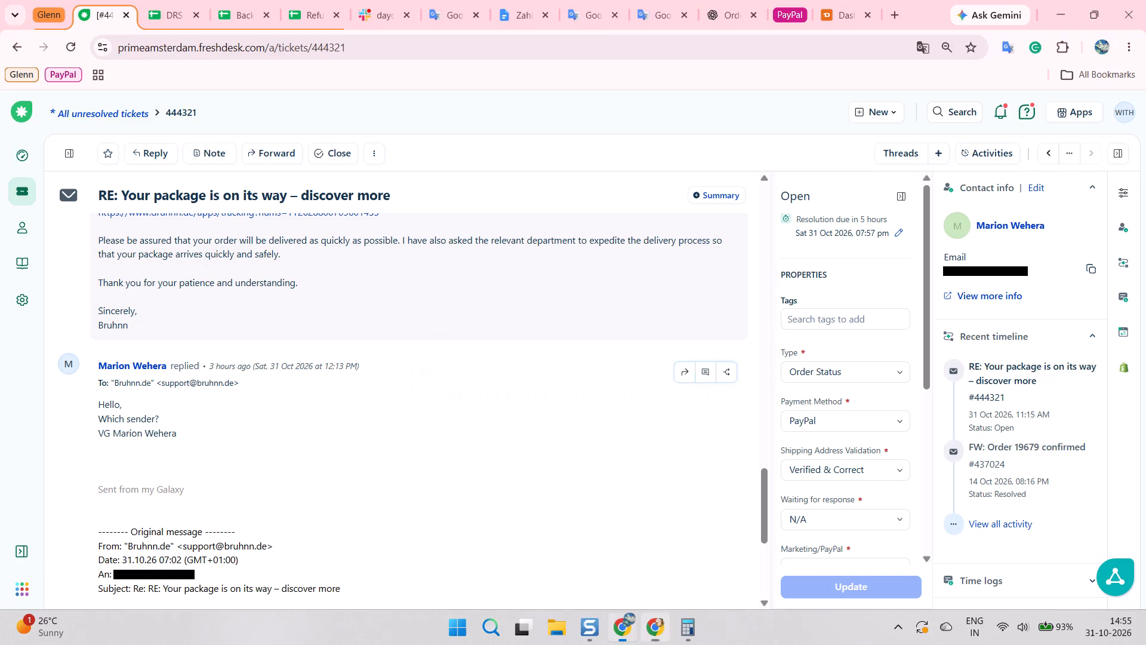
pyautogui.hotkey('alt', 'Tab')
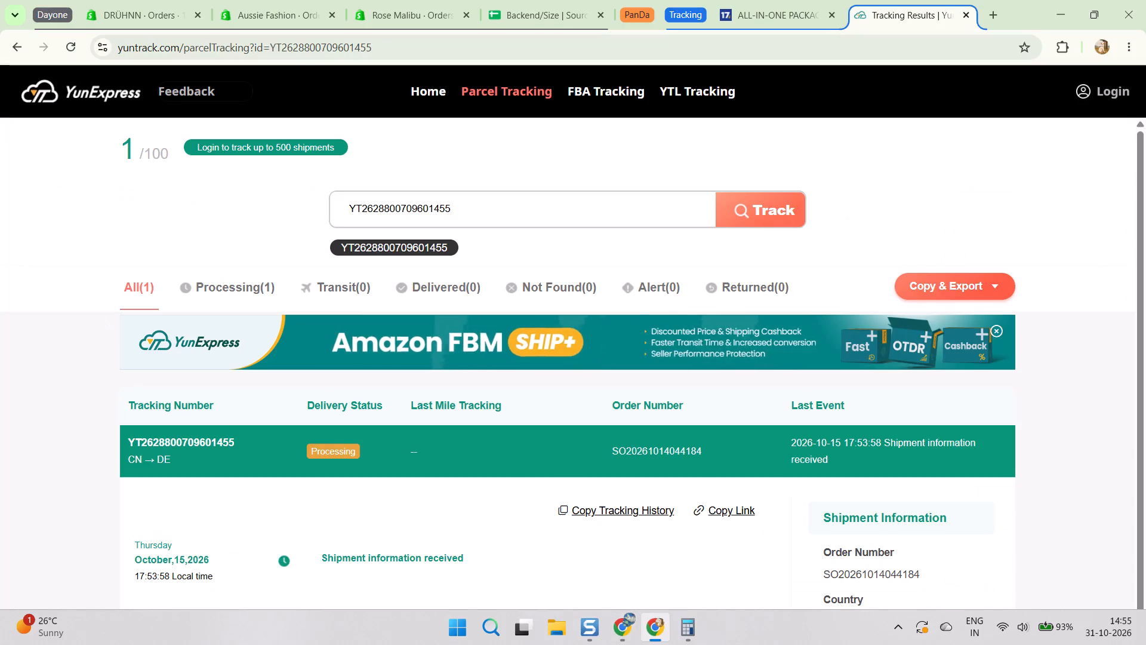
pyautogui.scroll(-1, 350, 339)
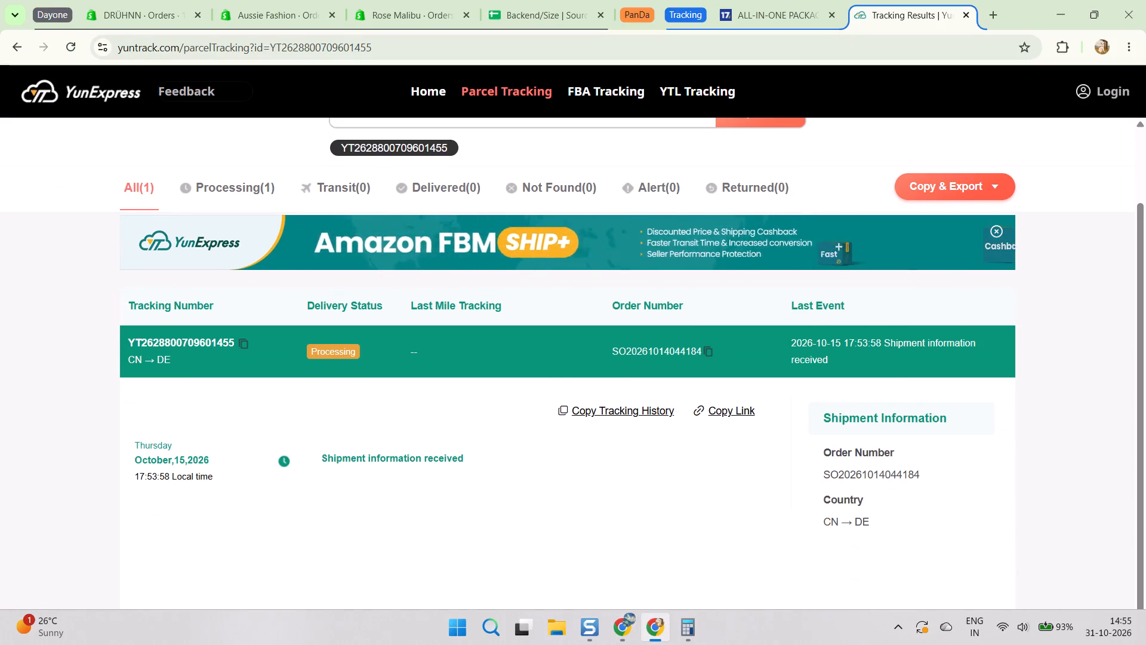
pyautogui.hotkey('alt', 'Tab')
pyautogui.scroll(-1, 359, 345)
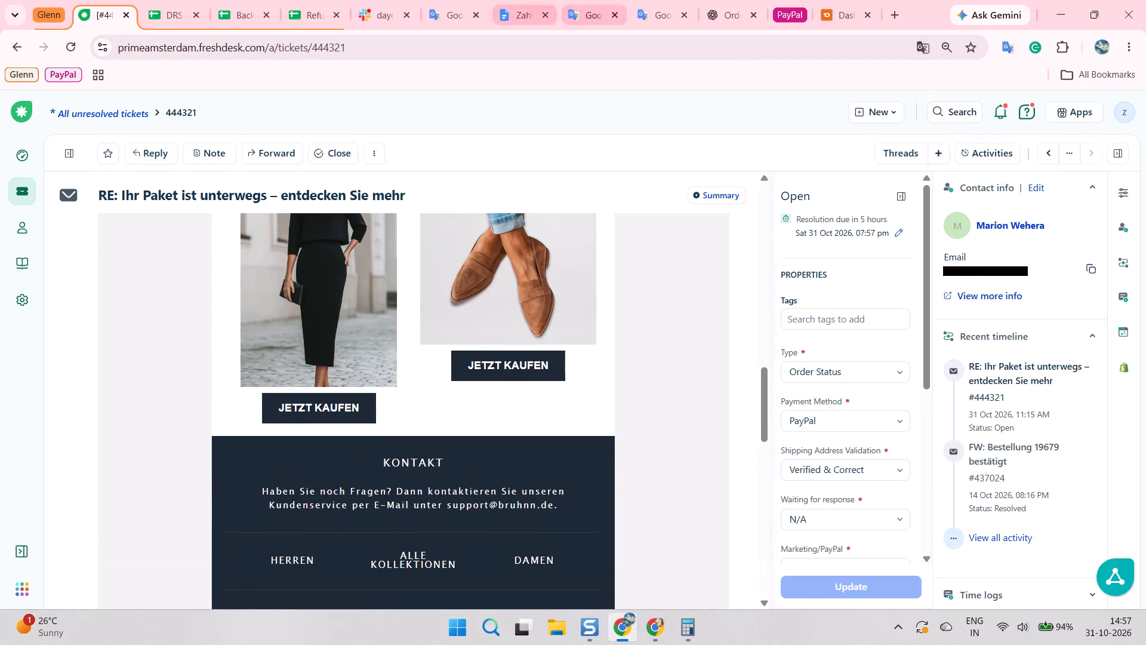
# Replace the text in Google Translate with the drafted carrier reply, translate it into German and copy the translation.
pyautogui.click(582, 0)
pyautogui.click(655, 0)
pyautogui.scroll(19, 553, 134)
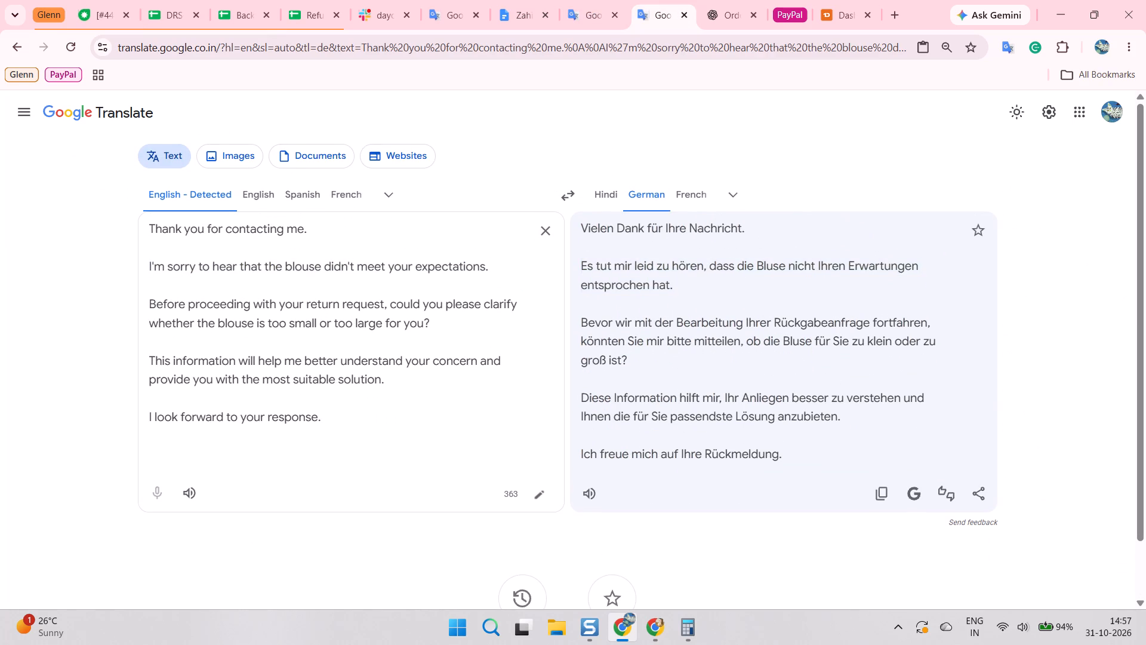
pyautogui.click(549, 231)
pyautogui.hotkey('ctrl', 'v')
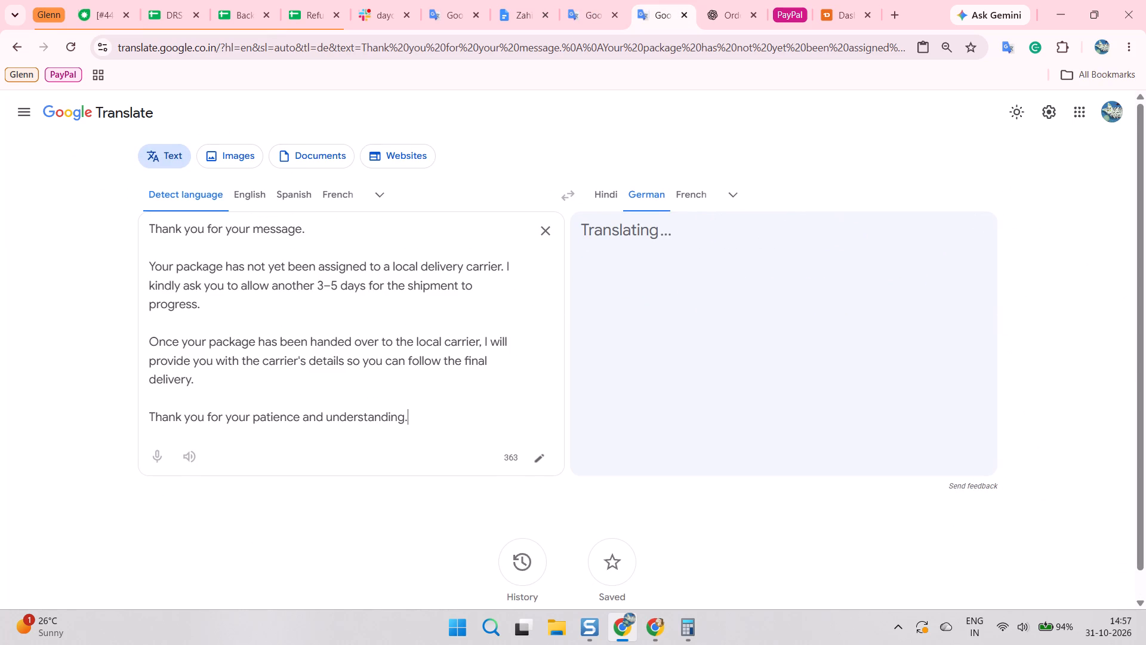
pyautogui.scroll(-10, 710, 207)
pyautogui.click(887, 430)
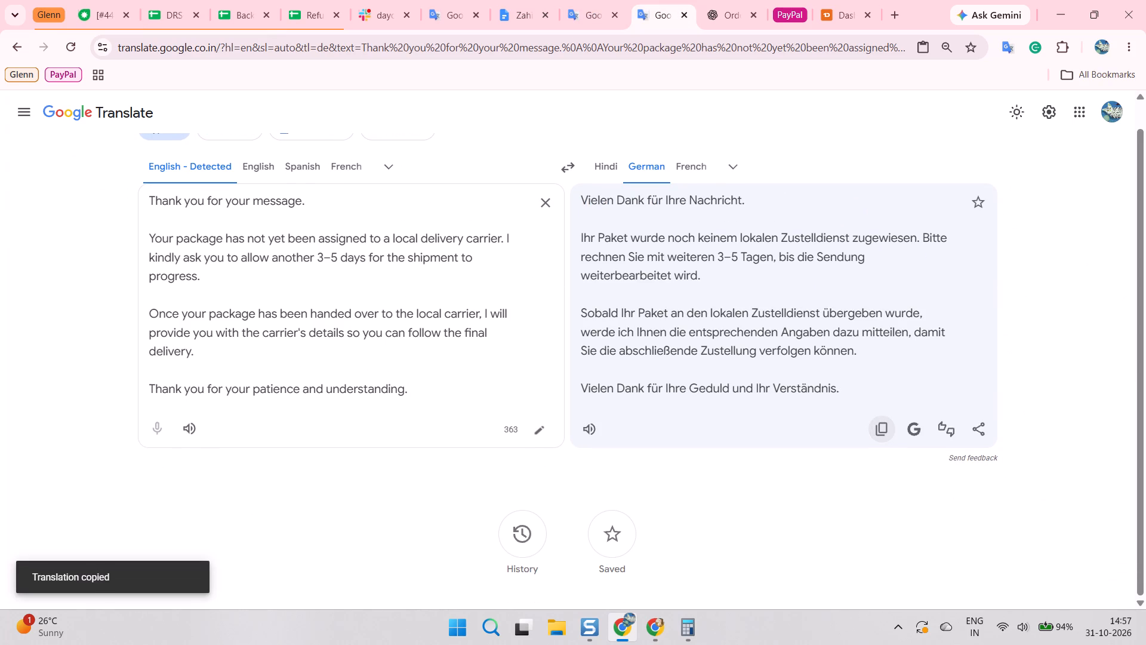
# Start a reply on ticket 444321 and replace its default greeting with the German canned response "asn".
pyautogui.click(93, 0)
pyautogui.click(427, 379)
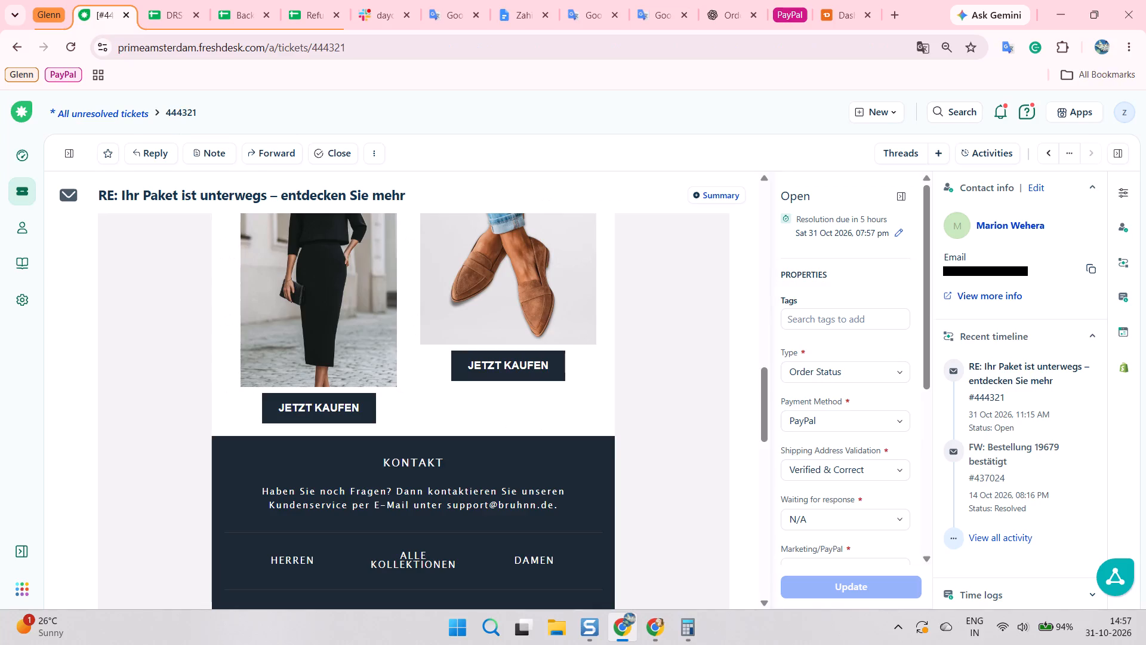
pyautogui.scroll(-15, 397, 388)
pyautogui.scroll(2, 402, 393)
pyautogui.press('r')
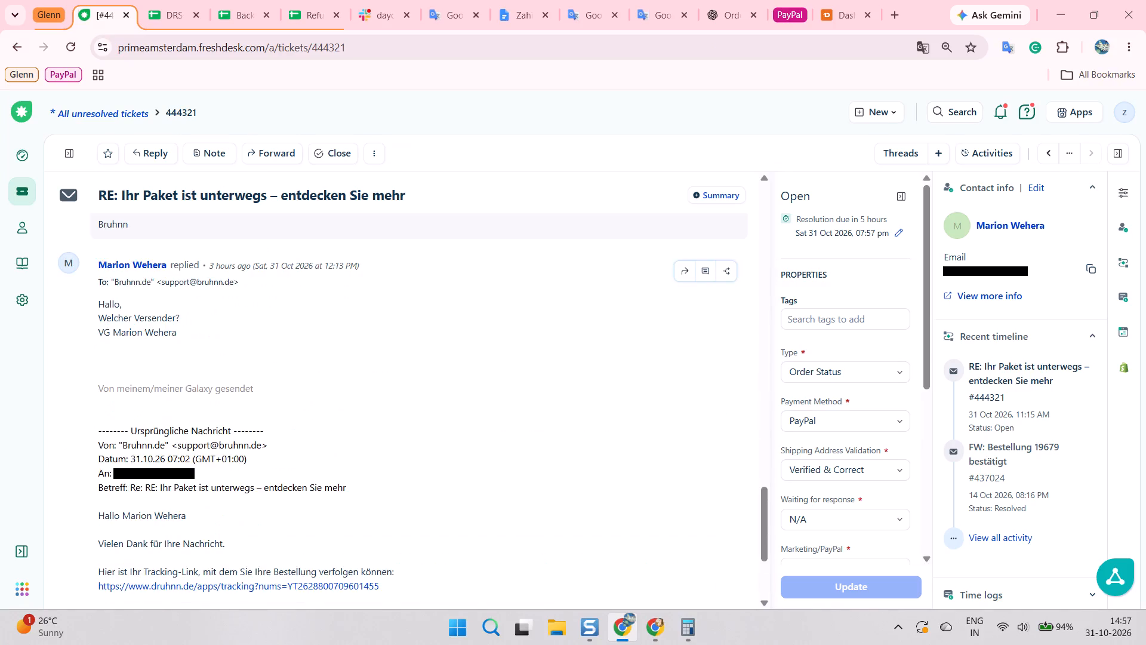
pyautogui.scroll(-7, 68, 400)
pyautogui.click(127, 512)
pyautogui.keyDown('ctrl'); pyautogui.moveTo(129, 508); pyautogui.dragTo(140, 502); pyautogui.keyUp('ctrl')
pyautogui.hotkey('ctrl', 'a')
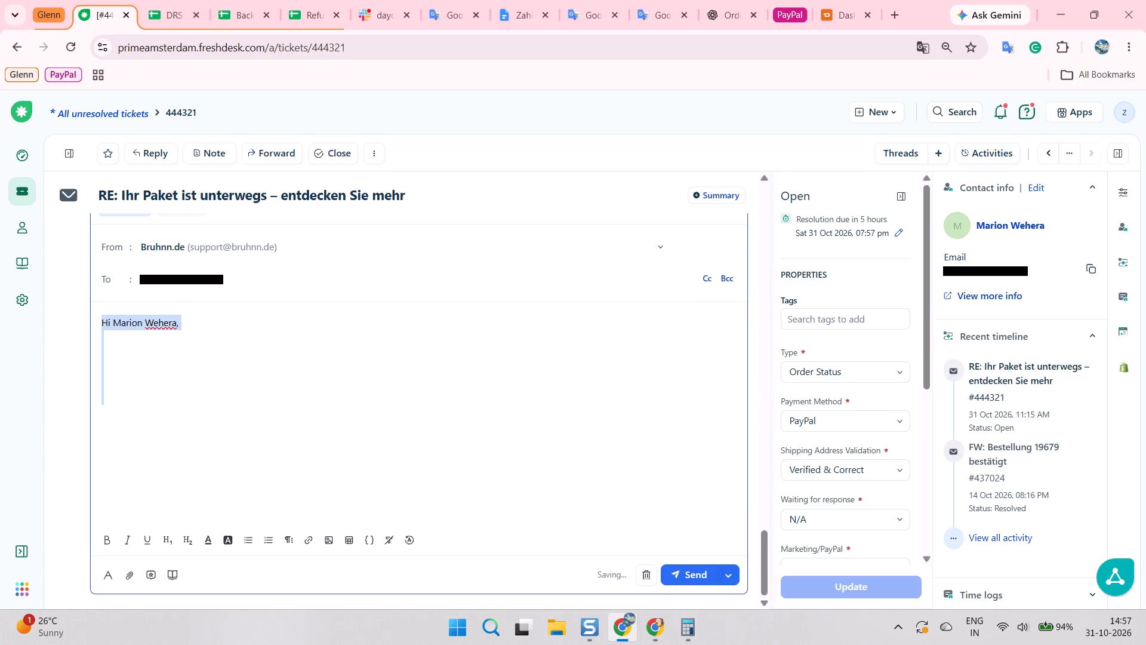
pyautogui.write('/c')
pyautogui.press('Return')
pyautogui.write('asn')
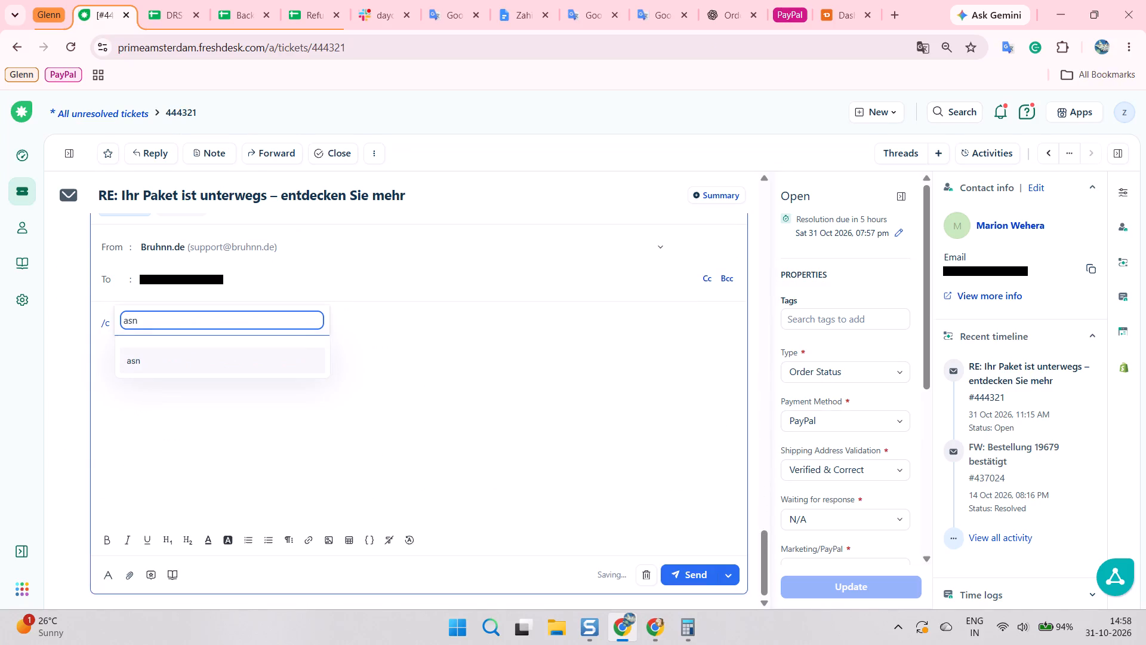
pyautogui.click(161, 355)
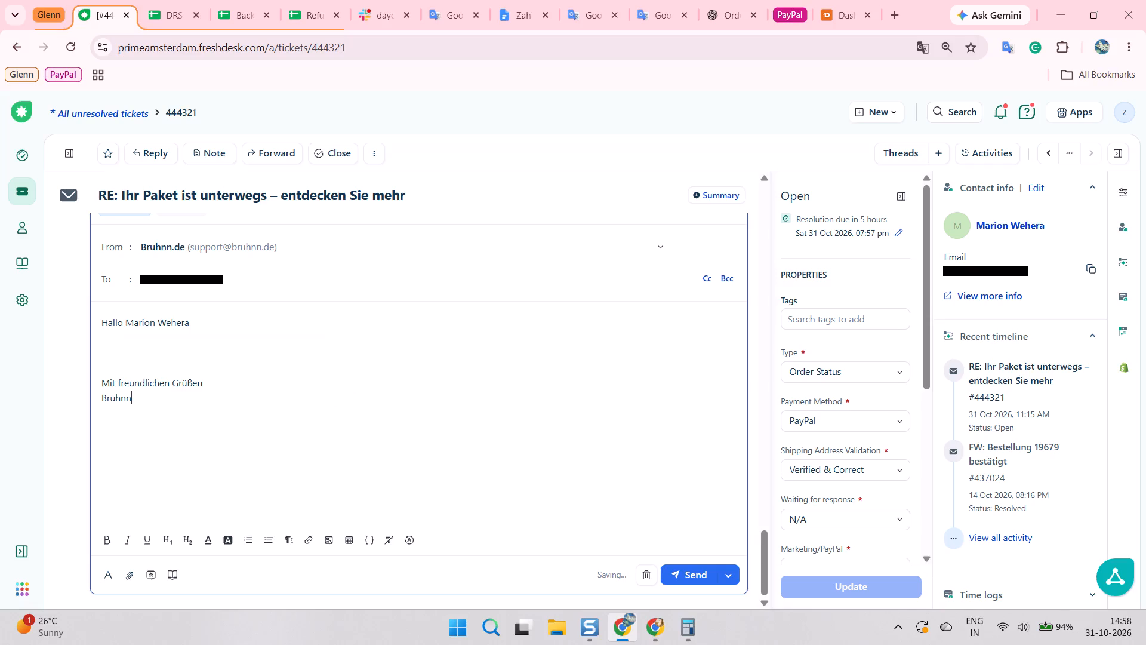
# Insert the copied German translation between the greeting and sign-off, remove the extra blank line, and send the reply.
pyautogui.click(128, 352)
pyautogui.hotkey('ctrl', 'v')
pyautogui.scroll(-4, 130, 353)
pyautogui.click(147, 468)
pyautogui.press('BackSpace')
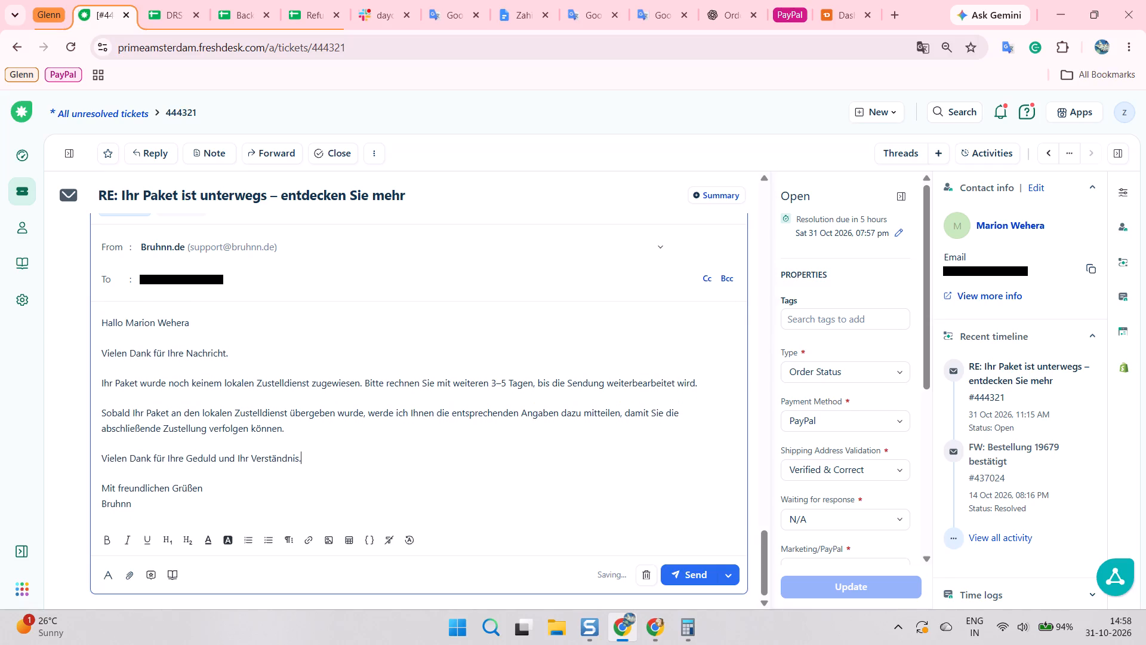
pyautogui.scroll(-10, 273, 468)
pyautogui.click(692, 573)
pyautogui.scroll(-5, 634, 417)
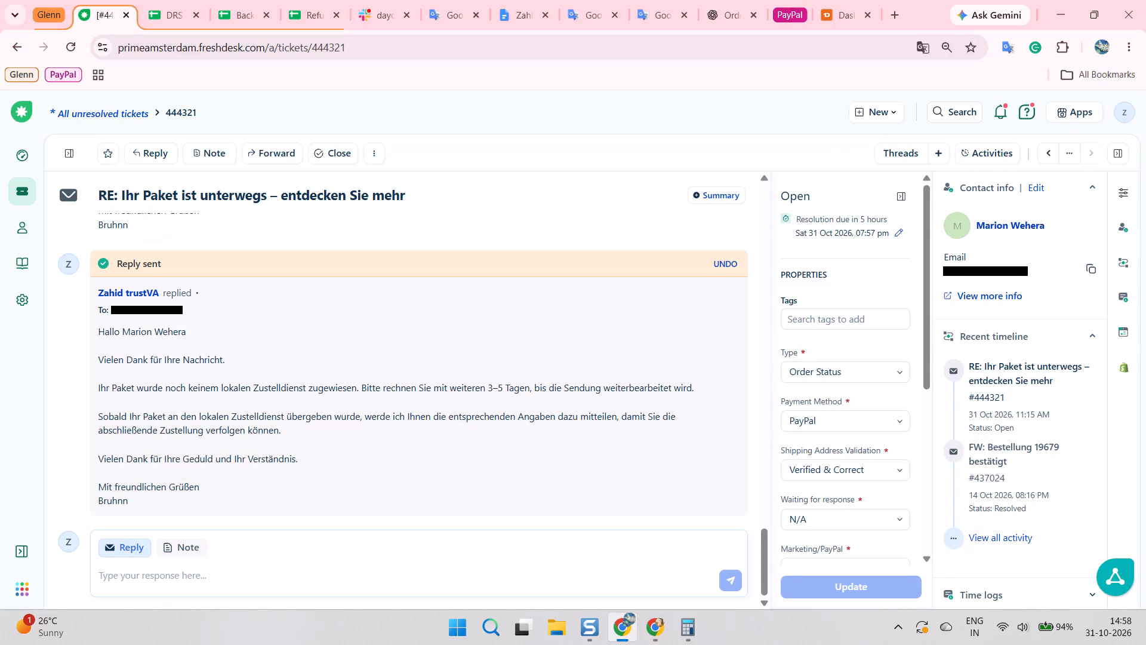
# Set ticket 444321's status to Resolved, keep your own agent account assigned, and update the ticket properties.
pyautogui.scroll(-19, 557, 382)
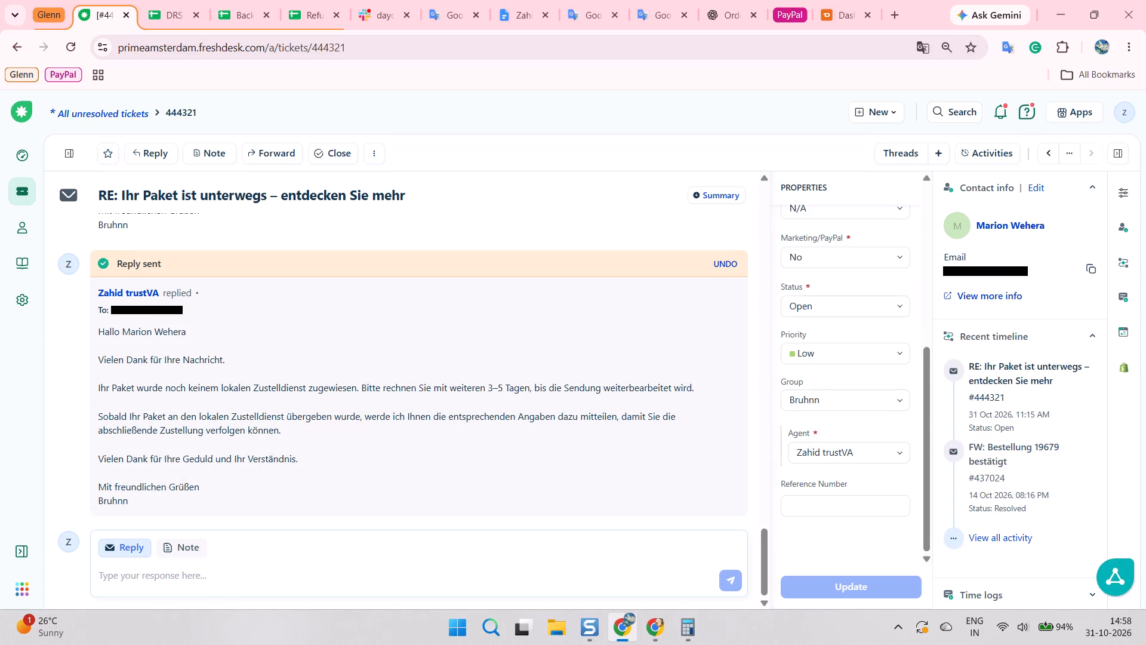
pyautogui.click(830, 305)
pyautogui.click(825, 389)
pyautogui.press('Tab')
pyautogui.press('Tab')
pyautogui.press('Tab')
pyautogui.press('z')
pyautogui.scroll(-4, 833, 532)
pyautogui.click(842, 592)
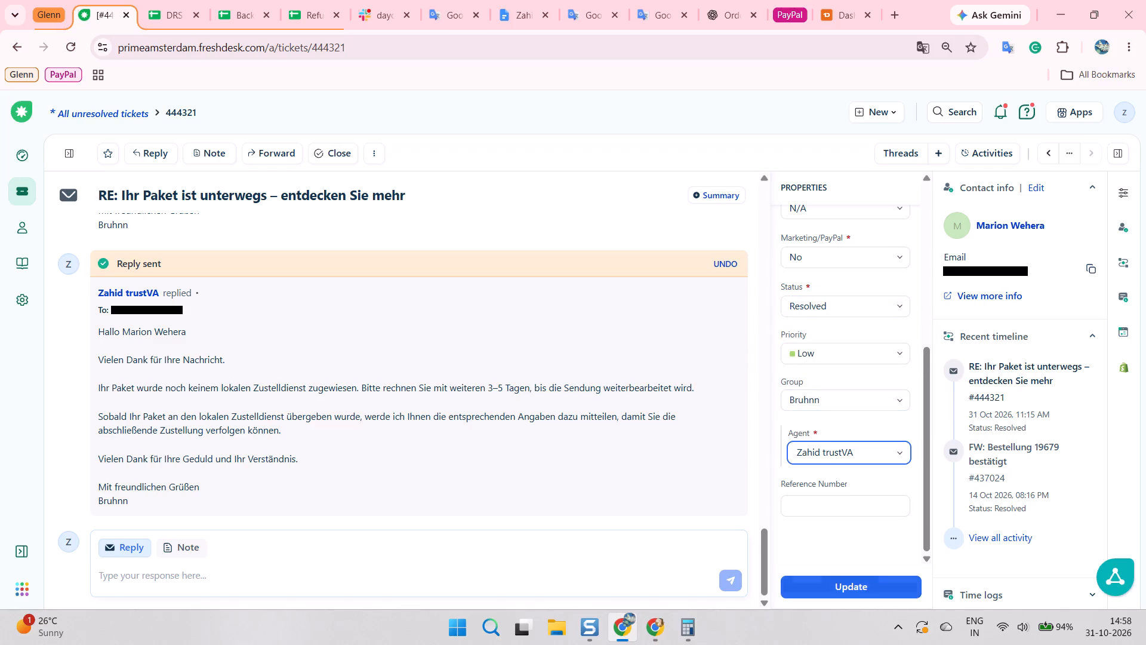
pyautogui.scroll(-5, 851, 532)
pyautogui.scroll(-7, 674, 380)
pyautogui.keyDown('ctrl'); pyautogui.doubleClick(174, 115); pyautogui.keyUp('ctrl')
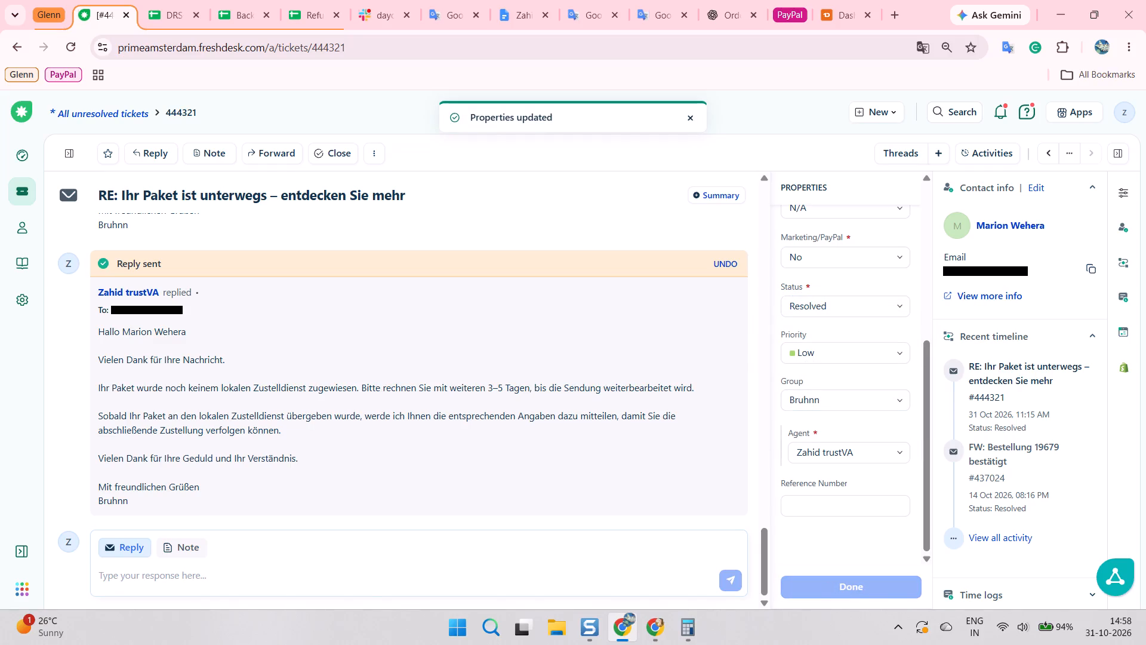
pyautogui.hotkey('ctrl', 'c')
pyautogui.hotkey('ctrl', 'c')
pyautogui.keyDown('ctrl'); pyautogui.click(162, 0); pyautogui.keyUp('ctrl')
pyautogui.hotkey('ctrl', 'v')
pyautogui.click(358, 334)
pyautogui.scroll(-1, 358, 334)
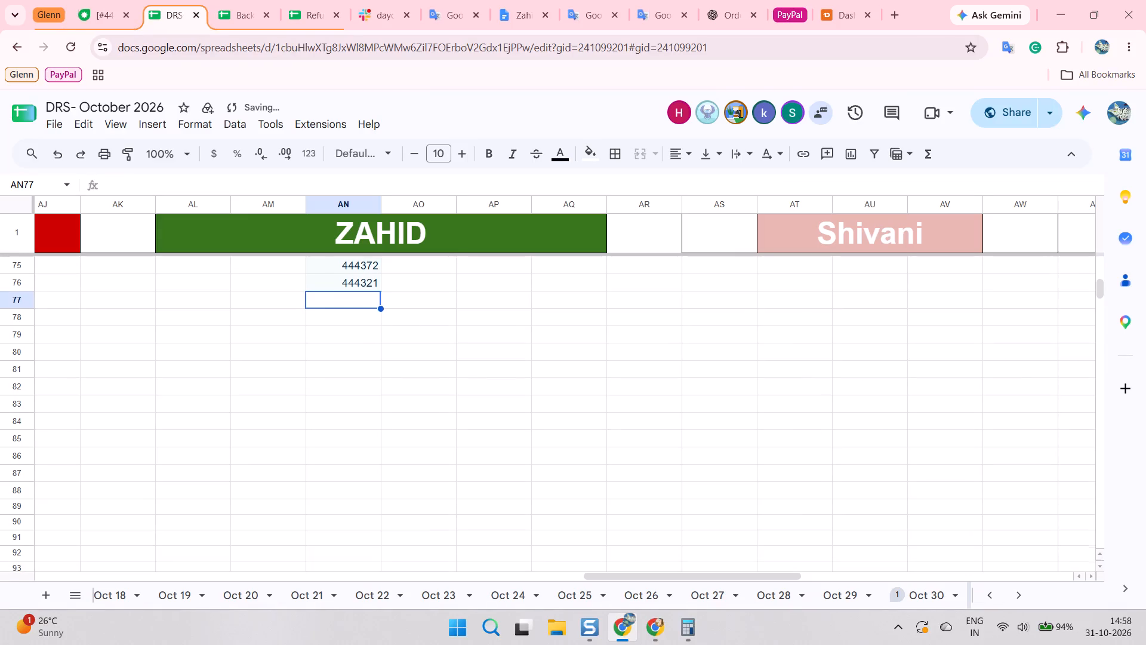
pyautogui.scroll(-1, 363, 331)
pyautogui.moveTo(112, 2); pyautogui.dragTo(112, 11)
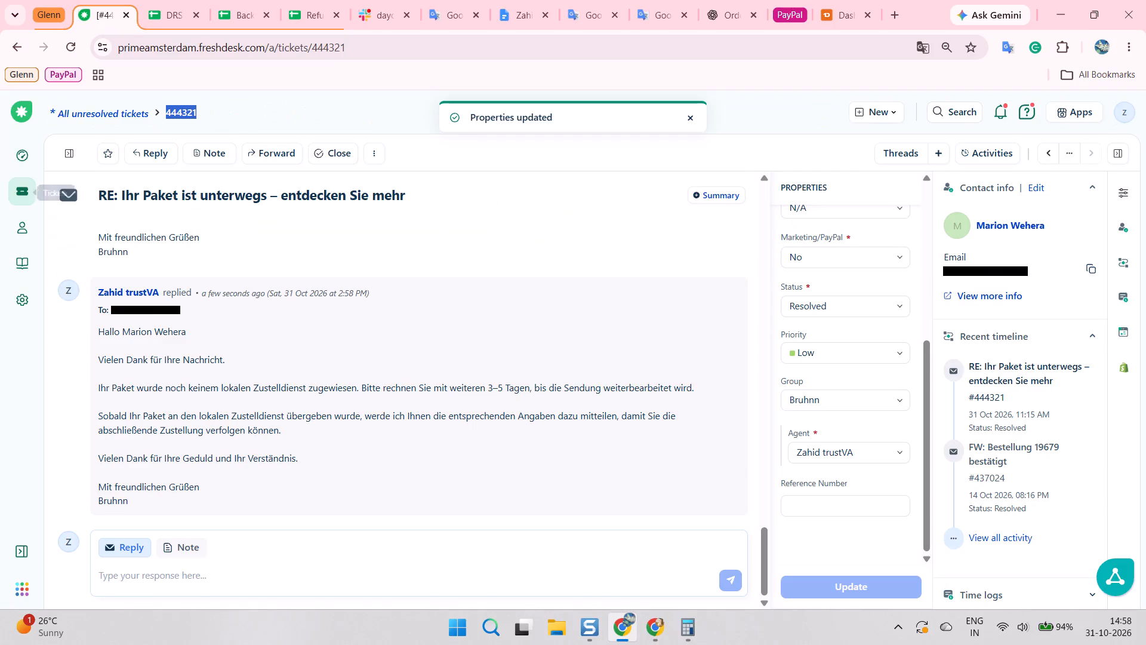
pyautogui.click(24, 196)
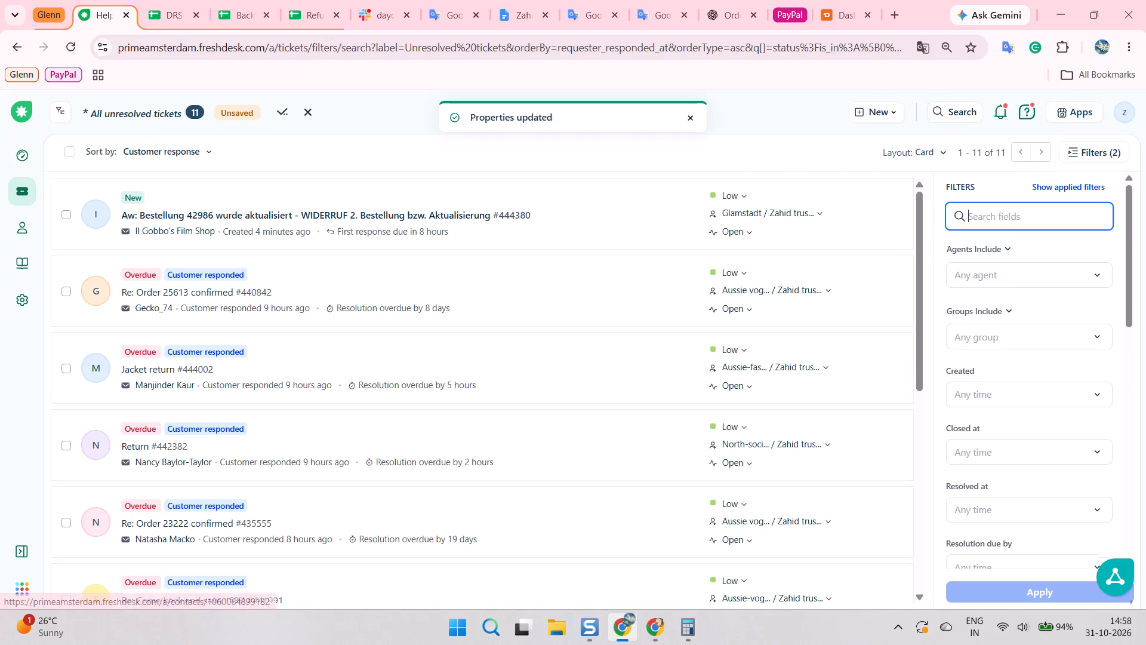
pyautogui.scroll(-12, 344, 222)
pyautogui.scroll(13, 347, 324)
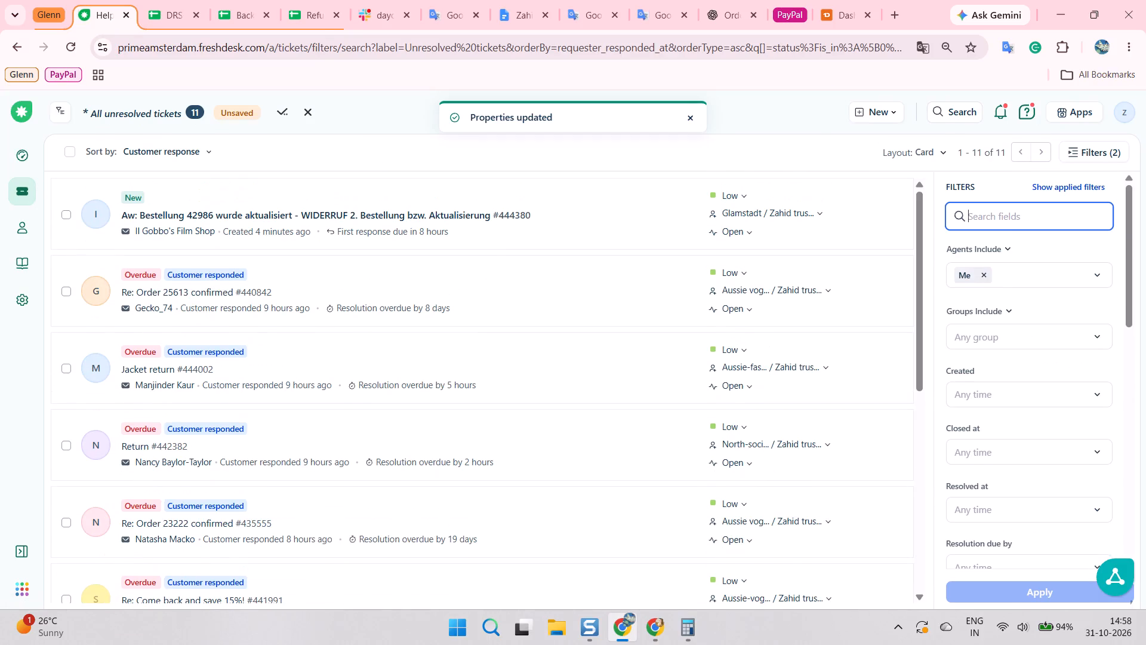
pyautogui.scroll(2, 427, 224)
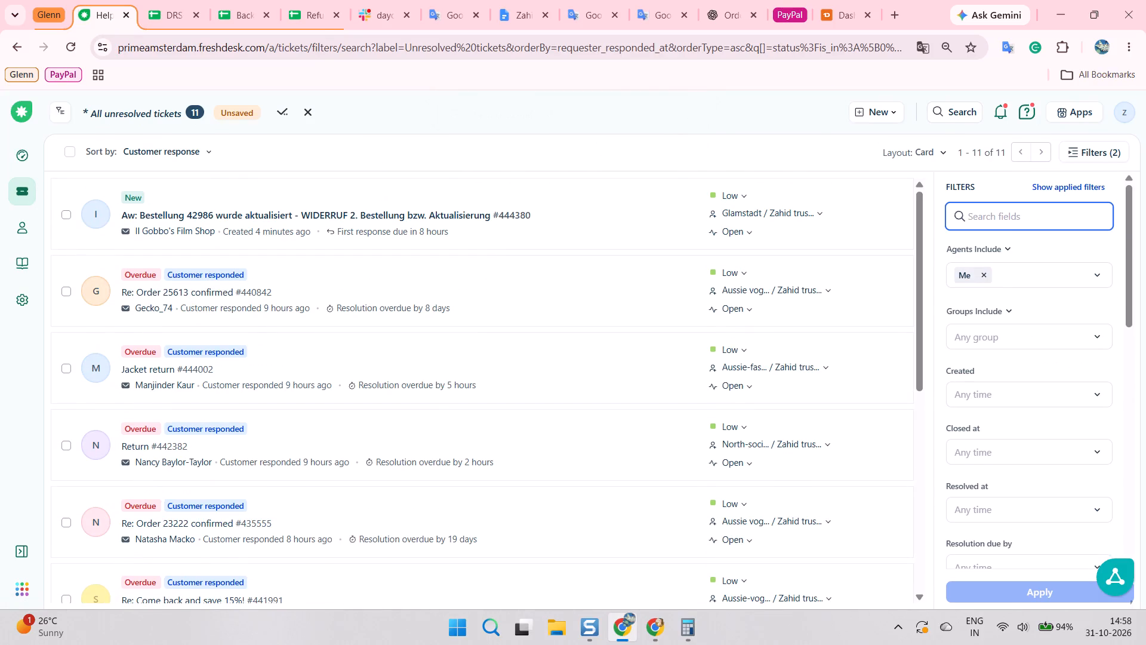
pyautogui.scroll(3, 408, 216)
pyautogui.click(307, 221)
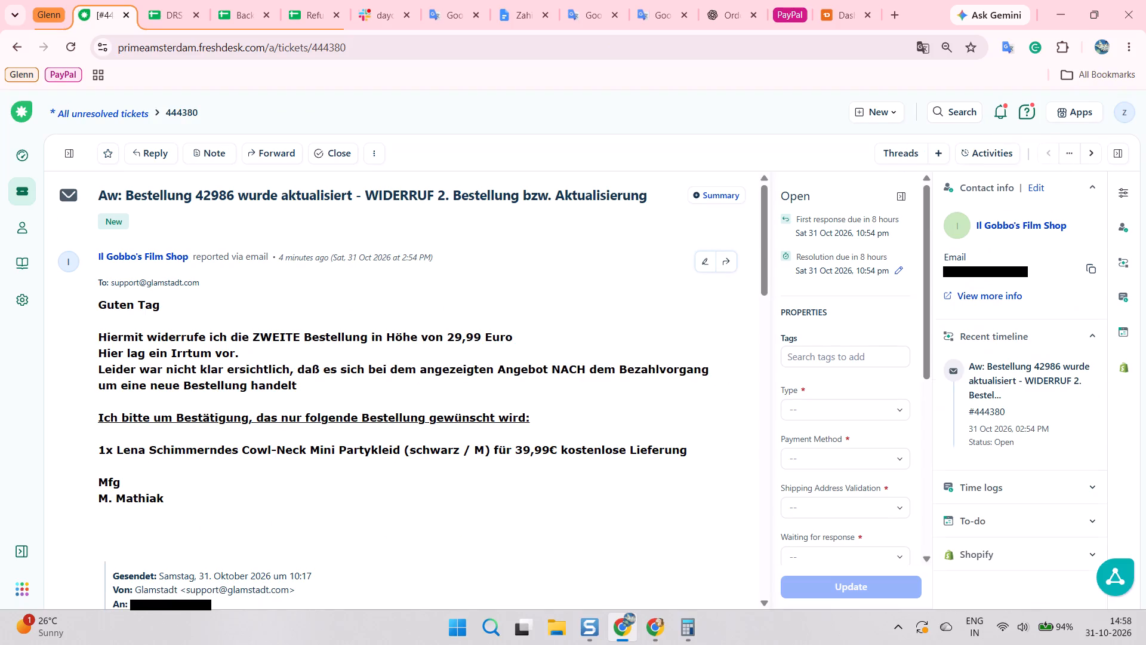
pyautogui.click(400, 277)
pyautogui.click(470, 277)
pyautogui.click(542, 301)
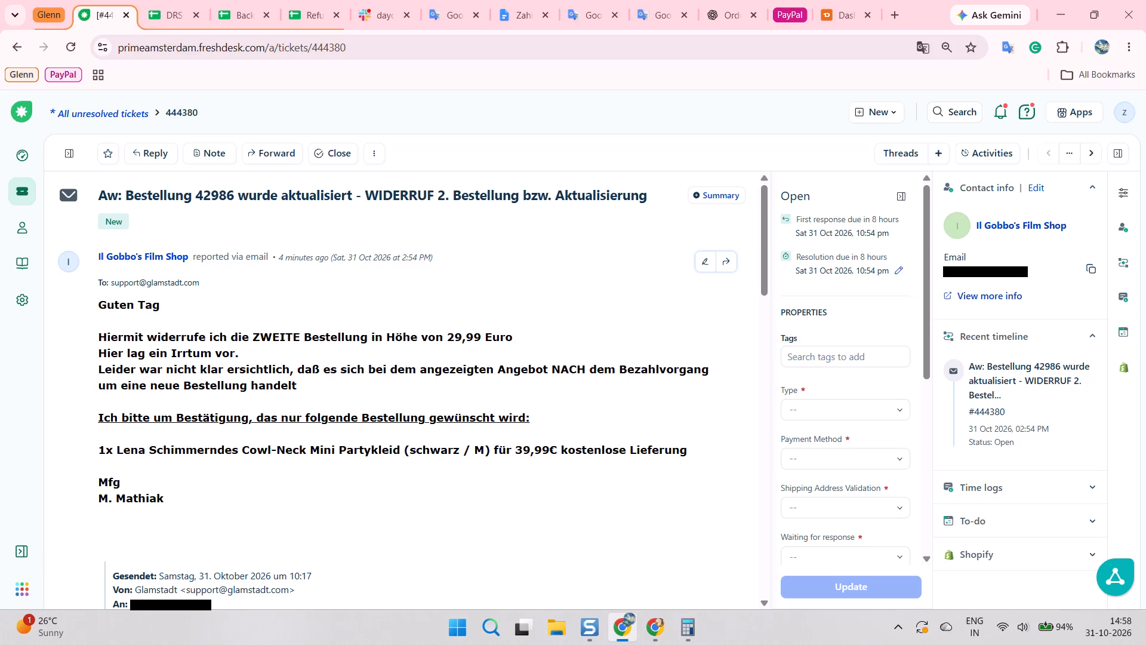
pyautogui.click(554, 297)
pyautogui.scroll(9, 883, 313)
pyautogui.moveTo(506, 322); pyautogui.dragTo(501, 321)
pyautogui.moveTo(550, 294); pyautogui.dragTo(548, 304, button='right')
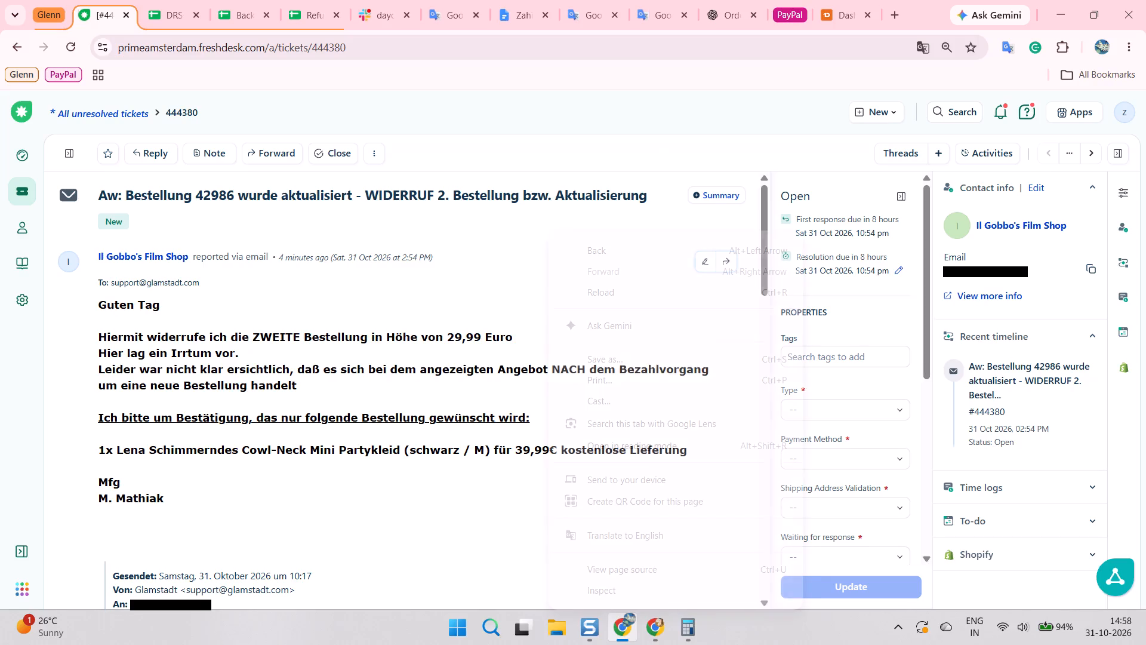
pyautogui.scroll(-3, 567, 442)
pyautogui.click(612, 528)
pyautogui.scroll(3, 931, 355)
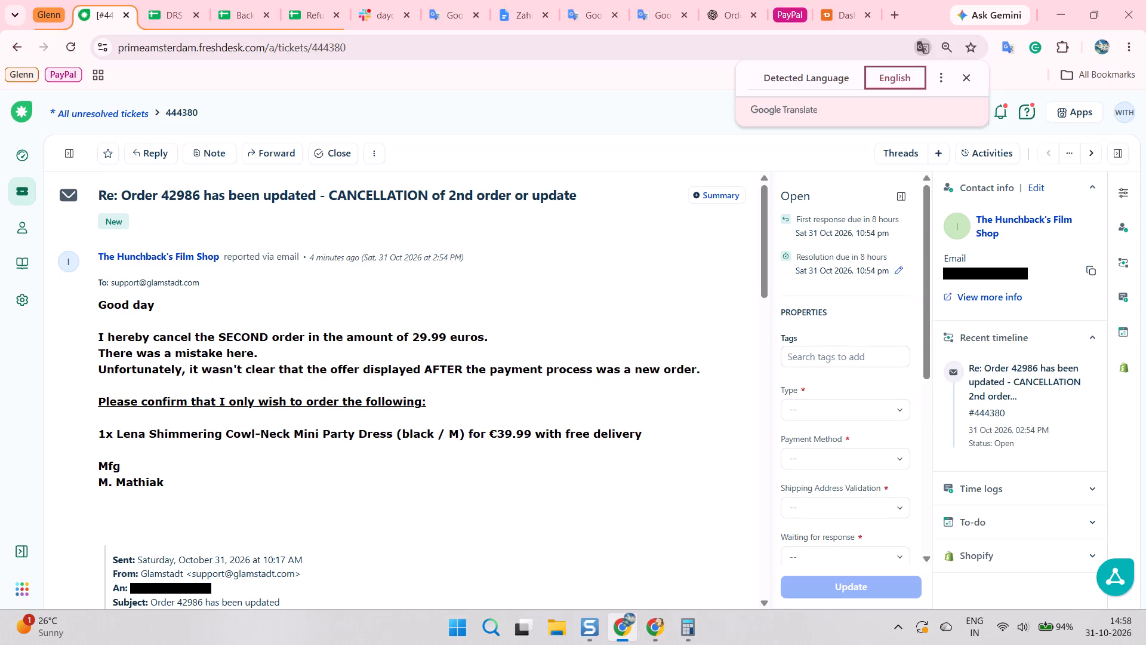
# Copy the ticket contact's email address and open the Glamstadt store's Shopify admin in the other browser window.
pyautogui.scroll(3, 1000, 327)
pyautogui.click(1090, 267)
pyautogui.click(437, 344)
pyautogui.hotkey('alt', 'Tab')
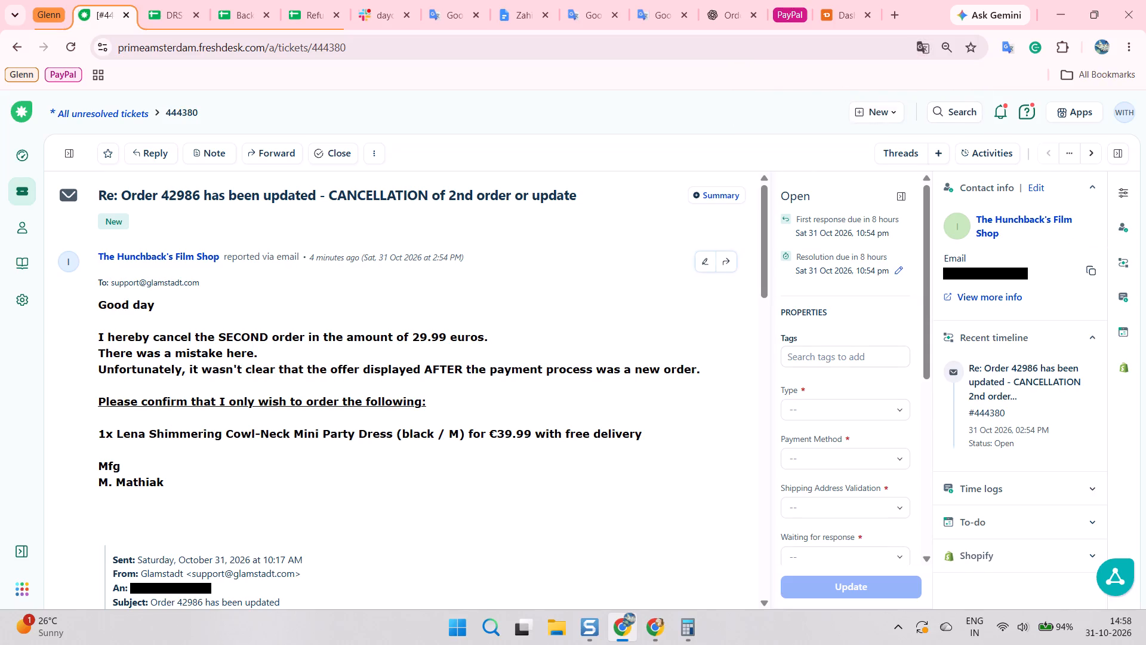
pyautogui.click(288, 0)
pyautogui.click(375, 0)
pyautogui.click(290, 11)
pyautogui.click(417, 6)
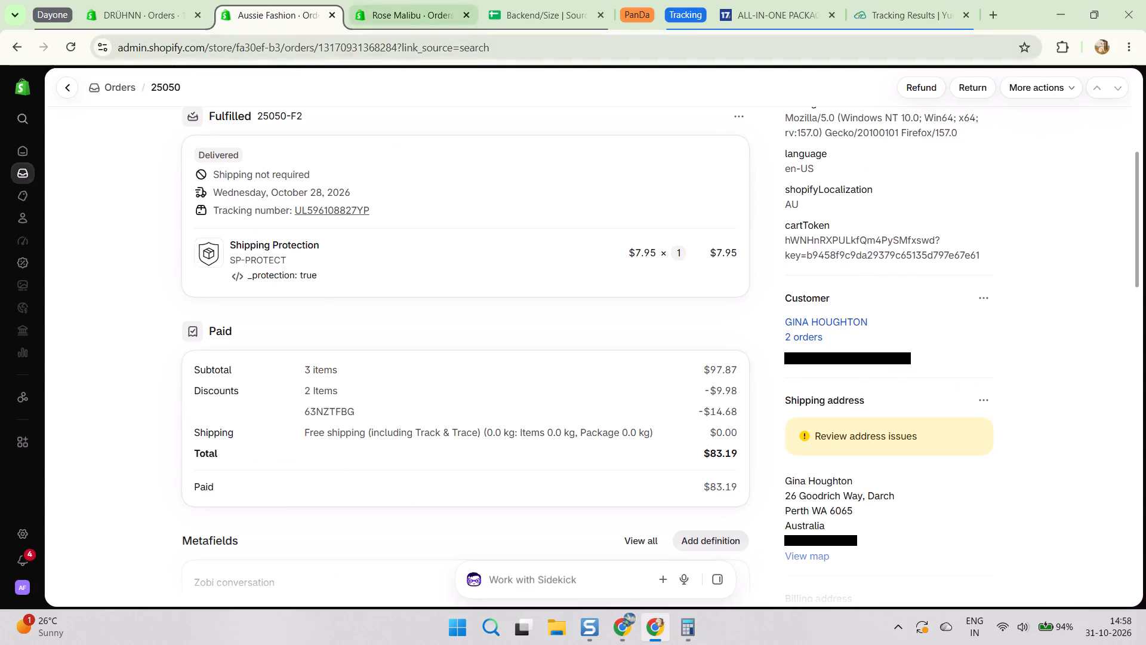
pyautogui.click(296, 48)
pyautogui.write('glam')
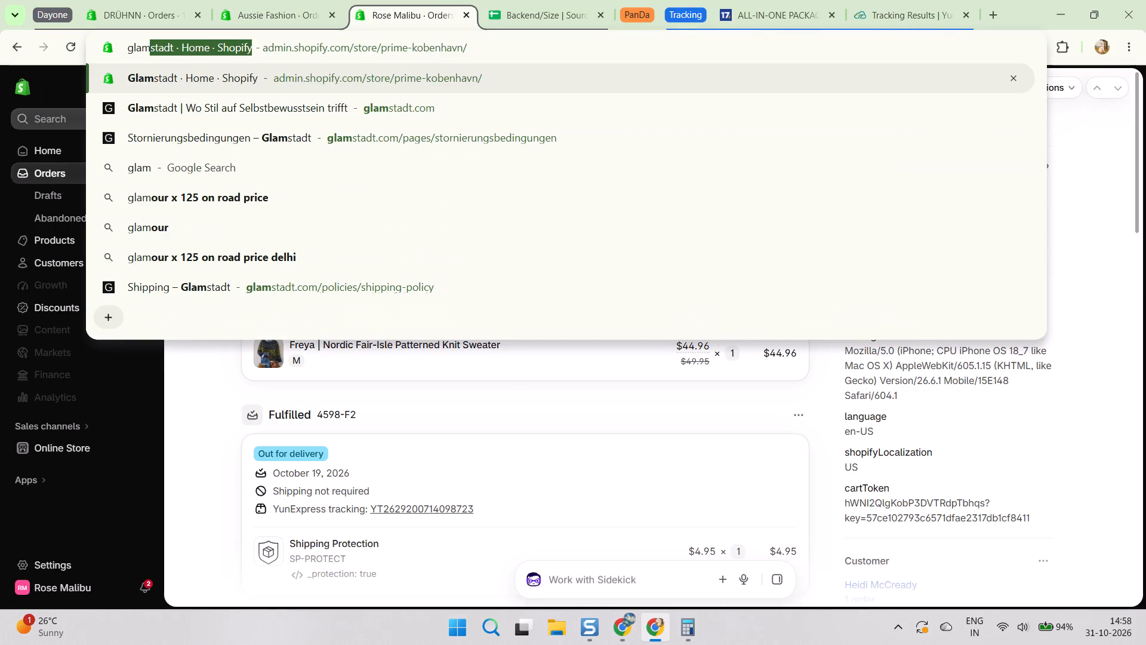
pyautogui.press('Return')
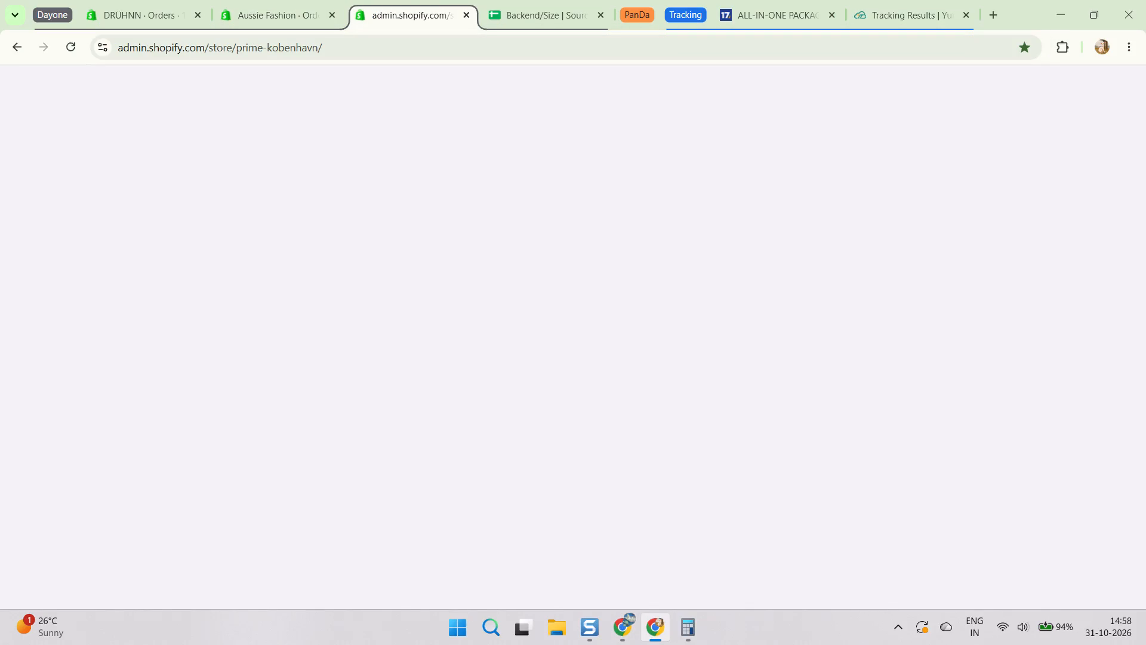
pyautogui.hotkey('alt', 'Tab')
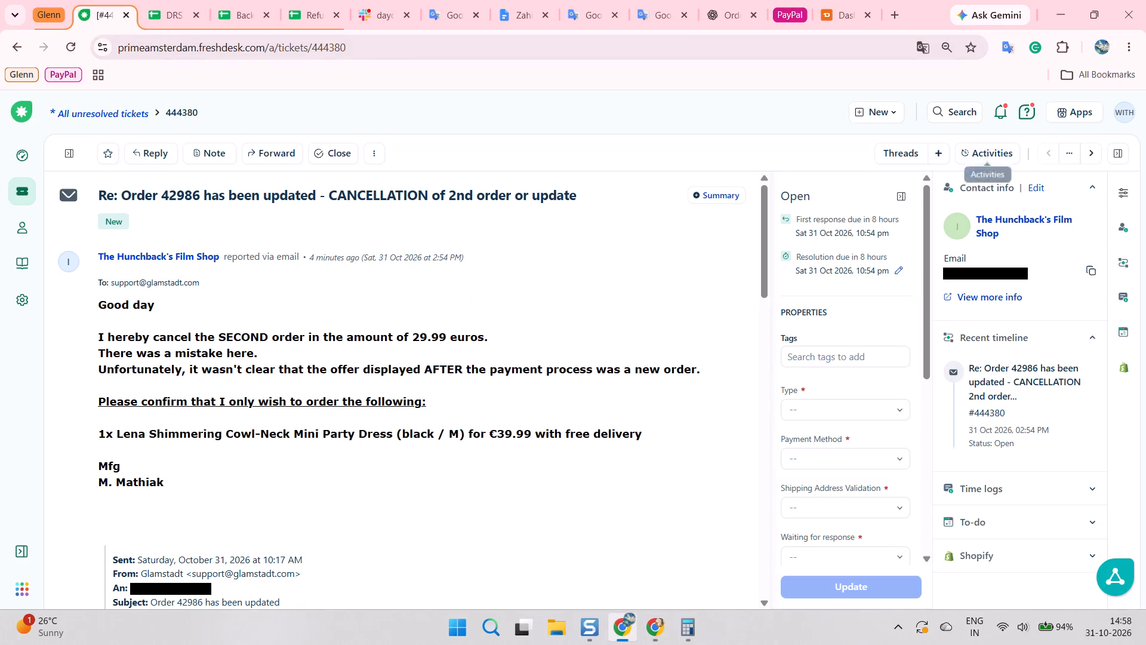
pyautogui.click(1090, 272)
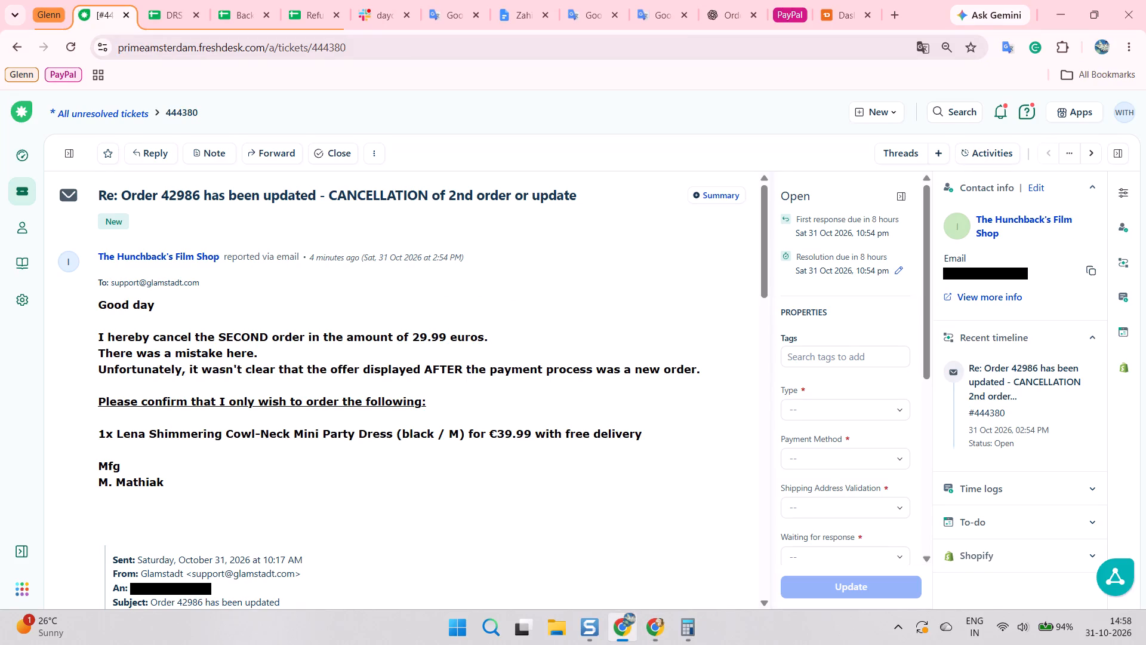
pyautogui.hotkey('alt', 'Tab')
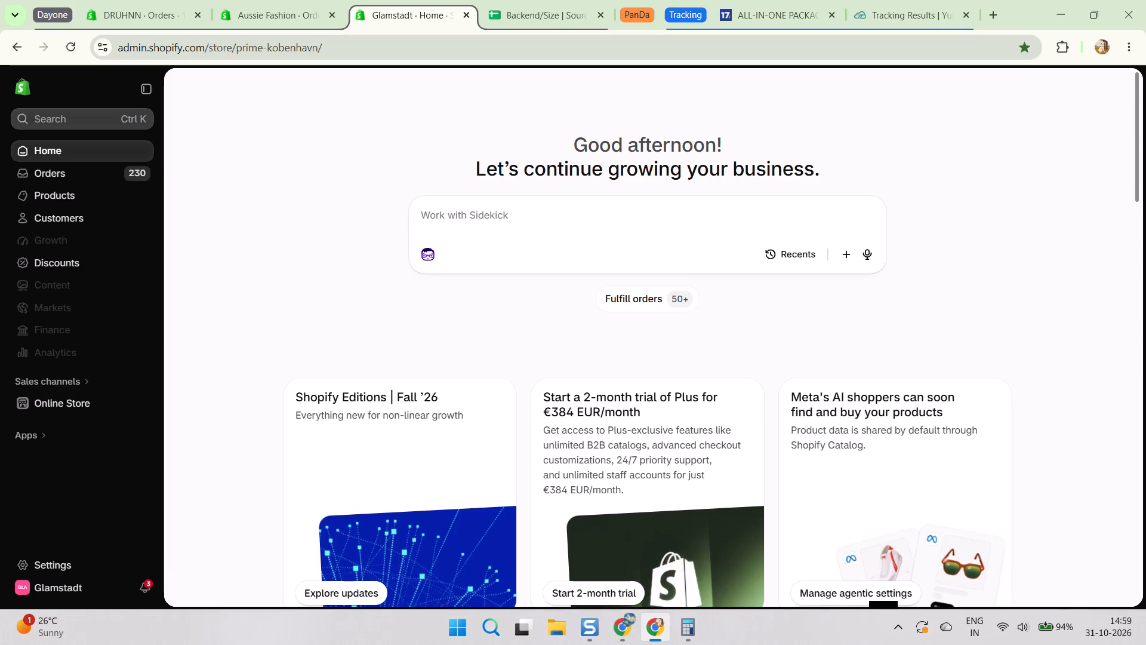
pyautogui.scroll(3, 806, 208)
pyautogui.click(112, 107)
pyautogui.hotkey('ctrl', 'v')
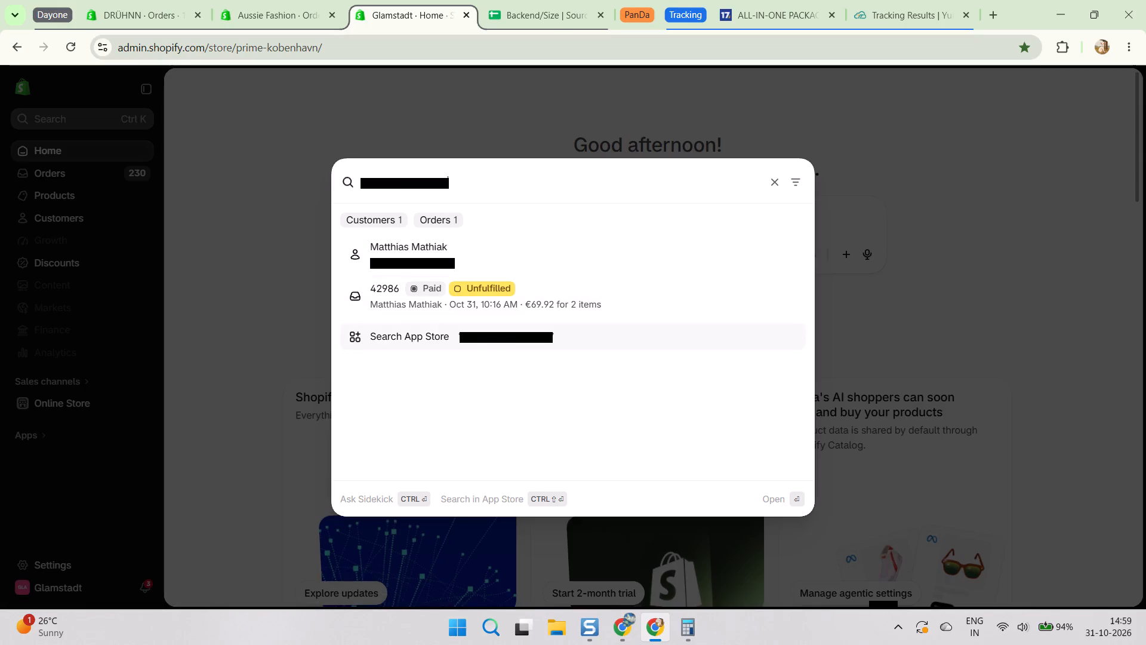
pyautogui.click(384, 289)
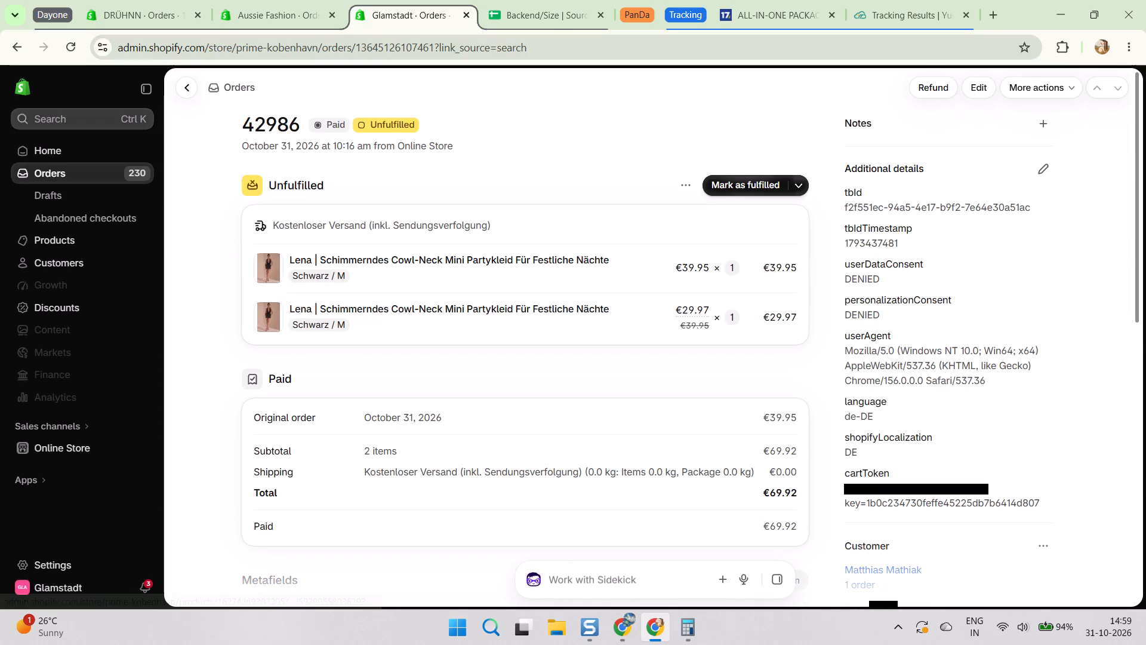
pyautogui.hotkey('alt', 'Tab')
pyautogui.hotkey('alt', 'Tab')
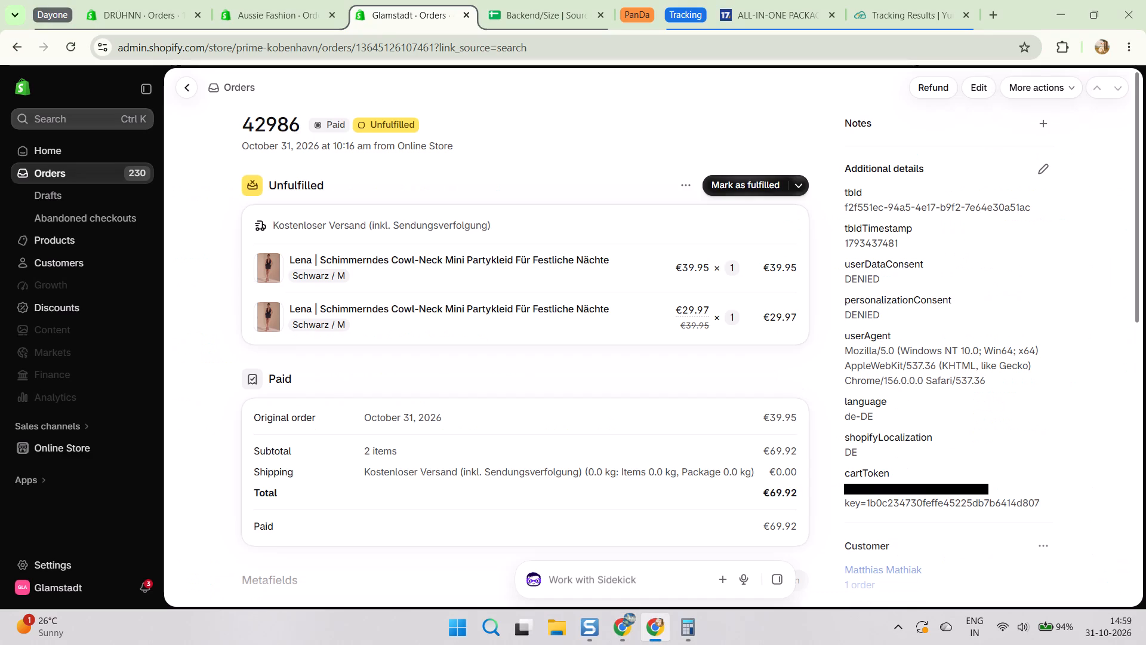
pyautogui.hotkey('ctrl', 'f')
pyautogui.hotkey('ctrl', 'v')
pyautogui.scroll(8, 899, 229)
pyautogui.click(1016, 89)
pyautogui.scroll(5, 867, 185)
pyautogui.hotkey('alt', 'Tab')
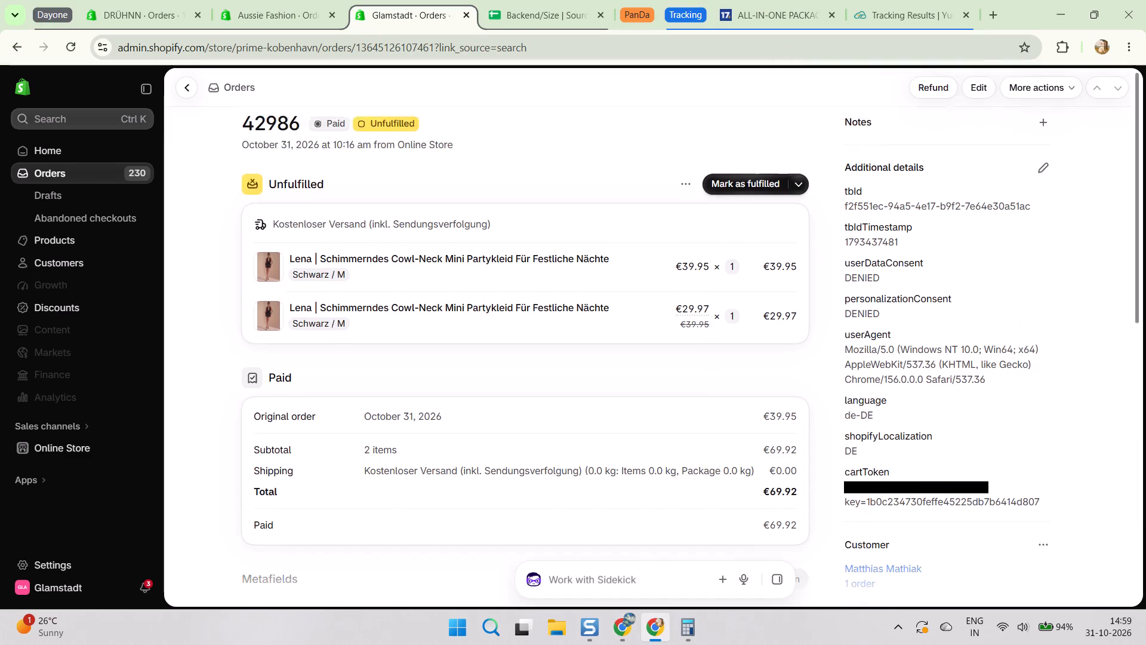
# Reread the translated cancellation request in ticket 444380, including the item the customer wants to keep and the quoted order update.
pyautogui.click(295, 319)
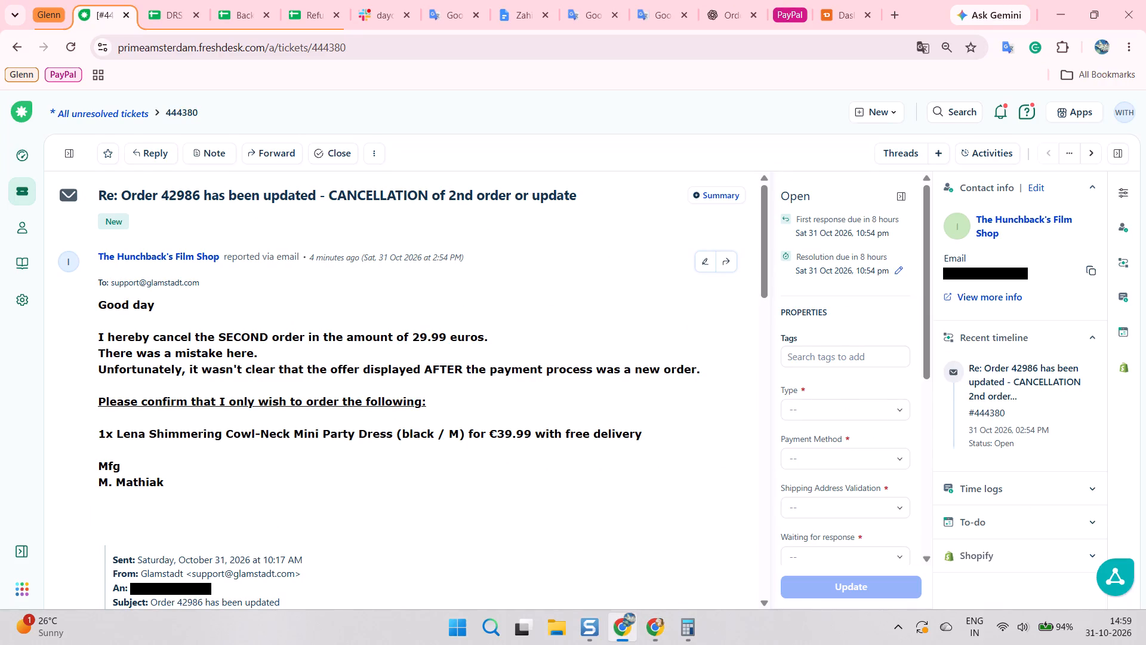
pyautogui.click(478, 369)
pyautogui.click(455, 363)
pyautogui.click(516, 366)
pyautogui.click(554, 365)
pyautogui.tripleClick(88, 404)
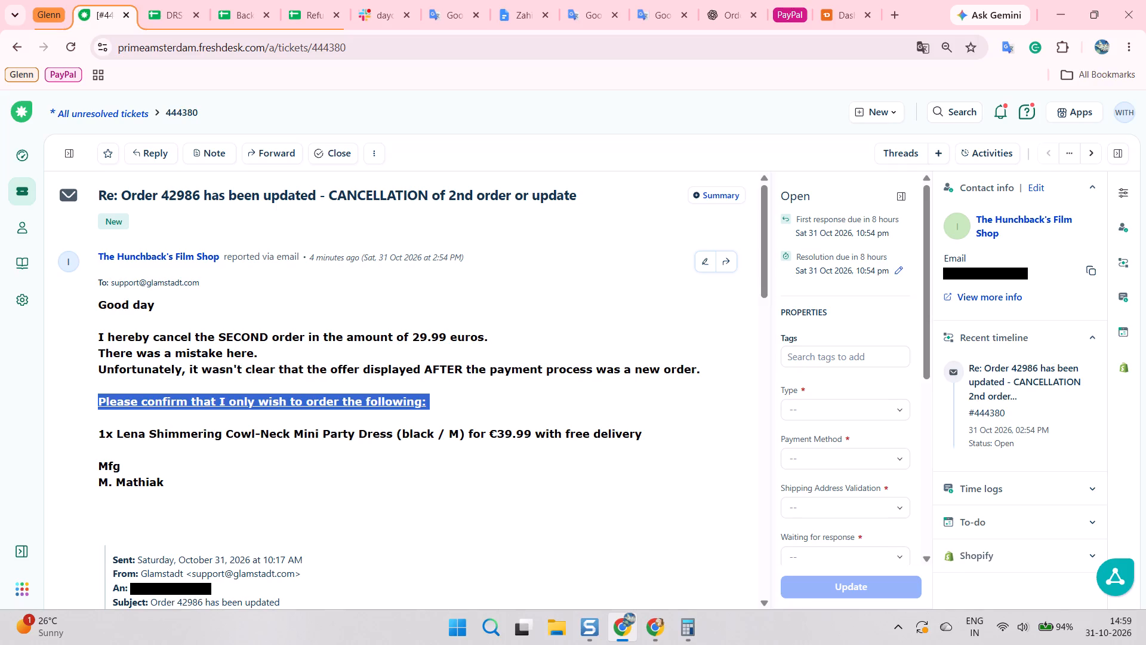
pyautogui.tripleClick(101, 436)
pyautogui.click(406, 351)
pyautogui.rightClick(396, 290)
pyautogui.scroll(-3, 367, 472)
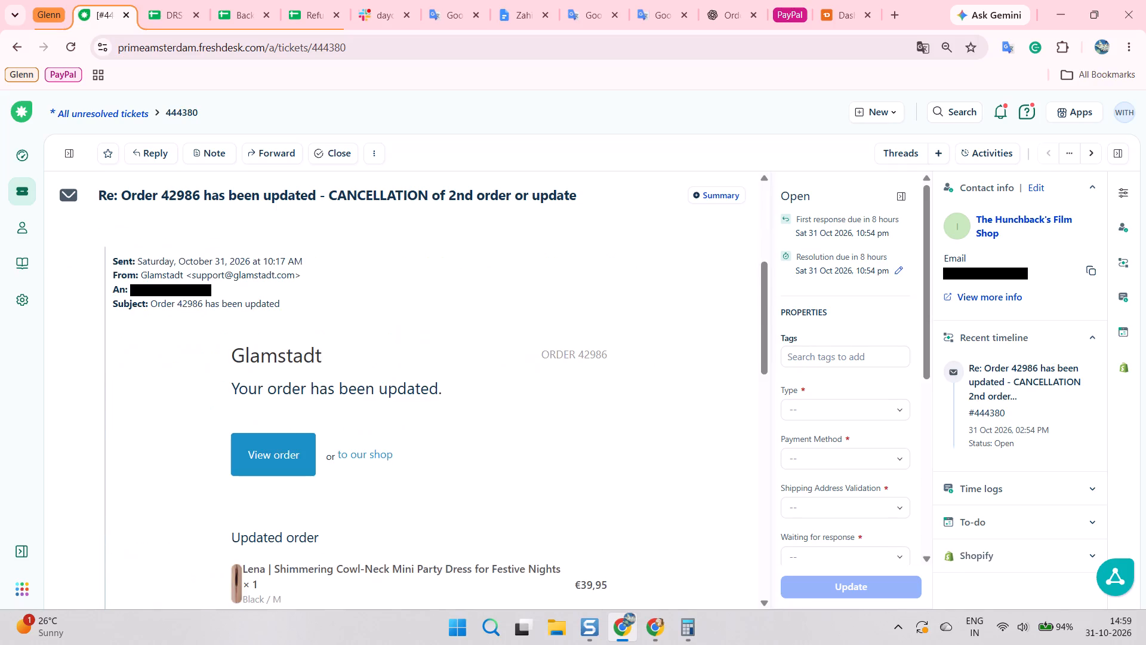
pyautogui.scroll(-3, 398, 404)
pyautogui.scroll(13, 359, 379)
# Switch ticket 444380 from the English translation back to its original German text.
pyautogui.rightClick(420, 300)
pyautogui.scroll(-3, 453, 465)
pyautogui.click(512, 532)
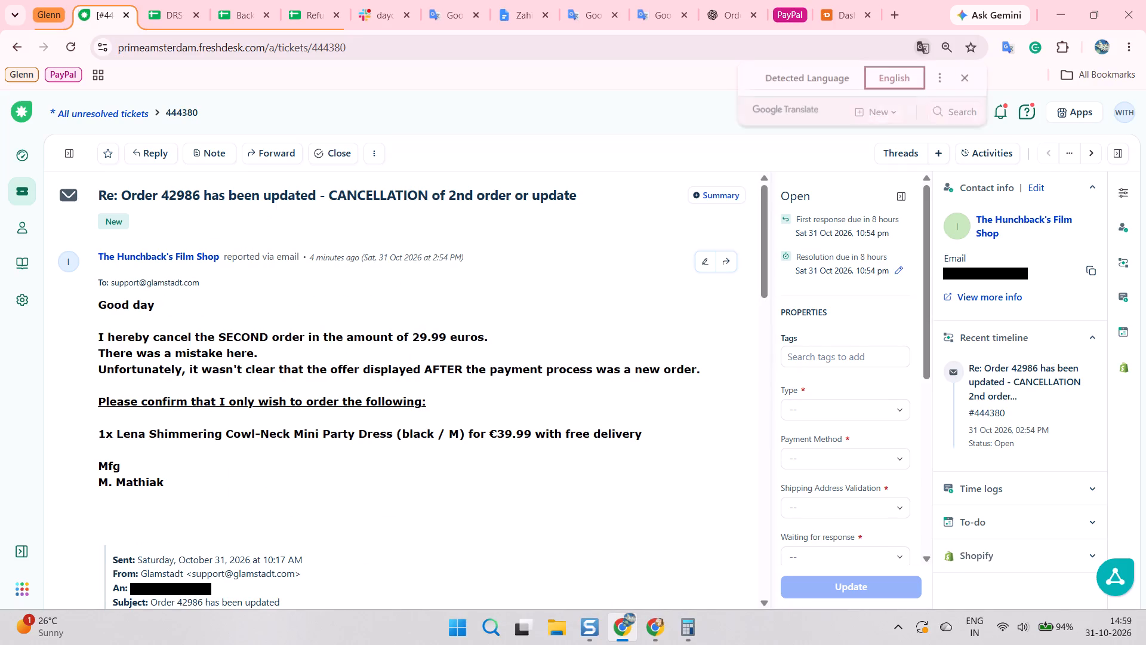
pyautogui.tripleClick(765, 75)
pyautogui.click(464, 317)
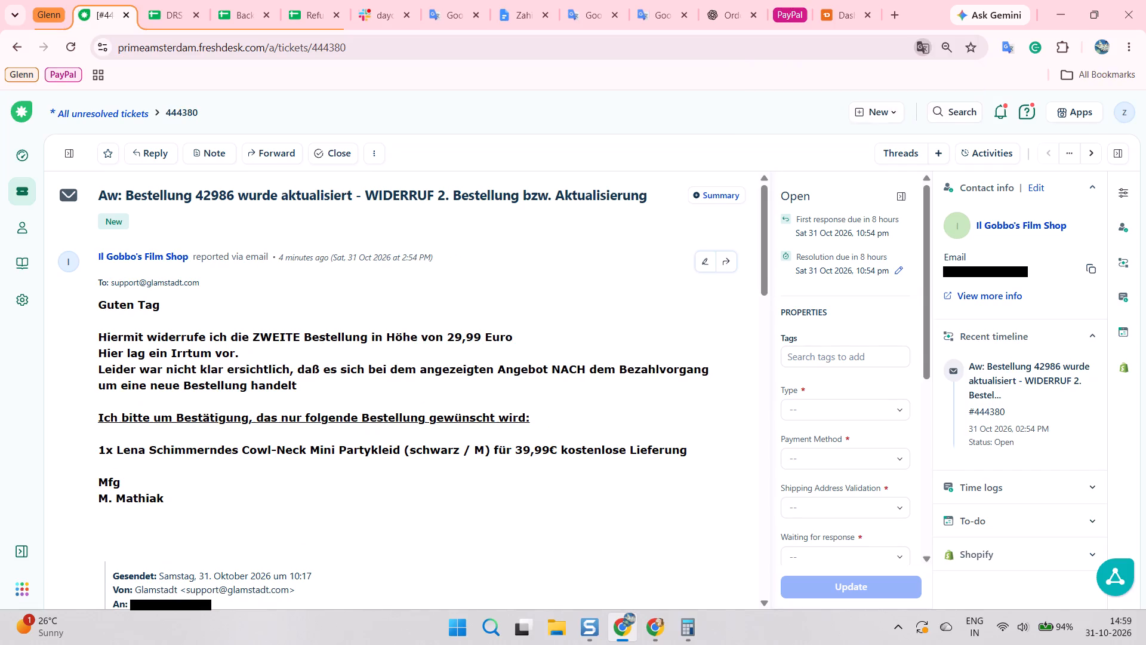
pyautogui.scroll(-4, 251, 304)
pyautogui.hotkey('alt', 'Tab')
pyautogui.scroll(-3, 256, 306)
pyautogui.scroll(9, 297, 289)
pyautogui.scroll(-2, 627, 314)
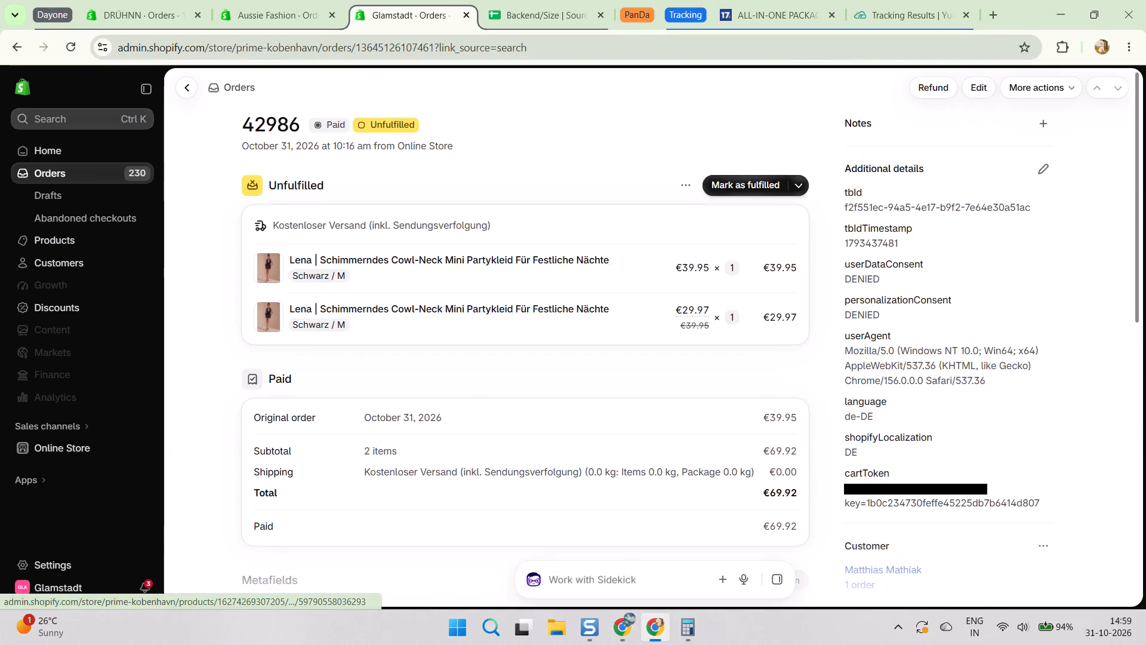
pyautogui.scroll(-7, 624, 311)
pyautogui.scroll(14, 587, 349)
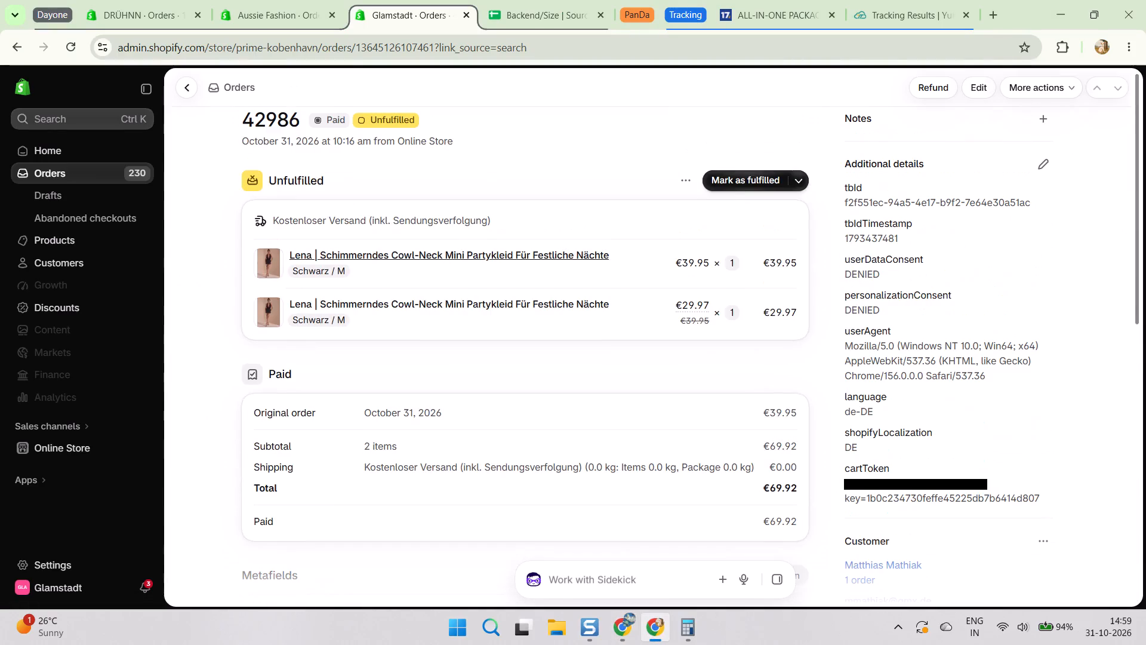
pyautogui.click(514, 143)
pyautogui.hotkey('alt', 'Tab')
pyautogui.scroll(10, 369, 335)
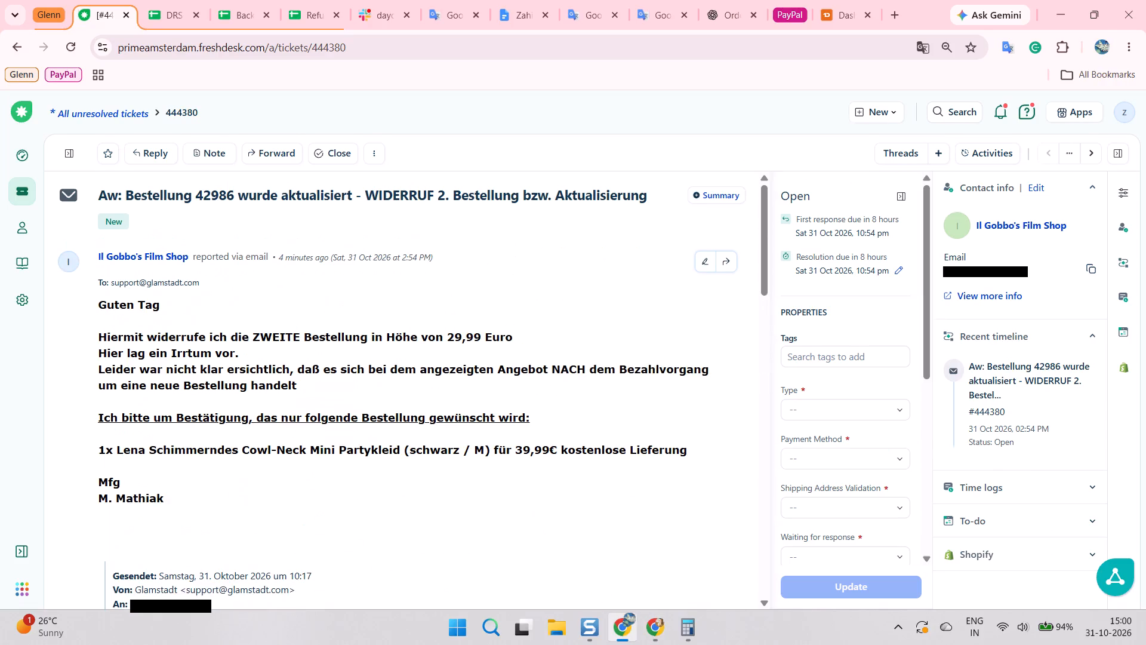
pyautogui.click(409, 320)
pyautogui.click(292, 322)
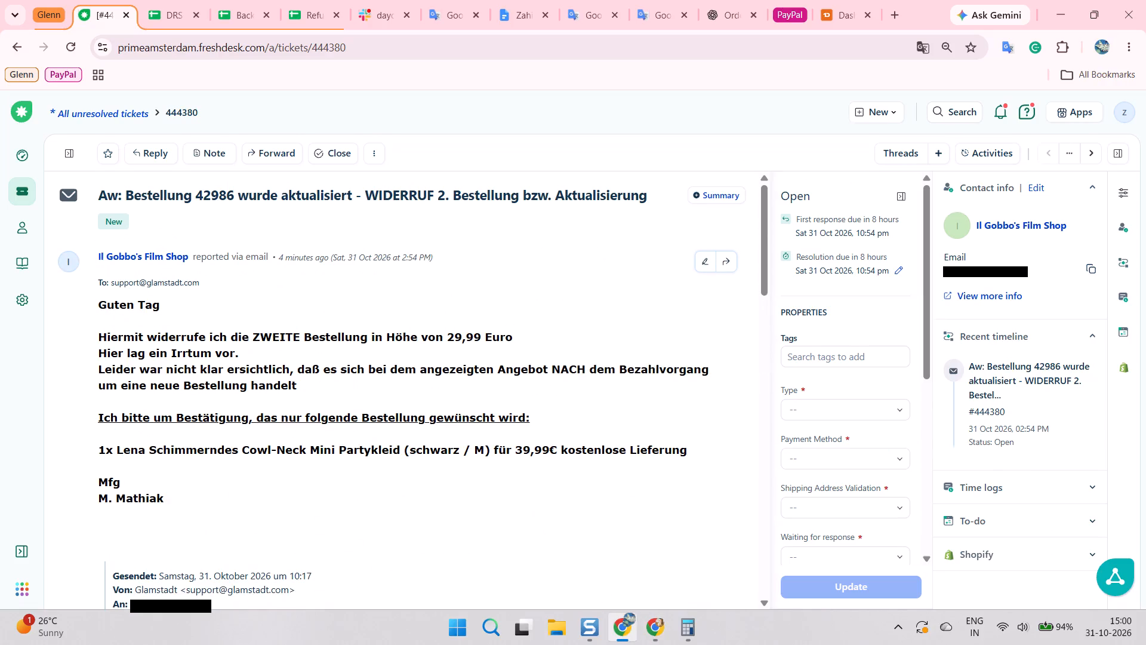
pyautogui.click(296, 317)
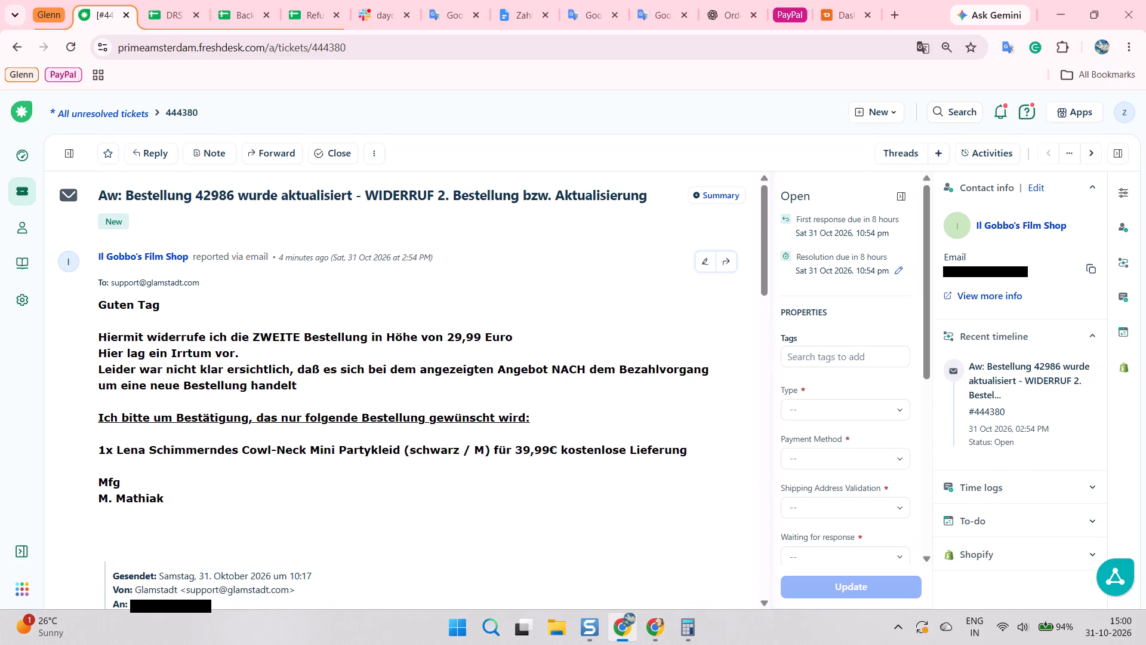
pyautogui.click(328, 322)
pyautogui.click(353, 323)
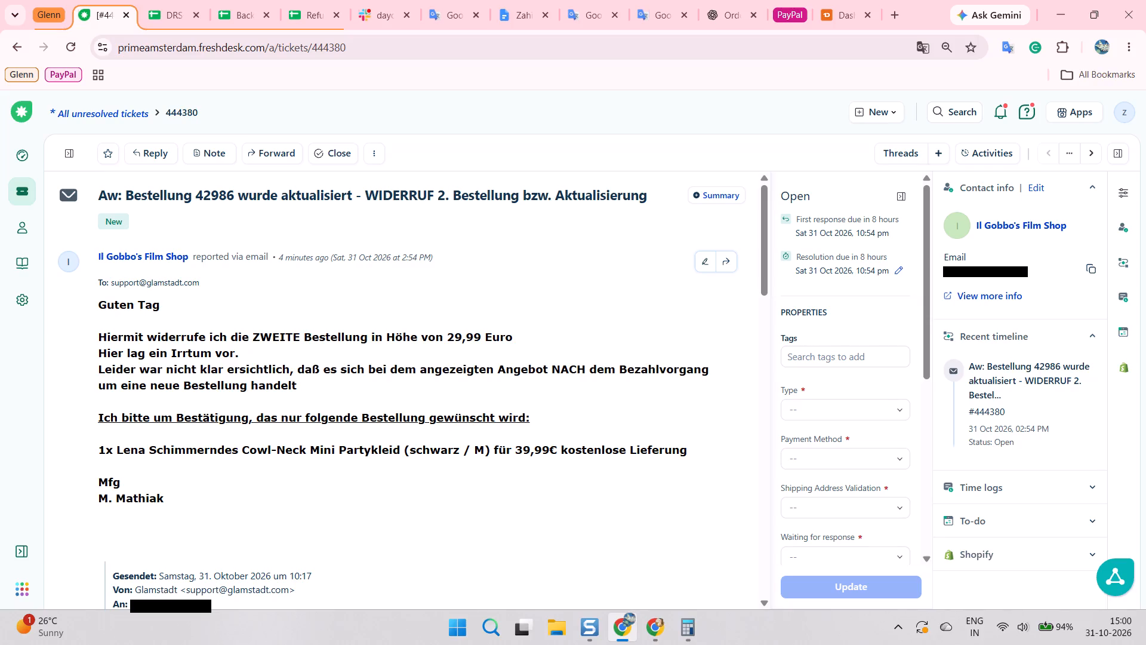
pyautogui.click(353, 323)
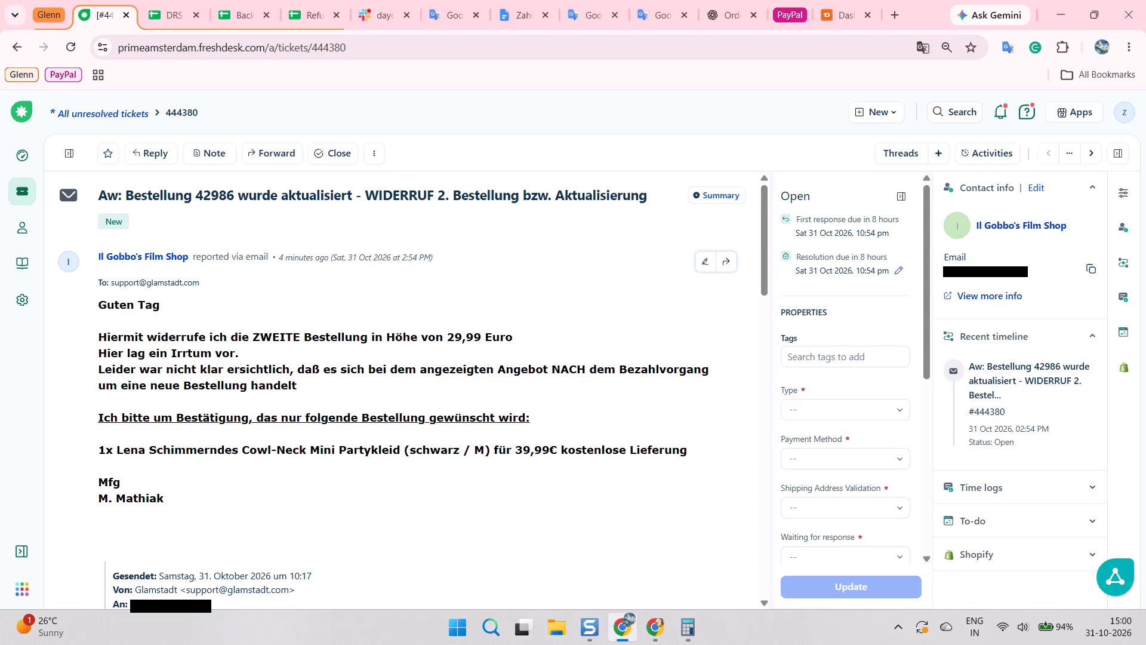
pyautogui.click(382, 326)
pyautogui.click(392, 325)
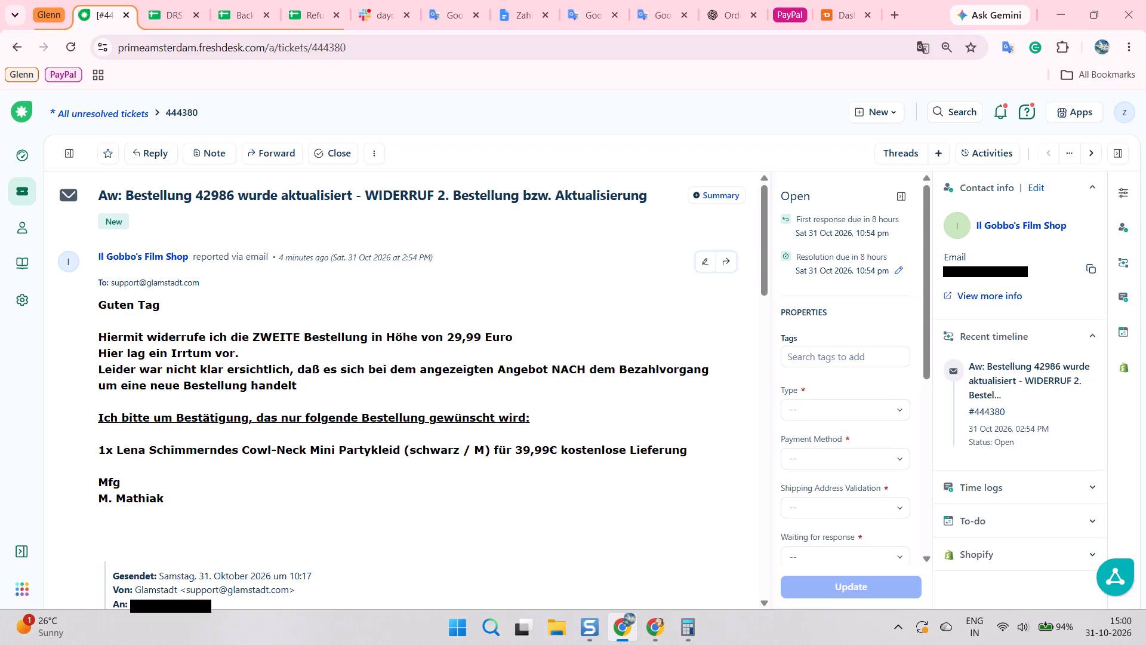
pyautogui.click(405, 328)
pyautogui.click(407, 328)
pyautogui.click(422, 333)
pyautogui.click(324, 329)
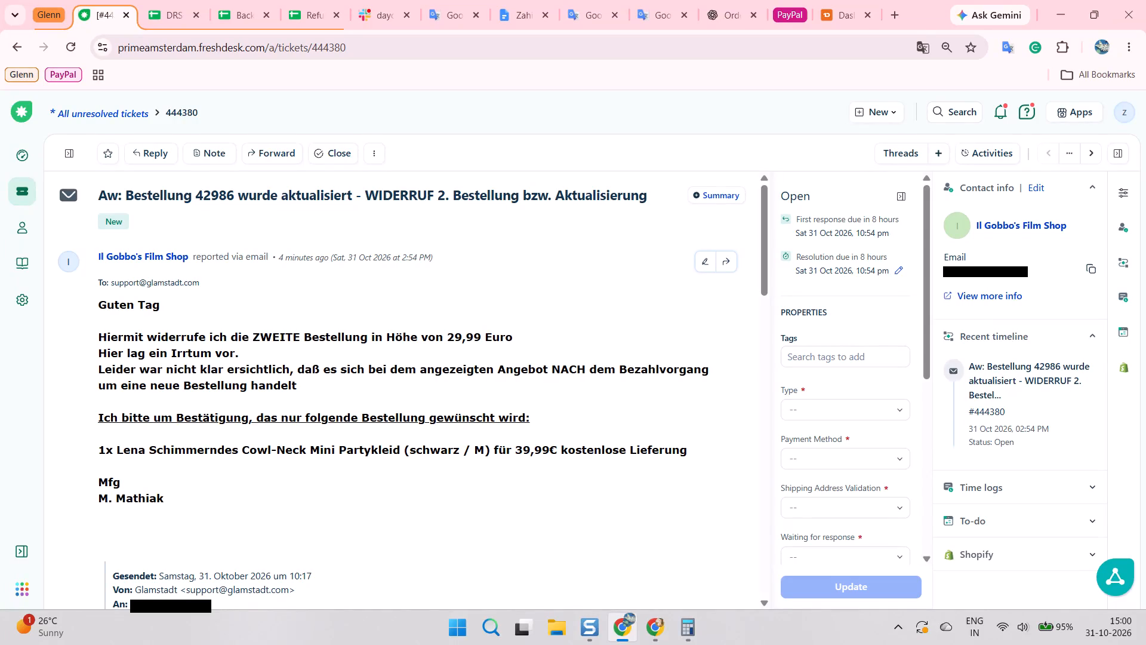
pyautogui.hotkey('alt', 'Tab')
pyautogui.scroll(-5, 353, 329)
pyautogui.scroll(2, 415, 349)
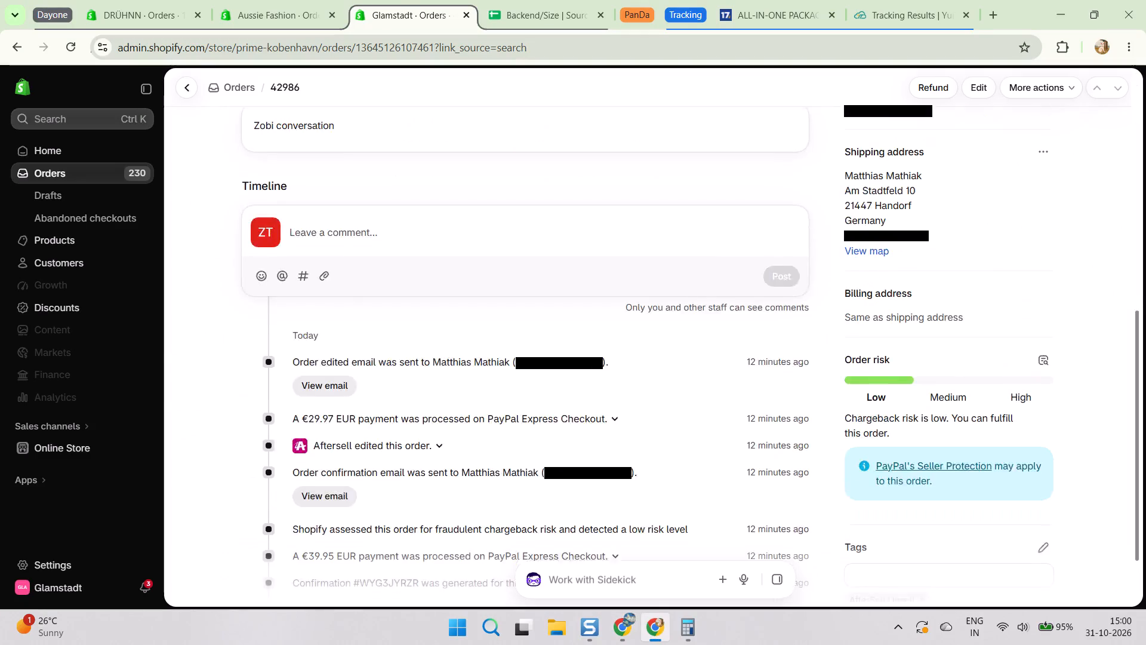
pyautogui.scroll(10, 415, 349)
pyautogui.click(569, 165)
pyautogui.hotkey('alt', 'Tab')
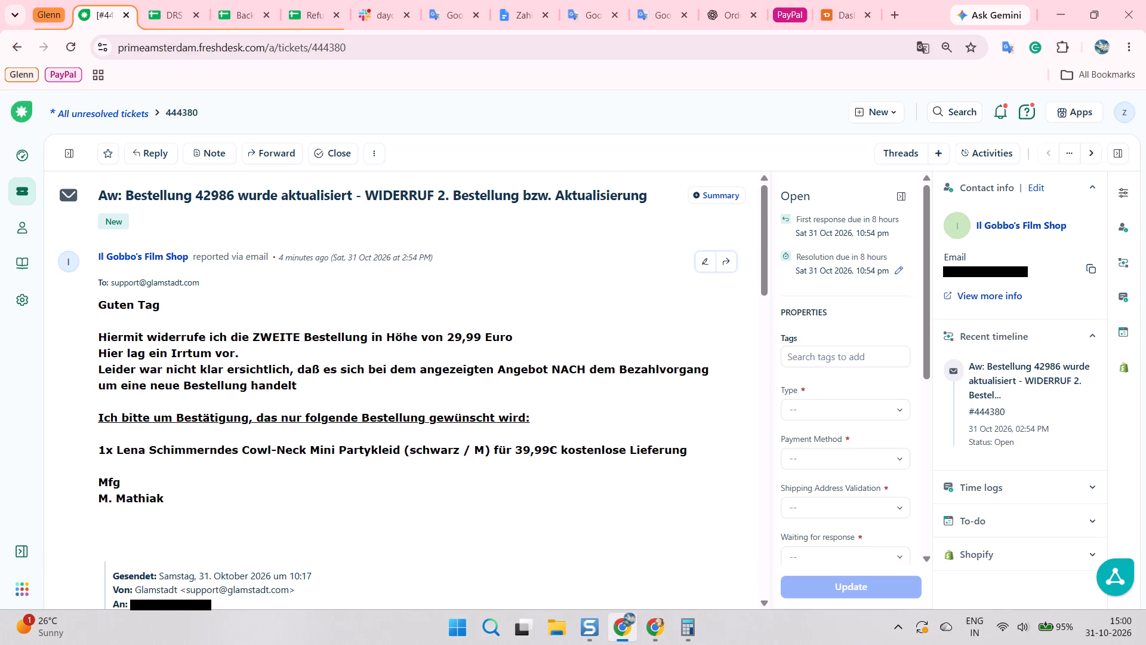
pyautogui.click(423, 288)
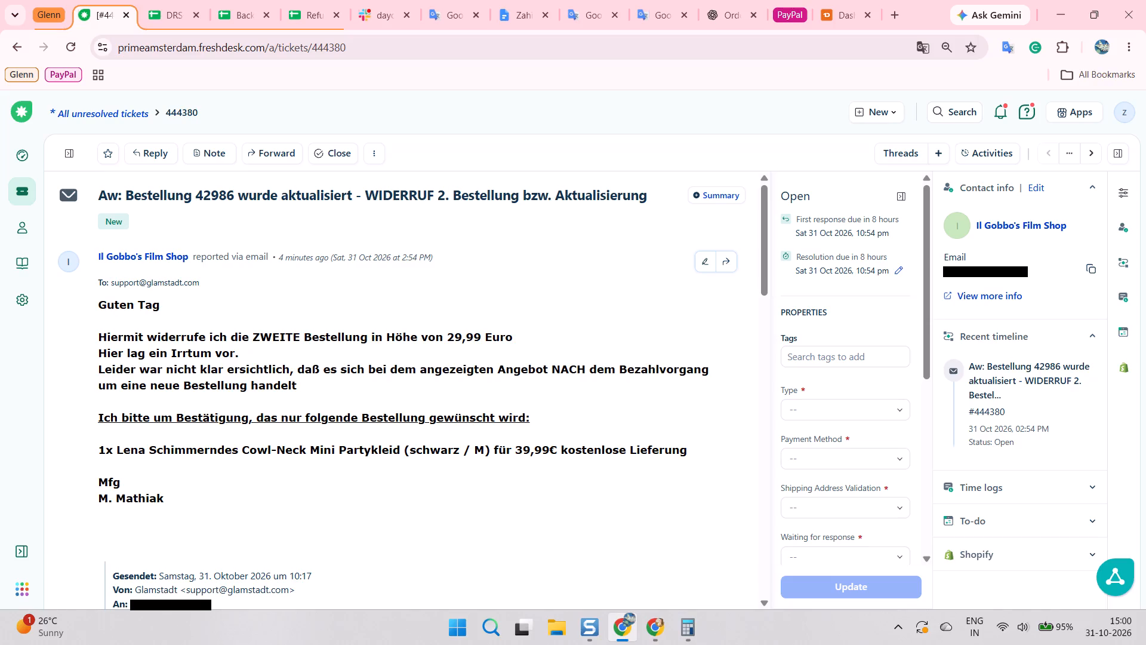
pyautogui.click(340, 316)
pyautogui.hotkey('alt', 'Tab')
pyautogui.scroll(2, 235, 216)
pyautogui.click(533, 121)
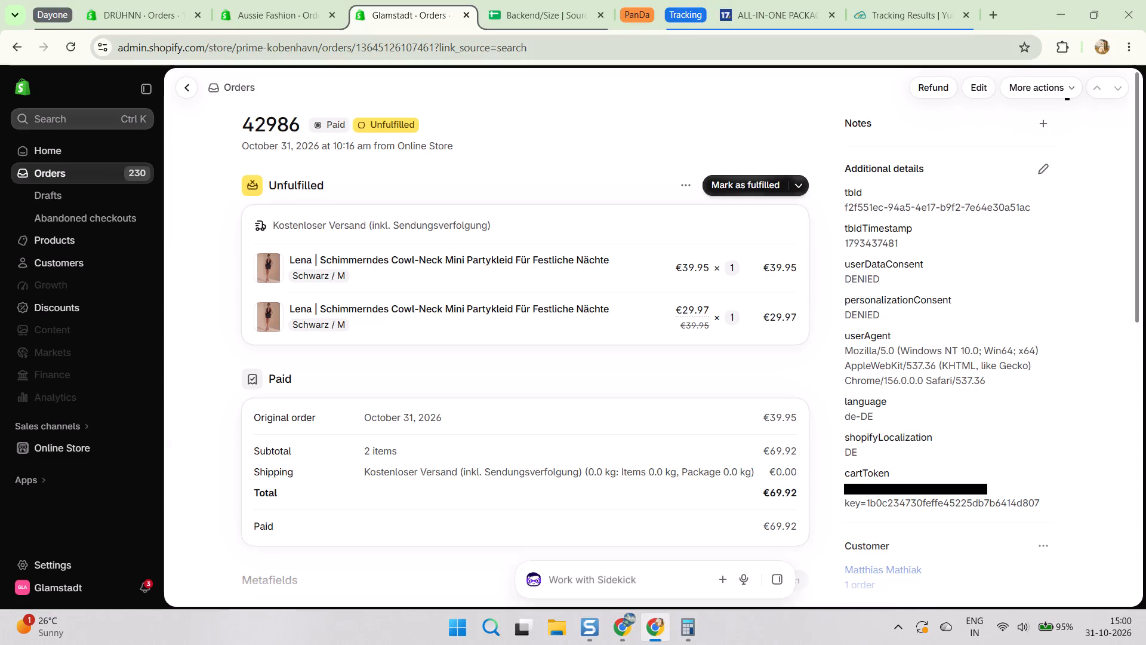
pyautogui.hotkey('alt', 'Tab')
pyautogui.hotkey('alt', 'Tab')
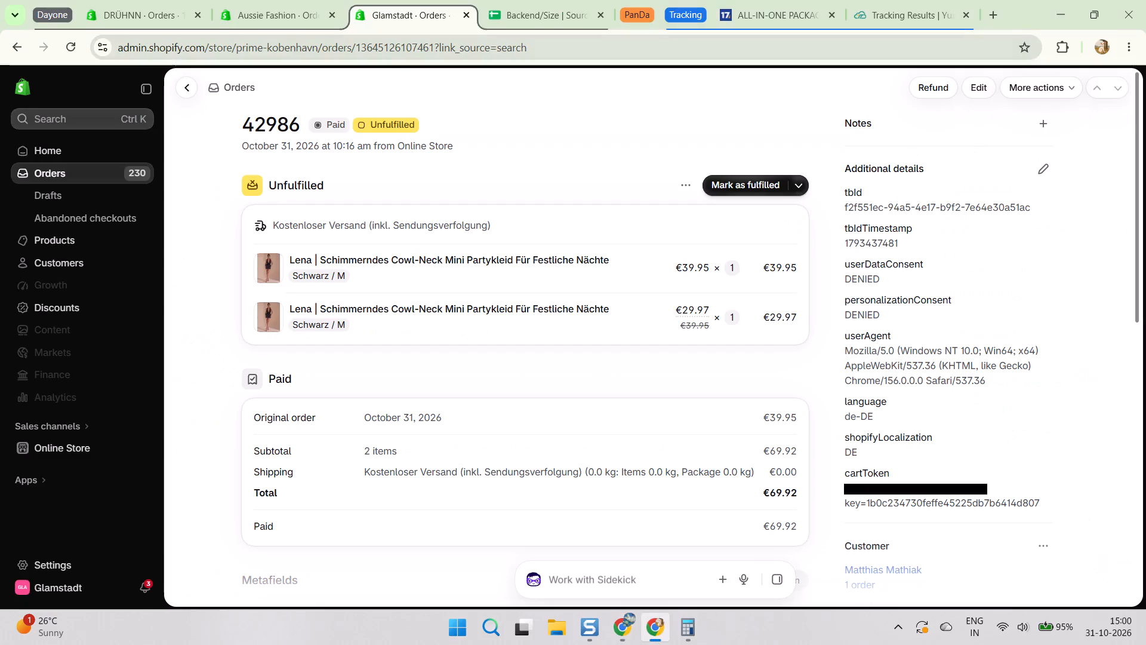
# Open the Glamstadt storefront in a new browser tab and bring up its Stornierungsbedingungen page.
pyautogui.click(993, 12)
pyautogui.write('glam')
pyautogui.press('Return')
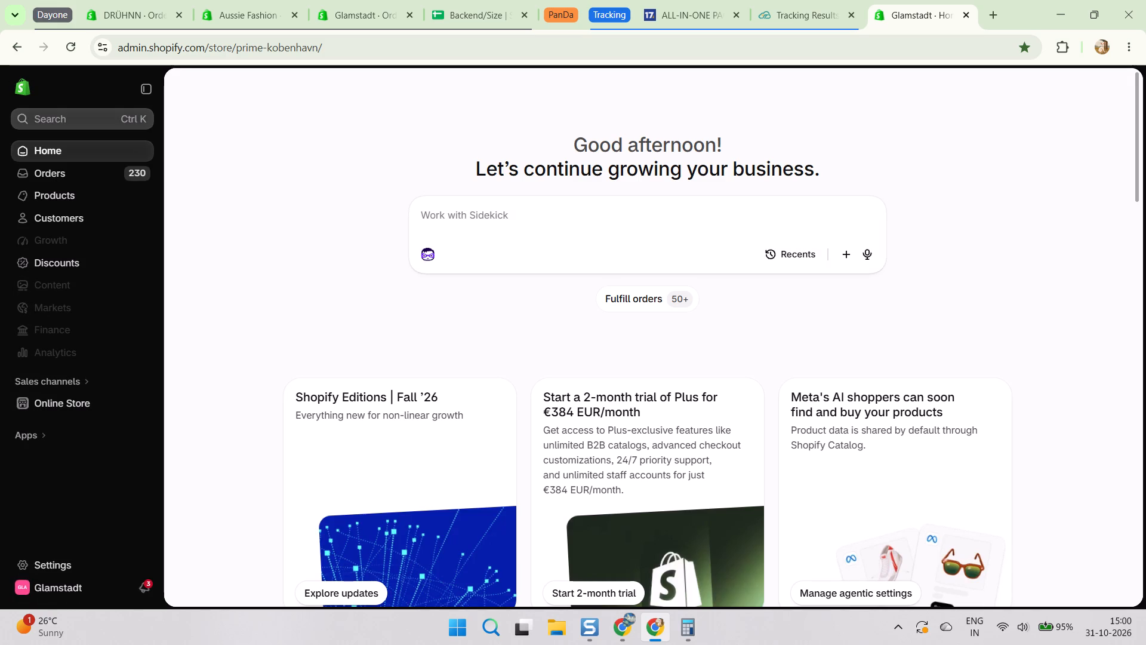
pyautogui.scroll(2, 291, 165)
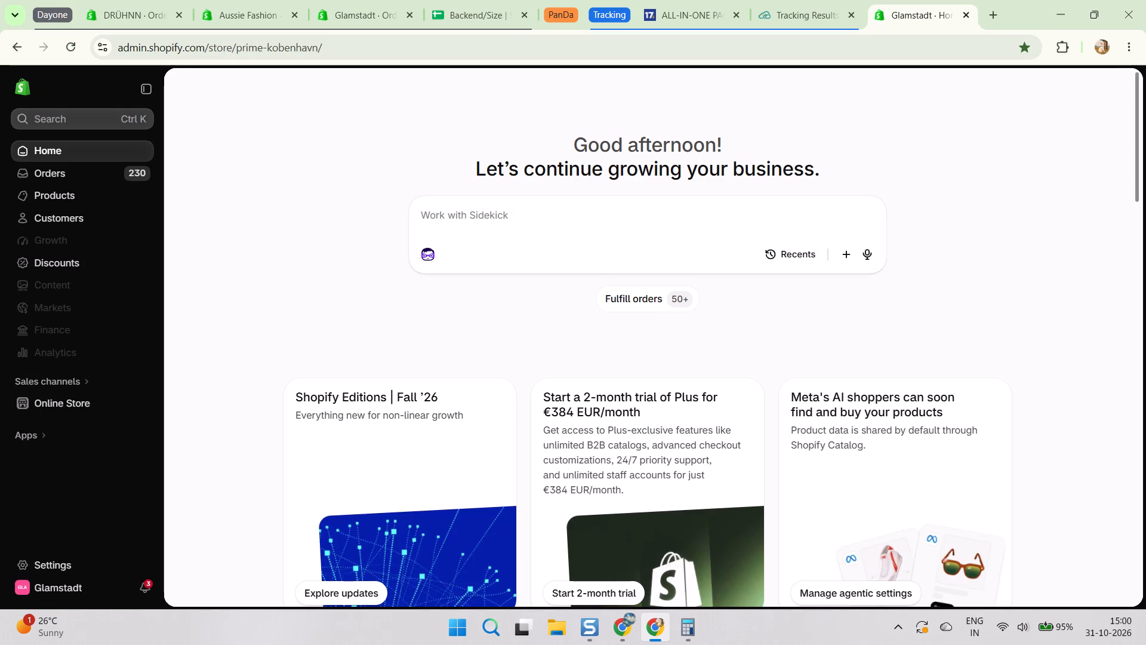
pyautogui.scroll(-1, 168, 285)
pyautogui.scroll(4, 576, 69)
pyautogui.click(568, 38)
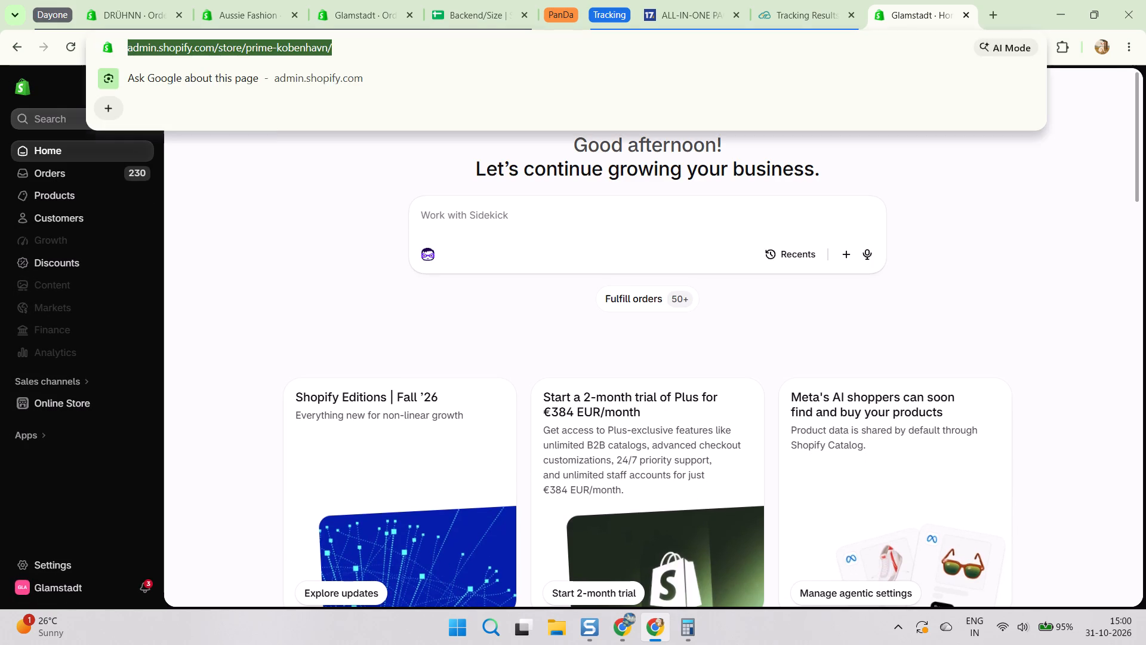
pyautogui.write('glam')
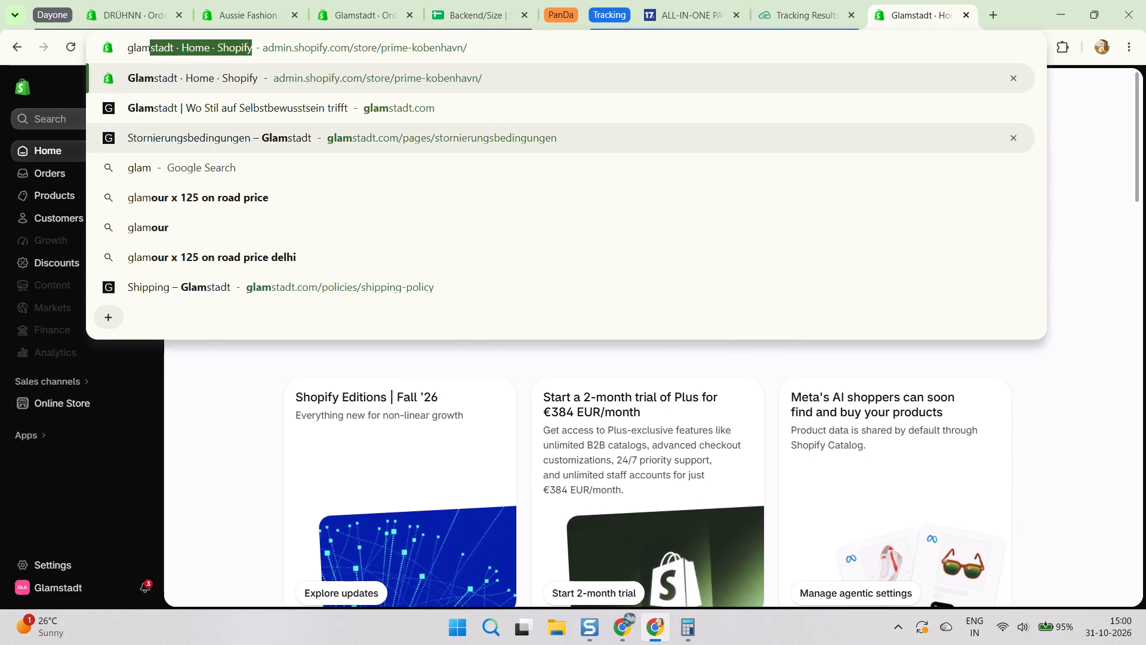
pyautogui.click(171, 109)
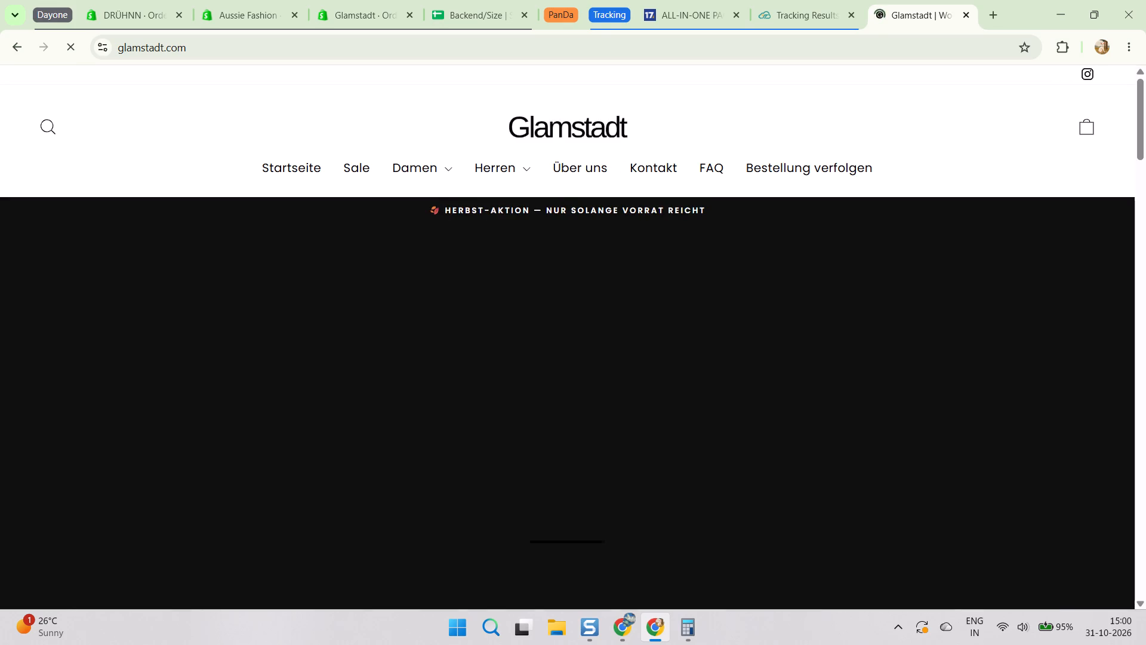
pyautogui.hotkey('alt', 'Tab')
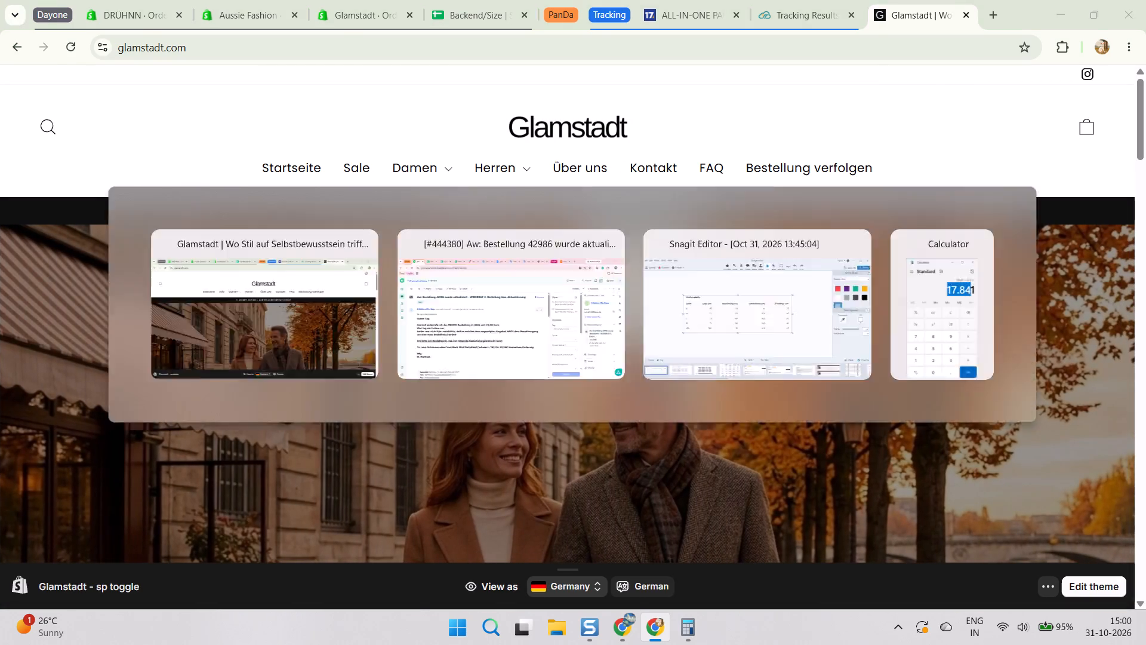
pyautogui.click(313, 352)
pyautogui.hotkey('alt', 'Tab')
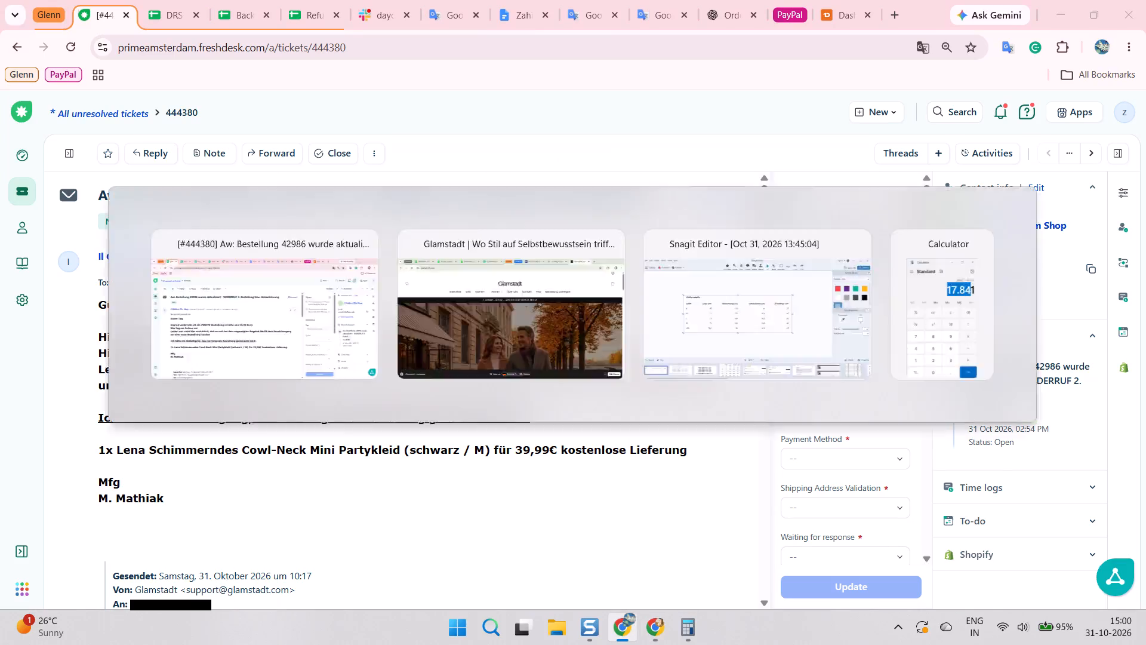
pyautogui.scroll(-20, 365, 238)
pyautogui.scroll(-13, 365, 238)
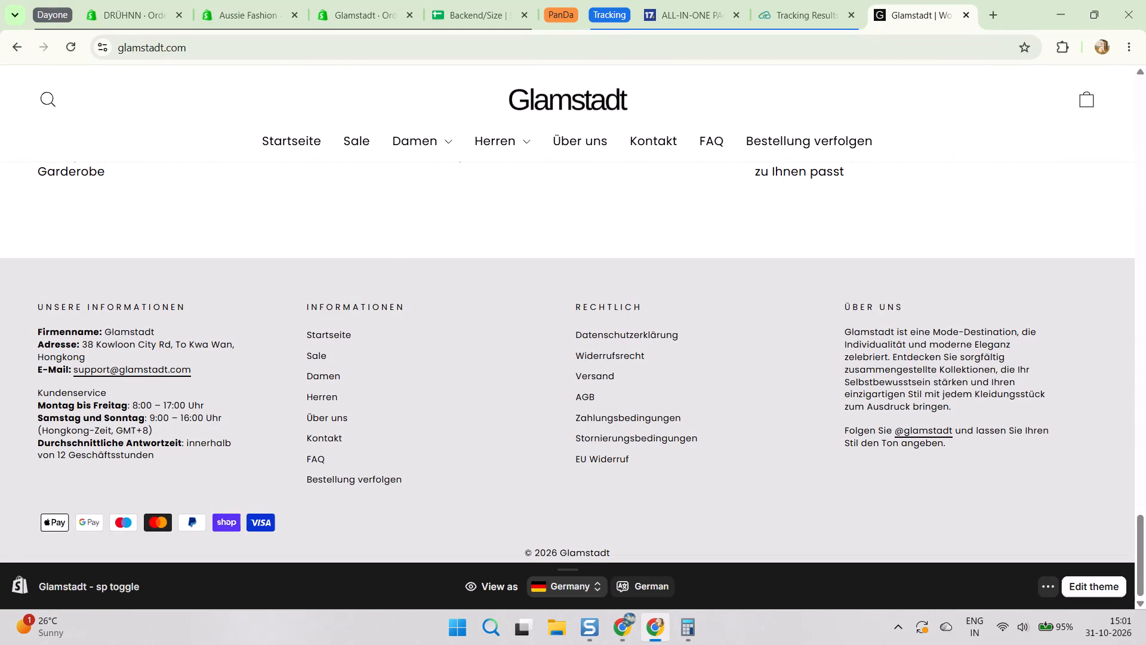
pyautogui.click(611, 437)
# Copy the full English Aussie Vogue cancellation reply and paste it into the other, empty Google Translate page set to German.
pyautogui.hotkey('alt', 'Tab')
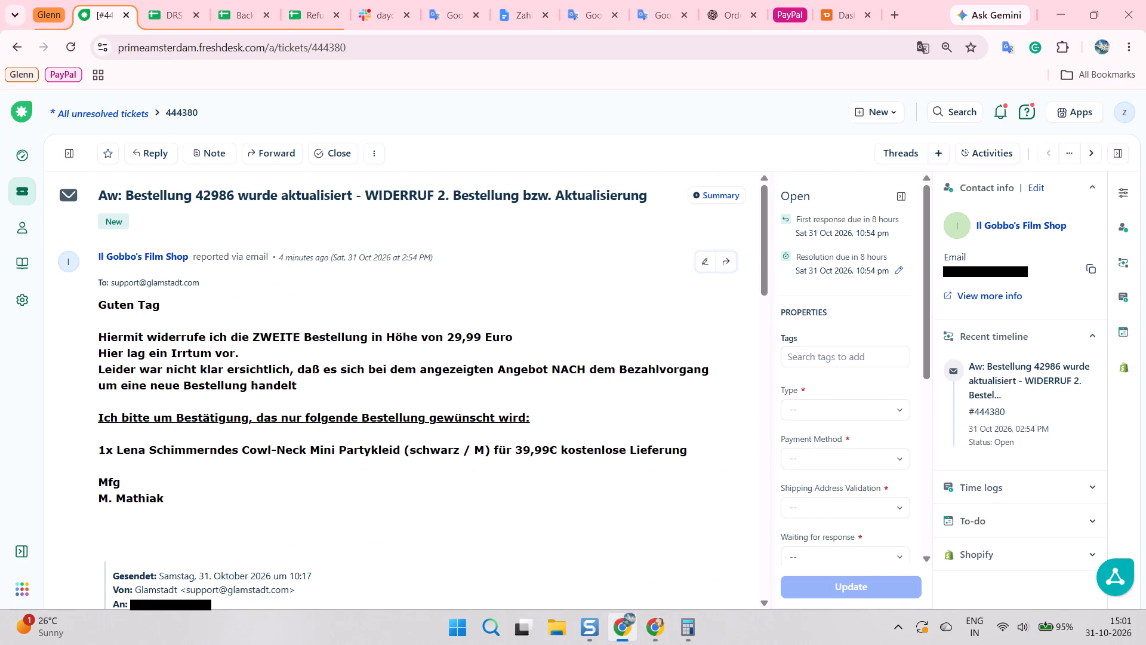
pyautogui.click(369, 352)
pyautogui.click(525, 0)
pyautogui.click(600, 0)
pyautogui.click(321, 298)
pyautogui.hotkey('ctrl', 'a')
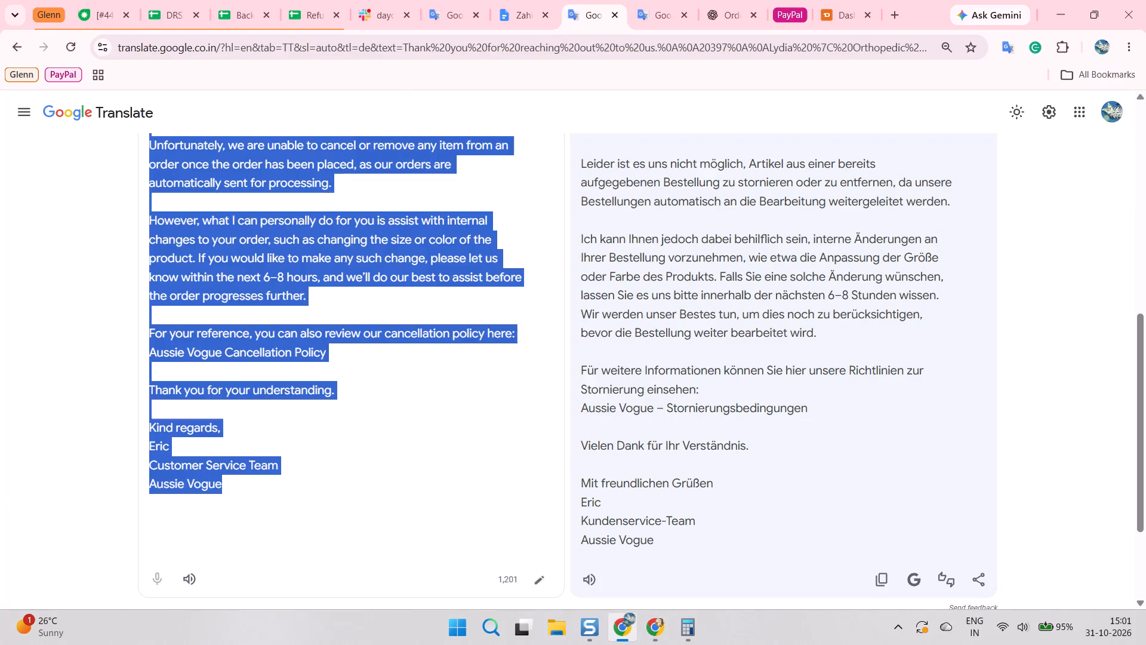
pyautogui.hotkey('ctrl', 'c')
pyautogui.hotkey('ctrl', 'c')
pyautogui.click(641, 0)
pyautogui.scroll(8, 582, 119)
pyautogui.click(544, 238)
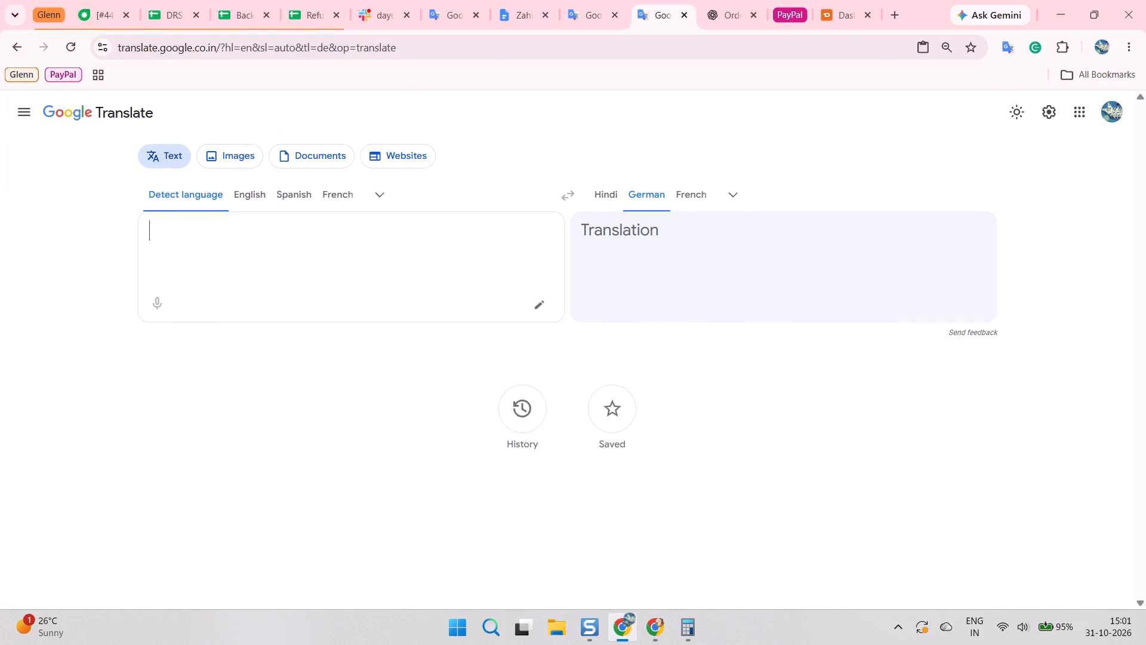
pyautogui.hotkey('ctrl', 'v')
pyautogui.hotkey('alt', 'Tab')
pyautogui.scroll(11, 318, 263)
pyautogui.click(361, 0)
pyautogui.scroll(4, 324, 110)
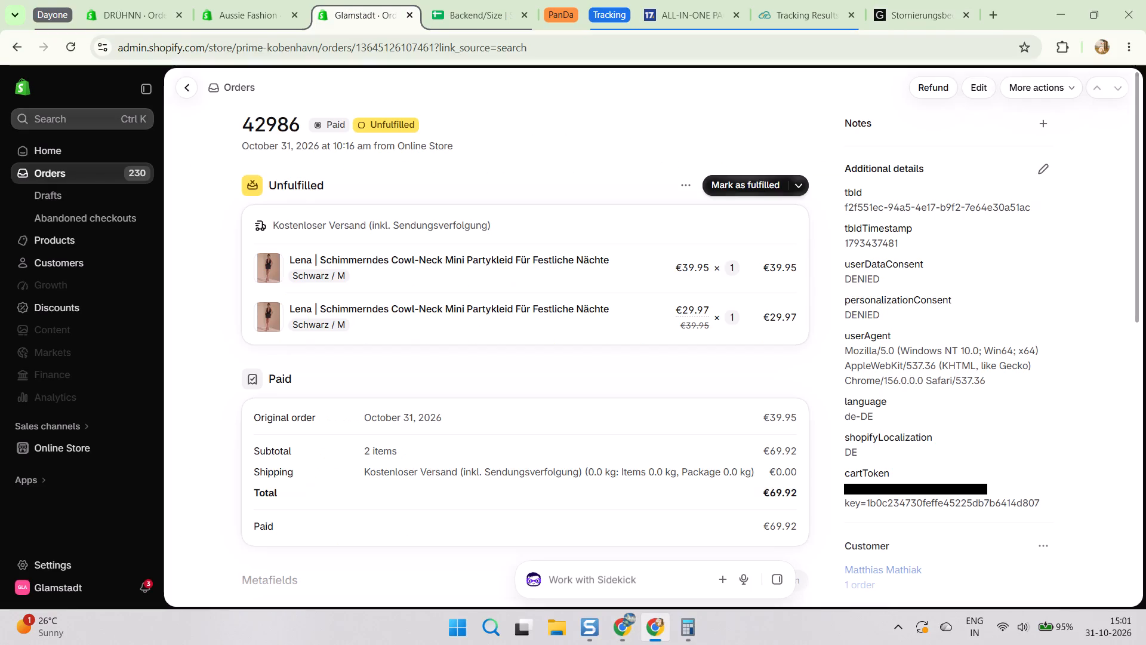
pyautogui.scroll(2, 325, 188)
pyautogui.doubleClick(269, 129)
pyautogui.hotkey('ctrl', 'c')
pyautogui.hotkey('ctrl', 'c')
pyautogui.hotkey('alt', 'Tab')
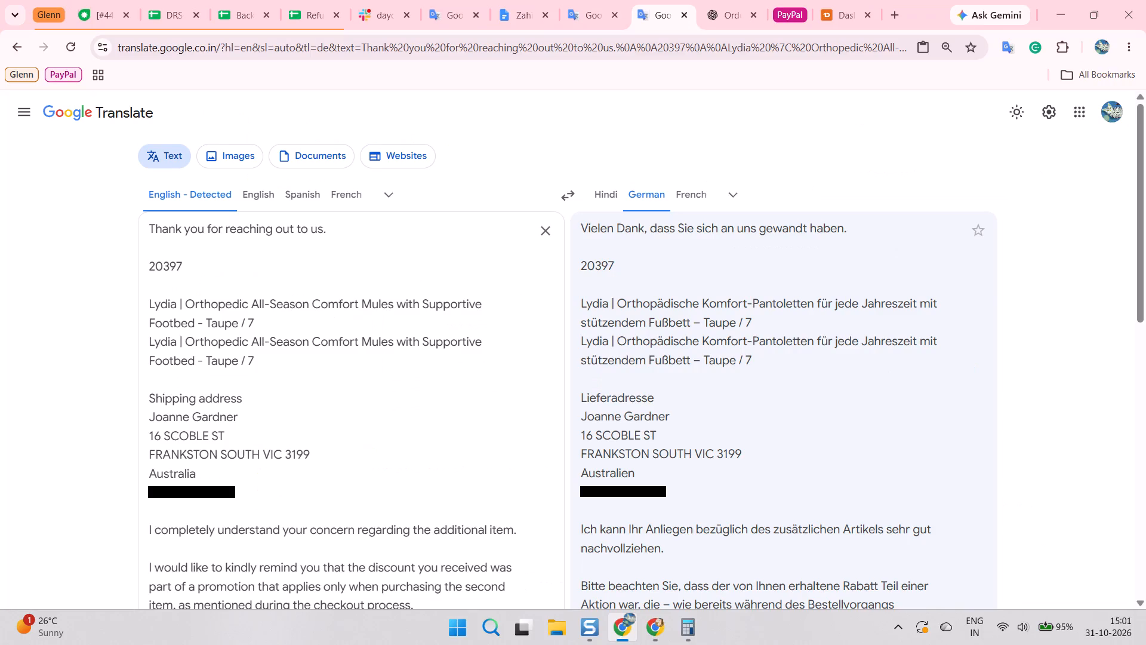
pyautogui.doubleClick(166, 262)
pyautogui.hotkey('ctrl', 'v')
pyautogui.hotkey('alt', 'Tab')
pyautogui.moveTo(356, 274); pyautogui.dragTo(356, 274)
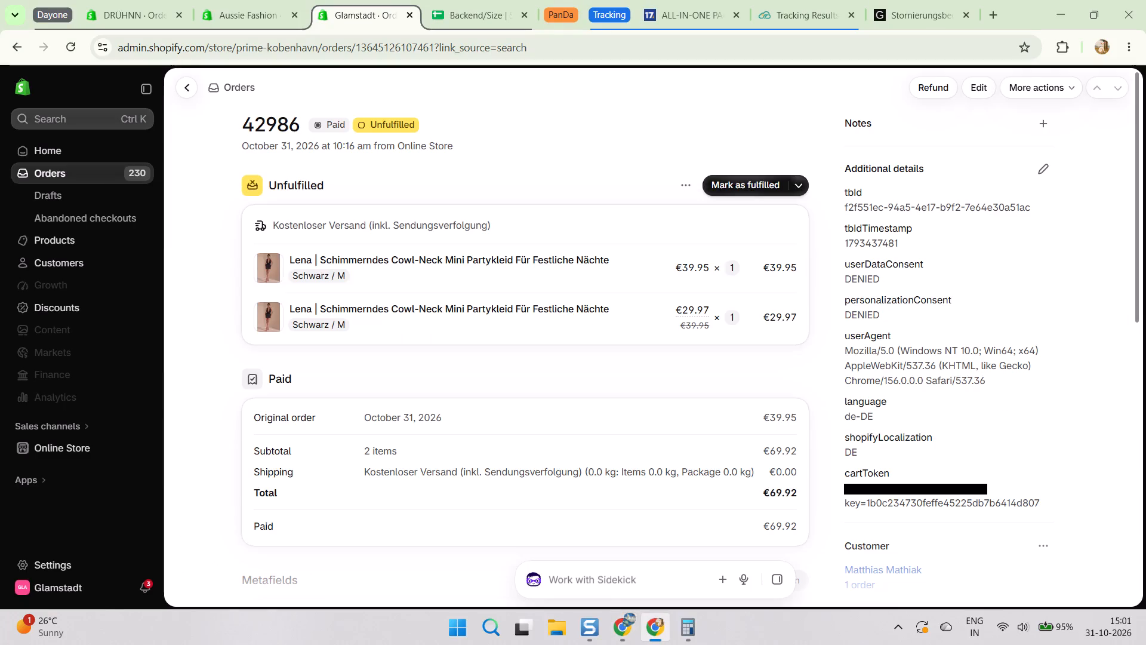
pyautogui.moveTo(356, 274); pyautogui.dragTo(260, 251)
pyautogui.hotkey('ctrl', 'c')
pyautogui.hotkey('ctrl', 'c')
pyautogui.click(445, 193)
pyautogui.moveTo(350, 279); pyautogui.dragTo(273, 262)
pyautogui.hotkey('ctrl', 'c')
pyautogui.hotkey('ctrl', 'c')
pyautogui.hotkey('alt', 'Tab')
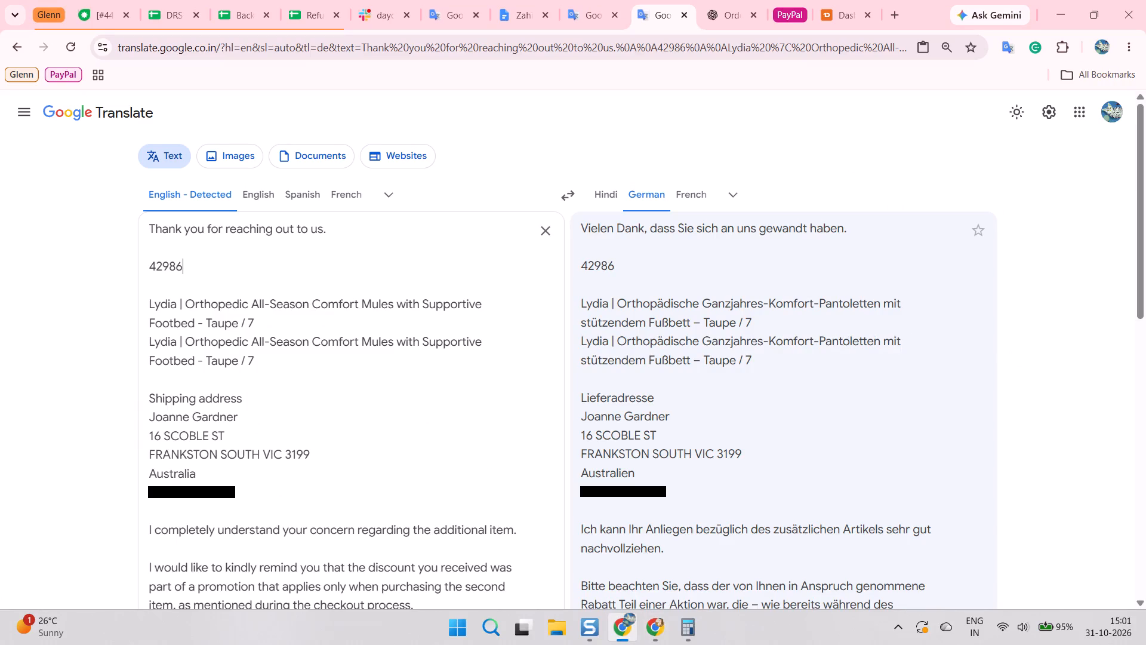
pyautogui.moveTo(270, 359); pyautogui.dragTo(121, 303)
pyautogui.hotkey('ctrl', 'v')
pyautogui.hotkey('alt', 'Tab')
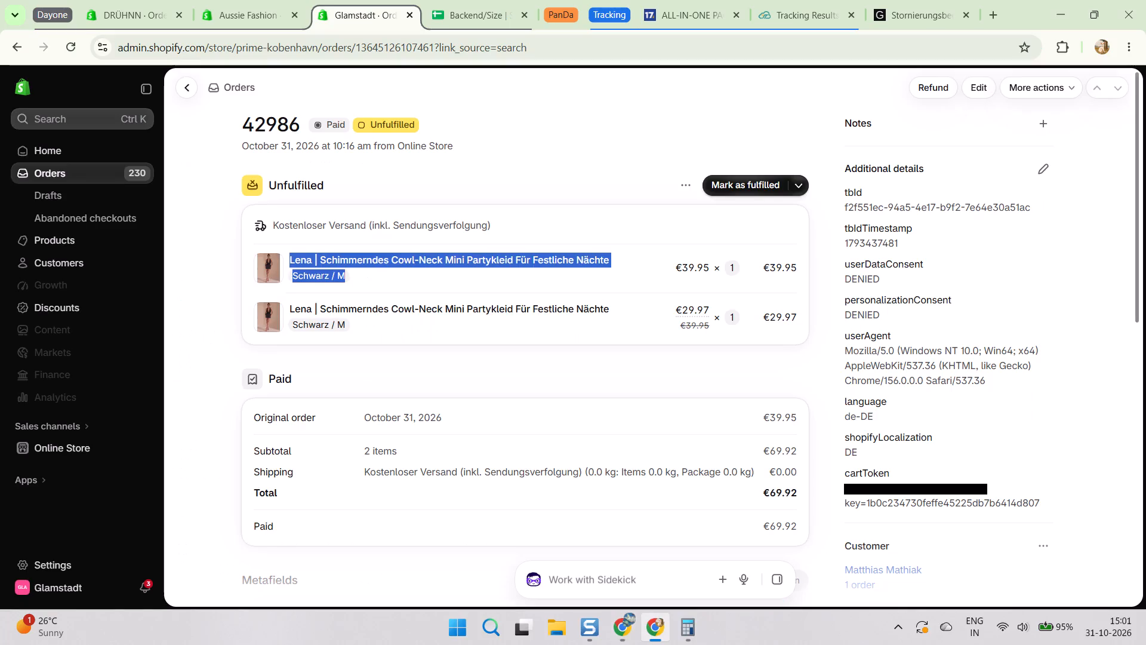
pyautogui.hotkey('alt', 'Tab')
pyautogui.press('Return')
pyautogui.hotkey('ctrl', 'v')
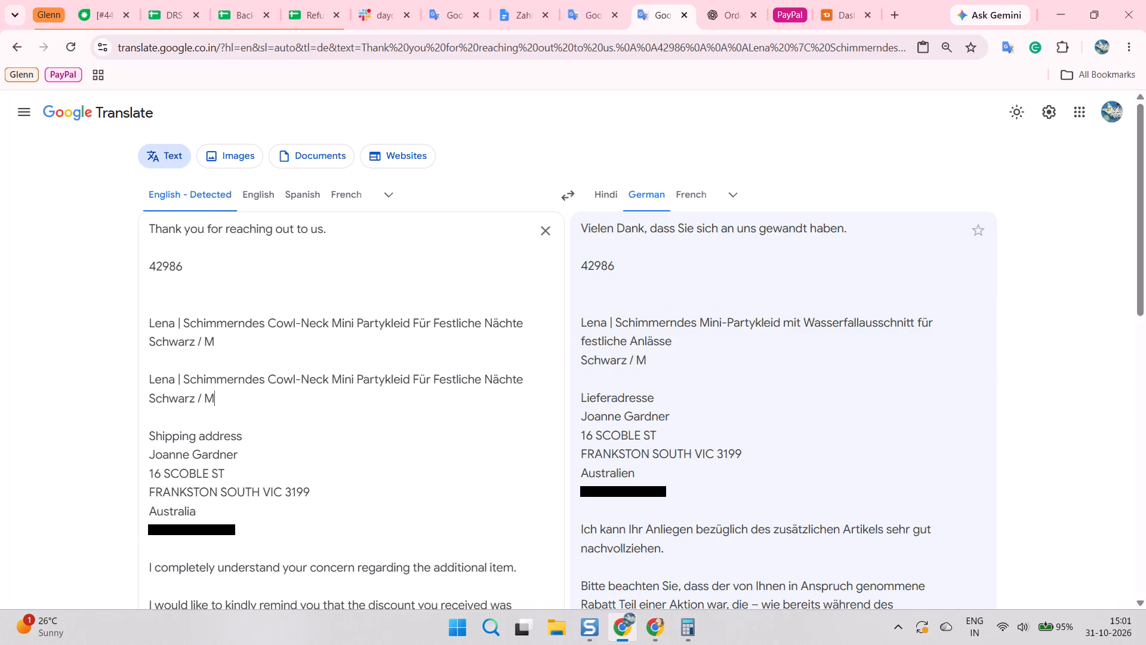
# Remove the extra blank lines around the two Lena items and join each product title to Schwarz / M with " - ".
pyautogui.click(205, 299)
pyautogui.press('BackSpace')
pyautogui.click(160, 341)
pyautogui.press('BackSpace')
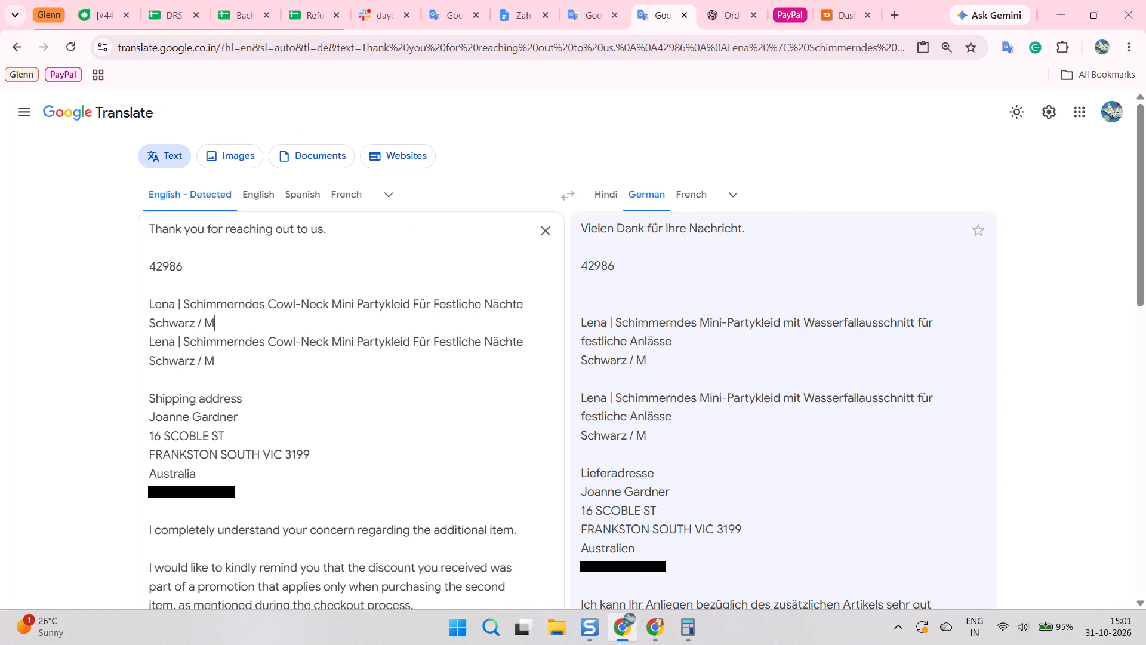
pyautogui.click(151, 325)
pyautogui.press('BackSpace')
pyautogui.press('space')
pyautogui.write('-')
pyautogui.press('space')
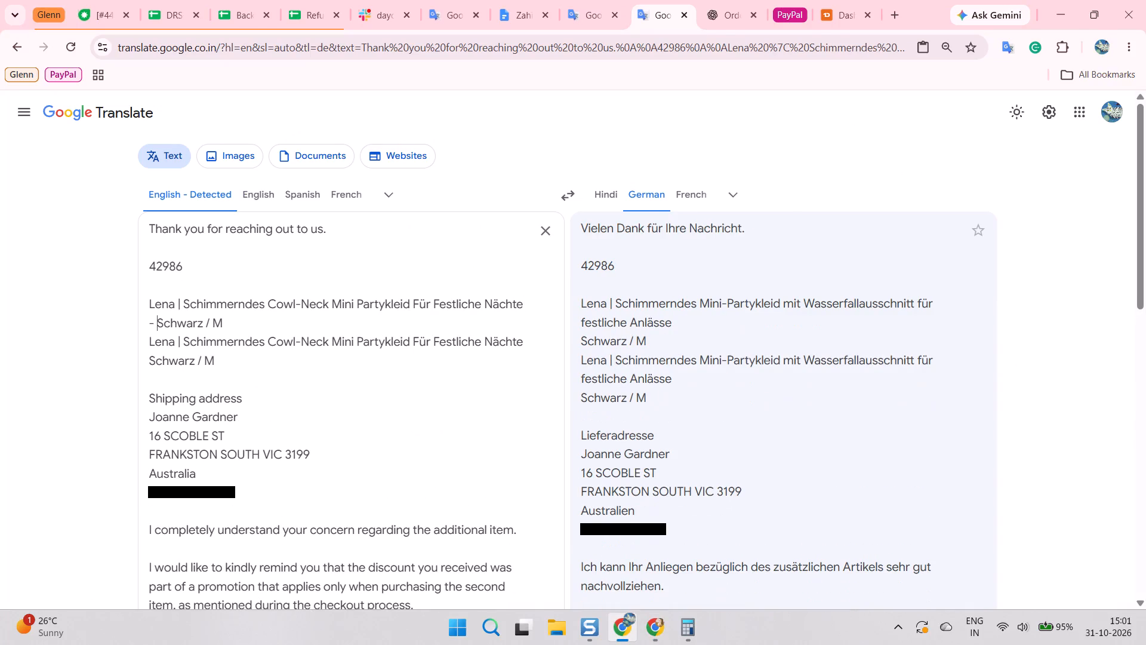
pyautogui.click(147, 354)
pyautogui.click(150, 361)
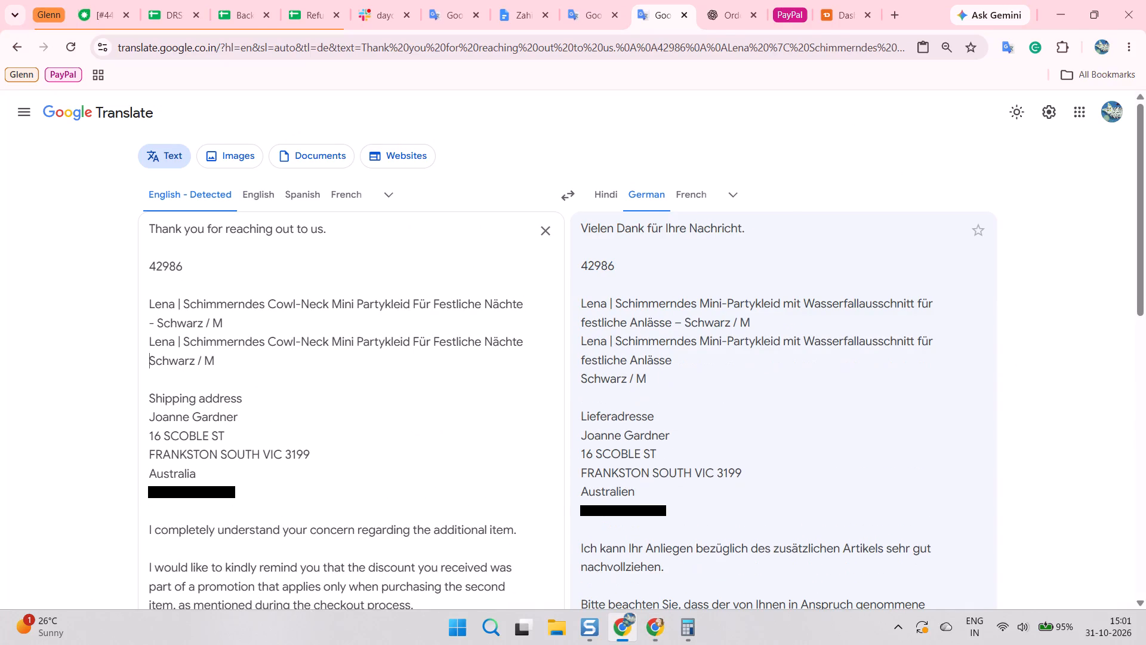
pyautogui.press('BackSpace')
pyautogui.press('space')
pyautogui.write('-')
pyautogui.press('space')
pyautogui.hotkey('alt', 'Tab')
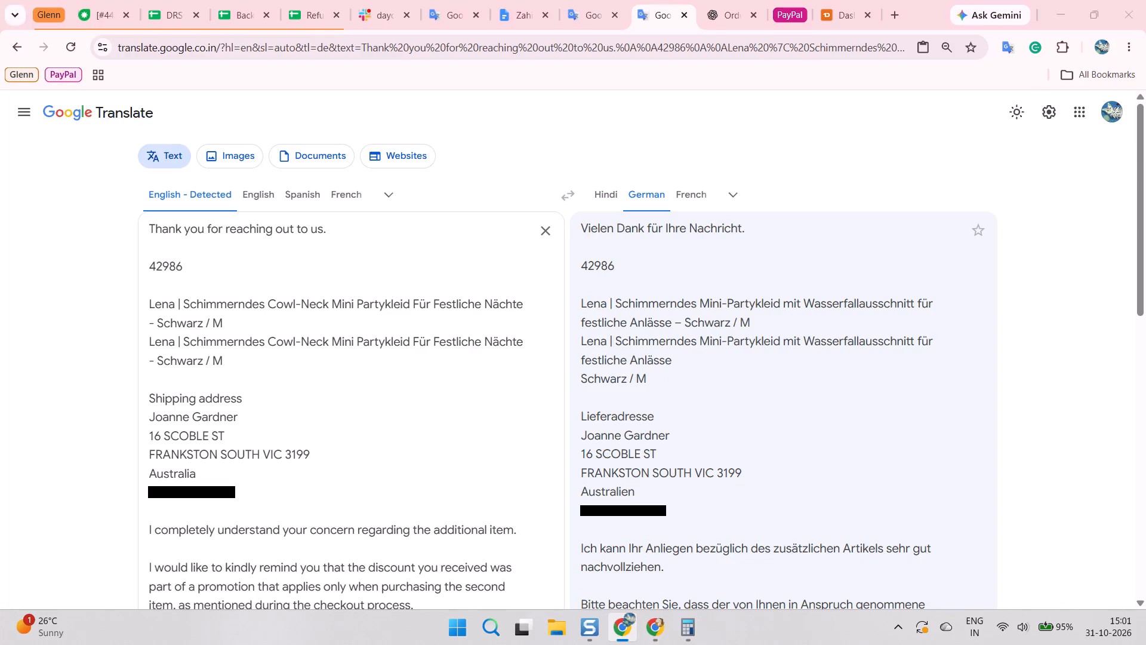
pyautogui.scroll(-6, 674, 253)
pyautogui.scroll(3, 883, 281)
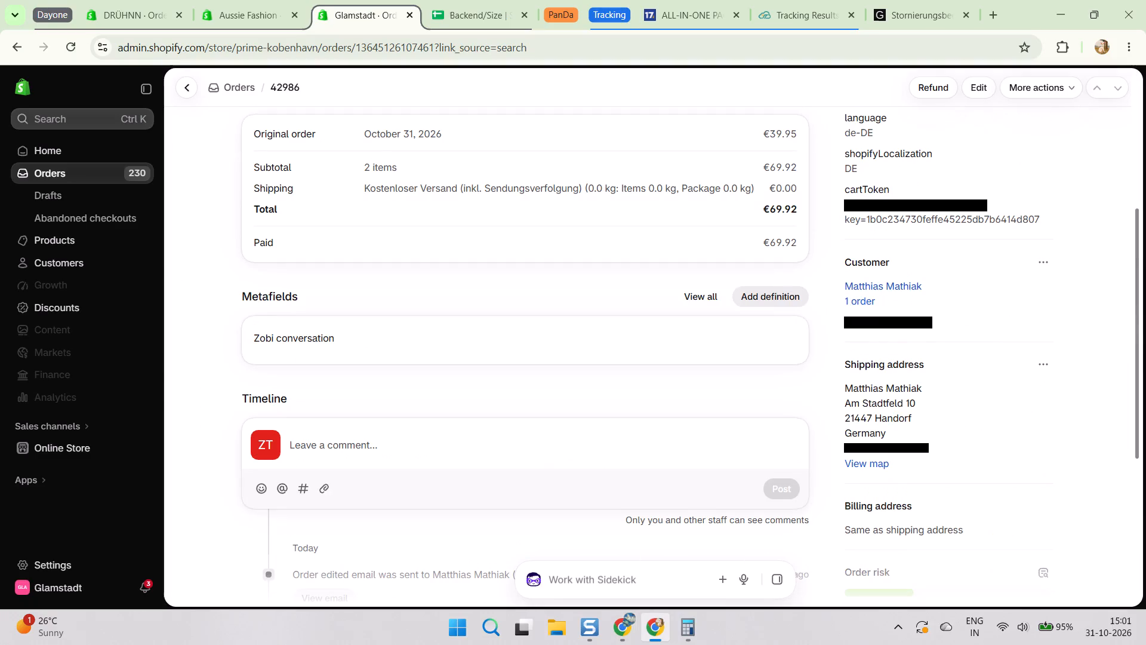
pyautogui.moveTo(948, 448); pyautogui.dragTo(831, 385)
pyautogui.hotkey('ctrl', 'c')
pyautogui.hotkey('ctrl', 'c')
pyautogui.hotkey('alt', 'Tab')
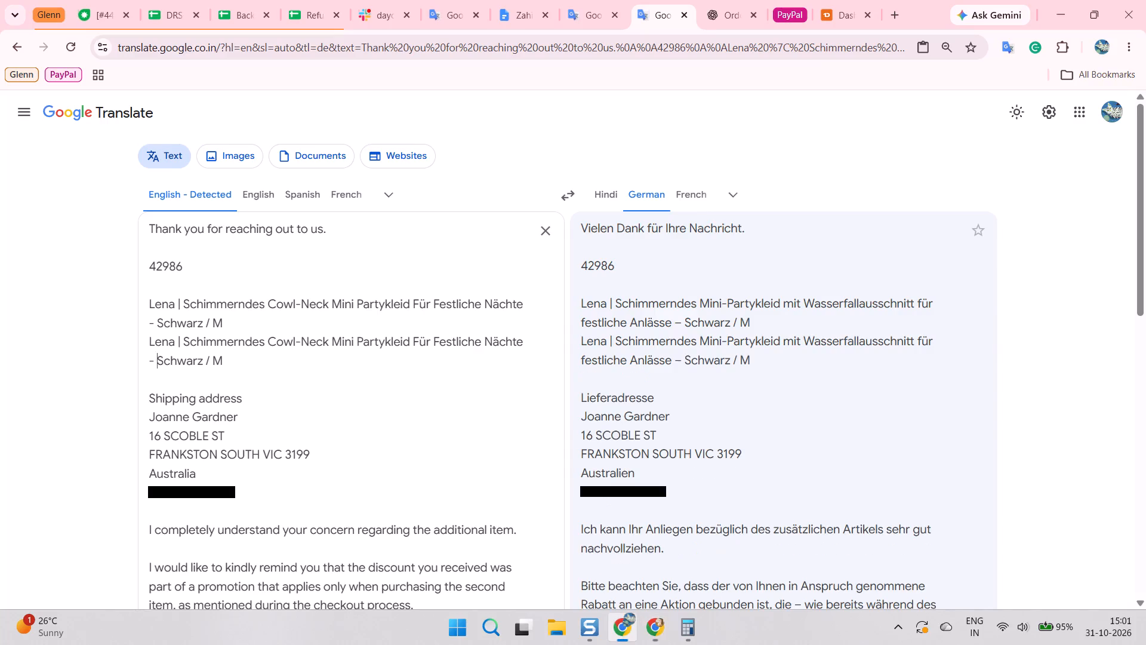
pyautogui.moveTo(243, 495); pyautogui.dragTo(124, 414)
pyautogui.hotkey('ctrl', 'v')
pyautogui.scroll(-2, 217, 398)
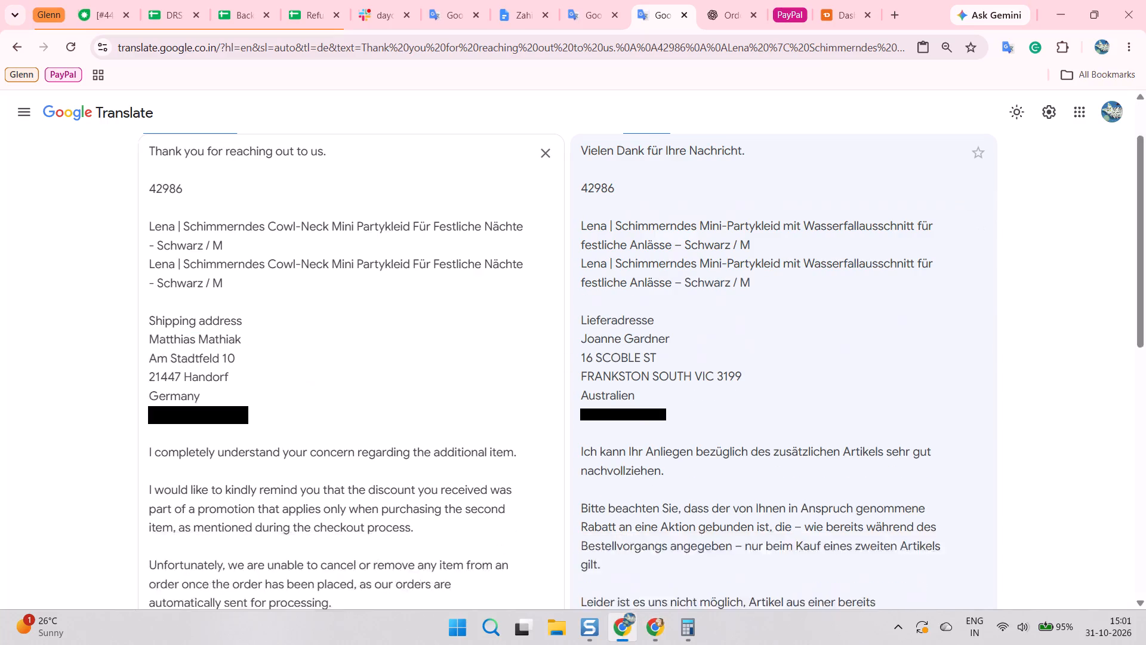
pyautogui.scroll(-2, 282, 337)
pyautogui.hotkey('alt', 'Tab')
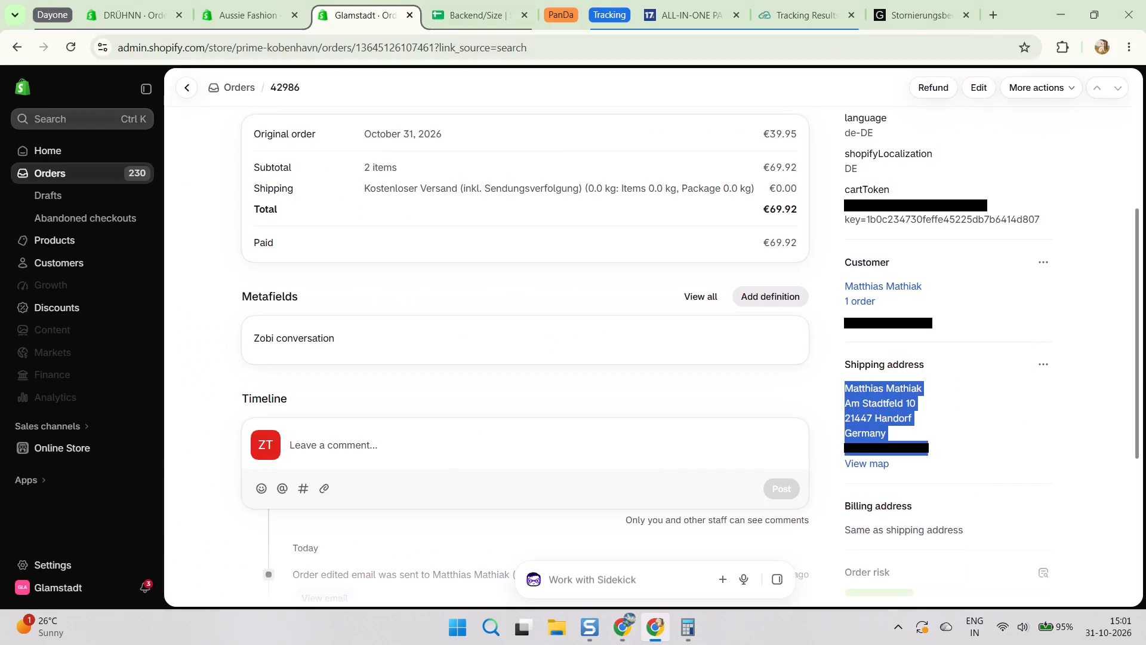
pyautogui.click(891, 0)
pyautogui.click(537, 59)
pyautogui.hotkey('ctrl', 'c')
pyautogui.hotkey('ctrl', 'c')
pyautogui.hotkey('alt', 'Tab')
pyautogui.scroll(-2, 312, 241)
pyautogui.tripleClick(282, 246)
pyautogui.hotkey('ctrl', 'v')
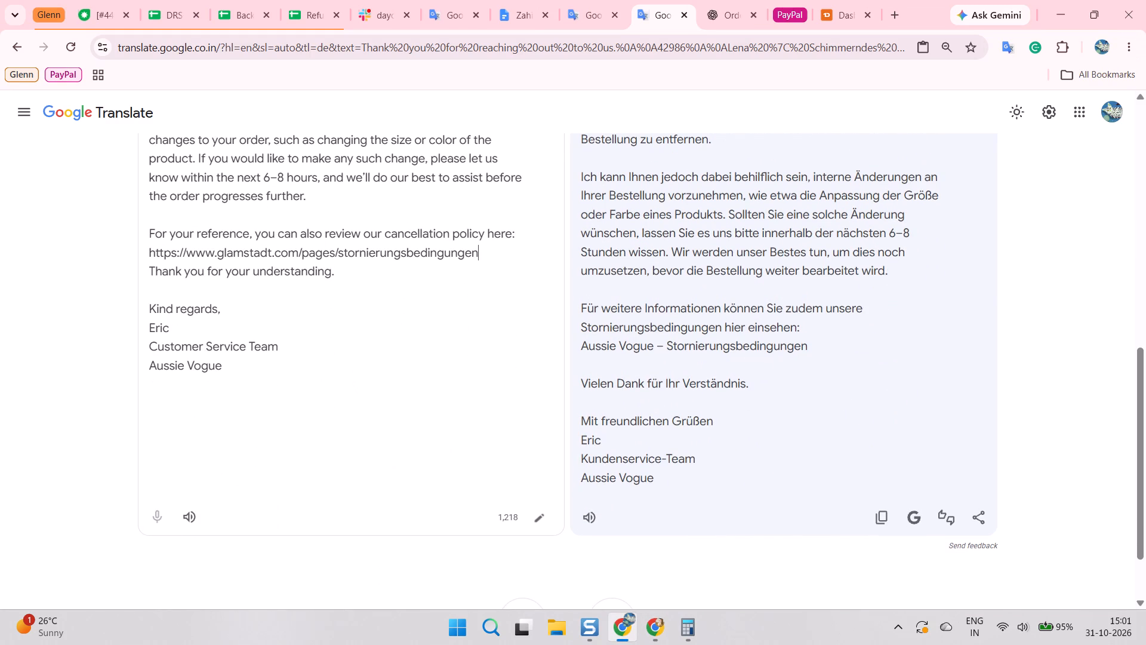
pyautogui.press('Return')
# Replace the Aussie Vogue signature in the English reply with the store name Glamstadt, copied from the Shopify admin.
pyautogui.hotkey('alt', 'Tab')
pyautogui.click(346, 0)
pyautogui.scroll(4, 269, 294)
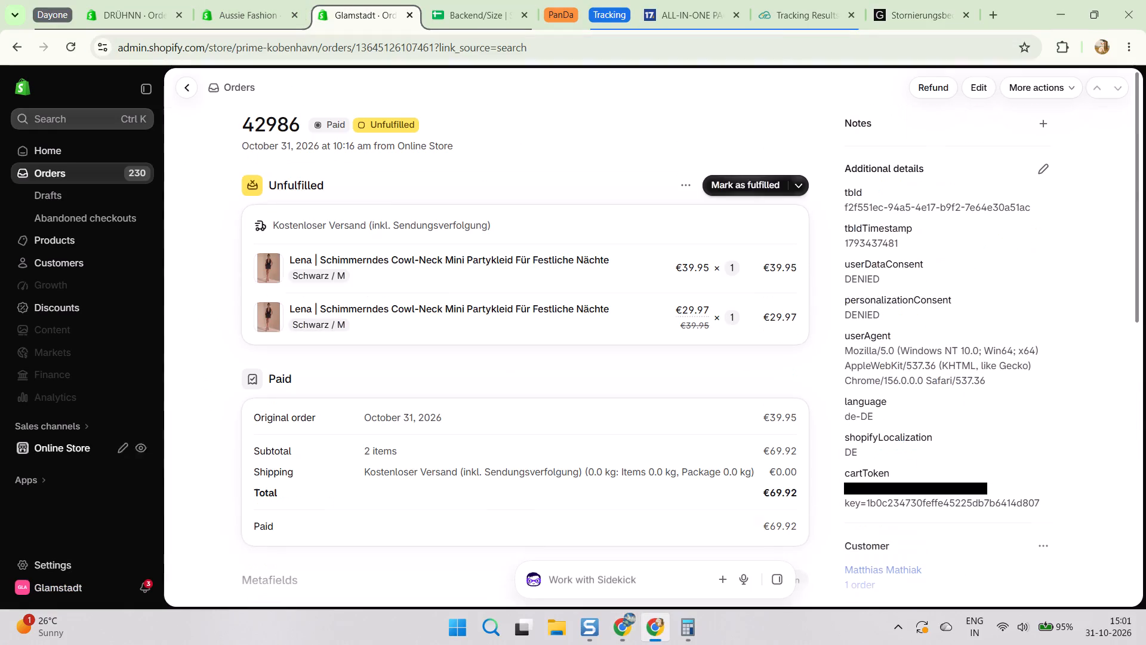
pyautogui.click(84, 596)
pyautogui.click(73, 585)
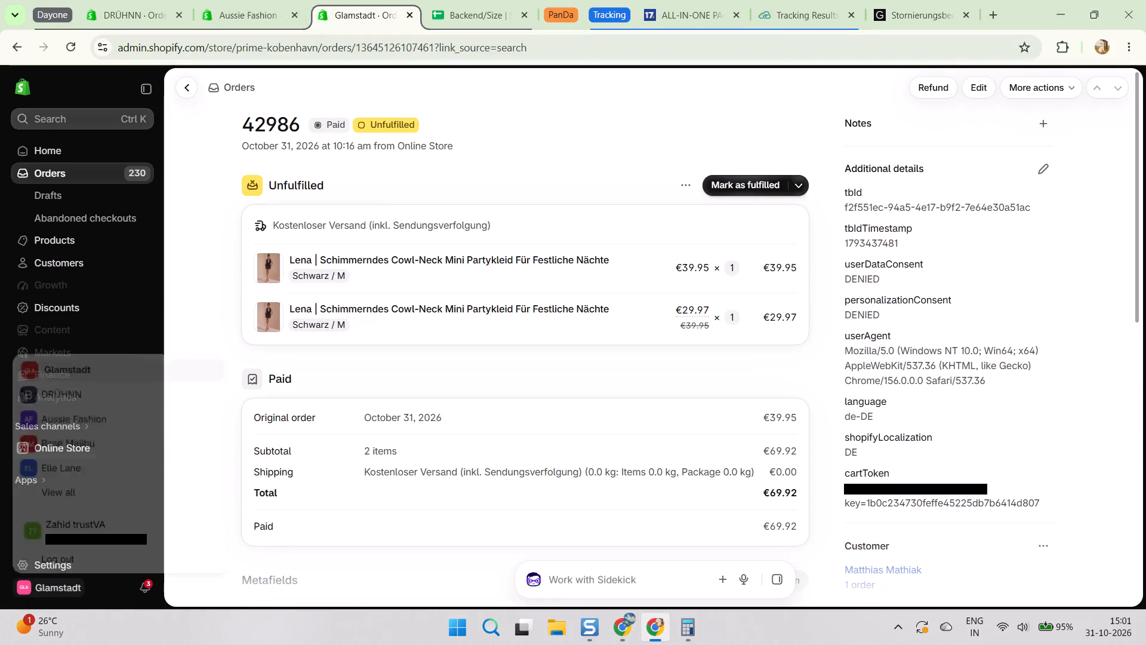
pyautogui.scroll(2, 182, 336)
pyautogui.tripleClick(121, 328)
pyautogui.hotkey('ctrl', 'c')
pyautogui.hotkey('ctrl', 'c')
pyautogui.keyDown('ctrl'); pyautogui.click(235, 267); pyautogui.keyUp('ctrl')
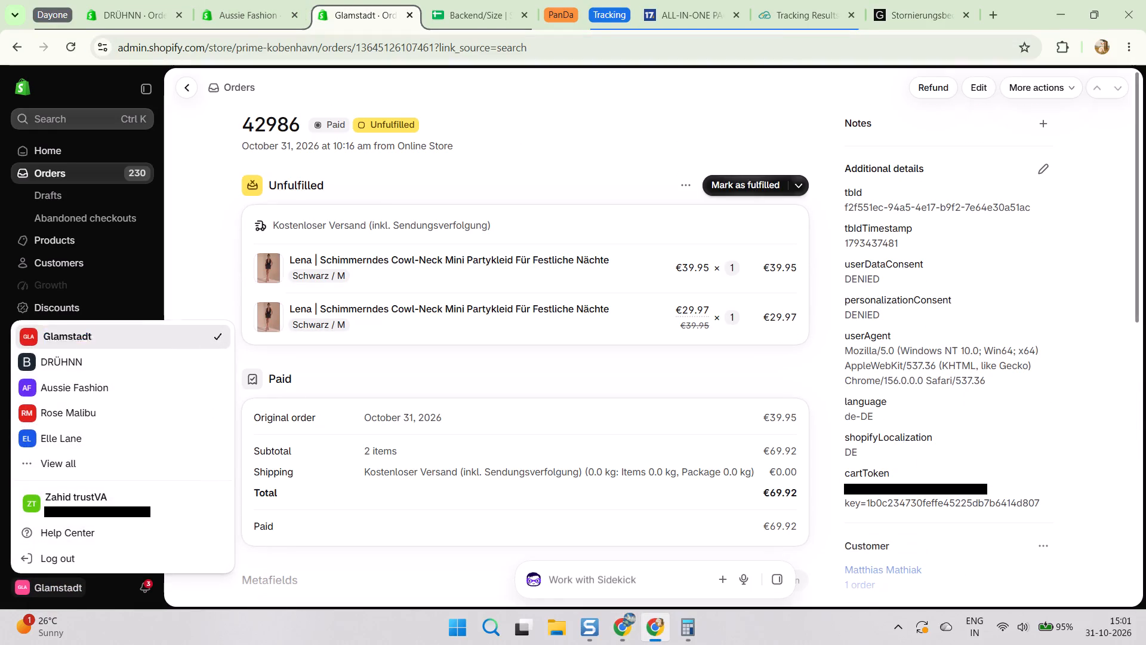
pyautogui.hotkey('alt', 'Tab')
pyautogui.scroll(-4, 365, 330)
pyautogui.tripleClick(198, 315)
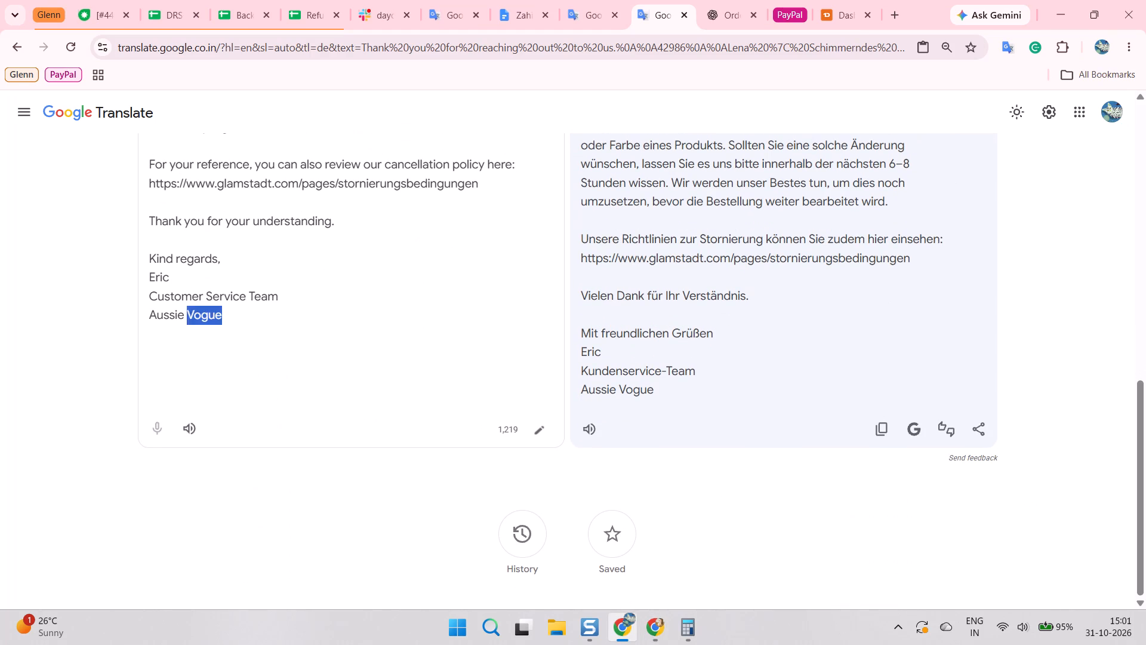
pyautogui.hotkey('ctrl', 'v')
pyautogui.press('BackSpace')
pyautogui.hotkey('alt', 'Tab')
pyautogui.scroll(3, 328, 144)
pyautogui.scroll(-6, 676, 196)
pyautogui.scroll(2, 716, 219)
pyautogui.hotkey('alt', 'Tab')
pyautogui.scroll(6, 808, 262)
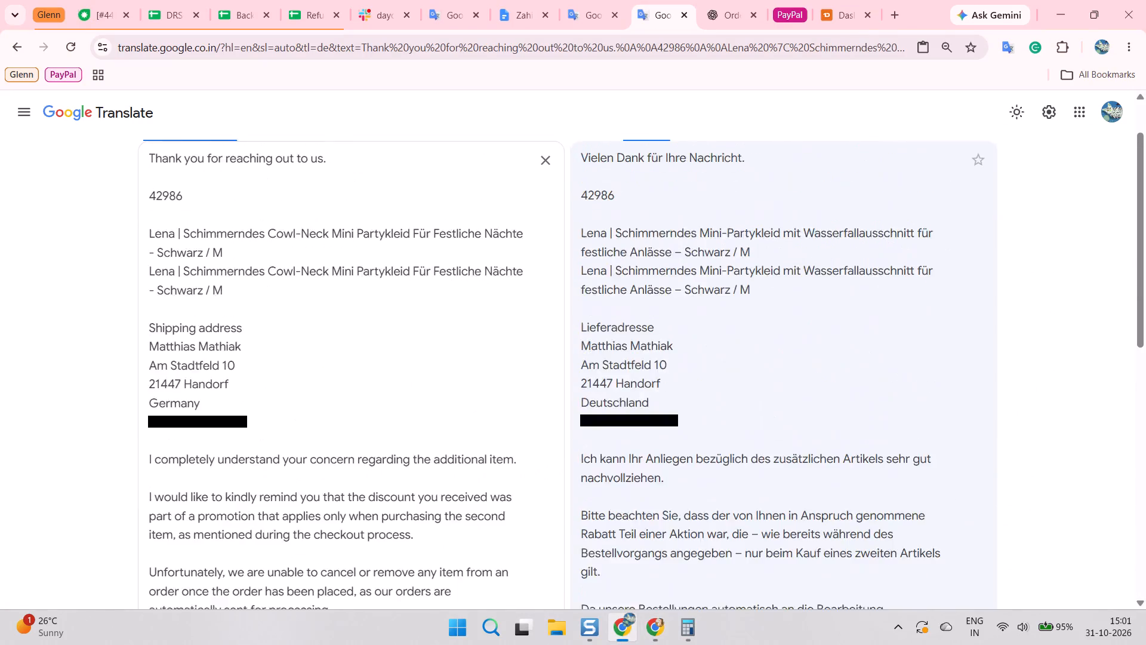
pyautogui.scroll(8, 790, 269)
pyautogui.scroll(-11, 699, 243)
pyautogui.click(888, 434)
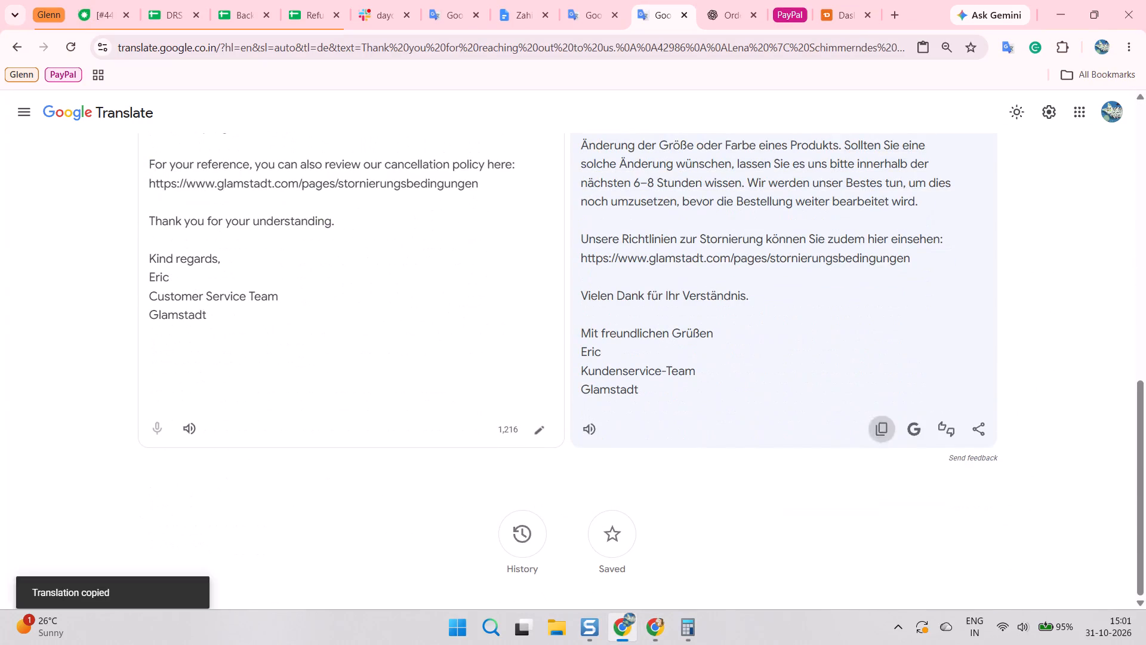
# Start a reply on Freshdesk ticket 444380, clear its default greeting and insert the canned response asn.
pyautogui.click(106, 0)
pyautogui.click(416, 343)
pyautogui.scroll(-4, 417, 331)
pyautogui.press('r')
pyautogui.scroll(-3, 303, 371)
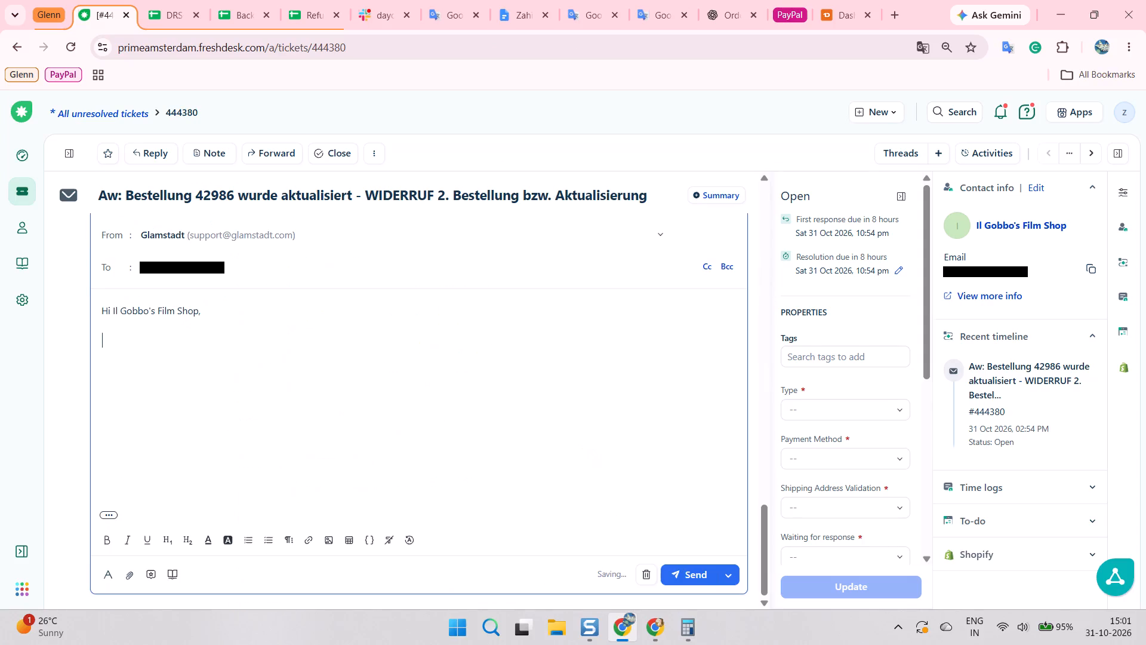
pyautogui.scroll(-5, 112, 403)
pyautogui.click(124, 511)
pyautogui.keyDown('ctrl'); pyautogui.click(132, 510); pyautogui.keyUp('ctrl')
pyautogui.hotkey('ctrl', 'a')
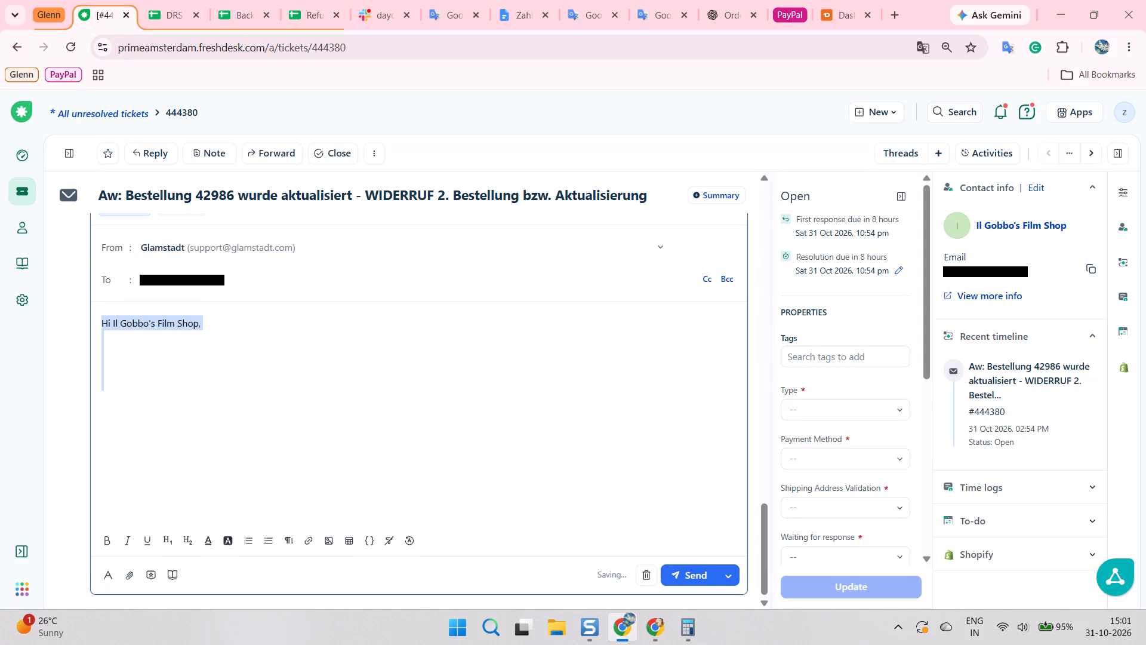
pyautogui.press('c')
pyautogui.press('BackSpace')
pyautogui.press('BackSpace')
pyautogui.press('BackSpace')
pyautogui.press('BackSpace')
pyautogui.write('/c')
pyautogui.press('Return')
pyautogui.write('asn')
pyautogui.click(161, 360)
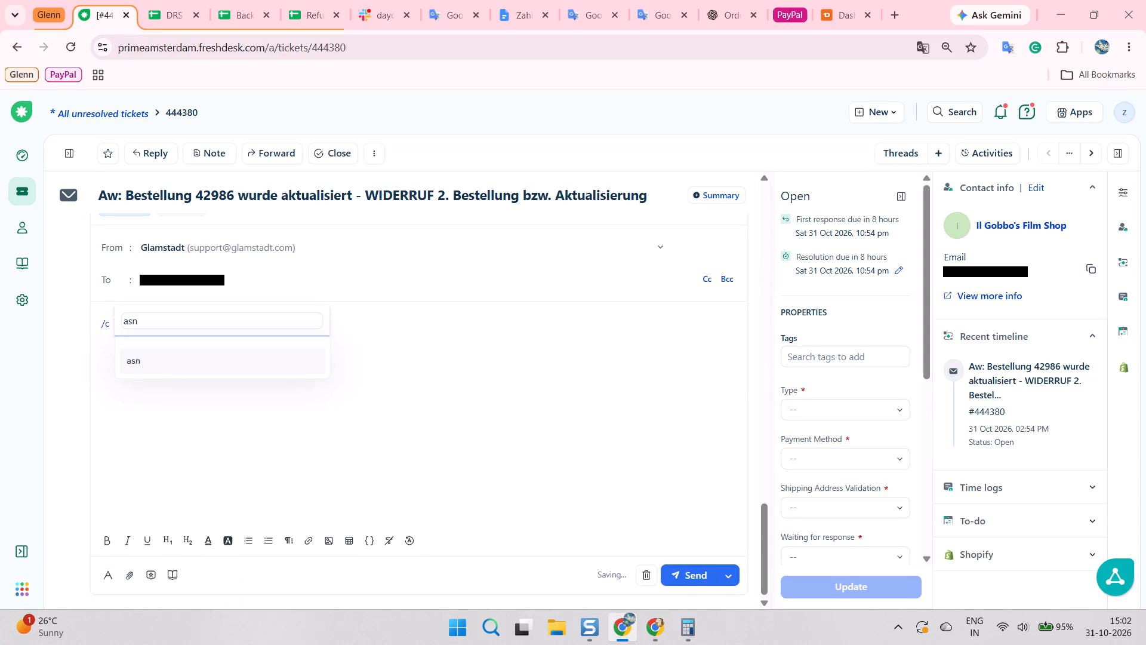
# Paste the copied German translation over the canned response's body text and review the draft.
pyautogui.moveTo(130, 355); pyautogui.dragTo(260, 424)
pyautogui.hotkey('ctrl', 'v')
pyautogui.scroll(-4, 176, 416)
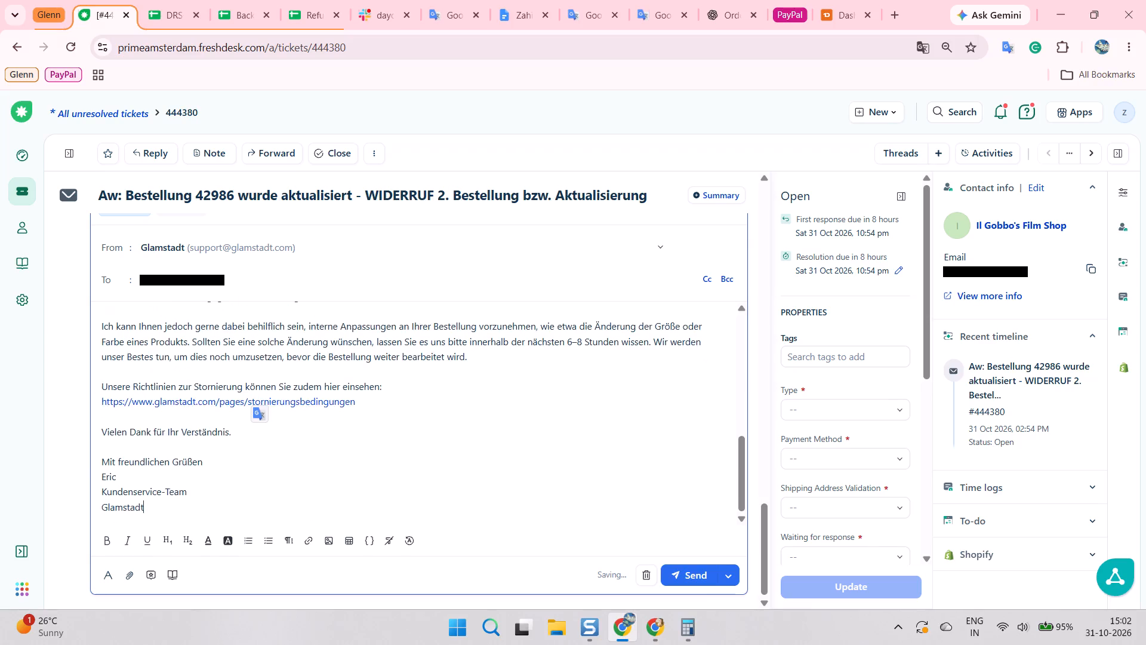
pyautogui.scroll(7, 172, 419)
pyautogui.scroll(-2, 187, 376)
pyautogui.hotkey('alt', 'Tab')
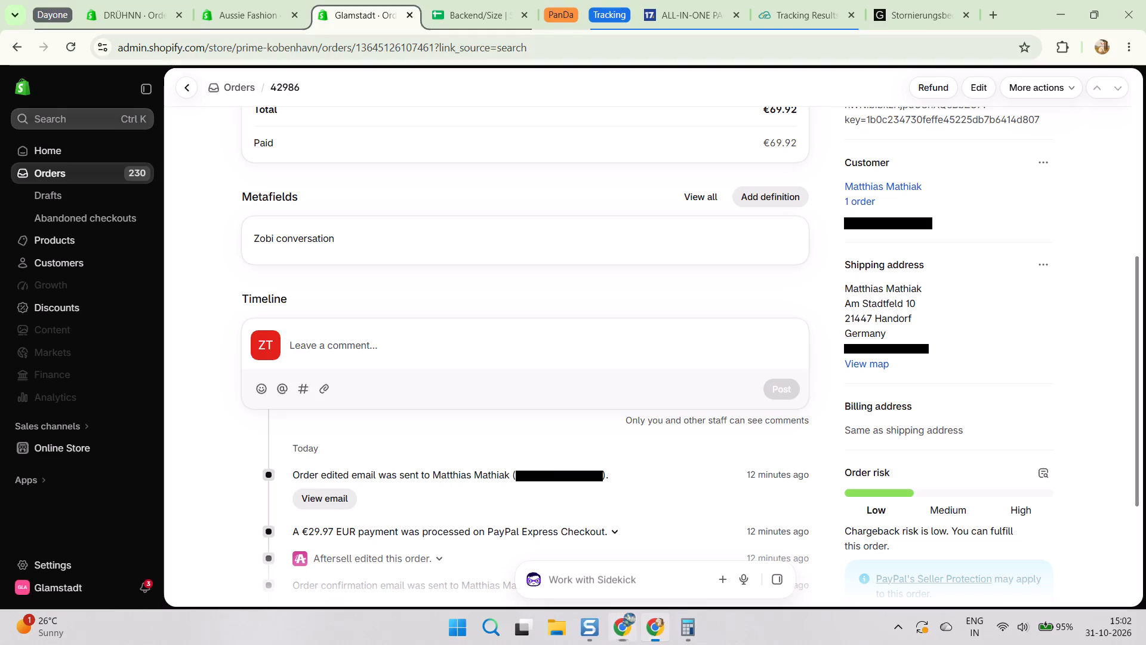
pyautogui.scroll(1, 758, 321)
pyautogui.hotkey('alt', 'Tab')
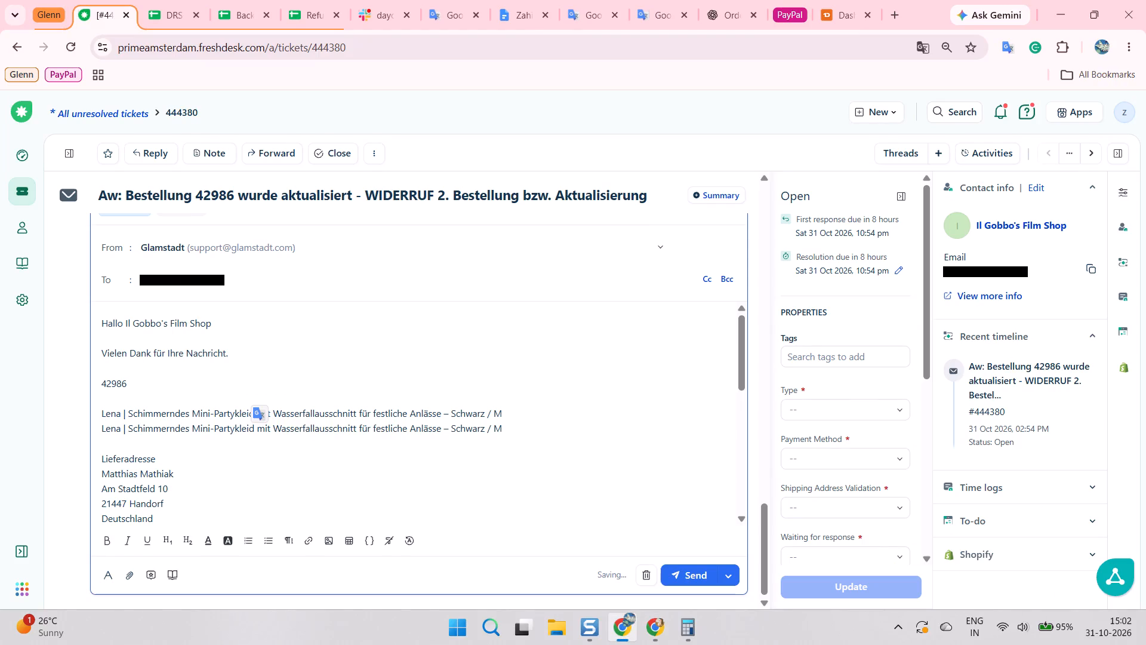
pyautogui.moveTo(125, 322); pyautogui.dragTo(282, 328)
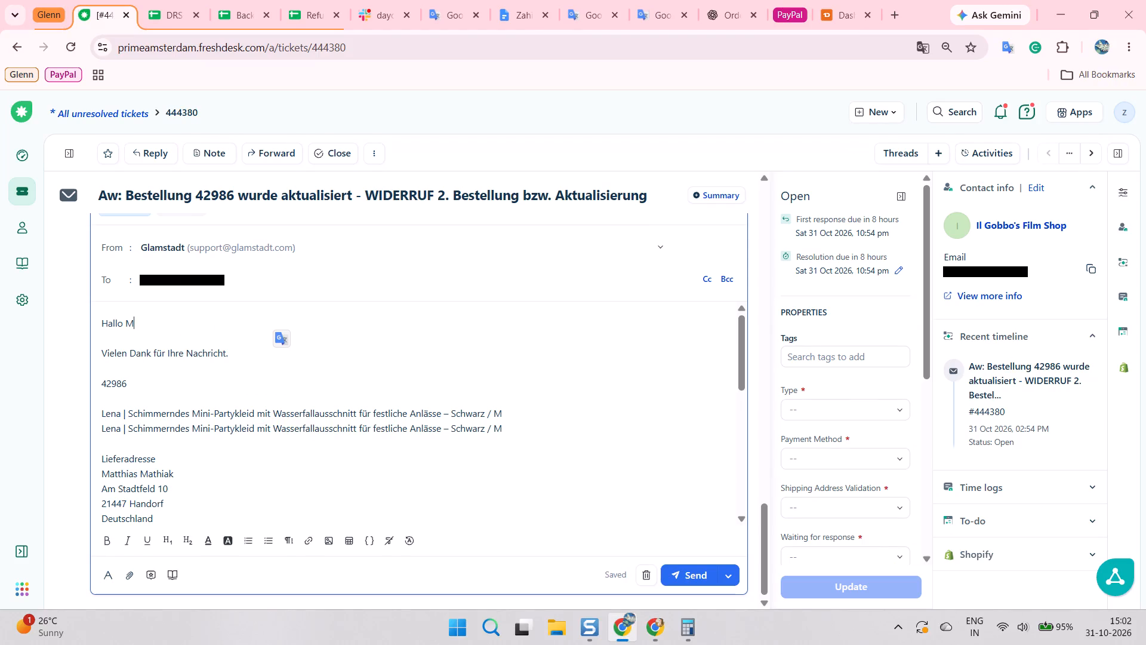
pyautogui.hotkey('alt', 'Tab')
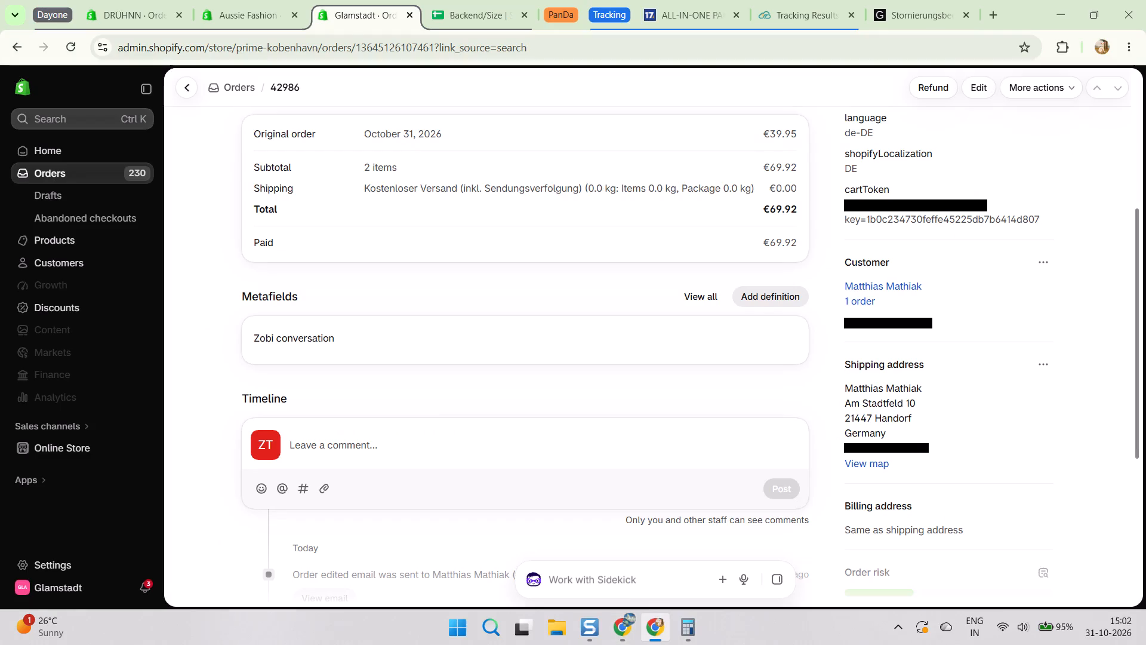
pyautogui.hotkey('alt', 'Tab')
pyautogui.press('BackSpace')
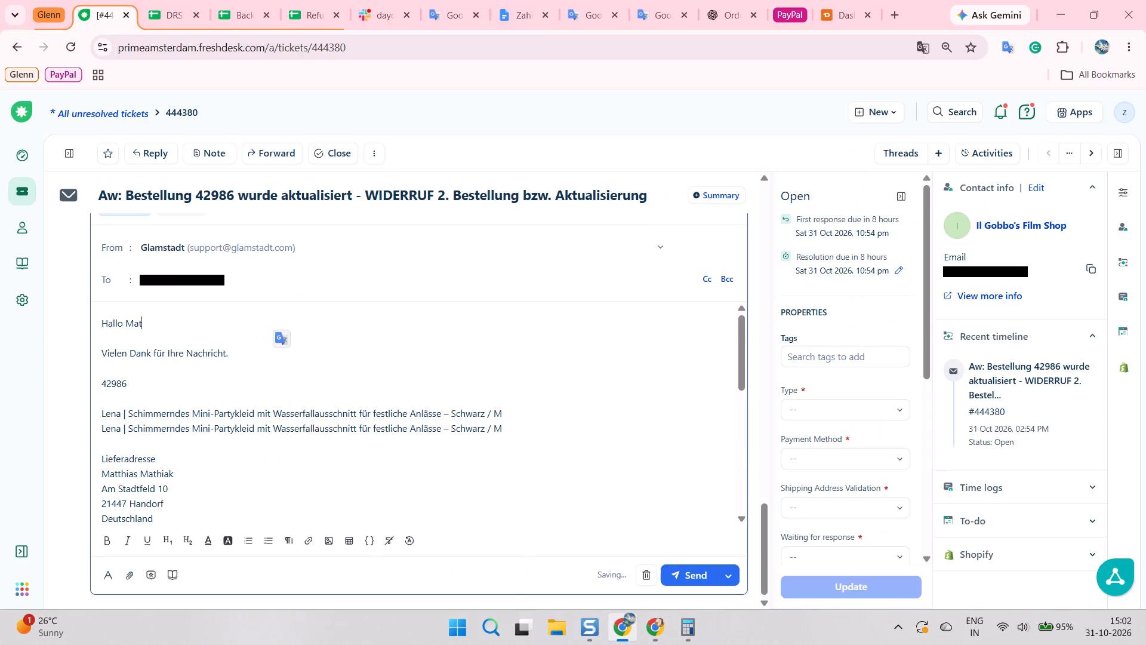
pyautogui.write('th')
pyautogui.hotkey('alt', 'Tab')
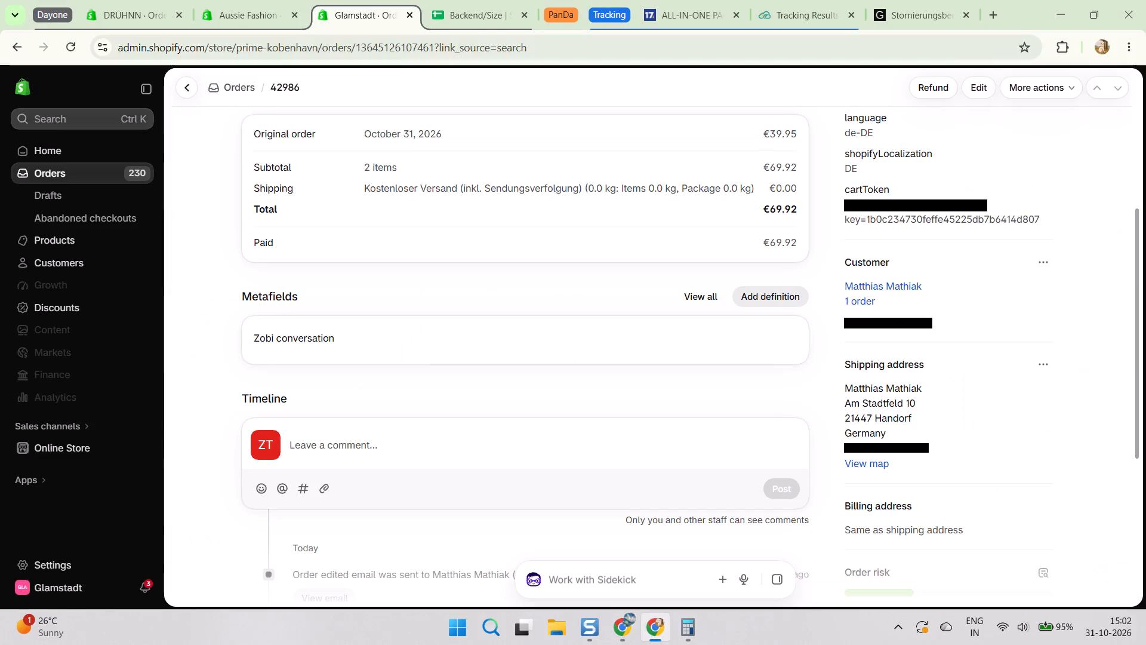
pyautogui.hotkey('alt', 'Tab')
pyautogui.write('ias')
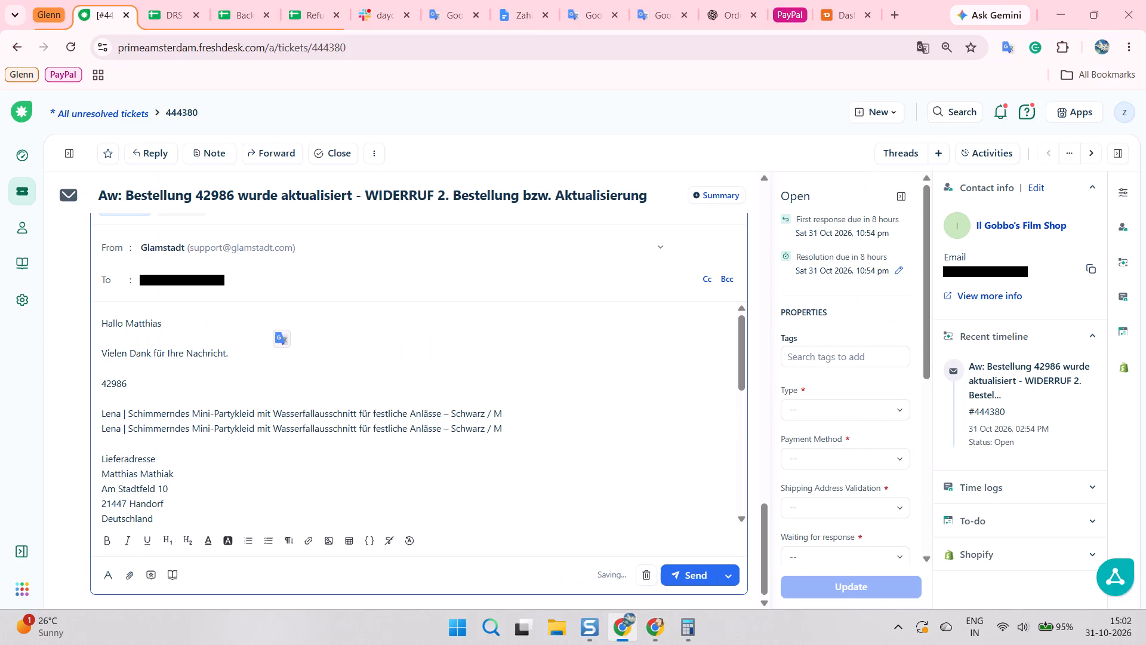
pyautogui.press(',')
# Make the order number, both product lines and the Lieferadresse heading bold in the reply.
pyautogui.moveTo(178, 461); pyautogui.dragTo(103, 399)
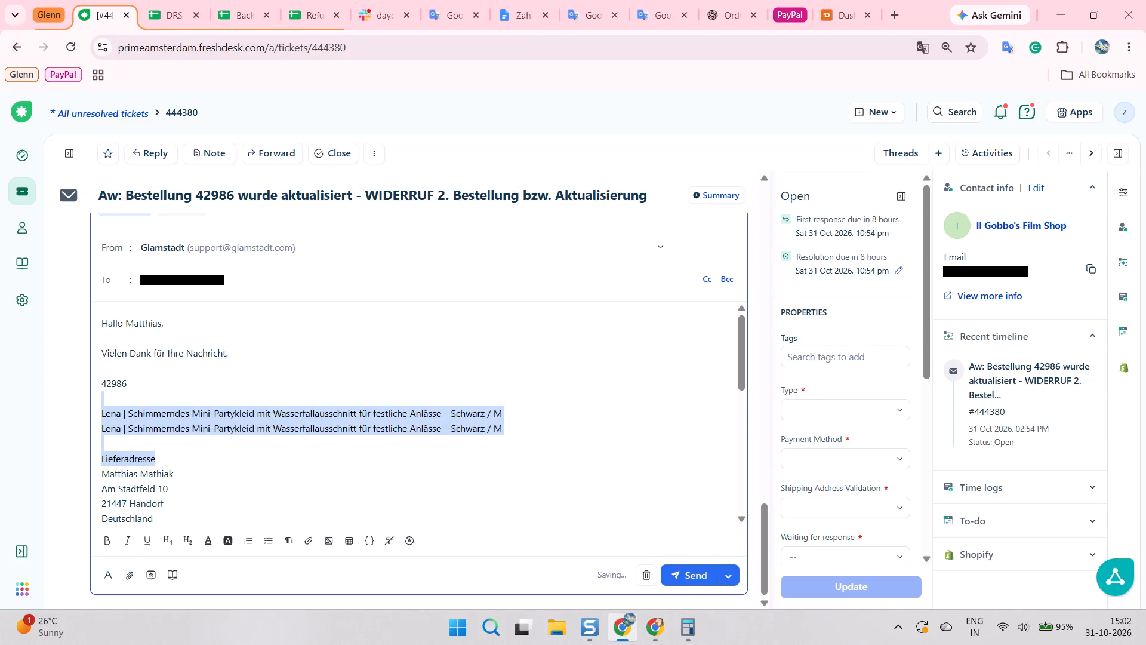
pyautogui.moveTo(103, 399); pyautogui.dragTo(98, 380)
pyautogui.hotkey('ctrl', 'b')
pyautogui.scroll(-3, 208, 409)
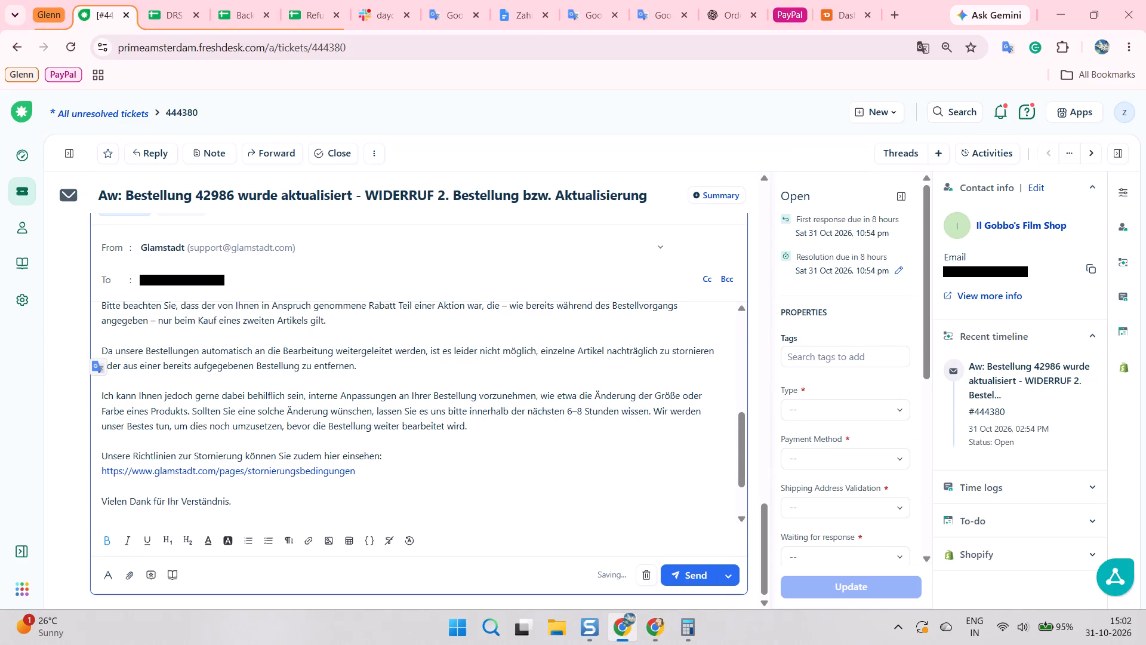
pyautogui.scroll(-7, 299, 405)
pyautogui.scroll(-3, 438, 431)
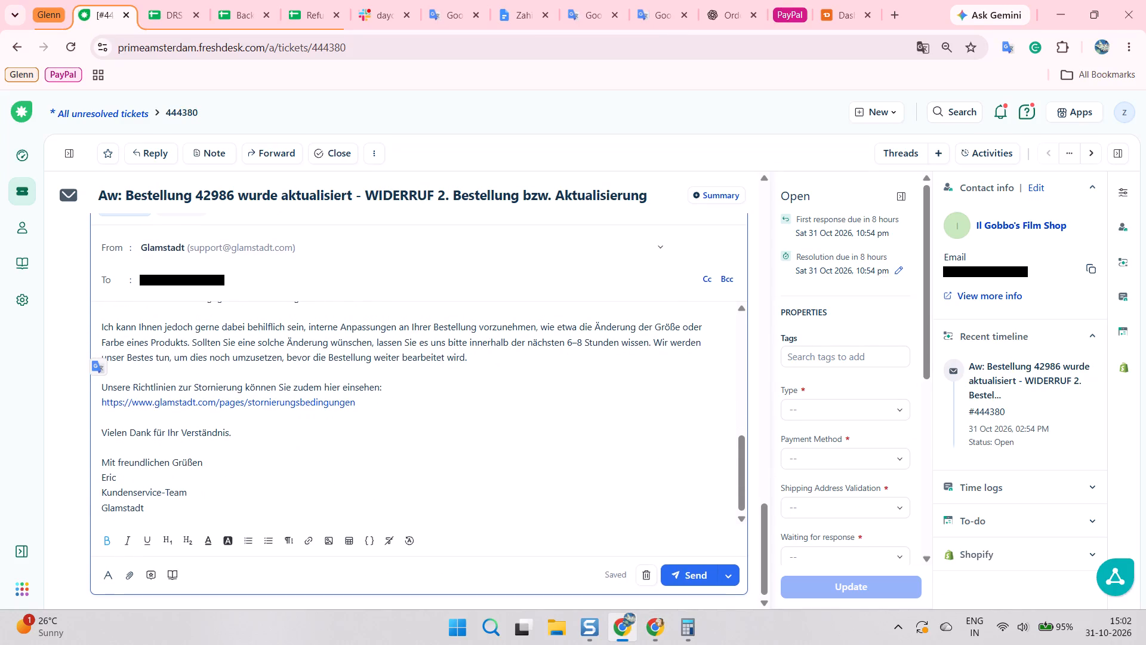
pyautogui.scroll(-5, 402, 431)
pyautogui.click(690, 578)
pyautogui.scroll(-3, 373, 343)
pyautogui.scroll(-4, 447, 337)
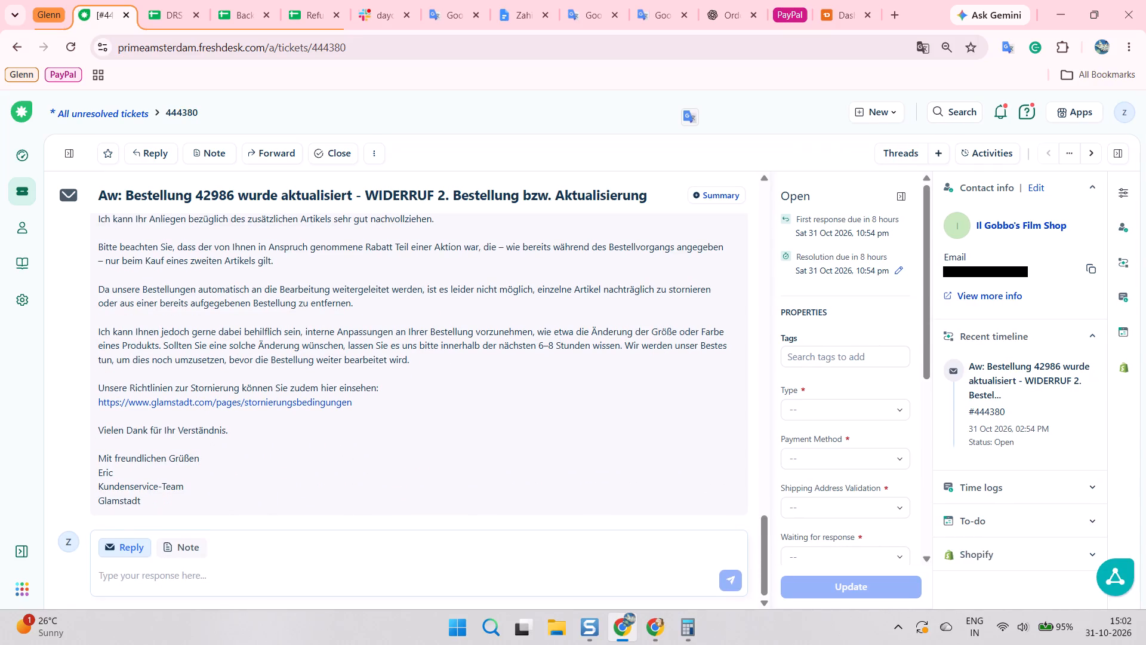
pyautogui.scroll(-1, 817, 385)
pyautogui.scroll(6, 804, 337)
pyautogui.click(813, 417)
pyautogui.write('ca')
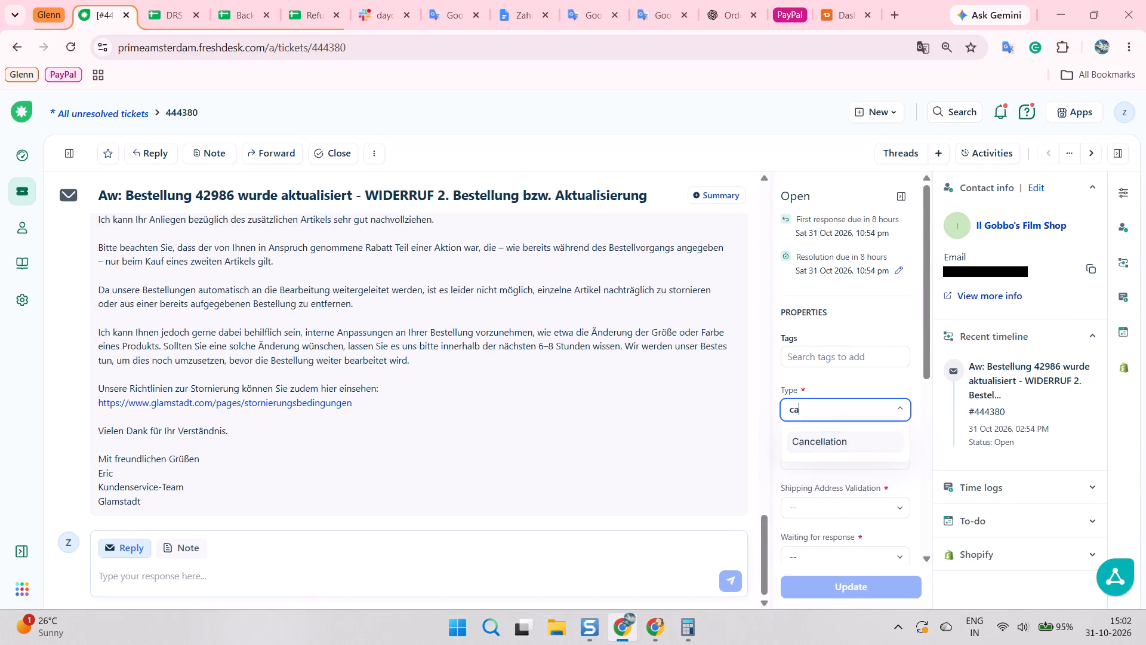
pyautogui.click(816, 443)
pyautogui.hotkey('alt', 'Tab')
pyautogui.scroll(-3, 797, 365)
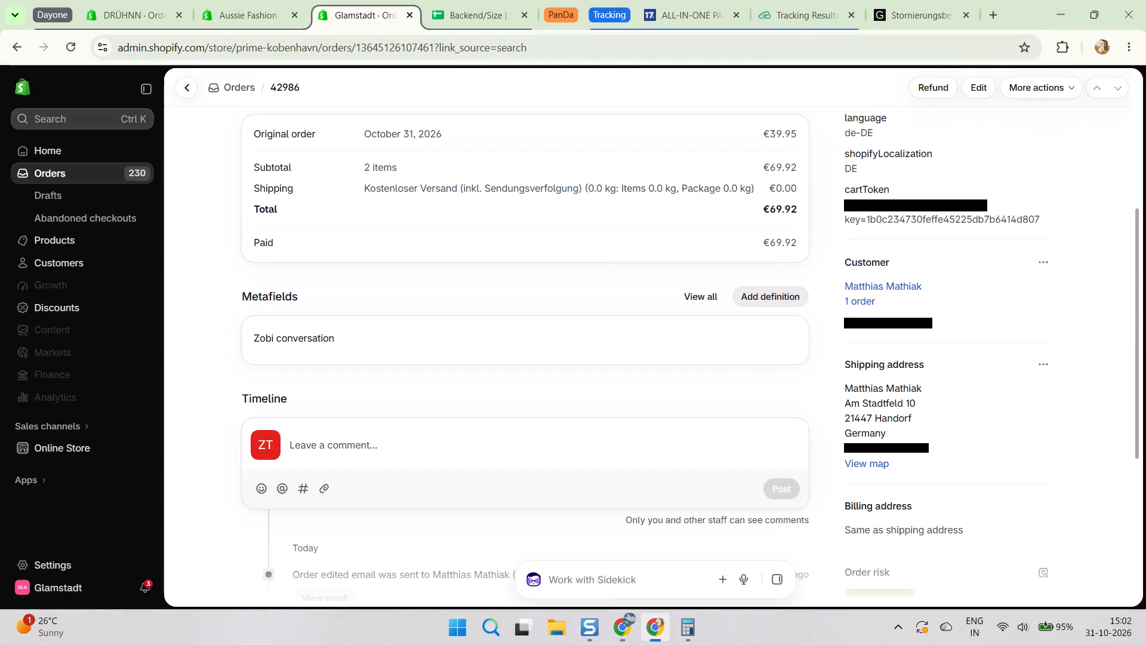
pyautogui.scroll(-6, 766, 336)
pyautogui.hotkey('alt', 'Tab')
pyautogui.press('Tab')
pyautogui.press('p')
pyautogui.press('Tab')
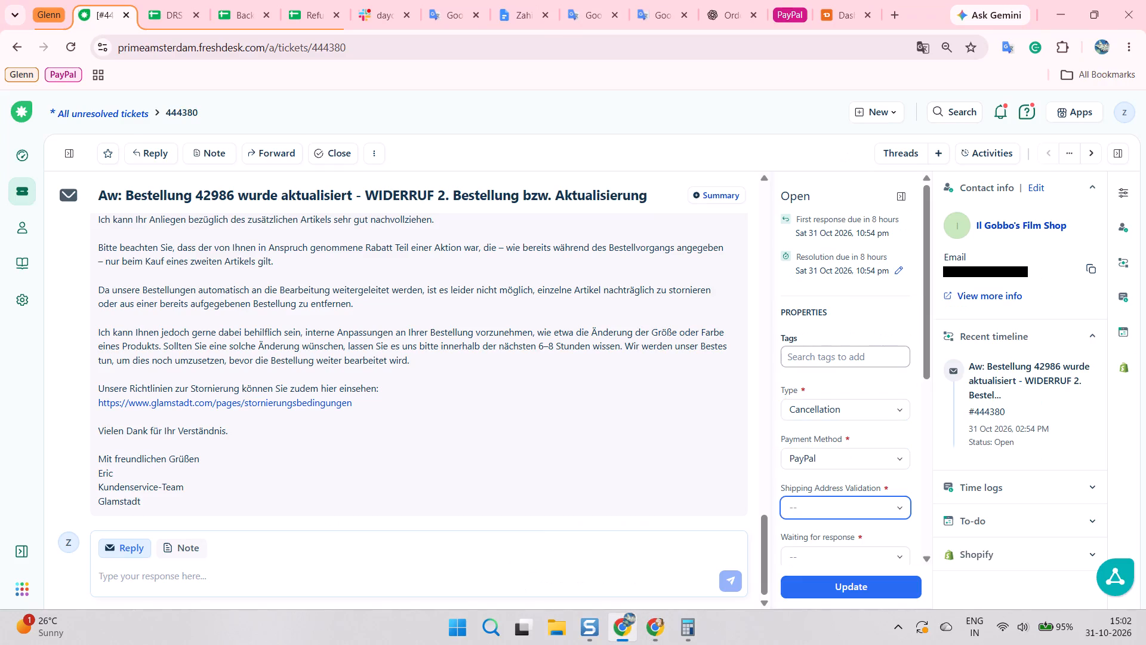
# Set address validation to Verified & Correct, waiting for response N/A, Marketing/PayPal No, status Resolved and agent Zahid, and update the ticket.
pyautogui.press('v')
pyautogui.press('Tab')
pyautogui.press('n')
pyautogui.press('Tab')
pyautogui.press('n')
pyautogui.press('Tab')
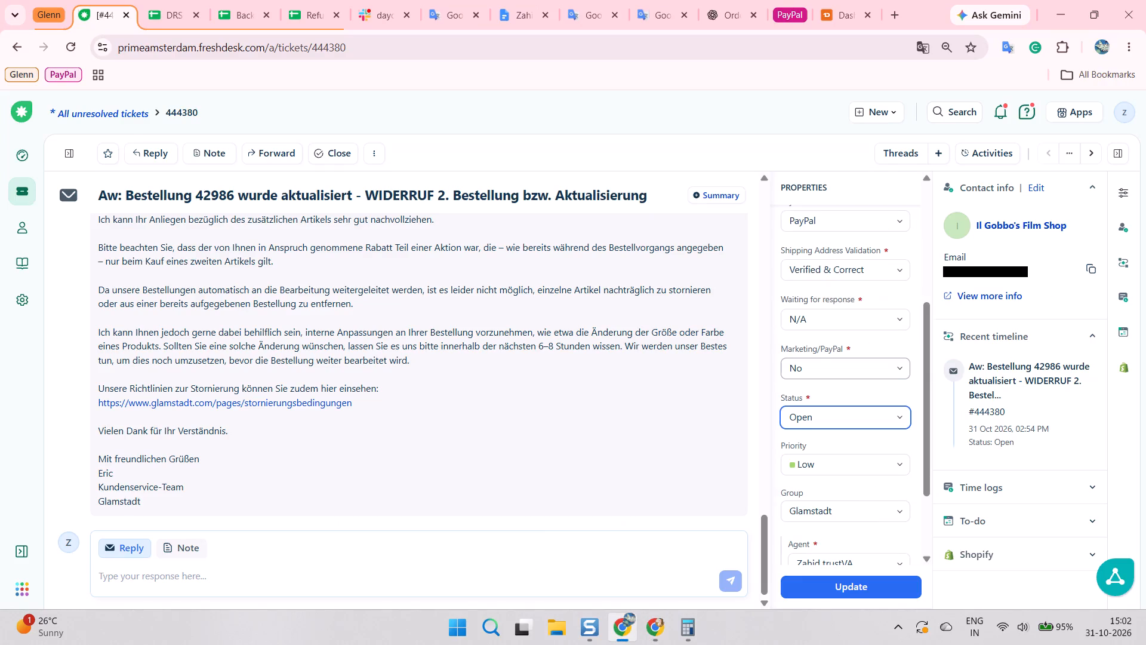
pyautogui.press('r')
pyautogui.press('Tab')
pyautogui.press('Tab')
pyautogui.press('Tab')
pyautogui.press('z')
pyautogui.scroll(-2, 832, 499)
pyautogui.click(836, 588)
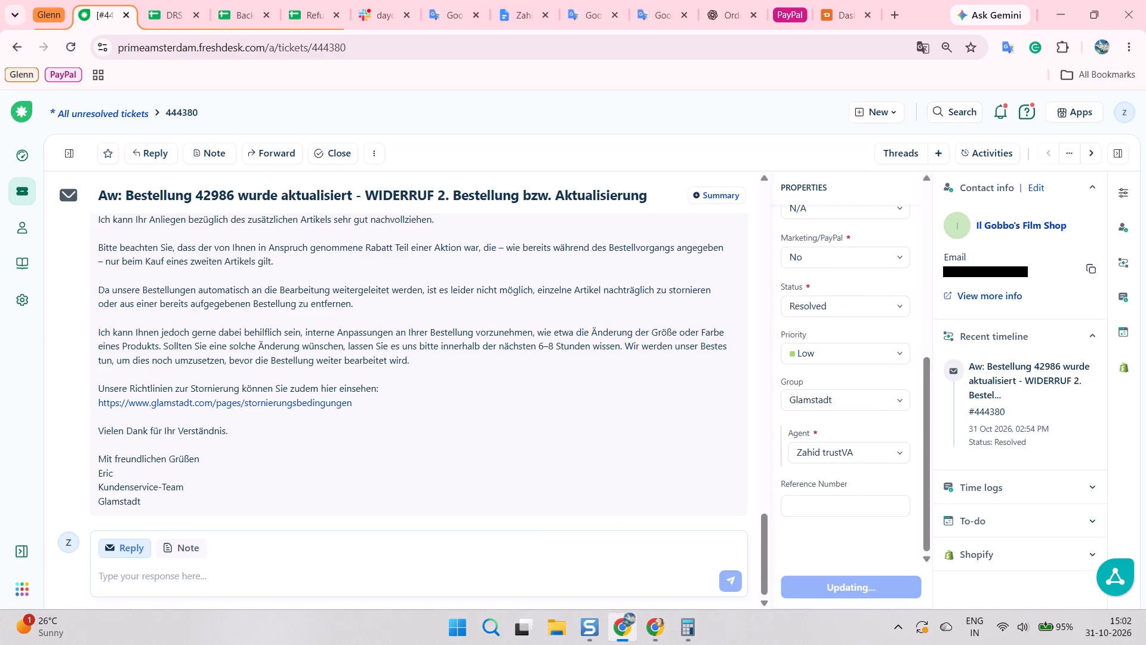
pyautogui.scroll(-2, 679, 449)
pyautogui.scroll(-3, 286, 213)
pyautogui.doubleClick(169, 111)
pyautogui.hotkey('ctrl', 'c')
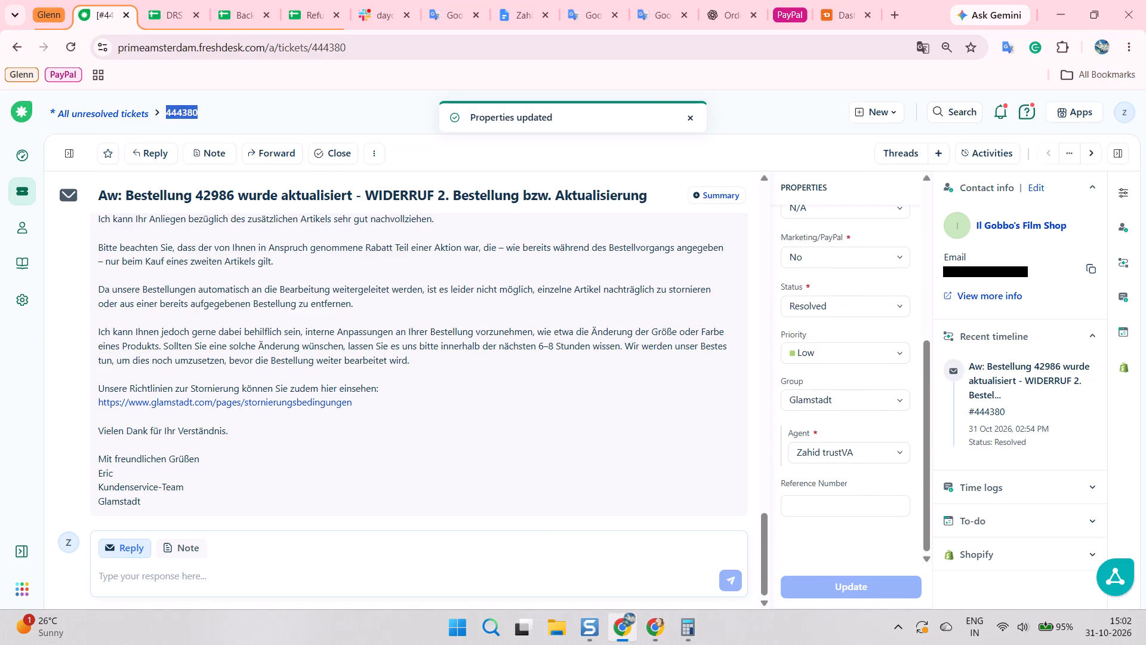
pyautogui.hotkey('ctrl', 'c')
pyautogui.keyDown('ctrl'); pyautogui.click(162, 2); pyautogui.keyUp('ctrl')
pyautogui.hotkey('ctrl', 'v')
pyautogui.click(350, 321)
pyautogui.scroll(-1, 350, 321)
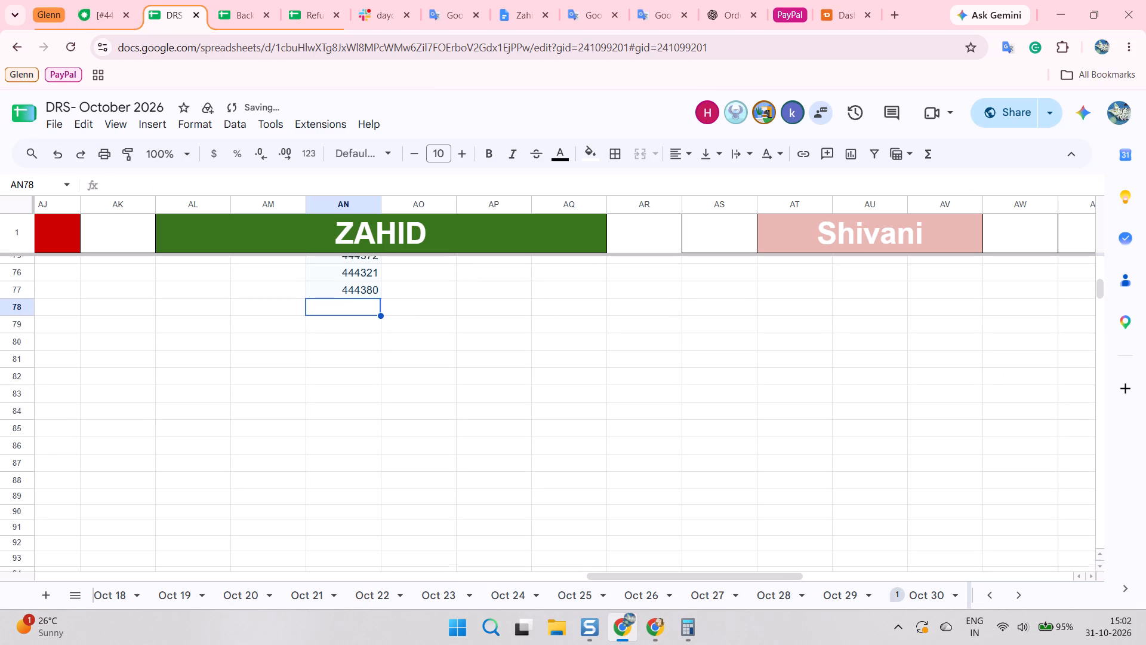
pyautogui.scroll(-1, 350, 321)
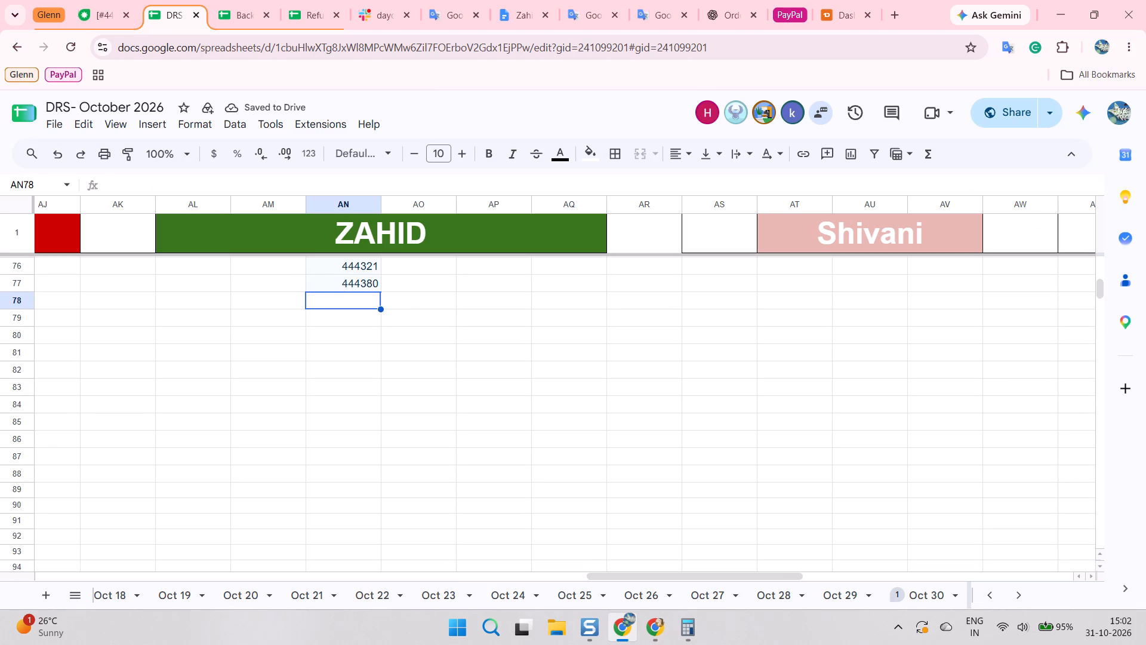
pyautogui.click(92, 0)
pyautogui.click(336, 321)
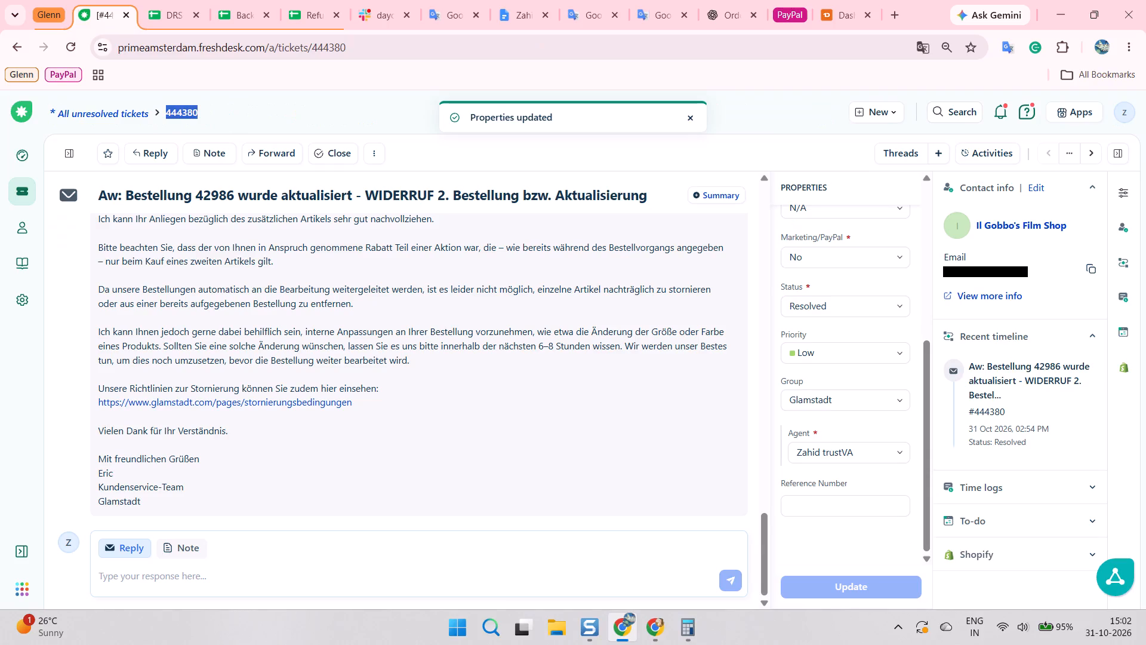
pyautogui.click(160, 0)
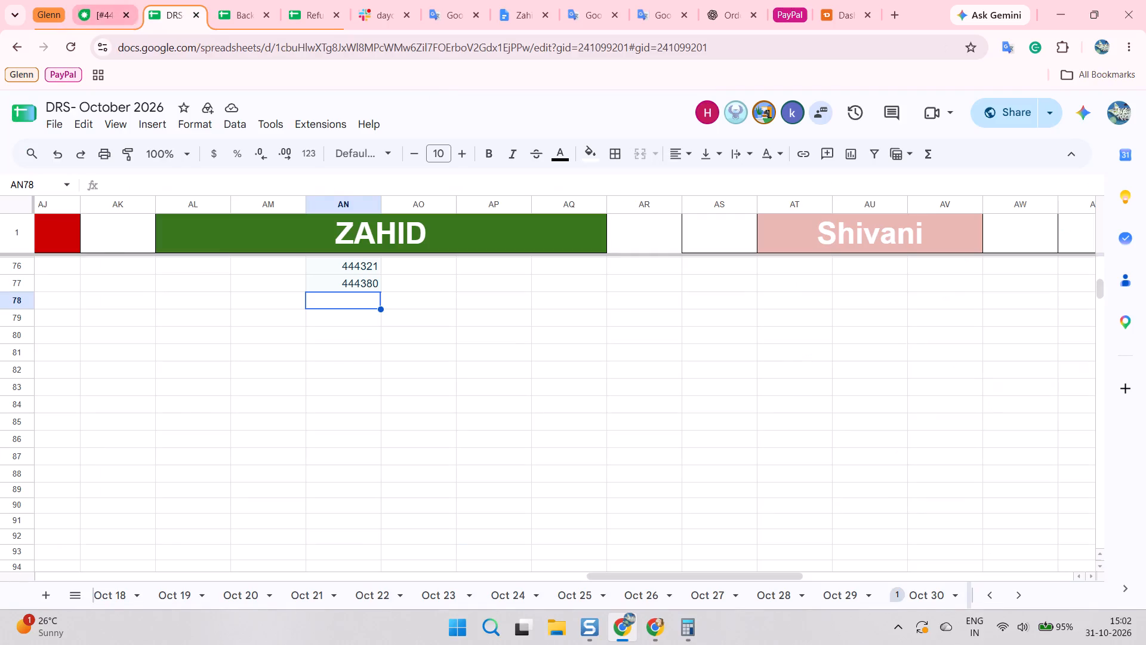
pyautogui.click(113, 0)
pyautogui.click(19, 189)
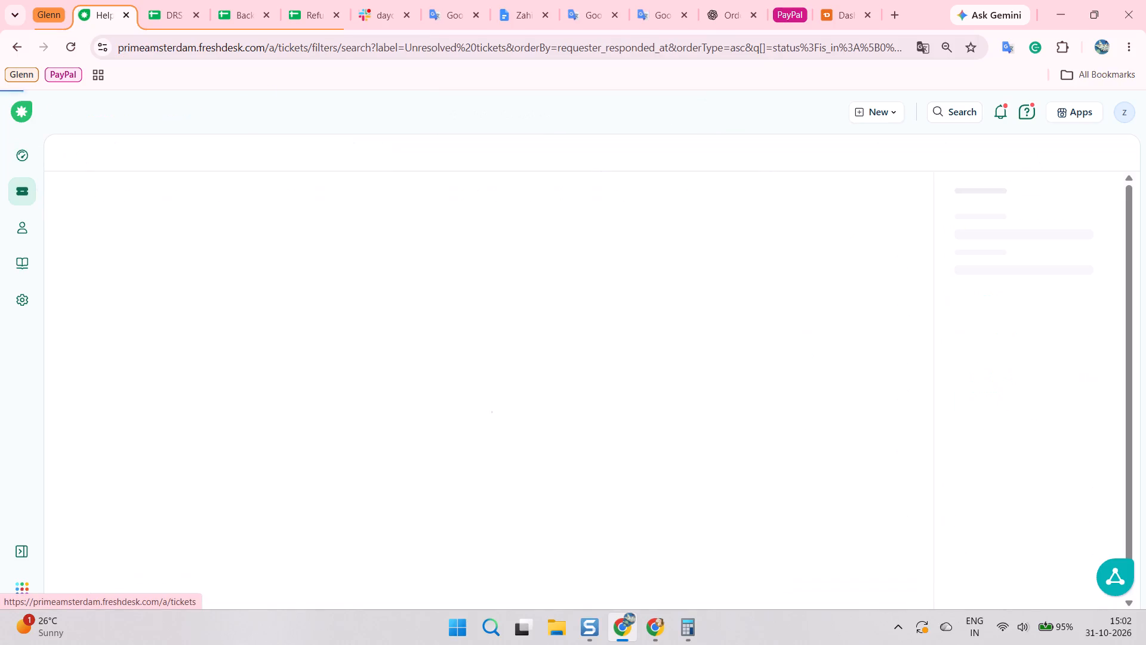
pyautogui.scroll(7, 102, 193)
pyautogui.click(197, 219)
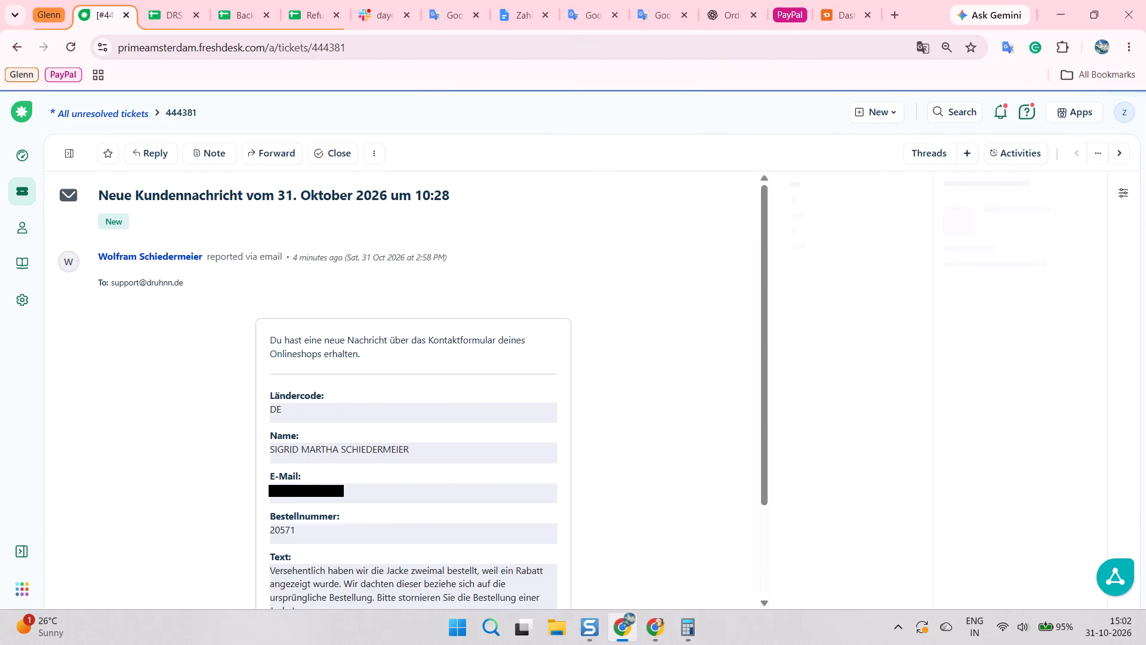
pyautogui.scroll(-10, 306, 271)
pyautogui.rightClick(499, 300)
pyautogui.scroll(-4, 546, 456)
pyautogui.click(584, 537)
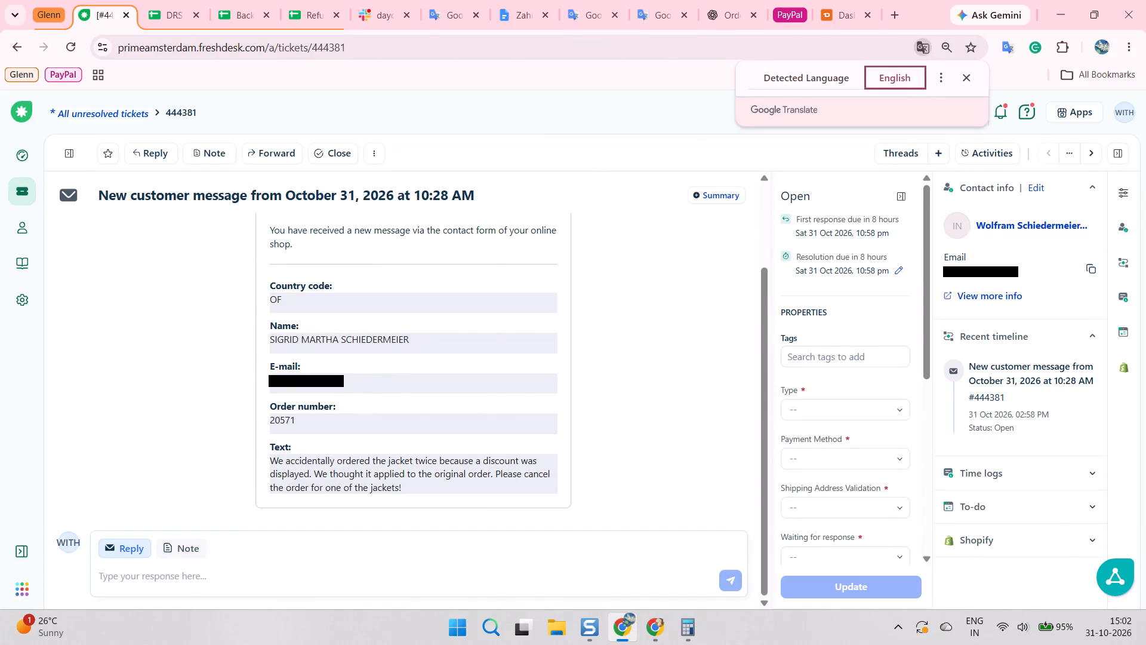
pyautogui.click(540, 438)
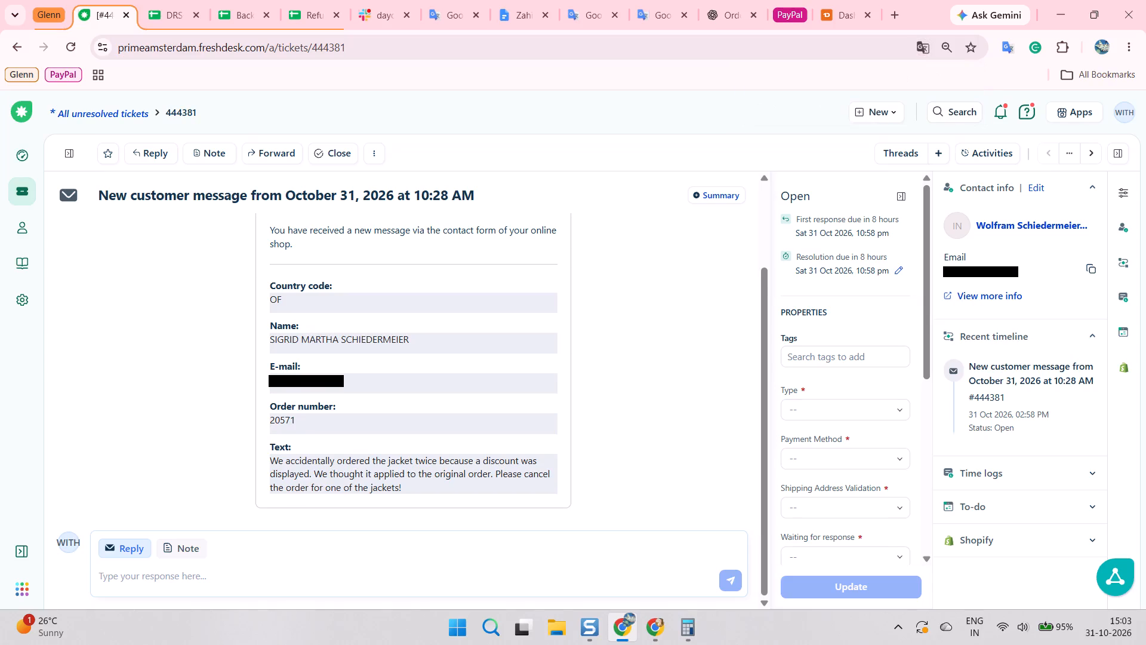
pyautogui.click(445, 390)
pyautogui.scroll(3, 447, 390)
pyautogui.scroll(-1, 451, 389)
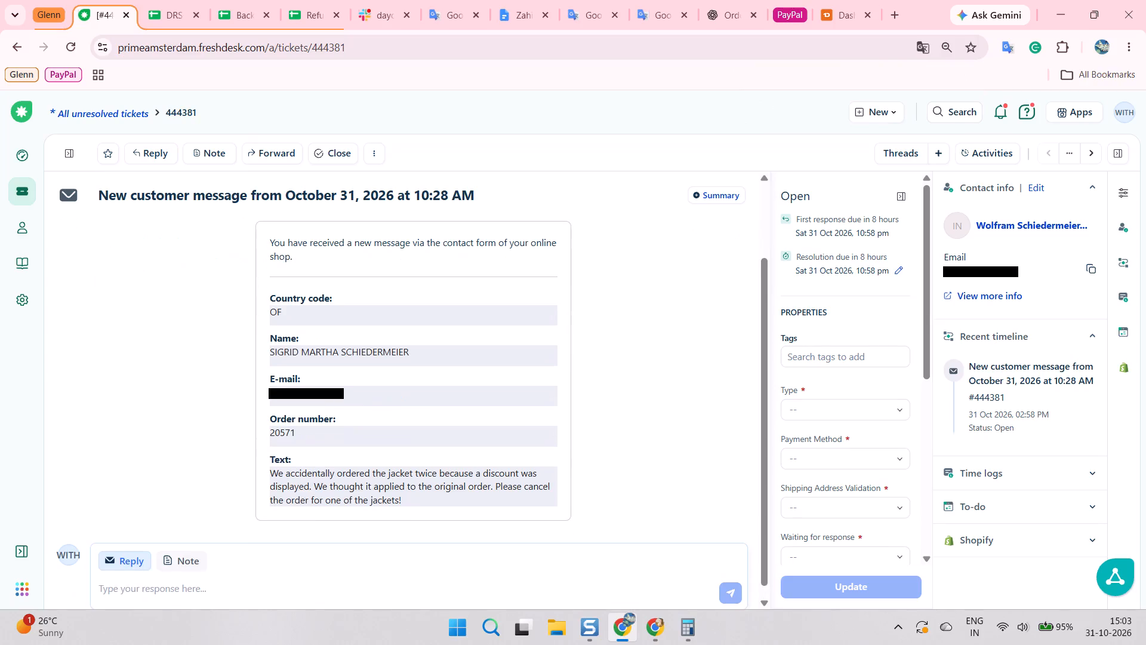
pyautogui.click(458, 385)
pyautogui.scroll(-1, 419, 363)
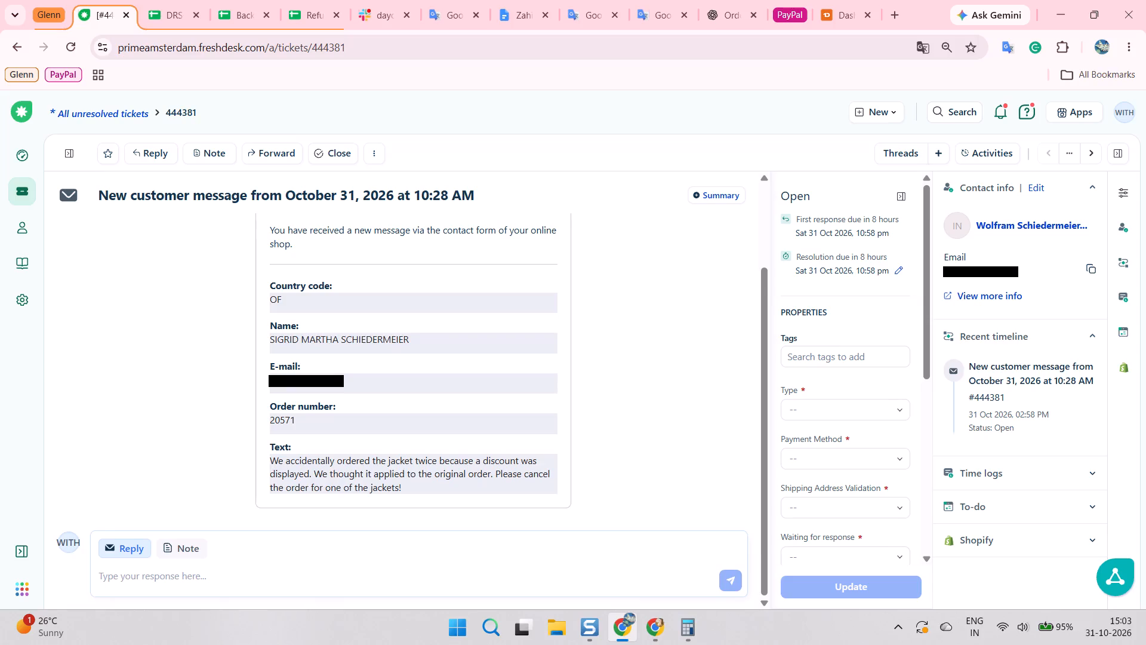
pyautogui.click(421, 363)
pyautogui.scroll(-1, 408, 367)
pyautogui.click(409, 360)
pyautogui.click(368, 445)
pyautogui.click(419, 431)
pyautogui.click(380, 439)
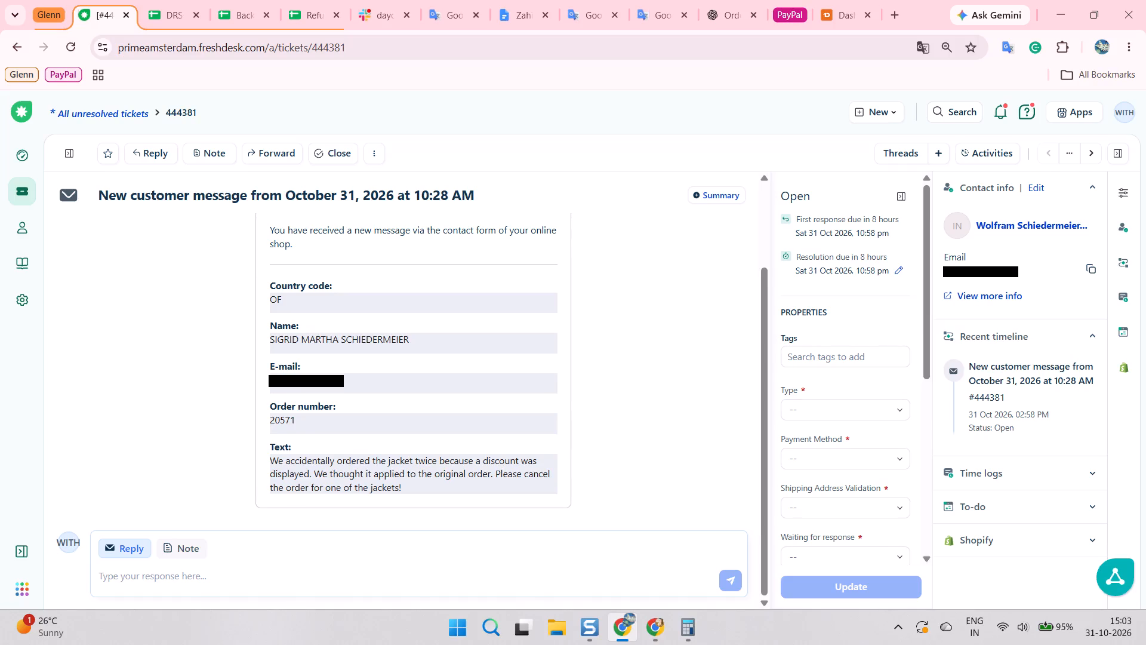
pyautogui.click(440, 425)
pyautogui.click(442, 414)
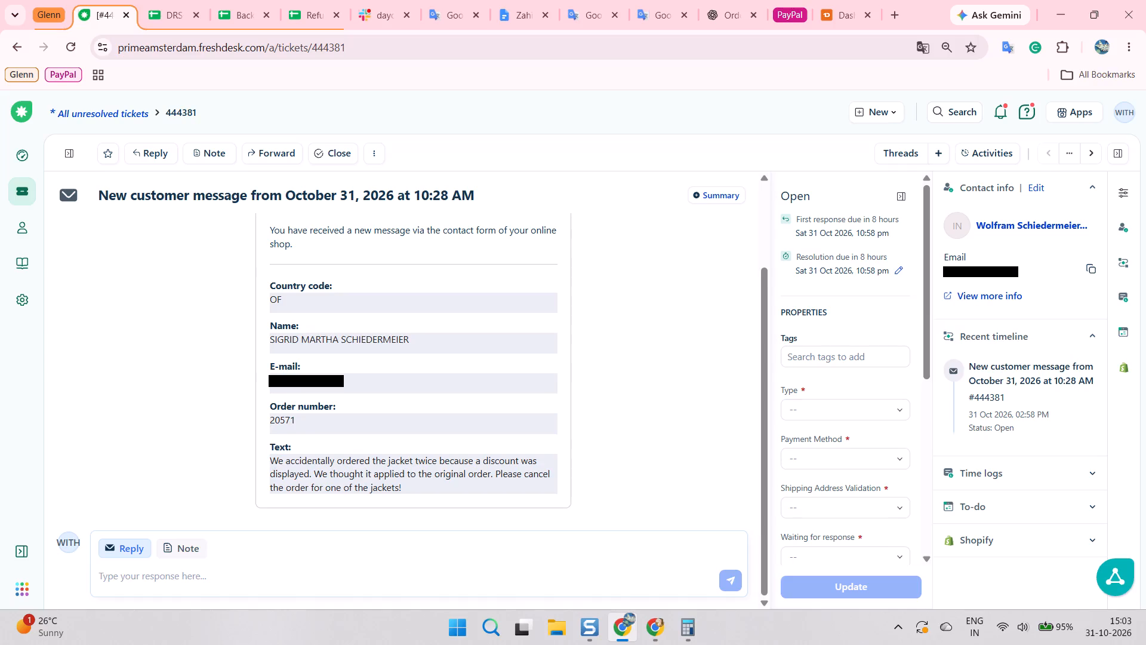
pyautogui.doubleClick(276, 462)
pyautogui.doubleClick(305, 462)
pyautogui.doubleClick(344, 462)
pyautogui.click(385, 450)
pyautogui.click(399, 422)
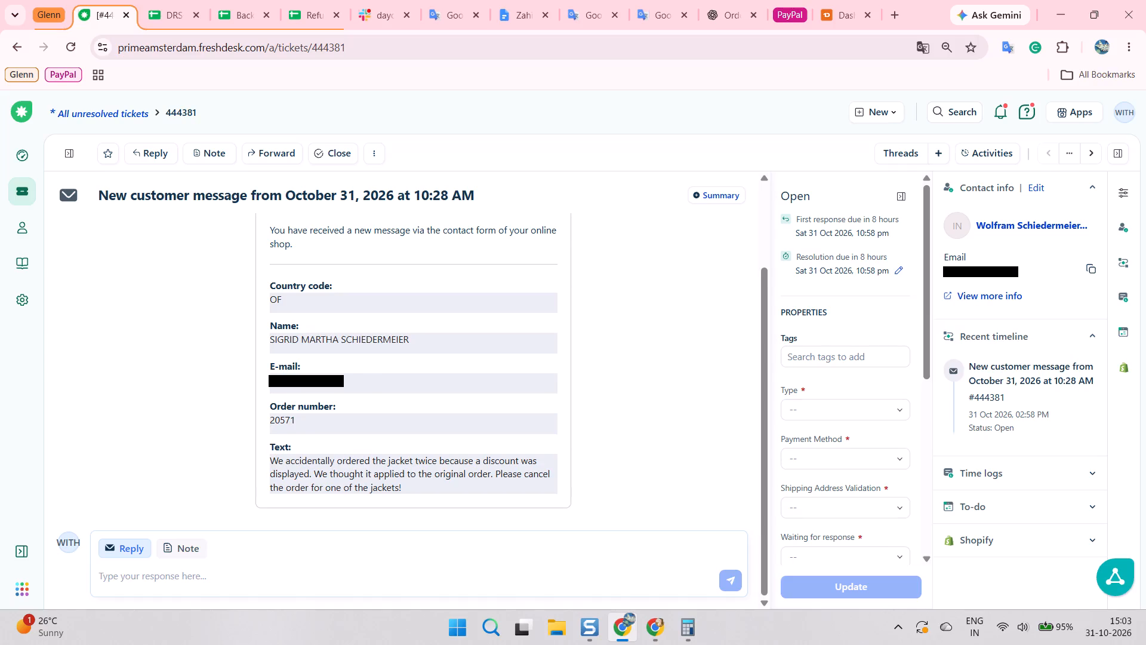
pyautogui.click(399, 419)
pyautogui.moveTo(276, 465); pyautogui.dragTo(319, 465)
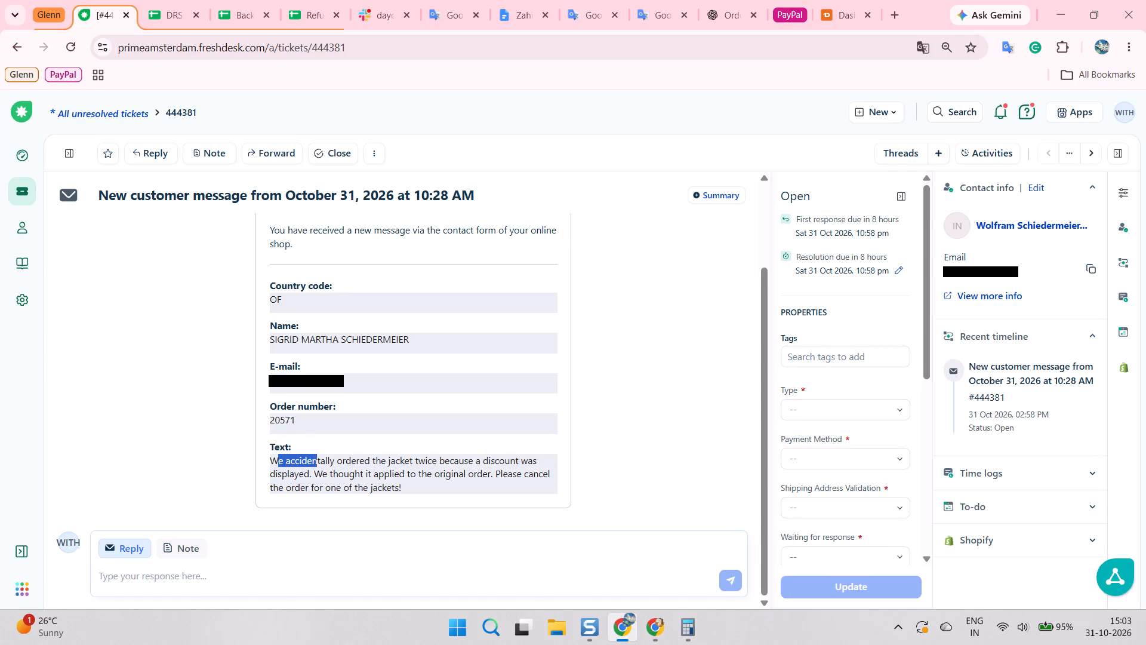
pyautogui.click(319, 449)
pyautogui.moveTo(270, 460); pyautogui.dragTo(337, 466)
pyautogui.moveTo(337, 466); pyautogui.dragTo(338, 466)
pyautogui.click(357, 438)
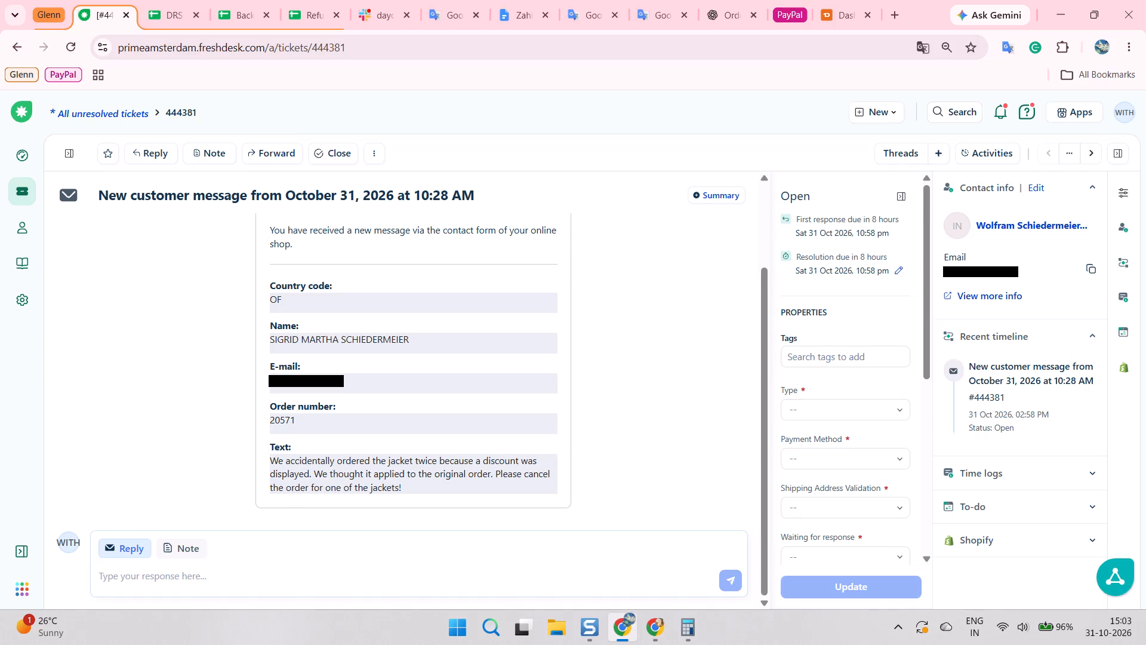
pyautogui.moveTo(272, 463); pyautogui.dragTo(368, 465)
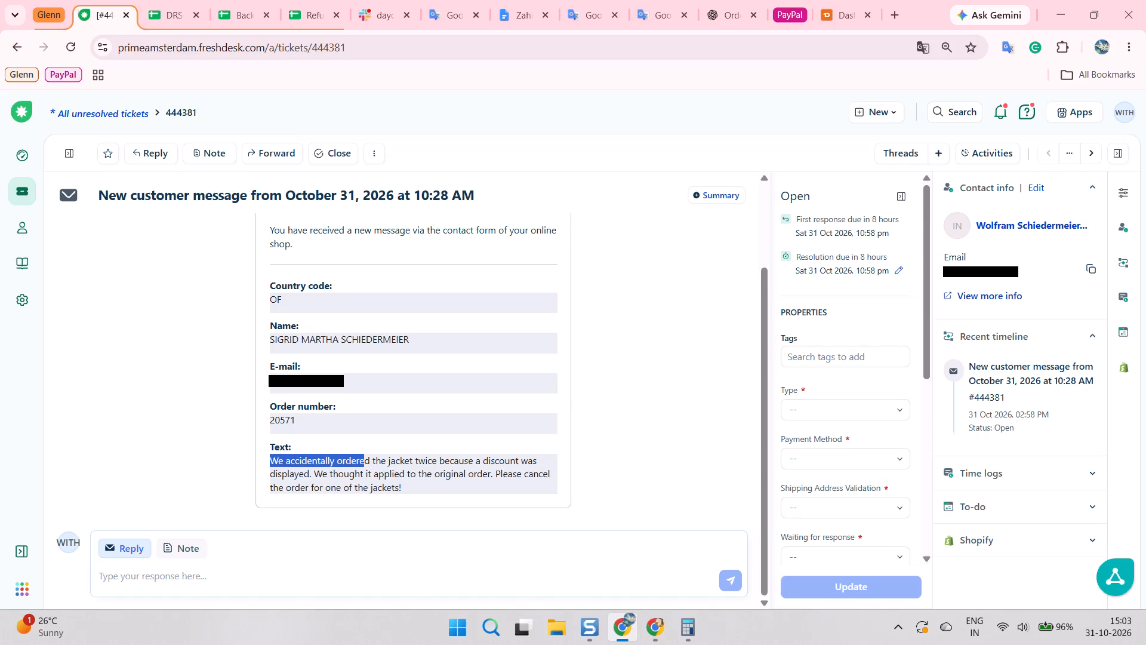
pyautogui.moveTo(368, 465); pyautogui.dragTo(404, 465)
pyautogui.click(458, 426)
pyautogui.scroll(3, 503, 411)
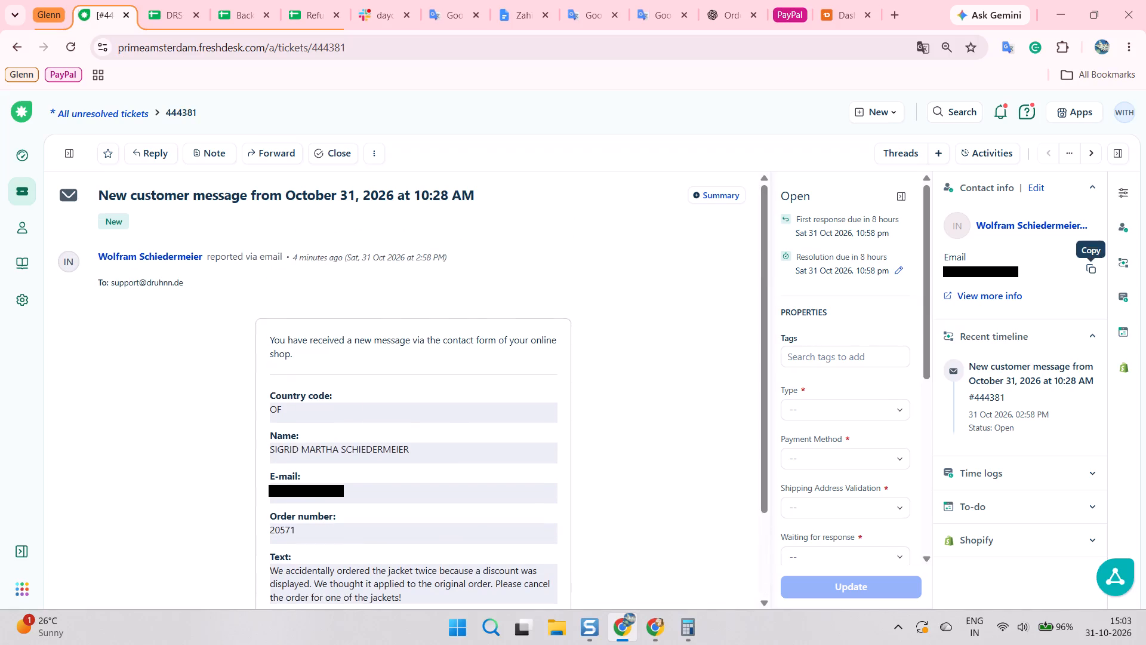
pyautogui.click(1095, 268)
pyautogui.scroll(-1, 498, 348)
pyautogui.scroll(2, 359, 335)
pyautogui.hotkey('alt', 'Tab')
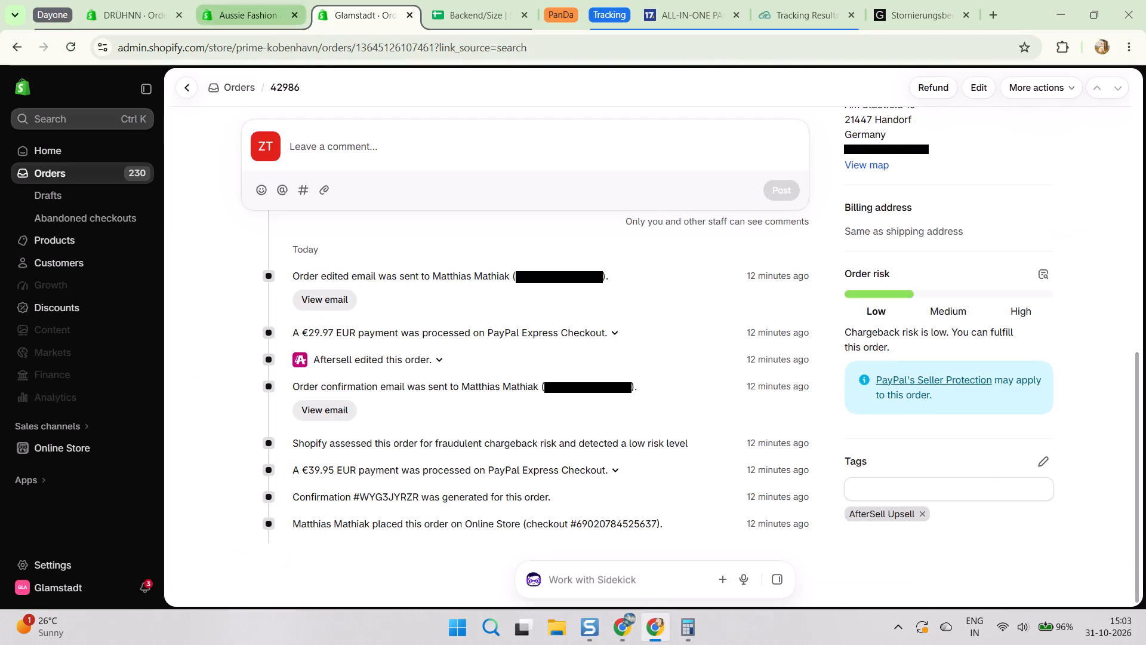
pyautogui.click(151, 0)
pyautogui.scroll(5, 137, 116)
pyautogui.click(23, 125)
pyautogui.hotkey('ctrl', 'v')
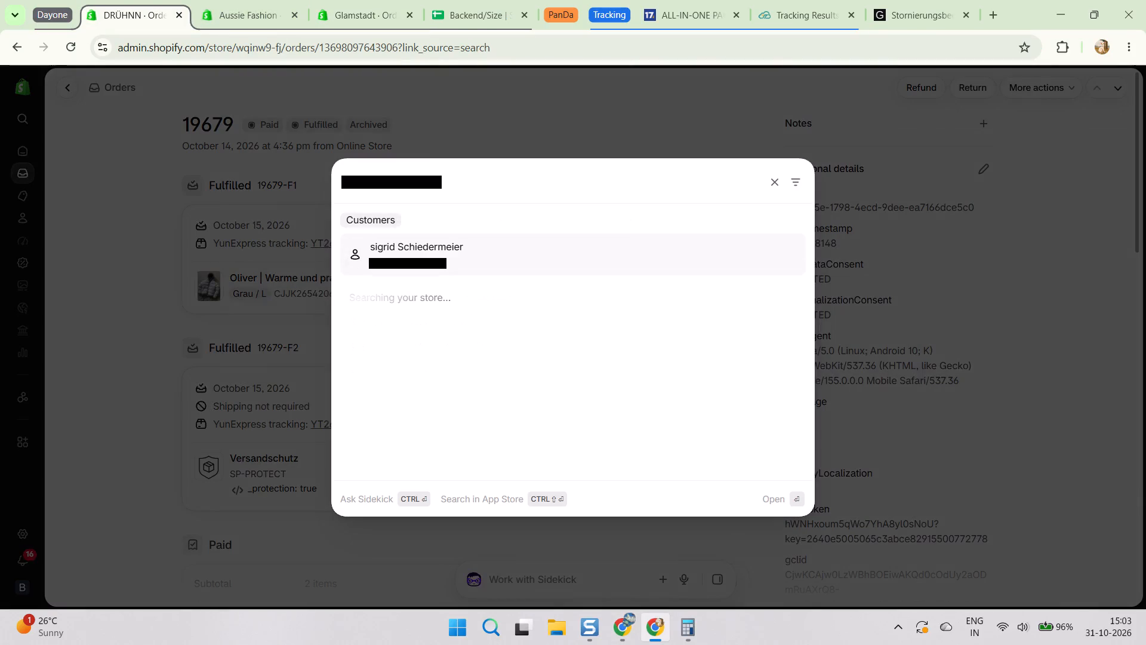
pyautogui.scroll(2, 474, 276)
pyautogui.click(382, 288)
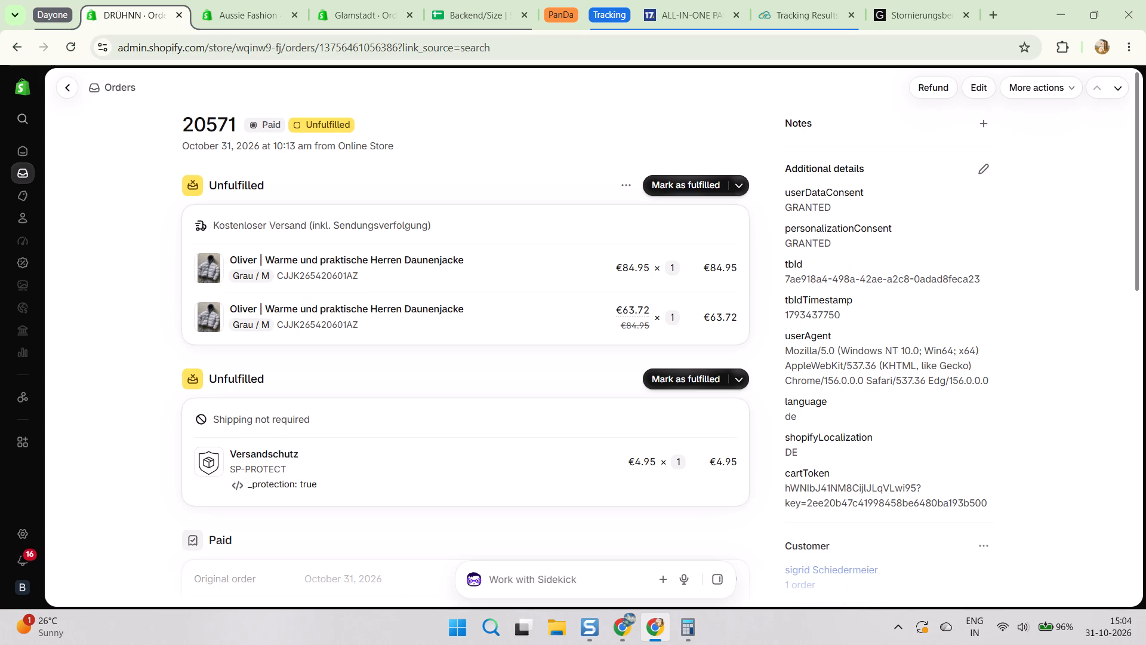
pyautogui.hotkey('alt', 'Tab')
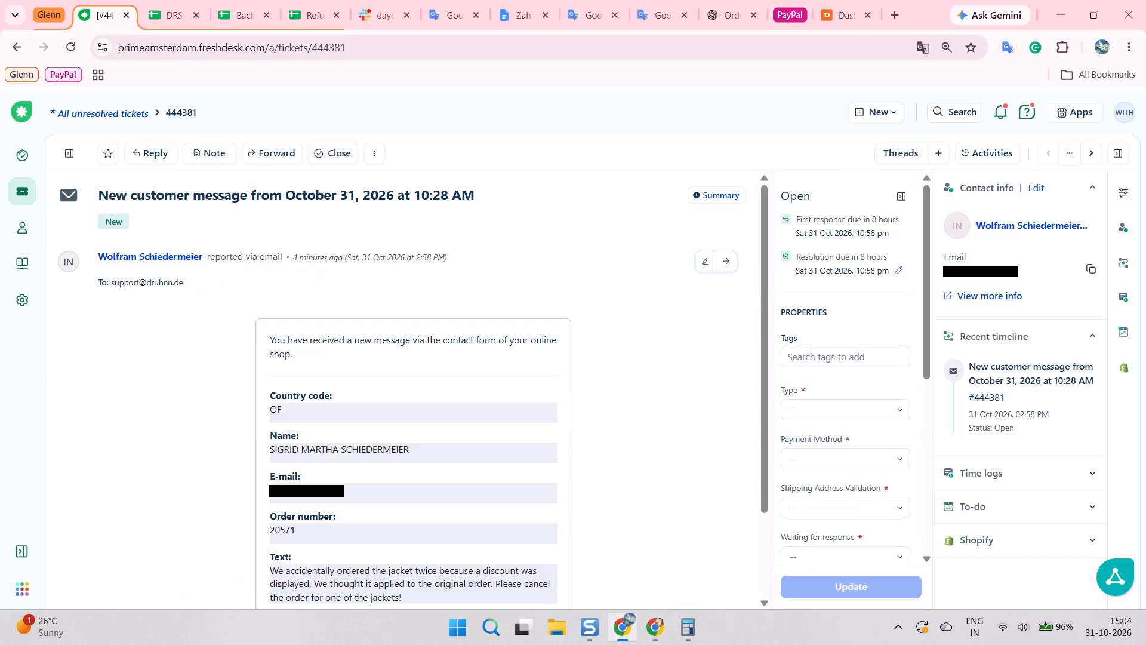
pyautogui.scroll(-3, 381, 368)
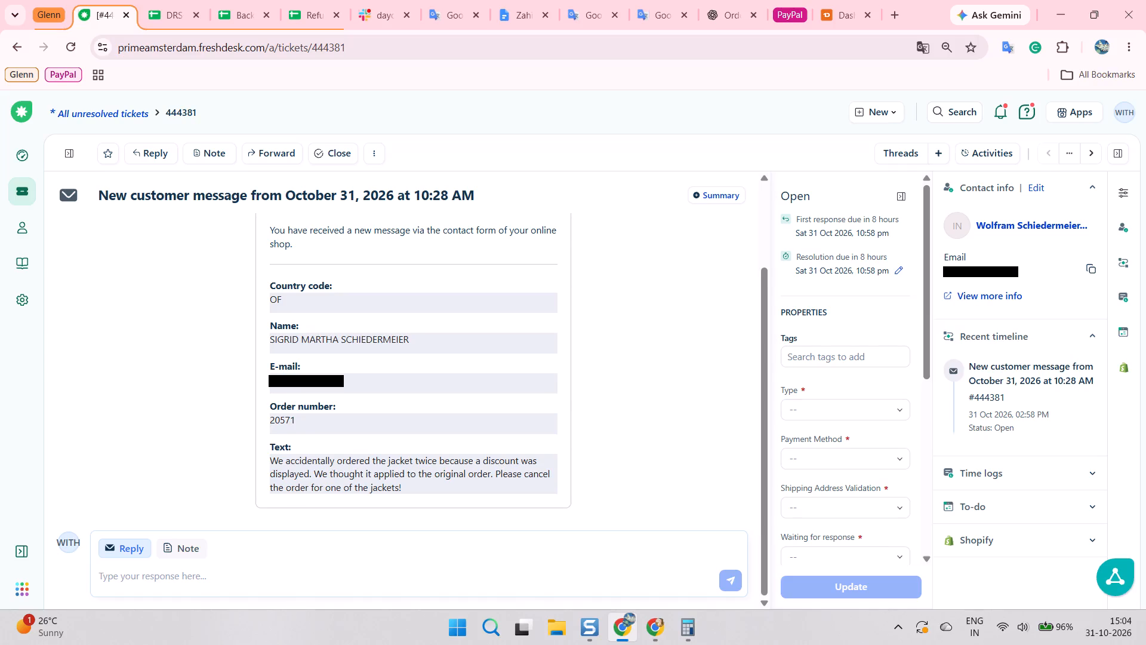
pyautogui.click(409, 416)
pyautogui.rightClick(411, 375)
pyautogui.scroll(-3, 478, 508)
pyautogui.moveTo(502, 546); pyautogui.dragTo(508, 540)
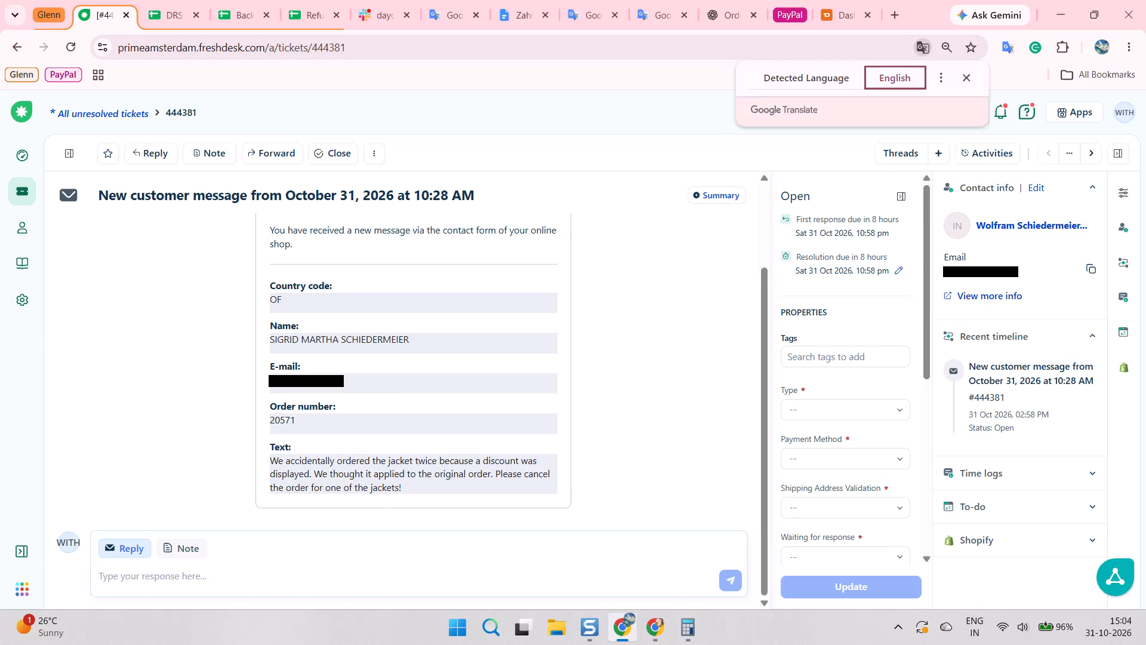
pyautogui.tripleClick(802, 70)
pyautogui.scroll(5, 497, 396)
pyautogui.hotkey('alt', 'Tab')
pyautogui.scroll(4, 286, 289)
pyautogui.click(463, 132)
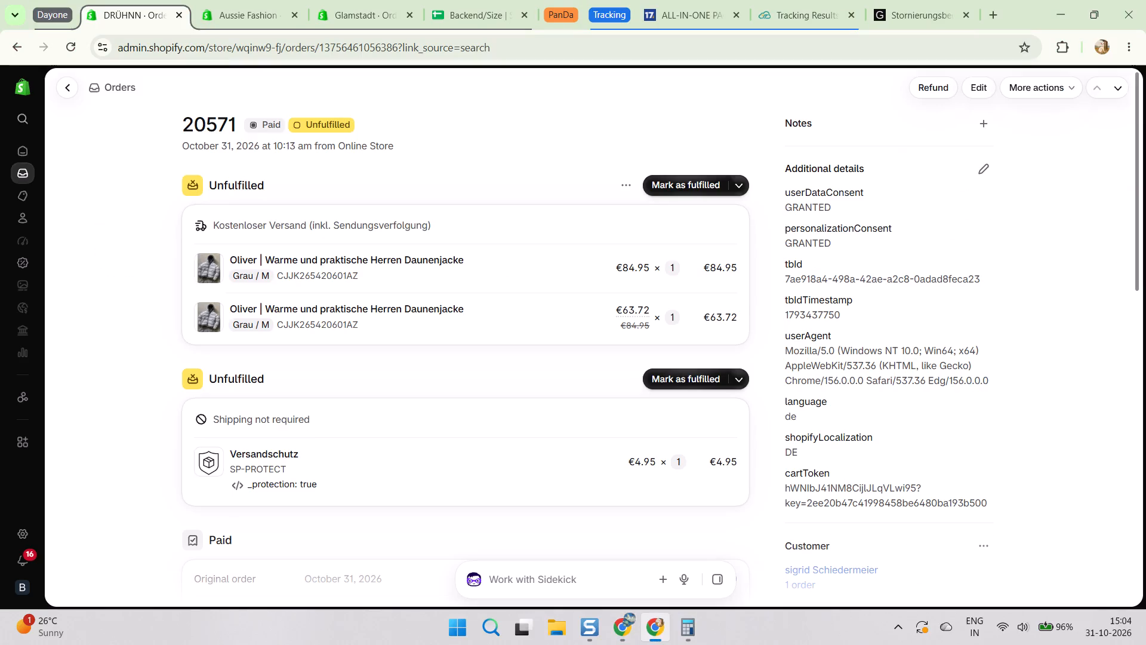
pyautogui.scroll(1, 483, 187)
pyautogui.scroll(-7, 550, 230)
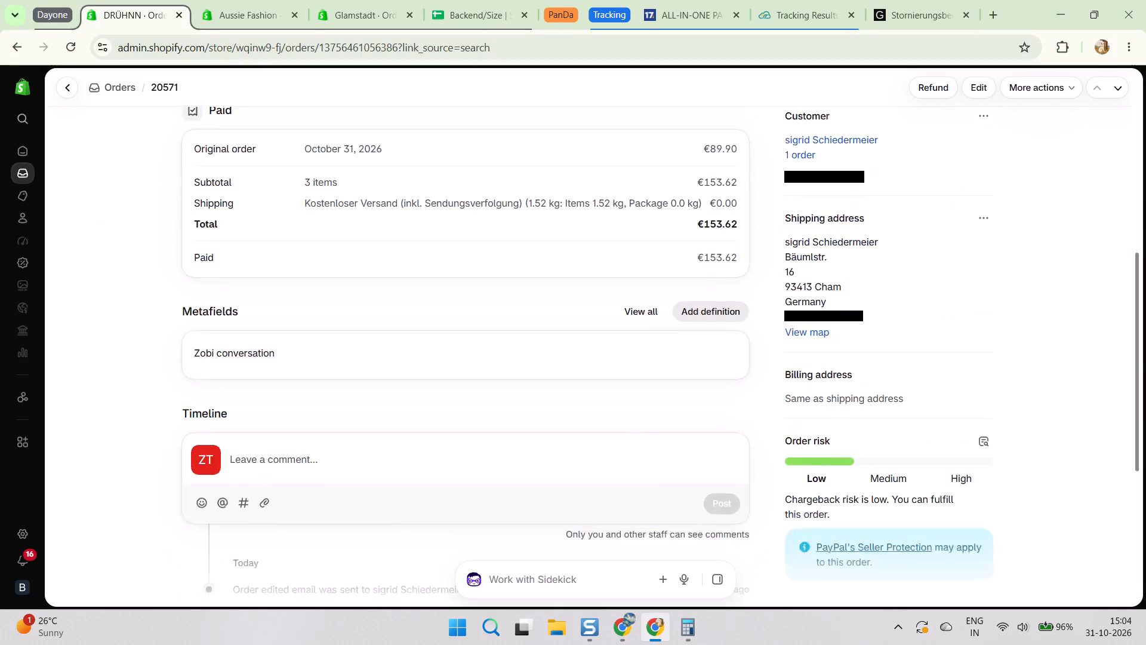
pyautogui.scroll(8, 573, 235)
pyautogui.hotkey('alt', 'Tab')
# Copy the full English reply draft about the additional item from the first Google Translate tab into the second one, replacing its source text.
pyautogui.scroll(4, 480, 199)
pyautogui.click(523, 5)
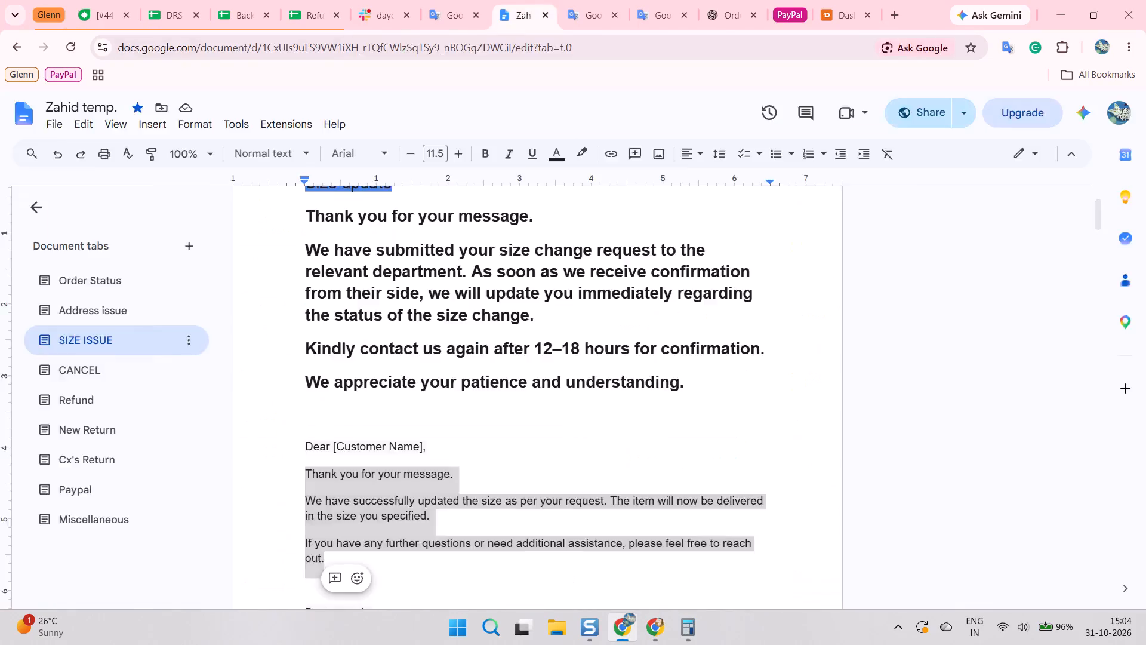
pyautogui.click(574, 6)
pyautogui.scroll(5, 478, 128)
pyautogui.click(331, 265)
pyautogui.hotkey('ctrl', 'a')
pyautogui.hotkey('ctrl', 'c')
pyautogui.hotkey('ctrl', 'c')
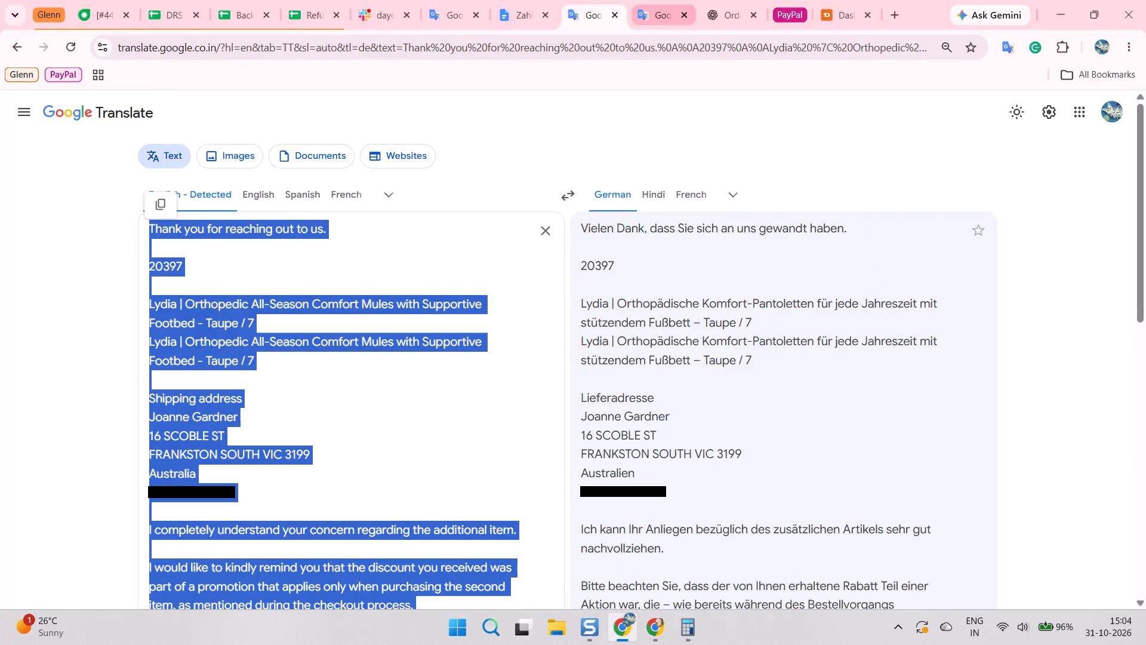
pyautogui.click(679, 0)
pyautogui.scroll(8, 469, 193)
pyautogui.click(544, 230)
pyautogui.hotkey('ctrl', 'v')
pyautogui.hotkey('alt', 'Tab')
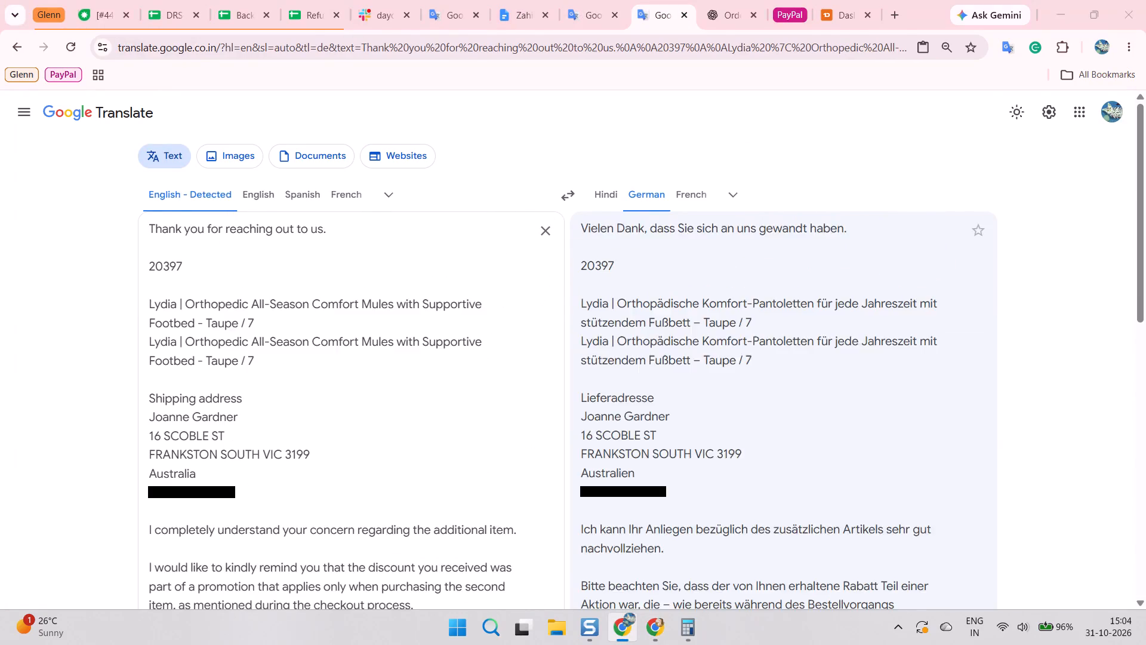
pyautogui.scroll(7, 348, 239)
pyautogui.doubleClick(214, 129)
pyautogui.hotkey('ctrl', 'c')
pyautogui.hotkey('ctrl', 'c')
pyautogui.hotkey('alt', 'Tab')
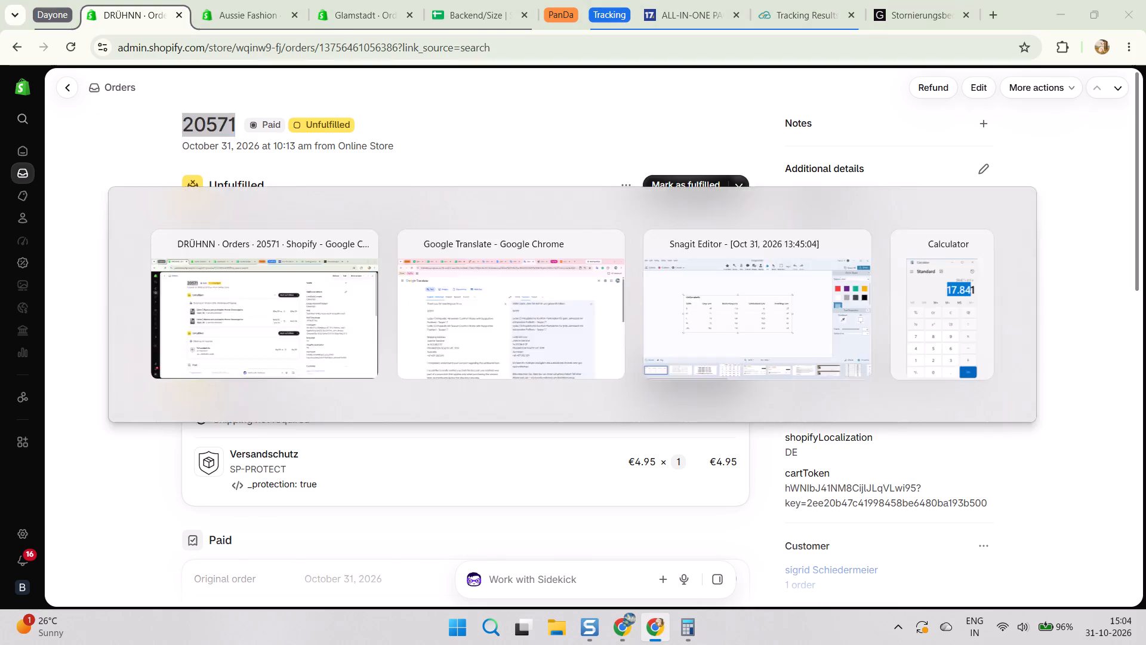
pyautogui.scroll(3, 249, 314)
pyautogui.doubleClick(170, 268)
pyautogui.hotkey('ctrl', 'v')
# Replace the two Lydia mules in the draft with two entries of Oliver | Warme und praktische Herren Daunenjacke, Grau / M, without extra blank lines.
pyautogui.hotkey('alt', 'Tab')
pyautogui.scroll(1, 252, 288)
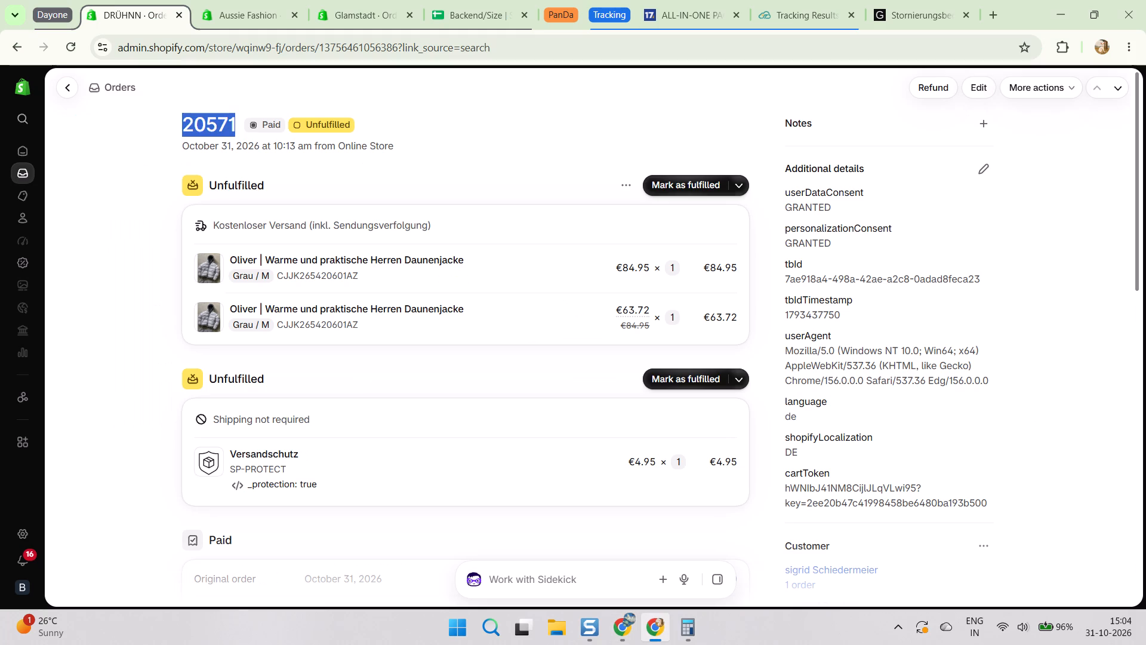
pyautogui.moveTo(274, 281); pyautogui.dragTo(216, 260)
pyautogui.hotkey('ctrl', 'c')
pyautogui.hotkey('ctrl', 'c')
pyautogui.hotkey('alt', 'Tab')
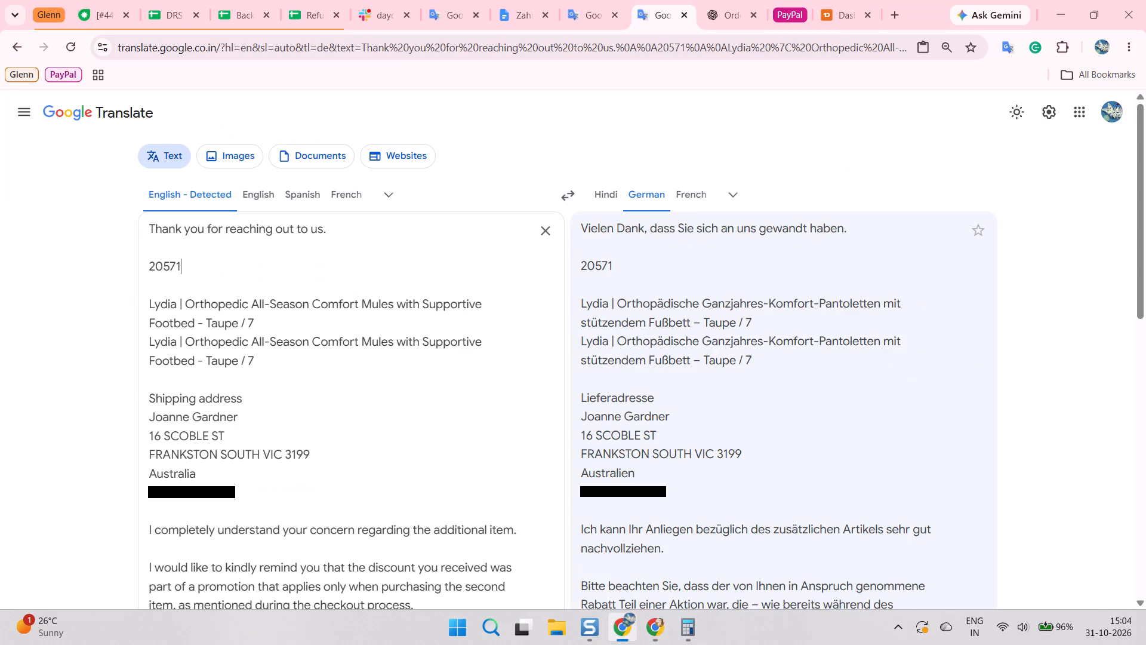
pyautogui.moveTo(279, 368); pyautogui.dragTo(130, 304)
pyautogui.hotkey('ctrl', 'v')
pyautogui.press('Return')
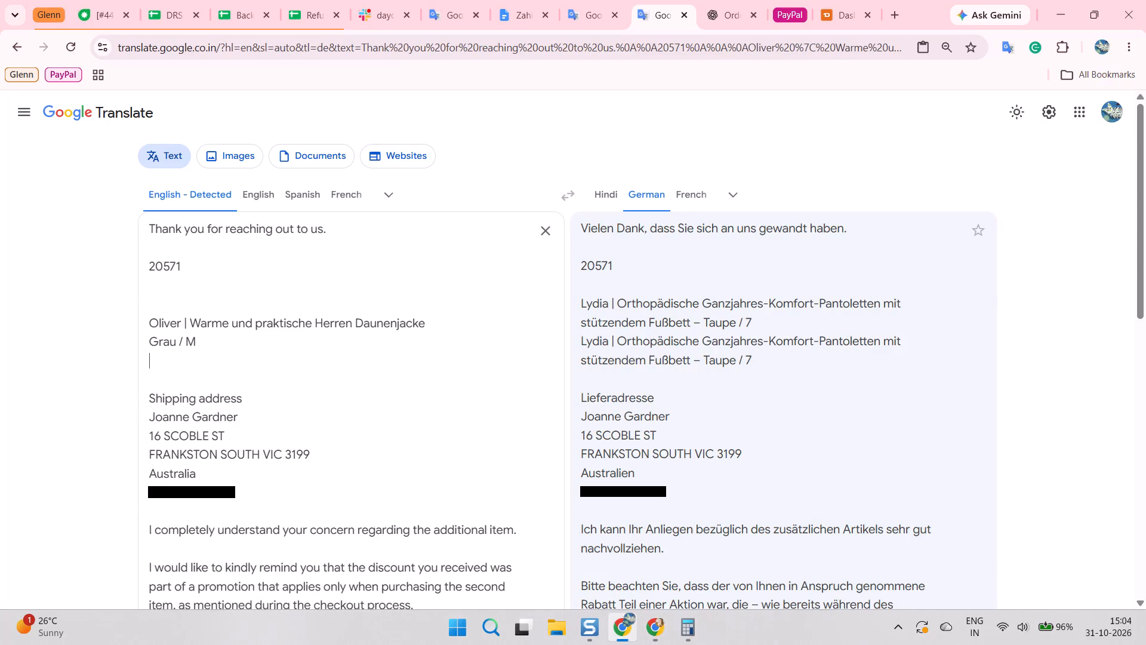
pyautogui.hotkey('ctrl', 'v')
pyautogui.click(164, 301)
pyautogui.press('BackSpace')
pyautogui.click(171, 336)
pyautogui.press('BackSpace')
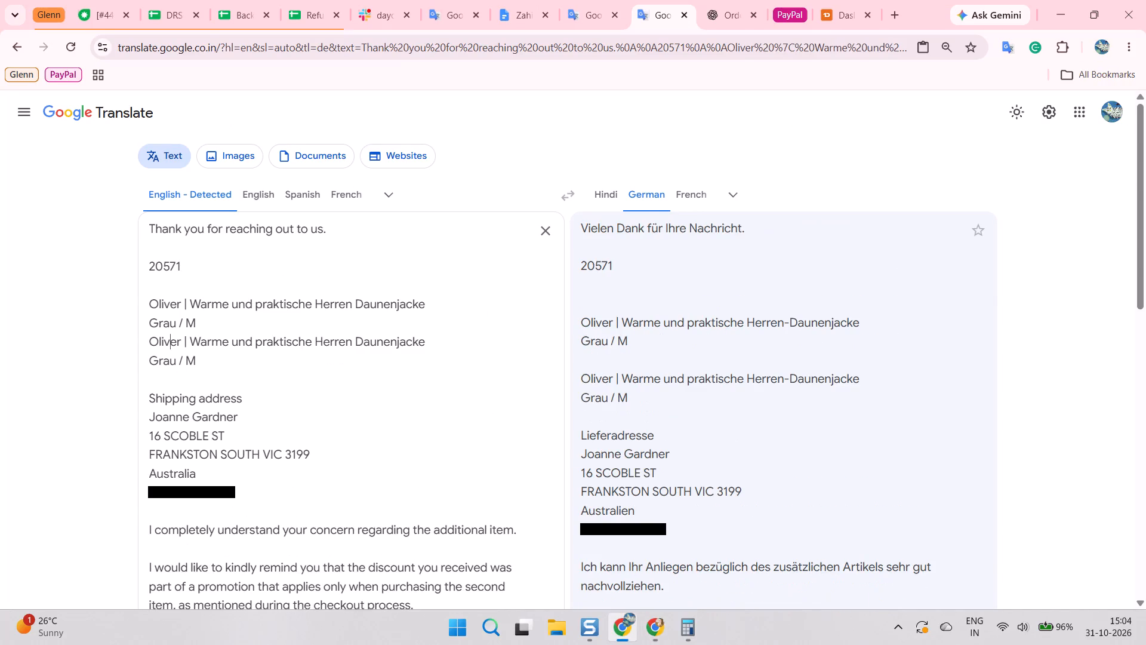
# Join the variant Grau / M to each Oliver jacket line in the draft with a spaced hyphen.
pyautogui.click(152, 321)
pyautogui.press('BackSpace')
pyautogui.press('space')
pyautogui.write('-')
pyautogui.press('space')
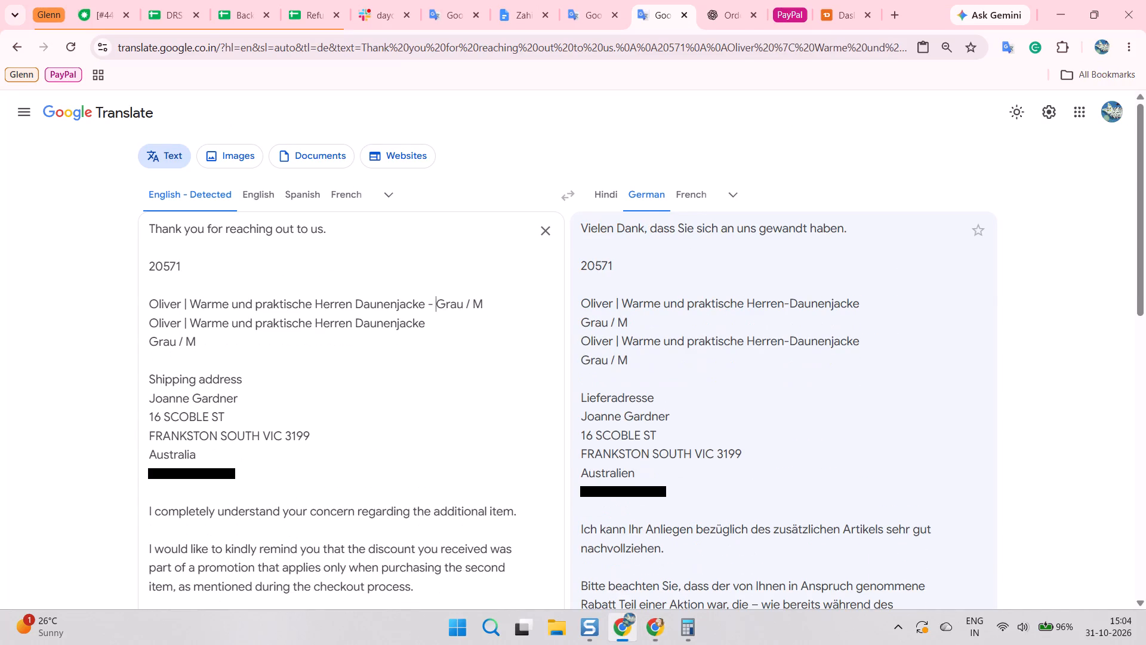
pyautogui.click(152, 344)
pyautogui.press('BackSpace')
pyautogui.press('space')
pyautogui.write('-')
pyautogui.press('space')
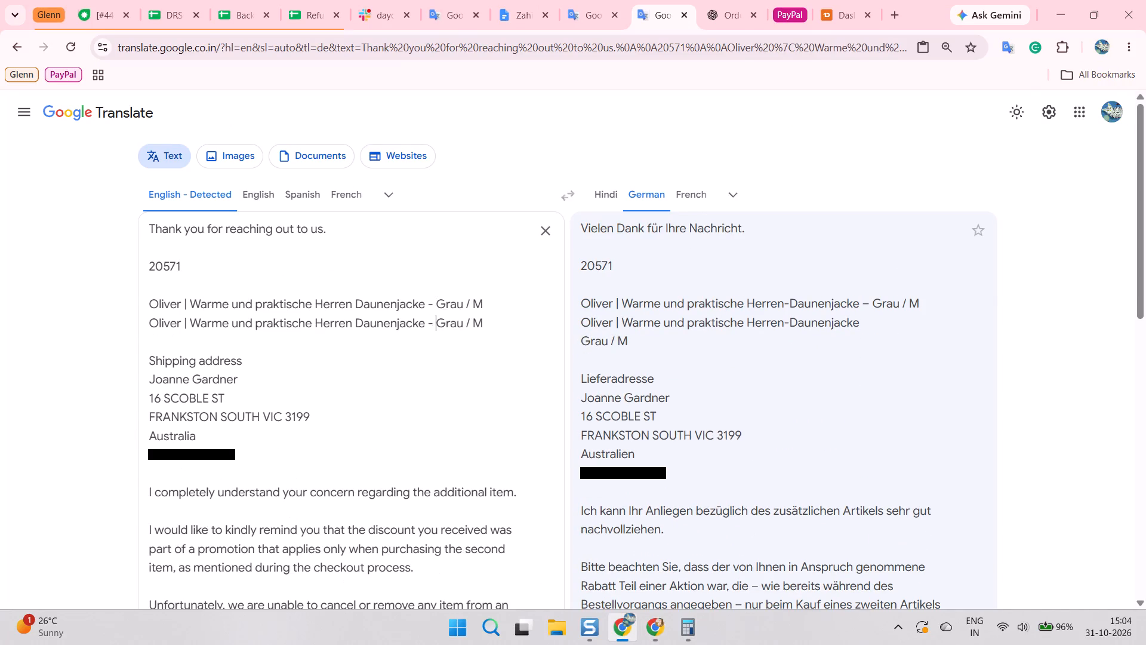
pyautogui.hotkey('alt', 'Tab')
pyautogui.scroll(-2, 643, 316)
pyautogui.scroll(-2, 891, 340)
pyautogui.moveTo(876, 347); pyautogui.dragTo(777, 302)
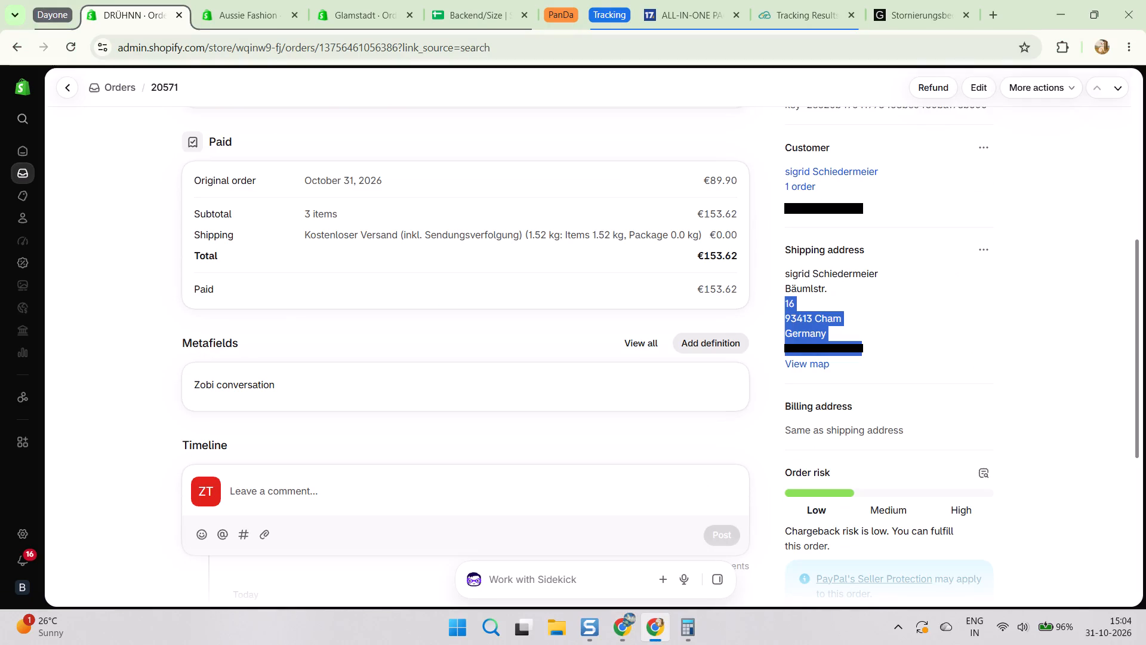
pyautogui.moveTo(777, 302); pyautogui.dragTo(775, 272)
pyautogui.click(985, 245)
pyautogui.click(1006, 283)
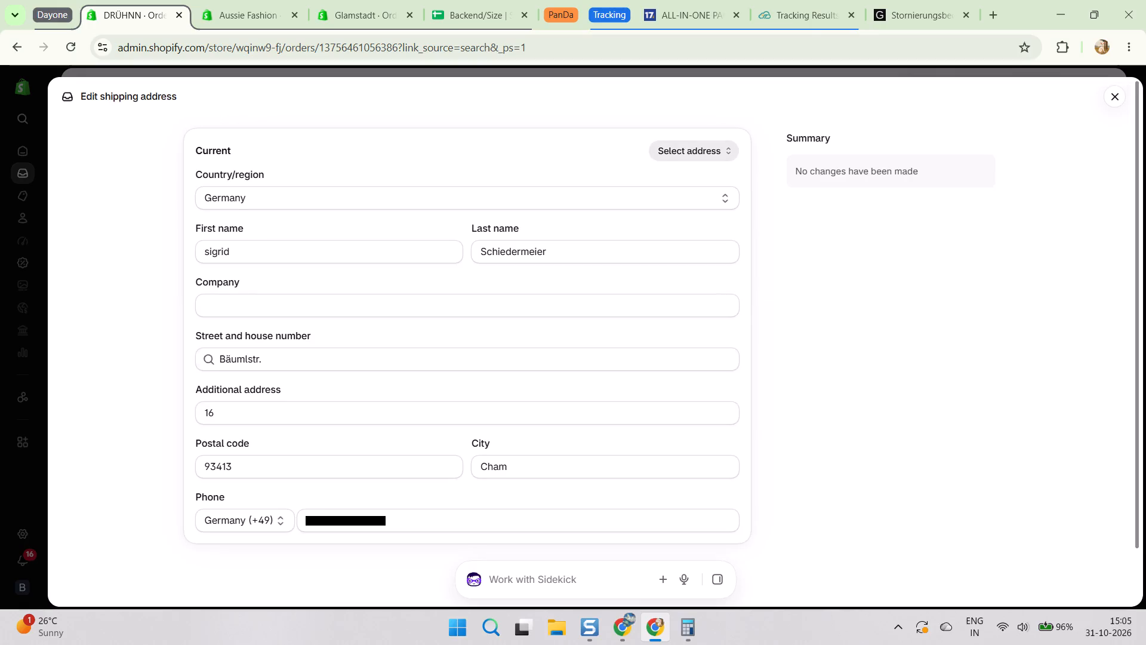
pyautogui.doubleClick(247, 416)
pyautogui.hotkey('ctrl', 'x')
pyautogui.click(321, 355)
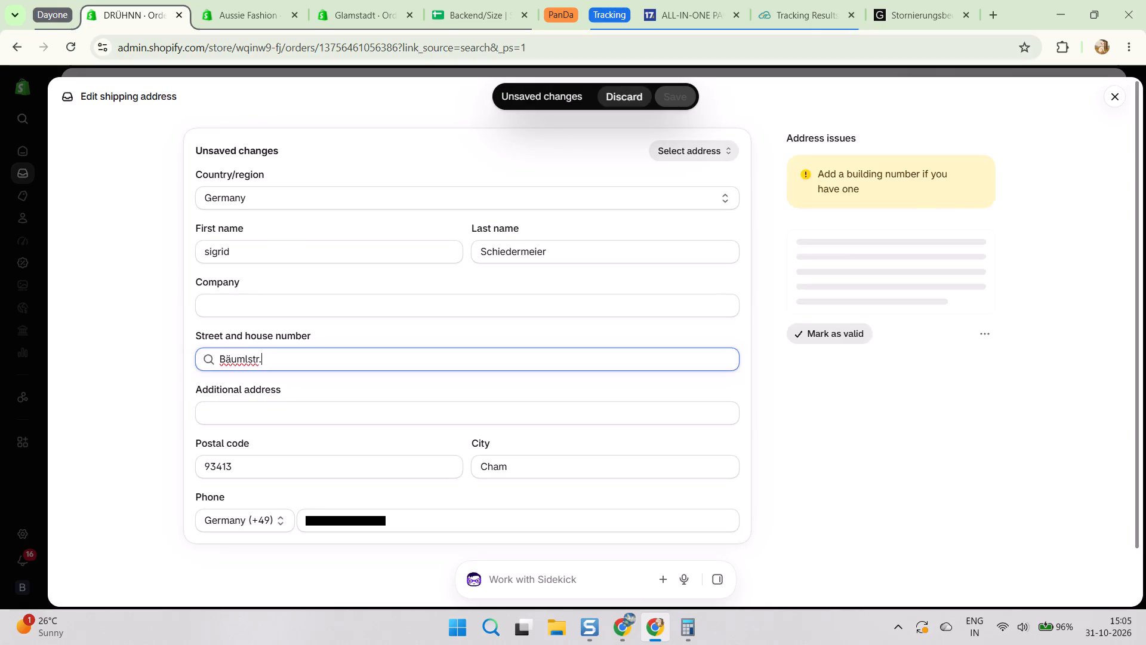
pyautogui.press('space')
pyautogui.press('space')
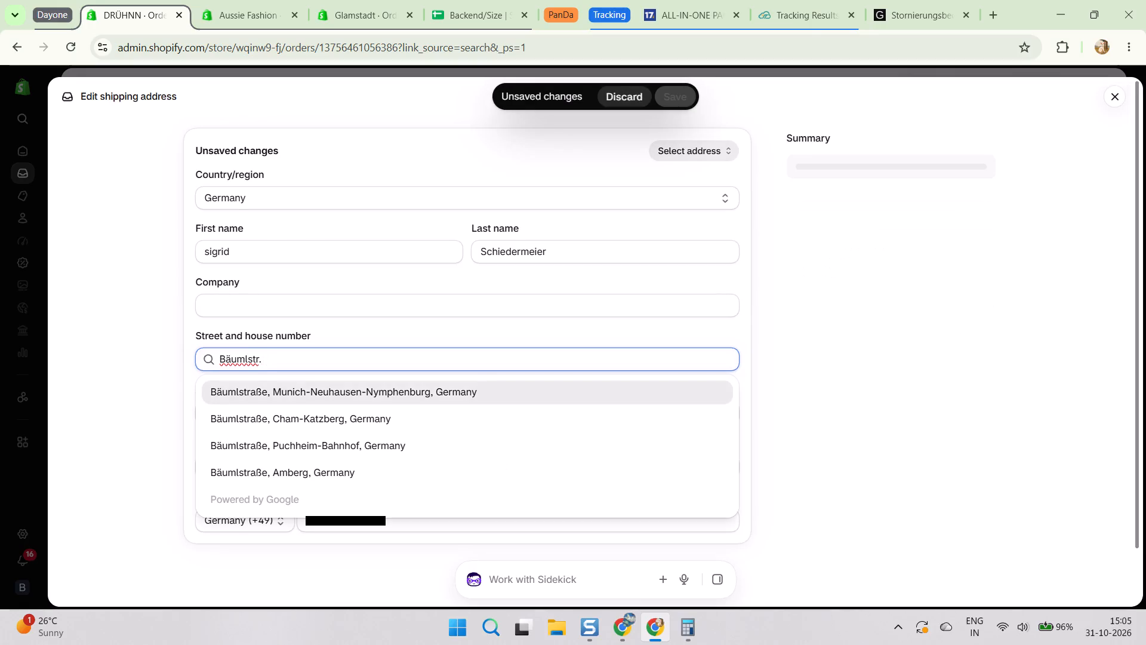
pyautogui.press('BackSpace')
pyautogui.hotkey('ctrl', 'v')
pyautogui.click(376, 346)
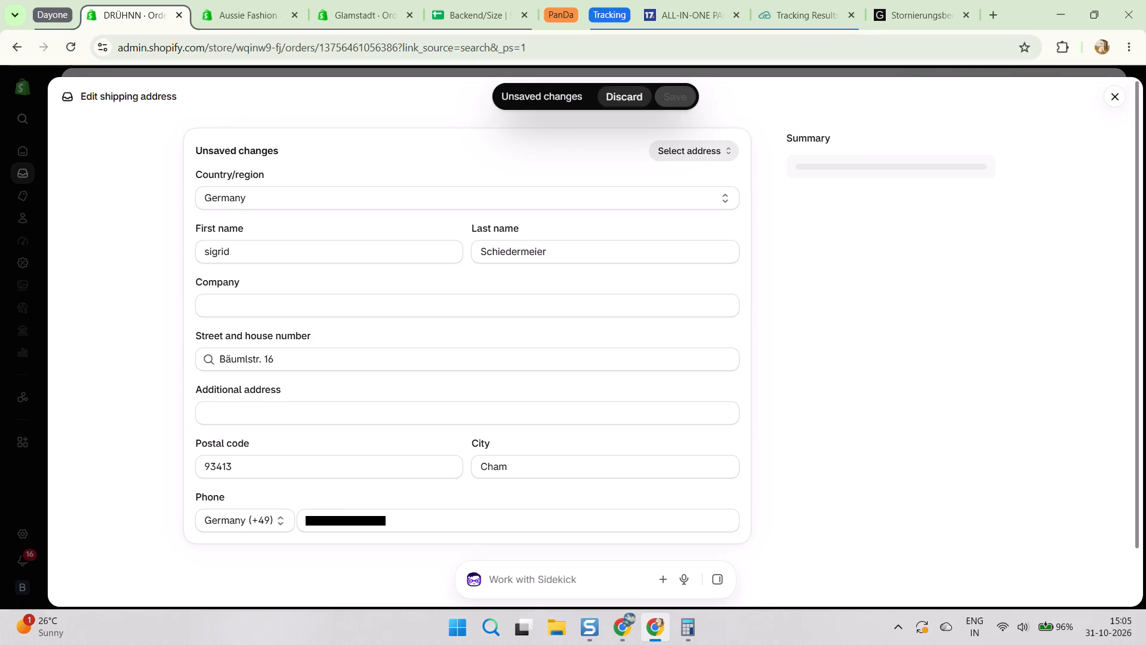
pyautogui.click(674, 100)
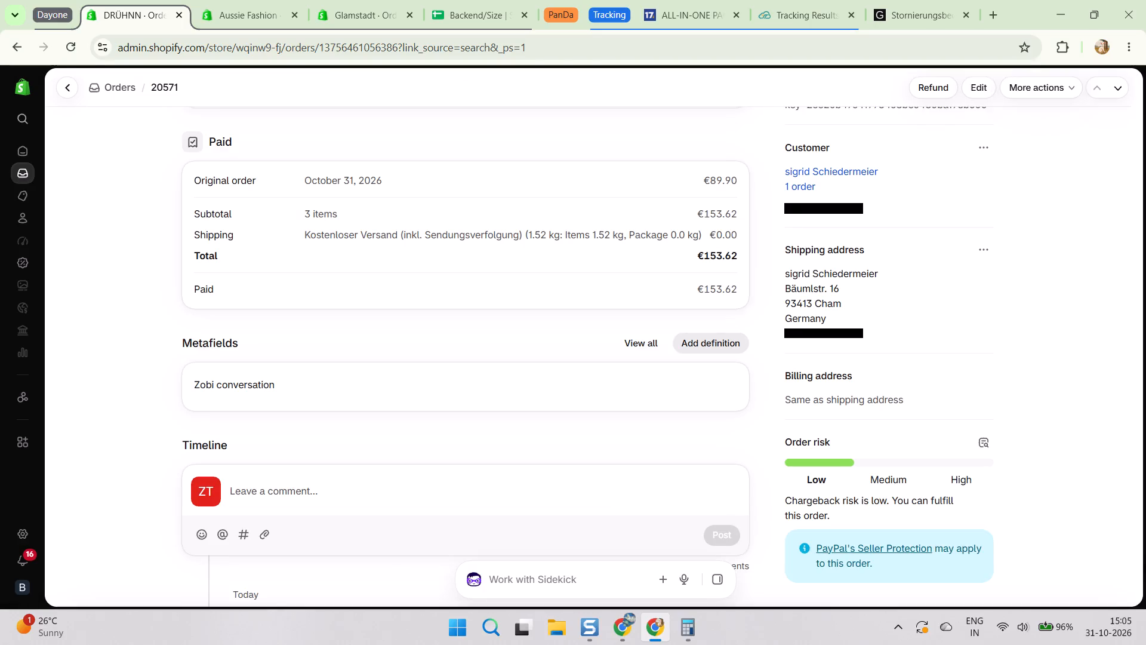
pyautogui.scroll(3, 637, 268)
pyautogui.hotkey('alt', 'Tab')
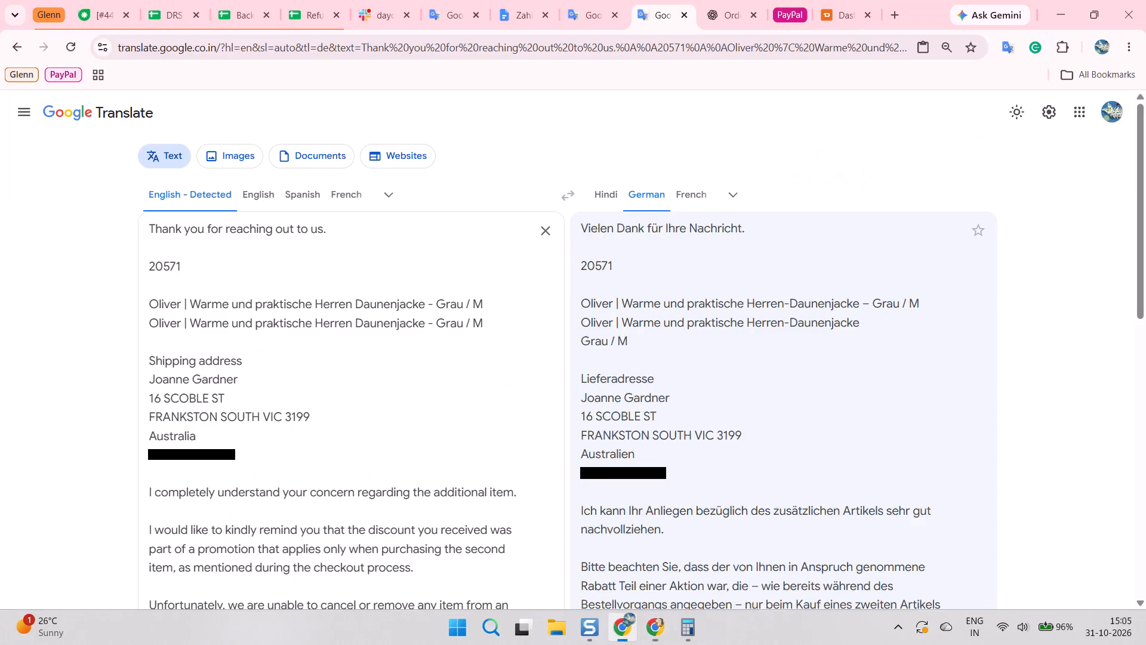
pyautogui.hotkey('alt', 'Tab')
pyautogui.scroll(-2, 863, 348)
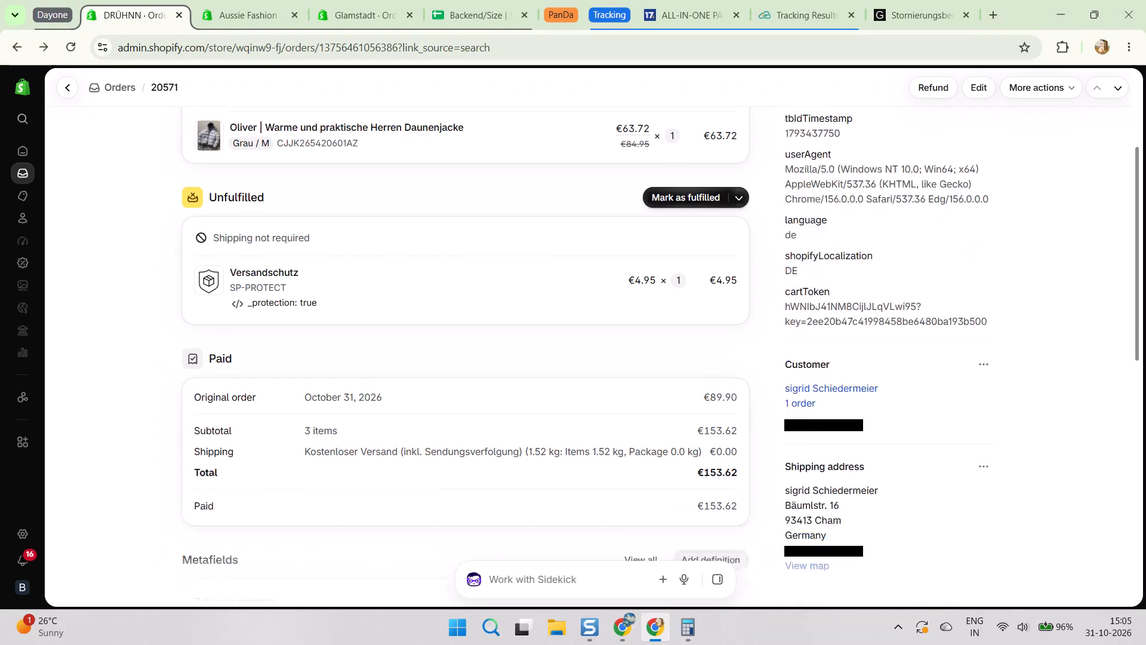
pyautogui.moveTo(877, 437); pyautogui.dragTo(779, 376)
pyautogui.hotkey('ctrl', 'c')
pyautogui.hotkey('ctrl', 'c')
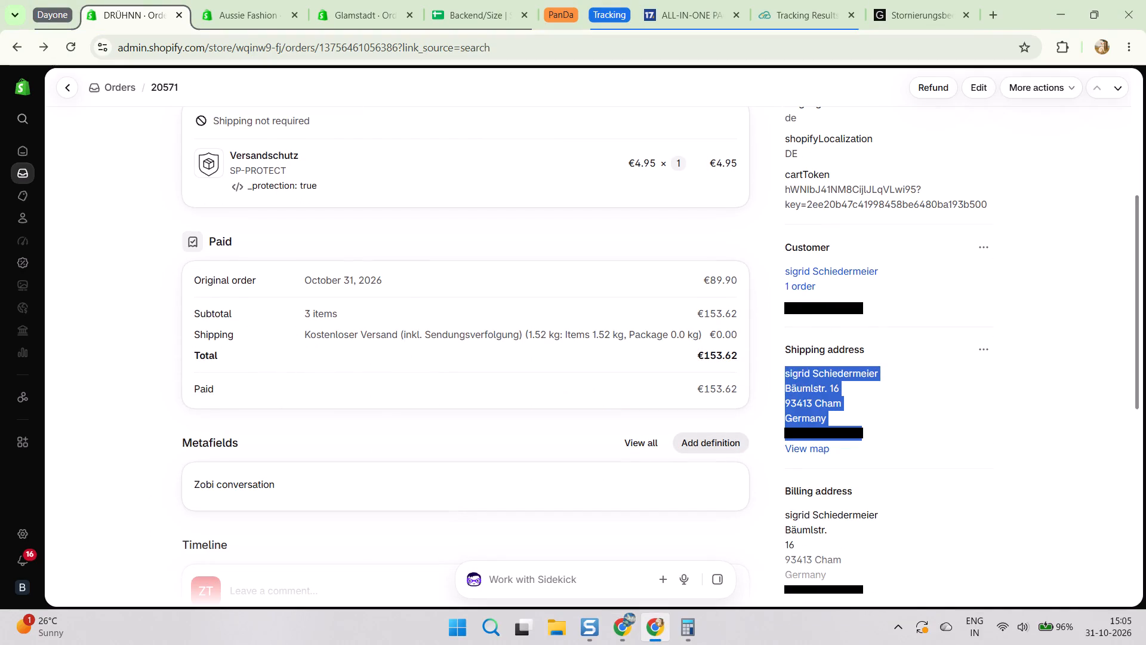
pyautogui.hotkey('alt', 'Tab')
pyautogui.moveTo(243, 457); pyautogui.dragTo(127, 379)
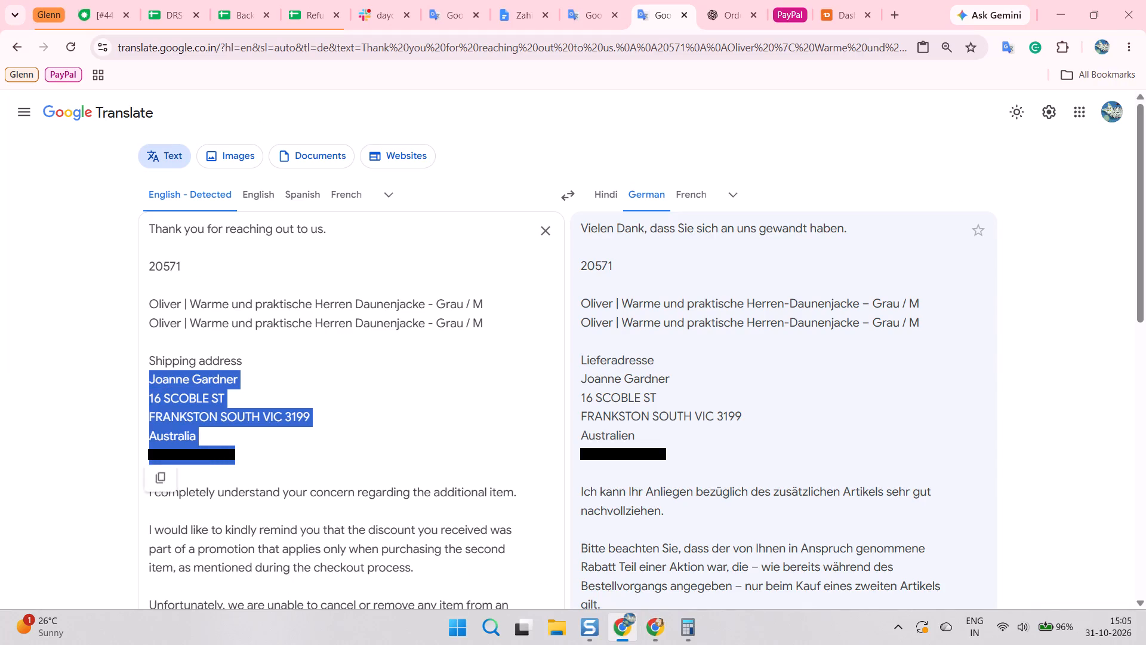
pyautogui.hotkey('ctrl', 'v')
# Check the closing part of the reply draft and load the DRÜHNN shop website in place of the Glamstadt cancellation policy page.
pyautogui.scroll(-3, 214, 382)
pyautogui.scroll(-2, 284, 354)
pyautogui.hotkey('alt', 'Tab')
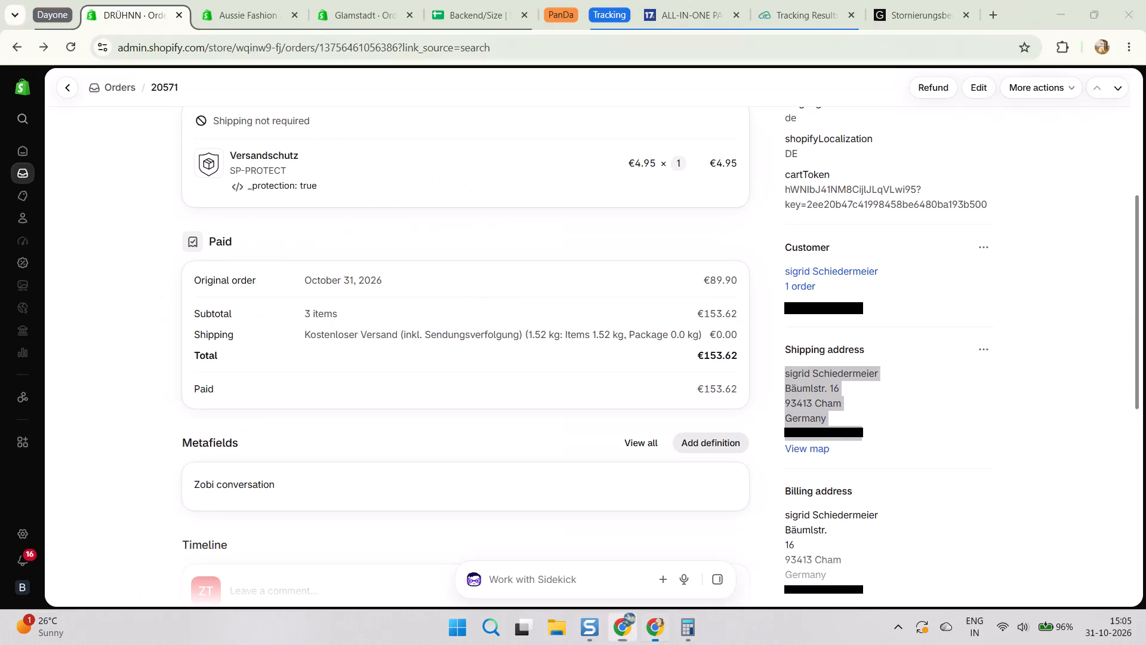
pyautogui.hotkey('alt', 'Tab')
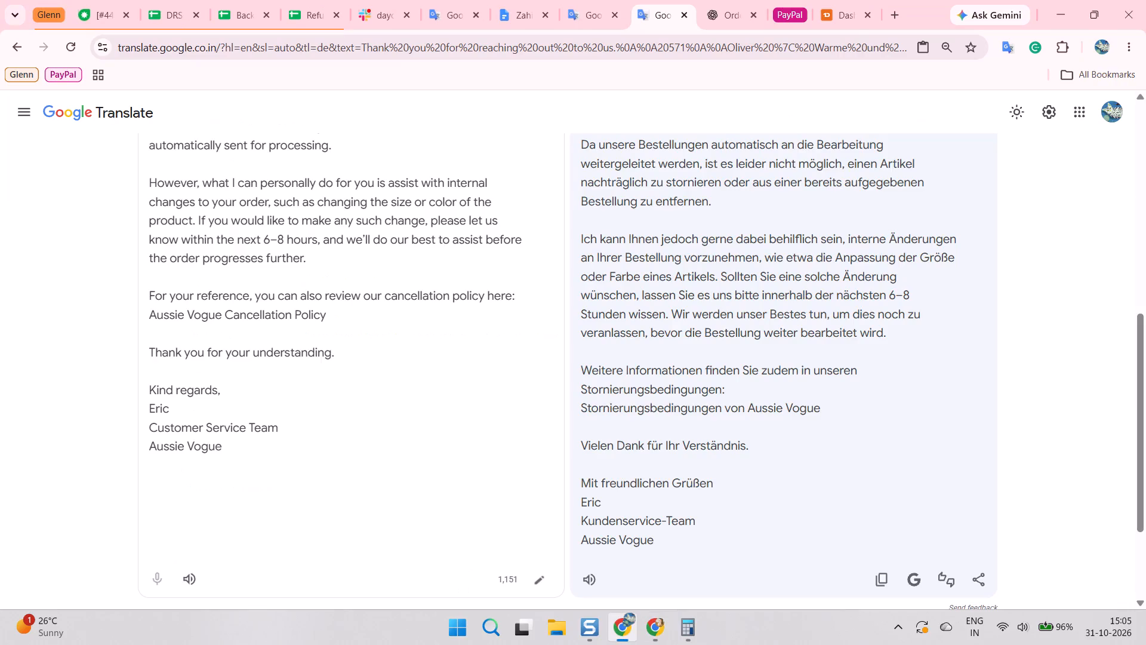
pyautogui.scroll(3, 351, 325)
pyautogui.click(87, 0)
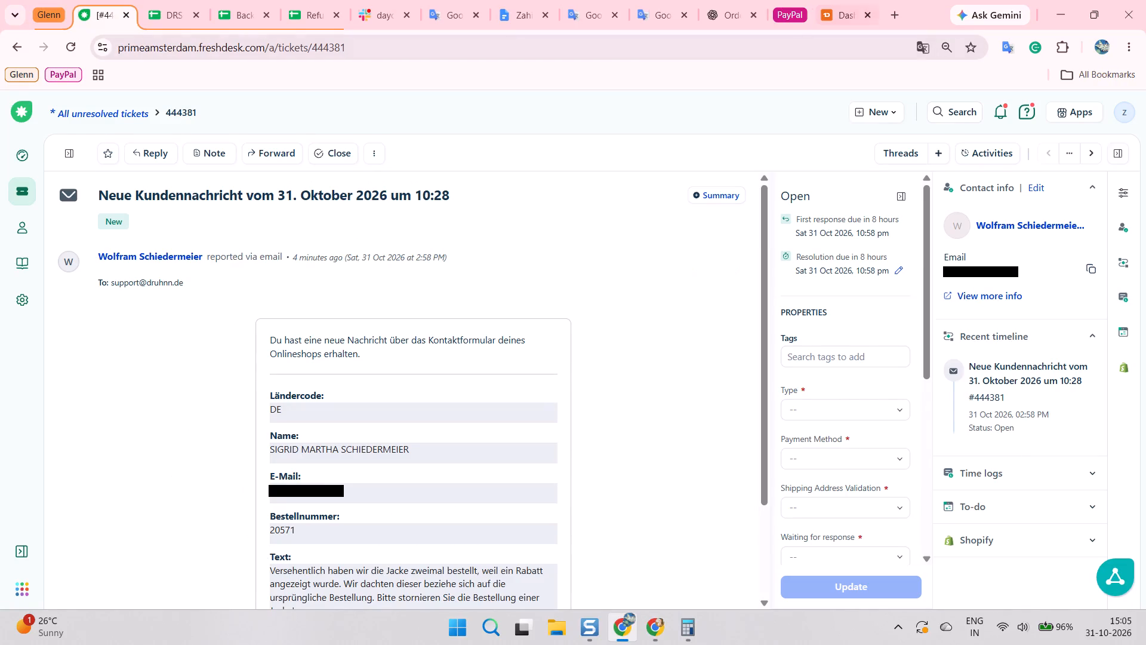
pyautogui.hotkey('alt', 'Tab')
pyautogui.click(923, 0)
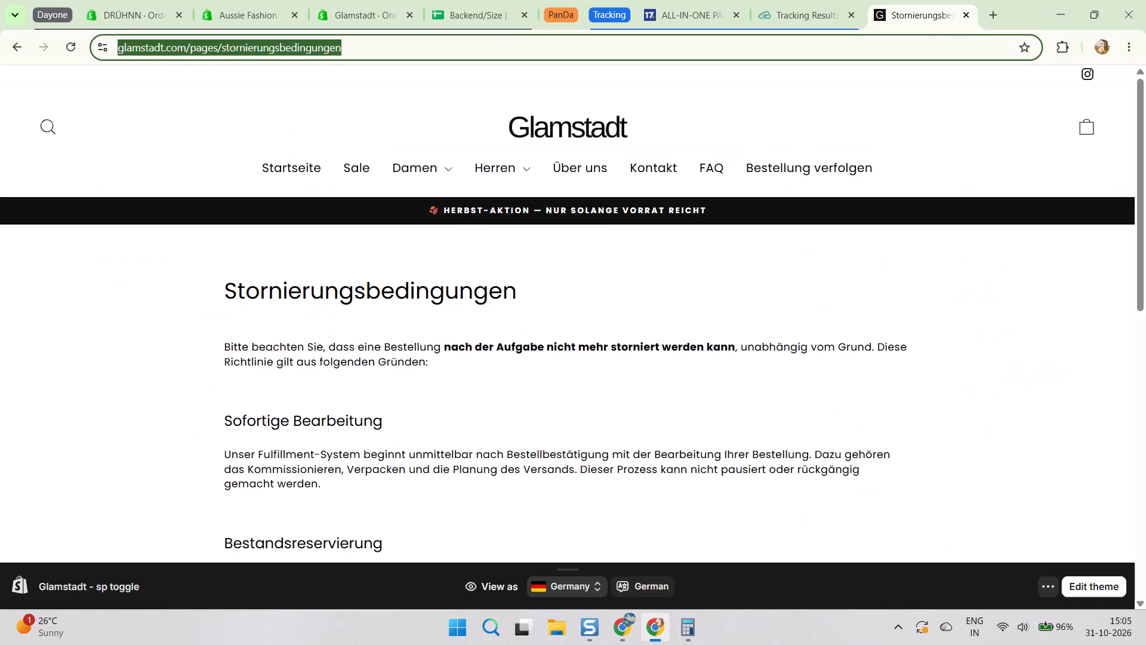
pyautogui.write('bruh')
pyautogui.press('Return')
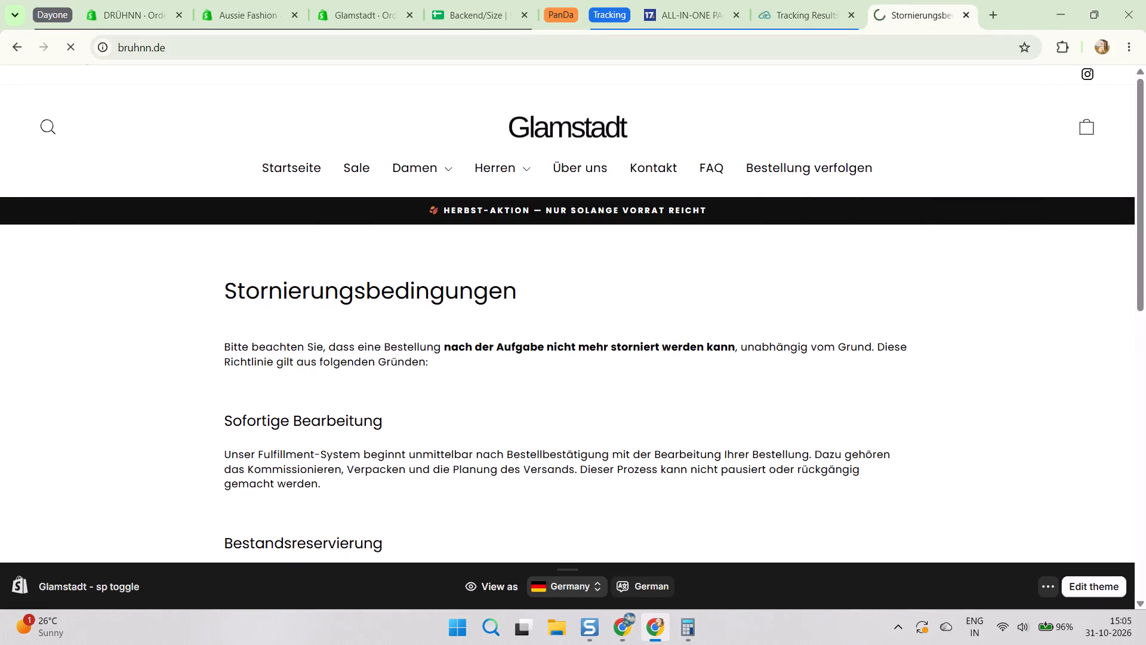
# Open the Stornierungsrichtlinie page from the DRÜHNN site footer and copy its web address.
pyautogui.scroll(-15, 450, 218)
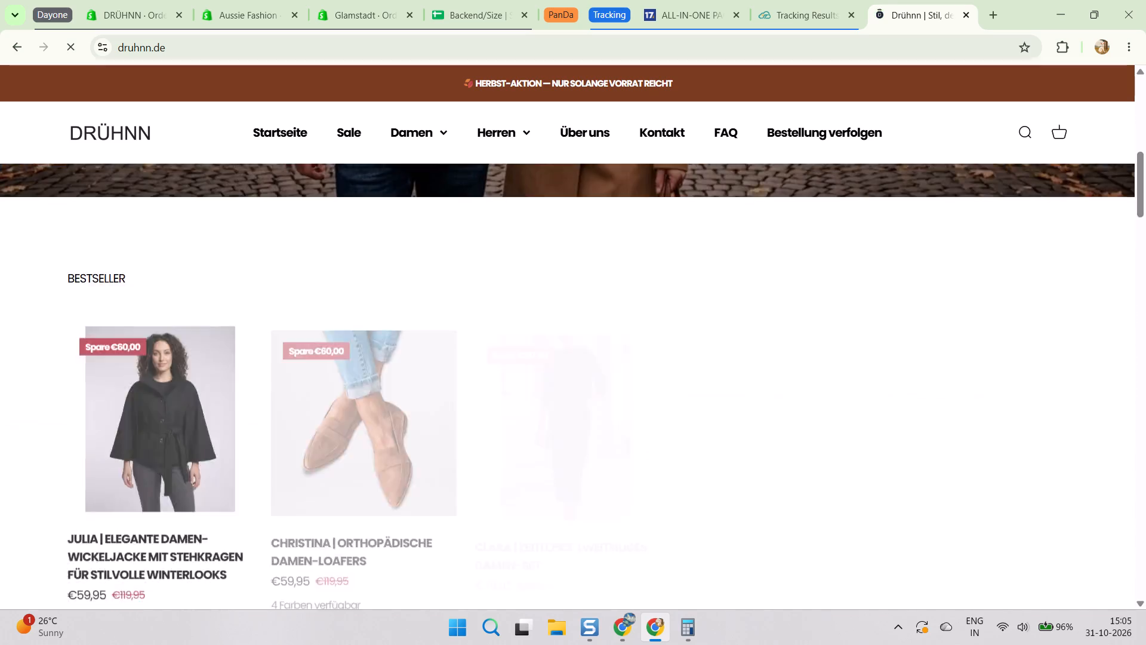
pyautogui.scroll(-13, 480, 297)
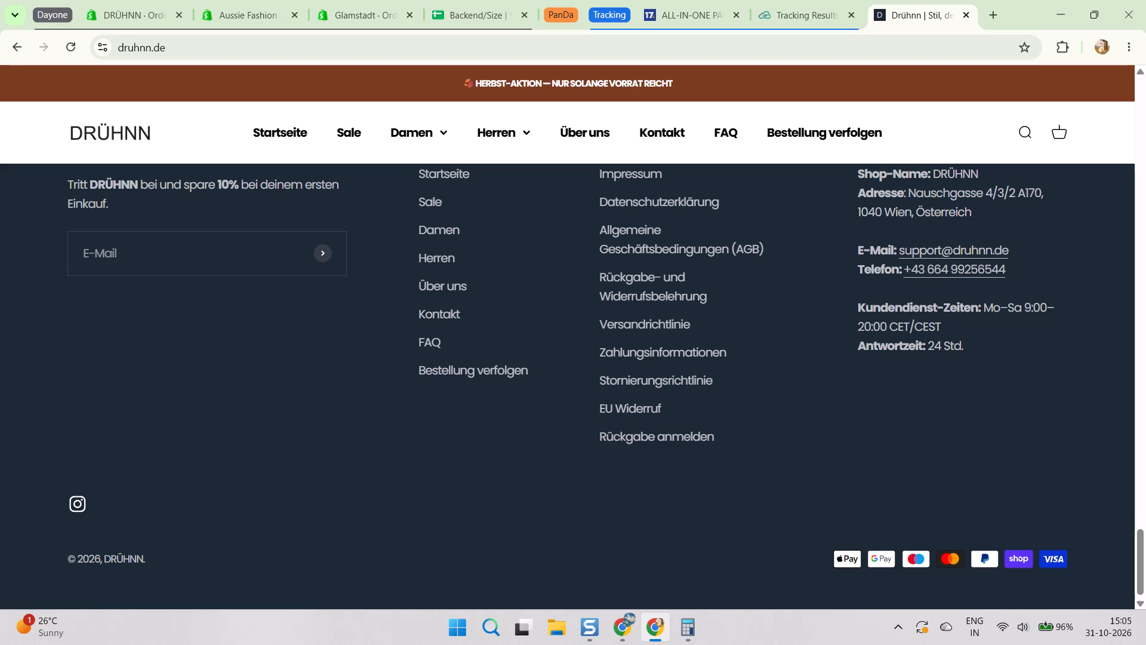
pyautogui.scroll(-7, 666, 398)
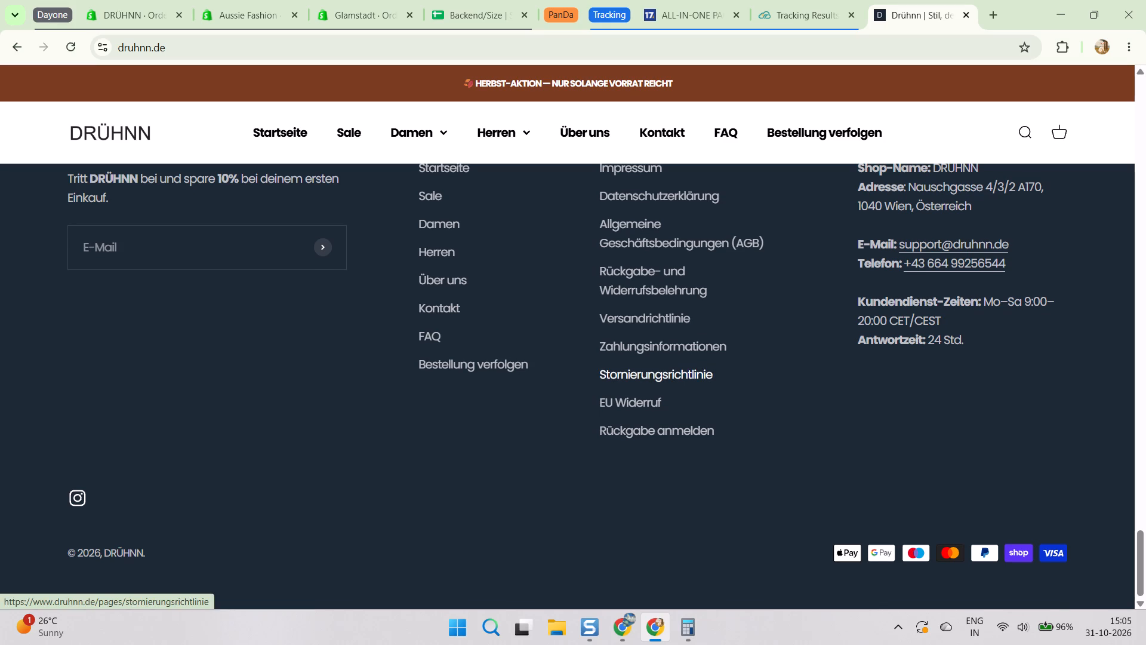
pyautogui.click(667, 377)
pyautogui.keyDown('ctrl'); pyautogui.click(328, 57); pyautogui.keyUp('ctrl')
pyautogui.hotkey('ctrl', 'c')
pyautogui.hotkey('ctrl', 'c')
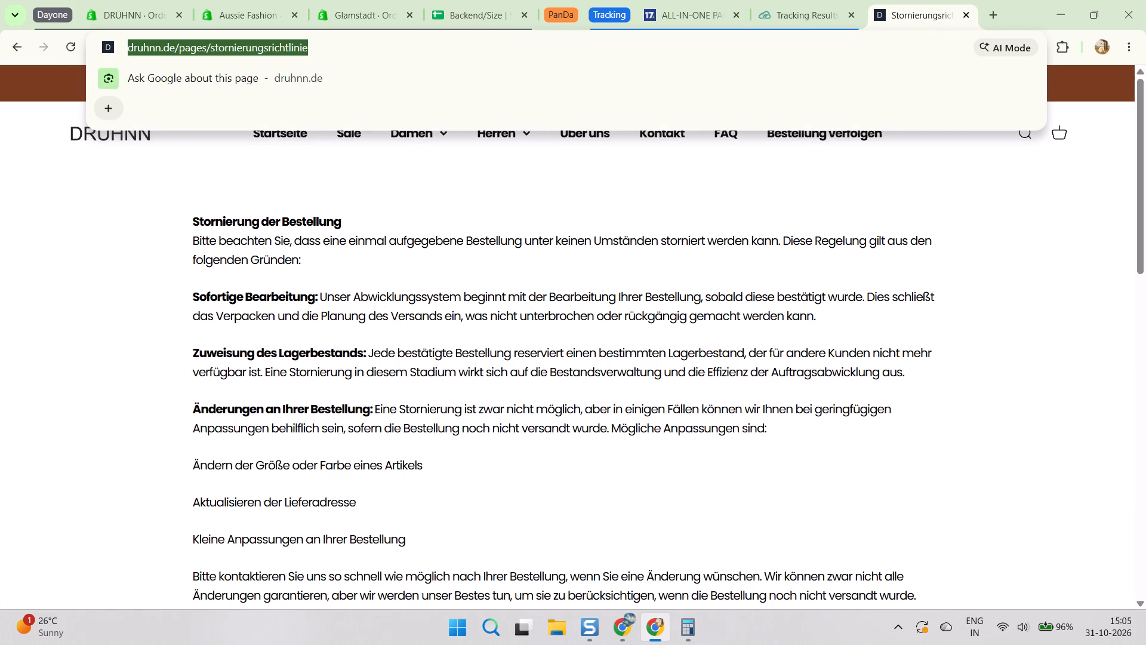
# Replace the Aussie Vogue Cancellation Policy line in the translated reply draft with the DRÜHNN Stornierungsrichtlinie web address.
pyautogui.hotkey('alt', 'Tab')
pyautogui.scroll(-5, 378, 225)
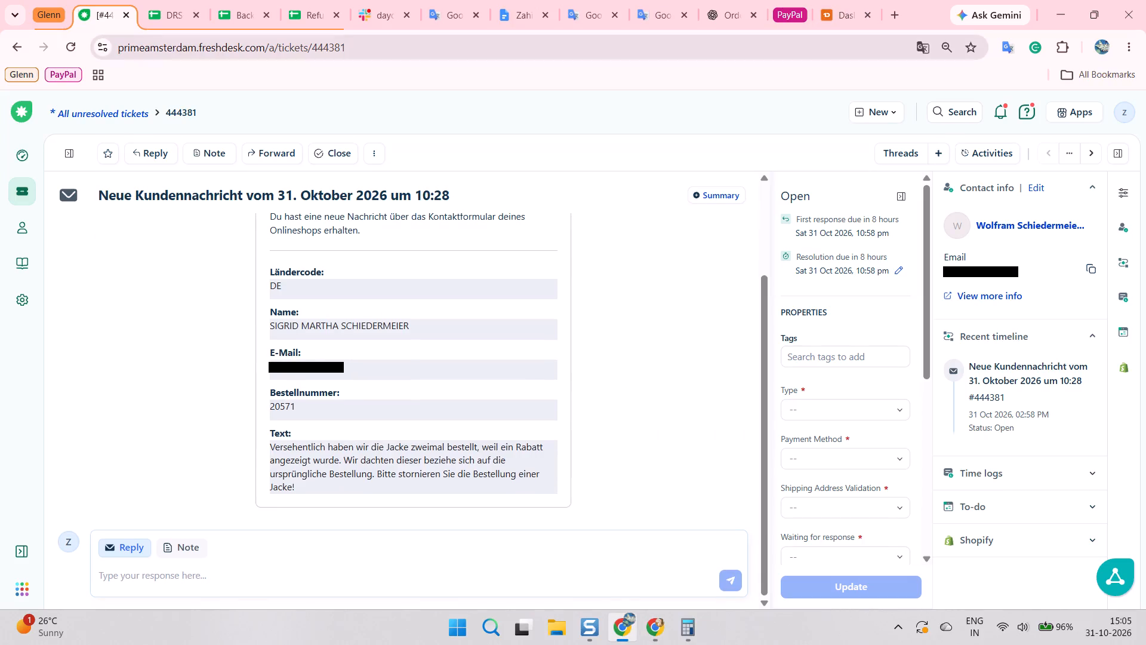
pyautogui.click(677, 0)
pyautogui.scroll(3, 381, 272)
pyautogui.scroll(-5, 325, 409)
pyautogui.tripleClick(287, 315)
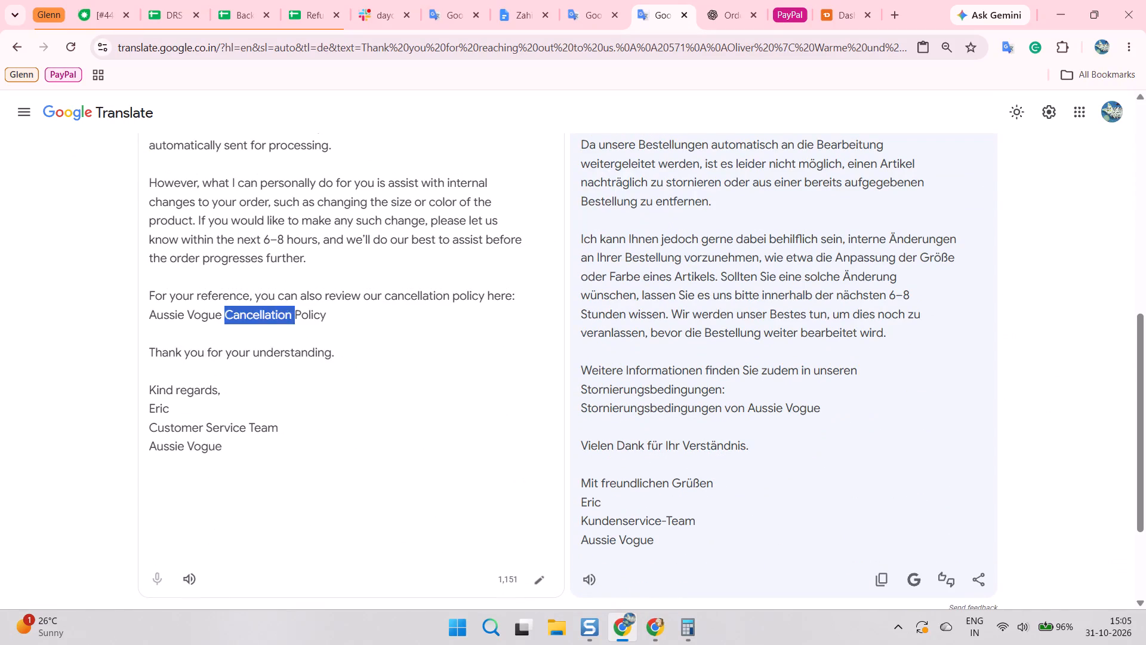
pyautogui.hotkey('ctrl', 'v')
pyautogui.press('Return')
# Copy the store name DRÜHNN from Shopify and put it in place of Aussie Vogue in the draft's sign-off.
pyautogui.hotkey('alt', 'Tab')
pyautogui.click(138, 0)
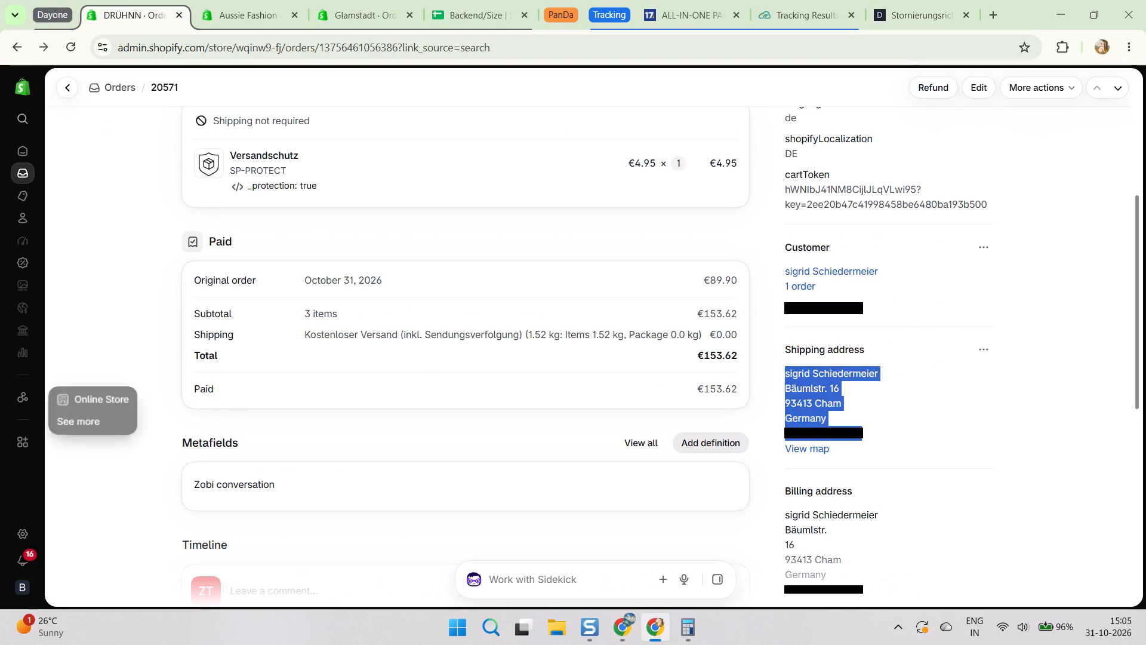
pyautogui.click(22, 582)
pyautogui.tripleClick(110, 334)
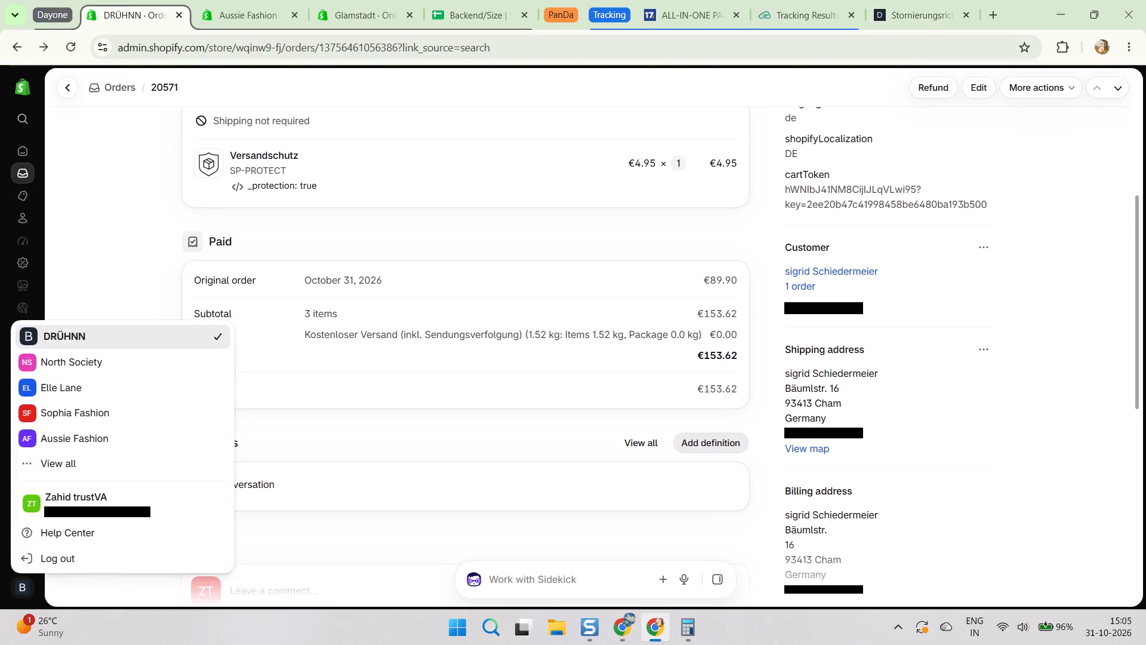
pyautogui.hotkey('ctrl', 'c')
pyautogui.hotkey('ctrl', 'c')
pyautogui.keyDown('ctrl'); pyautogui.click(120, 263); pyautogui.keyUp('ctrl')
pyautogui.hotkey('alt', 'Tab')
pyautogui.scroll(-2, 338, 457)
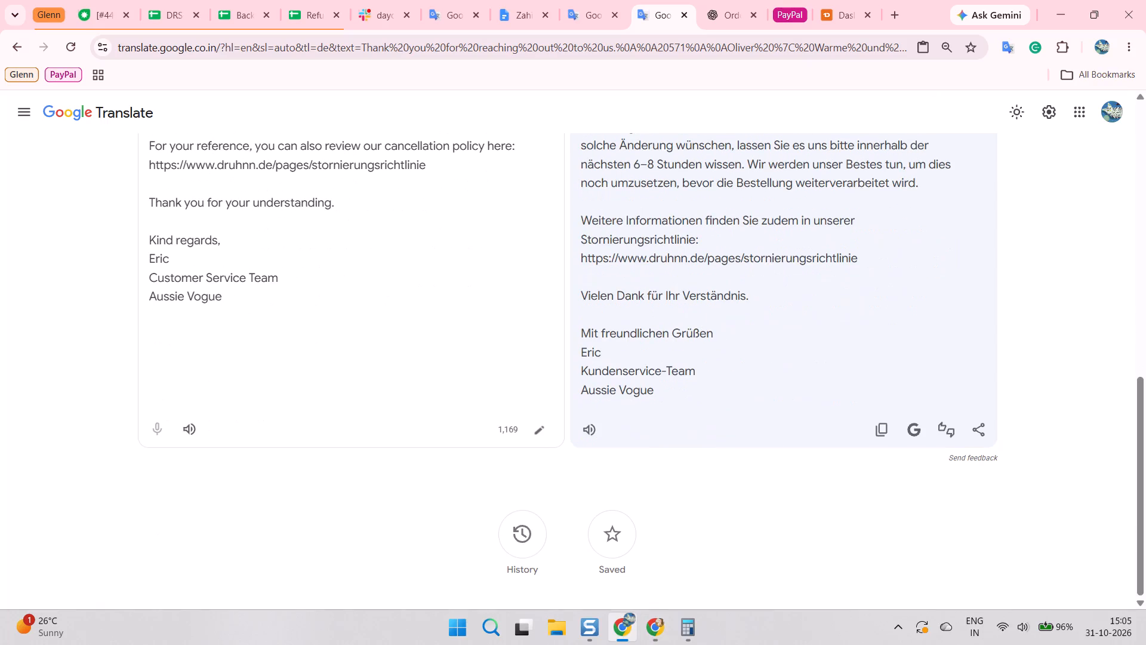
pyautogui.tripleClick(187, 302)
pyautogui.hotkey('ctrl', 'v')
pyautogui.press('BackSpace')
pyautogui.scroll(5, 206, 294)
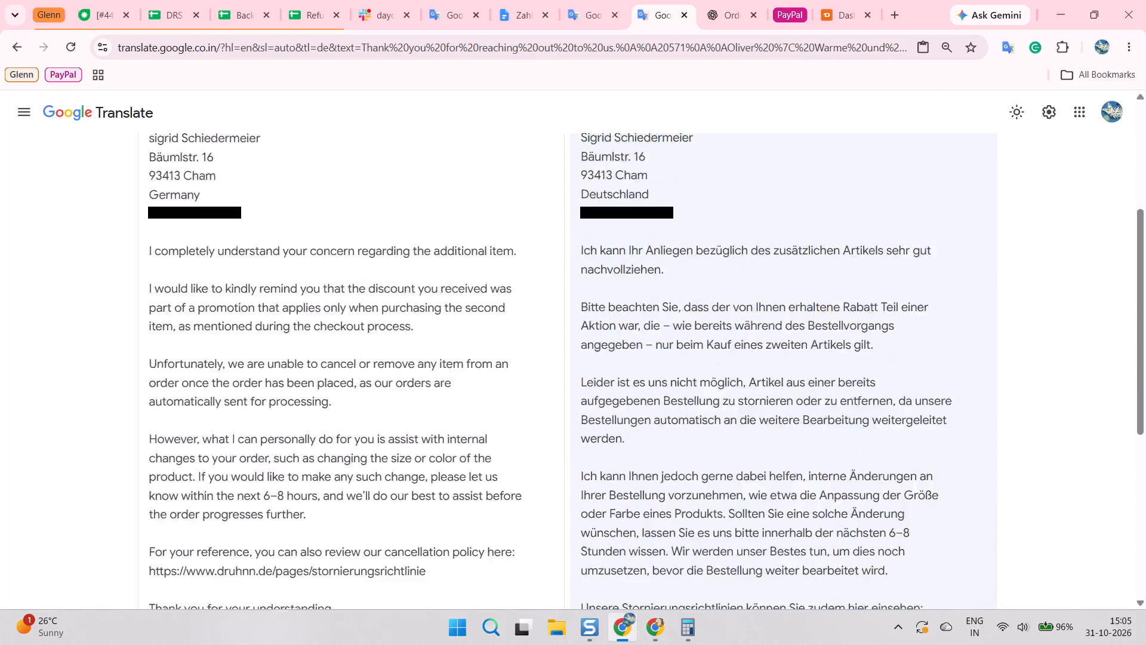
pyautogui.scroll(2, 334, 318)
pyautogui.hotkey('alt', 'Tab')
pyautogui.scroll(-2, 627, 289)
pyautogui.scroll(-2, 677, 291)
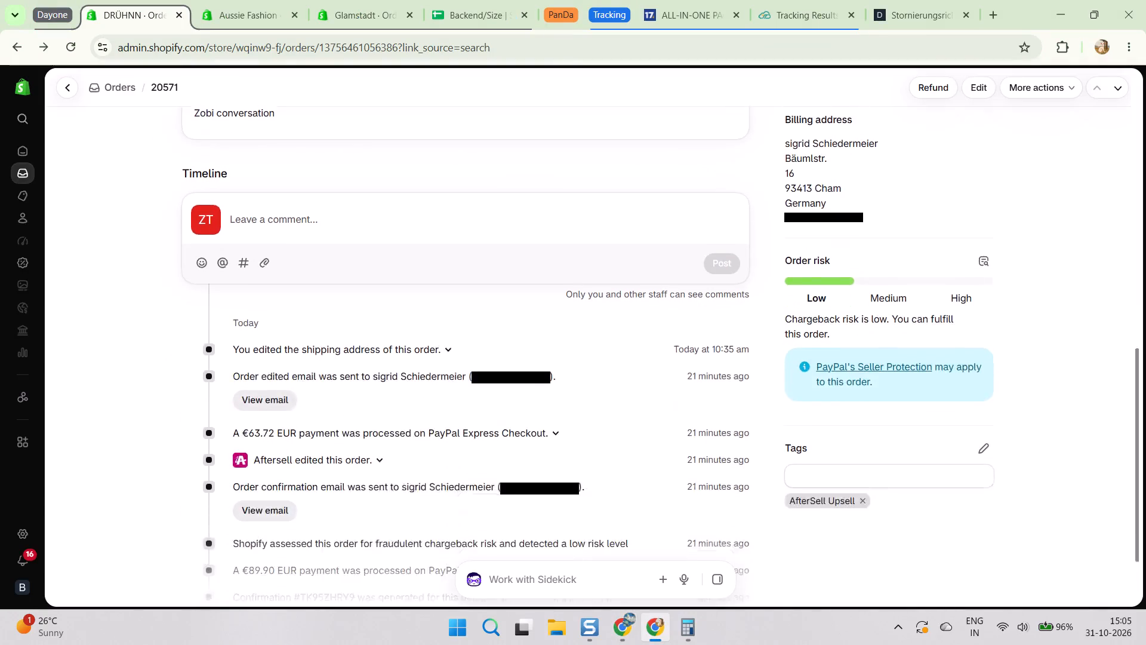
pyautogui.hotkey('alt', 'Tab')
pyautogui.scroll(4, 660, 321)
pyautogui.scroll(-14, 681, 287)
pyautogui.click(876, 428)
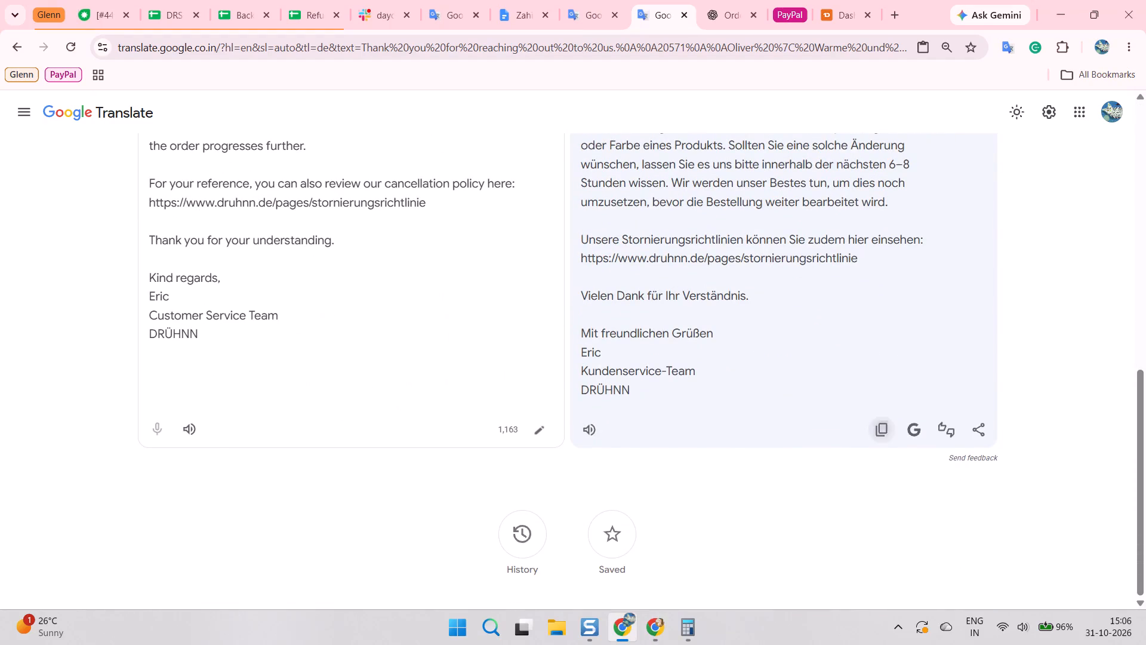
# Start a reply on Freshdesk ticket 444381 and insert the asn canned response.
pyautogui.click(91, 0)
pyautogui.scroll(-5, 465, 355)
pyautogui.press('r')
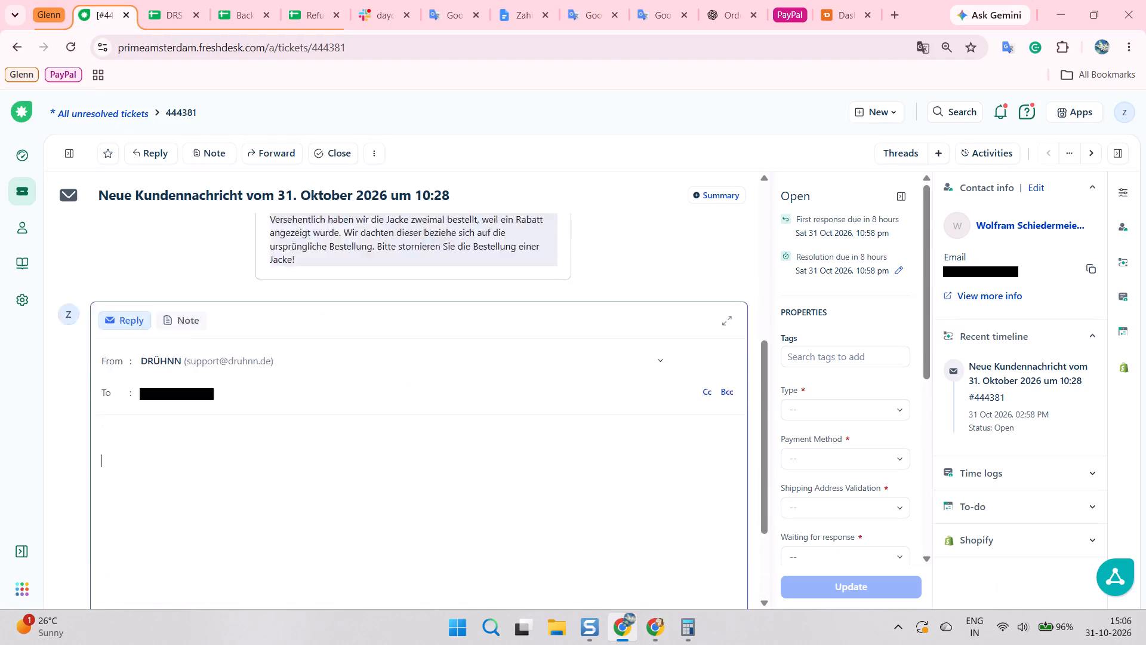
pyautogui.scroll(-8, 222, 371)
pyautogui.click(127, 514)
pyautogui.keyDown('ctrl'); pyautogui.click(129, 509); pyautogui.keyUp('ctrl')
pyautogui.hotkey('ctrl', 'a')
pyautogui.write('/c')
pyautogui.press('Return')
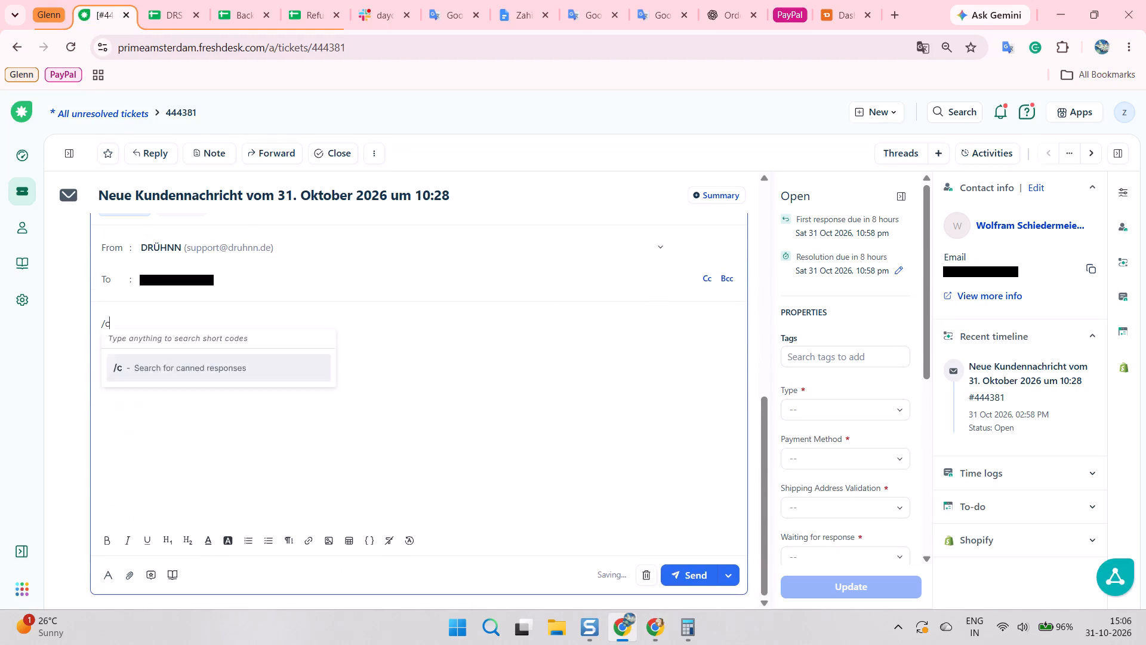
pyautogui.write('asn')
pyautogui.click(146, 358)
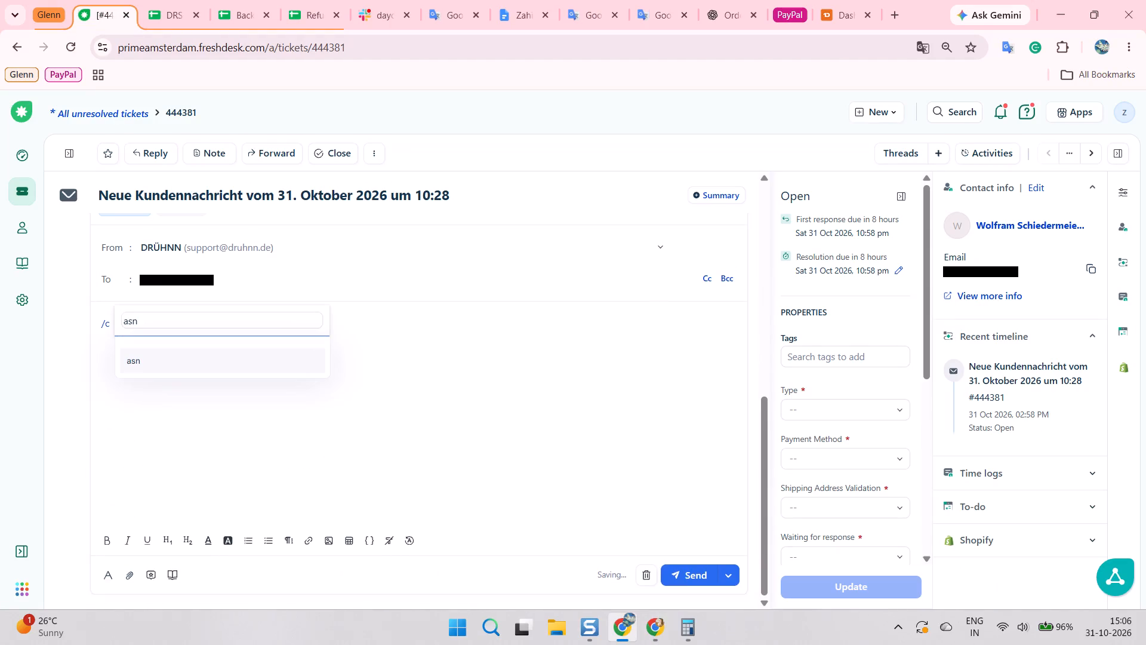
pyautogui.moveTo(143, 345); pyautogui.dragTo(240, 407)
pyautogui.click(180, 364)
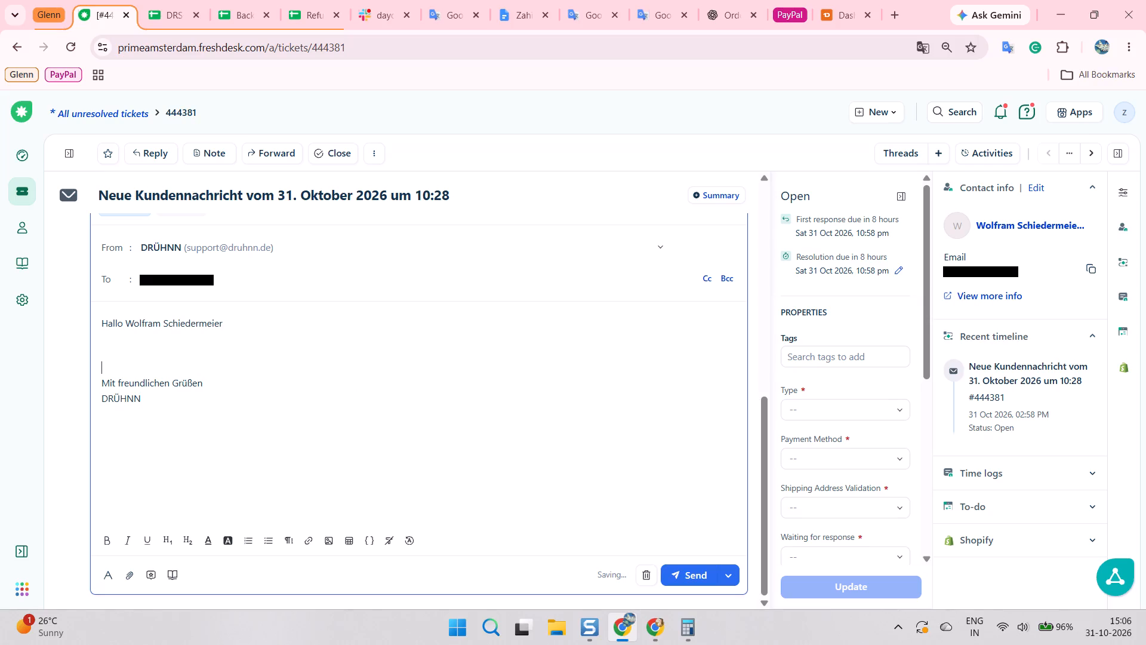
# Replace the canned response's text below the greeting, including its closing, with the copied German reply.
pyautogui.moveTo(114, 353); pyautogui.dragTo(191, 391)
pyautogui.click(171, 363)
pyautogui.moveTo(135, 358); pyautogui.dragTo(187, 404)
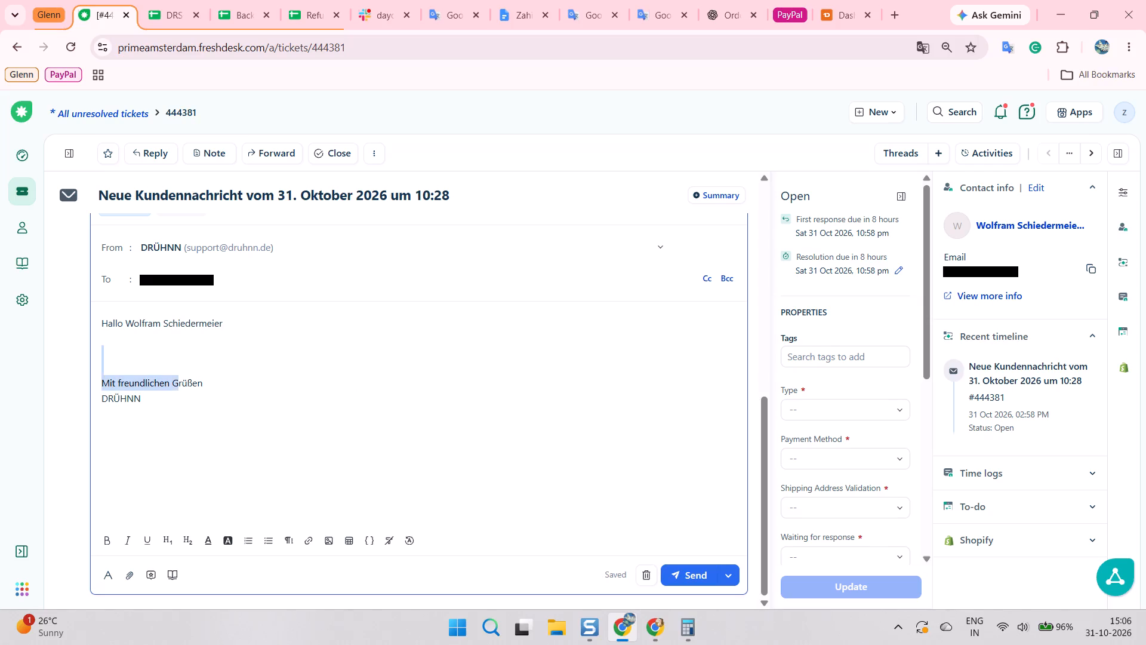
pyautogui.moveTo(187, 404); pyautogui.dragTo(195, 411)
pyautogui.hotkey('ctrl', 'v')
pyautogui.scroll(-4, 175, 411)
pyautogui.scroll(5, 149, 472)
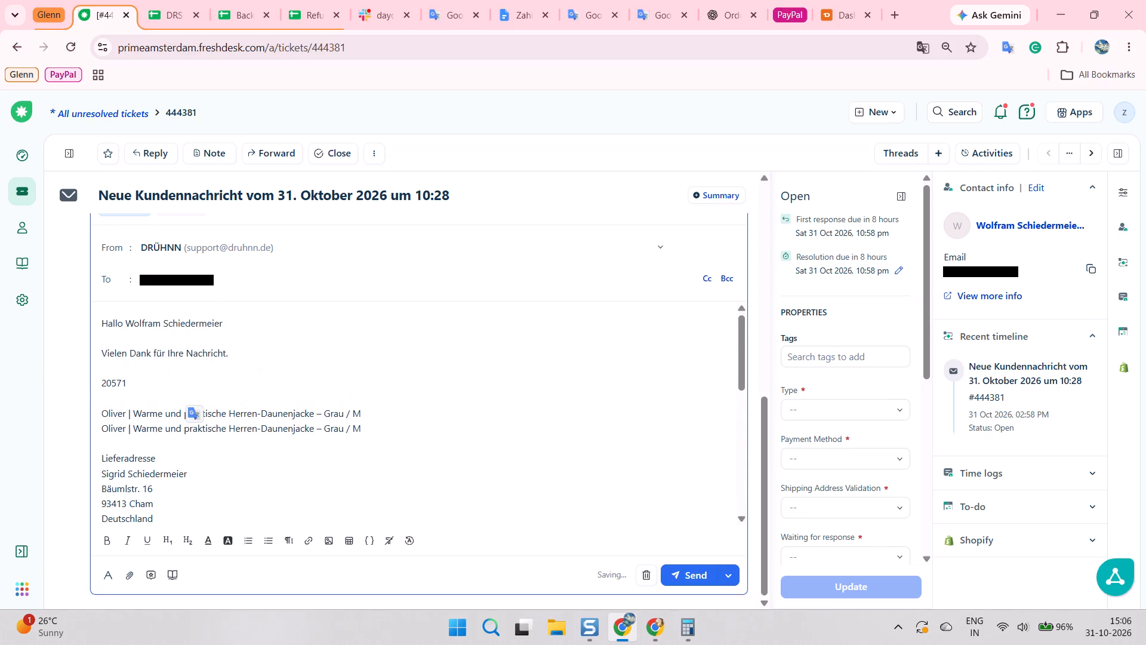
# Make the order number, the two jacket lines and the Lieferadresse heading bold.
pyautogui.moveTo(164, 459); pyautogui.dragTo(82, 377)
pyautogui.hotkey('ctrl', 'b')
pyautogui.scroll(2, 178, 370)
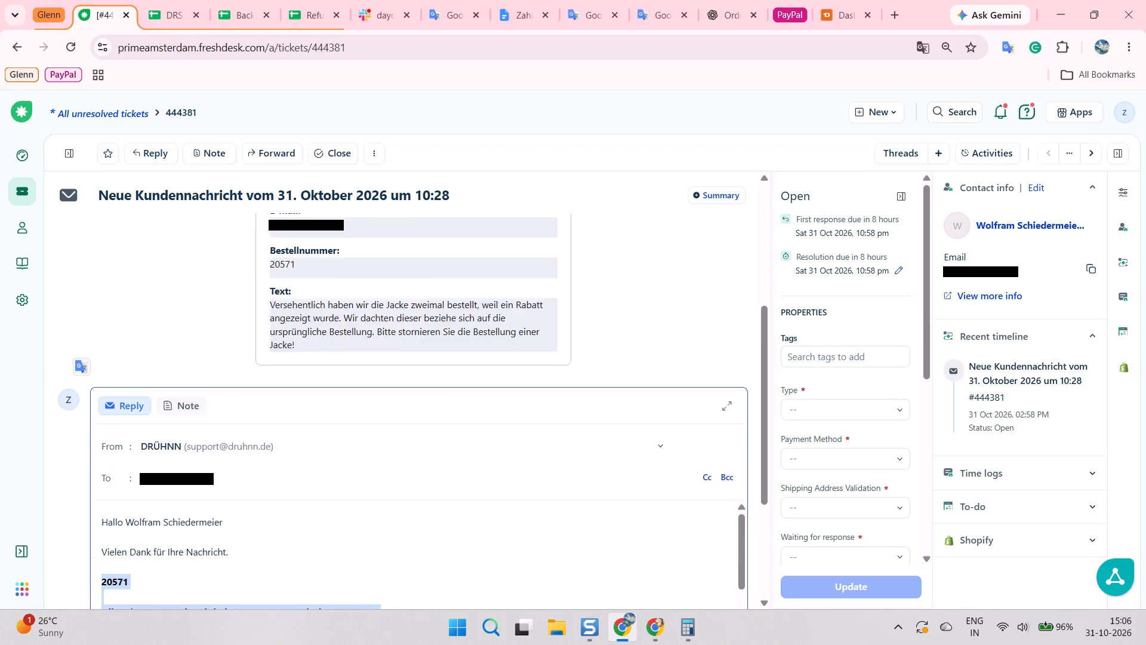
pyautogui.hotkey('alt', 'Tab')
pyautogui.scroll(-3, 566, 344)
pyautogui.scroll(4, 809, 317)
pyautogui.hotkey('alt', 'Tab')
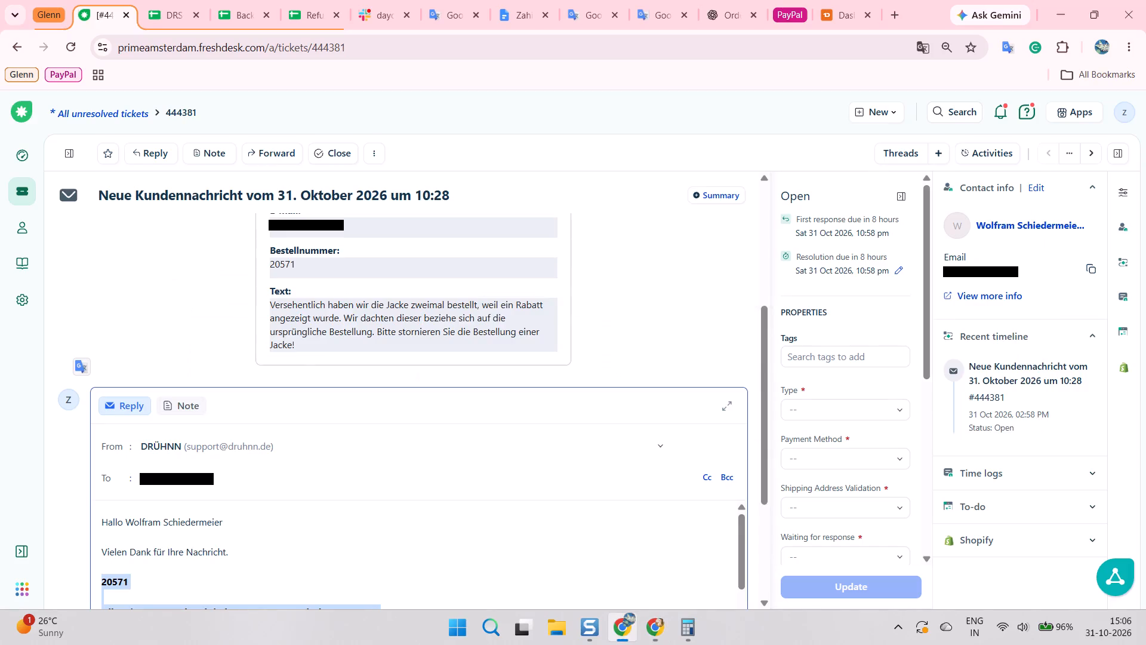
pyautogui.scroll(-1, 377, 398)
pyautogui.hotkey('alt', 'Tab')
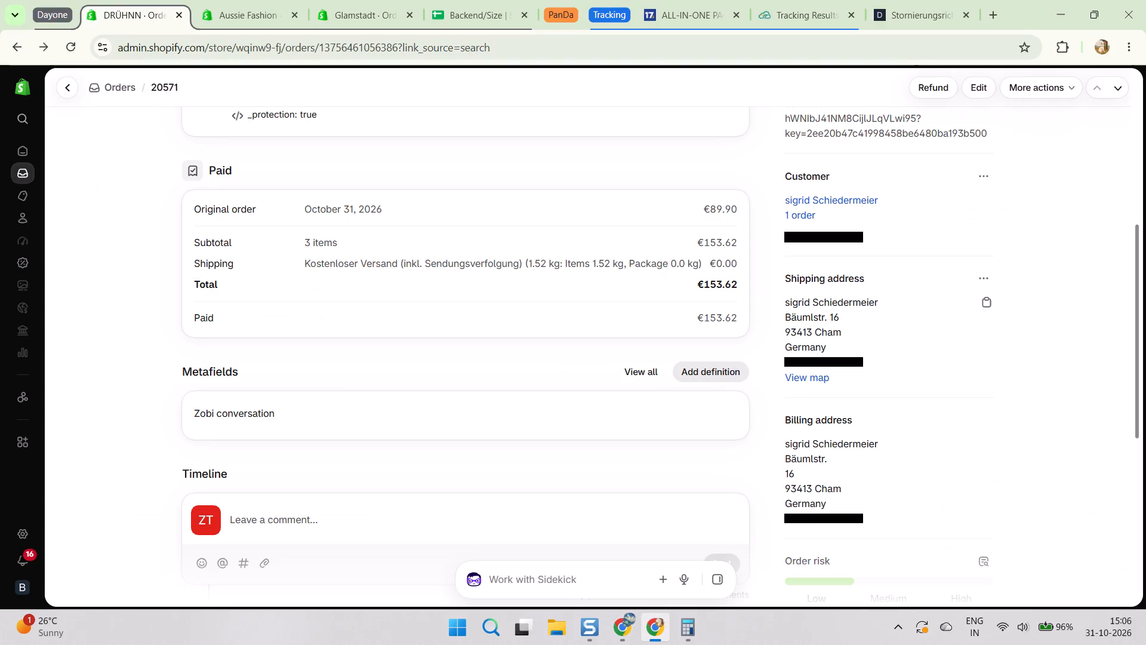
pyautogui.tripleClick(883, 301)
pyautogui.hotkey('ctrl', 'c')
pyautogui.hotkey('ctrl', 'c')
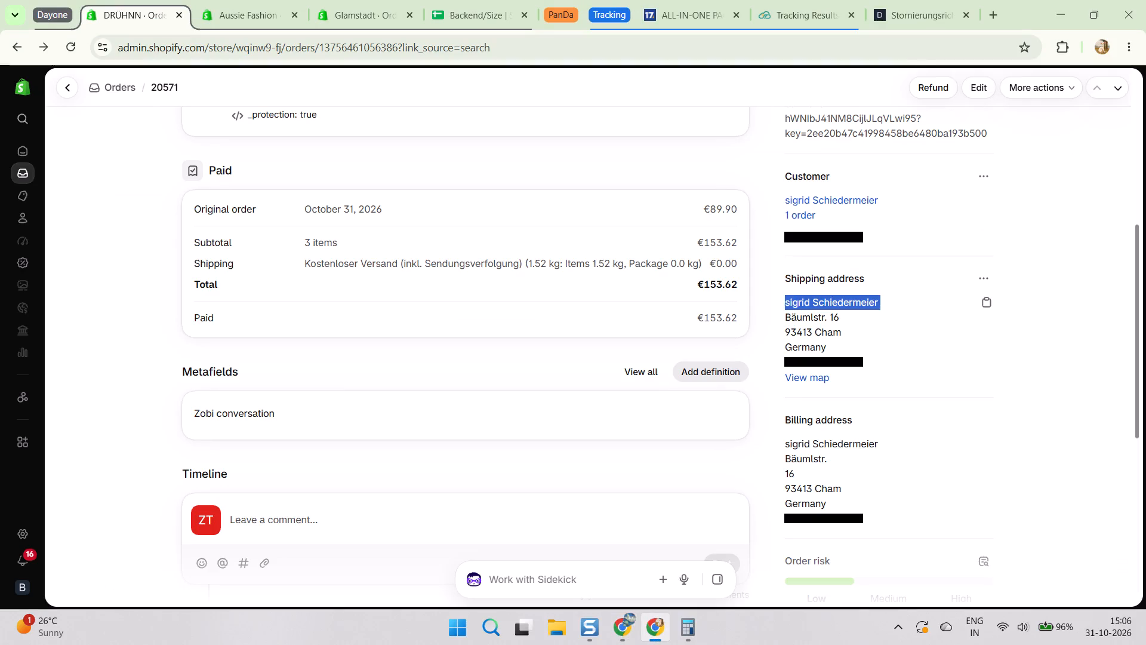
# Paste the recipient's name over the old draft in Google Translate, capitalise the first name and cut the corrected name.
pyautogui.hotkey('alt', 'Tab')
pyautogui.scroll(6, 575, 165)
pyautogui.click(687, 0)
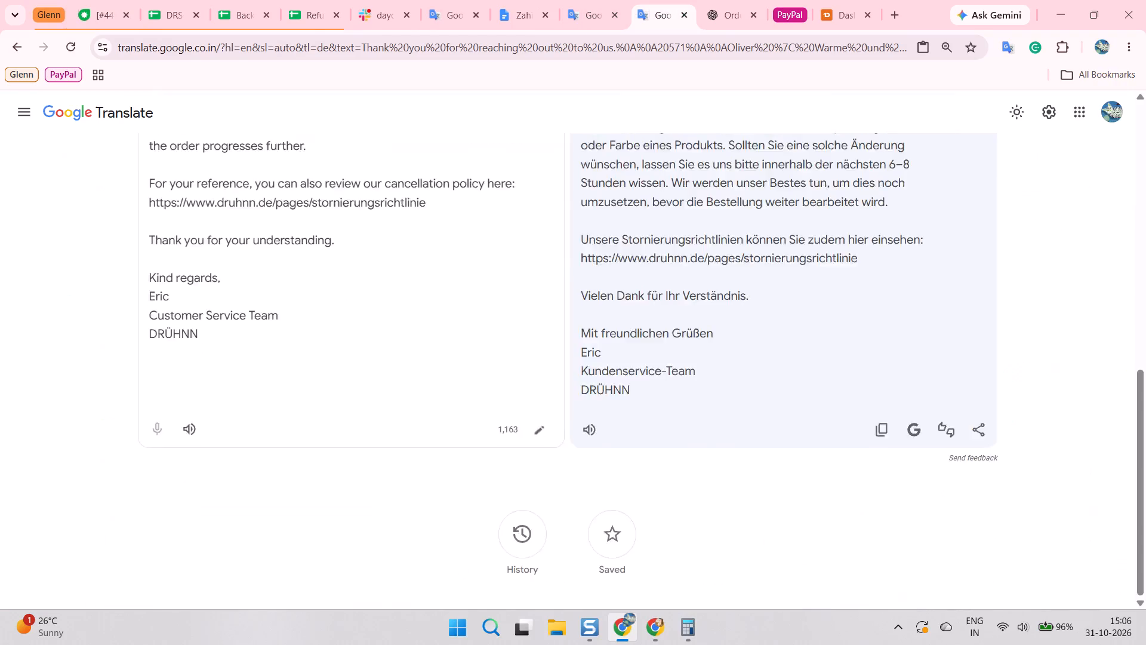
pyautogui.scroll(11, 517, 130)
pyautogui.click(546, 230)
pyautogui.hotkey('ctrl', 'v')
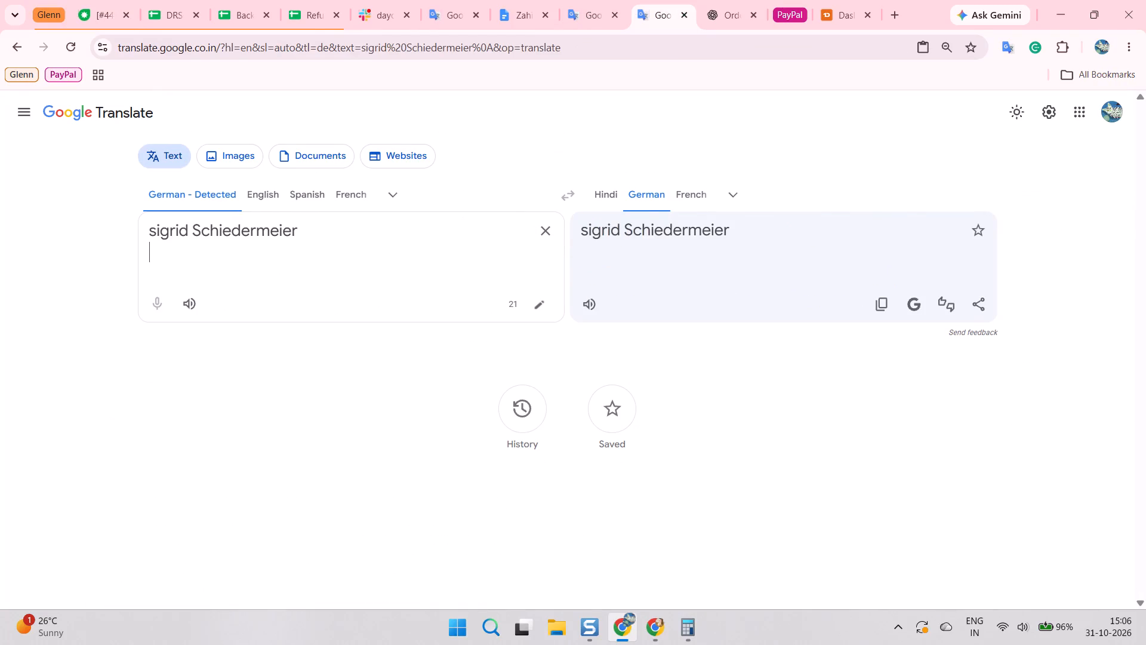
pyautogui.press('BackSpace')
pyautogui.moveTo(157, 229); pyautogui.dragTo(124, 232)
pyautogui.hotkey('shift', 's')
pyautogui.hotkey('ctrl', 'a')
pyautogui.hotkey('ctrl', 'x')
pyautogui.hotkey('ctrl', 'x')
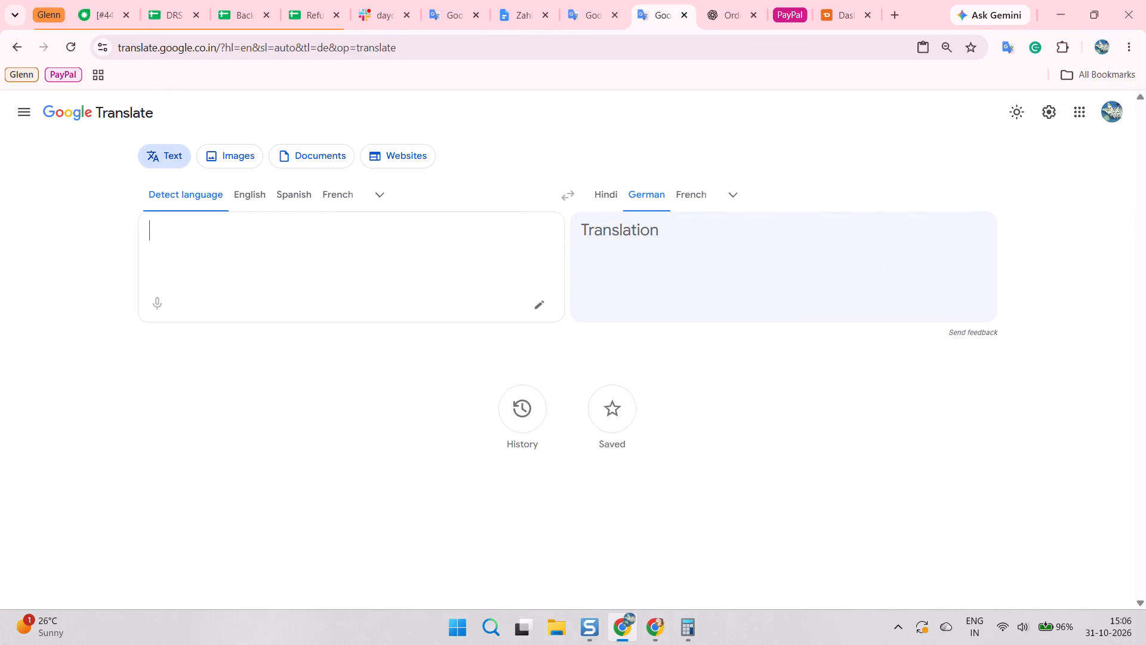
# Replace the contact's name in the reply greeting with the corrected recipient name.
pyautogui.click(103, 0)
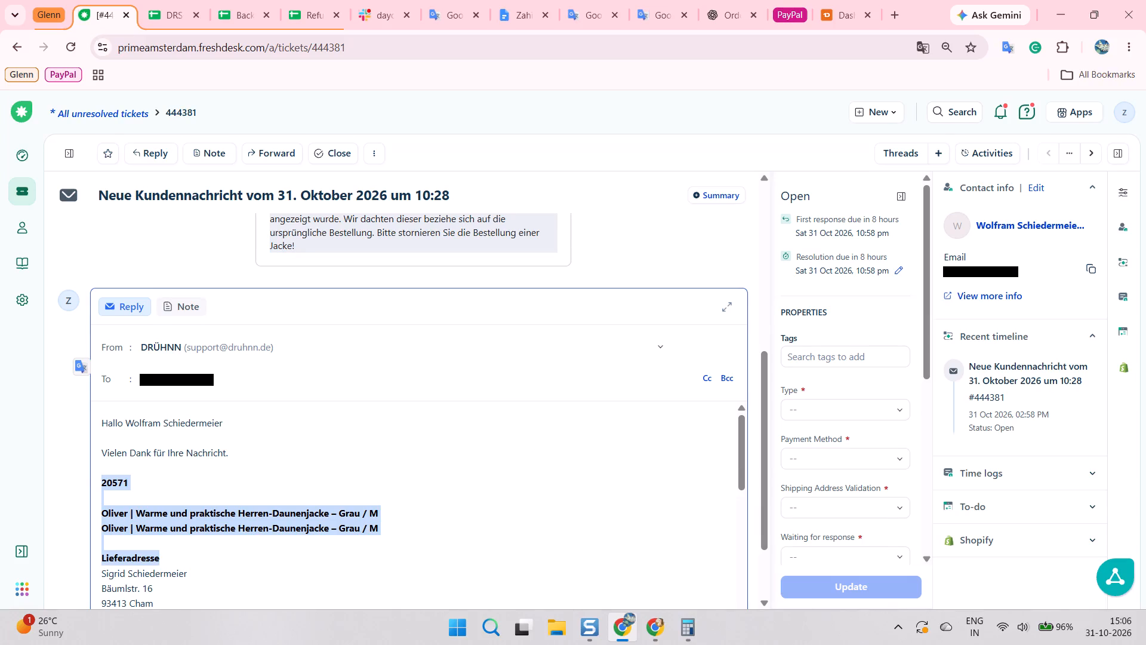
pyautogui.moveTo(128, 425); pyautogui.dragTo(260, 430)
pyautogui.hotkey('ctrl', 'v')
# Check the rest of the reply and send it to the customer.
pyautogui.scroll(-5, 219, 444)
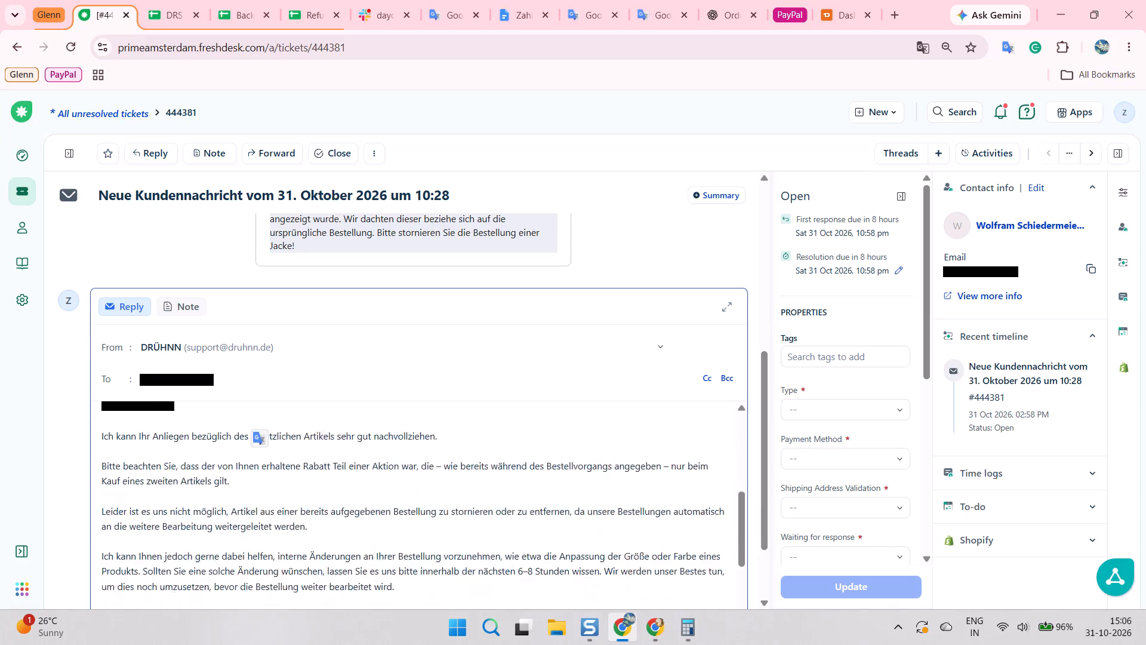
pyautogui.scroll(-10, 248, 432)
pyautogui.click(683, 577)
pyautogui.scroll(-3, 485, 398)
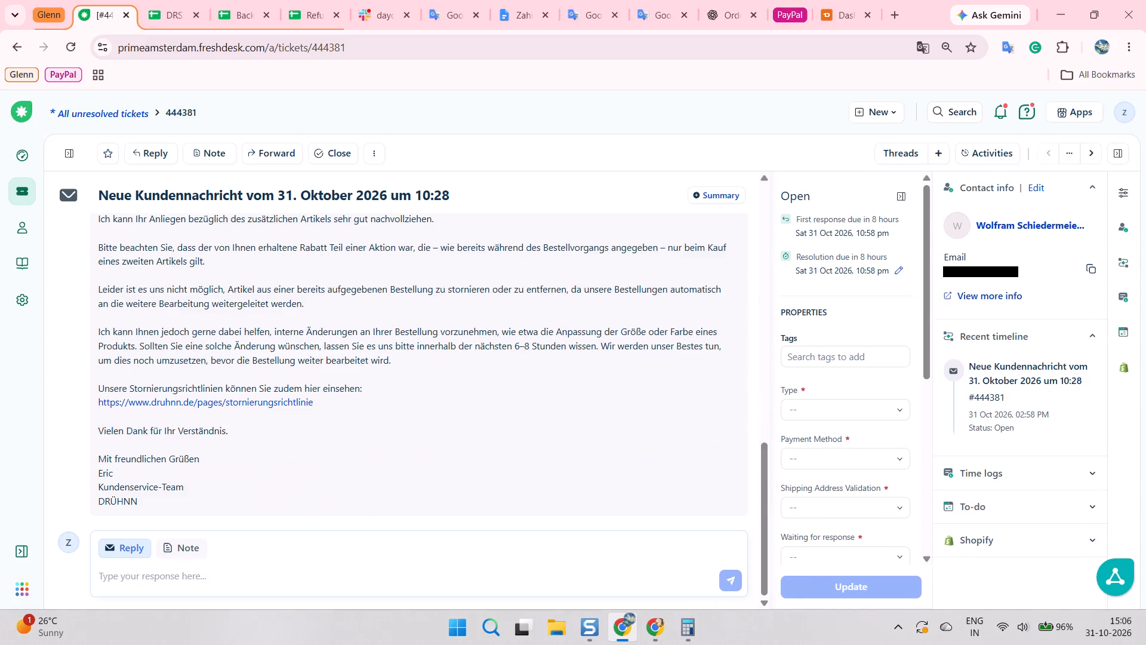
# Set the ticket's type to Cancellation, payment method to PayPal and shipping address validation to Verified & Correct, checking the order in Shopify.
pyautogui.click(833, 418)
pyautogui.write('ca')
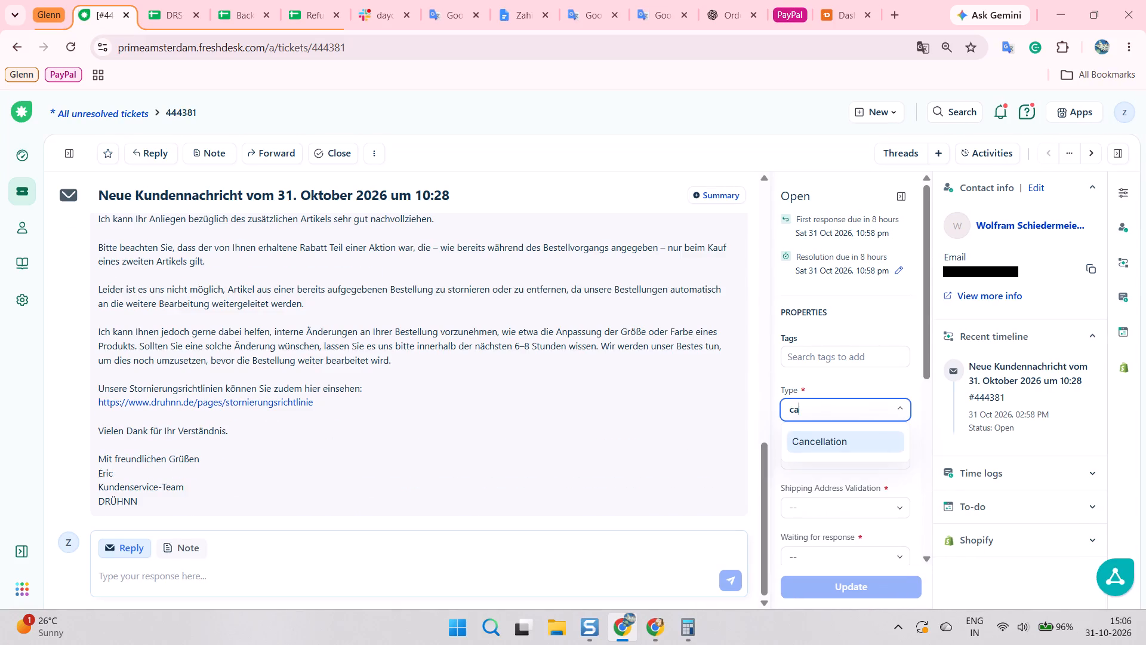
pyautogui.click(827, 444)
pyautogui.press('Tab')
pyautogui.hotkey('alt', 'Tab')
pyautogui.scroll(-6, 775, 382)
pyautogui.hotkey('alt', 'Tab')
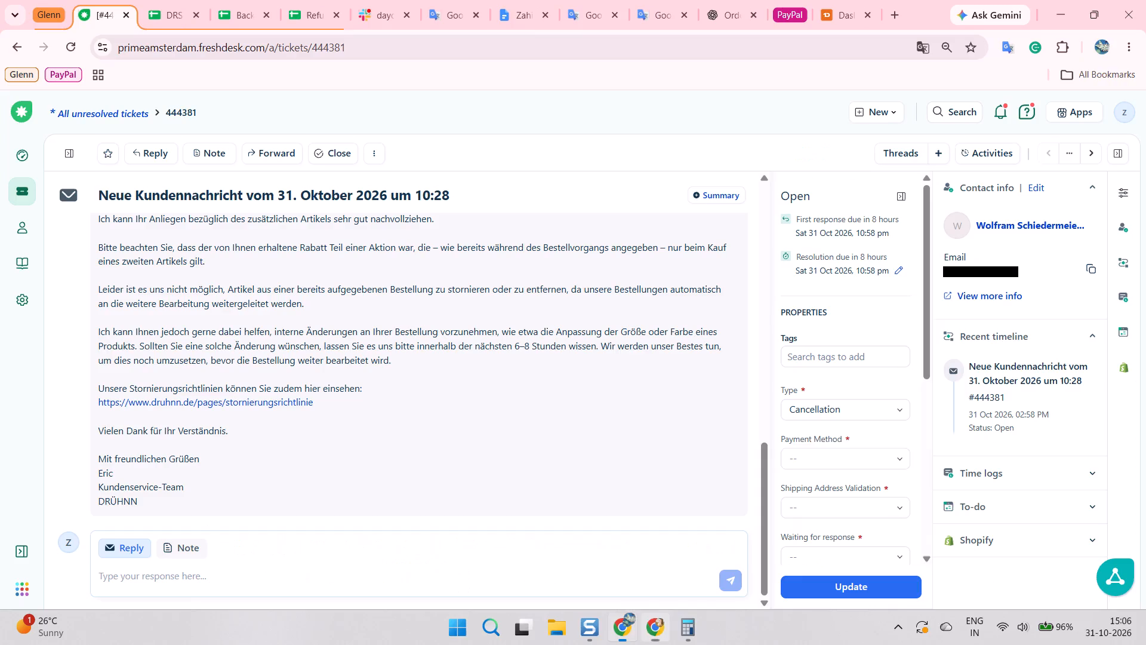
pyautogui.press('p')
pyautogui.press('Tab')
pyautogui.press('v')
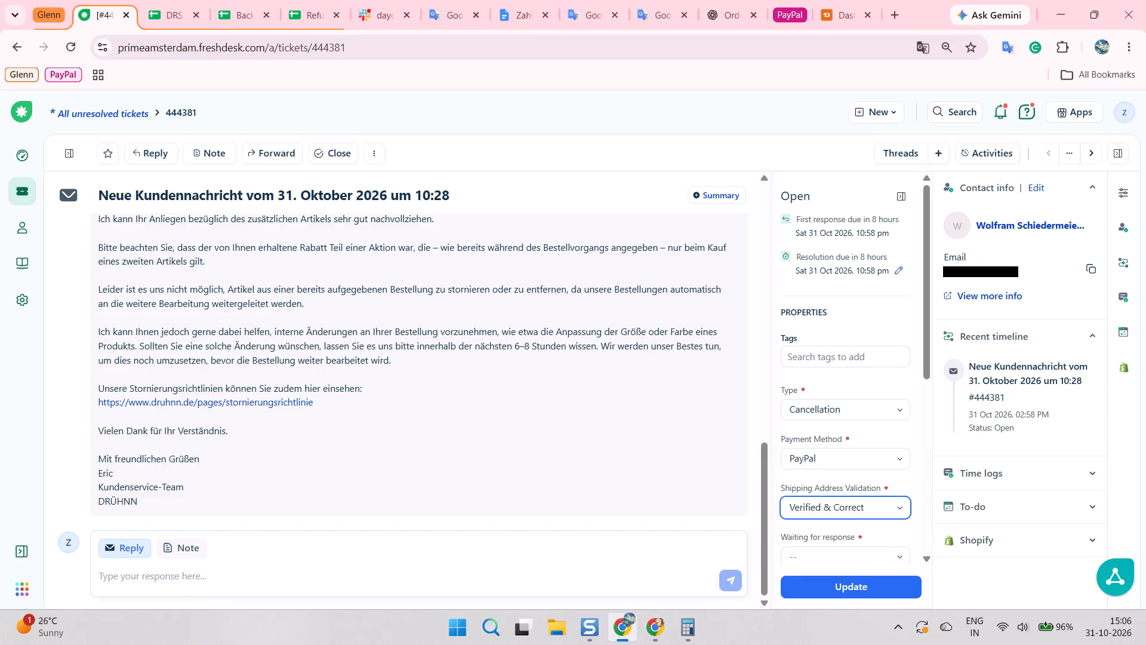
# Set waiting for response to N/A, Marketing/PayPal to No and status to Resolved, assign the ticket to yourself, and update it.
pyautogui.press('Tab')
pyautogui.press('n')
pyautogui.press('Tab')
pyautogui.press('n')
pyautogui.press('Tab')
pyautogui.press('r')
pyautogui.press('Tab')
pyautogui.press('Tab')
pyautogui.press('Tab')
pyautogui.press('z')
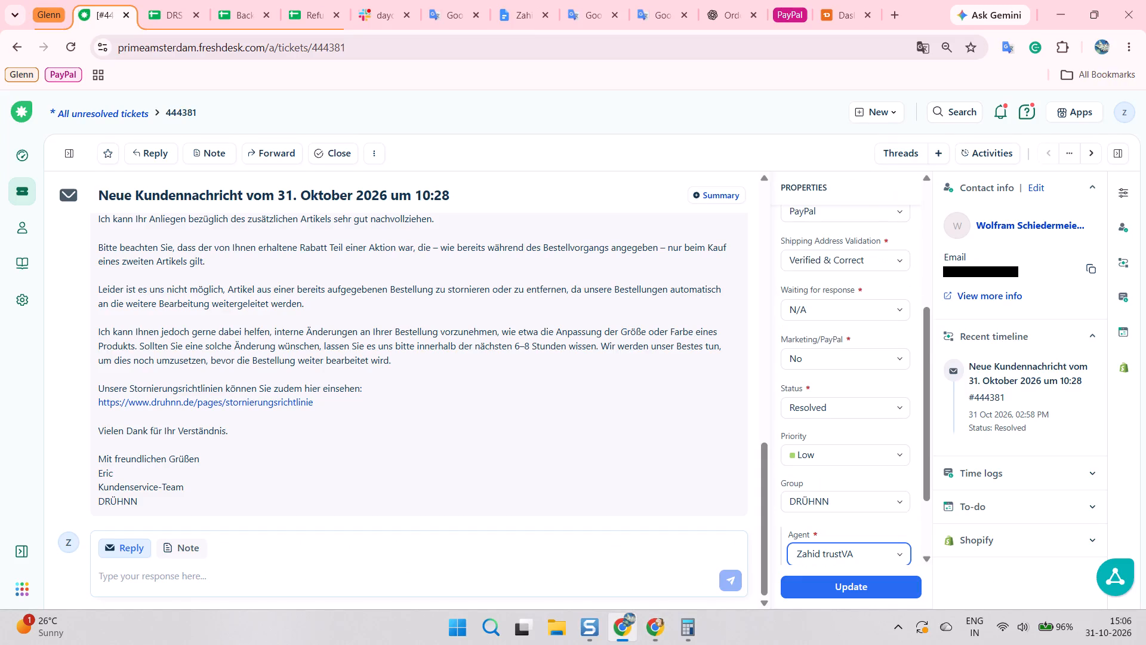
pyautogui.scroll(-3, 764, 422)
pyautogui.click(849, 589)
pyautogui.scroll(-2, 738, 475)
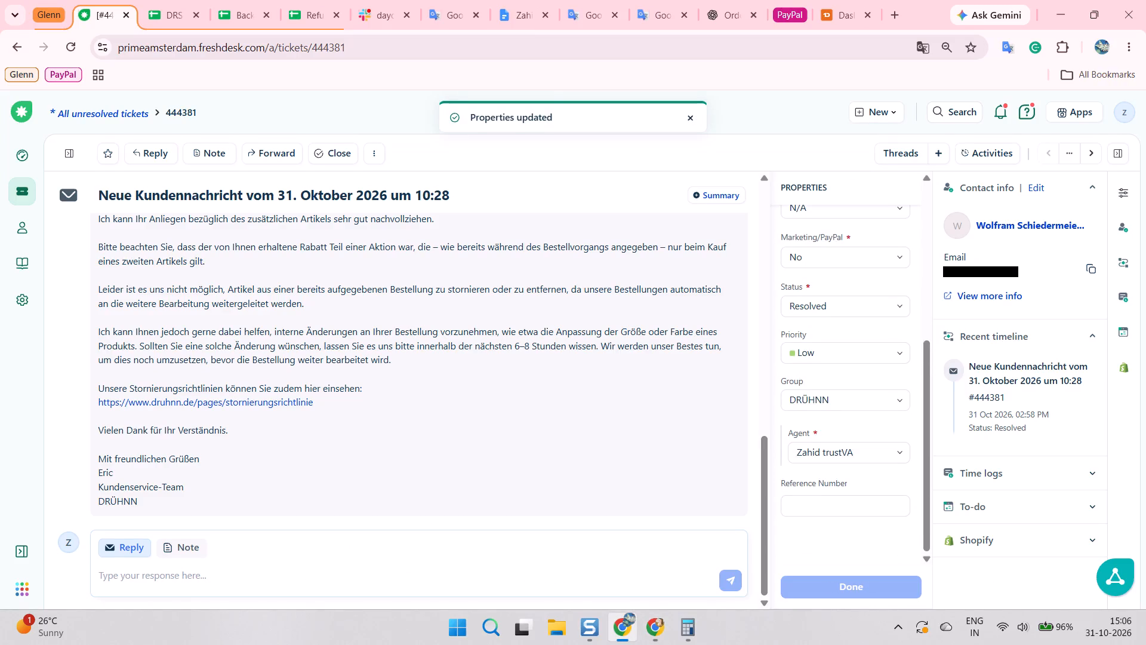
# Log ticket number 444381 in row 78 of the ZAHID section in the DRS- October 2026 sheet.
pyautogui.doubleClick(177, 114)
pyautogui.hotkey('ctrl', 'c')
pyautogui.hotkey('ctrl', 'c')
pyautogui.keyDown('ctrl'); pyautogui.click(162, 0); pyautogui.keyUp('ctrl')
pyautogui.hotkey('ctrl', 'v')
pyautogui.click(337, 318)
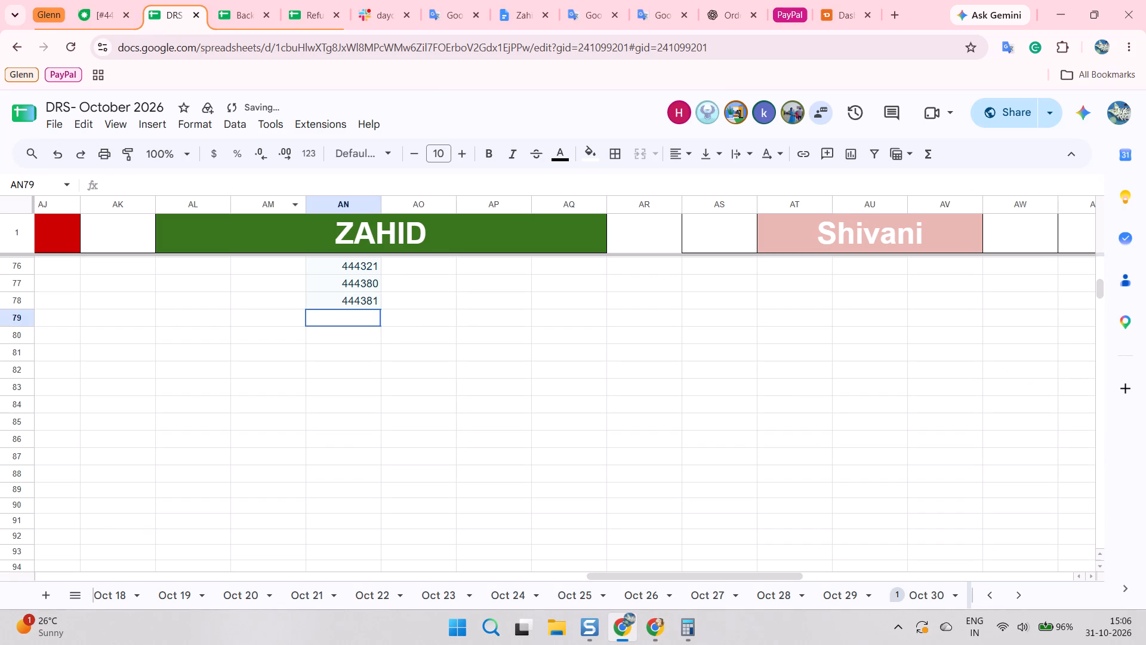
# Return to Freshdesk and advance to the next ticket, 444382.
pyautogui.click(82, 0)
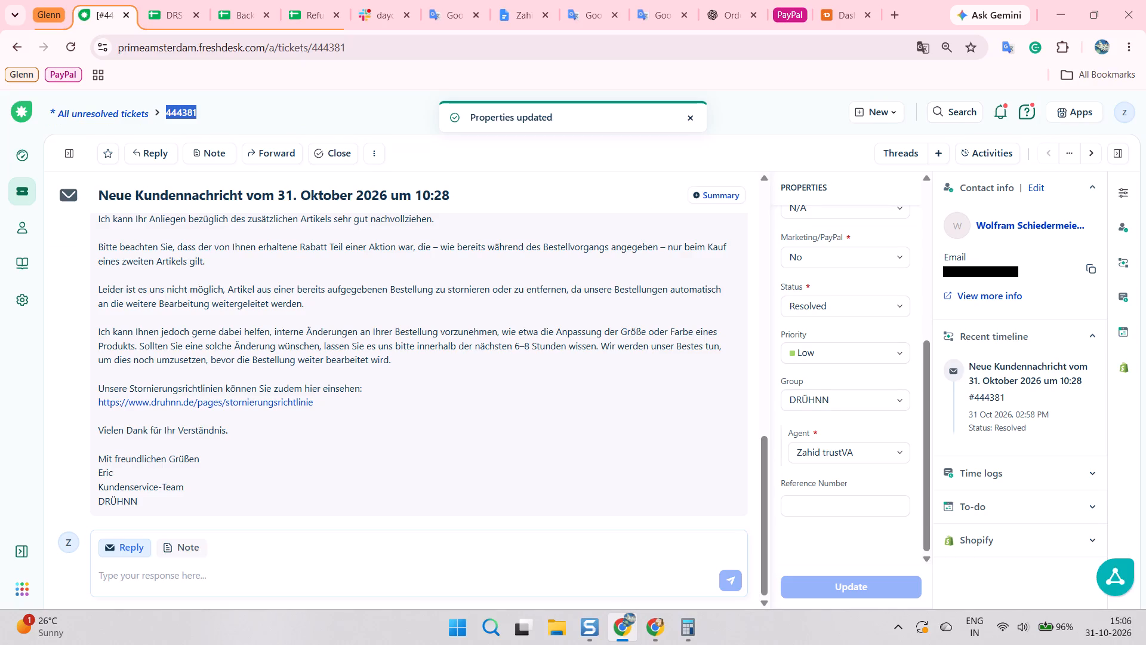
pyautogui.click(482, 388)
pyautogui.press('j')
pyautogui.scroll(4, 387, 328)
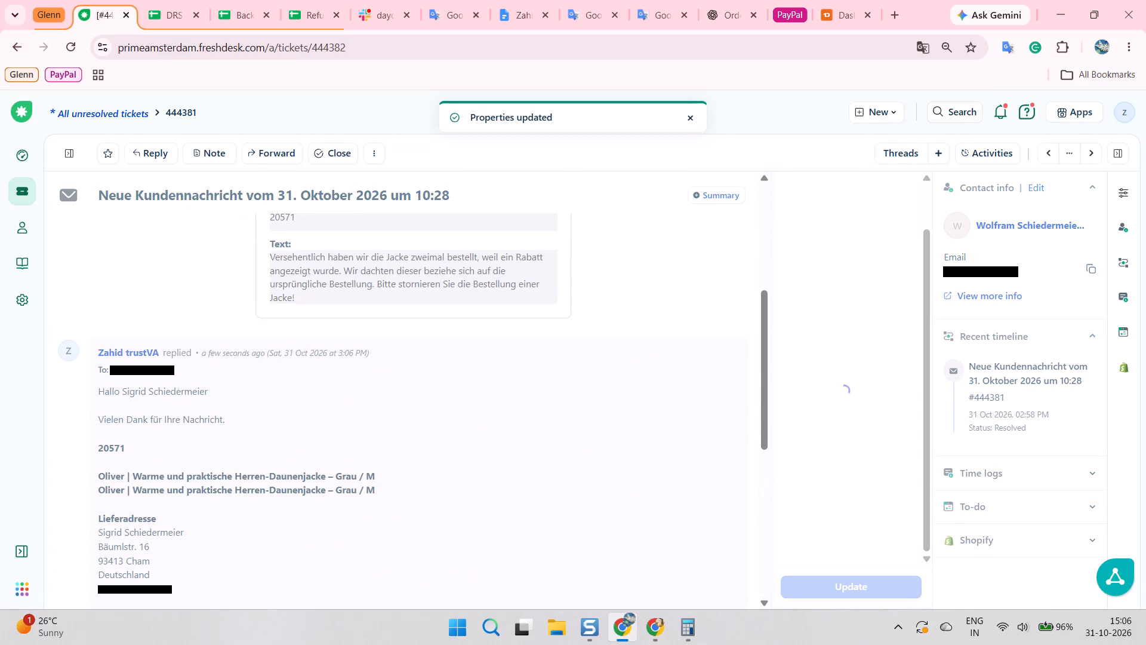
pyautogui.scroll(-1, 419, 320)
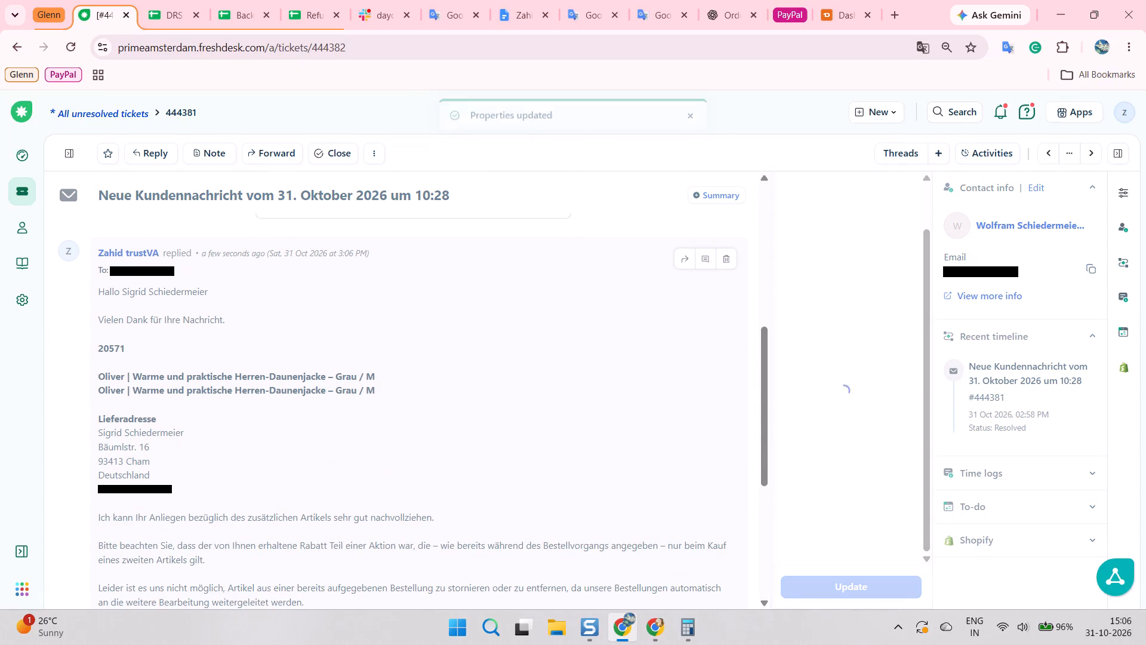
pyautogui.scroll(1, 395, 288)
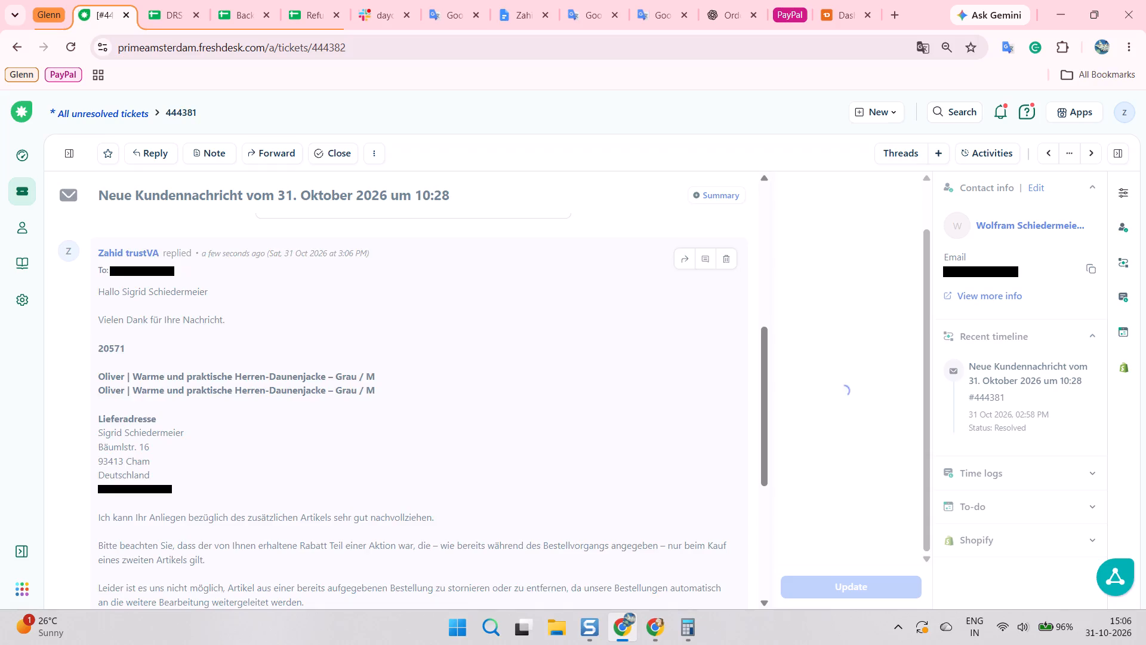
pyautogui.scroll(5, 323, 281)
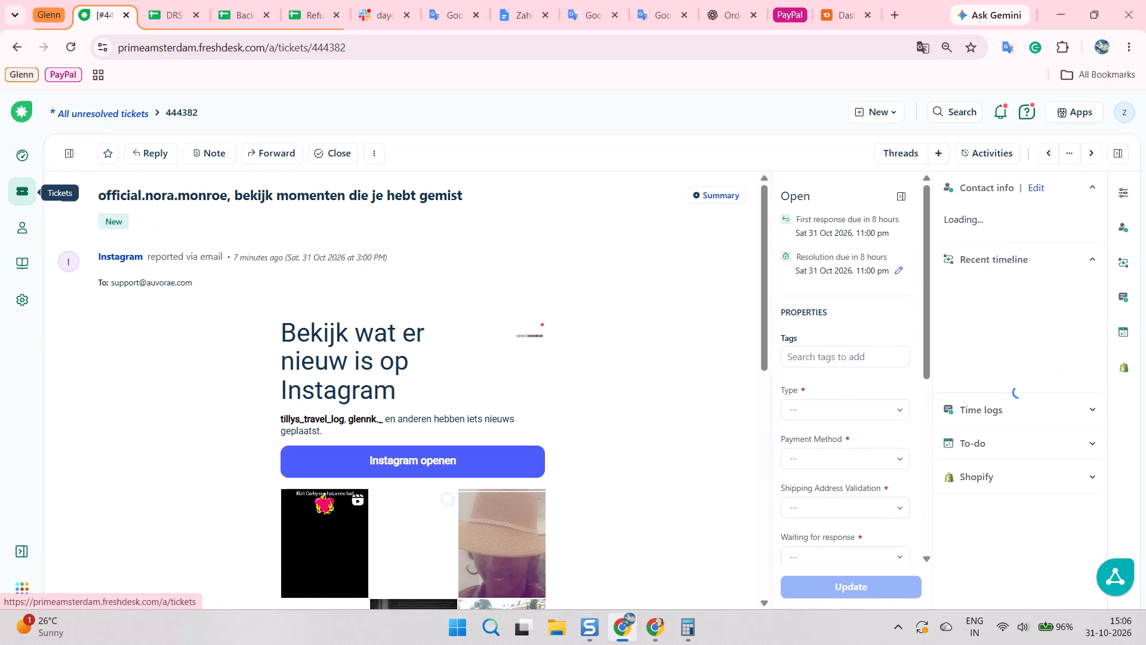
# Set ticket 444382's type, payment method and shipping address validation to NA.
pyautogui.scroll(-5, 388, 329)
pyautogui.scroll(-4, 618, 368)
pyautogui.click(825, 408)
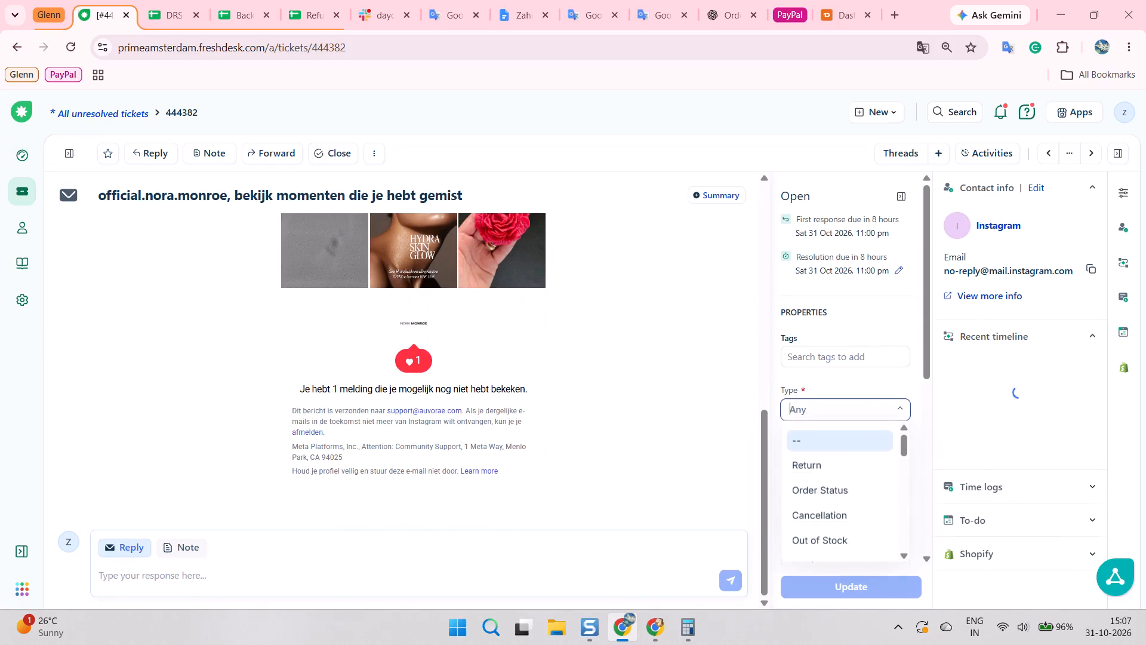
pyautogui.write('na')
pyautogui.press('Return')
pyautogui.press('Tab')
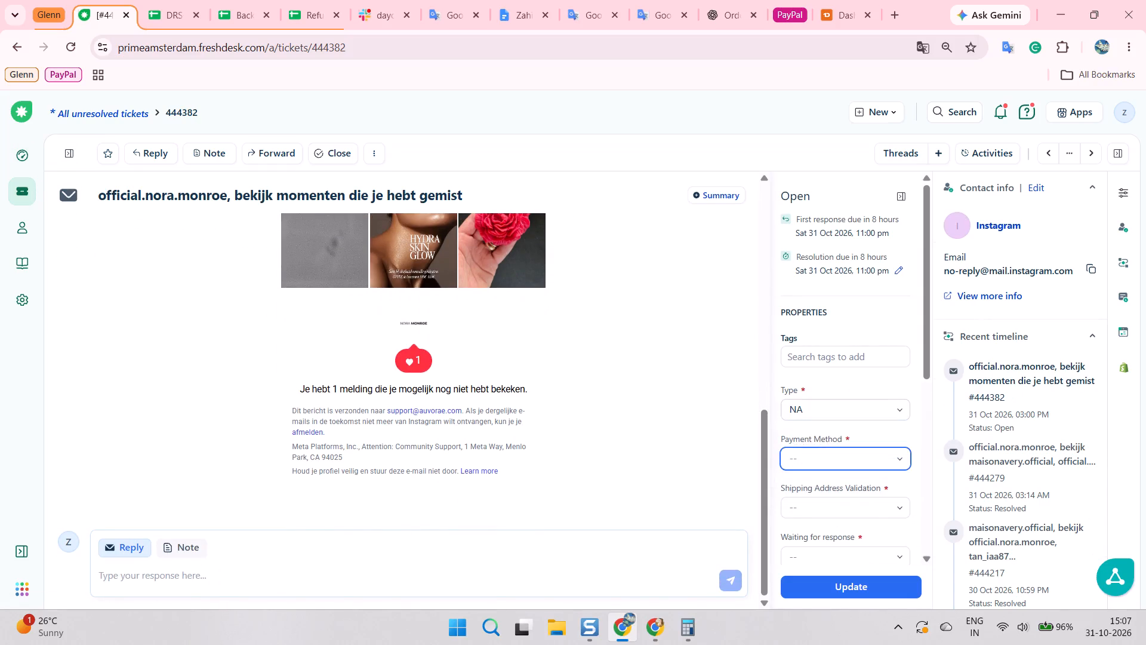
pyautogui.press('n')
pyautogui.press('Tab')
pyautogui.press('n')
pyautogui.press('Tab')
# Set waiting for response to N/A, Marketing/PayPal to No and status to Resolved, assign the ticket to yourself, and update it.
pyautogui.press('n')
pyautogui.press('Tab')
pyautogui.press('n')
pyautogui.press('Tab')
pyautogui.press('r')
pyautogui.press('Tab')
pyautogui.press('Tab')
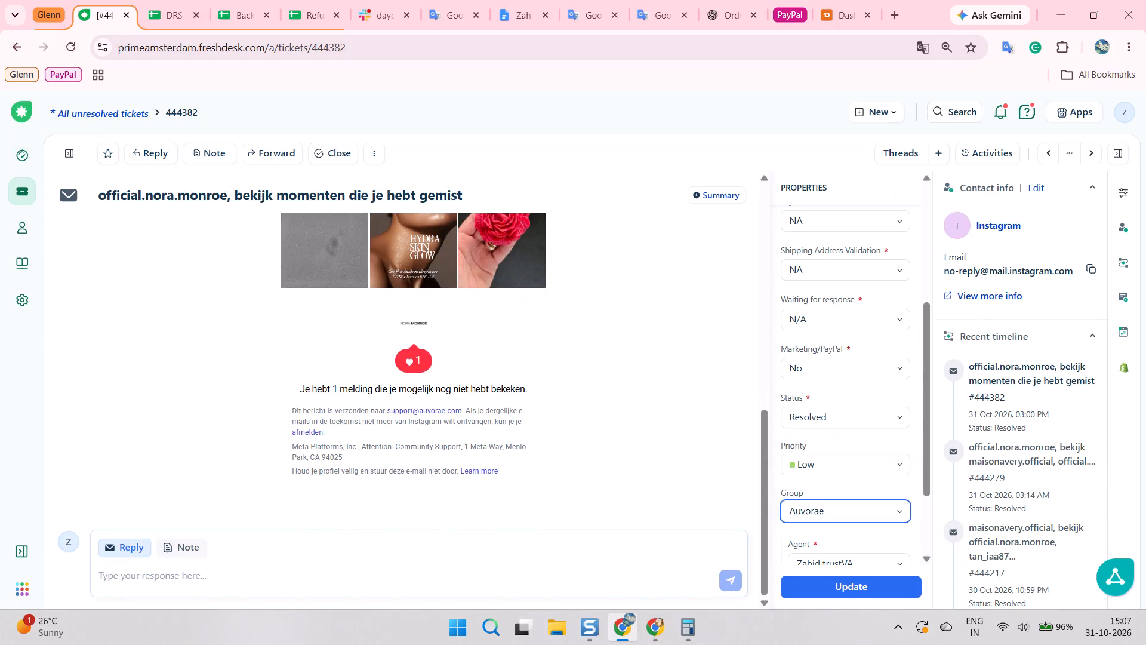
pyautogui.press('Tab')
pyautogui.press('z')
pyautogui.scroll(-3, 830, 511)
pyautogui.click(837, 589)
pyautogui.scroll(6, 815, 582)
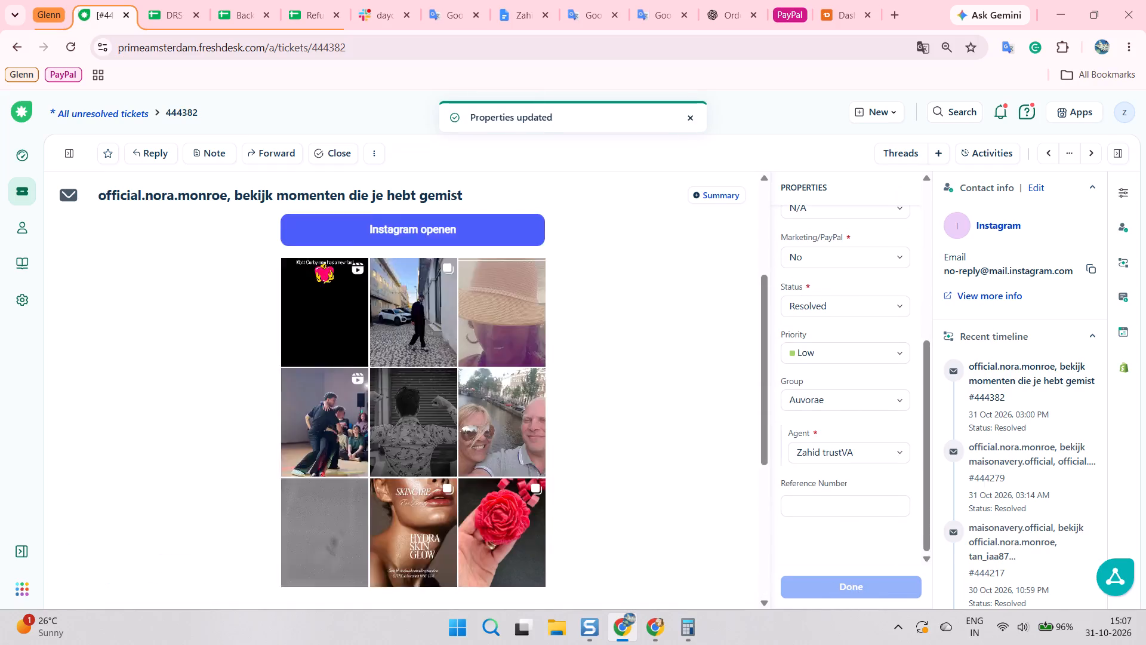
# Advance to the next ticket, 444384, and reopen it from the unresolved tickets list.
pyautogui.scroll(7, 570, 454)
pyautogui.click(545, 225)
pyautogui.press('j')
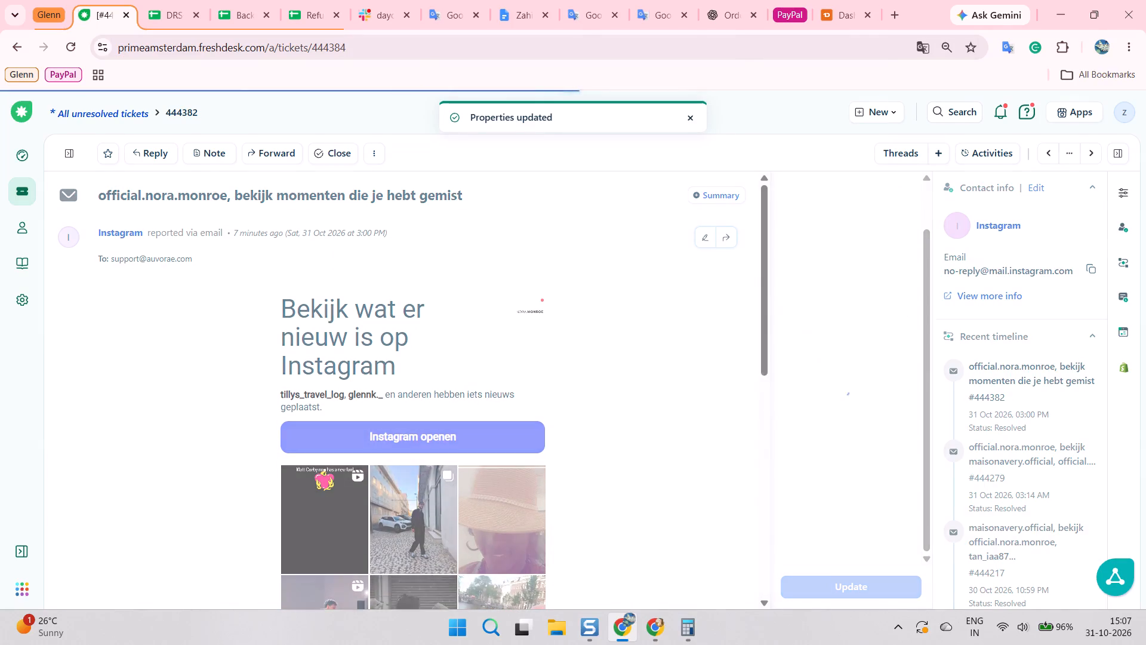
pyautogui.scroll(-2, 463, 306)
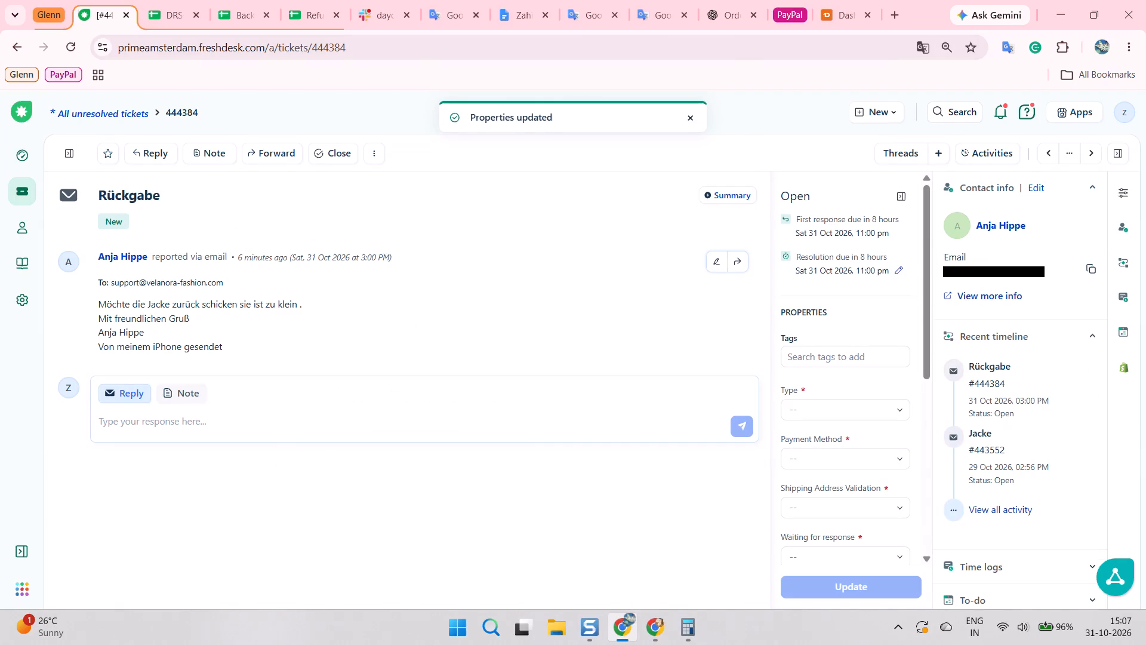
pyautogui.click(20, 196)
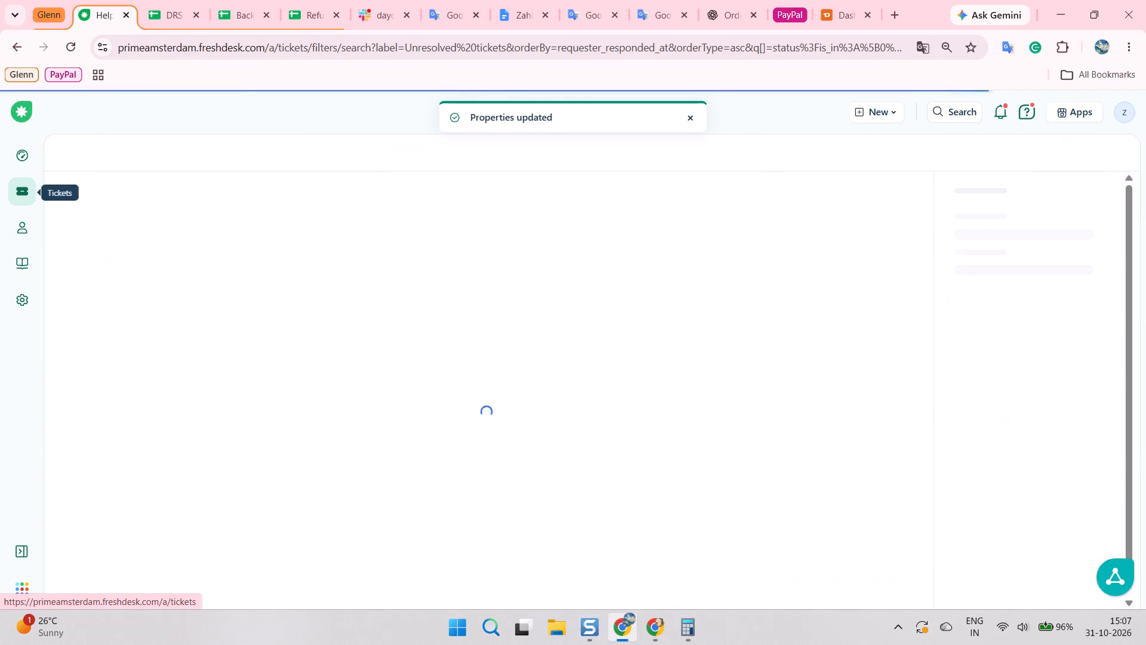
pyautogui.scroll(2, 288, 259)
pyautogui.click(146, 213)
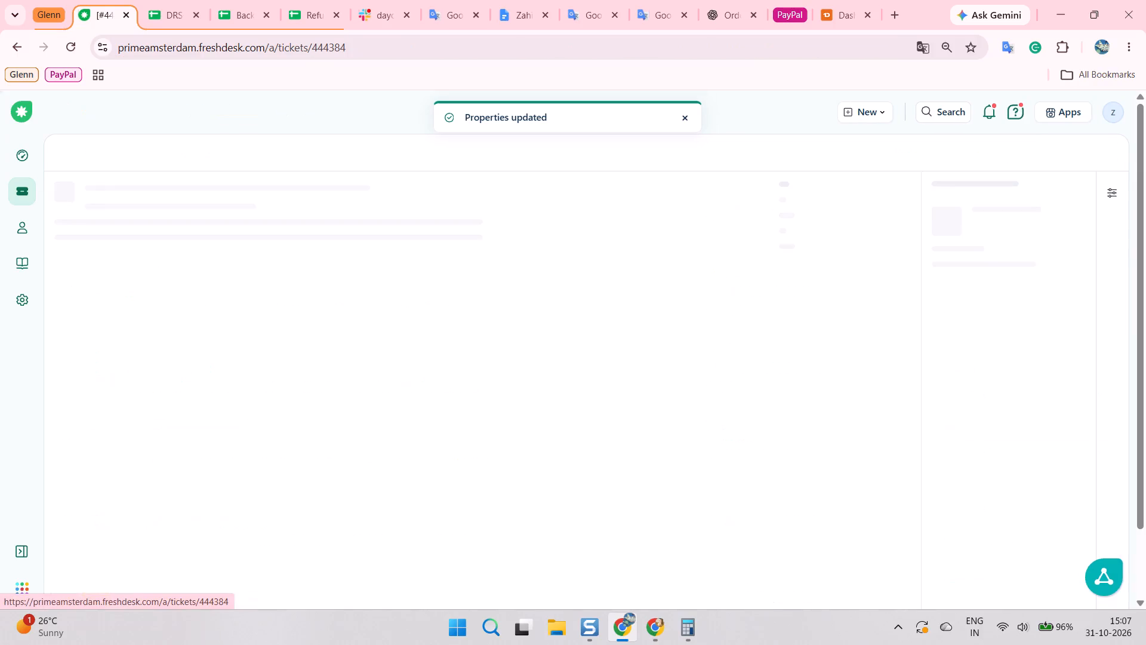
pyautogui.click(409, 314)
pyautogui.rightClick(489, 253)
pyautogui.scroll(-2, 494, 364)
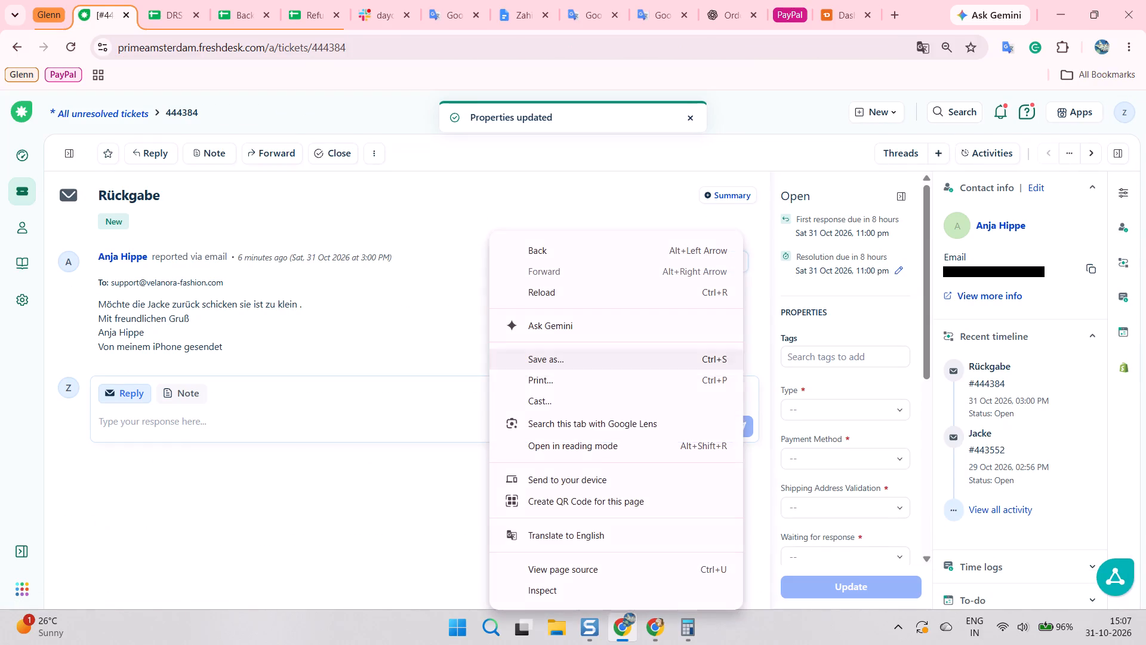
pyautogui.scroll(-2, 509, 383)
pyautogui.moveTo(569, 513); pyautogui.dragTo(570, 522)
pyautogui.click(572, 527)
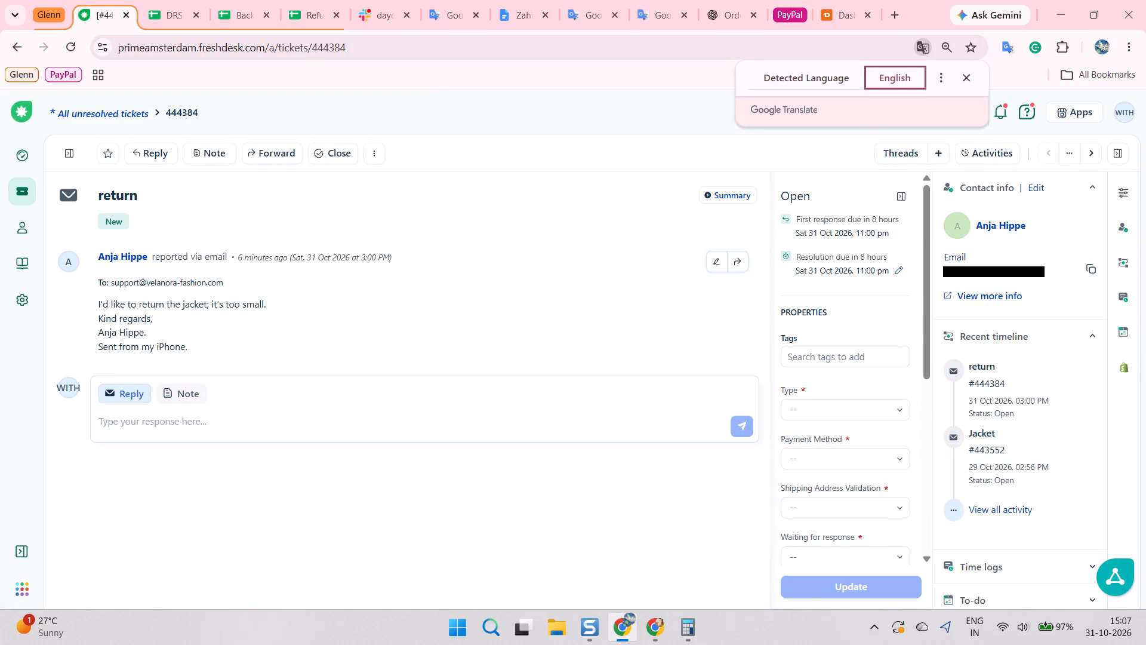
pyautogui.scroll(-8, 961, 340)
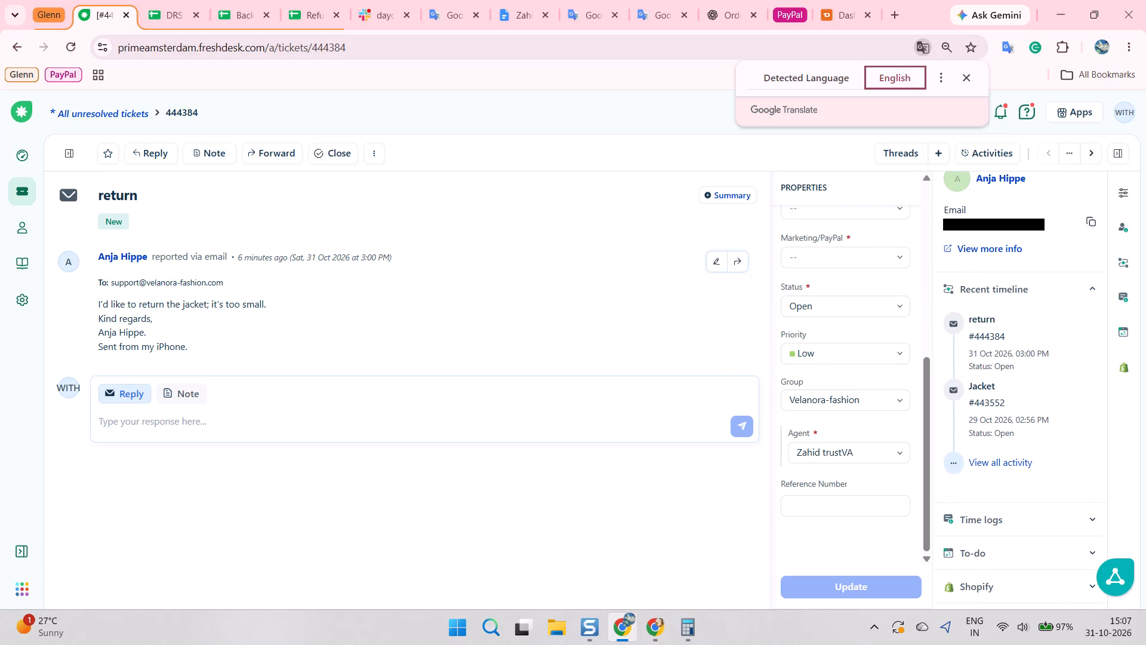
pyautogui.click(990, 385)
pyautogui.scroll(-7, 768, 348)
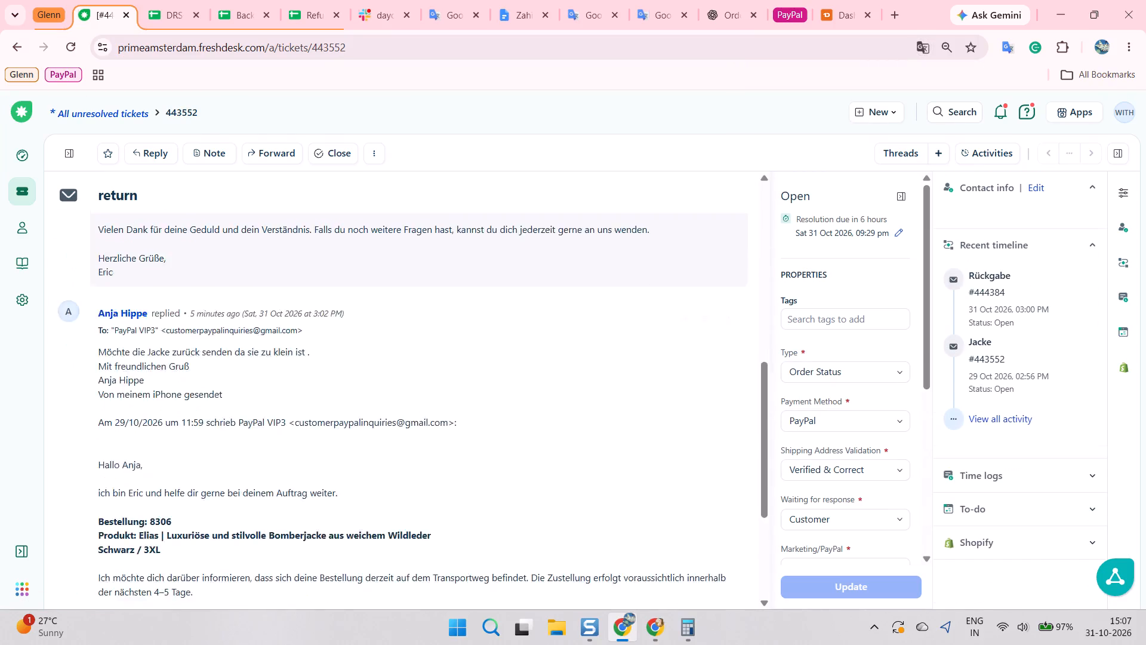
pyautogui.scroll(-14, 519, 321)
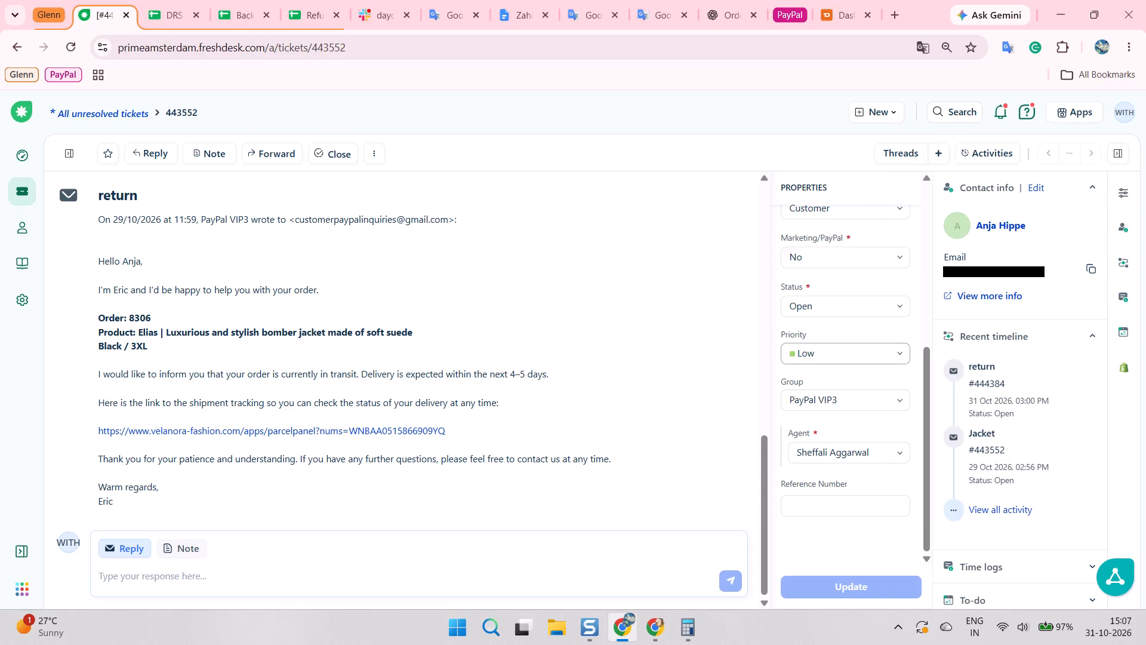
pyautogui.scroll(2, 867, 347)
pyautogui.scroll(1, 474, 329)
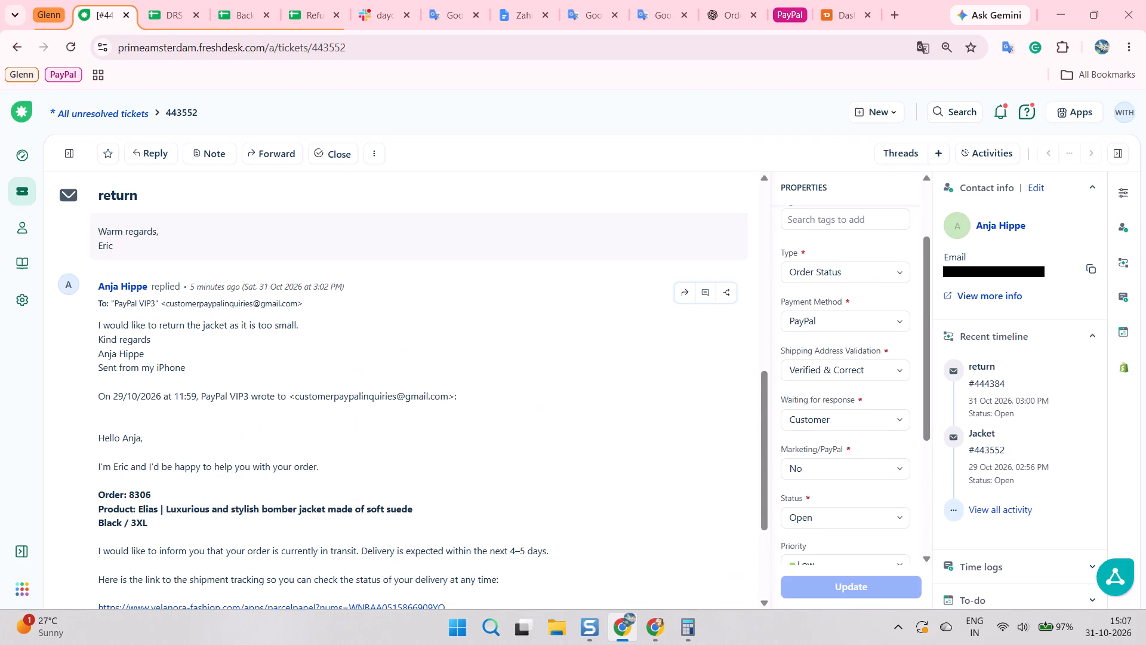
pyautogui.scroll(6, 393, 306)
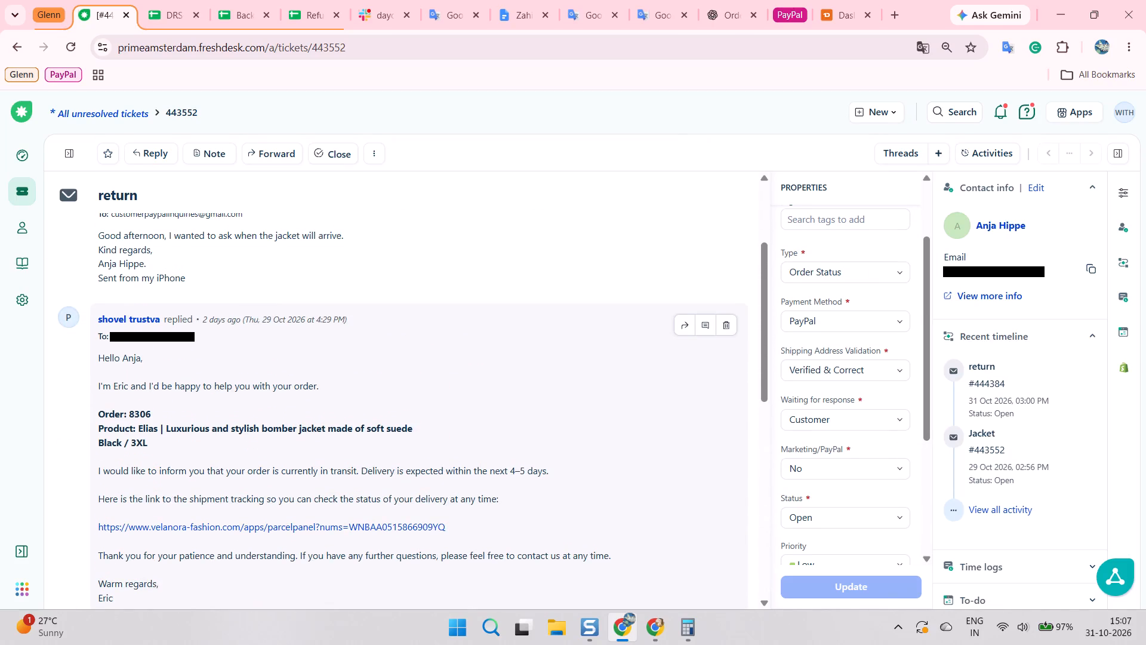
pyautogui.scroll(4, 393, 306)
pyautogui.click(981, 364)
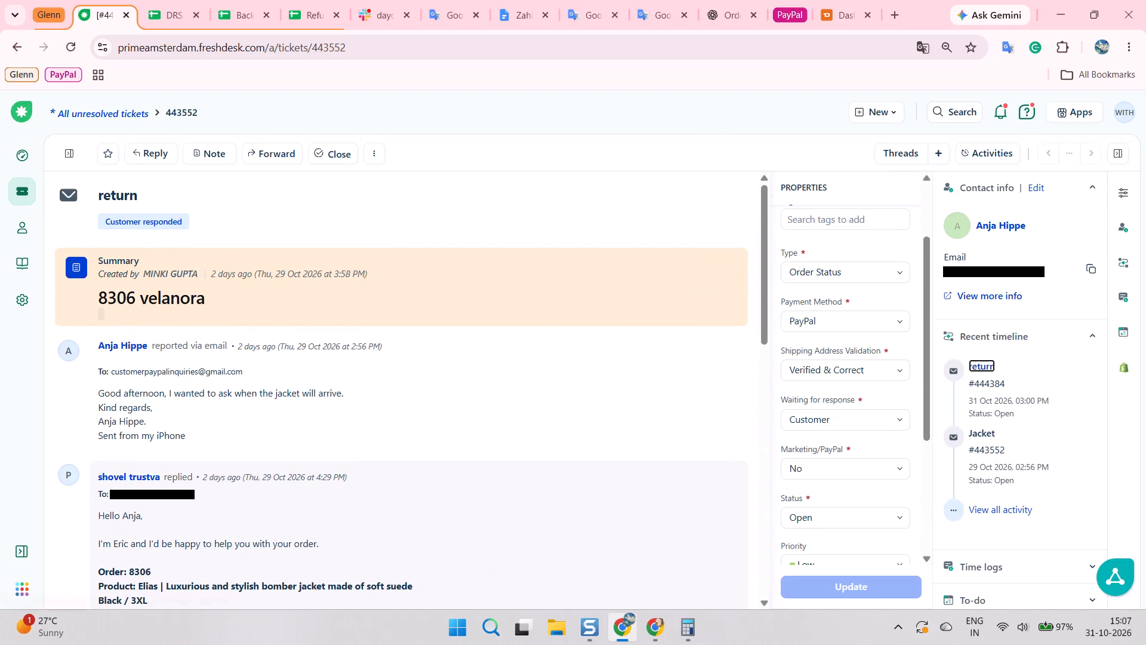
# Copy the customer's email address from ticket 444384's contact info.
pyautogui.scroll(6, 997, 349)
pyautogui.click(1091, 267)
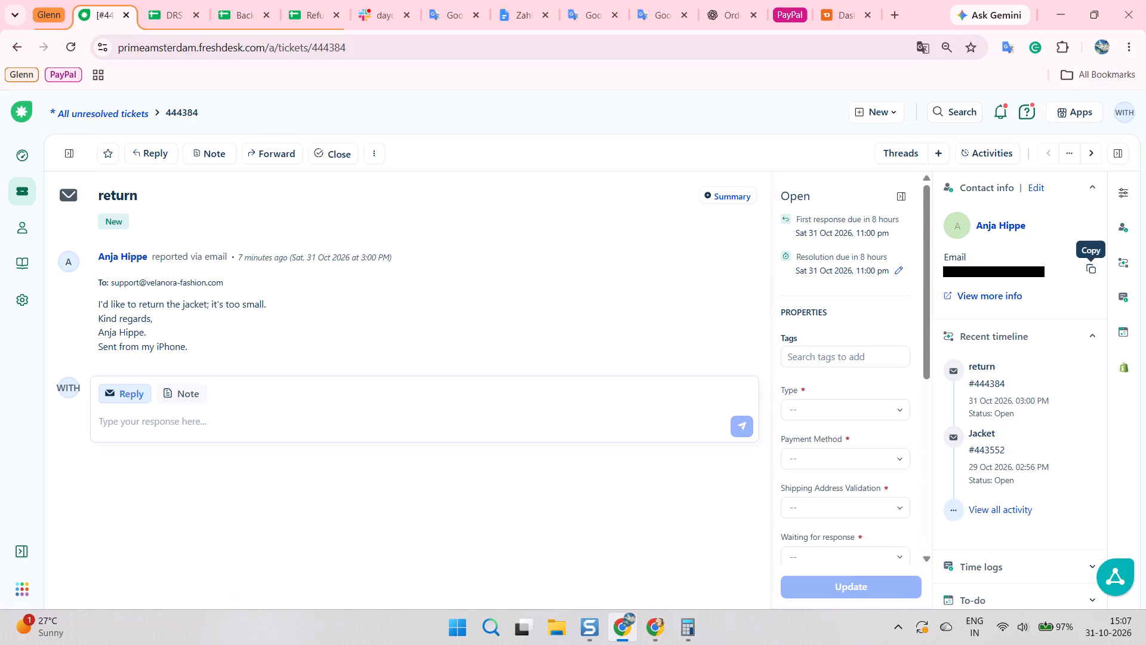
pyautogui.scroll(4, 814, 293)
pyautogui.click(381, 299)
# Switch to the Shopify browser window, bring up the Velanora store's order page, and close the Stornierungsrichtlinie page.
pyautogui.hotkey('alt', 'Tab')
pyautogui.scroll(3, 207, 137)
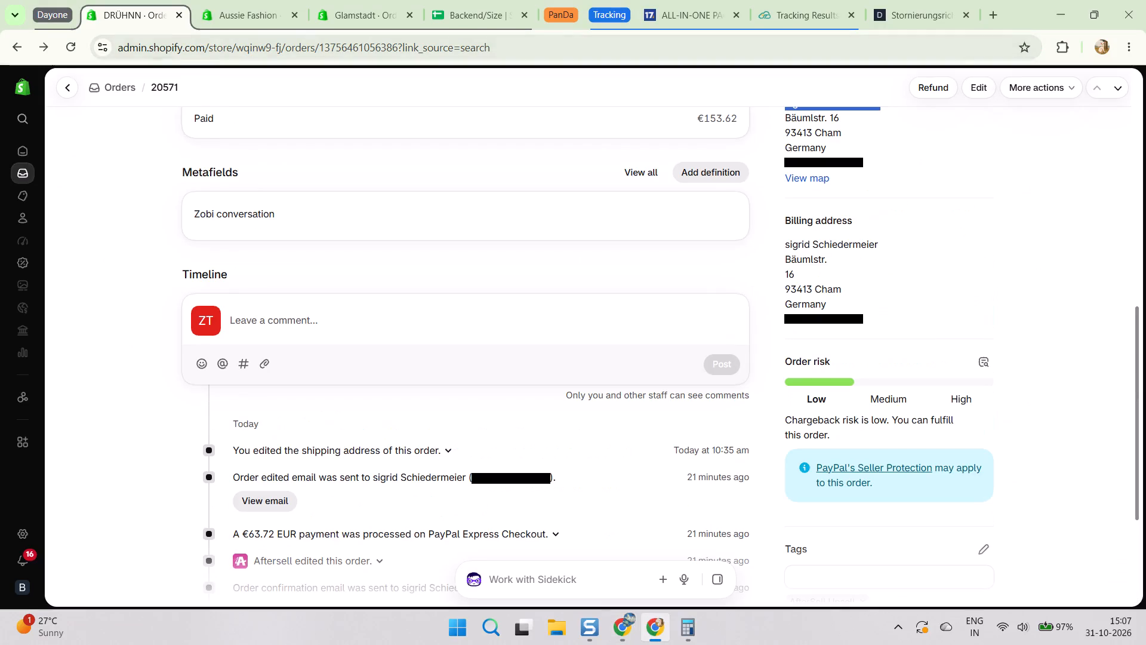
pyautogui.click(63, 7)
pyautogui.scroll(4, 51, 37)
pyautogui.click(116, 11)
pyautogui.click(162, 0)
pyautogui.scroll(3, 413, 48)
pyautogui.click(864, 12)
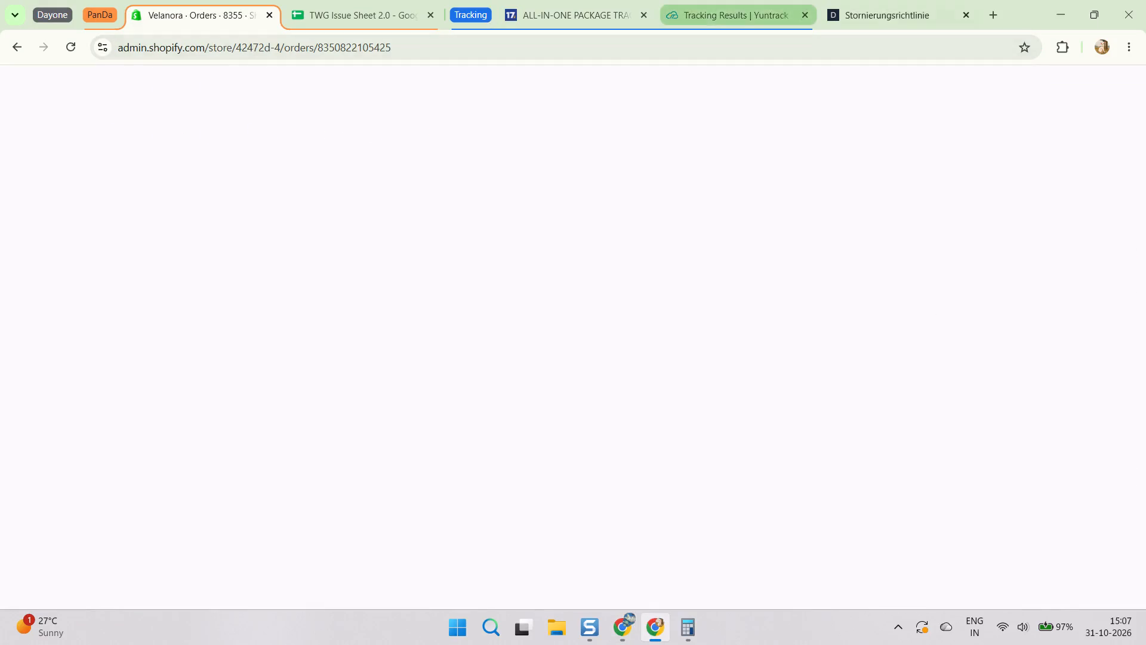
pyautogui.click(968, 15)
pyautogui.scroll(4, 655, 83)
pyautogui.moveTo(225, 0); pyautogui.dragTo(214, 1)
pyautogui.scroll(6, 215, 140)
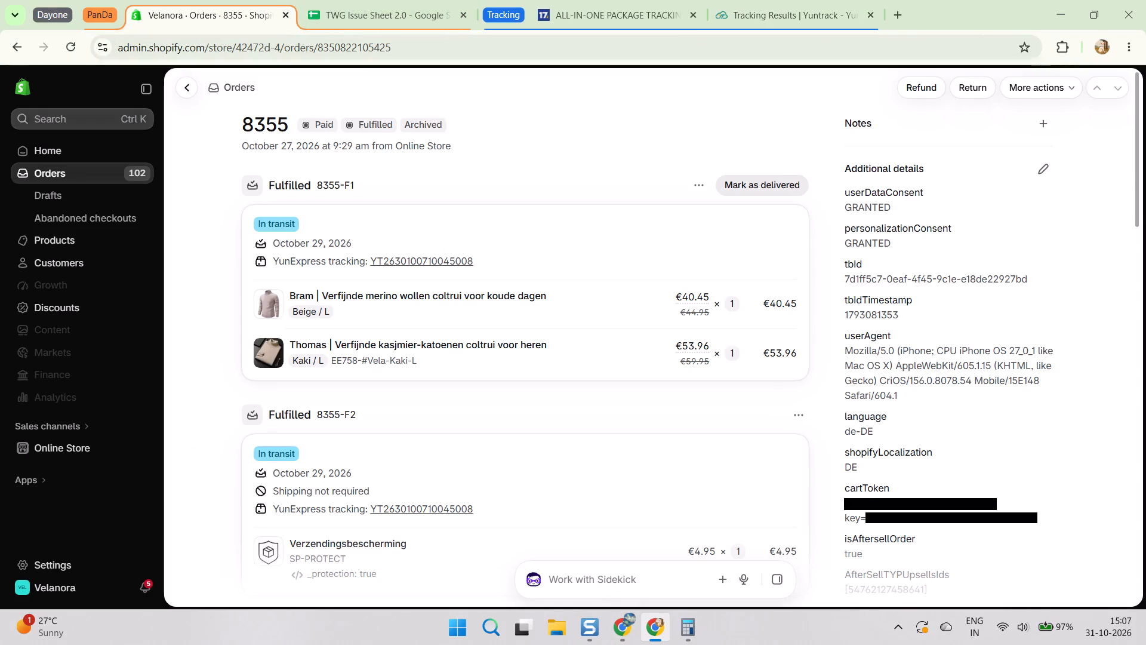
pyautogui.click(66, 125)
pyautogui.hotkey('ctrl', 'v')
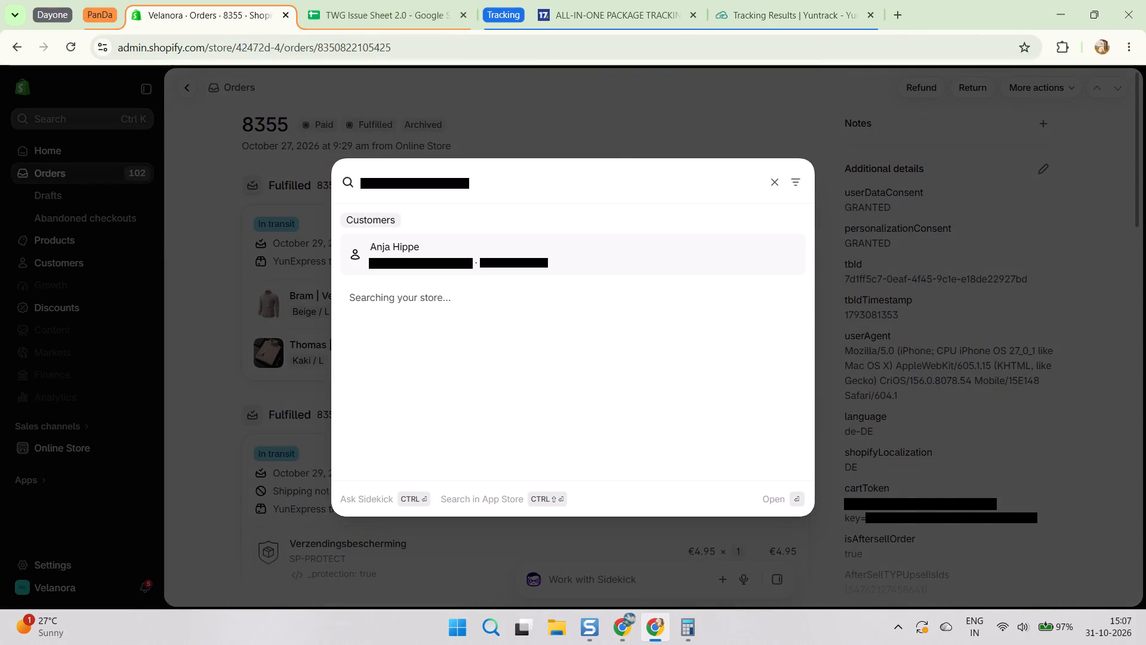
pyautogui.click(378, 292)
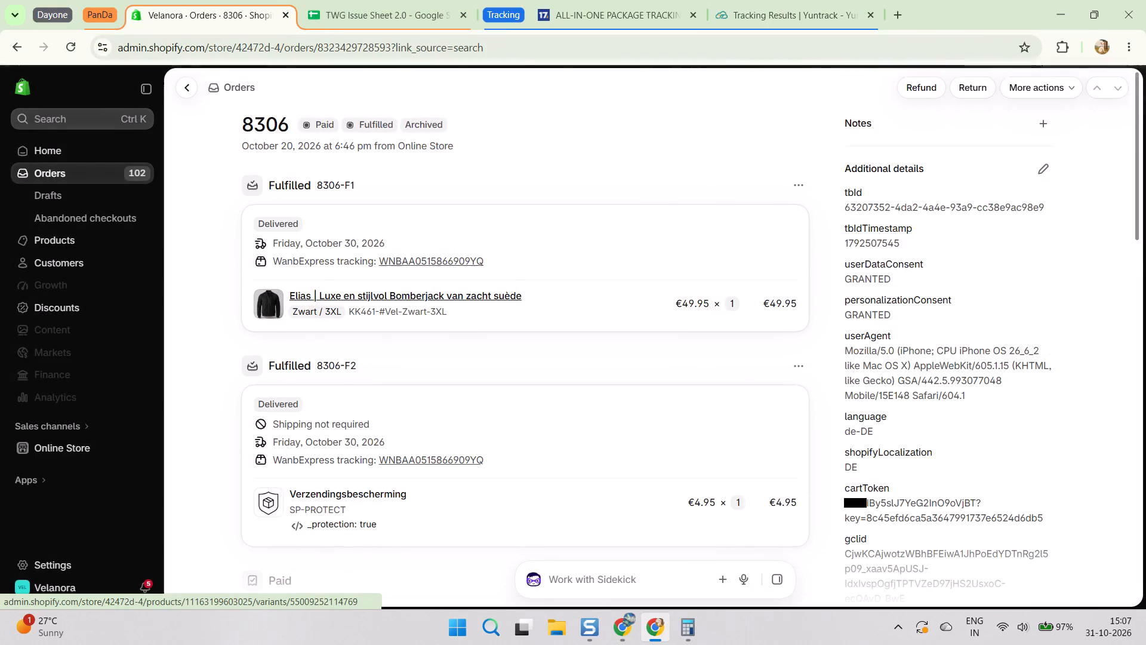
pyautogui.hotkey('ctrl', 'f')
pyautogui.hotkey('ctrl', 'v')
pyautogui.scroll(8, 478, 268)
pyautogui.click(1020, 79)
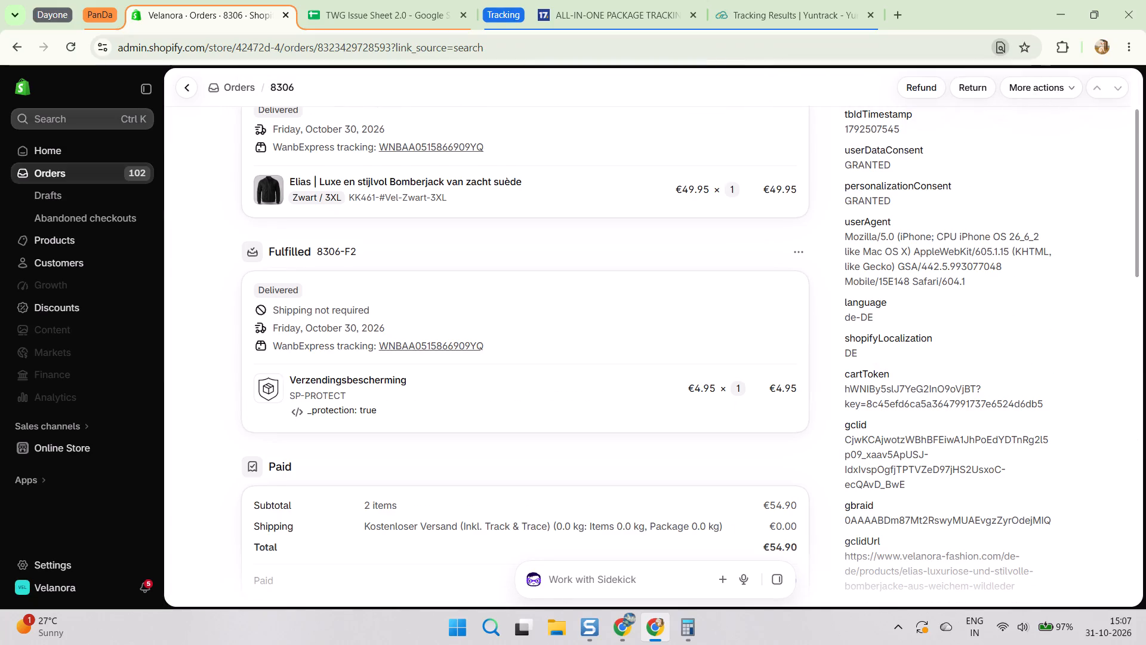
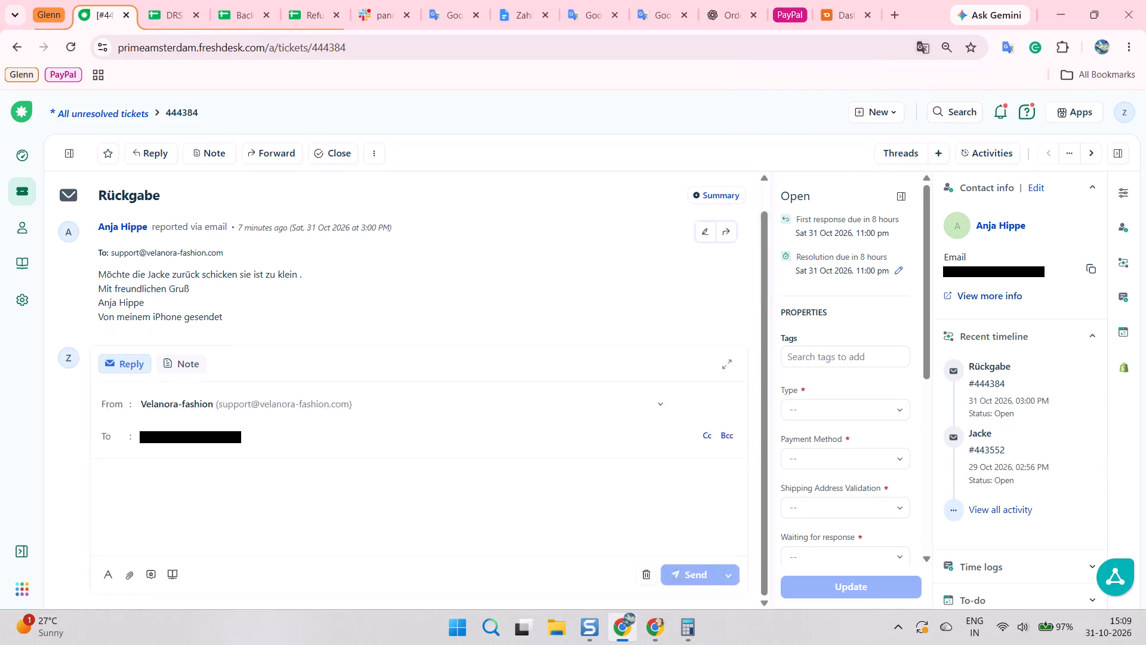
pyautogui.scroll(-8, 304, 306)
pyautogui.click(125, 512)
pyautogui.keyDown('ctrl'); pyautogui.moveTo(130, 508); pyautogui.dragTo(156, 494); pyautogui.keyUp('ctrl')
pyautogui.hotkey('ctrl', 'a')
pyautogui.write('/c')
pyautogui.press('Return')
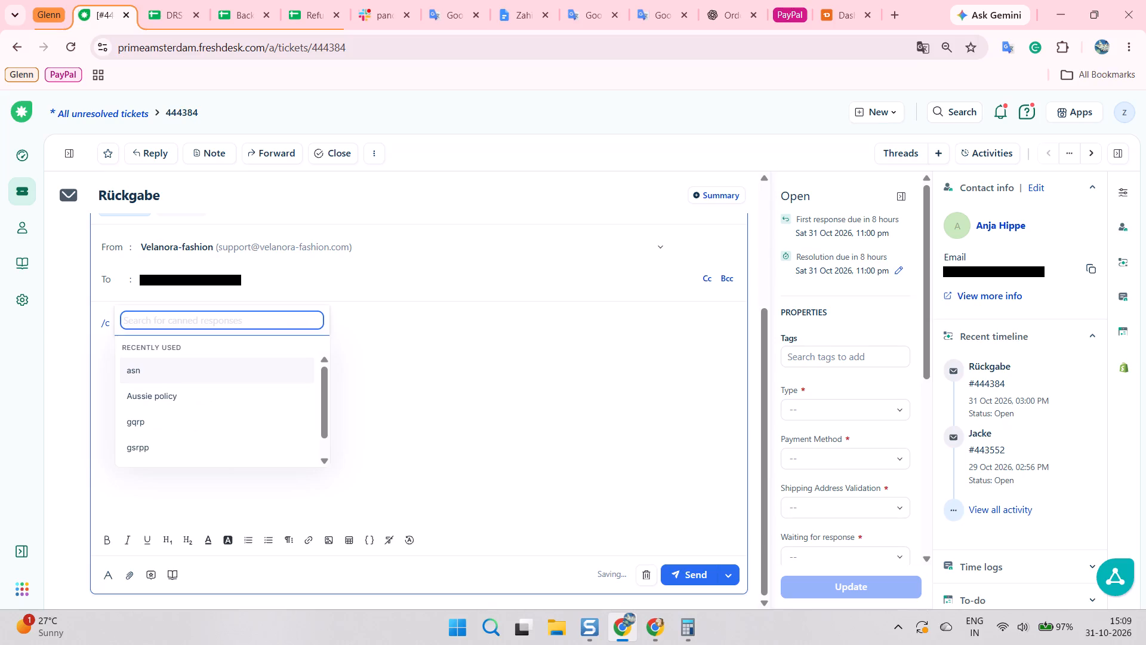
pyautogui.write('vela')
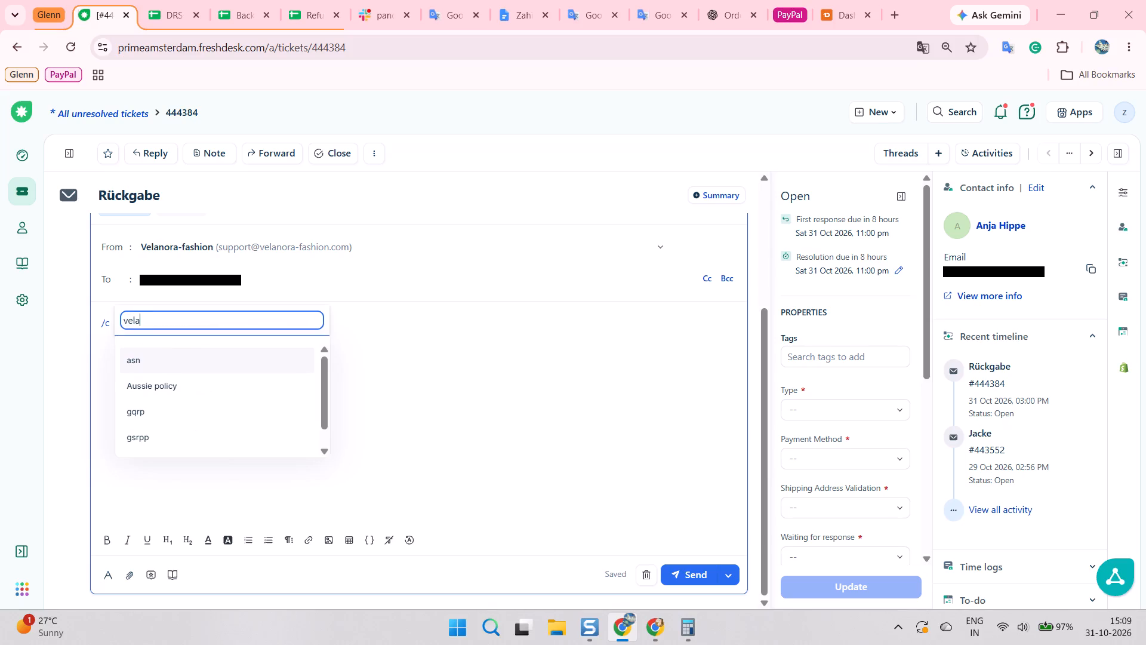
pyautogui.click(236, 383)
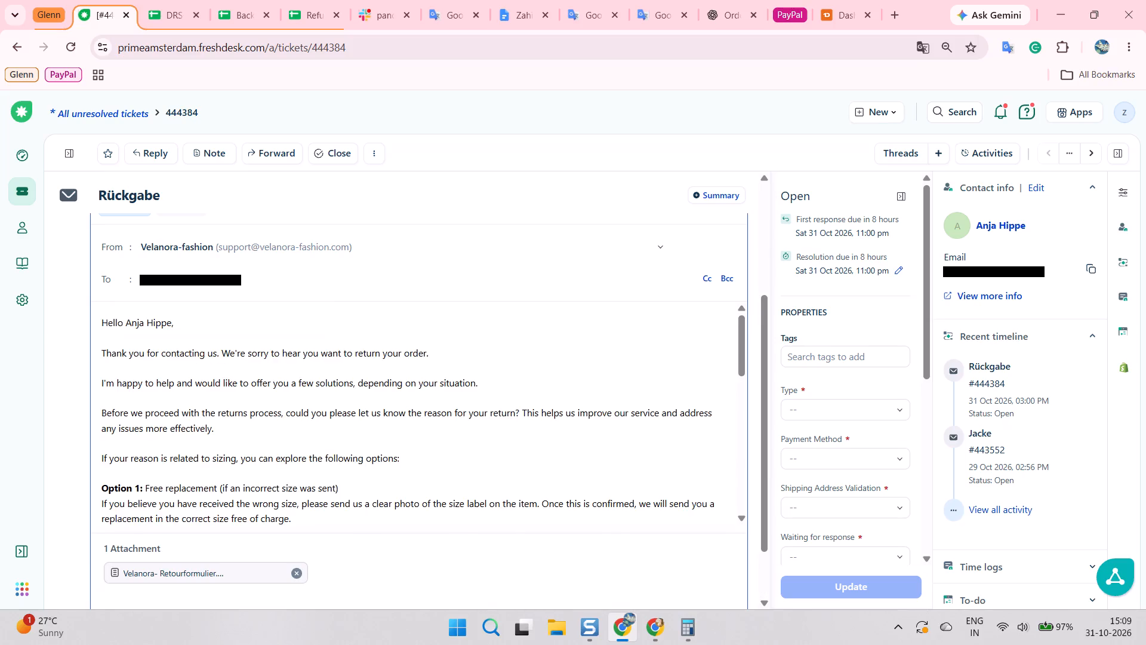
# Cut the return address block out of the reply and have it translated into German in Google Translate.
pyautogui.scroll(-3, 287, 399)
pyautogui.moveTo(208, 446); pyautogui.dragTo(82, 370)
pyautogui.hotkey('ctrl', 'x')
pyautogui.click(672, 0)
pyautogui.scroll(8, 525, 189)
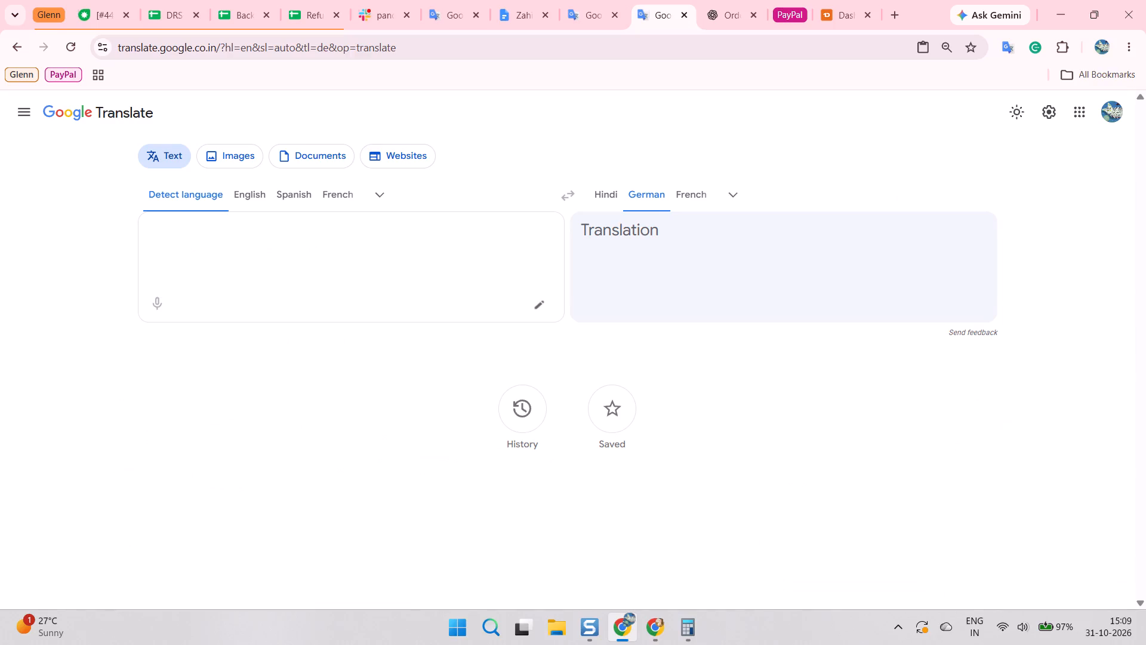
pyautogui.hotkey('ctrl', 'v')
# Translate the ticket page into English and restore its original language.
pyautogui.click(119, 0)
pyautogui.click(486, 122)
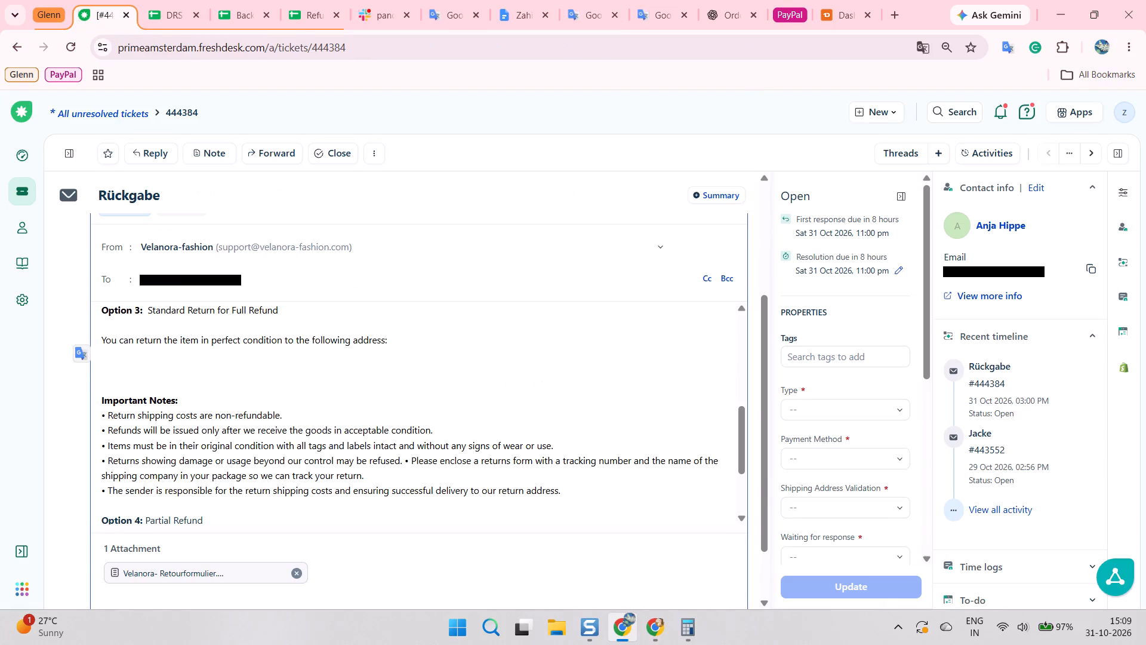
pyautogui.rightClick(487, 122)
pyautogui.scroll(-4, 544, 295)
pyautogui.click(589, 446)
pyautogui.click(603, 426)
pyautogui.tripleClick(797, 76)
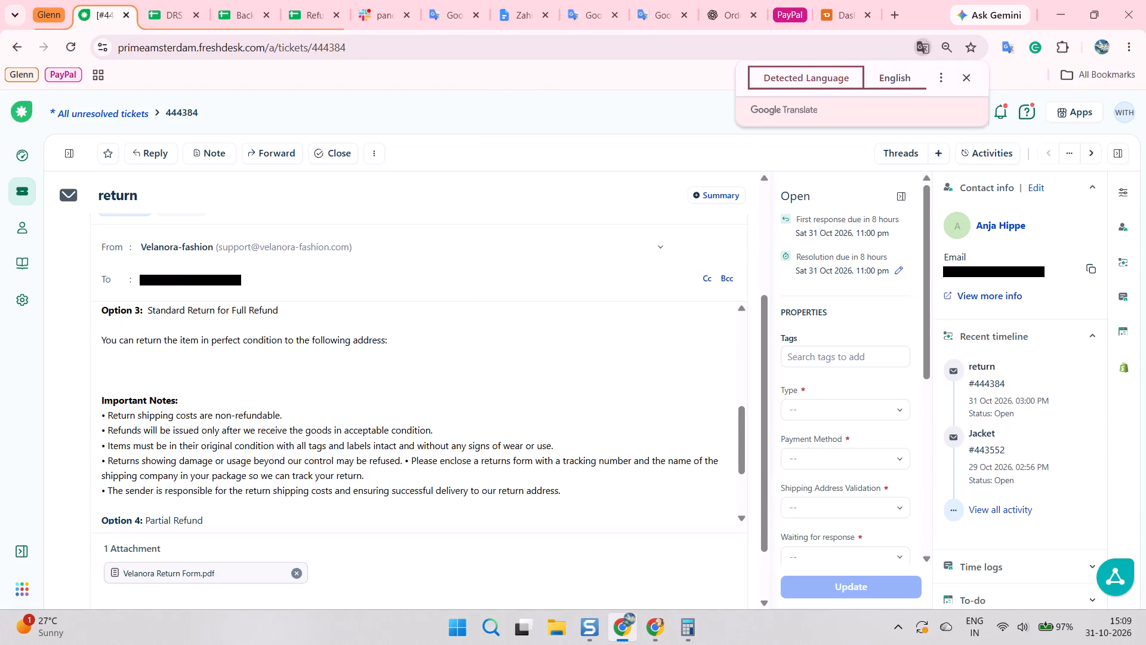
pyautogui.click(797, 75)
# Replace the whole English reply text with the German canned response gsrpp.
pyautogui.scroll(4, 403, 251)
pyautogui.scroll(-5, 345, 289)
pyautogui.click(272, 365)
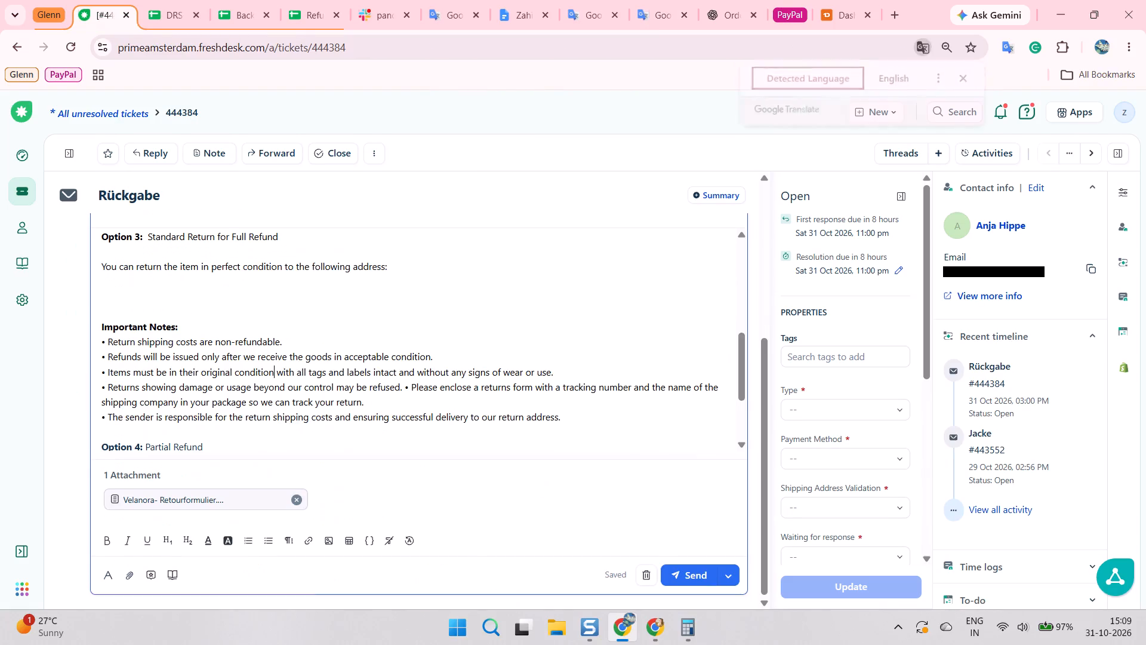
pyautogui.hotkey('ctrl', 'a')
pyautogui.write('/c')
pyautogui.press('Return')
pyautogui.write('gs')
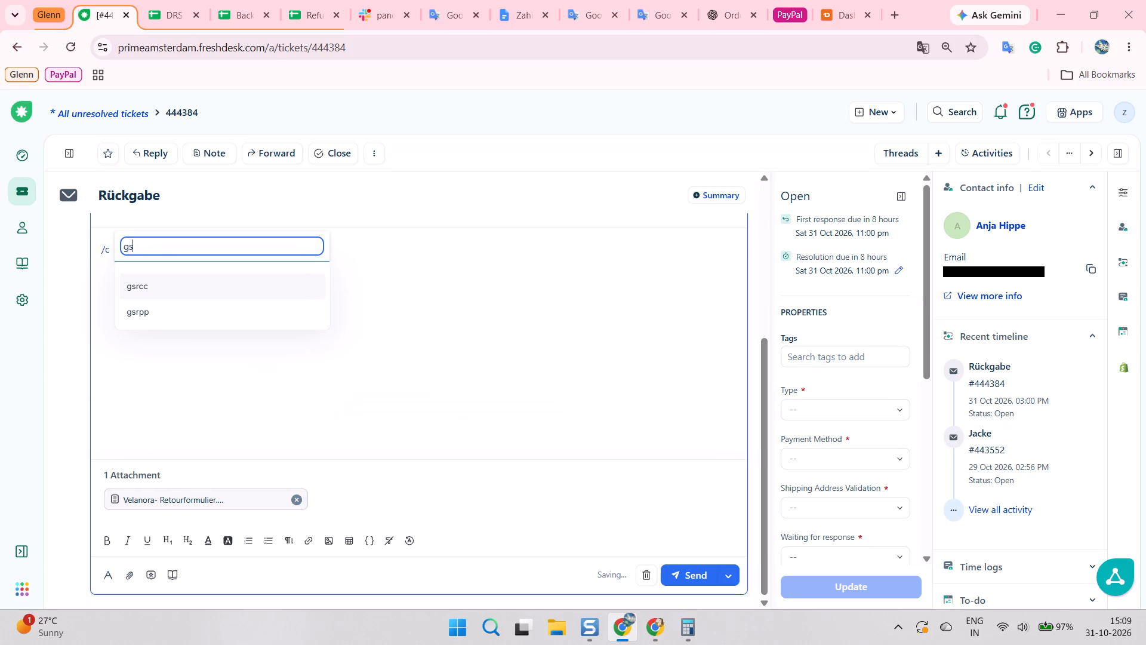
pyautogui.click(181, 316)
# Replace the address lines beneath Rücksendeadresse in the reply with the German address translation copied from Google Translate.
pyautogui.scroll(-1, 221, 352)
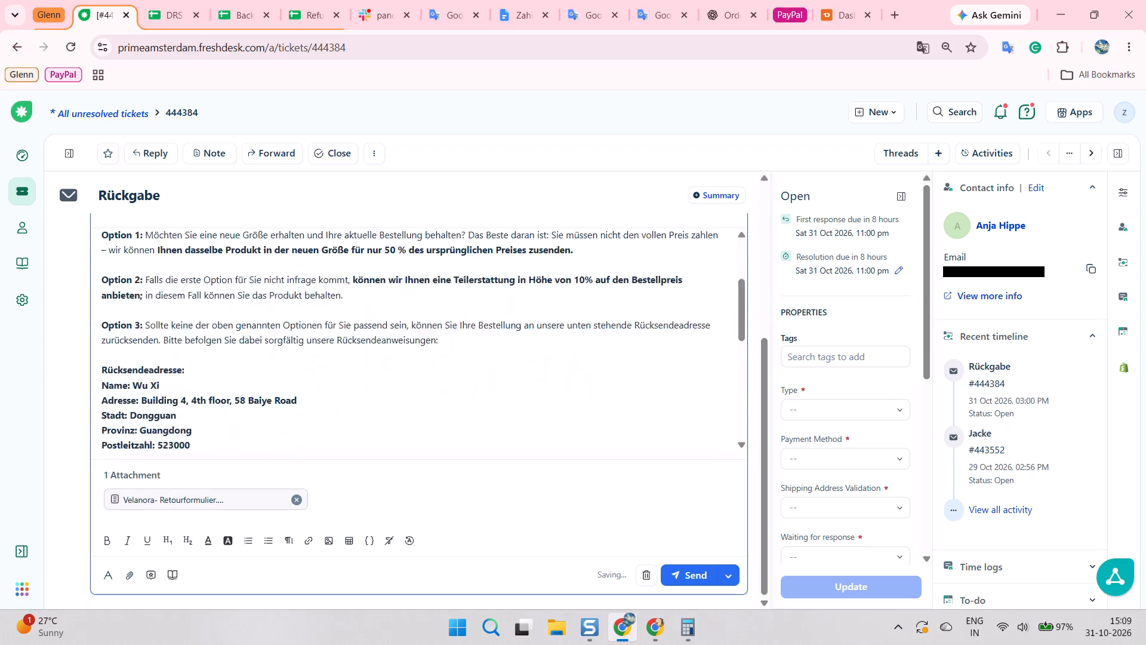
pyautogui.scroll(-2, 225, 352)
pyautogui.click(673, 0)
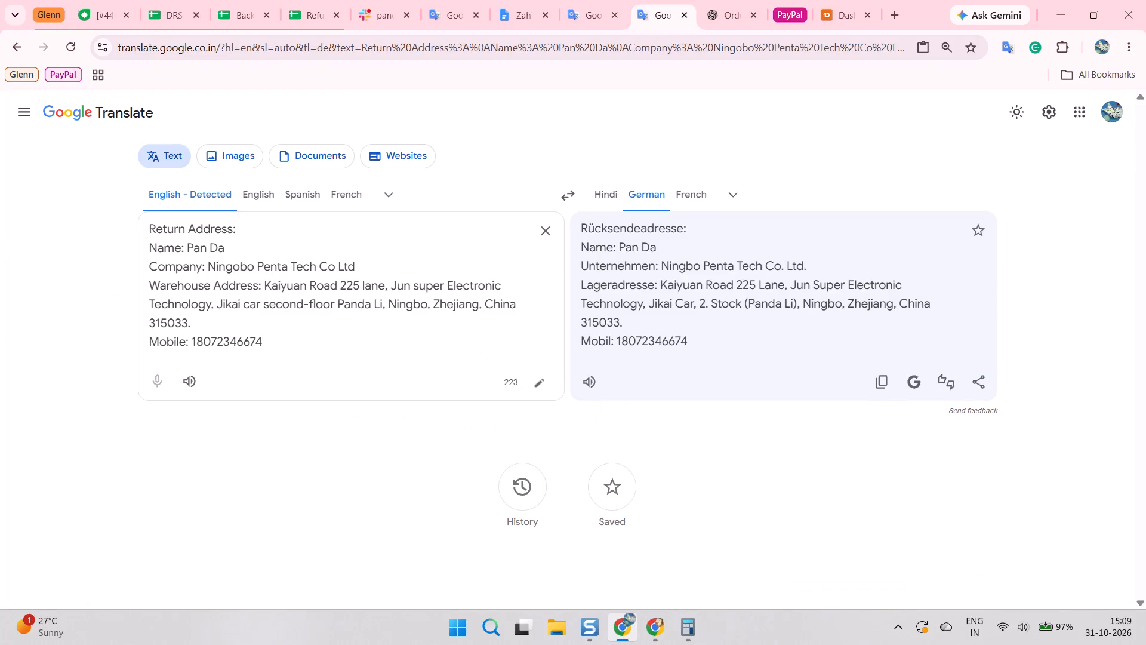
pyautogui.click(885, 381)
pyautogui.click(104, 0)
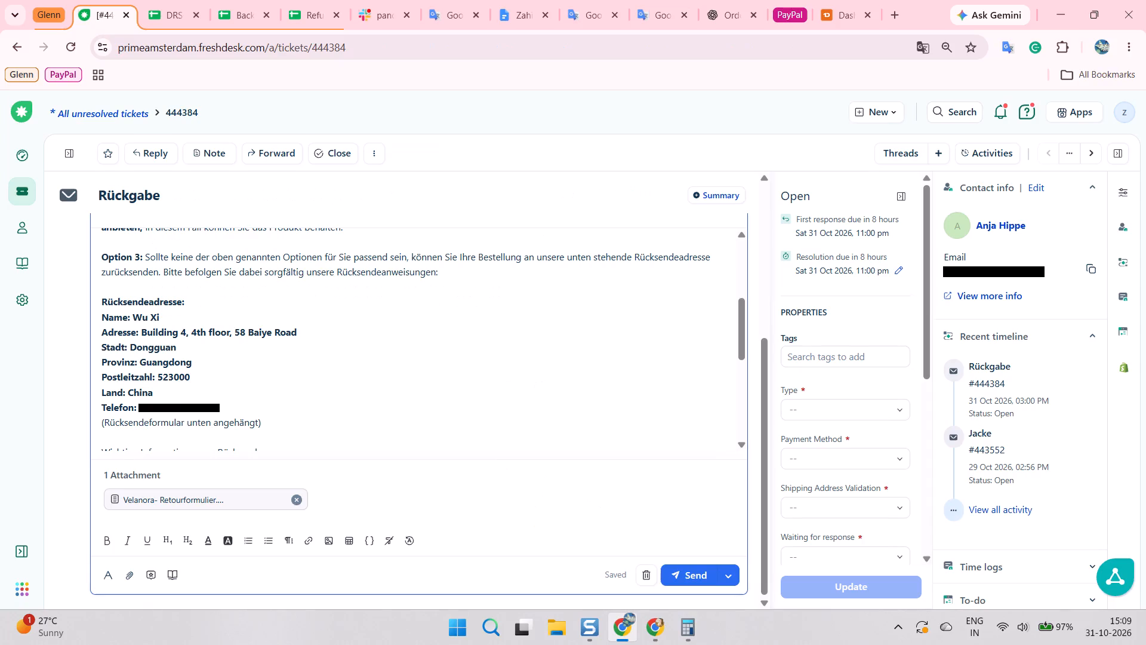
pyautogui.moveTo(235, 411); pyautogui.dragTo(79, 315)
pyautogui.hotkey('ctrl', 'v')
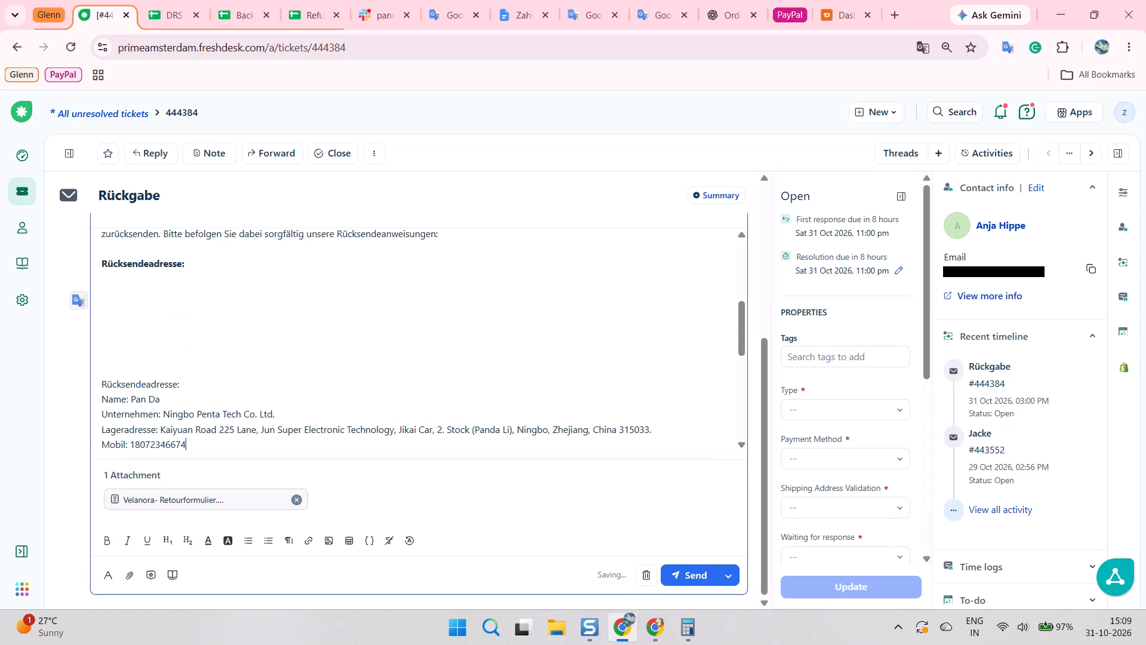
# Remove the surplus blank line below the pasted return address.
pyautogui.scroll(-1, 137, 322)
pyautogui.scroll(1, 127, 288)
pyautogui.scroll(-1, 148, 361)
pyautogui.click(140, 358)
pyautogui.press('BackSpace')
pyautogui.scroll(1, 155, 347)
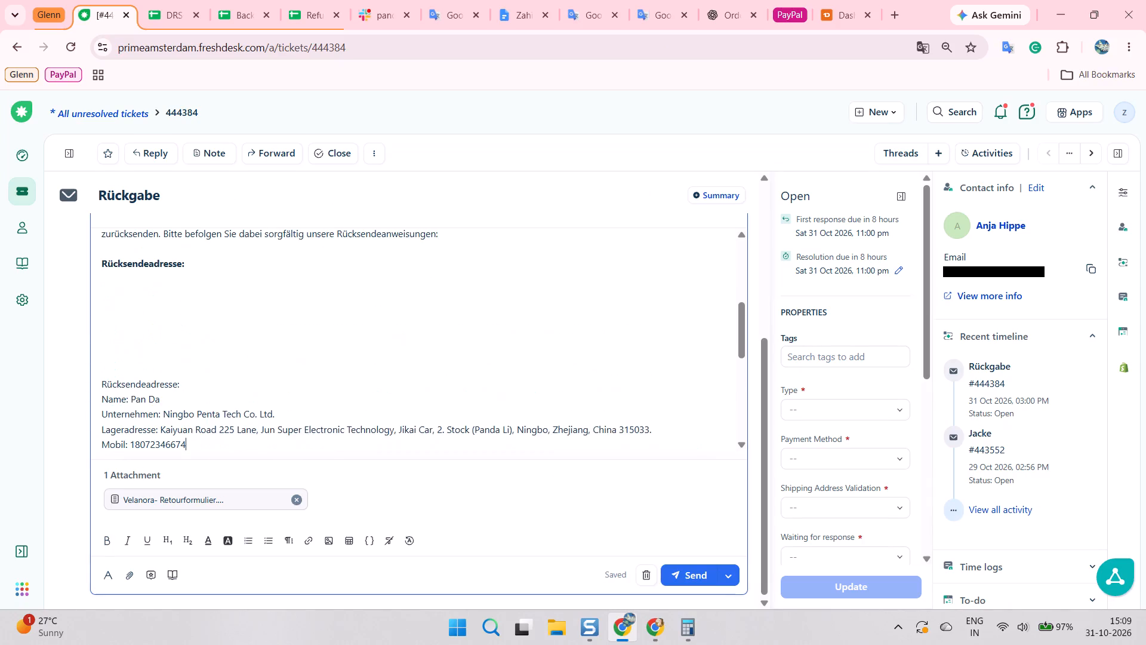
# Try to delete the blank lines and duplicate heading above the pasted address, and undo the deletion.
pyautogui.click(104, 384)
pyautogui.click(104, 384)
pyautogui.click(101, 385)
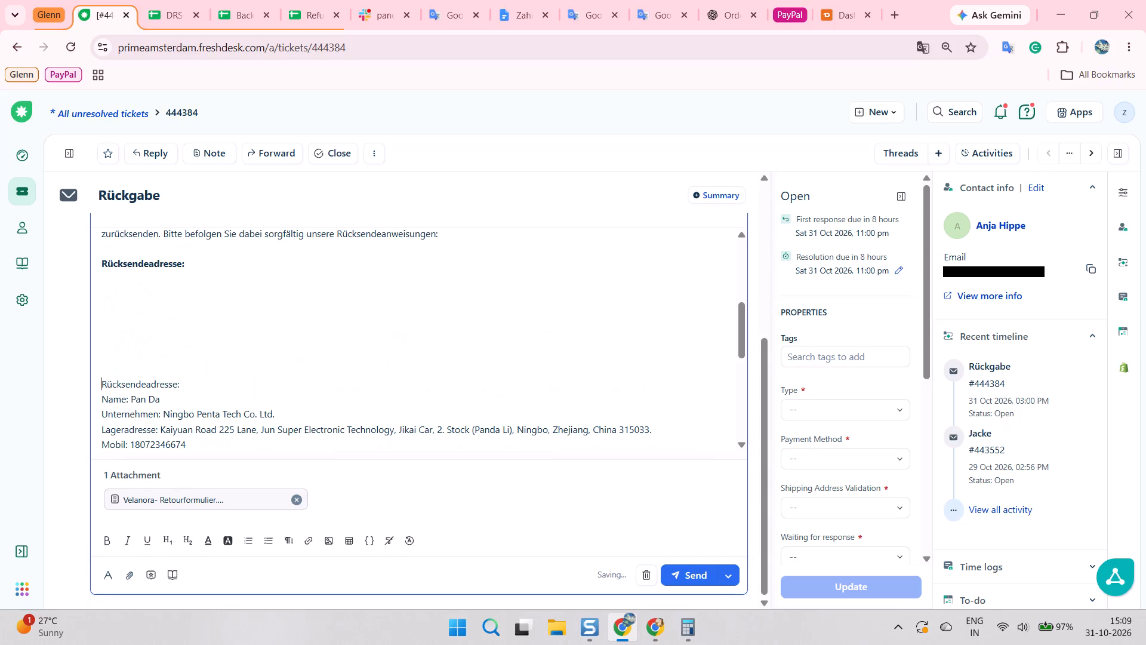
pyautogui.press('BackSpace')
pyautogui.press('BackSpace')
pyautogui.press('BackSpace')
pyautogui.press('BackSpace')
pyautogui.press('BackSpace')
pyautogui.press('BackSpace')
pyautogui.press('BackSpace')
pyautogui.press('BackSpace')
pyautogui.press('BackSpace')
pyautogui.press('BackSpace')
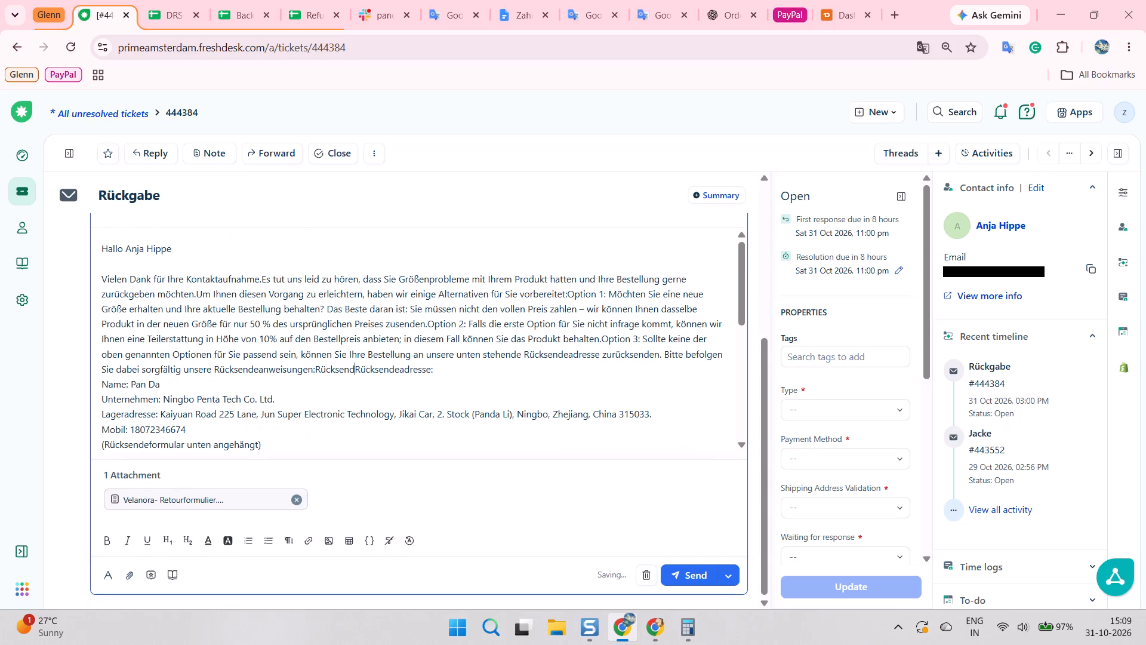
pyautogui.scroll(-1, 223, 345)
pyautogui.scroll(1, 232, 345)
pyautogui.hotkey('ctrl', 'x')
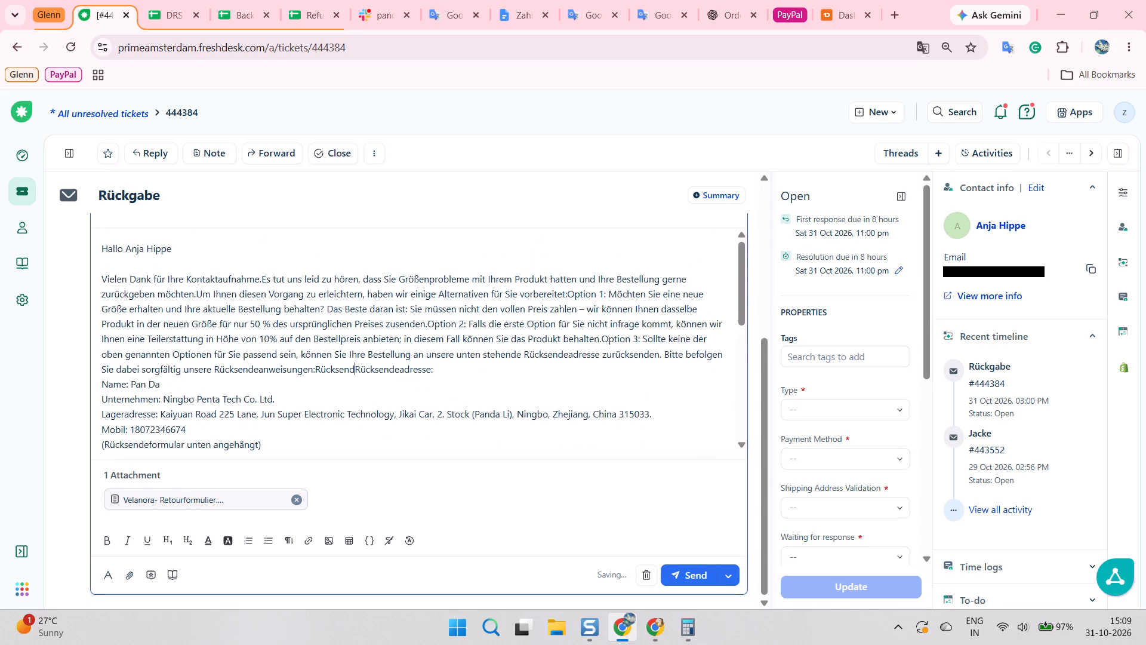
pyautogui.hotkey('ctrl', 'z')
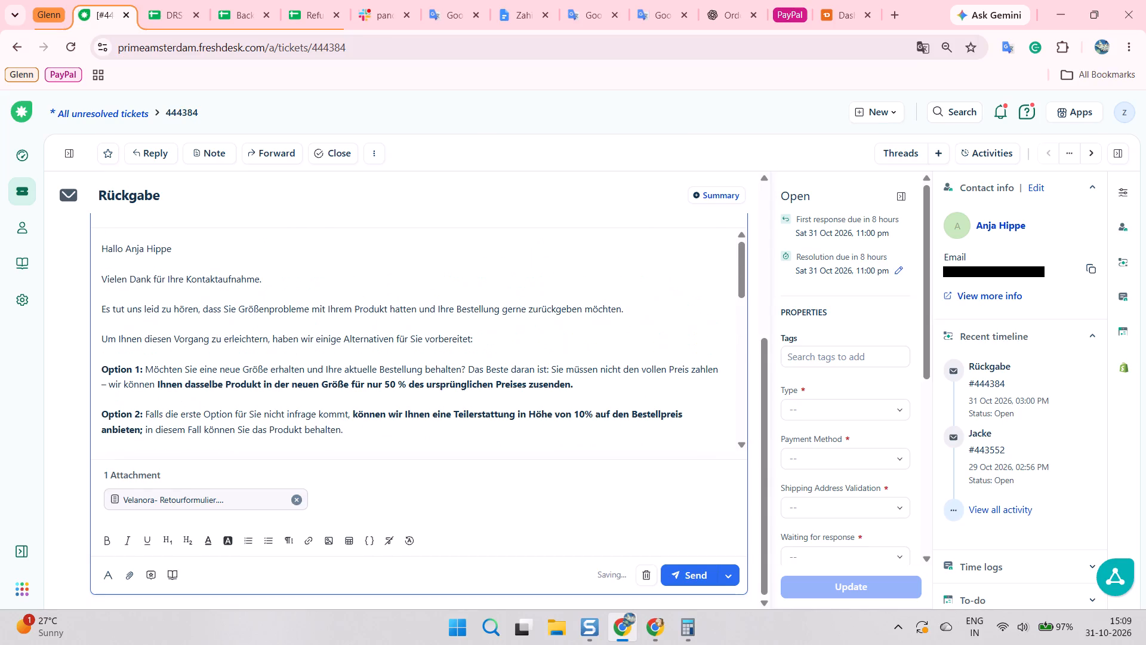
# Delete the blank lines between the bold Rücksendeadresse heading and the pasted address block.
pyautogui.scroll(-3, 269, 329)
pyautogui.scroll(1, 254, 309)
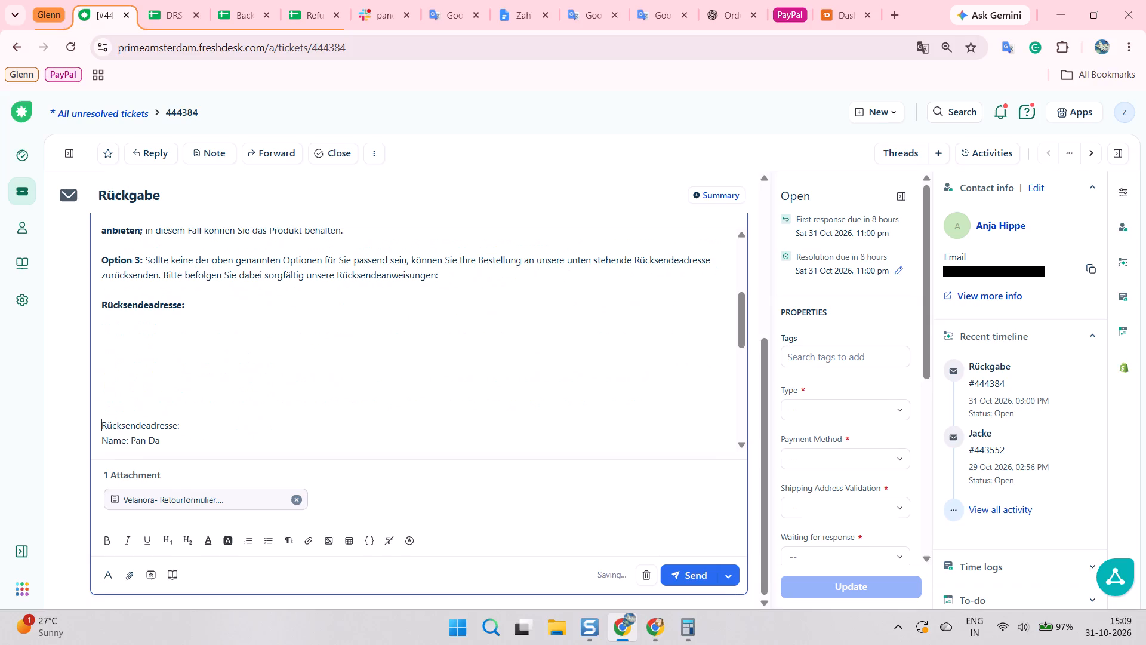
pyautogui.press('BackSpace')
pyautogui.press('BackSpace')
pyautogui.press('BackSpace')
pyautogui.press('BackSpace')
pyautogui.press('BackSpace')
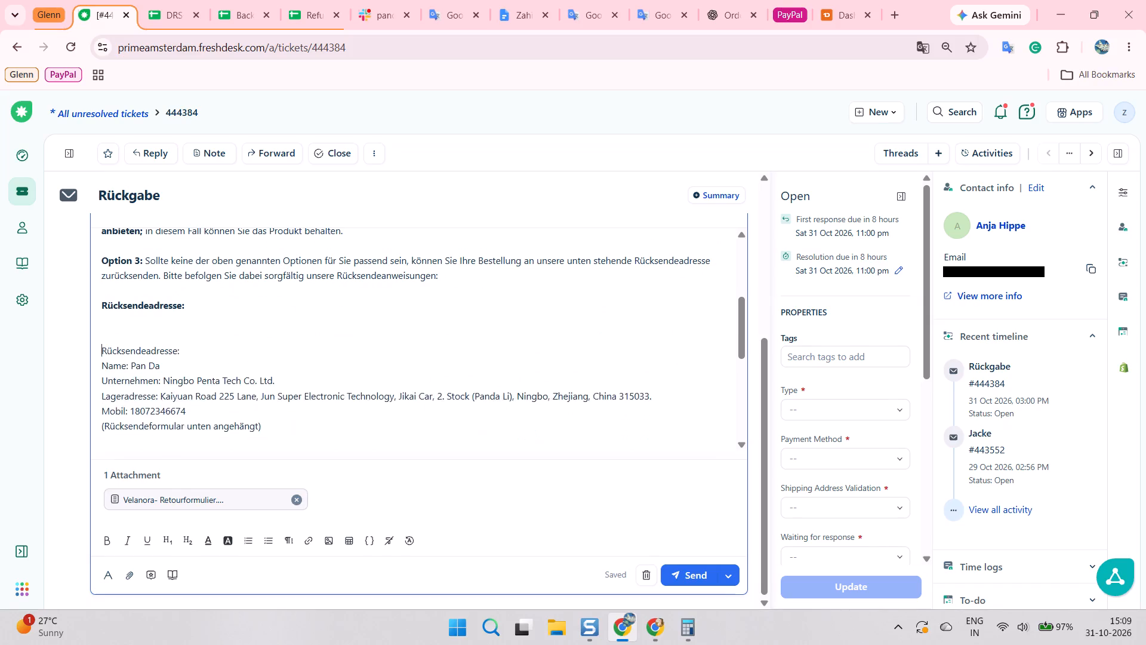
pyautogui.press('BackSpace')
pyautogui.press('BackSpace')
pyautogui.press('BackSpace')
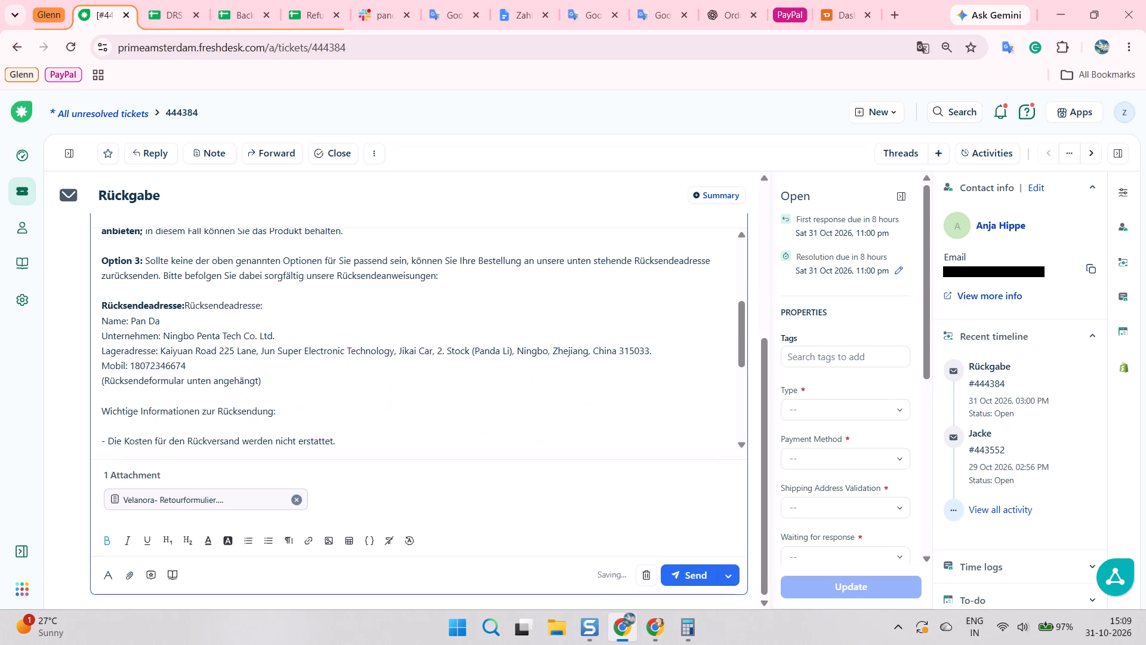
# Delete the old bold Rücksendeadresse heading so only the pasted one remains.
pyautogui.press('BackSpace')
pyautogui.press('BackSpace')
pyautogui.press('BackSpace')
pyautogui.press('BackSpace')
pyautogui.press('BackSpace')
pyautogui.press('BackSpace')
pyautogui.press('BackSpace')
pyautogui.press('BackSpace')
pyautogui.press('BackSpace')
pyautogui.press('BackSpace')
pyautogui.press('BackSpace')
pyautogui.press('BackSpace')
pyautogui.press('BackSpace')
pyautogui.press('BackSpace')
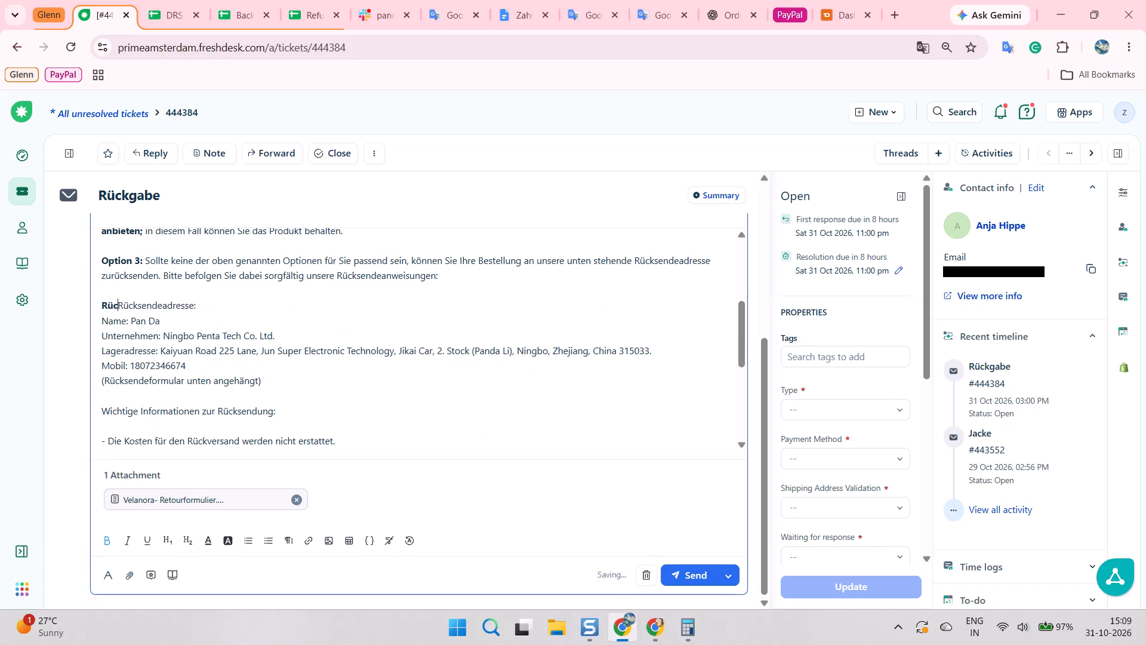
pyautogui.press('BackSpace')
pyautogui.press('BackSpace')
pyautogui.press('BackSpace')
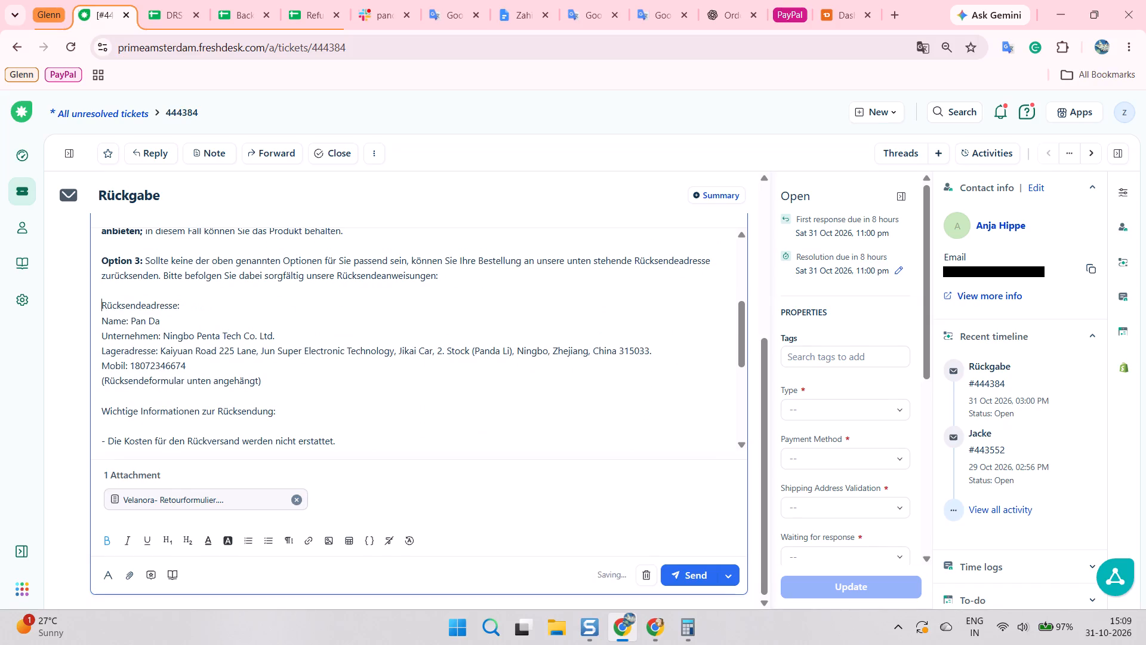
# Make the remaining Rücksendeadresse heading bold.
pyautogui.tripleClick(140, 301)
pyautogui.hotkey('ctrl', 'b')
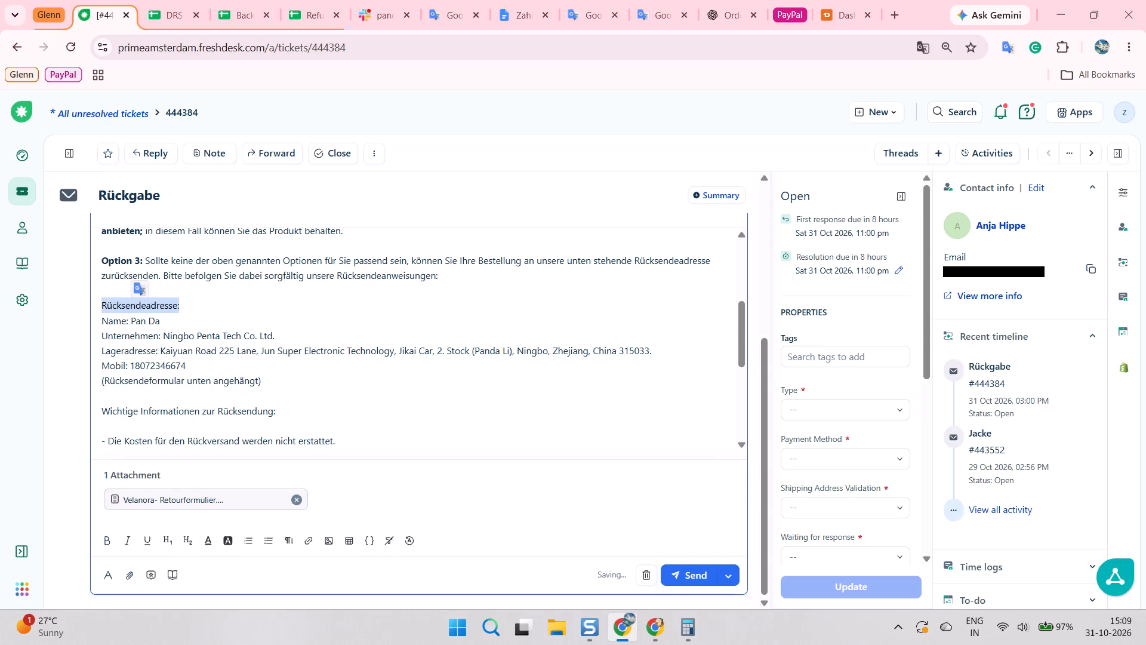
pyautogui.hotkey('ctrl', 'b')
pyautogui.click(233, 311)
# Review the finished German reply and check the timeline of the customer's order 8306 in Shopify.
pyautogui.scroll(-1, 241, 325)
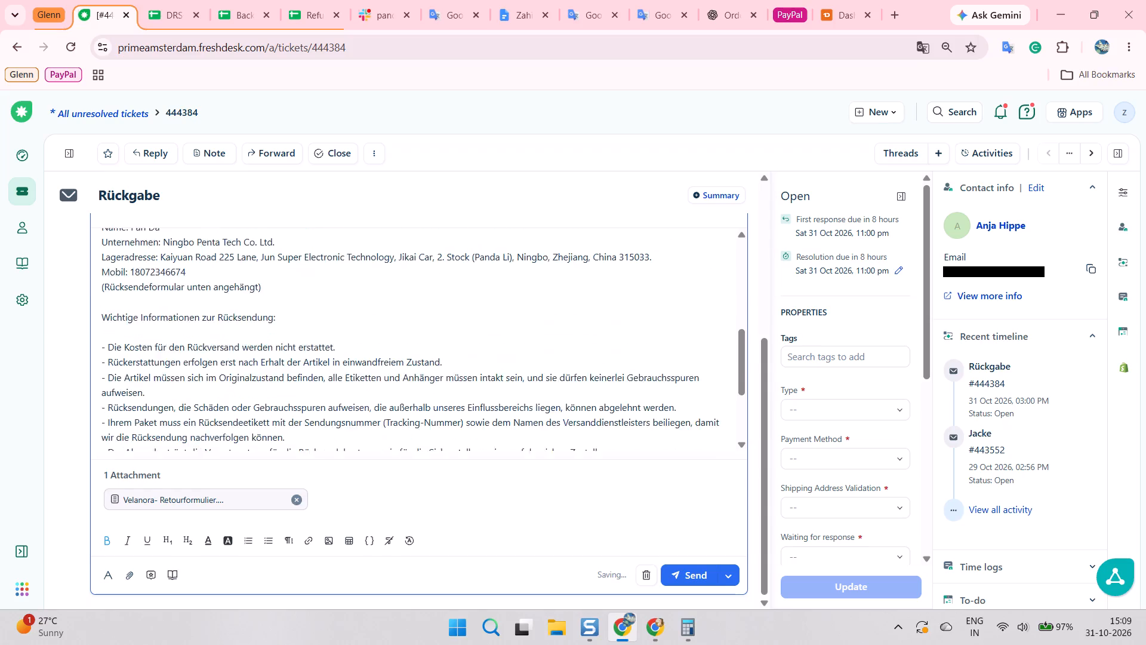
pyautogui.scroll(-6, 270, 345)
pyautogui.scroll(-3, 362, 393)
pyautogui.scroll(4, 392, 399)
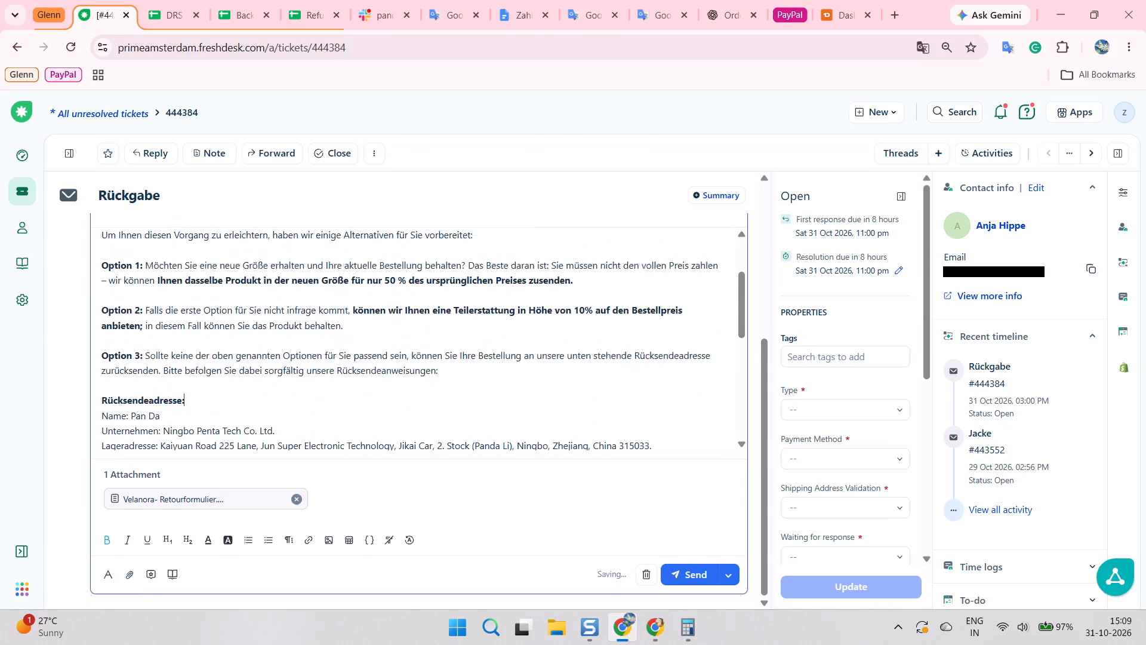
pyautogui.scroll(2, 392, 394)
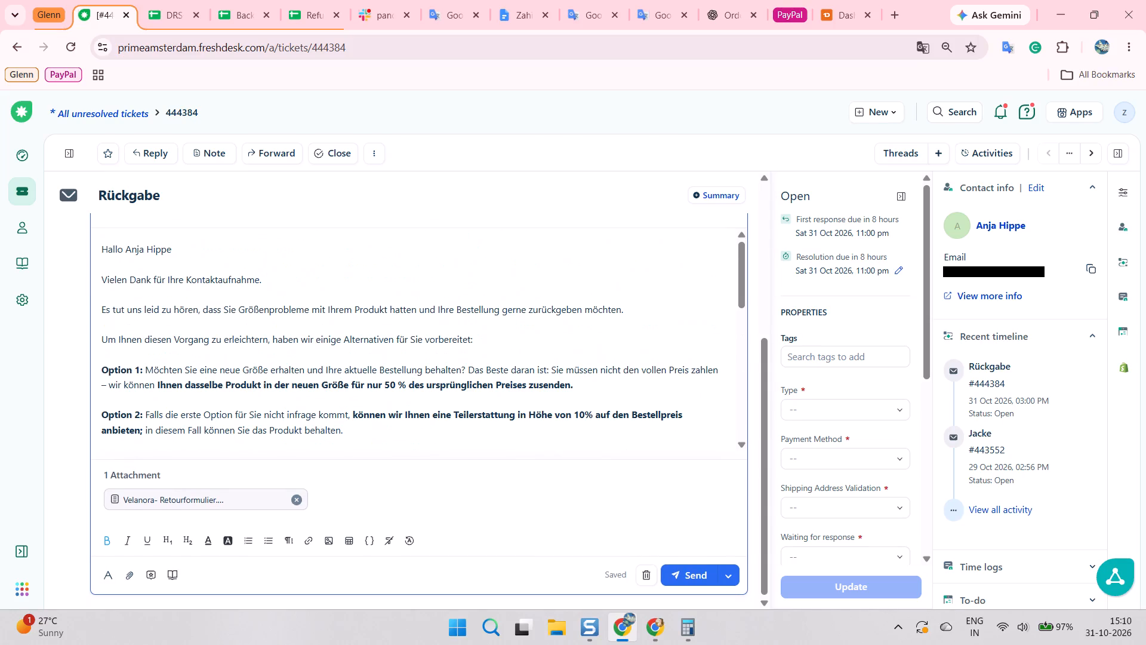
pyautogui.hotkey('alt', 'Tab')
pyautogui.scroll(-2, 726, 328)
pyautogui.scroll(4, 716, 327)
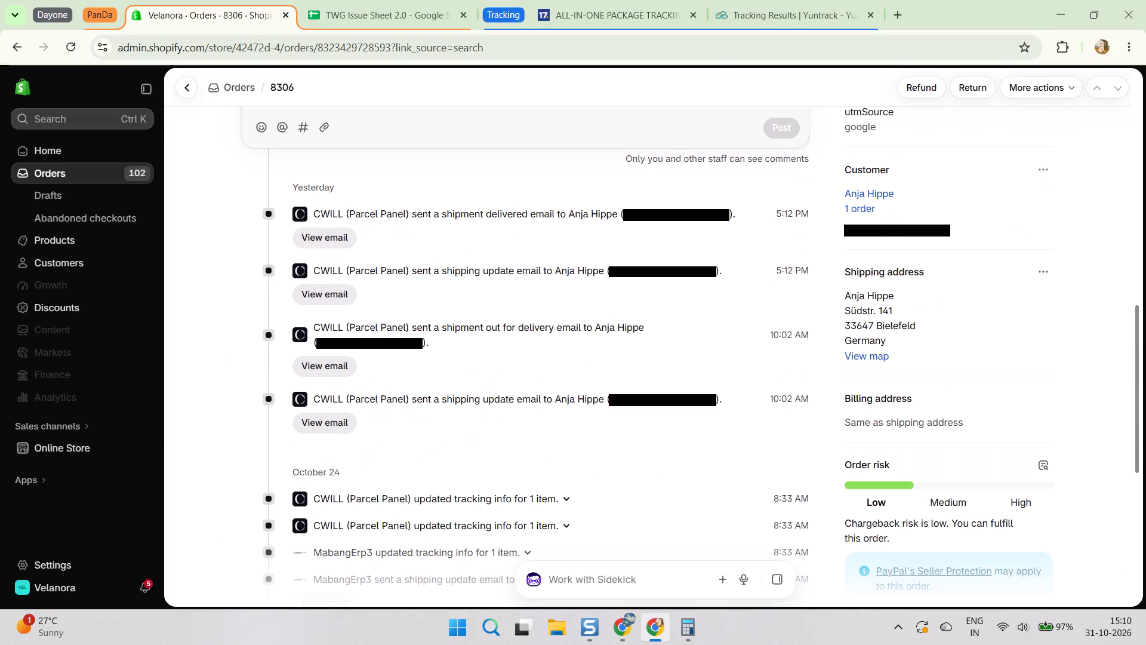
pyautogui.hotkey('alt', 'Tab')
# Send the German return reply with its attached return form to the customer.
pyautogui.scroll(-7, 584, 368)
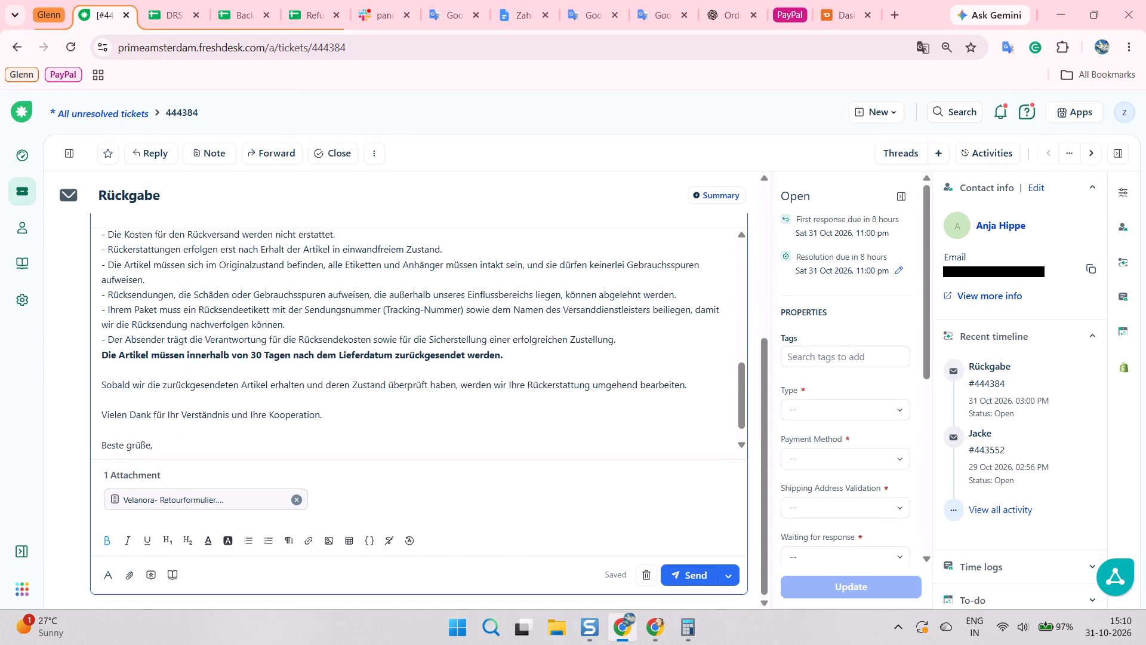
pyautogui.scroll(-5, 556, 497)
pyautogui.click(694, 576)
# Set the ticket type to Return + Size Issue, payment method to PayPal and shipping address validation to Verified & Correct.
pyautogui.click(805, 413)
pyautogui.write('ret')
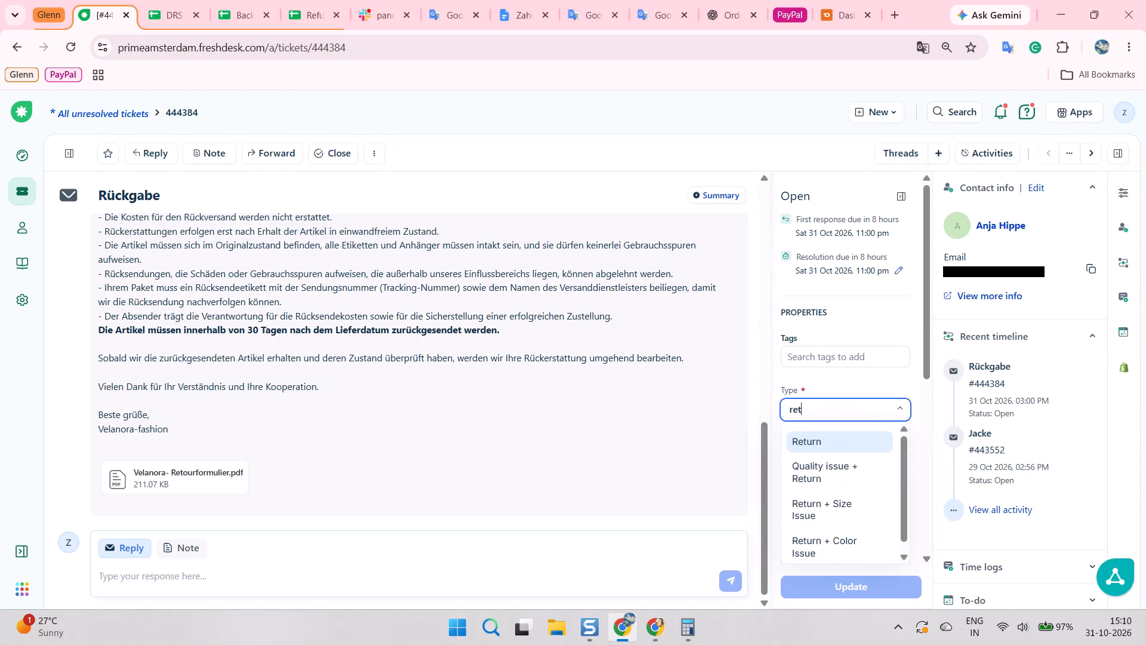
pyautogui.click(839, 502)
pyautogui.press('Tab')
pyautogui.hotkey('alt', 'Tab')
pyautogui.scroll(-6, 802, 373)
pyautogui.hotkey('alt', 'Tab')
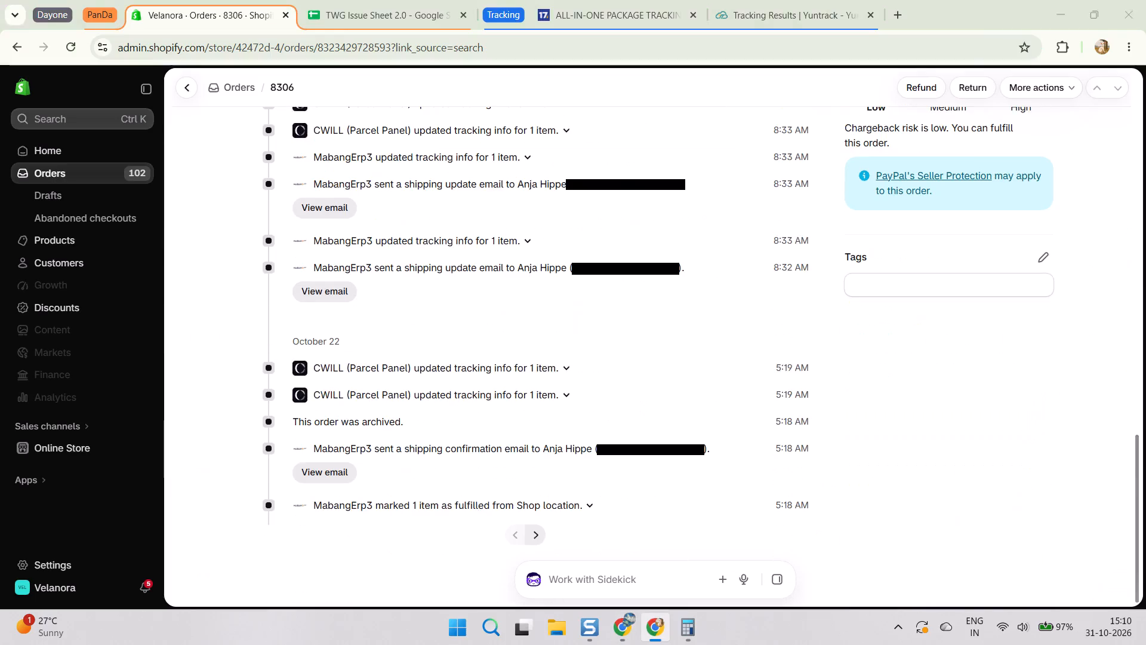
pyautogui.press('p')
pyautogui.press('Tab')
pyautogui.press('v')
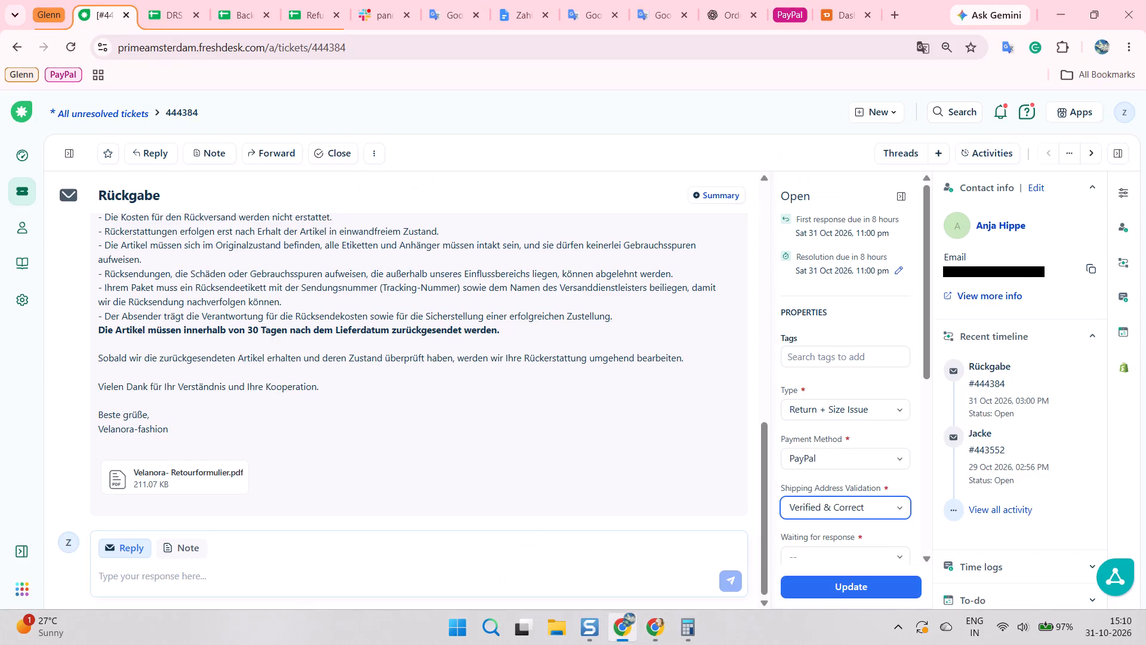
# Set waiting for response to N/A, Marketing/PayPal to No and status to Resolved, assign the trustVA agent, and update the ticket.
pyautogui.press('Tab')
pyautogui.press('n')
pyautogui.press('Tab')
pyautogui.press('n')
pyautogui.press('Tab')
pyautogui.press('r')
pyautogui.press('Tab')
pyautogui.press('Tab')
pyautogui.press('Tab')
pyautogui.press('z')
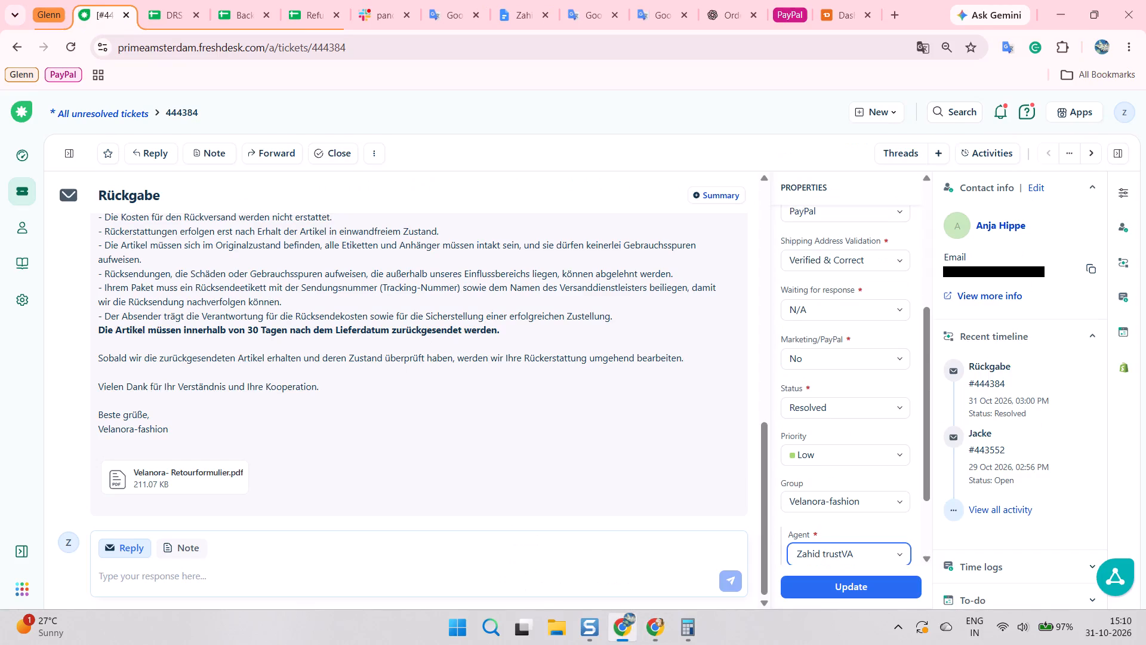
pyautogui.scroll(-4, 831, 429)
pyautogui.click(856, 591)
pyautogui.scroll(-6, 757, 563)
pyautogui.scroll(-2, 201, 173)
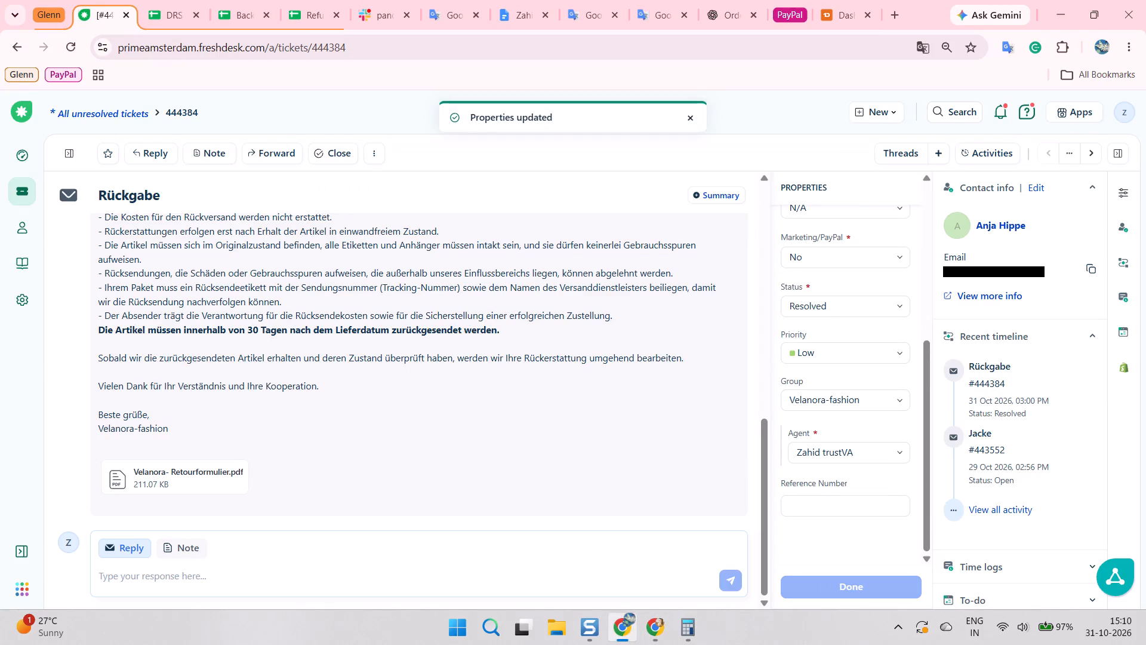
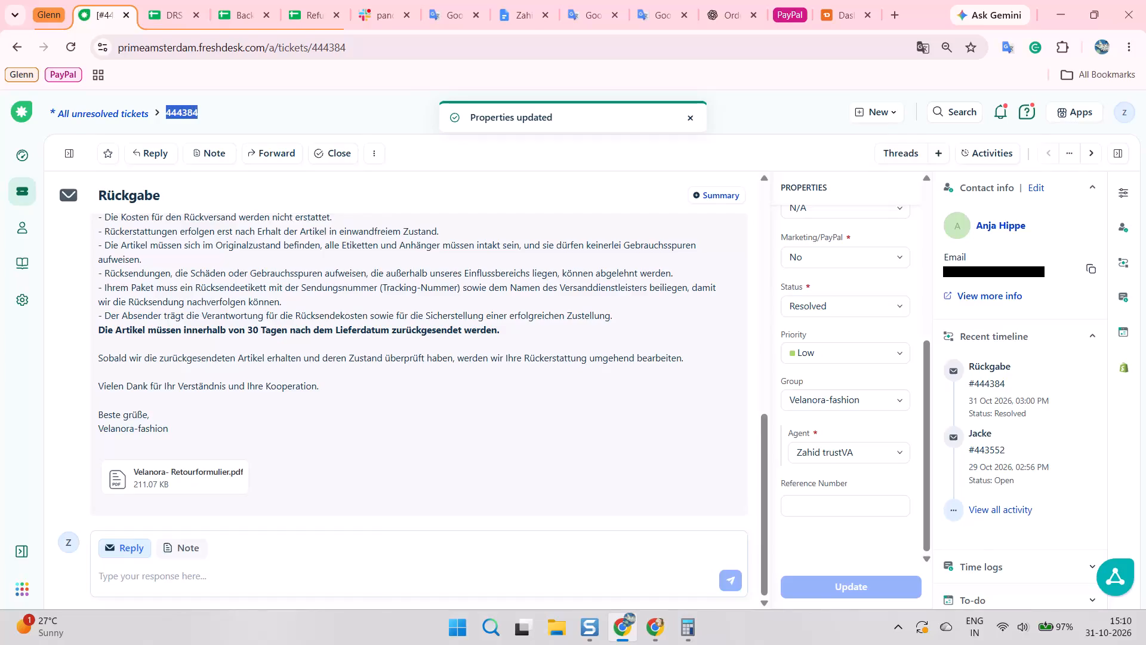
pyautogui.hotkey('ctrl', 'c')
pyautogui.keyDown('ctrl'); pyautogui.click(162, 14); pyautogui.keyUp('ctrl')
pyautogui.hotkey('ctrl', 'v')
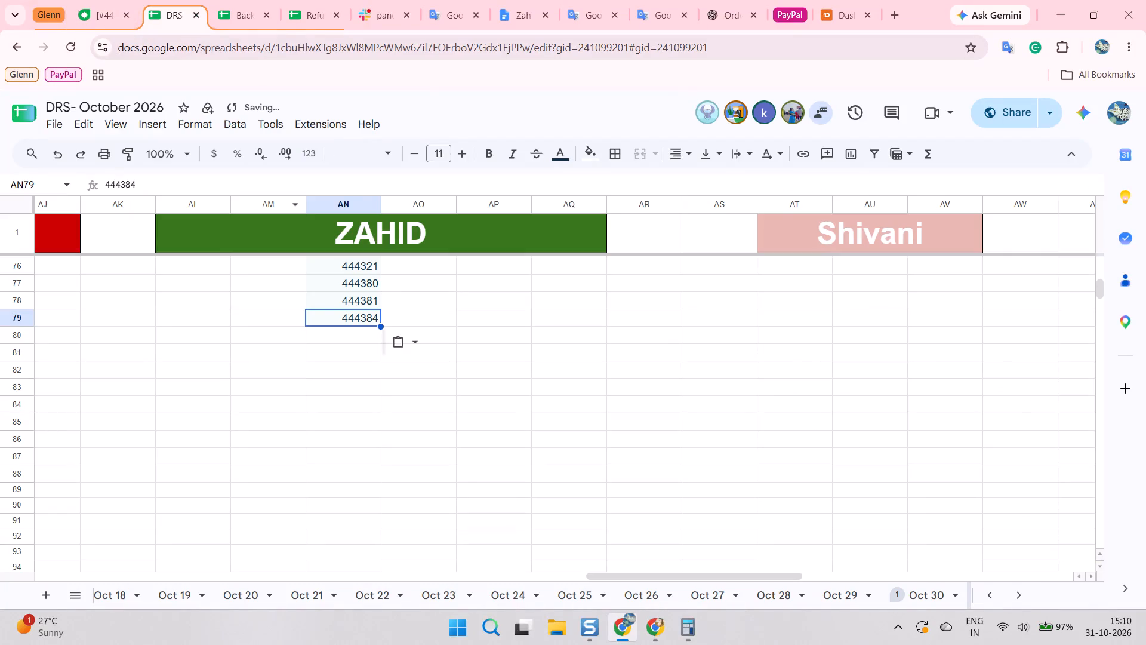
pyautogui.click(360, 339)
pyautogui.scroll(-1, 360, 339)
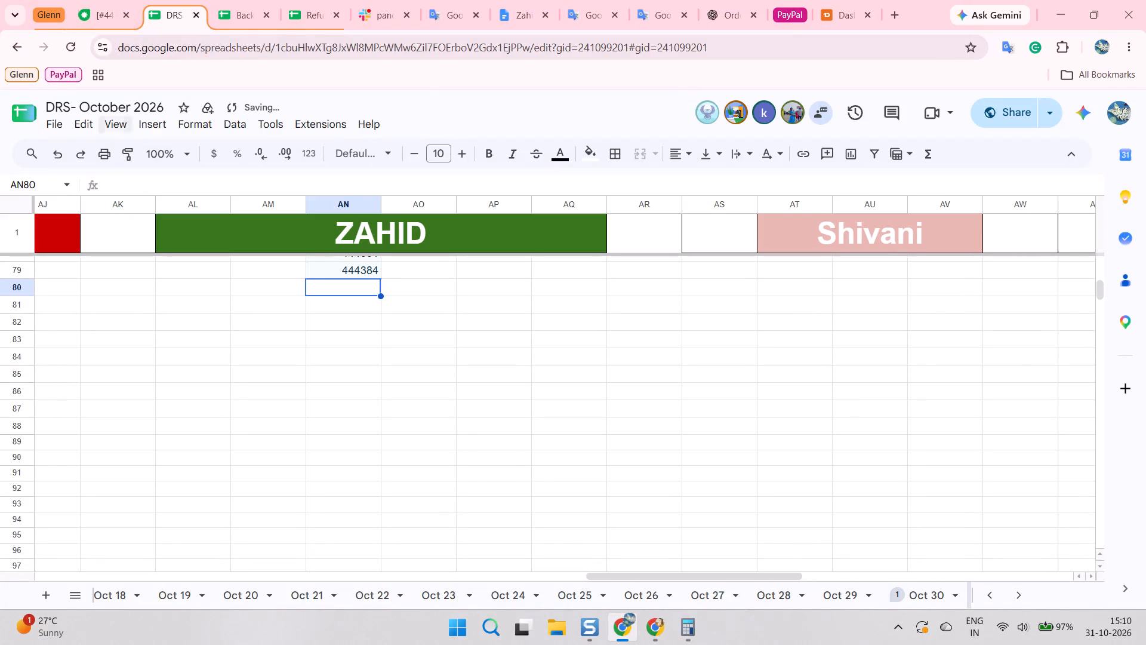
# Go back to the unresolved tickets list in Freshdesk and look through the assigned open tickets.
pyautogui.click(93, 0)
pyautogui.click(318, 306)
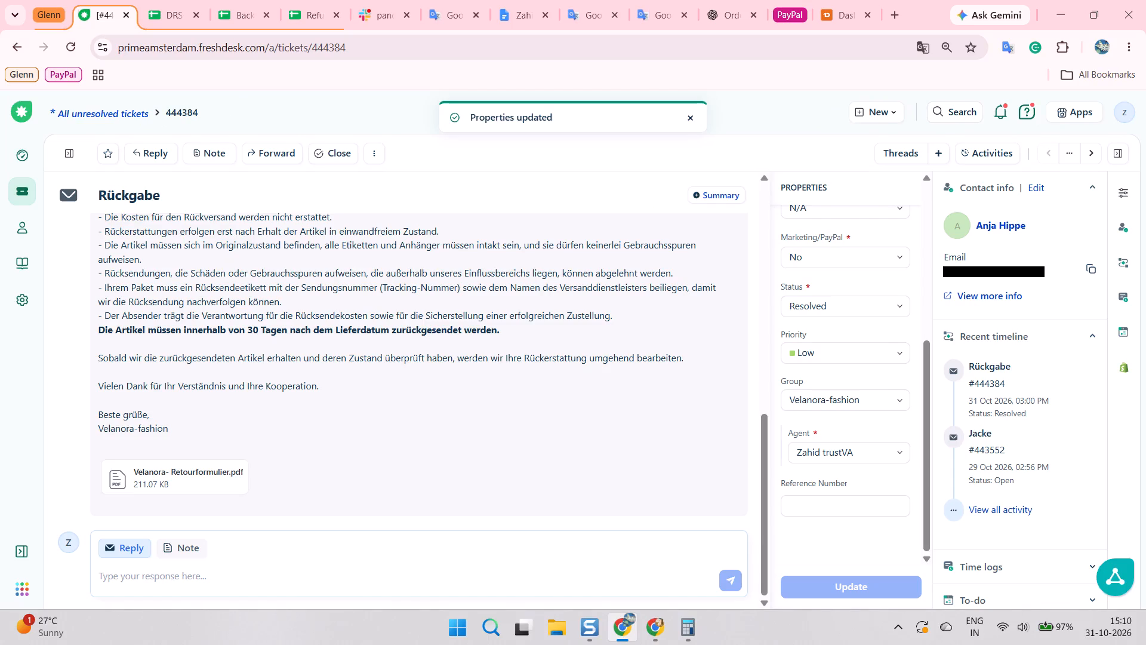
pyautogui.click(20, 192)
pyautogui.scroll(2, 212, 275)
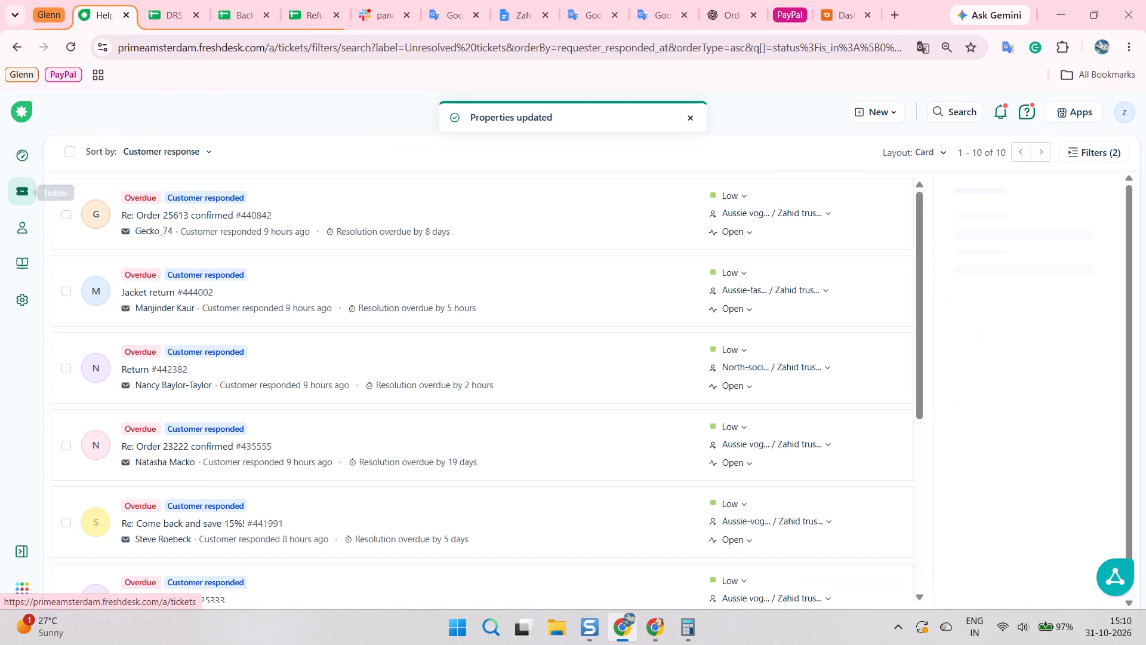
pyautogui.scroll(3, 230, 277)
pyautogui.scroll(-17, 341, 247)
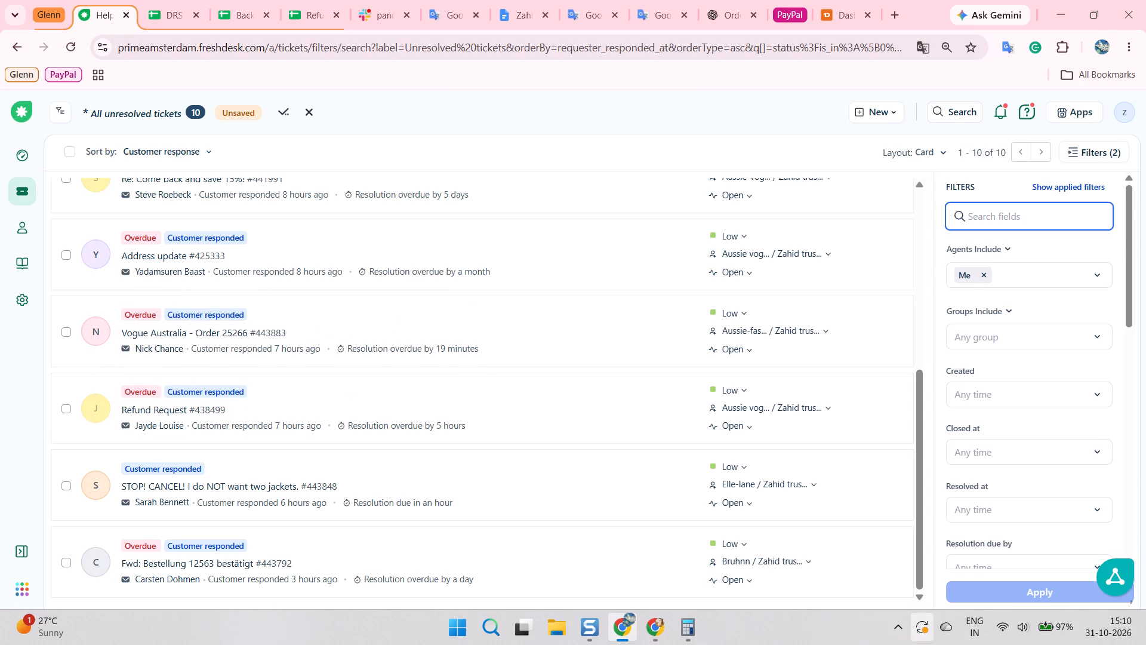
# Open the MeraMonitor dashboard, examine the Time Tracker report, and close the time-tracking windows.
pyautogui.click(890, 623)
pyautogui.doubleClick(898, 549)
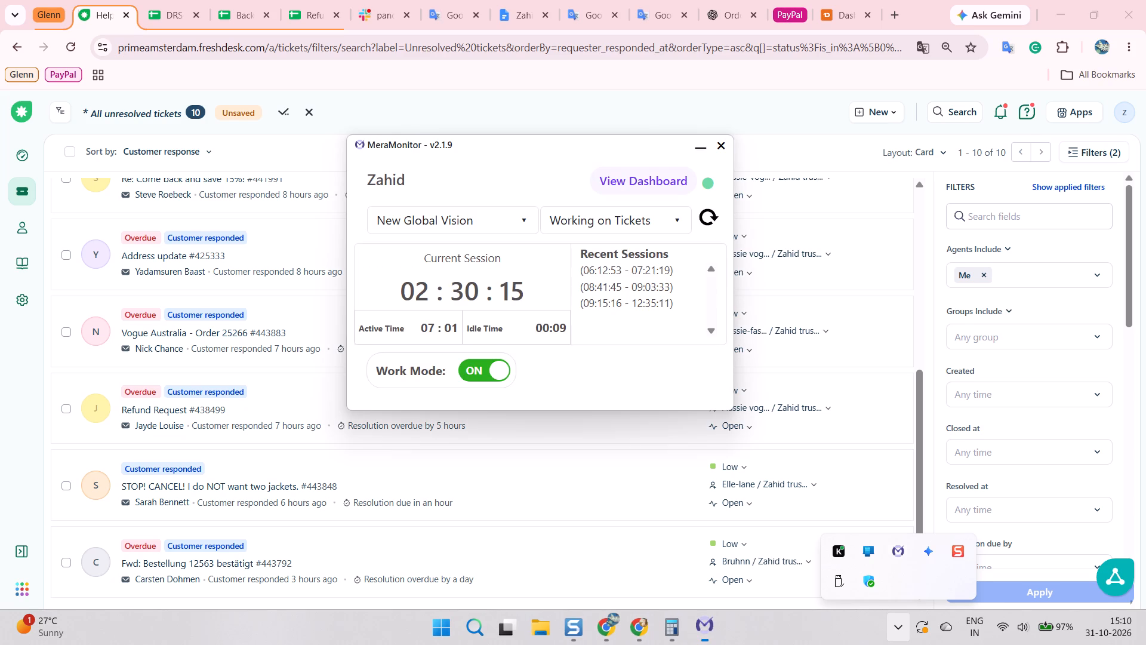
pyautogui.click(646, 172)
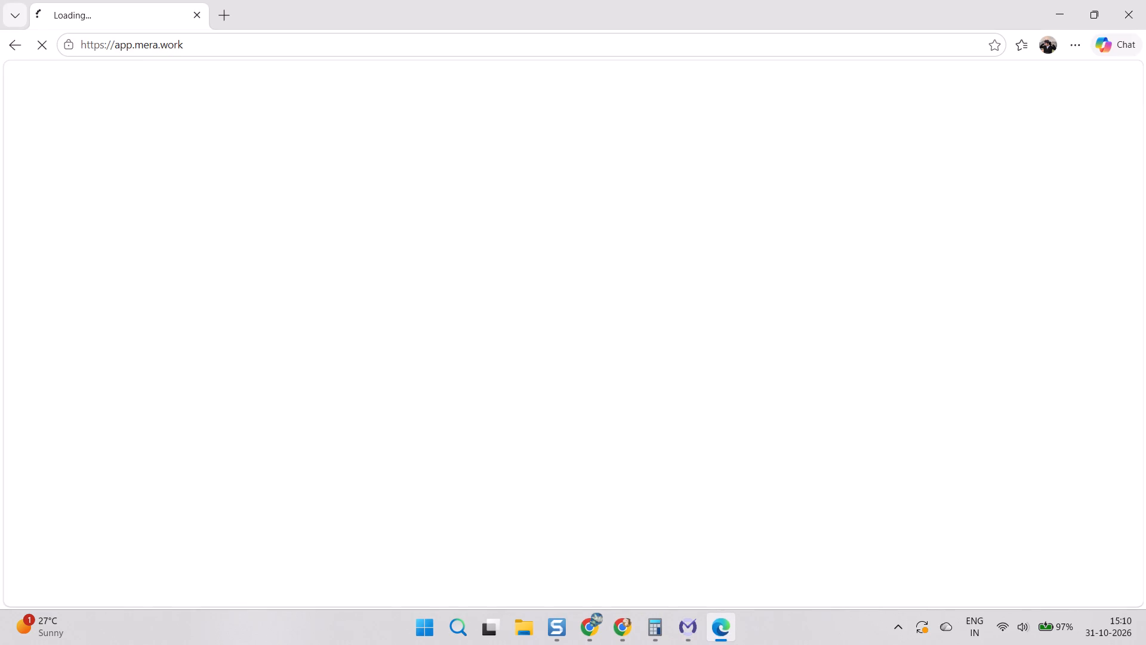
pyautogui.scroll(10, 550, 260)
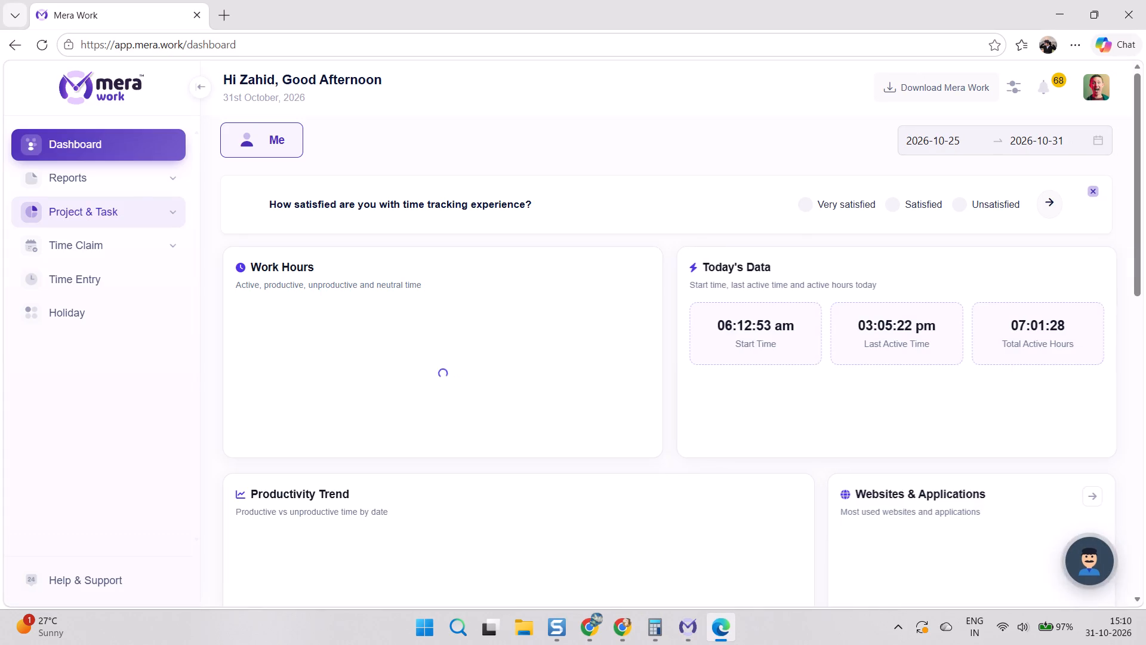
pyautogui.scroll(5, 147, 225)
pyautogui.click(140, 179)
pyautogui.scroll(3, 135, 205)
pyautogui.click(98, 208)
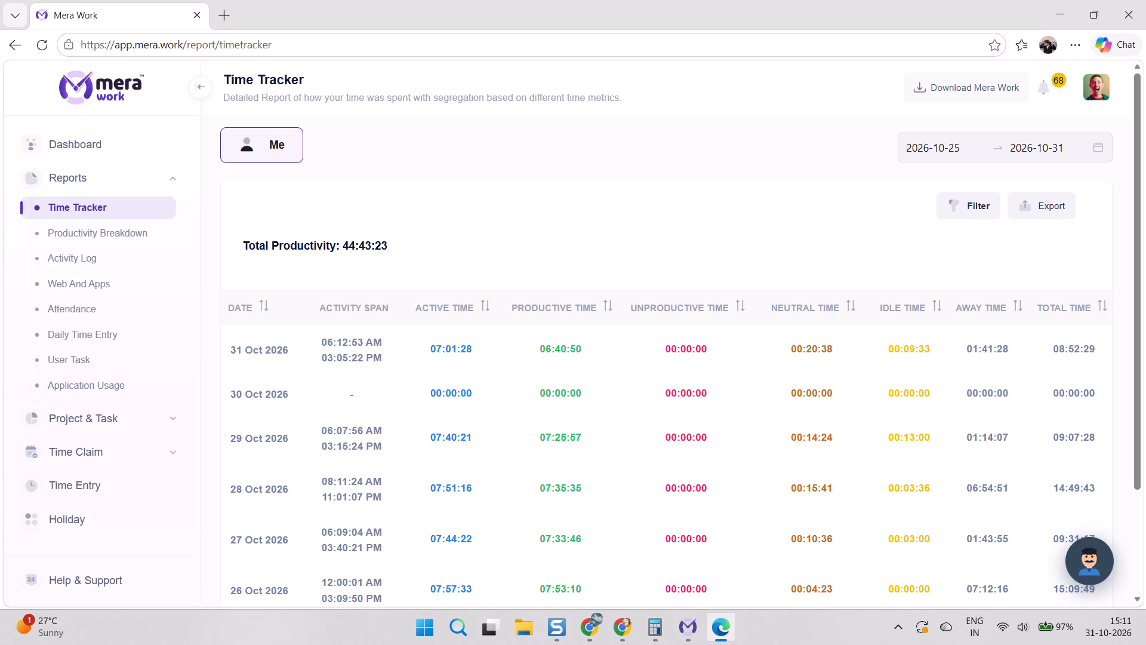
pyautogui.scroll(4, 549, 324)
pyautogui.click(522, 269)
pyautogui.click(747, 275)
pyautogui.scroll(3, 745, 302)
pyautogui.click(653, 281)
pyautogui.scroll(7, 639, 276)
pyautogui.scroll(1, 557, 263)
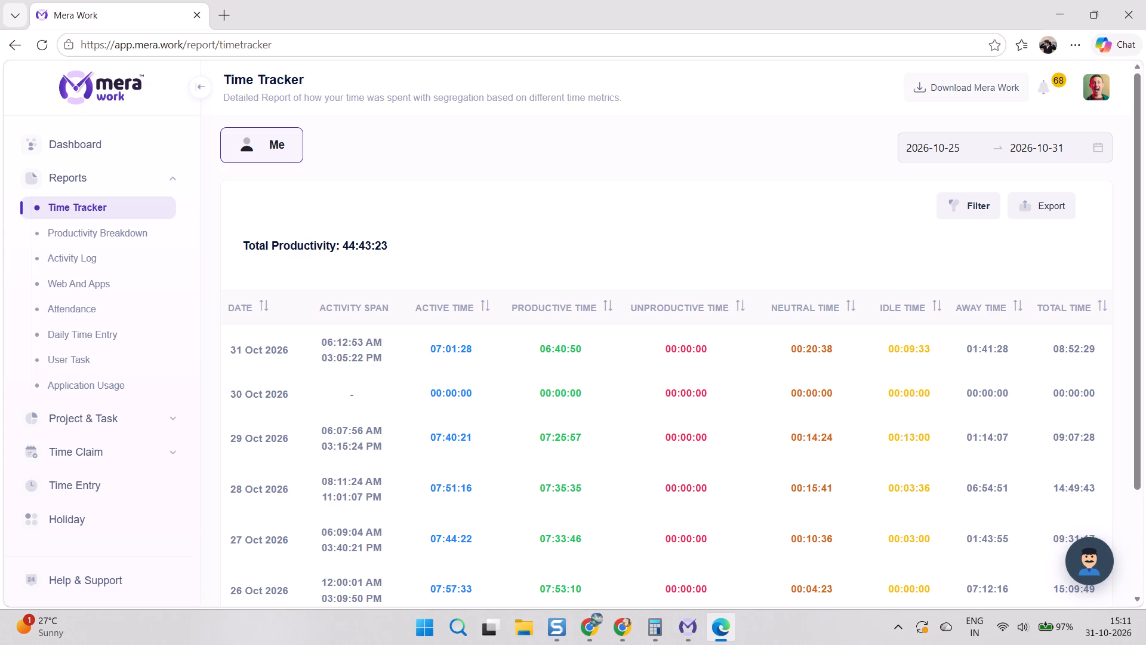
pyautogui.scroll(1, 547, 264)
pyautogui.click(1126, 14)
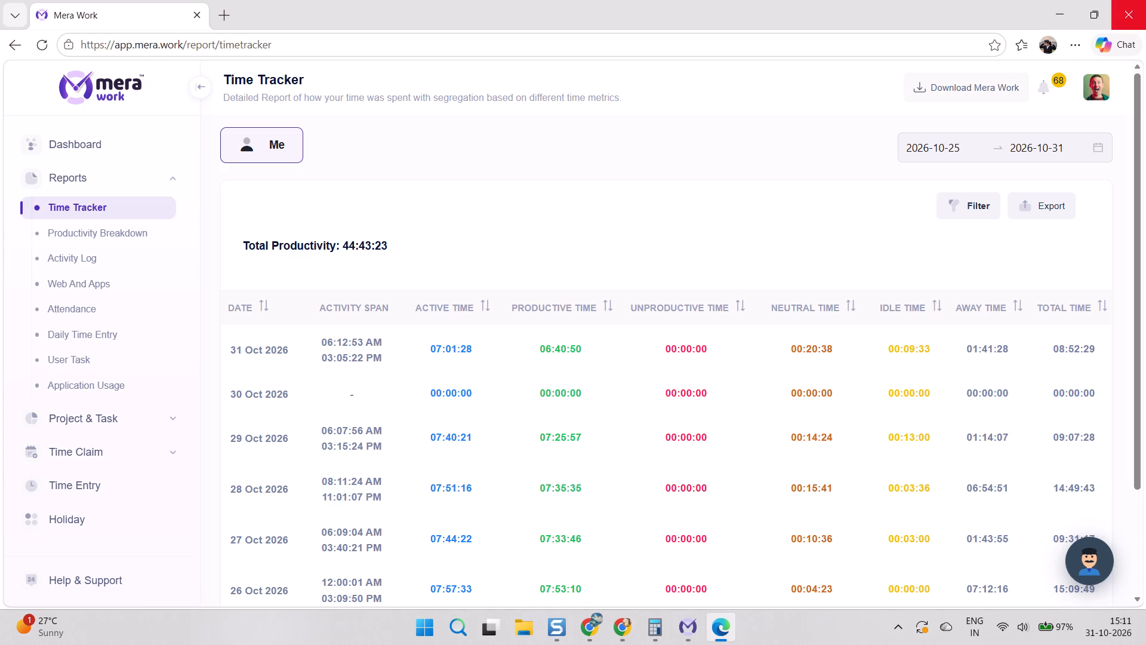
pyautogui.click(702, 148)
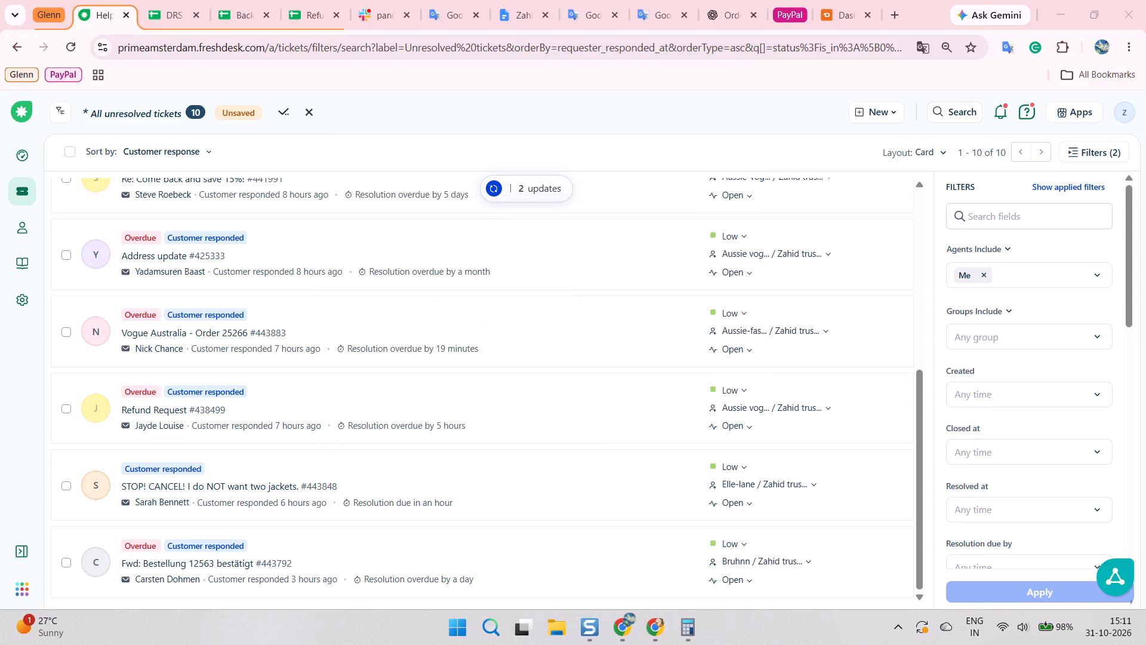
pyautogui.click(532, 198)
pyautogui.scroll(6, 509, 238)
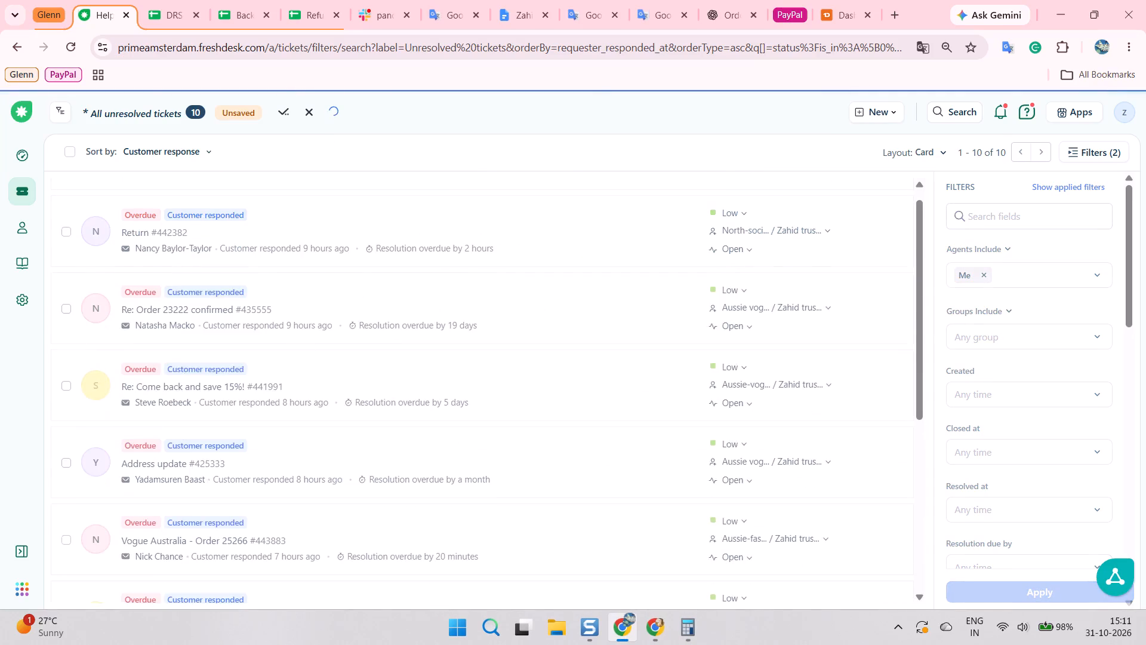
pyautogui.scroll(11, 378, 232)
pyautogui.click(180, 216)
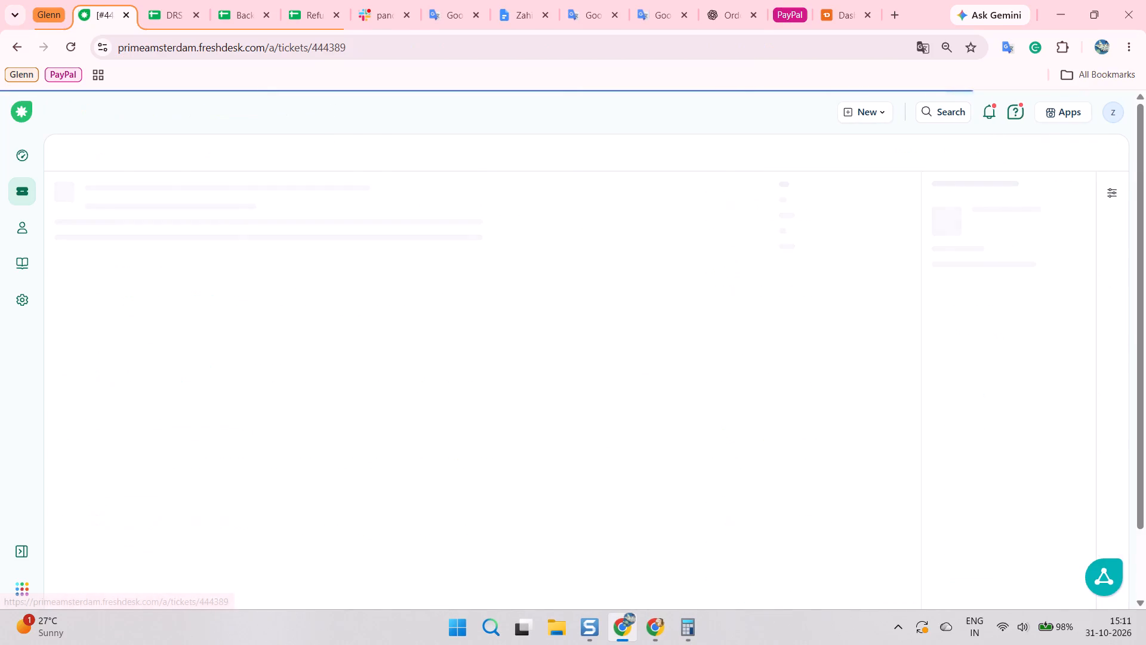
pyautogui.click(553, 293)
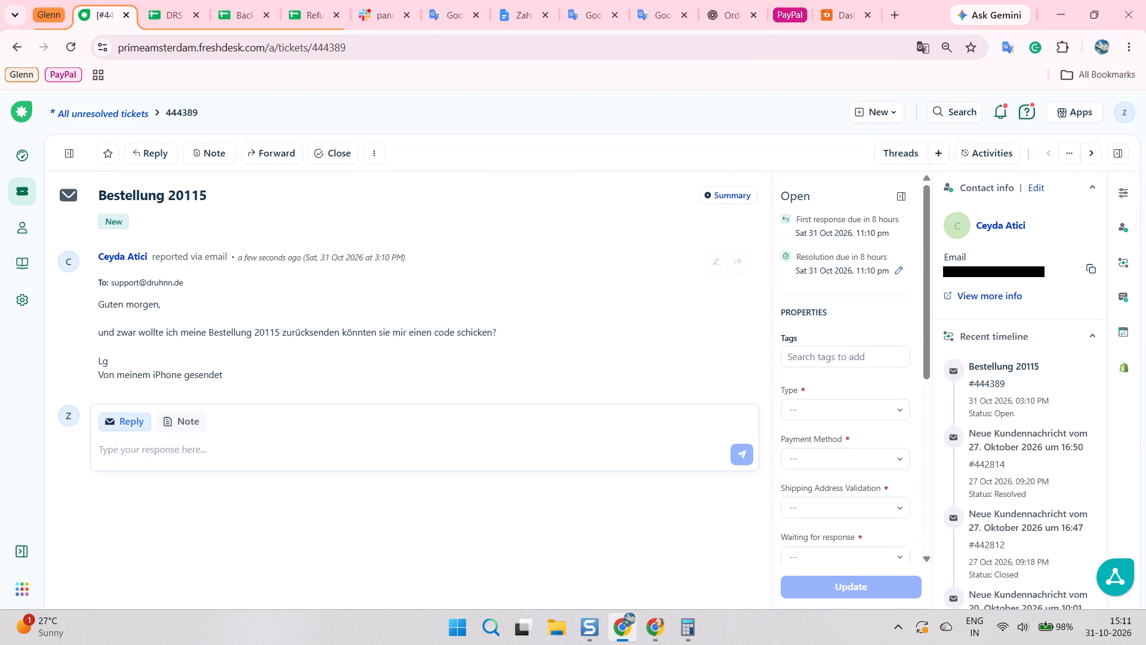
pyautogui.click(1007, 446)
pyautogui.scroll(-6, 444, 331)
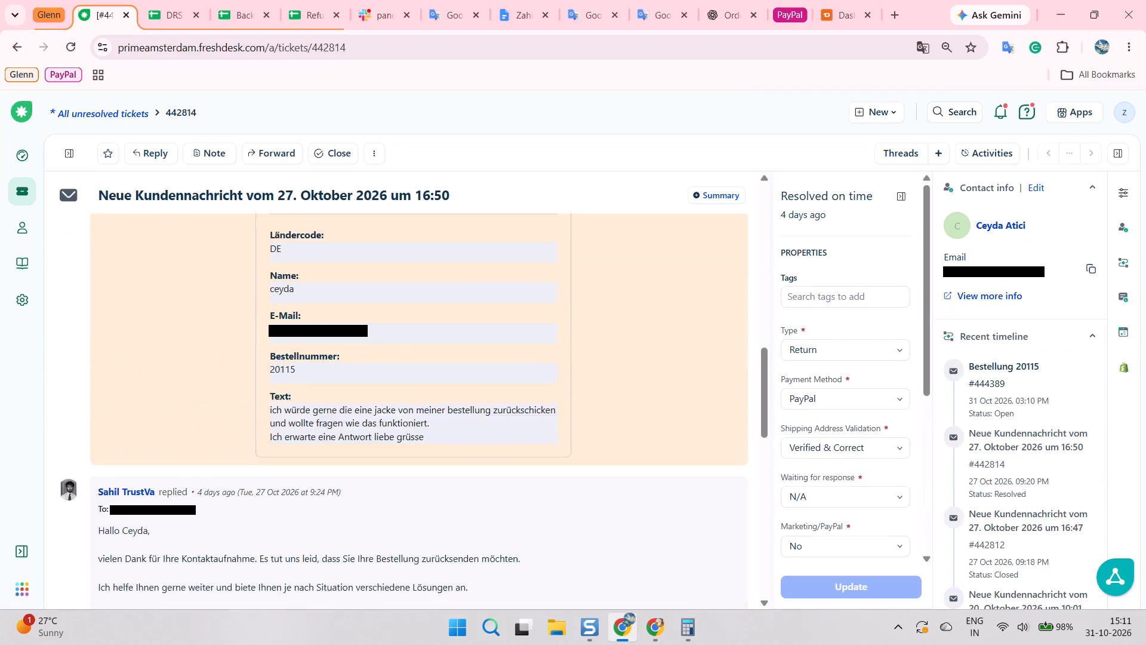
pyautogui.scroll(-12, 408, 281)
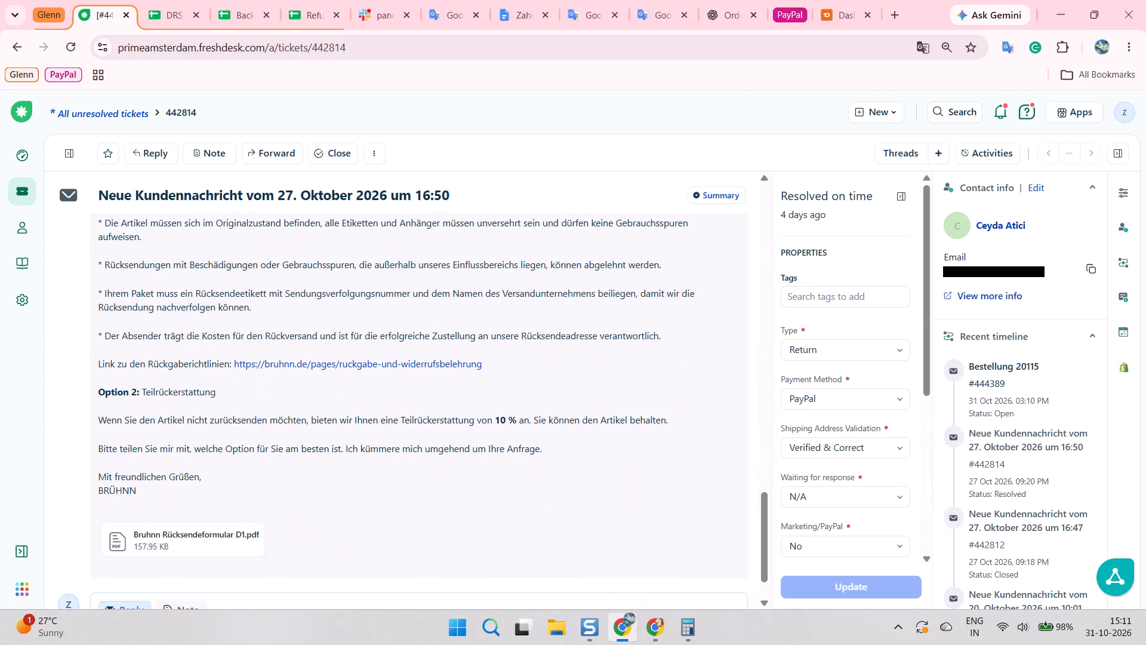
pyautogui.scroll(-2, 418, 285)
pyautogui.scroll(3, 704, 398)
pyautogui.scroll(-3, 858, 413)
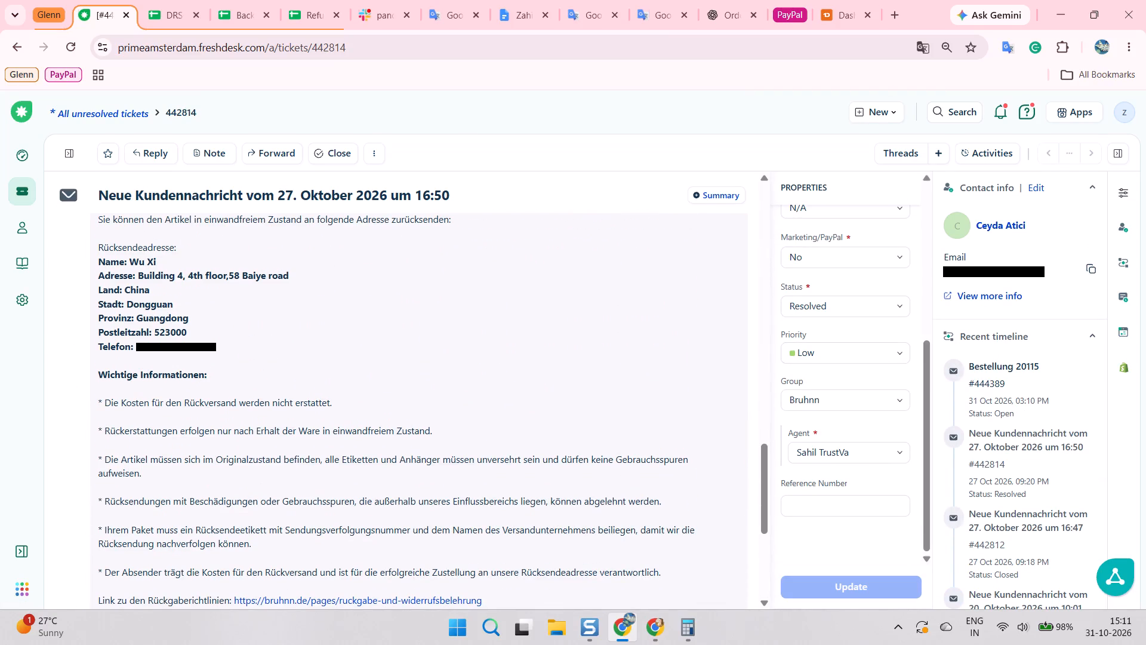
pyautogui.click(1000, 368)
pyautogui.scroll(3, 332, 317)
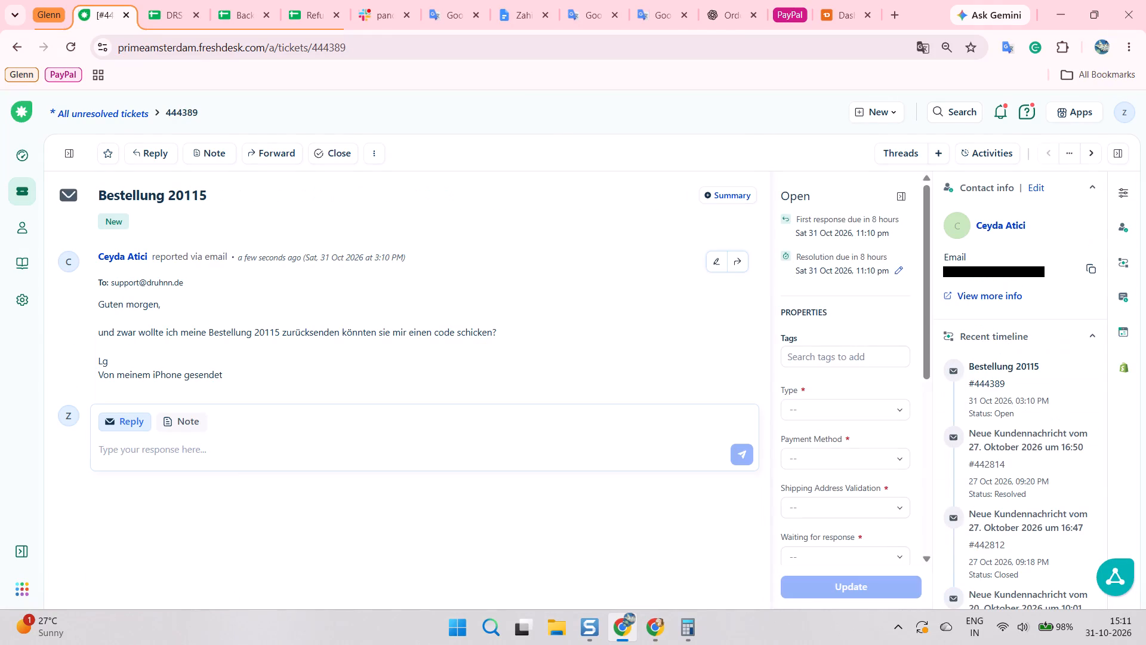
pyautogui.rightClick(449, 257)
pyautogui.scroll(-4, 476, 403)
pyautogui.click(547, 533)
pyautogui.scroll(-4, 906, 328)
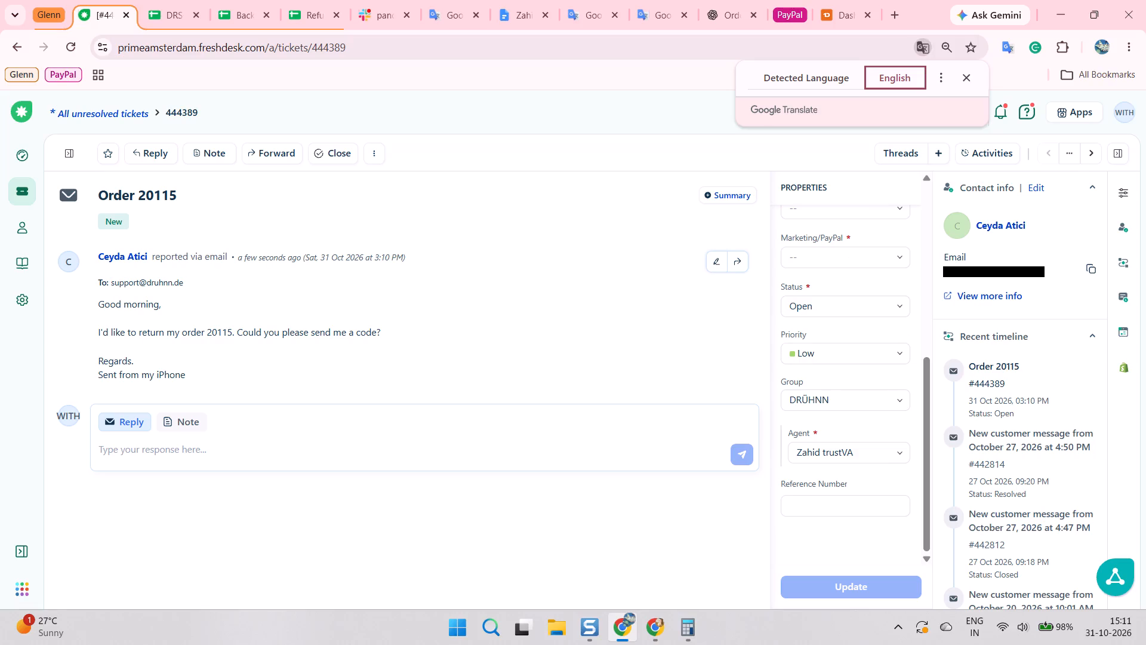
pyautogui.click(336, 312)
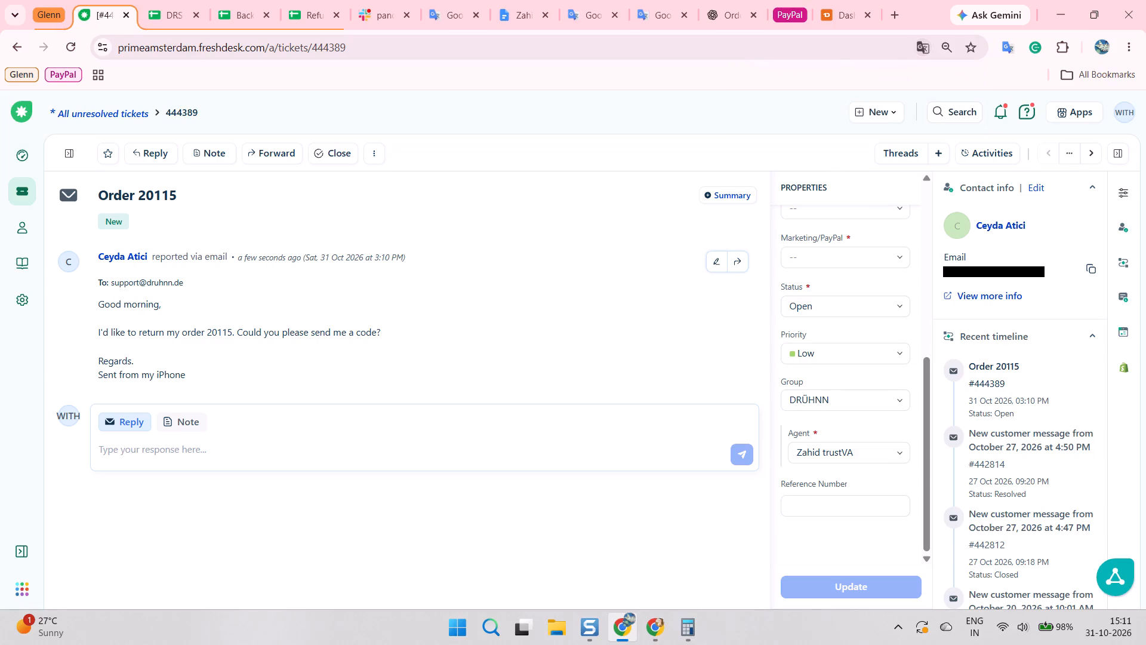
pyautogui.click(403, 304)
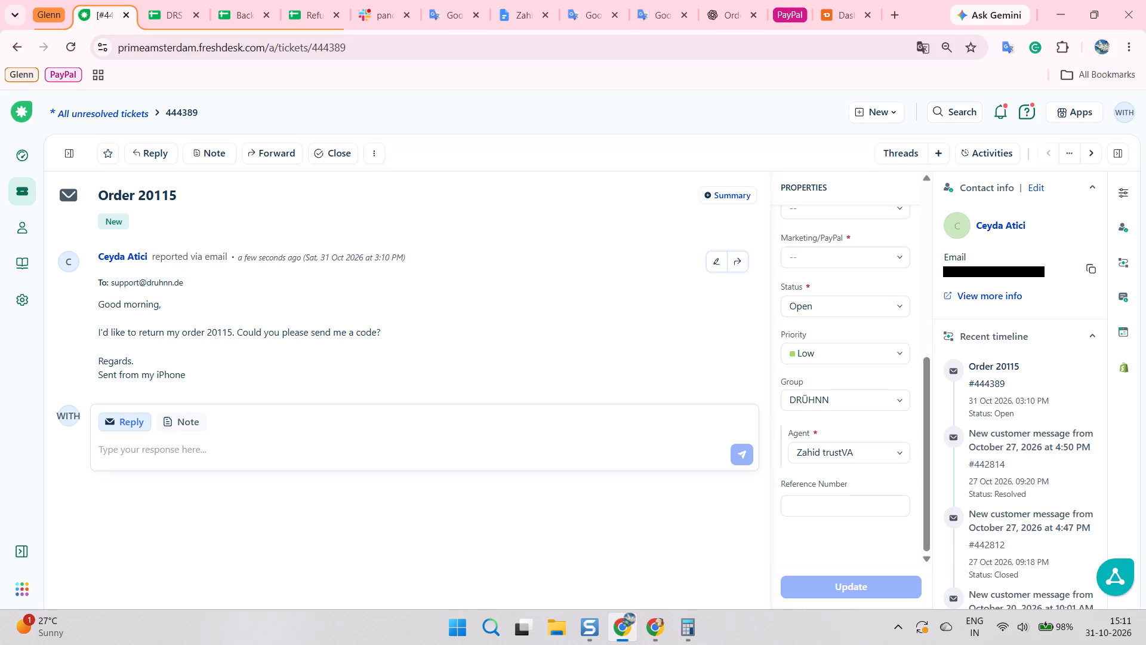
pyautogui.click(416, 306)
pyautogui.click(393, 304)
pyautogui.click(1030, 442)
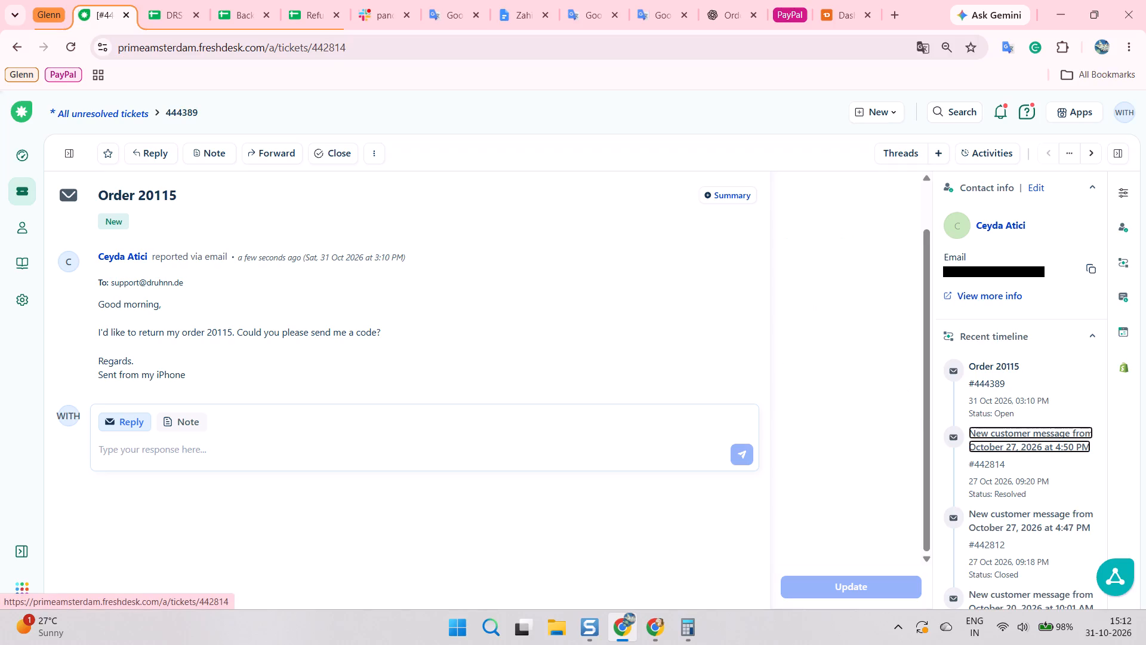
pyautogui.scroll(-4, 563, 359)
pyautogui.scroll(2, 482, 311)
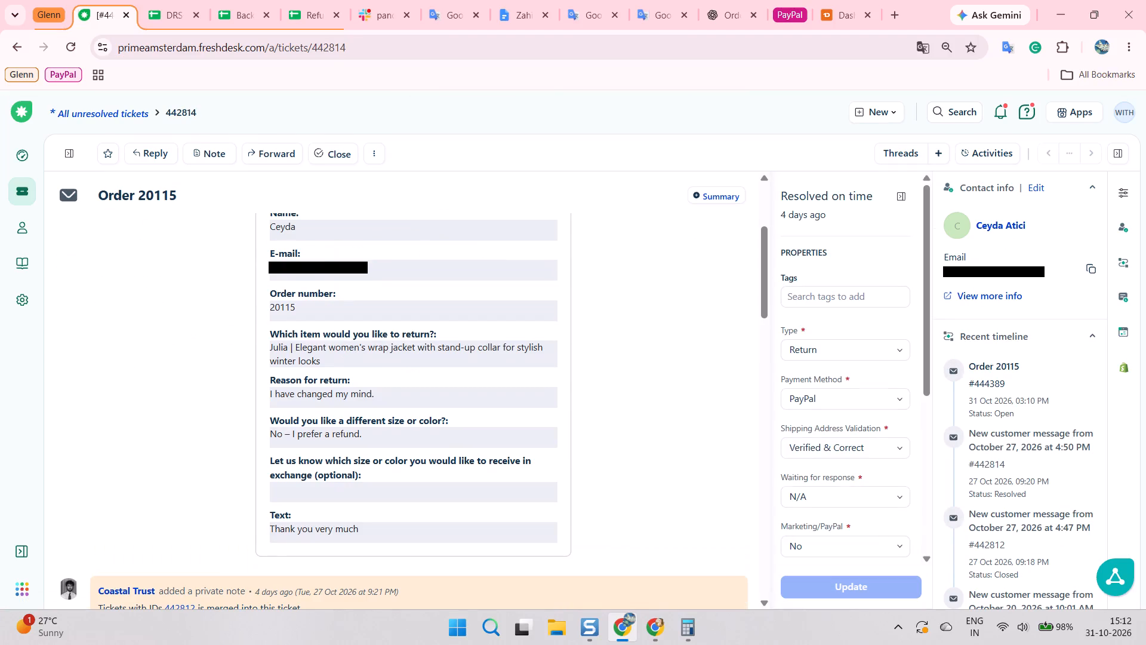
pyautogui.scroll(-8, 501, 310)
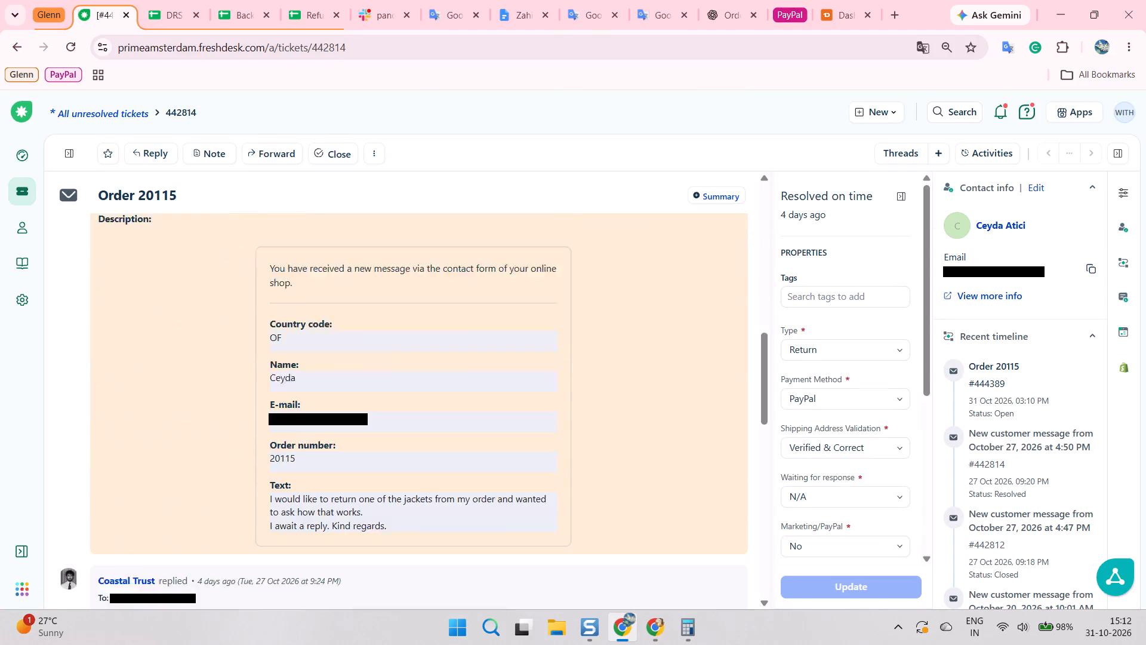
pyautogui.scroll(-10, 514, 309)
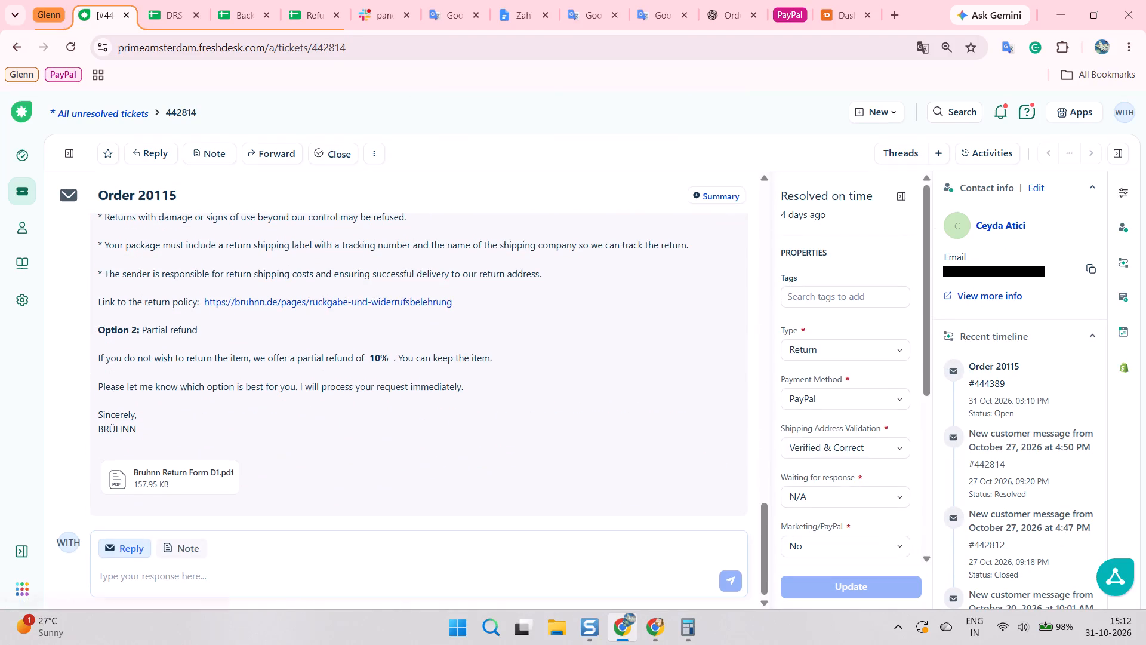
# Return to ticket #444389 and switch the page back to its original German.
pyautogui.click(997, 364)
pyautogui.rightClick(455, 265)
pyautogui.scroll(-4, 458, 423)
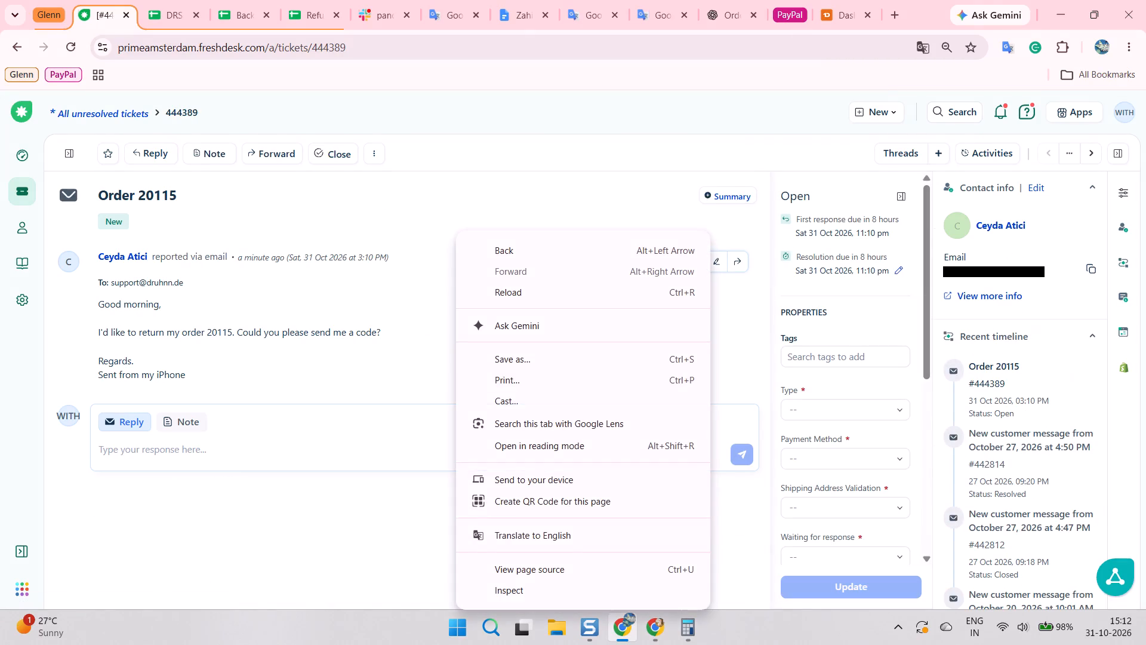
pyautogui.click(563, 535)
pyautogui.doubleClick(796, 72)
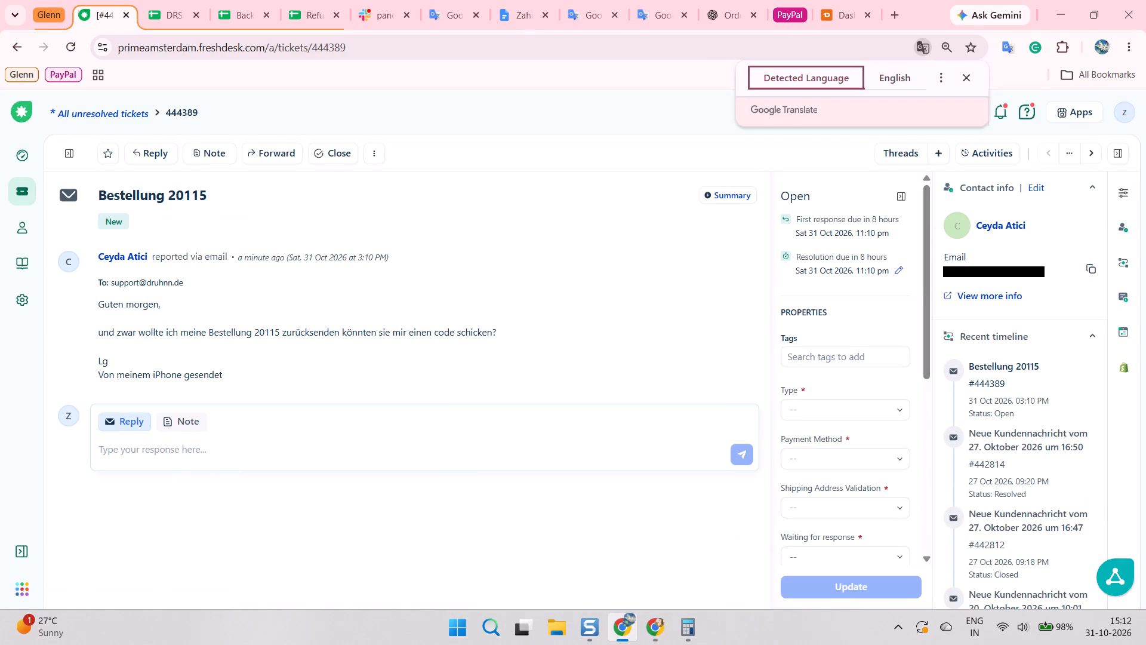
# Copy the customer's email from ticket #444389 and search for it in the DRÜHNN Shopify store.
pyautogui.click(497, 289)
pyautogui.scroll(2, 1090, 320)
pyautogui.click(1090, 265)
pyautogui.click(506, 321)
pyautogui.hotkey('alt', 'Tab')
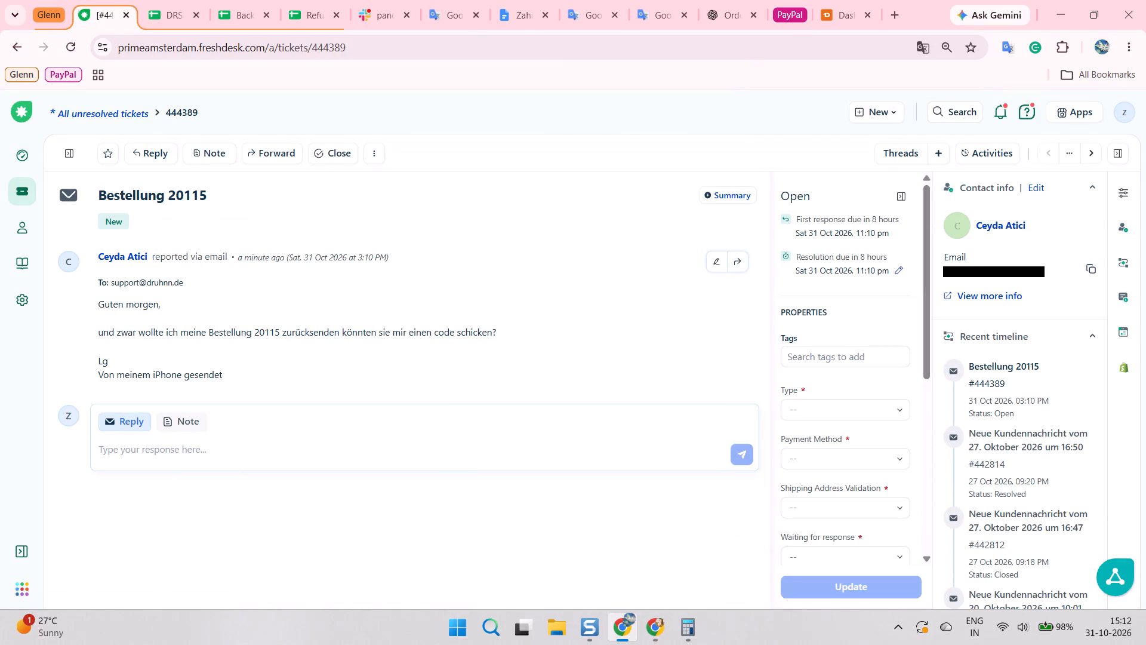
pyautogui.click(101, 17)
pyautogui.click(67, 17)
pyautogui.click(95, 2)
pyautogui.scroll(4, 109, 93)
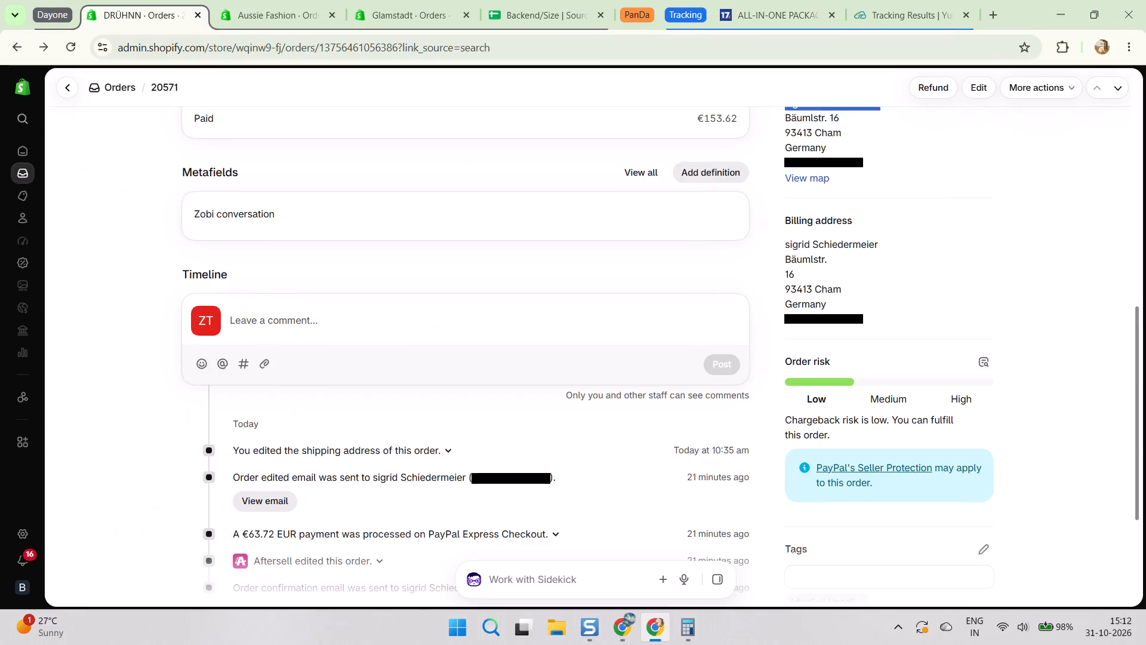
pyautogui.click(16, 126)
pyautogui.hotkey('ctrl', 'v')
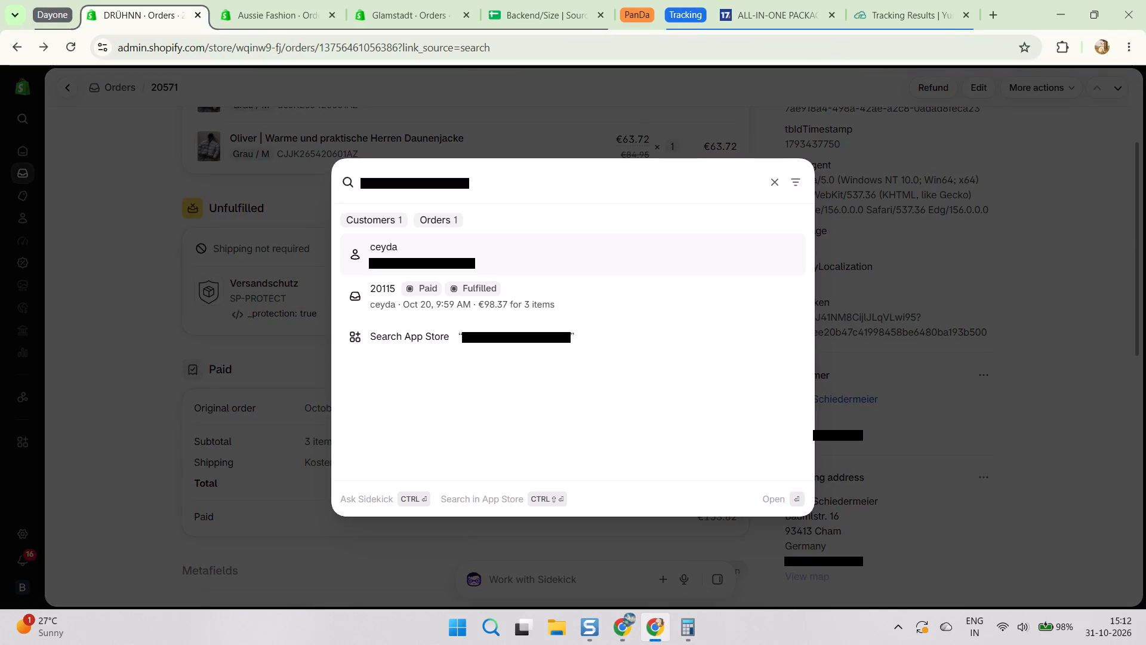
pyautogui.click(380, 289)
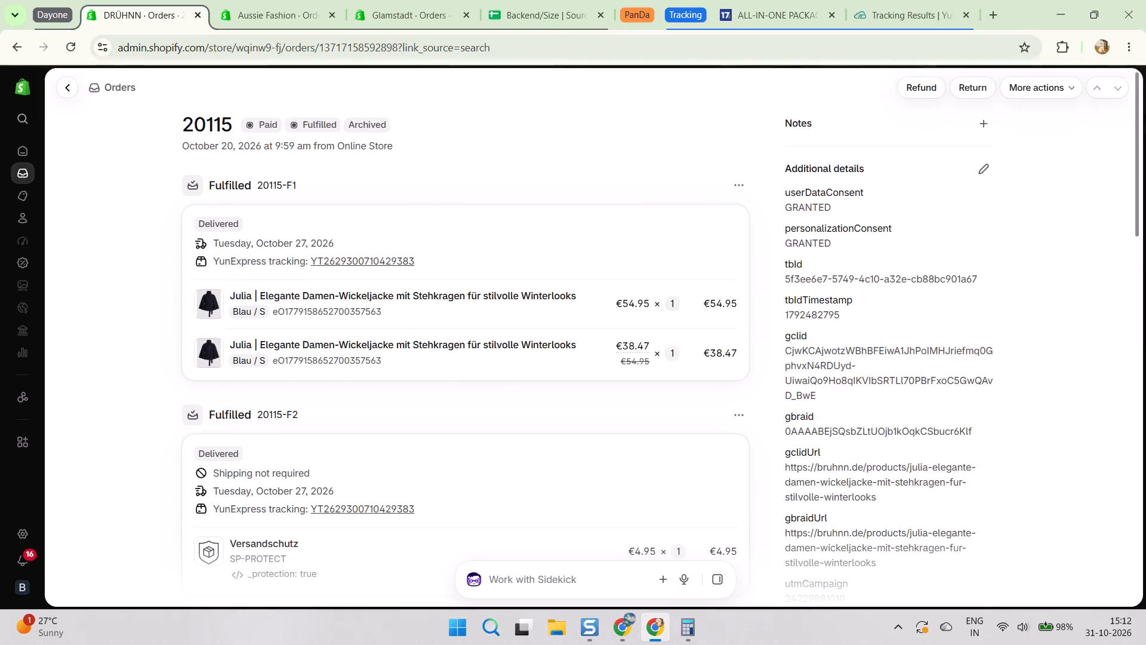
# Recheck the return form in the customer's earlier Freshdesk ticket #442814 and go back to ticket #444389.
pyautogui.hotkey('alt', 'Tab')
pyautogui.click(1027, 452)
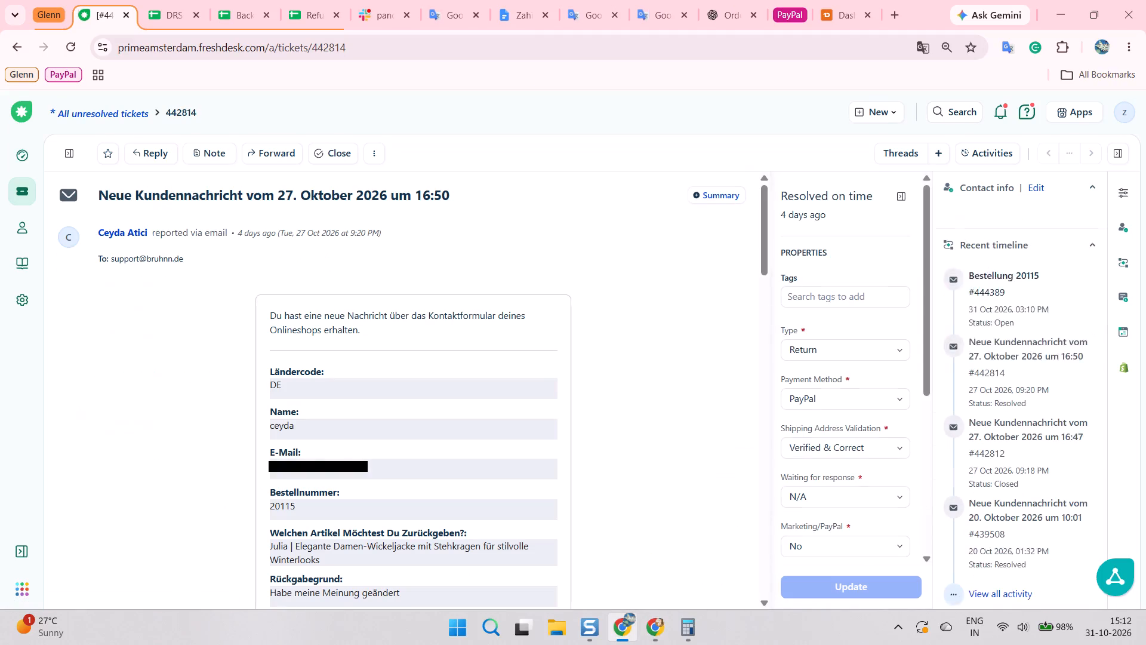
pyautogui.scroll(1, 457, 392)
pyautogui.scroll(-1, 458, 370)
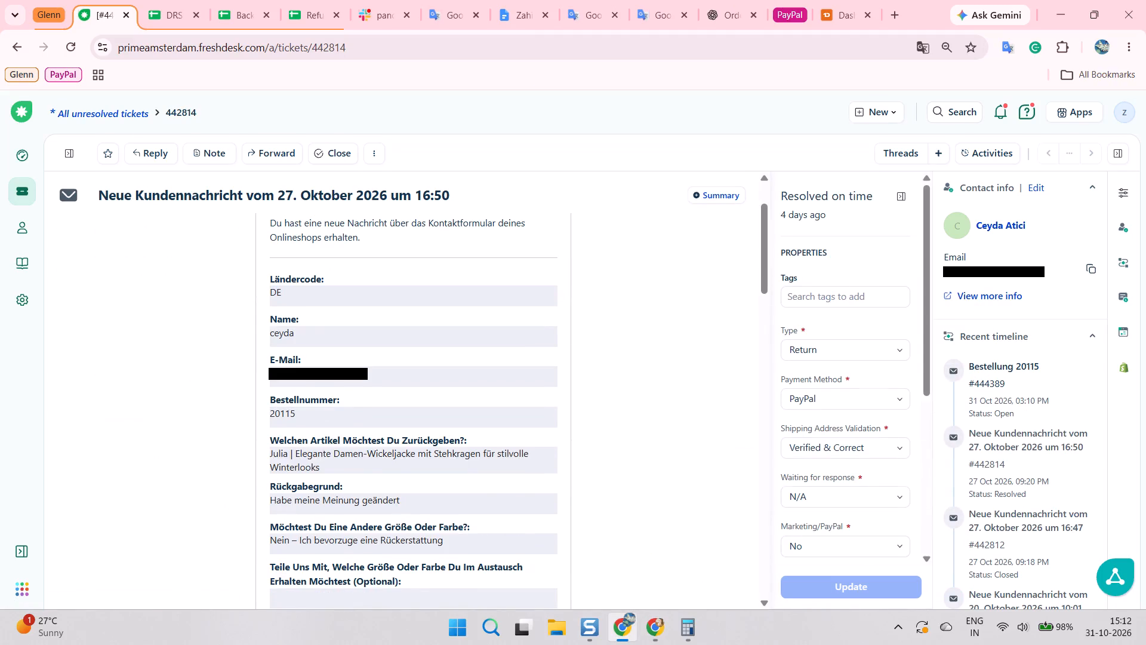
pyautogui.scroll(-1, 452, 328)
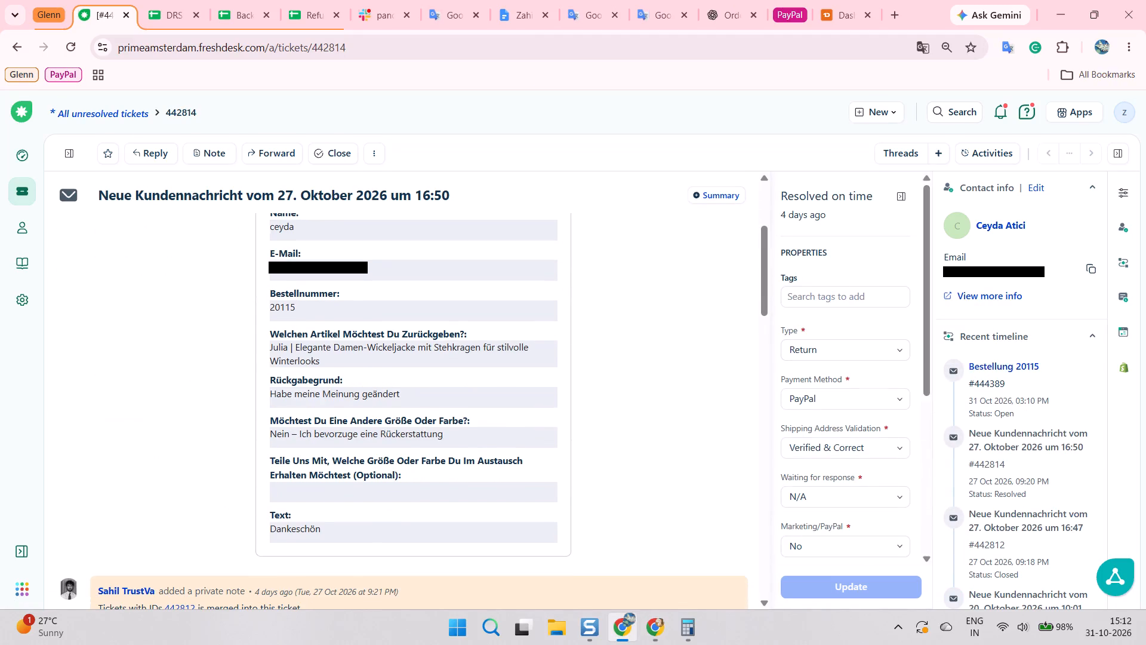
pyautogui.click(1002, 365)
pyautogui.hotkey('alt', 'Tab')
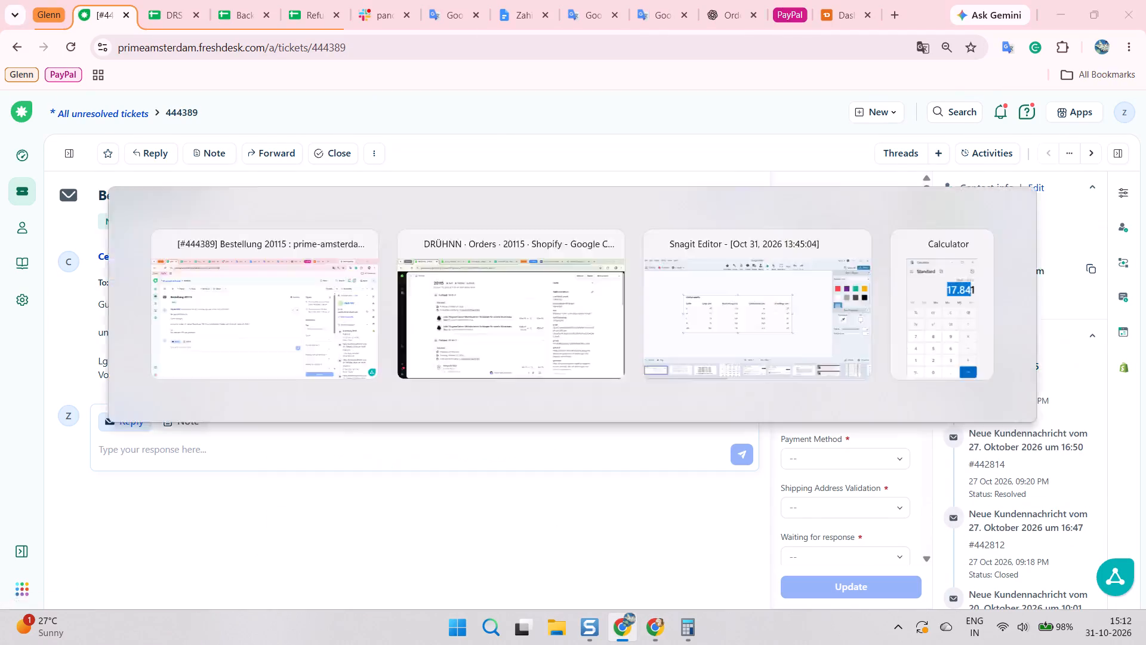
pyautogui.scroll(3, 433, 327)
pyautogui.scroll(-4, 546, 247)
pyautogui.scroll(-8, 640, 299)
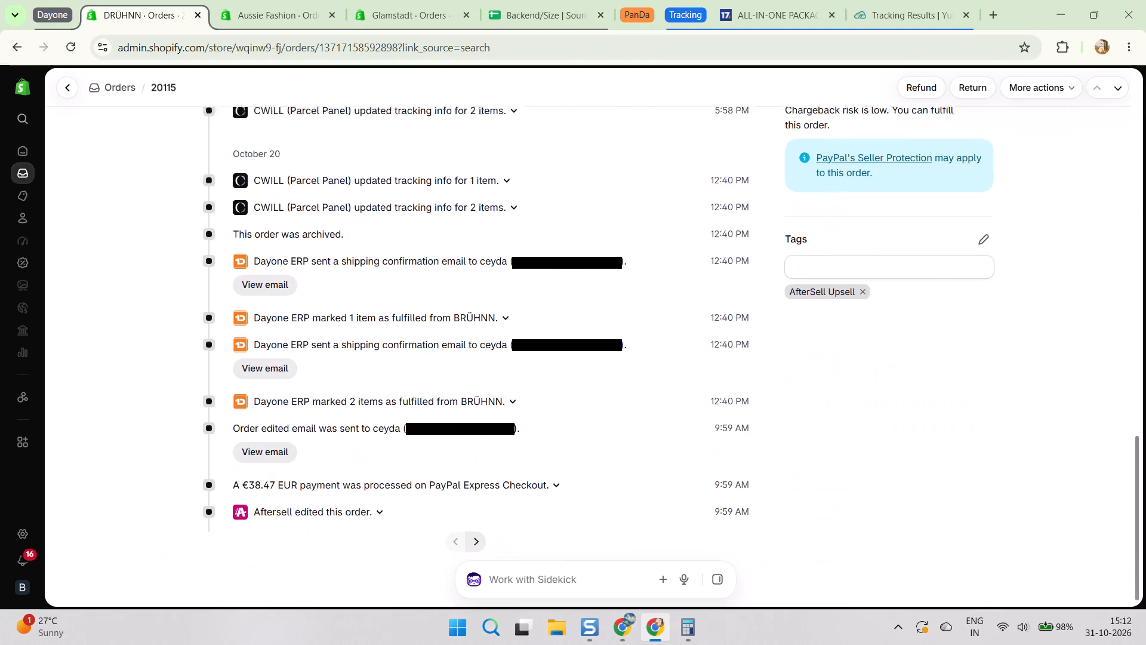
pyautogui.scroll(-5, 656, 342)
pyautogui.scroll(18, 654, 344)
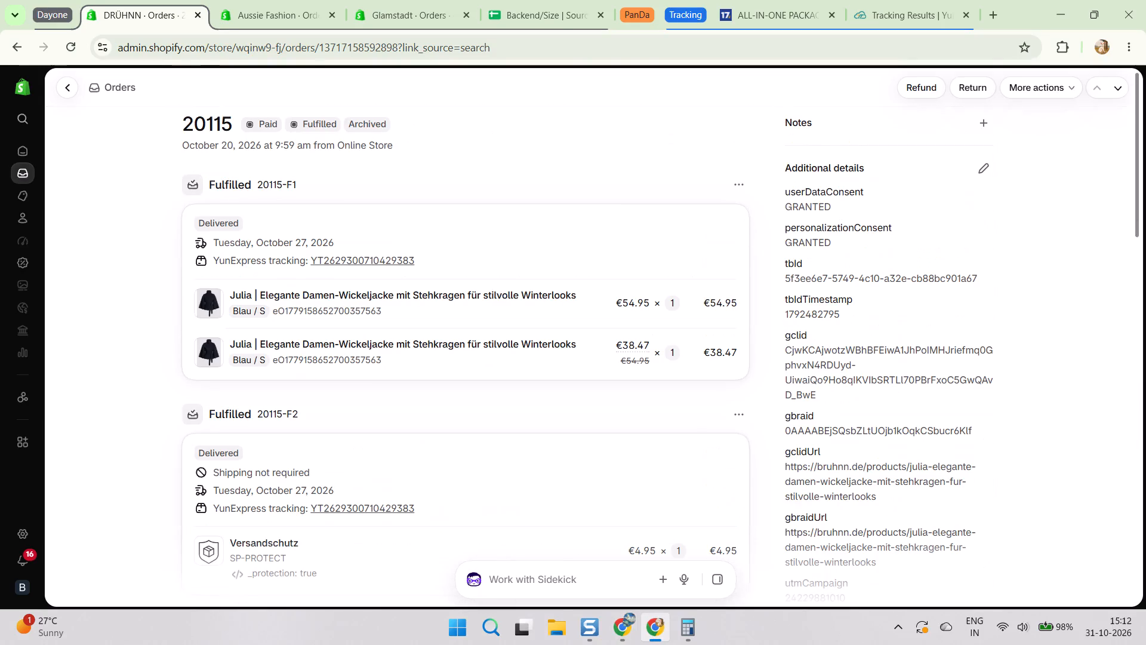
pyautogui.scroll(2, 535, 251)
pyautogui.click(497, 213)
pyautogui.hotkey('alt', 'Tab')
pyautogui.click(446, 214)
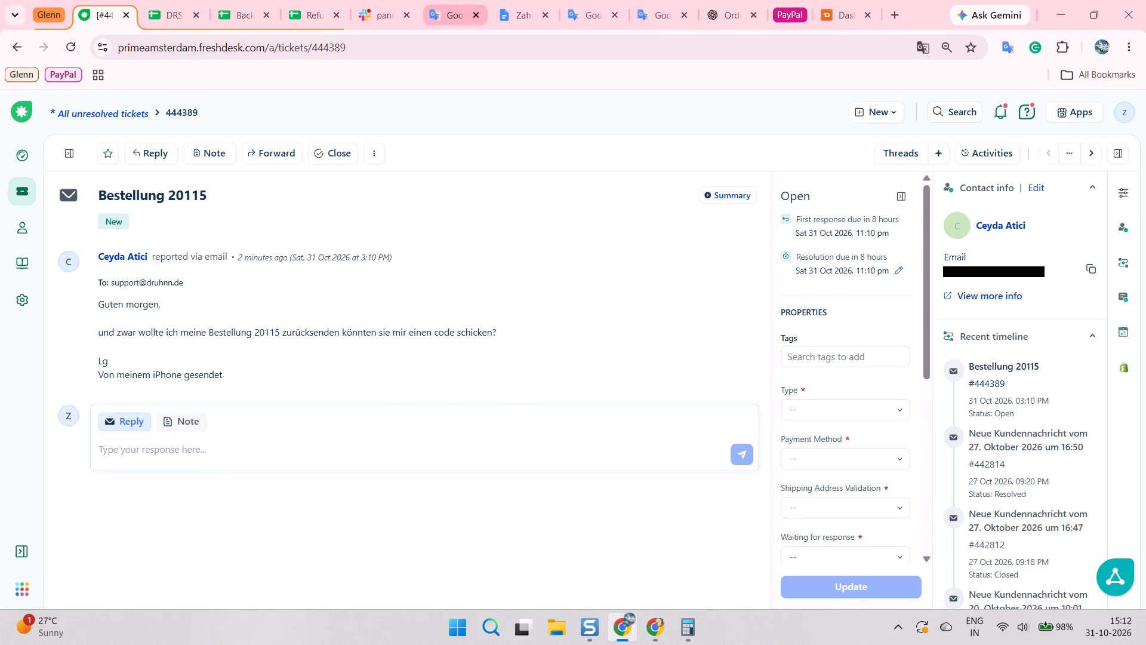
pyautogui.click(456, 2)
pyautogui.click(540, 0)
pyautogui.click(448, 0)
pyautogui.click(518, 4)
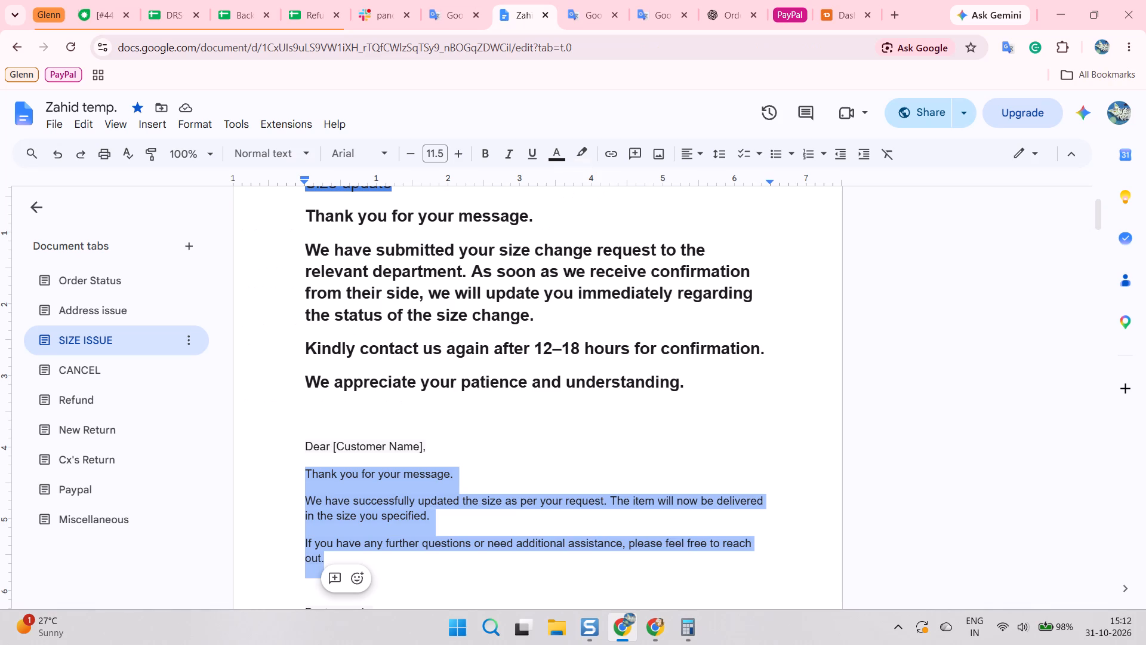
pyautogui.click(529, 306)
pyautogui.click(450, 3)
pyautogui.click(514, 0)
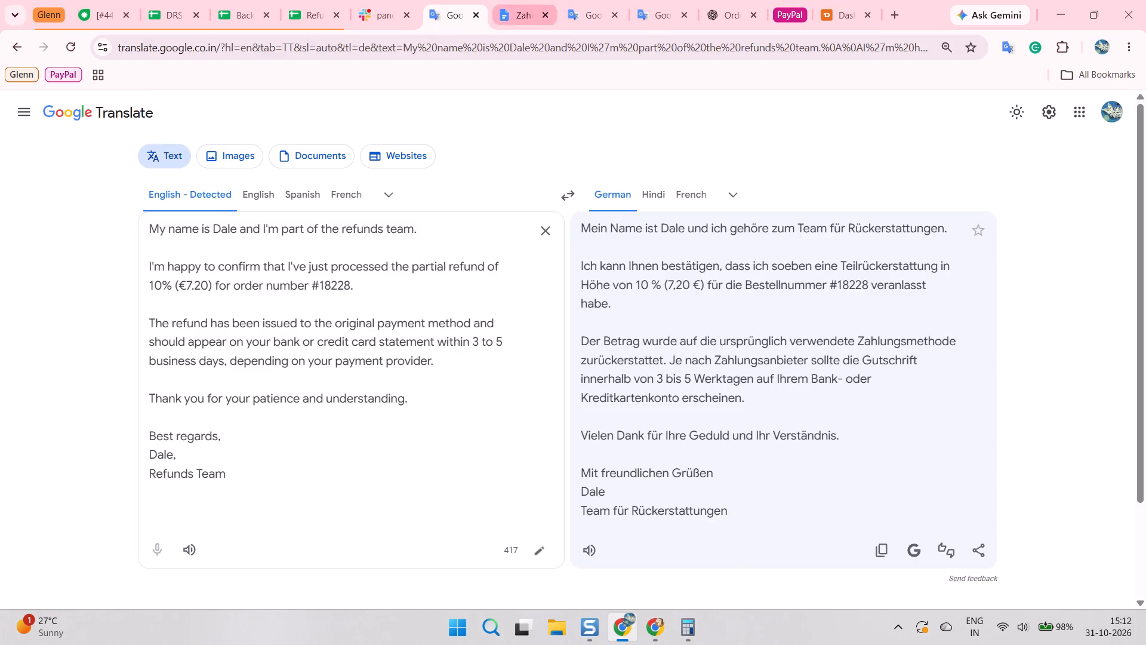
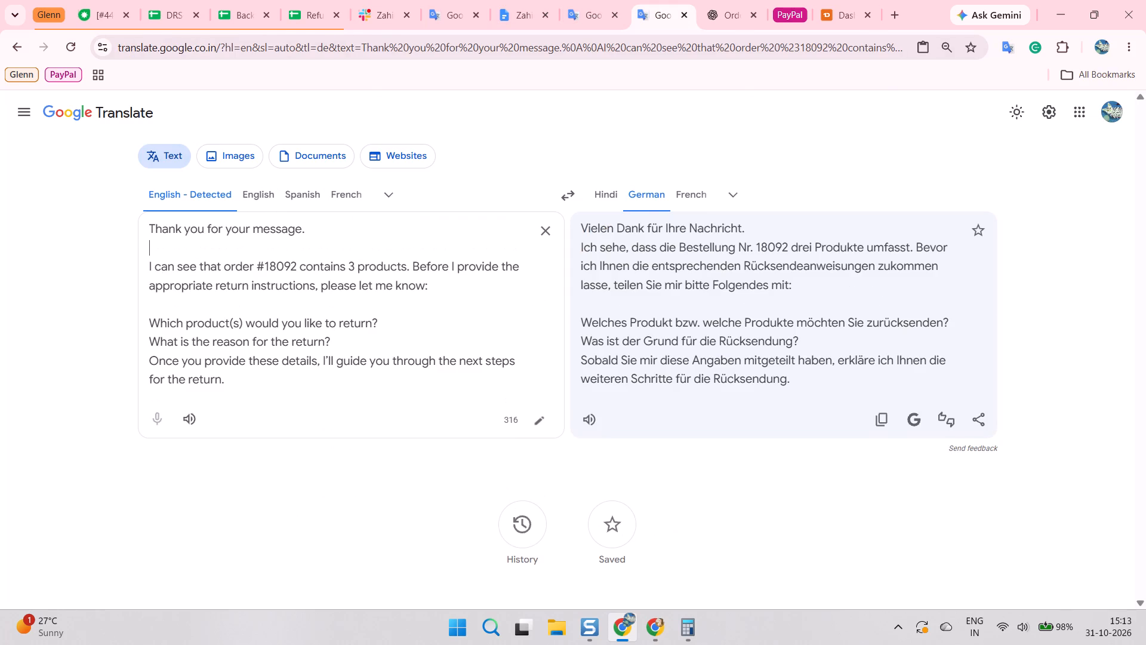
pyautogui.click(364, 343)
pyautogui.press('Return')
pyautogui.hotkey('alt', 'Tab')
pyautogui.scroll(5, 375, 269)
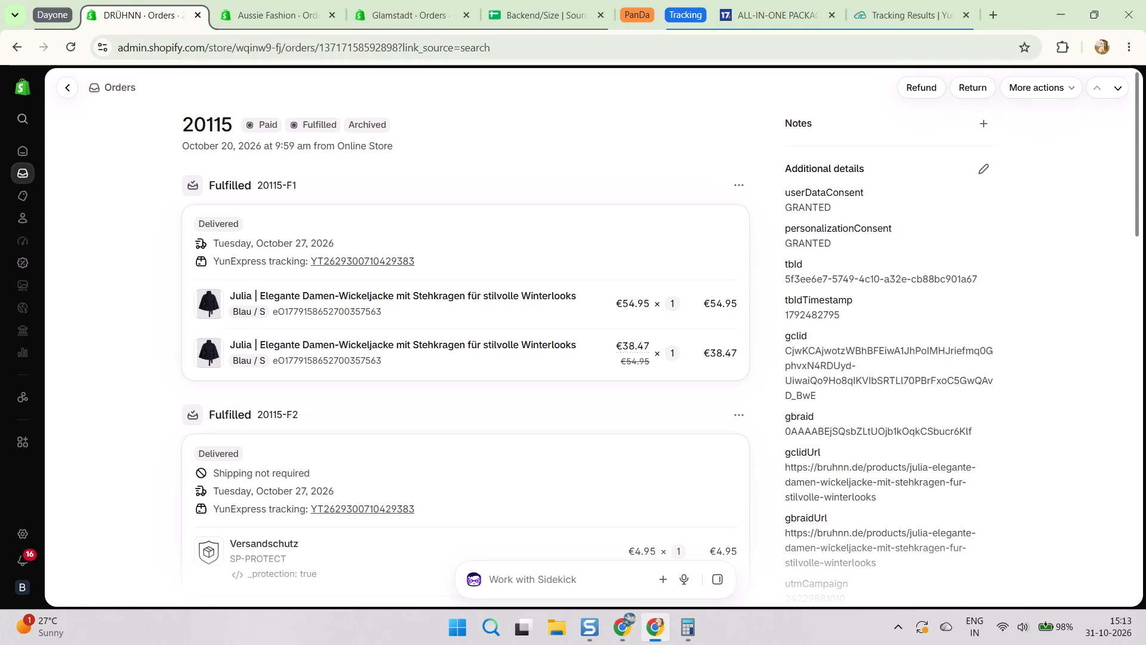
pyautogui.scroll(3, 258, 191)
pyautogui.doubleClick(207, 119)
pyautogui.hotkey('ctrl', 'c')
pyautogui.hotkey('ctrl', 'c')
pyautogui.hotkey('alt', 'Tab')
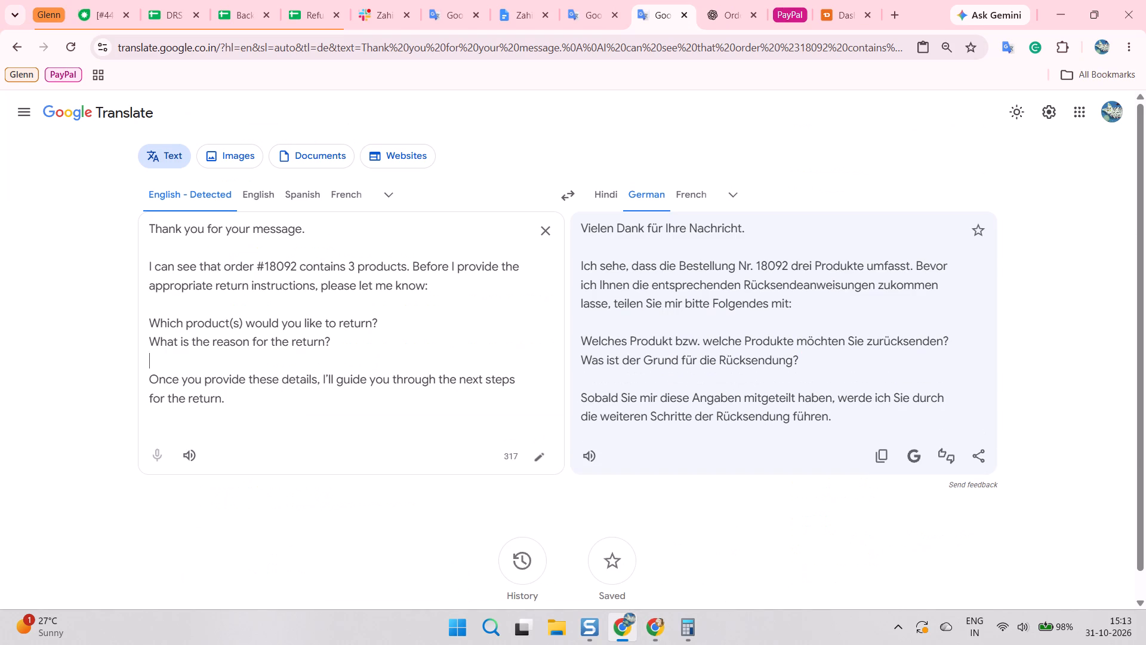
pyautogui.doubleClick(276, 263)
pyautogui.hotkey('ctrl', 'v')
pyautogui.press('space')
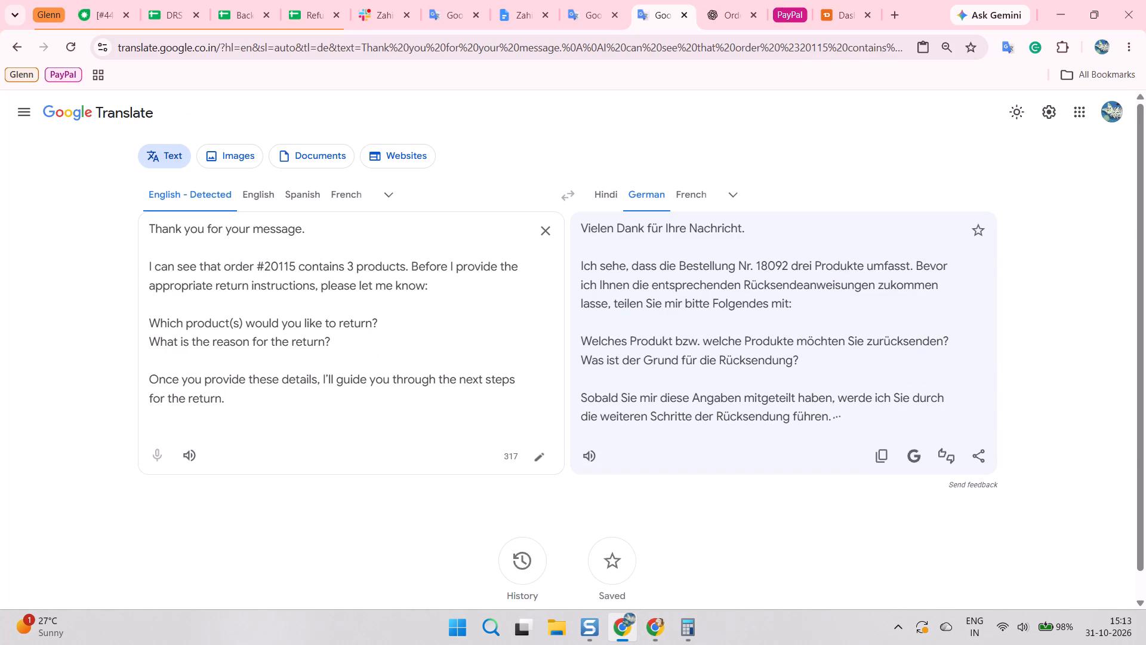
# Set the product count in the English draft to 2 and remove the question "Which product(s) would you like to return?".
pyautogui.click(352, 265)
pyautogui.press('BackSpace')
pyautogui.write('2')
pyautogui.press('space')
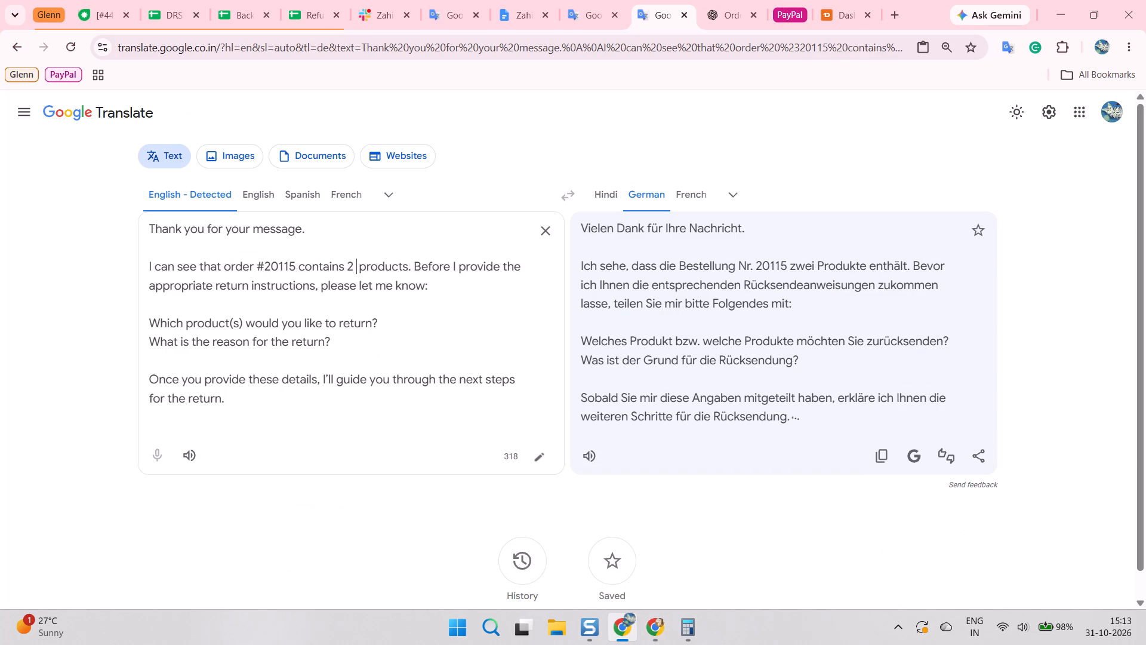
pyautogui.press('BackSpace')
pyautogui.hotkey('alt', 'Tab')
pyautogui.scroll(-7, 507, 282)
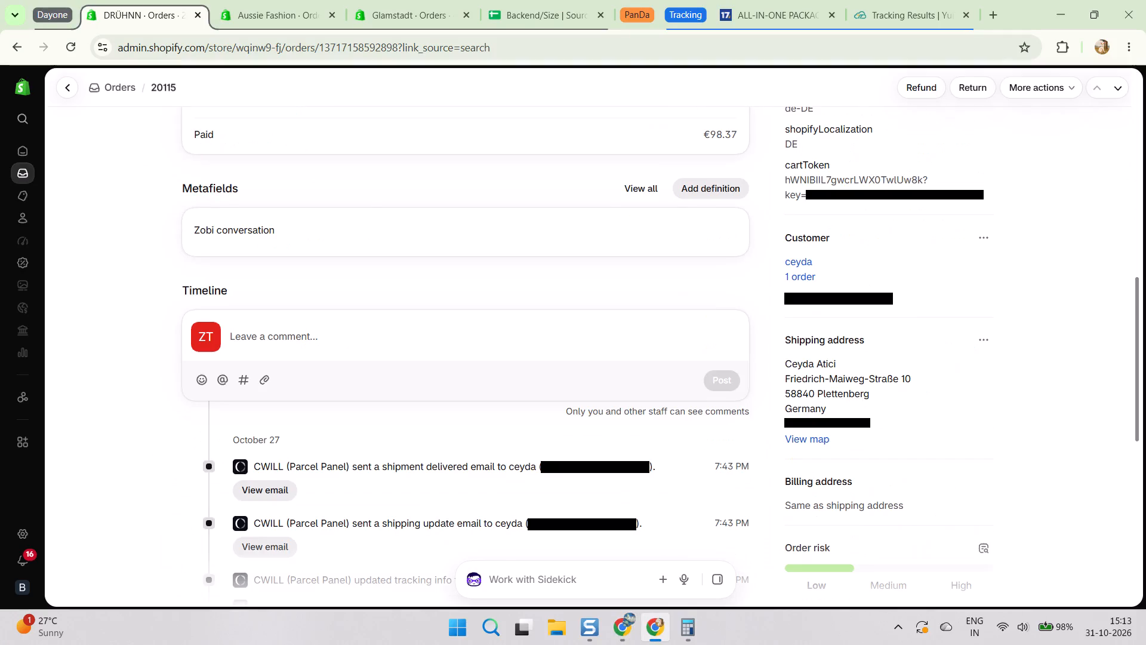
pyautogui.hotkey('alt', 'Tab')
pyautogui.scroll(-7, 725, 309)
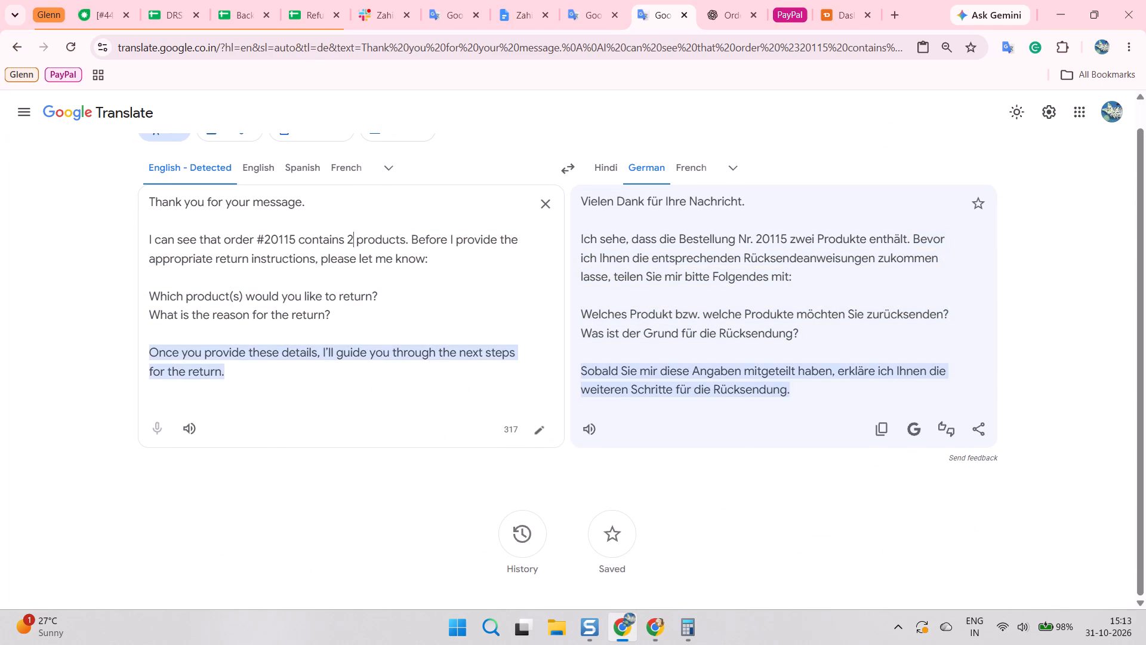
pyautogui.scroll(-2, 806, 364)
pyautogui.tripleClick(252, 297)
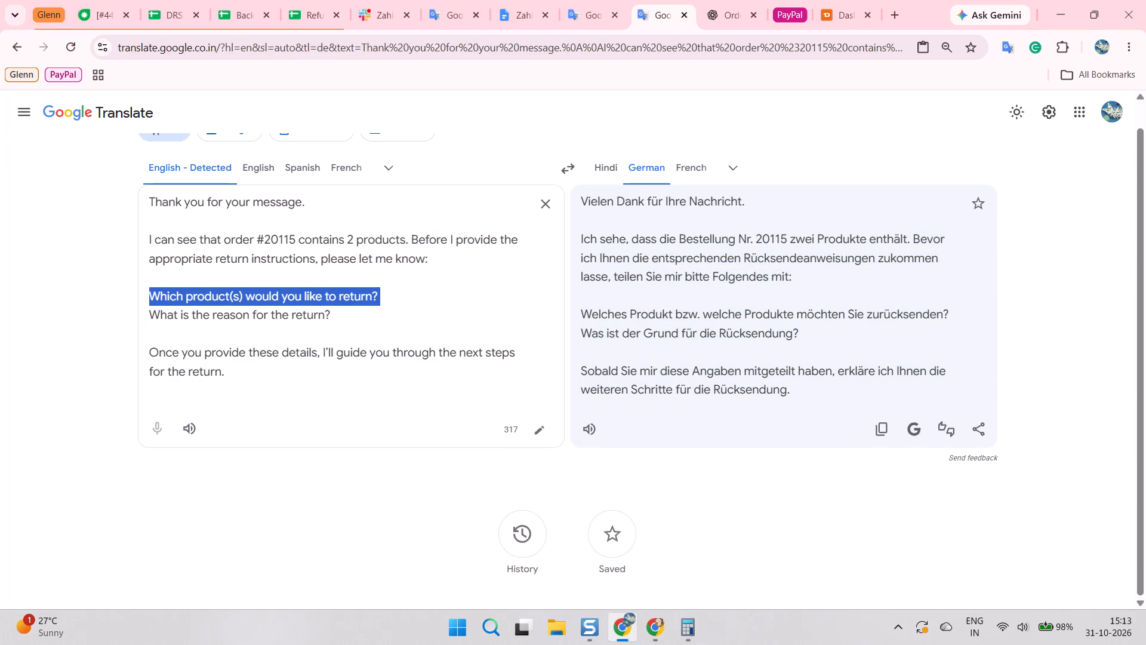
pyautogui.press('BackSpace')
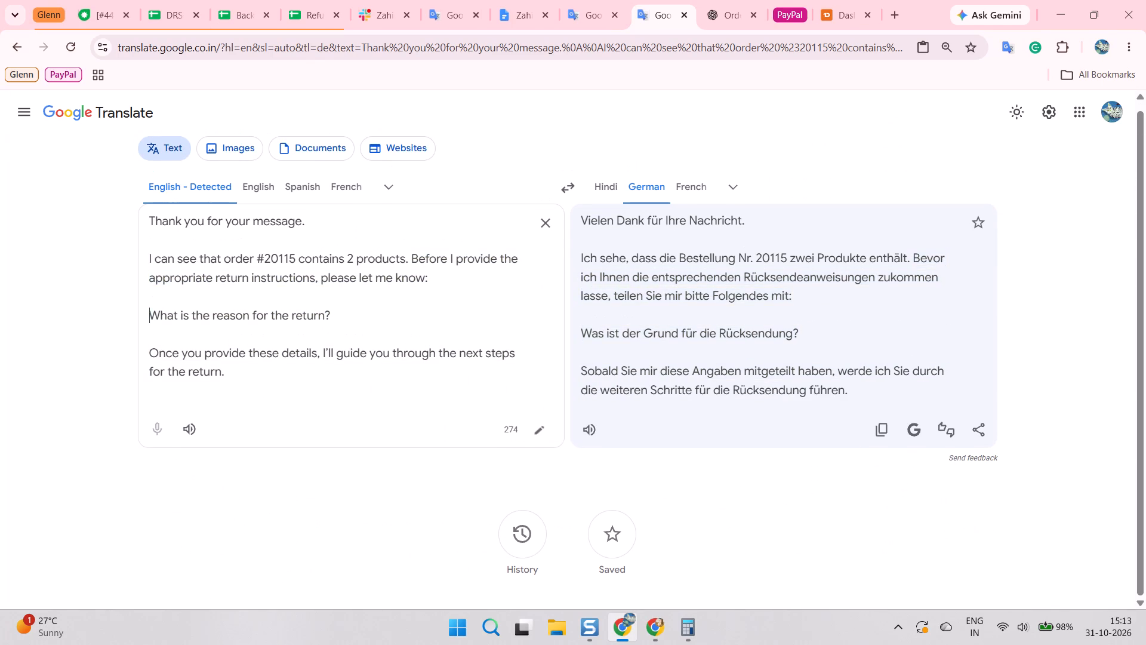
# Copy the German translation and start a reply in Freshdesk ticket #444389 using the "asn" canned response.
pyautogui.scroll(-16, 756, 250)
pyautogui.click(874, 433)
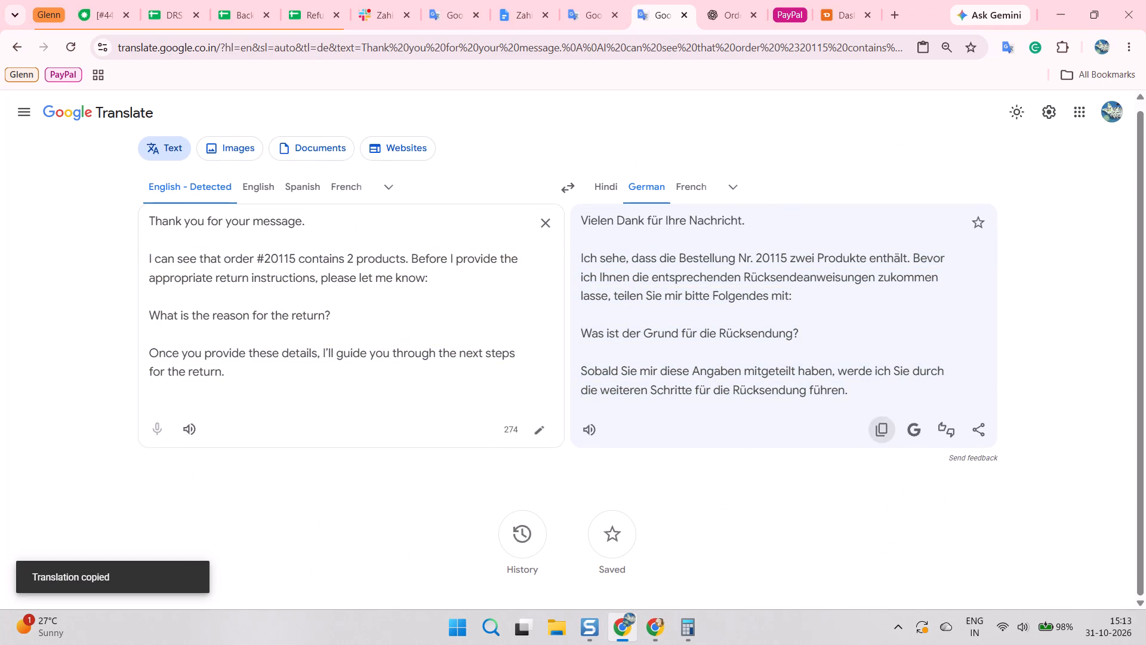
pyautogui.click(100, 0)
pyautogui.click(413, 322)
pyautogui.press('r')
pyautogui.scroll(-4, 305, 325)
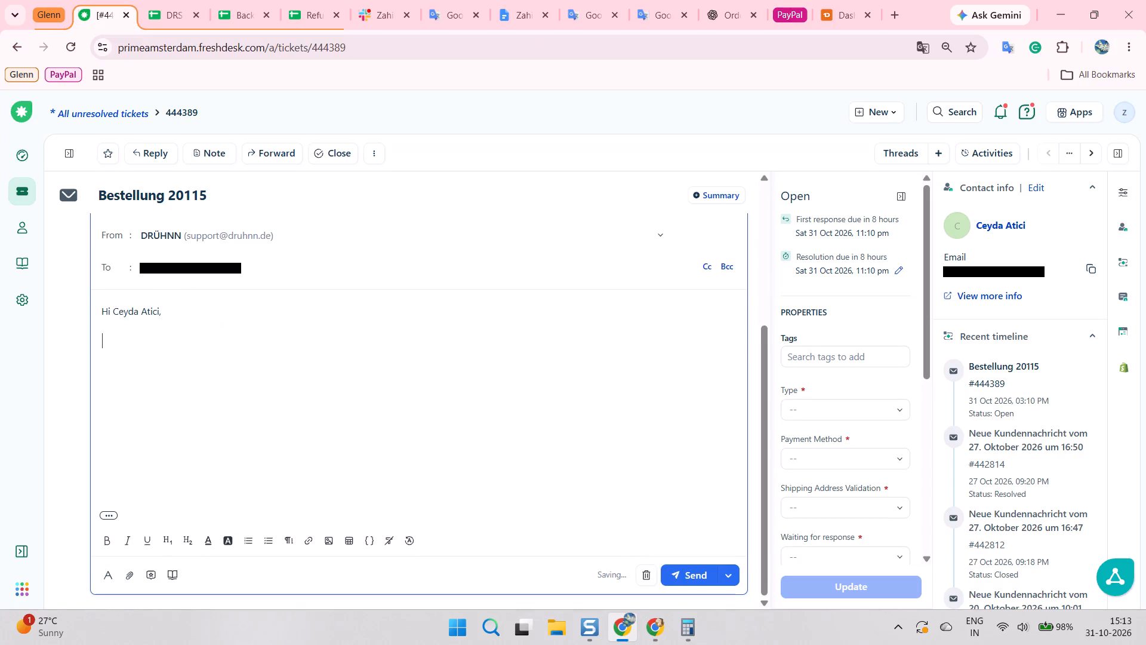
pyautogui.scroll(-4, 128, 417)
pyautogui.click(127, 513)
pyautogui.keyDown('ctrl'); pyautogui.moveTo(127, 512); pyautogui.dragTo(133, 508); pyautogui.keyUp('ctrl')
pyautogui.hotkey('ctrl', 'a')
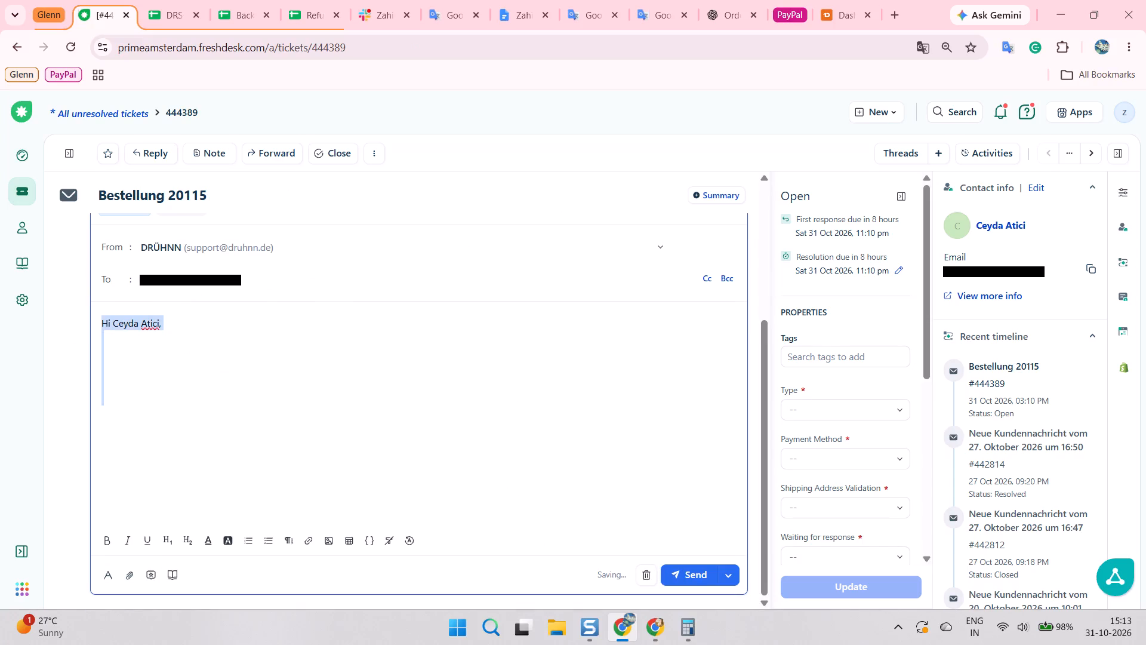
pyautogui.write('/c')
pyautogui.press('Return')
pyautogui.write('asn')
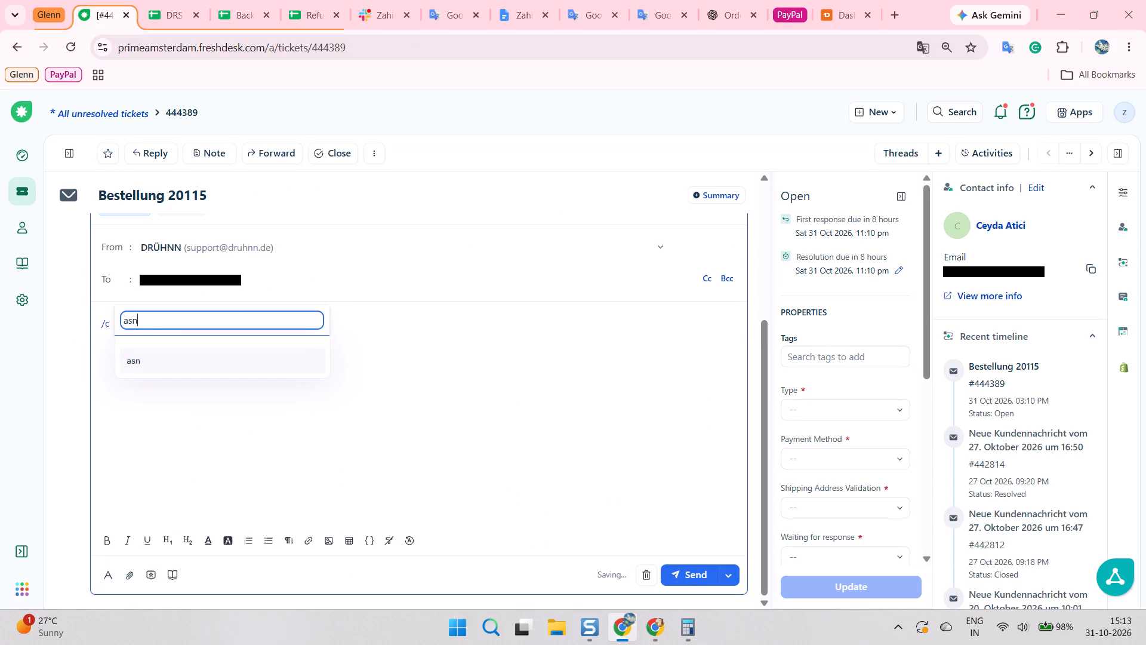
pyautogui.click(141, 363)
# Paste the German translation between the greeting and the sign-off, and remove the surplus blank line after it.
pyautogui.click(129, 355)
pyautogui.hotkey('ctrl', 'v')
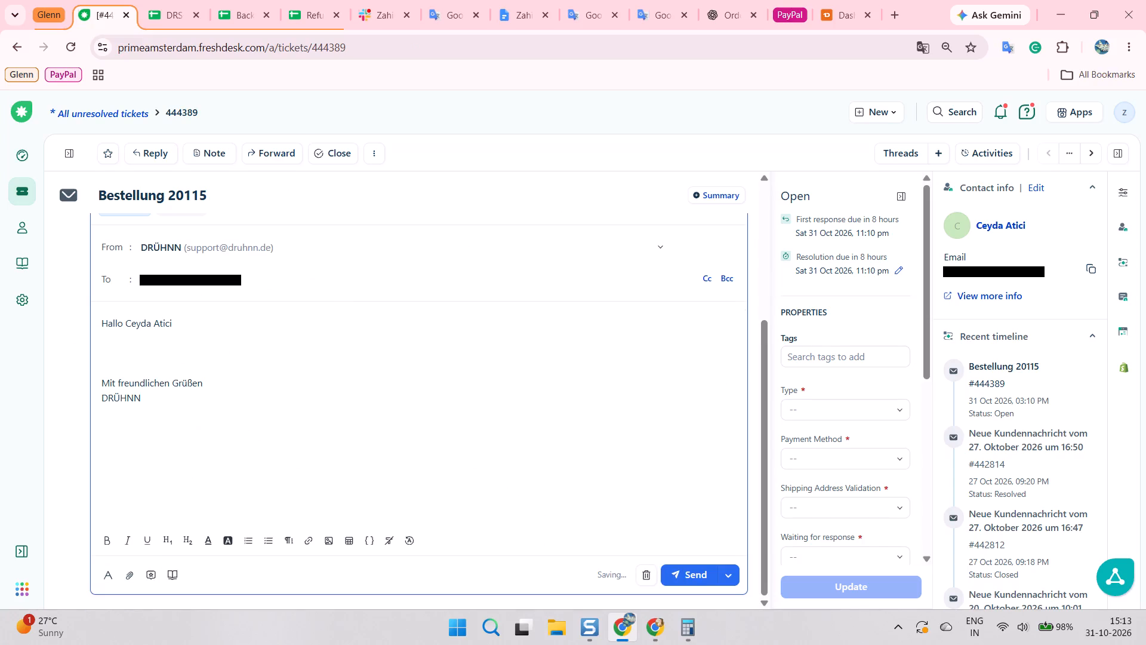
pyautogui.scroll(-3, 137, 353)
pyautogui.click(134, 466)
pyautogui.press('BackSpace')
pyautogui.hotkey('alt', 'Tab')
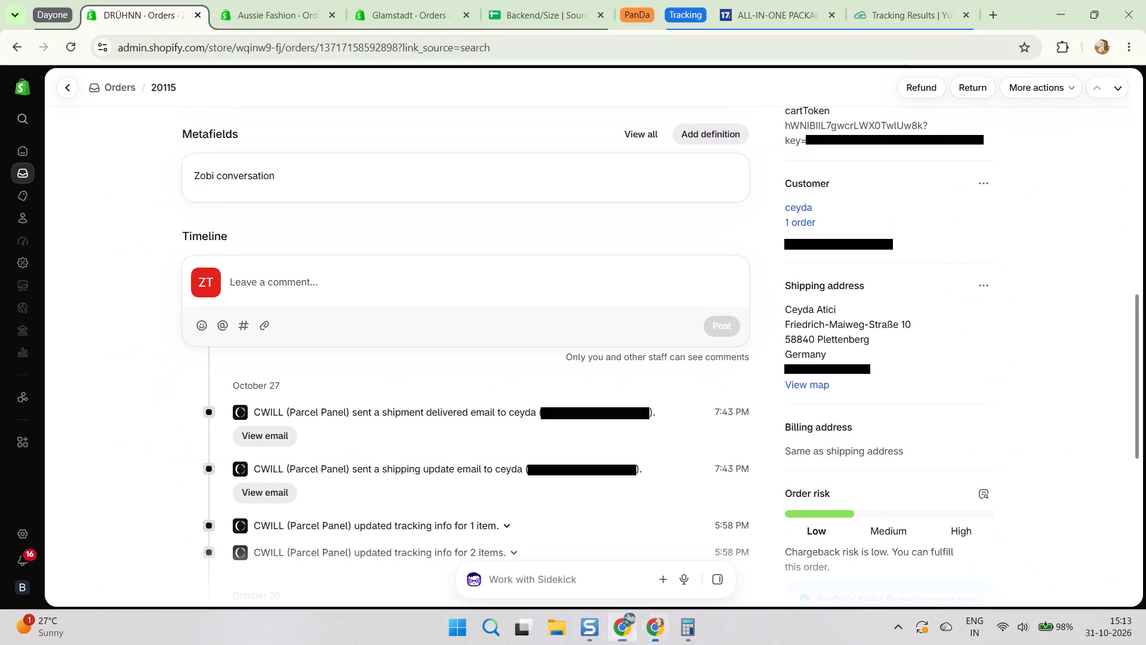
pyautogui.scroll(-1, 589, 296)
pyautogui.scroll(2, 648, 312)
pyautogui.hotkey('alt', 'Tab')
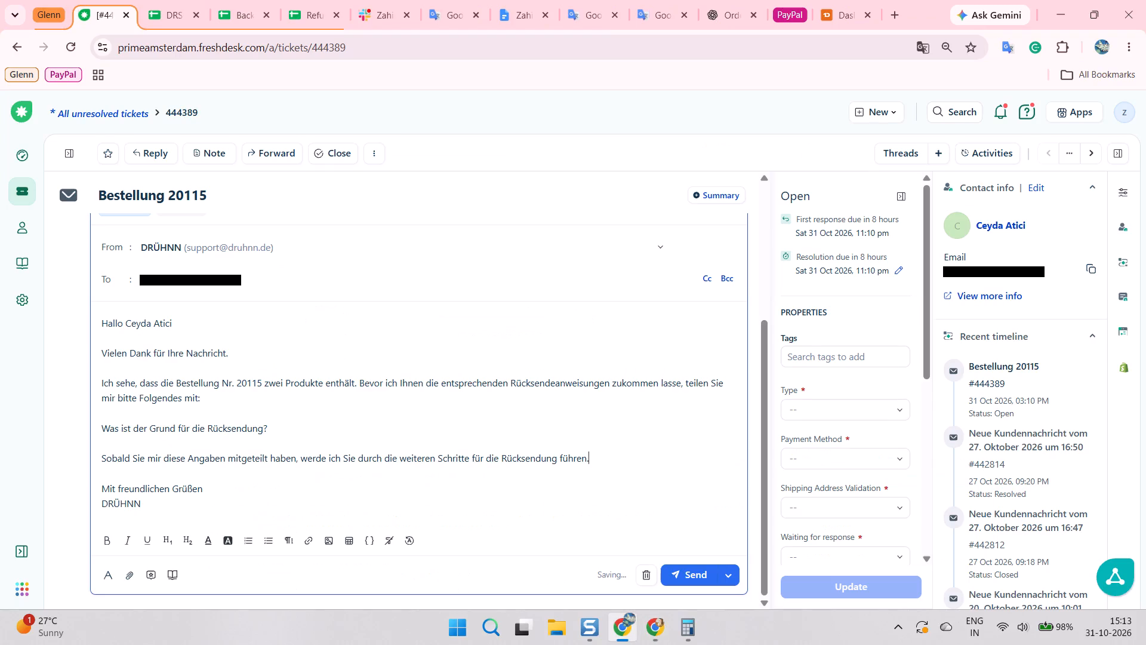
pyautogui.hotkey('alt', 'Tab')
pyautogui.hotkey('alt', 'Tab')
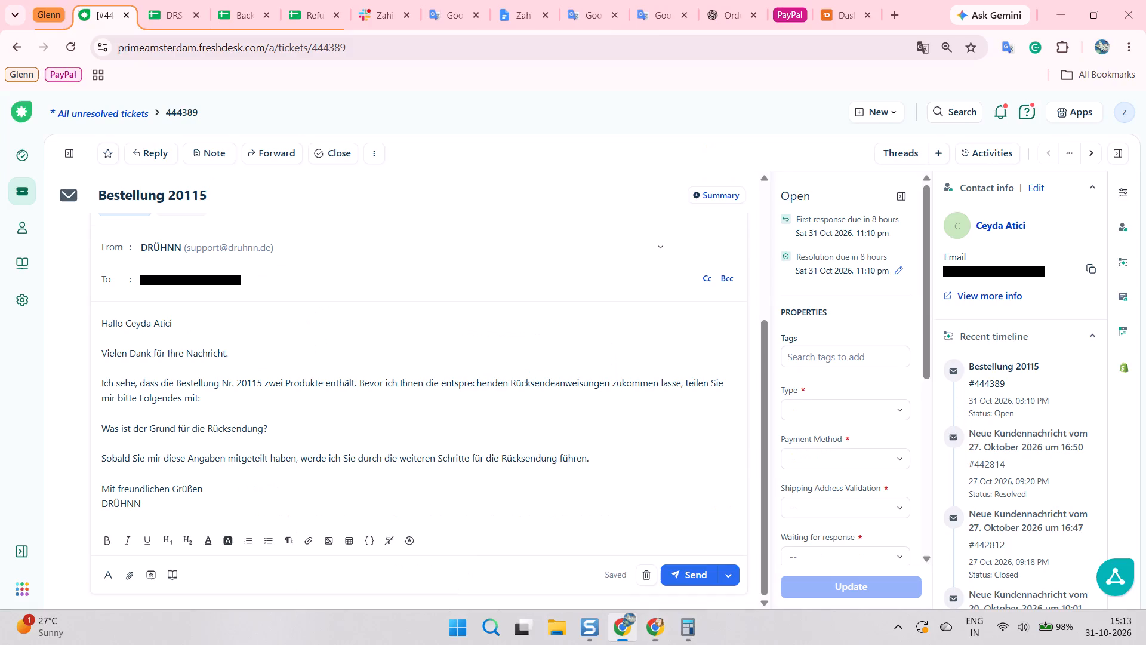
pyautogui.hotkey('alt', 'Tab')
pyautogui.hotkey('alt', 'Tab')
pyautogui.scroll(-8, 598, 477)
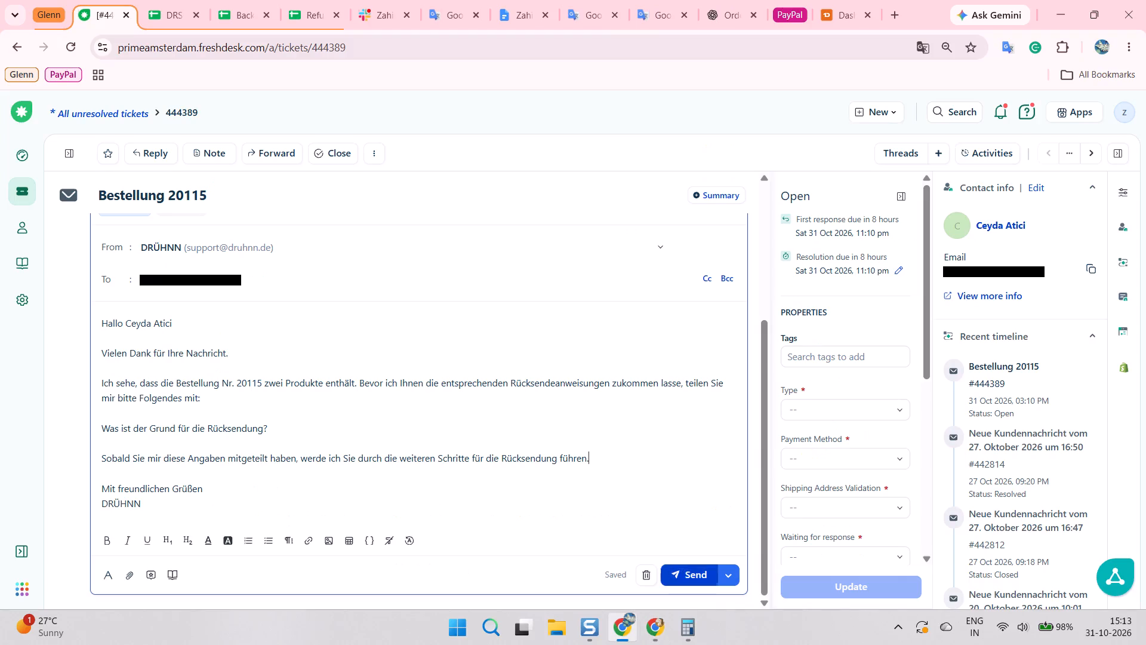
pyautogui.click(686, 585)
# Set the ticket's Type to Return and, after another look at the Shopify order, its Payment Method to PayPal.
pyautogui.click(801, 411)
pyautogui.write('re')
pyautogui.click(800, 449)
pyautogui.press('Tab')
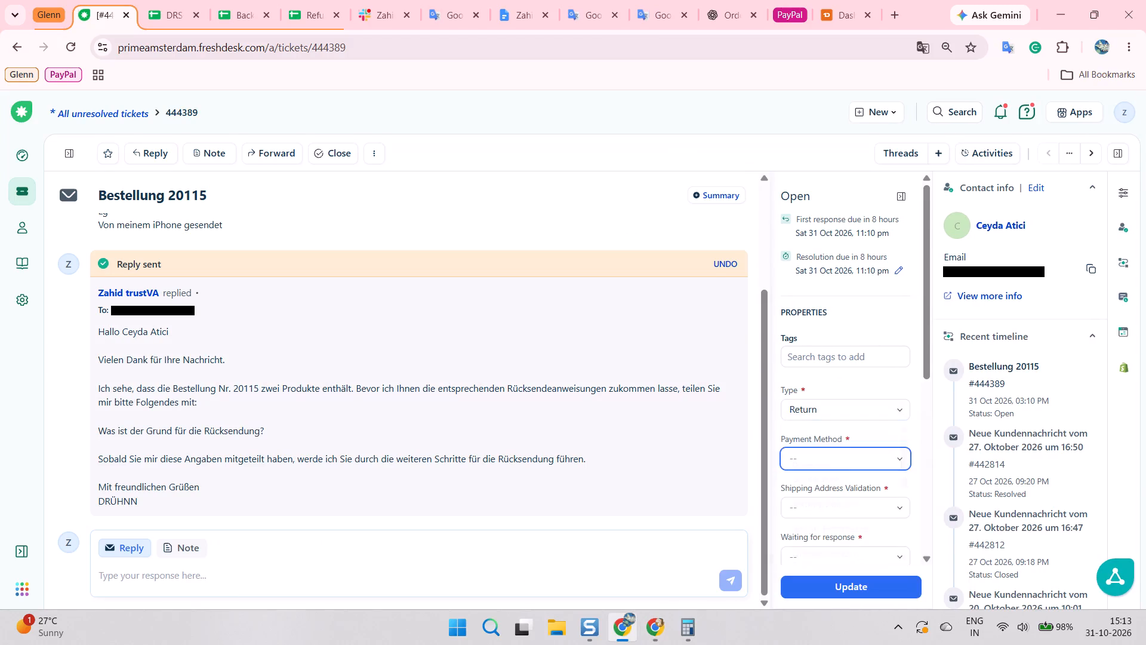
pyautogui.hotkey('alt', 'Tab')
pyautogui.scroll(-7, 803, 388)
pyautogui.hotkey('alt', 'Tab')
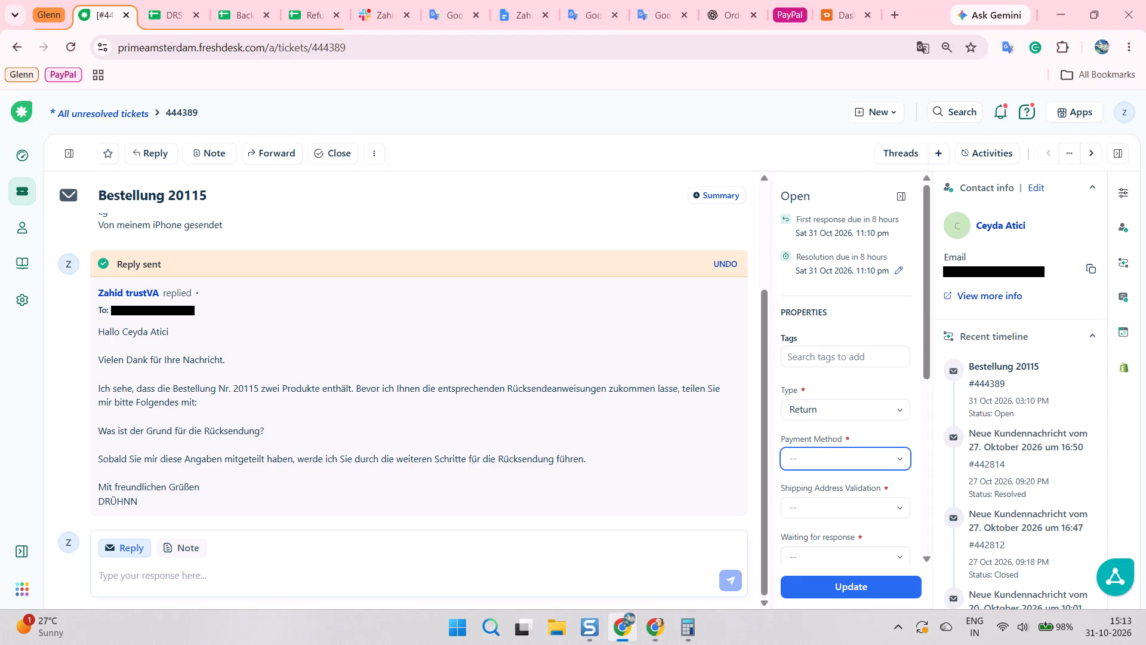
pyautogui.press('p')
pyautogui.press('Tab')
# Update the ticket with address validation Verified & Correct, Waiting for response N/A, Marketing/PayPal No, status Resolved, and Zahid as agent.
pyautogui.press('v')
pyautogui.press('Tab')
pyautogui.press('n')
pyautogui.press('Tab')
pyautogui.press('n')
pyautogui.press('Tab')
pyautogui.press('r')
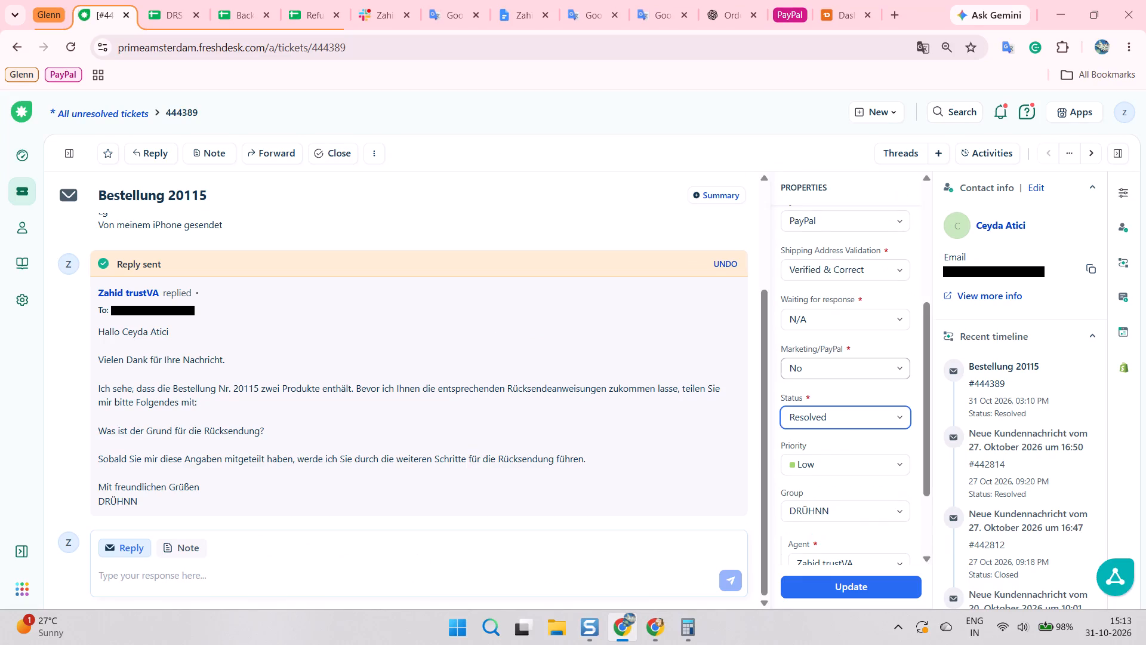
pyautogui.press('Tab')
pyautogui.press('Tab')
pyautogui.press('Tab')
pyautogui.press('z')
pyautogui.scroll(-4, 800, 588)
pyautogui.click(849, 588)
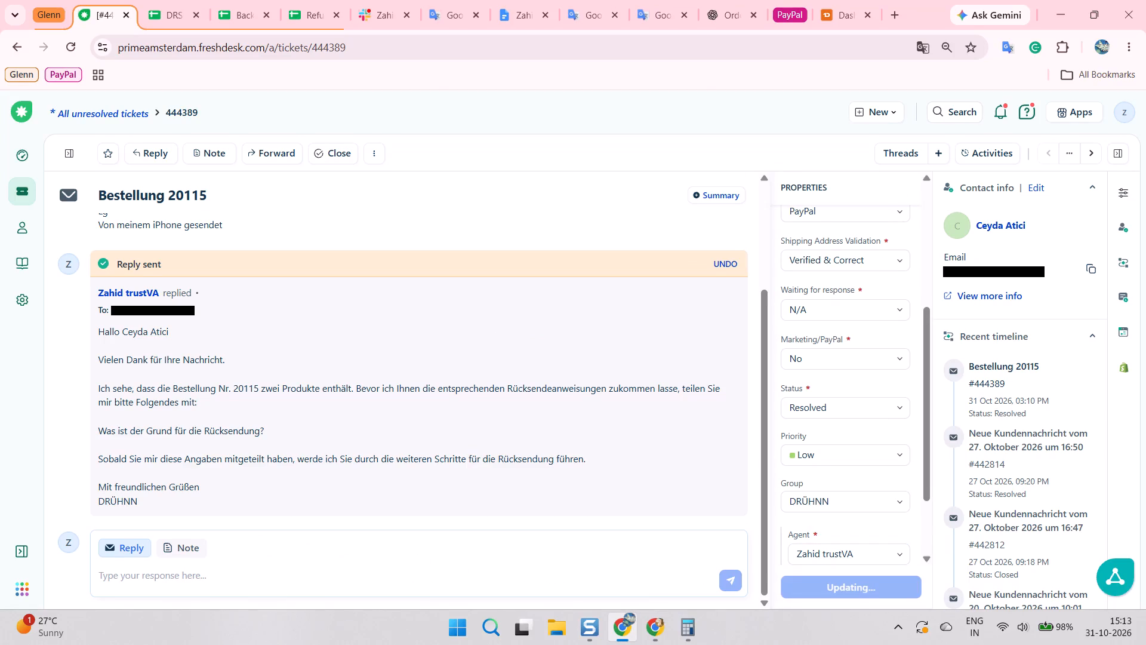
pyautogui.scroll(-5, 620, 478)
pyautogui.scroll(-9, 375, 325)
pyautogui.doubleClick(183, 114)
pyautogui.hotkey('ctrl', 'c')
pyautogui.hotkey('ctrl', 'c')
pyautogui.click(172, 2)
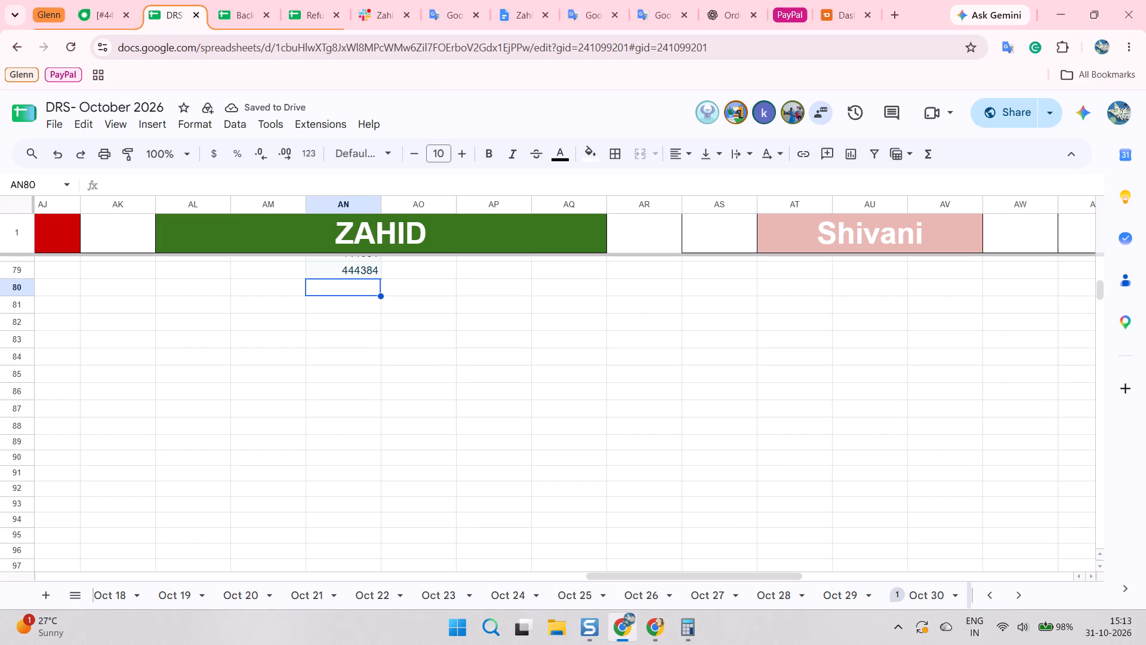
pyautogui.hotkey('ctrl', 'v')
pyautogui.click(333, 308)
pyautogui.scroll(-1, 328, 305)
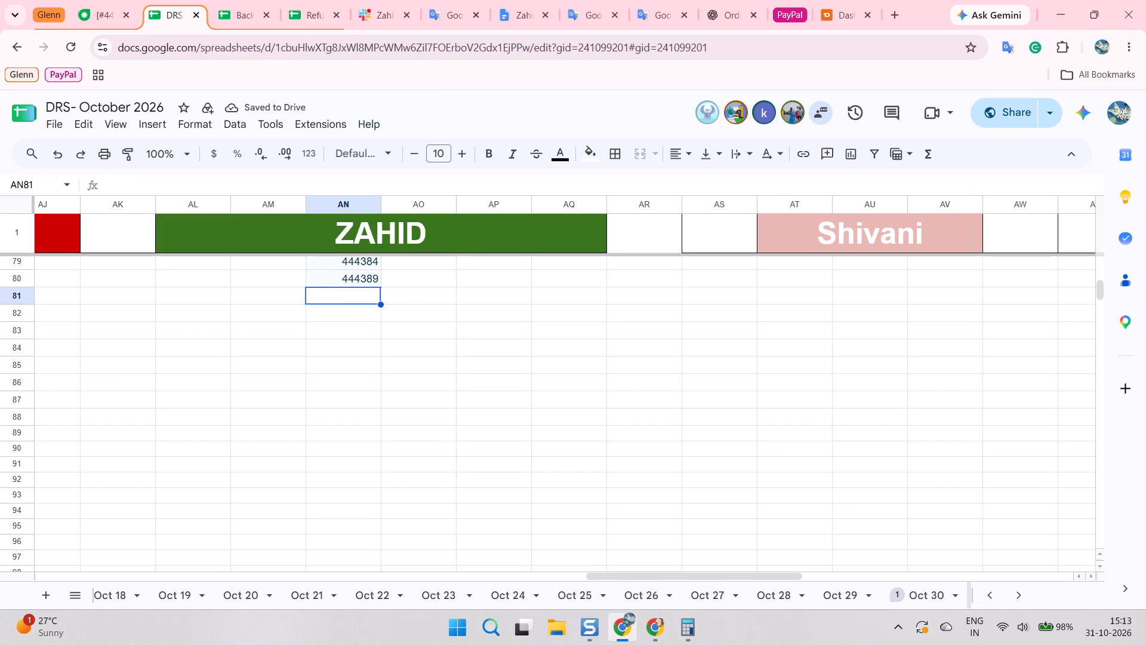
# Return to the unresolved tickets list in Freshdesk and look through the open tickets.
pyautogui.click(129, 0)
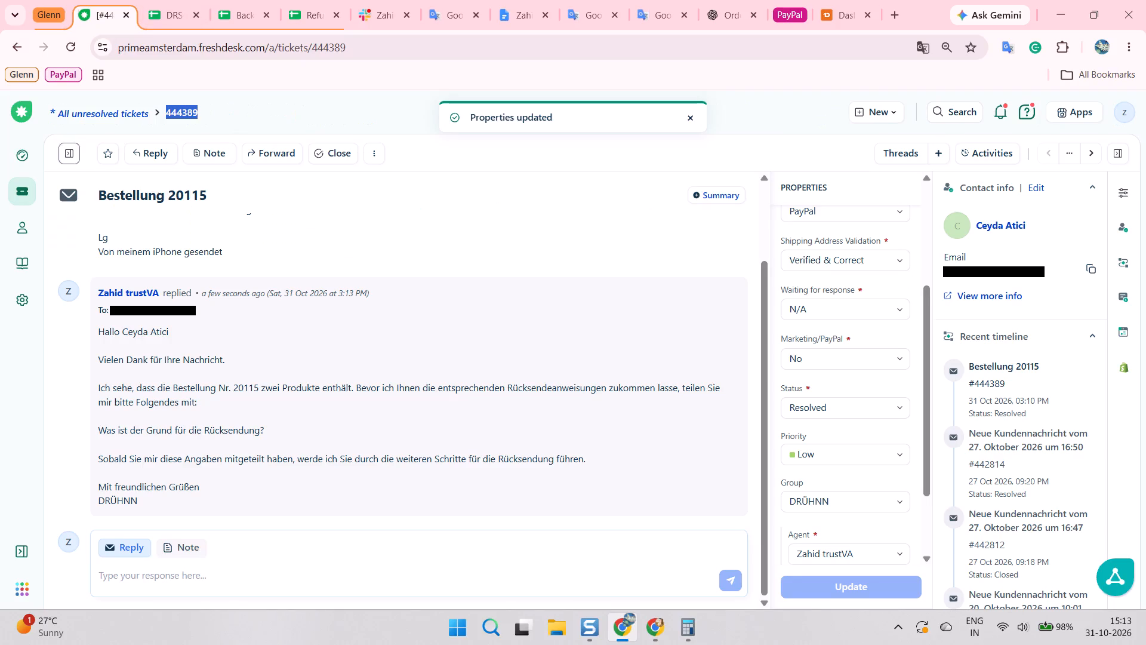
pyautogui.click(25, 192)
pyautogui.scroll(6, 272, 283)
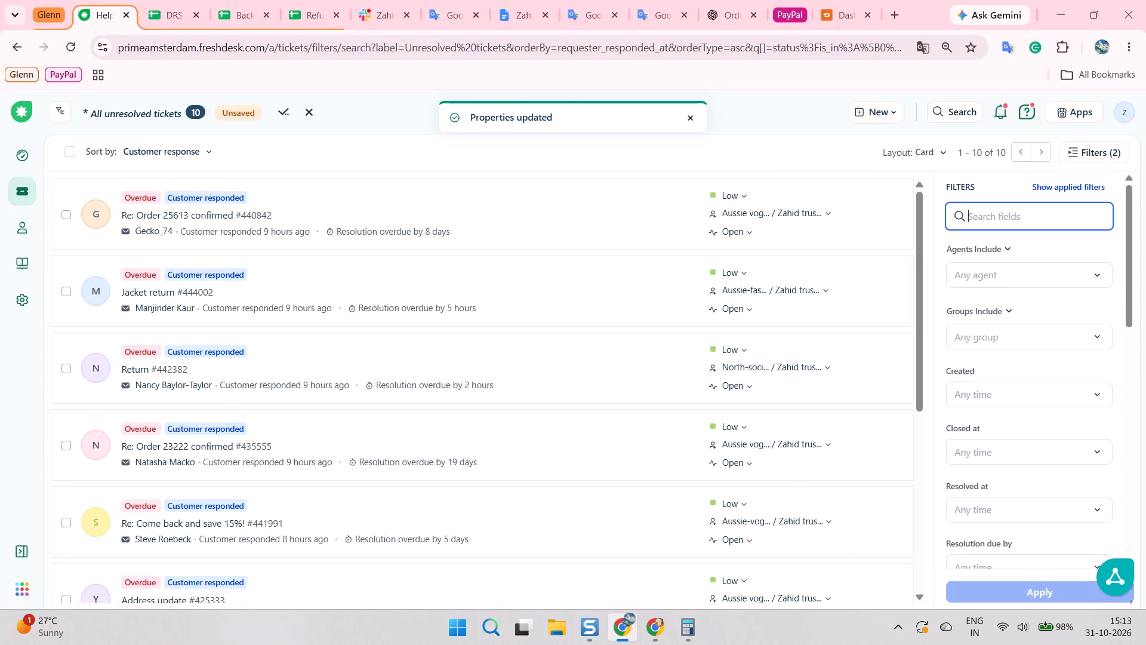
pyautogui.scroll(-12, 278, 253)
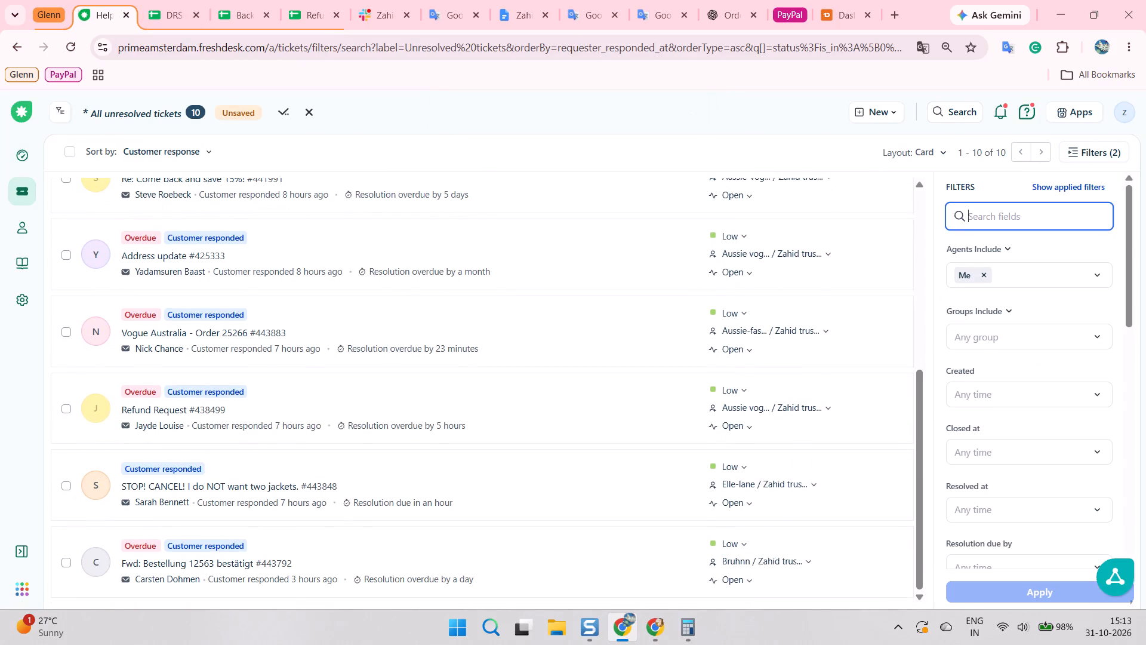
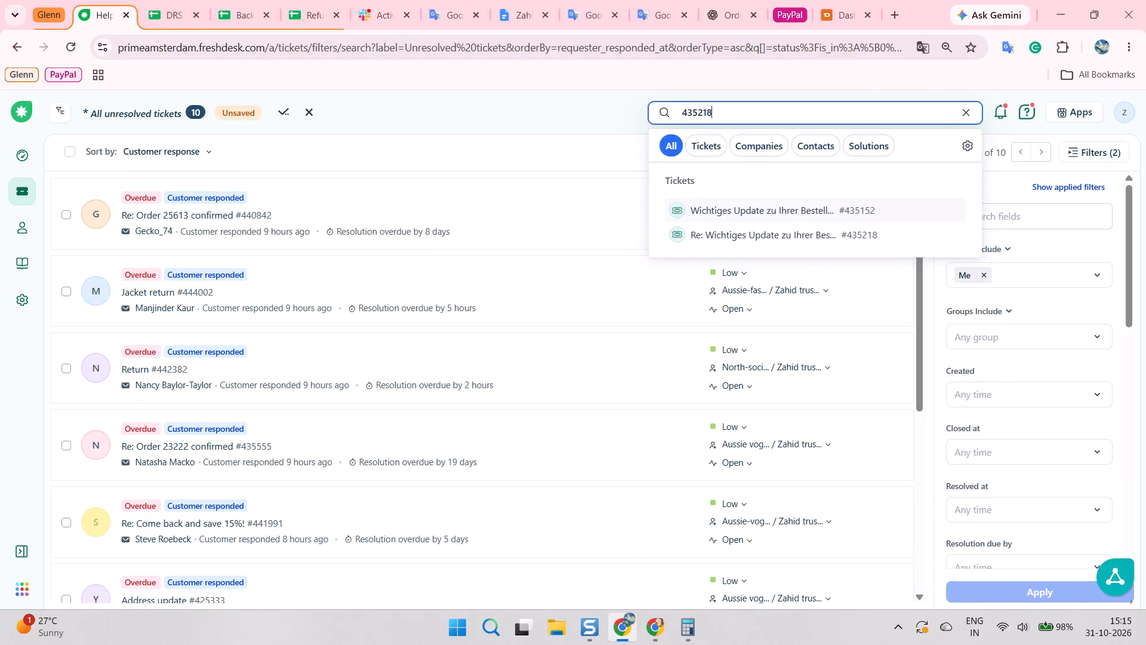
pyautogui.click(729, 211)
pyautogui.click(955, 109)
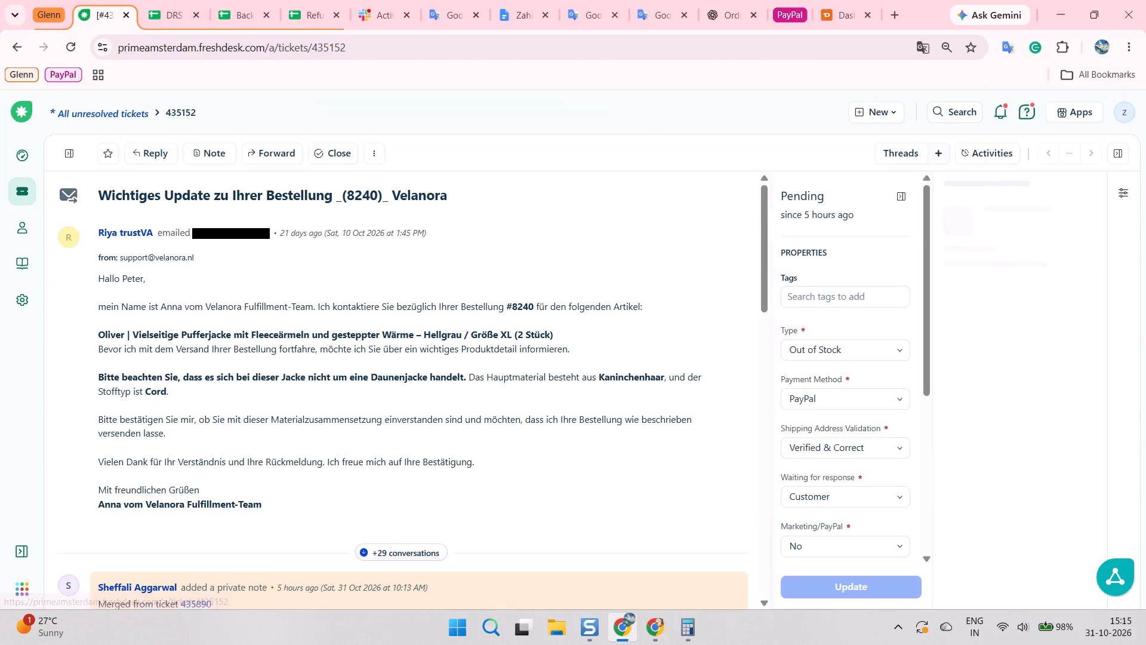
pyautogui.hotkey('ctrl', 'v')
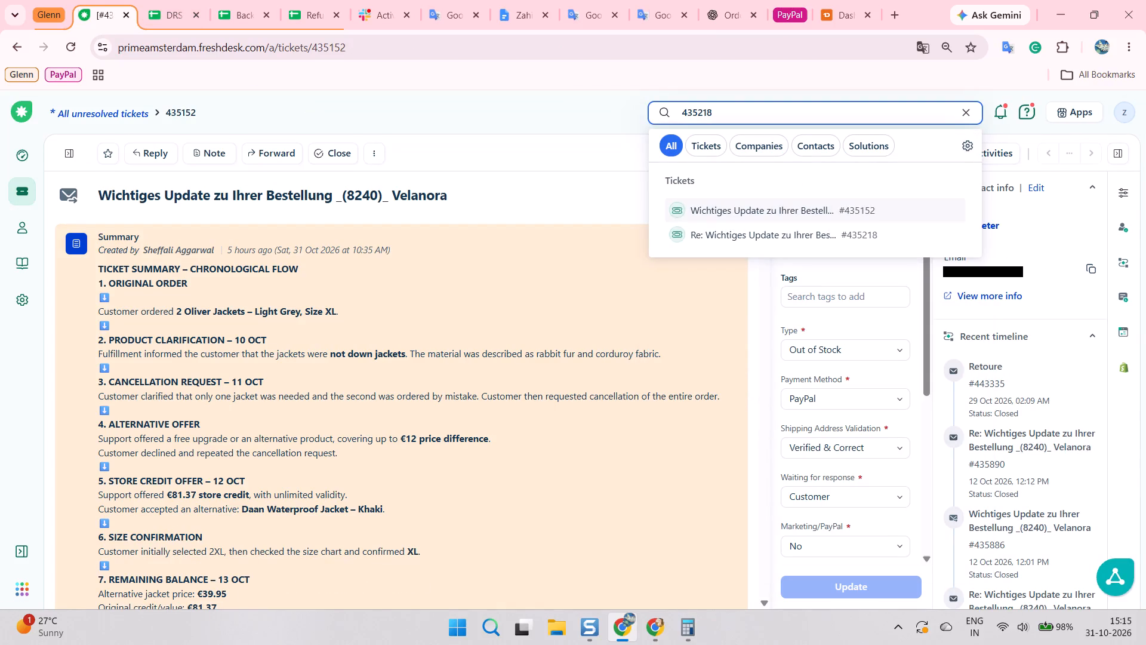
pyautogui.click(810, 231)
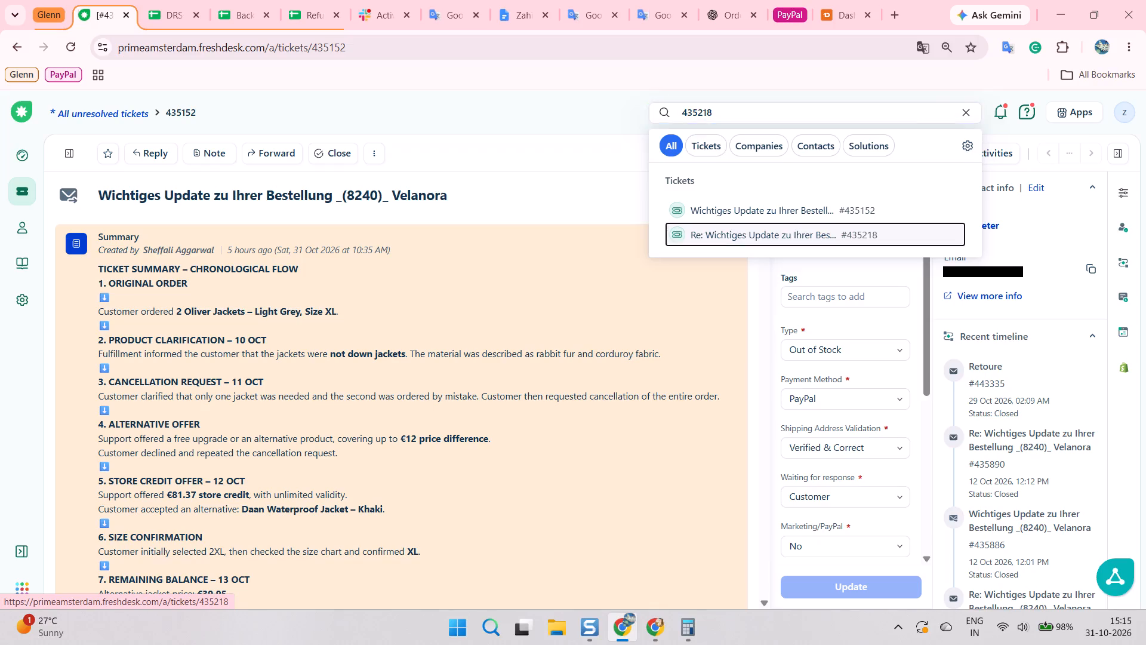
pyautogui.scroll(-17, 309, 332)
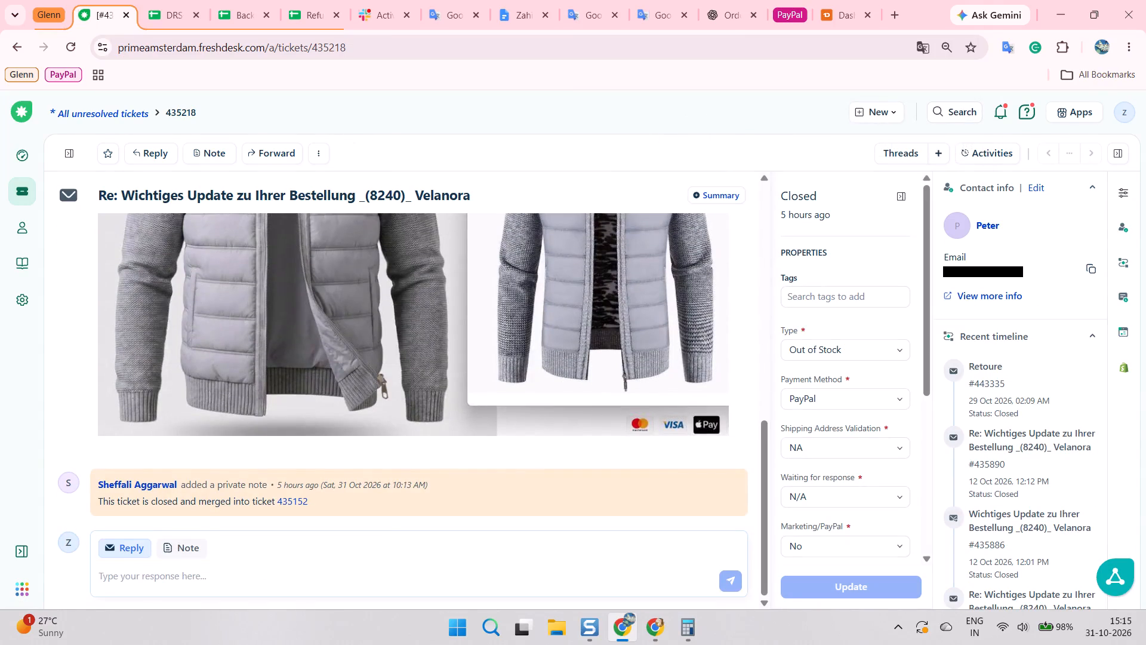
pyautogui.scroll(17, 405, 331)
pyautogui.scroll(-8, 392, 326)
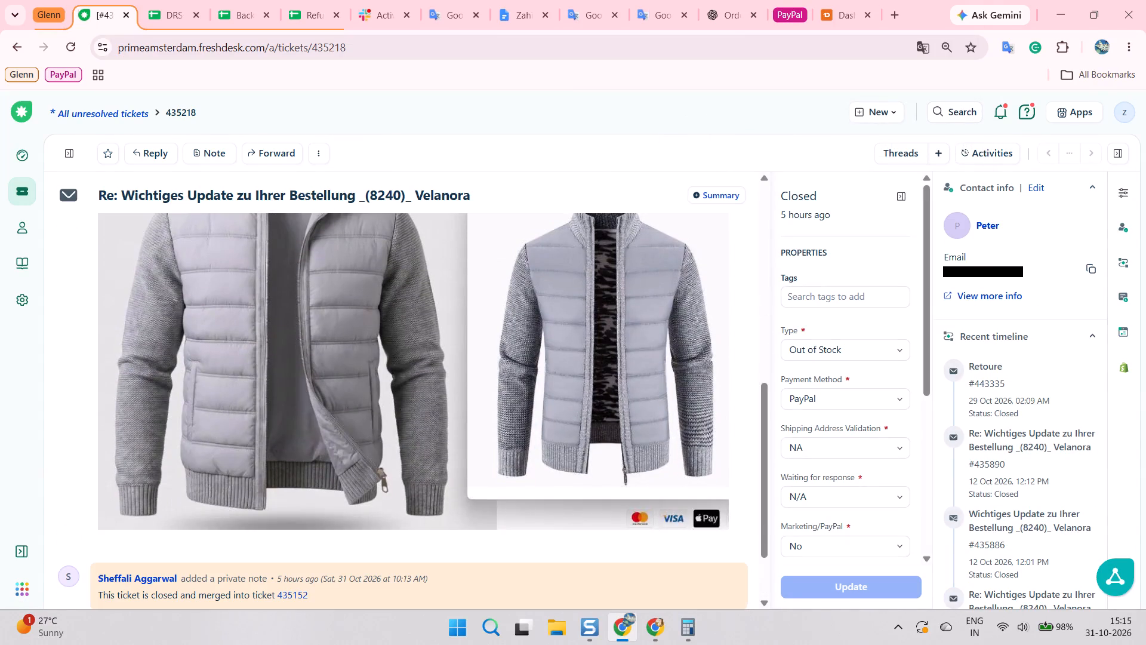
pyautogui.scroll(-3, 392, 326)
pyautogui.scroll(2, 507, 362)
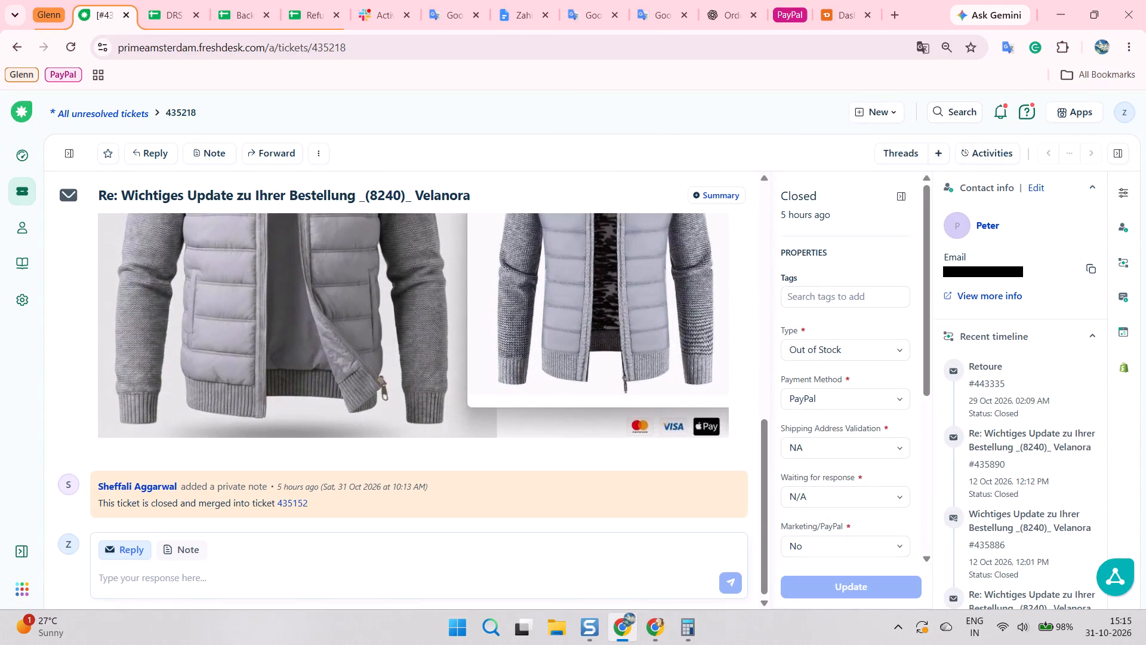
pyautogui.scroll(10, 509, 349)
pyautogui.click(417, 260)
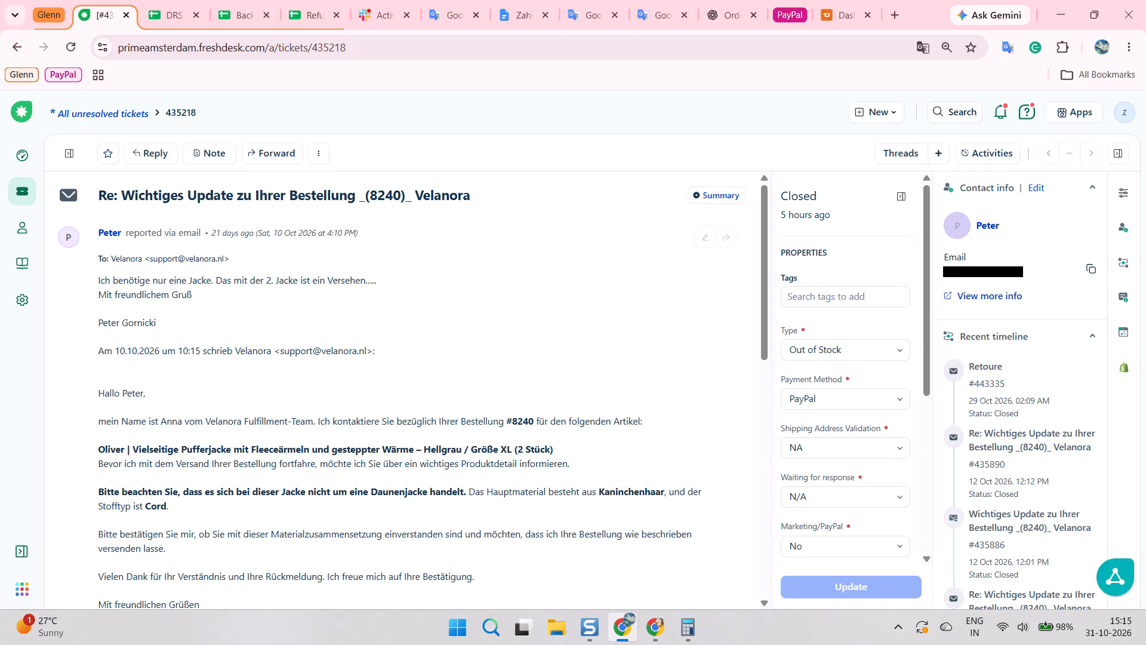
pyautogui.scroll(-2, 997, 374)
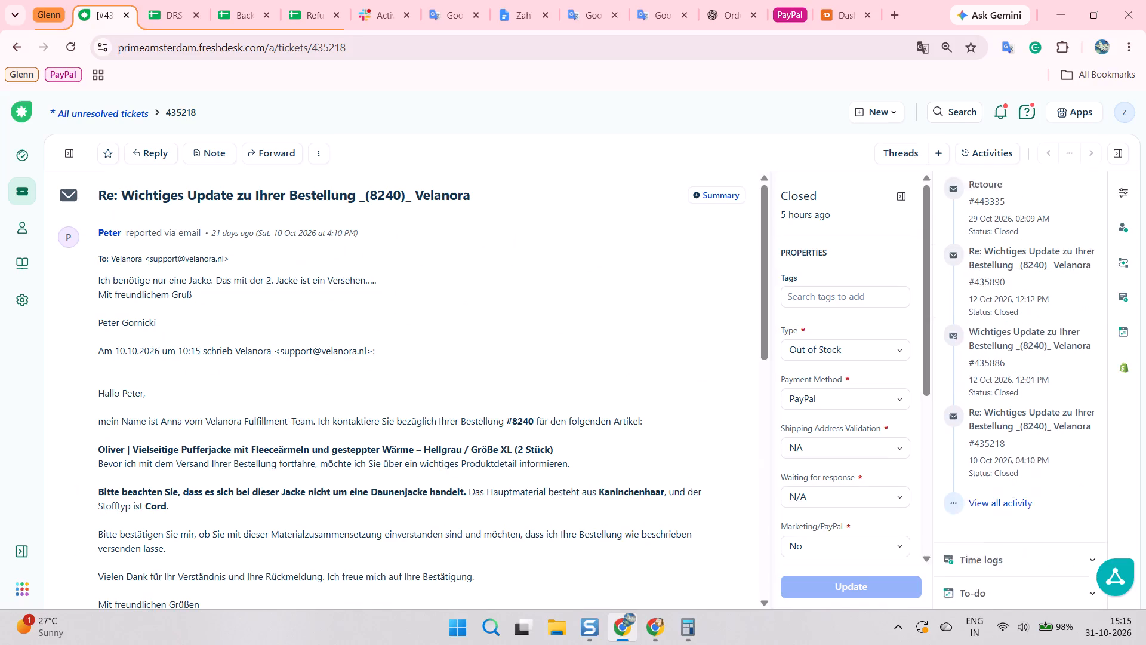
pyautogui.click(1015, 330)
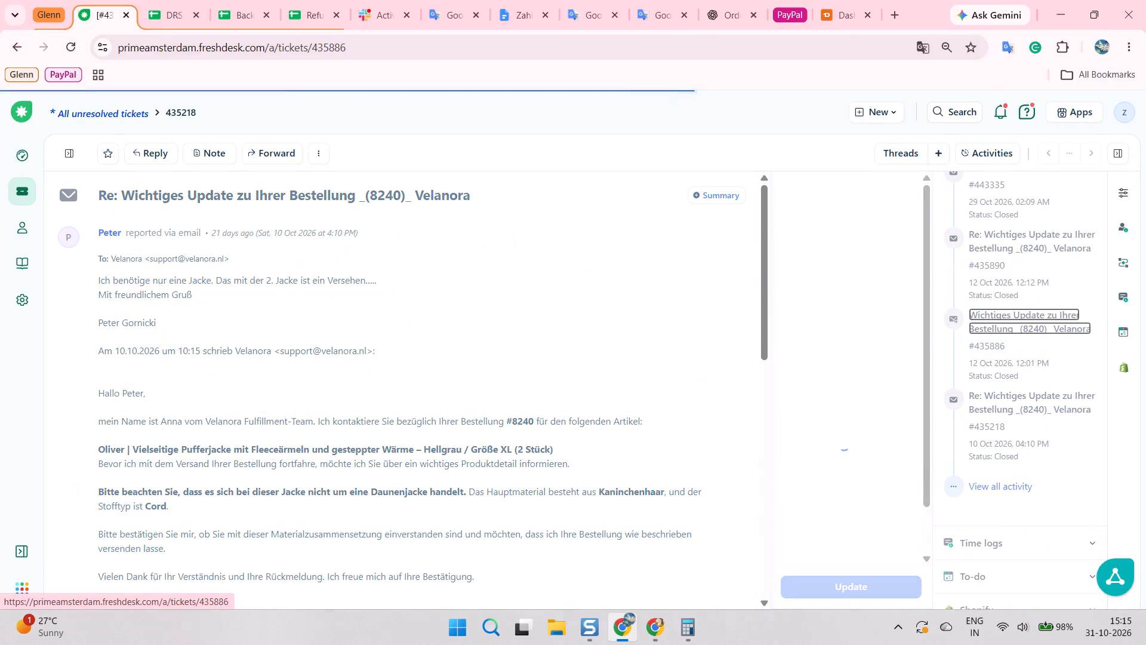
pyautogui.scroll(2, 460, 328)
pyautogui.scroll(-7, 466, 322)
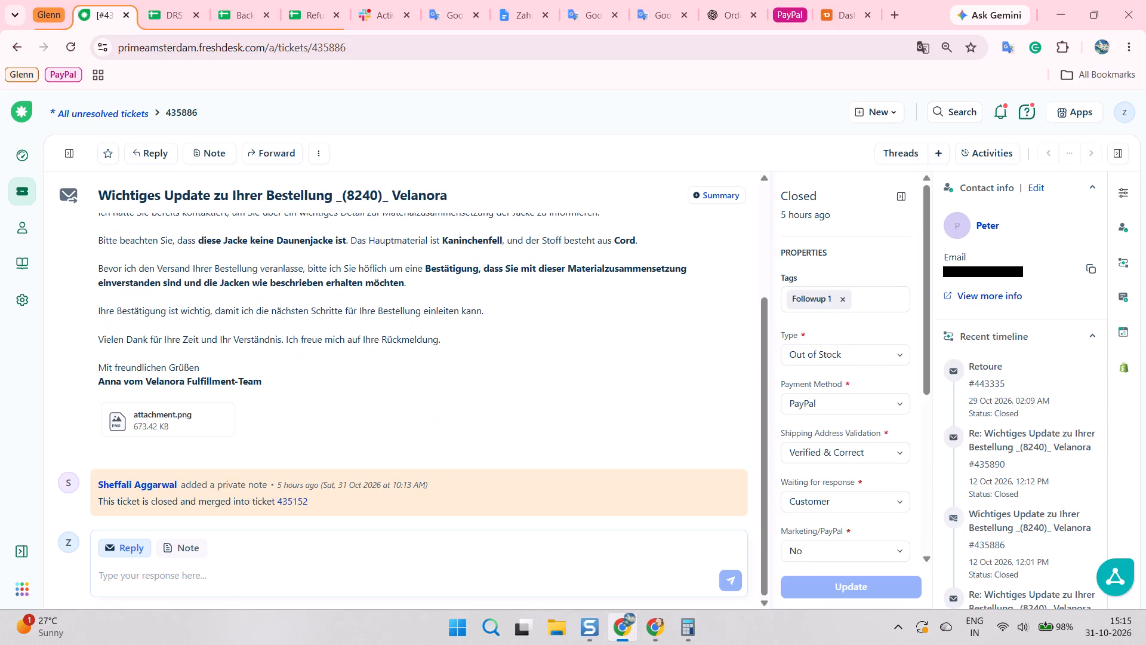
pyautogui.click(1016, 444)
pyautogui.scroll(4, 320, 364)
pyautogui.scroll(-7, 363, 354)
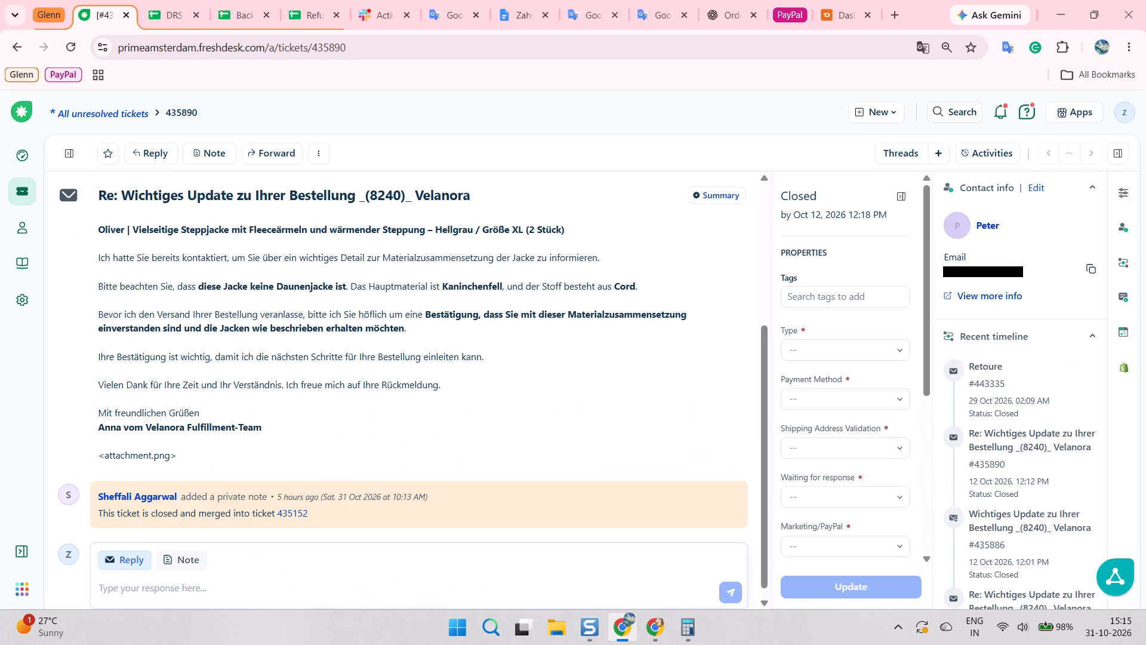
pyautogui.click(1000, 365)
pyautogui.scroll(6, 435, 314)
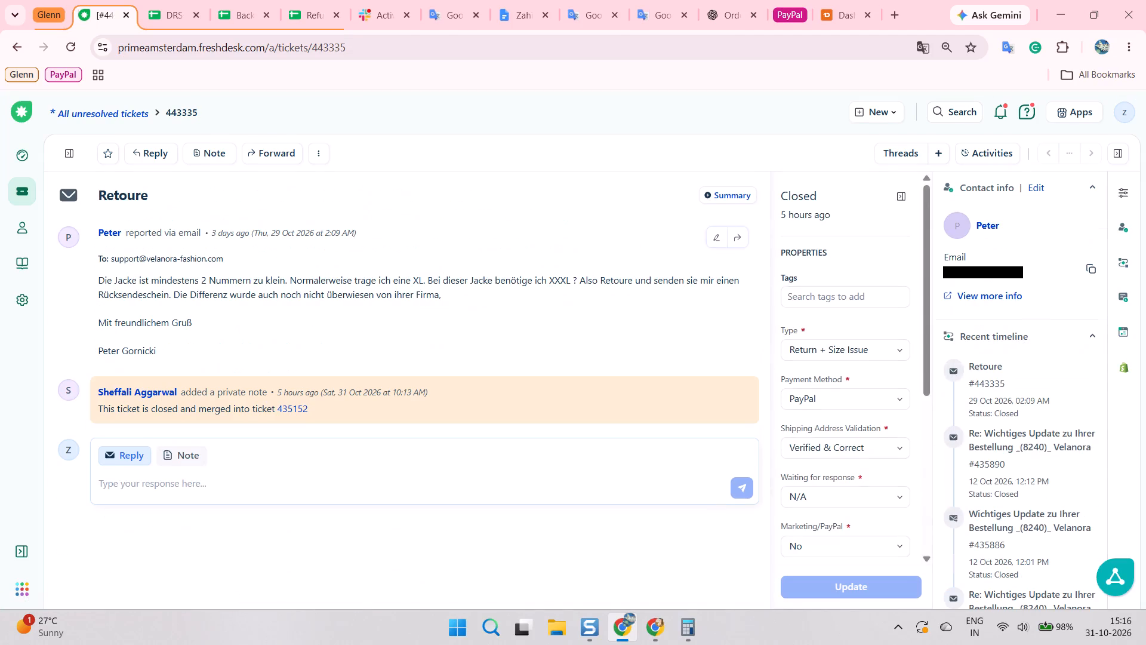
pyautogui.scroll(2, 435, 314)
pyautogui.scroll(-7, 435, 314)
pyautogui.scroll(-2, 1028, 442)
pyautogui.click(1014, 464)
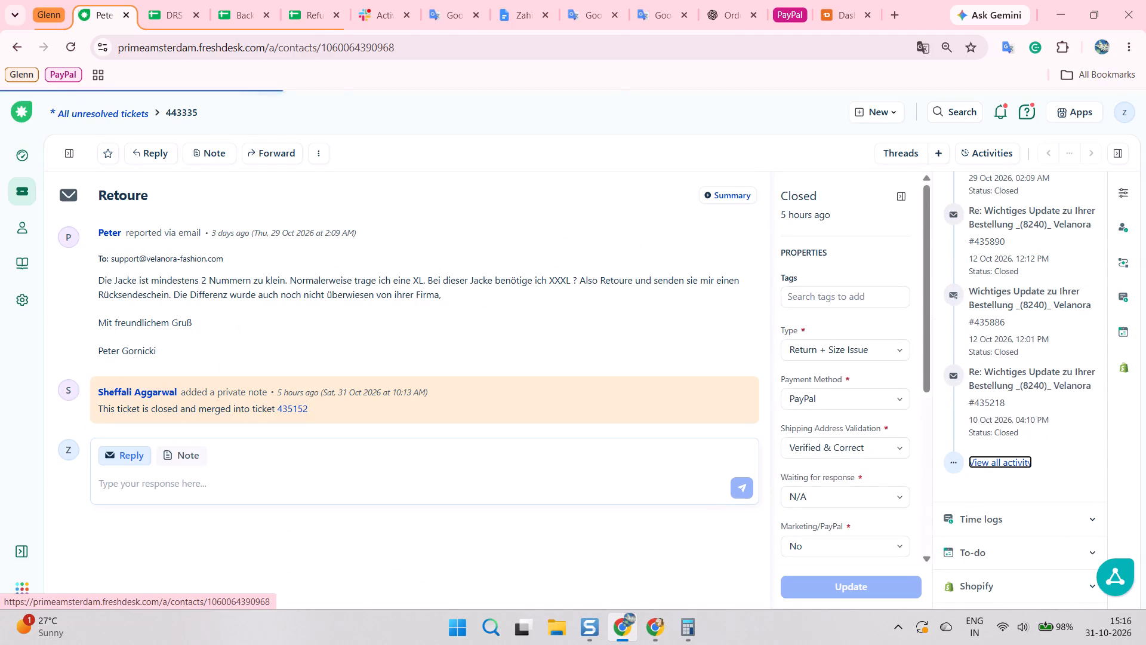
pyautogui.click(141, 285)
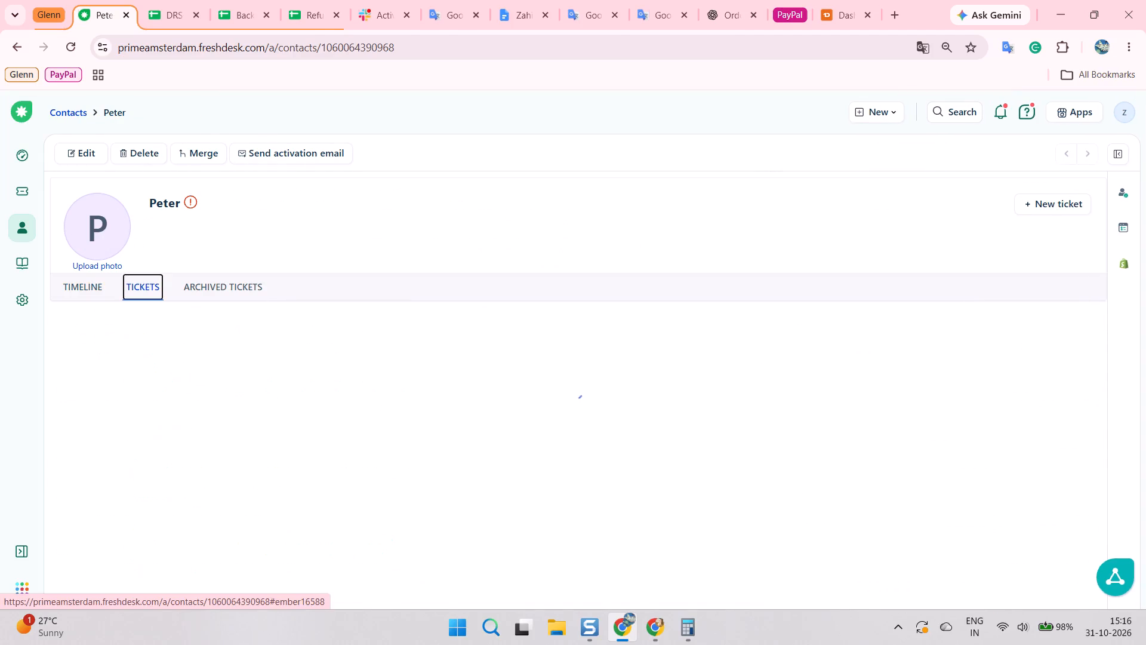
pyautogui.scroll(-2, 282, 315)
pyautogui.scroll(-1, 439, 342)
pyautogui.scroll(1, 455, 398)
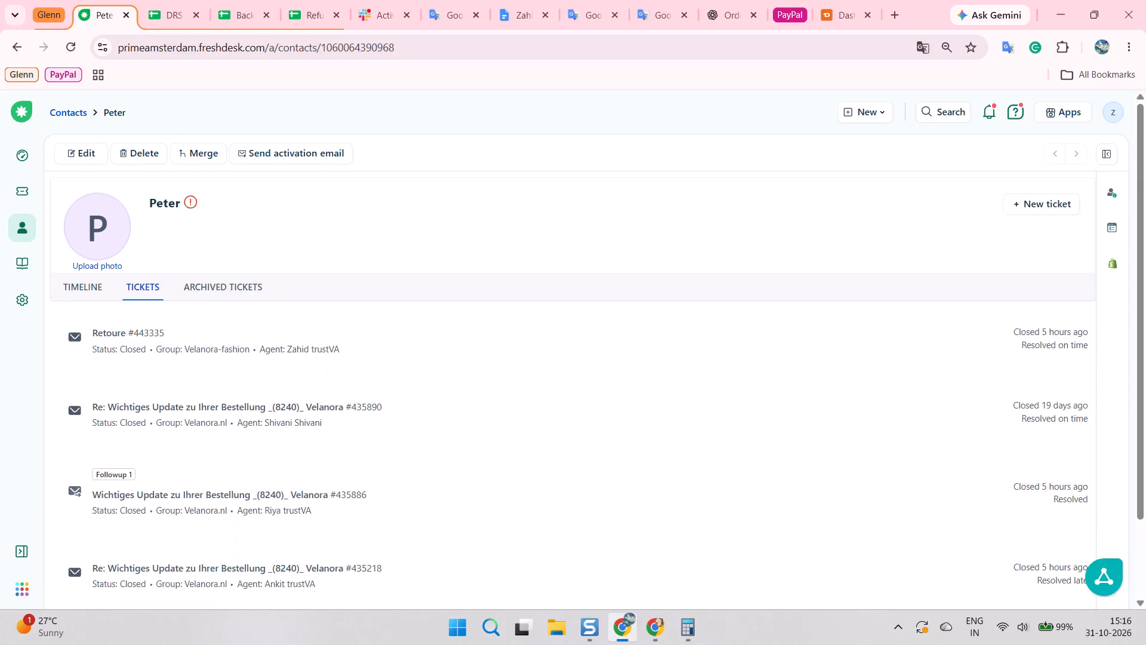
pyautogui.scroll(-2, 463, 383)
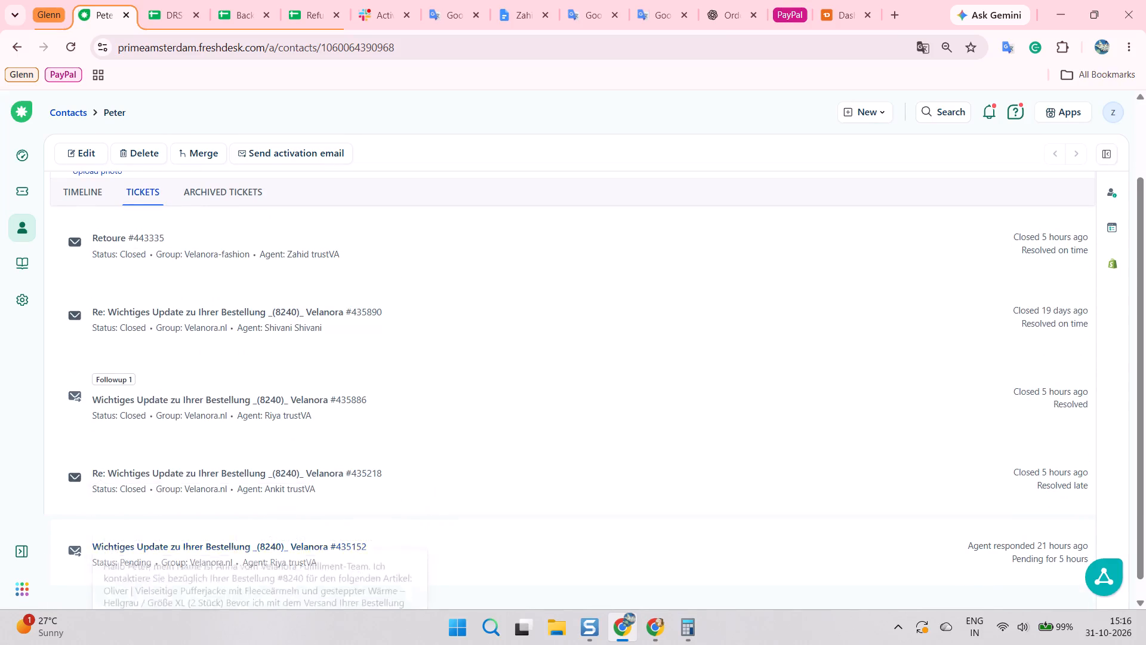
pyautogui.click(304, 547)
pyautogui.scroll(-3, 370, 346)
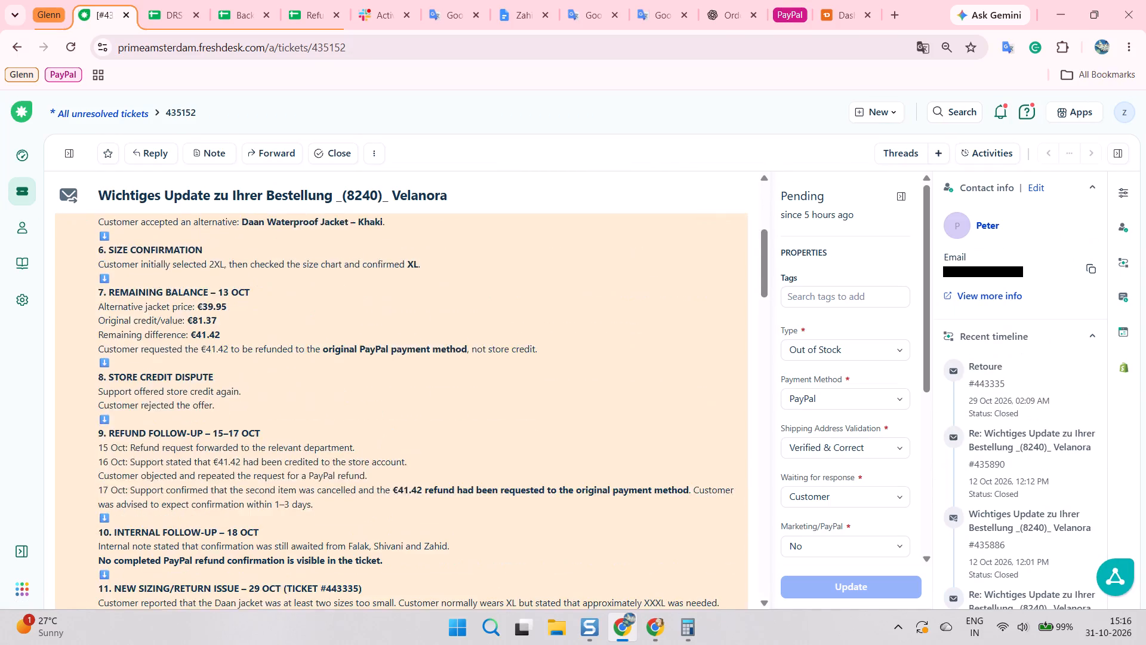
pyautogui.scroll(-5, 373, 340)
pyautogui.scroll(9, 381, 346)
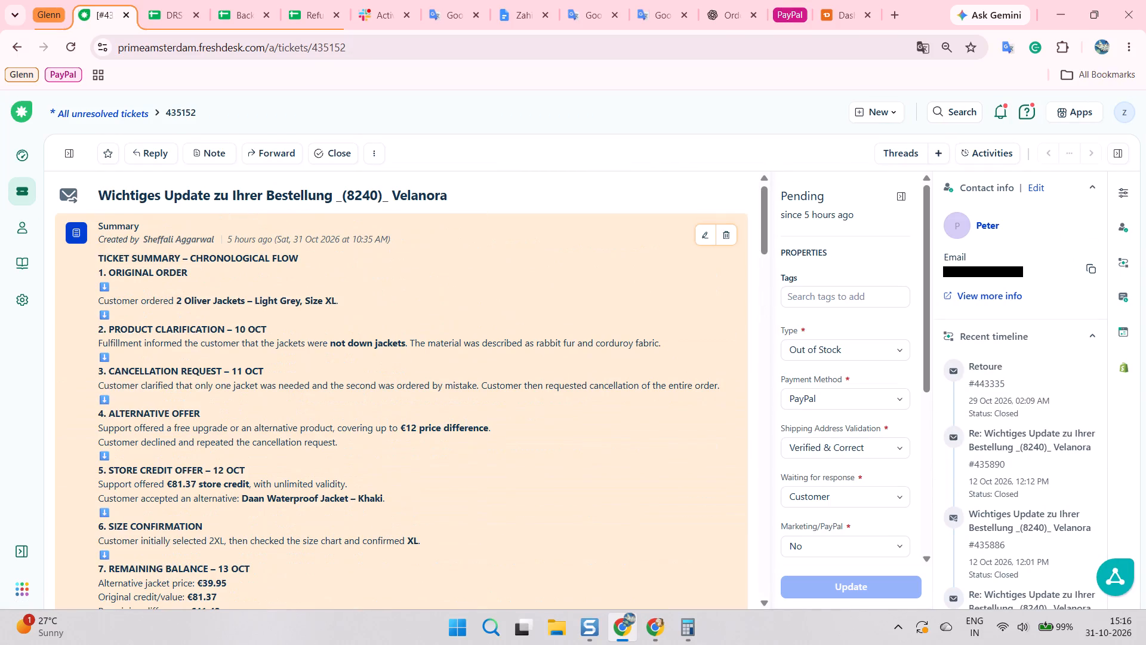
pyautogui.scroll(4, 374, 358)
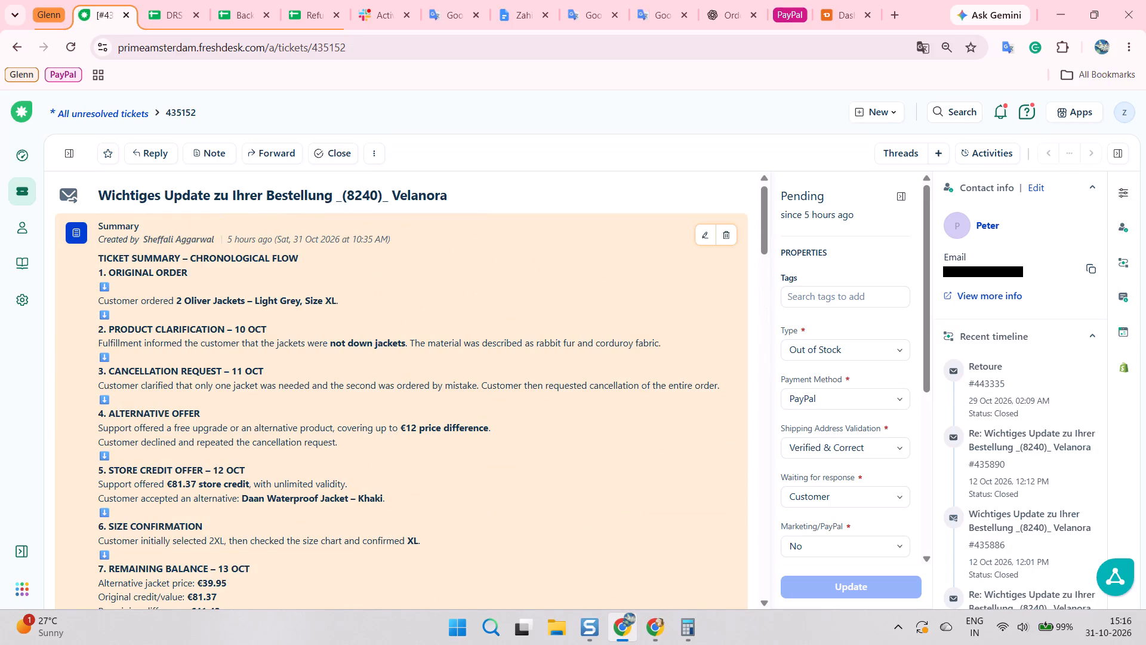
pyautogui.scroll(-1, 229, 331)
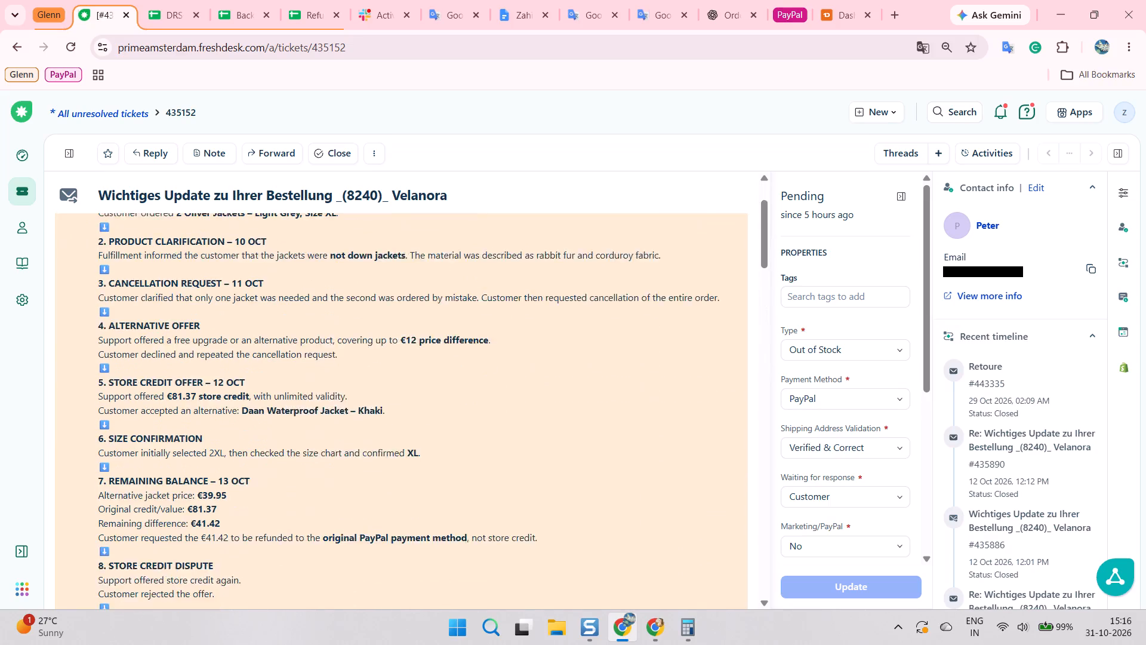
pyautogui.scroll(-10, 236, 331)
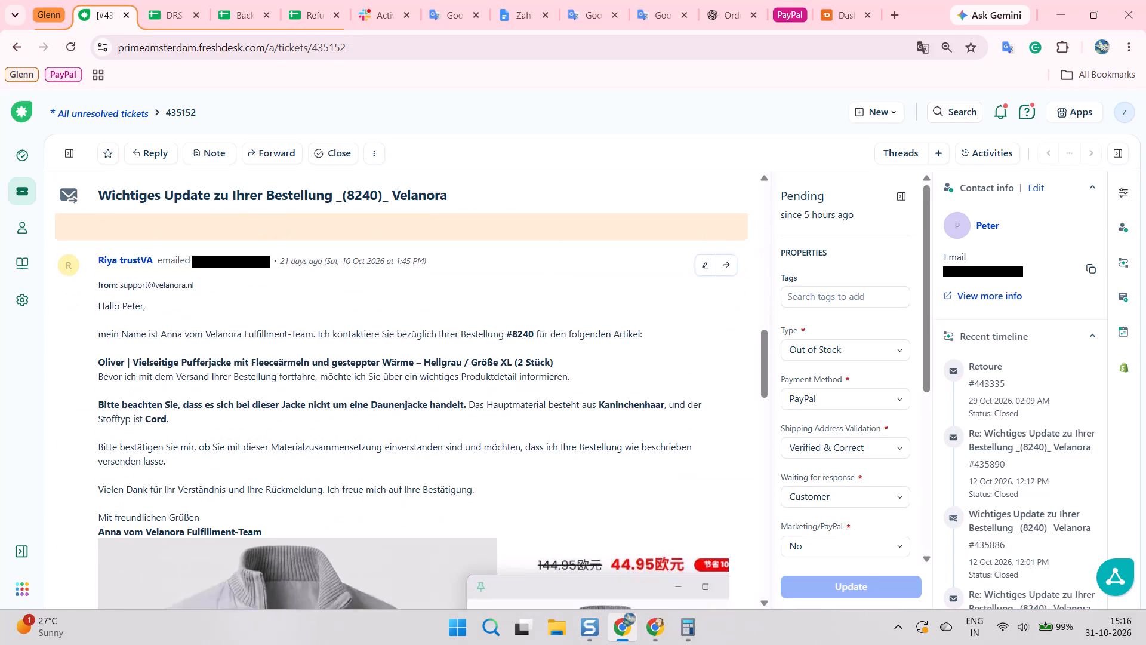
pyautogui.scroll(-16, 240, 322)
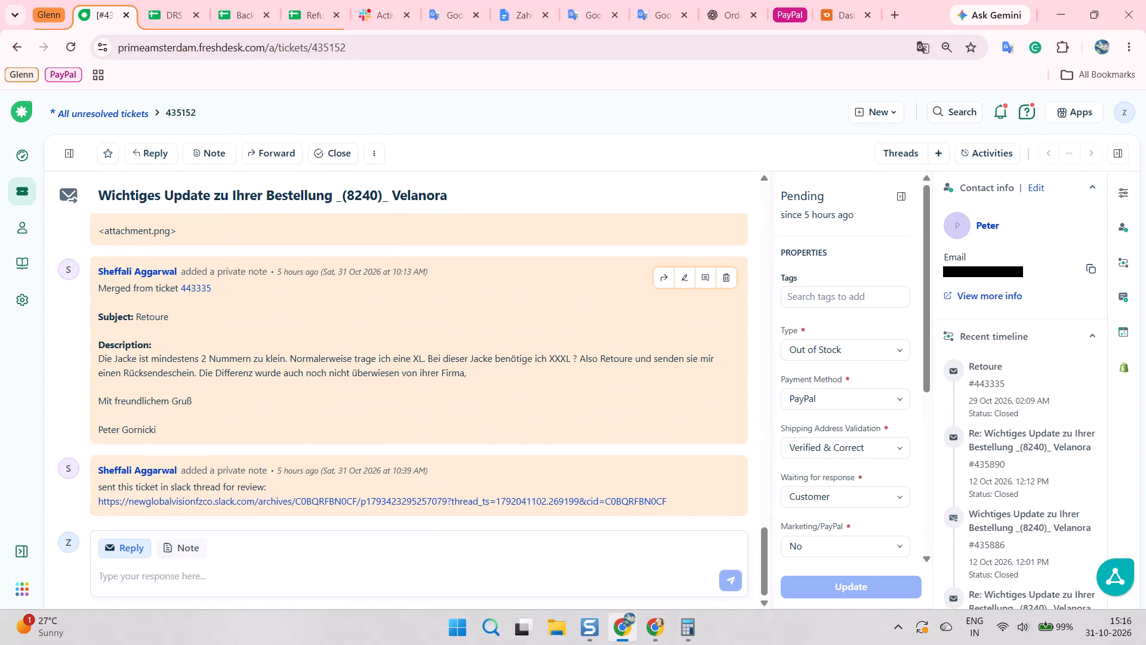
# Review the private notes merged from tickets 435890 and 443335 and the note about the Slack review.
pyautogui.scroll(10, 263, 349)
pyautogui.scroll(-3, 314, 382)
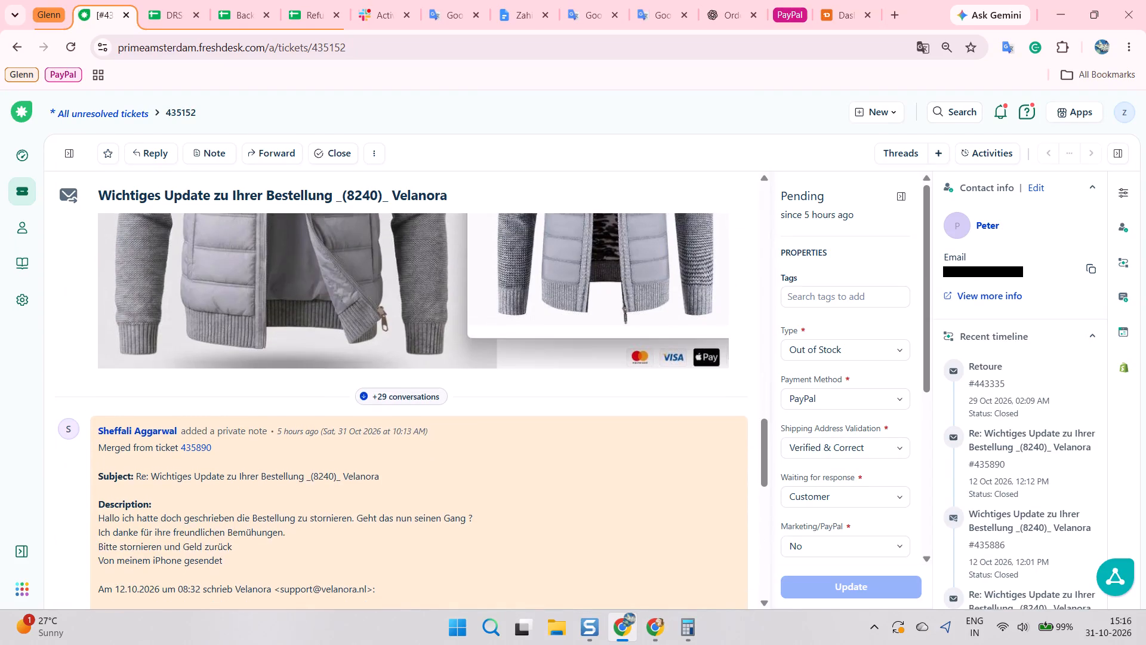
pyautogui.scroll(-2, 383, 398)
pyautogui.scroll(-2, 288, 362)
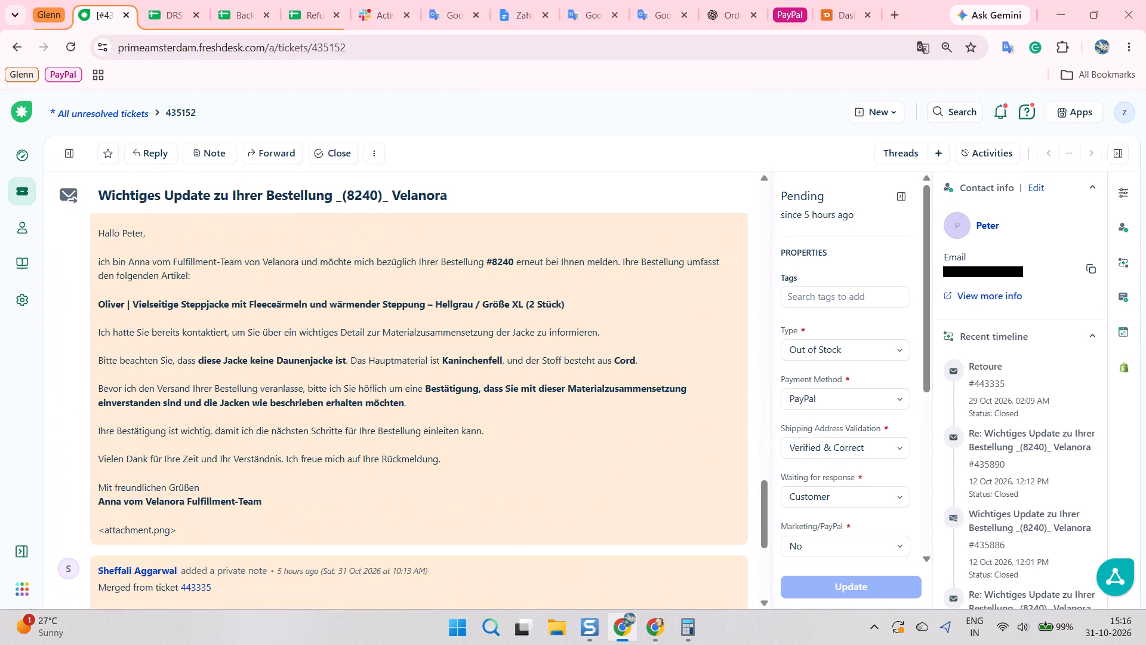
pyautogui.scroll(-3, 333, 370)
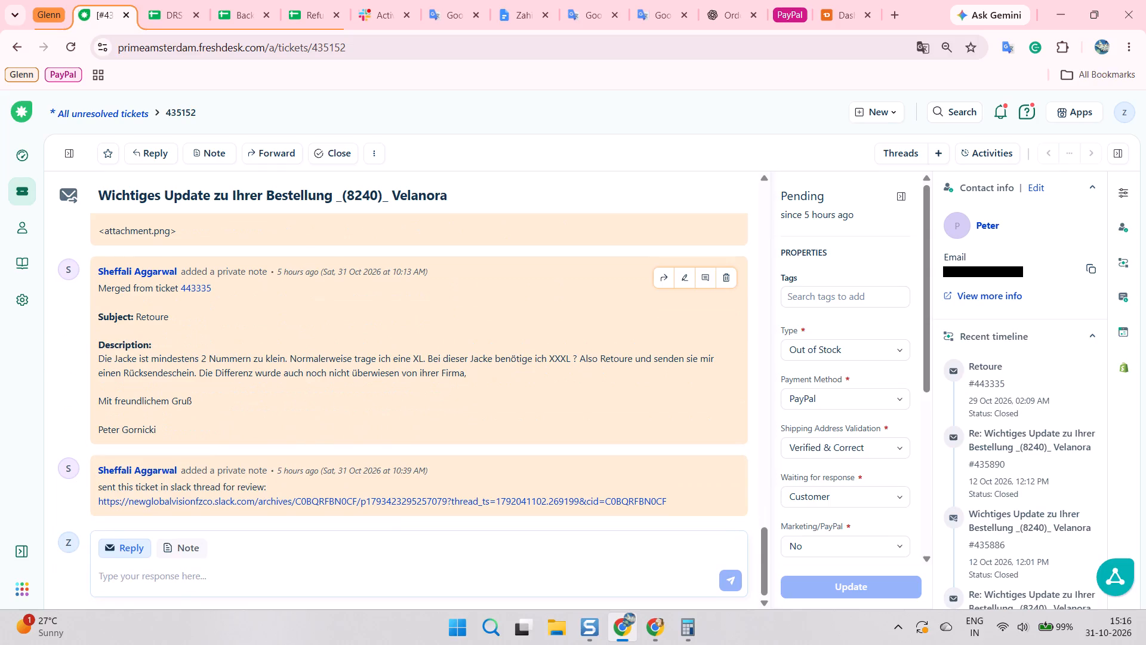
pyautogui.scroll(2, 288, 403)
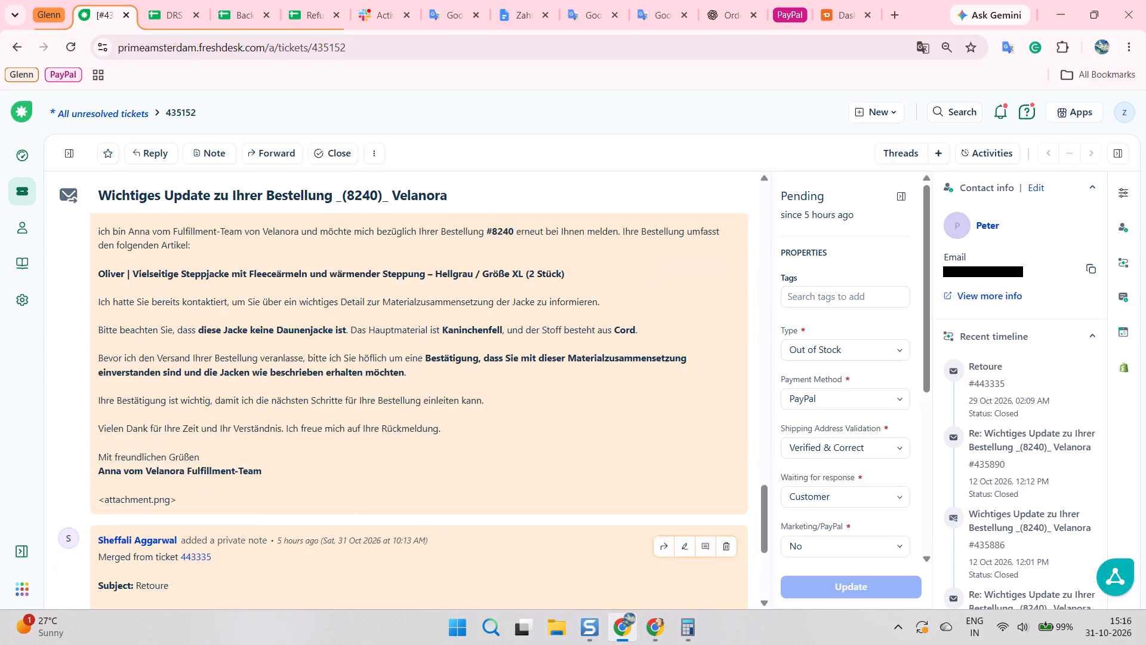
pyautogui.scroll(9, 289, 403)
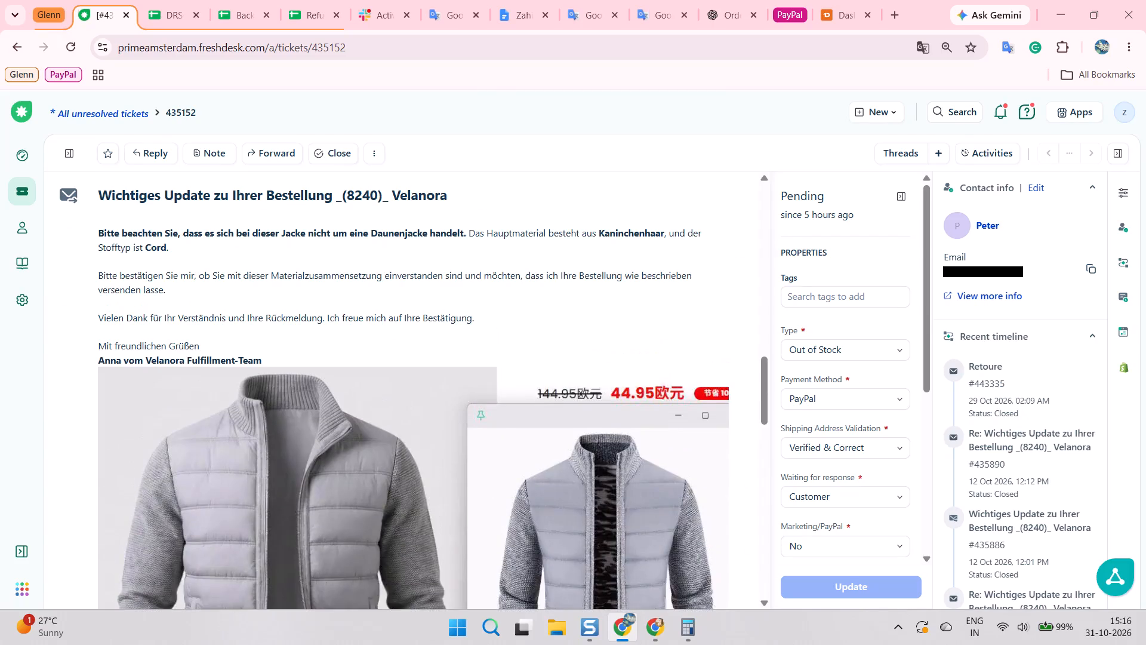
pyautogui.scroll(5, 291, 403)
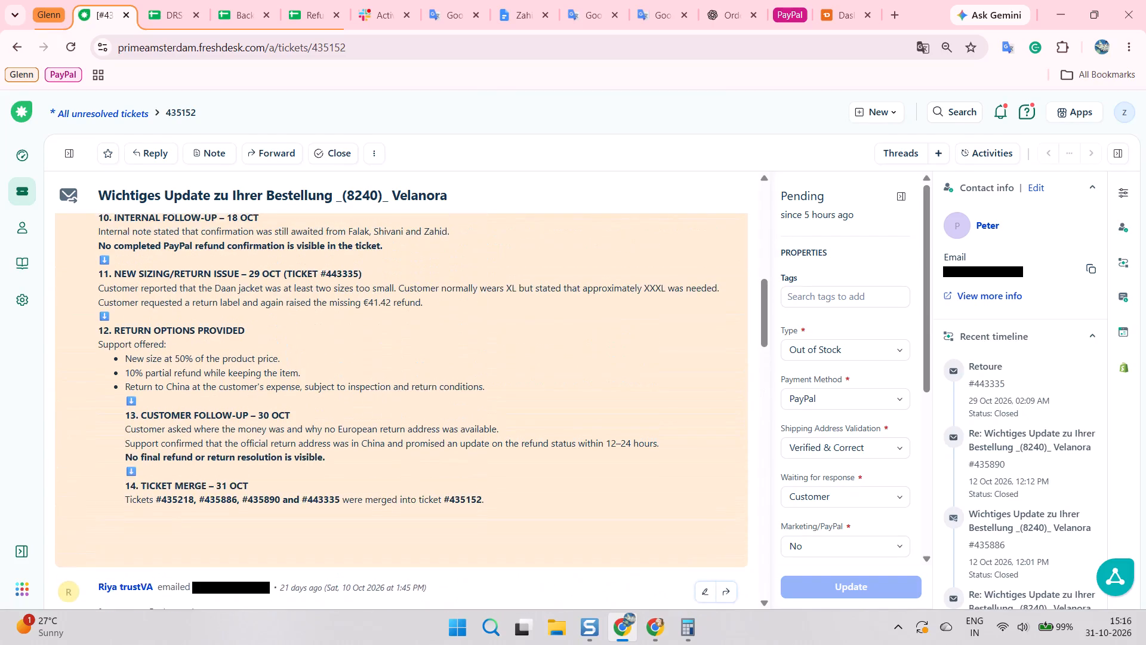
pyautogui.scroll(7, 292, 403)
pyautogui.scroll(3, 345, 390)
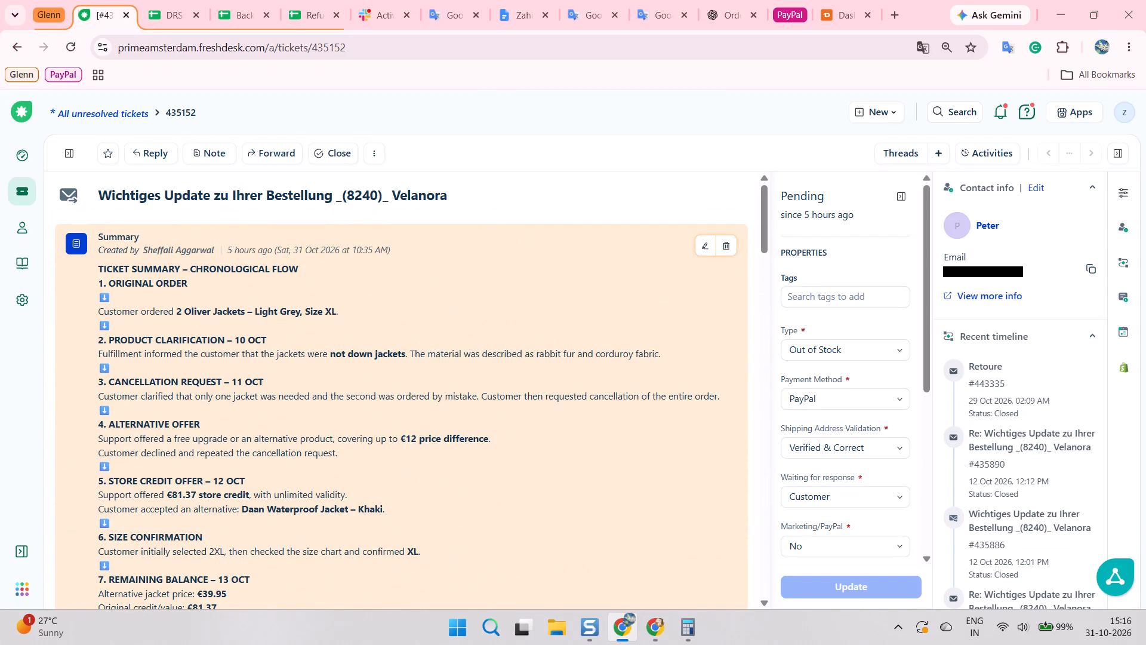
pyautogui.scroll(2, 367, 367)
# Expand the collapsed conversations in the thread of ticket 435152.
pyautogui.scroll(-12, 372, 359)
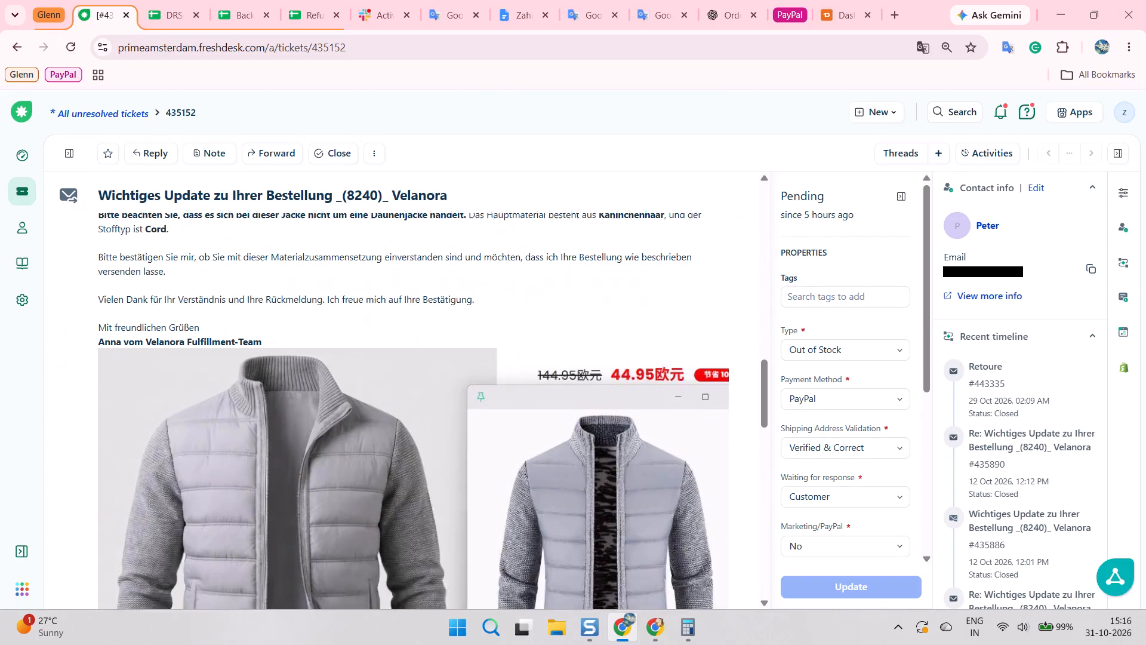
pyautogui.scroll(-4, 378, 401)
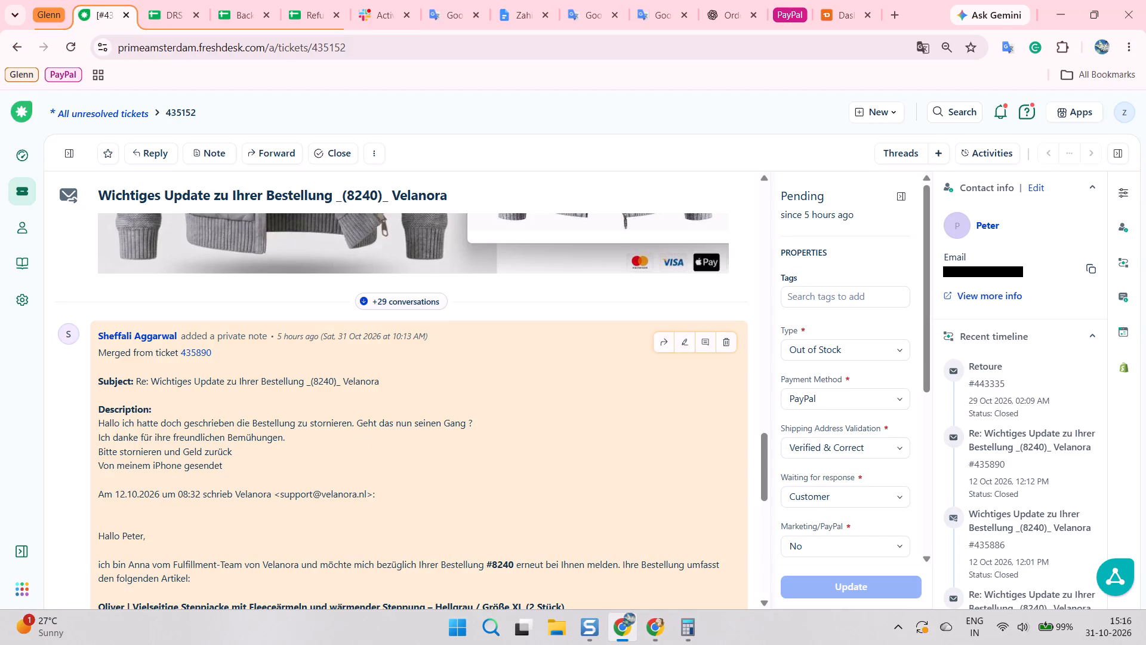
pyautogui.click(399, 309)
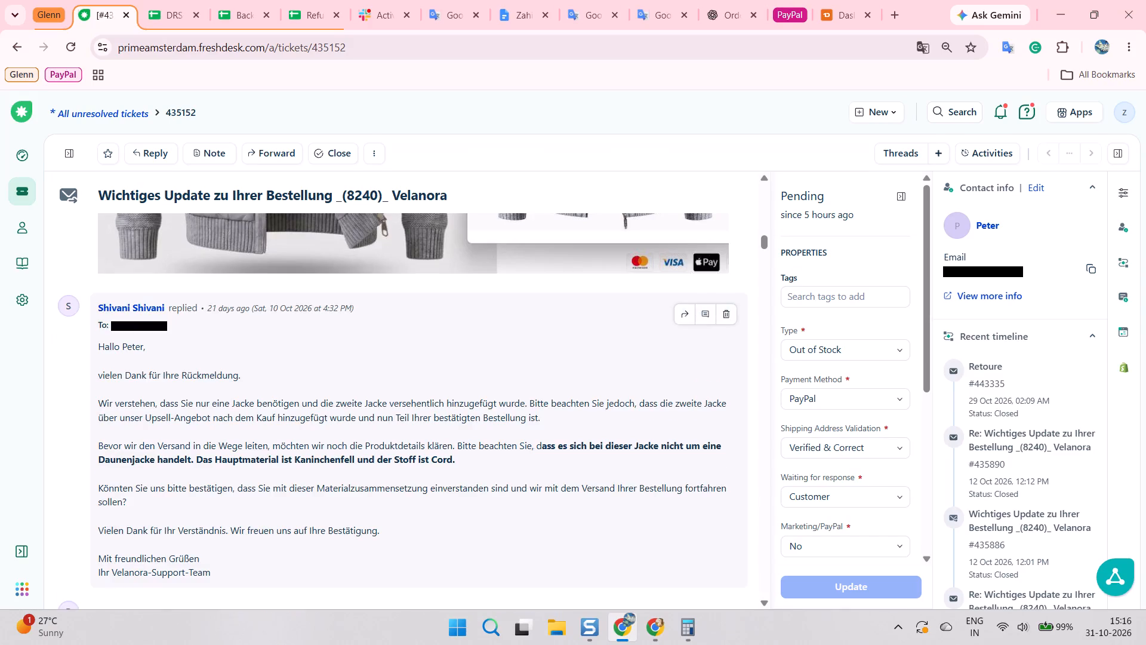
# Read through the expanded thread to the customer's 30 October refund message and the support reply that follows it.
pyautogui.scroll(-9, 407, 306)
pyautogui.moveTo(764, 268); pyautogui.dragTo(763, 275)
pyautogui.moveTo(763, 401); pyautogui.dragTo(765, 447)
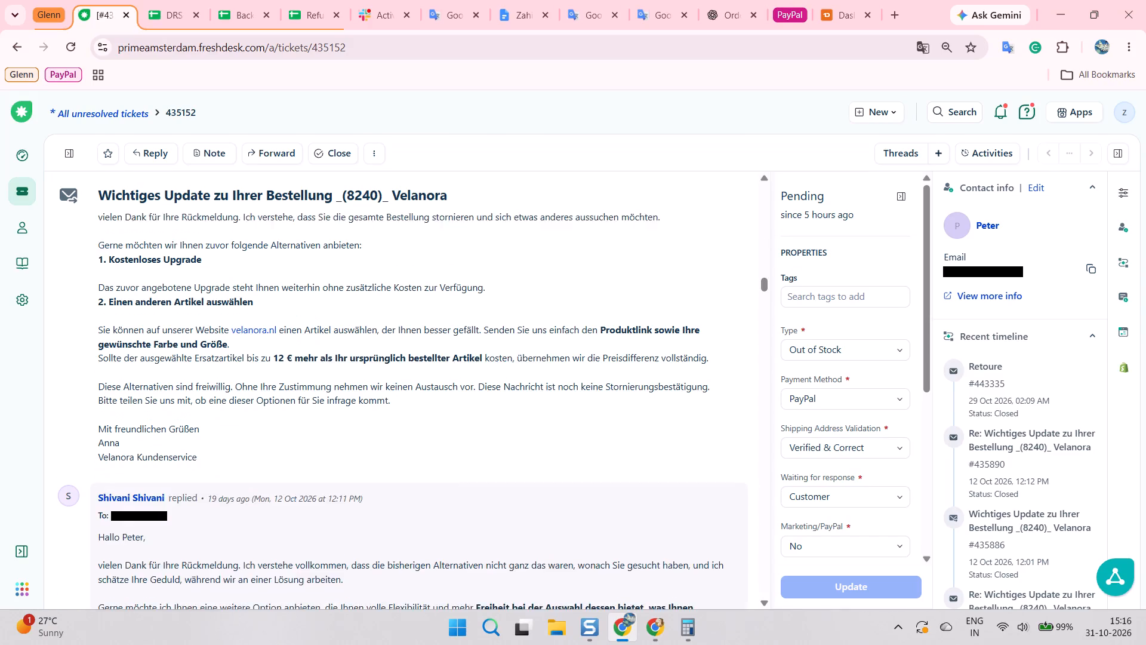
pyautogui.moveTo(765, 447); pyautogui.dragTo(765, 453)
pyautogui.moveTo(762, 282); pyautogui.dragTo(773, 607)
pyautogui.scroll(3, 538, 440)
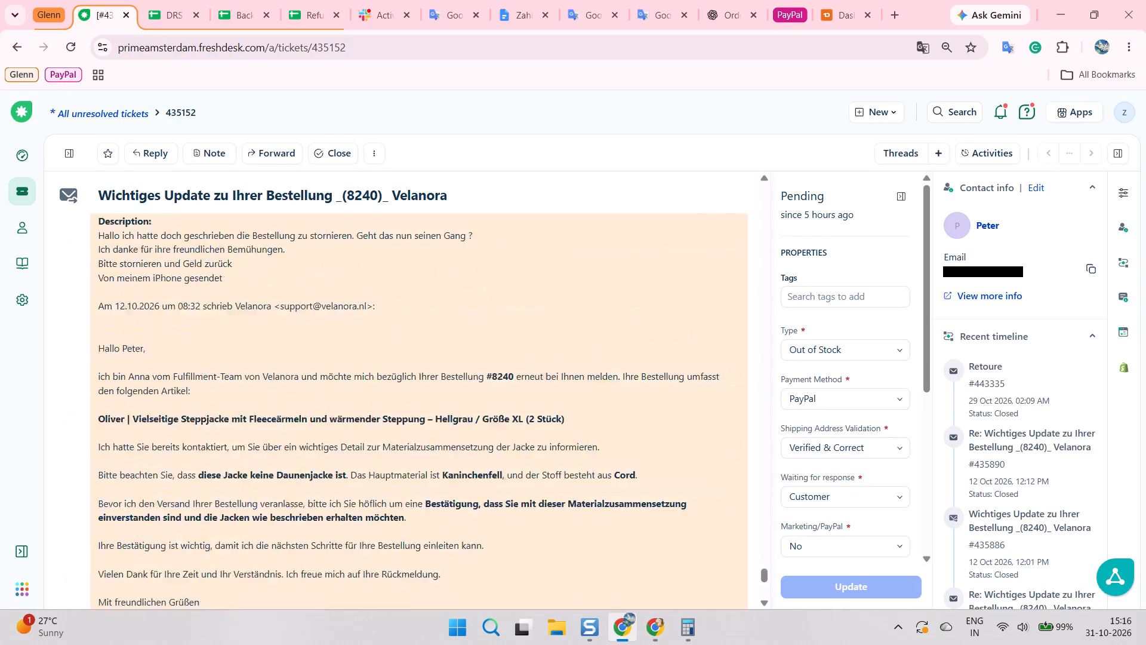
pyautogui.scroll(20, 531, 415)
pyautogui.scroll(3, 531, 415)
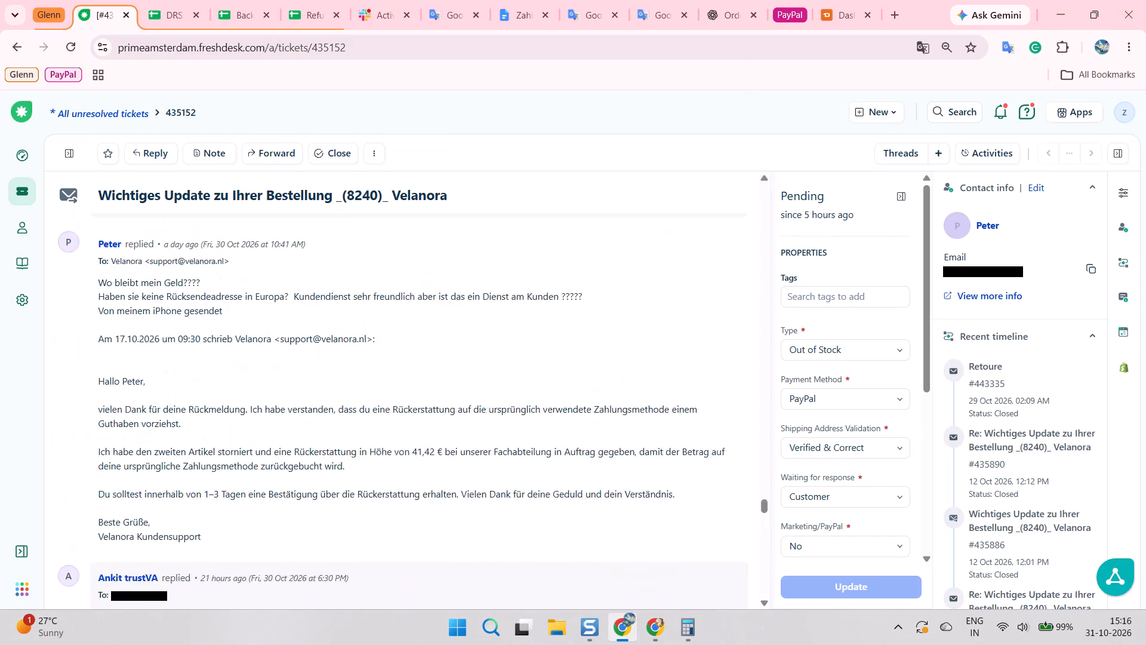
pyautogui.scroll(-2, 504, 383)
pyautogui.scroll(-1, 467, 346)
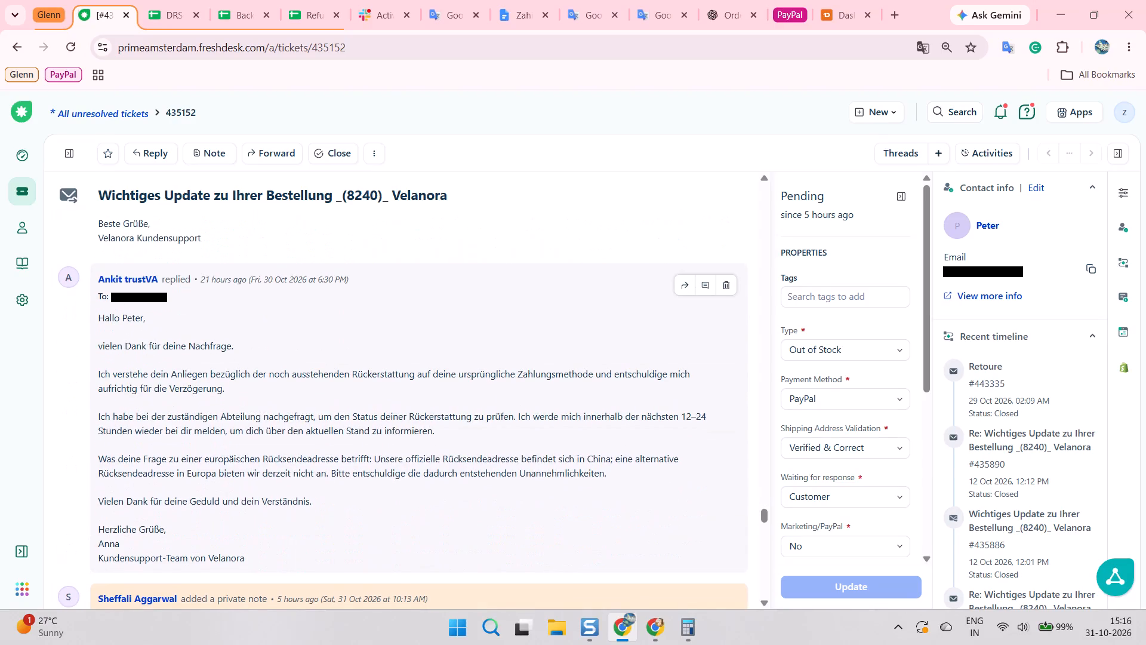
pyautogui.scroll(-1, 325, 337)
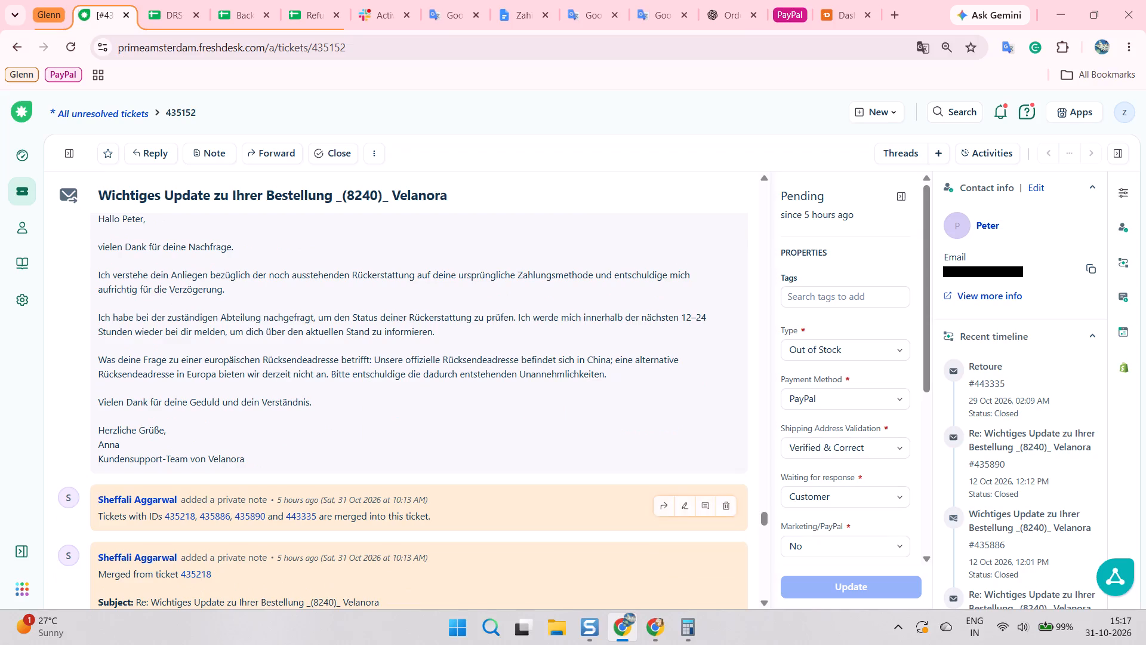
pyautogui.scroll(2, 614, 484)
pyautogui.scroll(3, 559, 432)
pyautogui.scroll(-1, 522, 435)
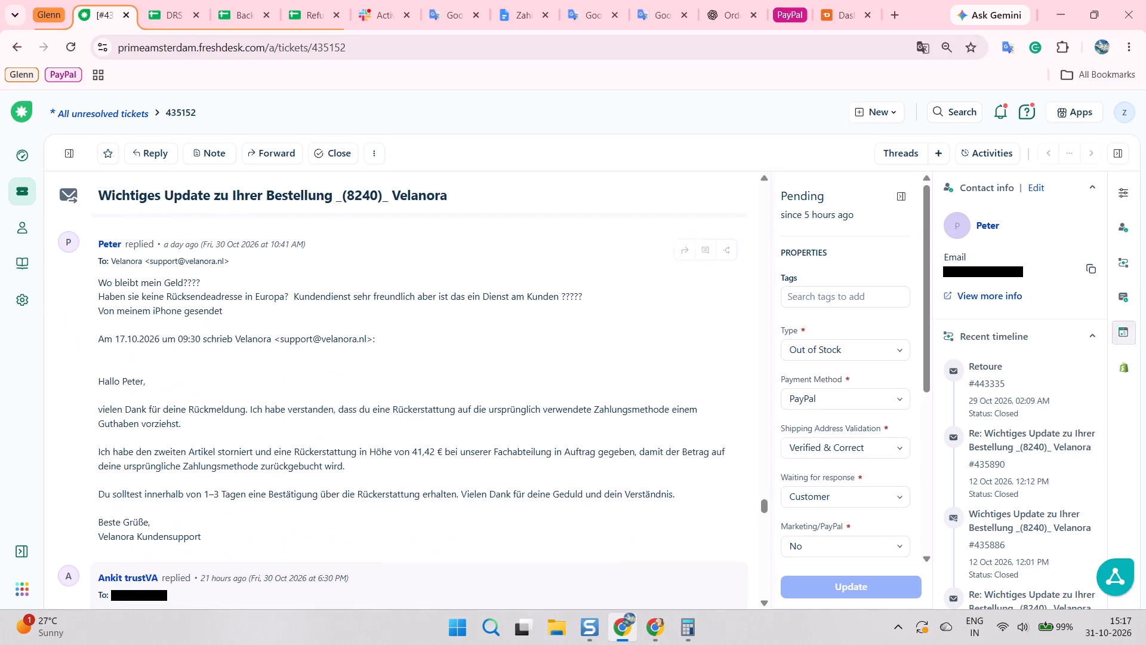
pyautogui.click(1092, 263)
pyautogui.click(365, 341)
pyautogui.hotkey('alt', 'Tab')
pyautogui.click(44, 7)
pyautogui.scroll(3, 63, 19)
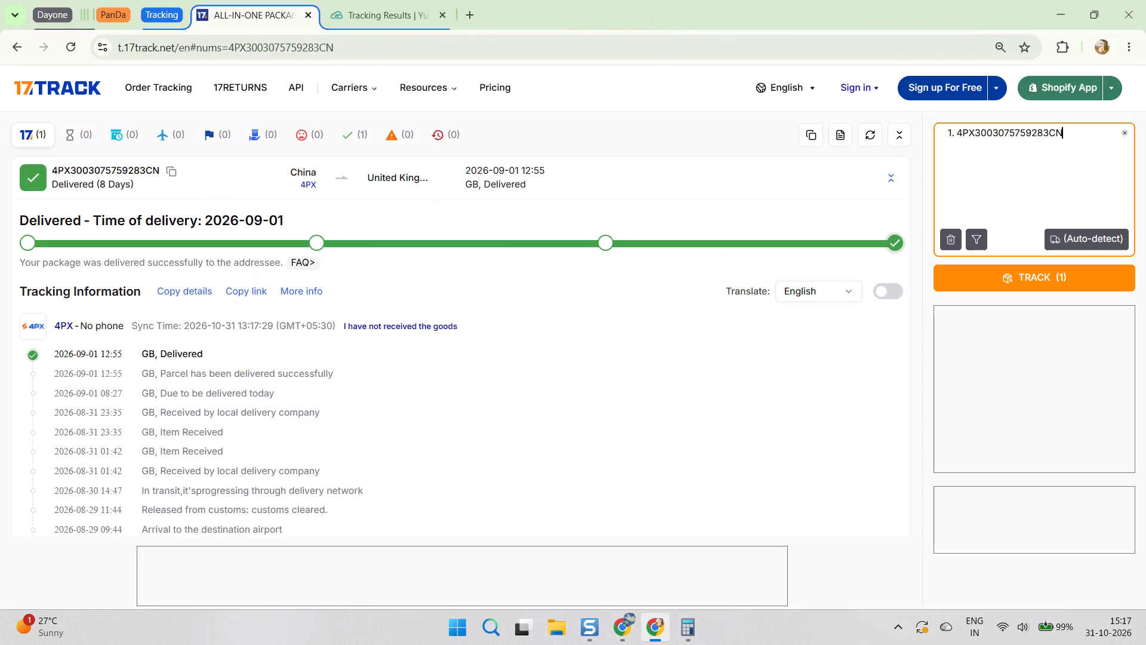
pyautogui.click(101, 3)
pyautogui.click(211, 0)
pyautogui.scroll(6, 227, 53)
pyautogui.click(73, 115)
pyautogui.hotkey('ctrl', 'v')
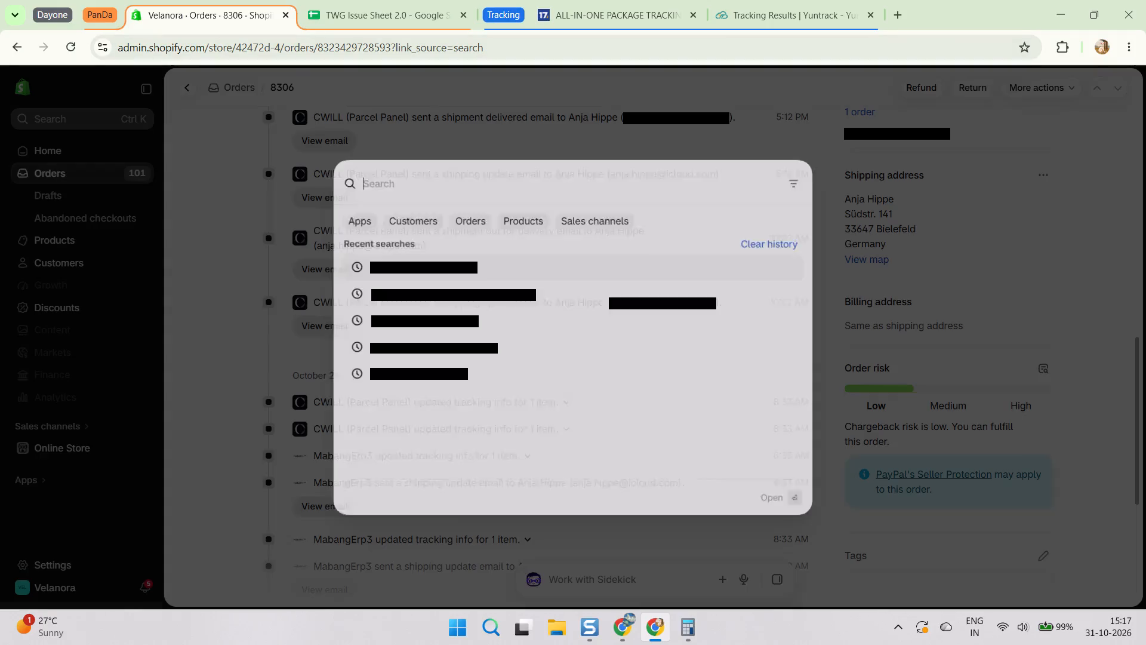
pyautogui.click(381, 294)
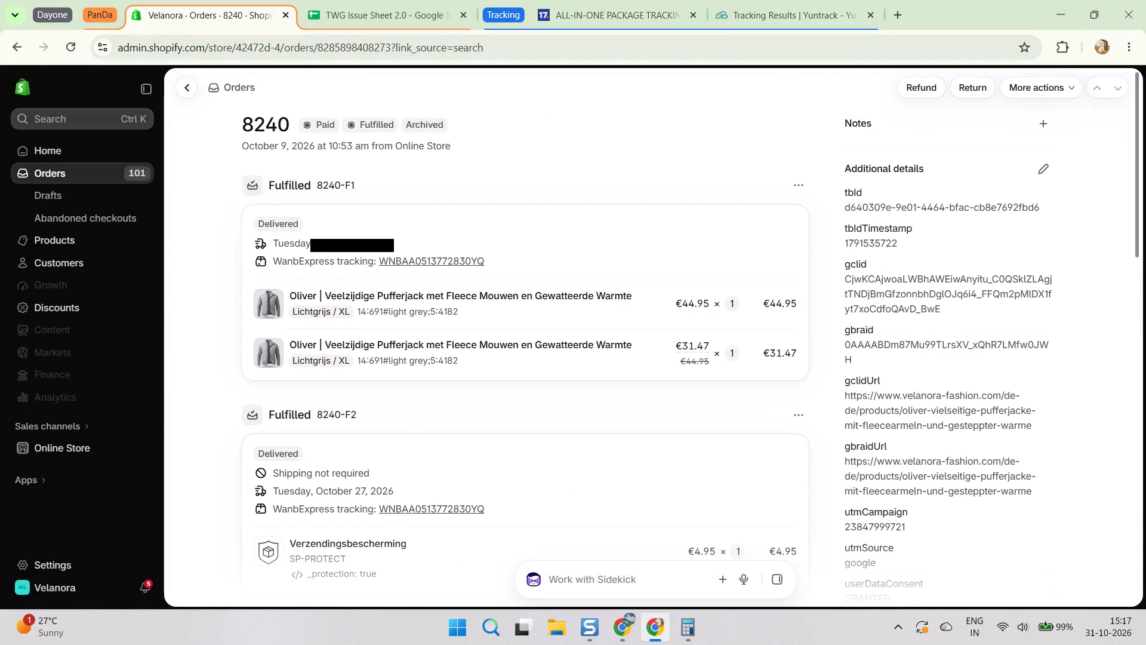
pyautogui.click(528, 245)
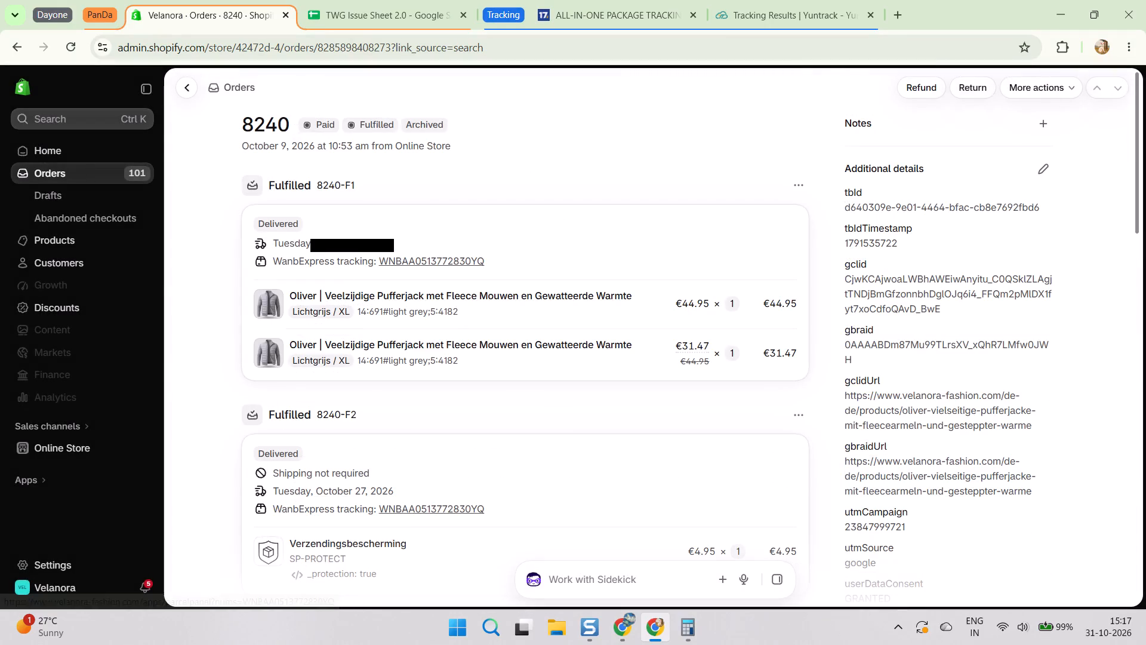
pyautogui.hotkey('alt', 'Tab')
pyautogui.scroll(-1, 418, 244)
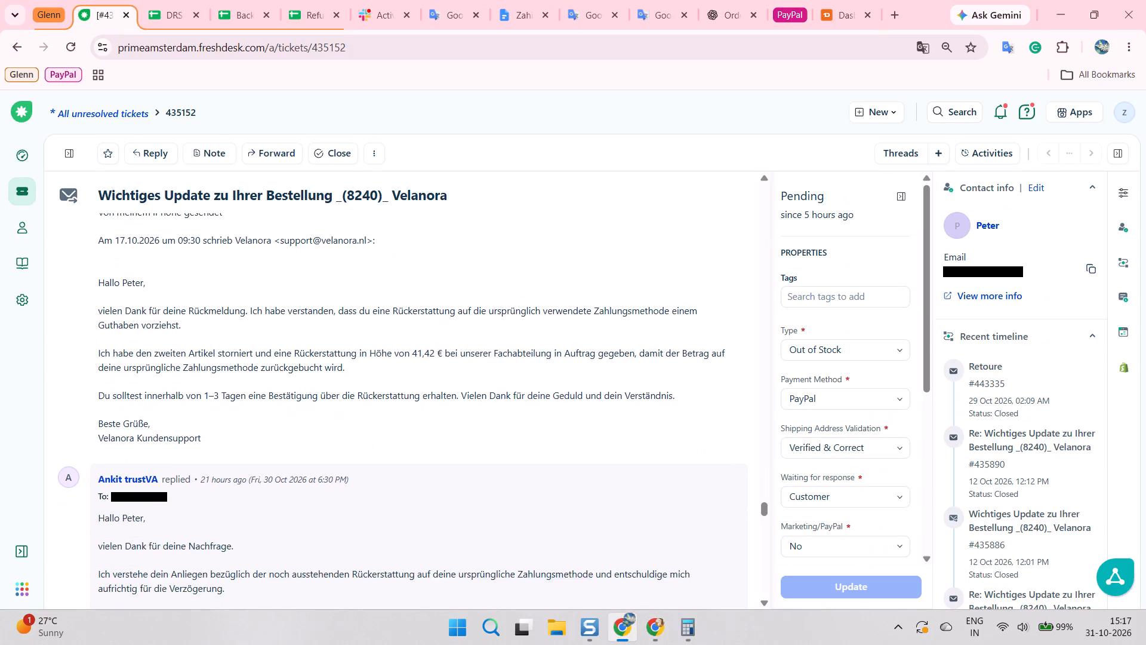
pyautogui.scroll(1, 414, 262)
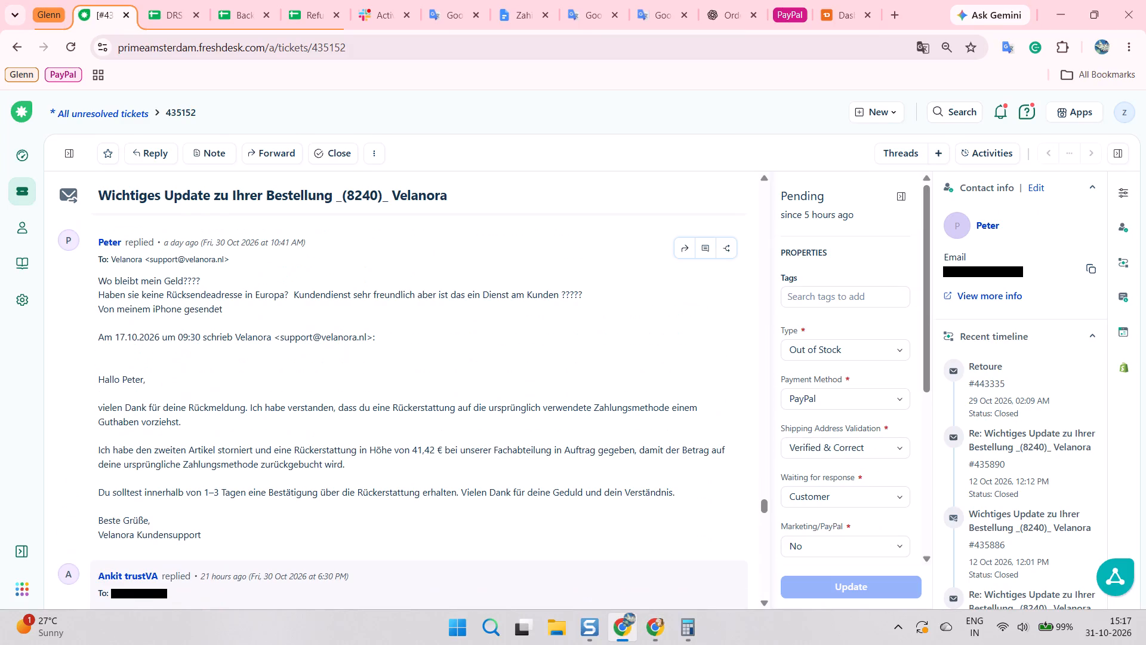
pyautogui.scroll(3, 415, 256)
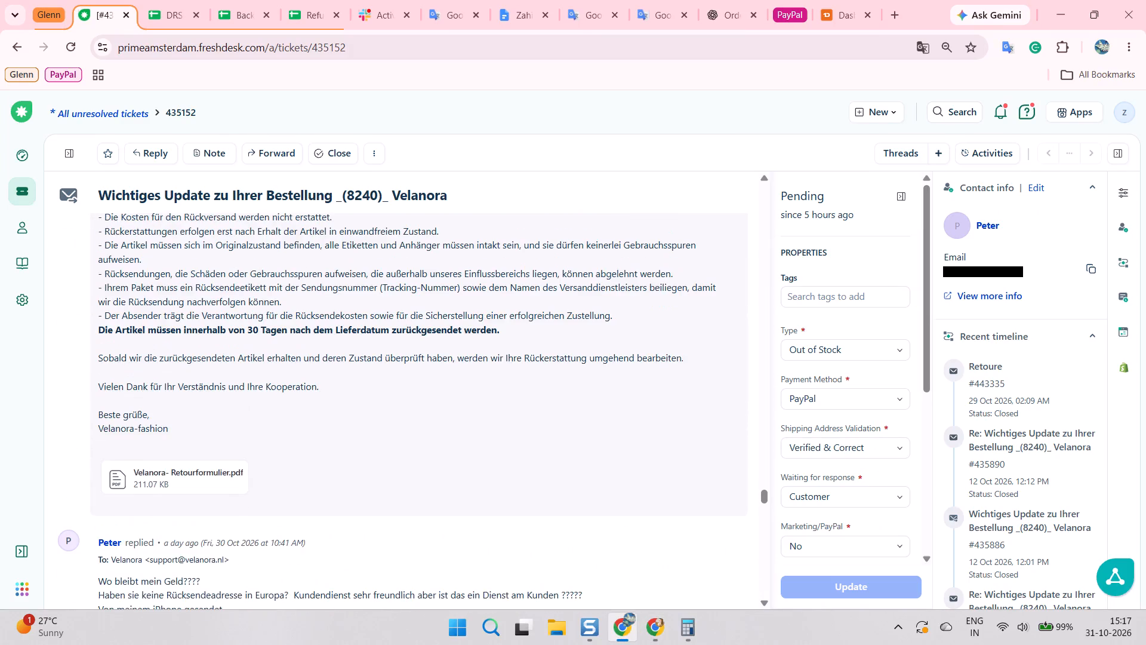
pyautogui.scroll(1, 430, 262)
pyautogui.scroll(-9, 435, 269)
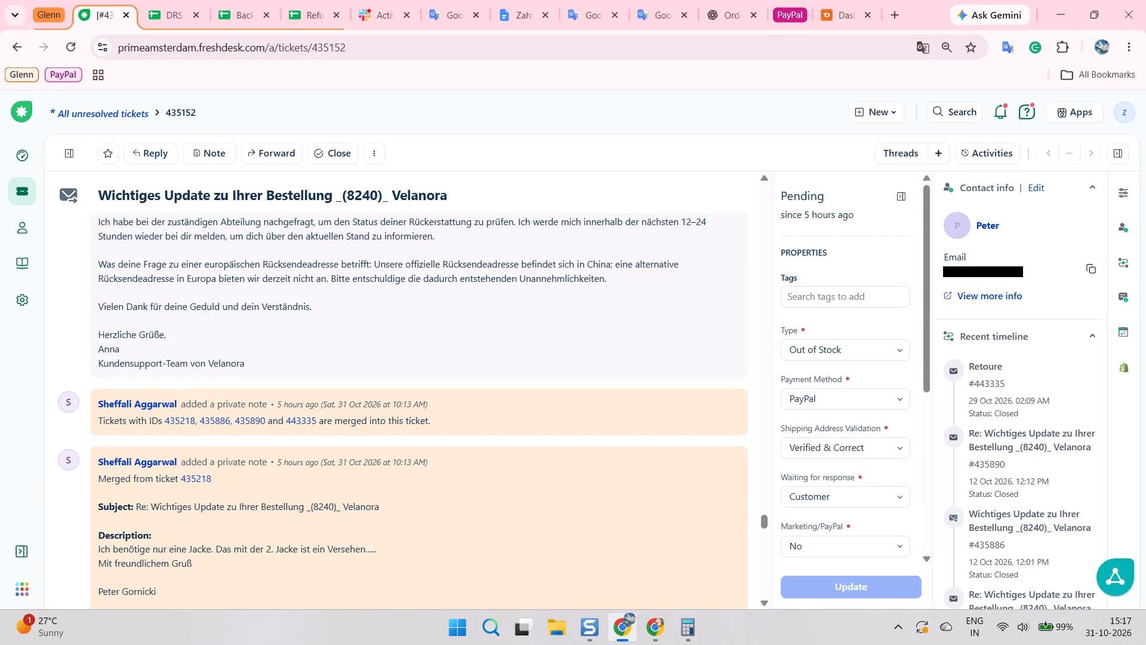
pyautogui.click(380, 334)
pyautogui.scroll(3, 390, 337)
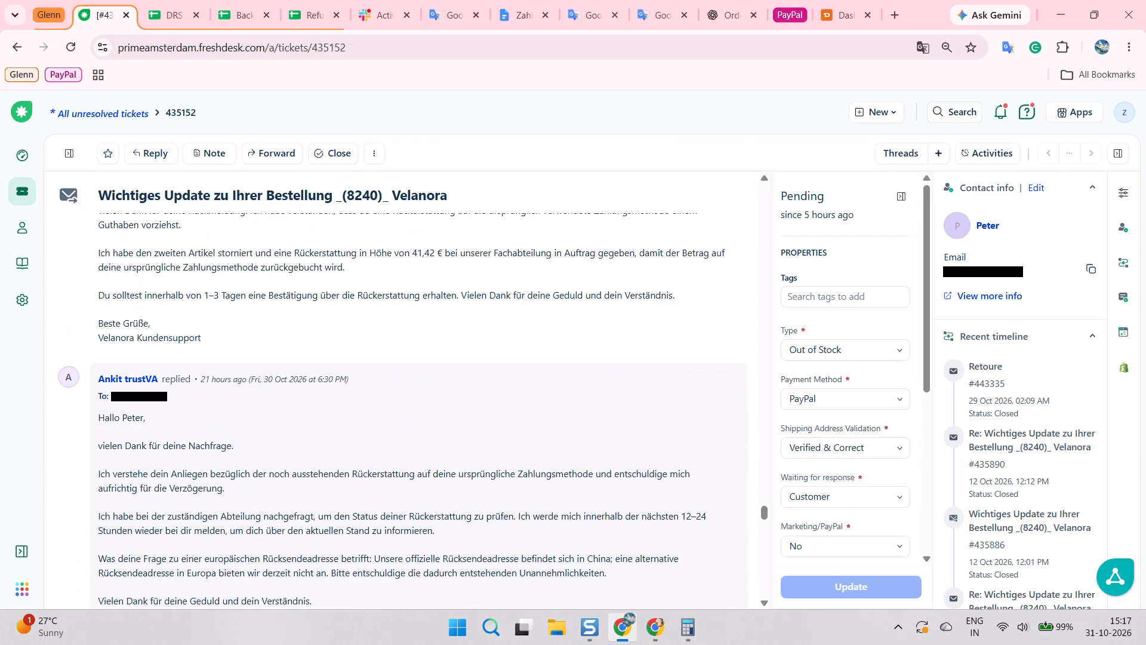
pyautogui.scroll(-1, 401, 324)
pyautogui.hotkey('alt', 'Tab')
pyautogui.scroll(4, 384, 317)
pyautogui.click(491, 176)
pyautogui.hotkey('alt', 'Tab')
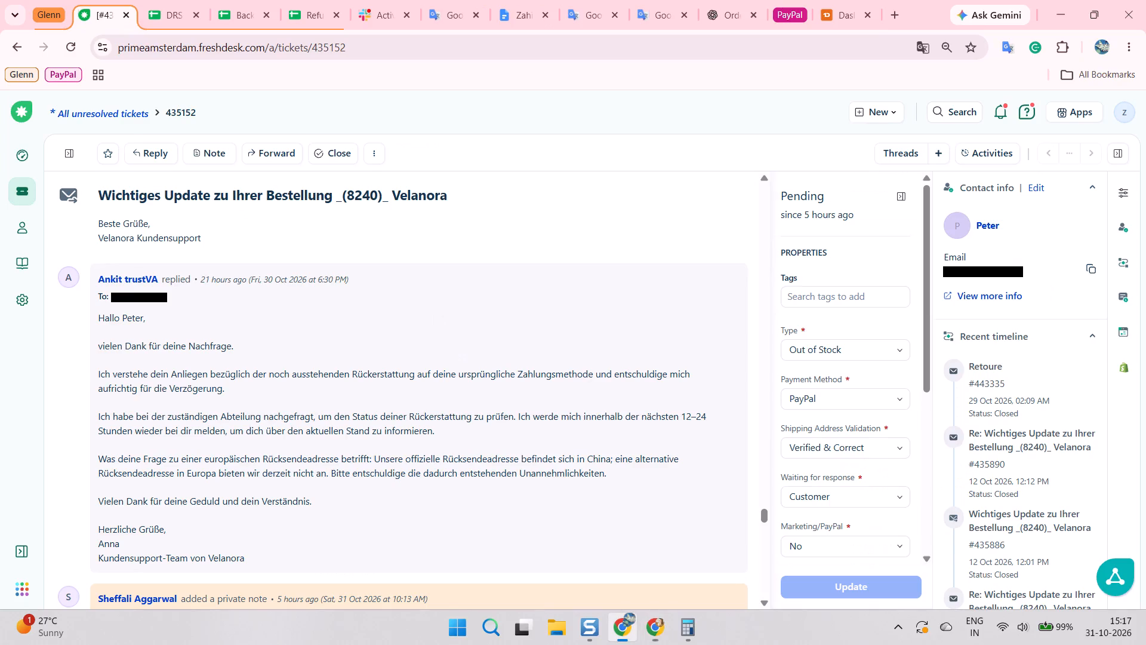
# Review the notes merged into ticket 435152, the earlier Slack confirmation note and the 29 October reply with the return options.
pyautogui.scroll(-11, 475, 261)
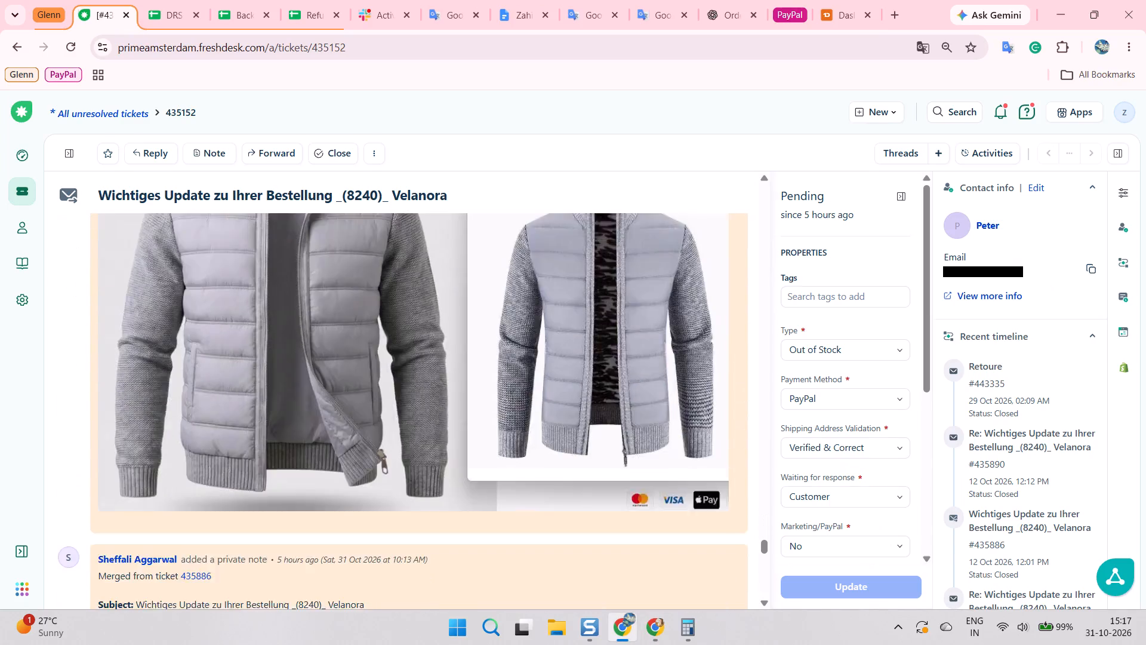
pyautogui.scroll(-14, 480, 300)
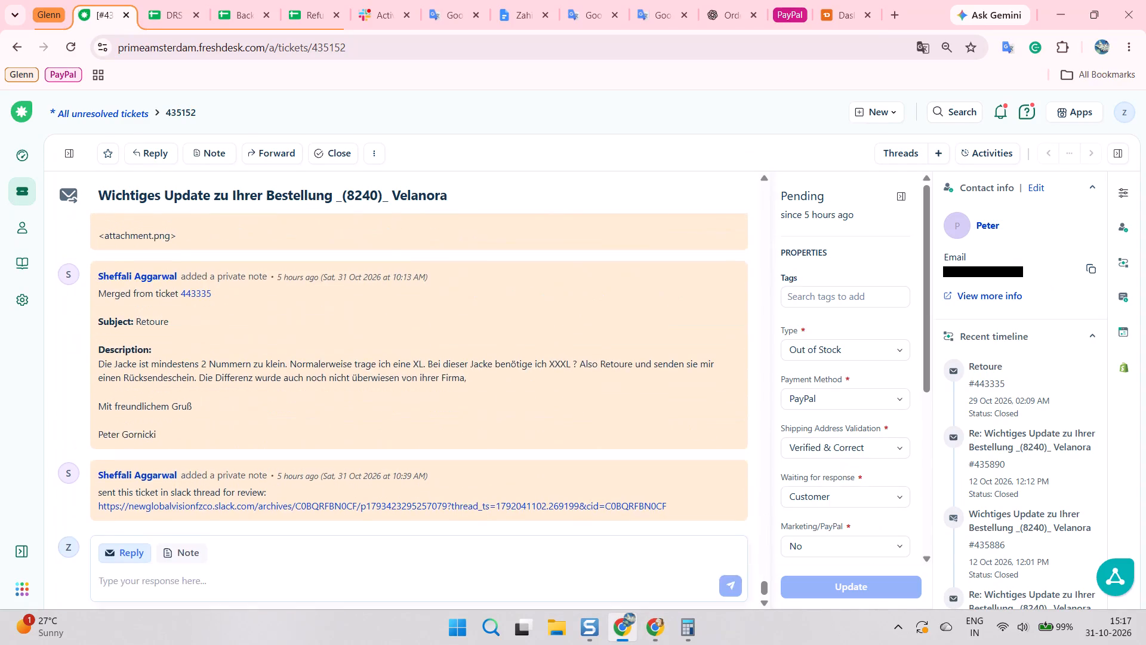
pyautogui.scroll(-3, 503, 308)
pyautogui.scroll(14, 503, 308)
pyautogui.scroll(7, 490, 310)
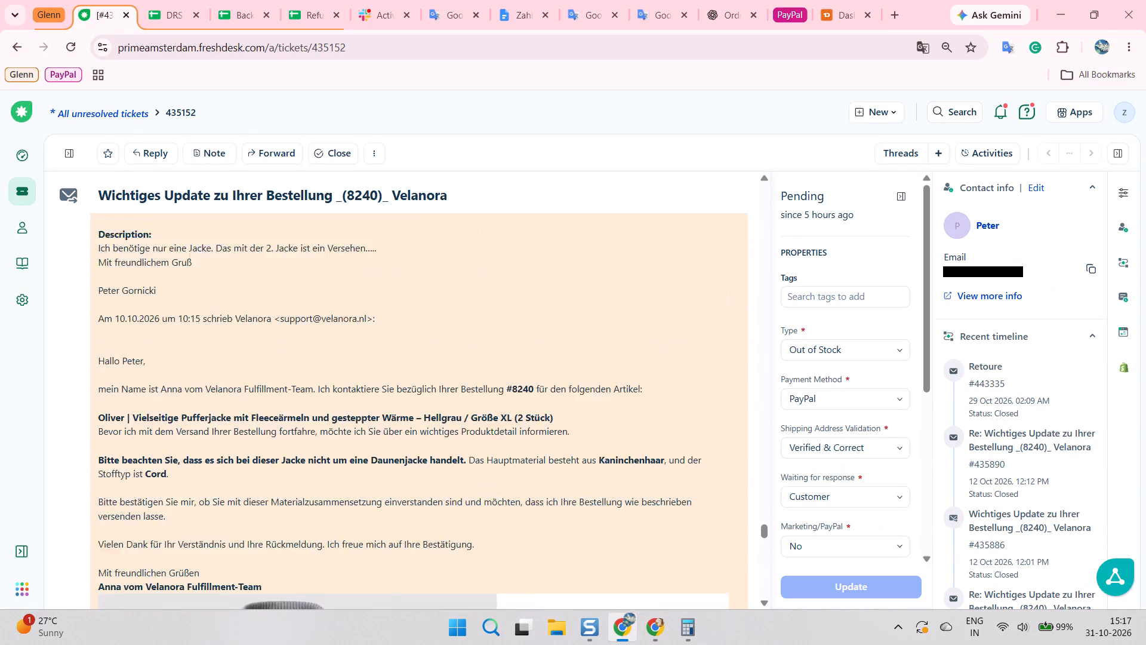
pyautogui.scroll(3, 464, 310)
pyautogui.scroll(-1, 457, 320)
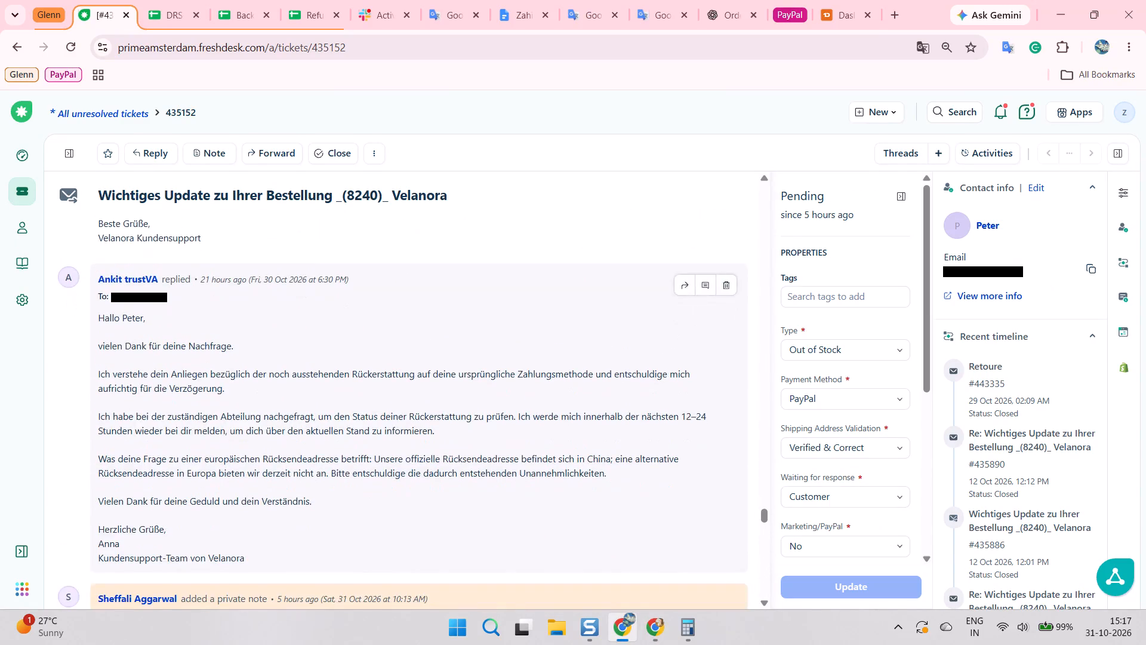
pyautogui.scroll(4, 449, 327)
pyautogui.scroll(6, 413, 282)
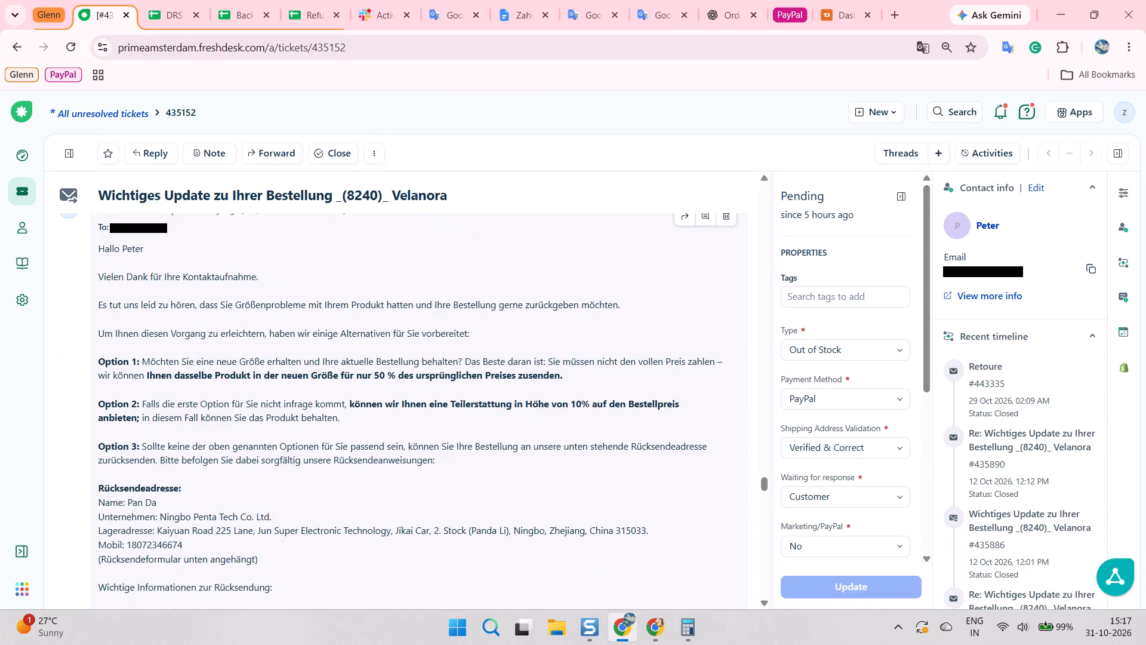
pyautogui.scroll(3, 413, 283)
pyautogui.scroll(-1, 411, 271)
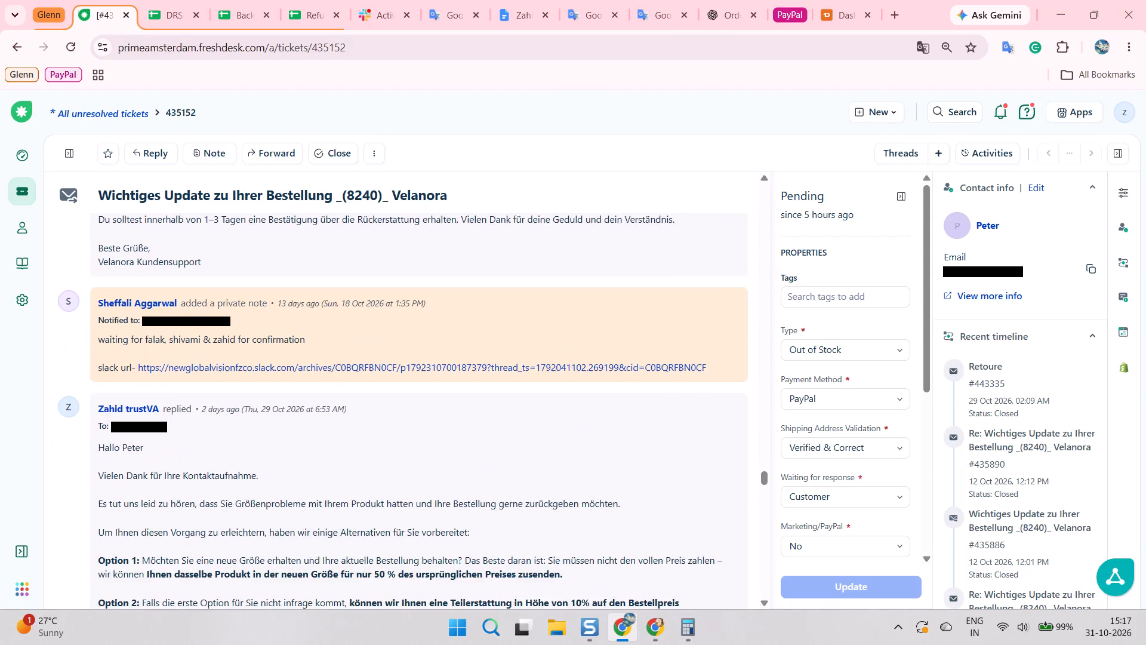
pyautogui.scroll(-10, 405, 271)
pyautogui.scroll(2, 398, 266)
# Translate the page of ticket 435152 into English.
pyautogui.rightClick(452, 275)
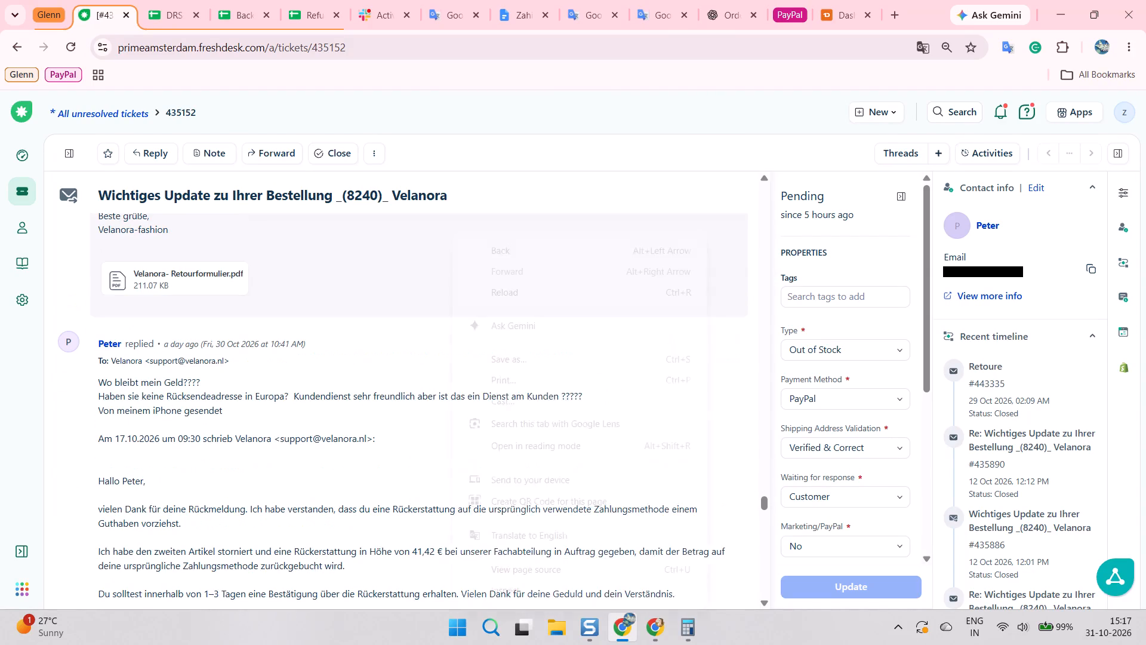
pyautogui.scroll(-3, 478, 425)
pyautogui.moveTo(520, 531); pyautogui.dragTo(523, 537)
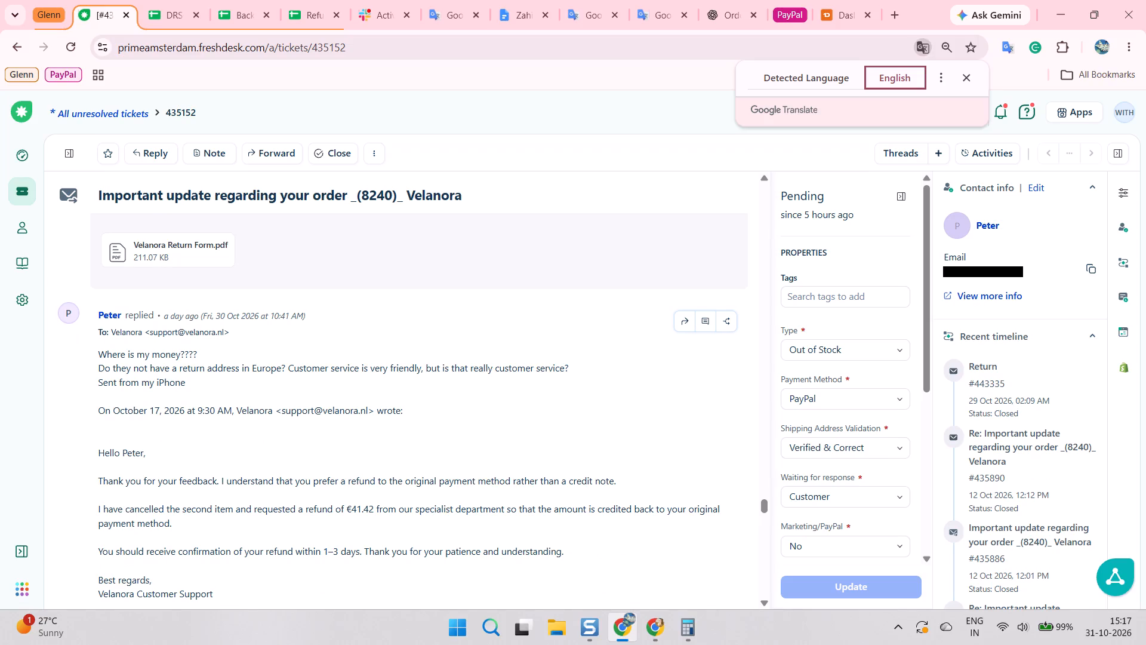
# Read the translated October refund and return messages in ticket 435152, going back up to the chronological summary.
pyautogui.scroll(-5, 312, 404)
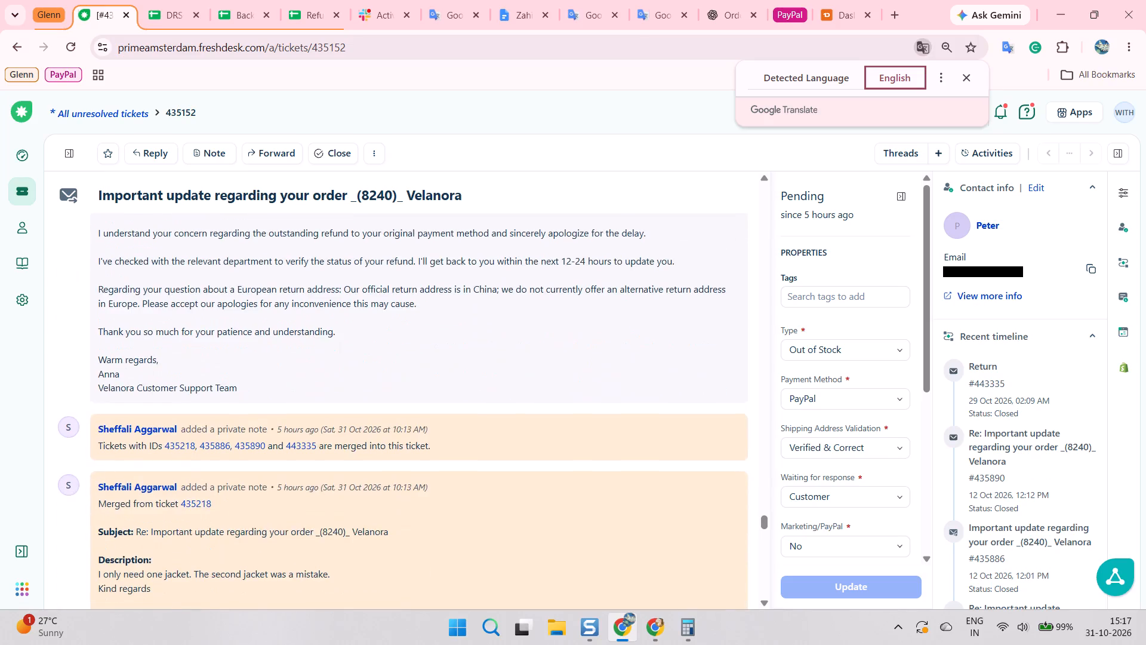
pyautogui.scroll(1, 319, 408)
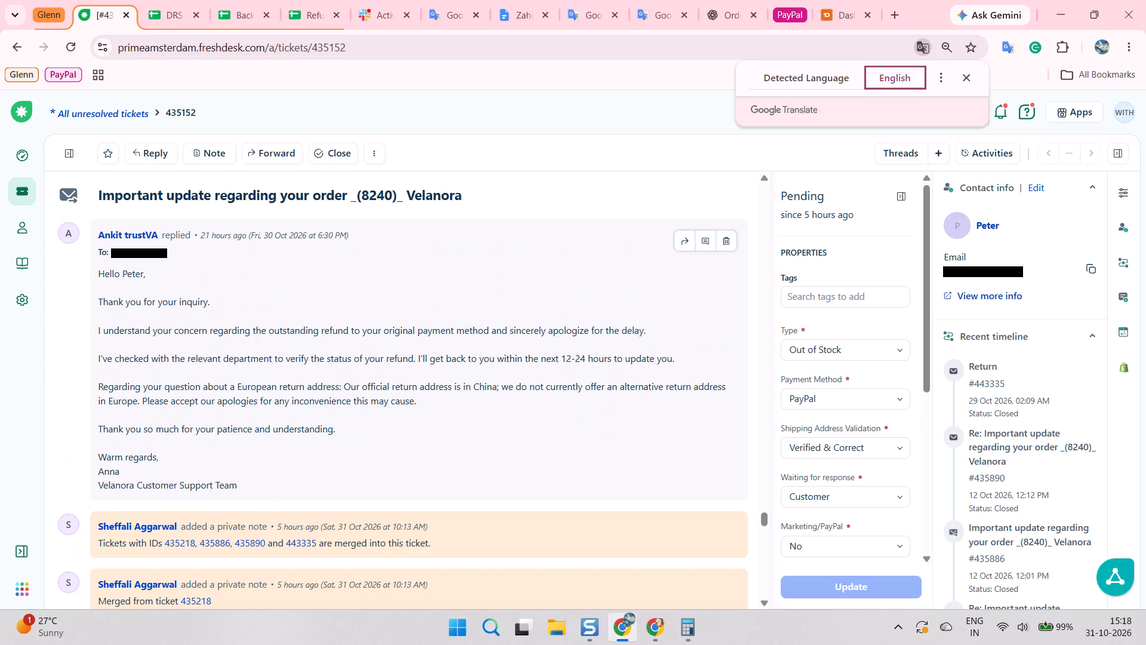
pyautogui.scroll(11, 321, 408)
pyautogui.scroll(5, 840, 159)
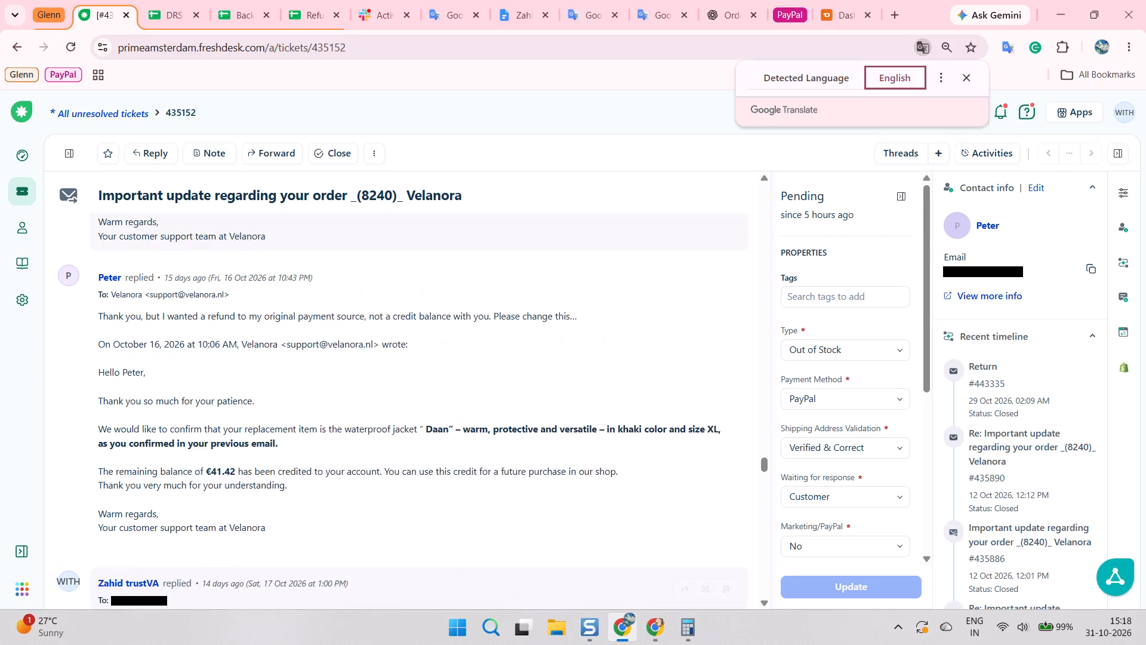
pyautogui.scroll(14, 808, 168)
pyautogui.scroll(1, 769, 457)
pyautogui.moveTo(765, 465); pyautogui.dragTo(768, 370)
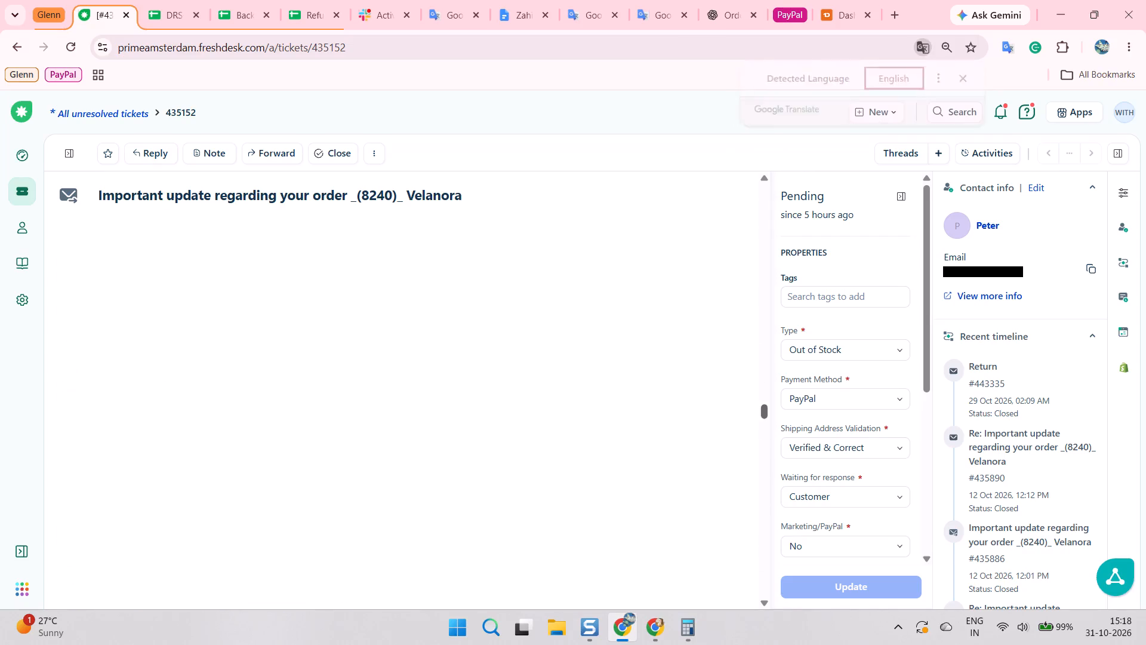
pyautogui.moveTo(768, 370); pyautogui.dragTo(768, 195)
pyautogui.scroll(4, 371, 333)
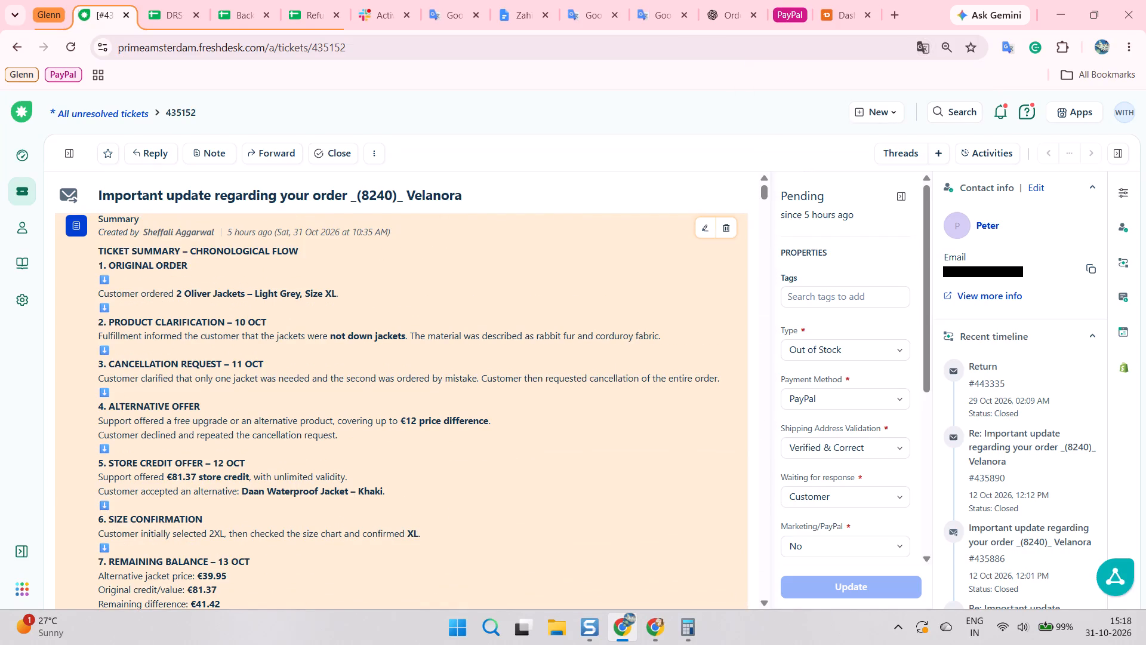
pyautogui.scroll(1, 288, 346)
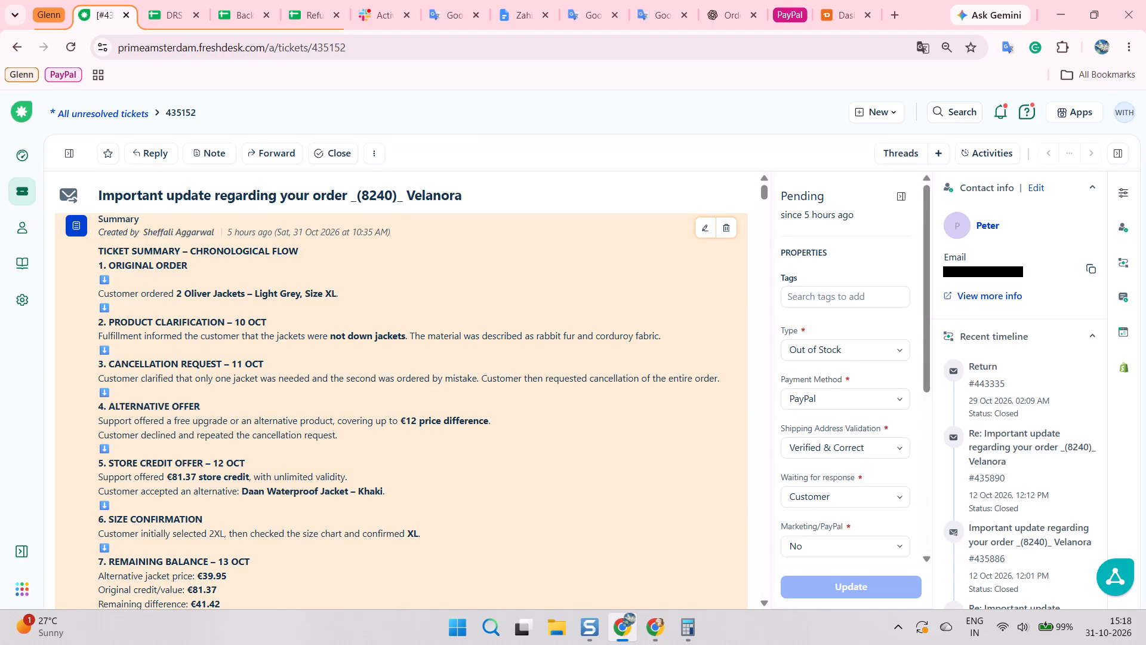
pyautogui.hotkey('alt', 'Tab')
pyautogui.scroll(3, 358, 298)
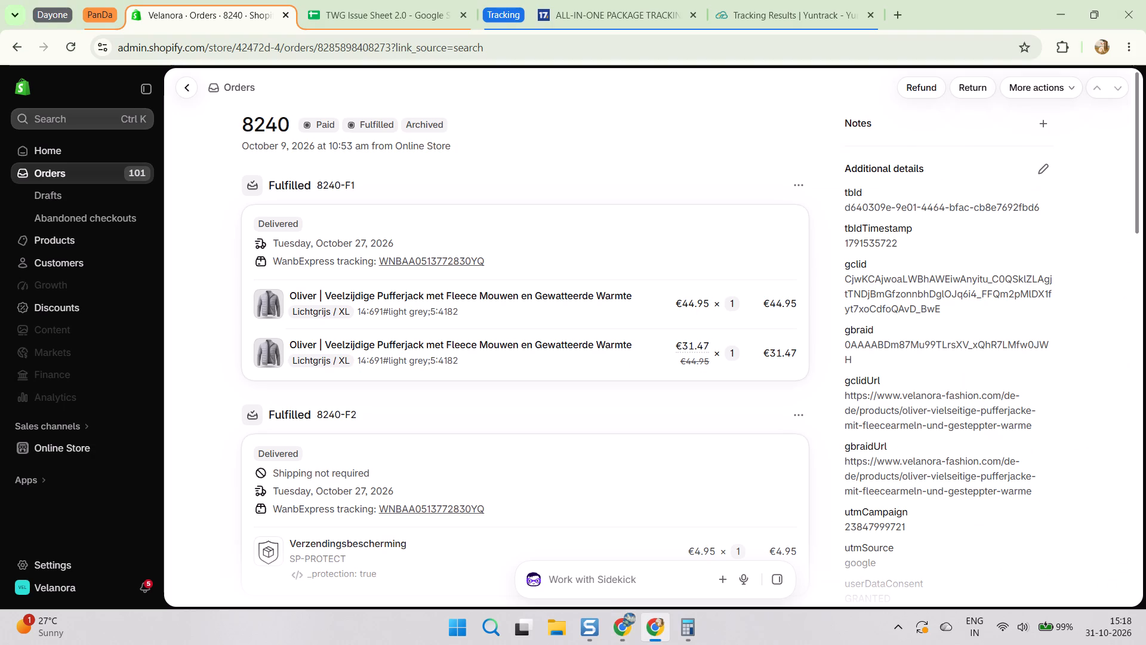
pyautogui.click(485, 211)
pyautogui.hotkey('alt', 'Tab')
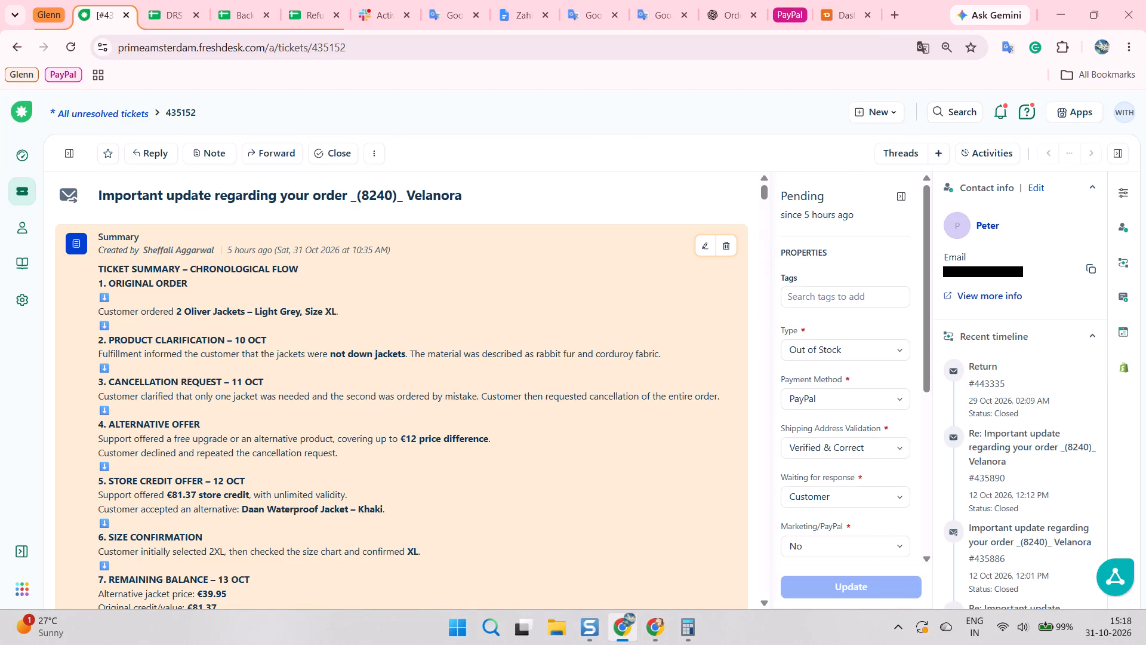
pyautogui.hotkey('alt', 'Tab')
pyautogui.hotkey('alt', 'Tab')
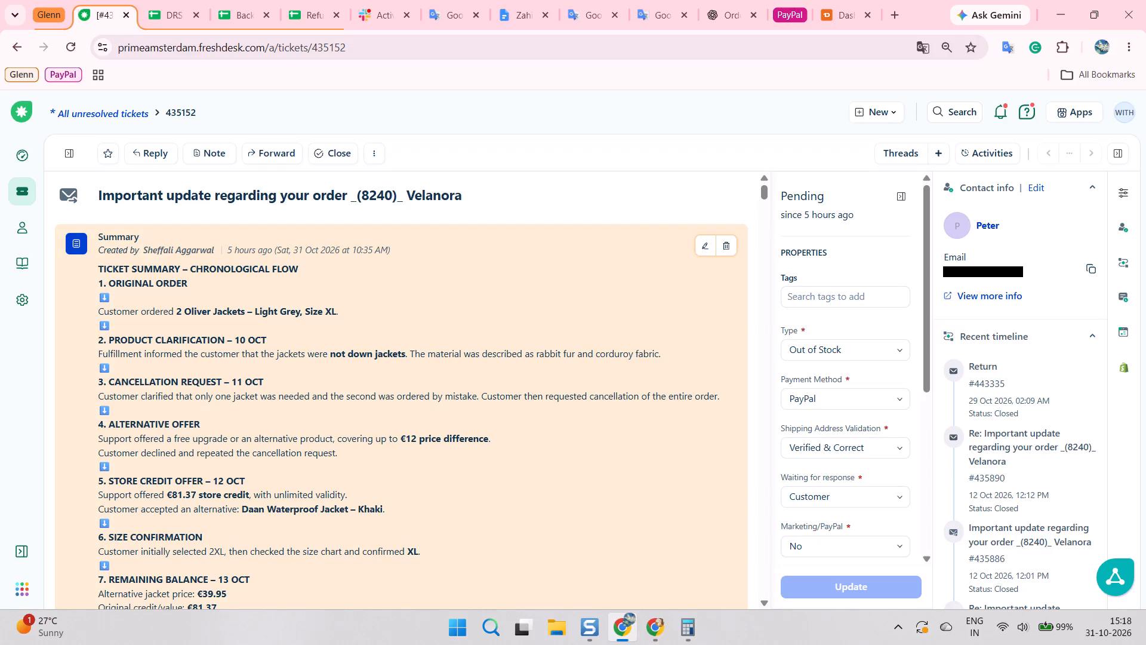
pyautogui.click(324, 359)
pyautogui.click(379, 360)
pyautogui.click(415, 354)
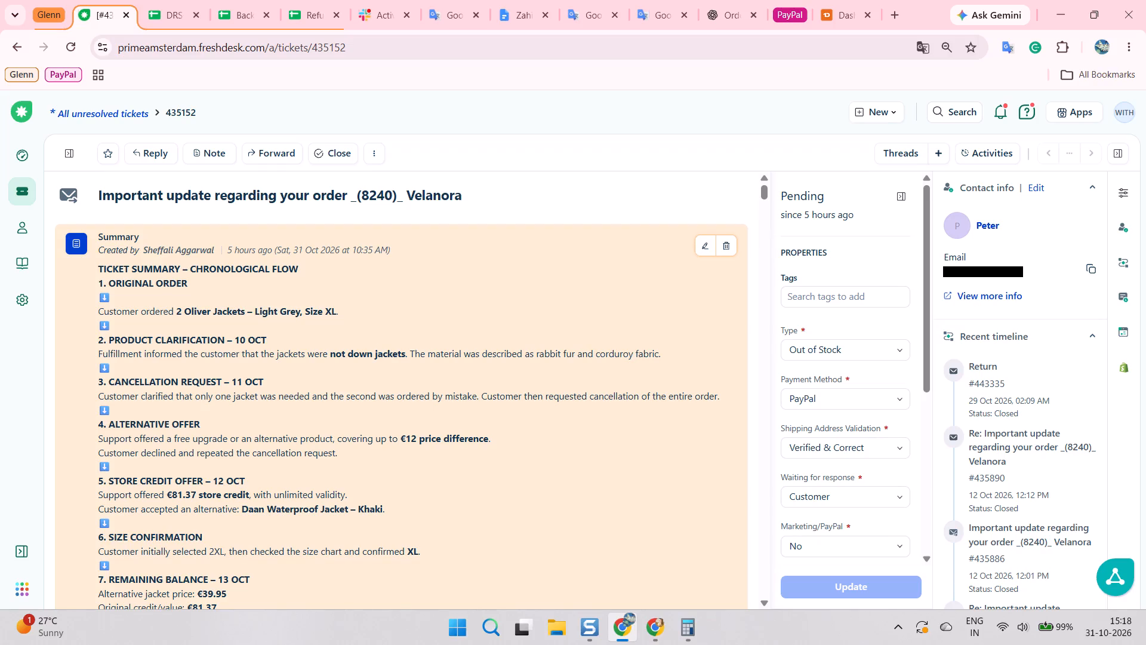
pyautogui.click(435, 354)
pyautogui.click(455, 351)
pyautogui.moveTo(470, 347); pyautogui.dragTo(479, 346)
pyautogui.moveTo(501, 346); pyautogui.dragTo(510, 346)
pyautogui.click(535, 346)
# Read the 12 October store credit entry in the summary, focusing on the alternative jacket the customer accepted.
pyautogui.scroll(-1, 557, 401)
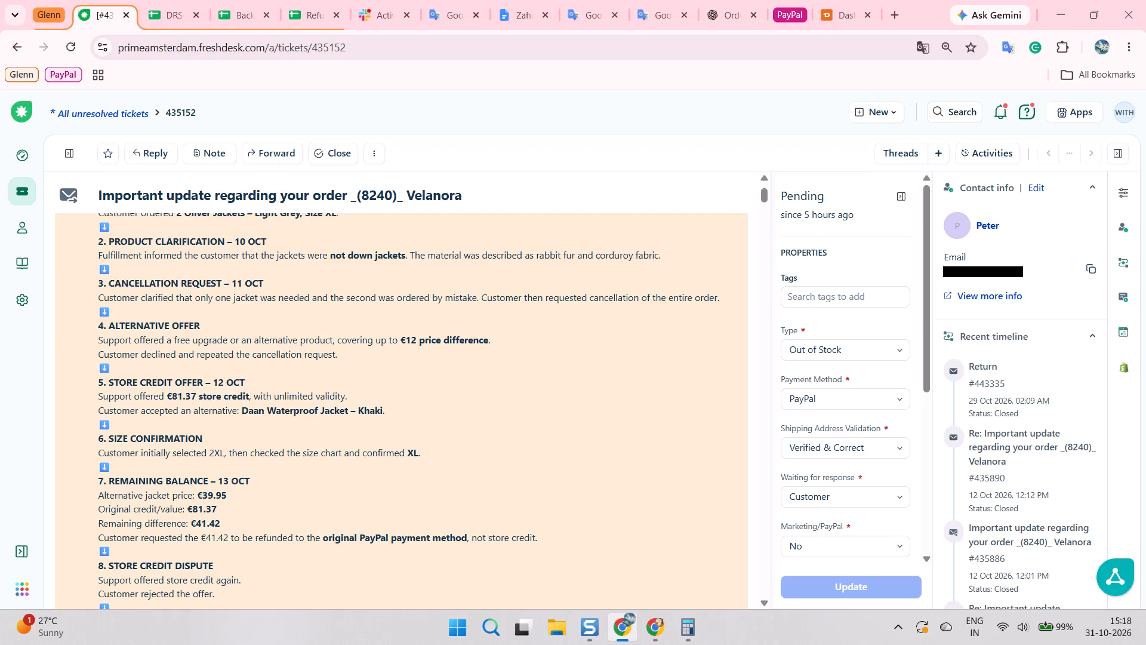
pyautogui.click(103, 386)
pyautogui.click(141, 380)
pyautogui.click(152, 380)
pyautogui.tripleClick(158, 380)
pyautogui.tripleClick(160, 392)
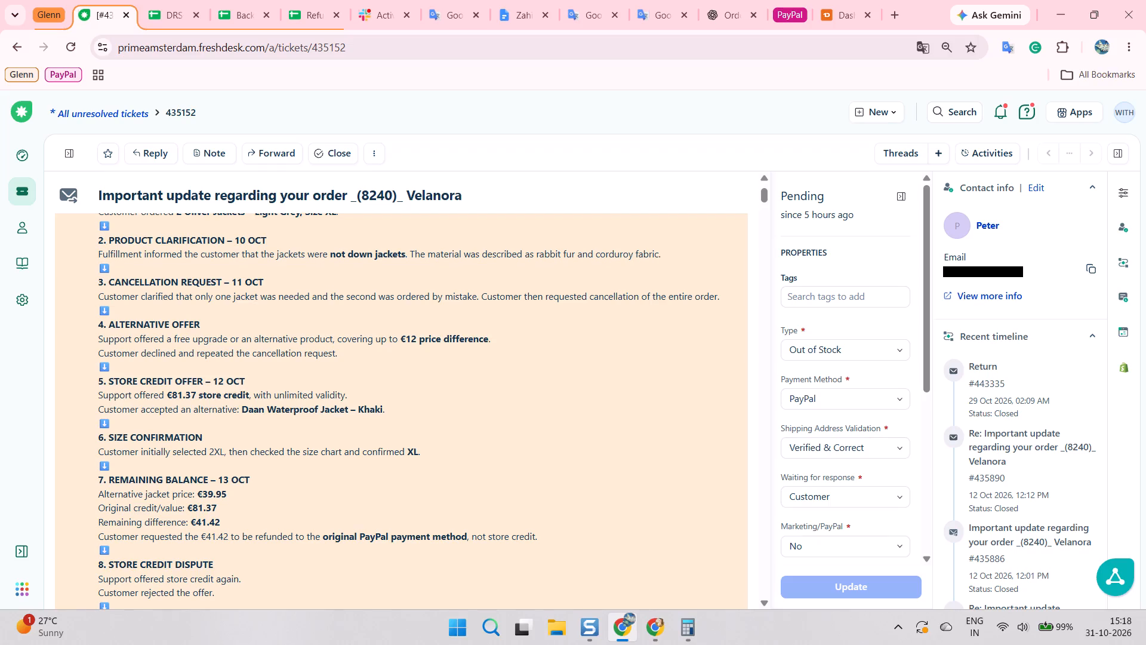
pyautogui.tripleClick(159, 411)
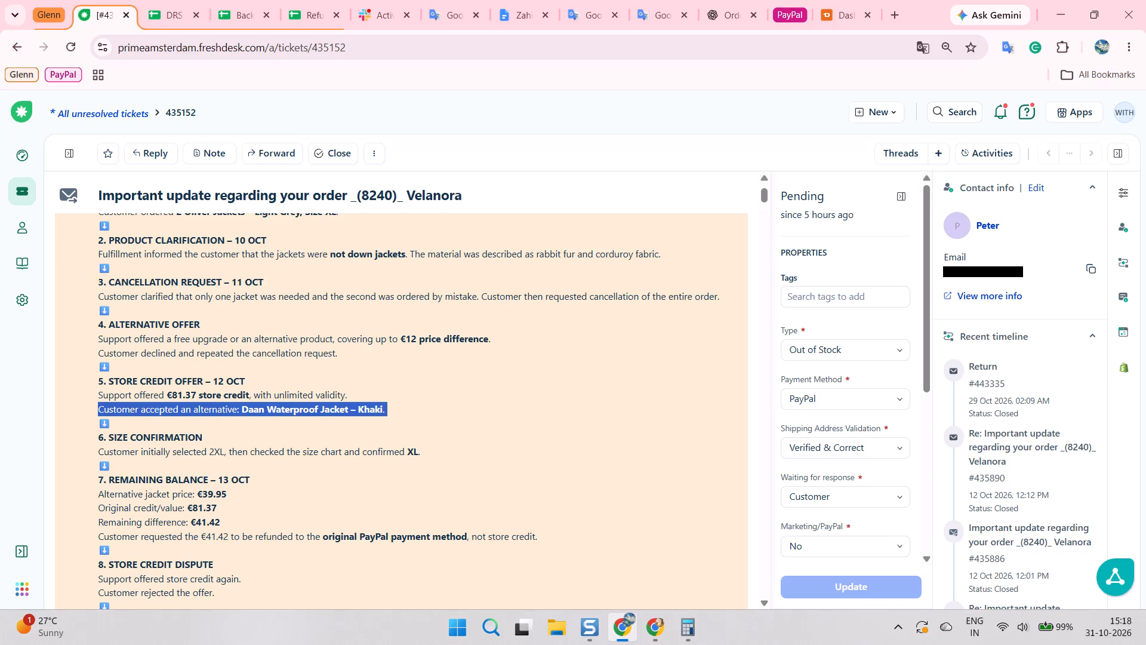
pyautogui.click(129, 413)
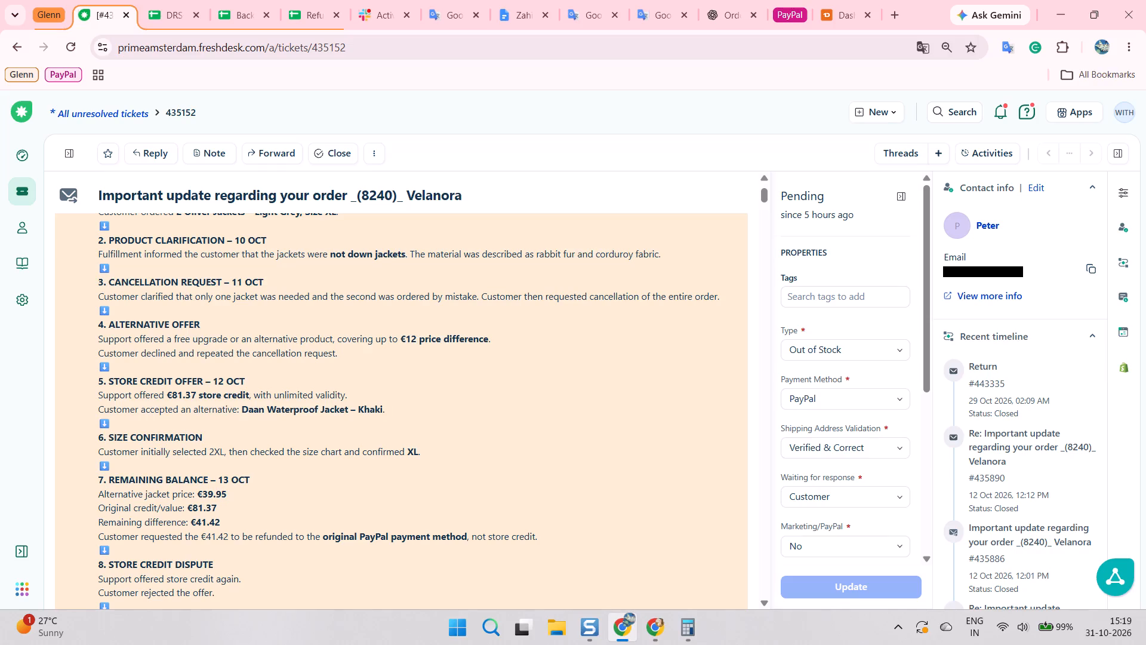
pyautogui.hotkey('alt', 'Tab')
pyautogui.scroll(1, 441, 367)
pyautogui.scroll(-2, 455, 369)
pyautogui.scroll(-1, 566, 360)
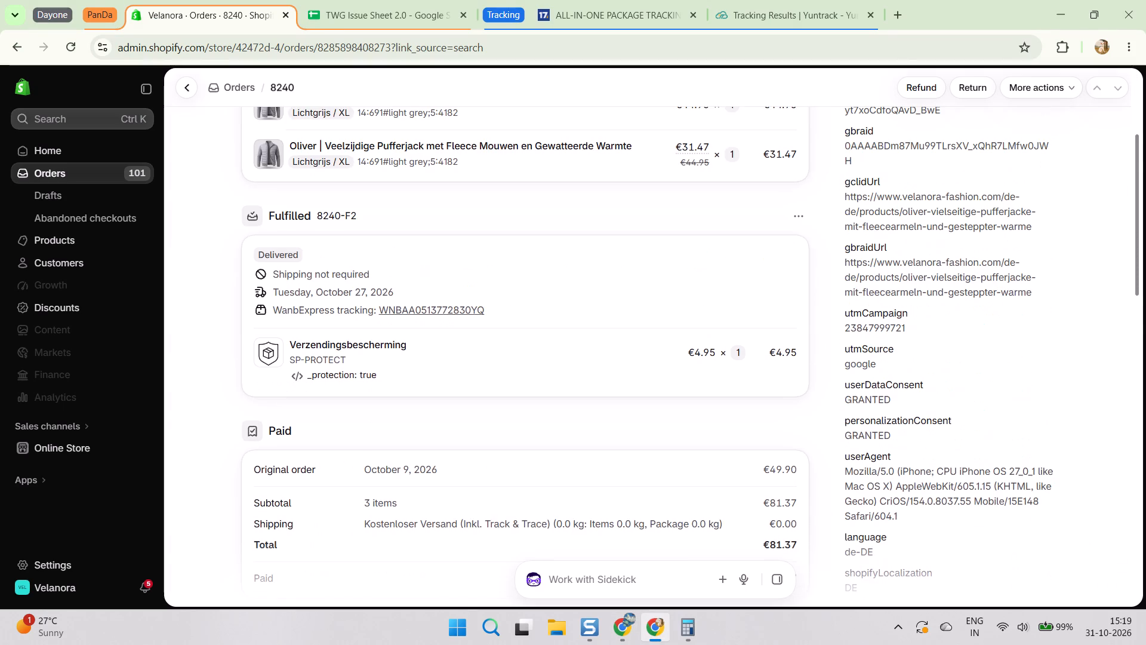
pyautogui.hotkey('alt', 'Tab')
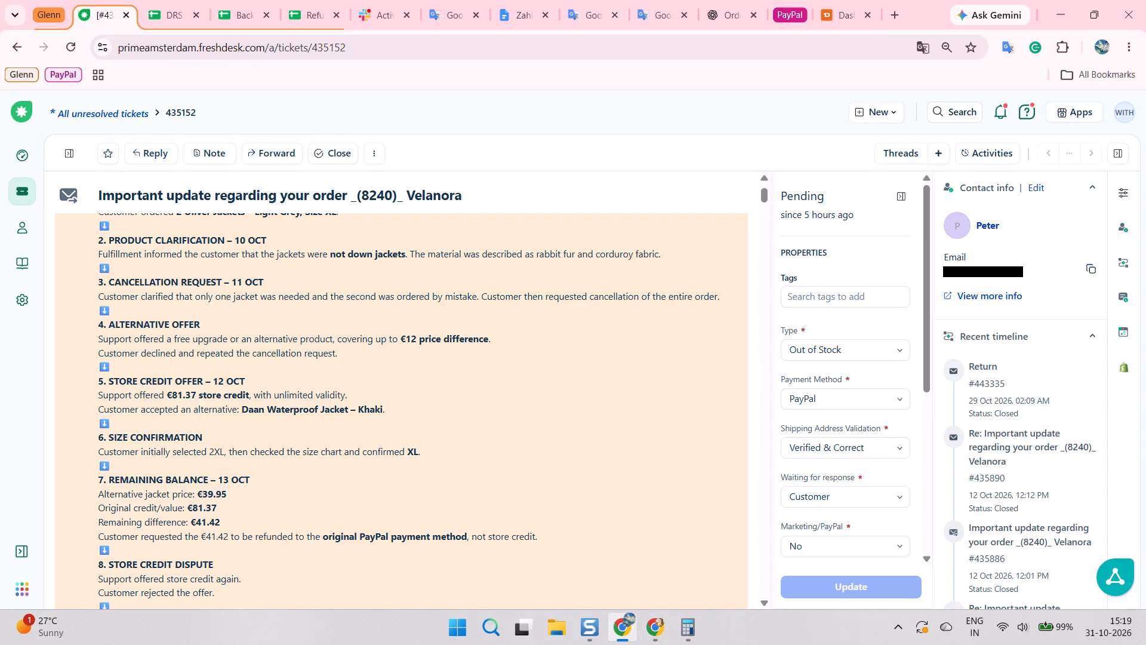
pyautogui.hotkey('alt', 'Tab')
pyautogui.scroll(2, 386, 361)
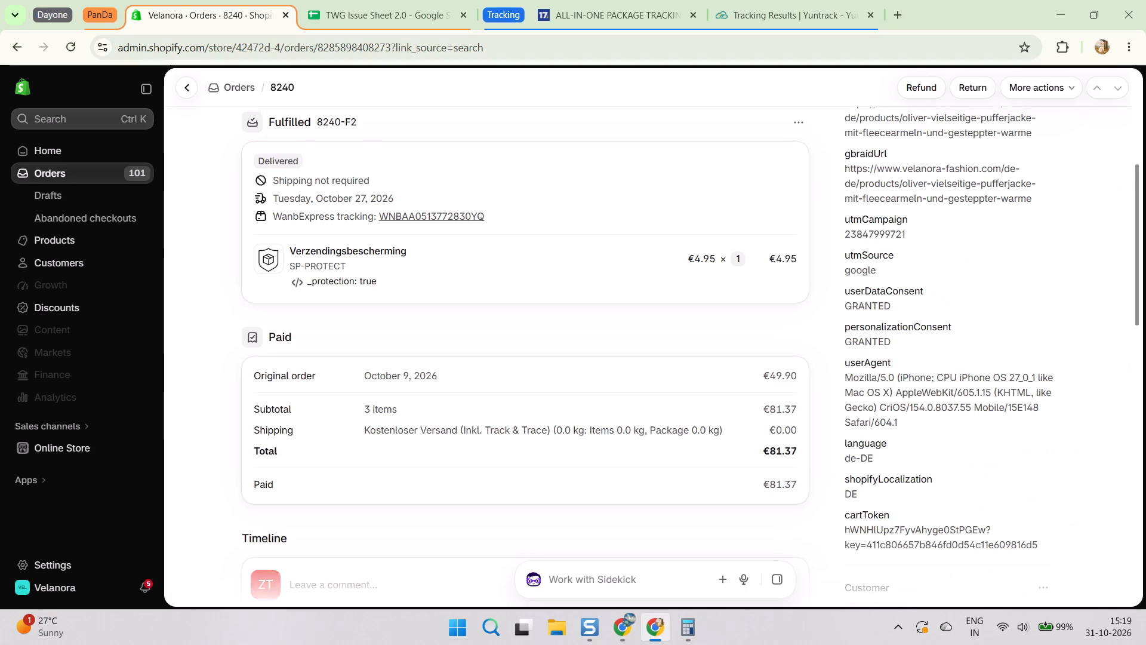
pyautogui.scroll(2, 391, 352)
pyautogui.hotkey('alt', 'Tab')
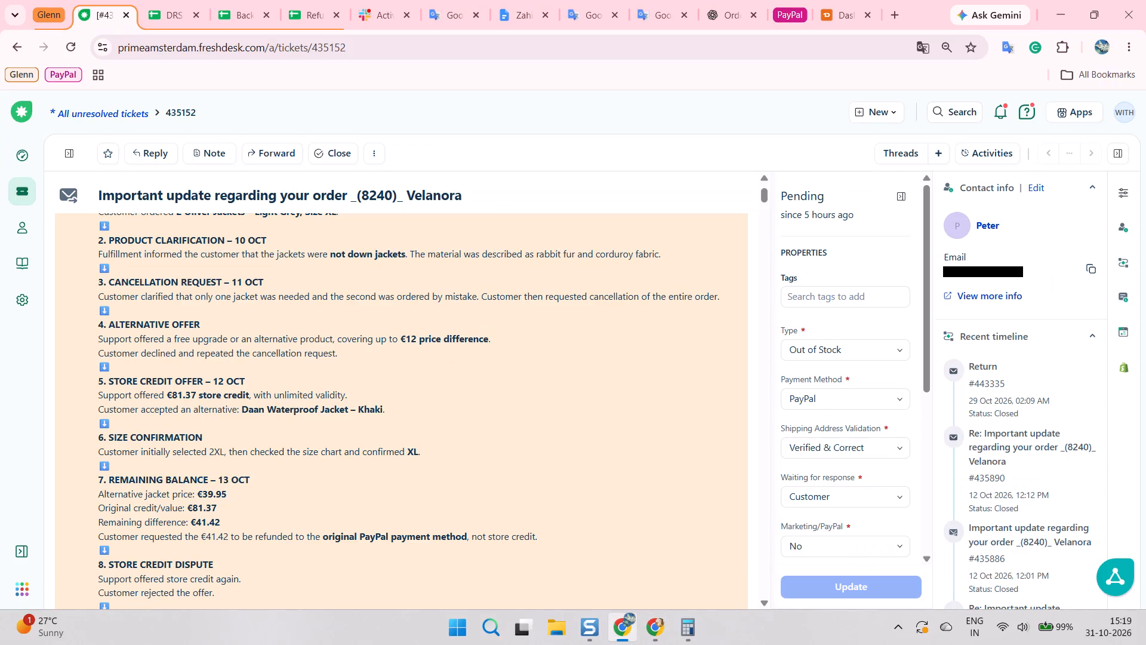
# Reread the accepted alternative jacket and size confirmation entries in ticket 435152's chronological summary.
pyautogui.click(387, 386)
pyautogui.scroll(-1, 352, 384)
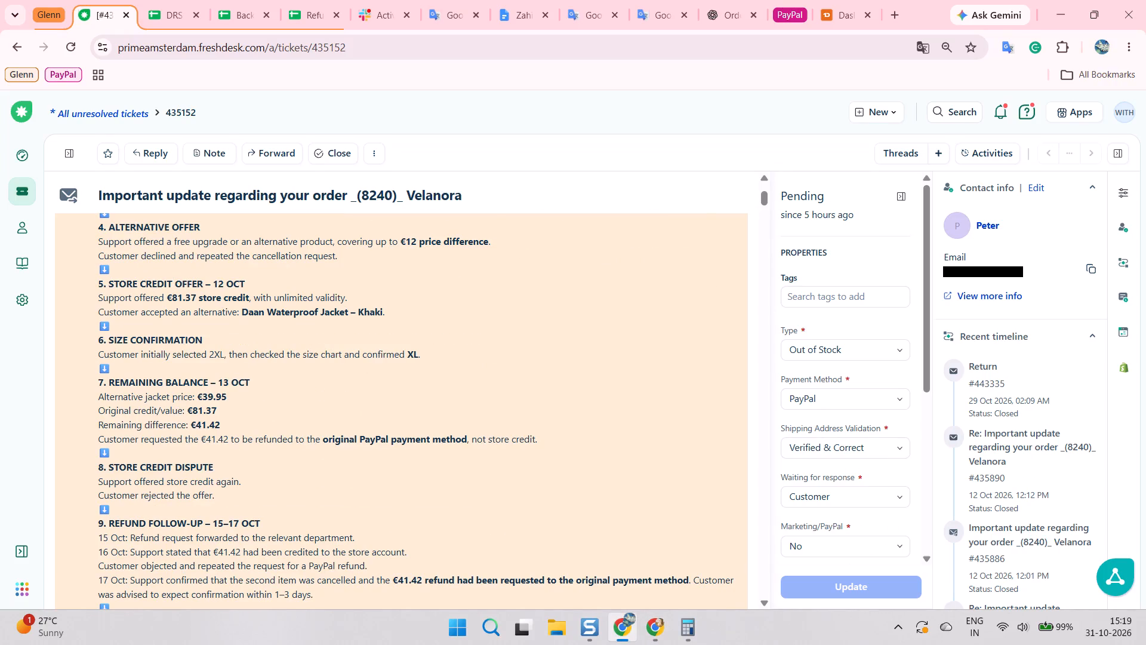
pyautogui.tripleClick(165, 307)
pyautogui.click(165, 307)
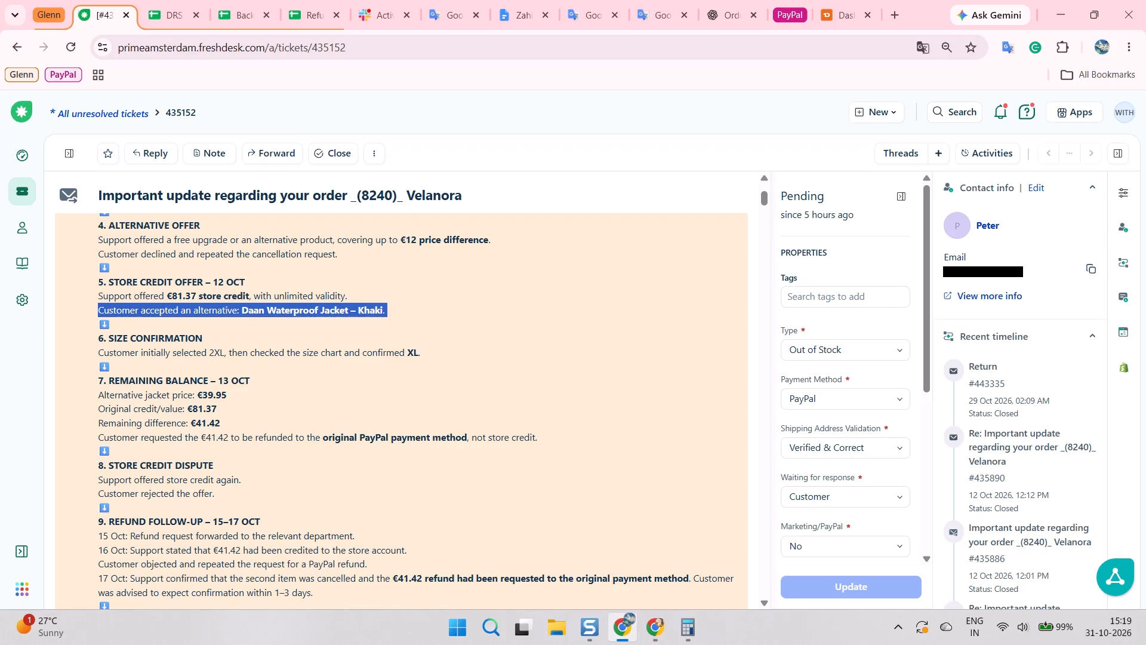
pyautogui.tripleClick(165, 307)
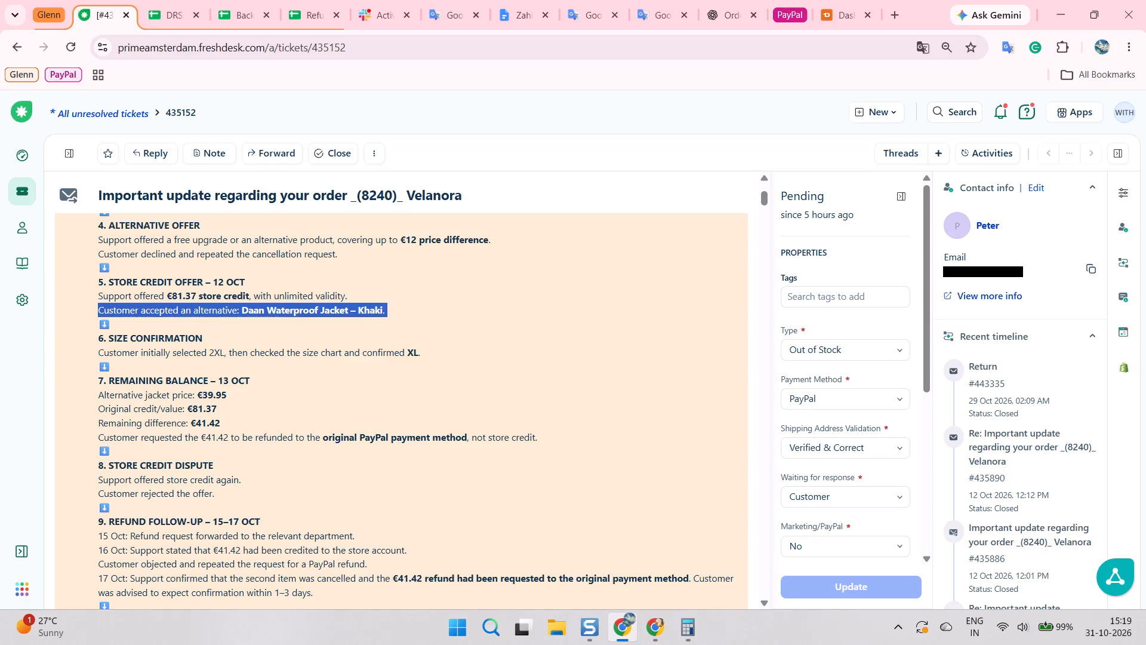
pyautogui.tripleClick(156, 312)
pyautogui.click(156, 312)
pyautogui.click(199, 345)
pyautogui.tripleClick(224, 316)
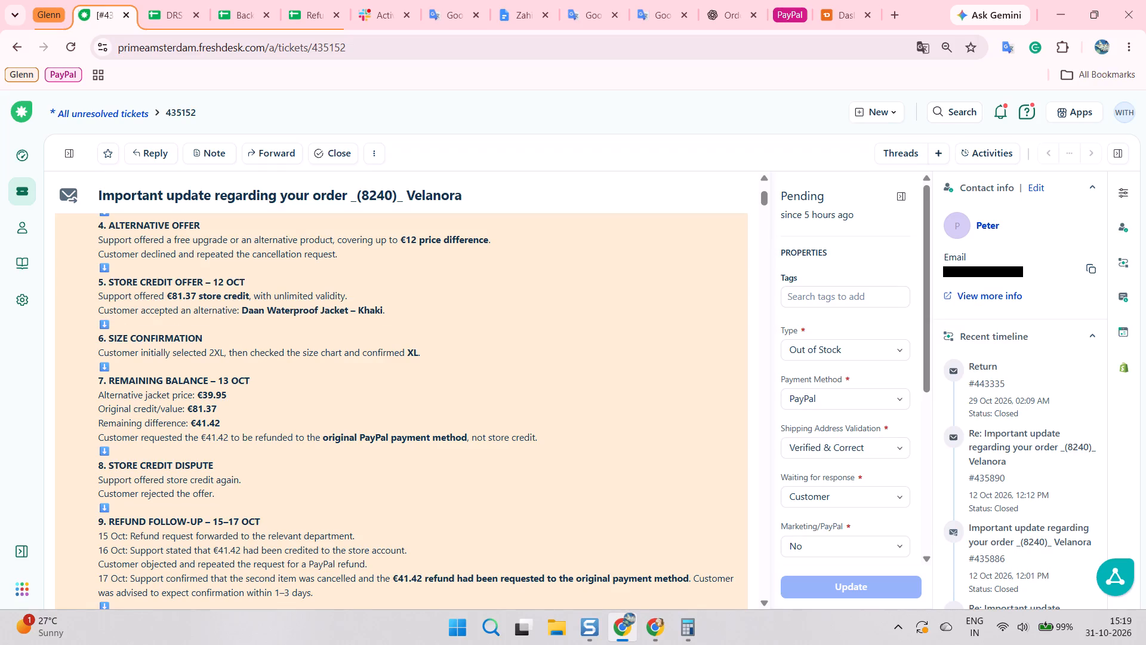
pyautogui.click(224, 316)
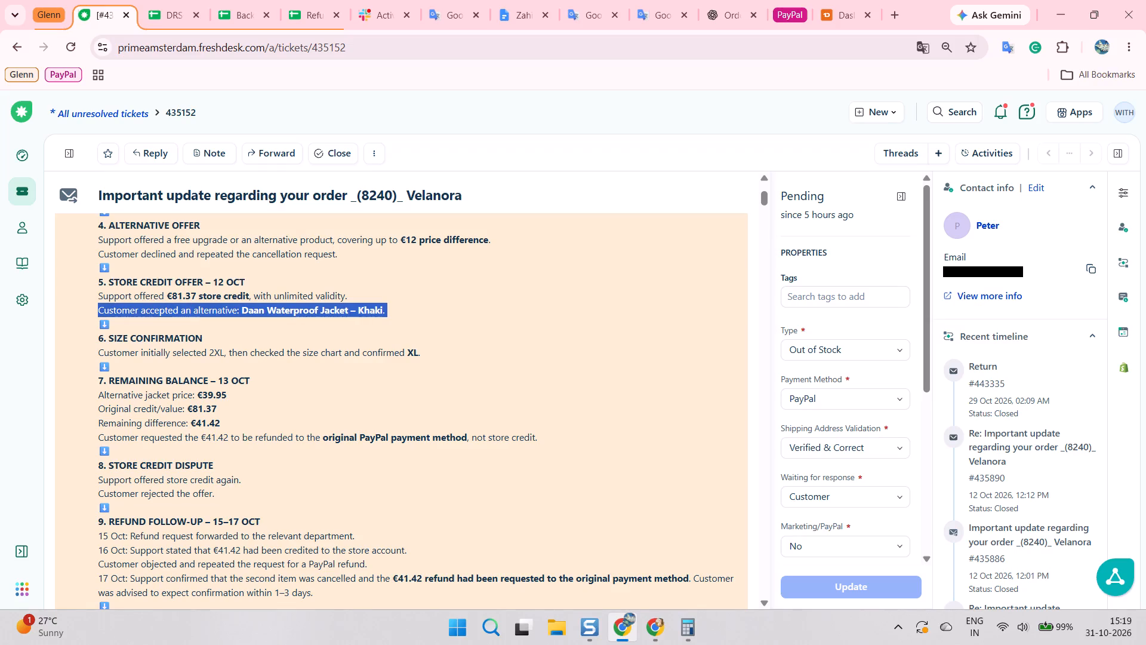
pyautogui.click(227, 316)
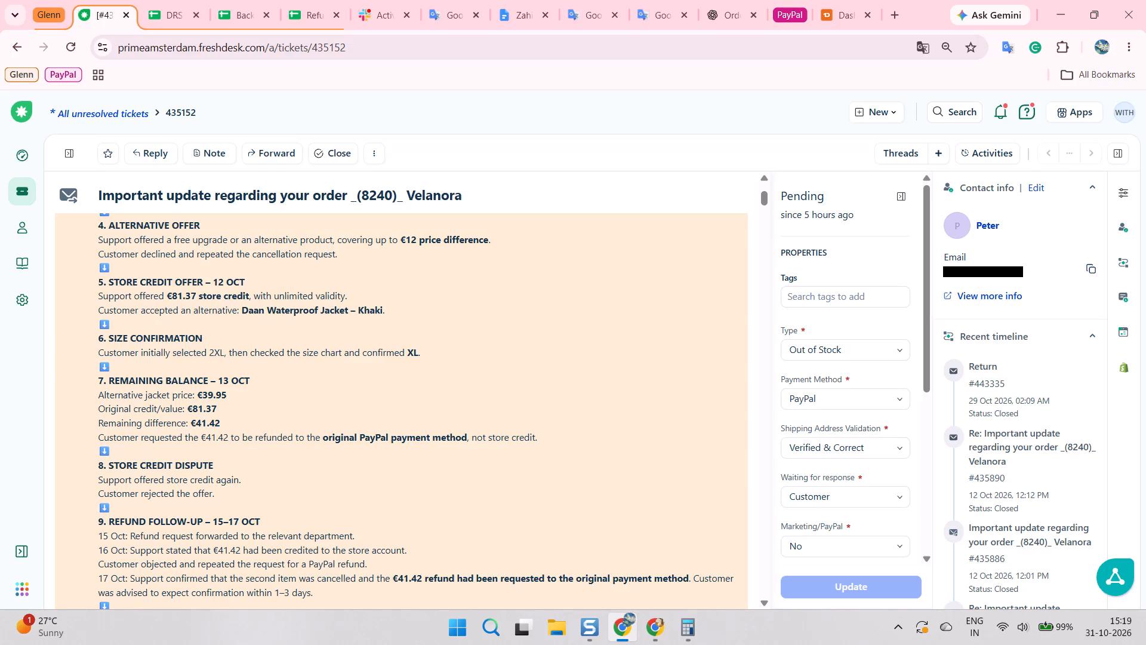
pyautogui.click(303, 357)
pyautogui.click(298, 334)
pyautogui.click(307, 336)
pyautogui.tripleClick(239, 313)
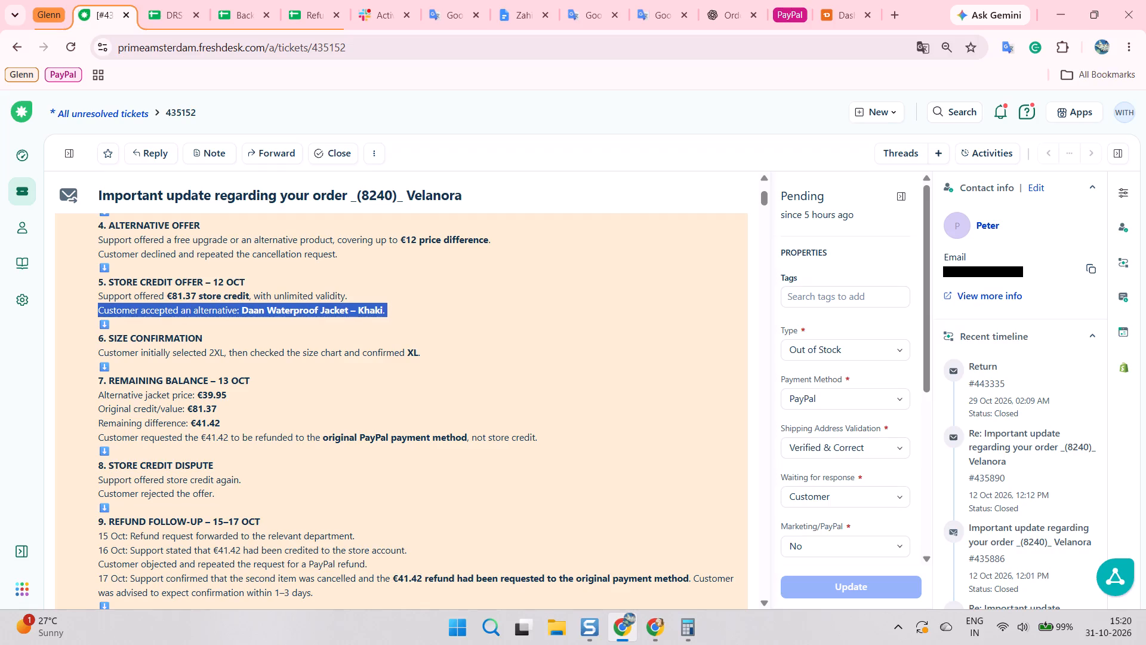
pyautogui.click(224, 329)
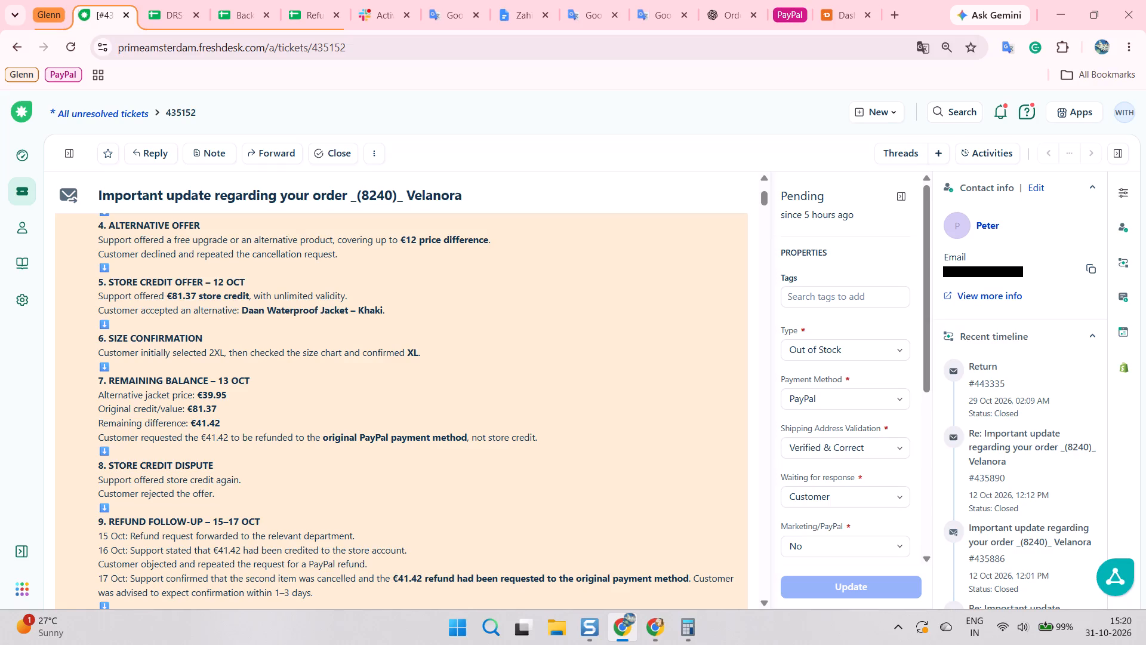
pyautogui.tripleClick(136, 357)
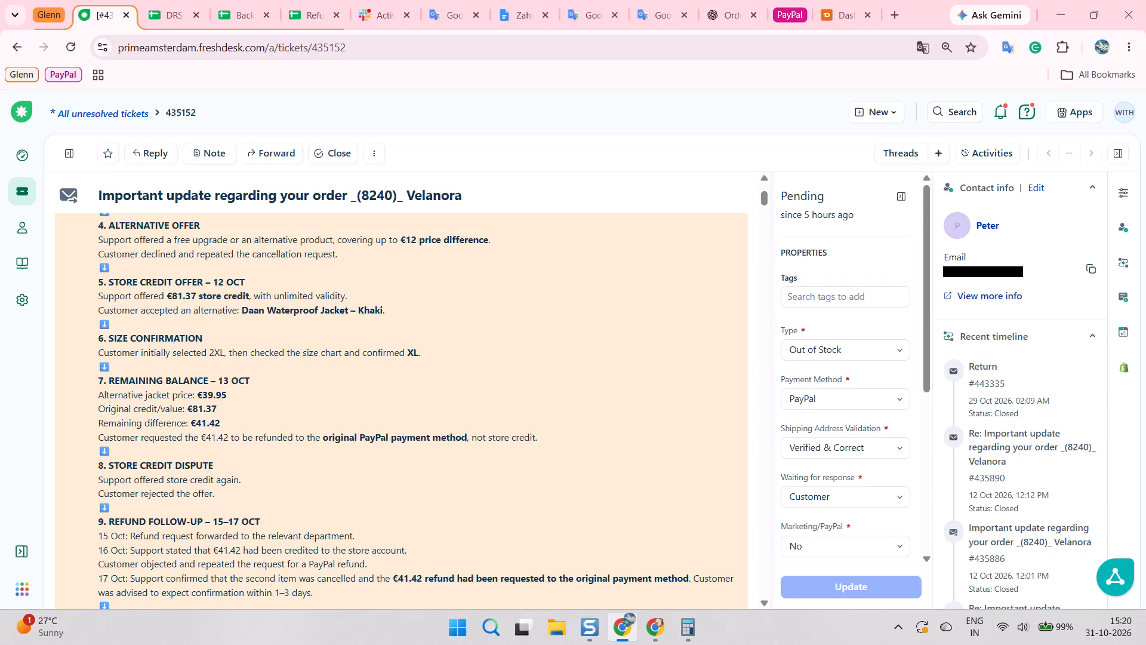
pyautogui.click(117, 364)
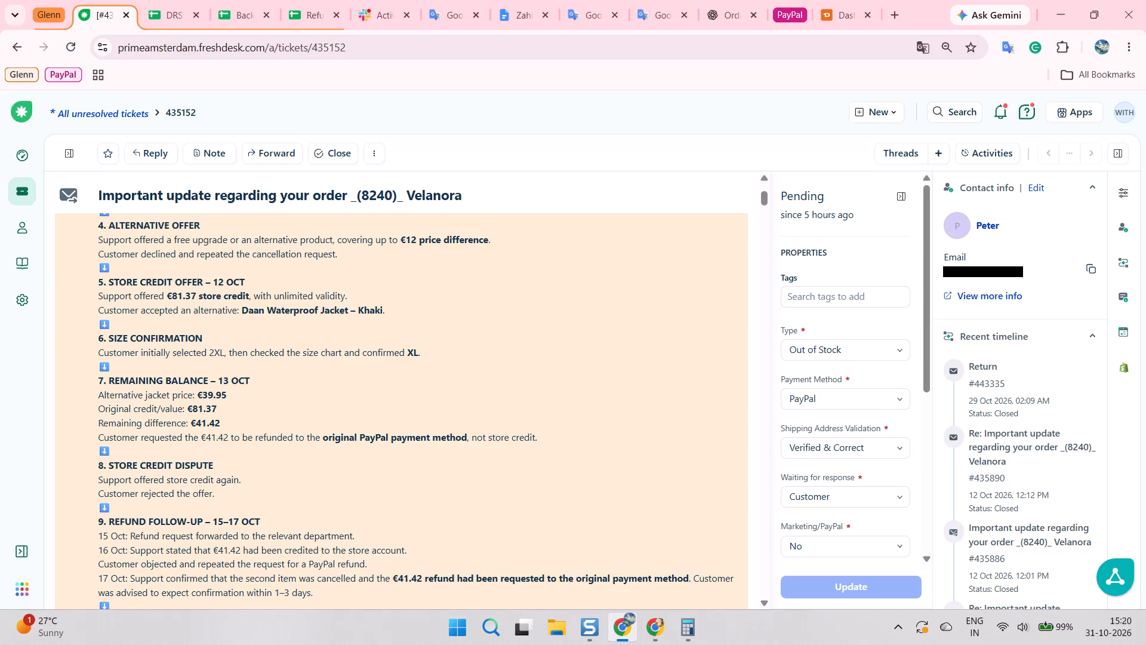
# Read the rest of the summary, from the remaining balance and refund follow-up through the return options and ticket merge.
pyautogui.scroll(-1, 270, 428)
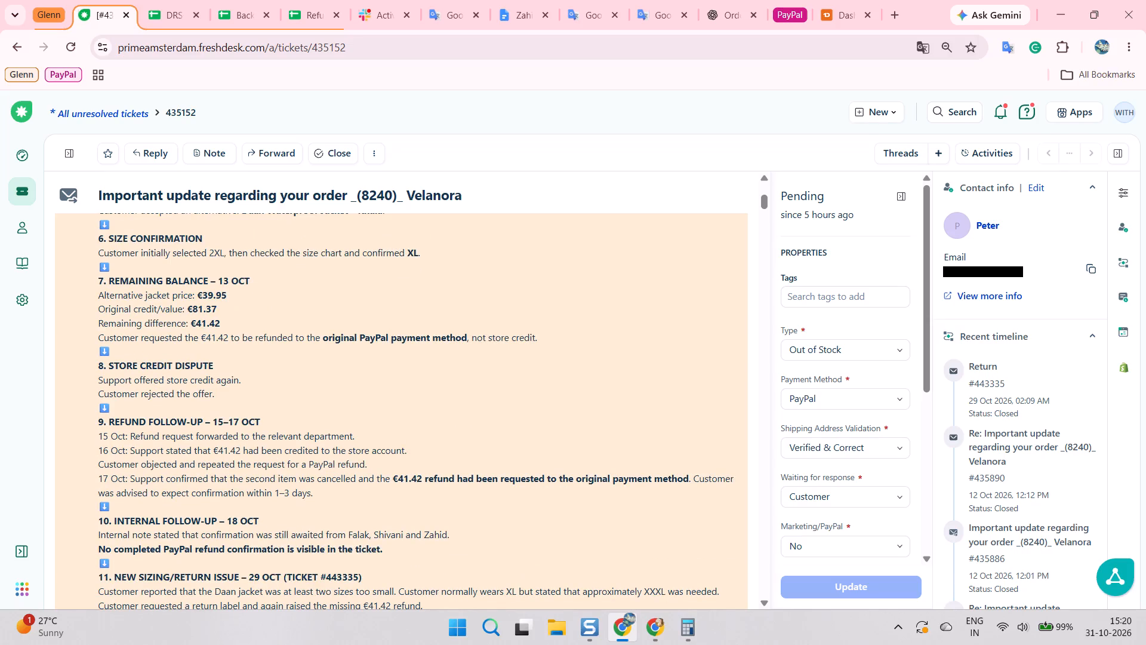
pyautogui.scroll(-1, 162, 401)
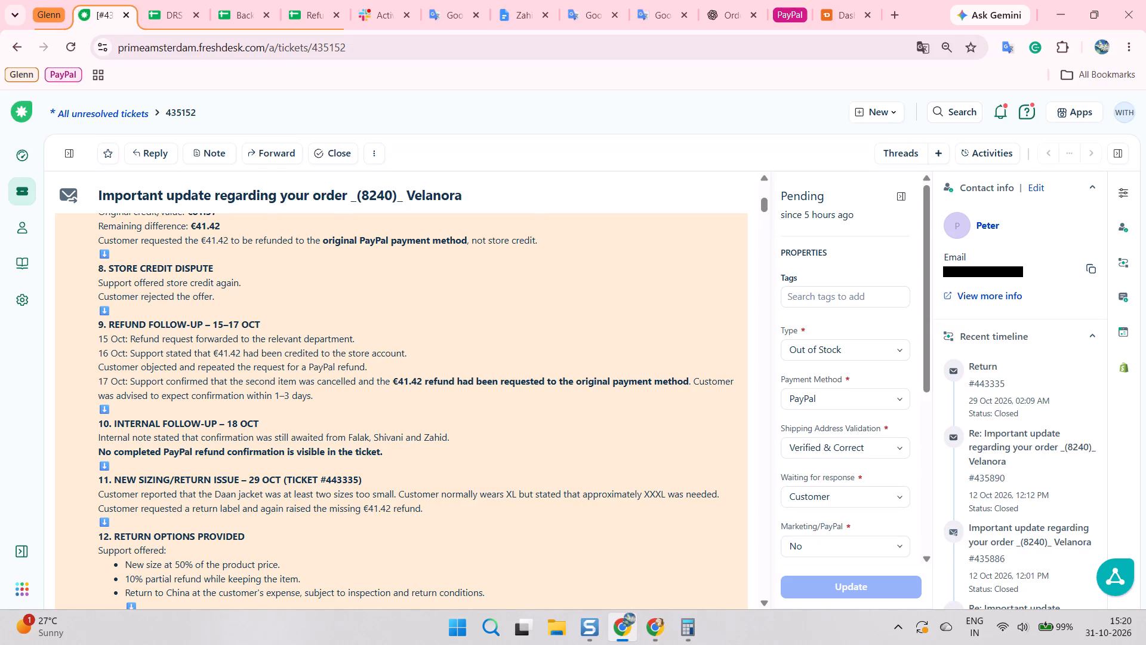
pyautogui.scroll(-1, 302, 430)
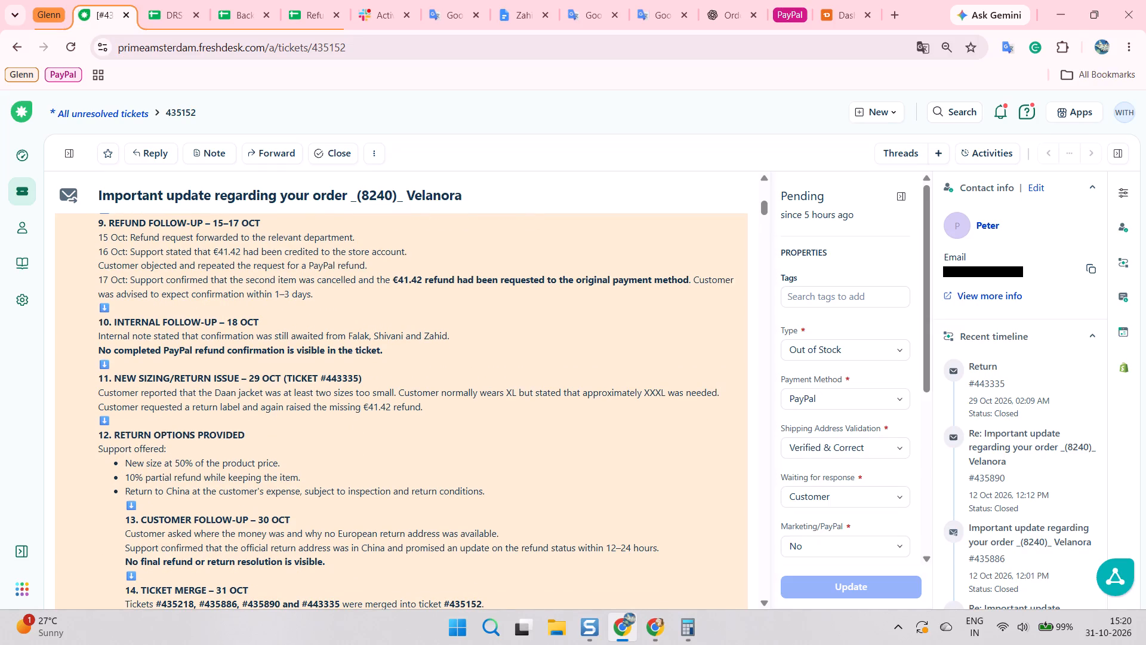
pyautogui.scroll(-1, 192, 406)
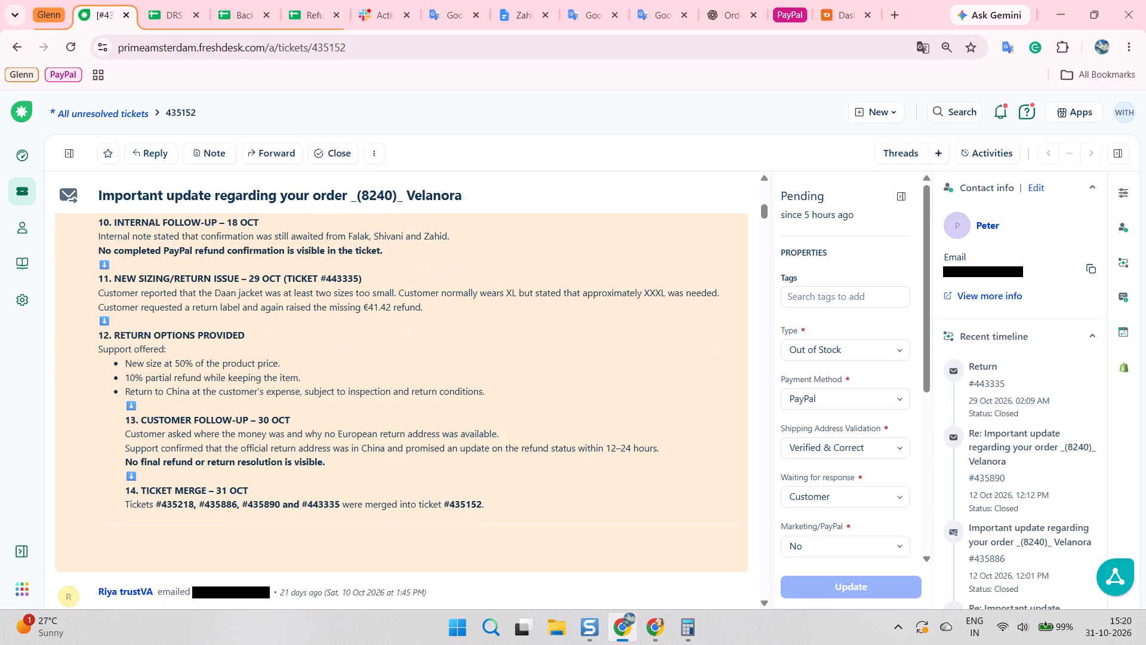
pyautogui.scroll(-1, 150, 362)
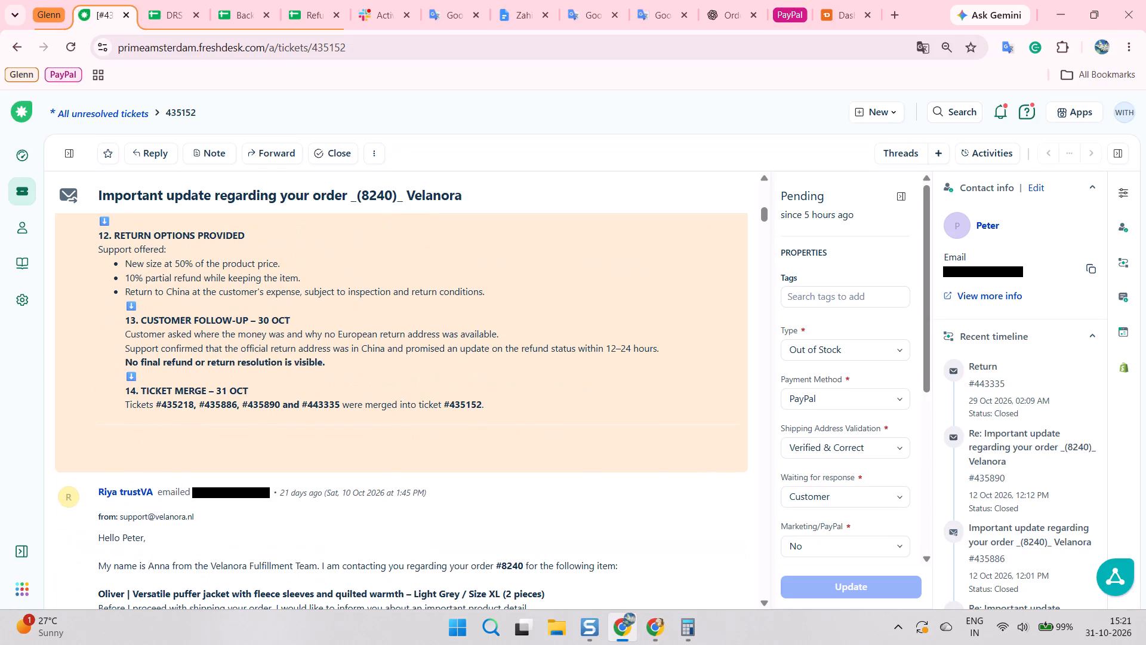
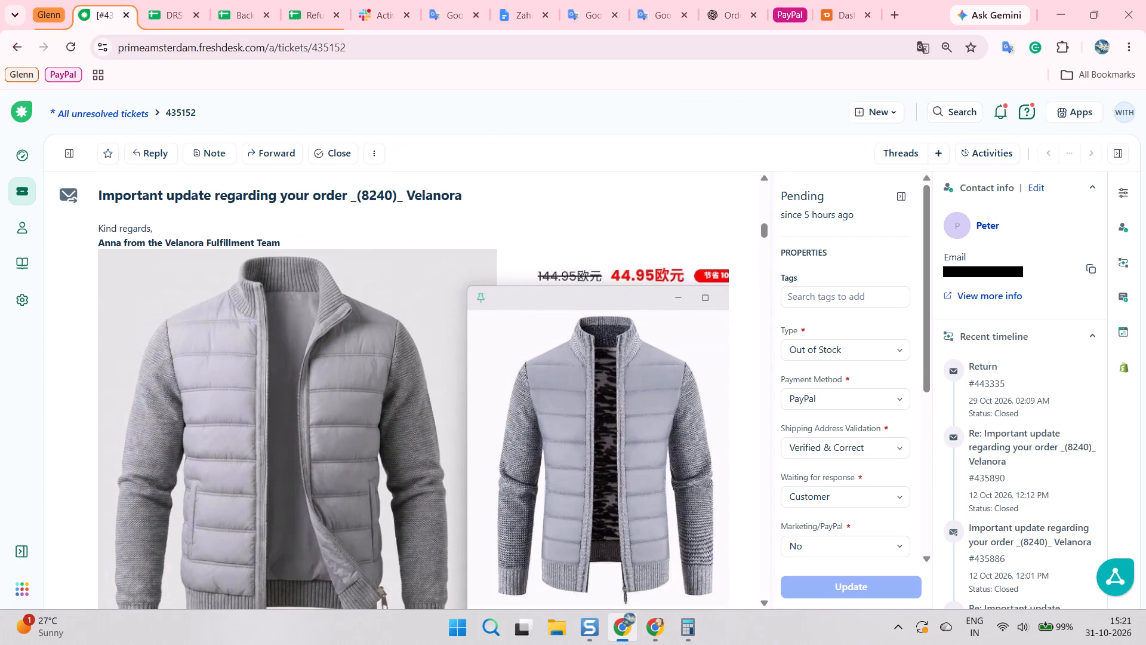
pyautogui.scroll(-1, 472, 327)
pyautogui.scroll(1, 472, 327)
pyautogui.scroll(-2, 472, 327)
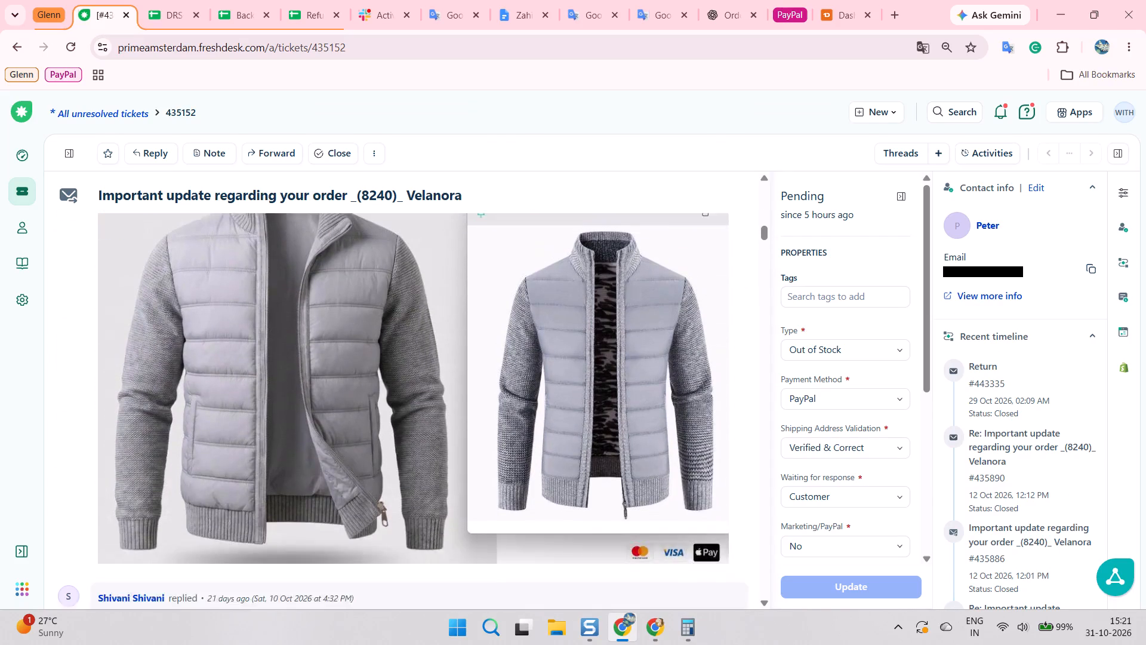
pyautogui.scroll(-7, 472, 327)
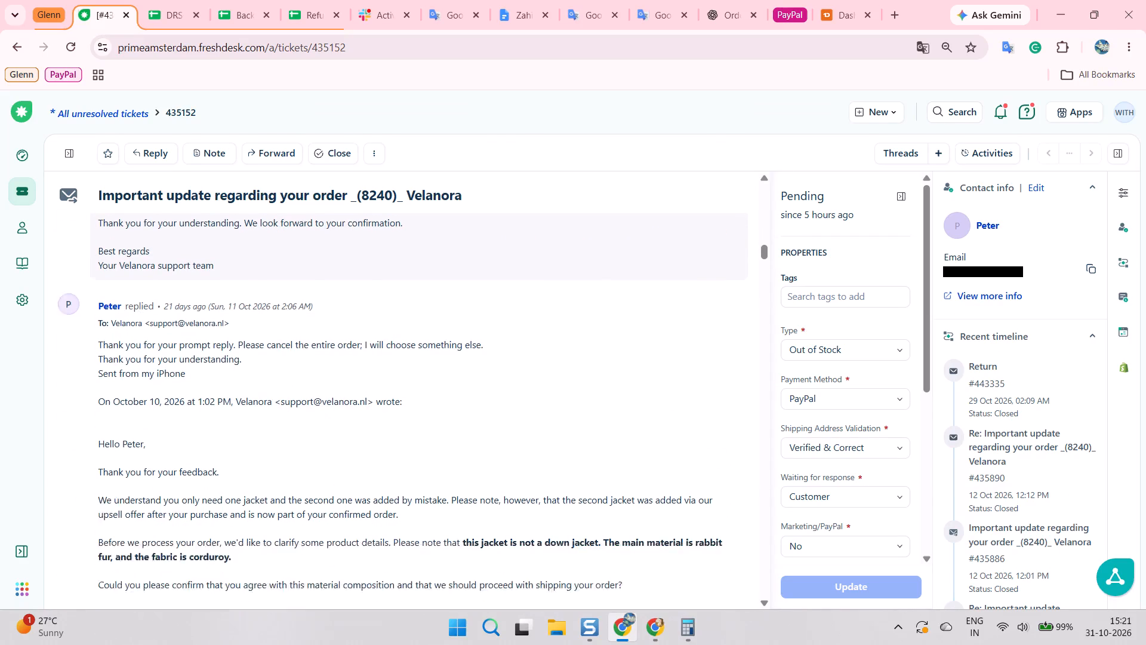
pyautogui.scroll(-20, 470, 327)
pyautogui.scroll(-9, 470, 327)
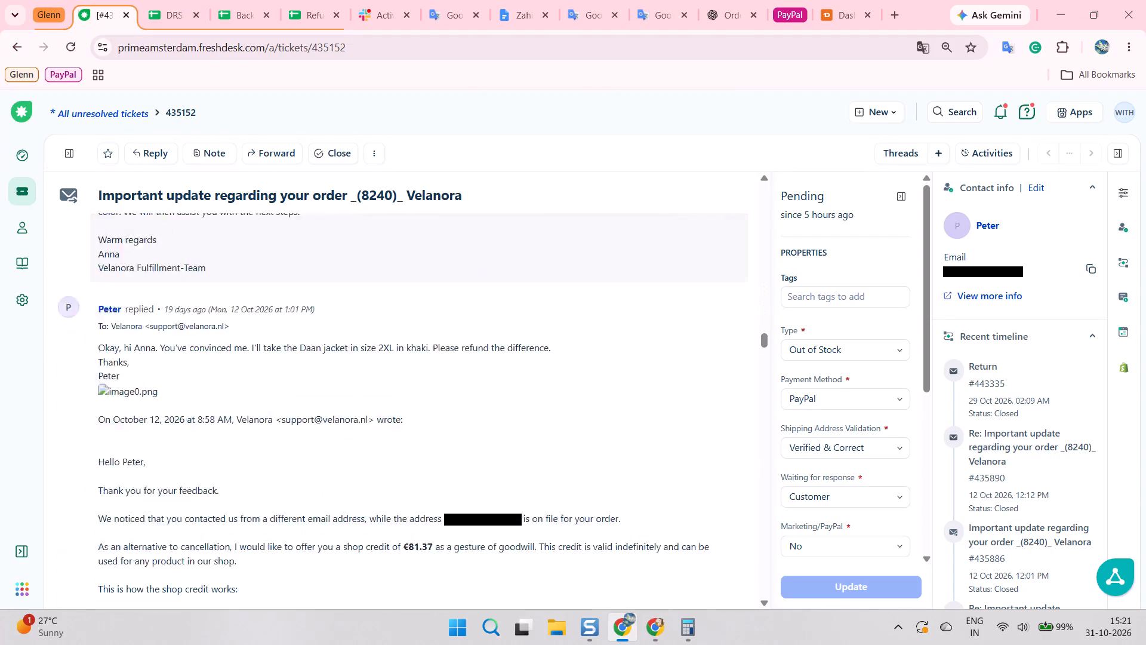
pyautogui.scroll(-19, 435, 336)
pyautogui.scroll(-8, 423, 346)
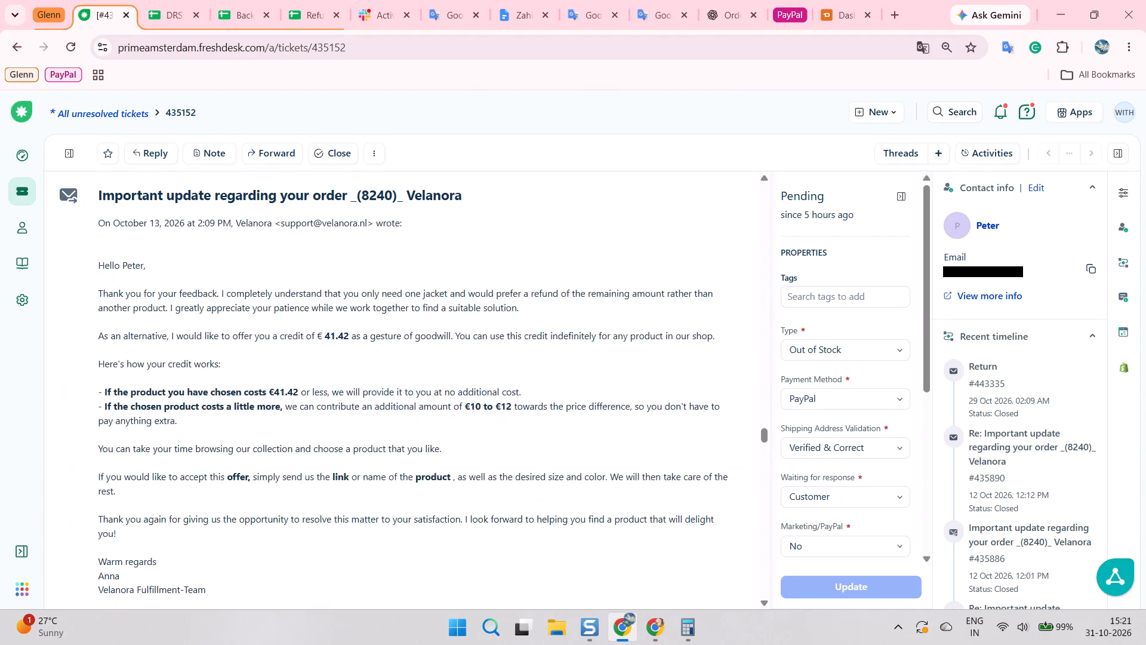
pyautogui.scroll(-20, 419, 340)
pyautogui.scroll(-17, 419, 340)
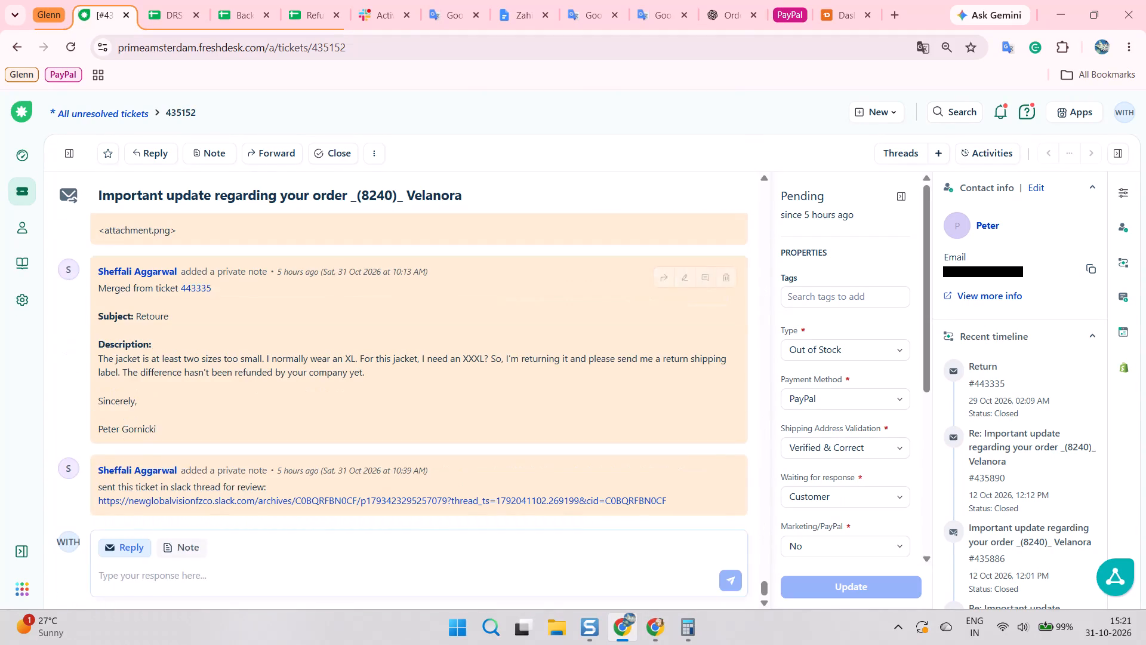
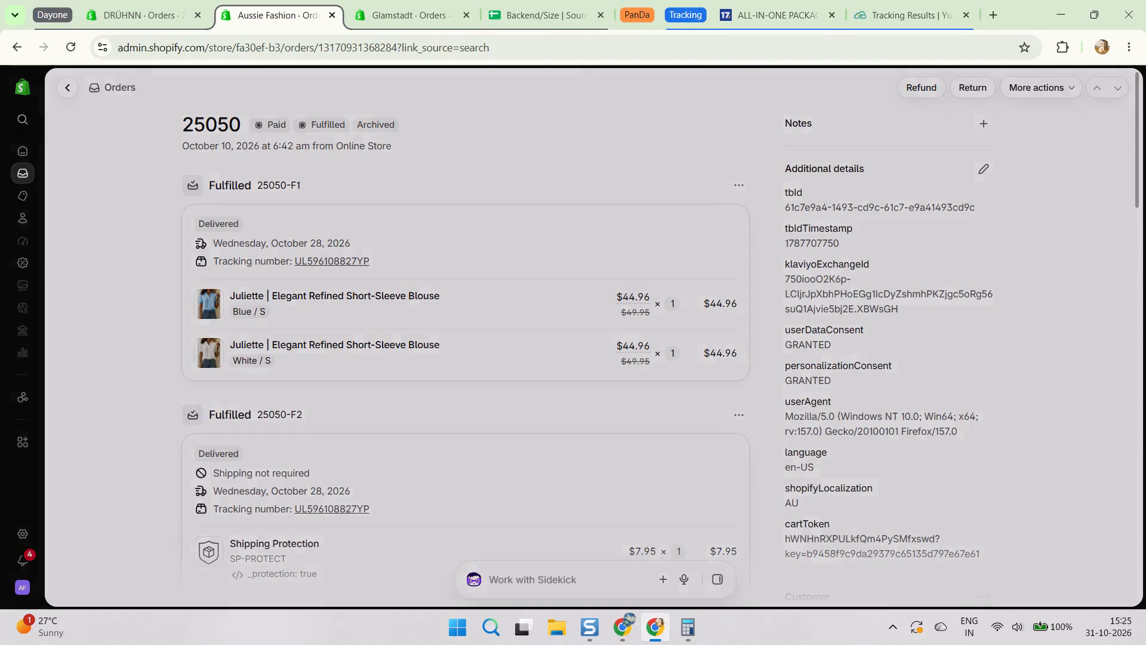
pyautogui.hotkey('ctrl', 'v')
pyautogui.click(386, 245)
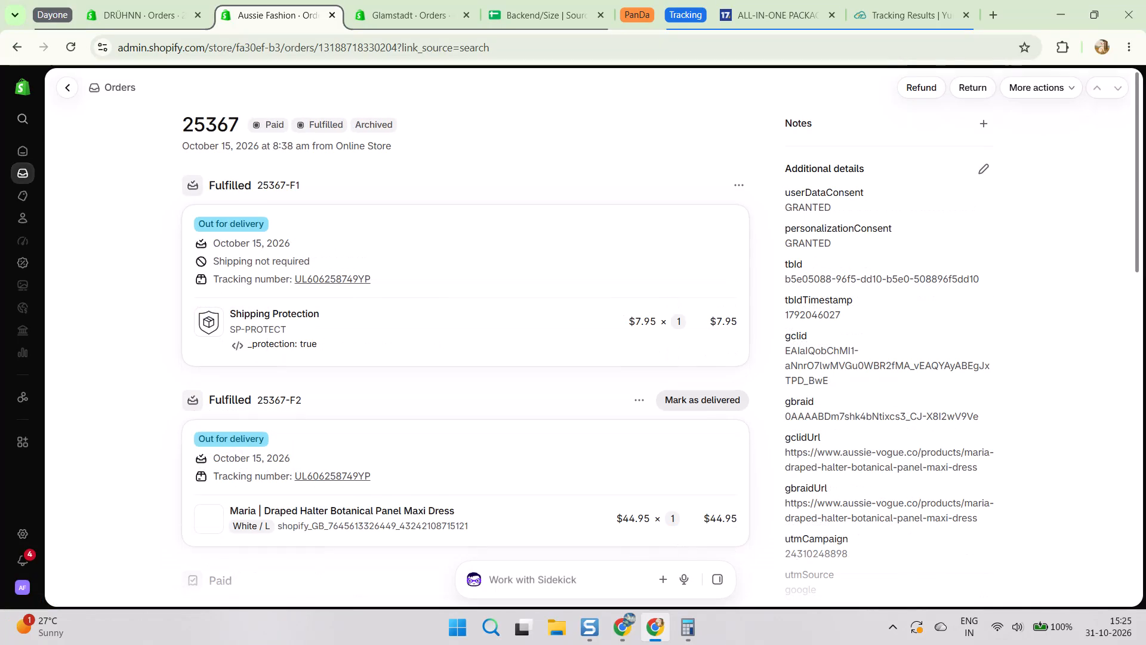
pyautogui.click(406, 209)
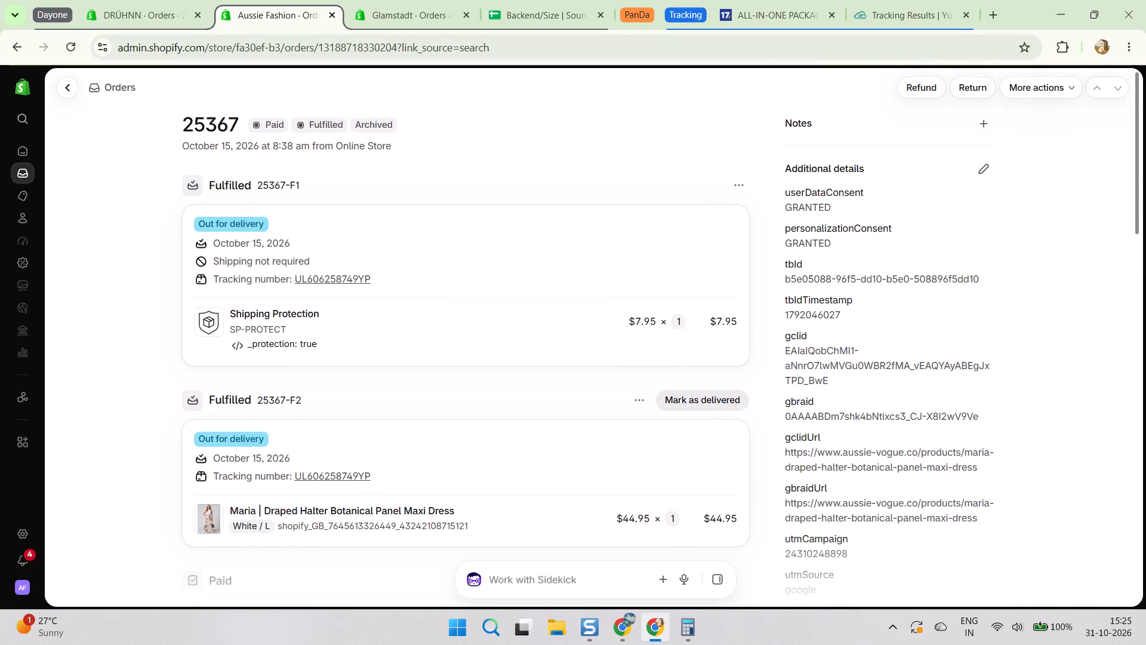
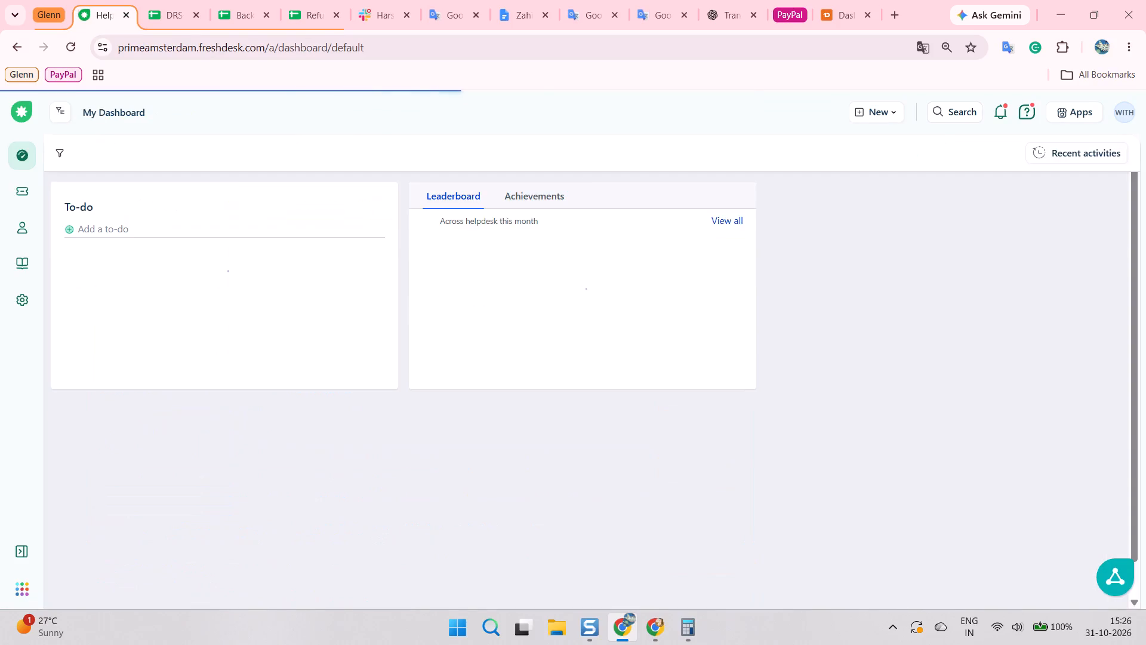
# Open the unresolved tickets list from the dashboard and look through the tickets assigned to yourself.
pyautogui.click(116, 202)
pyautogui.scroll(7, 279, 266)
pyautogui.scroll(5, 319, 297)
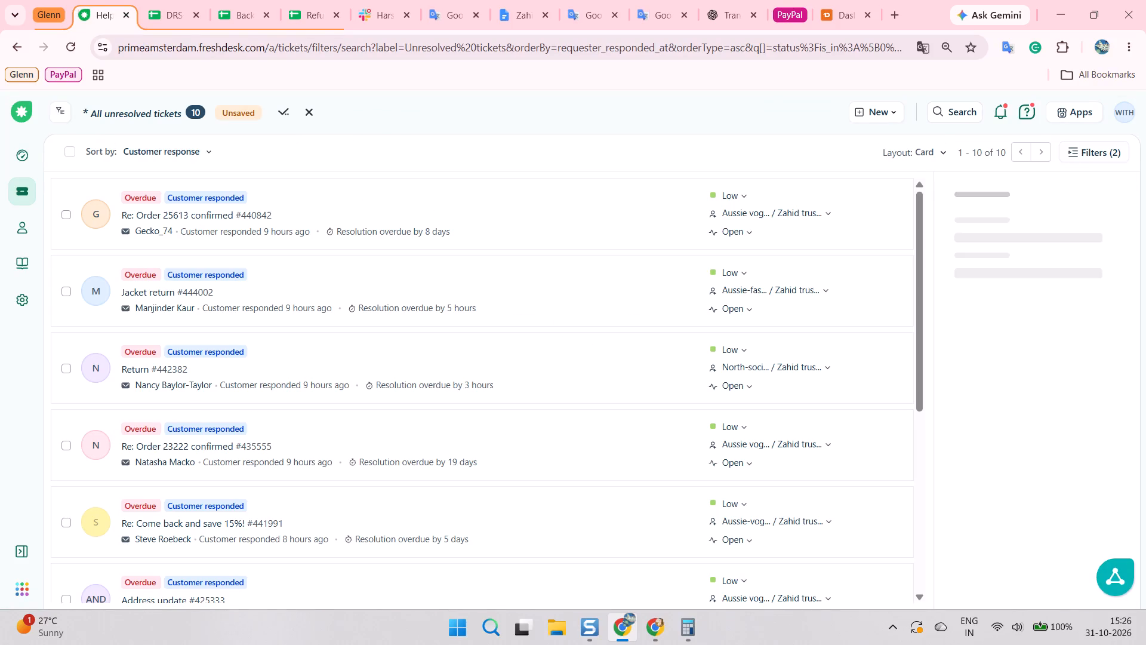
pyautogui.scroll(1, 372, 331)
pyautogui.scroll(4, 298, 269)
pyautogui.scroll(-12, 334, 309)
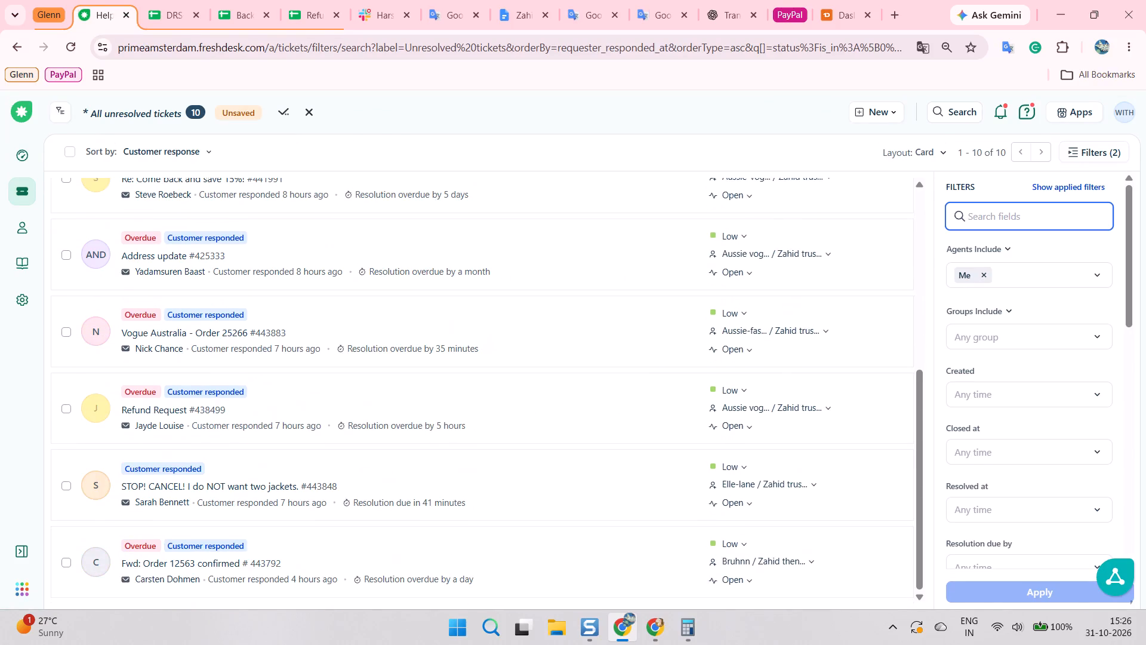
pyautogui.scroll(-4, 344, 329)
pyautogui.scroll(7, 352, 313)
pyautogui.scroll(8, 221, 285)
pyautogui.scroll(6, 326, 270)
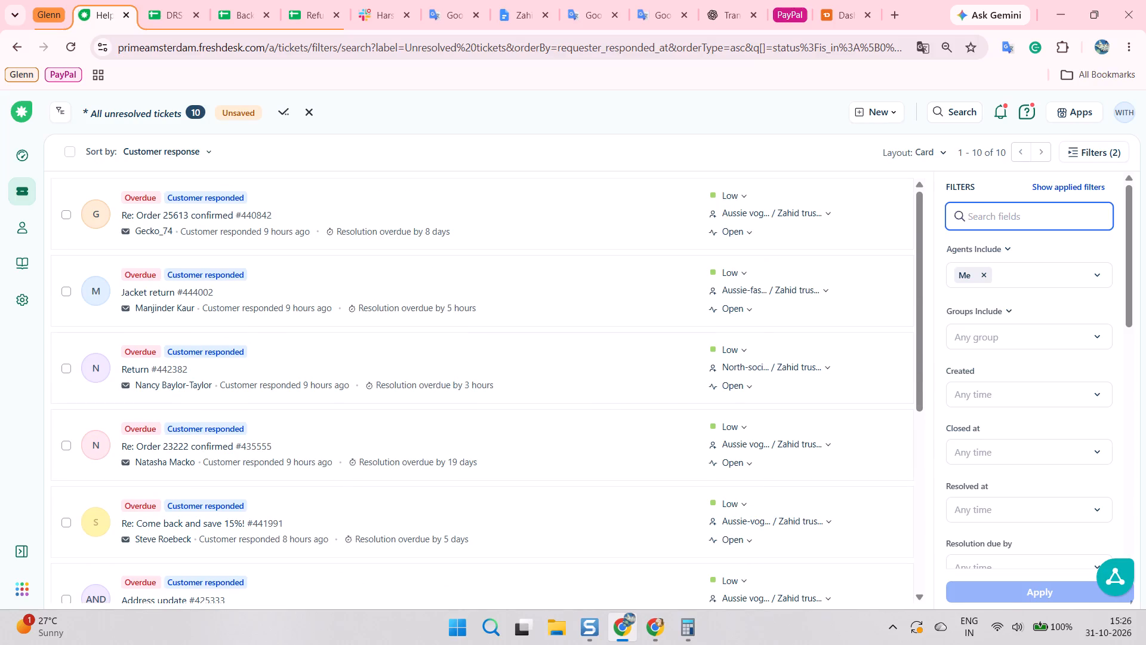
# Open ticket #440842 and read the latest customer replies in it and the following tickets, #444002 and #442382.
pyautogui.click(181, 217)
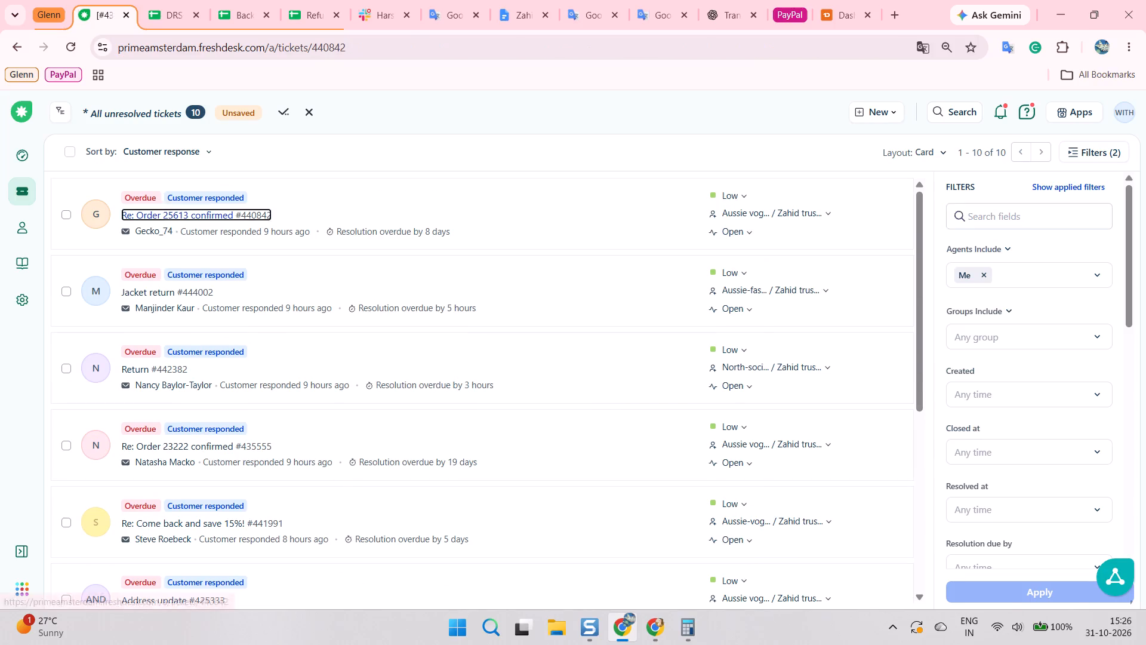
pyautogui.scroll(-20, 468, 343)
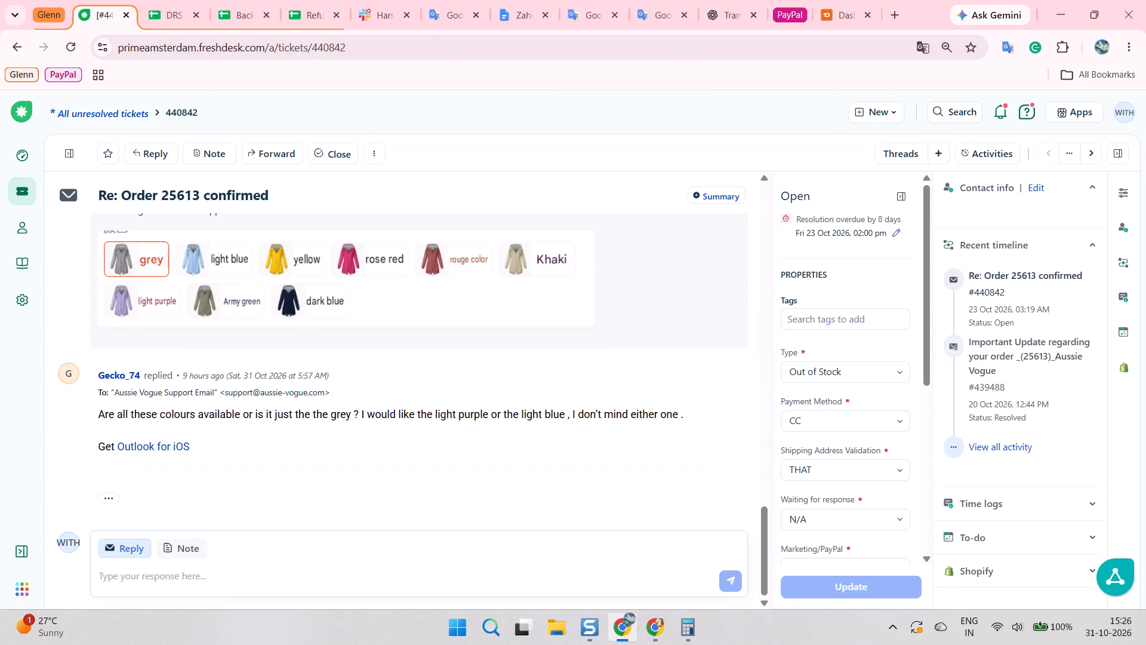
pyautogui.scroll(-3, 439, 351)
pyautogui.click(433, 398)
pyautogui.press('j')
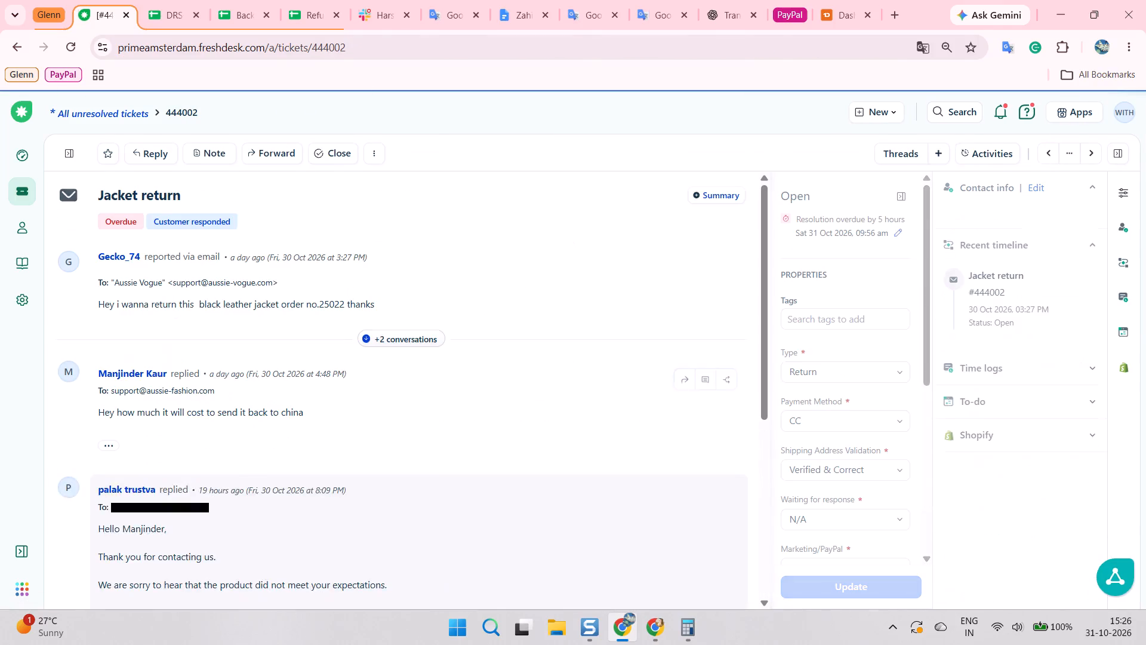
pyautogui.scroll(-9, 409, 312)
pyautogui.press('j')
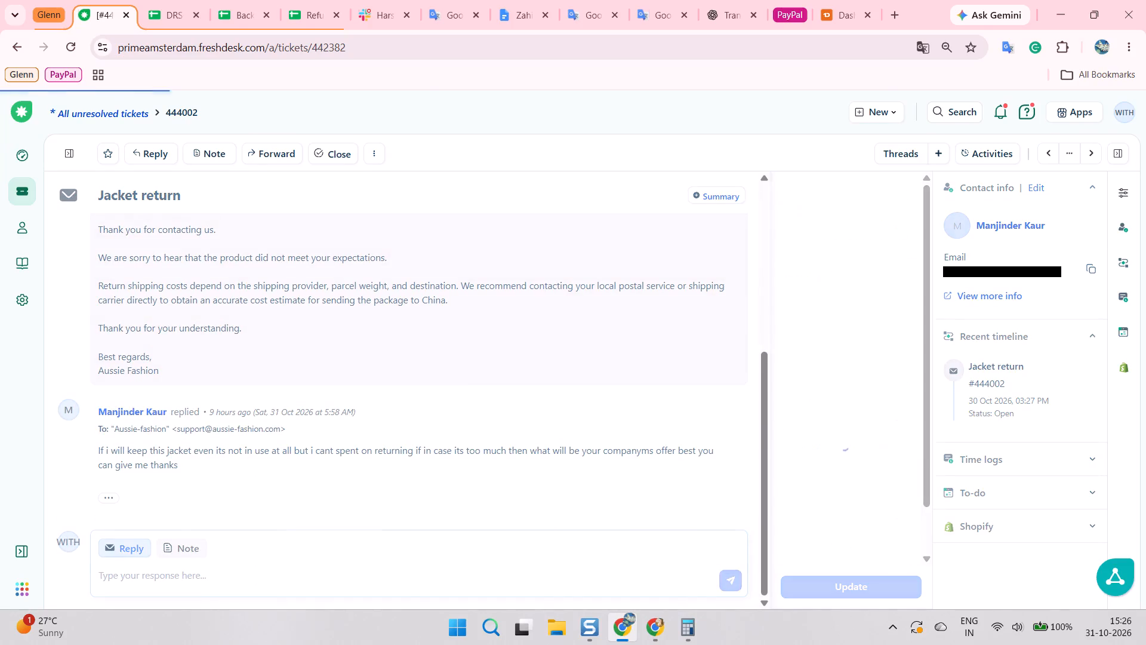
pyautogui.scroll(-12, 442, 309)
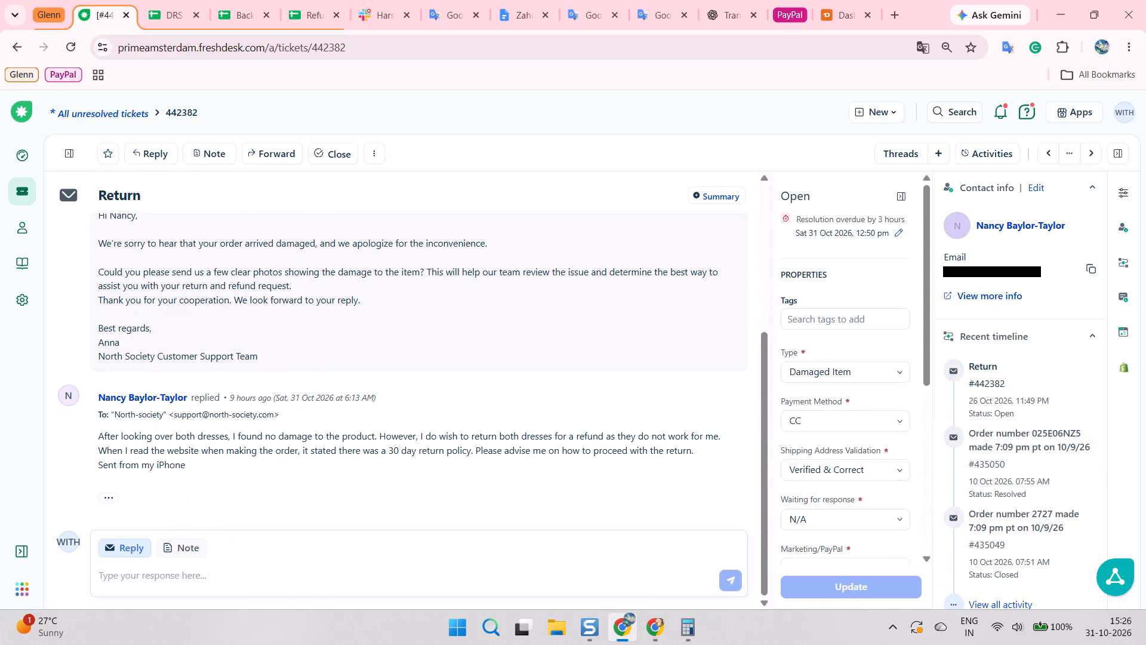
pyautogui.scroll(-4, 476, 312)
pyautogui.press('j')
pyautogui.scroll(-4, 460, 320)
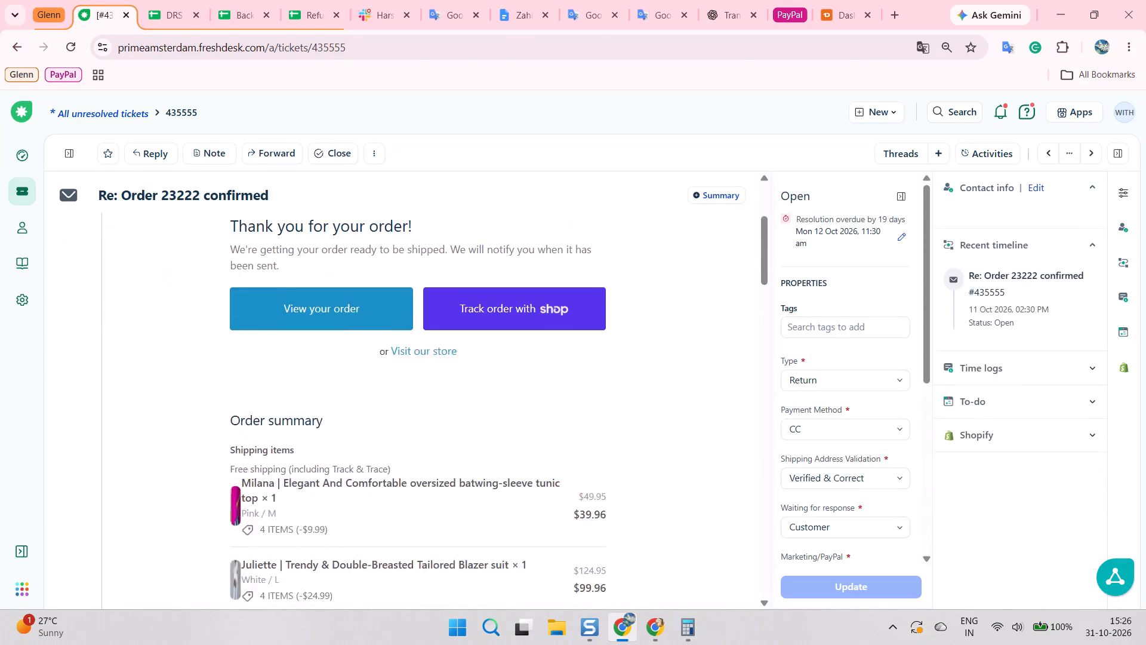
pyautogui.scroll(-15, 466, 320)
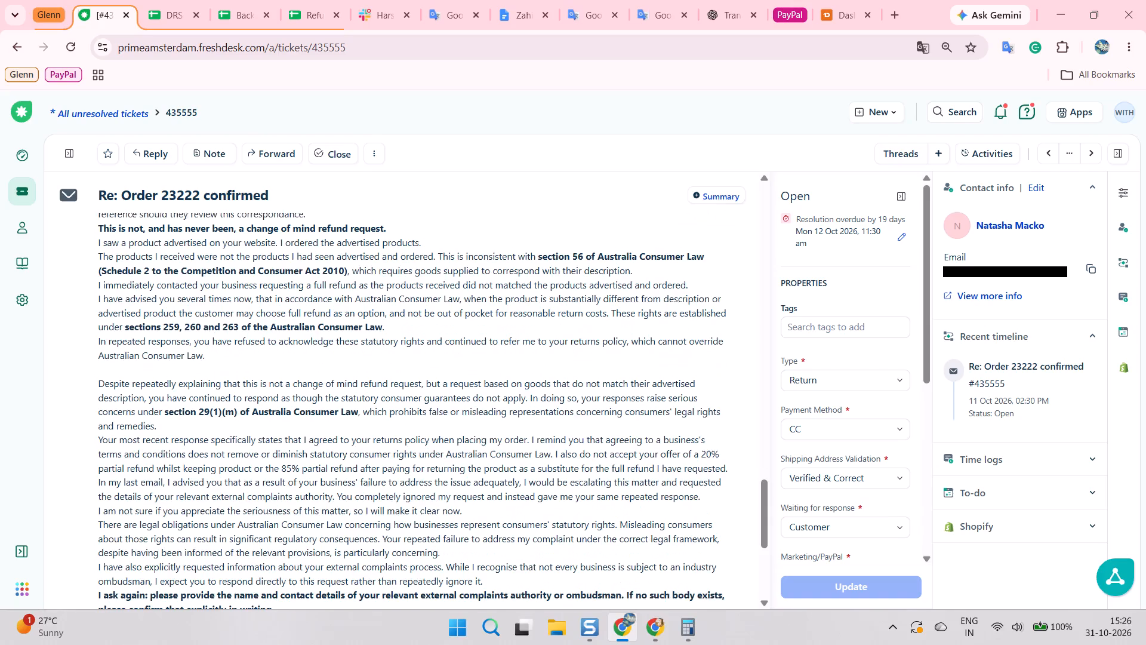
pyautogui.scroll(-3, 460, 343)
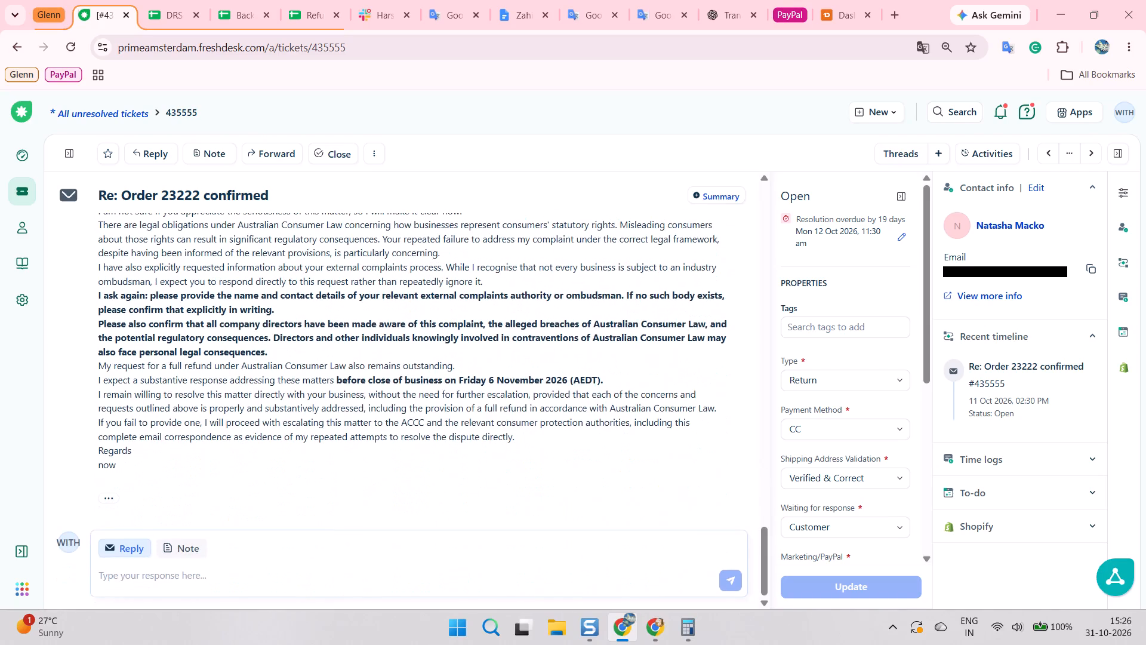
pyautogui.scroll(-3, 460, 334)
pyautogui.click(445, 383)
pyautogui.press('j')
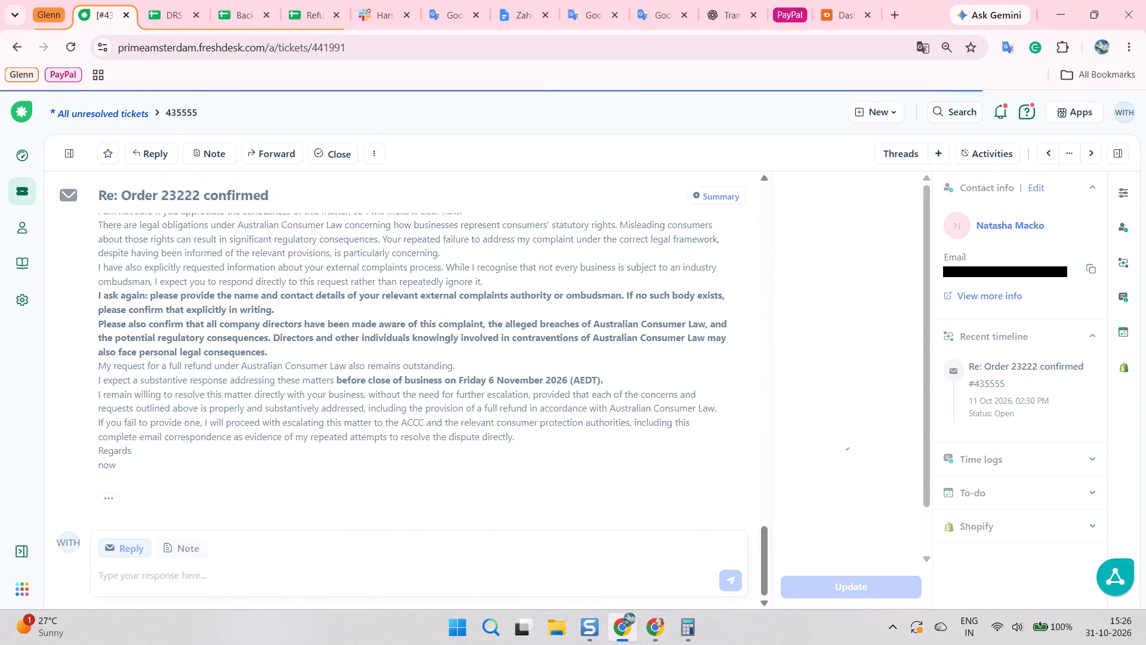
pyautogui.scroll(2, 430, 373)
pyautogui.scroll(-11, 429, 344)
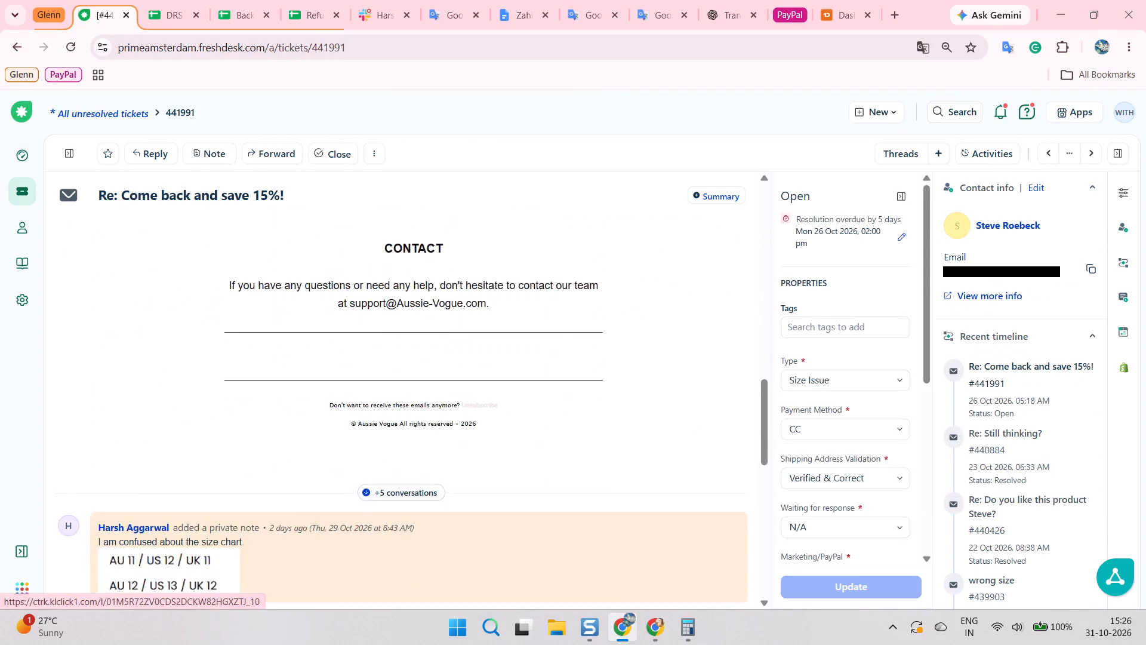
pyautogui.scroll(-6, 455, 351)
pyautogui.click(462, 346)
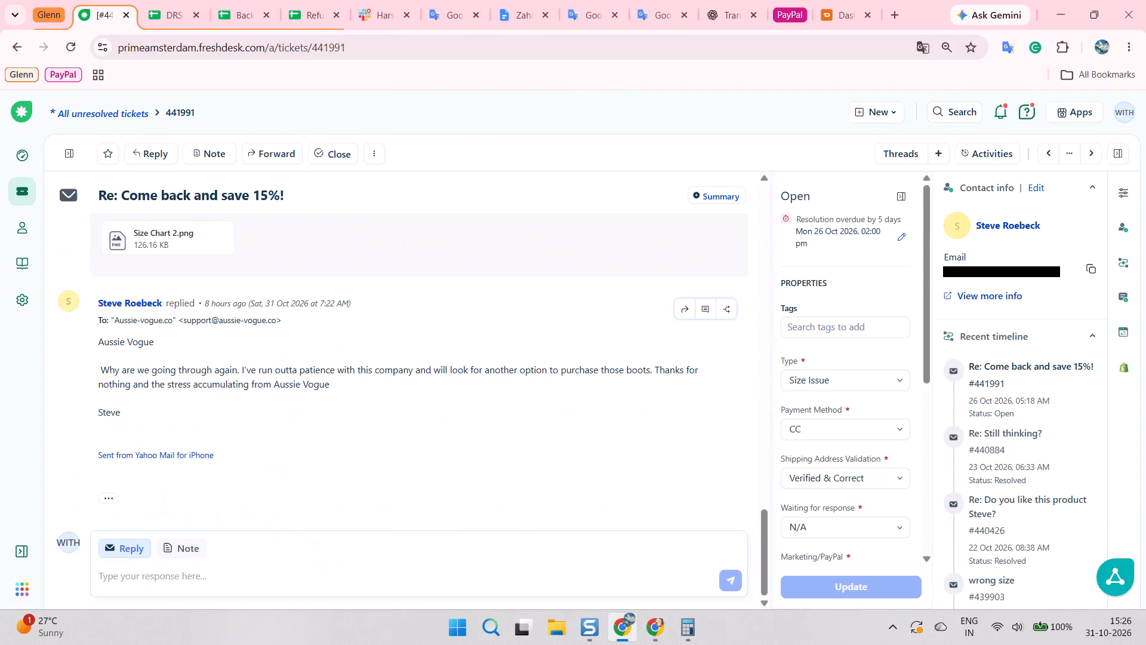
pyautogui.scroll(4, 440, 357)
pyautogui.scroll(-4, 445, 355)
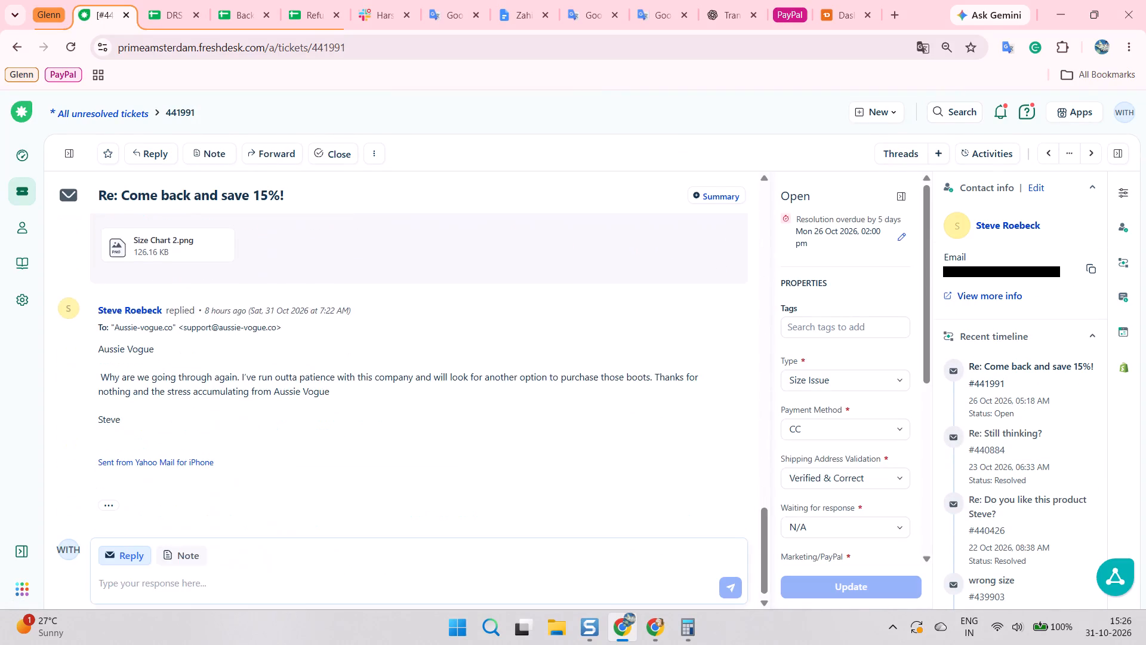
pyautogui.scroll(-1, 445, 355)
pyautogui.click(464, 374)
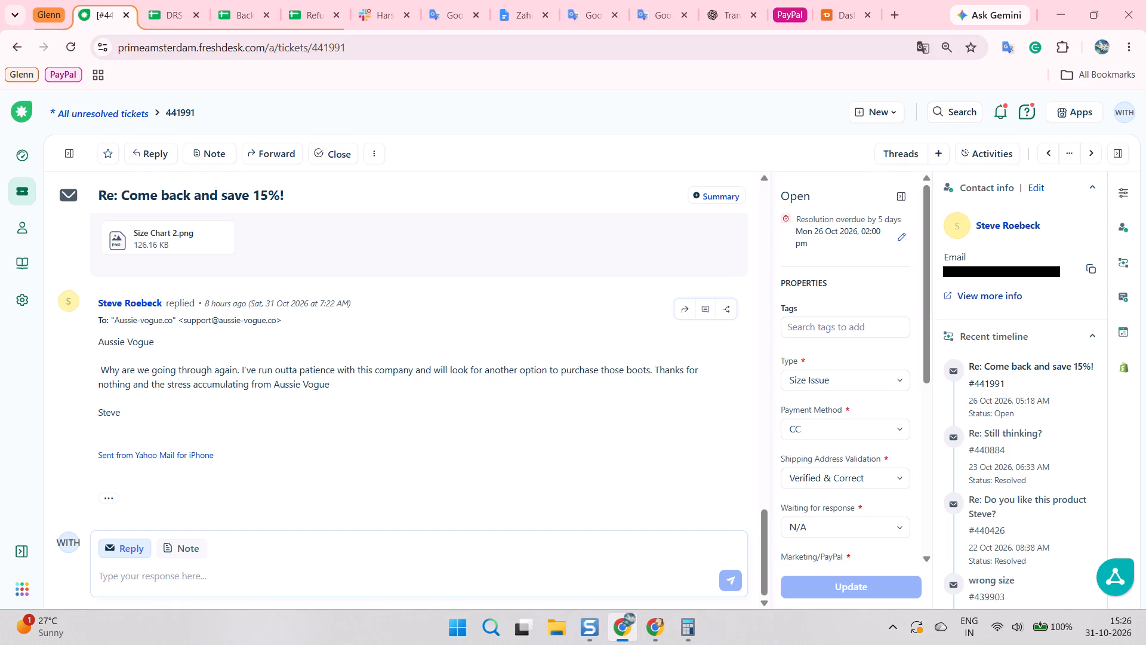
# Advance through tickets #425333, "Address update", and #443883, about order 25266, and review their conversations.
pyautogui.click(430, 364)
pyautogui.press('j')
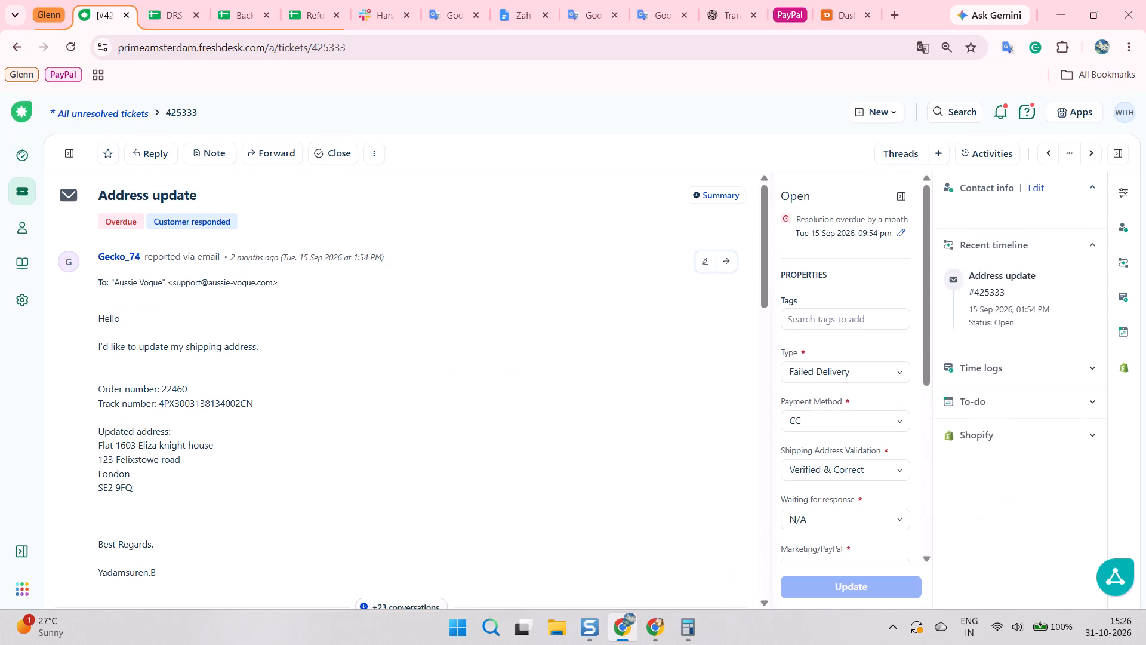
pyautogui.scroll(-11, 452, 349)
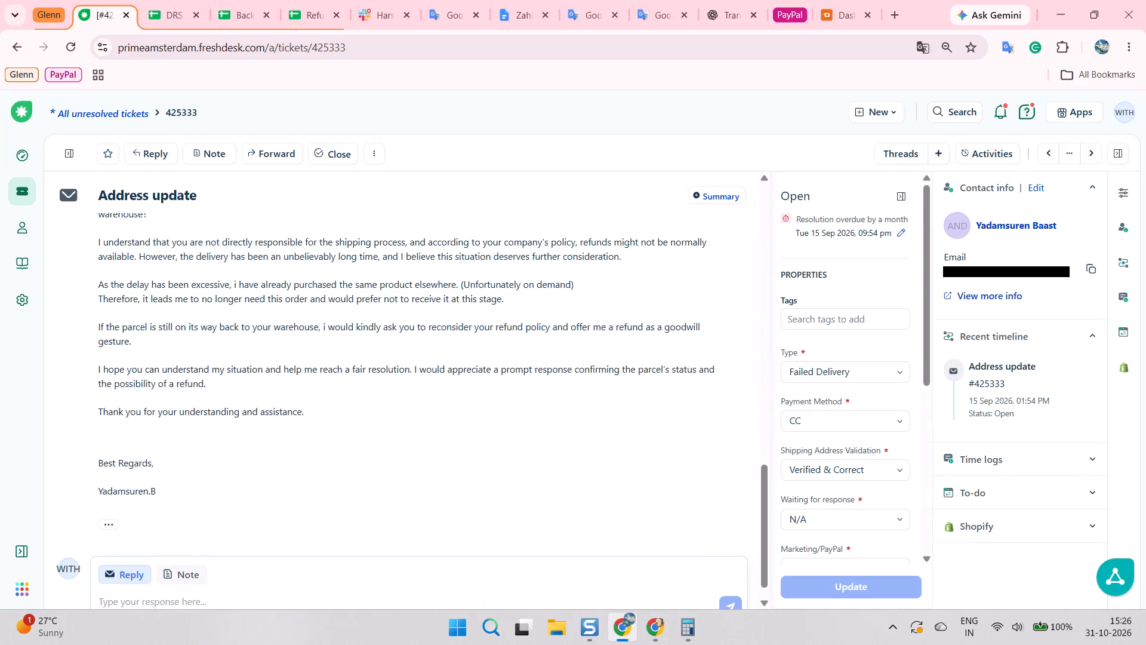
pyautogui.scroll(3, 463, 348)
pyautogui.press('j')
pyautogui.scroll(-4, 473, 336)
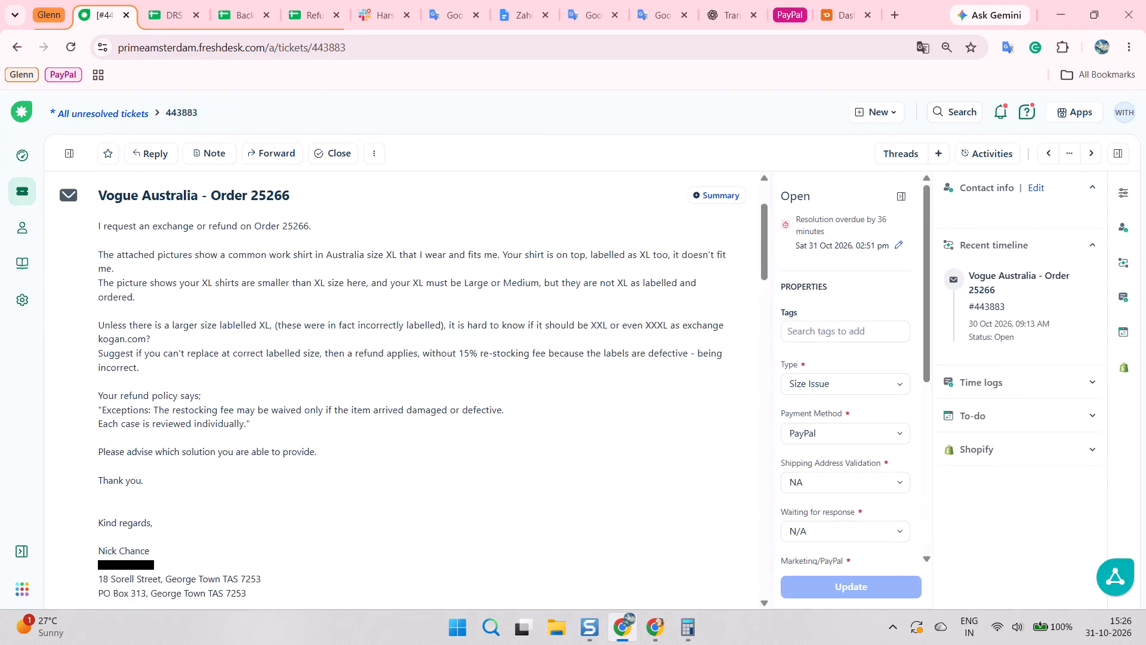
pyautogui.scroll(-10, 479, 336)
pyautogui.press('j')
pyautogui.scroll(-5, 502, 342)
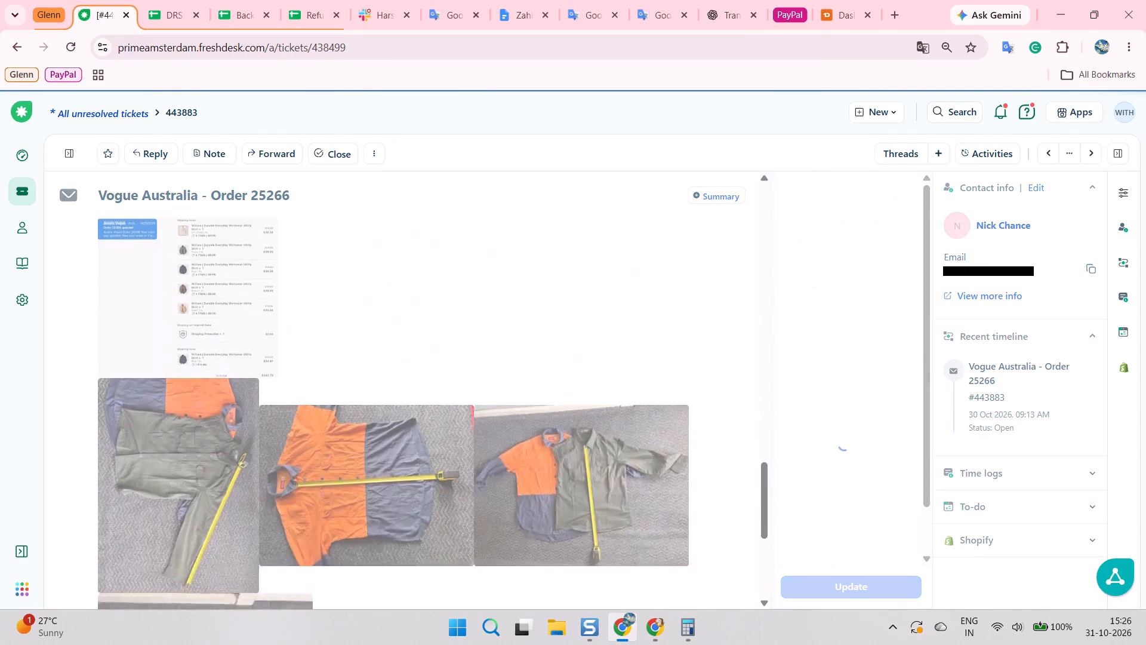
pyautogui.scroll(-10, 505, 339)
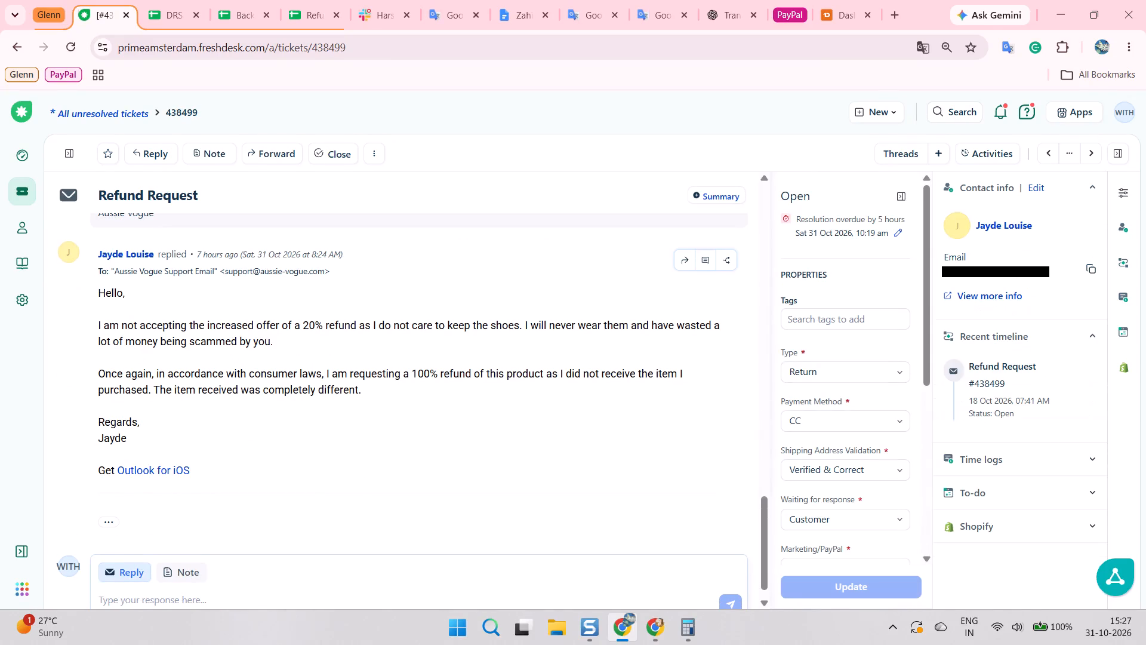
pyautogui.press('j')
pyautogui.scroll(-4, 520, 345)
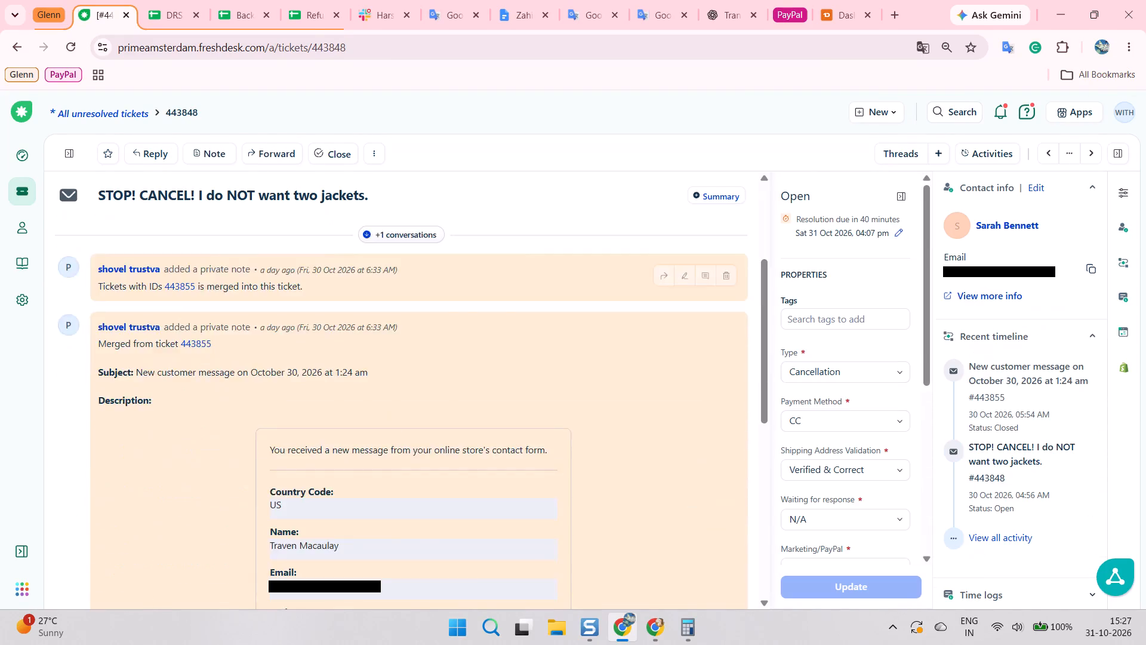
pyautogui.scroll(-6, 516, 343)
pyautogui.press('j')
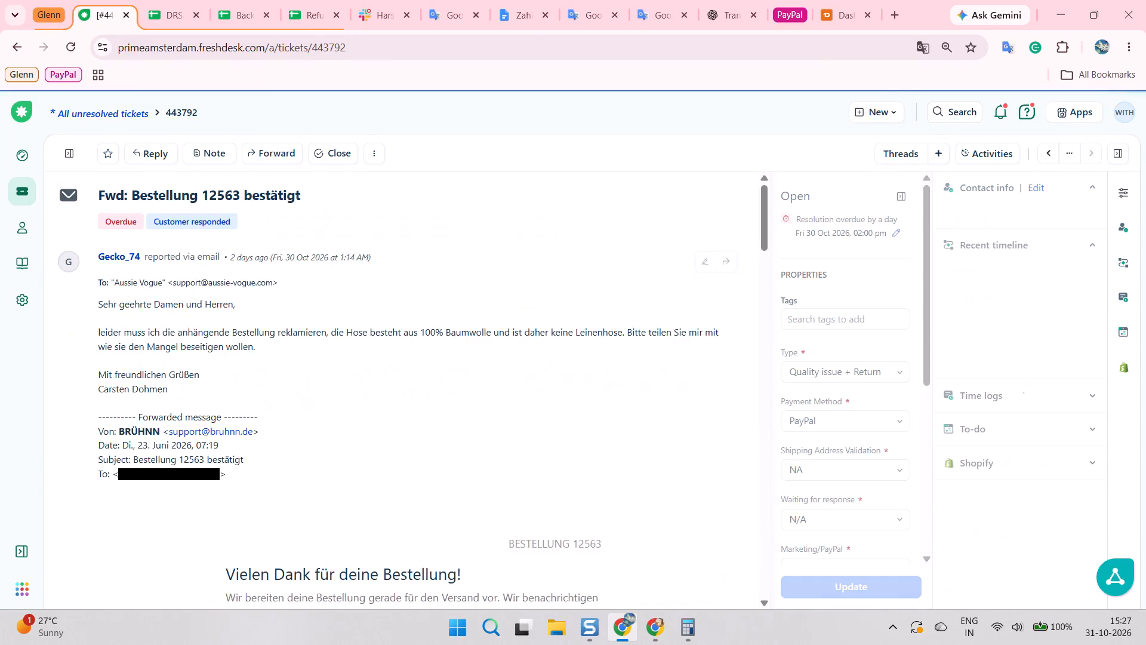
pyautogui.scroll(-20, 516, 351)
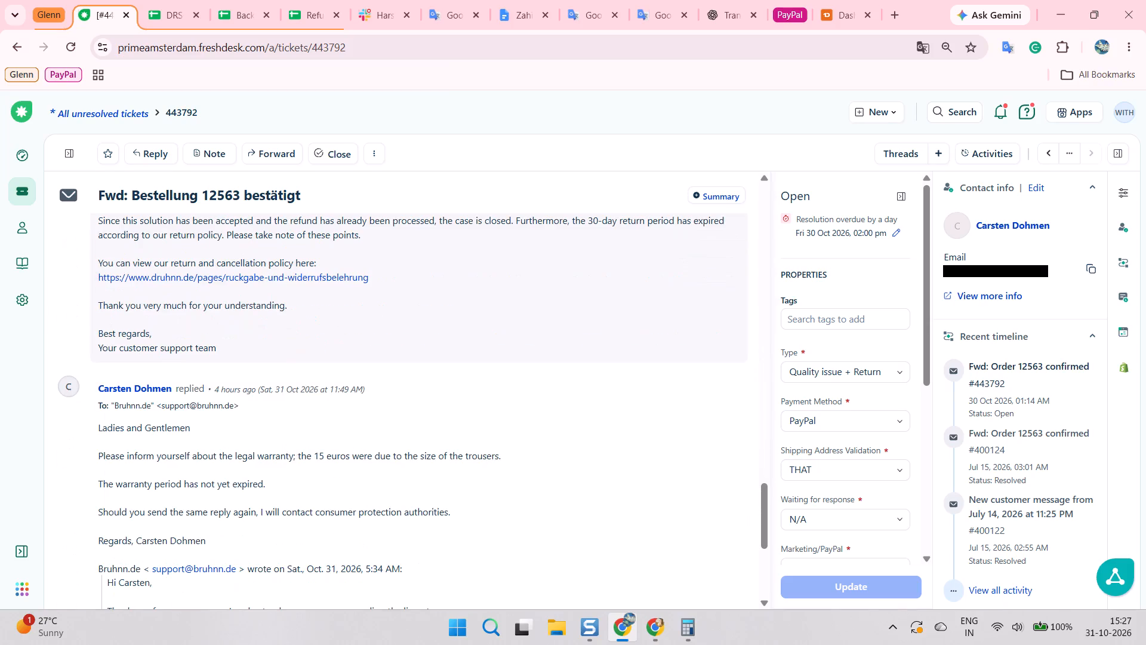
pyautogui.scroll(-9, 500, 360)
pyautogui.scroll(4, 495, 367)
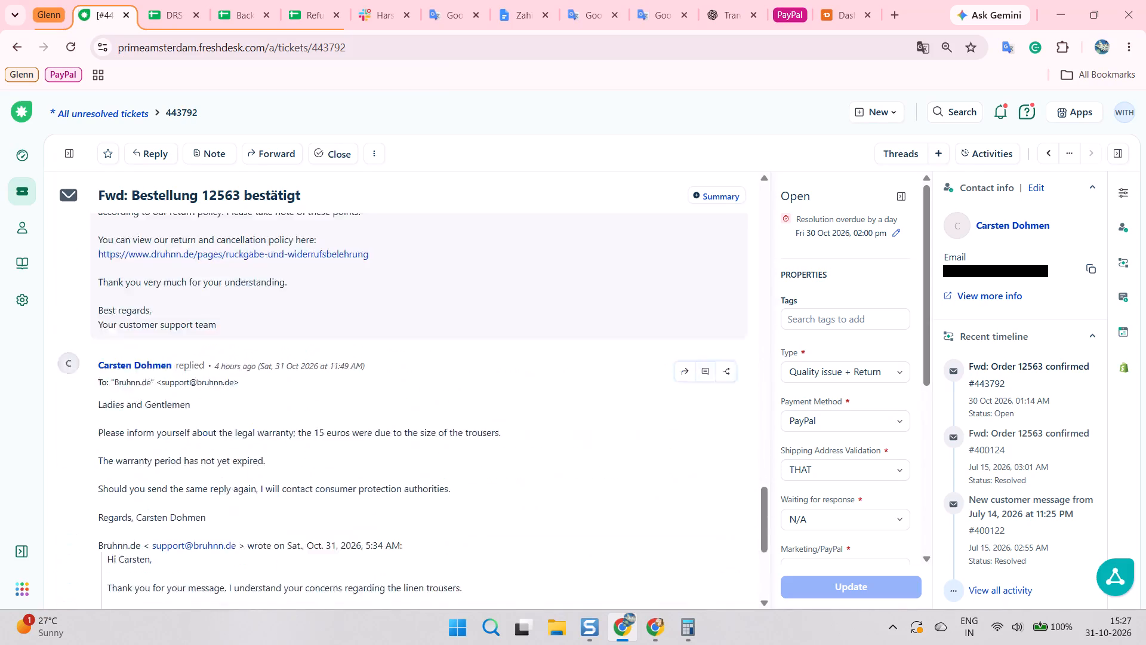
pyautogui.scroll(-1, 502, 365)
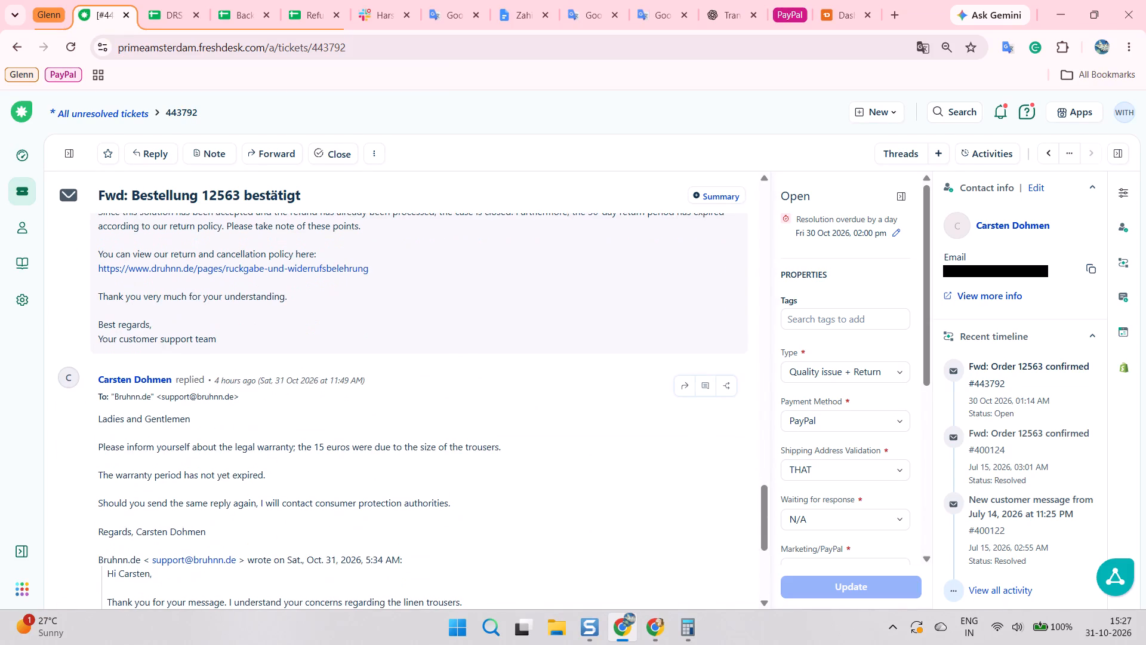
pyautogui.click(450, 364)
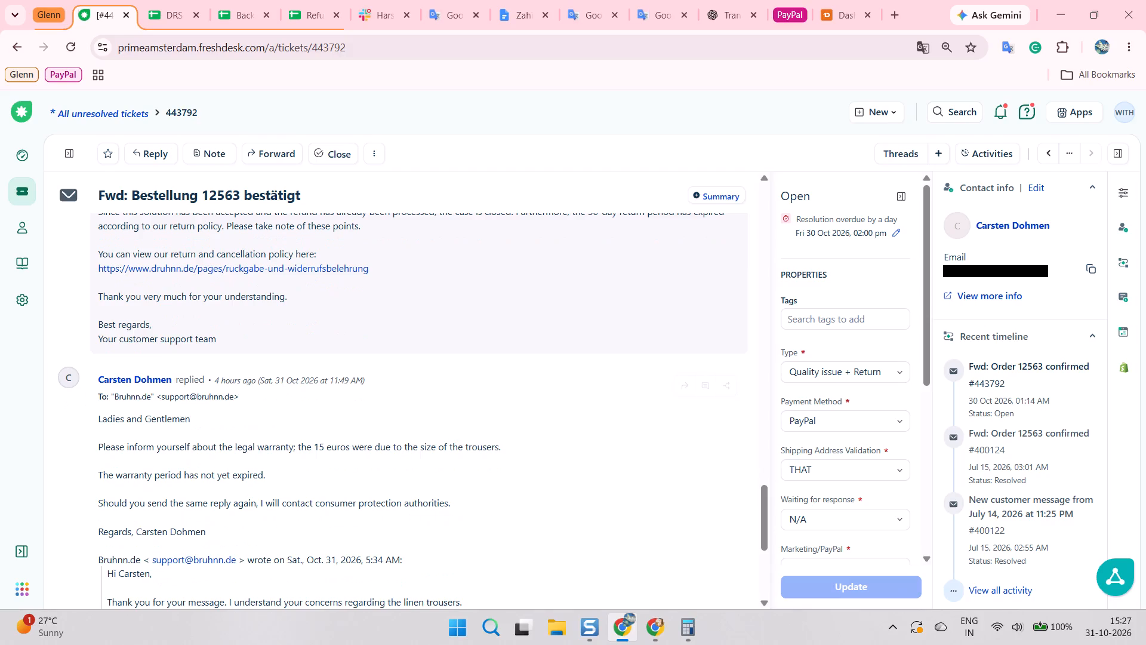
pyautogui.click(450, 364)
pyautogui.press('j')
pyautogui.scroll(-11, 471, 357)
pyautogui.scroll(4, 545, 357)
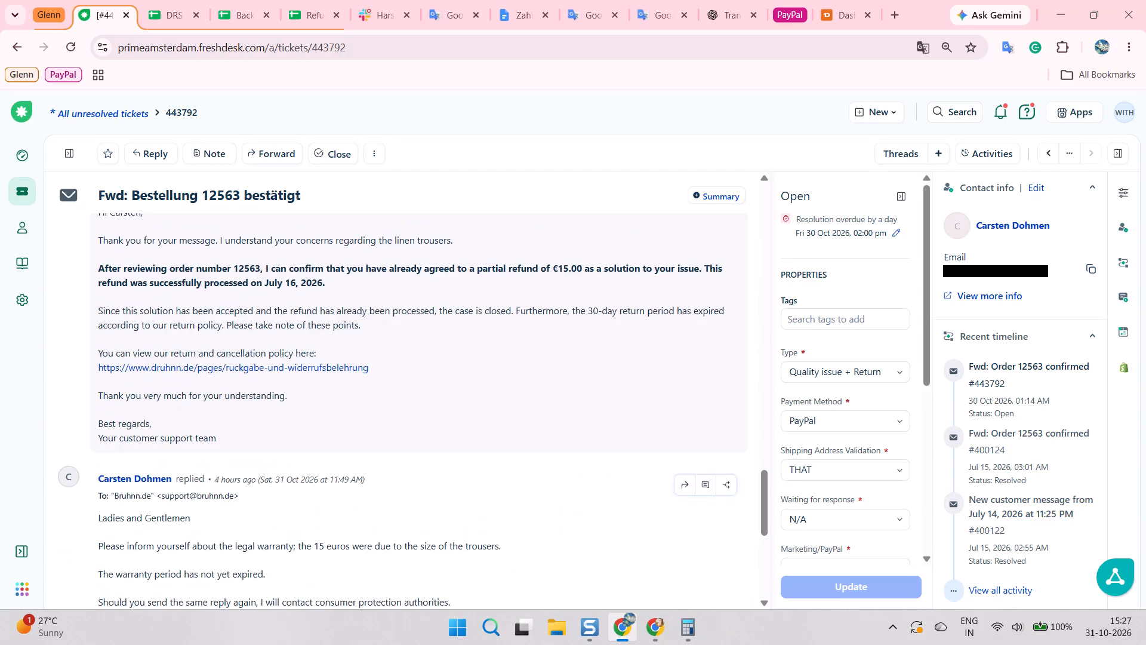
pyautogui.scroll(-1, 537, 353)
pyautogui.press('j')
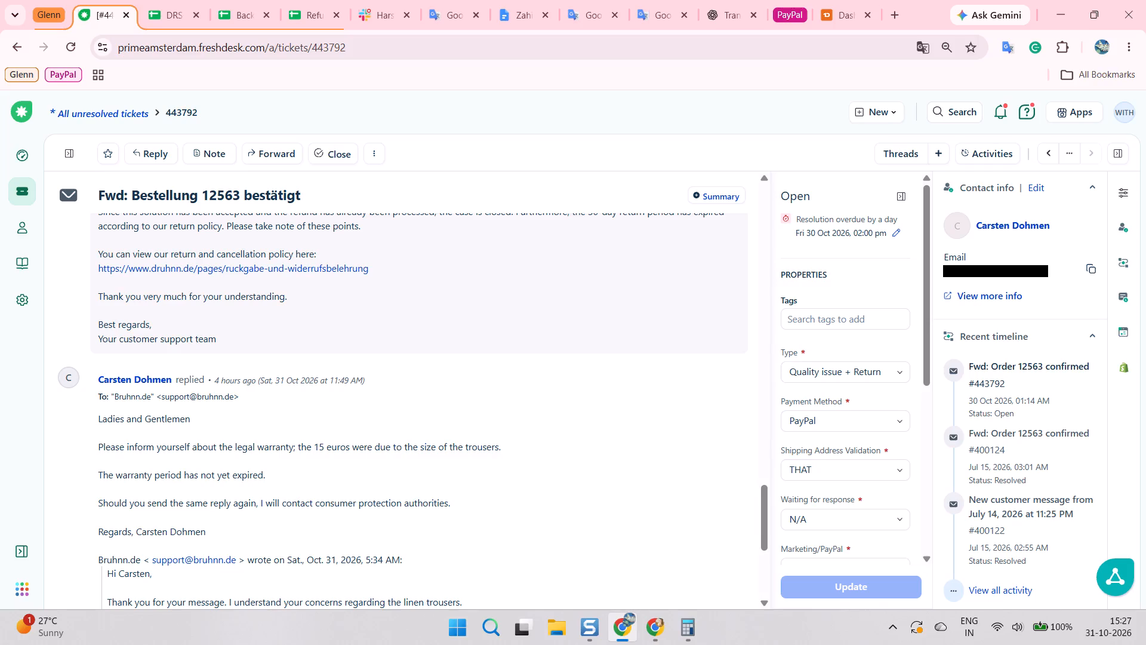
pyautogui.click(495, 359)
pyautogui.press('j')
# Return to the unresolved tickets list, remove the "Me" agent filter and apply the change.
pyautogui.click(21, 195)
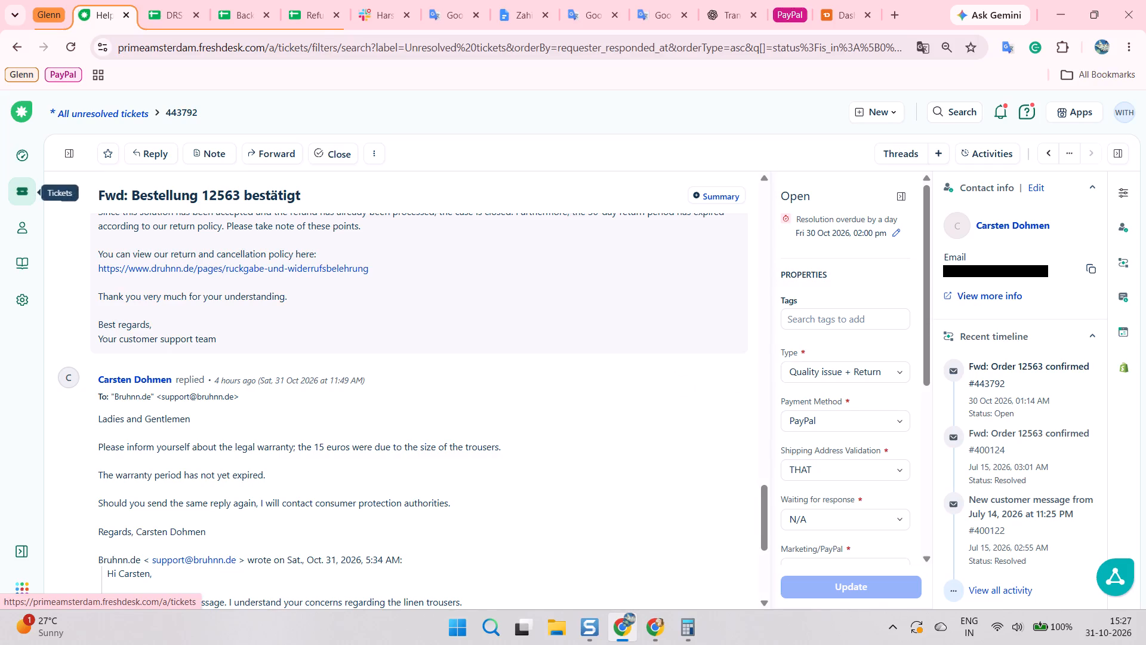
pyautogui.scroll(7, 162, 254)
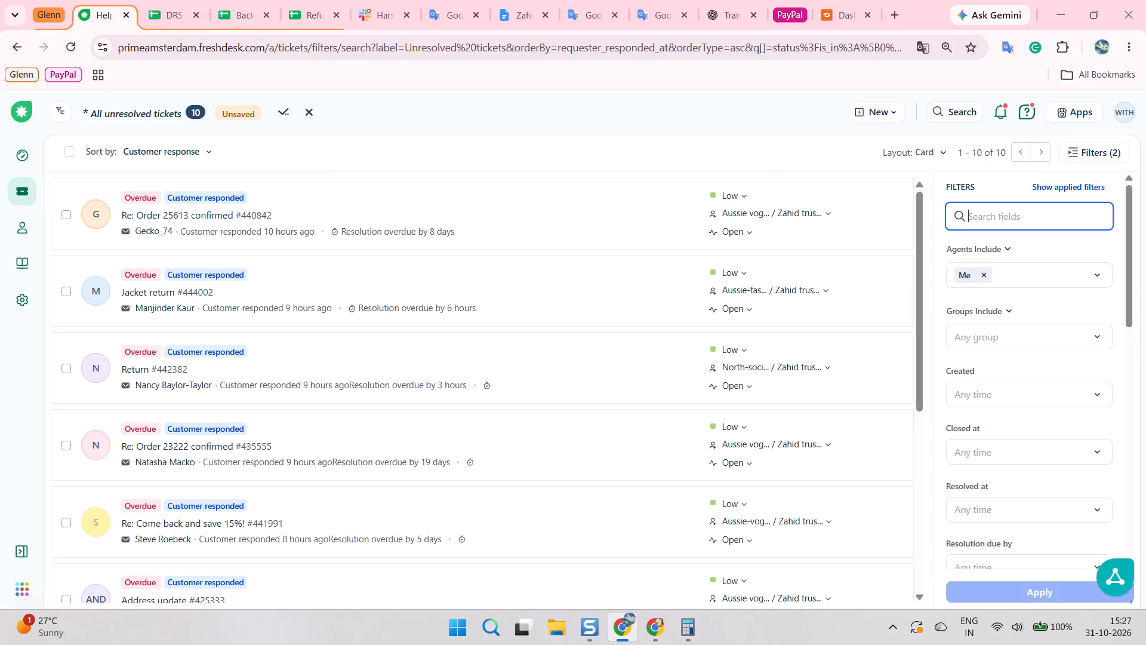
pyautogui.scroll(3, 1145, 384)
pyautogui.click(990, 279)
pyautogui.scroll(-2, 1034, 591)
pyautogui.click(1056, 591)
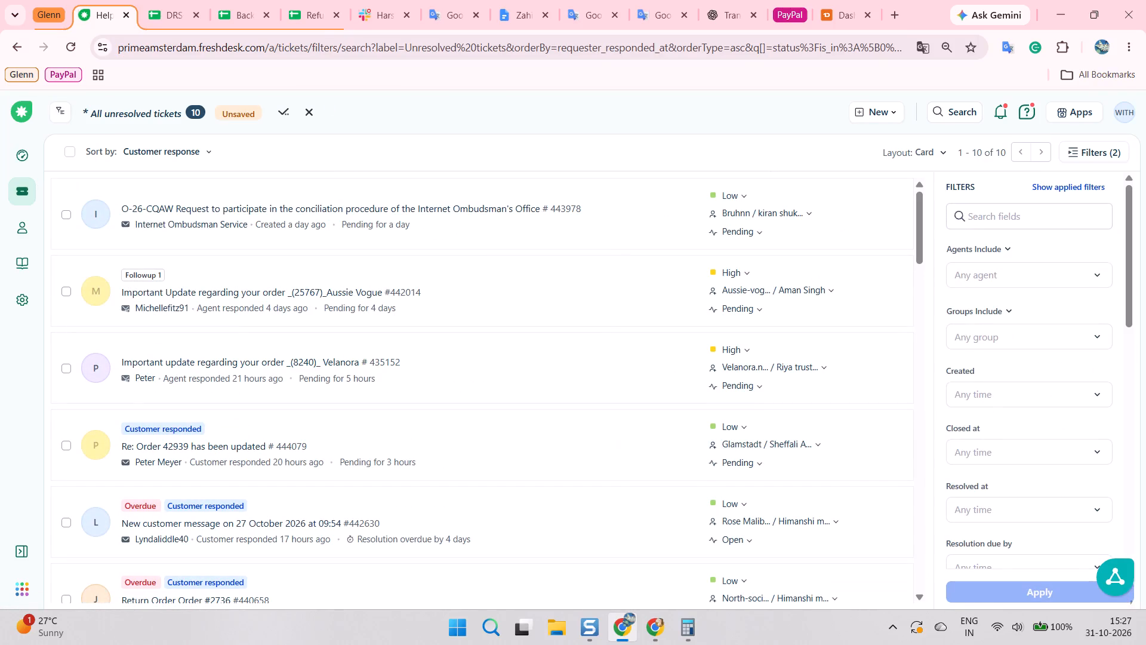
# Look through the unresolved tickets of all agents and reload the tickets list.
pyautogui.scroll(2, 575, 370)
pyautogui.scroll(-3, 429, 307)
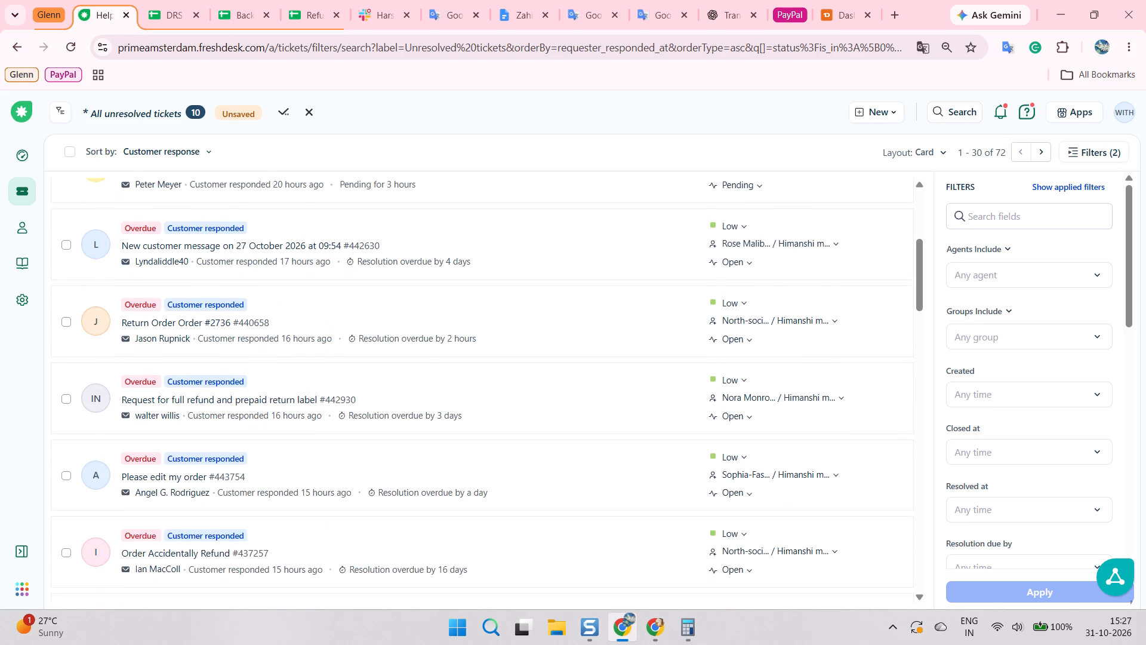
pyautogui.scroll(-1, 405, 297)
pyautogui.scroll(4, 83, 242)
pyautogui.click(20, 190)
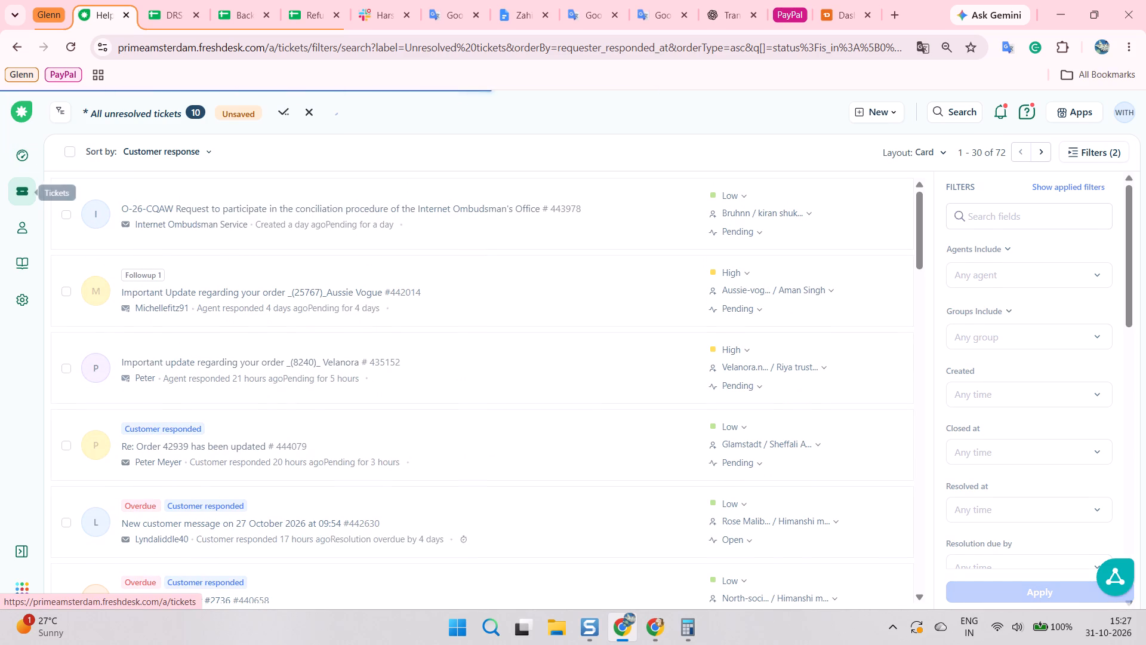
# Go to the dashboard and open the list of own unresolved tickets.
pyautogui.scroll(3, 182, 273)
pyautogui.click(25, 156)
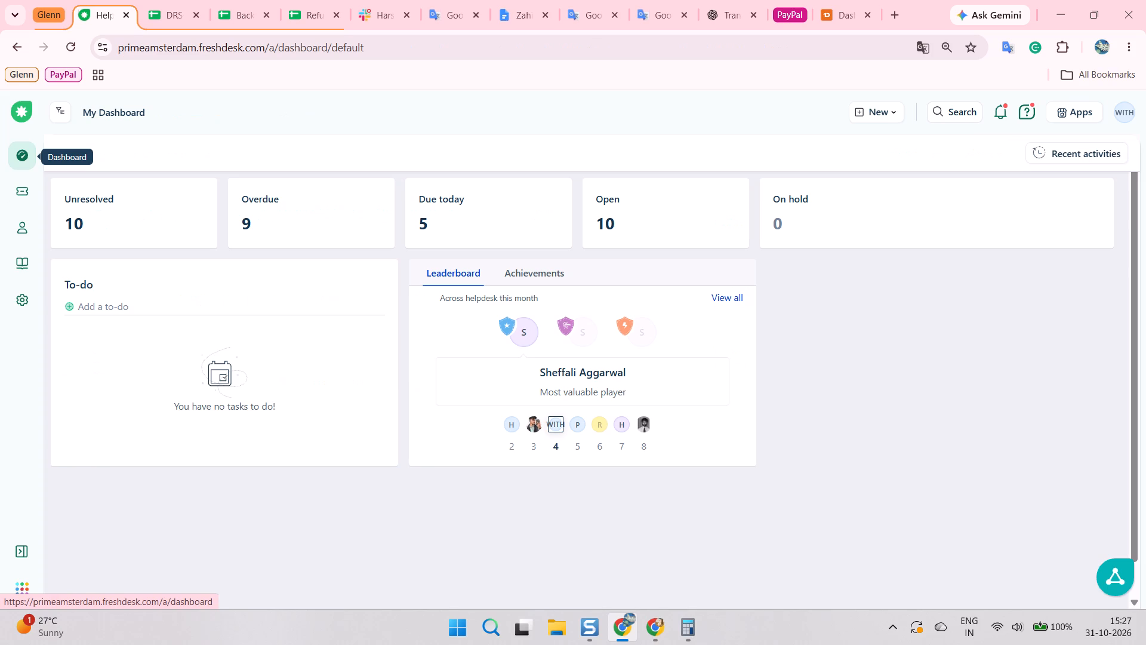
pyautogui.scroll(4, 197, 260)
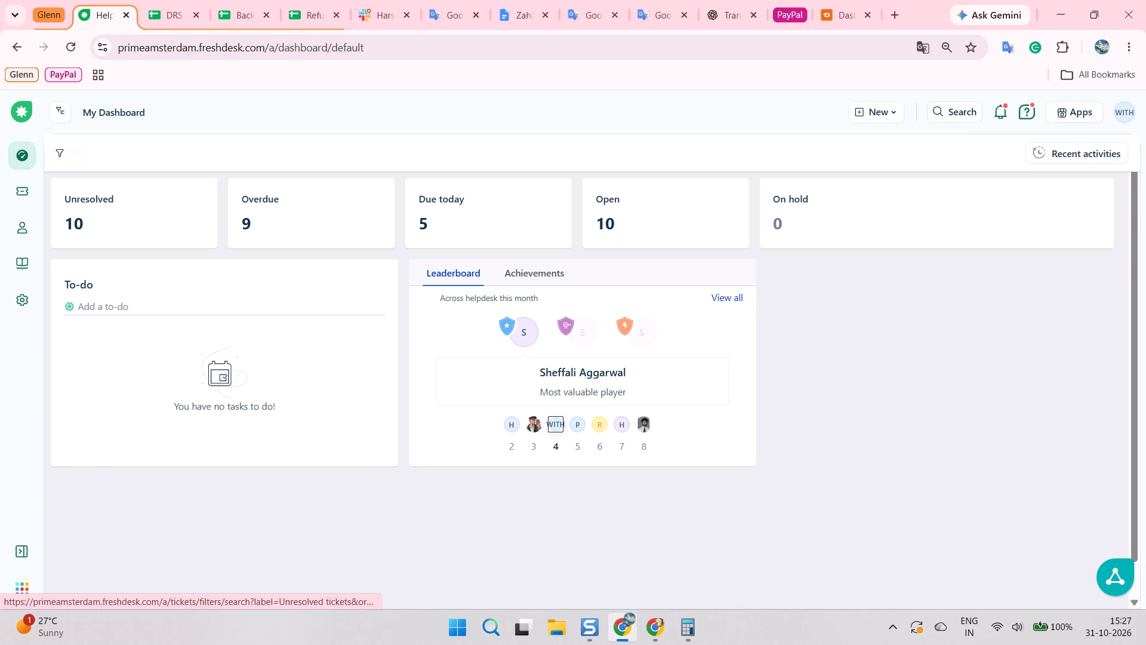
pyautogui.click(130, 211)
pyautogui.scroll(11, 272, 258)
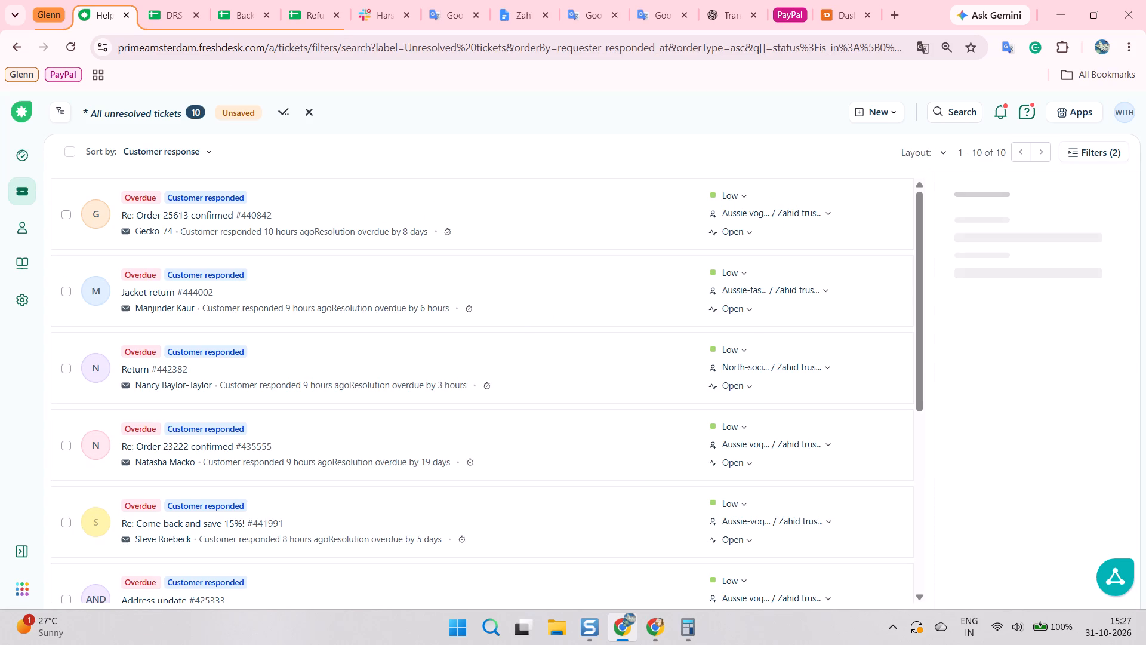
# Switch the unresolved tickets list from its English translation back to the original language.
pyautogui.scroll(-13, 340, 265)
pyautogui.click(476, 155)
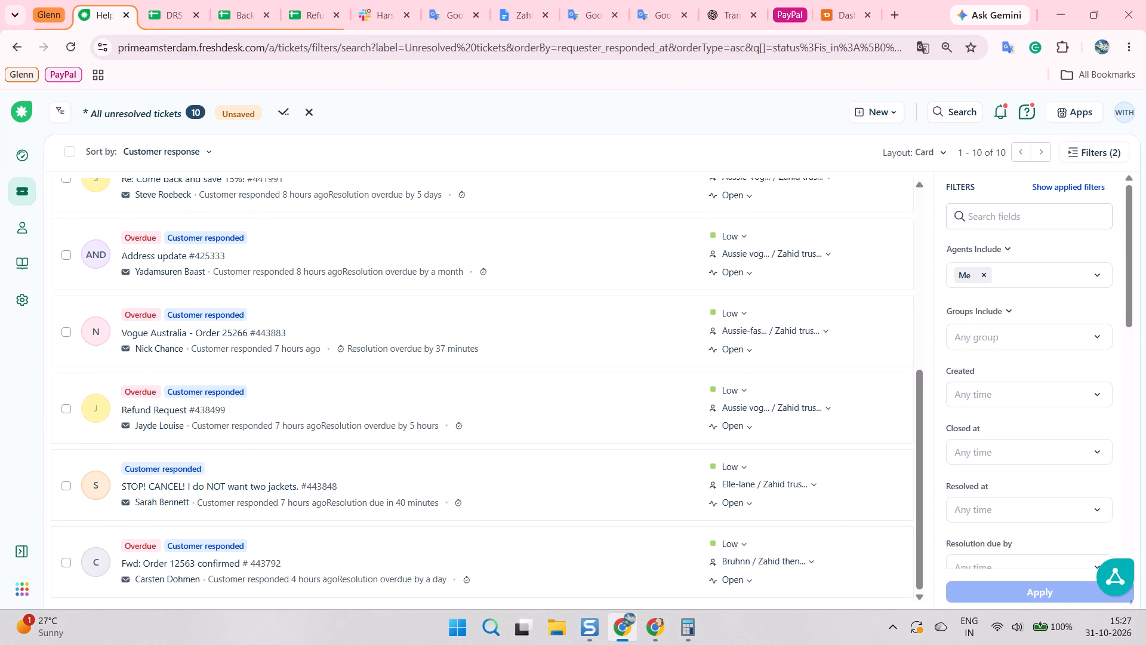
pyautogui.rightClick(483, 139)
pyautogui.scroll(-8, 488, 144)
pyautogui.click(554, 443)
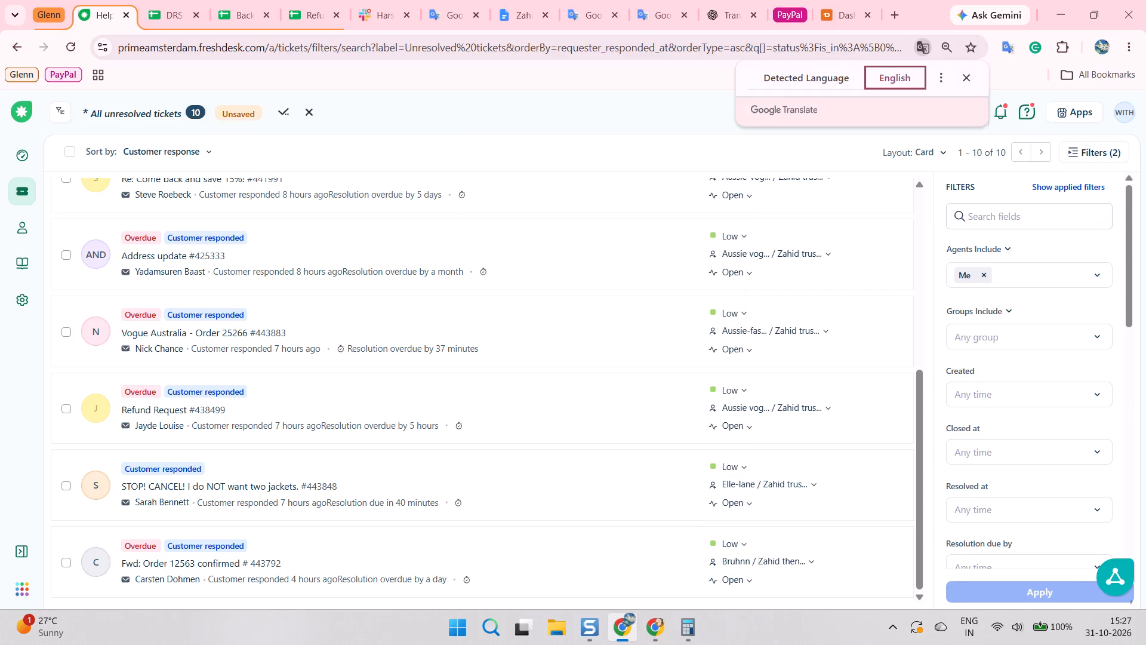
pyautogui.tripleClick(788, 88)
pyautogui.scroll(-11, 223, 283)
pyautogui.click(211, 566)
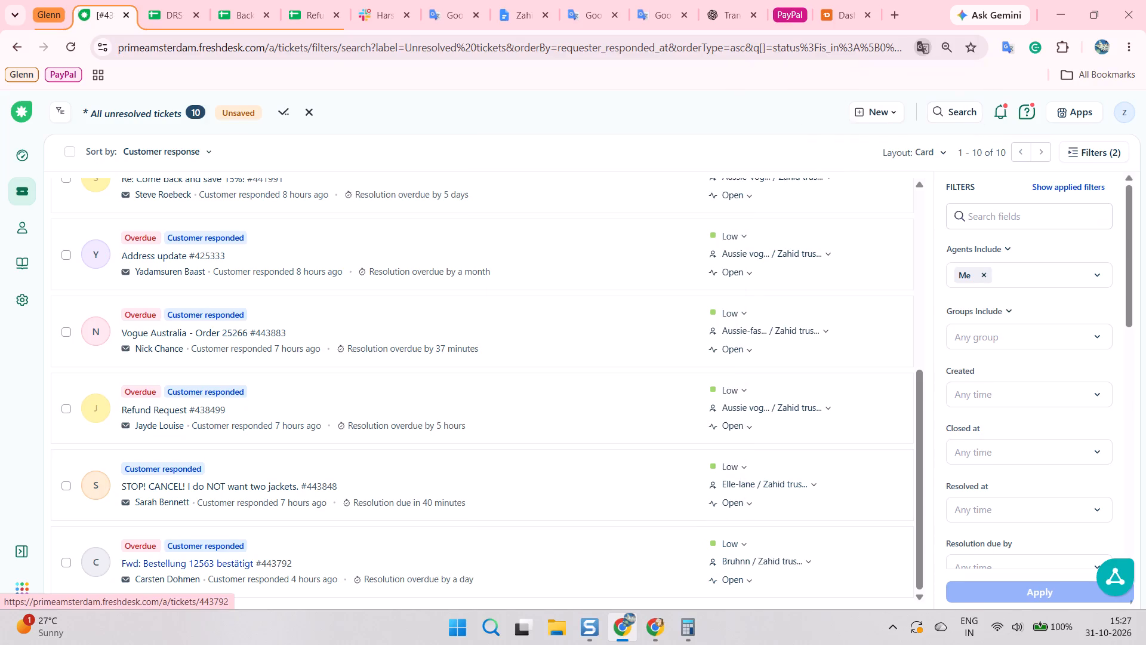
pyautogui.scroll(-3, 348, 399)
pyautogui.scroll(-16, 411, 375)
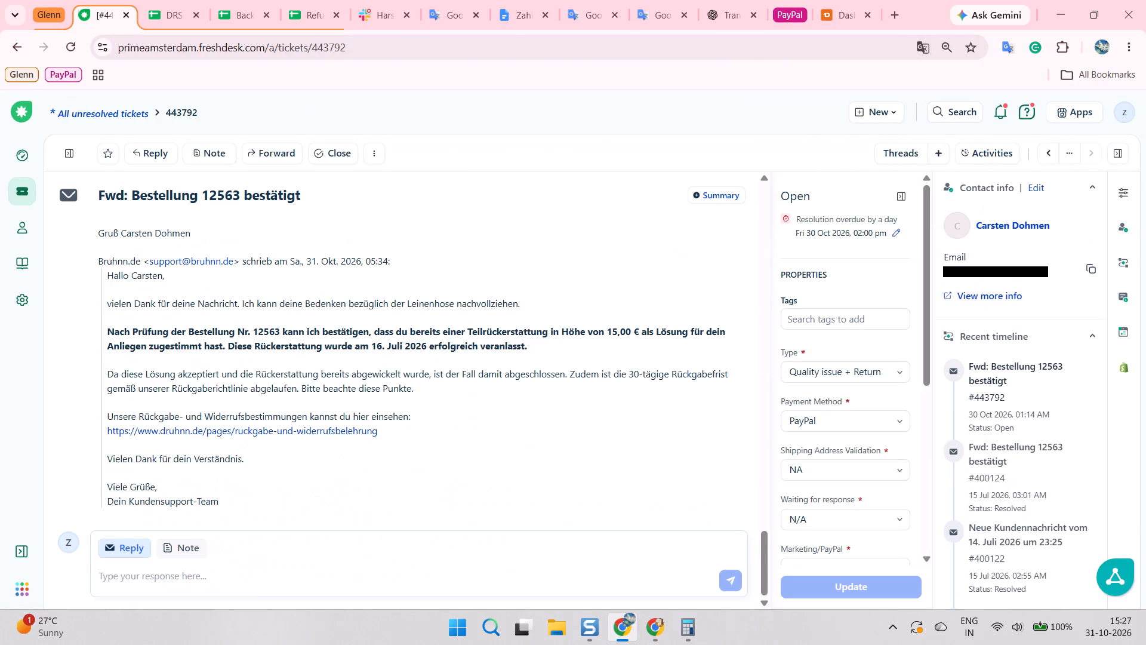
pyautogui.scroll(-1, 438, 375)
pyautogui.scroll(10, 438, 375)
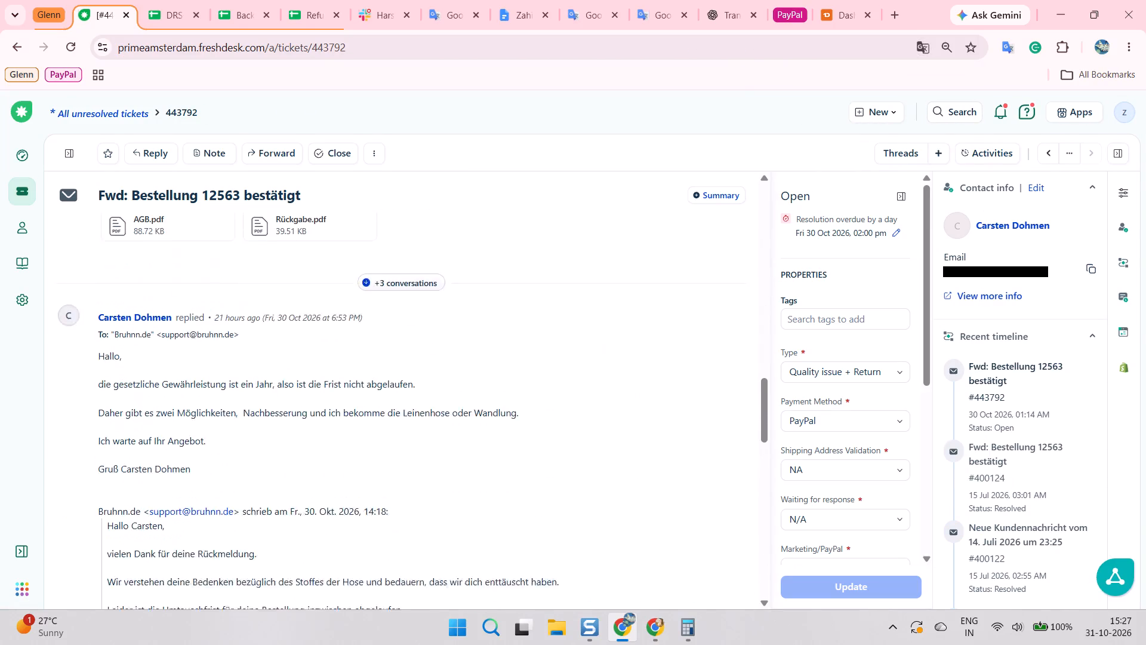
pyautogui.scroll(1, 442, 375)
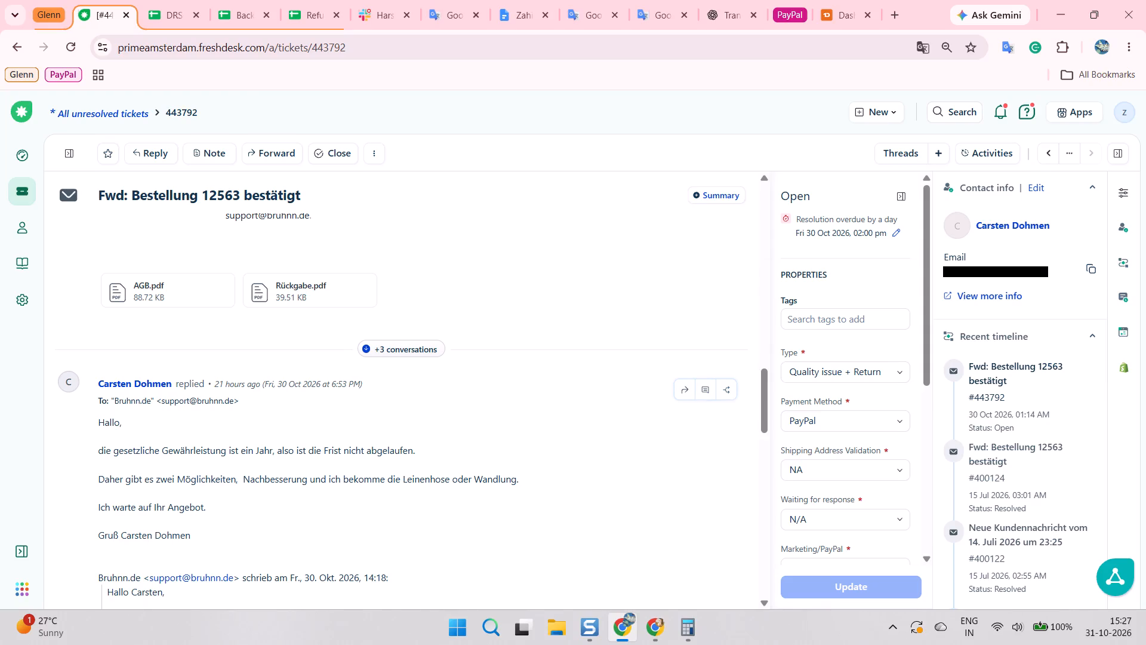
pyautogui.scroll(-13, 255, 373)
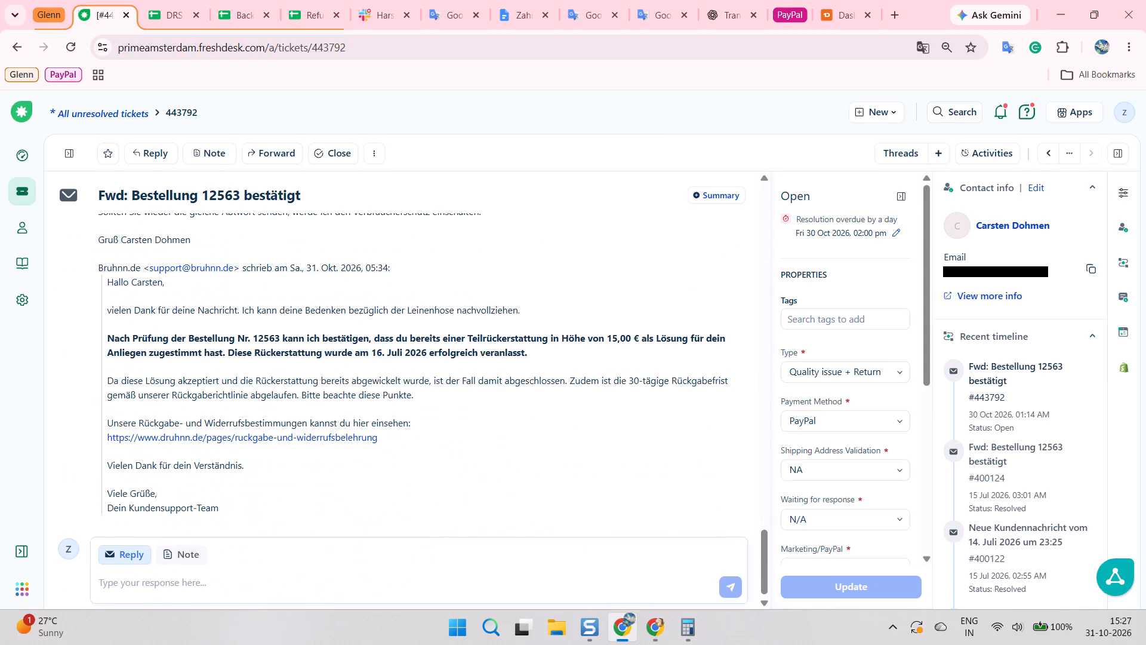
pyautogui.scroll(-1, 261, 349)
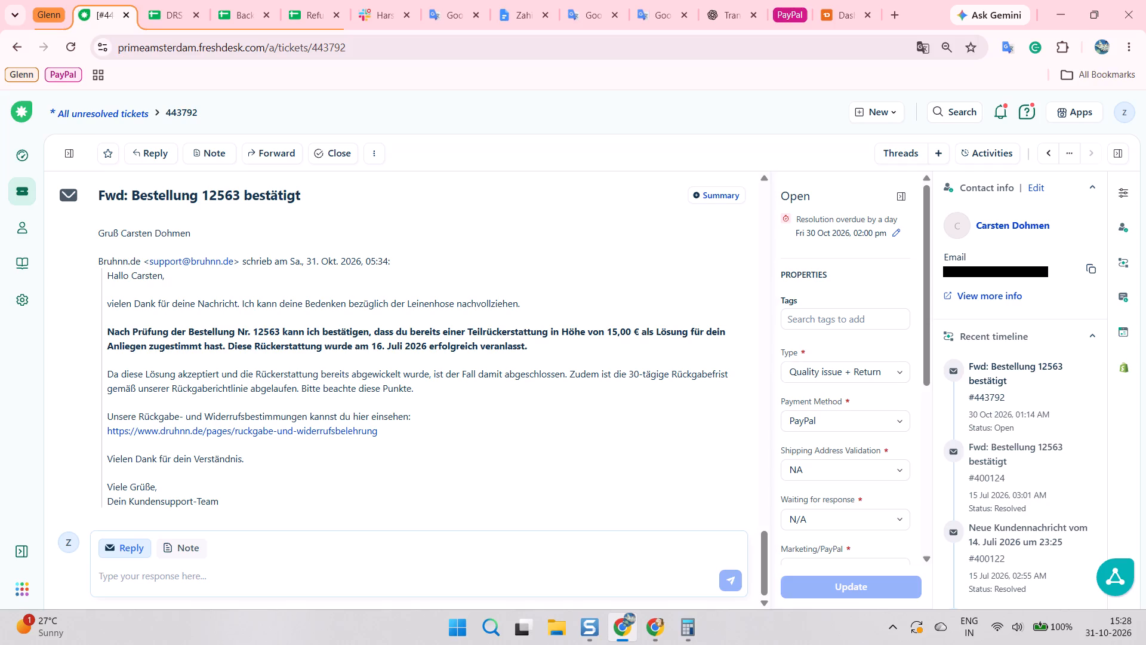
pyautogui.click(432, 342)
pyautogui.scroll(3, 412, 339)
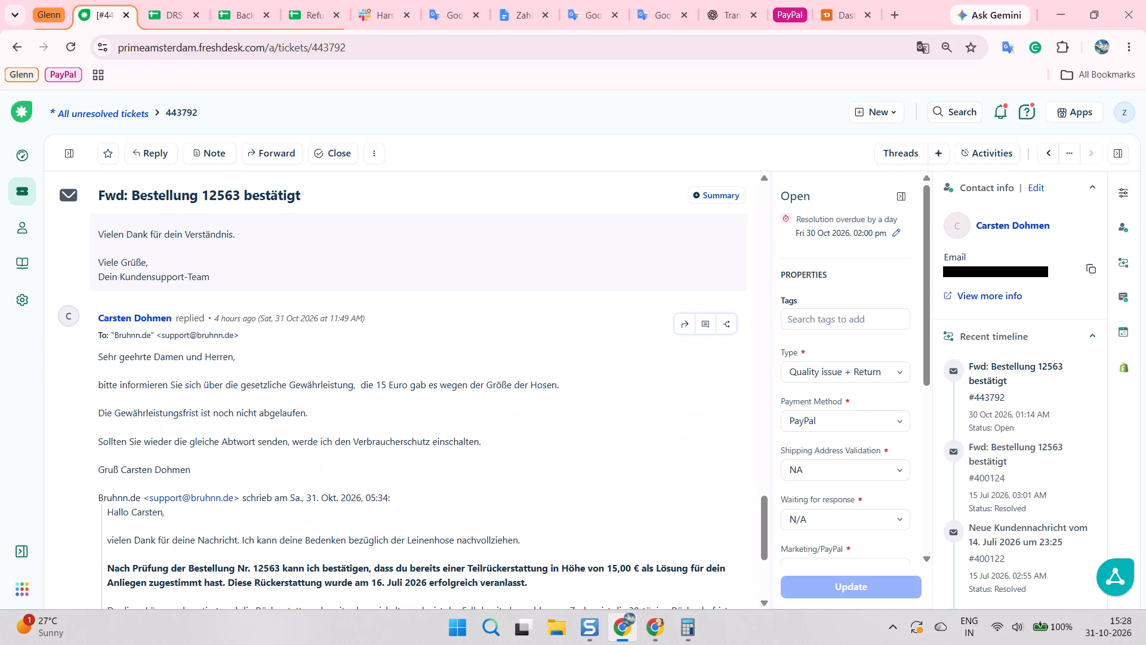
pyautogui.click(421, 353)
pyautogui.rightClick(418, 295)
pyautogui.scroll(-5, 464, 388)
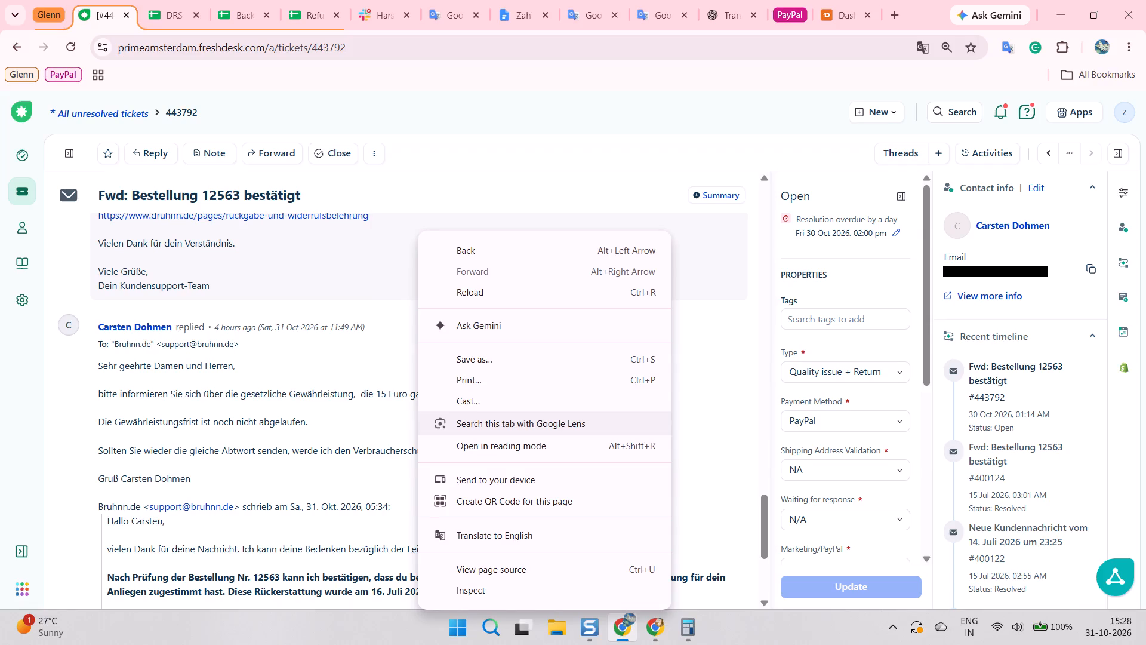
pyautogui.scroll(-17, 523, 434)
pyautogui.click(496, 540)
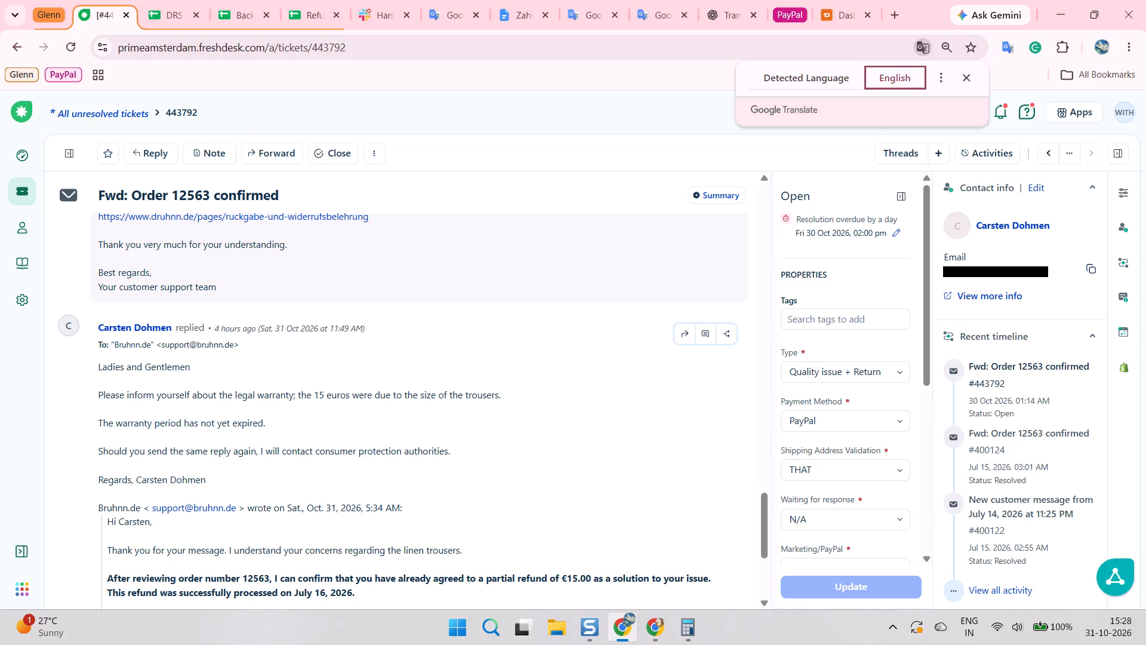
pyautogui.click(332, 394)
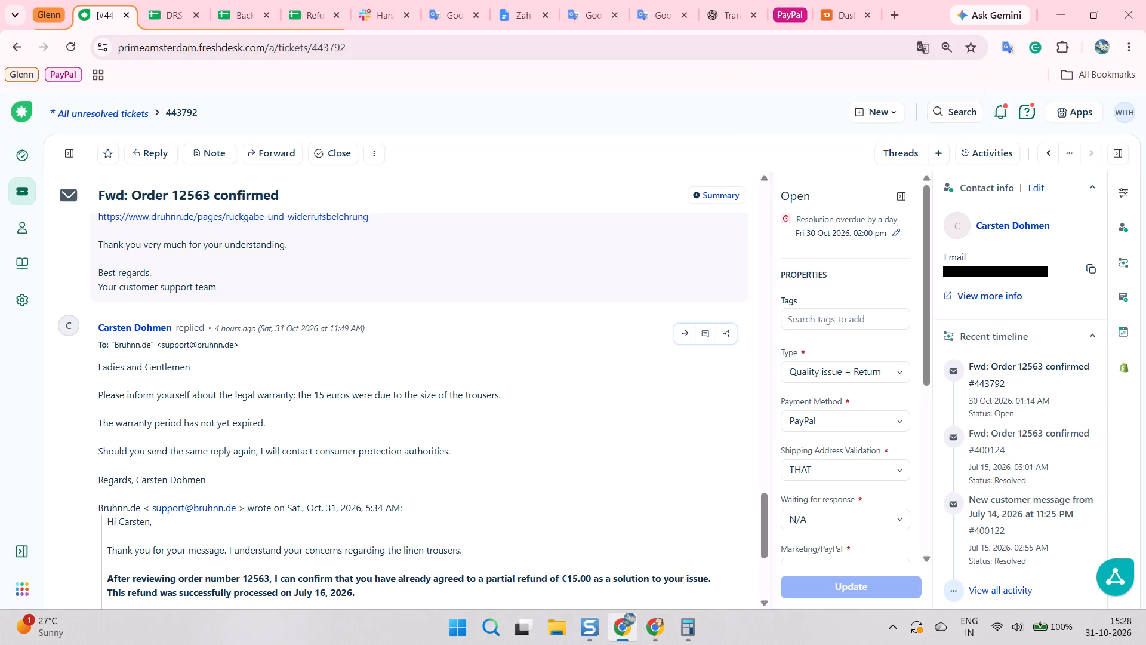
pyautogui.tripleClick(301, 392)
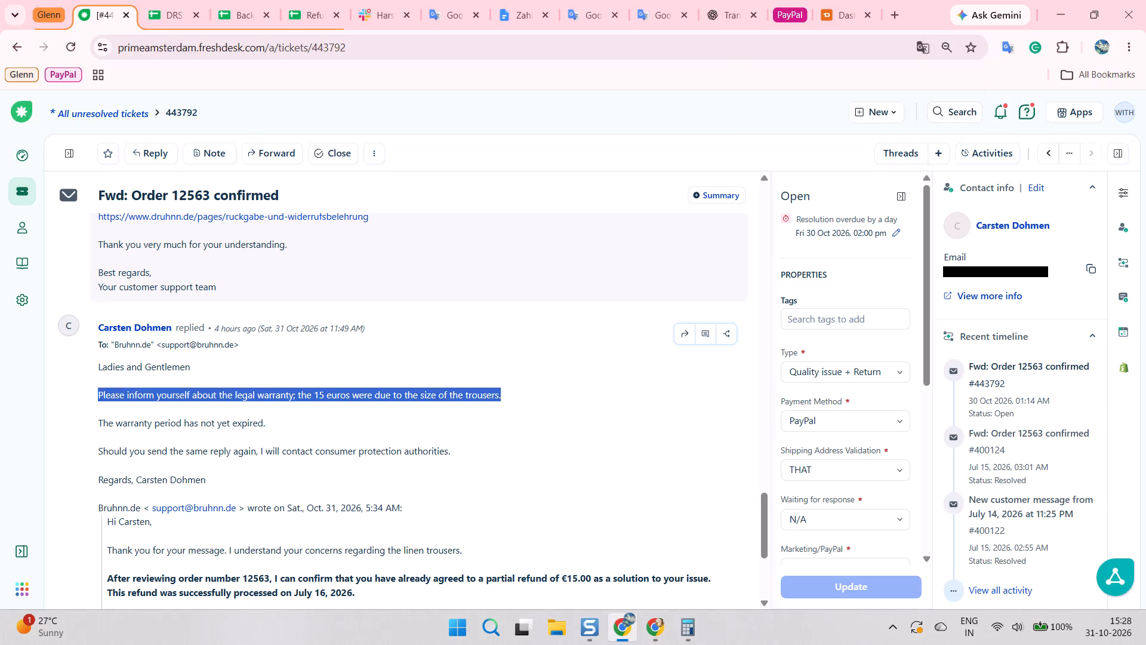
pyautogui.click(357, 385)
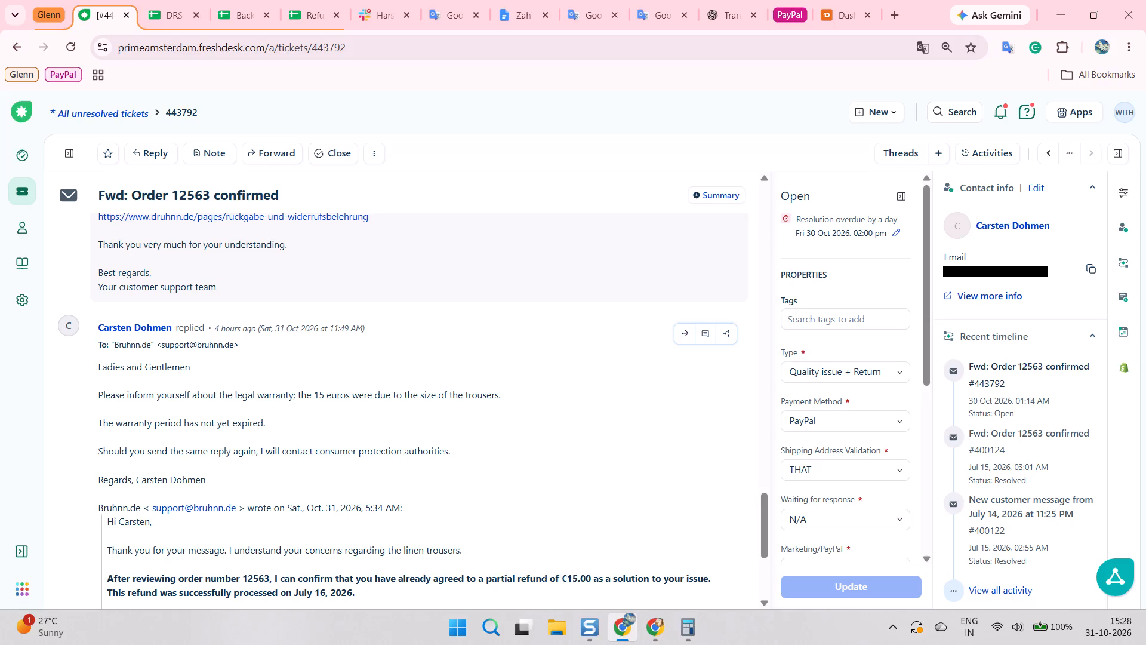
pyautogui.click(400, 446)
pyautogui.click(495, 434)
pyautogui.click(488, 434)
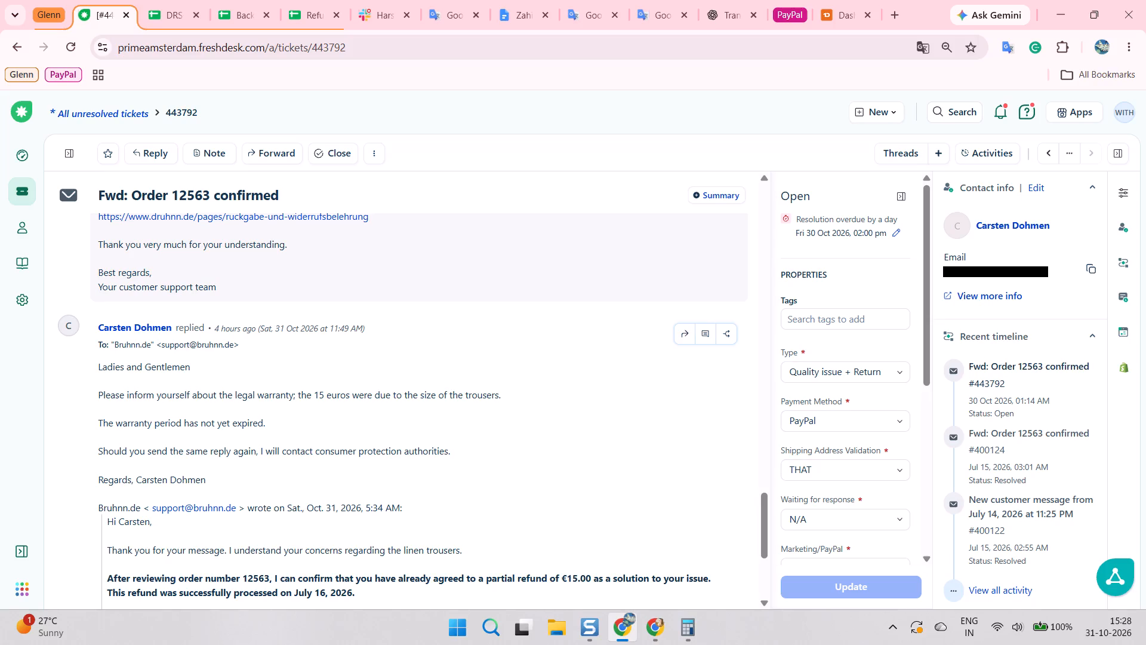
pyautogui.click(494, 434)
pyautogui.click(494, 434)
pyautogui.click(512, 435)
pyautogui.click(528, 435)
pyautogui.tripleClick(536, 435)
pyautogui.click(563, 435)
pyautogui.click(581, 433)
pyautogui.click(583, 434)
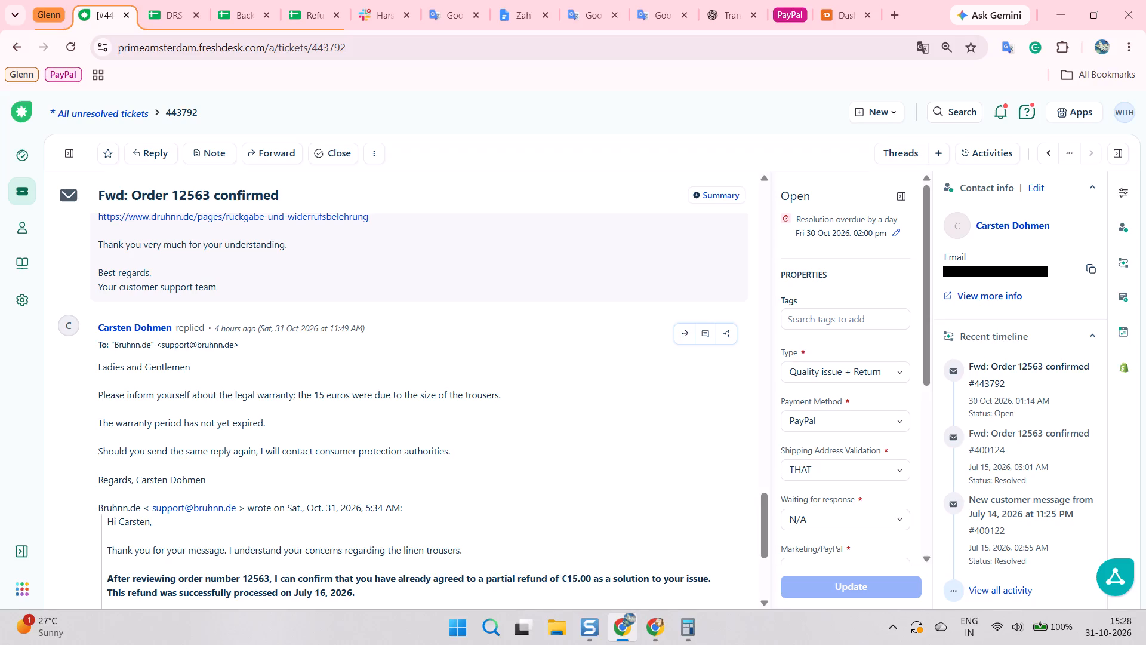
pyautogui.click(597, 433)
pyautogui.click(629, 437)
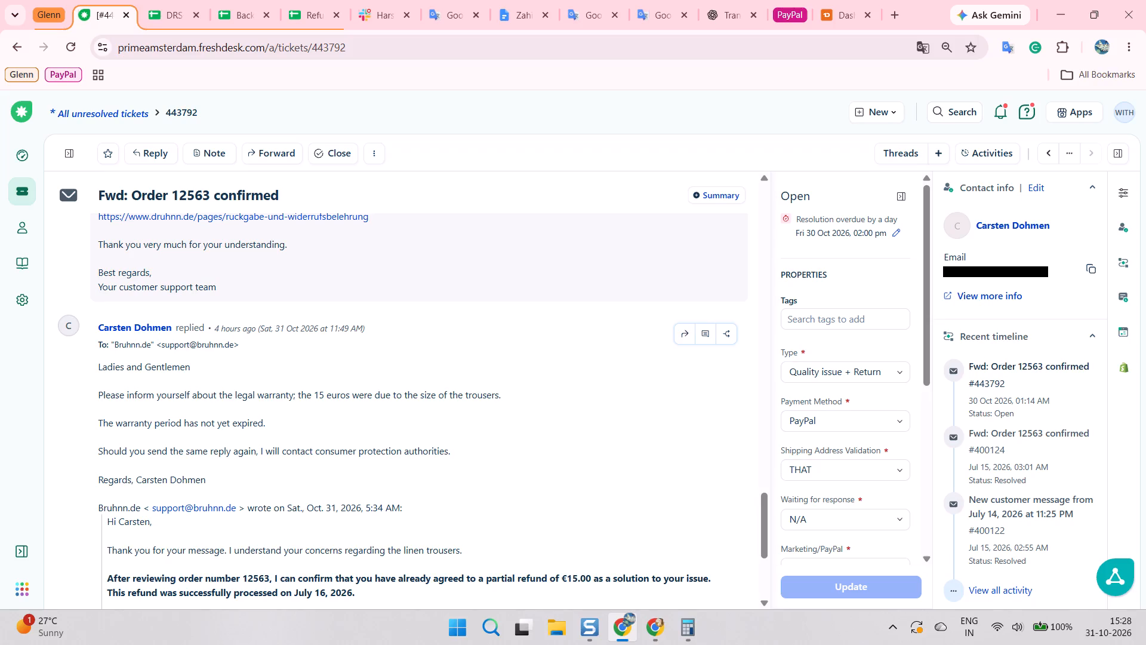
pyautogui.click(629, 437)
pyautogui.doubleClick(310, 428)
pyautogui.scroll(3, 329, 426)
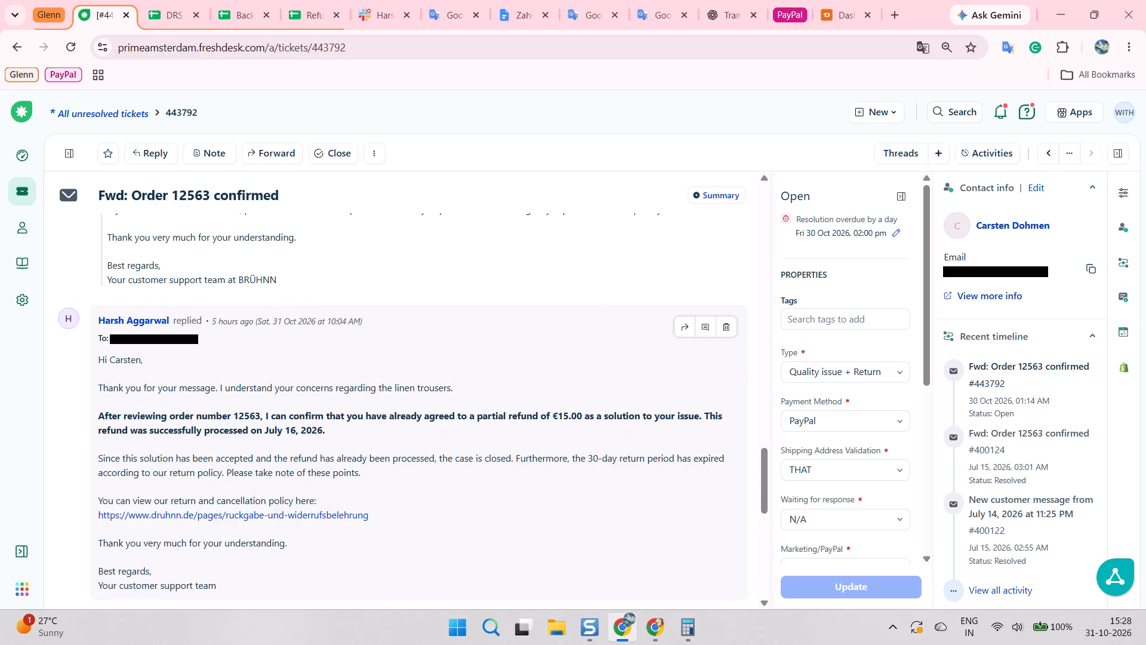
pyautogui.click(423, 420)
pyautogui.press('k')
pyautogui.scroll(-2, 422, 423)
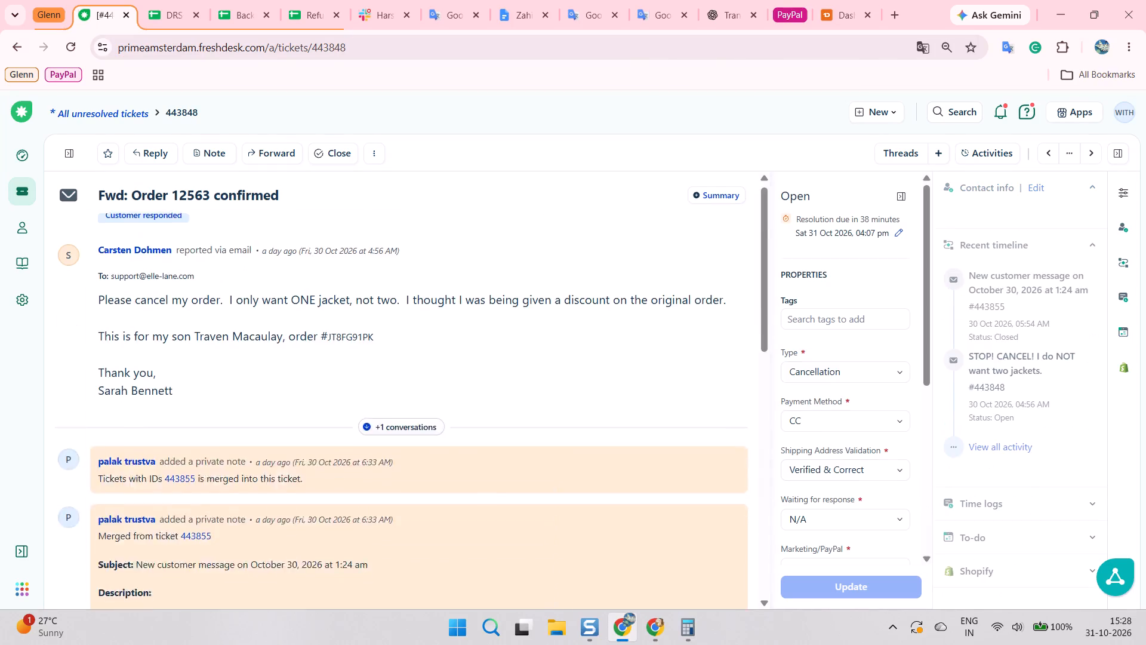
pyautogui.scroll(-6, 416, 419)
pyautogui.scroll(-9, 353, 342)
pyautogui.scroll(8, 356, 353)
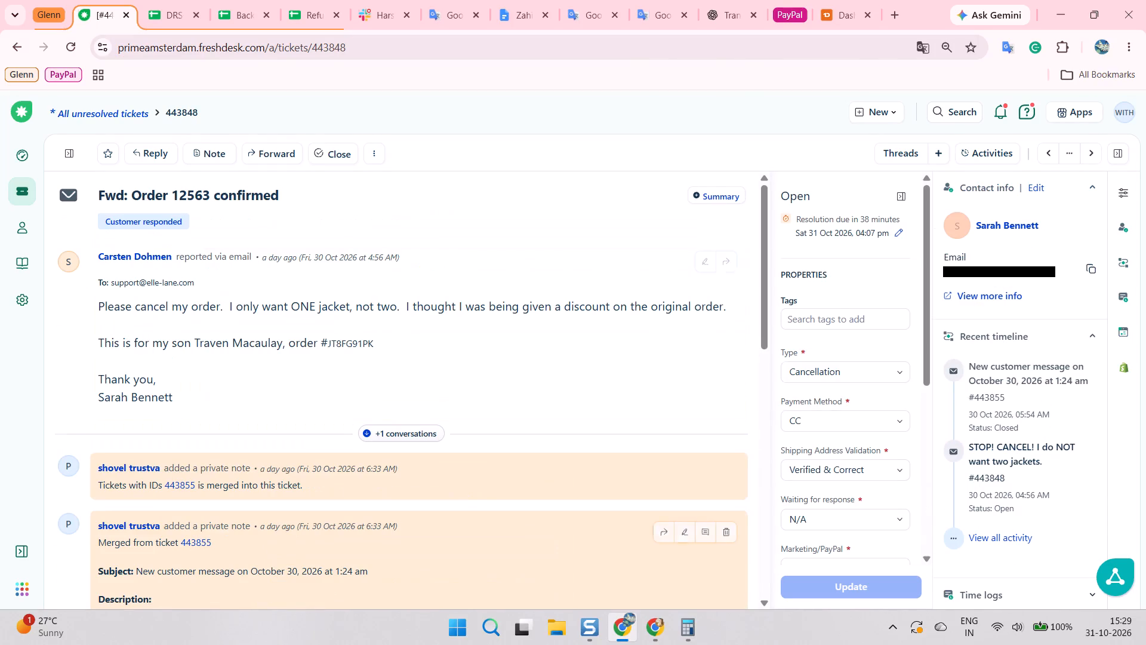
pyautogui.click(409, 426)
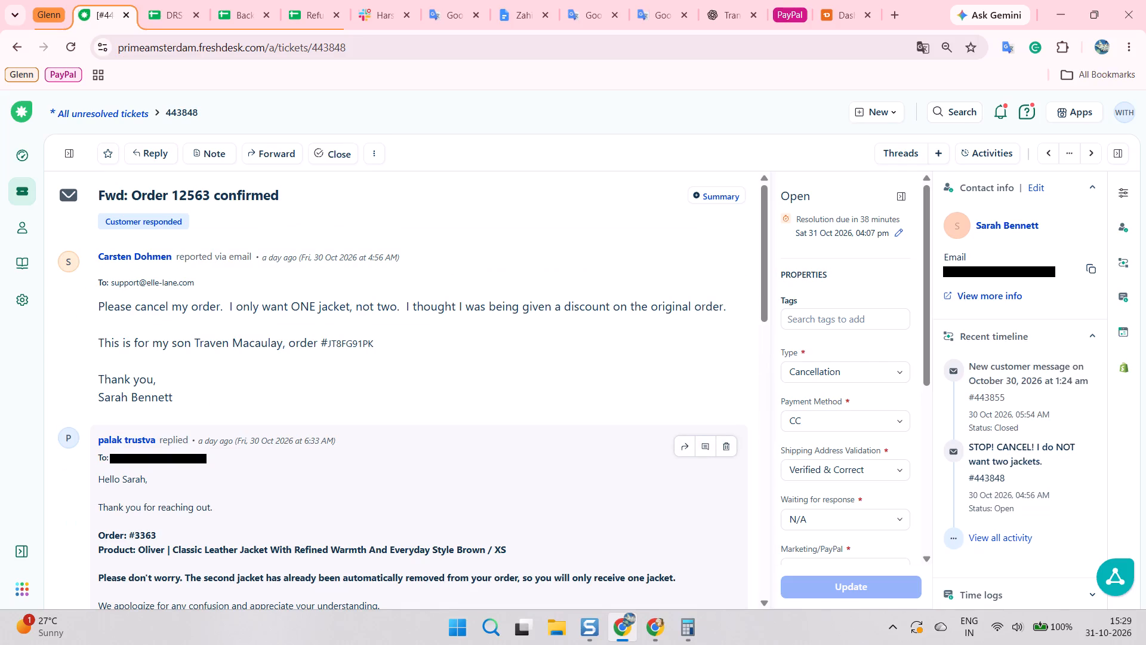
# Read the support reply about the second jacket and the customer's original request to cancel the order.
pyautogui.click(421, 410)
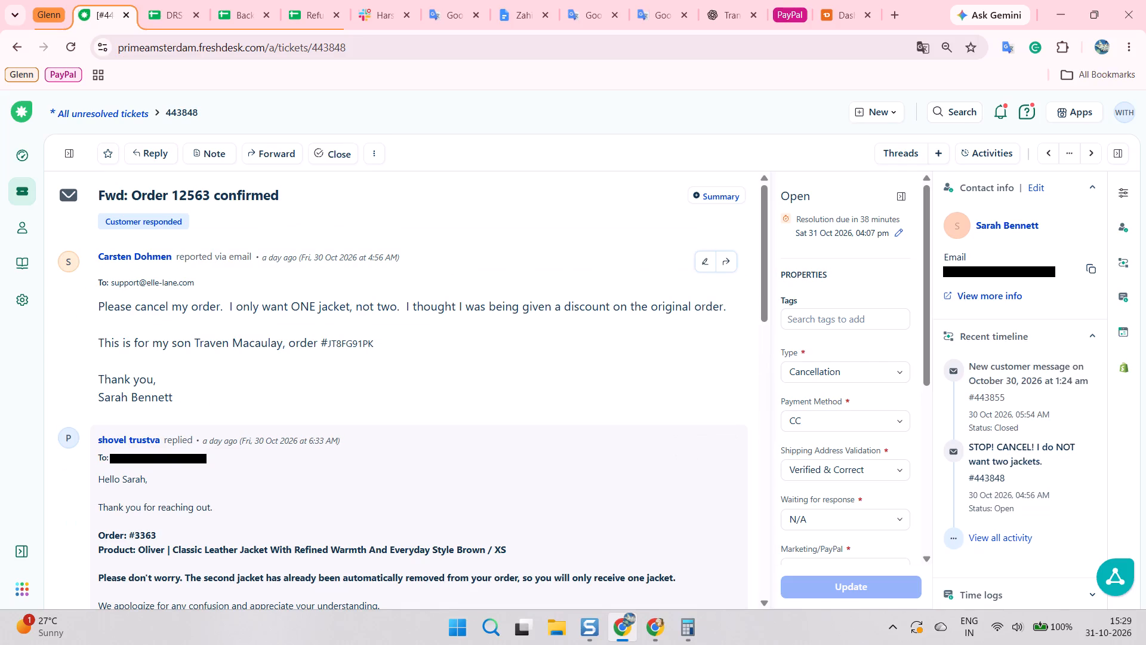
pyautogui.click(403, 369)
pyautogui.scroll(-1, 403, 369)
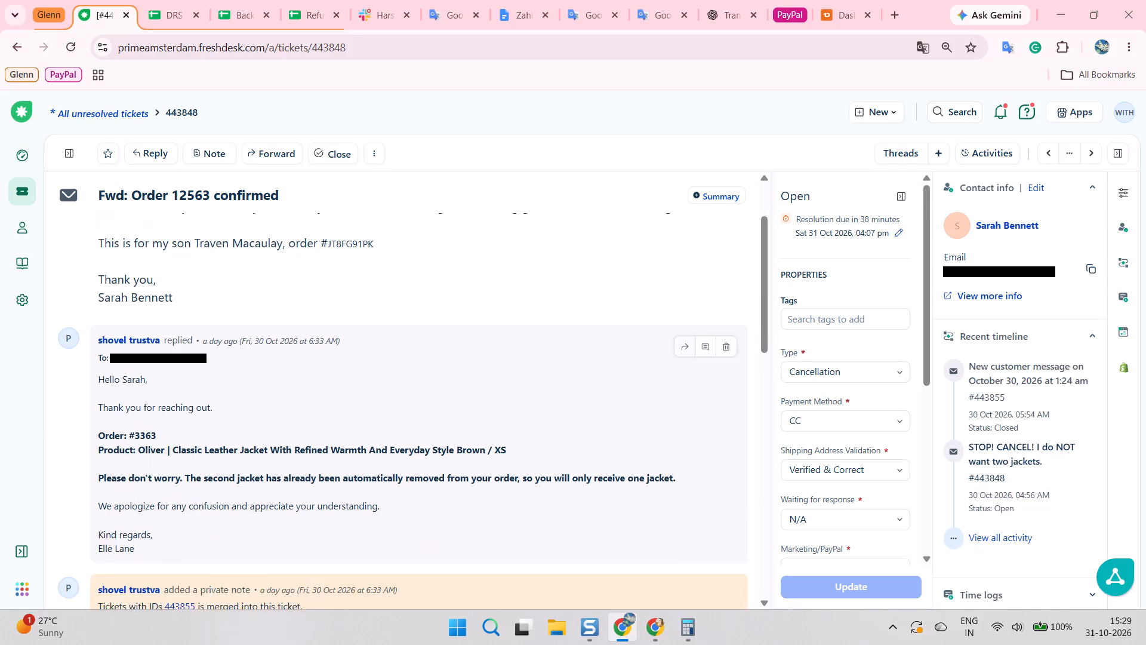
pyautogui.scroll(-1, 402, 366)
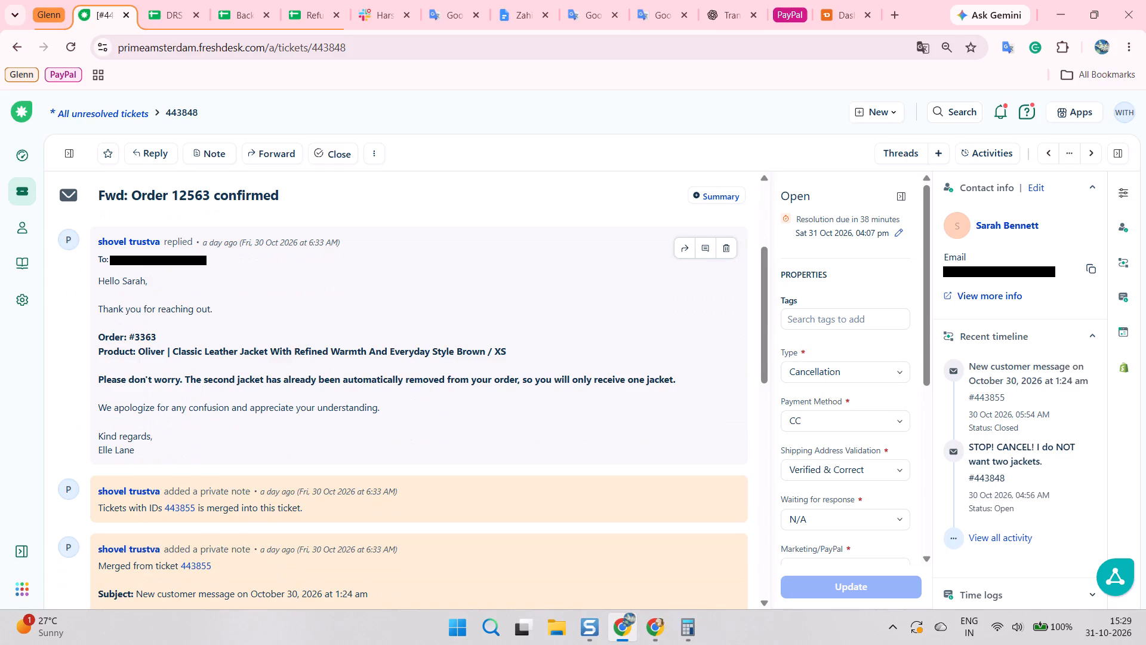
pyautogui.scroll(2, 406, 365)
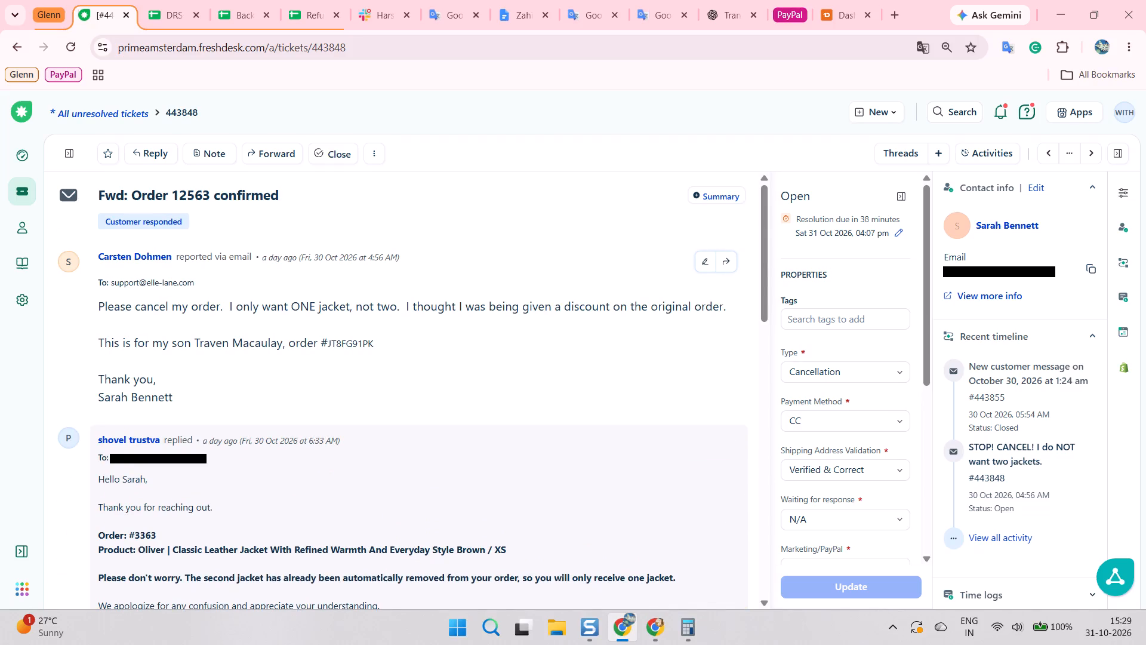
pyautogui.tripleClick(111, 308)
pyautogui.click(244, 316)
pyautogui.moveTo(99, 308); pyautogui.dragTo(227, 308)
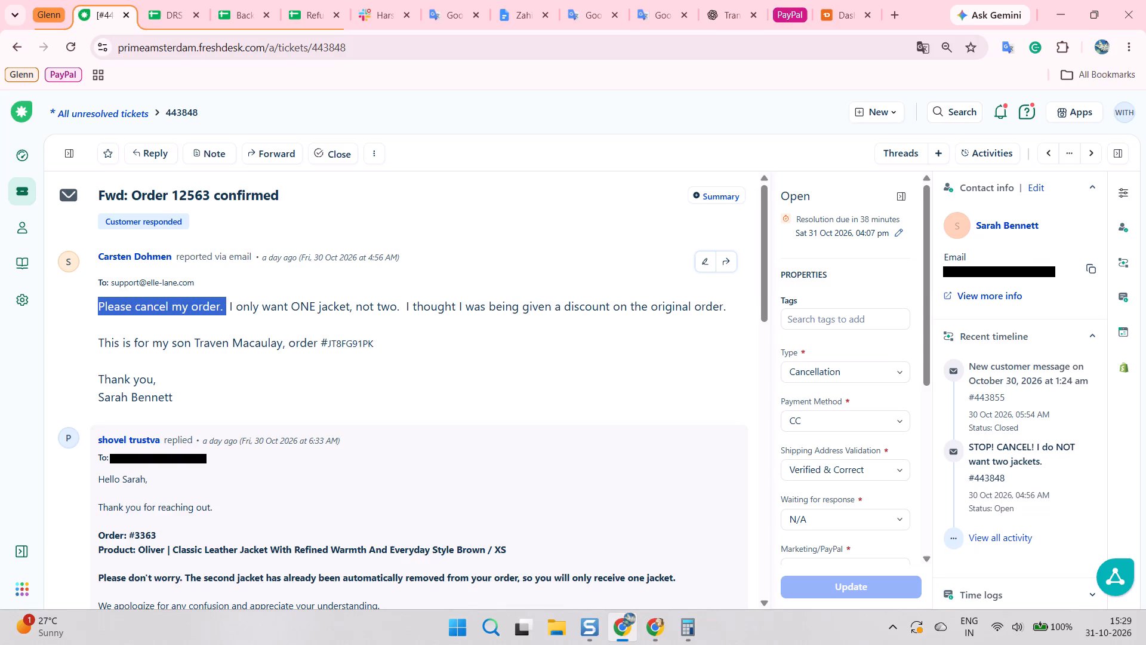
pyautogui.moveTo(227, 308); pyautogui.dragTo(223, 314)
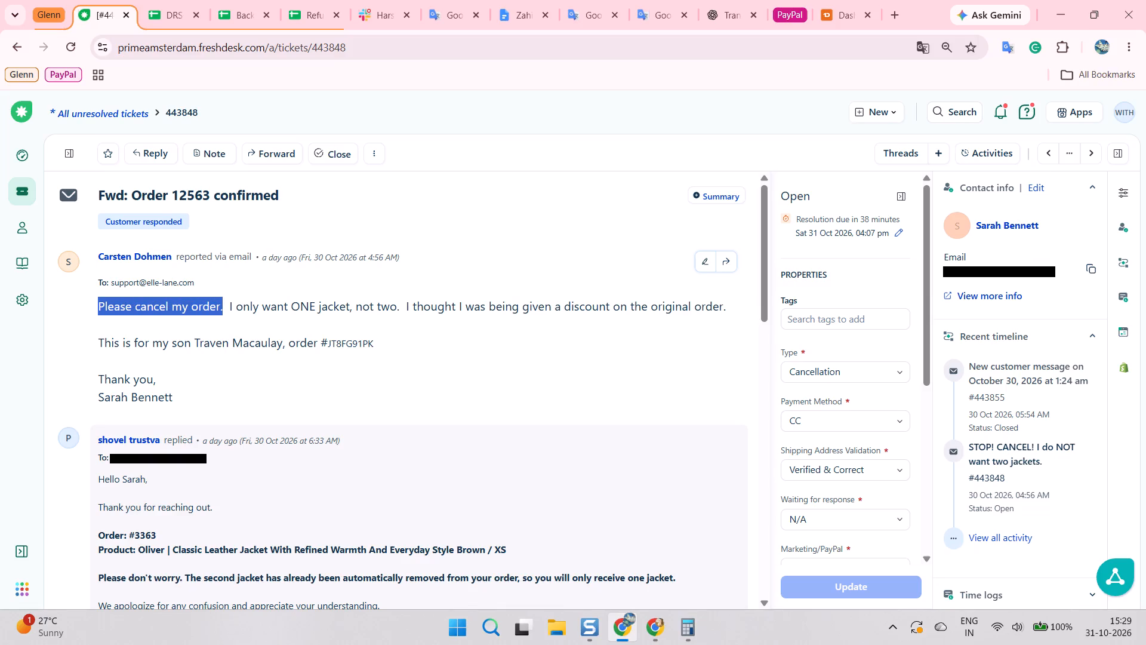
pyautogui.click(222, 320)
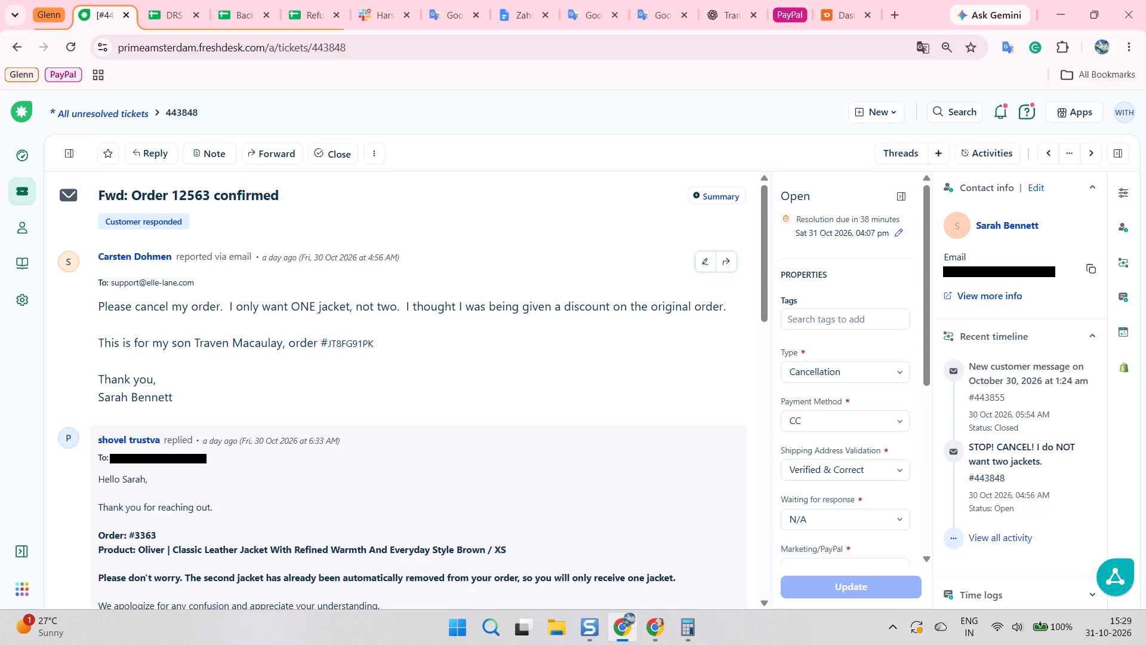
pyautogui.moveTo(96, 305); pyautogui.dragTo(224, 309)
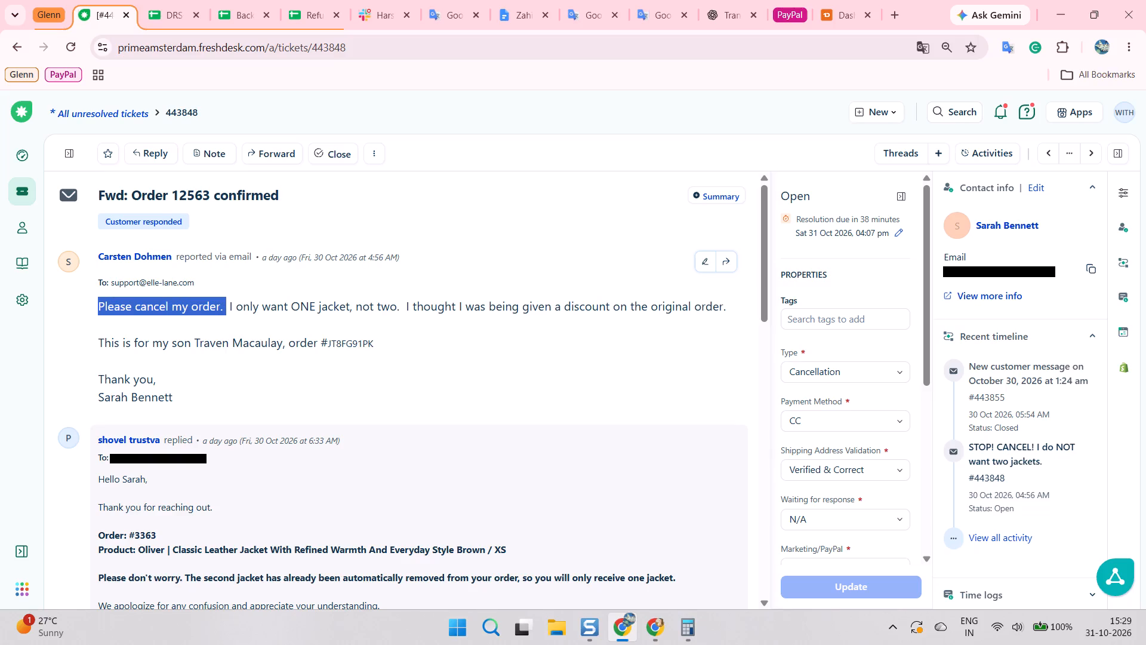
pyautogui.click(199, 319)
pyautogui.moveTo(229, 306); pyautogui.dragTo(398, 319)
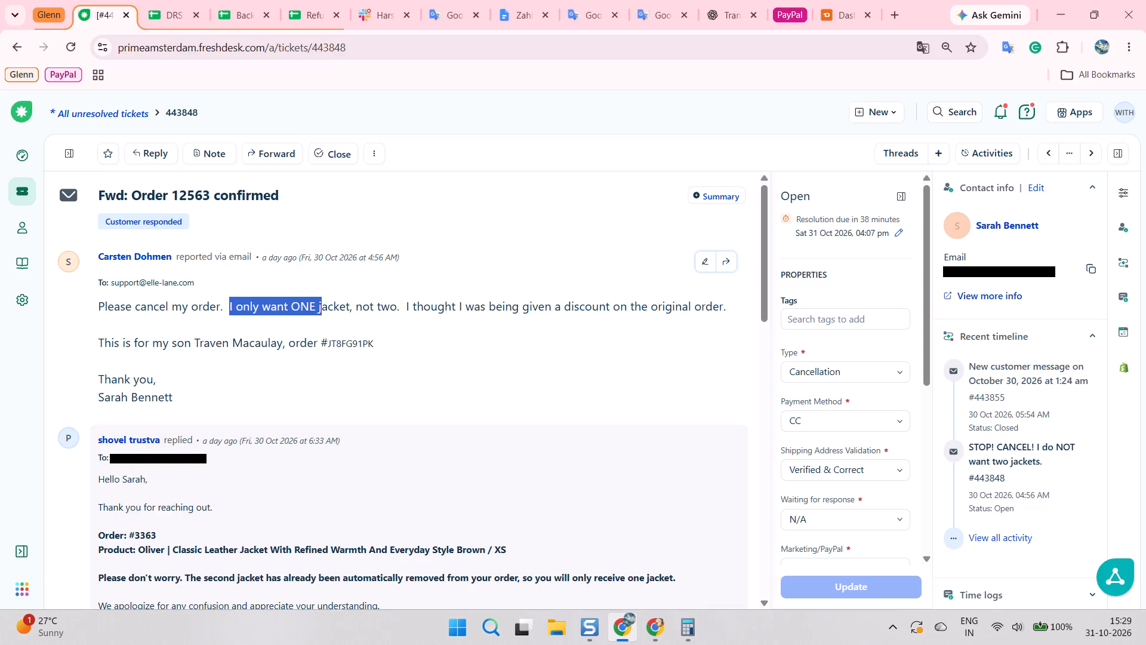
pyautogui.moveTo(398, 319); pyautogui.dragTo(728, 309)
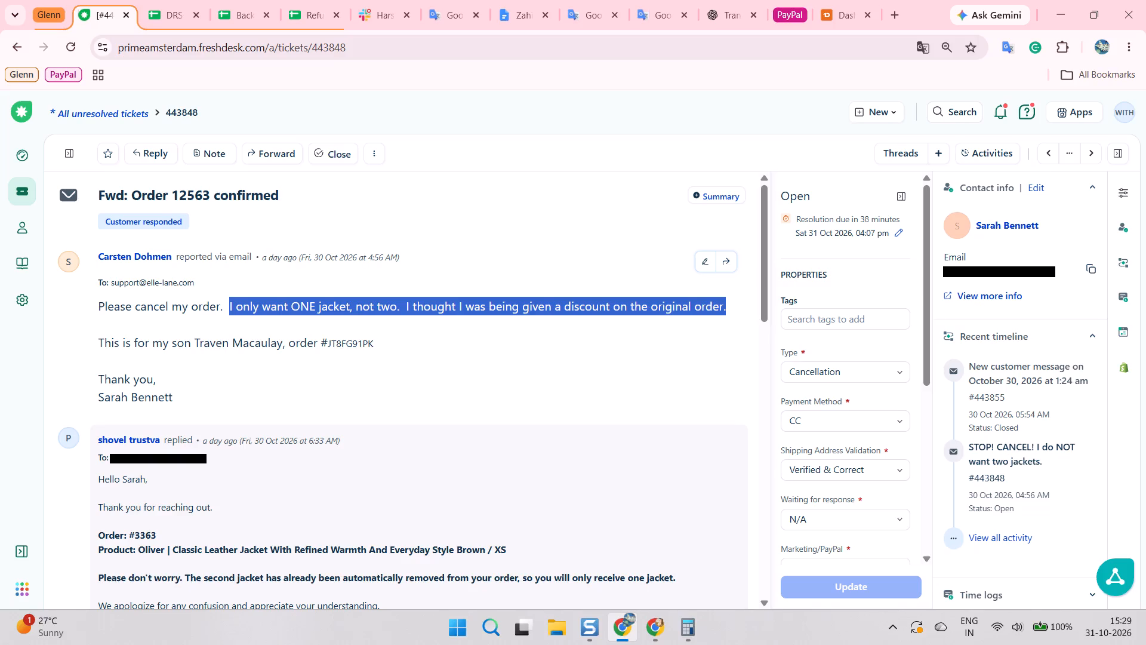
pyautogui.tripleClick(201, 348)
# Read through the rest of ticket #443848, down to the customer's latest reply about the order status.
pyautogui.scroll(-3, 241, 343)
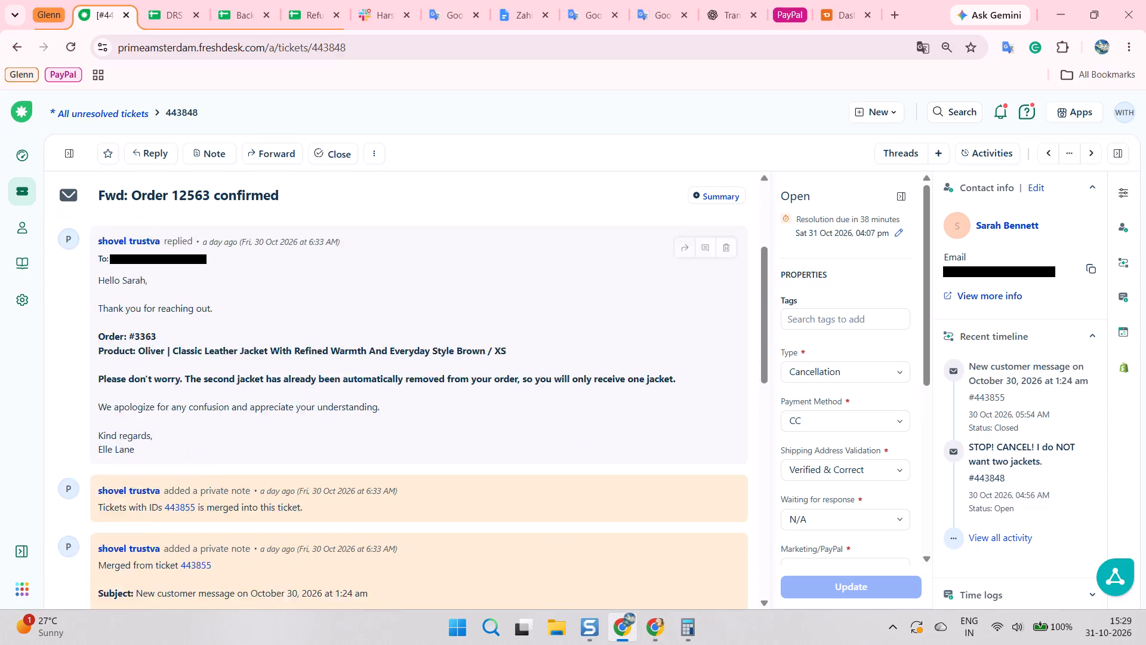
pyautogui.scroll(-7, 254, 337)
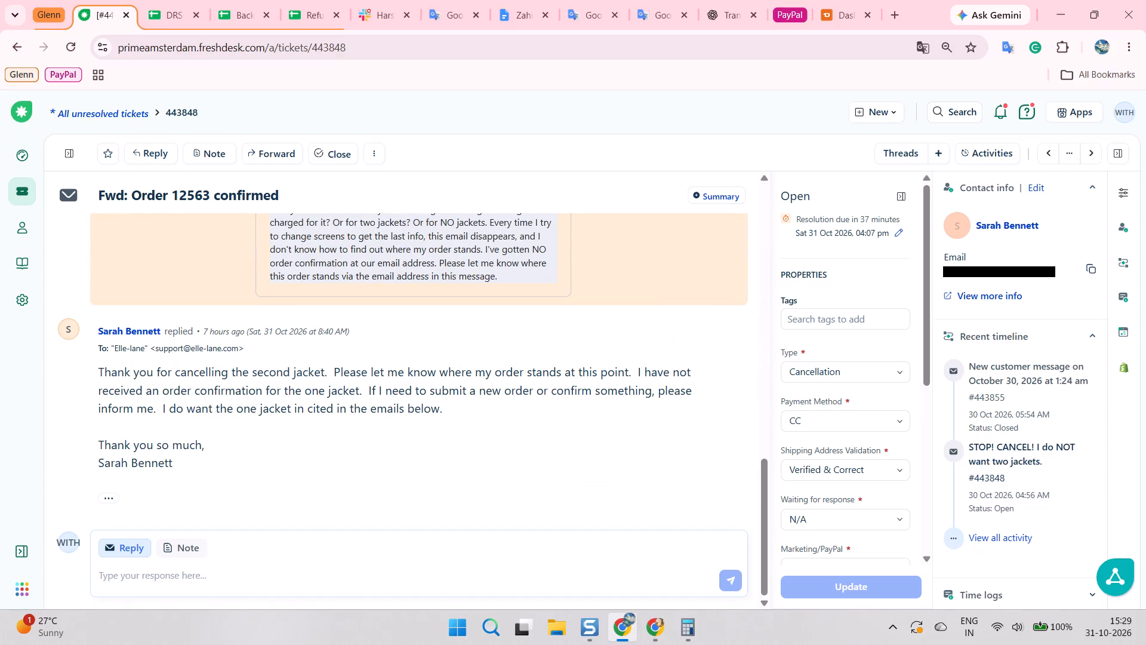
pyautogui.scroll(3, 1145, 296)
pyautogui.click(1096, 268)
pyautogui.click(453, 371)
pyautogui.scroll(-1, 360, 368)
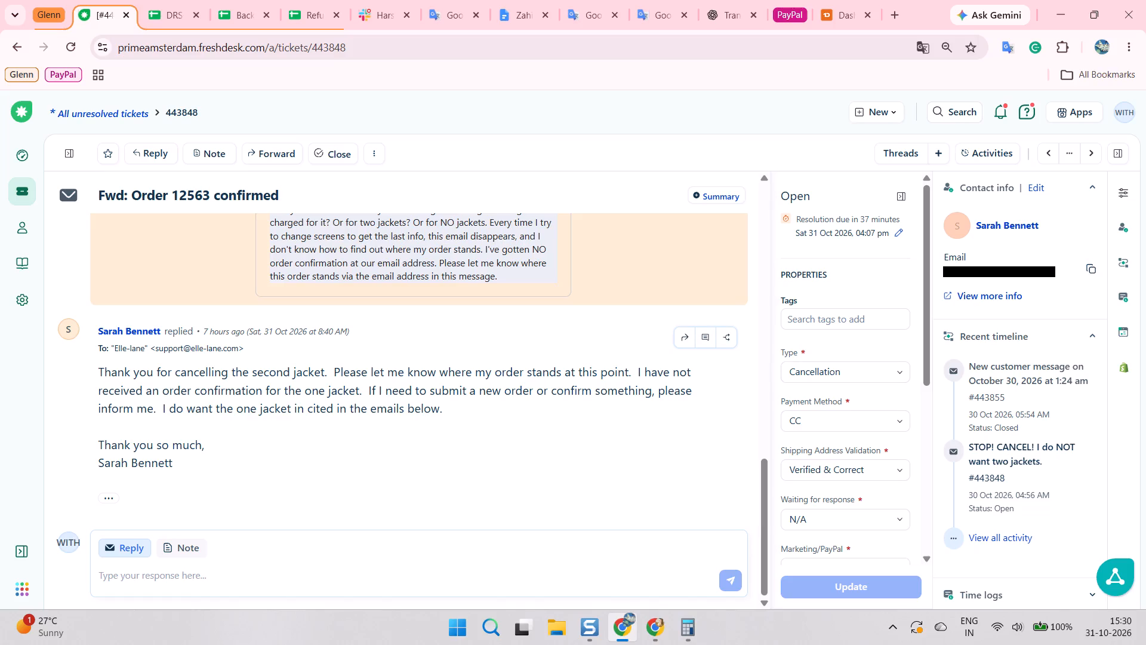
pyautogui.scroll(-3, 322, 377)
pyautogui.click(198, 403)
# Switch to the Shopify admin window and open the Elle Lane store.
pyautogui.hotkey('alt', 'Tab')
pyautogui.click(418, 0)
pyautogui.click(325, 46)
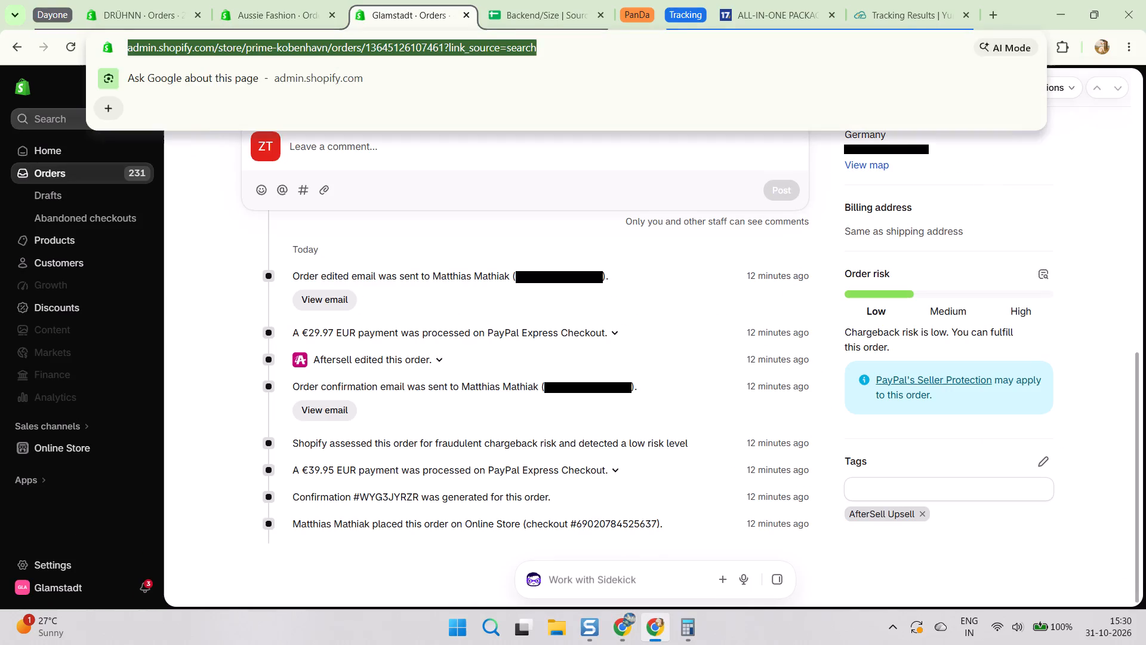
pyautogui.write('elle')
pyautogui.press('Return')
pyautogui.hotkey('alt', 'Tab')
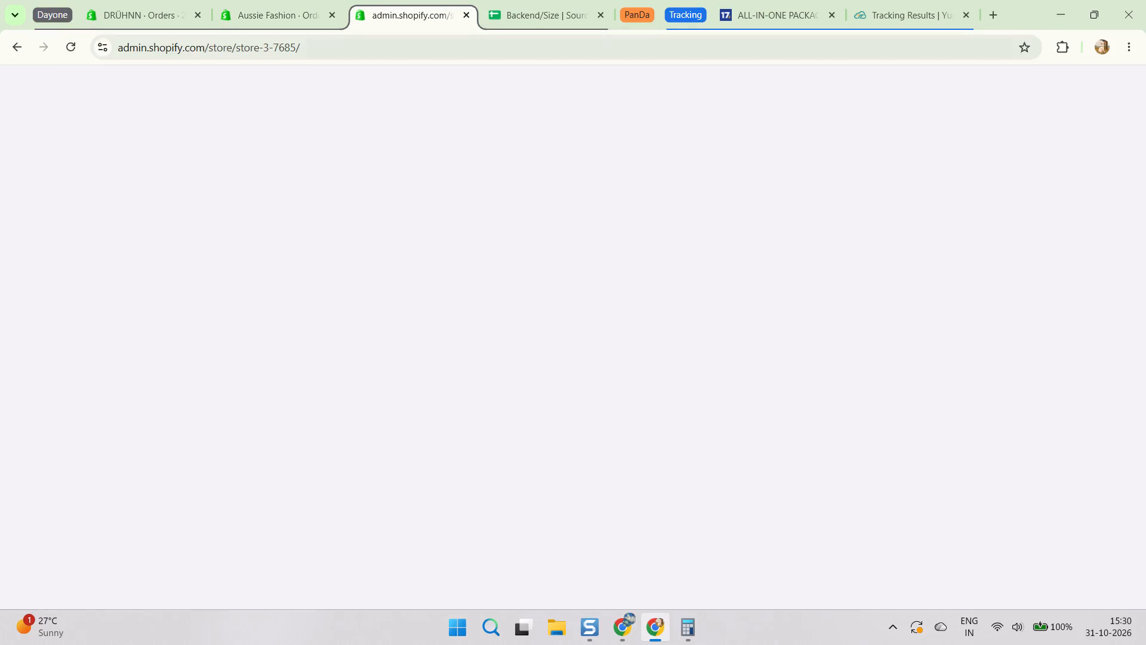
pyautogui.click(1093, 270)
pyautogui.hotkey('alt', 'Tab')
pyautogui.scroll(1, 463, 173)
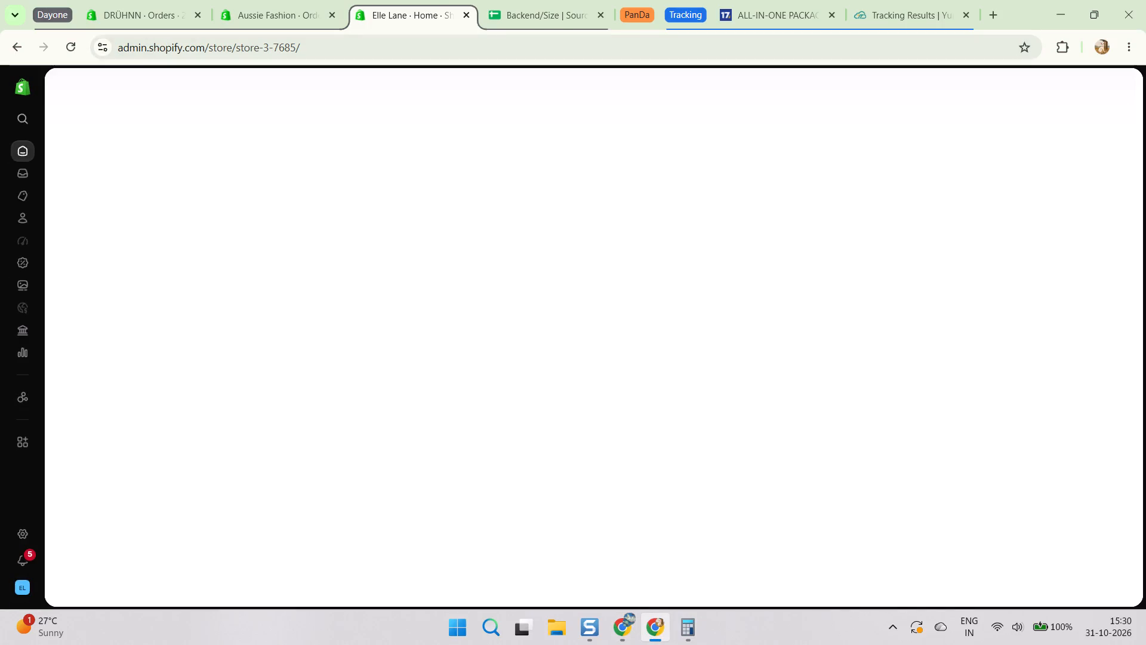
pyautogui.scroll(8, 0, 145)
pyautogui.click(26, 123)
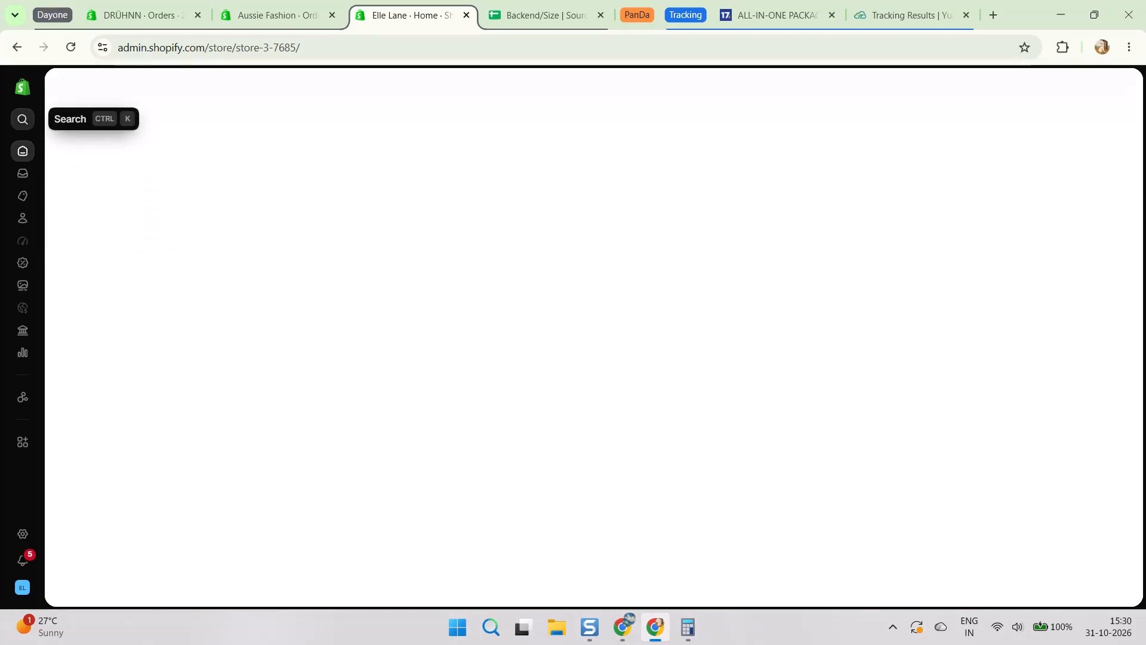
pyautogui.click(25, 127)
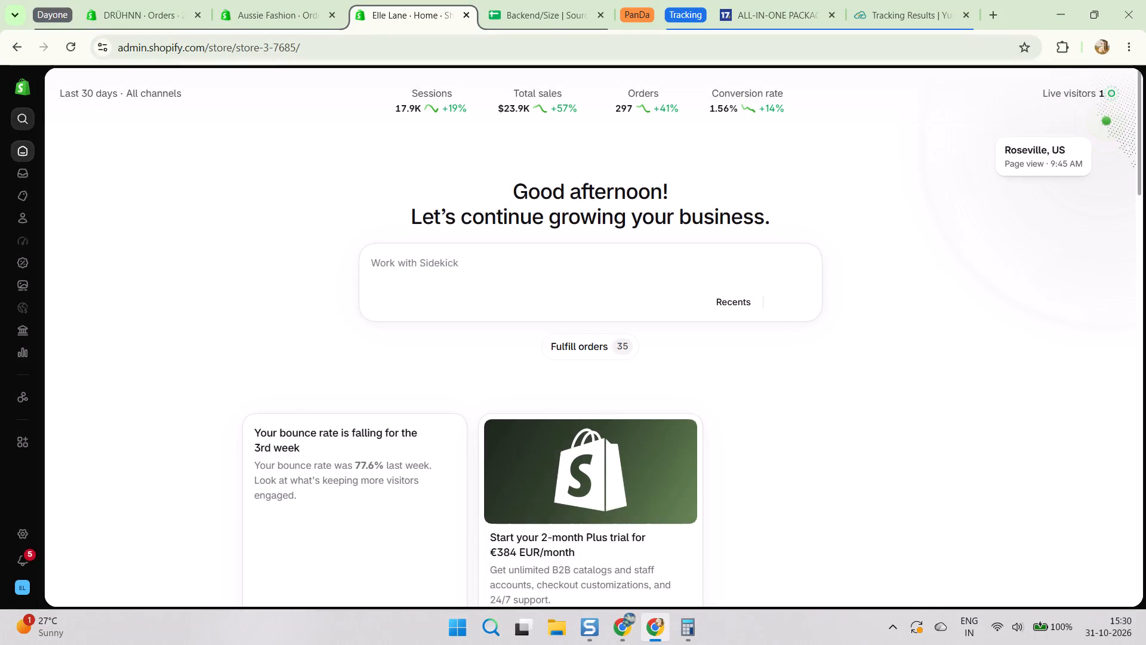
pyautogui.click(23, 113)
pyautogui.hotkey('ctrl', 'v')
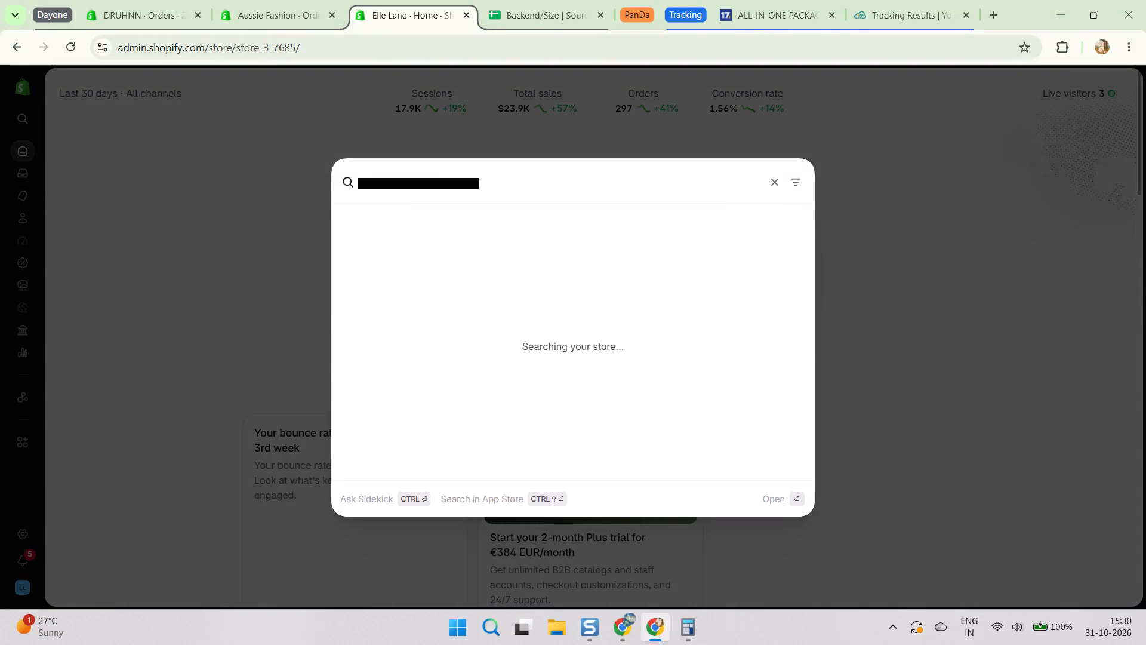
pyautogui.scroll(4, 451, 259)
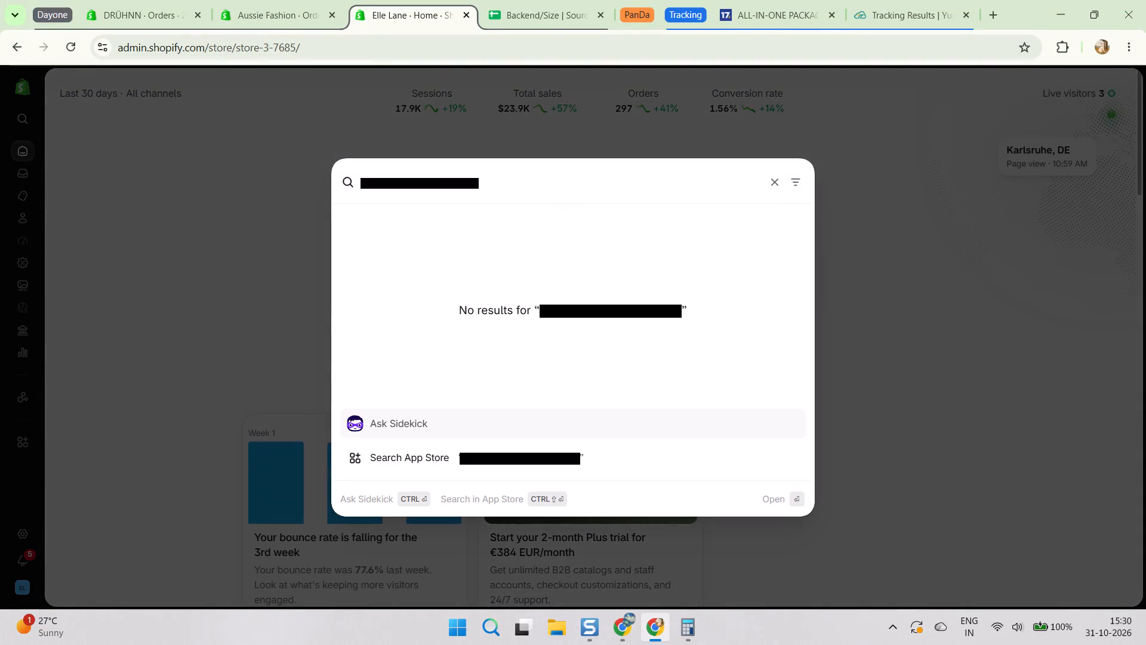
pyautogui.scroll(3, 466, 271)
pyautogui.click(192, 219)
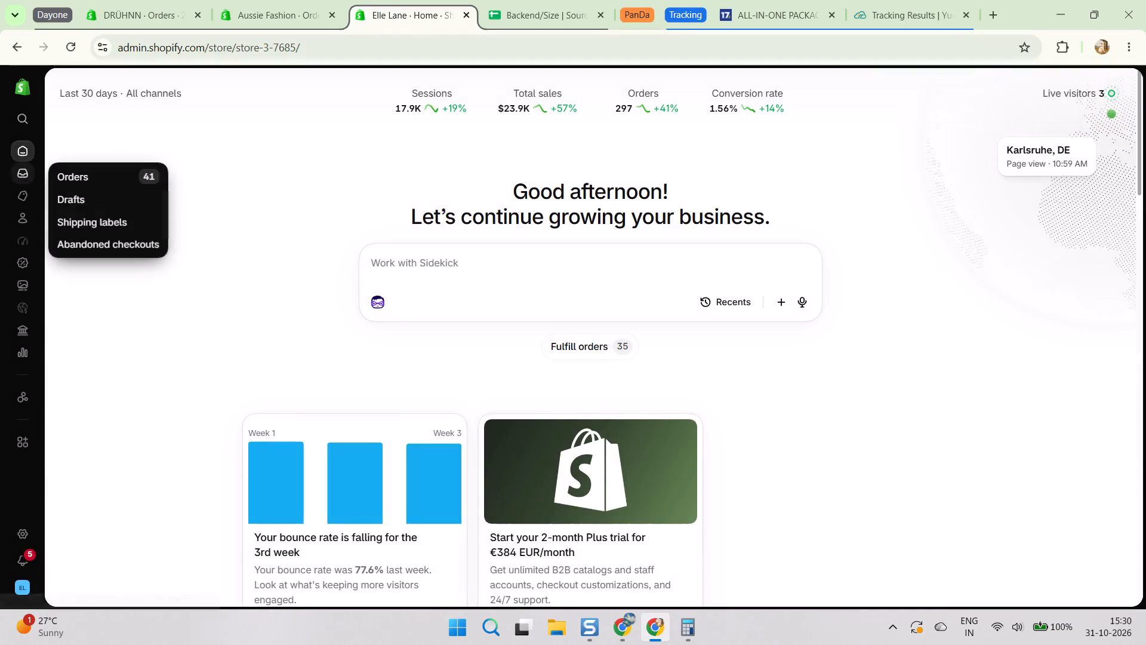
# Search the Elle Lane orders for the customer's name, copied from the header of the latest ticket reply.
pyautogui.click(72, 176)
pyautogui.hotkey('alt', 'Tab')
pyautogui.tripleClick(90, 330)
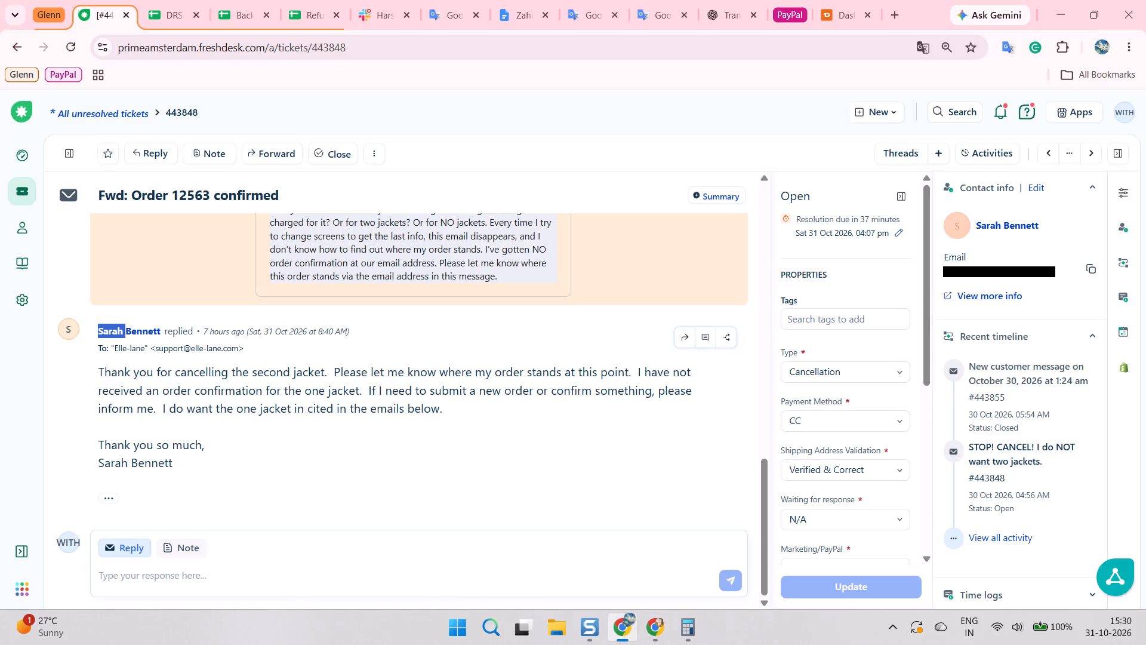
pyautogui.hotkey('ctrl', 'c')
pyautogui.hotkey('ctrl', 'c')
pyautogui.hotkey('alt', 'Tab')
pyautogui.scroll(3, 120, 288)
pyautogui.scroll(1, 0, 159)
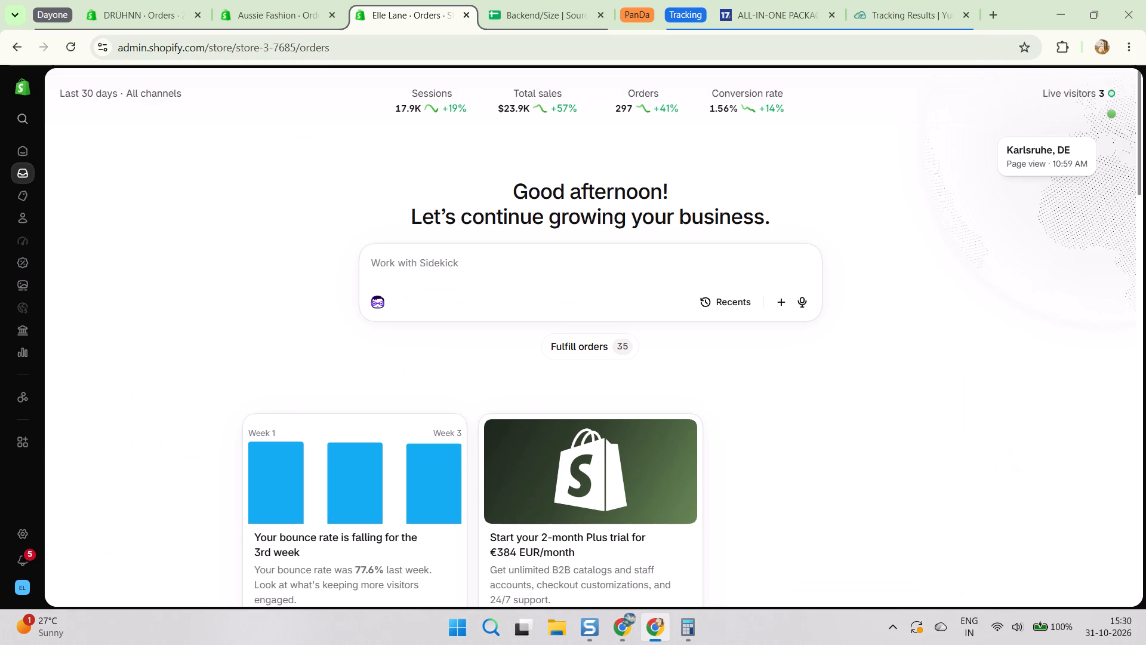
pyautogui.click(168, 183)
pyautogui.hotkey('ctrl', 'v')
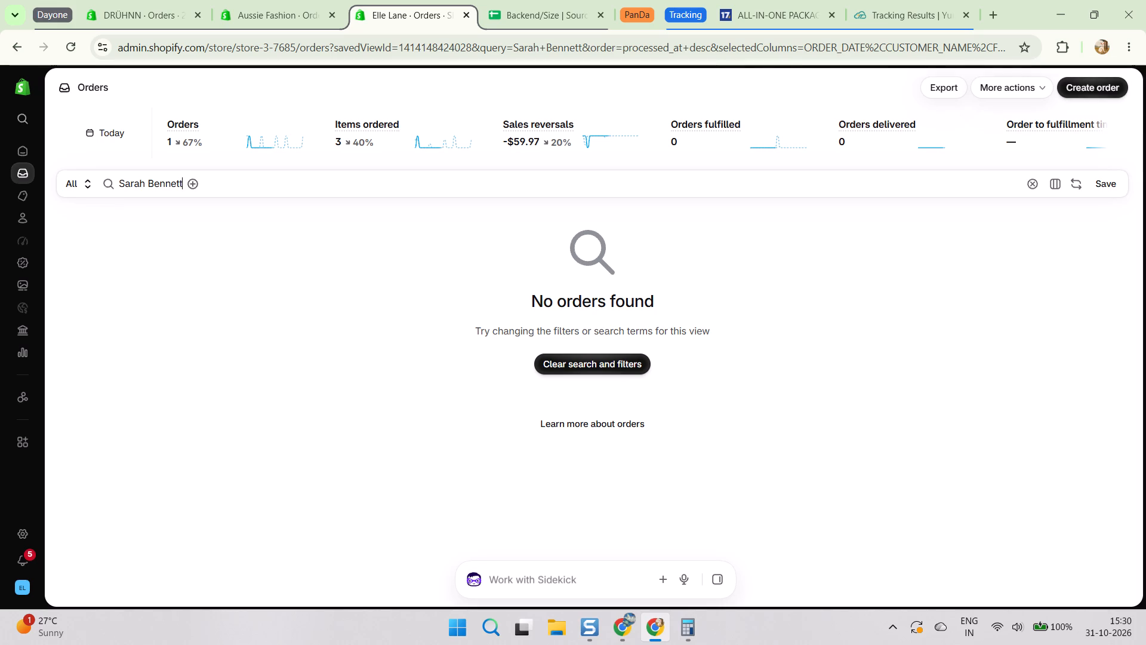
# Repeat the orders search with the customer's name copied from the signature of the latest reply.
pyautogui.hotkey('alt', 'Tab')
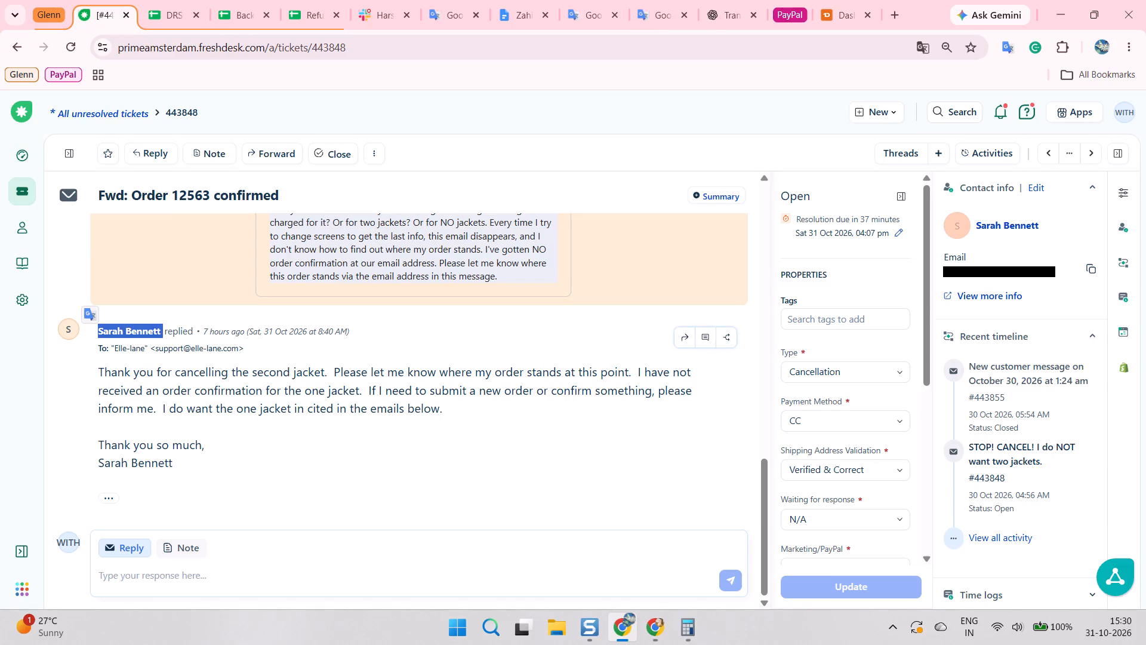
pyautogui.tripleClick(141, 459)
pyautogui.hotkey('ctrl', 'c')
pyautogui.hotkey('ctrl', 'c')
pyautogui.hotkey('alt', 'Tab')
pyautogui.scroll(4, 261, 239)
pyautogui.tripleClick(265, 189)
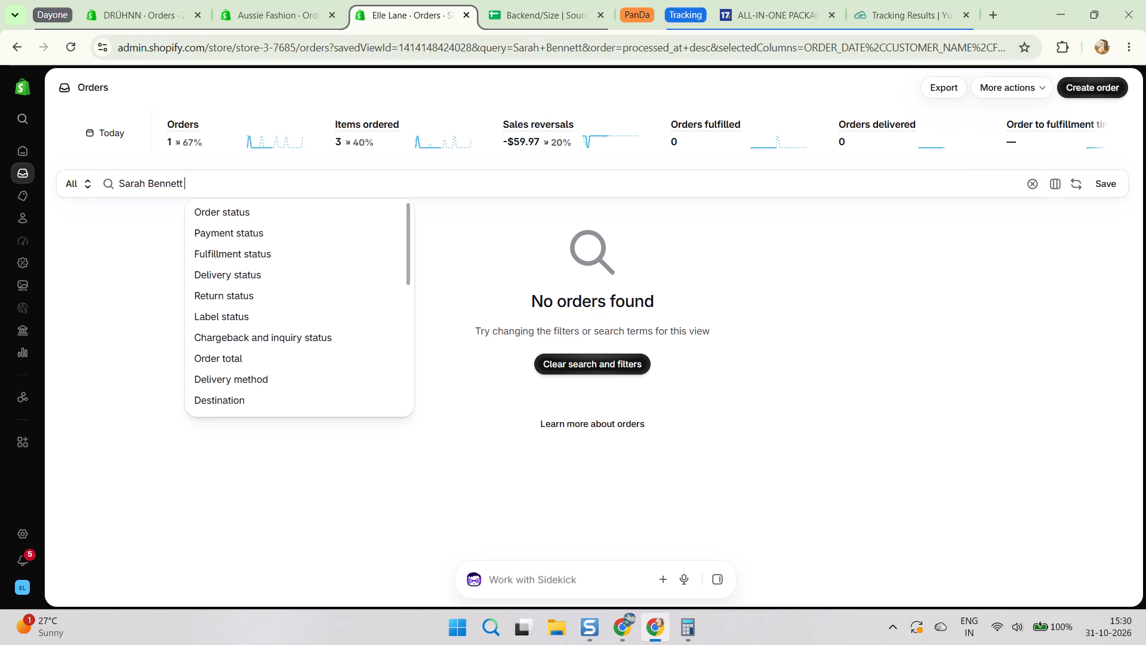
pyautogui.hotkey('ctrl', 'v')
pyautogui.hotkey('alt', 'Tab')
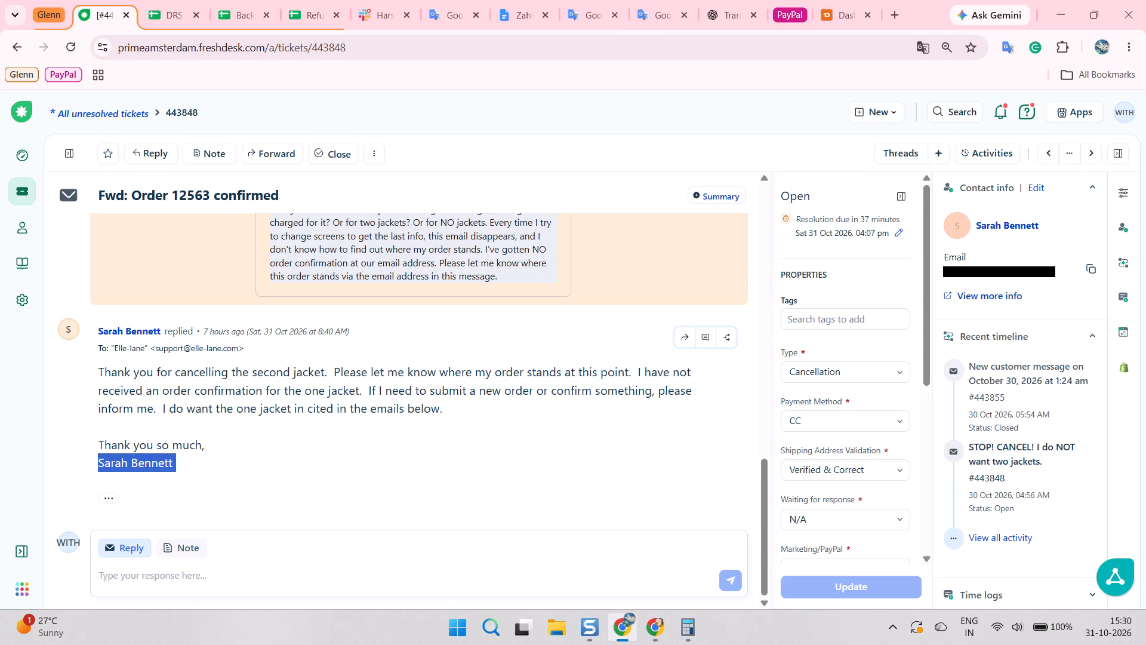
pyautogui.scroll(4, 488, 376)
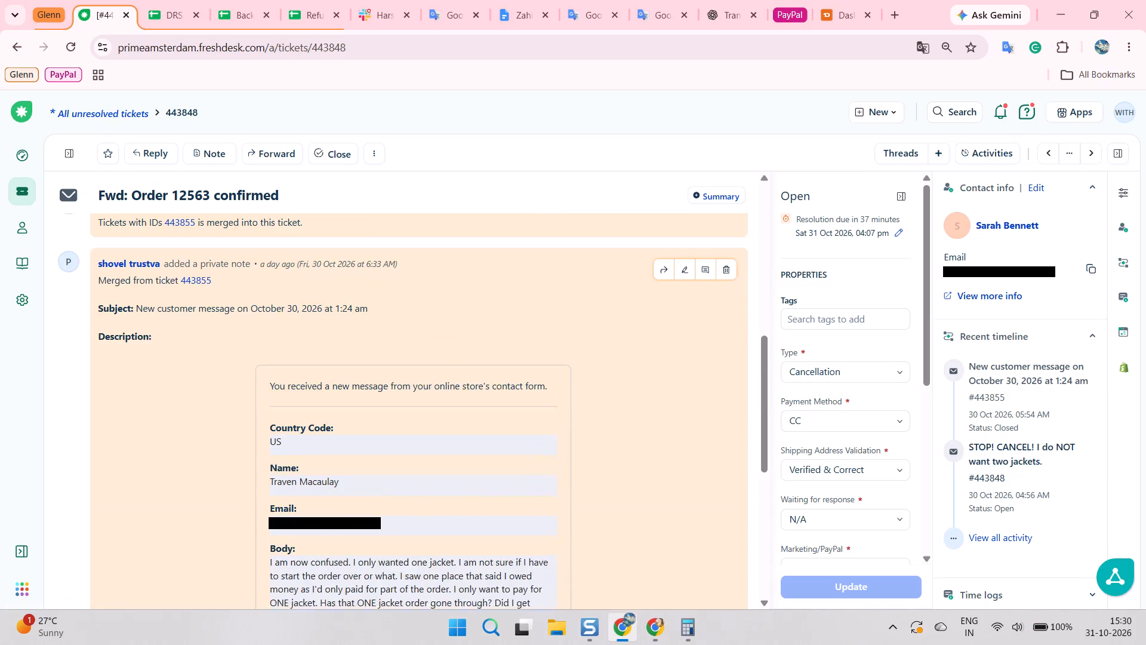
pyautogui.scroll(-1, 472, 373)
pyautogui.scroll(9, 478, 369)
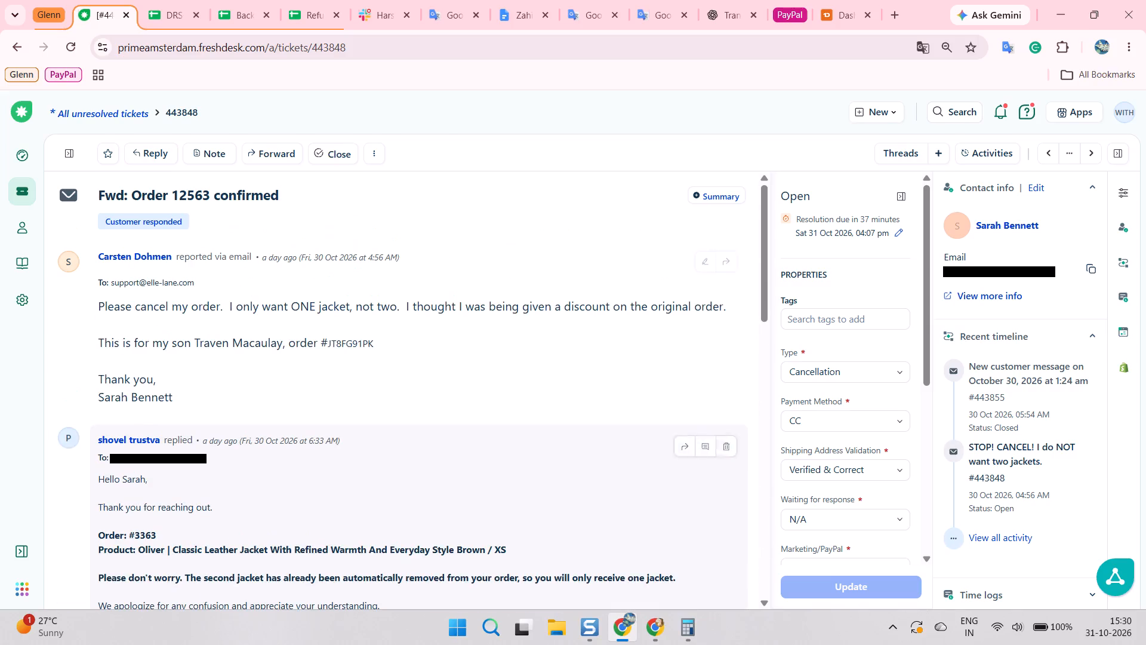
pyautogui.doubleClick(349, 338)
pyautogui.hotkey('ctrl', 'c')
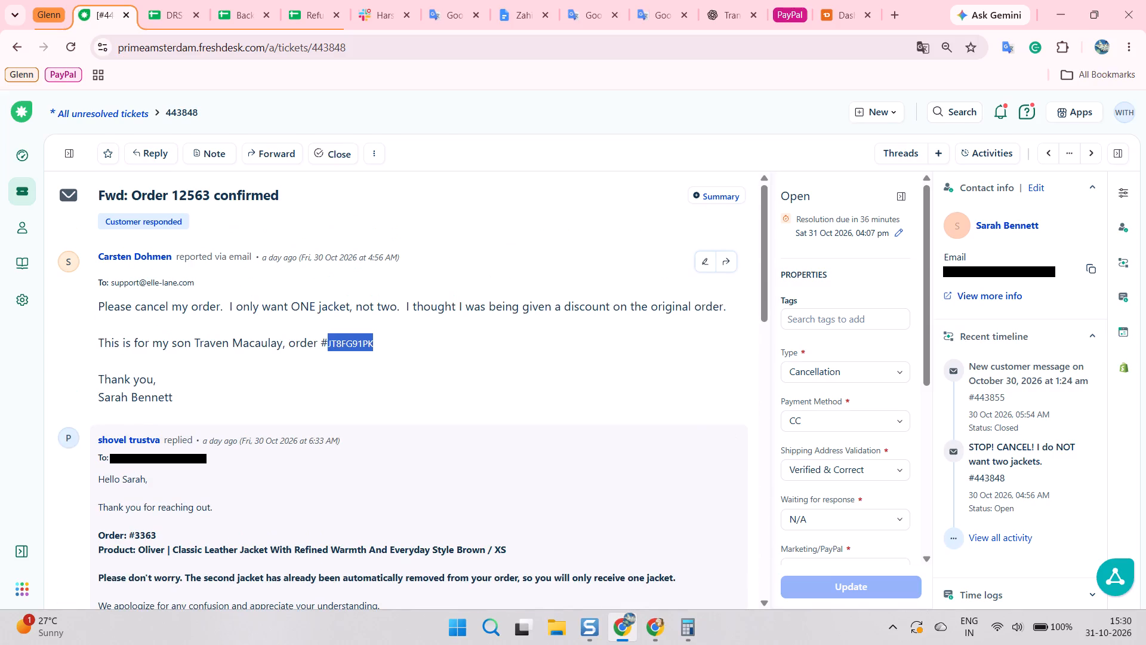
pyautogui.hotkey('ctrl', 'c')
pyautogui.hotkey('alt', 'Tab')
pyautogui.scroll(3, 266, 274)
pyautogui.tripleClick(205, 179)
pyautogui.hotkey('ctrl', 'v')
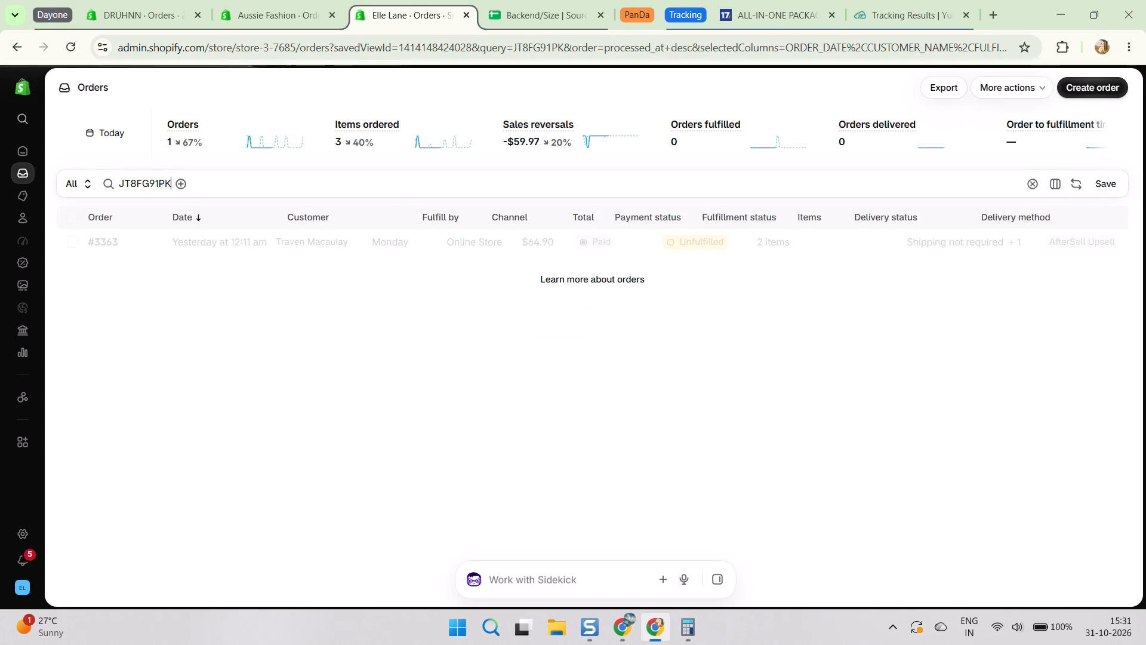
pyautogui.hotkey('alt', 'Tab')
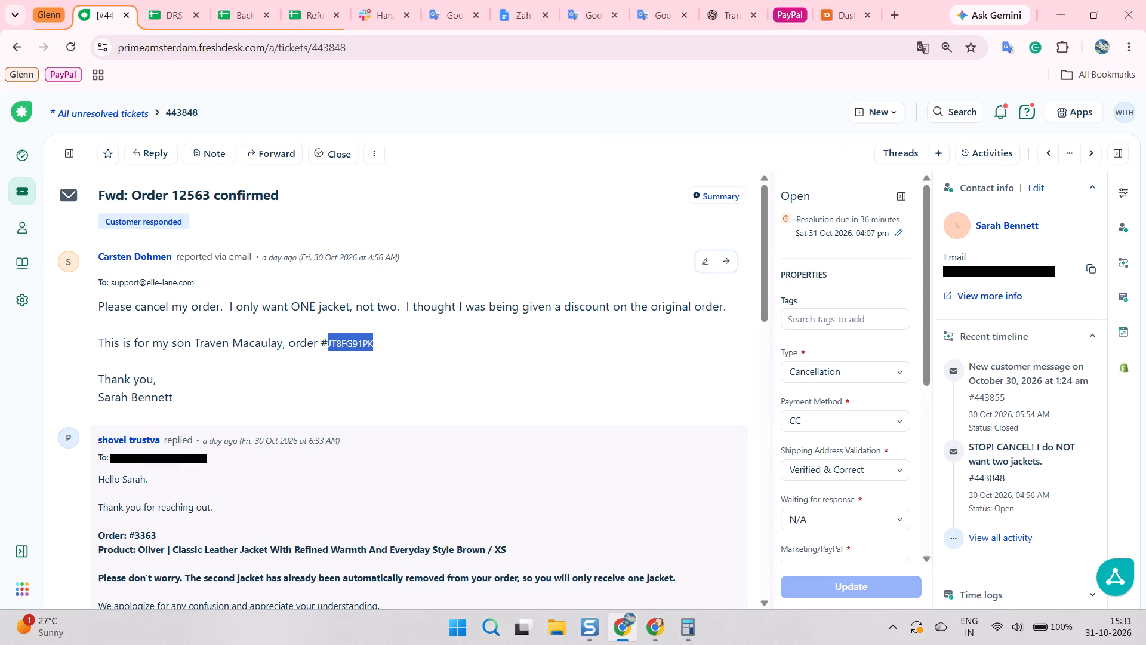
pyautogui.hotkey('alt', 'Tab')
pyautogui.click(105, 238)
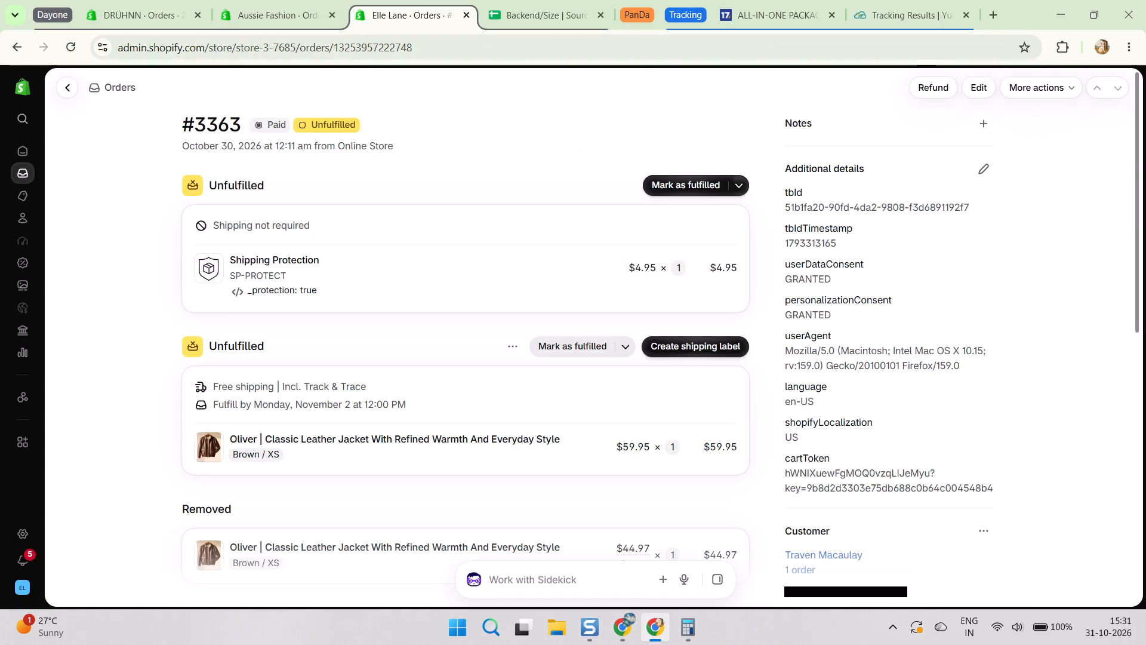
pyautogui.scroll(-2, 452, 303)
pyautogui.hotkey('alt', 'Tab')
pyautogui.scroll(-7, 366, 355)
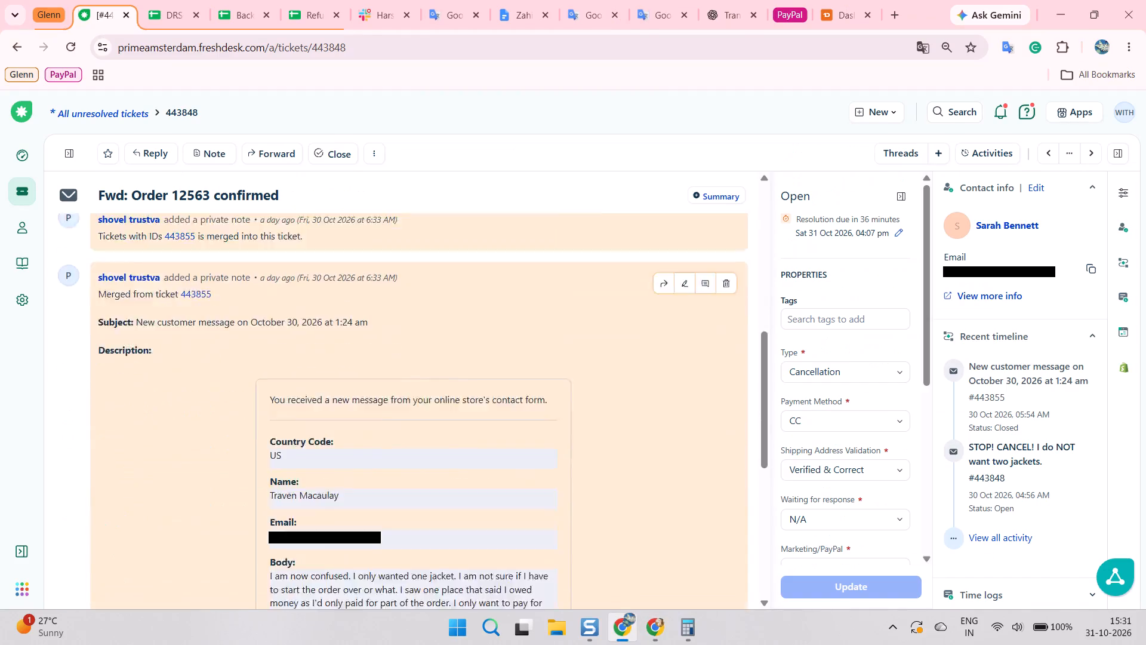
pyautogui.scroll(-5, 290, 399)
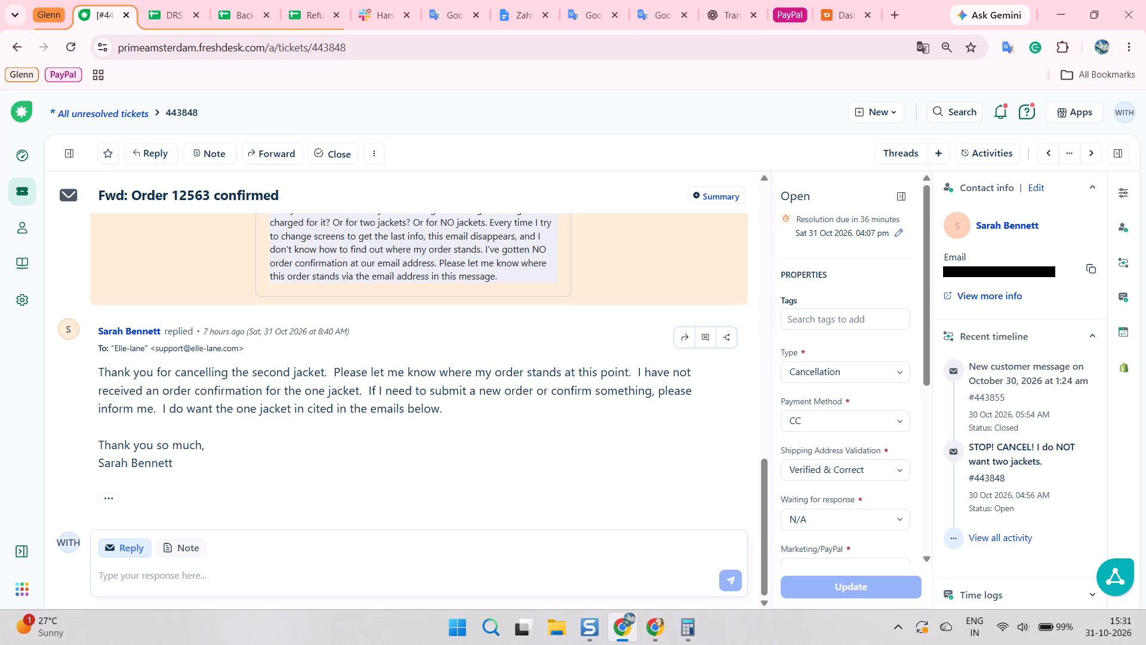
pyautogui.hotkey('alt', 'Tab')
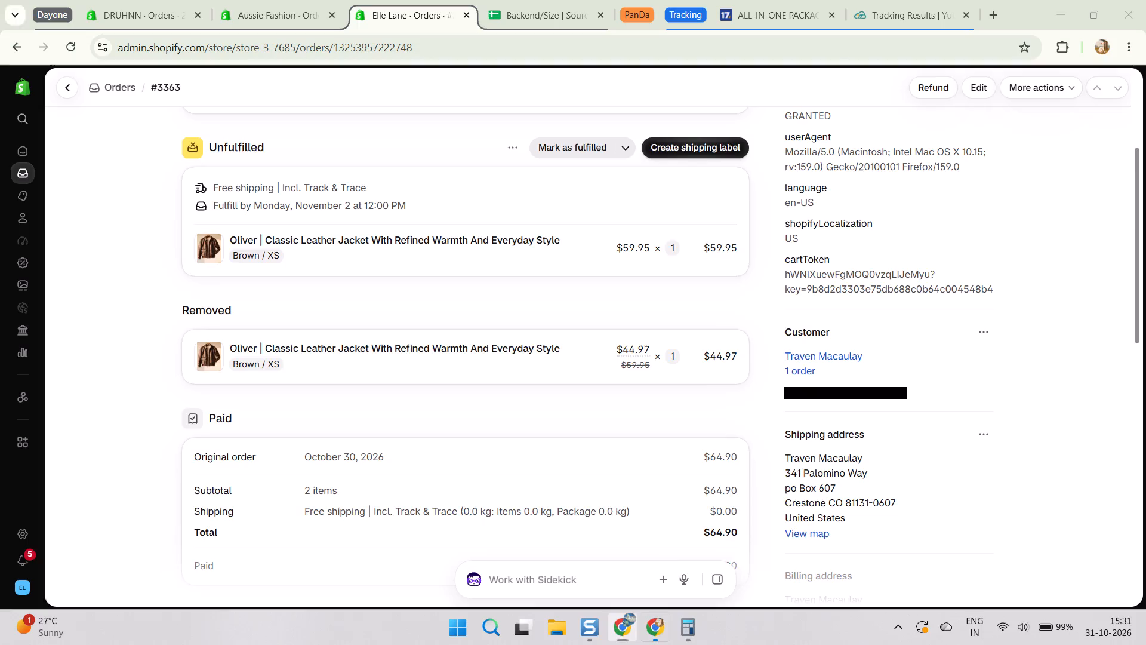
pyautogui.scroll(4, 860, 386)
pyautogui.scroll(-2, 877, 362)
pyautogui.hotkey('alt', 'Tab')
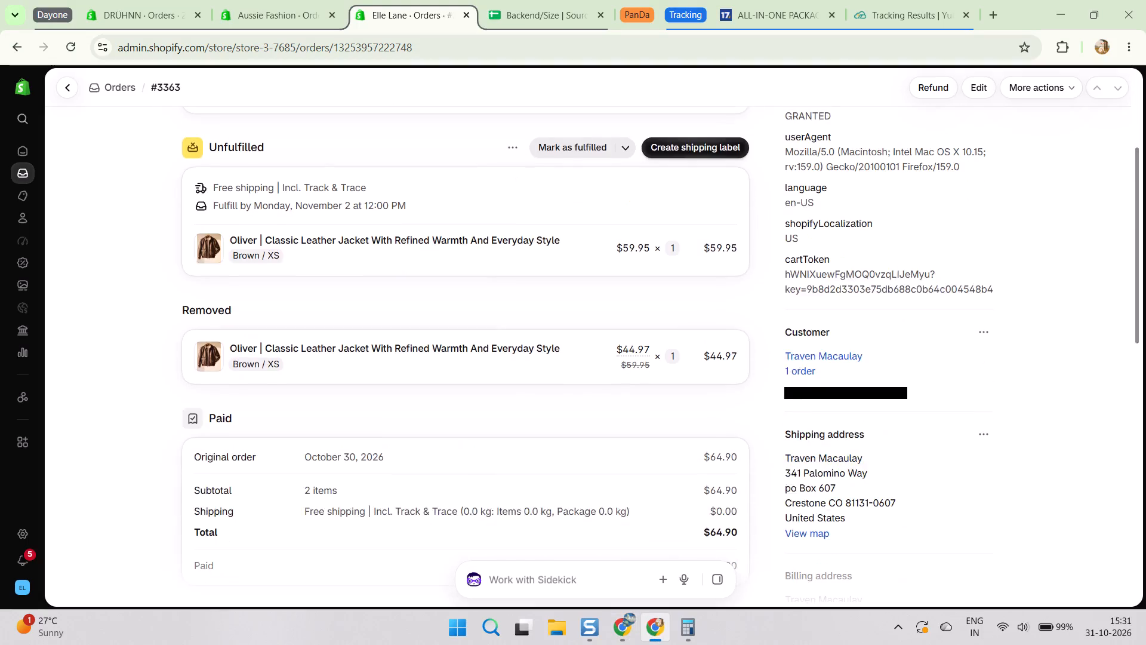
pyautogui.click(1096, 268)
pyautogui.click(1090, 268)
pyautogui.hotkey('alt', 'Tab')
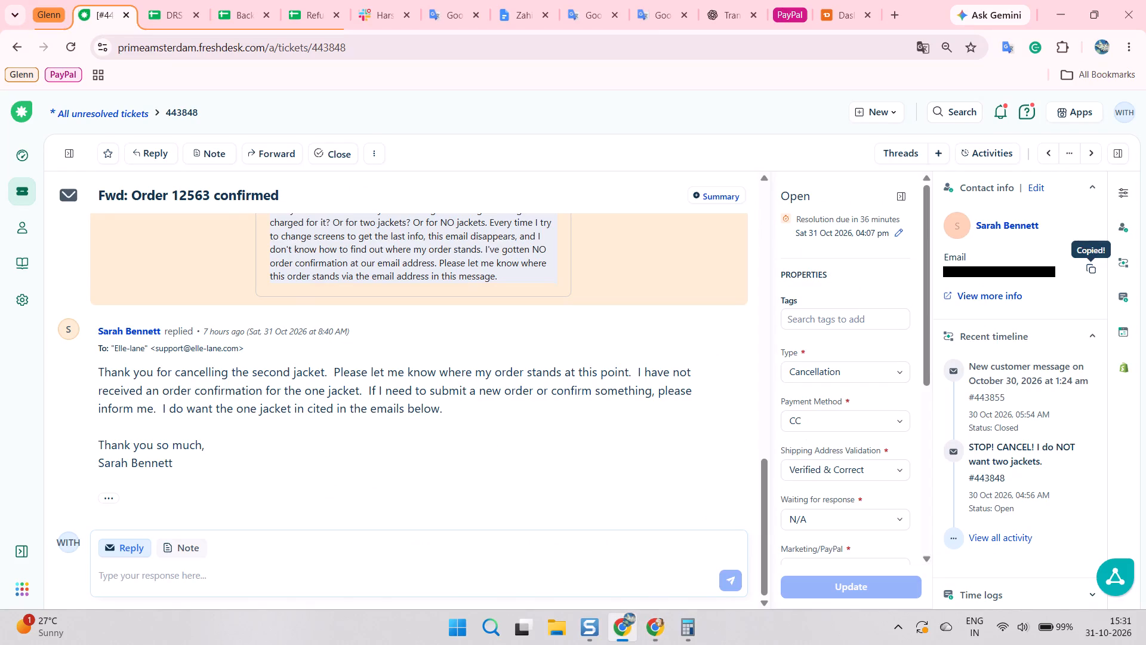
pyautogui.hotkey('ctrl', 'f')
pyautogui.hotkey('ctrl', 'v')
pyautogui.scroll(4, 976, 184)
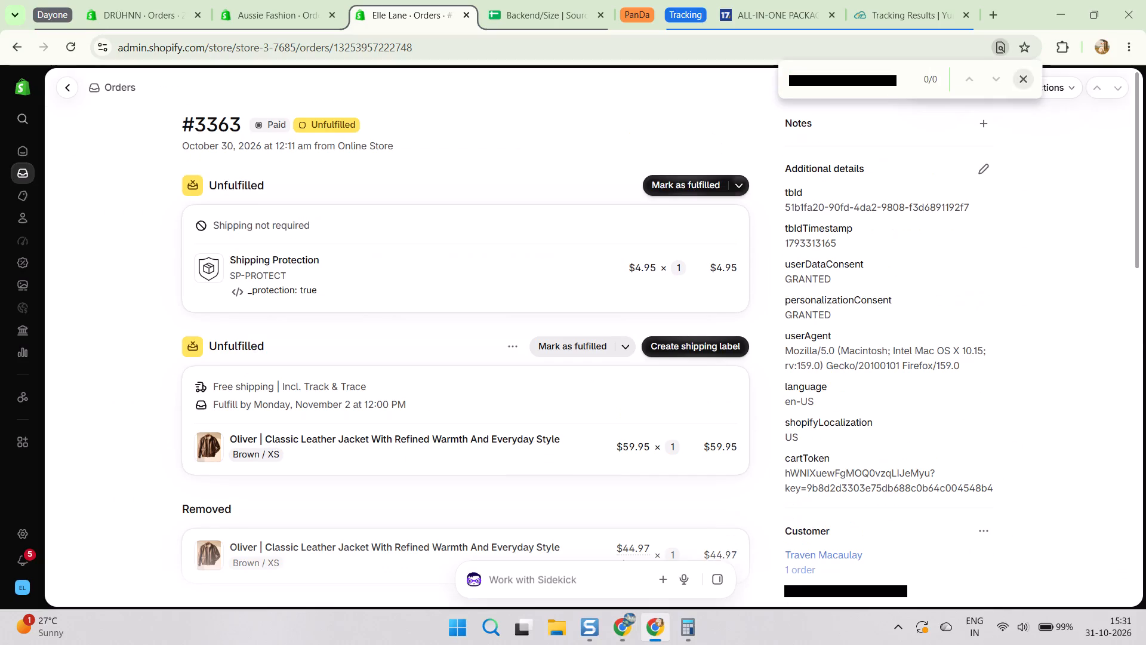
pyautogui.click(1025, 77)
pyautogui.scroll(-3, 904, 254)
pyautogui.scroll(-1, 872, 305)
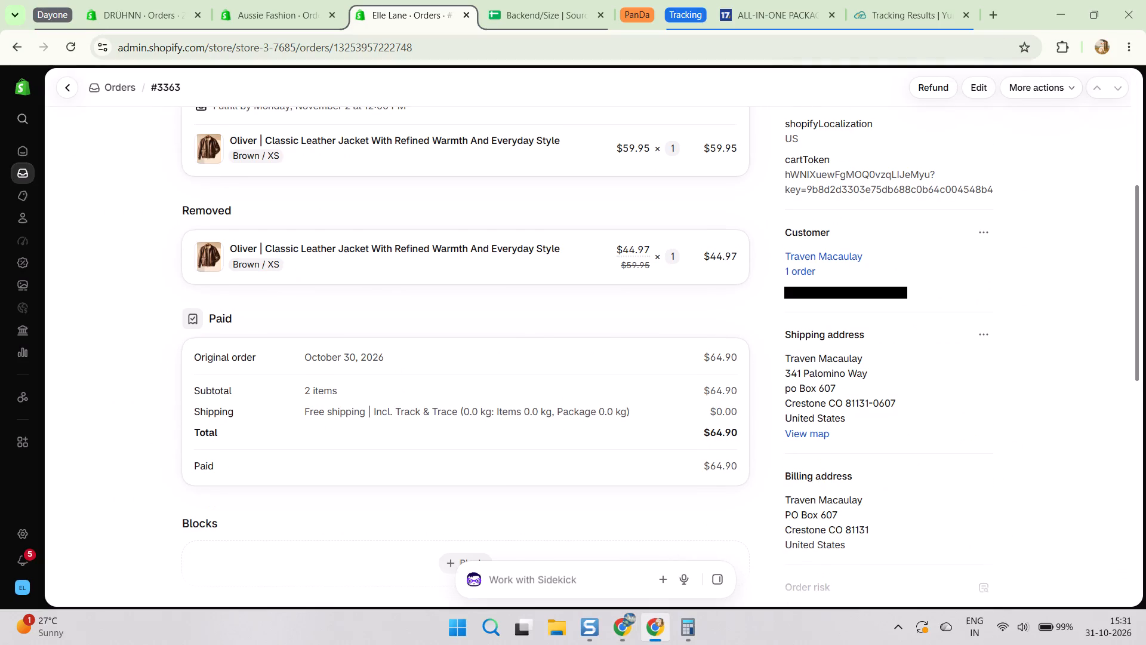
pyautogui.scroll(-4, 881, 305)
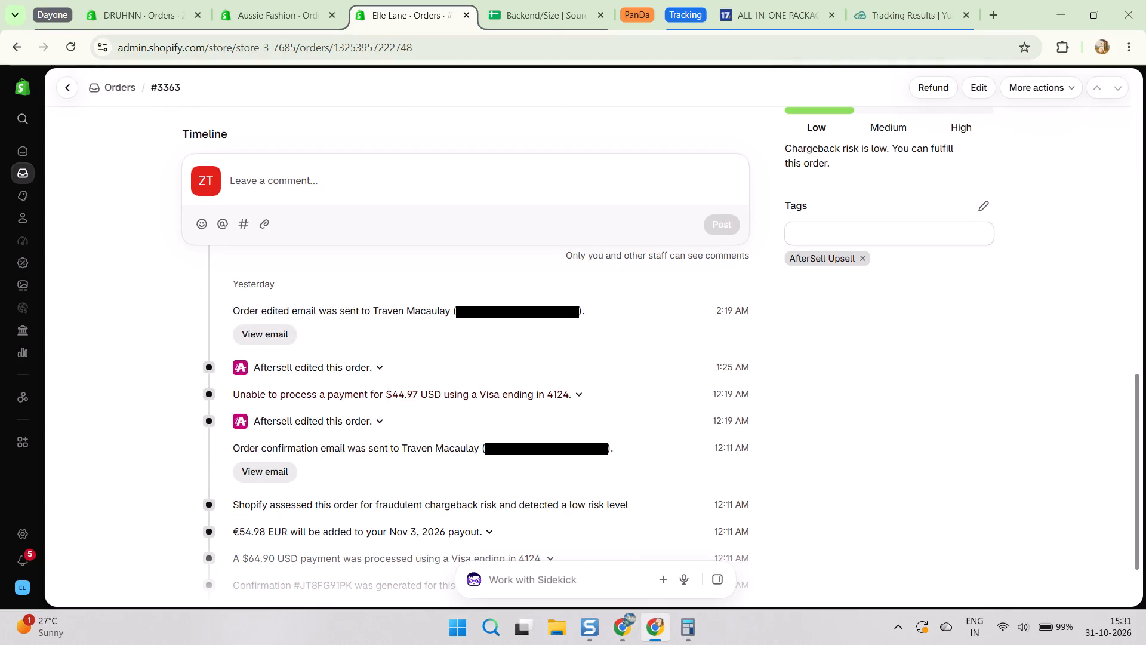
pyautogui.scroll(3, 688, 314)
pyautogui.scroll(1, 968, 311)
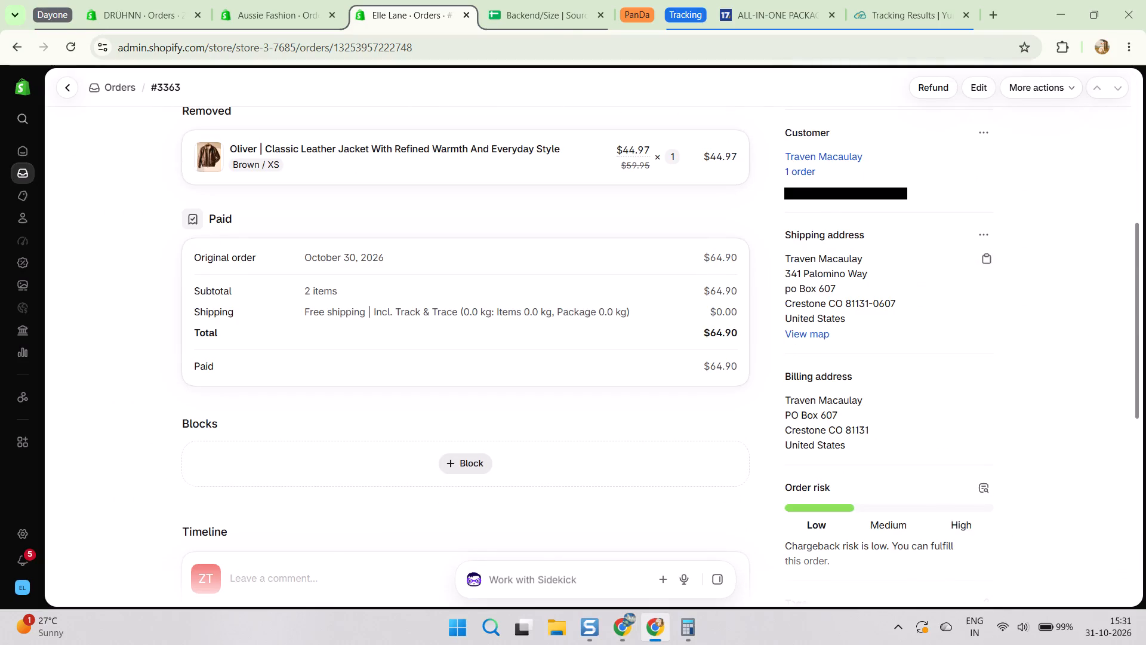
pyautogui.click(980, 196)
pyautogui.hotkey('alt', 'Tab')
pyautogui.scroll(3, 870, 173)
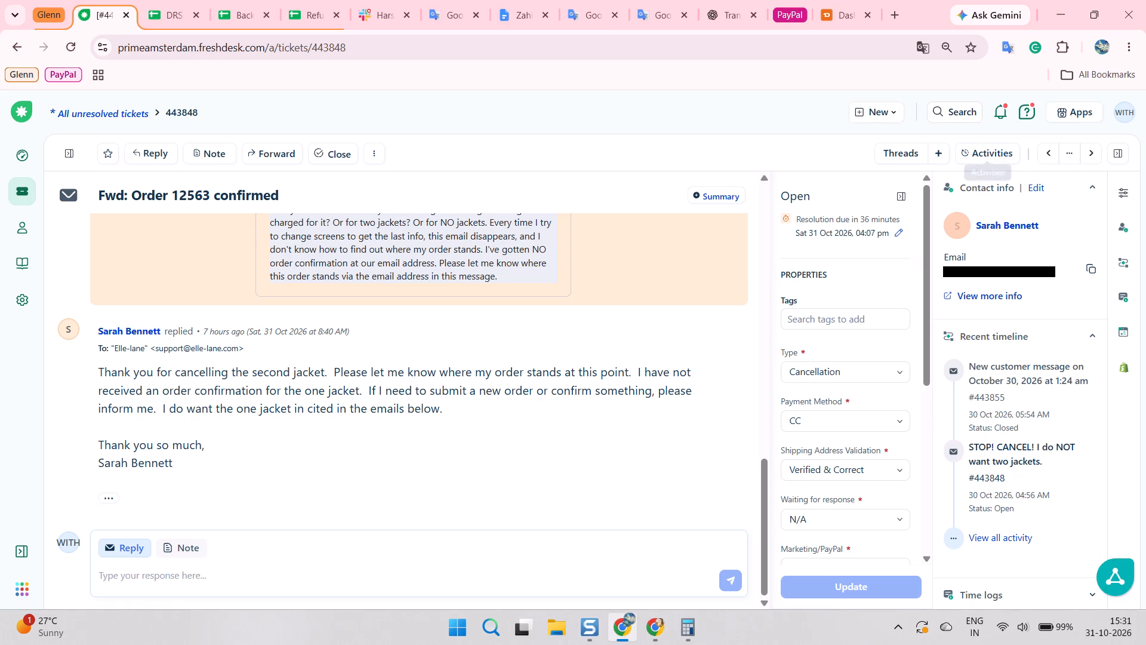
pyautogui.click(830, 153)
pyautogui.scroll(9, 1027, 118)
pyautogui.scroll(2, 1011, 208)
pyautogui.click(1042, 185)
pyautogui.scroll(2, 1006, 203)
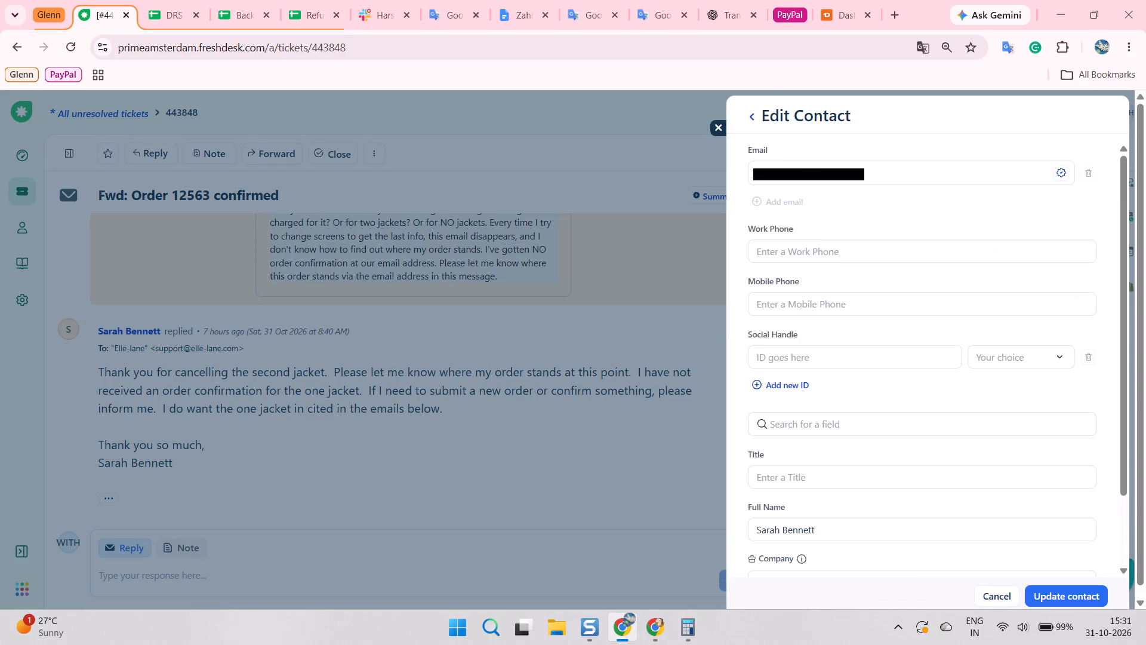
pyautogui.click(759, 202)
pyautogui.hotkey('ctrl', 'v')
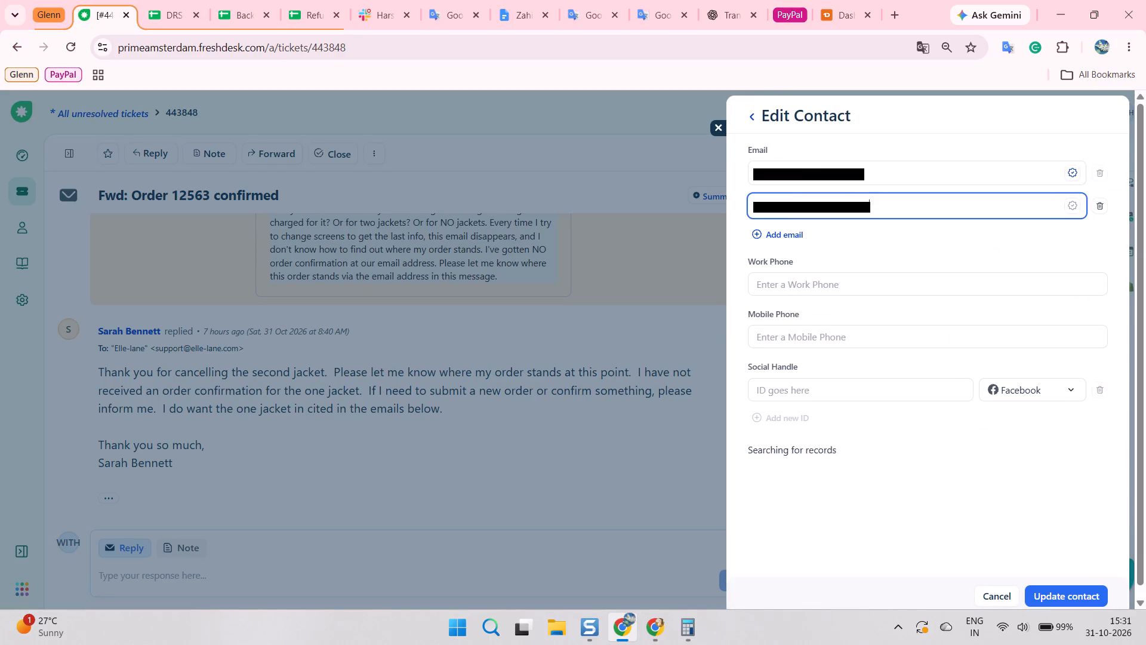
pyautogui.click(1064, 205)
pyautogui.click(1080, 598)
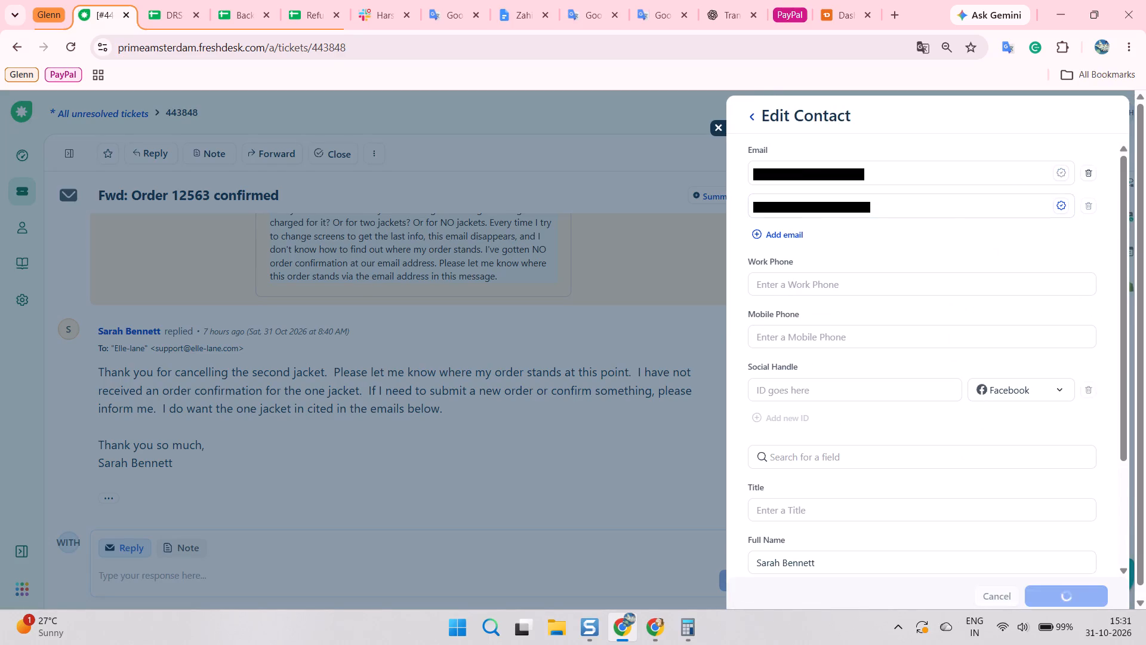
pyautogui.click(1079, 594)
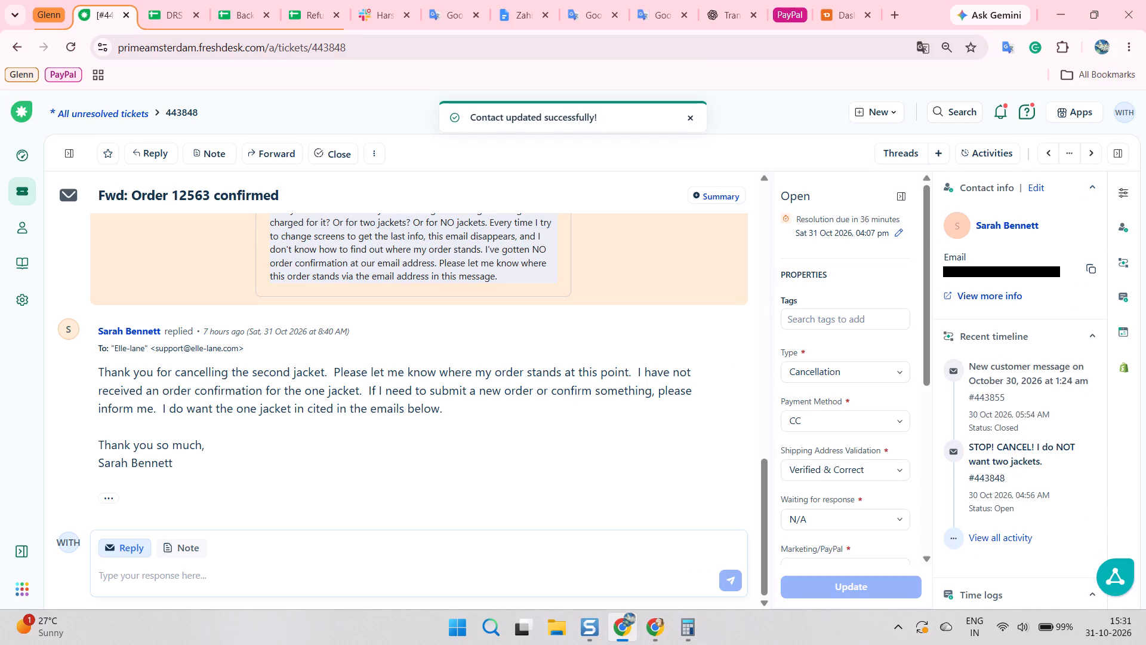
pyautogui.click(63, 51)
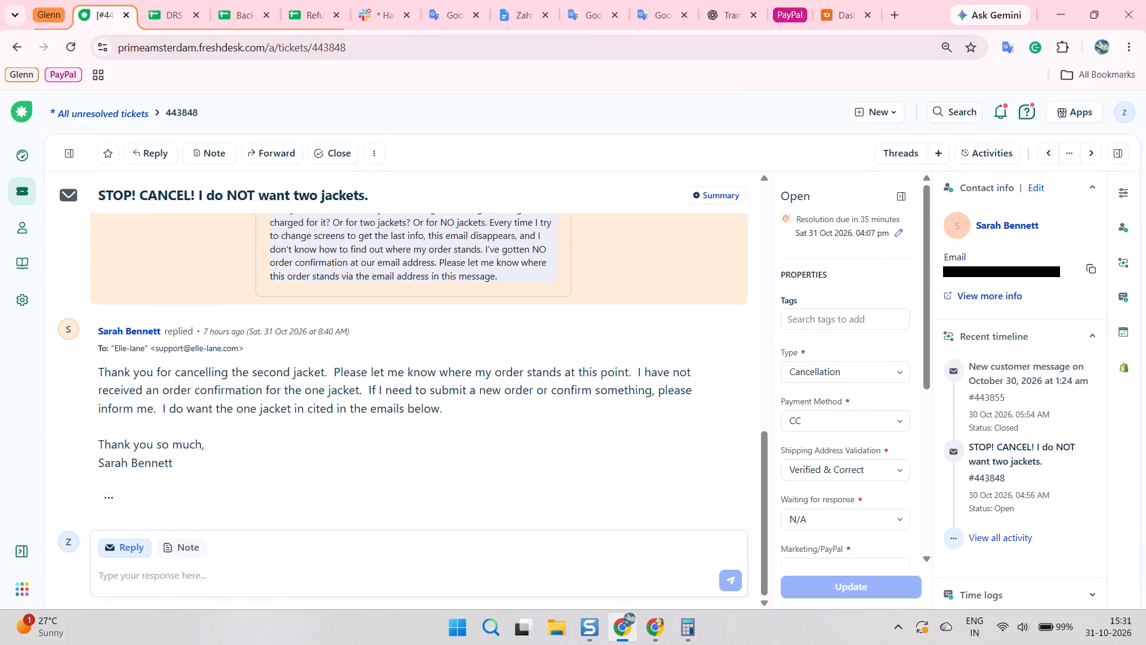
pyautogui.scroll(-4, 505, 217)
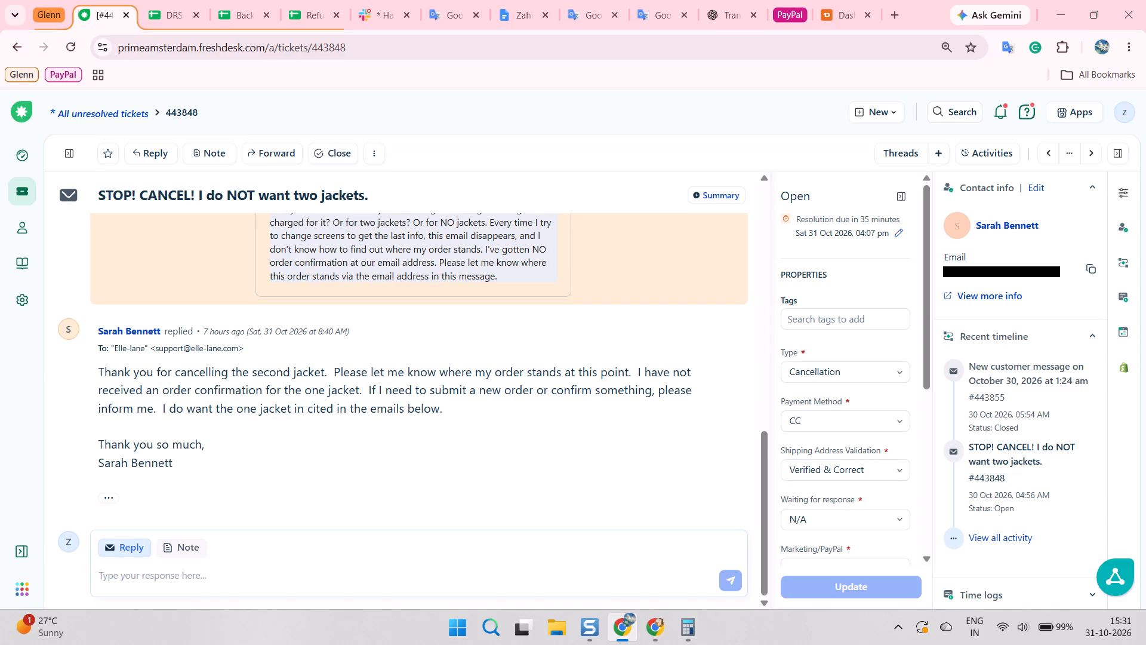
pyautogui.scroll(-14, 511, 232)
pyautogui.scroll(-5, 409, 366)
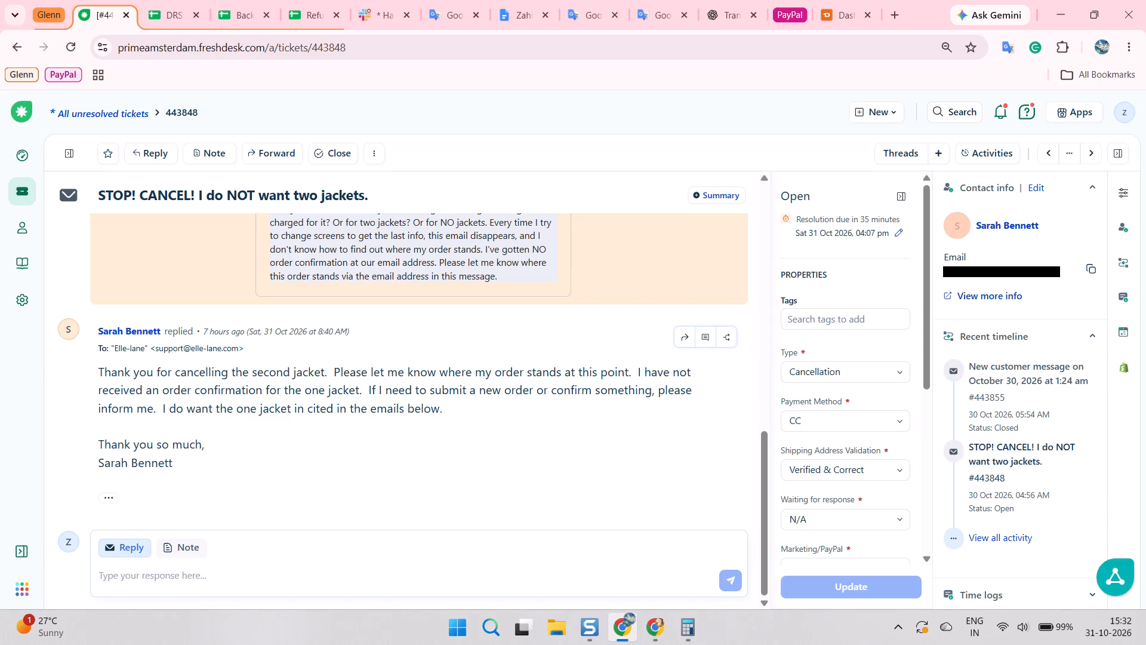
pyautogui.click(469, 372)
pyautogui.scroll(2, 495, 366)
pyautogui.hotkey('alt', 'Tab')
pyautogui.scroll(2, 565, 366)
pyautogui.scroll(3, 583, 305)
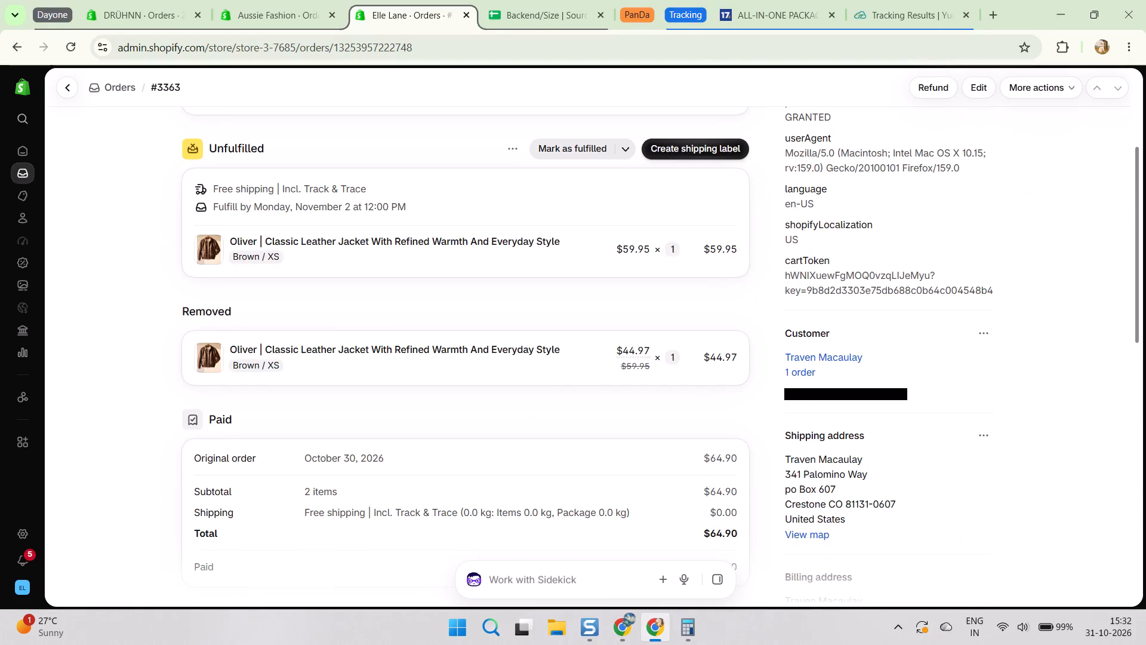
pyautogui.click(473, 220)
pyautogui.hotkey('alt', 'Tab')
pyautogui.scroll(4, 538, 271)
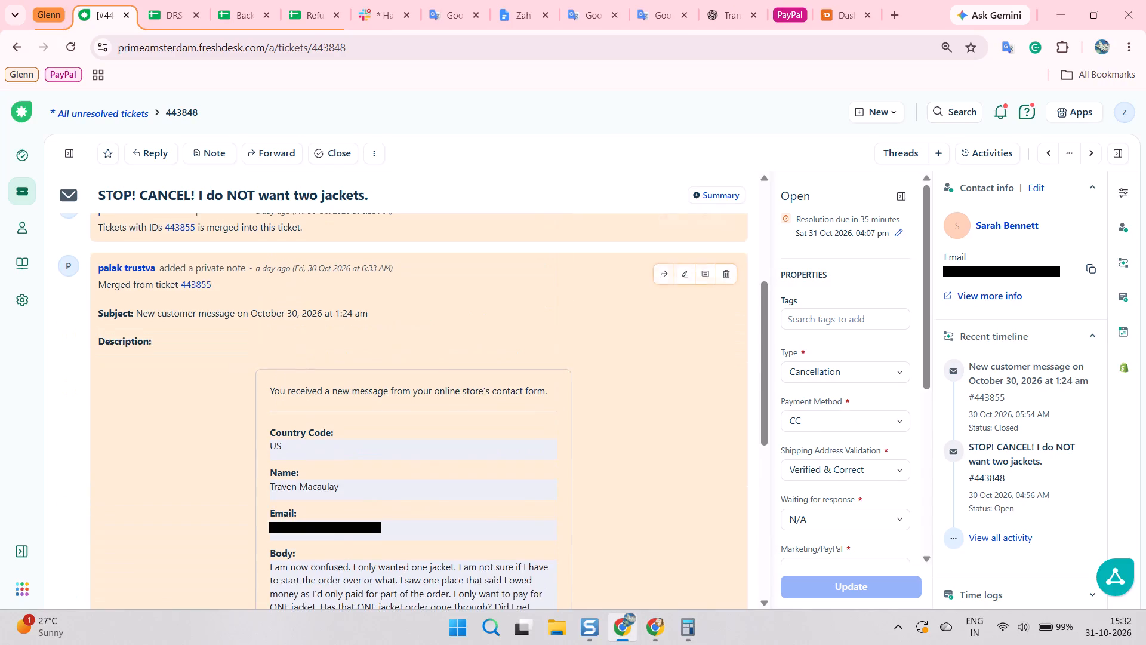
pyautogui.hotkey('alt', 'Tab')
pyautogui.scroll(-5, 478, 311)
pyautogui.scroll(6, 554, 314)
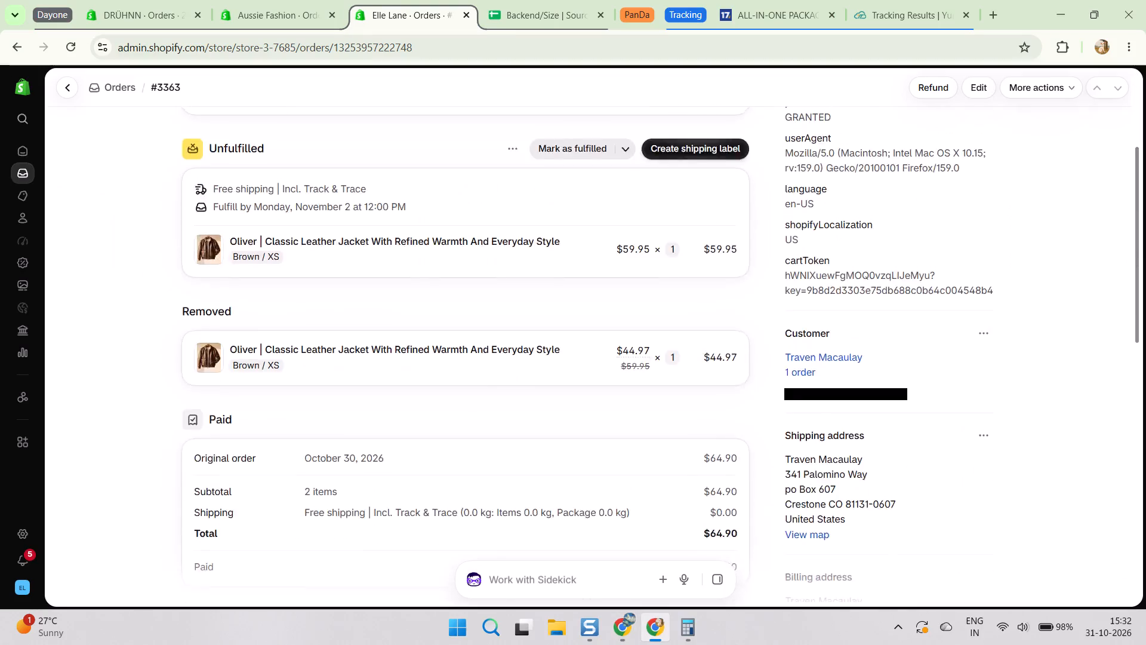
pyautogui.scroll(-9, 509, 323)
pyautogui.scroll(11, 526, 332)
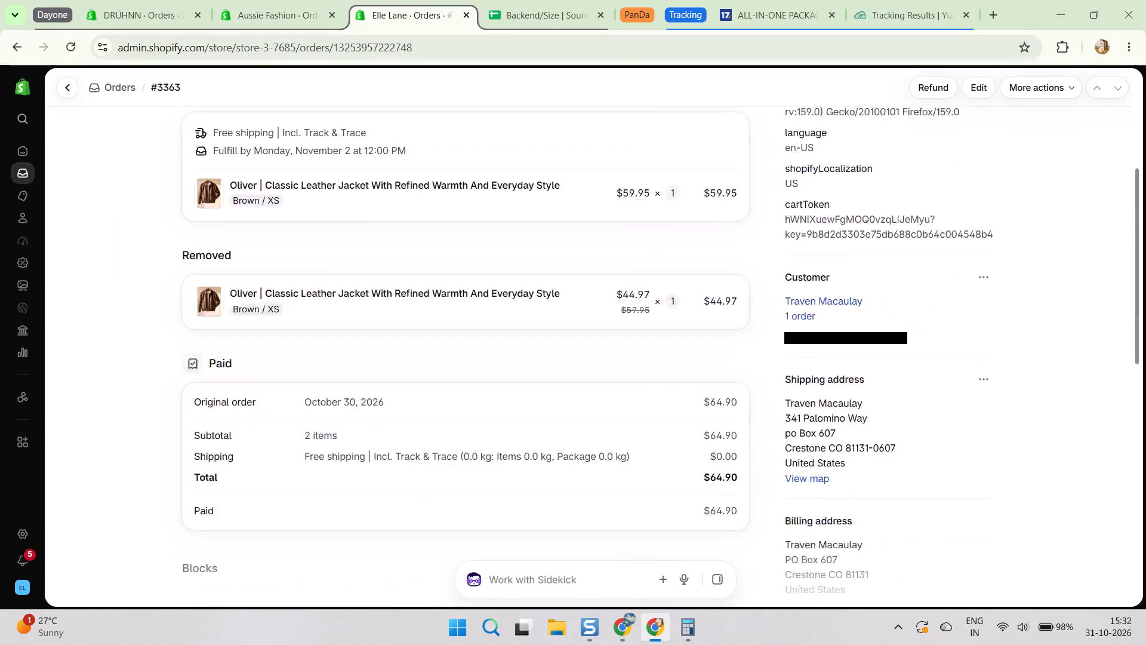
pyautogui.scroll(4, 496, 297)
pyautogui.click(457, 245)
pyautogui.hotkey('alt', 'Tab')
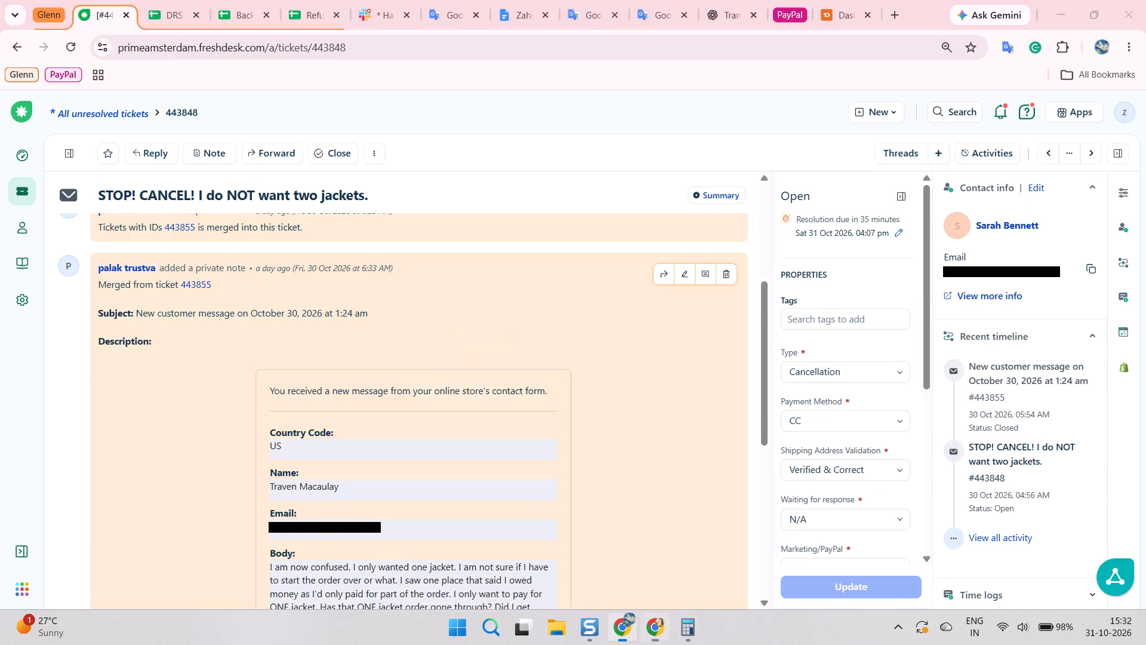
pyautogui.scroll(-10, 417, 309)
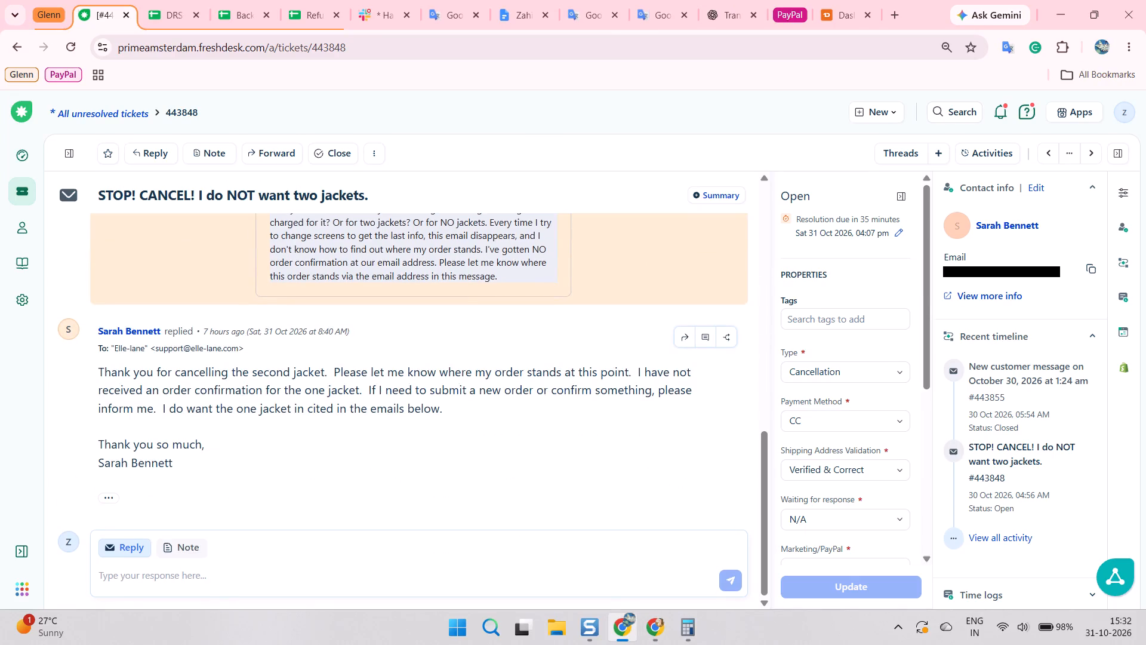
pyautogui.hotkey('alt', 'Tab')
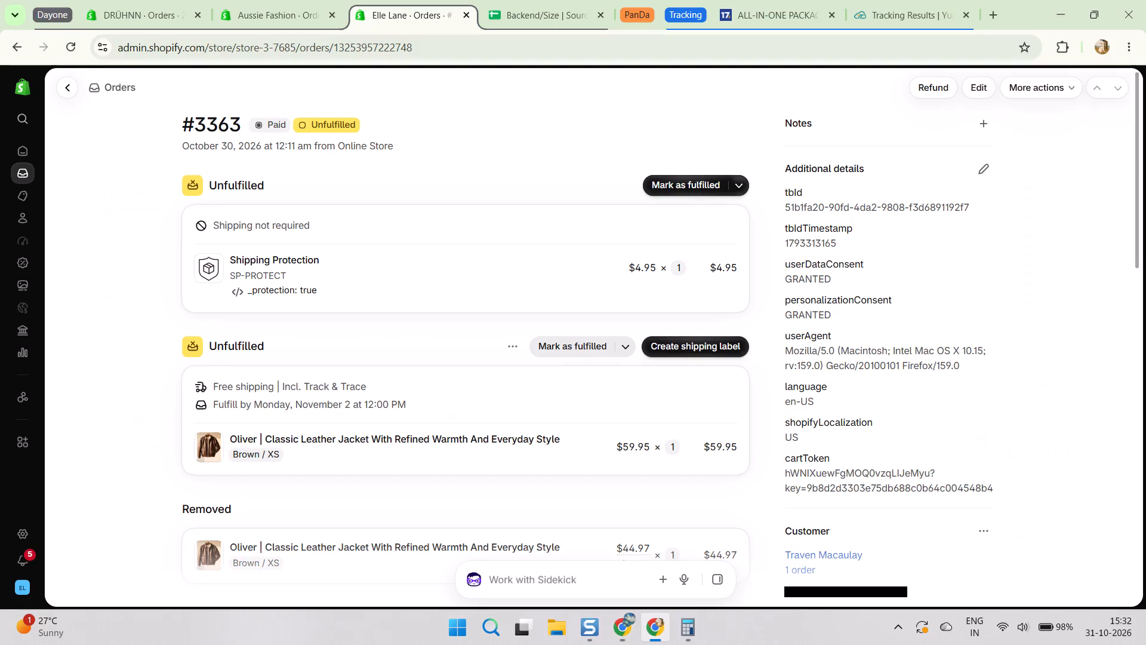
pyautogui.scroll(4, 426, 334)
pyautogui.click(458, 290)
pyautogui.hotkey('alt', 'Tab')
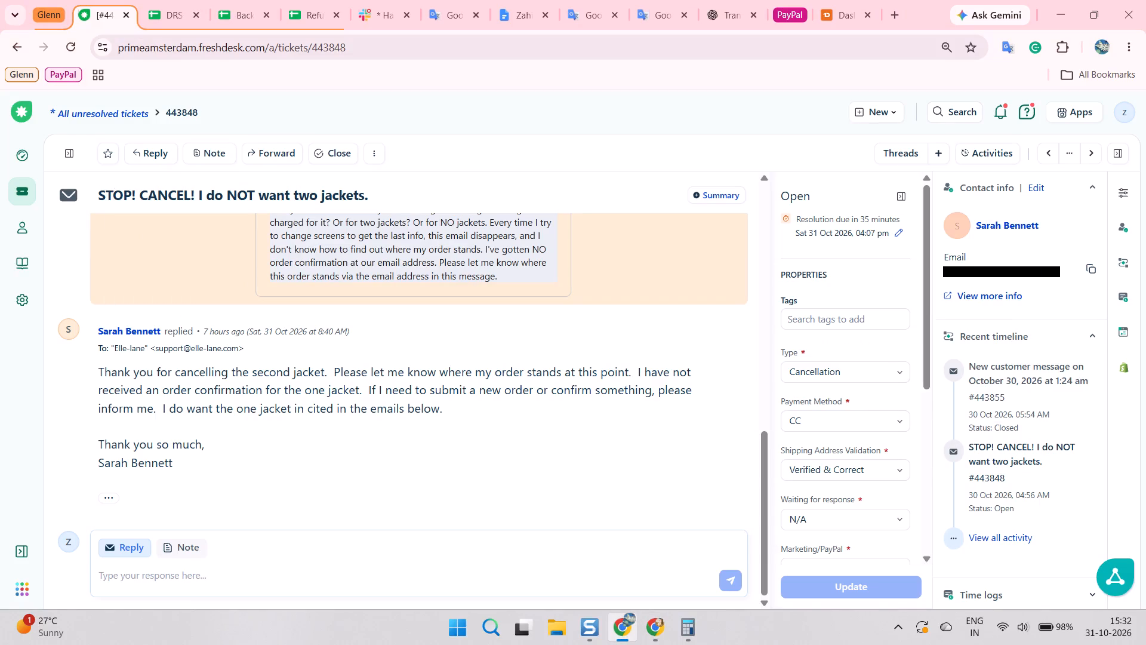
pyautogui.click(510, 353)
pyautogui.scroll(-4, 516, 345)
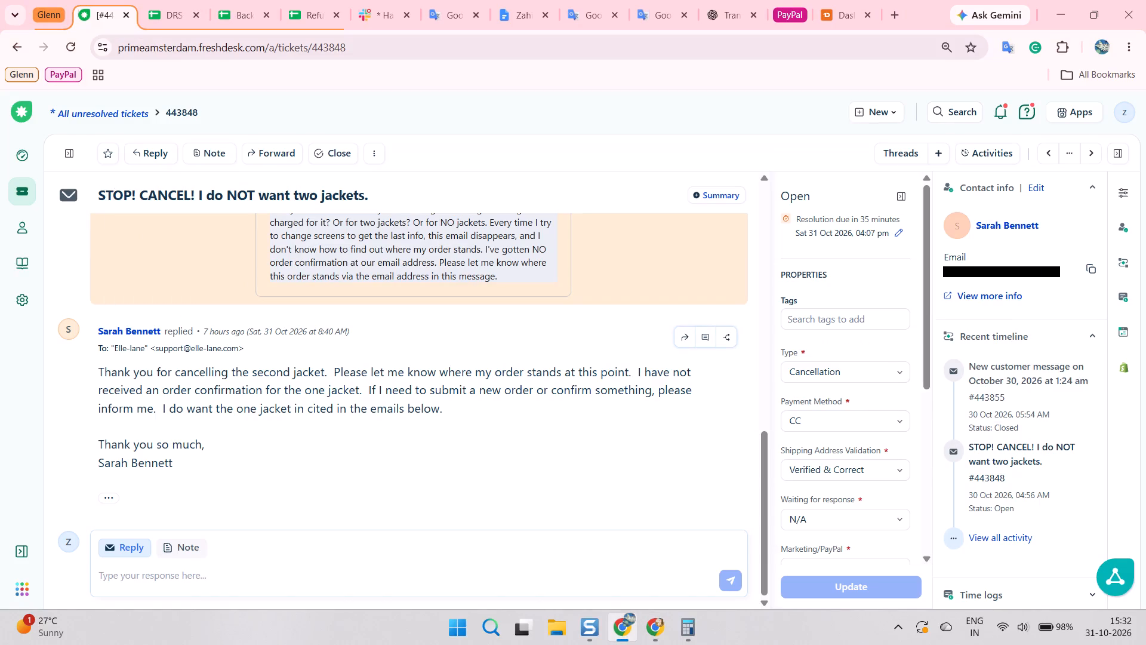
pyautogui.click(508, 347)
pyautogui.scroll(1, 509, 355)
pyautogui.scroll(-1, 516, 350)
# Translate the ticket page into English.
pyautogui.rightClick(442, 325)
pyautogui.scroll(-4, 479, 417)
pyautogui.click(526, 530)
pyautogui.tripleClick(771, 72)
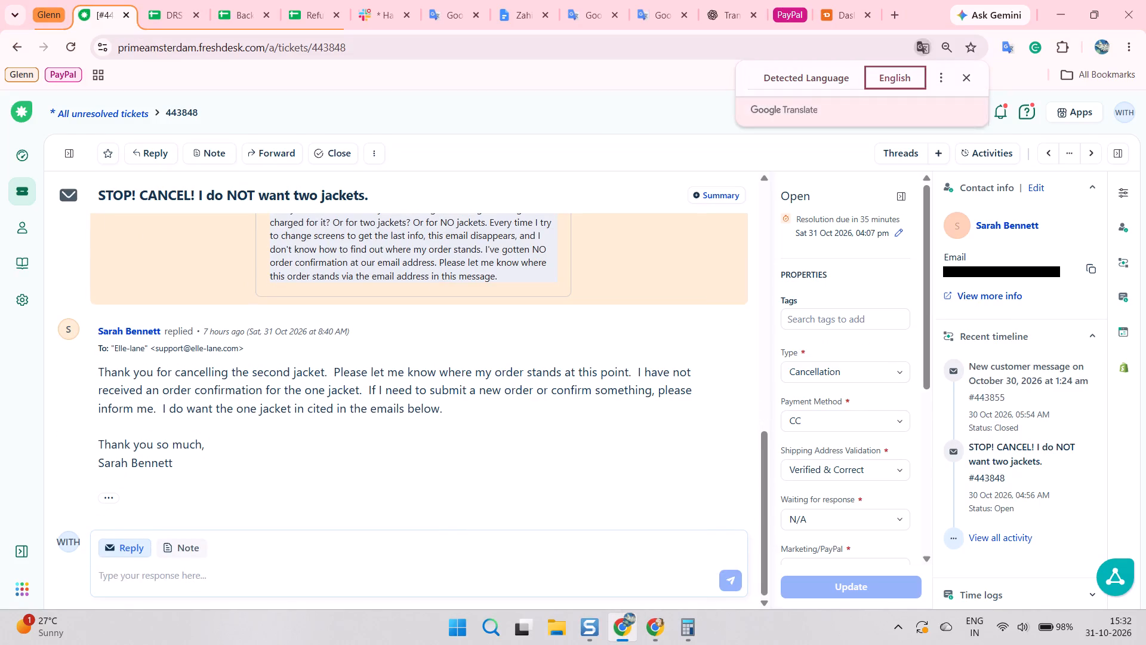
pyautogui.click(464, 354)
pyautogui.hotkey('alt', 'Tab')
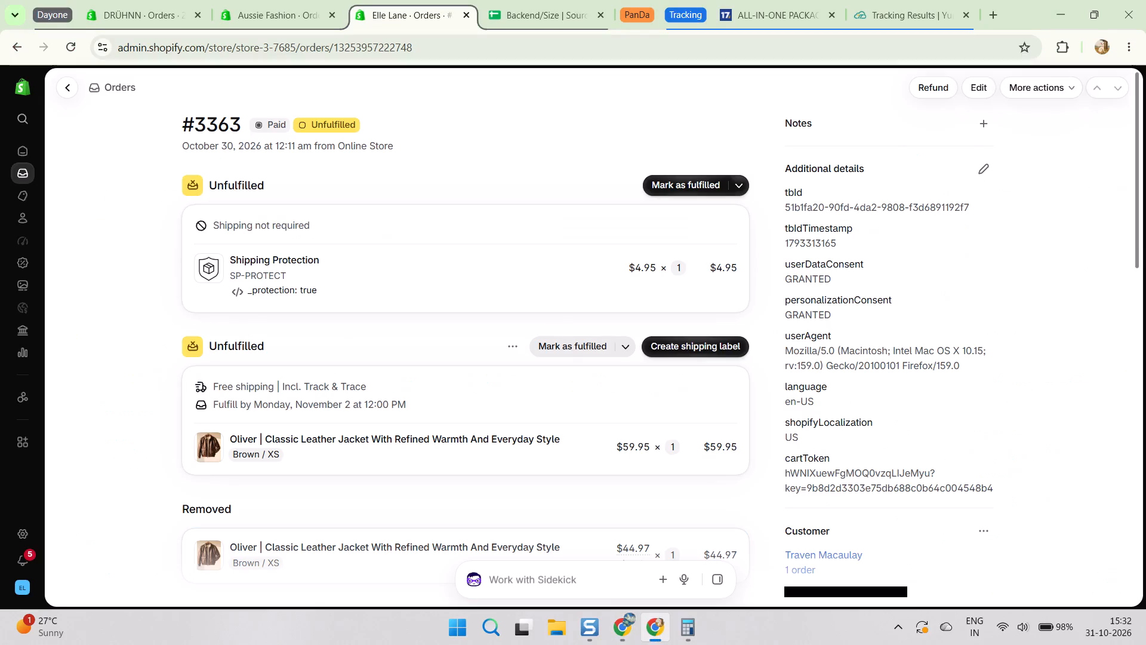
pyautogui.click(435, 405)
pyautogui.click(436, 328)
pyautogui.hotkey('alt', 'Tab')
pyautogui.click(507, 340)
pyautogui.moveTo(472, 339); pyautogui.dragTo(470, 344)
pyautogui.click(485, 357)
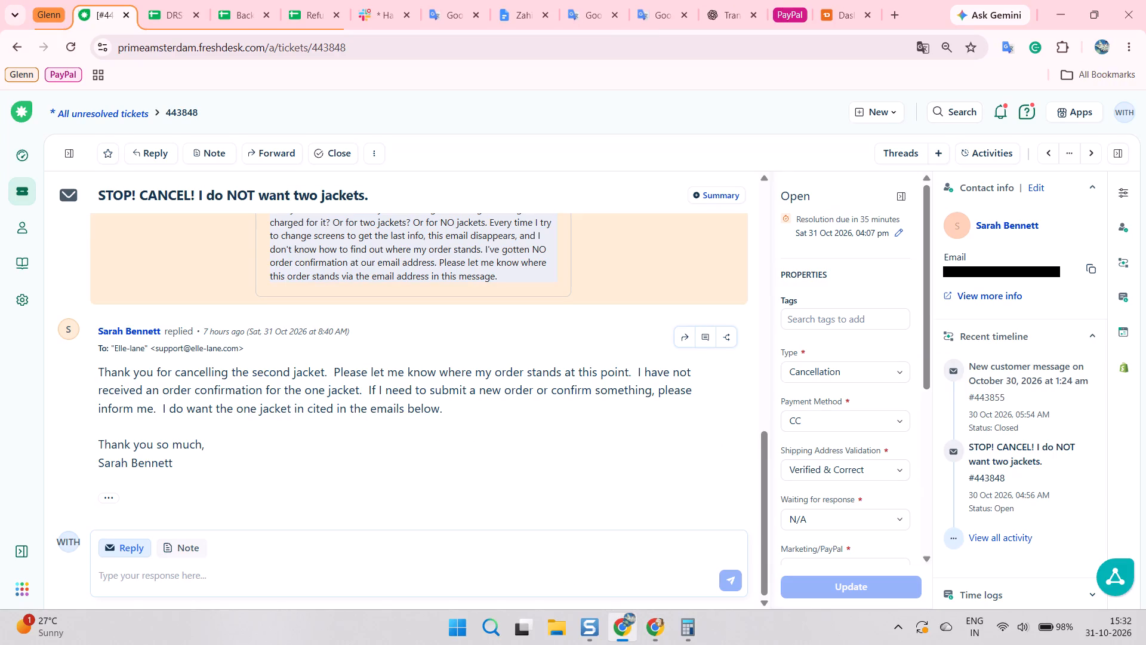
pyautogui.click(446, 371)
pyautogui.hotkey('alt', 'Tab')
pyautogui.scroll(3, 686, 376)
pyautogui.scroll(-2, 876, 401)
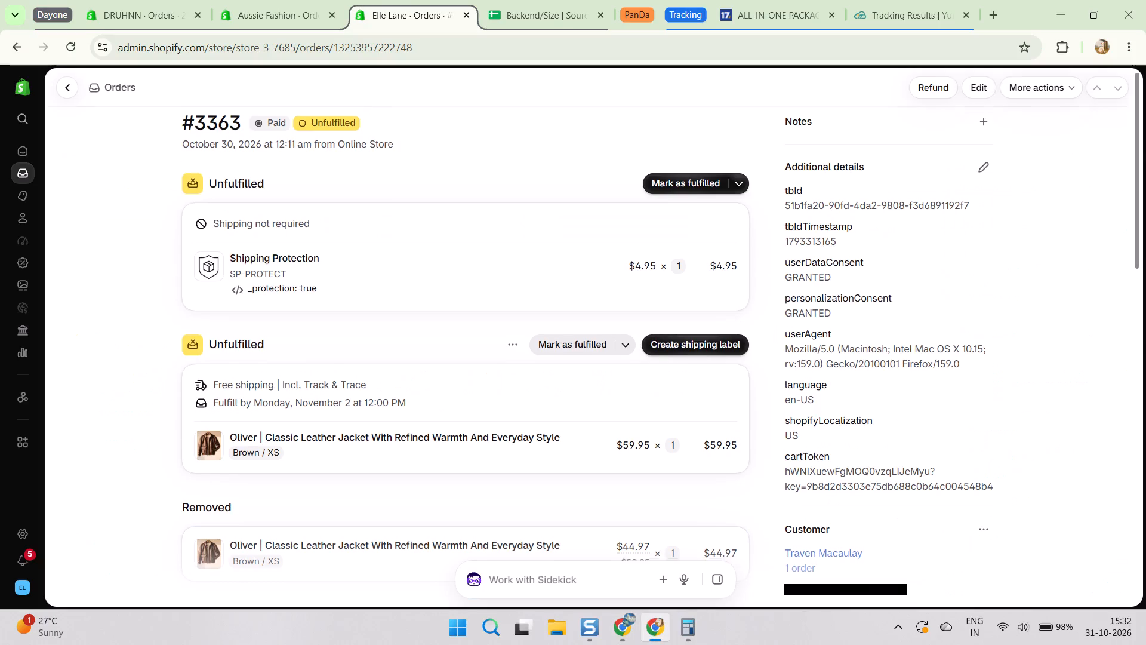
pyautogui.scroll(-2, 817, 371)
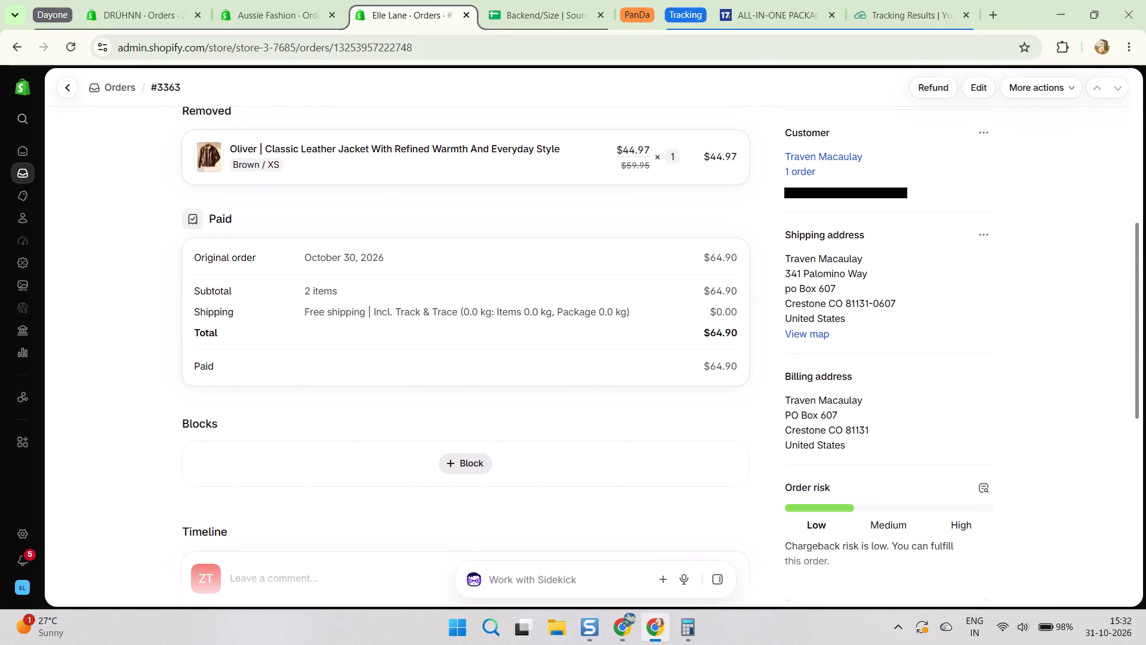
pyautogui.hotkey('alt', 'Tab')
pyautogui.scroll(3, 779, 336)
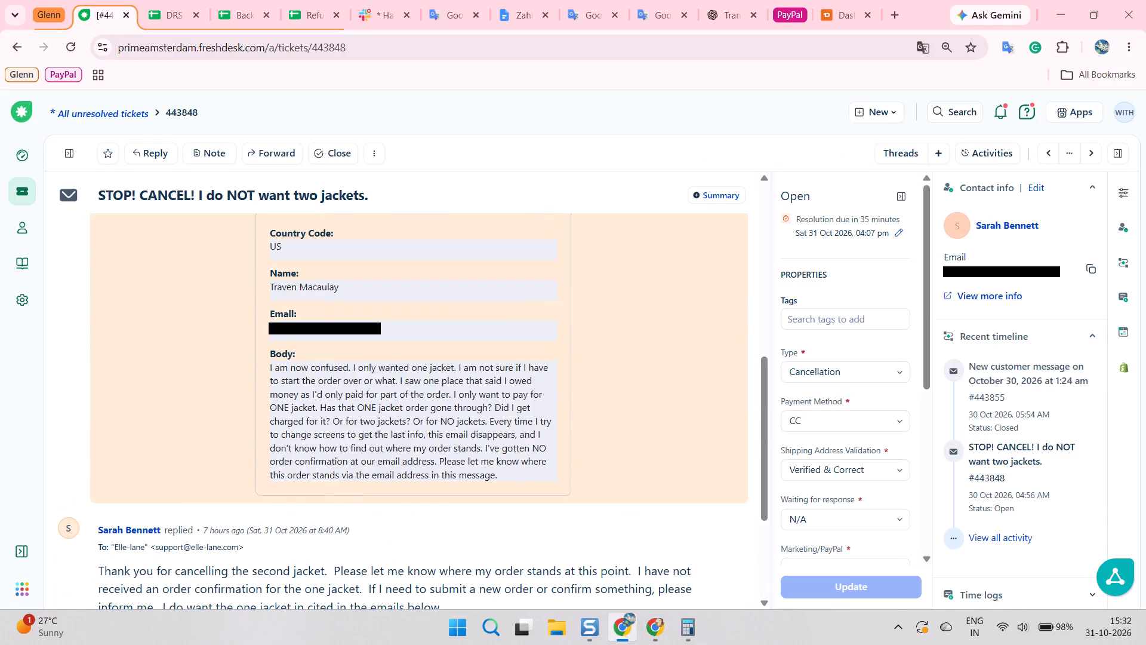
pyautogui.click(69, 52)
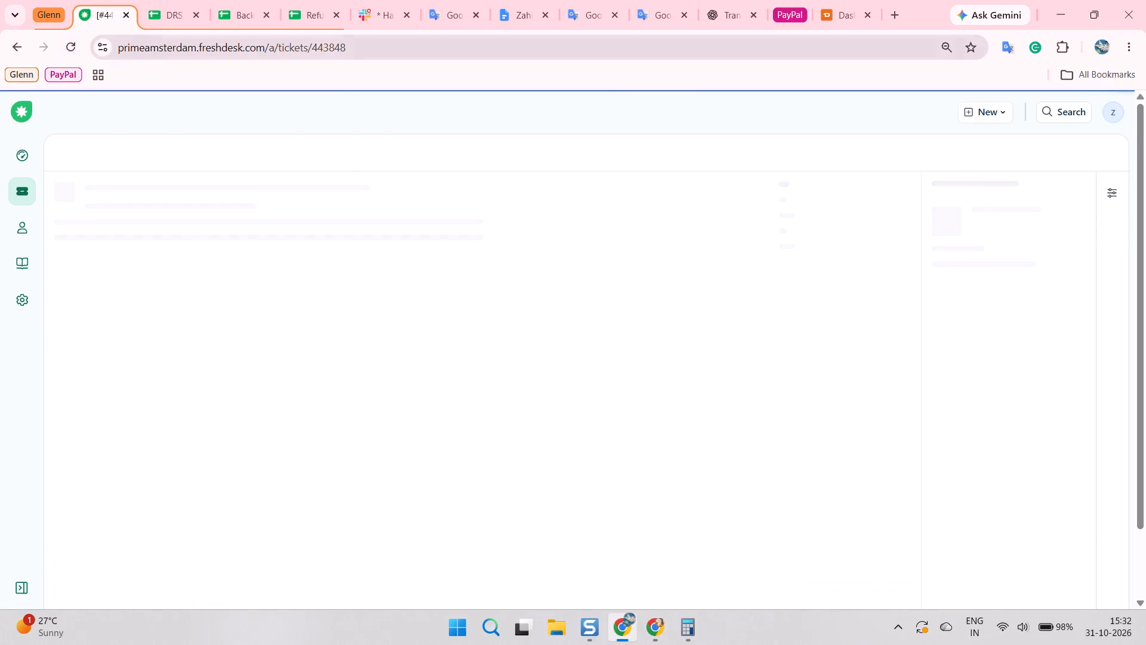
pyautogui.scroll(7, 937, 266)
pyautogui.scroll(5, 1061, 313)
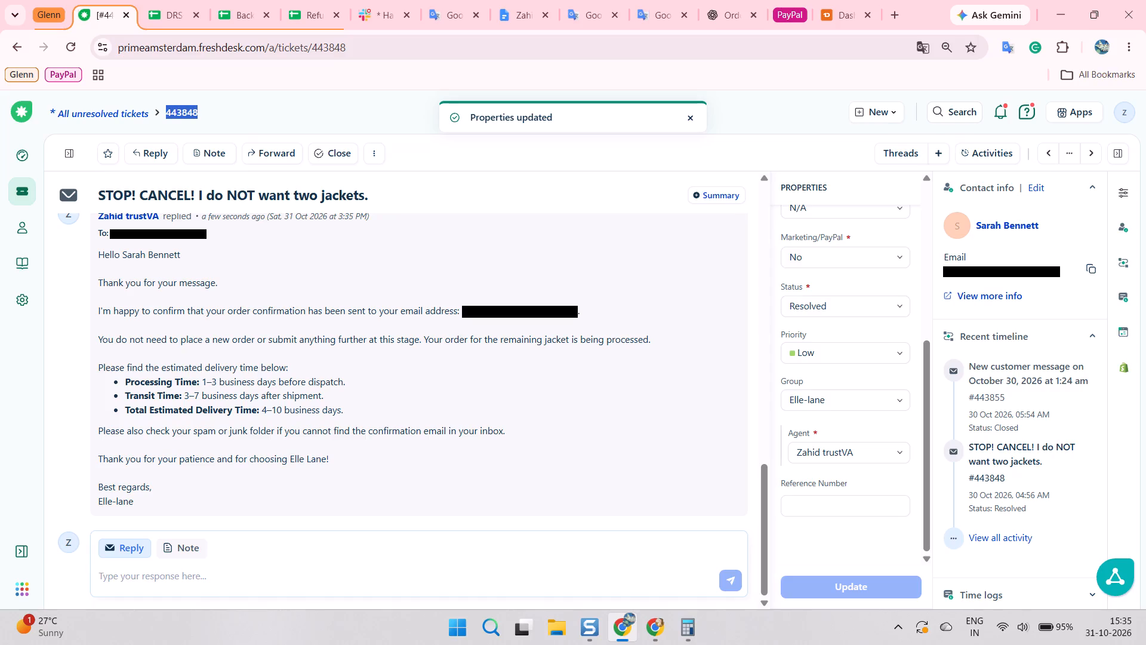
pyautogui.hotkey('ctrl', 'c')
pyautogui.hotkey('ctrl', 'c')
pyautogui.hotkey('ctrl', 'c')
pyautogui.hotkey('ctrl', 'c')
pyautogui.hotkey('ctrl', 'c')
pyautogui.hotkey('ctrl', 'c')
pyautogui.hotkey('ctrl', 'c')
pyautogui.hotkey('ctrl', 'c')
pyautogui.hotkey('ctrl', 'c')
pyautogui.hotkey('ctrl', 'c')
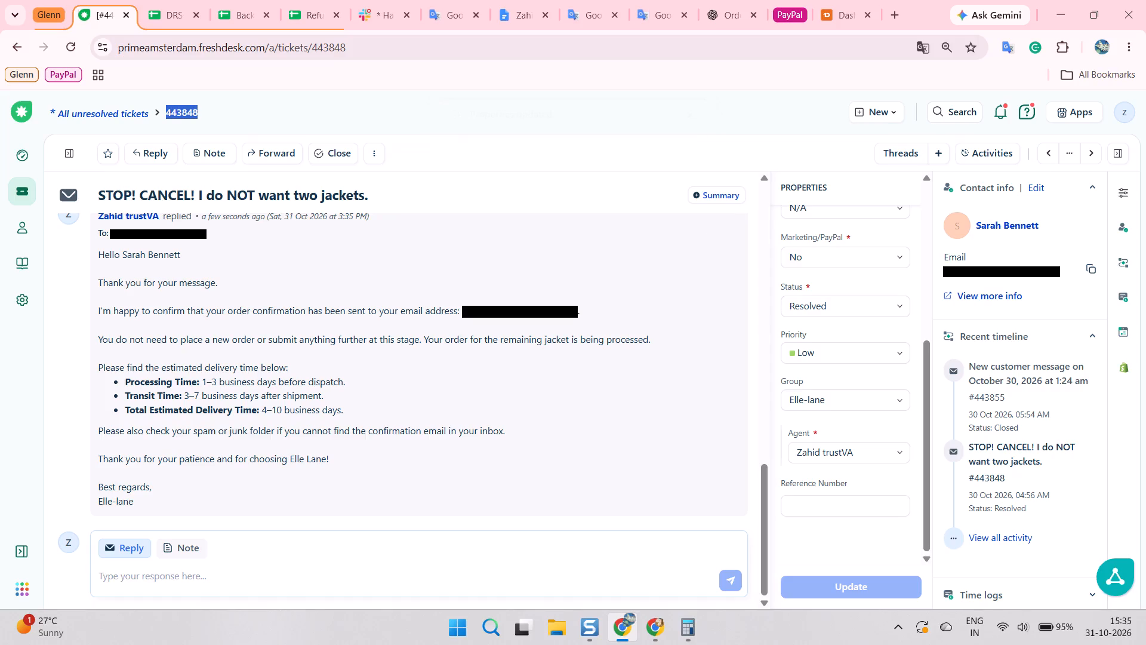
pyautogui.hotkey('ctrl', 'c')
pyautogui.hotkey('ctrl', 'c')
pyautogui.hotkey('ctrl', 'c')
pyautogui.hotkey('ctrl', 'c')
pyautogui.hotkey('ctrl', 'c')
pyautogui.hotkey('ctrl', 'c')
pyautogui.hotkey('ctrl', 'c')
pyautogui.hotkey('ctrl', 'c')
pyautogui.hotkey('ctrl', 'c')
pyautogui.hotkey('ctrl', 'c')
pyautogui.hotkey('ctrl', 'c')
pyautogui.click(163, 0)
pyautogui.hotkey('ctrl', 'v')
pyautogui.click(352, 324)
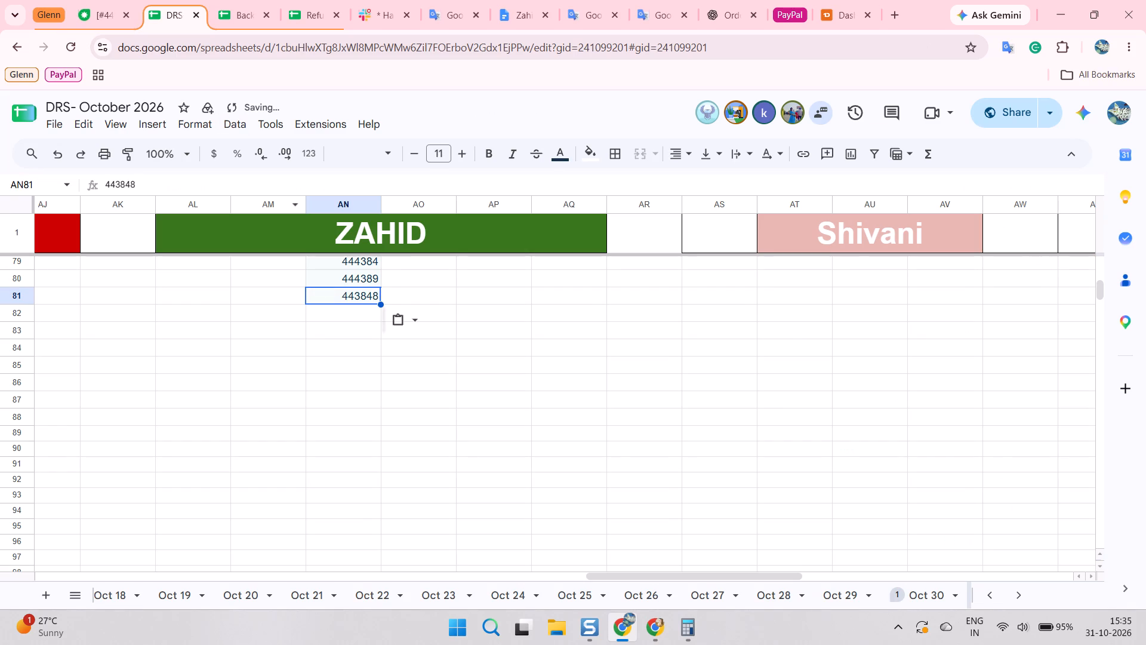
pyautogui.click(355, 315)
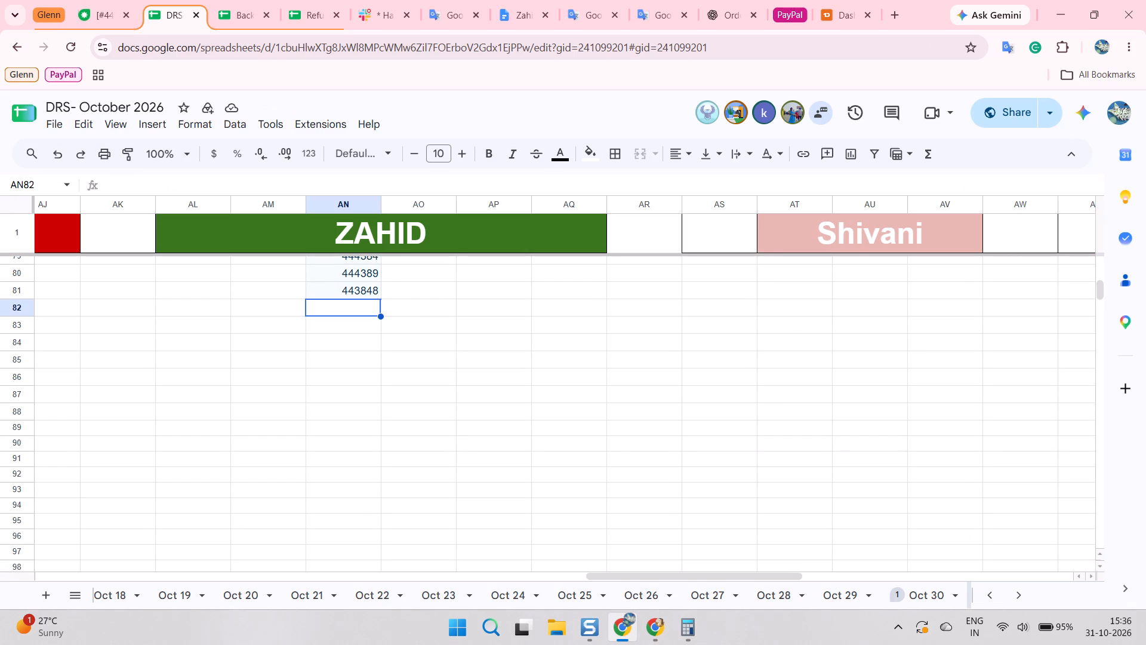
pyautogui.click(118, 0)
pyautogui.click(408, 315)
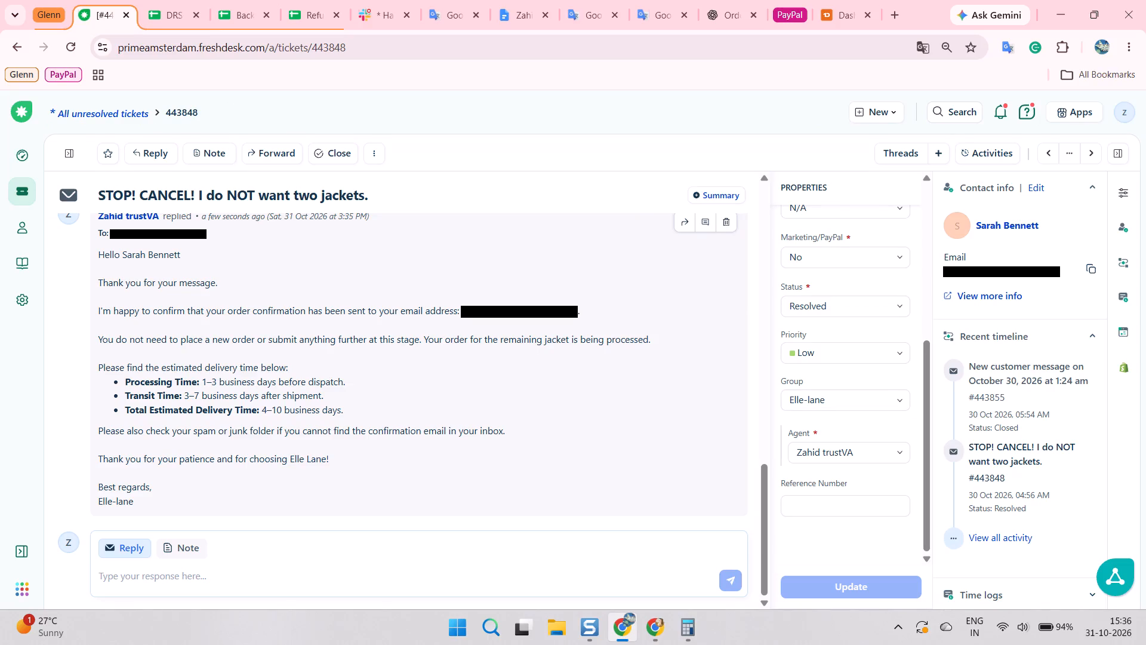
pyautogui.click(398, 339)
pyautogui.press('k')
pyautogui.scroll(-13, 395, 328)
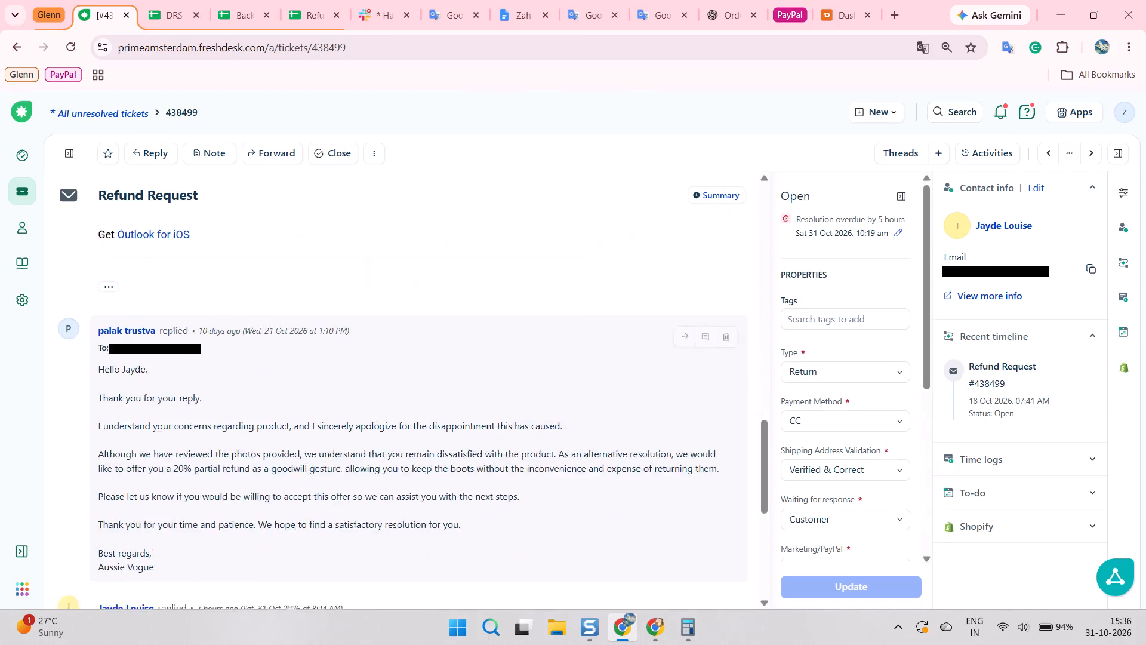
pyautogui.scroll(-4, 469, 342)
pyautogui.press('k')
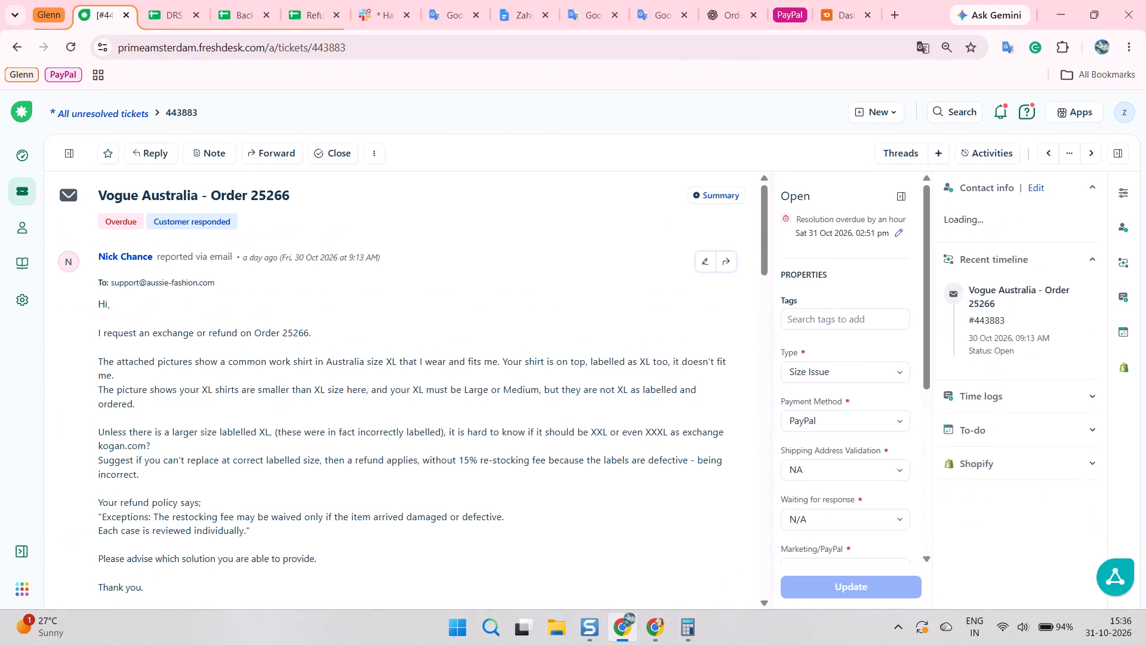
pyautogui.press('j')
pyautogui.scroll(-7, 467, 327)
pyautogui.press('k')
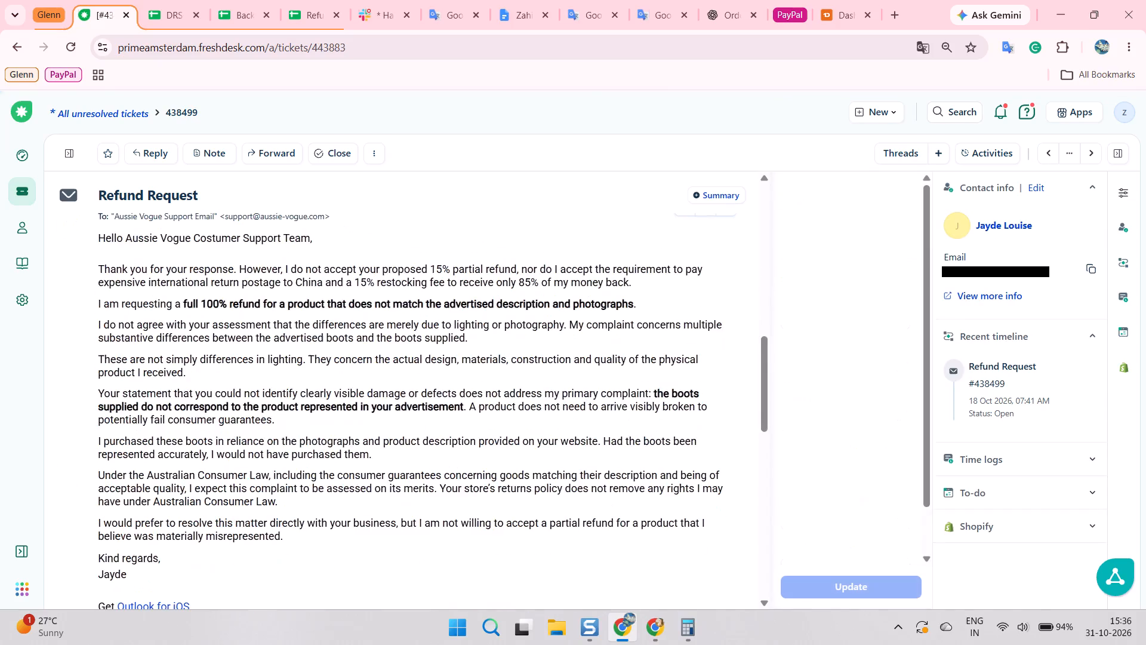
pyautogui.scroll(-17, 491, 328)
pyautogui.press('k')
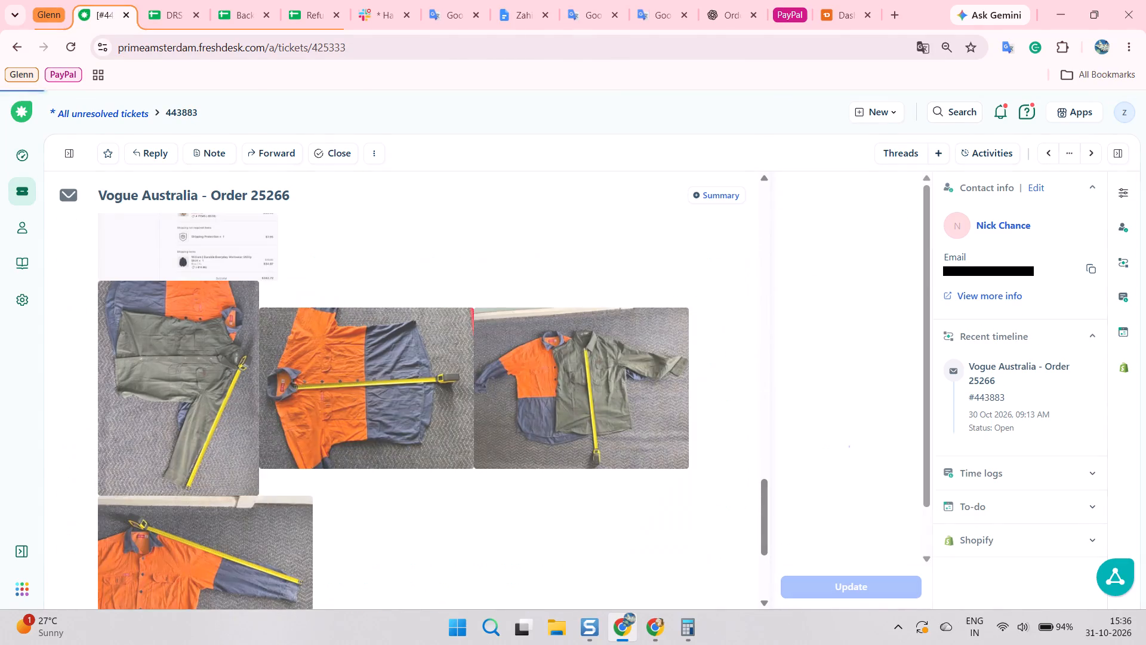
pyautogui.scroll(-17, 544, 344)
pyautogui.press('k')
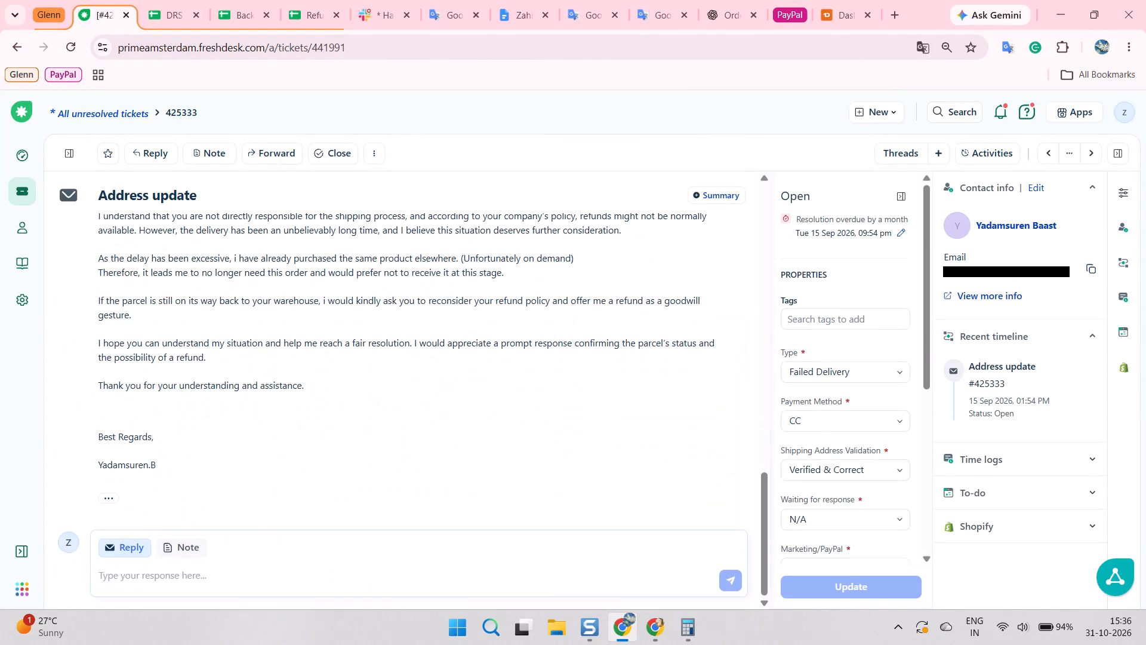
# Return to the unresolved ticket list and open the new ticket #444395 to its customer return form.
pyautogui.click(21, 193)
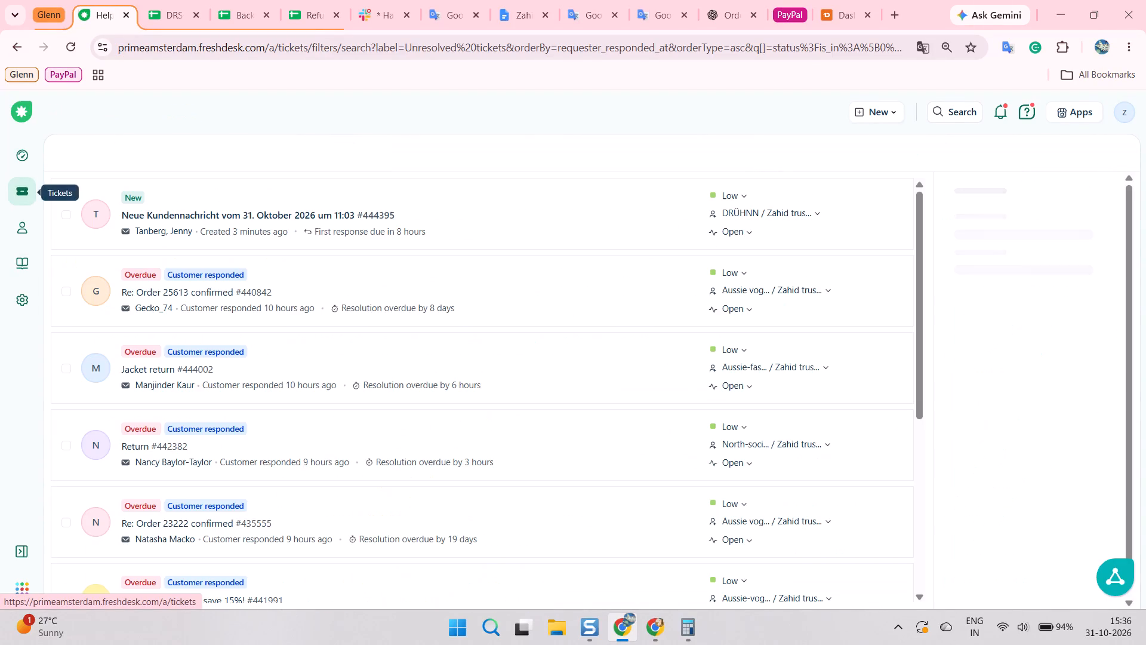
pyautogui.click(203, 216)
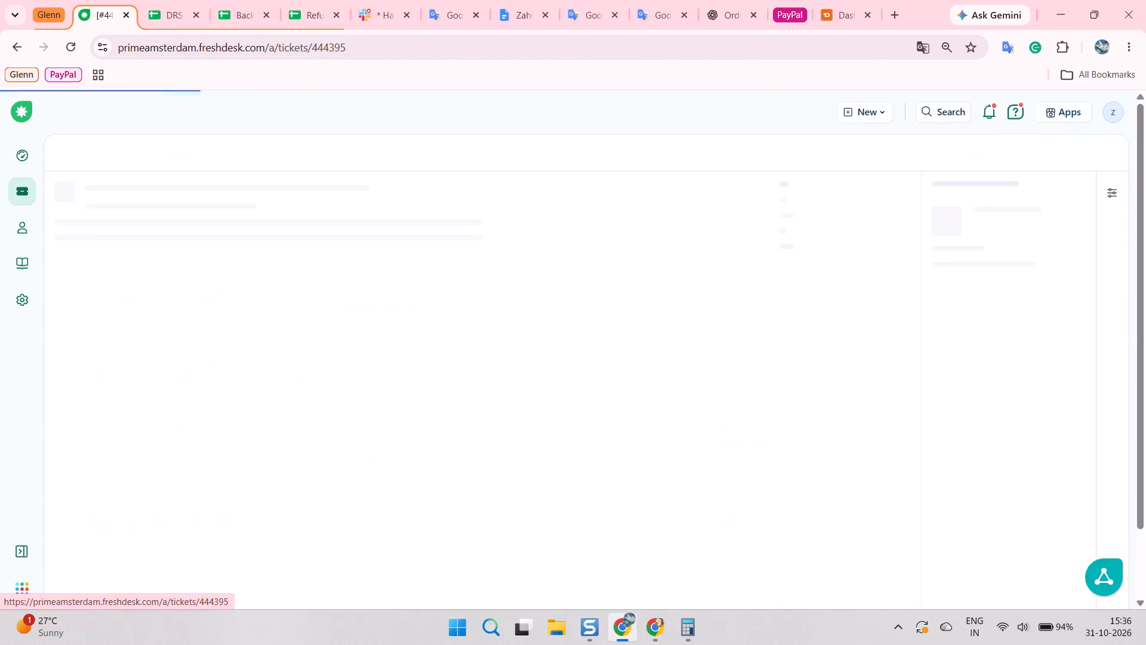
pyautogui.scroll(-4, 291, 263)
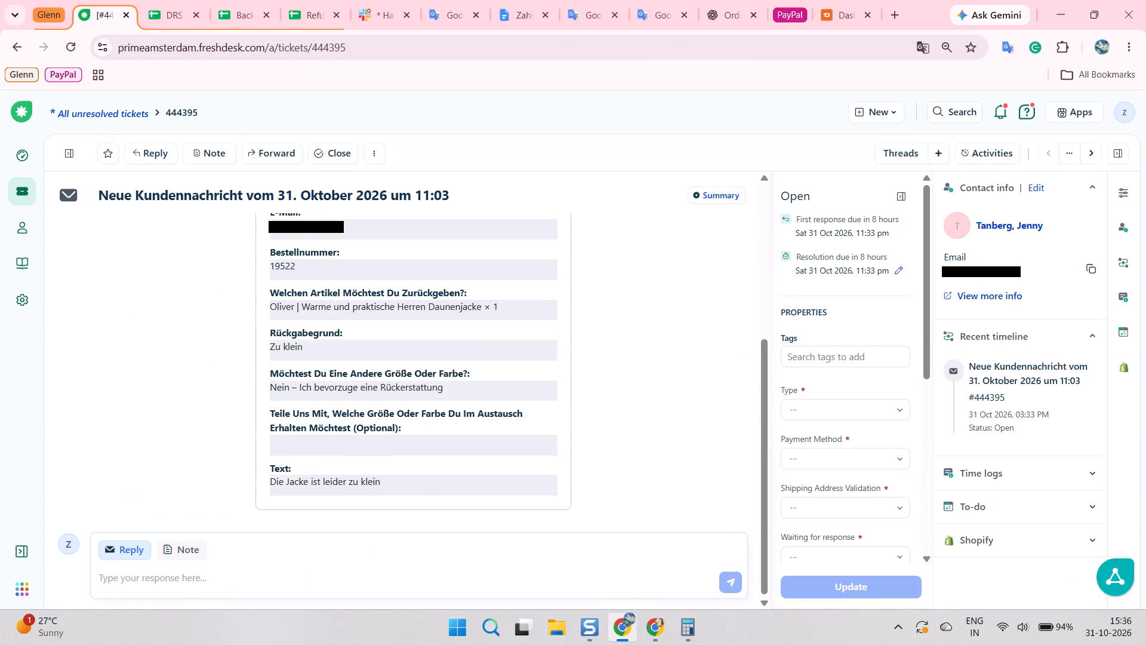
# Translate ticket #444395 into English to read the return request, and switch back to the detected language.
pyautogui.rightClick(526, 275)
pyautogui.scroll(-4, 515, 439)
pyautogui.click(614, 540)
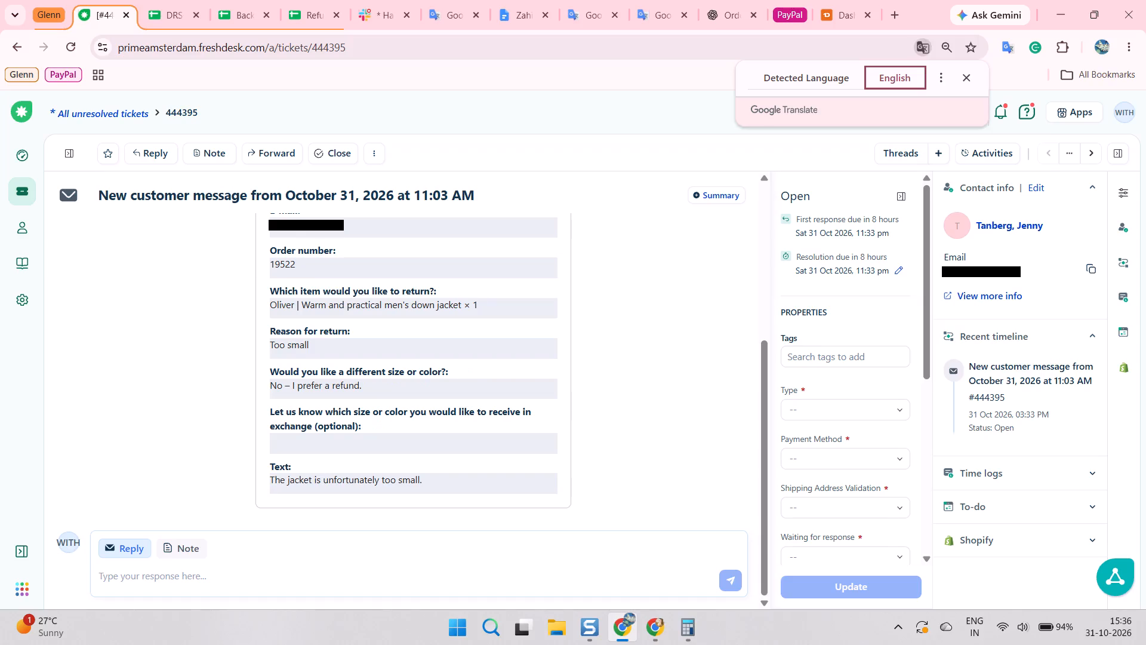
pyautogui.scroll(1, 768, 116)
pyautogui.click(785, 97)
pyautogui.click(798, 77)
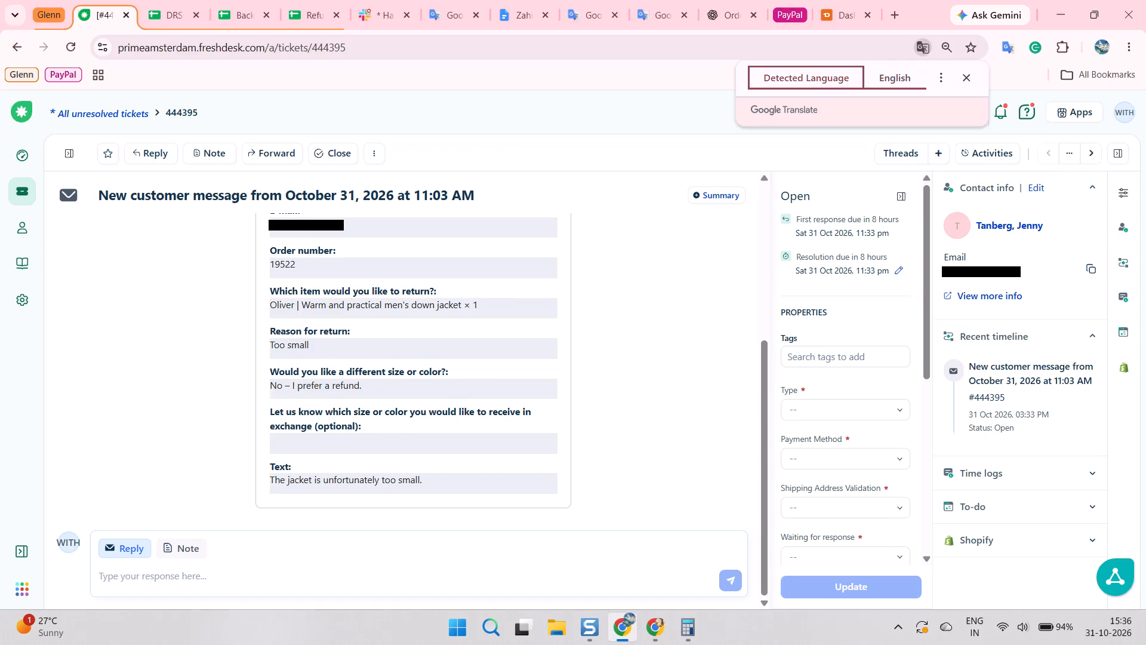
# Copy the customer's email address from ticket #444395, search the DRÜHNN Shopify store for it and open order 19522.
pyautogui.scroll(4, 1062, 232)
pyautogui.click(1089, 268)
pyautogui.scroll(4, 622, 292)
pyautogui.hotkey('alt', 'Tab')
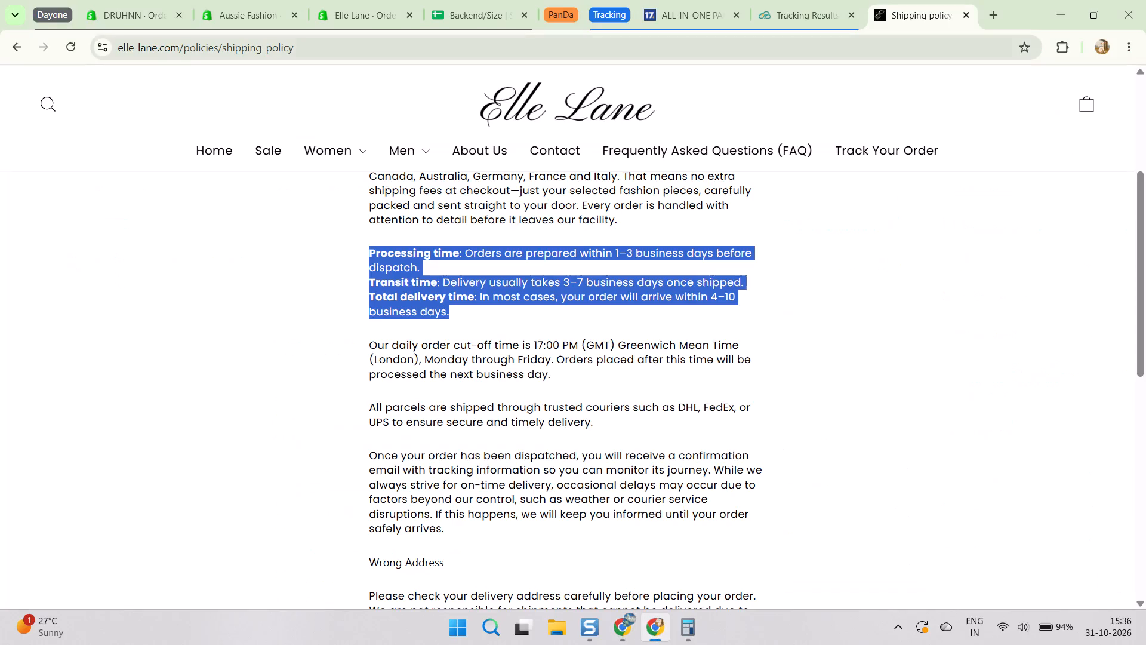
pyautogui.click(136, 0)
pyautogui.scroll(4, 67, 104)
pyautogui.click(17, 118)
pyautogui.hotkey('ctrl', 'v')
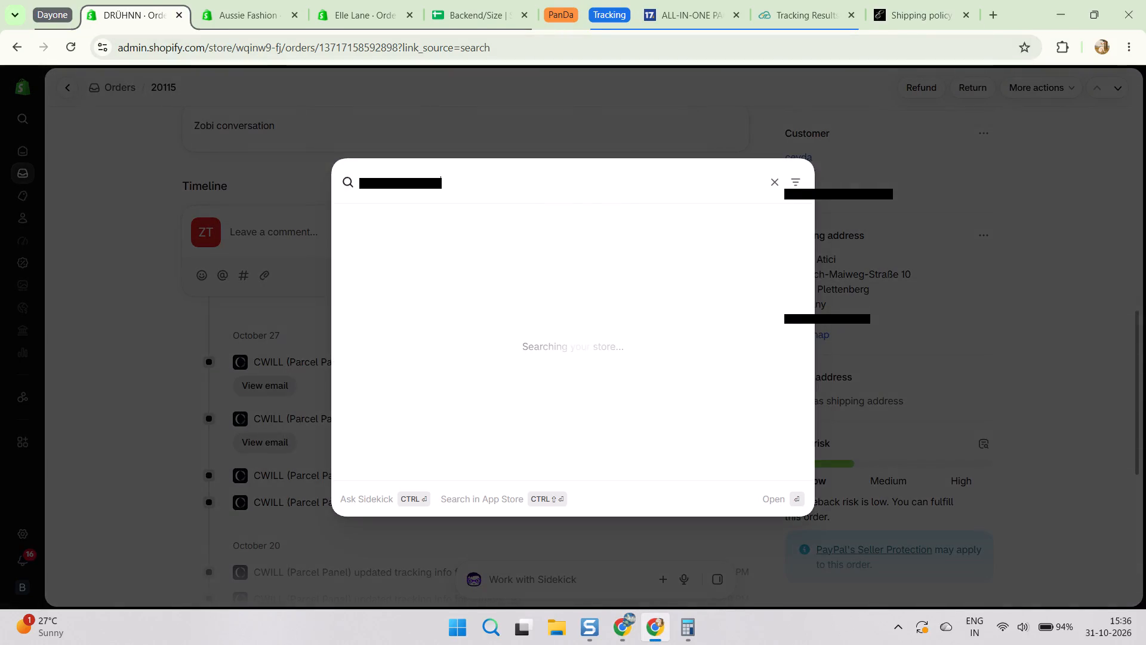
pyautogui.click(374, 285)
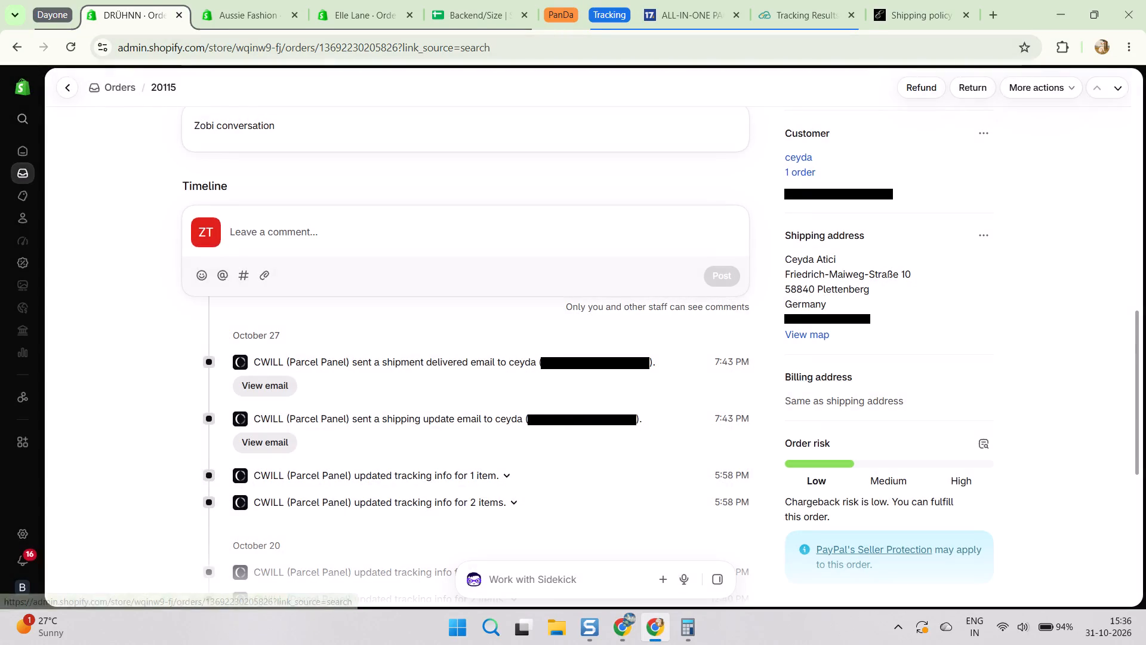
pyautogui.scroll(2, 402, 280)
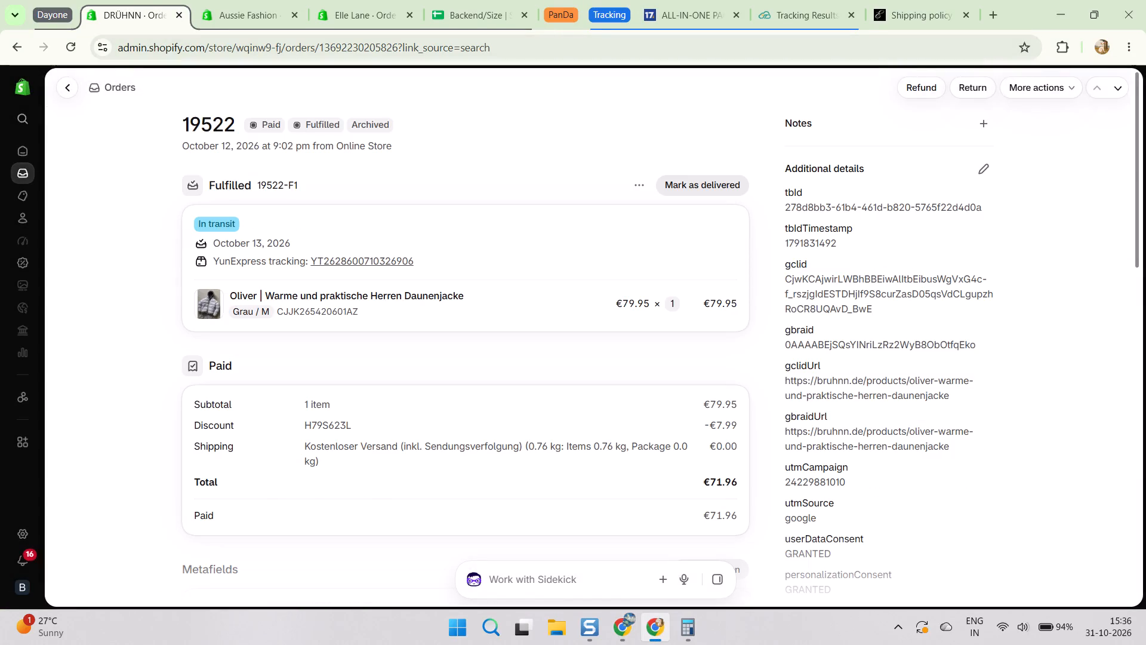
pyautogui.tripleClick(467, 290)
pyautogui.hotkey('ctrl', 'c')
pyautogui.hotkey('ctrl', 'c')
pyautogui.doubleClick(367, 271)
pyautogui.hotkey('ctrl', 'c')
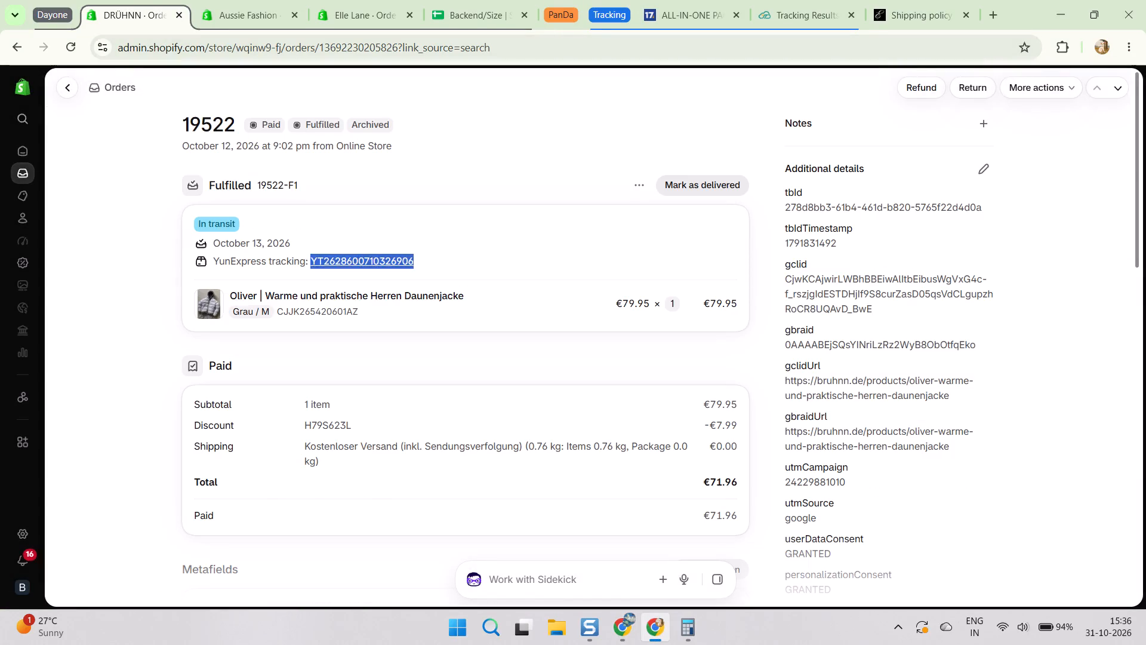
pyautogui.hotkey('ctrl', 'c')
pyautogui.hotkey('ctrl', 'c')
# Close the Elle Lane shipping policy page, track the copied shipment number on YunExpress and review its tracking events.
pyautogui.click(965, 14)
pyautogui.click(809, 0)
pyautogui.click(864, 0)
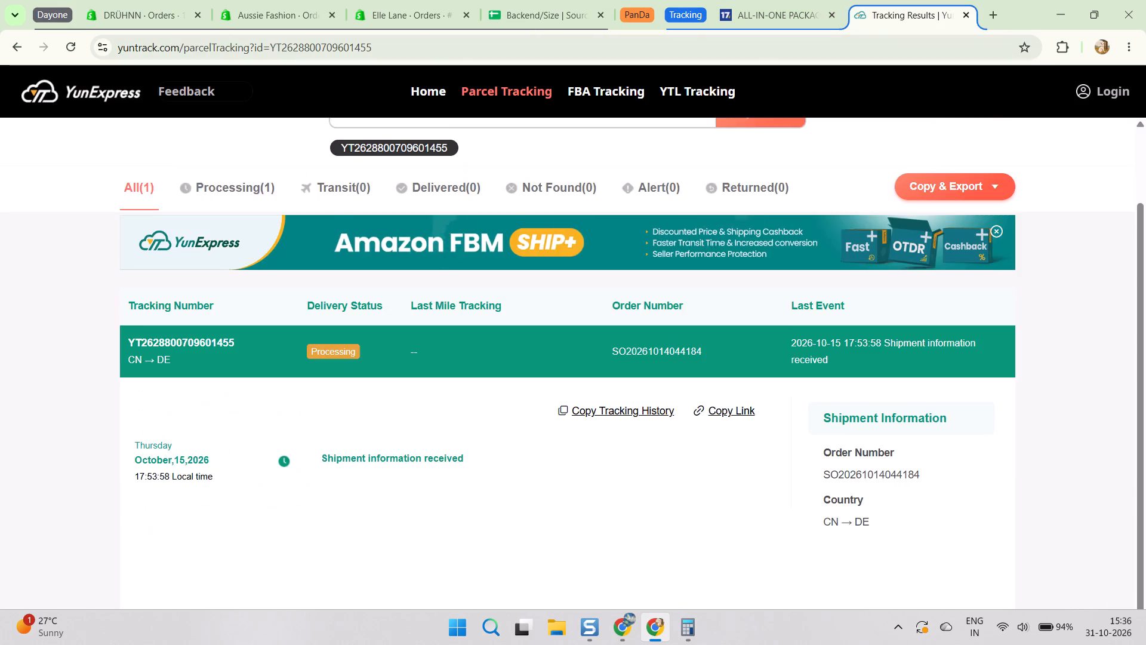
pyautogui.scroll(10, 841, 124)
pyautogui.click(577, 211)
pyautogui.scroll(4, 790, 226)
pyautogui.click(679, 198)
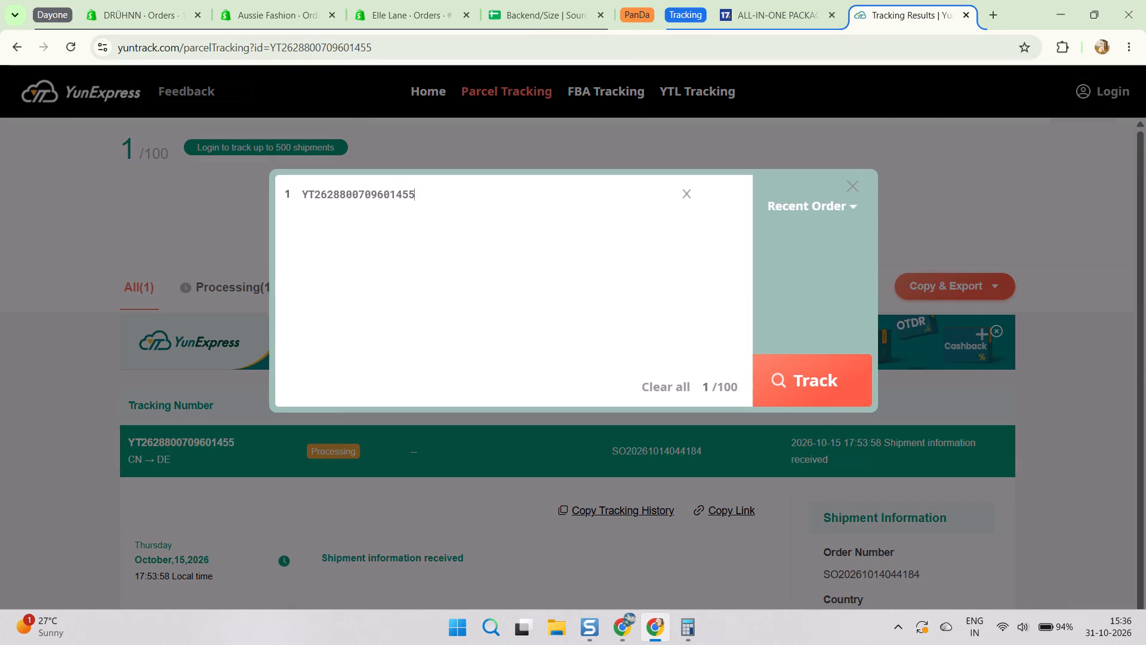
pyautogui.click(688, 194)
pyautogui.hotkey('ctrl', 'v')
pyautogui.click(835, 390)
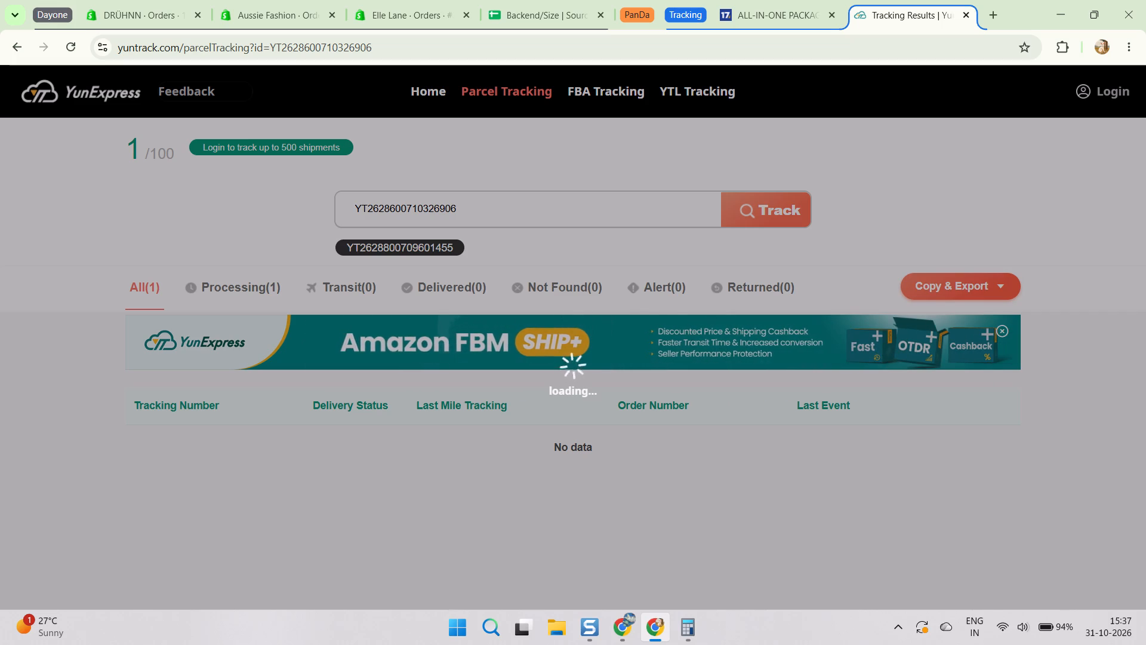
pyautogui.scroll(2, 130, 165)
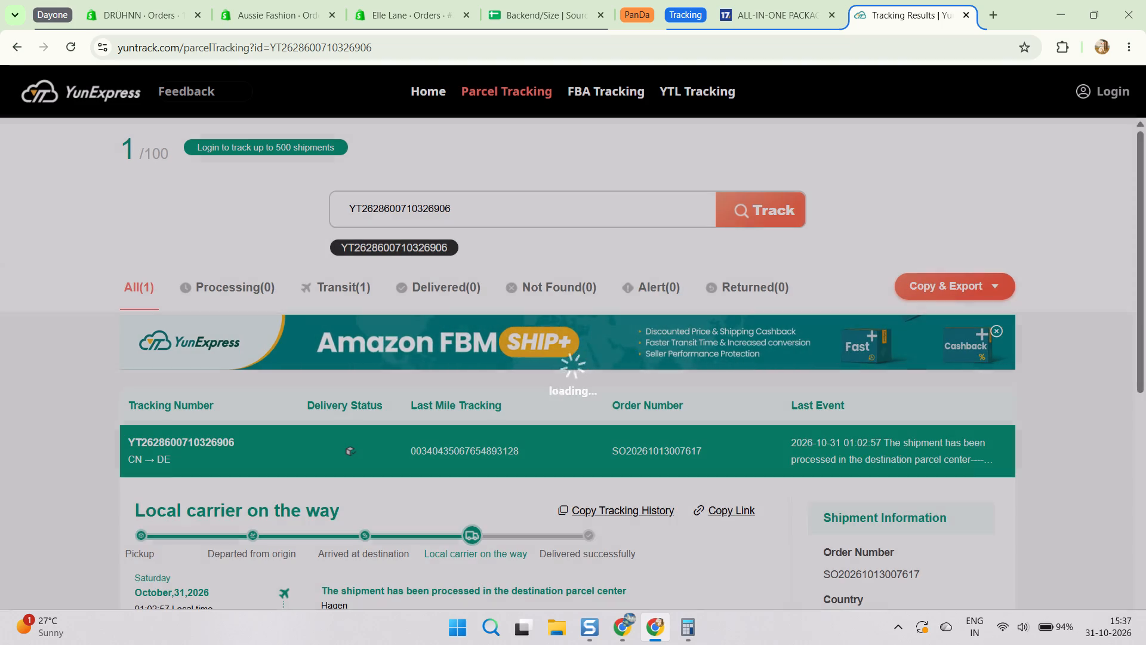
pyautogui.scroll(2, 274, 125)
pyautogui.scroll(-3, 550, 355)
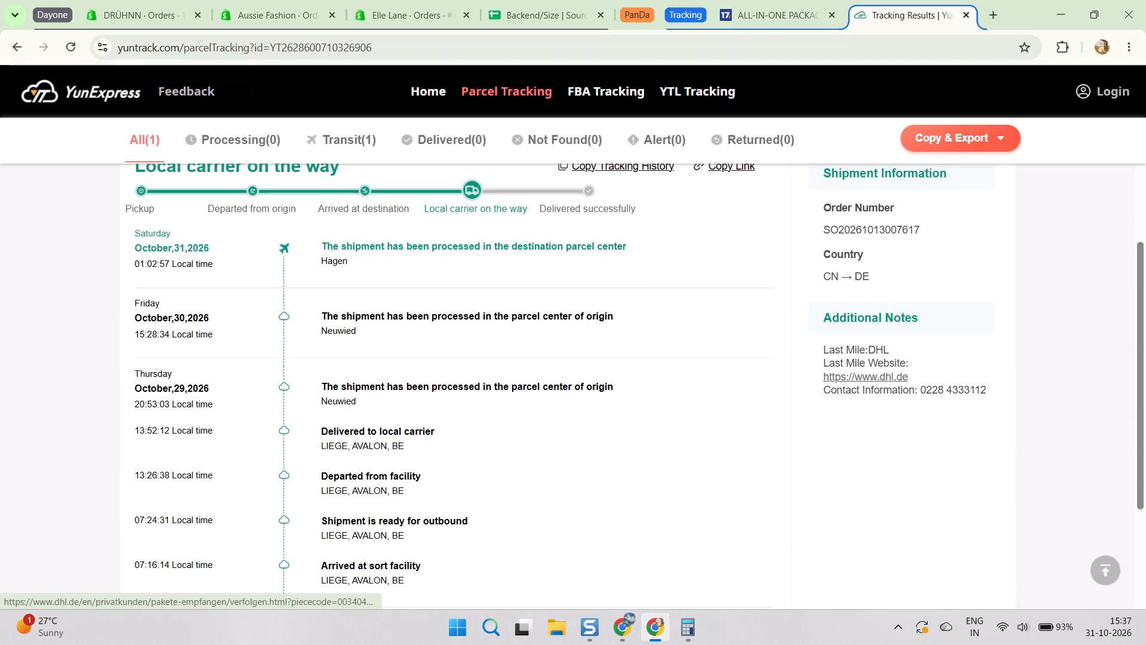
# Open the DHL last-mile tracking page from the YunExpress result and examine the delivery status and detailed tracking history.
pyautogui.click(864, 377)
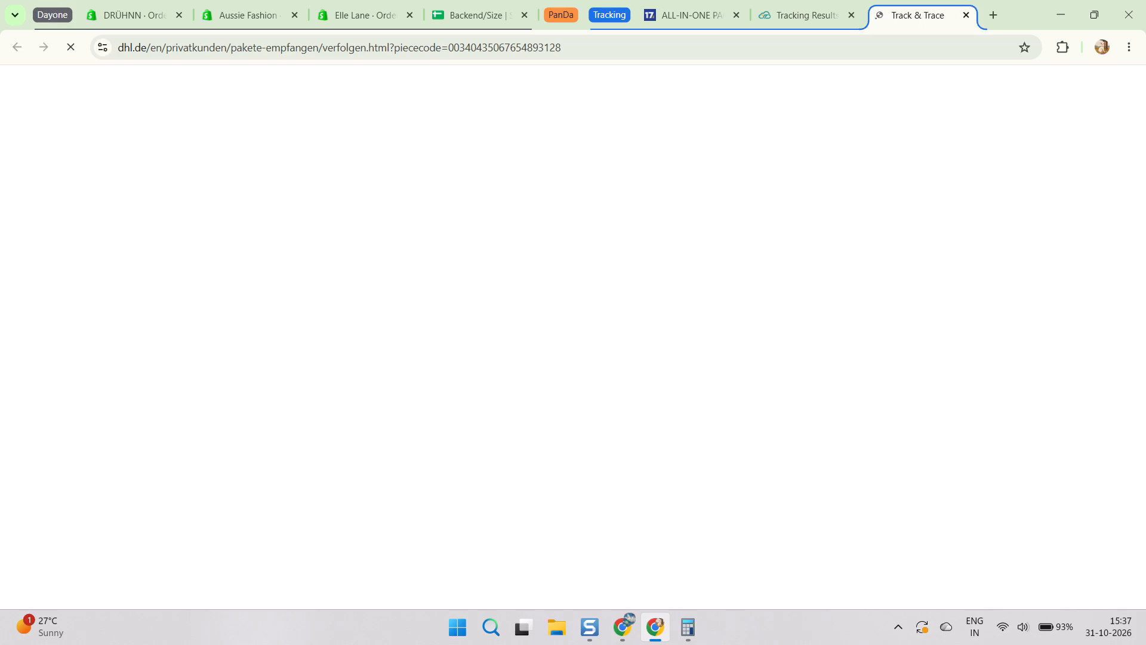
pyautogui.scroll(-3, 760, 244)
pyautogui.scroll(-2, 811, 250)
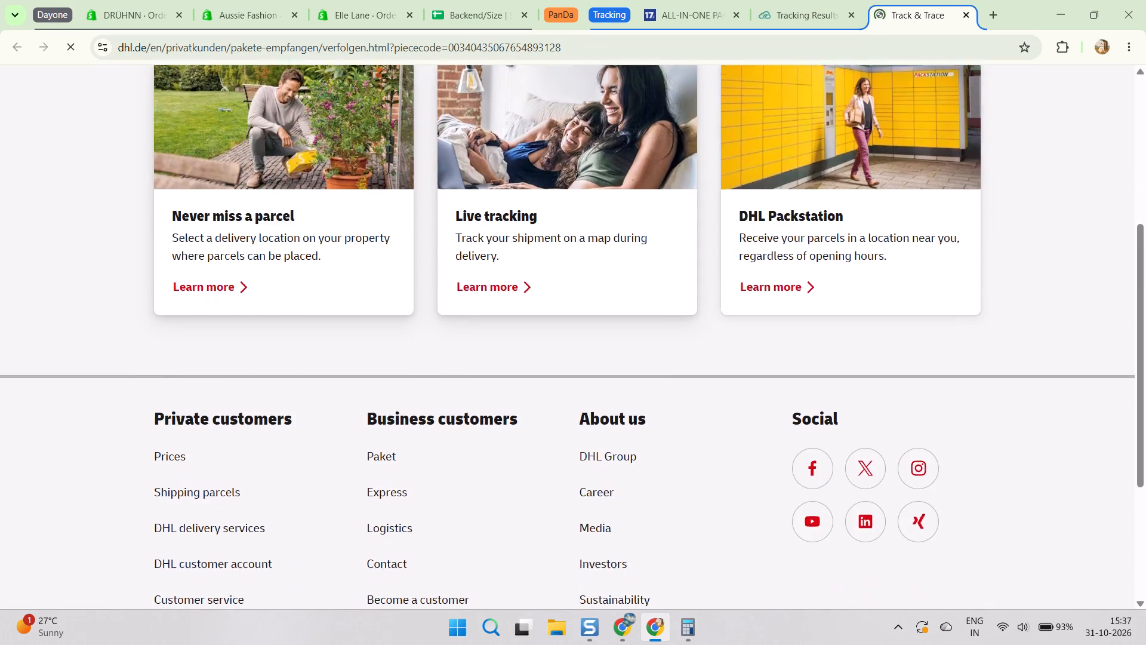
pyautogui.scroll(9, 846, 260)
pyautogui.scroll(-5, 800, 249)
pyautogui.scroll(-1, 737, 257)
pyautogui.scroll(9, 729, 256)
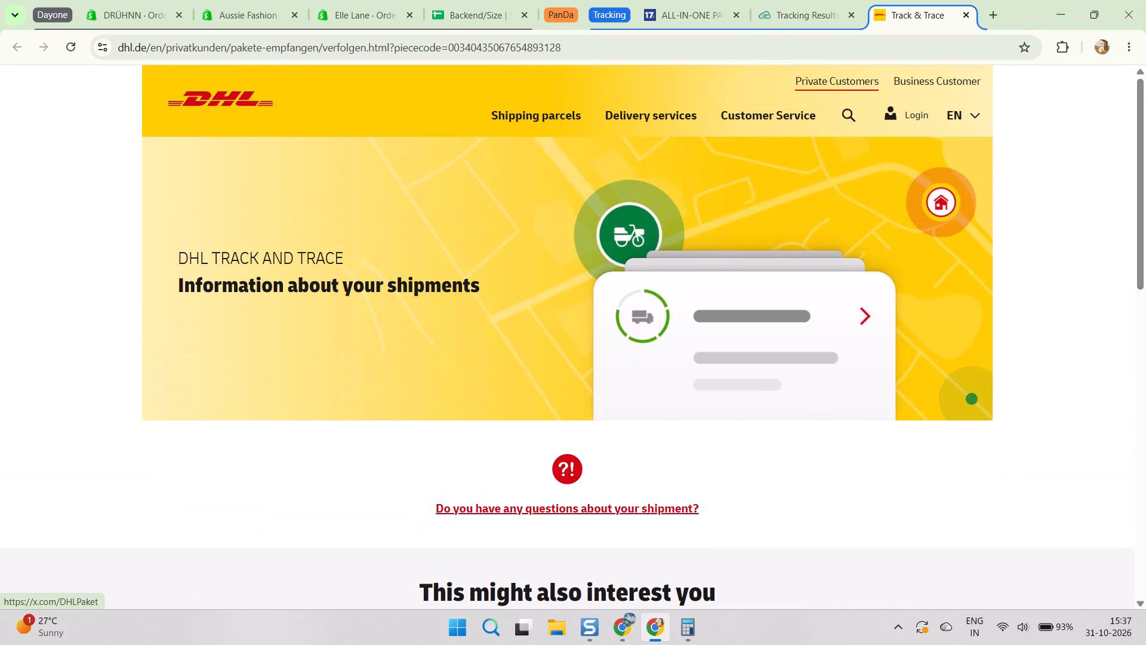
pyautogui.scroll(4, 735, 256)
pyautogui.scroll(-3, 703, 248)
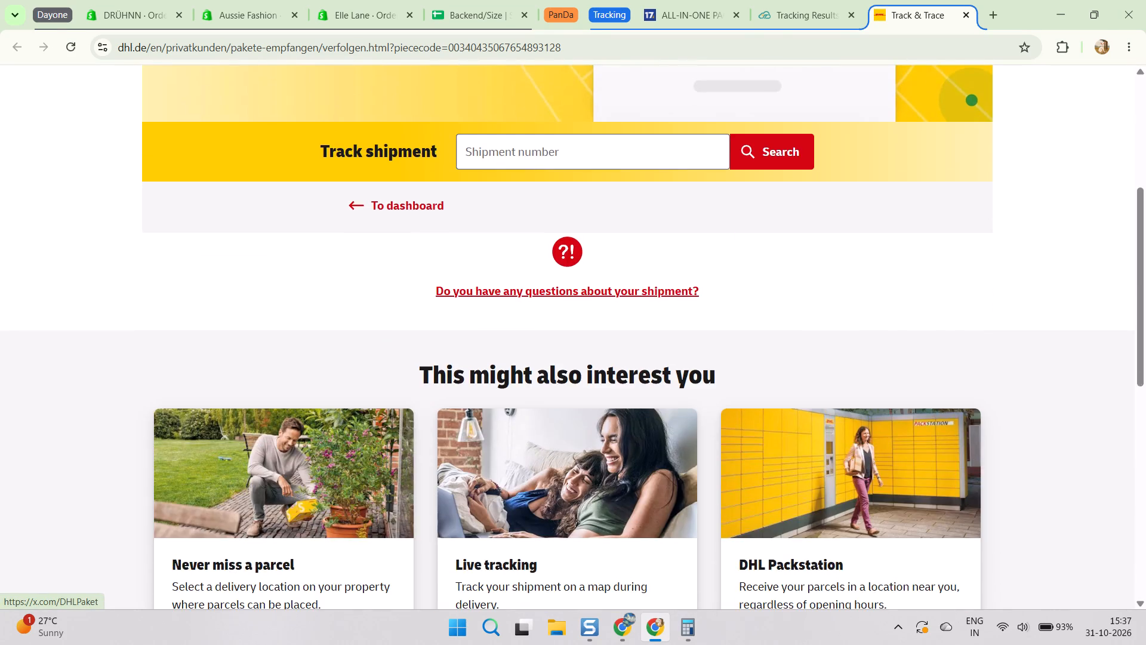
pyautogui.scroll(4, 628, 250)
pyautogui.scroll(-4, 629, 241)
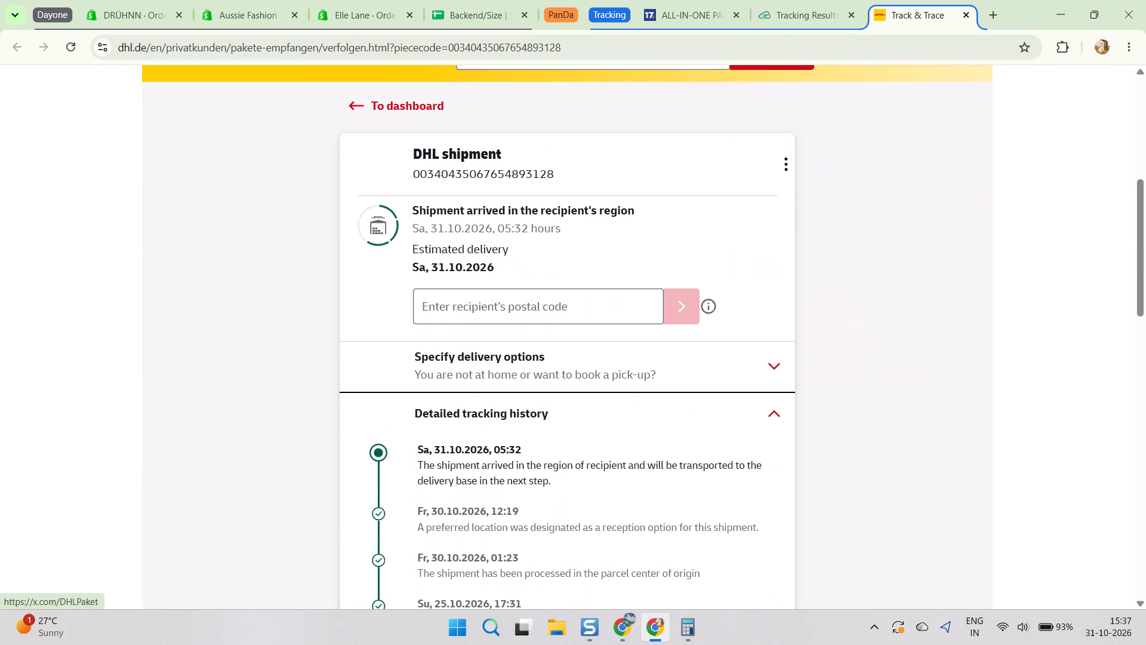
pyautogui.scroll(-3, 657, 208)
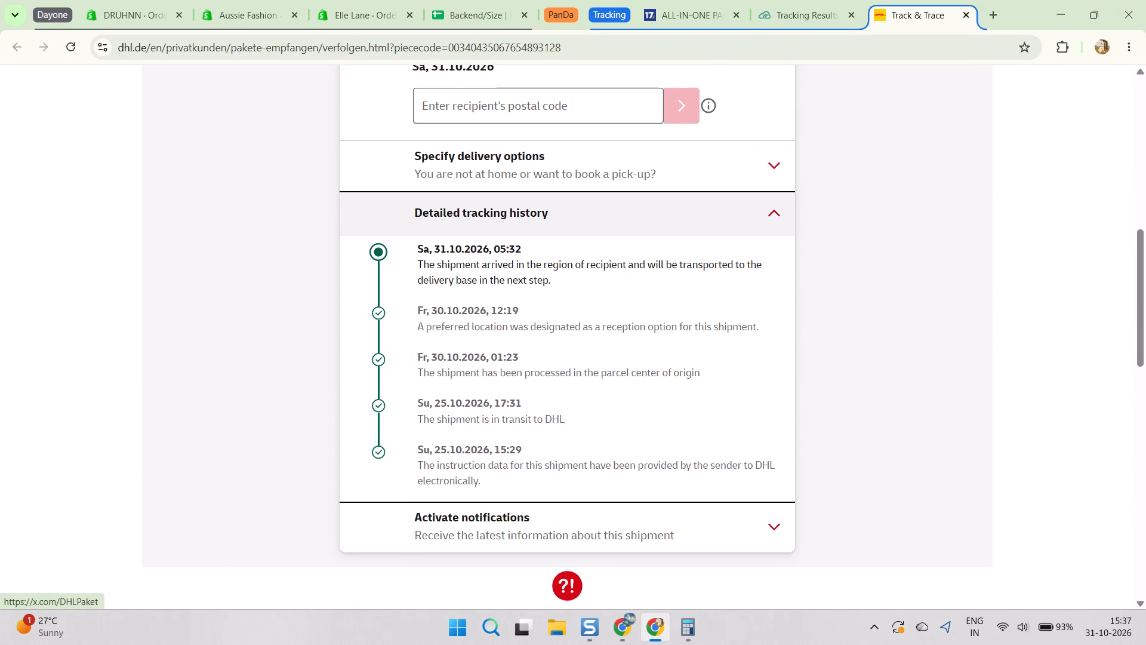
pyautogui.scroll(1, 671, 218)
pyautogui.scroll(3, 512, 204)
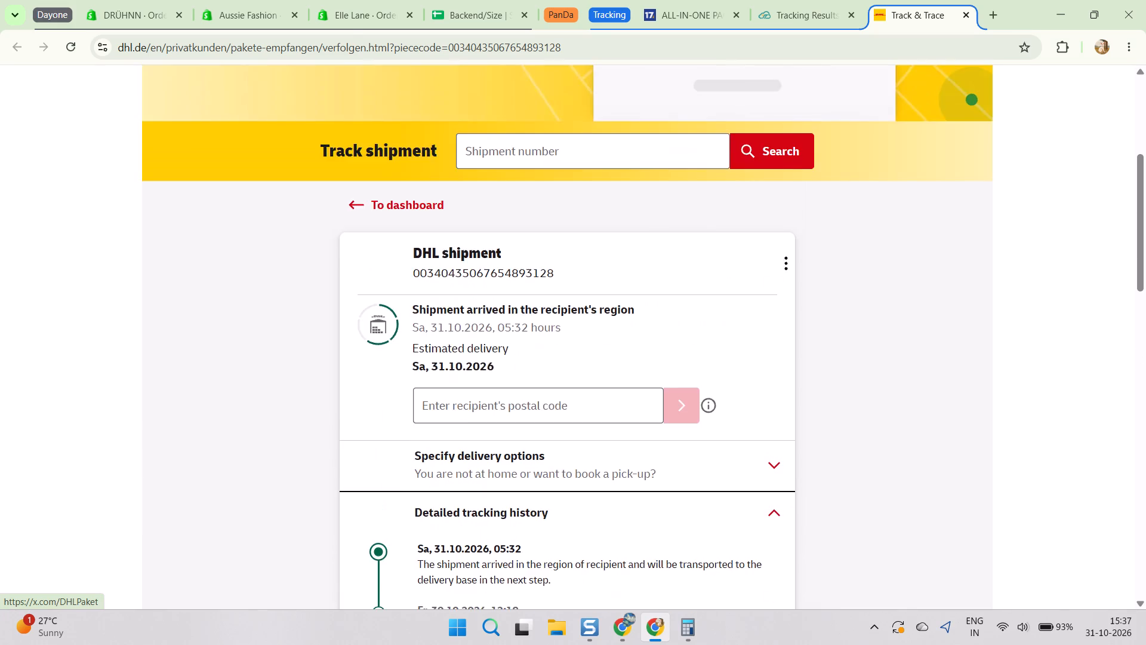
pyautogui.hotkey('alt', 'Tab')
pyautogui.hotkey('alt', 'Tab')
pyautogui.click(161, 0)
pyautogui.scroll(-3, 812, 256)
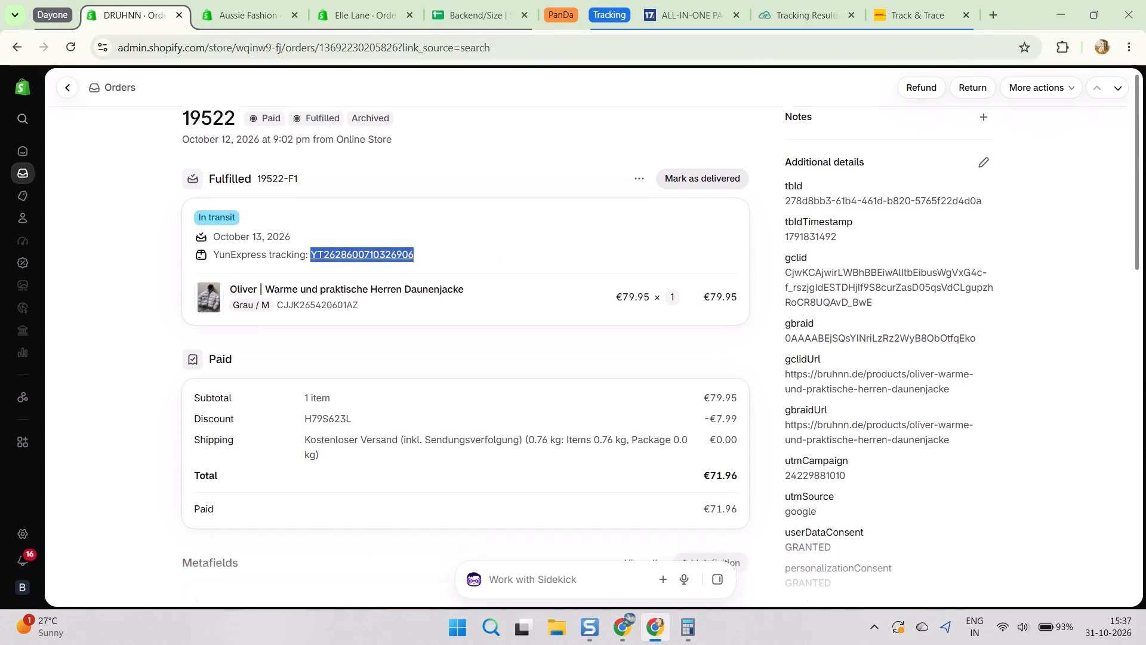
pyautogui.scroll(-4, 930, 318)
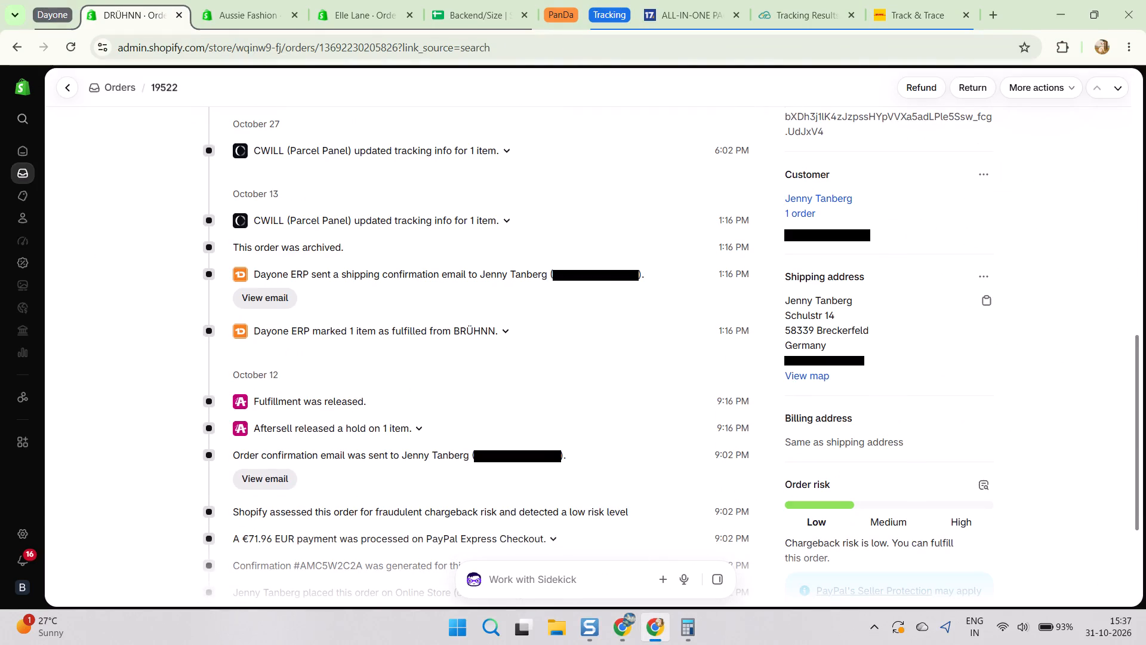
pyautogui.doubleClick(790, 327)
pyautogui.hotkey('ctrl', 'c')
pyautogui.hotkey('ctrl', 'c')
pyautogui.hotkey('ctrl', 'c')
# Submit the recipient's postal code on the DHL tracking page and review the additional shipment details.
pyautogui.click(902, 0)
pyautogui.scroll(4, 558, 274)
pyautogui.scroll(-4, 496, 354)
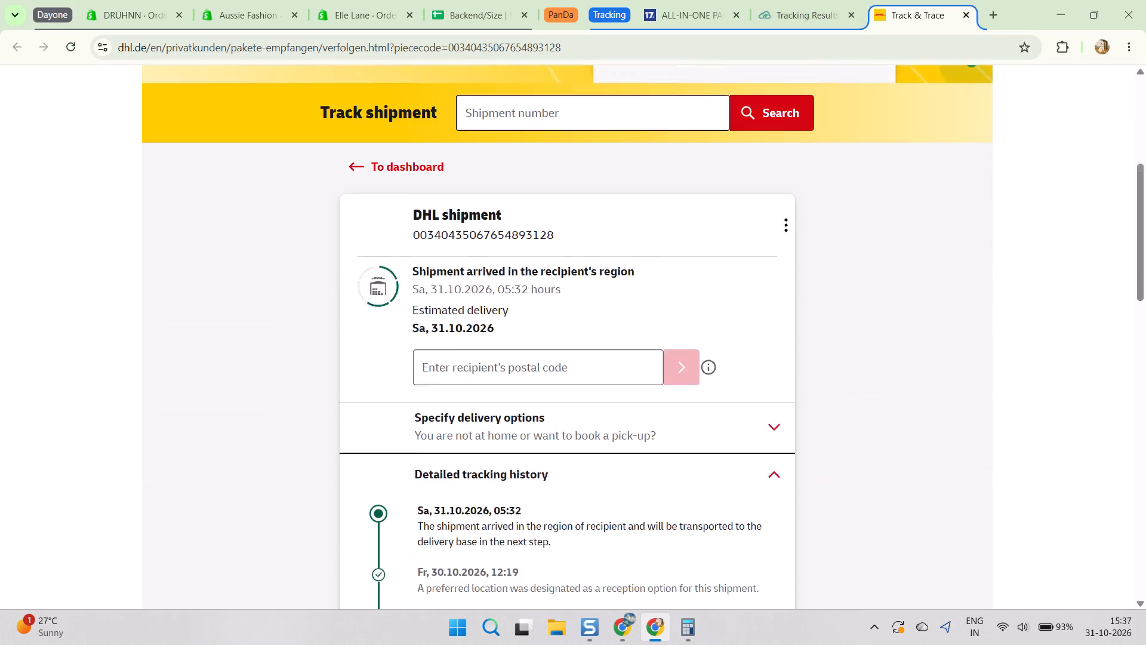
pyautogui.click(476, 307)
pyautogui.hotkey('ctrl', 'v')
pyautogui.click(687, 306)
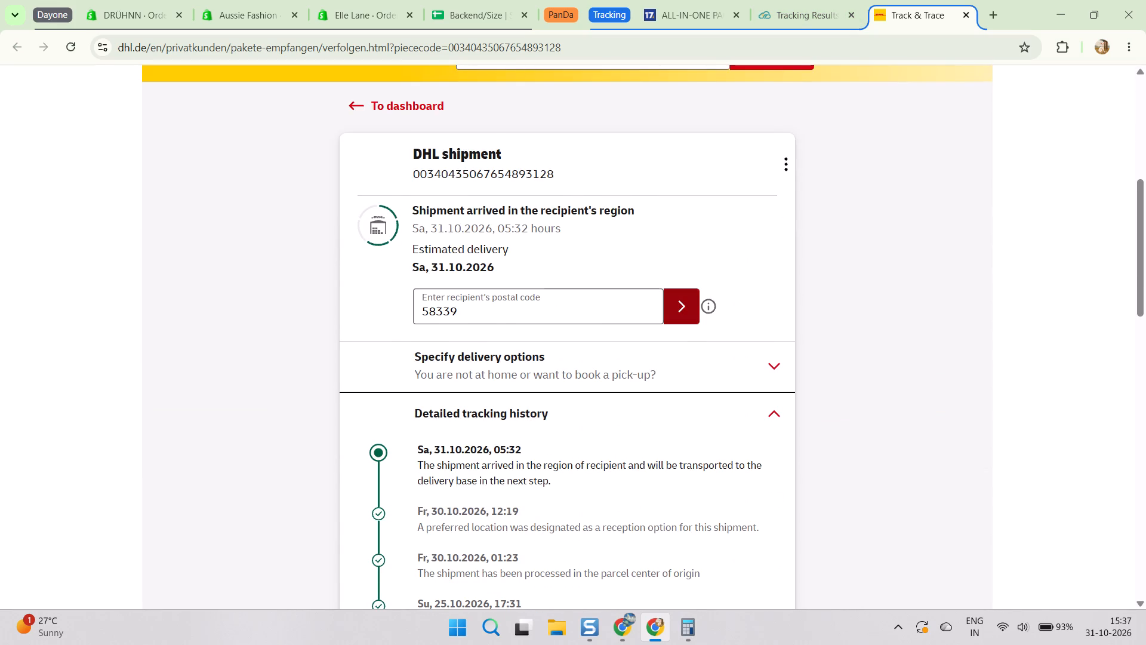
pyautogui.scroll(-2, 575, 301)
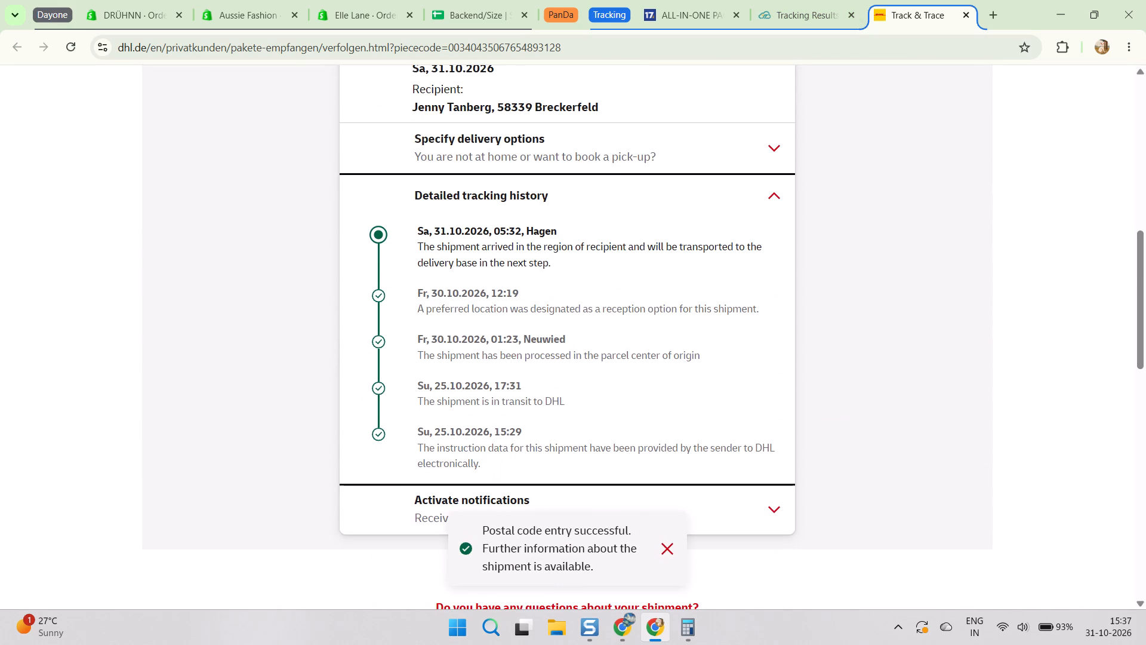
pyautogui.click(660, 548)
# Close the DHL tracking page and return to the YunExpress tracking results.
pyautogui.scroll(7, 535, 368)
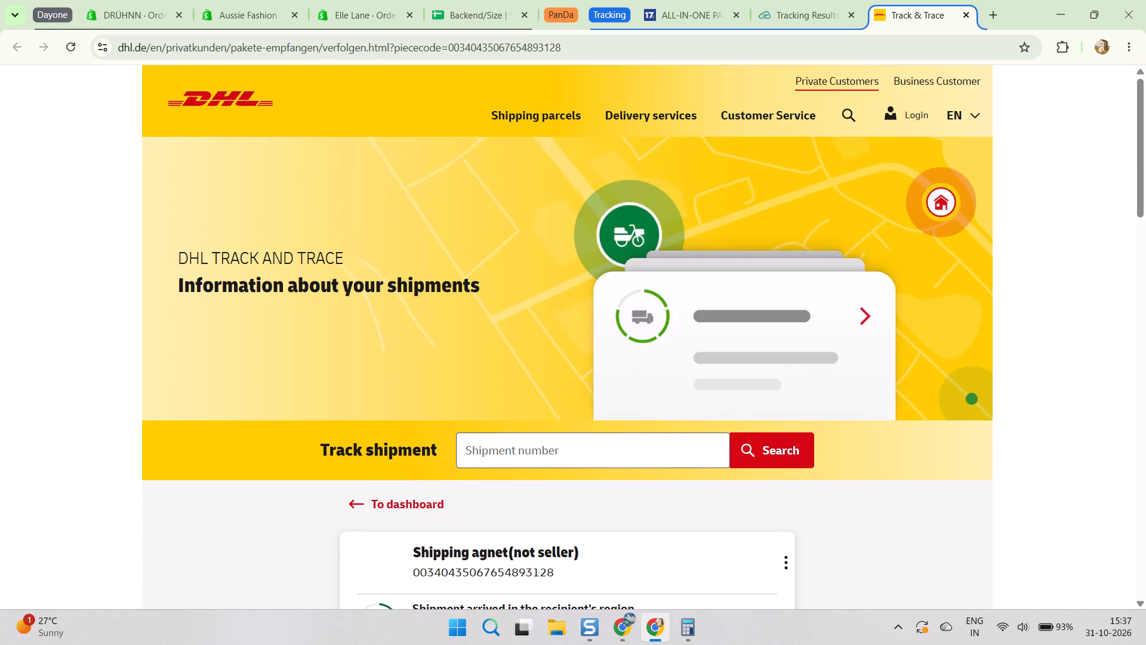
pyautogui.scroll(3, 531, 293)
pyautogui.hotkey('alt', 'Tab')
pyautogui.hotkey('alt', 'Tab')
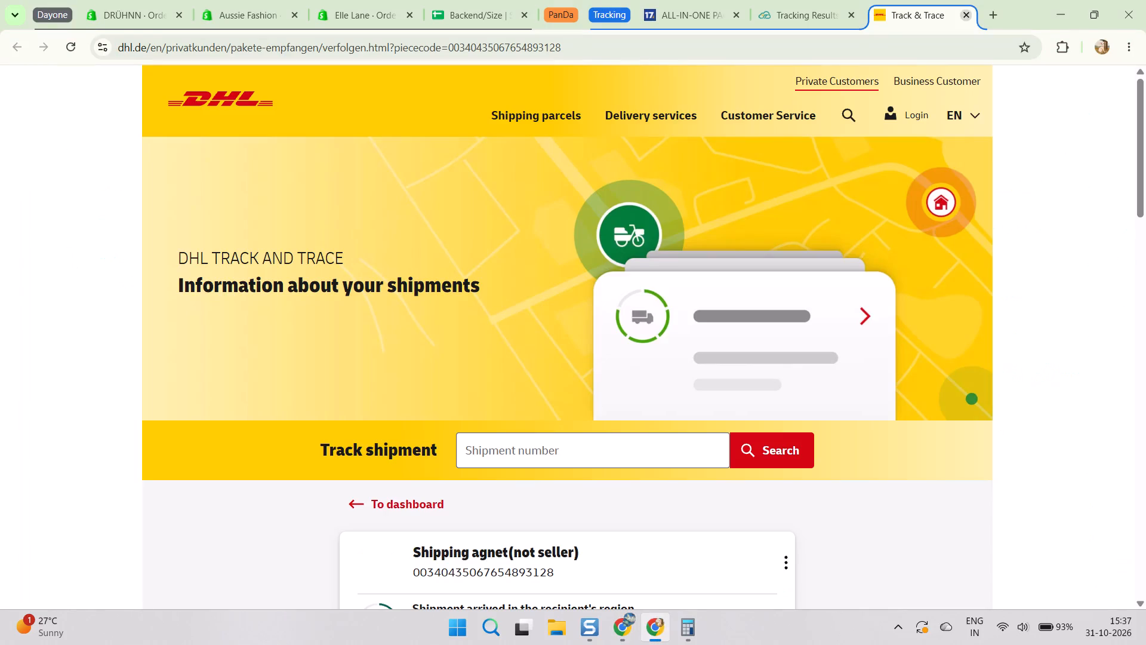
pyautogui.click(965, 14)
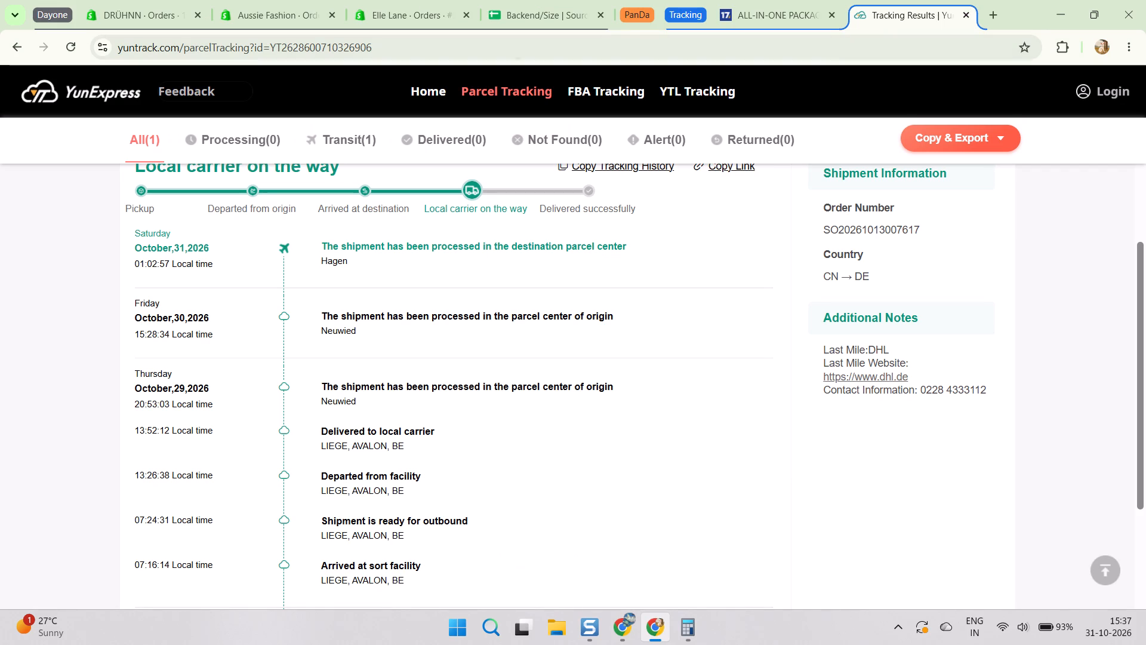
pyautogui.scroll(4, 711, 330)
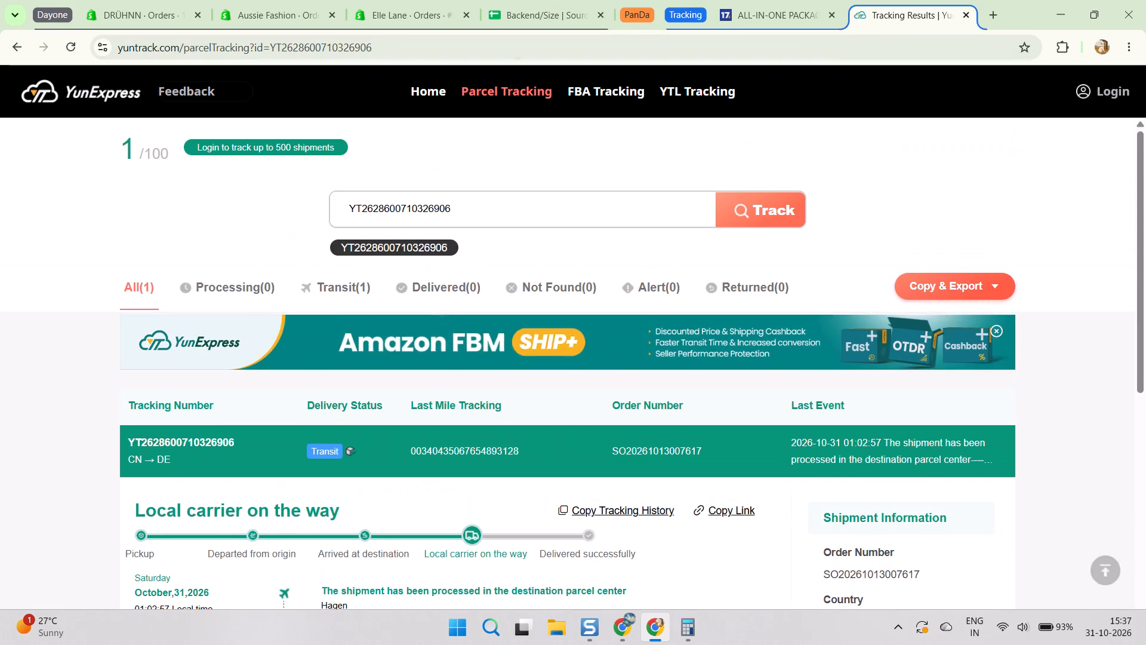
pyautogui.scroll(2, 728, 340)
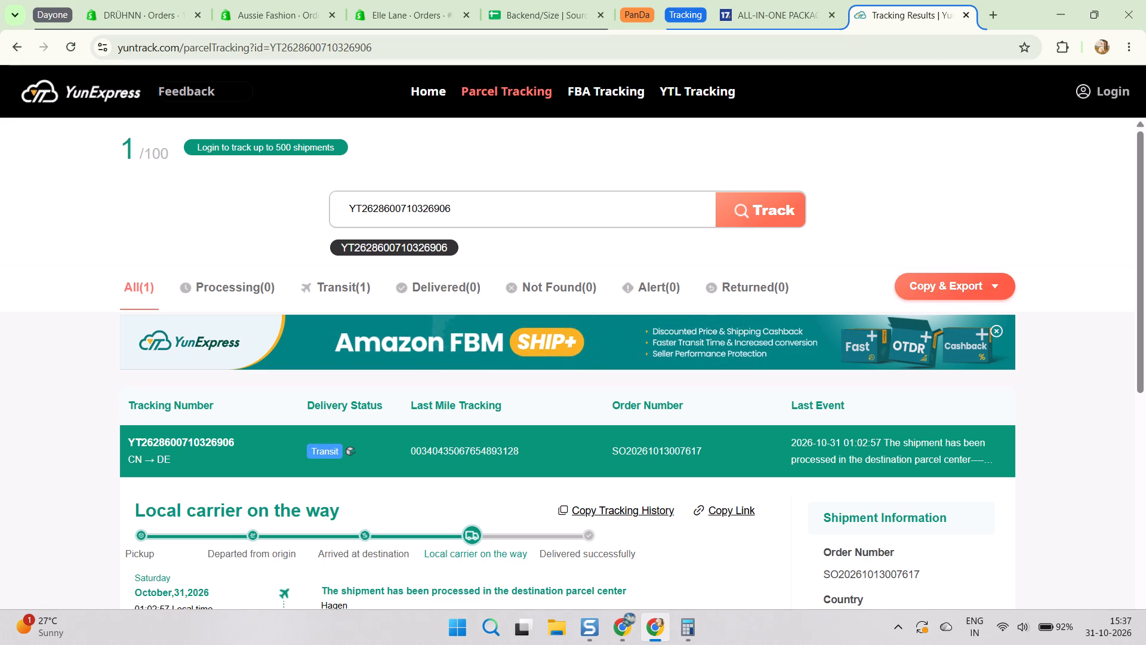
pyautogui.scroll(-1, 709, 326)
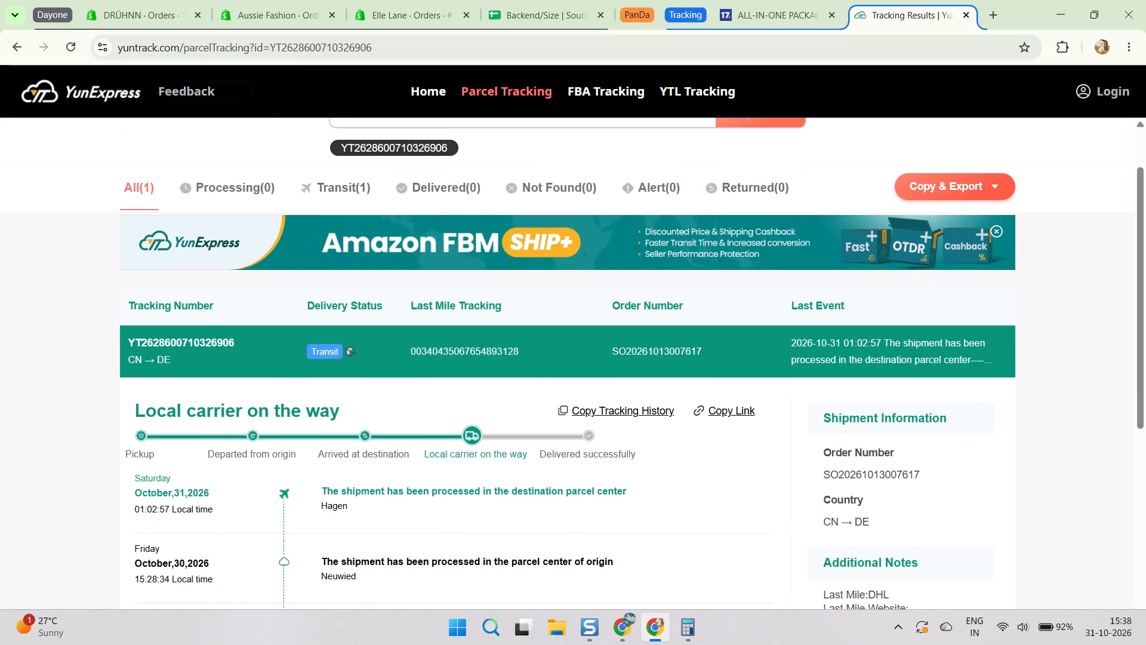
pyautogui.click(103, 0)
pyautogui.click(877, 0)
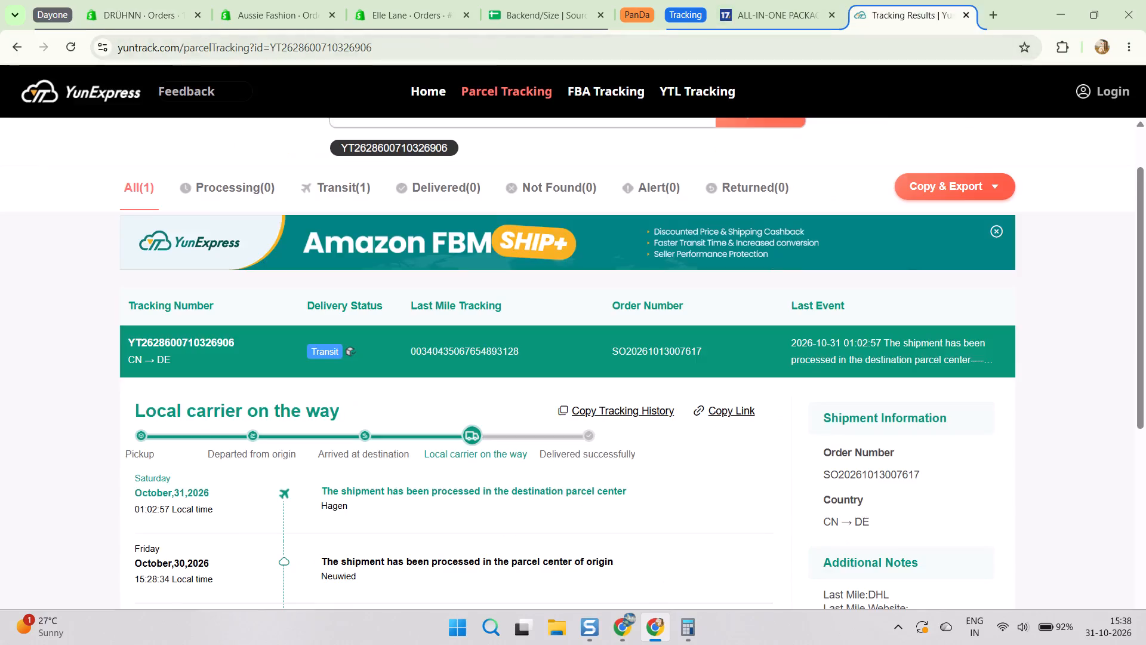
pyautogui.hotkey('alt', 'Tab')
pyautogui.hotkey('alt', 'Tab')
pyautogui.click(135, 0)
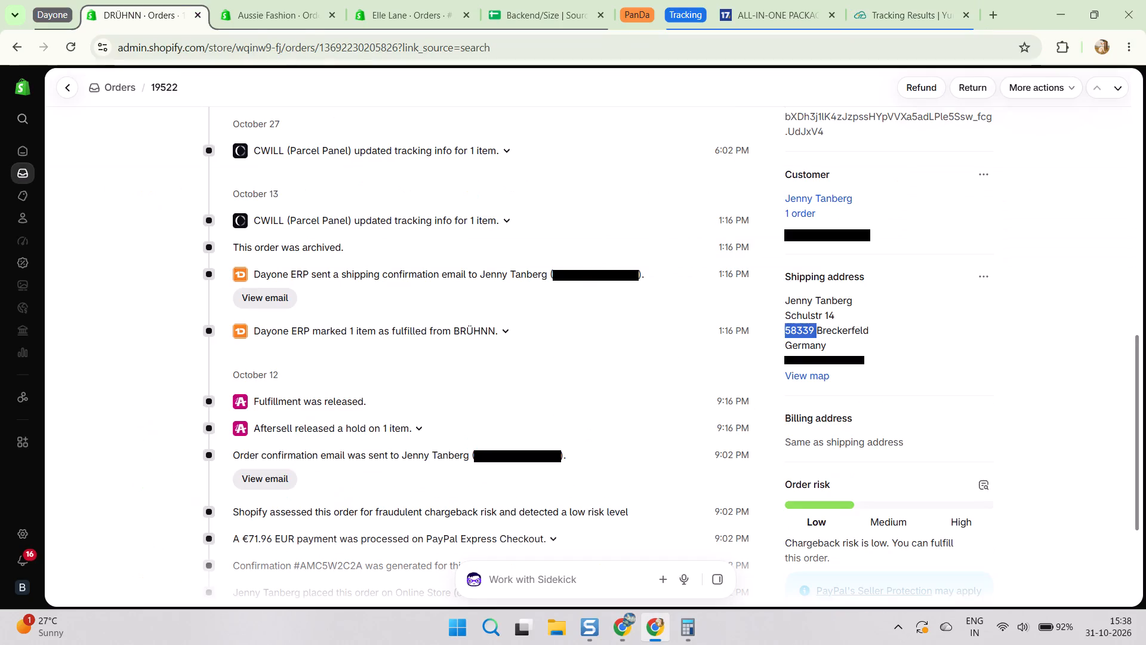
pyautogui.scroll(12, 557, 287)
pyautogui.click(481, 236)
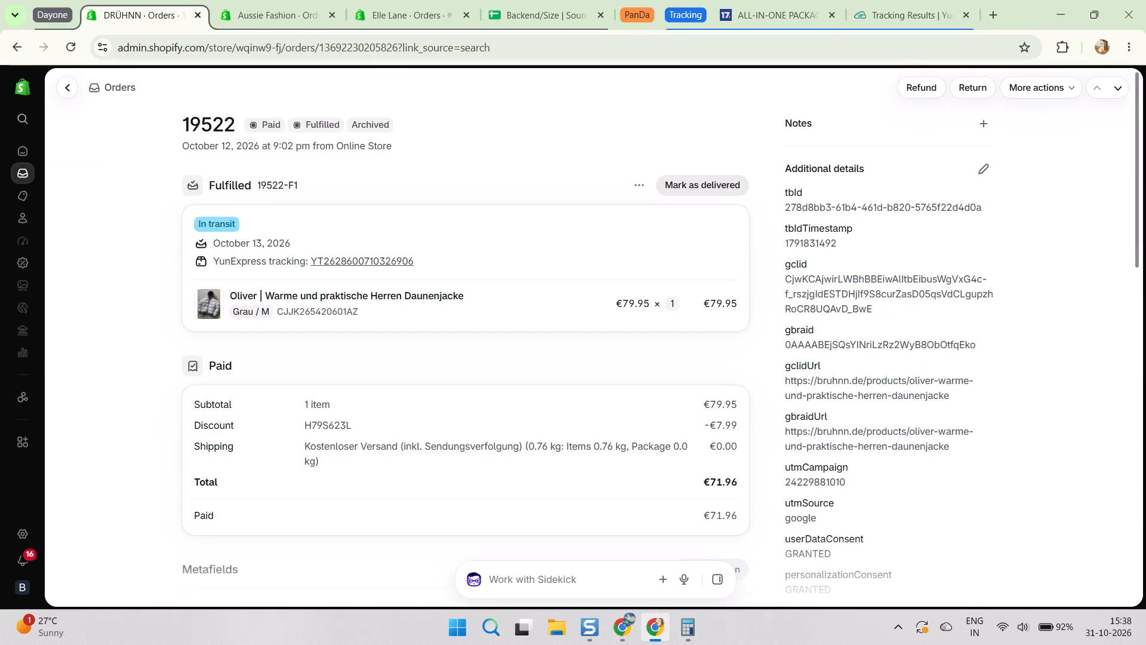
pyautogui.click(470, 226)
pyautogui.hotkey('alt', 'Tab')
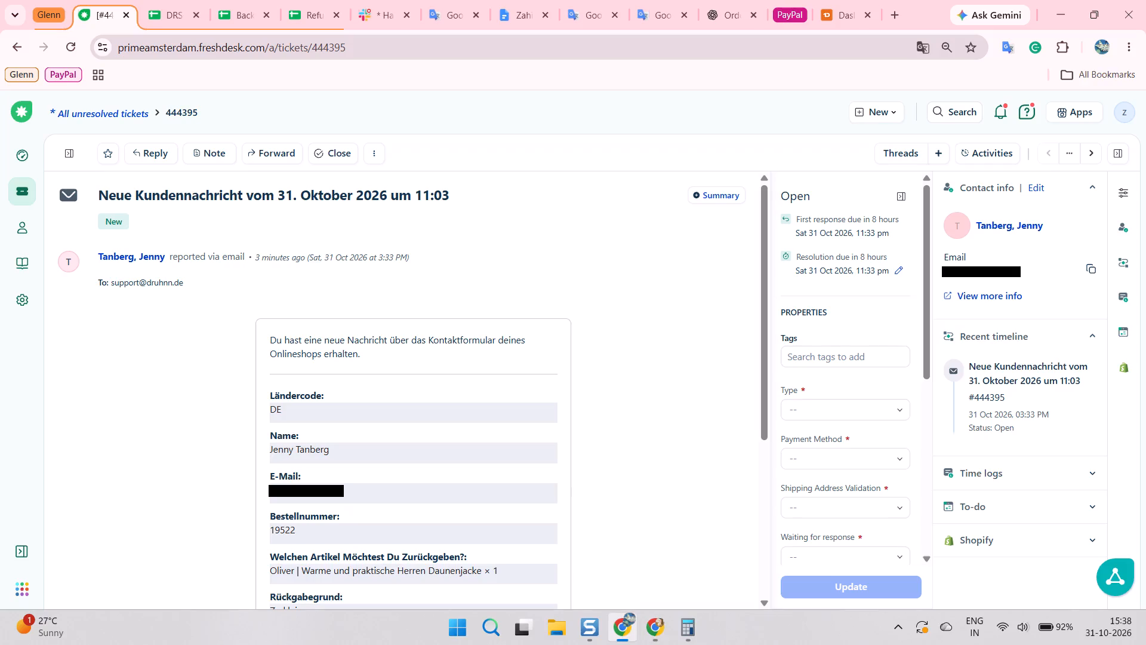
pyautogui.scroll(-3, 453, 316)
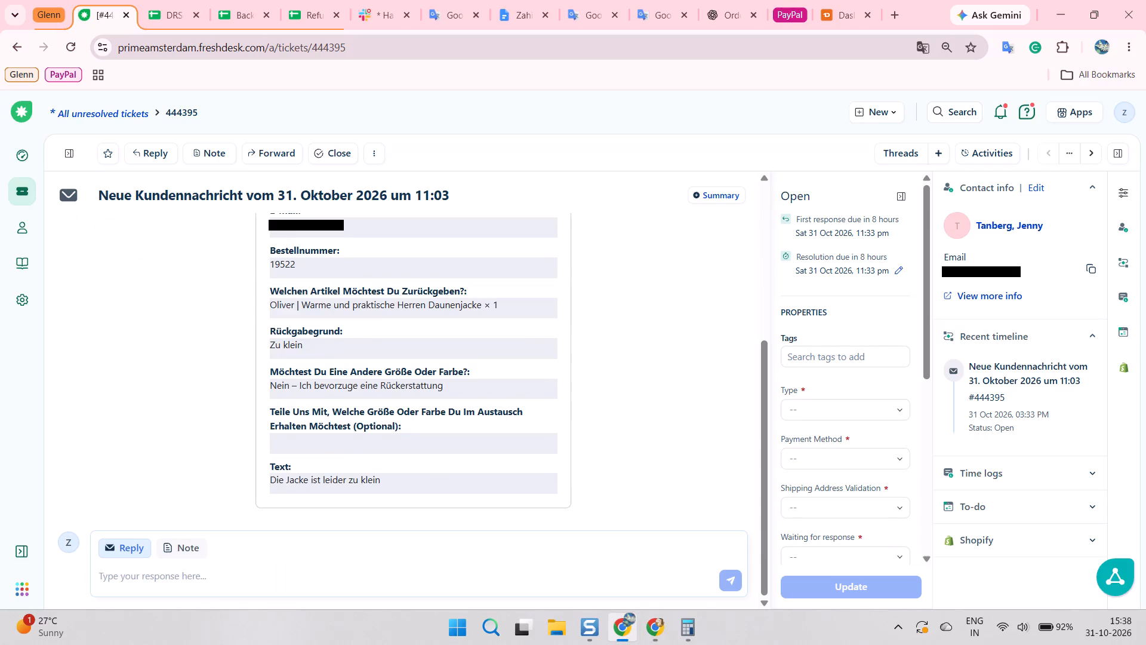
pyautogui.scroll(2, 454, 316)
pyautogui.scroll(-2, 454, 316)
pyautogui.scroll(1, 455, 316)
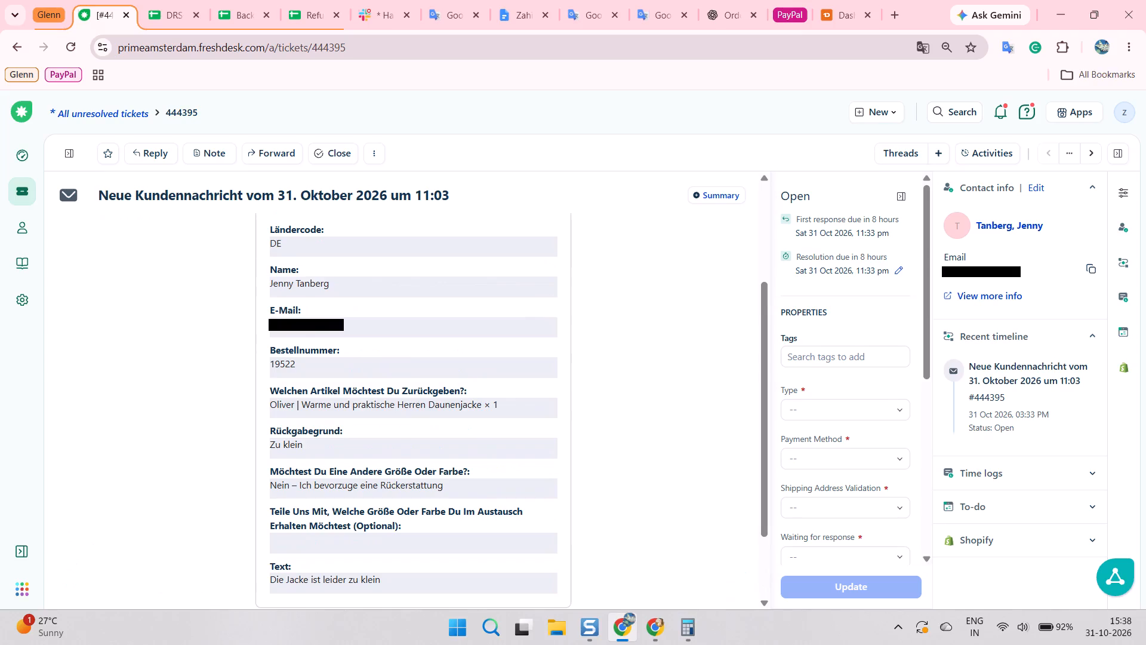
pyautogui.click(530, 321)
pyautogui.scroll(-2, 466, 336)
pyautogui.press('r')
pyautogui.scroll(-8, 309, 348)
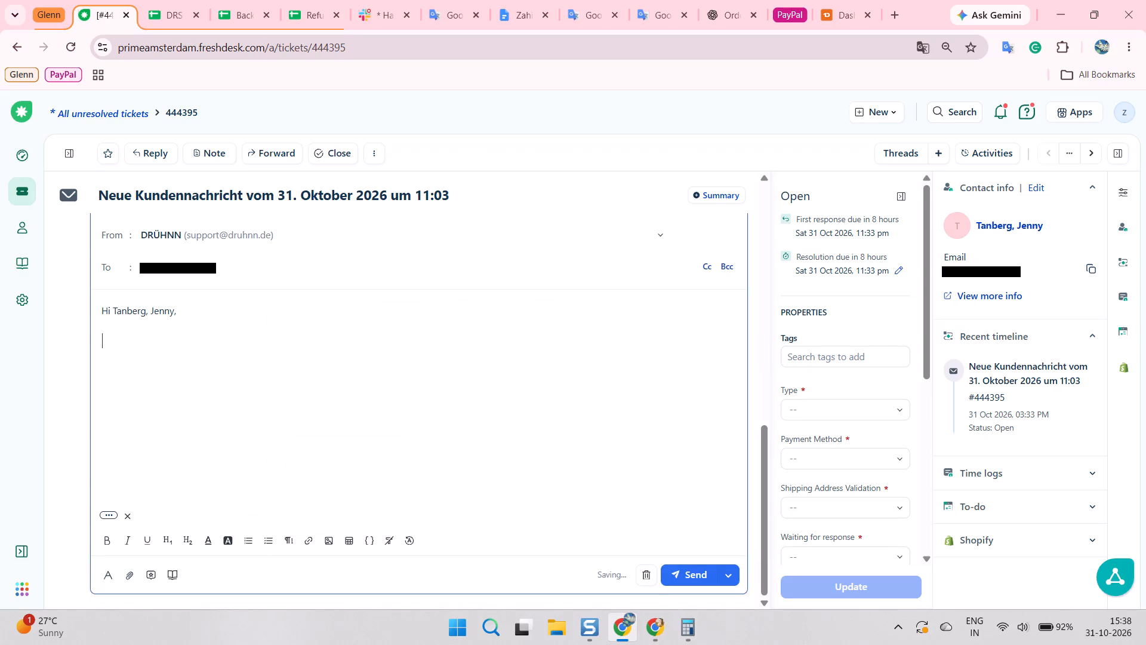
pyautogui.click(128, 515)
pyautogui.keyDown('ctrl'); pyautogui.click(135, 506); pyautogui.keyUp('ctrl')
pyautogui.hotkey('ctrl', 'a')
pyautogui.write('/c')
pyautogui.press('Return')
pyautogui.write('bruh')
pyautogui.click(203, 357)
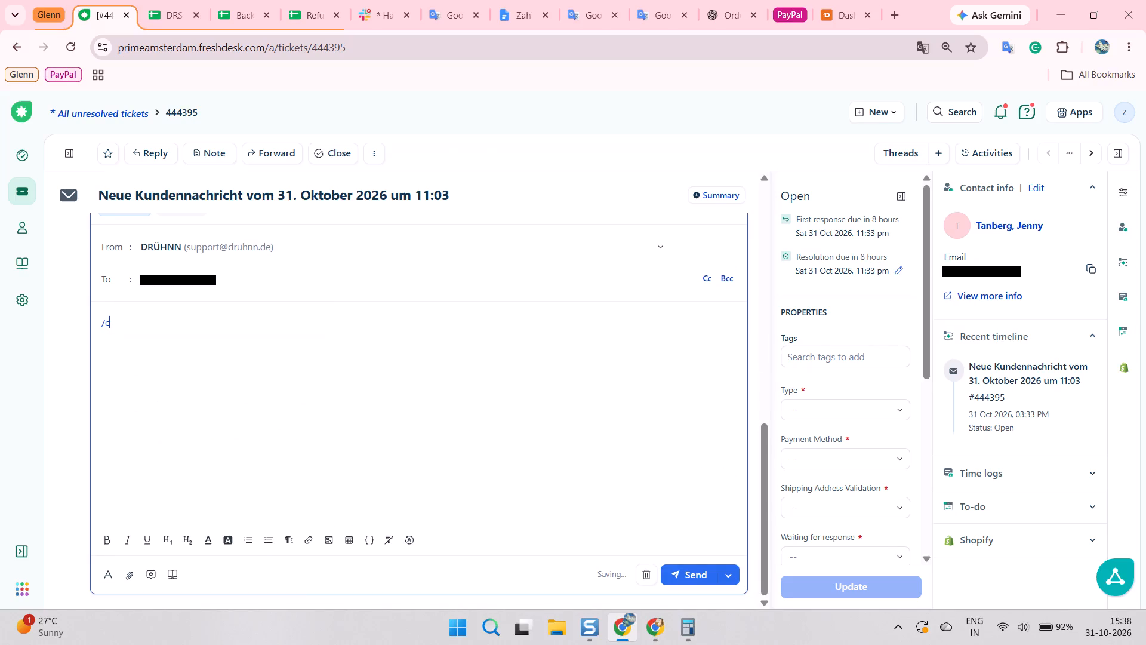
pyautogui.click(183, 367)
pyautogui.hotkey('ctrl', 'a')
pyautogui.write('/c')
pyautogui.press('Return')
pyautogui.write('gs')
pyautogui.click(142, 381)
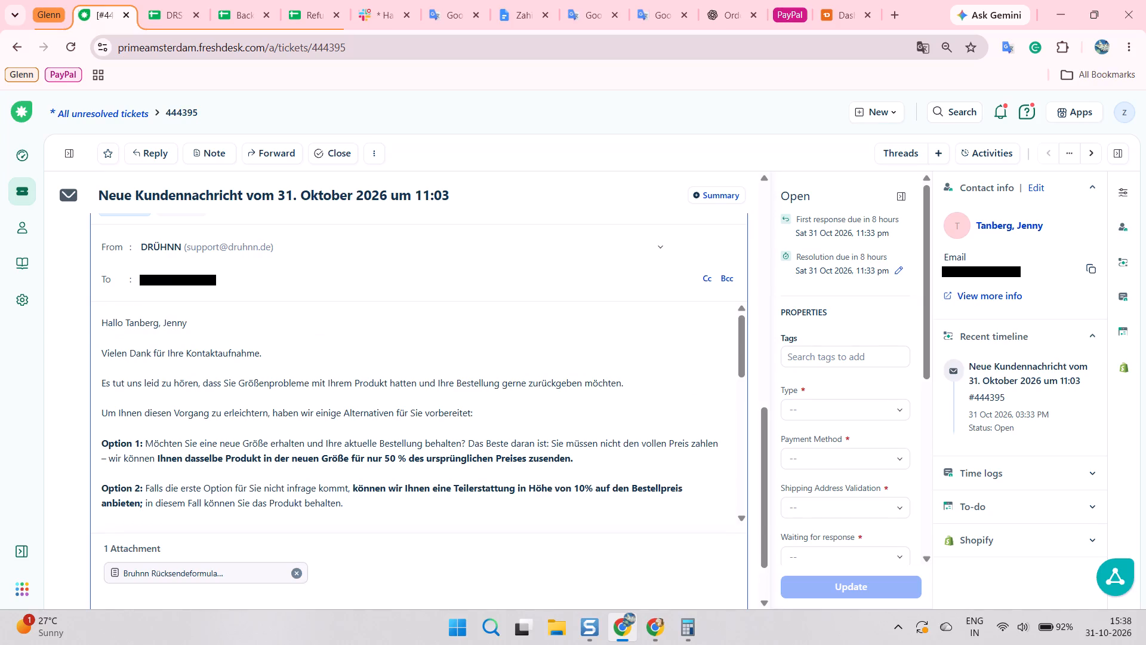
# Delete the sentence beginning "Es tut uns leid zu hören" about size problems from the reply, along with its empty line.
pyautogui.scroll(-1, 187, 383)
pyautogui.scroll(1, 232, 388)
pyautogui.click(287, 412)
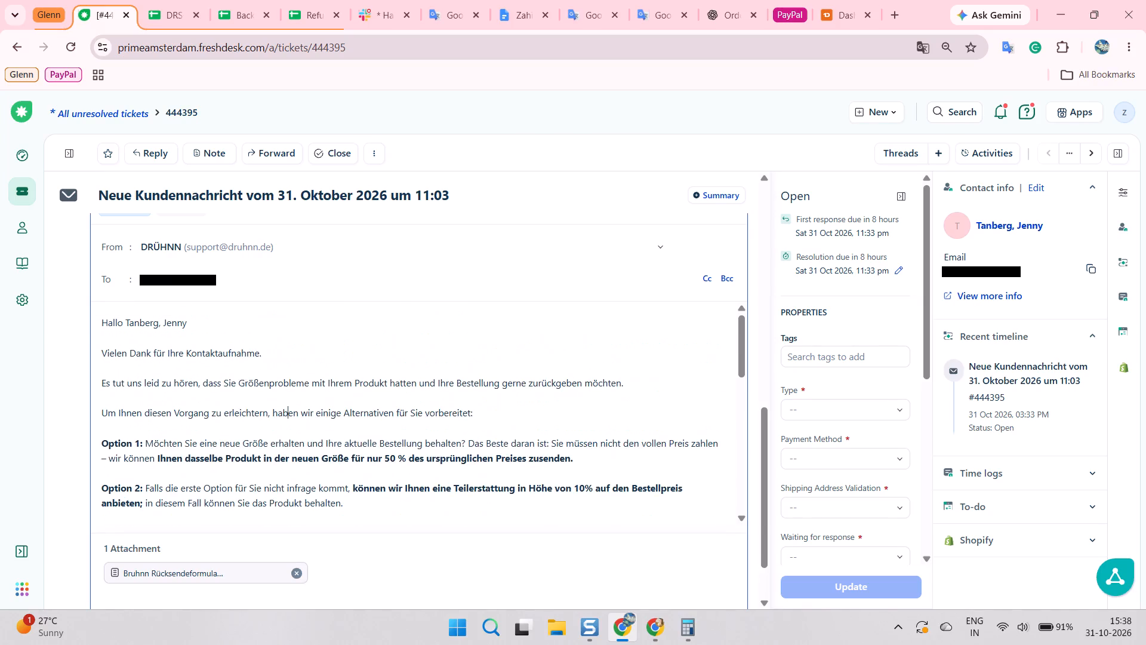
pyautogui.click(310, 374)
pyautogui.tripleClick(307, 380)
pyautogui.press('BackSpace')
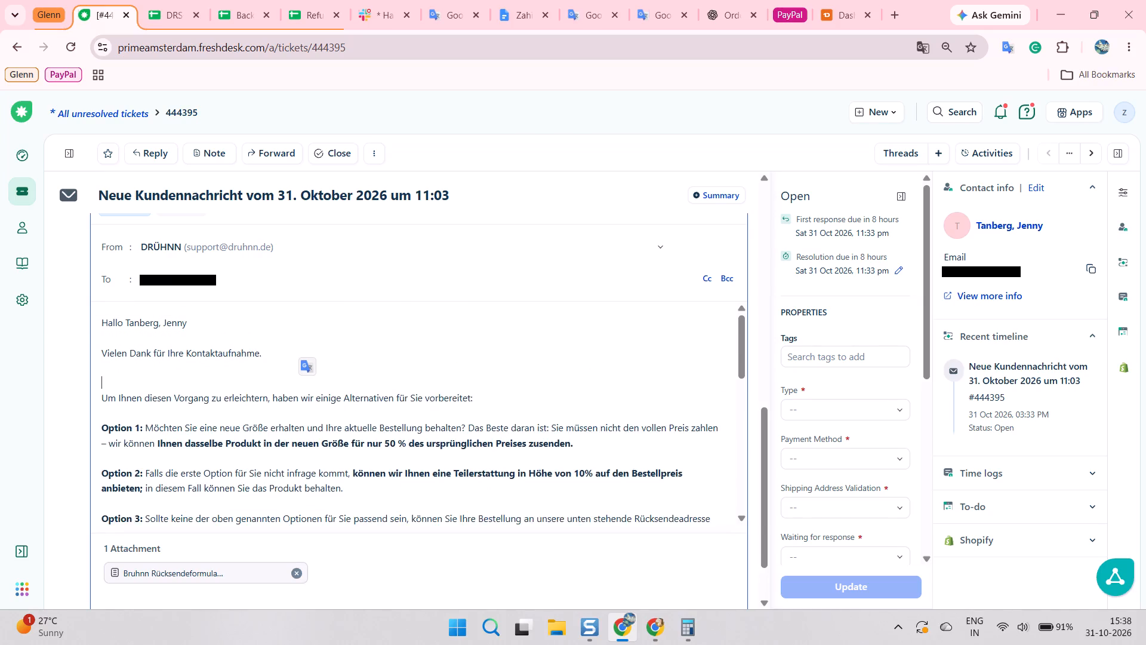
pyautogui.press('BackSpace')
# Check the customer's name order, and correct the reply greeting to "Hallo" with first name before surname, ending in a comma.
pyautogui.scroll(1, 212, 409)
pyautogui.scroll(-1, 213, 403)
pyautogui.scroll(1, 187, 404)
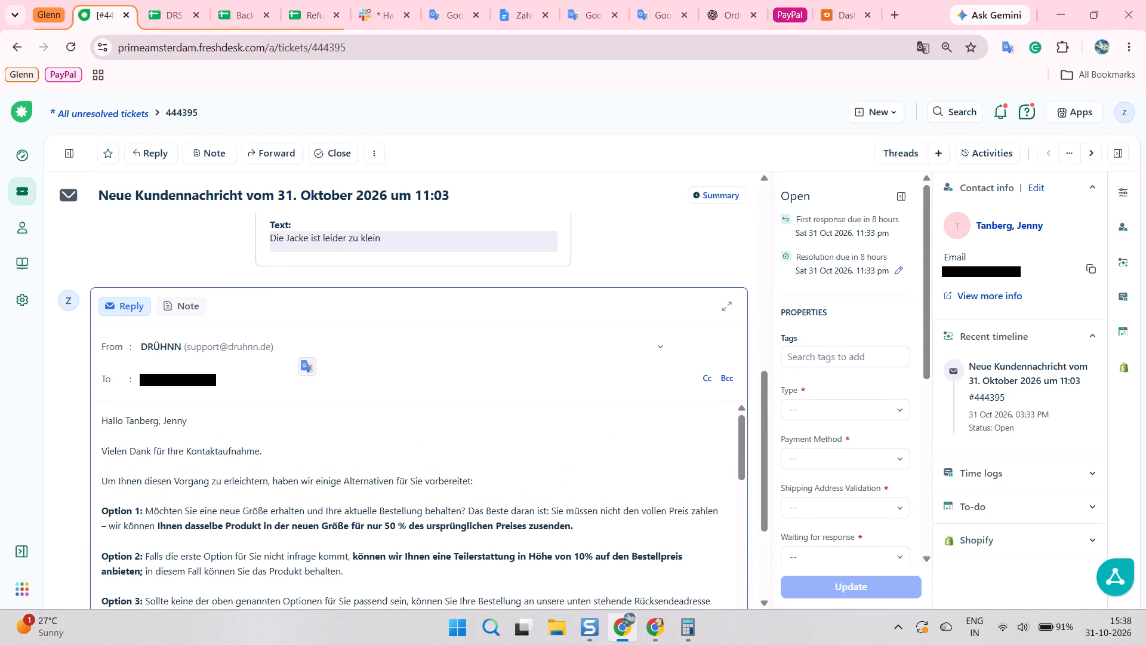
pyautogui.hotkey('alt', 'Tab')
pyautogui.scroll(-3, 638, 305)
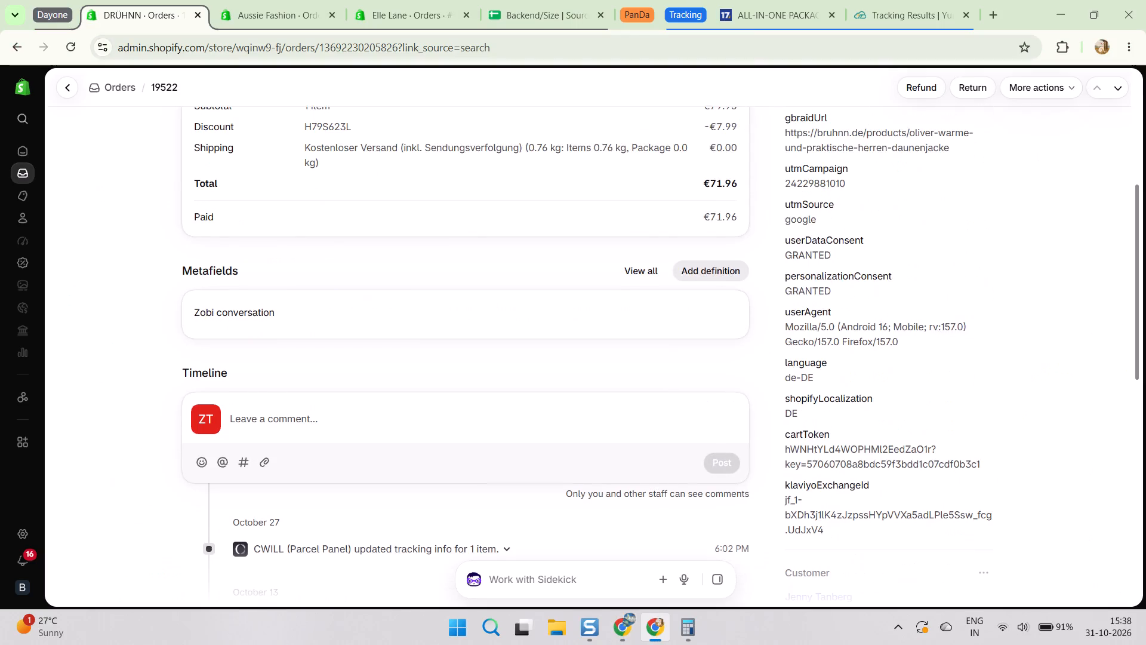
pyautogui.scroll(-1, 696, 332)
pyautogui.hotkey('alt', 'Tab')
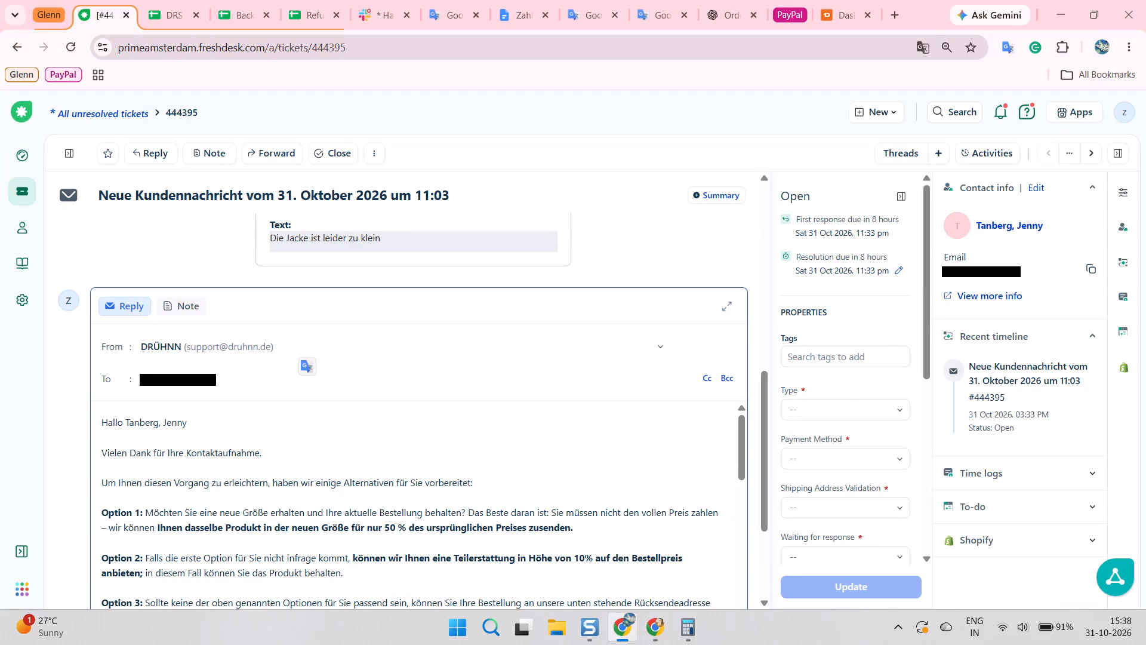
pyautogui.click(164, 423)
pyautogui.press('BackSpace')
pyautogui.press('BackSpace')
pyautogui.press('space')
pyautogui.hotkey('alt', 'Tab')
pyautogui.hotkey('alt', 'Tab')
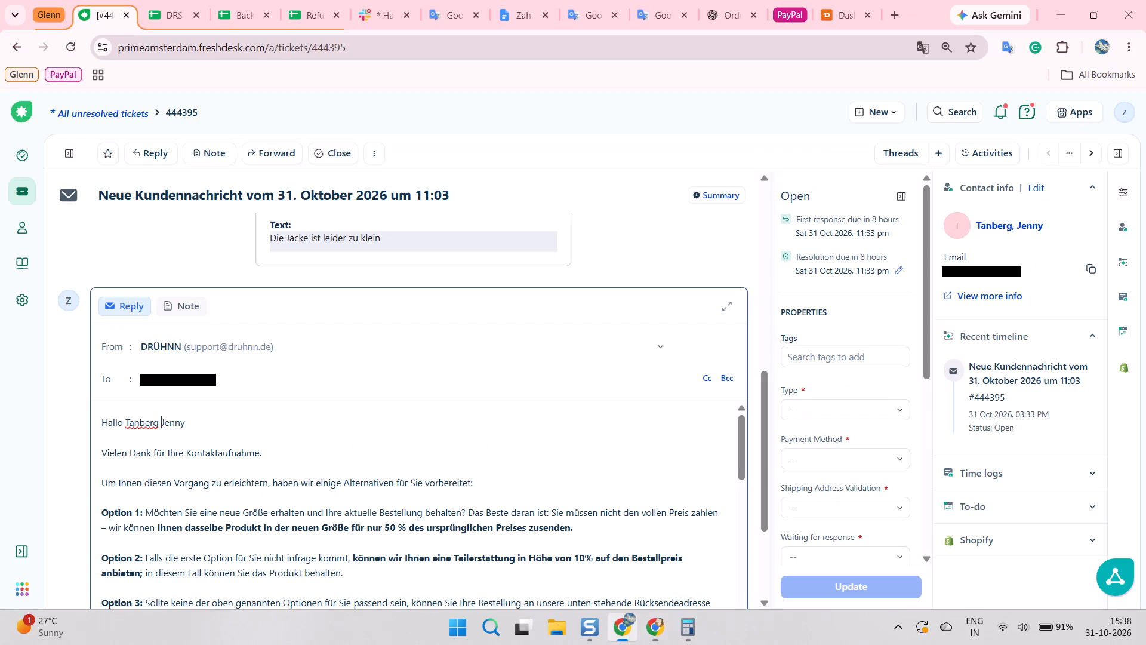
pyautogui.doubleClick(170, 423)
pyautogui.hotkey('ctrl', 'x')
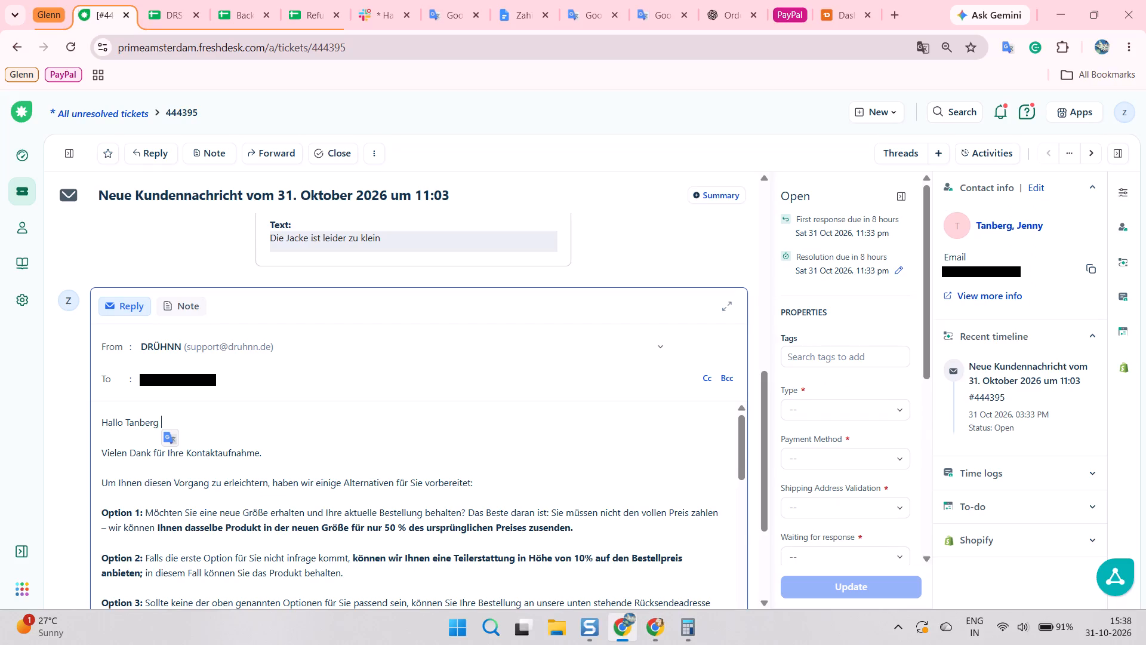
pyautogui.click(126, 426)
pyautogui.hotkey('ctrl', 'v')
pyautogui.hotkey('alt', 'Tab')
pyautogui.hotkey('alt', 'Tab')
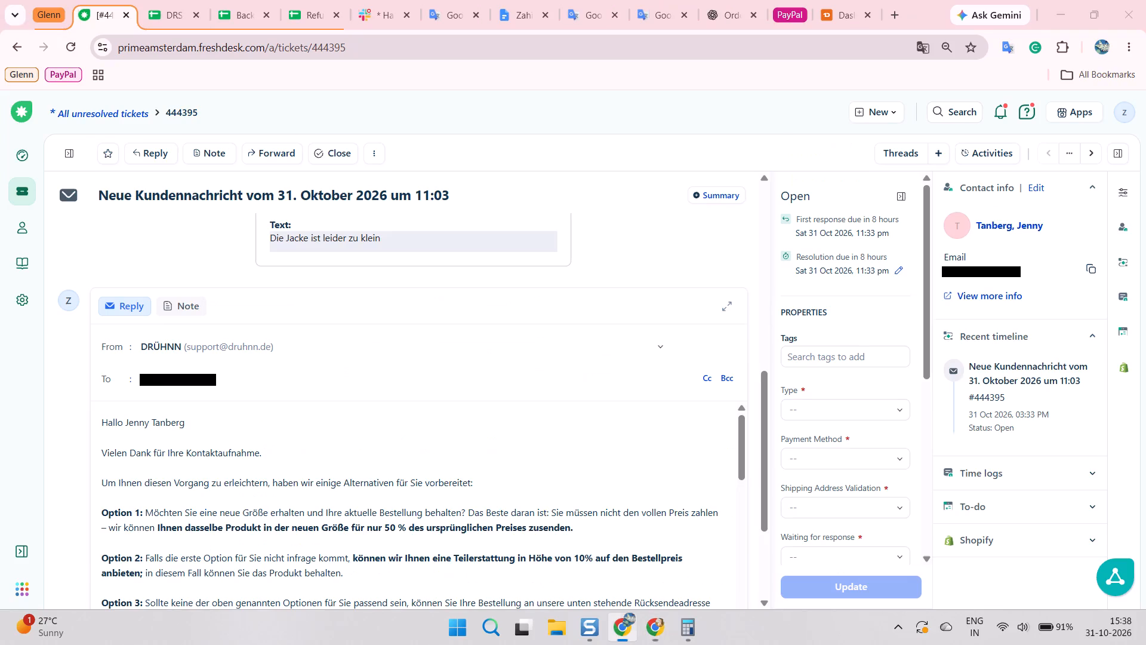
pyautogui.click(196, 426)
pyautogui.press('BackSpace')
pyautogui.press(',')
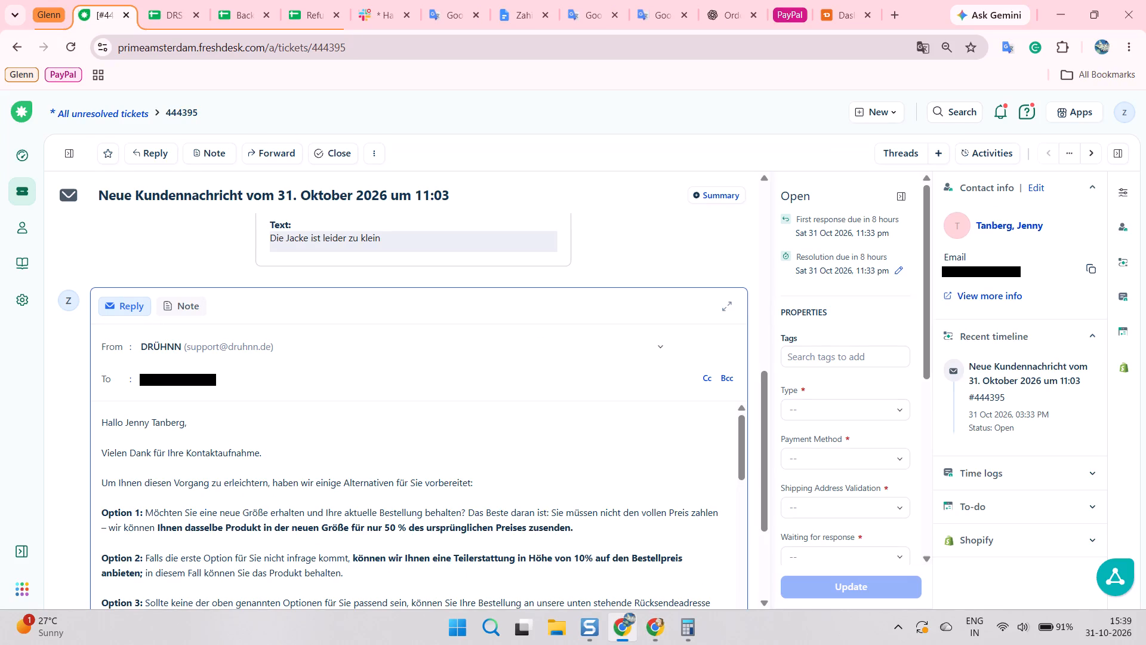
pyautogui.hotkey('alt', 'Tab')
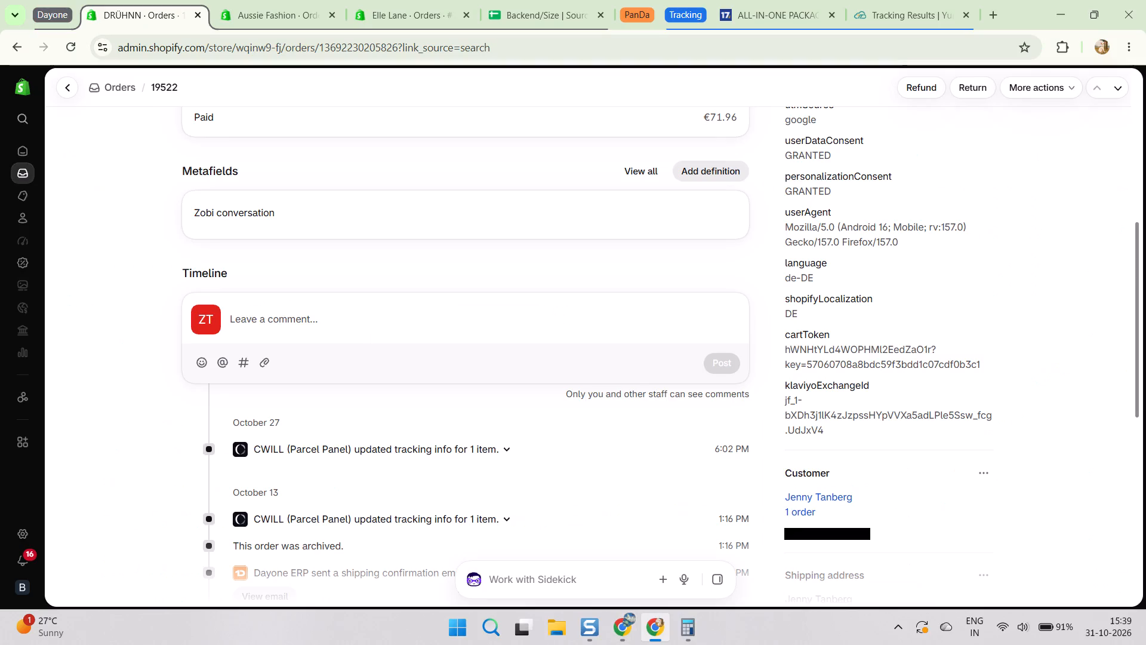
pyautogui.hotkey('alt', 'Tab')
pyautogui.scroll(-1, 398, 358)
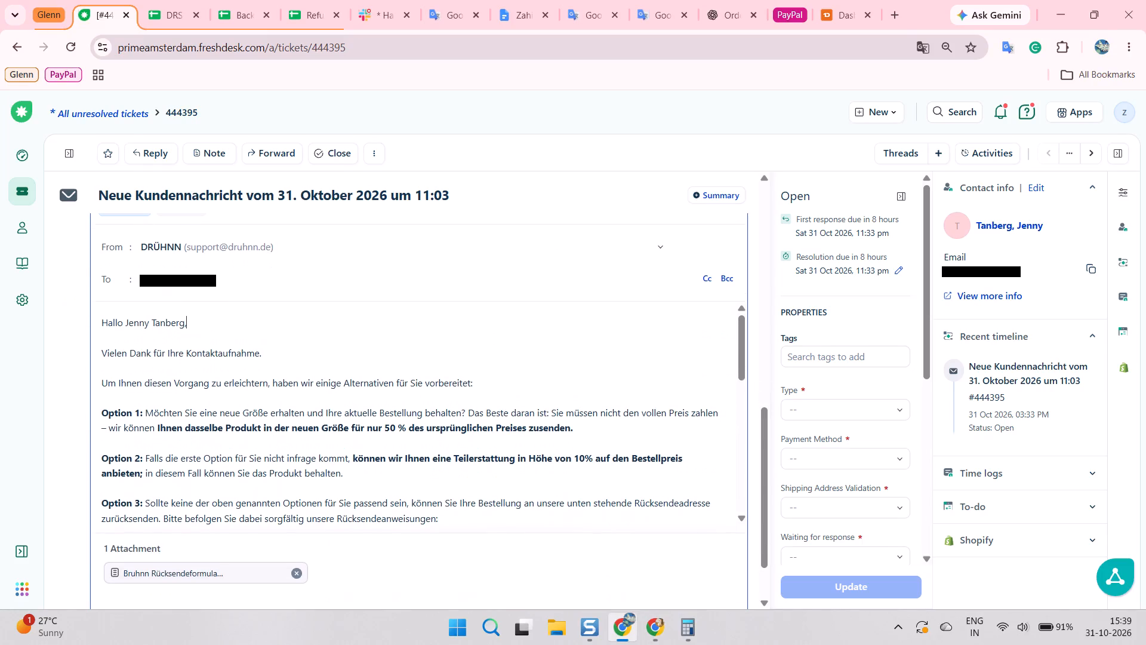
pyautogui.scroll(-3, 433, 373)
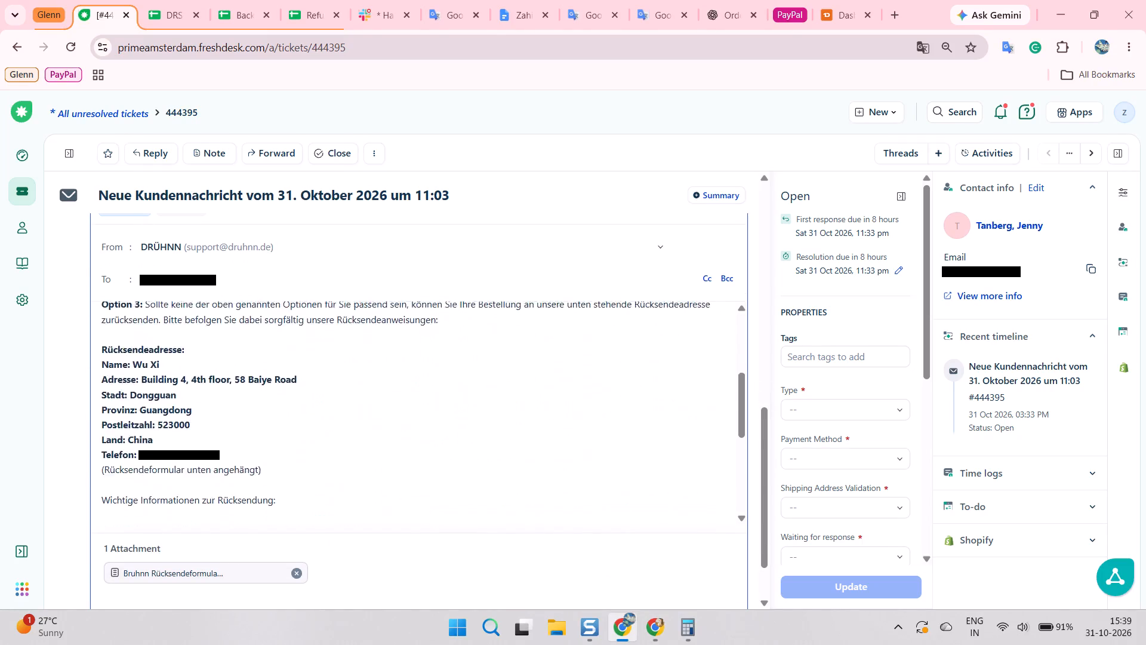
pyautogui.scroll(-1, 380, 369)
pyautogui.scroll(-3, 276, 380)
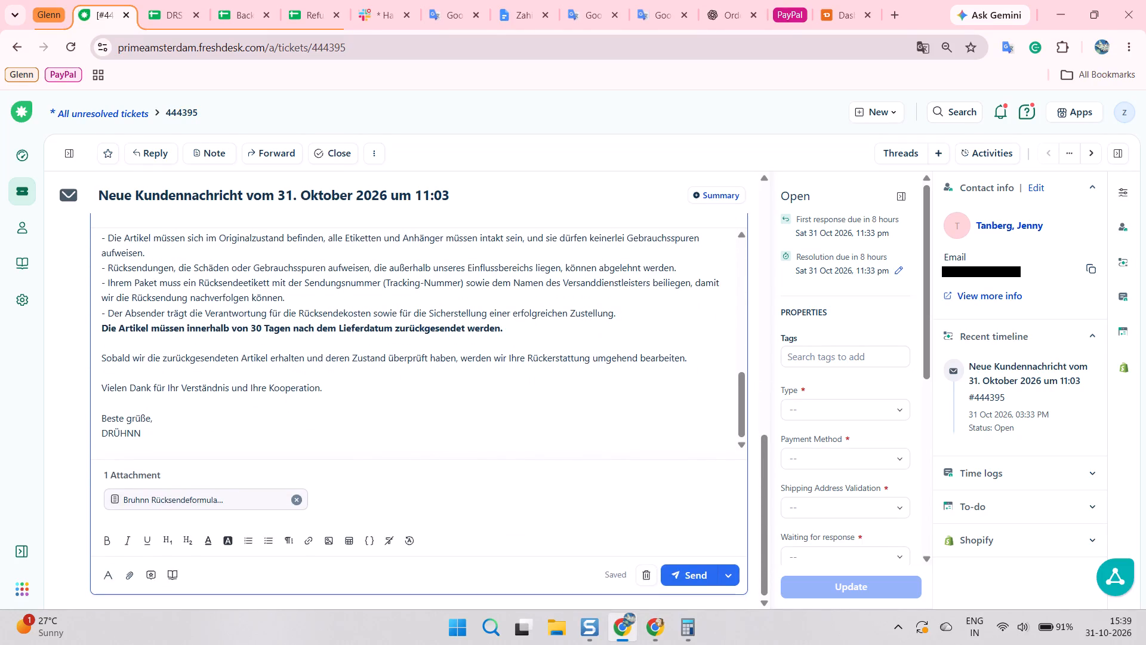
pyautogui.scroll(7, 273, 406)
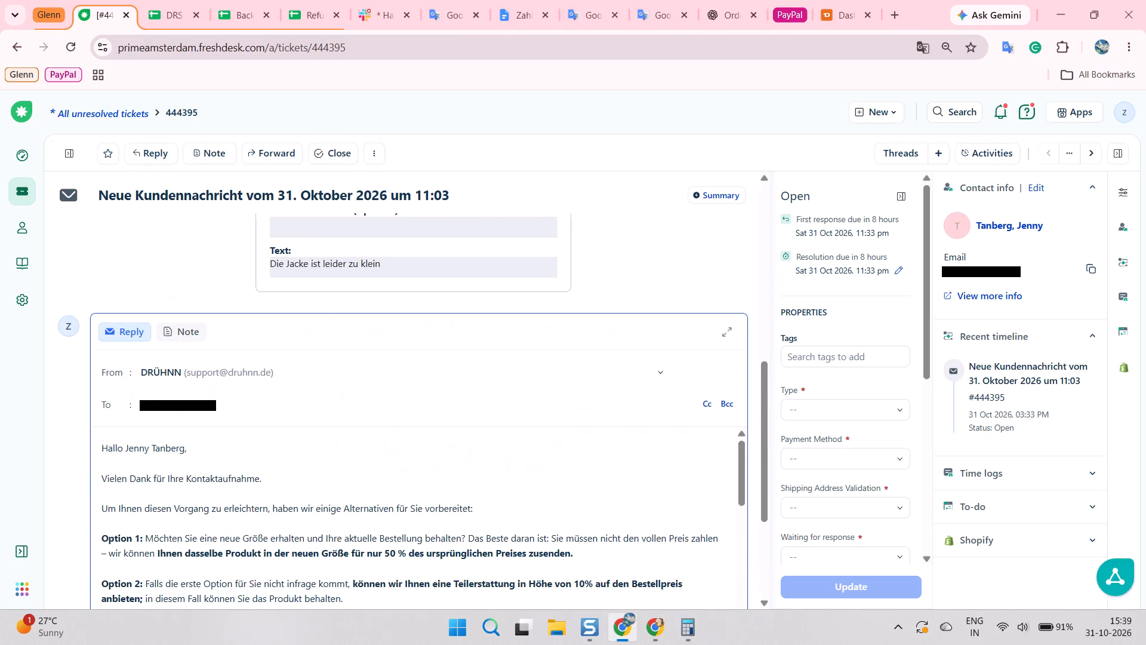
pyautogui.hotkey('alt', 'Tab')
pyautogui.scroll(-2, 913, 270)
pyautogui.hotkey('alt', 'Tab')
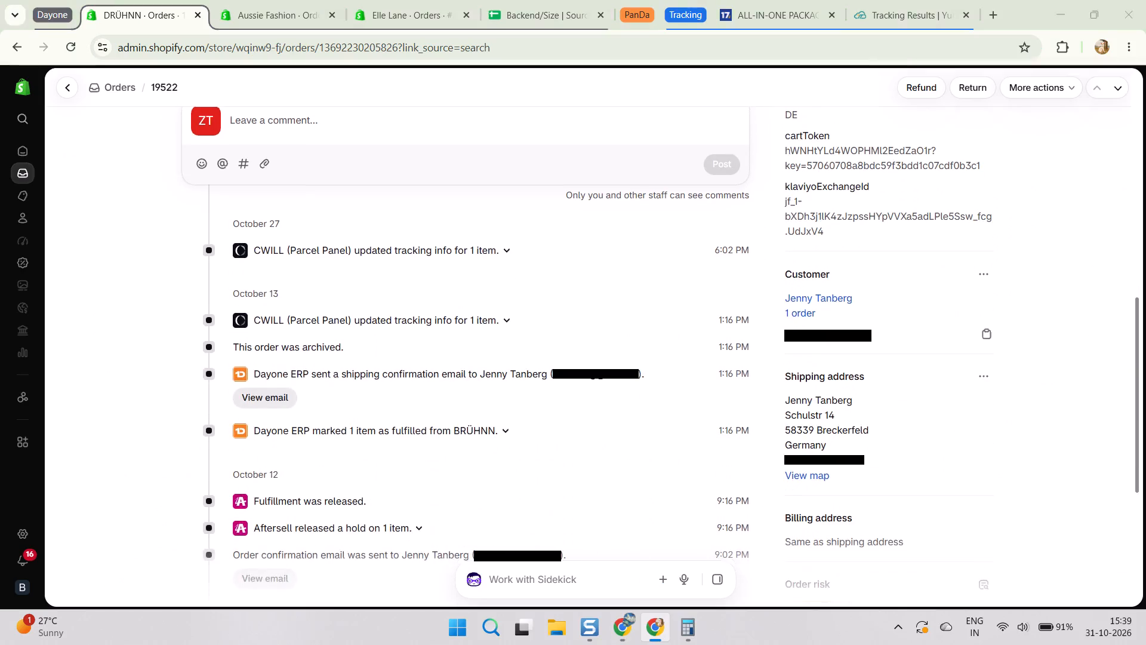
pyautogui.scroll(-12, 411, 353)
pyautogui.scroll(-2, 683, 548)
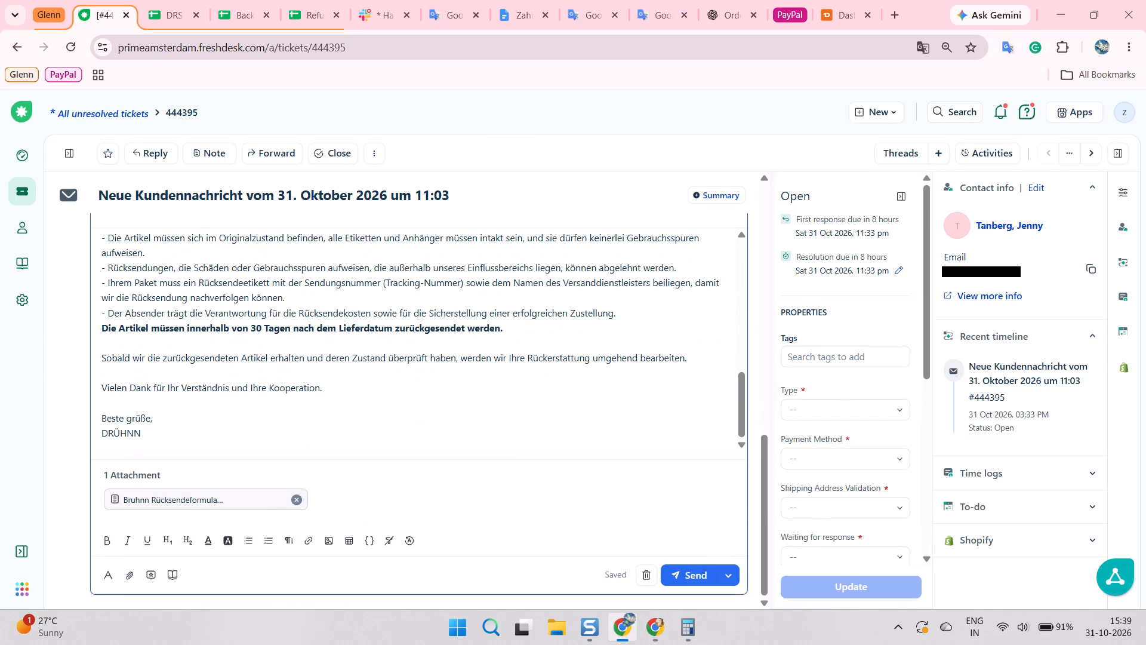
pyautogui.scroll(-4, 655, 527)
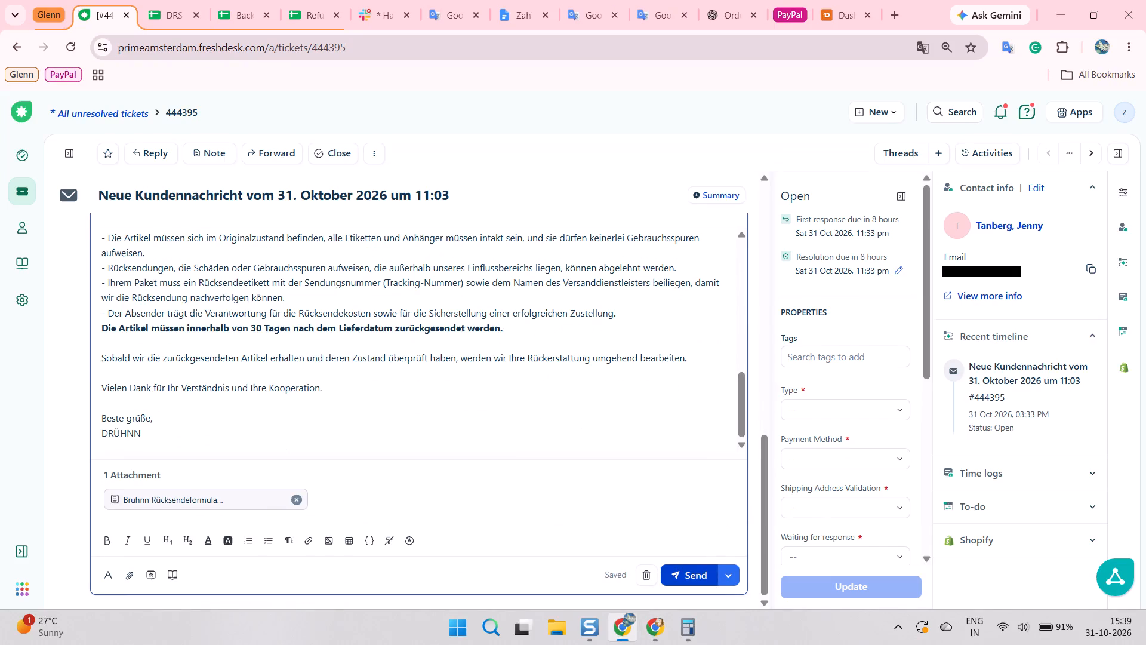
pyautogui.scroll(8, 486, 454)
pyautogui.scroll(-2, 534, 409)
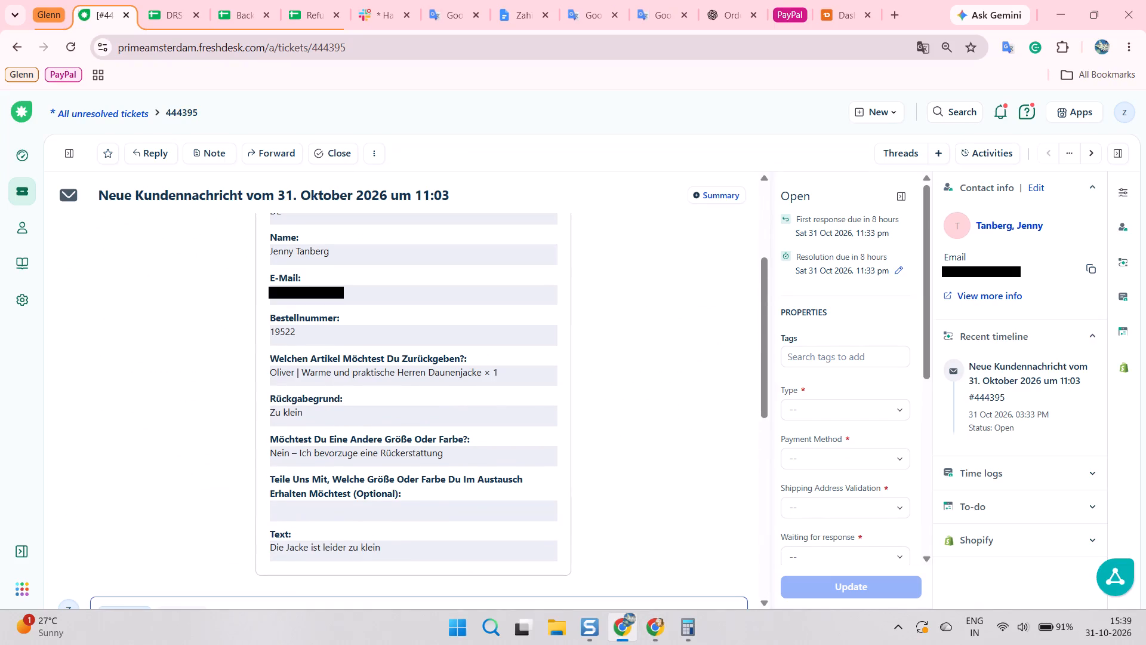
pyautogui.scroll(-2, 512, 377)
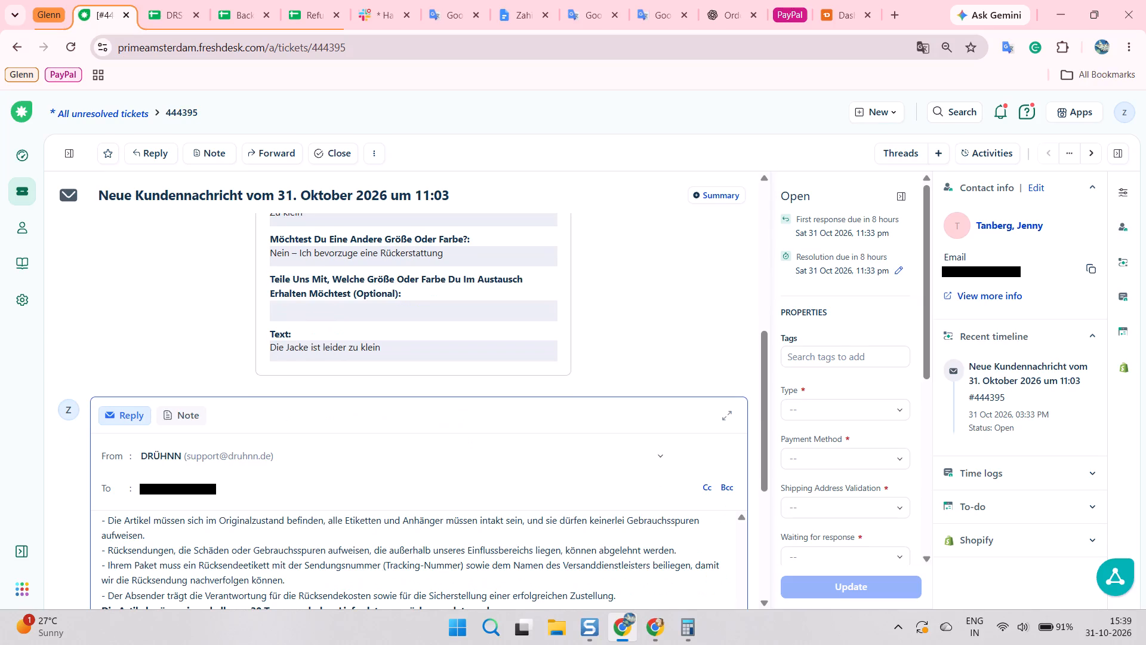
pyautogui.scroll(-11, 529, 364)
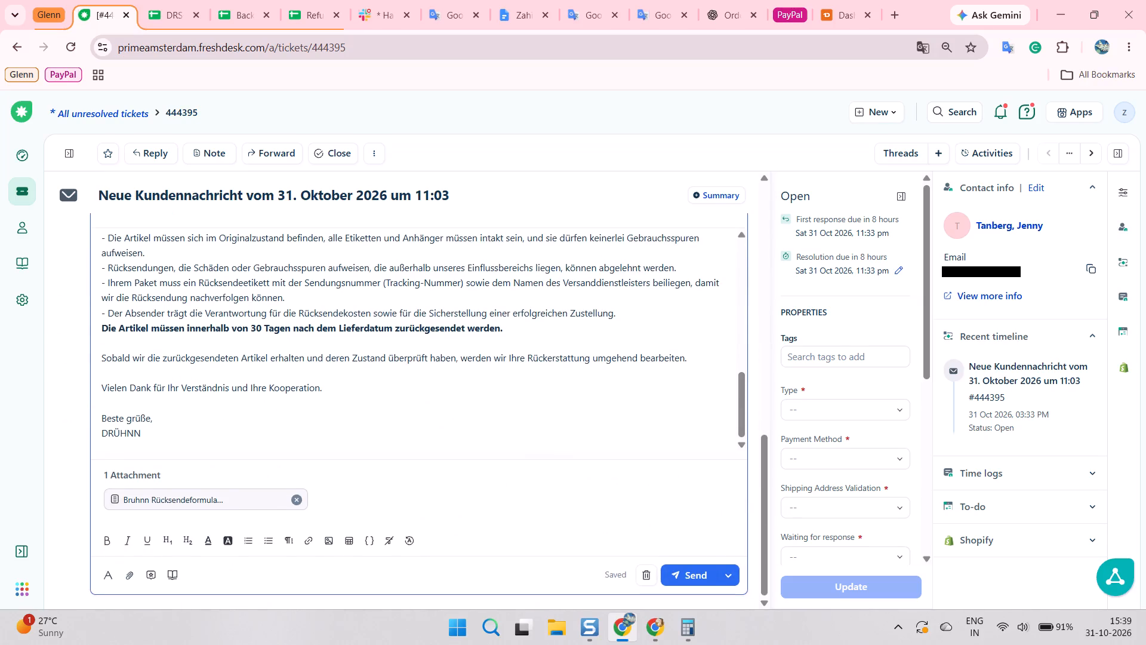
pyautogui.hotkey('alt', 'Tab')
pyautogui.hotkey('alt', 'Tab')
pyautogui.scroll(-2, 585, 498)
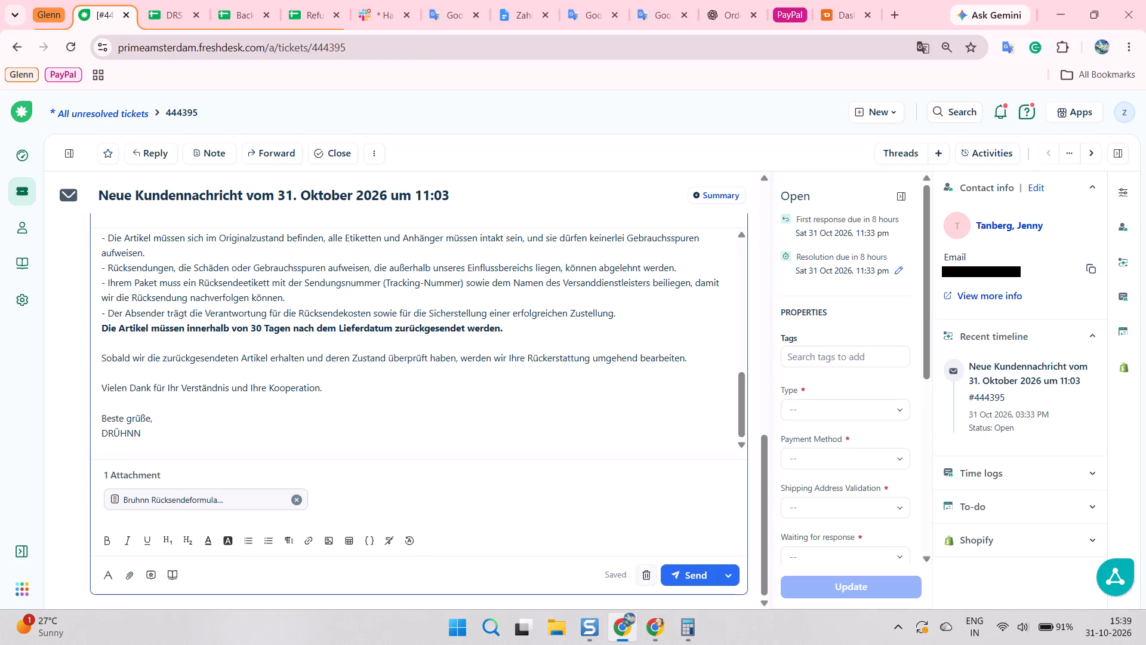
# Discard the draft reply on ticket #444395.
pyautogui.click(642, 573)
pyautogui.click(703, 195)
# Translate the ticket page into English, read the customer's return request, and switch the page back to its original language.
pyautogui.scroll(2, 448, 349)
pyautogui.rightClick(463, 311)
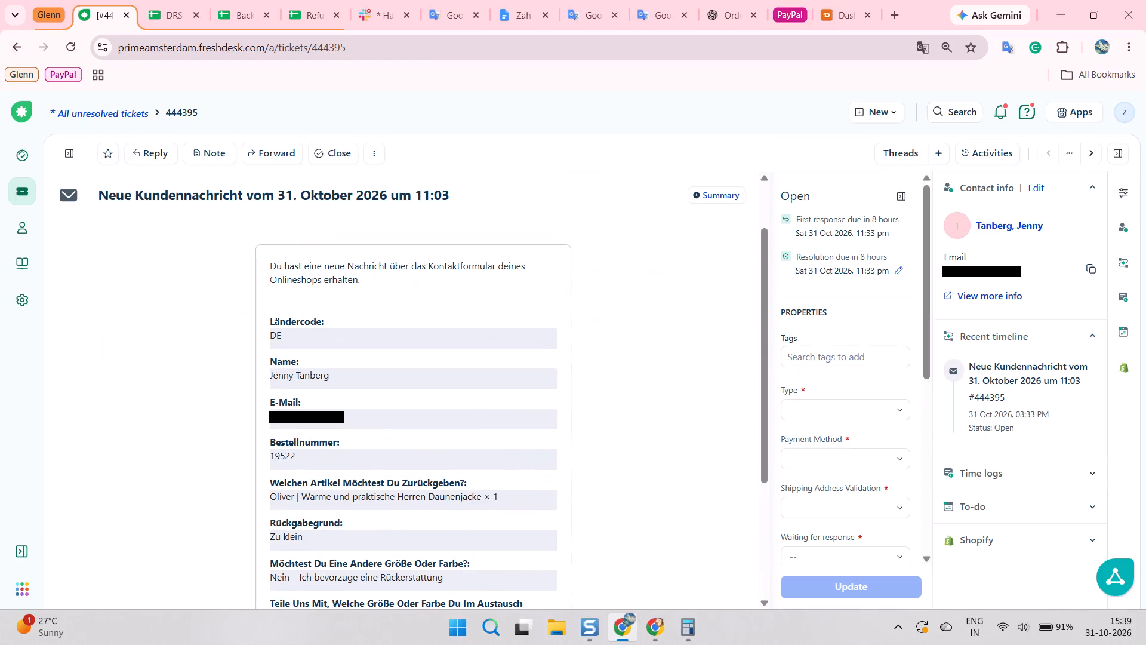
pyautogui.scroll(-3, 509, 474)
pyautogui.click(578, 529)
pyautogui.scroll(-1, 397, 369)
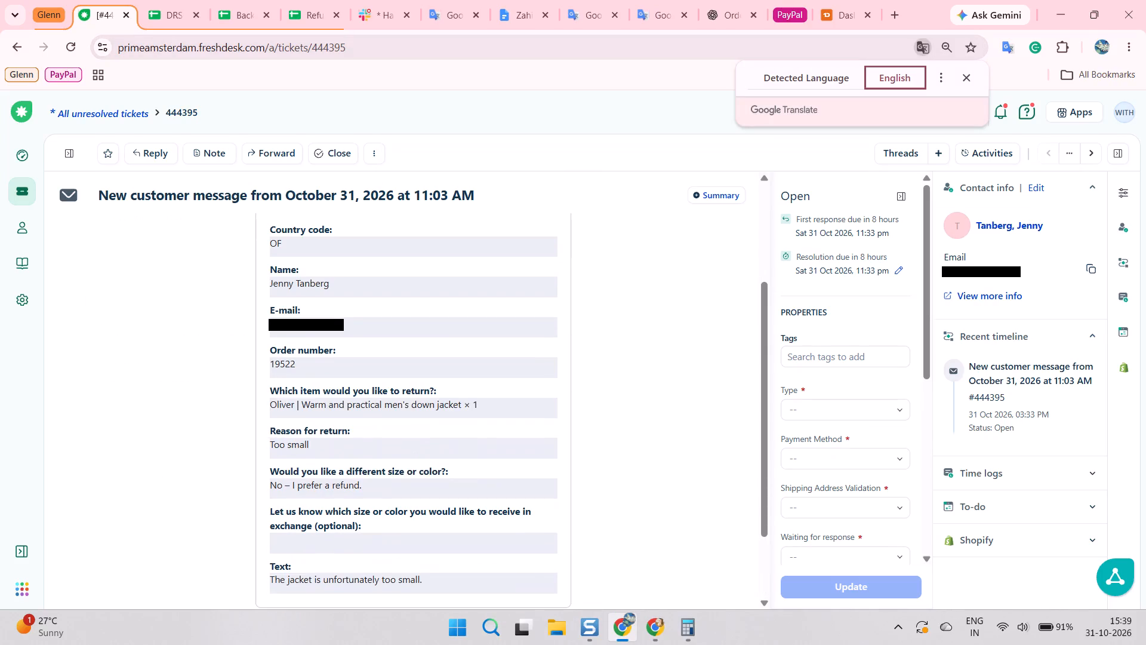
pyautogui.scroll(-1, 369, 365)
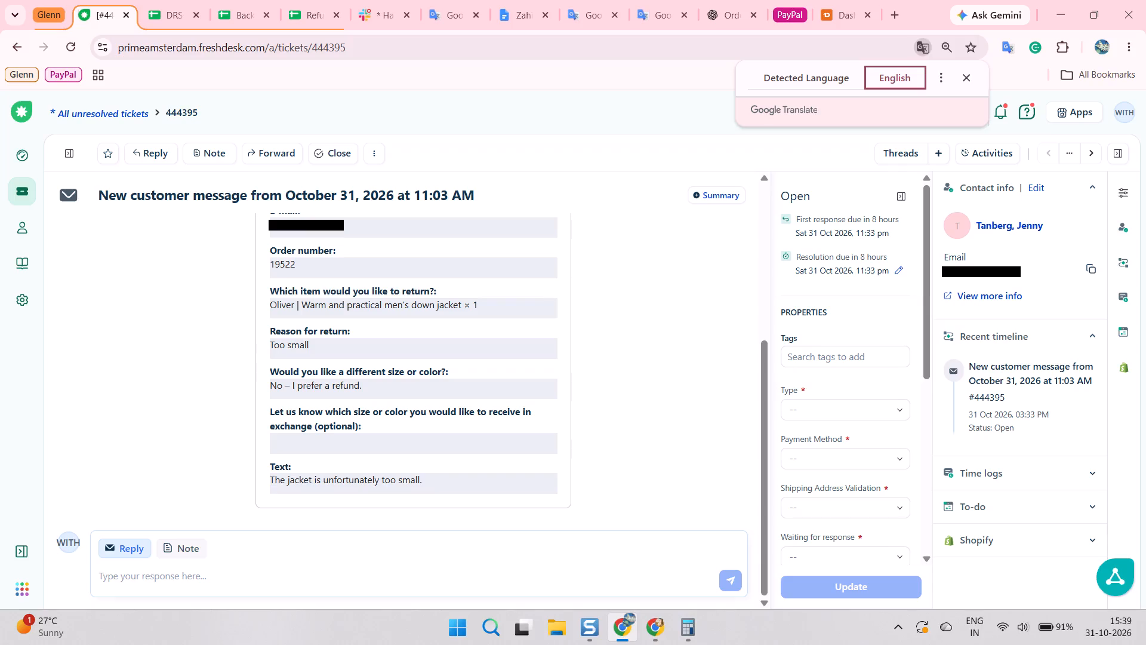
pyautogui.click(778, 78)
pyautogui.hotkey('alt', 'Tab')
pyautogui.scroll(7, 449, 304)
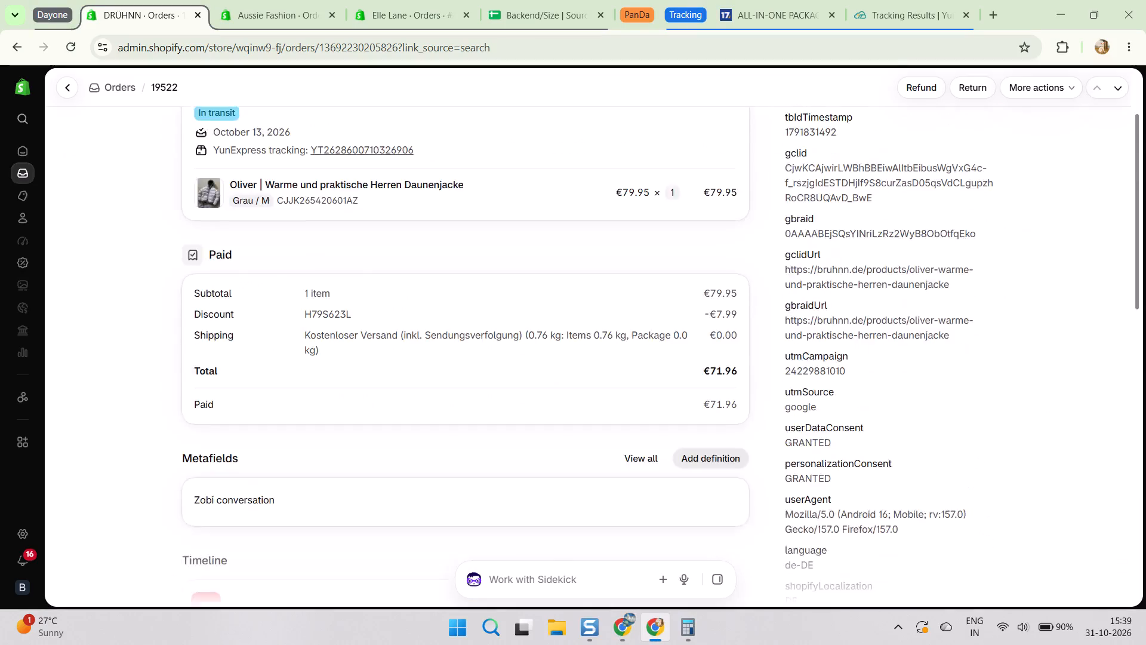
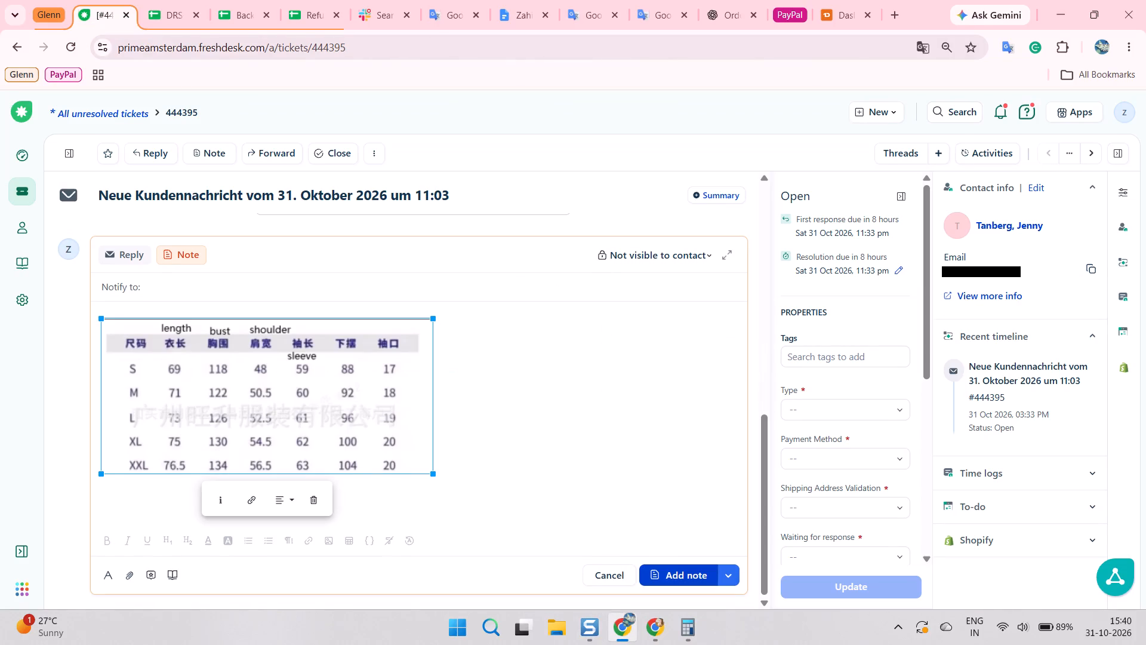
pyautogui.scroll(3, 368, 354)
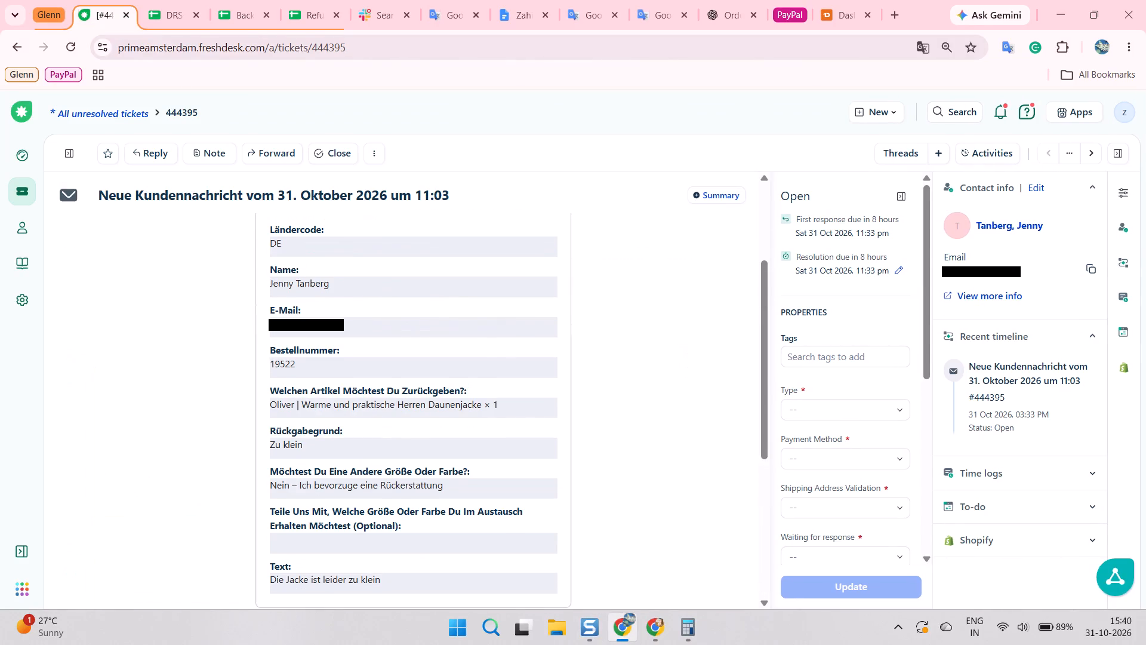
pyautogui.click(394, 329)
pyautogui.click(458, 322)
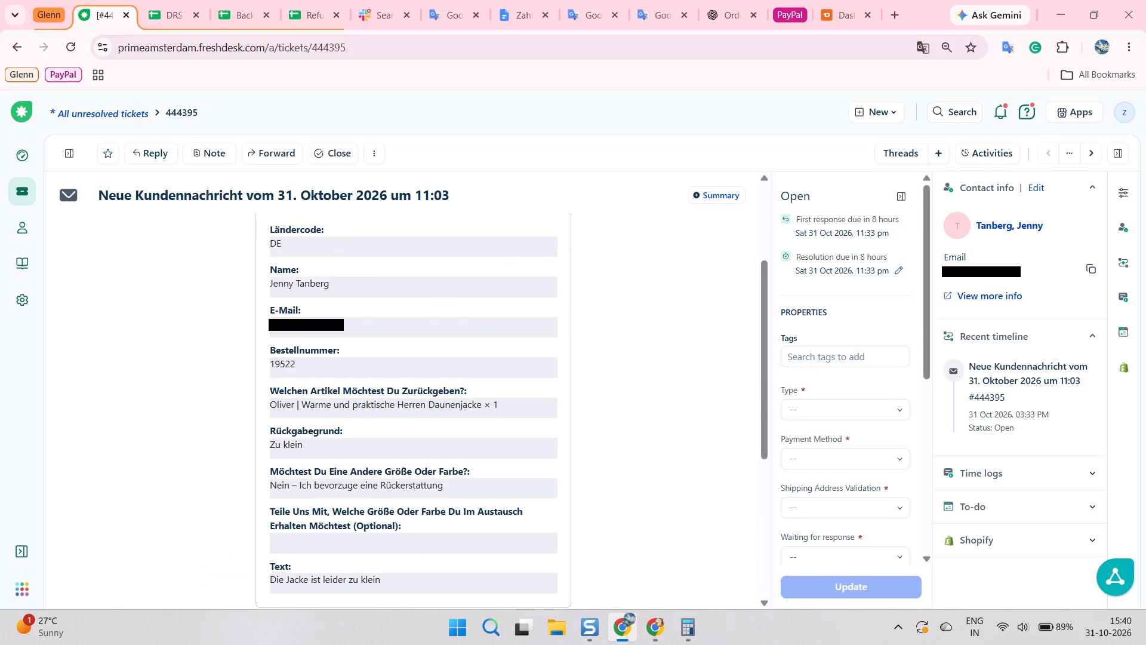
pyautogui.scroll(-1, 442, 350)
pyautogui.scroll(2, 450, 370)
pyautogui.scroll(-2, 396, 343)
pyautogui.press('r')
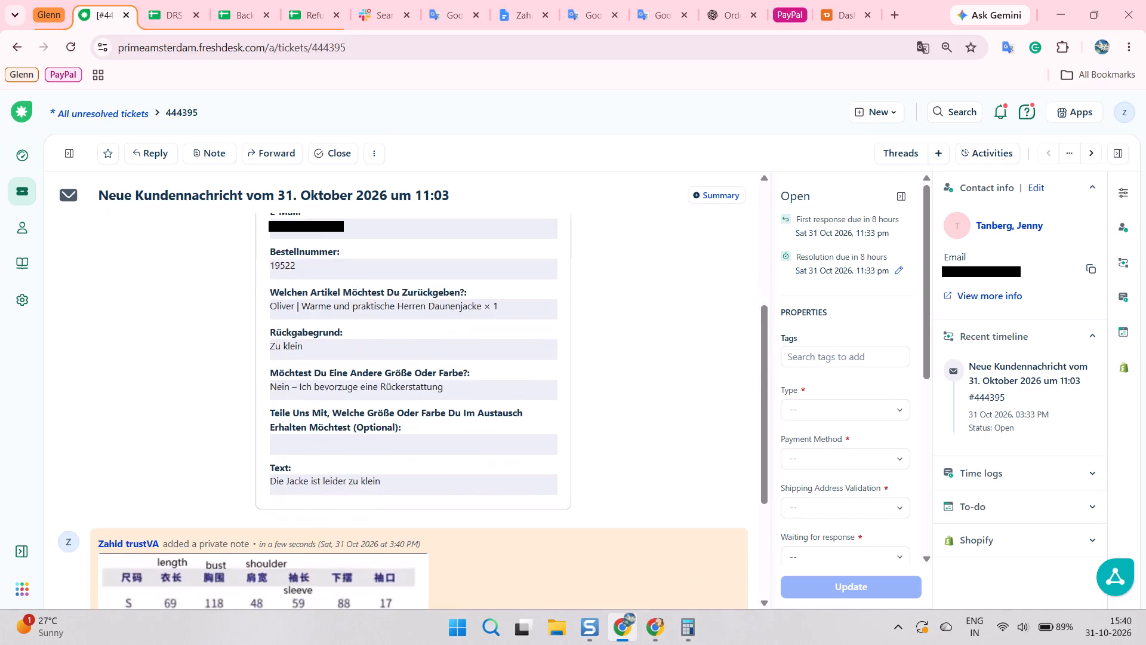
pyautogui.scroll(-7, 232, 391)
pyautogui.click(125, 512)
pyautogui.keyDown('ctrl'); pyautogui.moveTo(127, 510); pyautogui.dragTo(133, 508); pyautogui.keyUp('ctrl')
pyautogui.hotkey('ctrl', 'a')
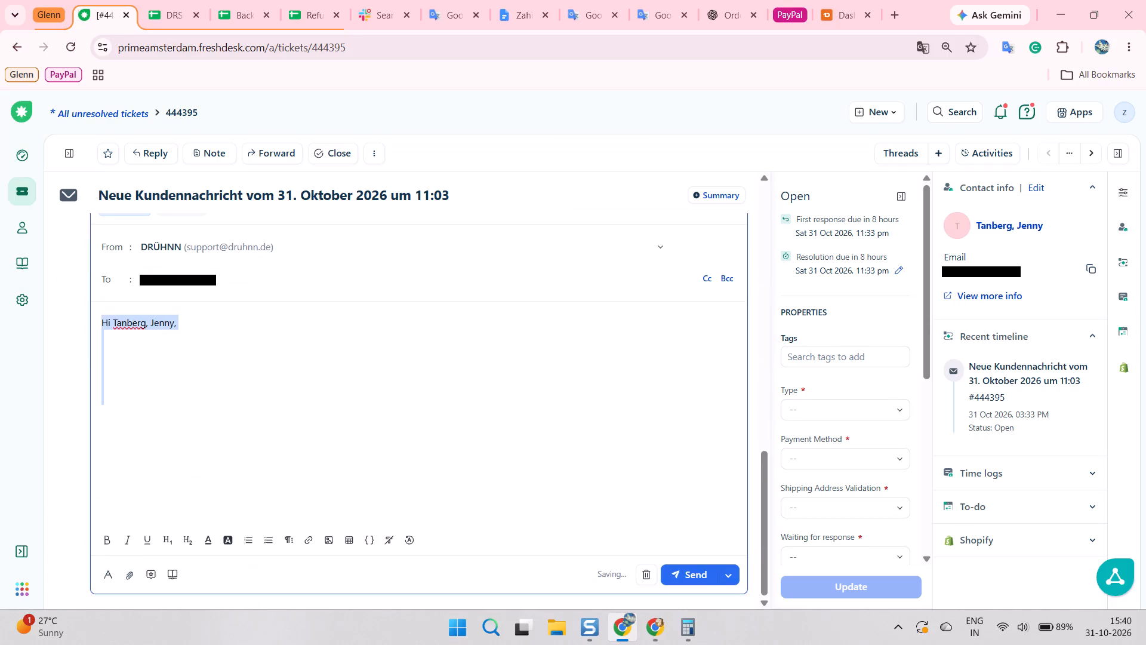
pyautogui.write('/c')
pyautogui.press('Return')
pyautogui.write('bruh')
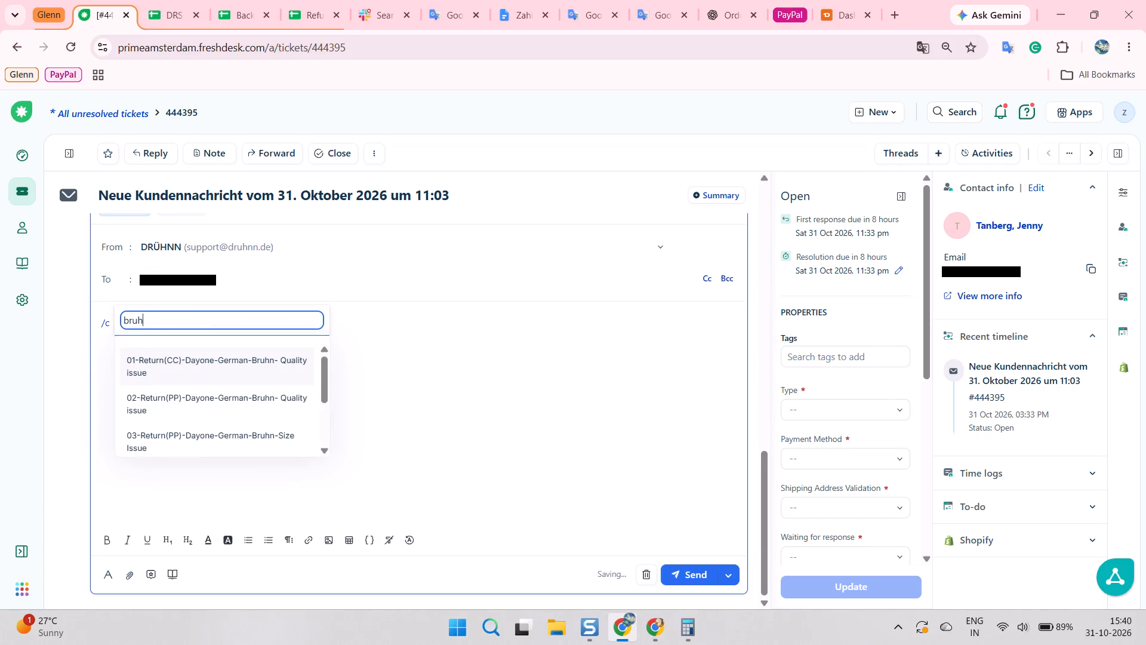
pyautogui.click(185, 364)
pyautogui.click(177, 365)
# Replace the entire reply text with the gsrpp canned response.
pyautogui.hotkey('ctrl', 'a')
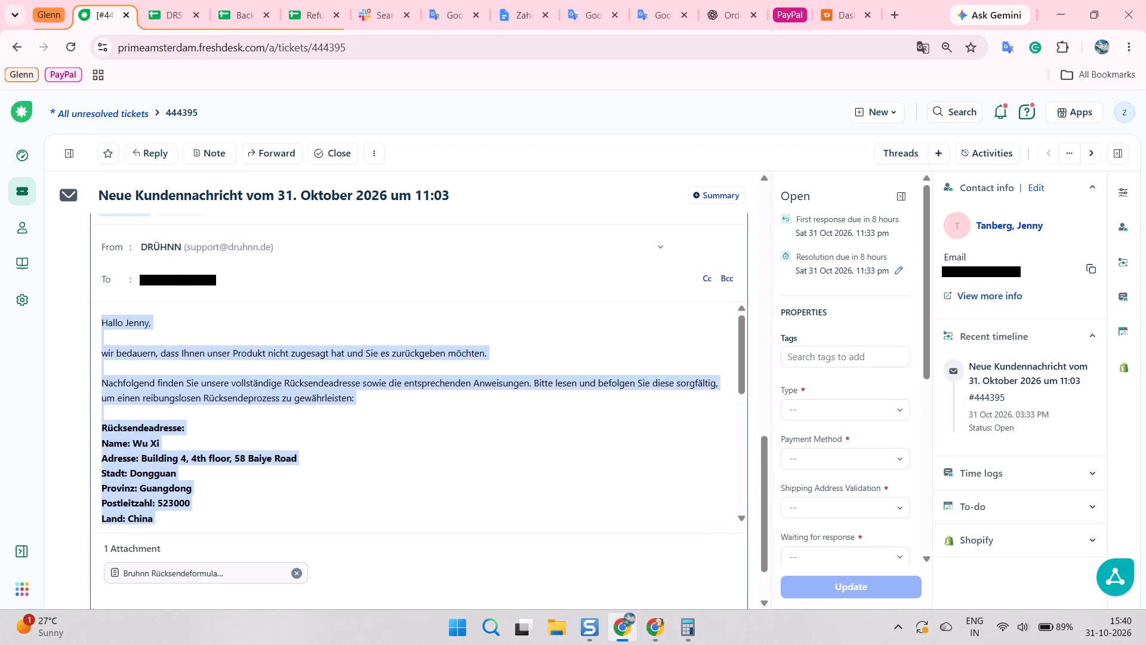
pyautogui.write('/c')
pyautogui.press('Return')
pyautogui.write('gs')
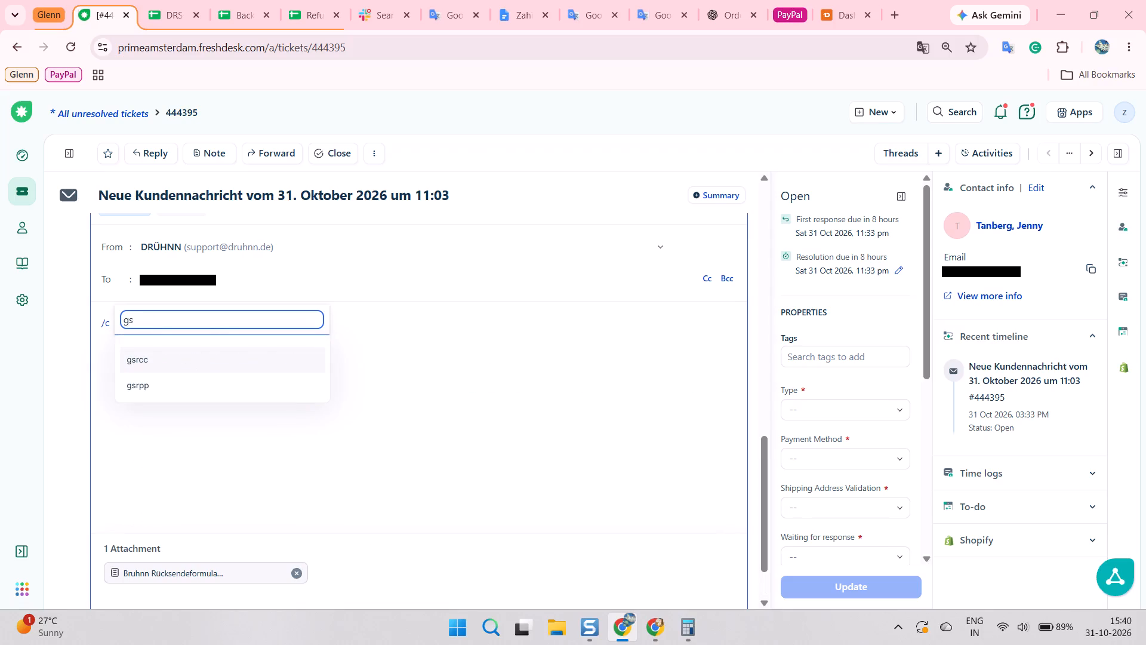
pyautogui.click(138, 374)
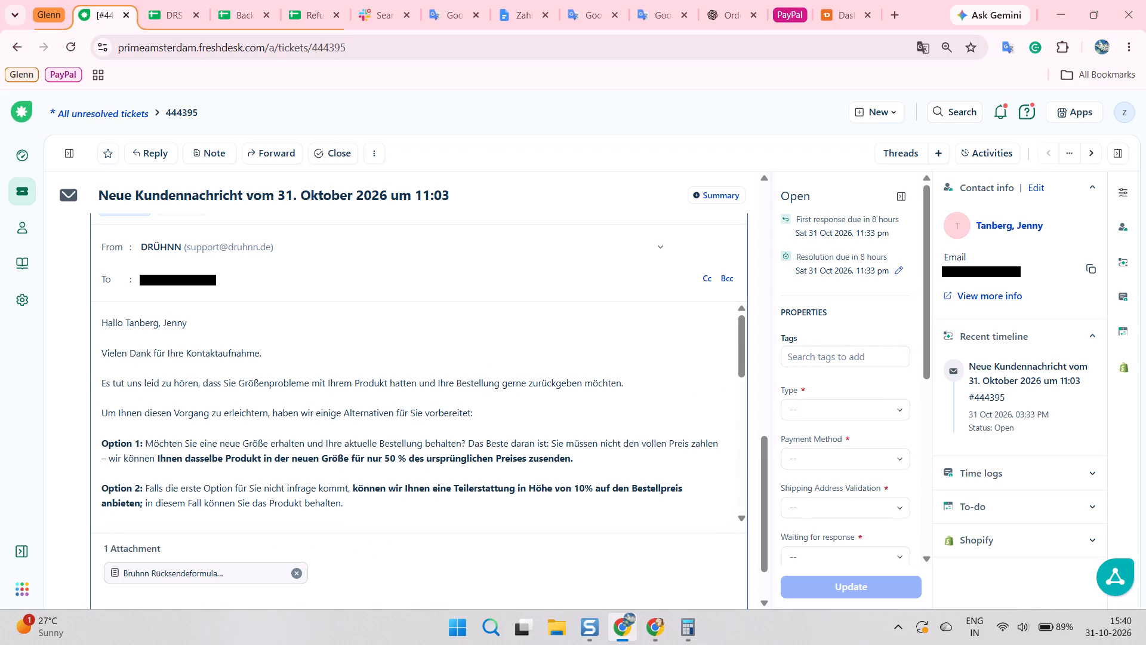
# Correct the reply's greeting so the customer's first name comes before the surname and a comma closes the line.
pyautogui.doubleClick(175, 322)
pyautogui.hotkey('ctrl', 'x')
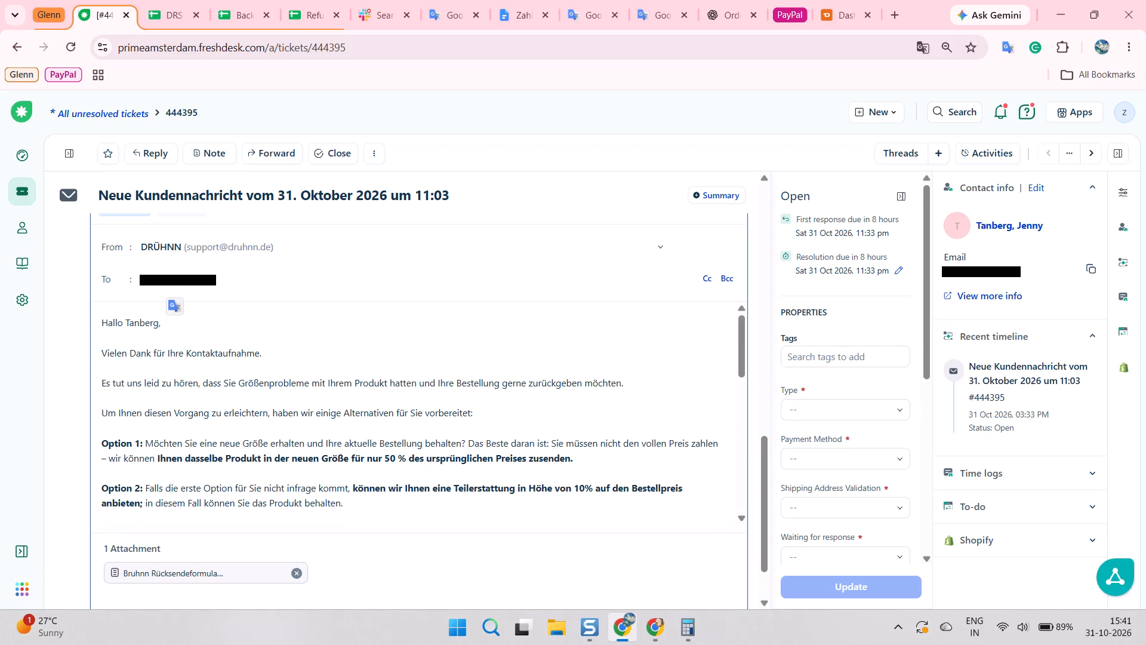
pyautogui.click(125, 317)
pyautogui.hotkey('ctrl', 'v')
pyautogui.click(196, 321)
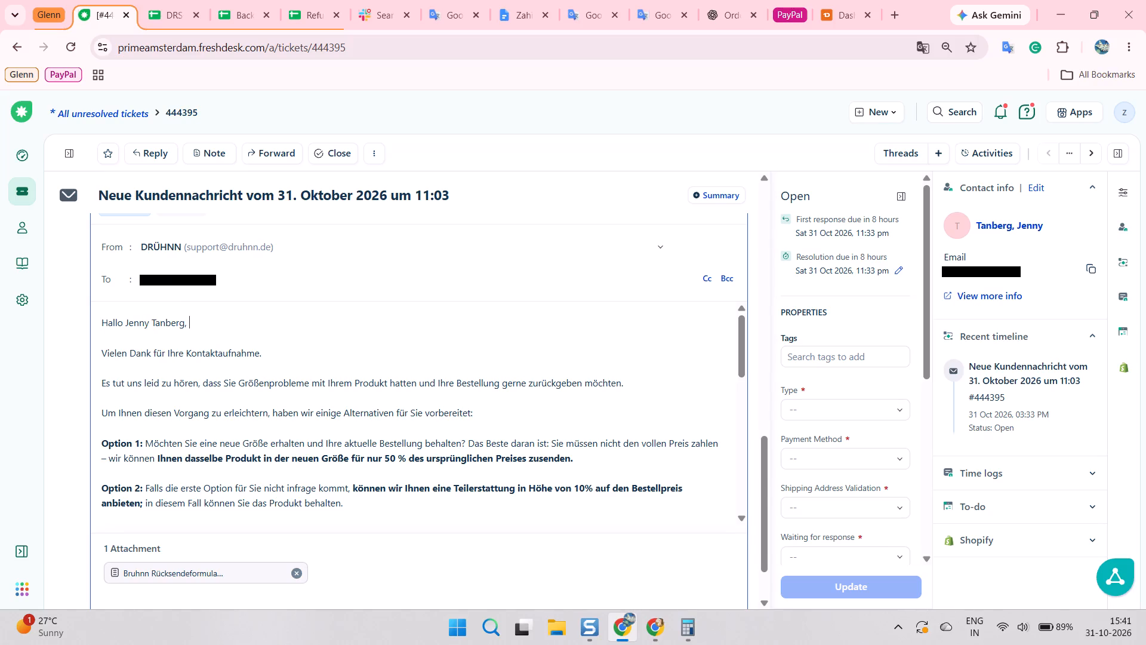
pyautogui.press('BackSpace')
pyautogui.press('BackSpace')
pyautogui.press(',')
pyautogui.hotkey('alt', 'Tab')
pyautogui.scroll(-3, 809, 278)
pyautogui.hotkey('alt', 'Tab')
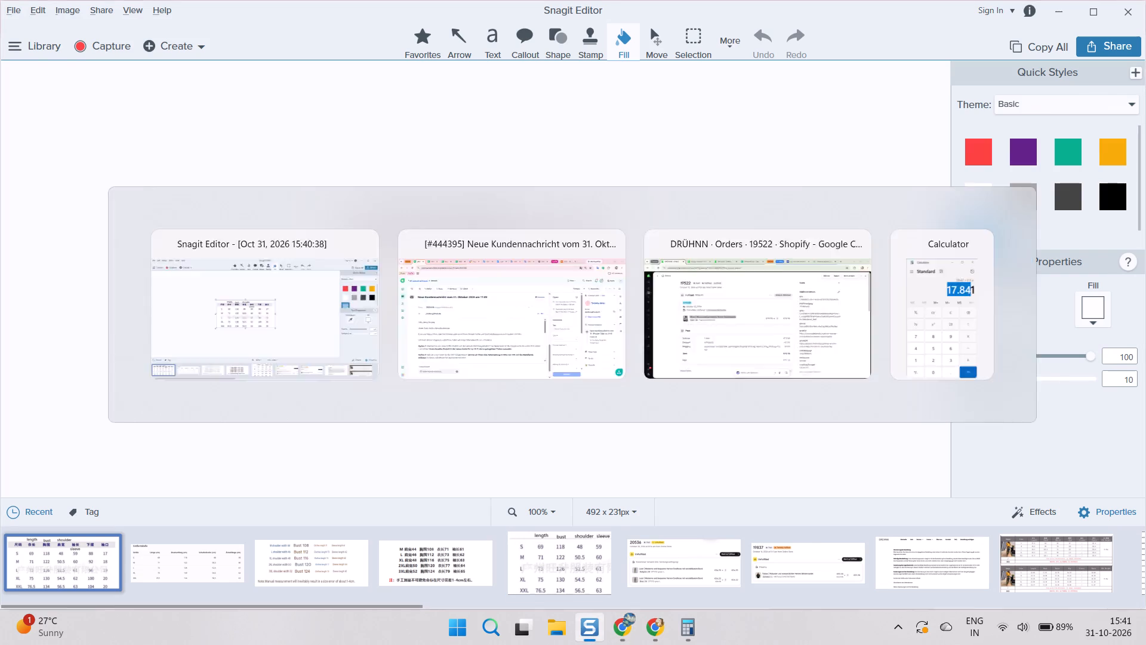
pyautogui.click(647, 629)
pyautogui.scroll(-6, 777, 367)
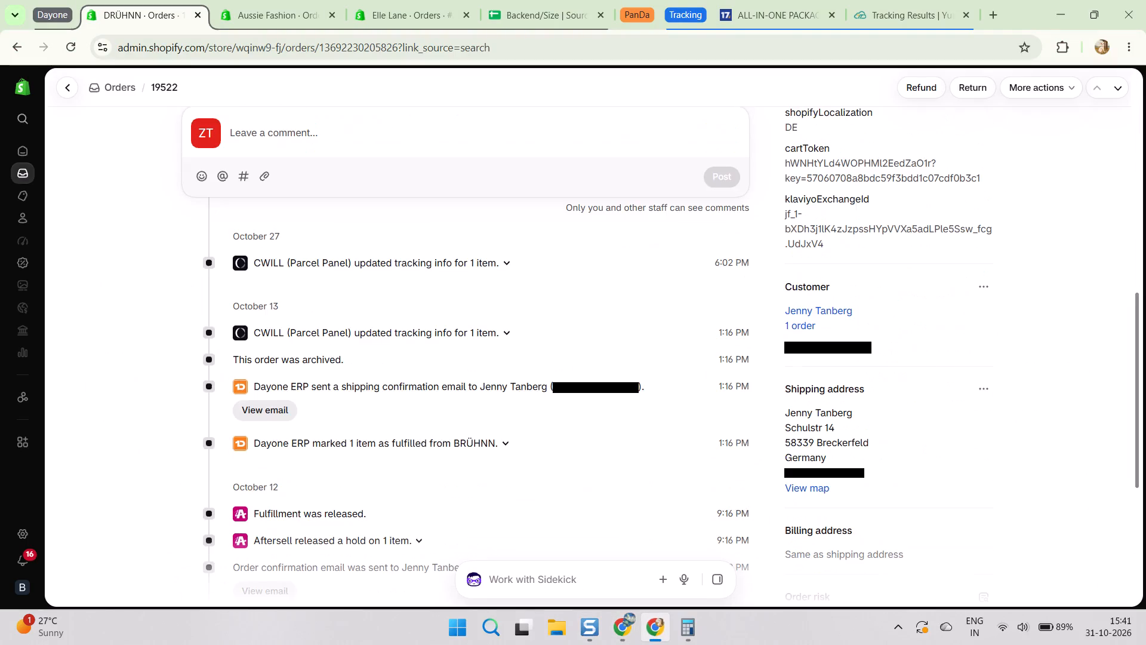
pyautogui.hotkey('alt', 'Tab')
# Look over the rest of the reply and send it to the customer.
pyautogui.scroll(-4, 415, 419)
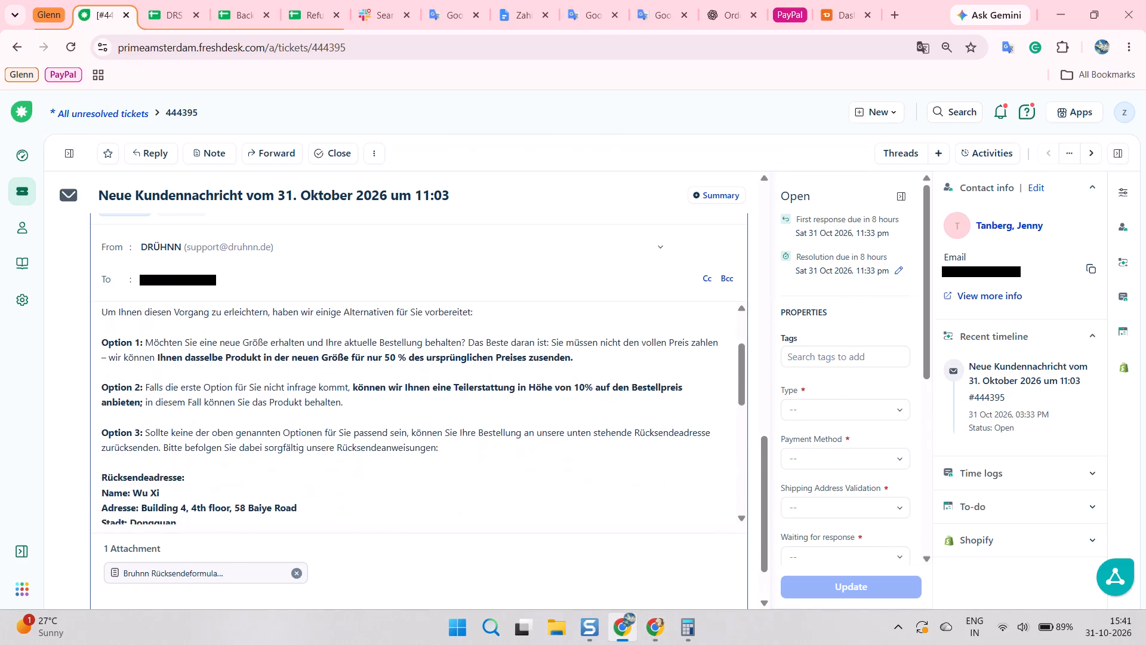
pyautogui.scroll(-9, 429, 418)
pyautogui.click(689, 578)
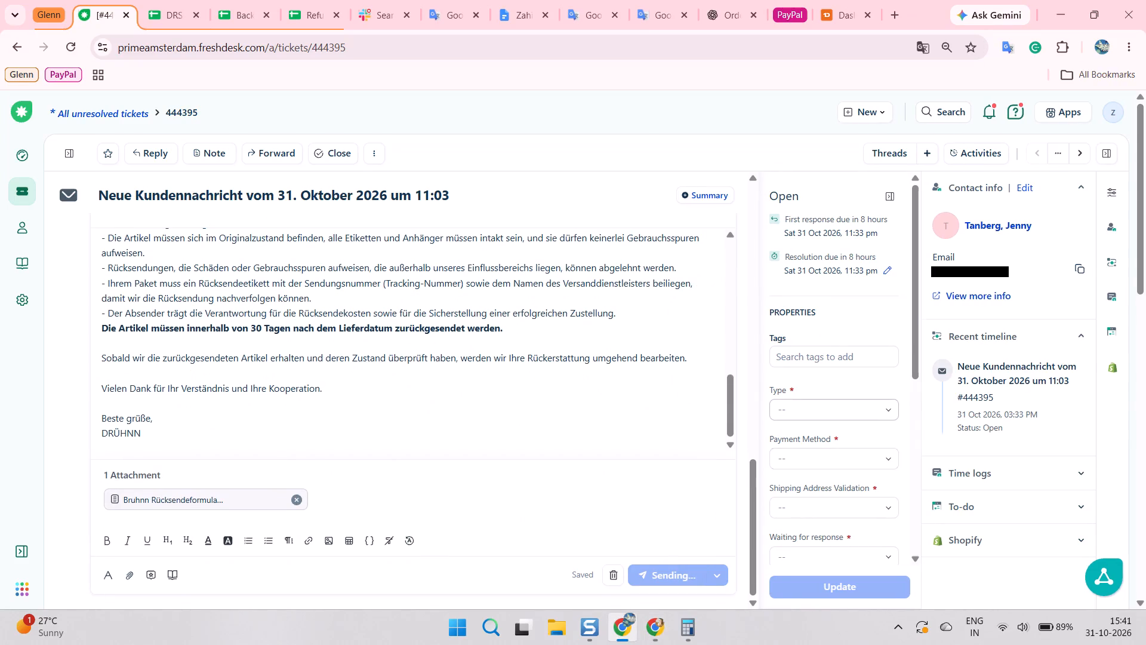
# Set the ticket's type to Return + Size Issue and, after checking the order, its payment method to PayPal.
pyautogui.click(807, 406)
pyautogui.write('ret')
pyautogui.click(826, 517)
pyautogui.press('Tab')
pyautogui.hotkey('alt', 'Tab')
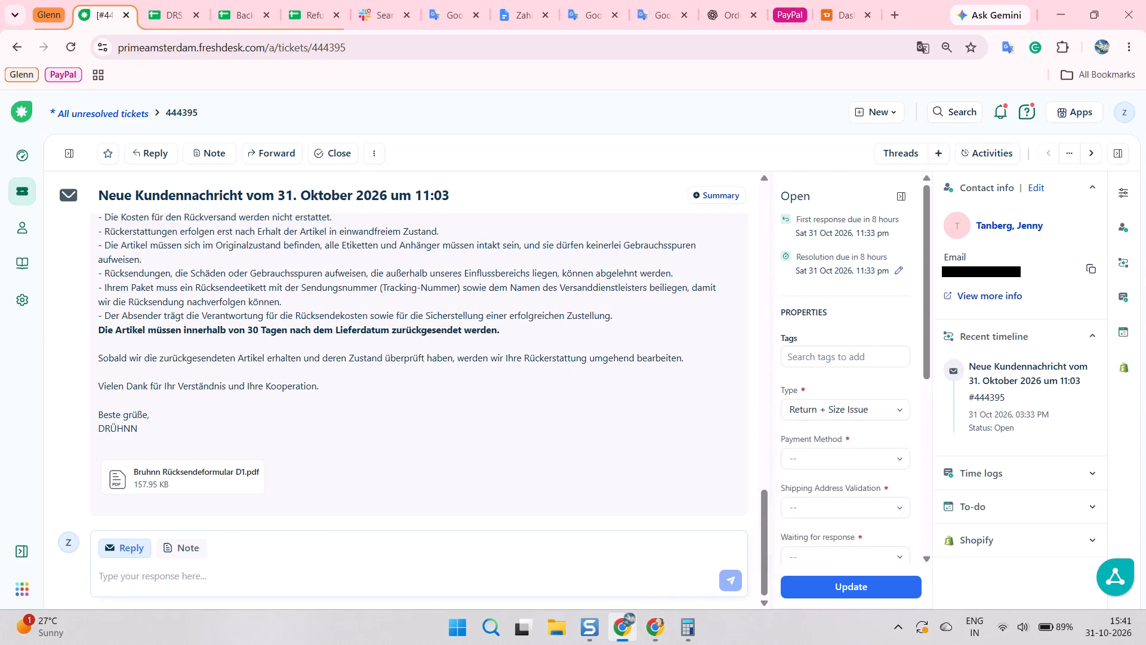
pyautogui.scroll(-4, 800, 382)
pyautogui.hotkey('alt', 'Tab')
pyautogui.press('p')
pyautogui.press('Tab')
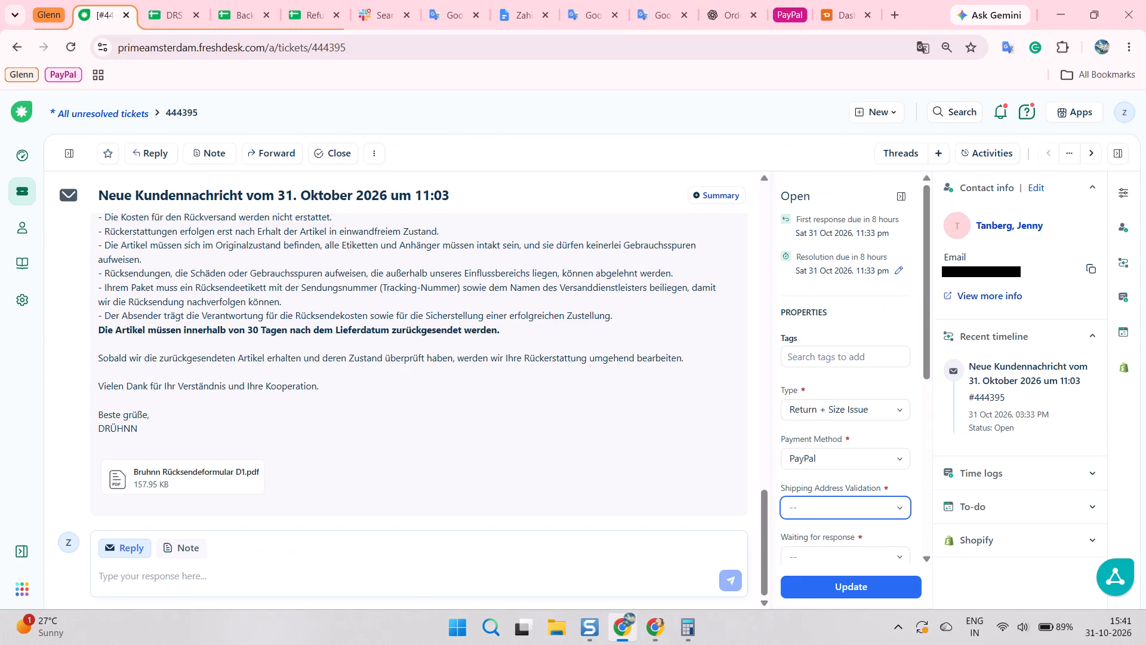
# Set shipping address validation to Verified & Correct, waiting for response to N/A, Marketing/PayPal to No, status to Resolved, agent to yourself, and save the properties.
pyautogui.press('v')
pyautogui.press('Tab')
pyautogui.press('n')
pyautogui.press('Tab')
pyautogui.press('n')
pyautogui.press('Tab')
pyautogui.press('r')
pyautogui.press('Tab')
pyautogui.press('Tab')
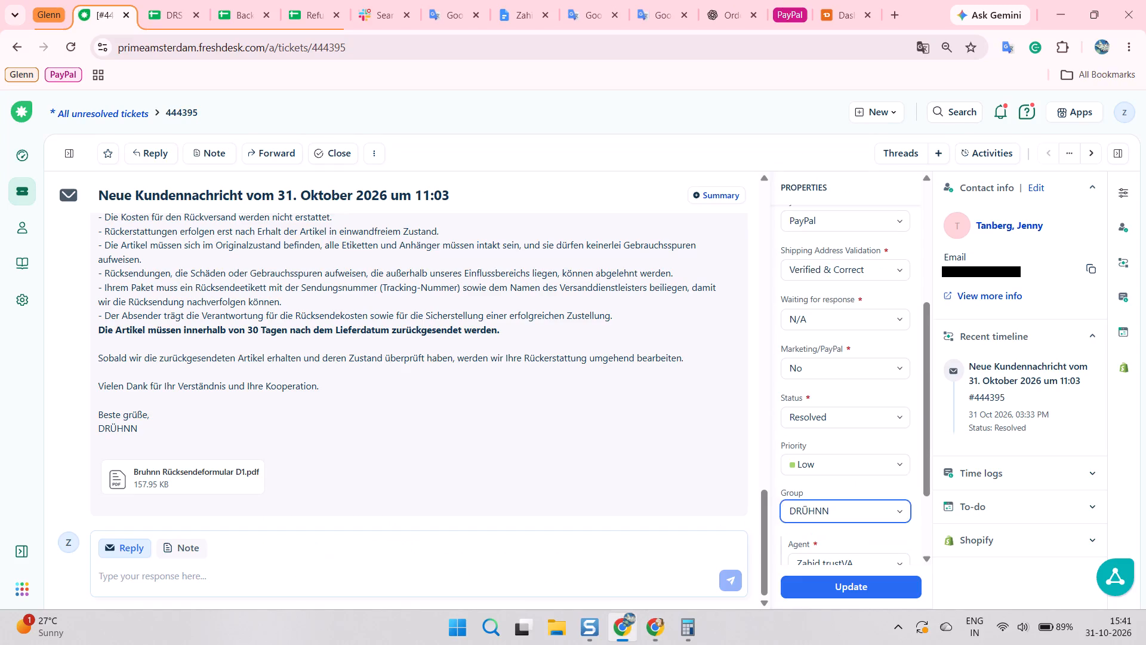
pyautogui.press('Tab')
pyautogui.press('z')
pyautogui.scroll(-5, 803, 406)
pyautogui.click(829, 589)
pyautogui.scroll(-4, 747, 489)
# Copy ticket number 444395 into the next free row under ZAHID in the DRS- October 2026 sheet.
pyautogui.tripleClick(170, 113)
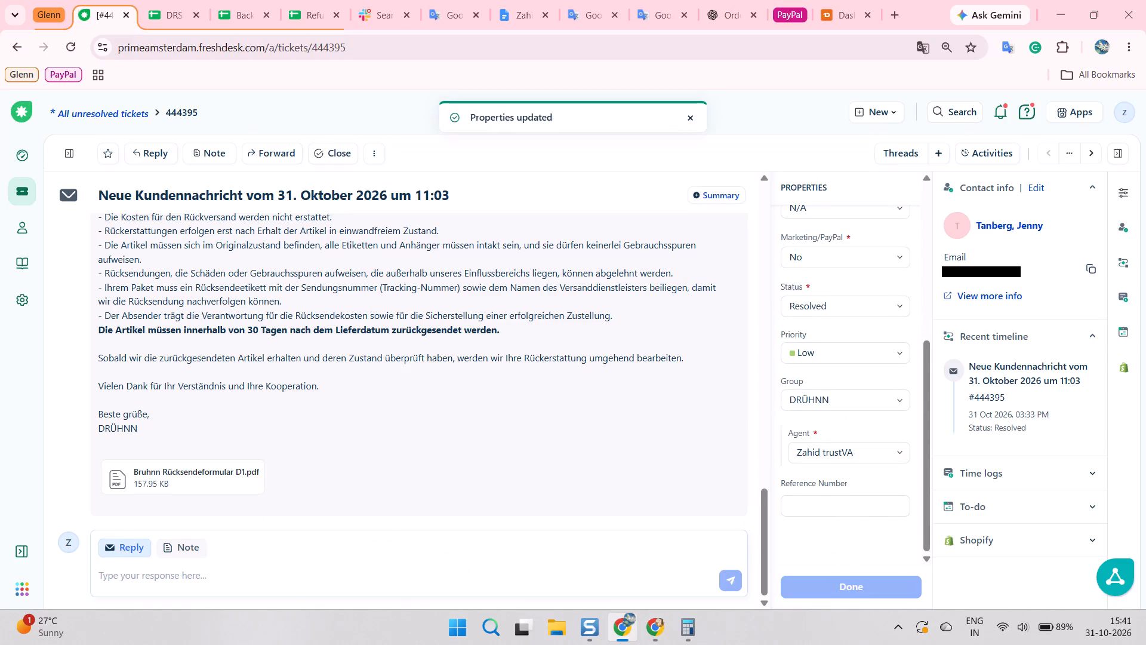
pyautogui.hotkey('ctrl', 'c')
pyautogui.hotkey('ctrl', 'c')
pyautogui.click(161, 0)
pyautogui.hotkey('ctrl', 'v')
pyautogui.click(348, 328)
pyautogui.scroll(-1, 348, 328)
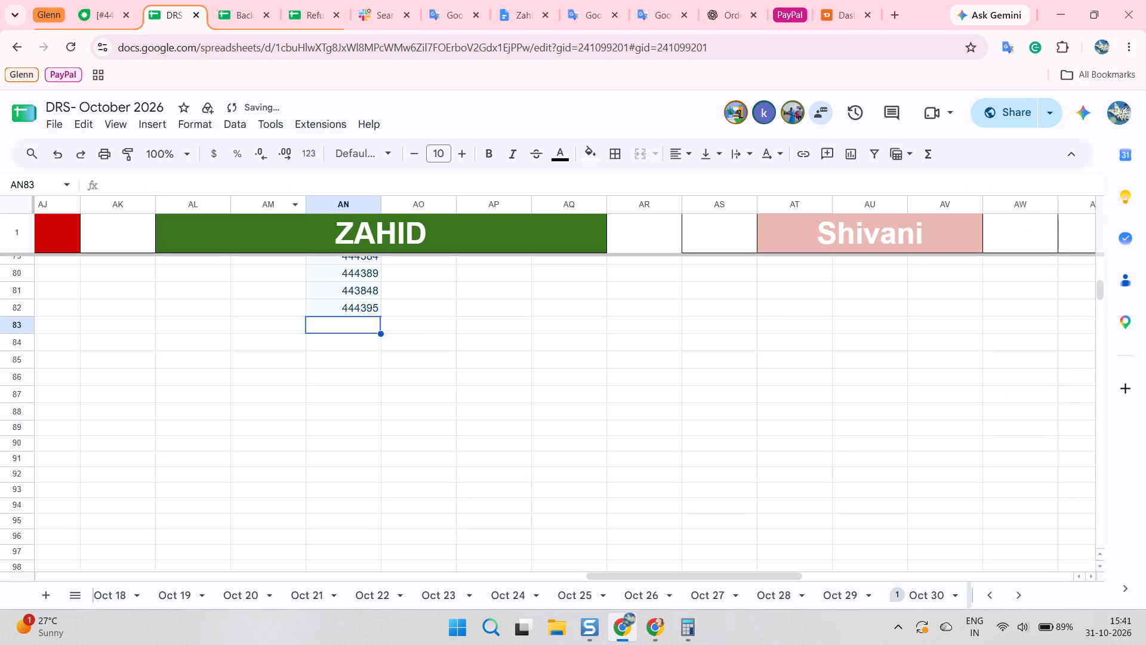
pyautogui.scroll(-1, 348, 328)
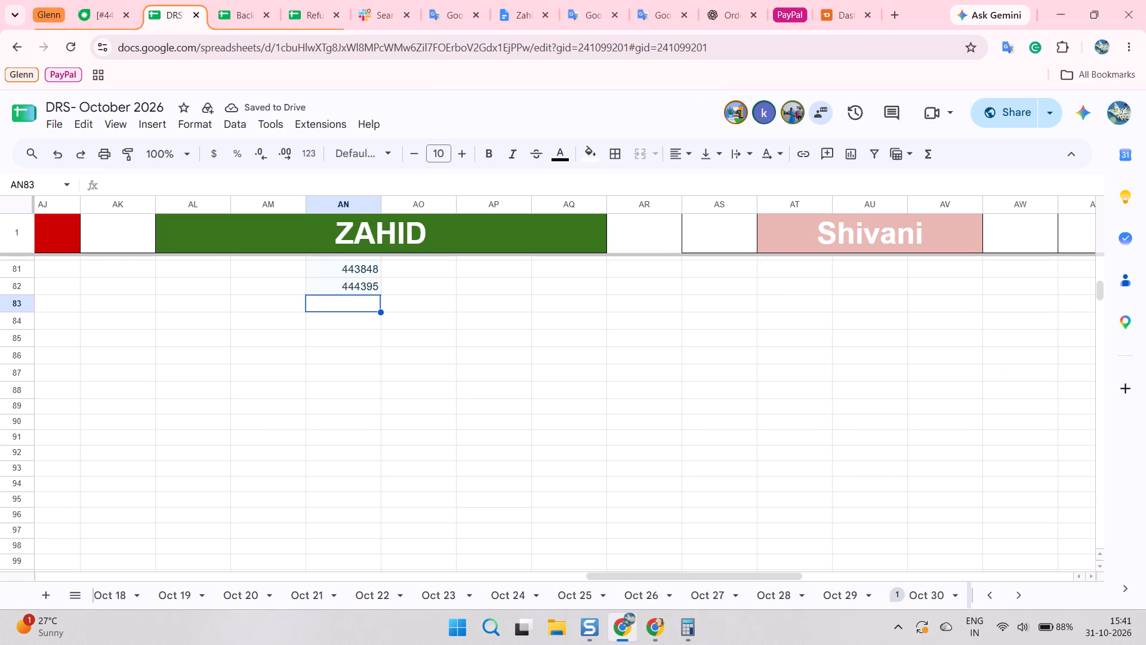
# Return to the Freshdesk list of unresolved tickets and open ticket #444397.
pyautogui.click(119, 0)
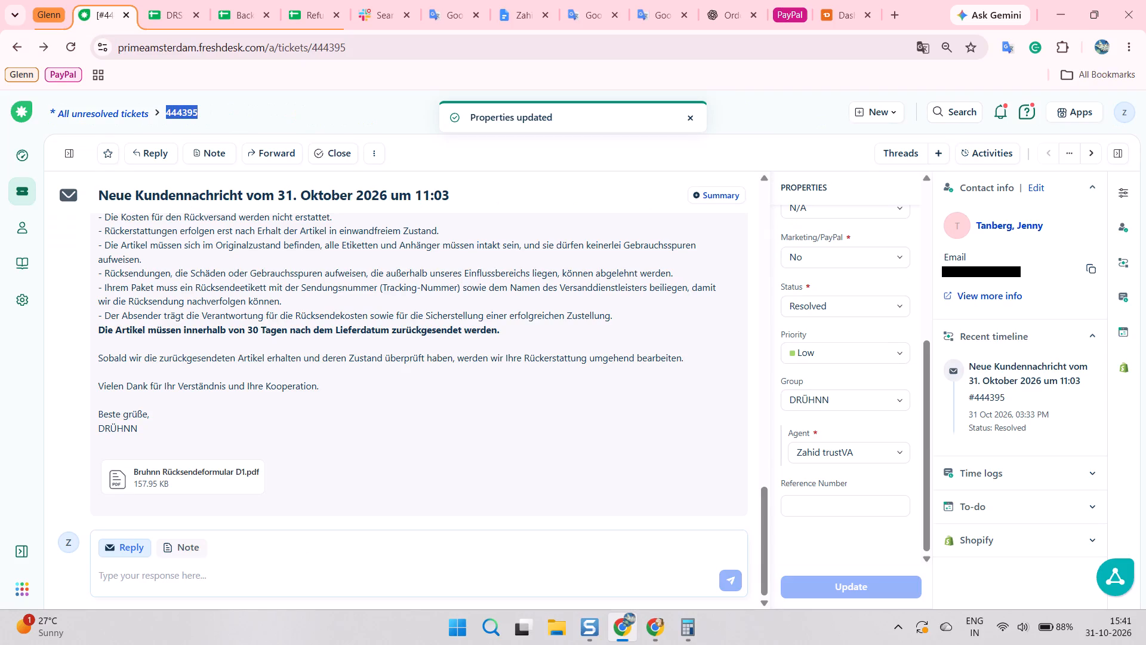
pyautogui.click(313, 278)
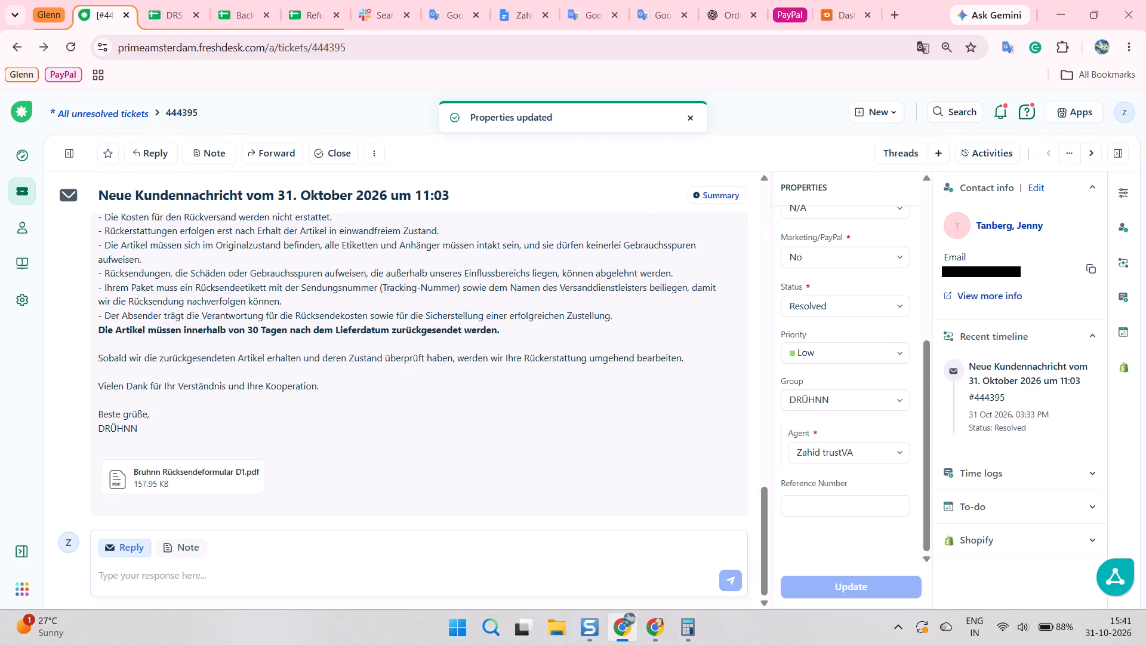
pyautogui.scroll(1, 51, 209)
pyautogui.click(19, 192)
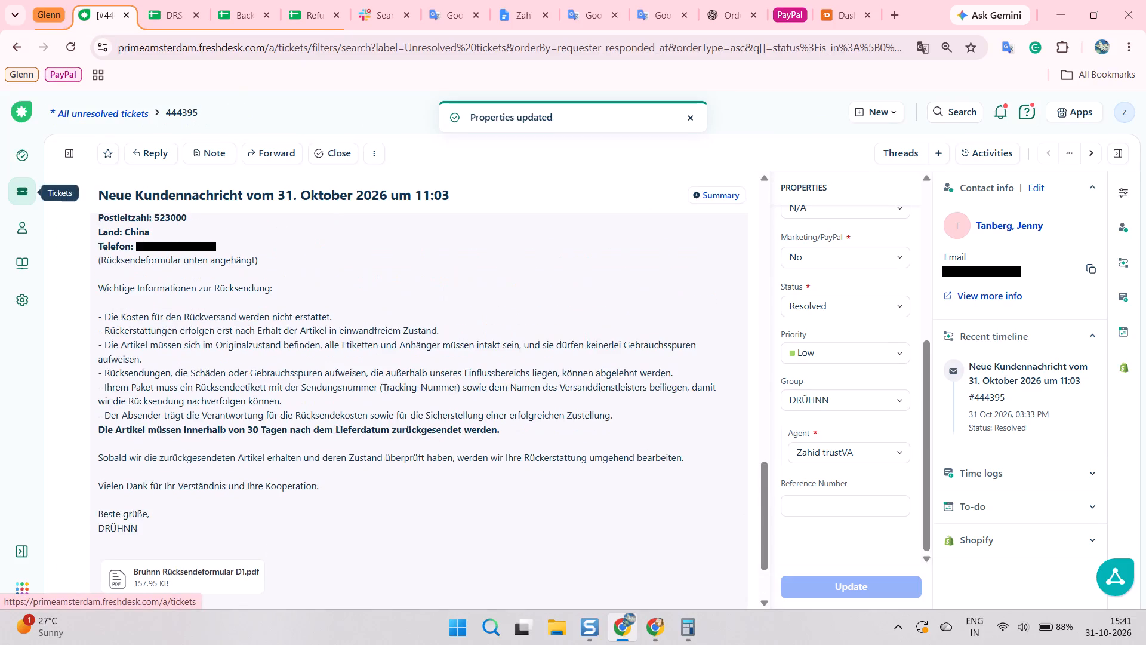
pyautogui.scroll(8, 252, 235)
pyautogui.click(198, 220)
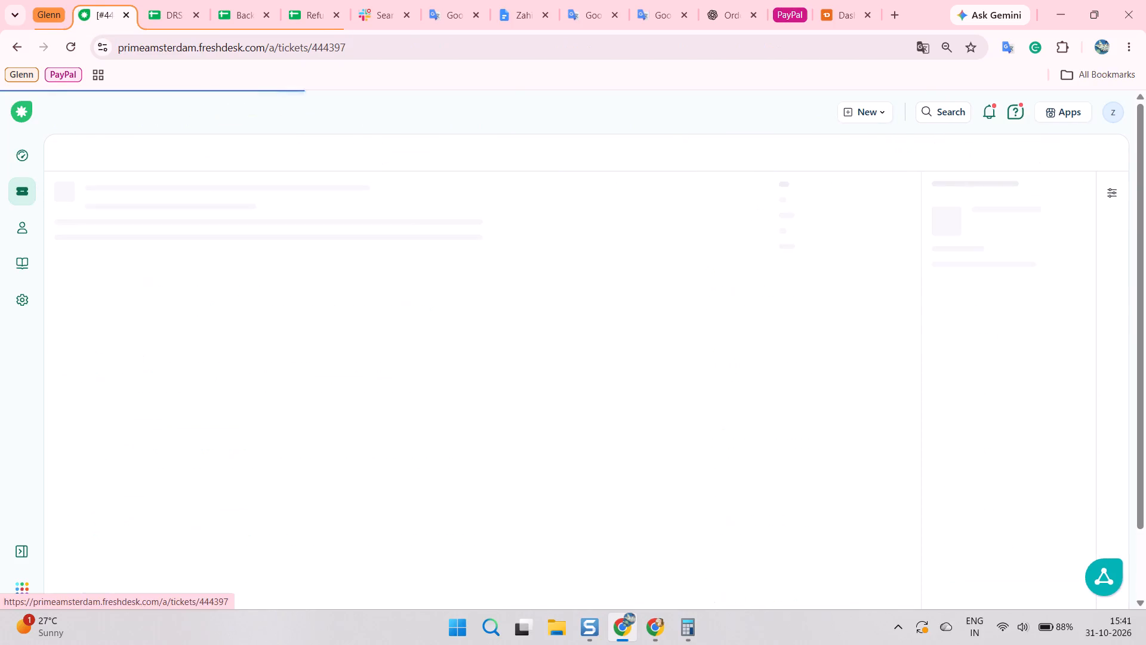
# Translate ticket #444397 into English, read the customer's return request, and switch the page back to its original language.
pyautogui.scroll(-4, 308, 238)
pyautogui.rightClick(395, 198)
pyautogui.scroll(-4, 412, 284)
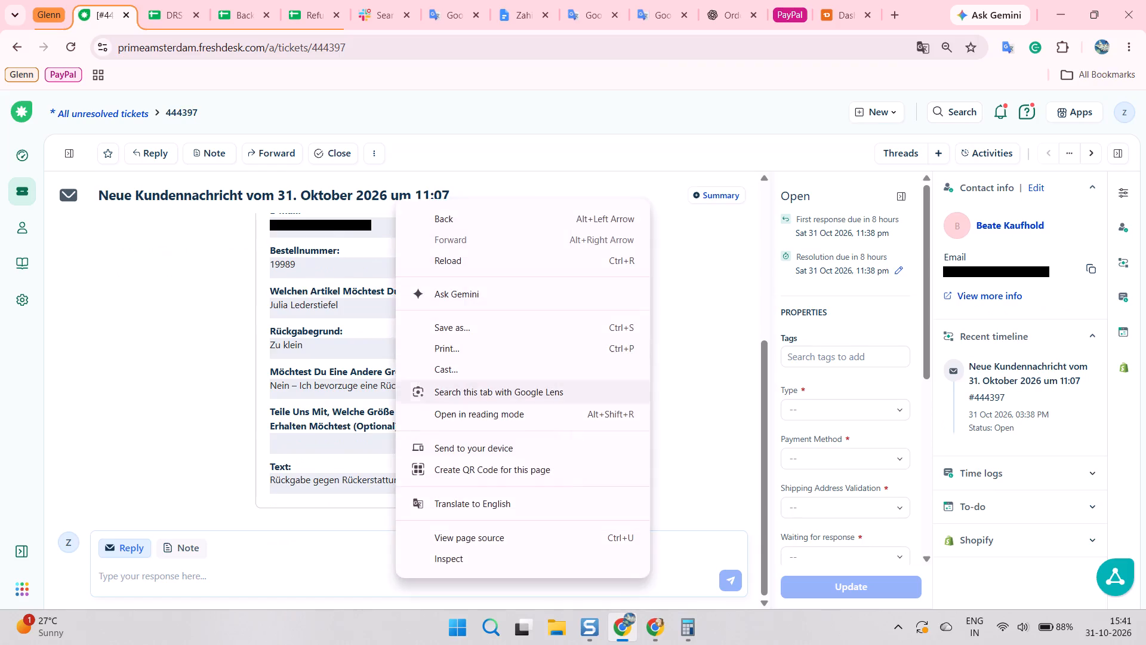
pyautogui.click(486, 501)
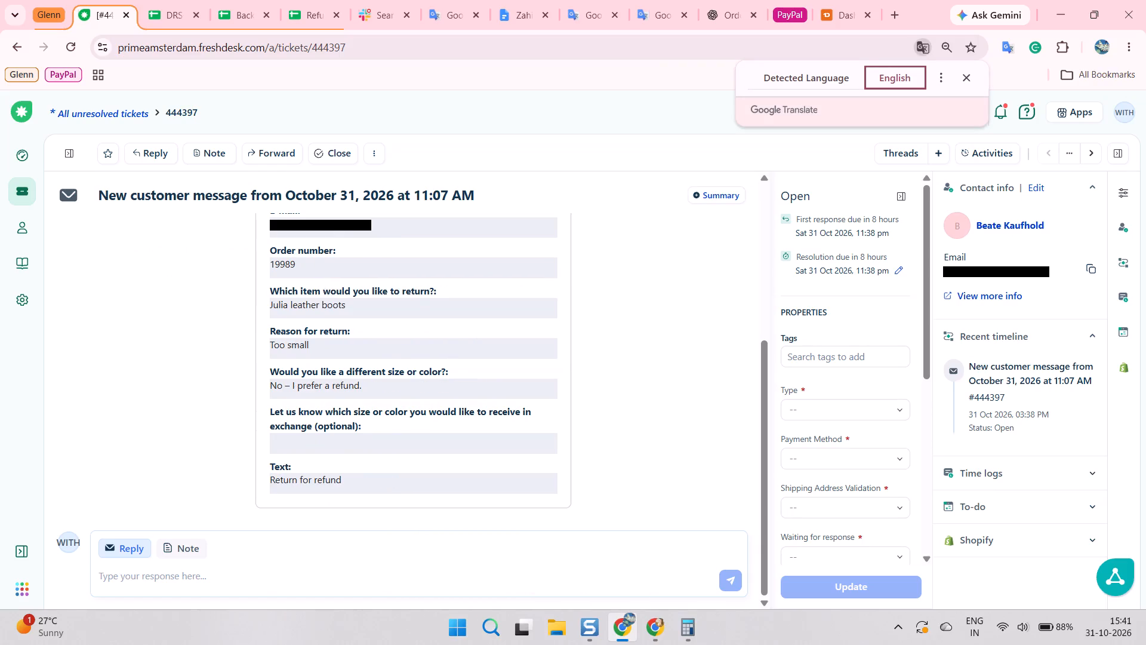
pyautogui.click(797, 74)
pyautogui.scroll(5, 1012, 258)
pyautogui.click(1085, 266)
pyautogui.scroll(4, 1082, 266)
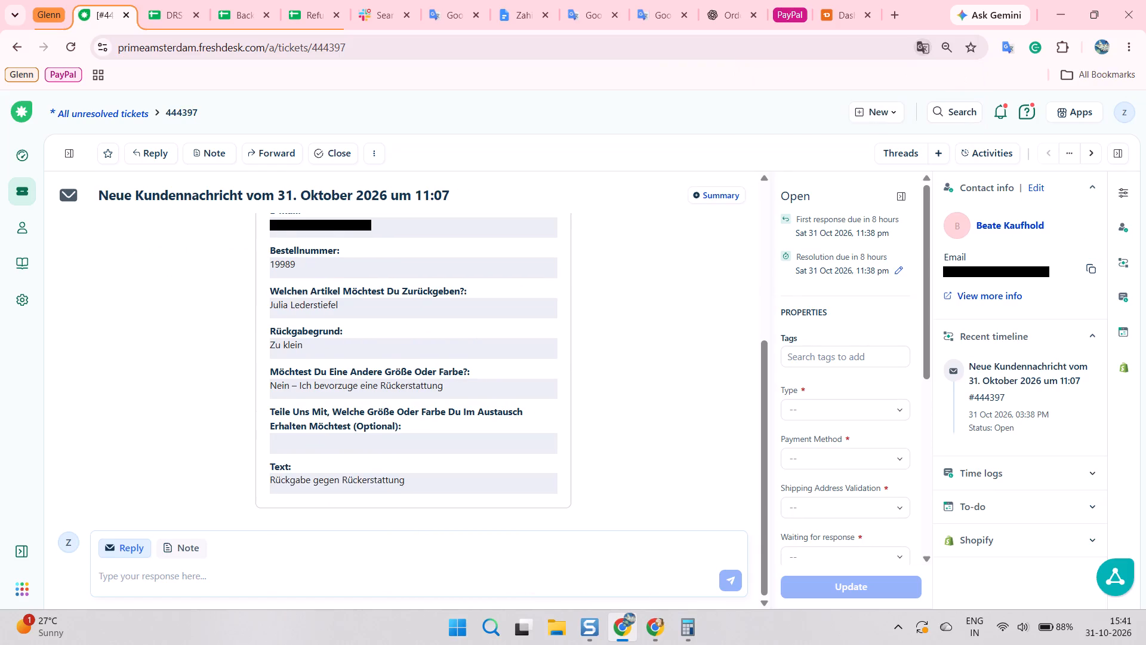
pyautogui.scroll(7, 677, 296)
pyautogui.hotkey('alt', 'Tab')
pyautogui.scroll(2, 27, 137)
pyautogui.click(19, 119)
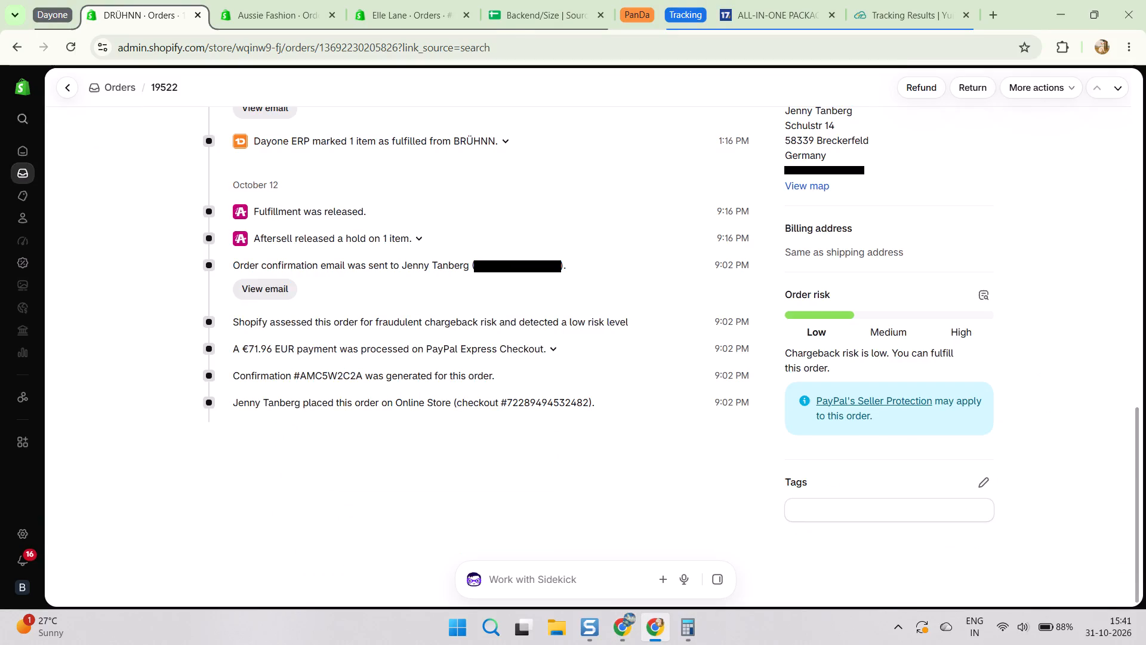
pyautogui.hotkey('ctrl', 'v')
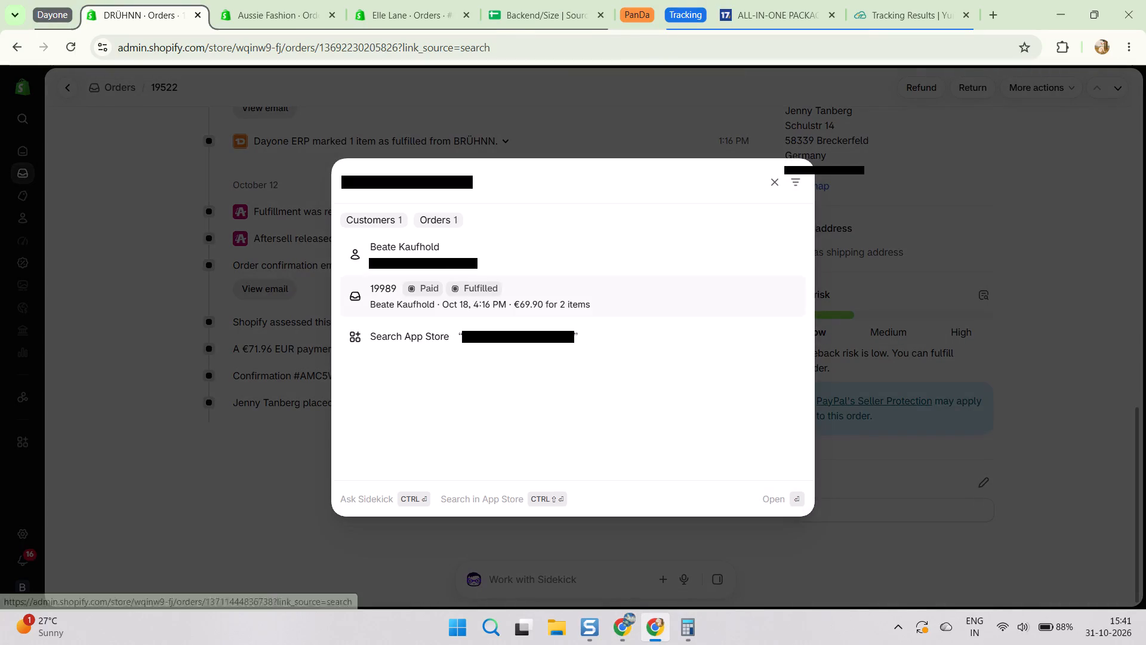
pyautogui.click(381, 288)
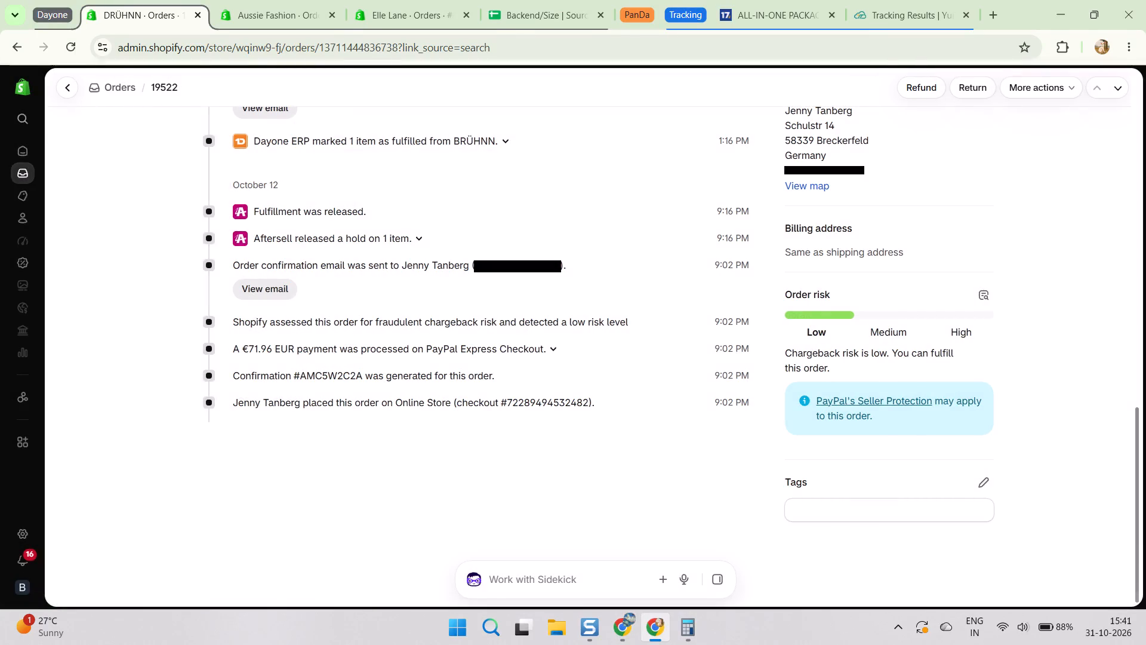
pyautogui.scroll(3, 446, 308)
pyautogui.click(404, 225)
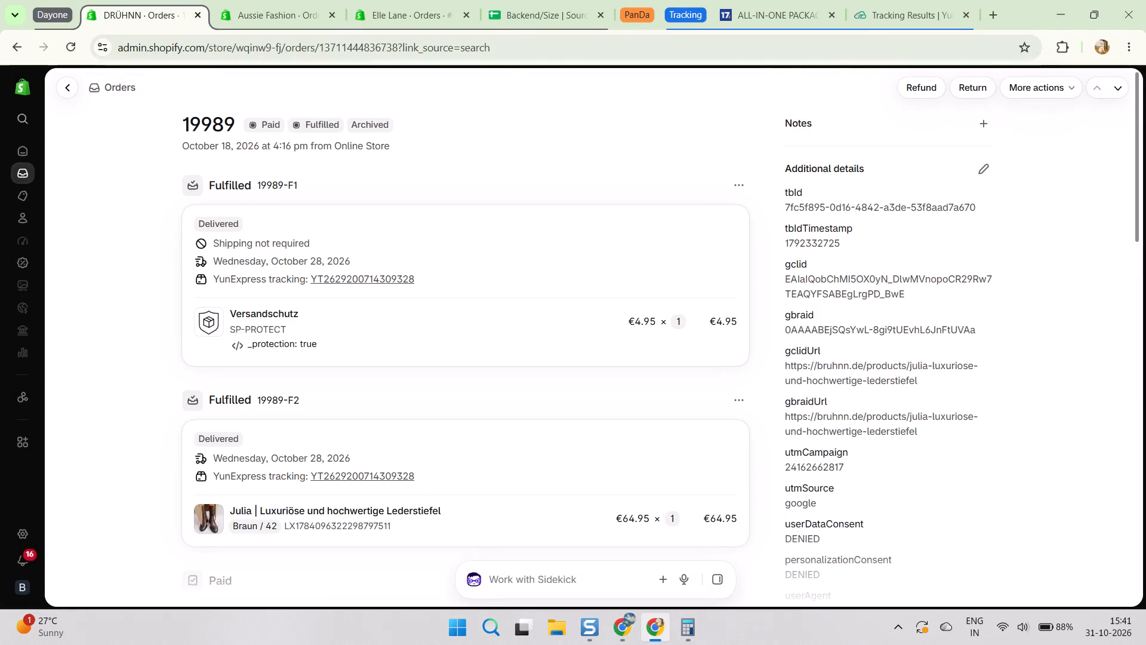
pyautogui.scroll(-2, 458, 409)
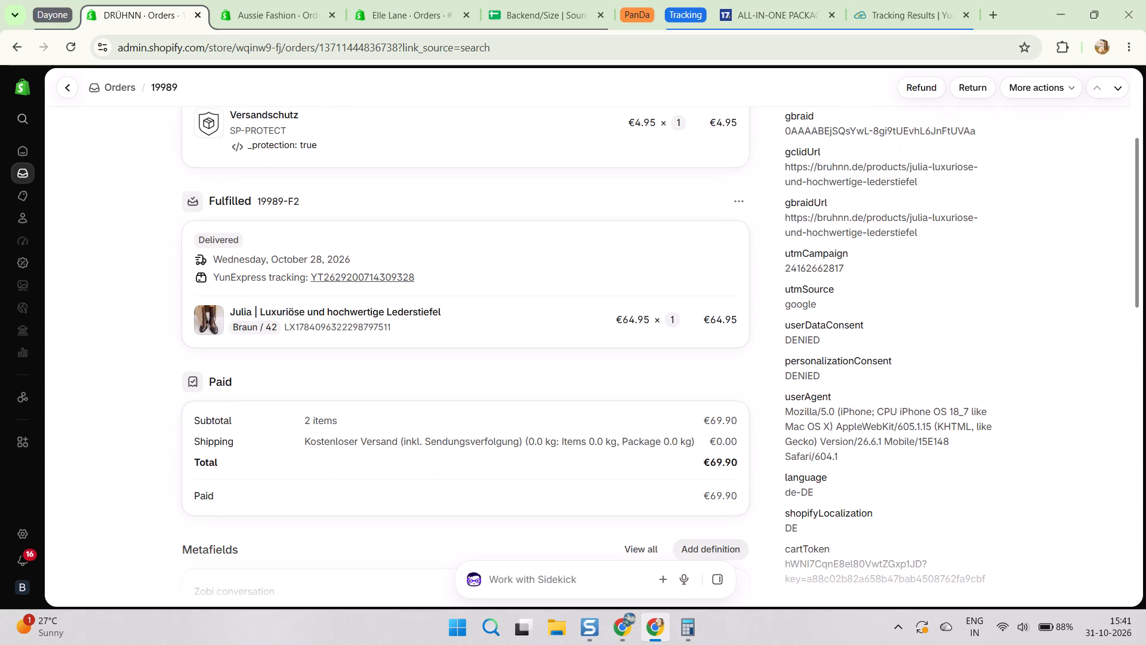
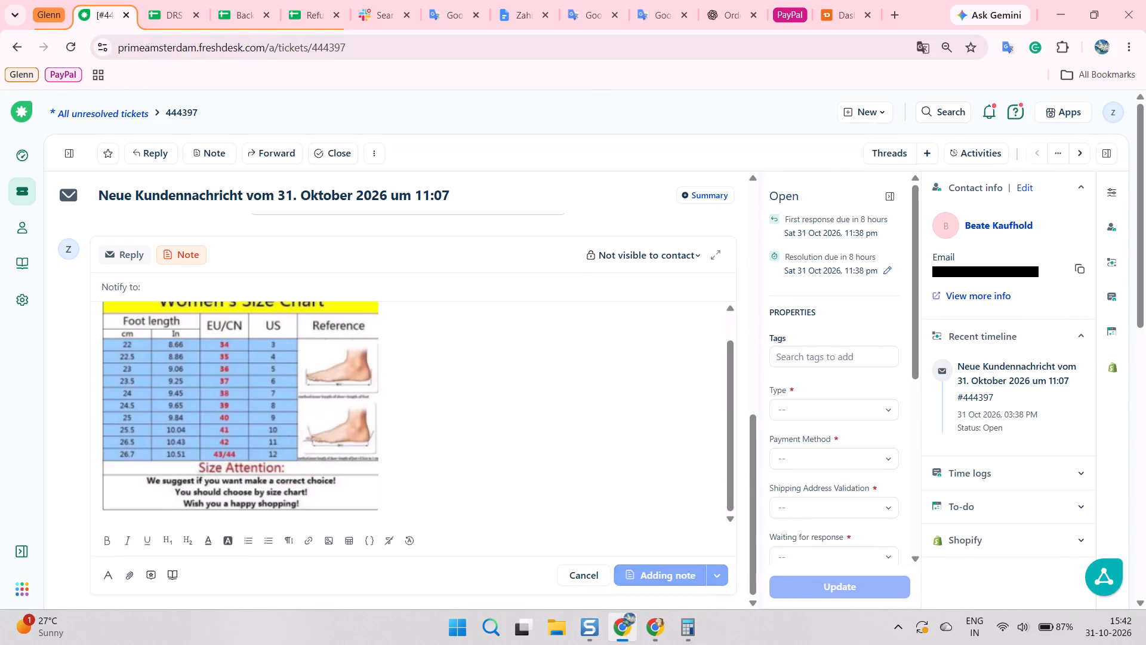
pyautogui.scroll(4, 384, 437)
pyautogui.hotkey('alt', 'Tab')
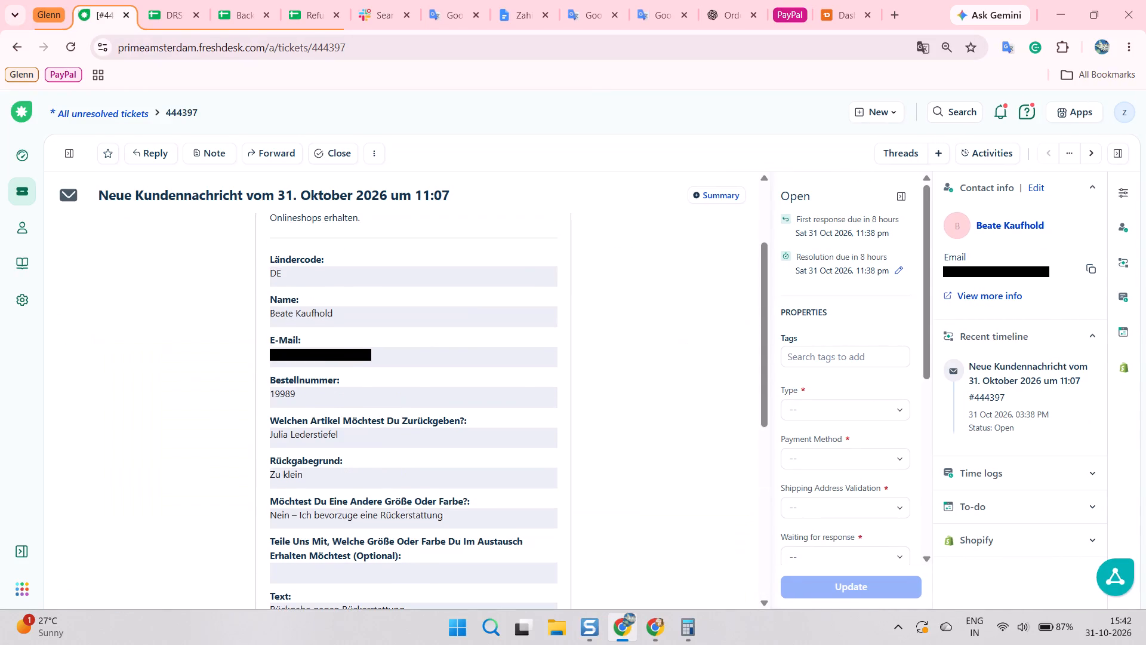
pyautogui.hotkey('alt', 'Tab')
pyautogui.click(655, 637)
pyautogui.scroll(3, 472, 337)
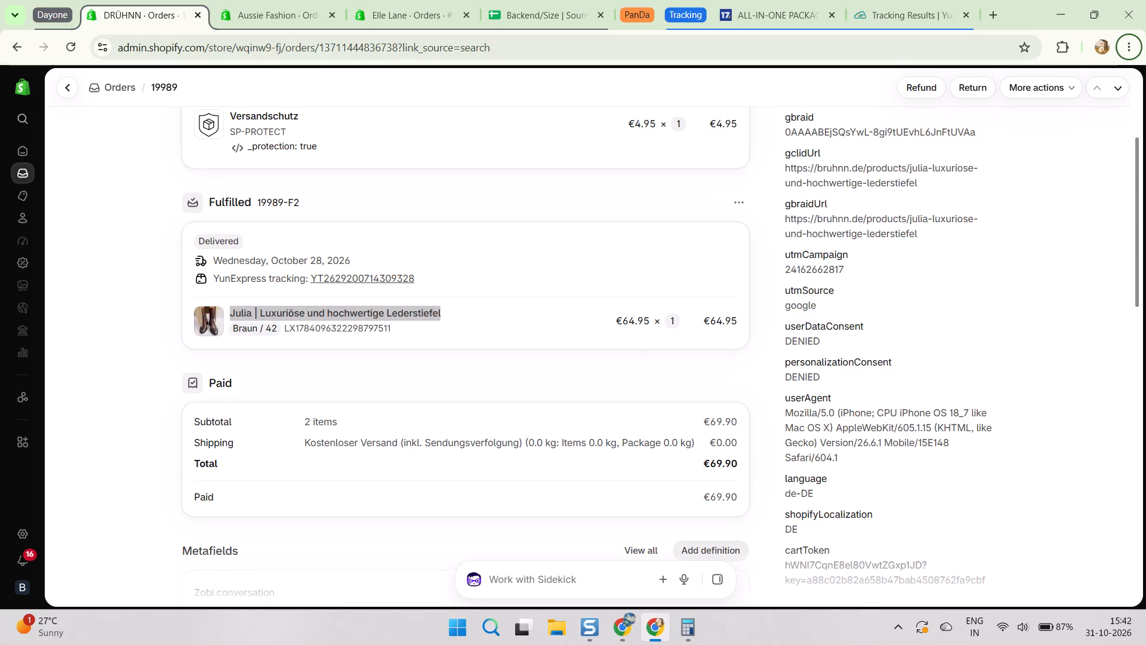
pyautogui.click(513, 286)
pyautogui.scroll(-7, 543, 311)
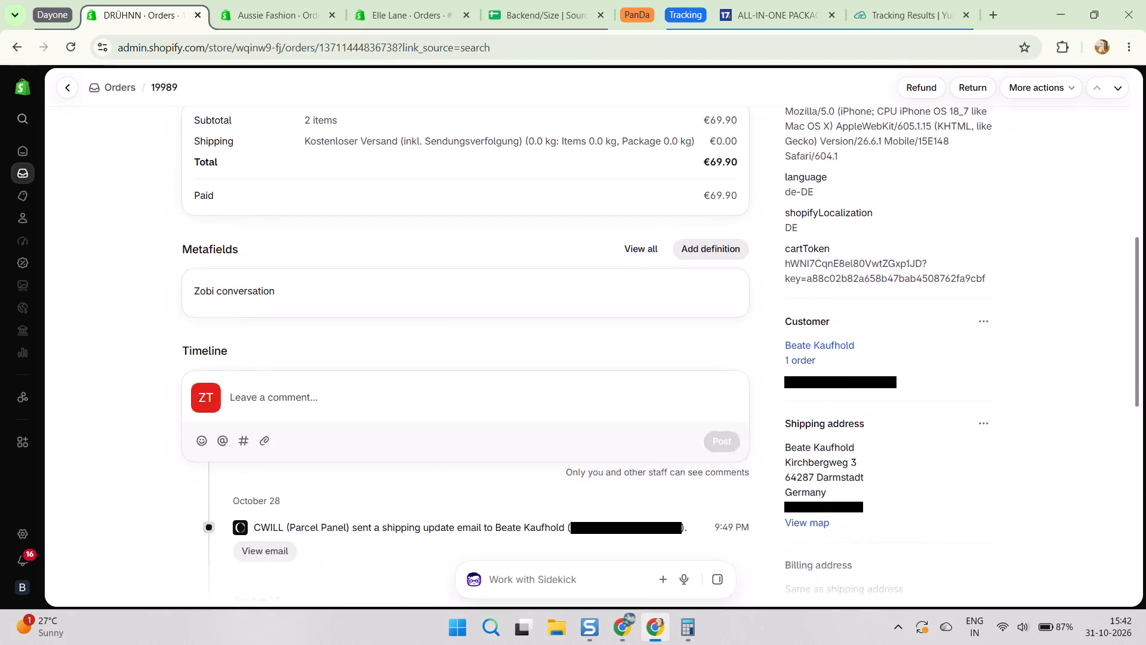
pyautogui.scroll(-6, 568, 326)
pyautogui.scroll(16, 576, 325)
pyautogui.click(476, 245)
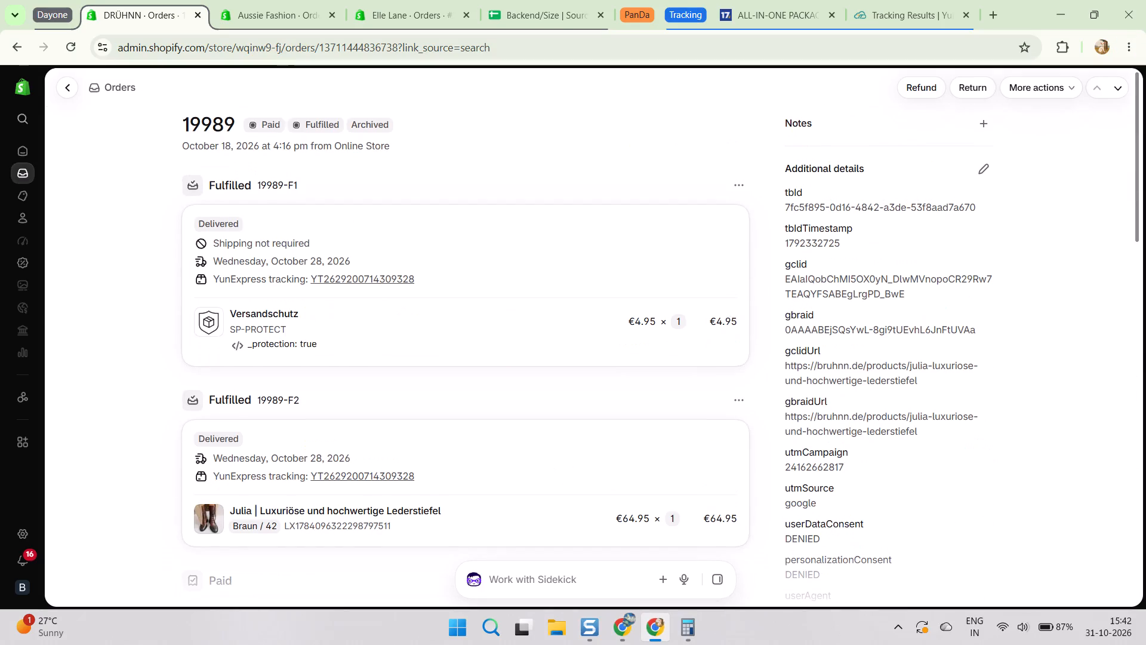
pyautogui.click(508, 247)
pyautogui.hotkey('alt', 'Tab')
pyautogui.click(422, 334)
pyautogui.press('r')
pyautogui.scroll(-4, 295, 375)
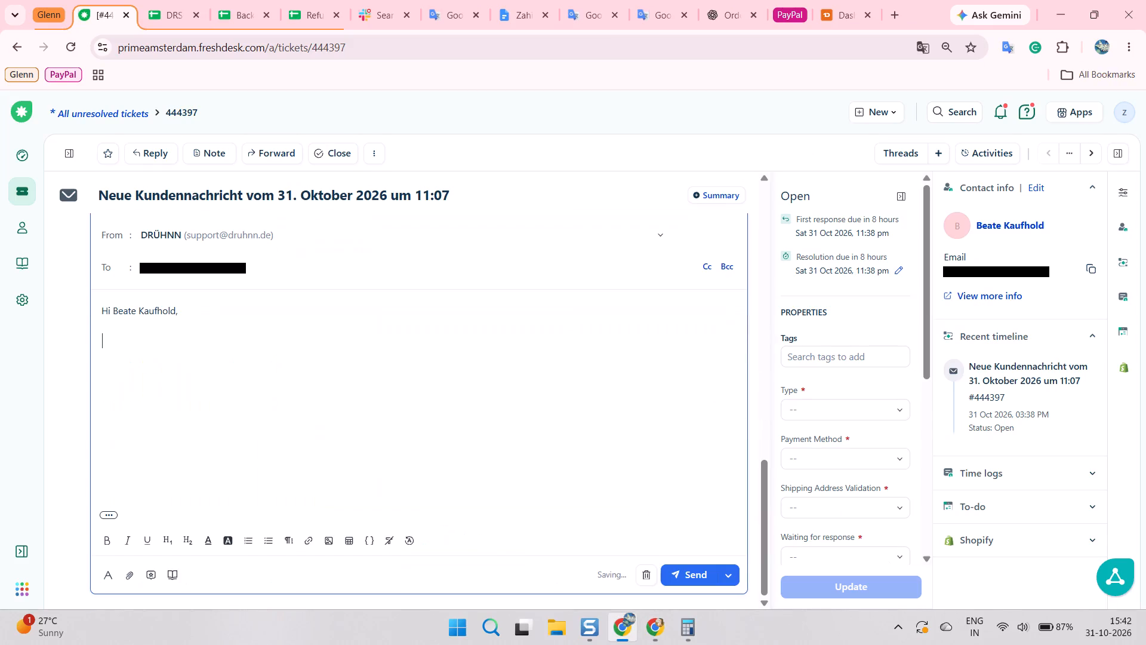
pyautogui.scroll(-5, 210, 419)
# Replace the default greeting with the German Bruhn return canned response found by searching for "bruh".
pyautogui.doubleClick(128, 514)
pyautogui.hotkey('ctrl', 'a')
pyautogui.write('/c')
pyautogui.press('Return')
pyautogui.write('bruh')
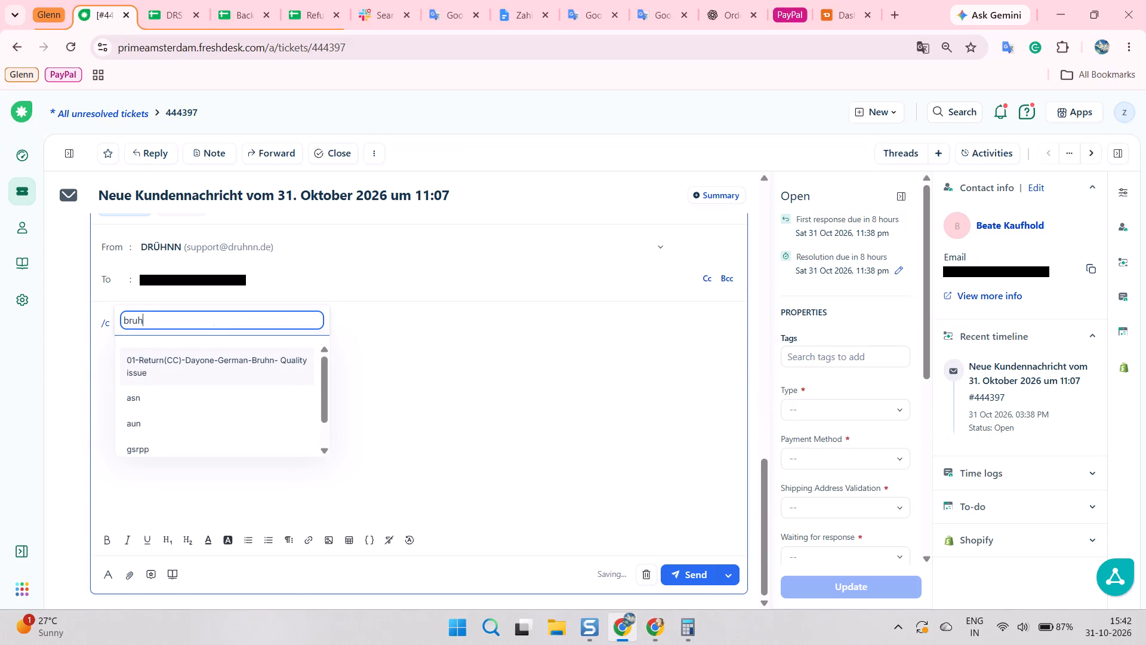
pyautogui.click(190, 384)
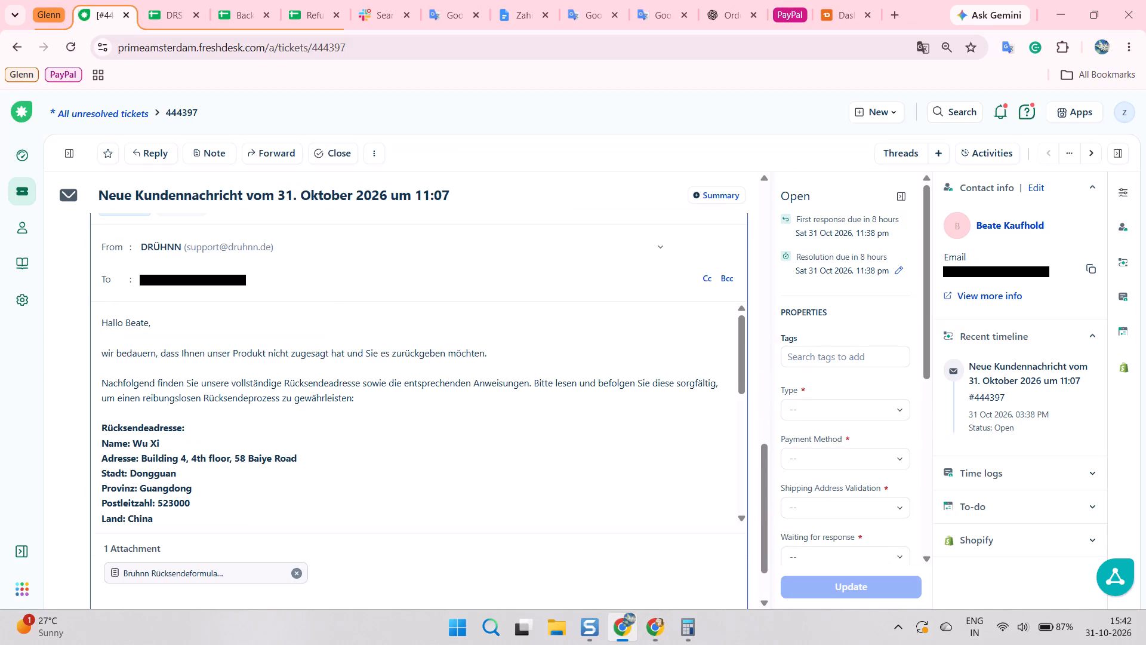
# Replace the draft with the German size-issue return canned response found by searching for "gs", check it, and send the reply.
pyautogui.click(183, 383)
pyautogui.hotkey('ctrl', 'a')
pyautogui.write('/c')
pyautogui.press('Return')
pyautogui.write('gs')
pyautogui.click(156, 385)
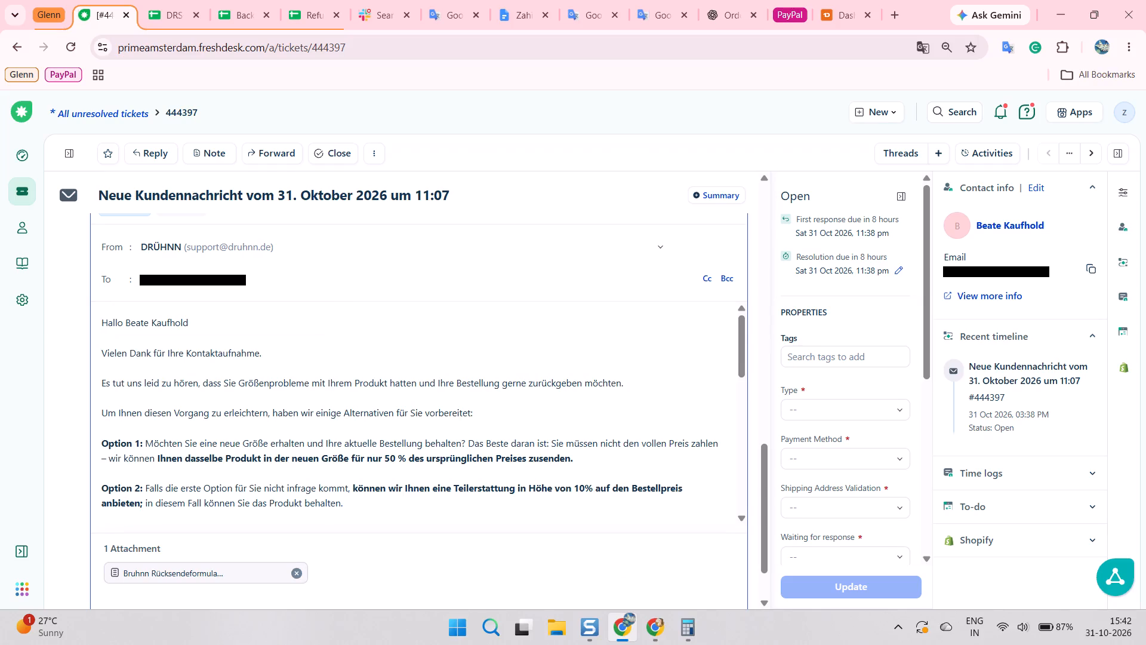
pyautogui.hotkey('alt', 'Tab')
pyautogui.scroll(-3, 764, 296)
pyautogui.hotkey('alt', 'Tab')
pyautogui.scroll(-2, 313, 348)
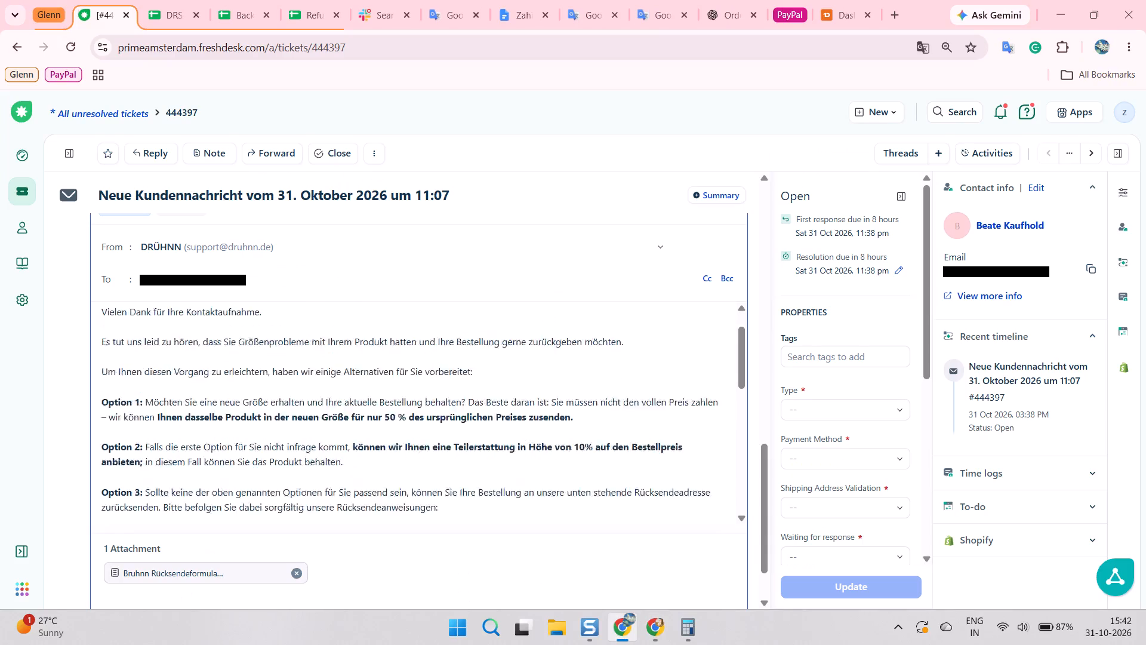
pyautogui.scroll(-8, 318, 348)
pyautogui.scroll(-10, 691, 583)
pyautogui.click(690, 578)
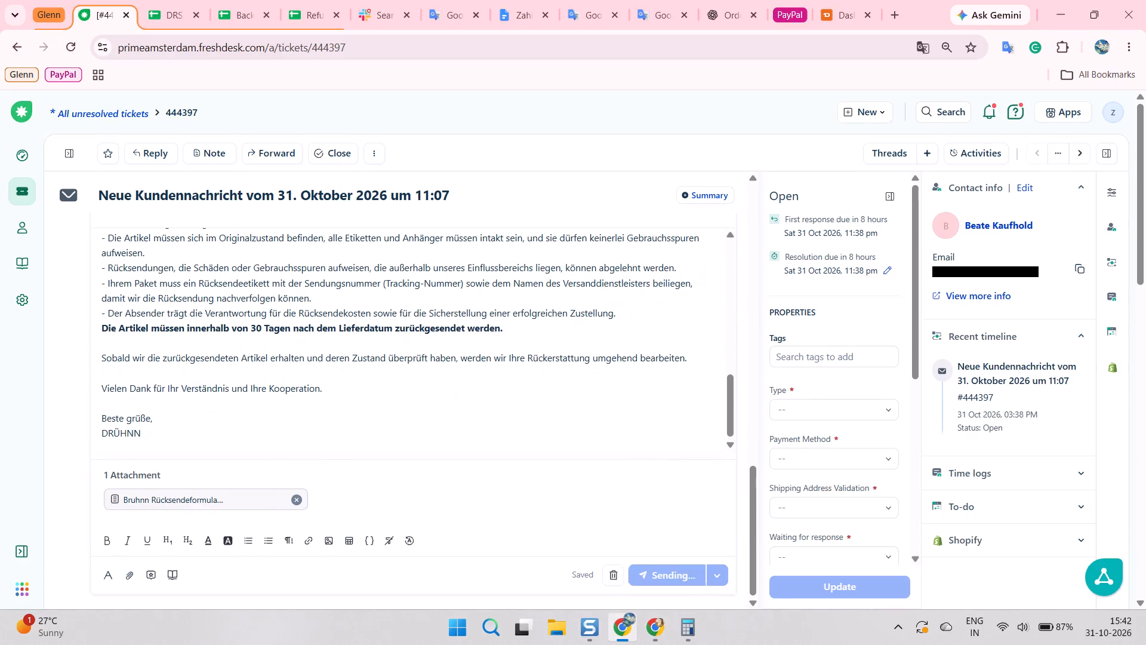
# Set Type to Return + Size Issue, Payment Method to PayPal, Shipping Address Validation to Verified & Correct, Waiting for response to N/A, and Marketing/PayPal to No.
pyautogui.click(802, 410)
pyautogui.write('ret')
pyautogui.click(814, 514)
pyautogui.press('Tab')
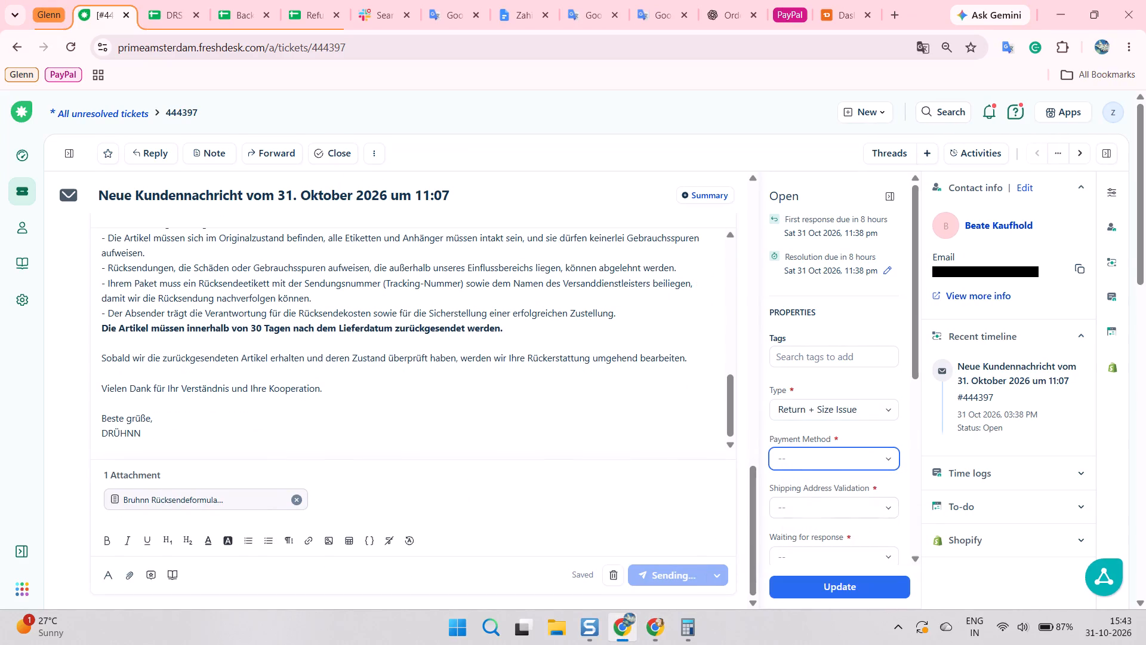
pyautogui.hotkey('alt', 'Tab')
pyautogui.scroll(-9, 817, 373)
pyautogui.hotkey('alt', 'Tab')
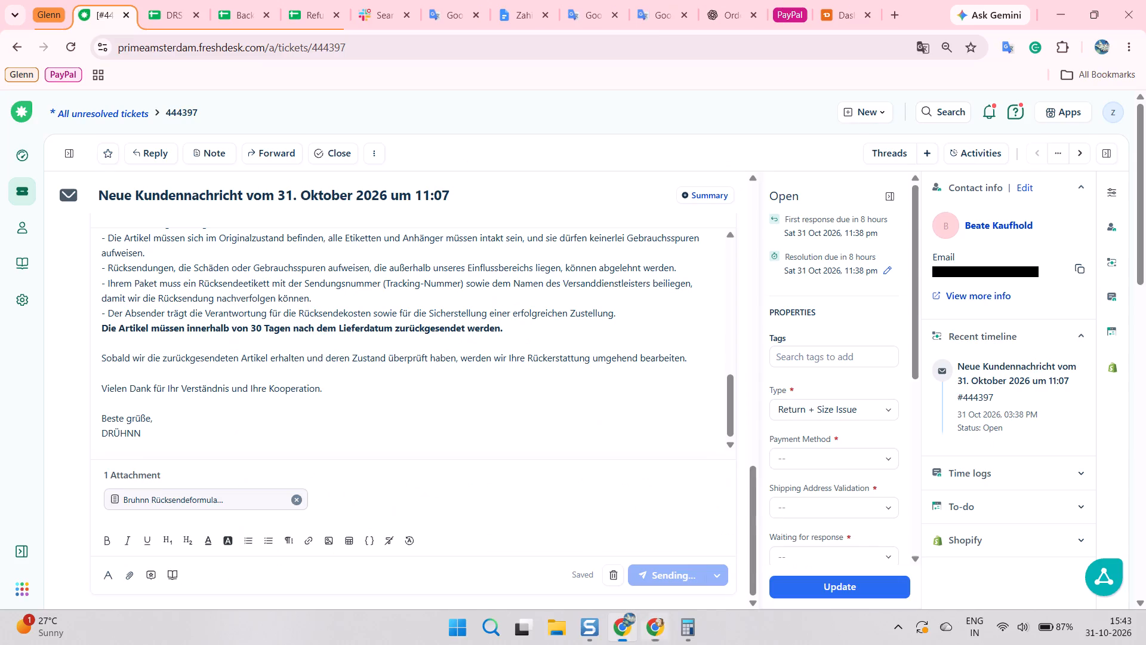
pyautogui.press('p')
pyautogui.press('Tab')
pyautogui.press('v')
pyautogui.press('Tab')
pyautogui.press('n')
pyautogui.press('Tab')
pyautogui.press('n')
pyautogui.press('Tab')
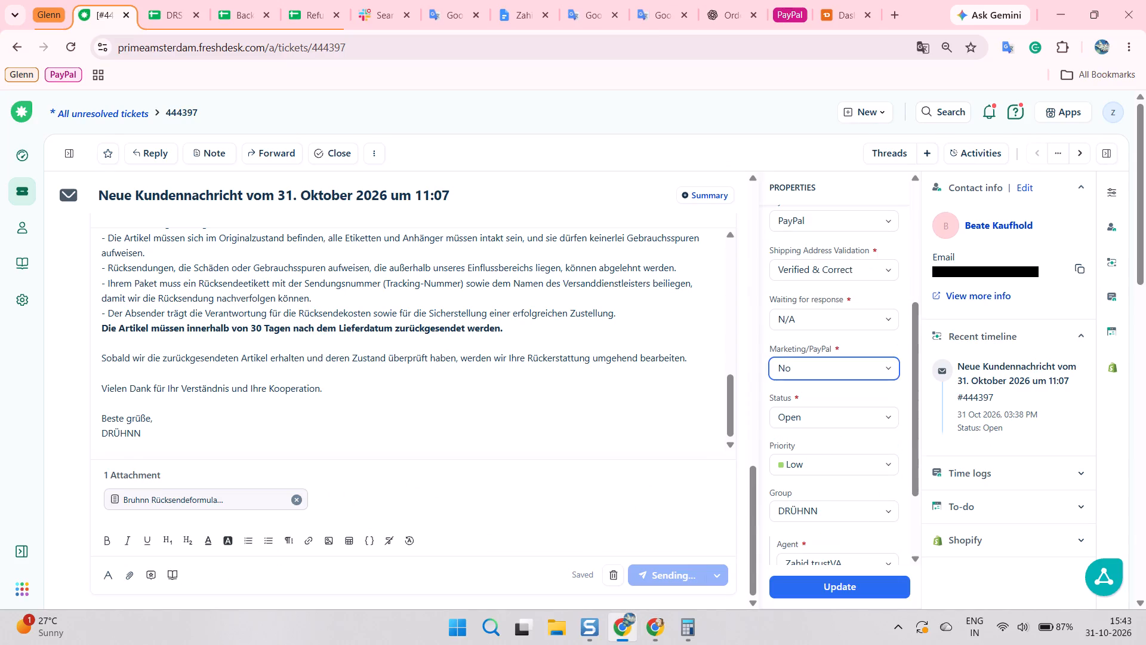
# Set the status of ticket #444397 to Resolved and save the updated properties.
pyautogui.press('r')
pyautogui.press('Tab')
pyautogui.press('Tab')
pyautogui.press('Tab')
pyautogui.scroll(-5, 829, 456)
pyautogui.click(821, 600)
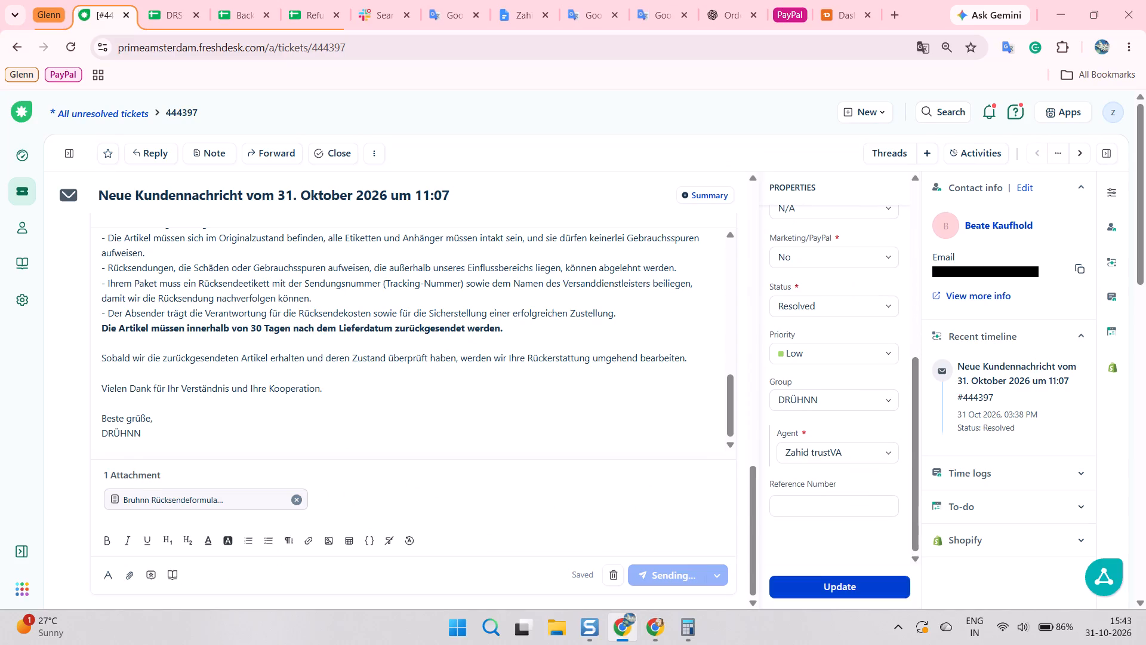
pyautogui.click(839, 592)
pyautogui.scroll(-3, 738, 583)
pyautogui.scroll(3, 617, 432)
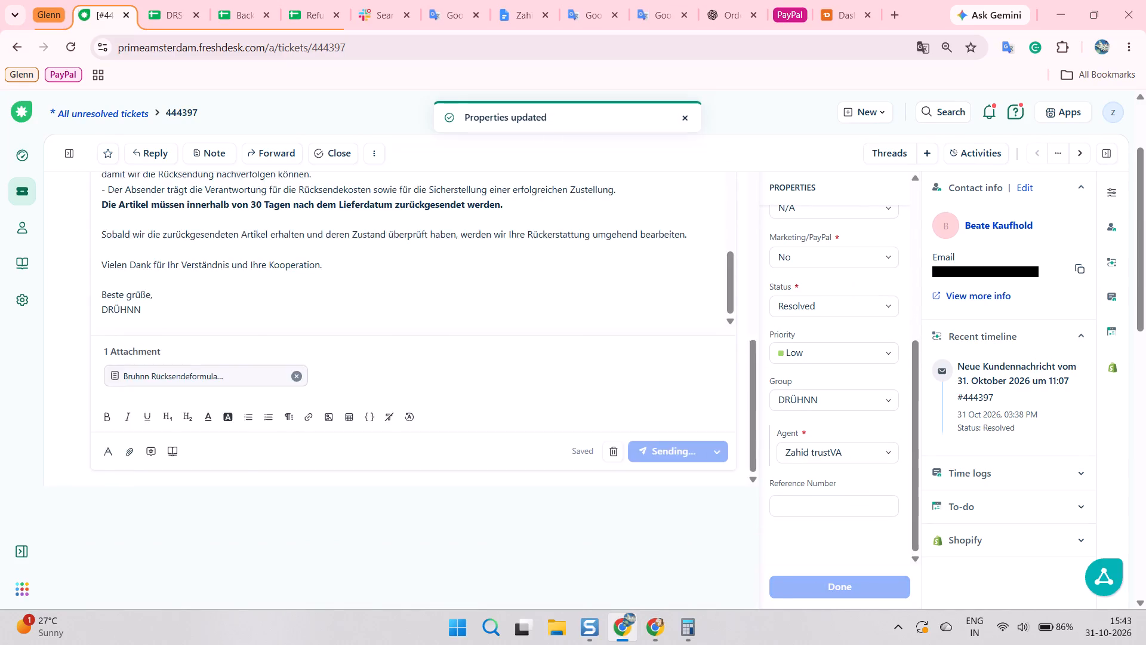
pyautogui.doubleClick(166, 107)
pyautogui.hotkey('ctrl', 'c')
pyautogui.hotkey('ctrl', 'c')
pyautogui.click(151, 0)
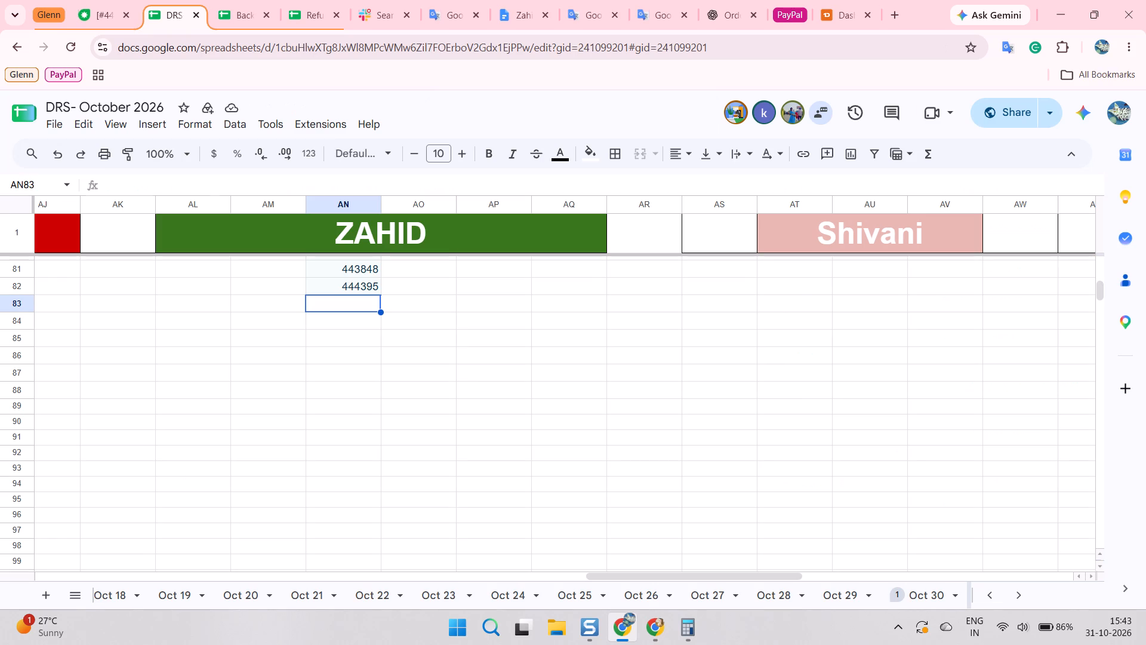
pyautogui.hotkey('ctrl', 'v')
pyautogui.click(341, 320)
pyautogui.scroll(-1, 341, 320)
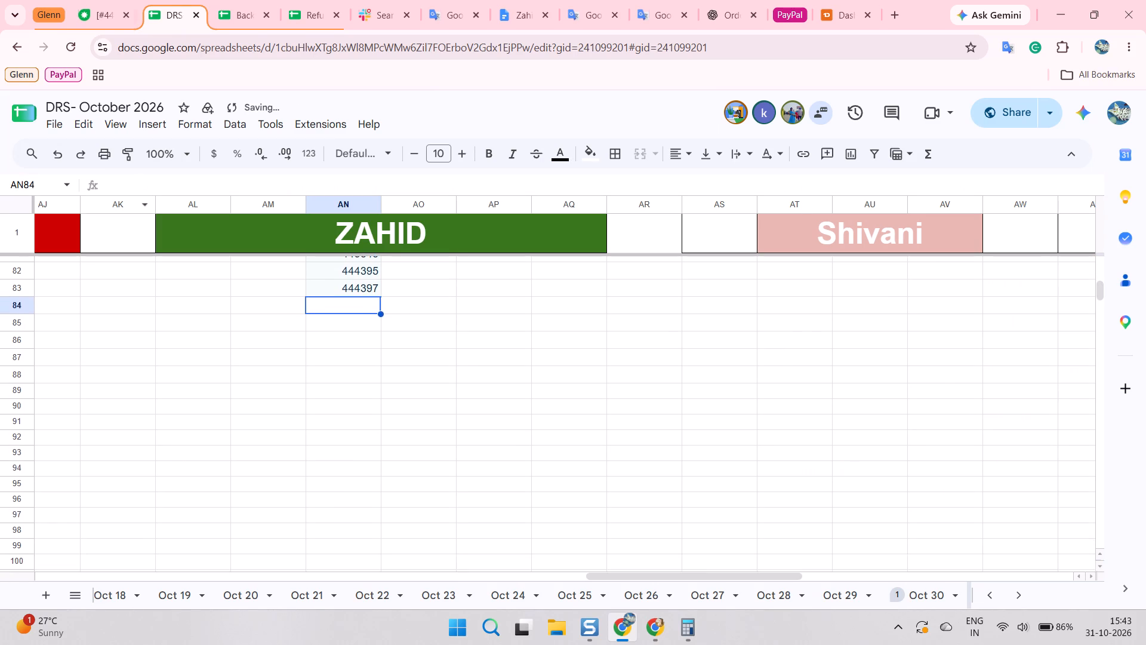
pyautogui.click(98, 0)
pyautogui.click(436, 343)
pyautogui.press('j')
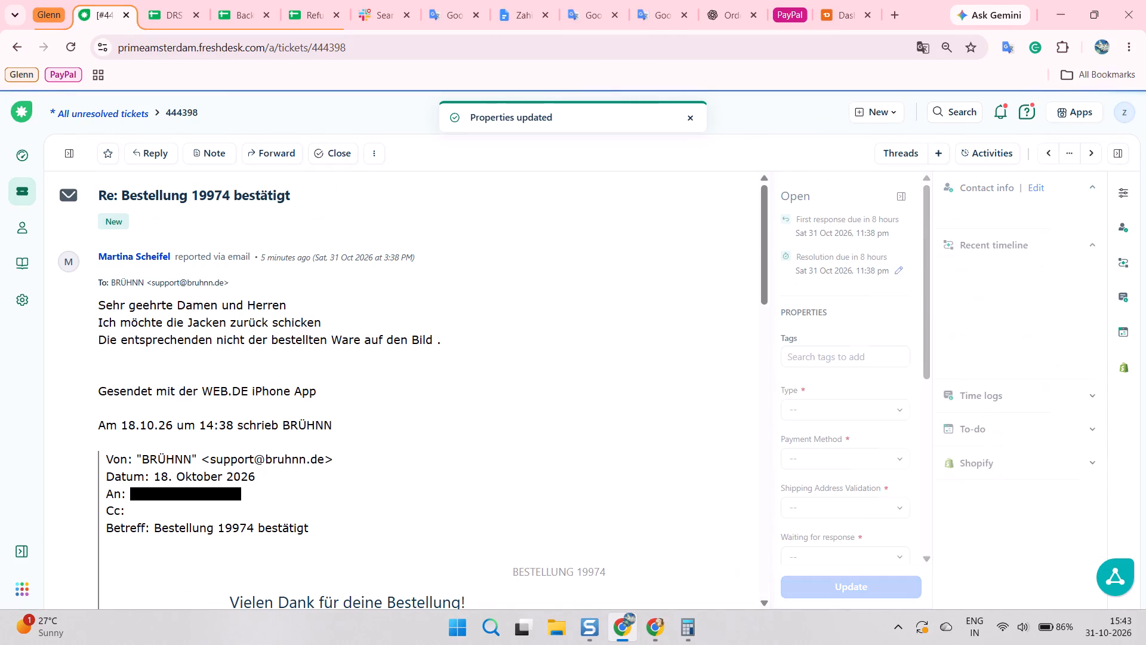
pyautogui.scroll(3, 399, 346)
pyautogui.rightClick(475, 269)
pyautogui.scroll(-7, 501, 363)
pyautogui.click(568, 536)
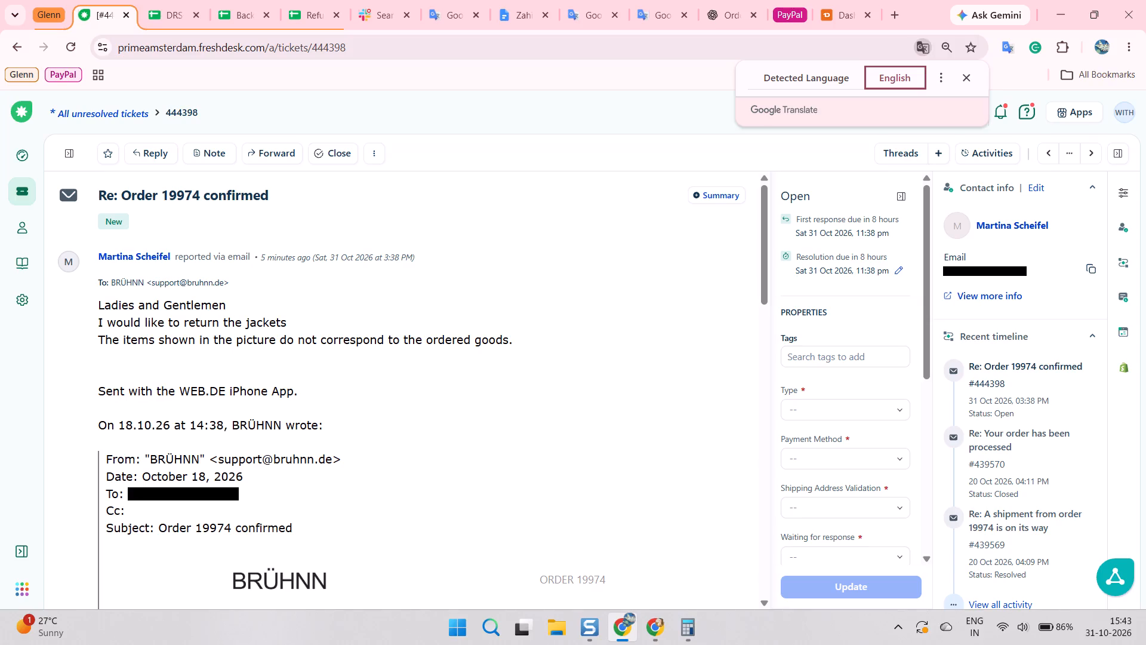
pyautogui.click(1094, 271)
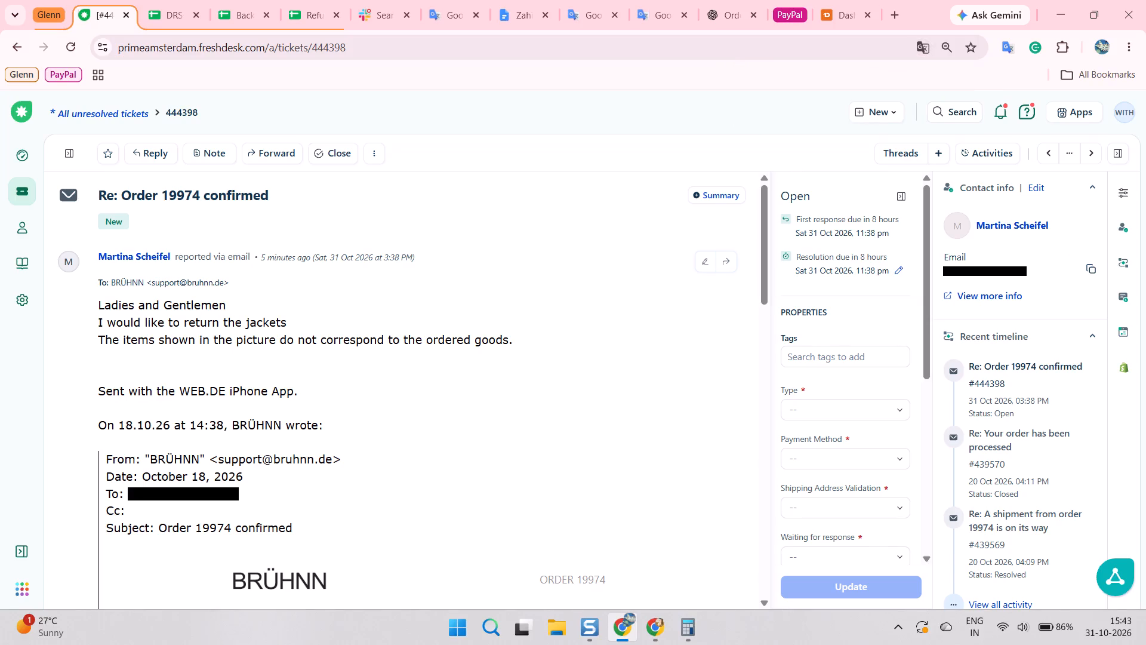
pyautogui.click(501, 312)
pyautogui.hotkey('alt', 'Tab')
pyautogui.click(27, 118)
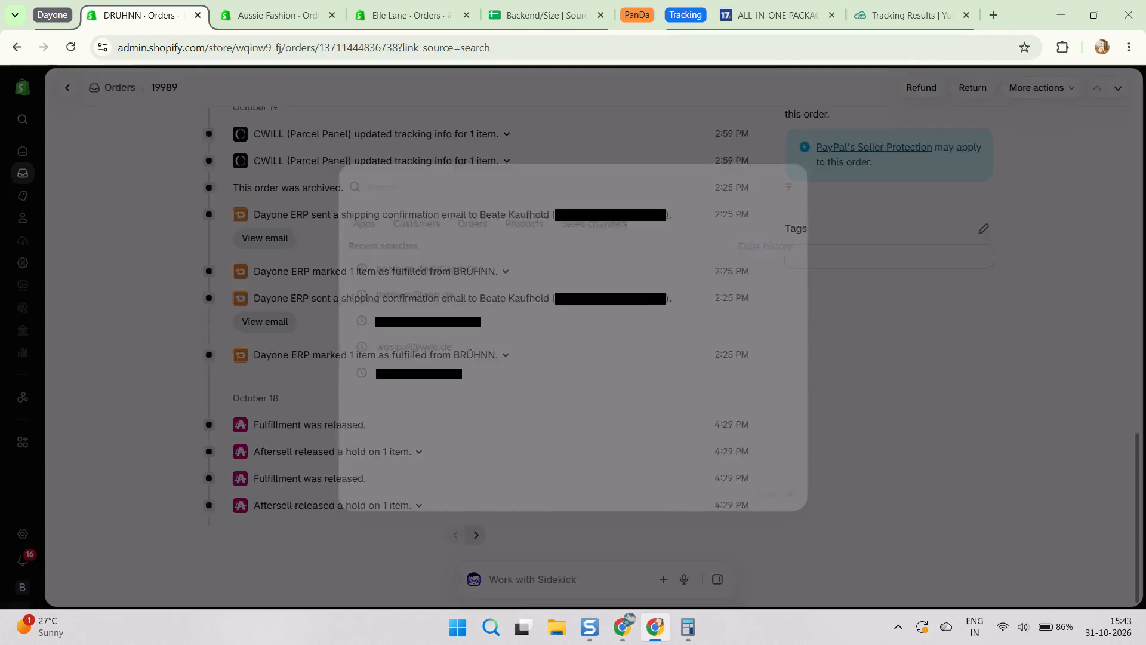
pyautogui.hotkey('ctrl', 'v')
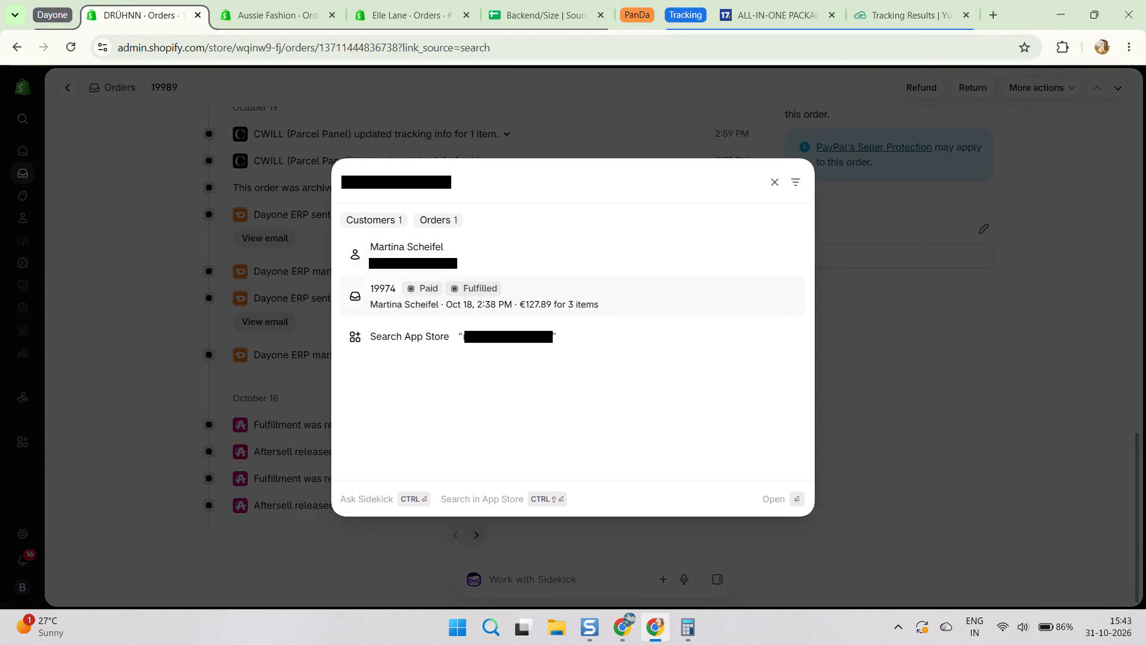
pyautogui.click(384, 288)
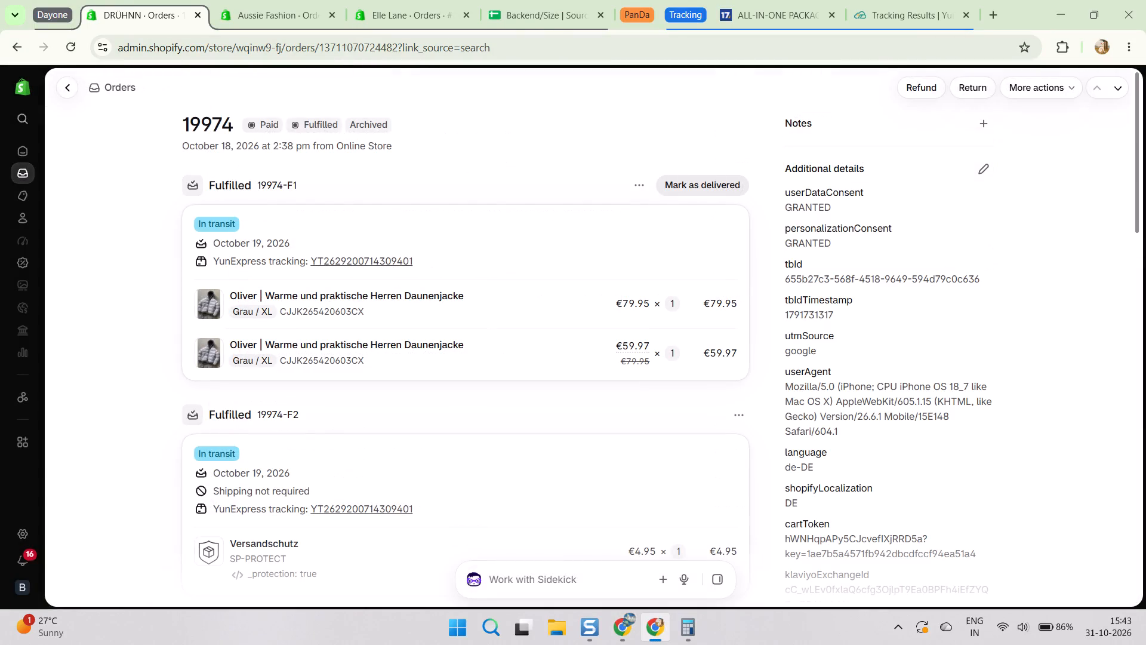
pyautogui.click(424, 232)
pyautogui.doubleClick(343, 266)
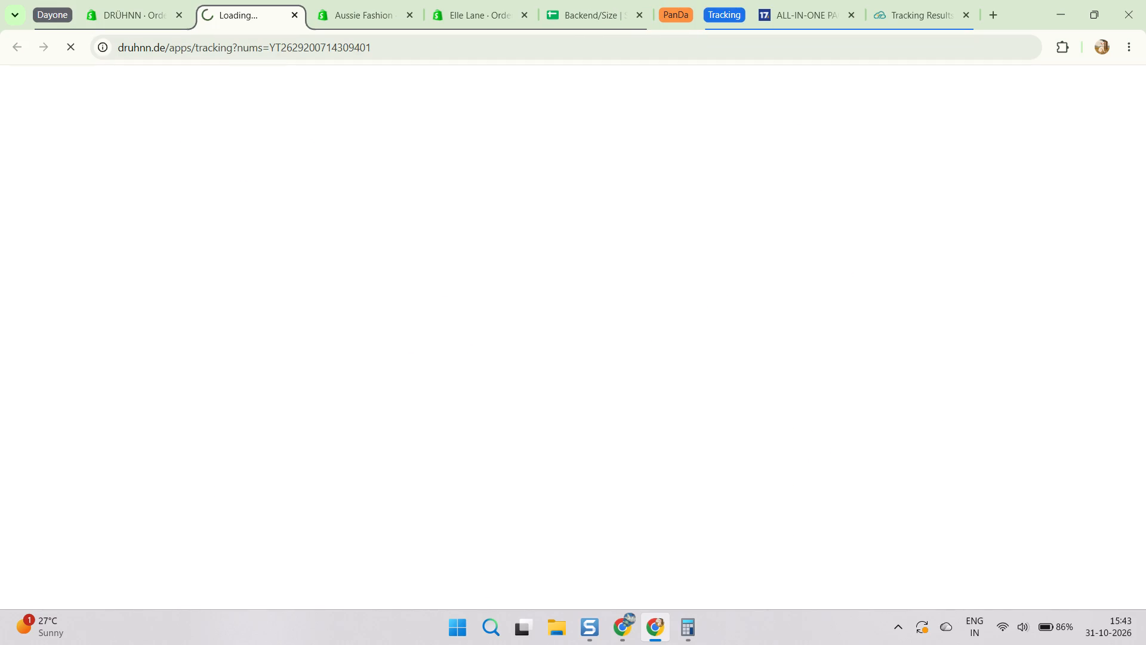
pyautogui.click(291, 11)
pyautogui.doubleClick(334, 275)
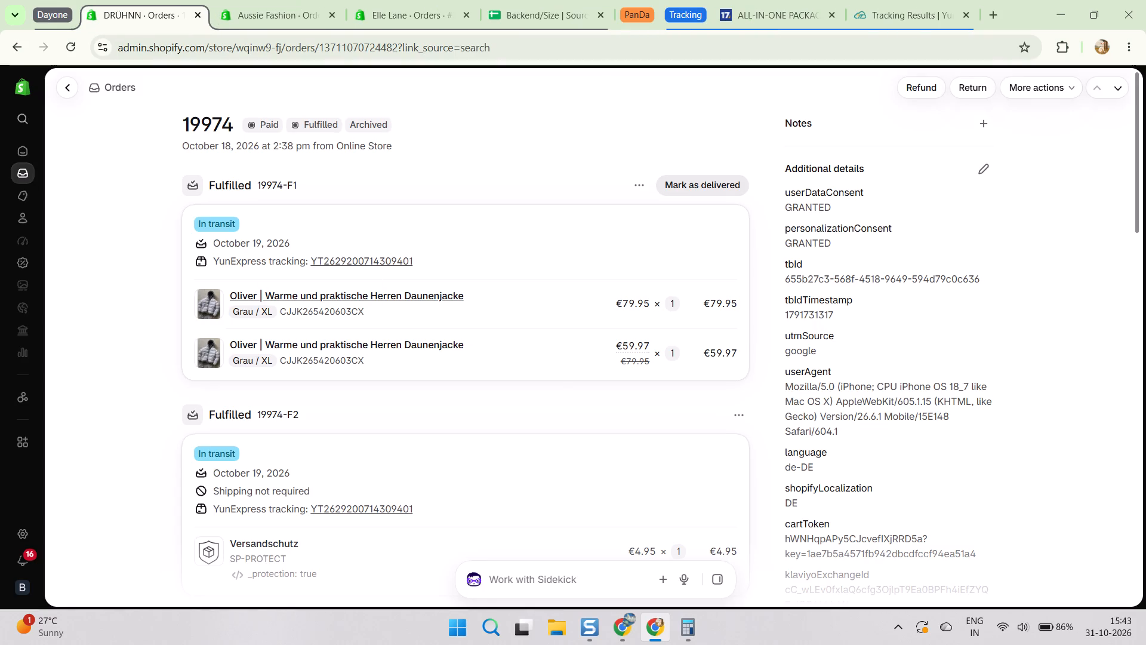
pyautogui.hotkey('ctrl', 'c')
pyautogui.doubleClick(343, 269)
pyautogui.hotkey('ctrl', 'c')
pyautogui.hotkey('ctrl', 'c')
pyautogui.click(881, 0)
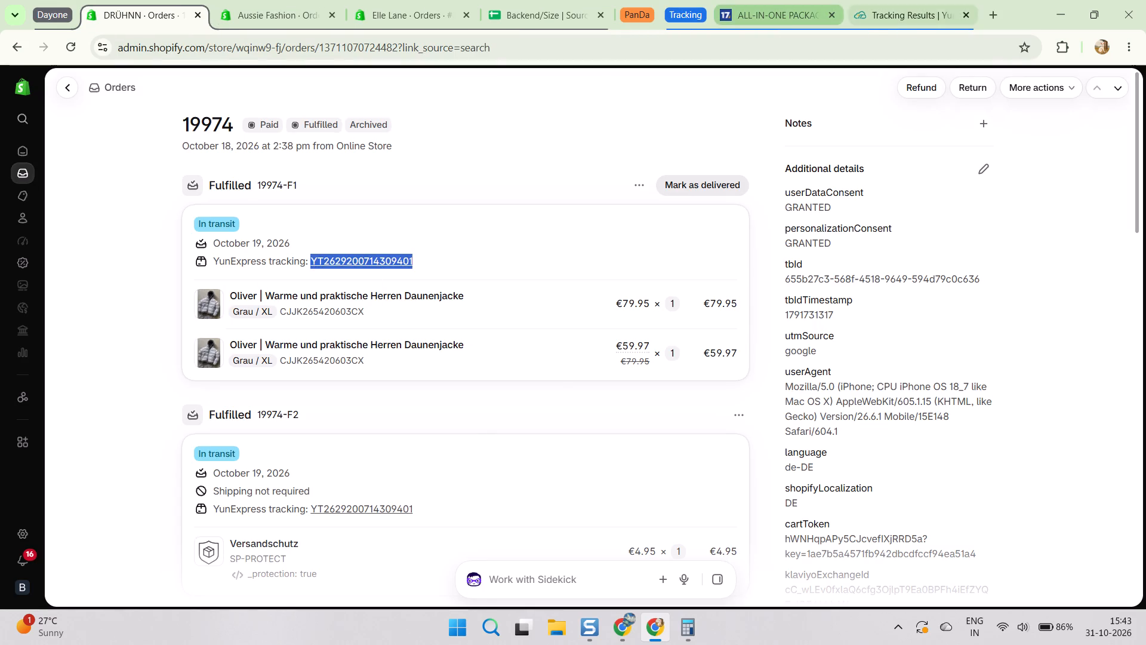
pyautogui.scroll(9, 624, 154)
pyautogui.click(471, 212)
pyautogui.scroll(4, 583, 201)
pyautogui.click(681, 196)
pyautogui.click(689, 195)
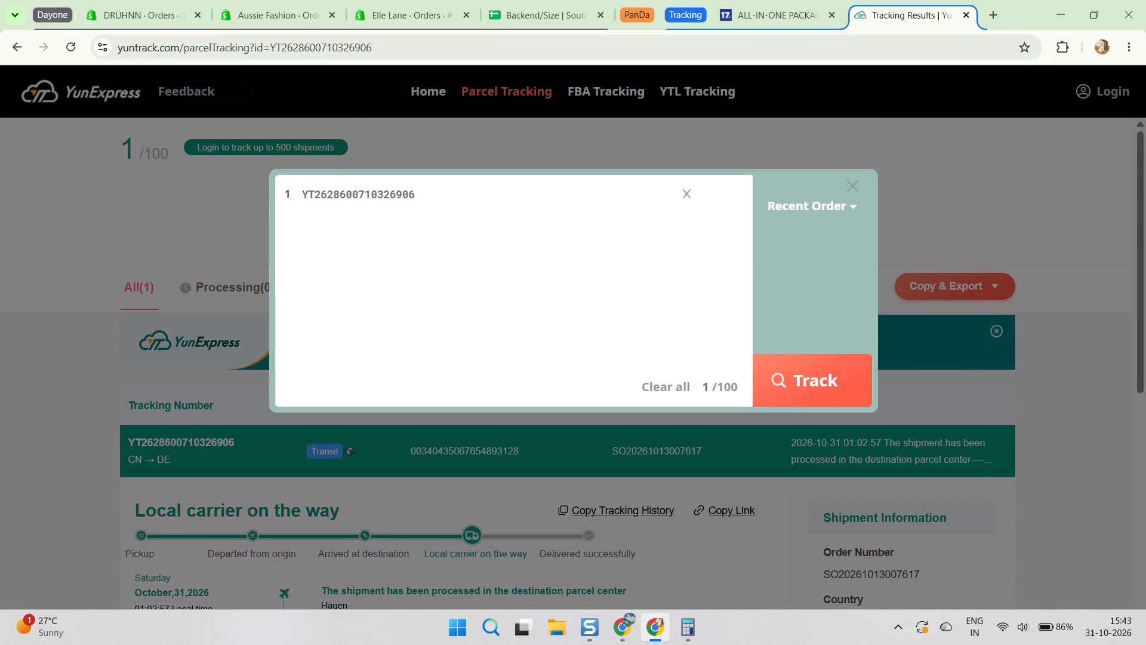
pyautogui.hotkey('ctrl', 'v')
pyautogui.click(814, 375)
pyautogui.scroll(-5, 849, 380)
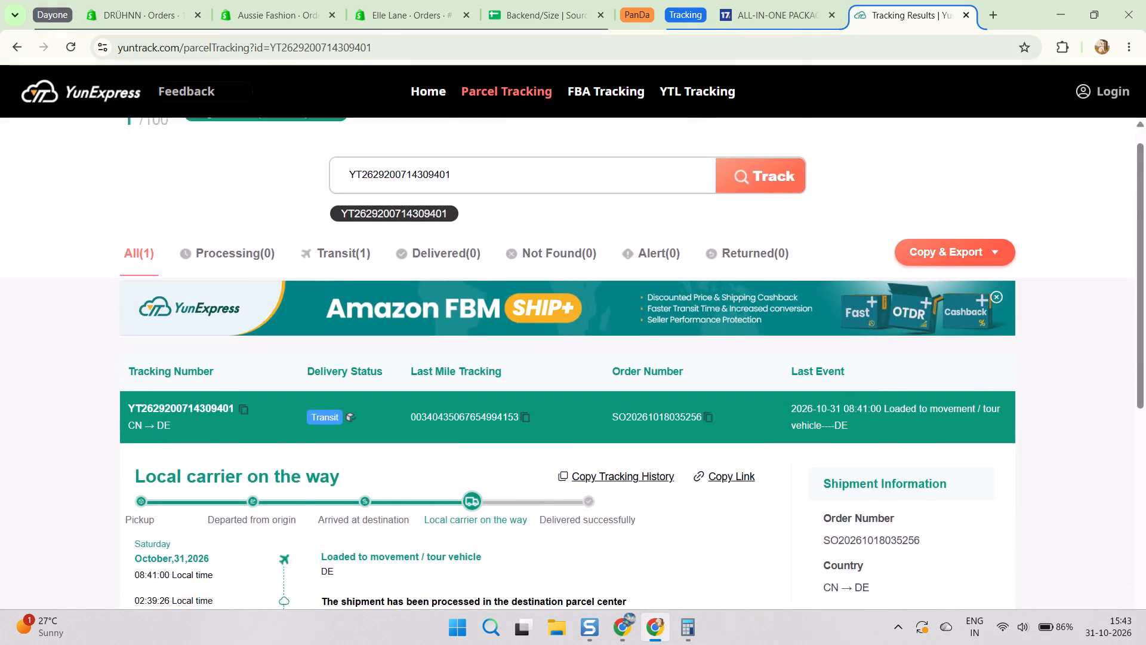
pyautogui.scroll(-2, 870, 448)
# Open the parcel's last-mile DHL tracking page and examine its delivery status and detailed tracking history.
pyautogui.click(888, 378)
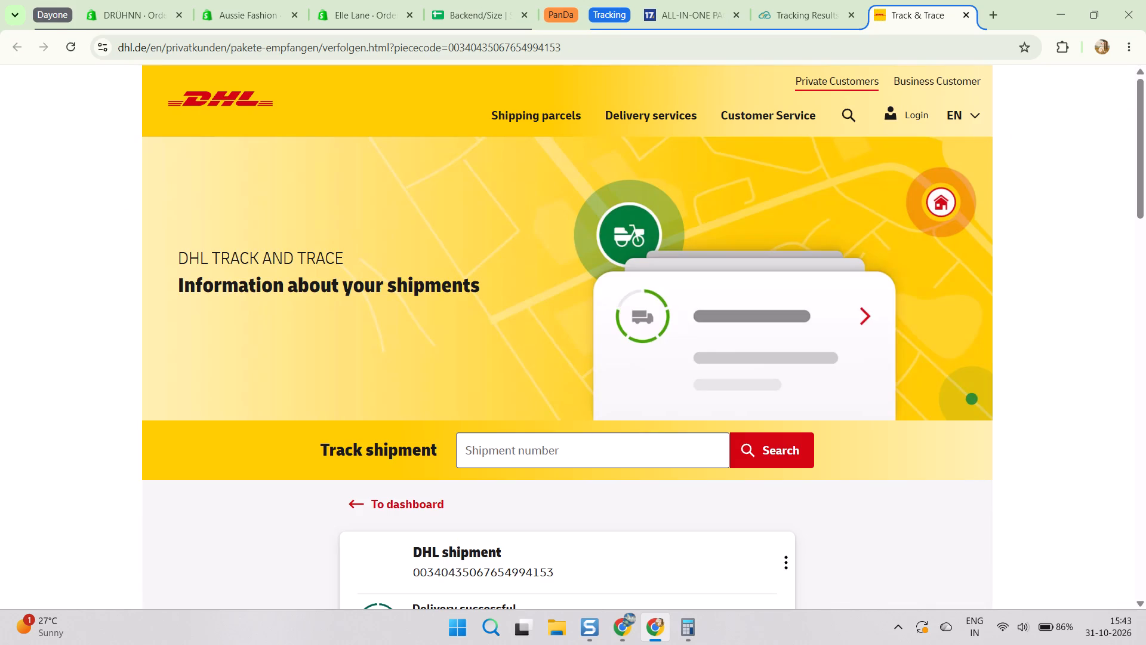
pyautogui.scroll(-3, 644, 560)
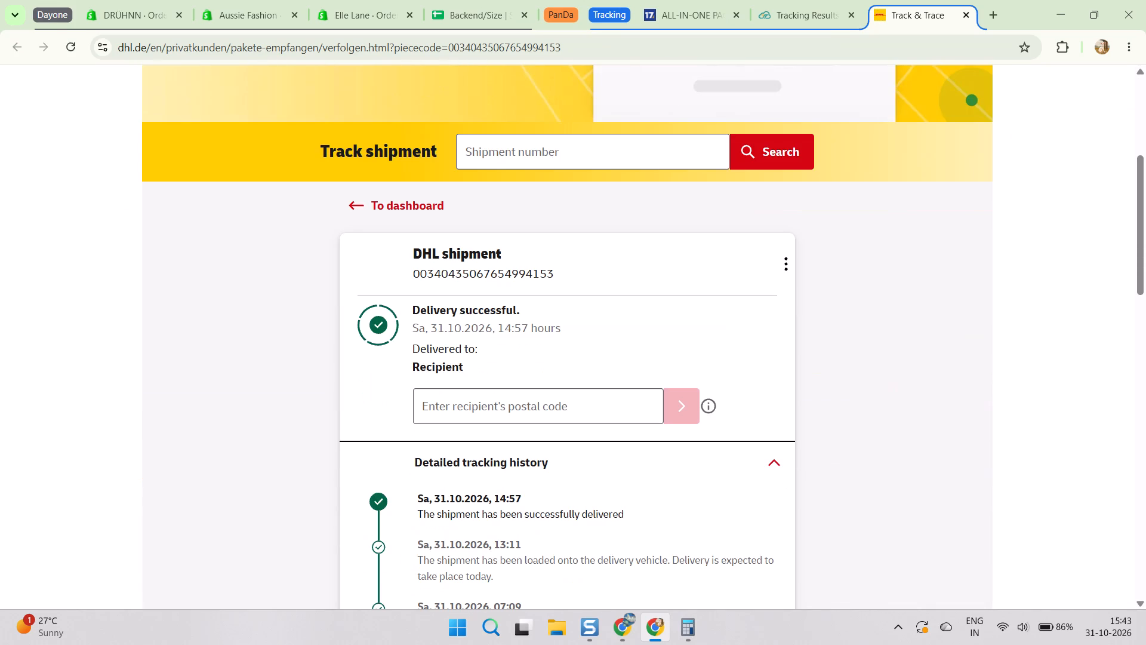
pyautogui.scroll(-1, 538, 367)
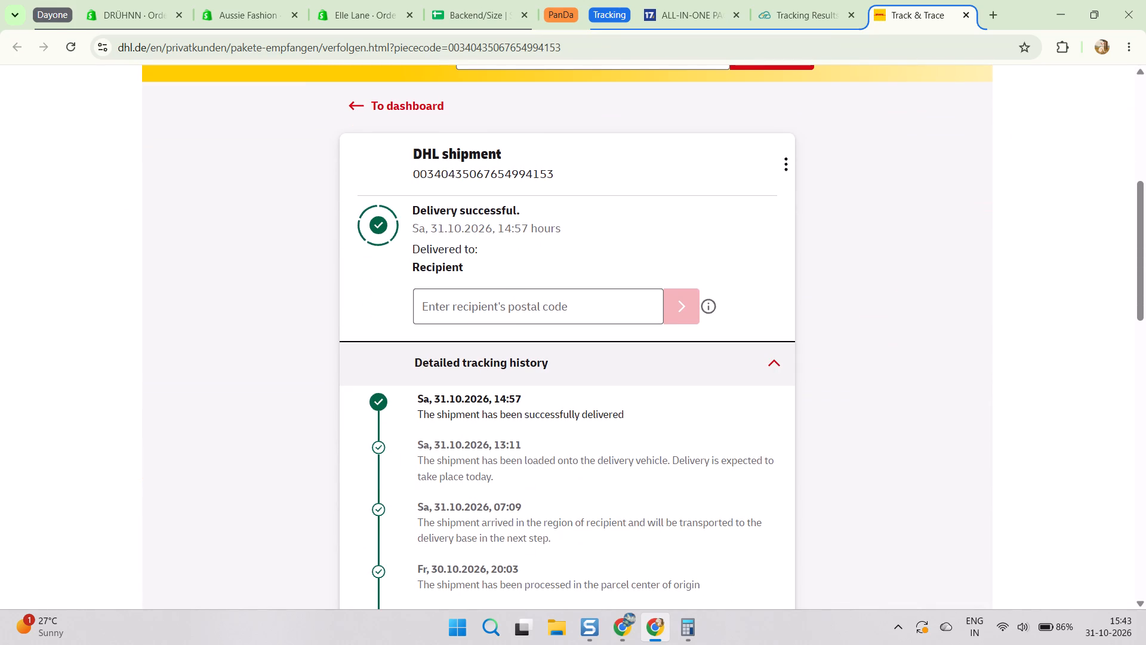
pyautogui.click(270, 322)
pyautogui.click(167, 0)
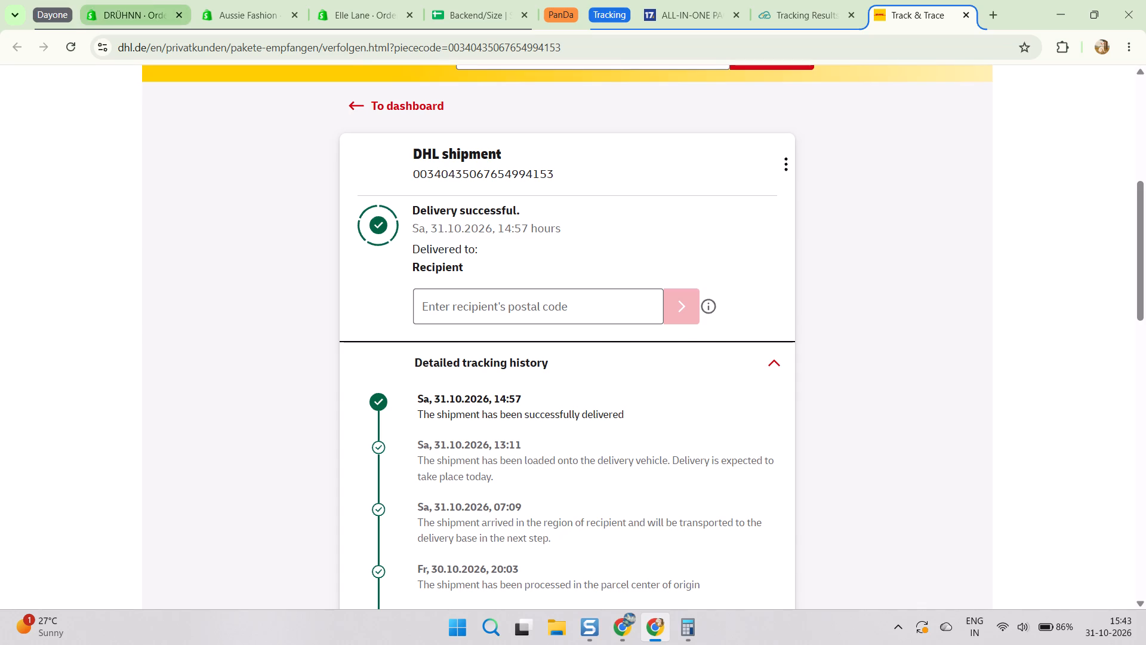
pyautogui.hotkey('alt', 'Tab')
pyautogui.click(459, 282)
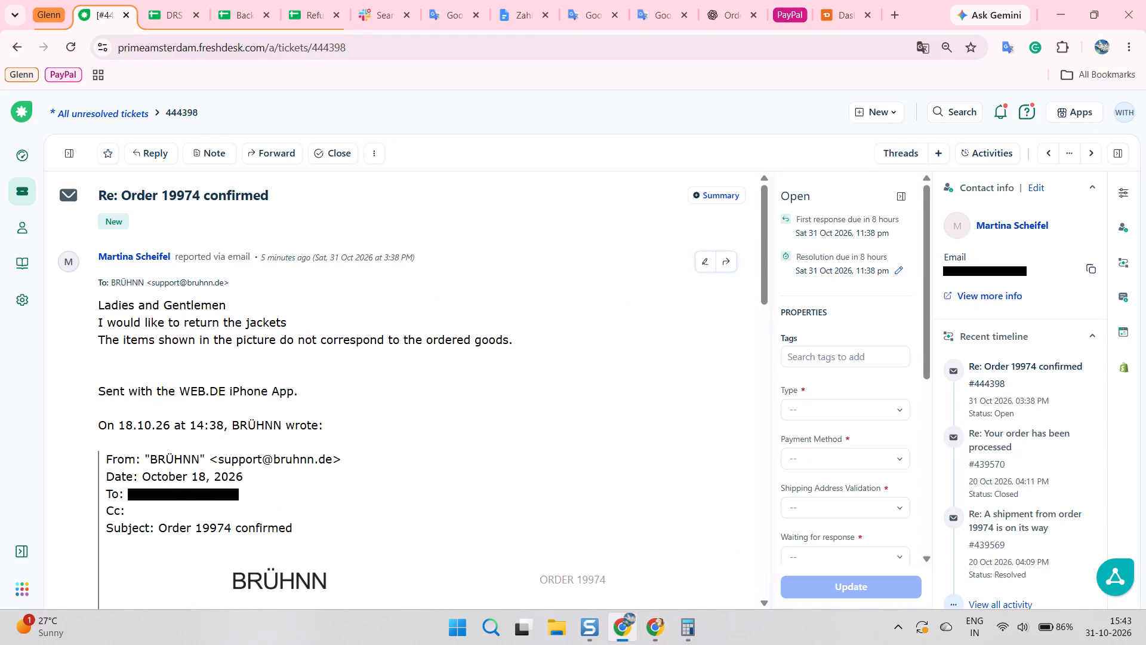
pyautogui.click(483, 318)
# Switch the page translation of ticket #444398 back to the original German.
pyautogui.click(469, 269)
pyautogui.rightClick(480, 250)
pyautogui.scroll(-4, 536, 422)
pyautogui.click(561, 542)
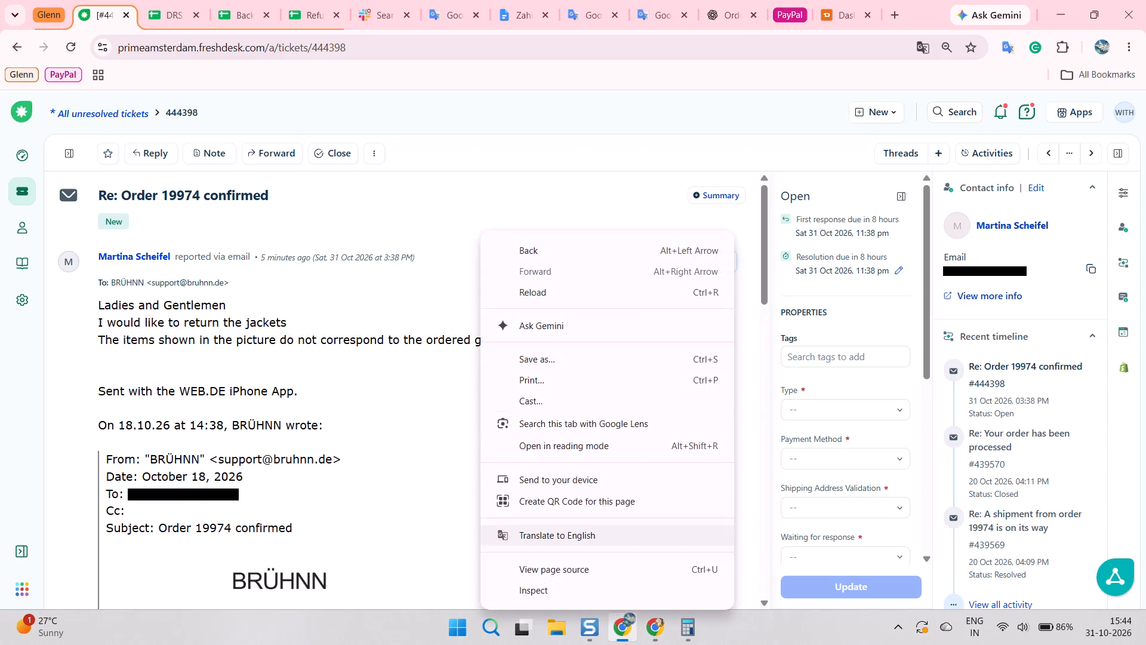
pyautogui.doubleClick(785, 73)
pyautogui.click(504, 272)
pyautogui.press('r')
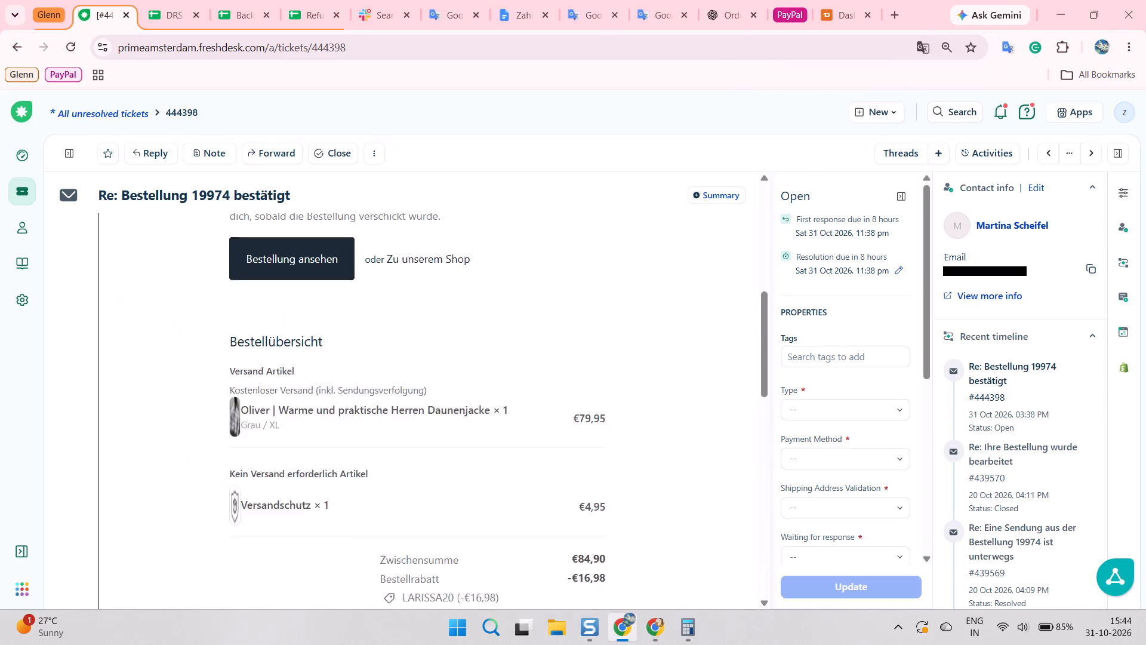
pyautogui.scroll(-11, 381, 280)
pyautogui.click(125, 516)
pyautogui.keyDown('ctrl'); pyautogui.moveTo(158, 493); pyautogui.dragTo(164, 488); pyautogui.keyUp('ctrl')
pyautogui.hotkey('ctrl', 'a')
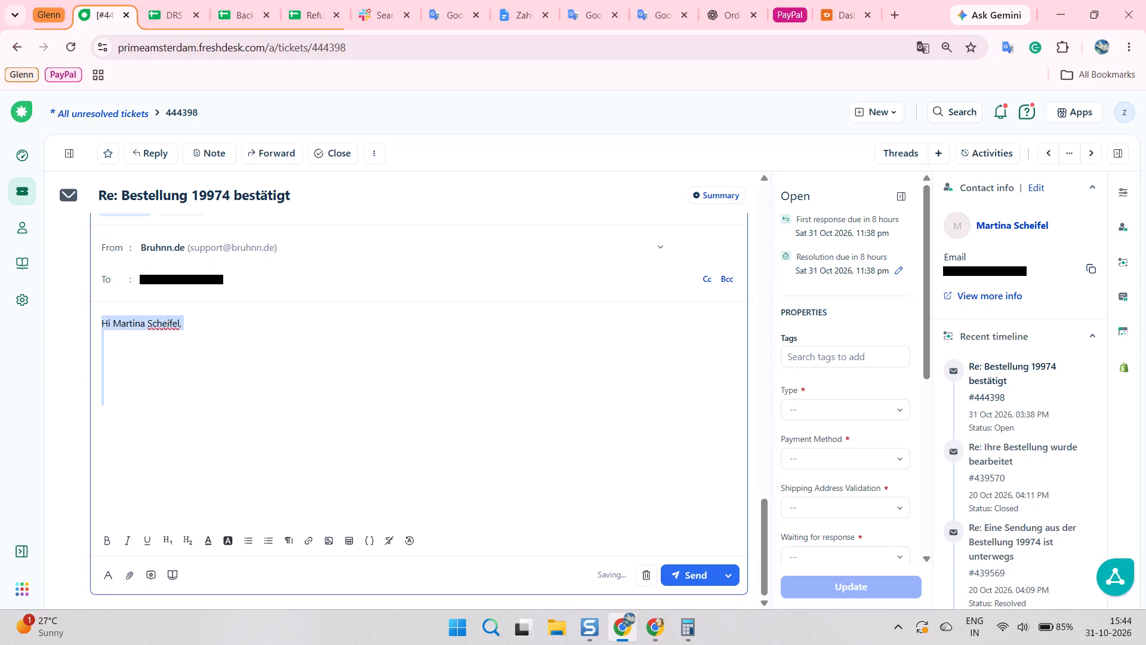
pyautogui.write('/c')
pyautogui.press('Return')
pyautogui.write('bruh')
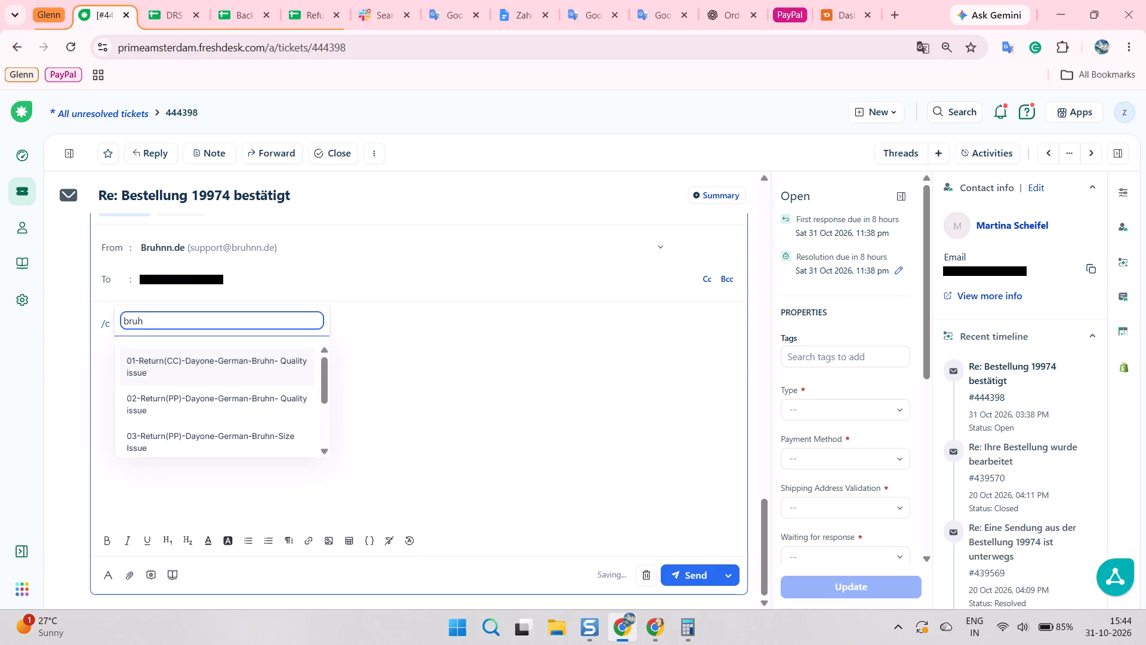
pyautogui.click(208, 365)
pyautogui.click(196, 367)
# Replace the reply text with canned response "gqrp", keeping the attachment, and add an empty paragraph after its opening sentence.
pyautogui.hotkey('ctrl', 'a')
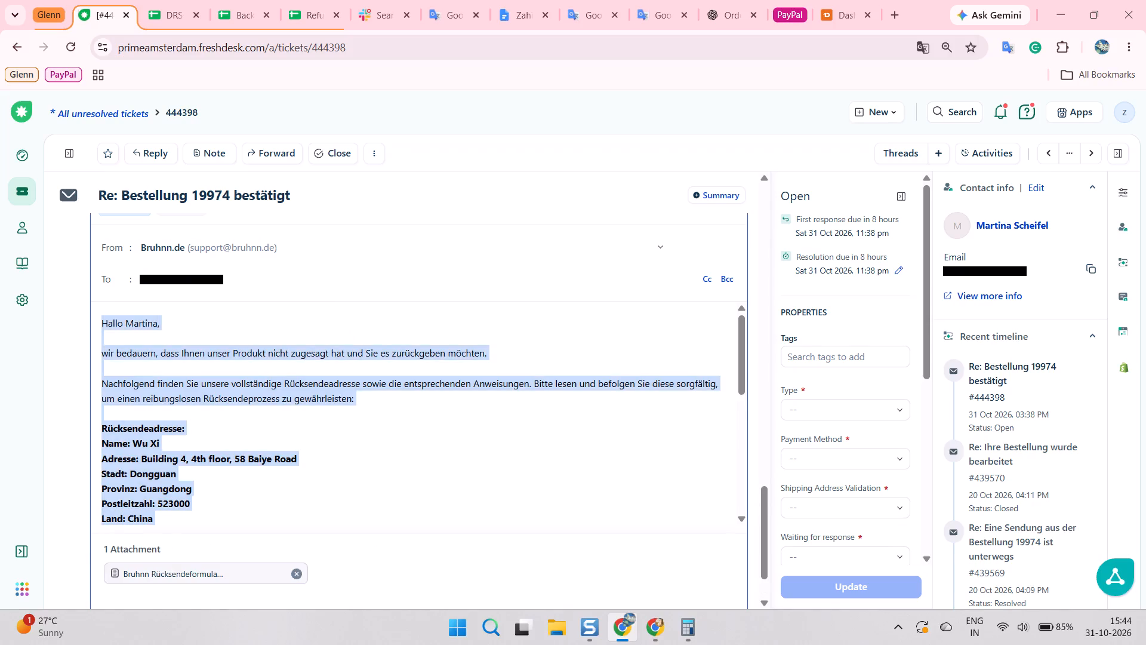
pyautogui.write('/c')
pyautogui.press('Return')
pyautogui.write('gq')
pyautogui.click(154, 386)
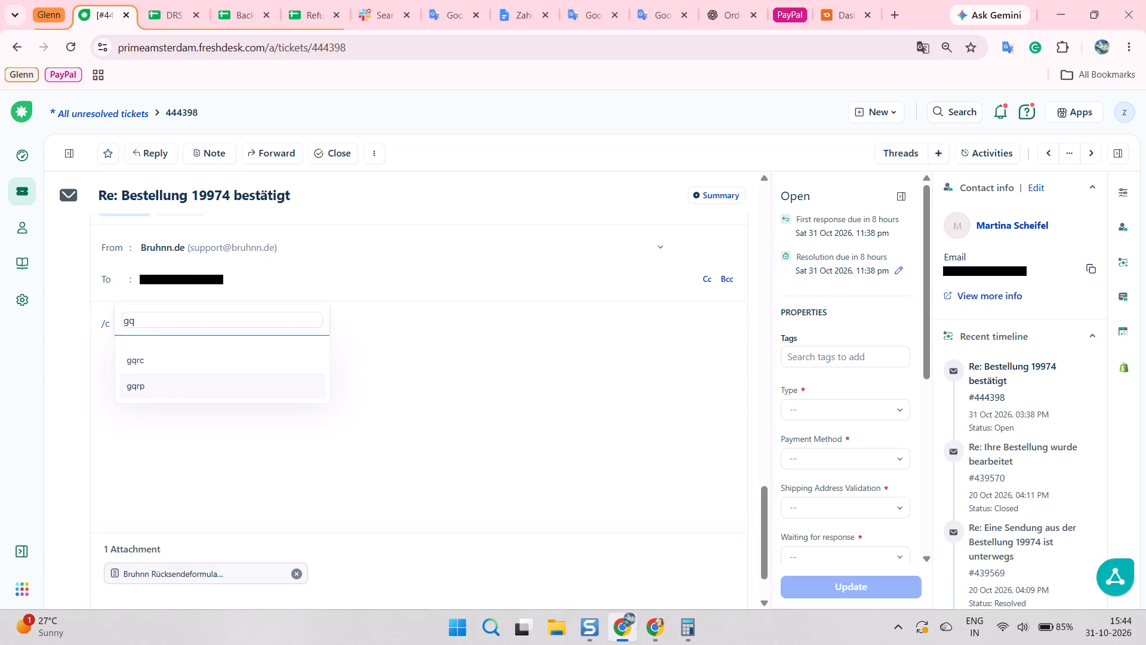
pyautogui.click(604, 354)
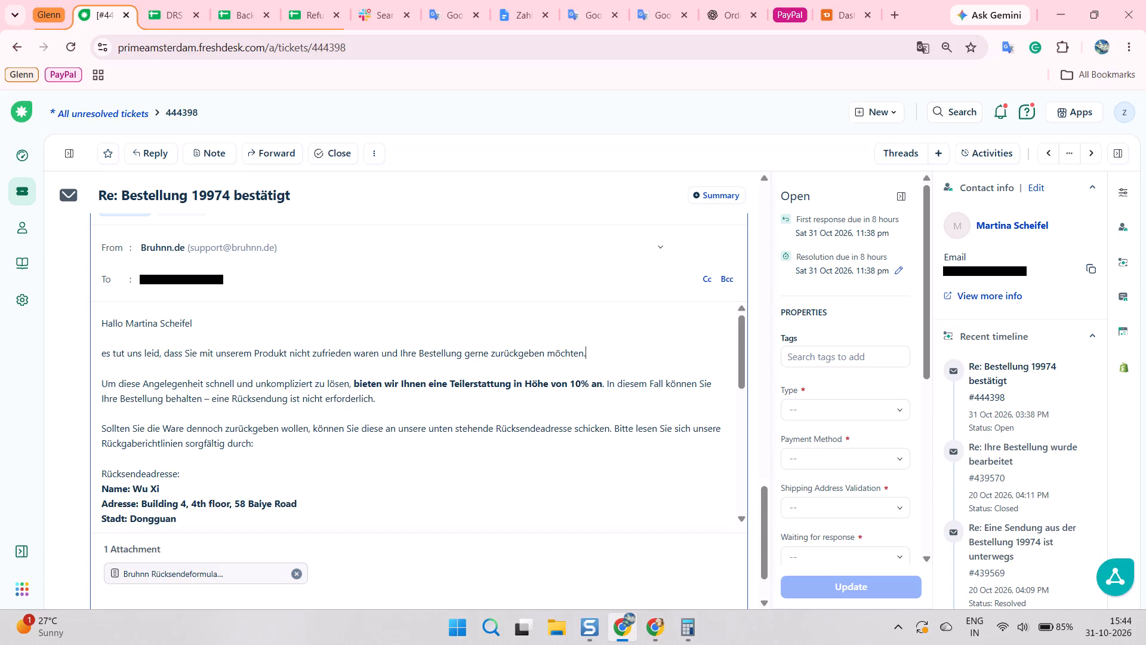
pyautogui.press('Return')
pyautogui.press('Return')
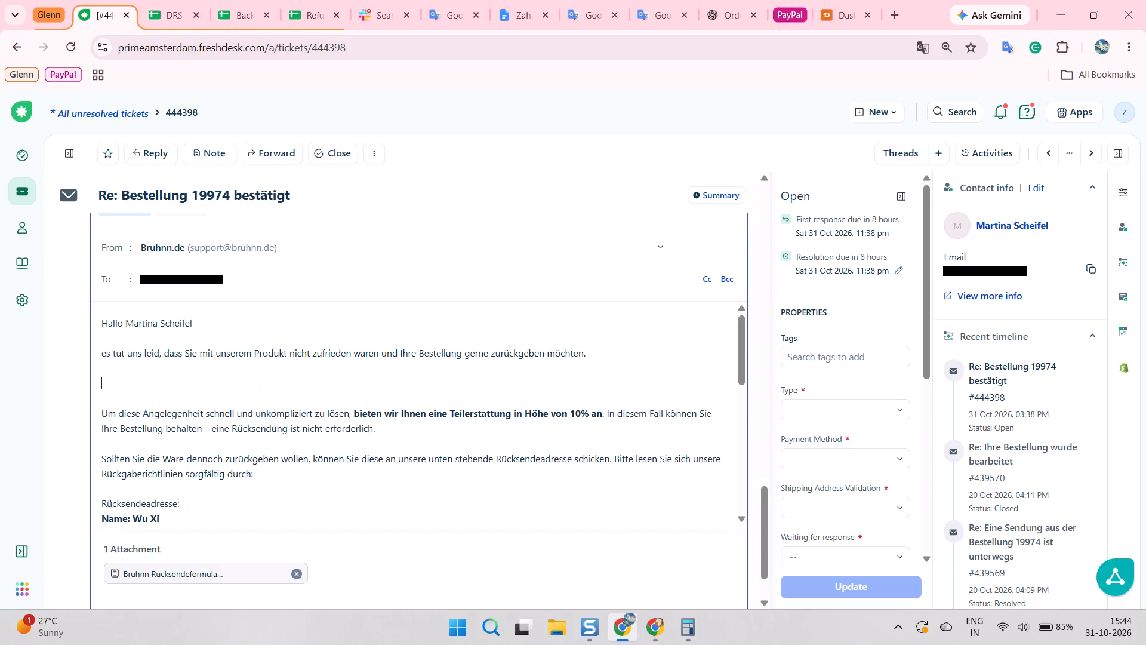
# In the "Zahid temp." document's New Return section, copy the 2nd template's wording requesting clear pictures highlighting the issue.
pyautogui.click(452, 0)
pyautogui.click(517, 0)
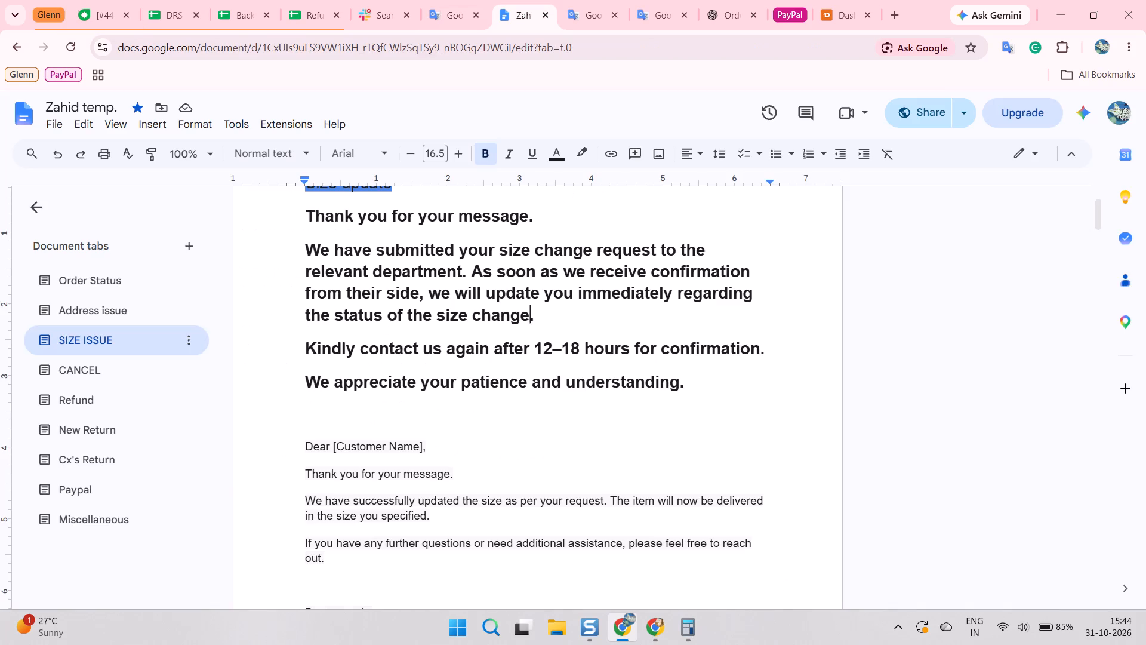
pyautogui.click(101, 437)
pyautogui.scroll(1, 386, 349)
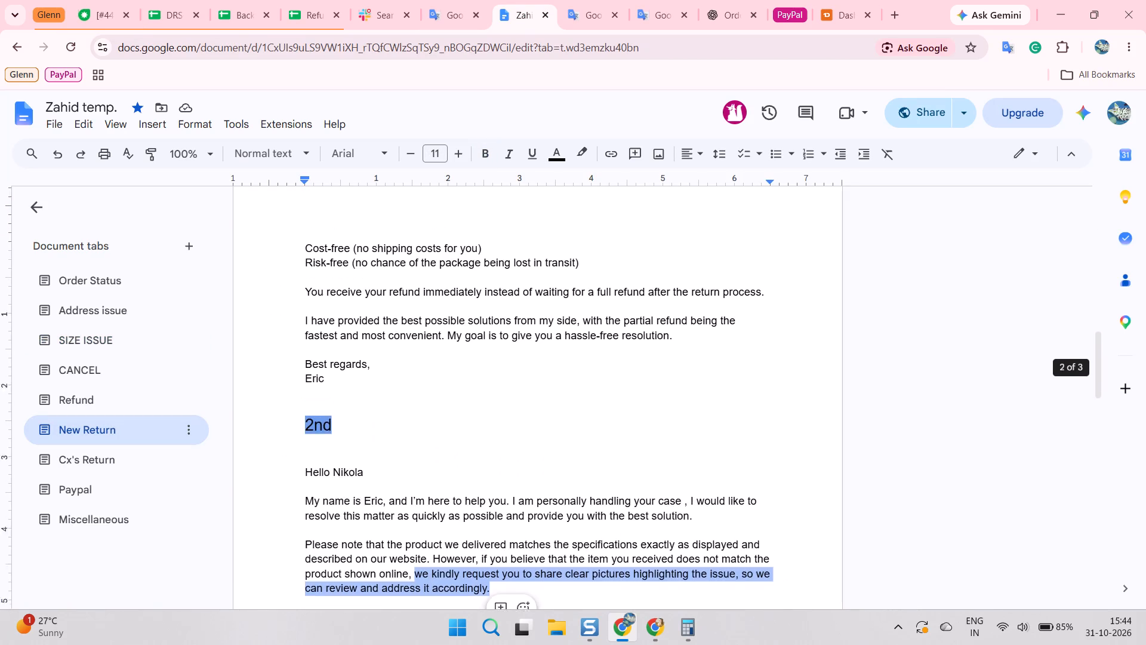
pyautogui.scroll(-3, 400, 327)
pyautogui.scroll(16, 417, 313)
pyautogui.scroll(-9, 421, 311)
pyautogui.hotkey('ctrl', 'c')
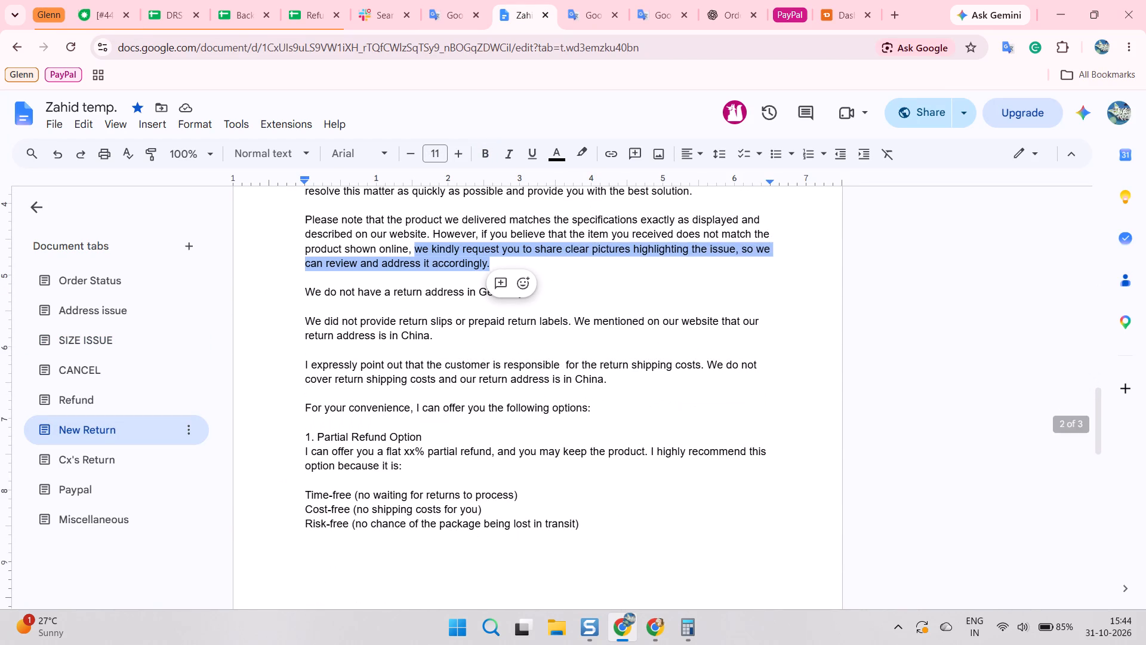
pyautogui.hotkey('ctrl', 'c')
# Translate the copied picture request into German in Google Translate, capitalising its first word, and copy the translation.
pyautogui.keyDown('ctrl'); pyautogui.click(651, 0); pyautogui.keyUp('ctrl')
pyautogui.scroll(7, 507, 163)
pyautogui.click(537, 236)
pyautogui.hotkey('ctrl', 'v')
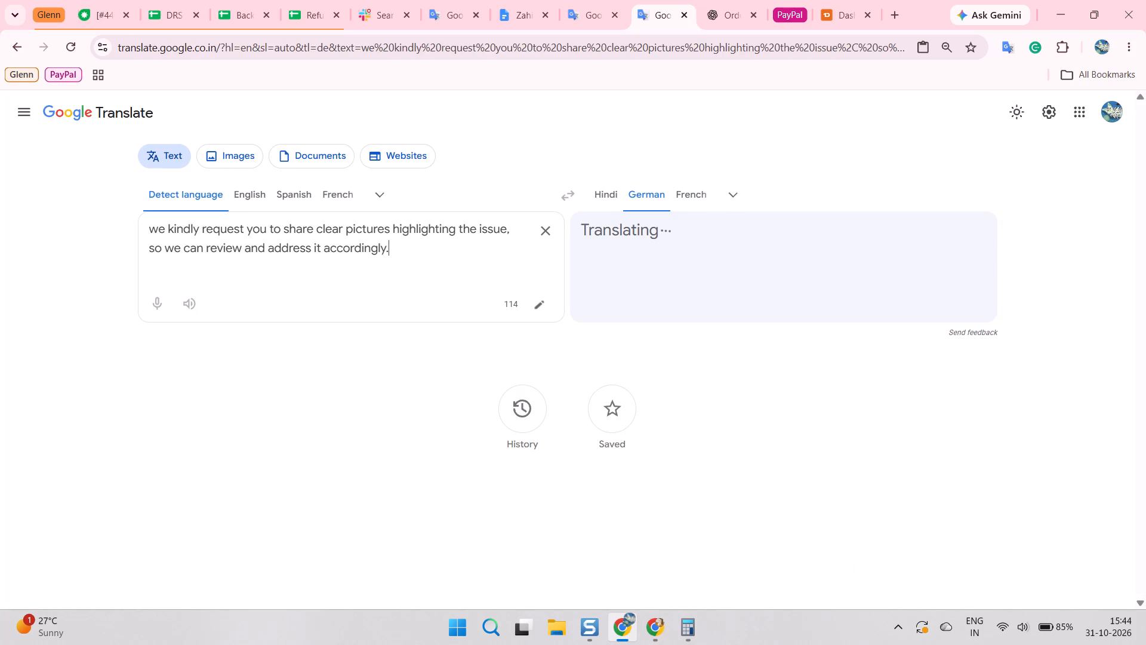
pyautogui.moveTo(161, 234); pyautogui.dragTo(135, 231)
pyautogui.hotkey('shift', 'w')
pyautogui.click(426, 244)
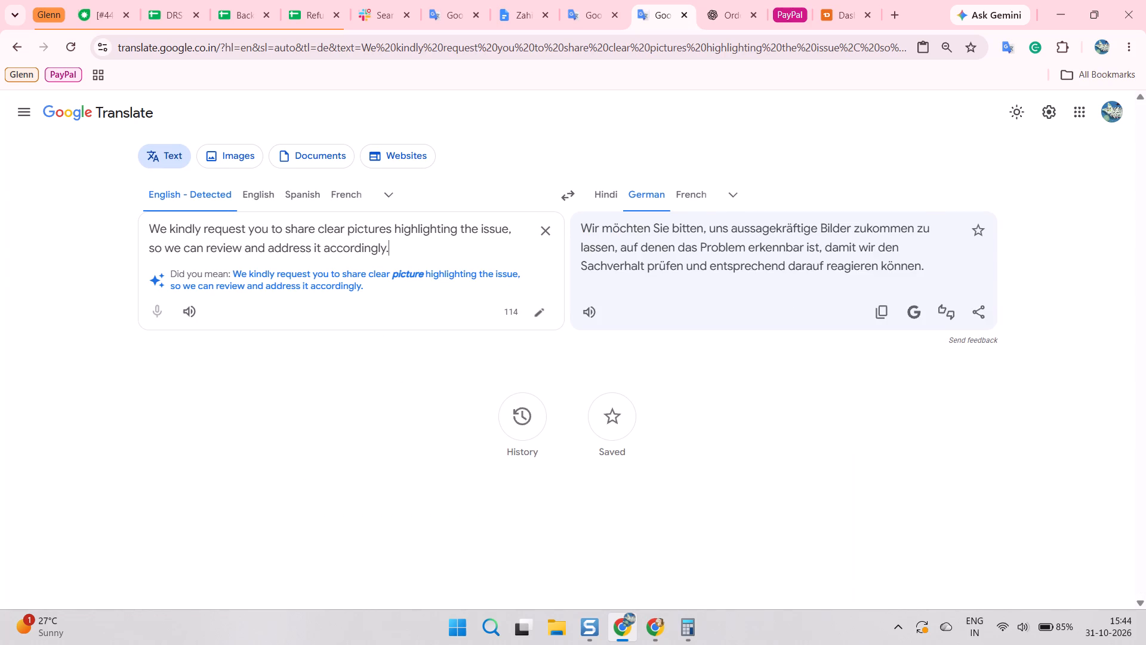
pyautogui.click(881, 311)
pyautogui.click(105, 8)
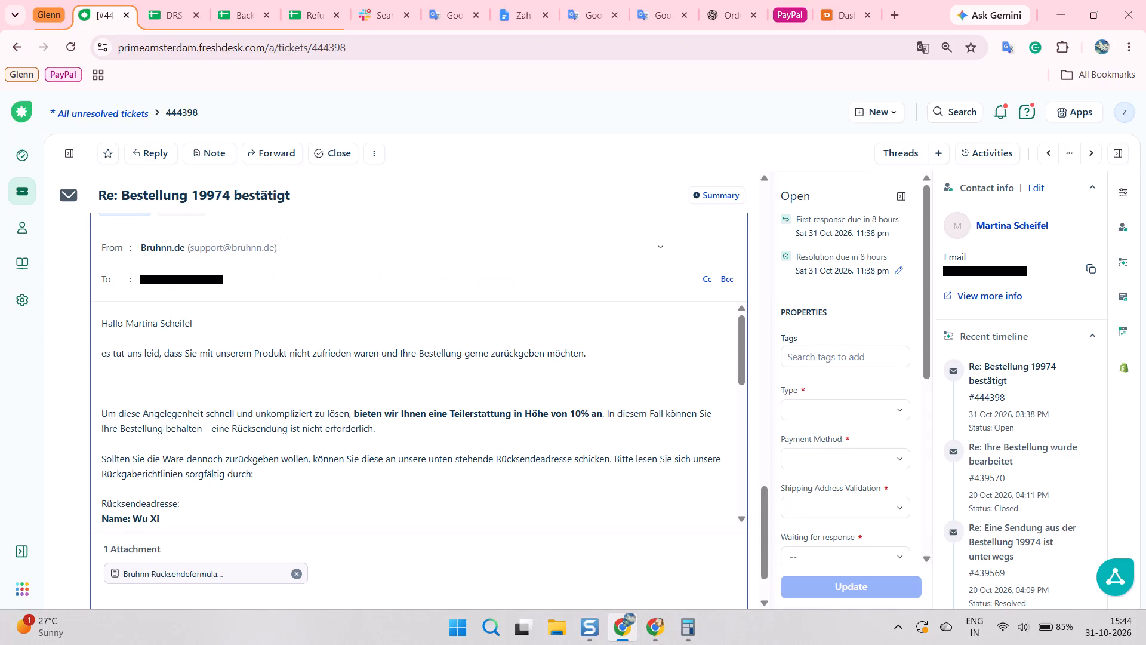
pyautogui.hotkey('ctrl', 'v')
pyautogui.scroll(-14, 240, 378)
pyautogui.click(685, 576)
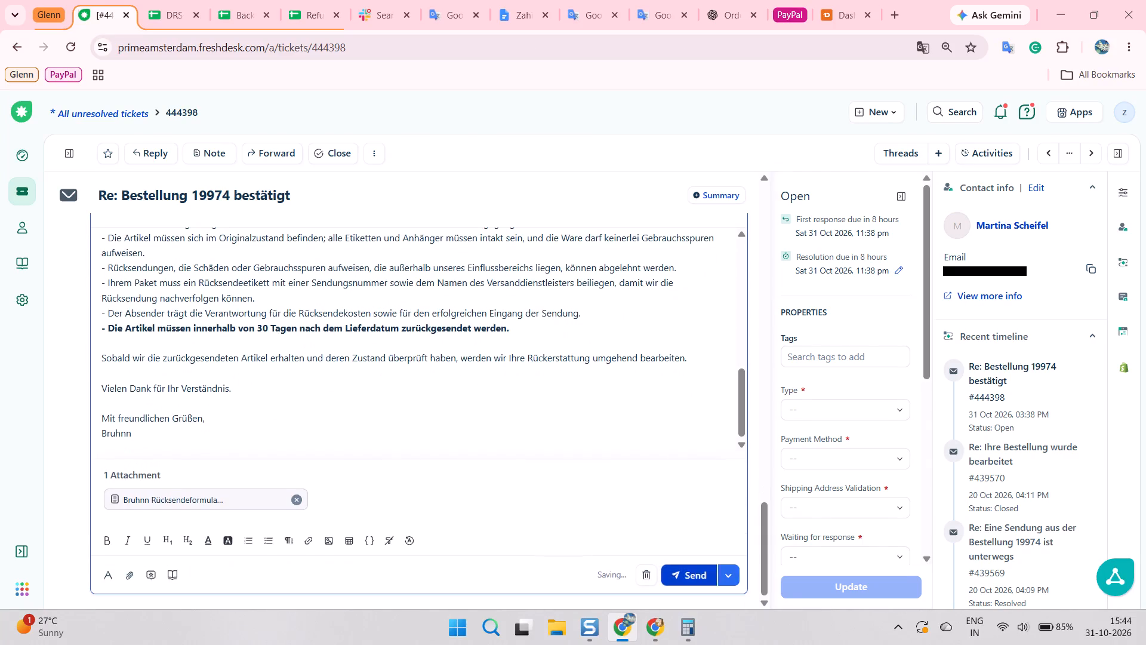
# Set ticket #444398's Type to Return, Payment Method to PayPal after checking the order, and Shipping Address Validation to Verified & Correct.
pyautogui.scroll(-4, 495, 406)
pyautogui.scroll(-4, 423, 339)
pyautogui.click(830, 412)
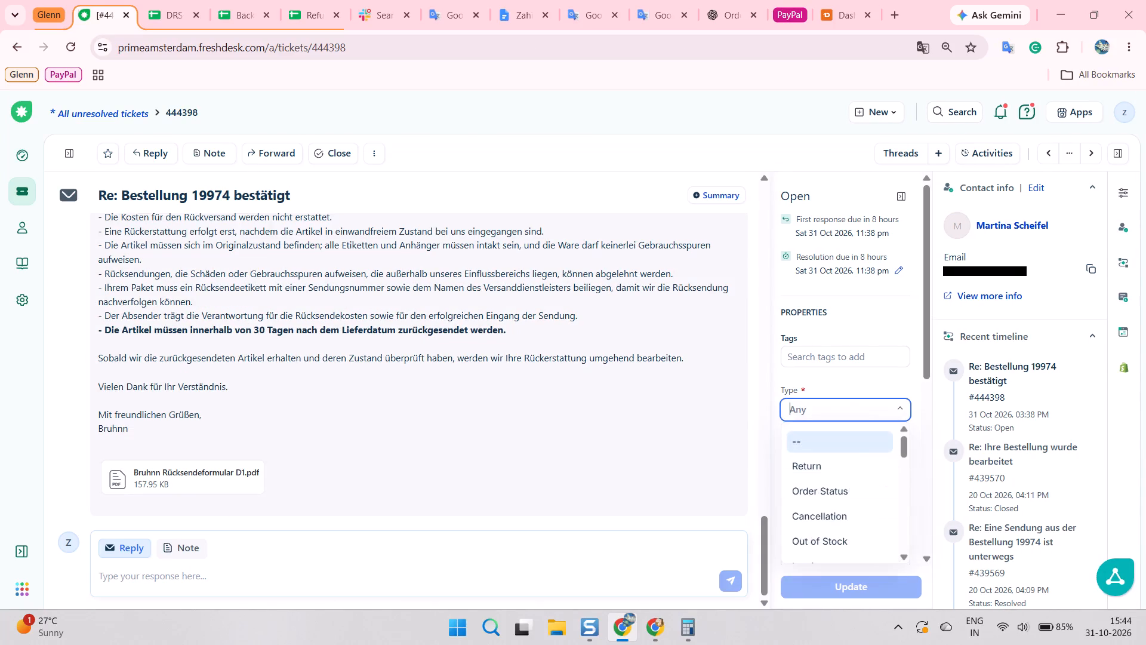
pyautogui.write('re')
pyautogui.click(828, 434)
pyautogui.press('Tab')
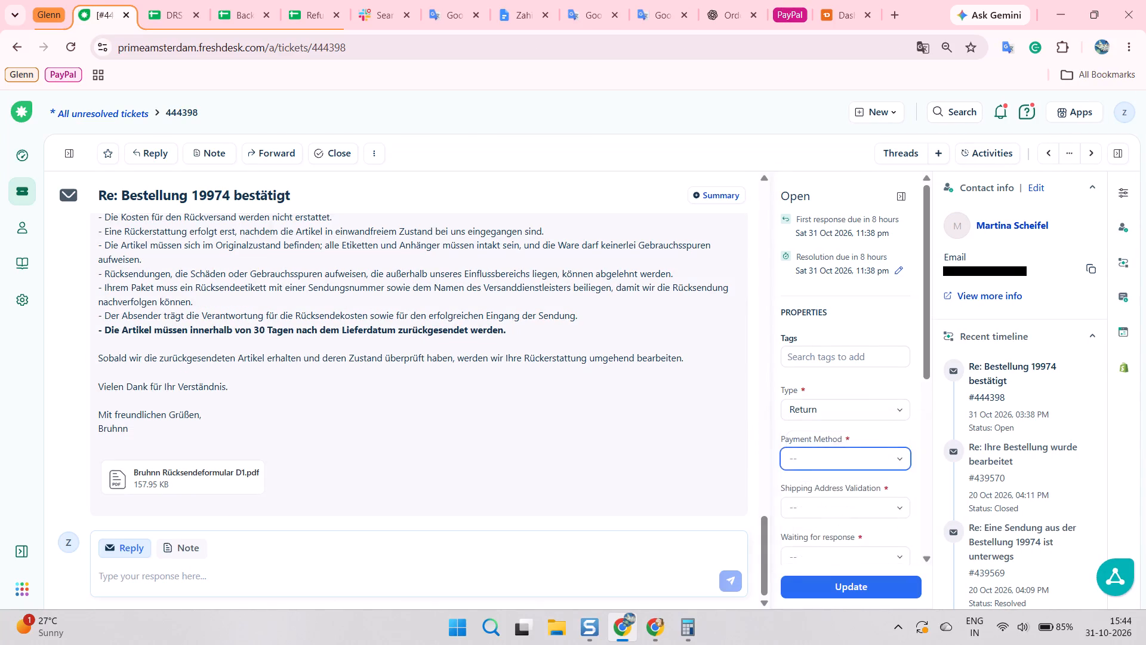
pyautogui.hotkey('alt', 'Tab')
pyautogui.scroll(-9, 771, 354)
pyautogui.scroll(-1, 827, 336)
pyautogui.hotkey('alt', 'Tab')
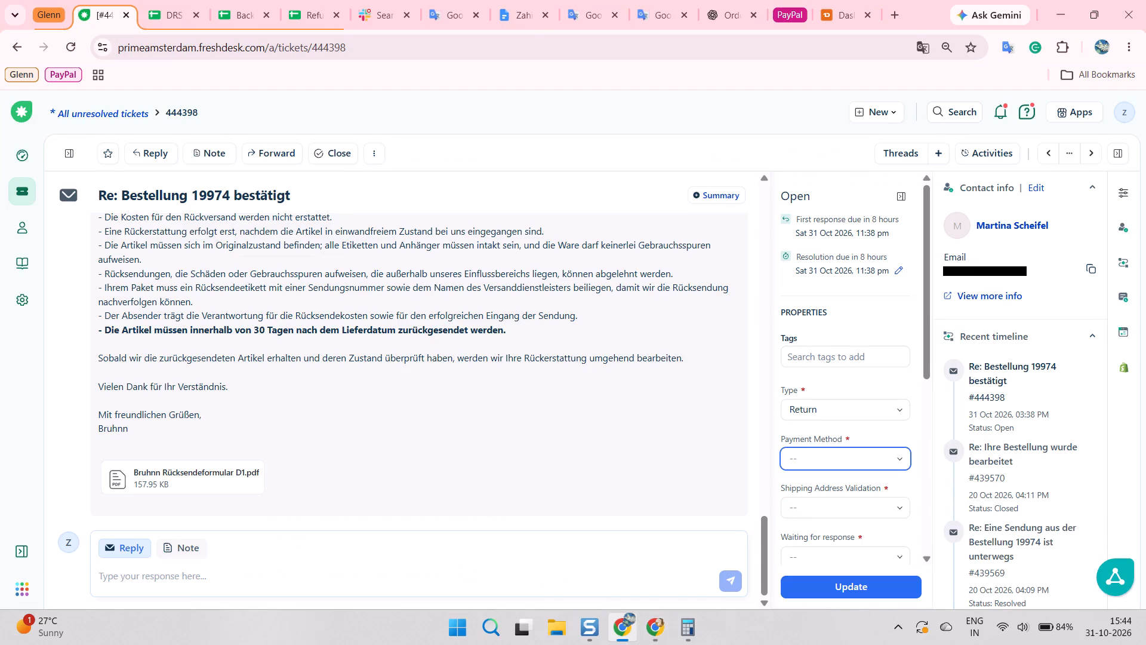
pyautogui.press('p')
pyautogui.press('Tab')
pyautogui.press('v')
# Set Waiting for response to N/A, Marketing/PayPal to No, Status to Resolved and Agent to Zahid trustVA, and update the ticket.
pyautogui.press('Tab')
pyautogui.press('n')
pyautogui.press('Tab')
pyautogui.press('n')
pyautogui.press('Tab')
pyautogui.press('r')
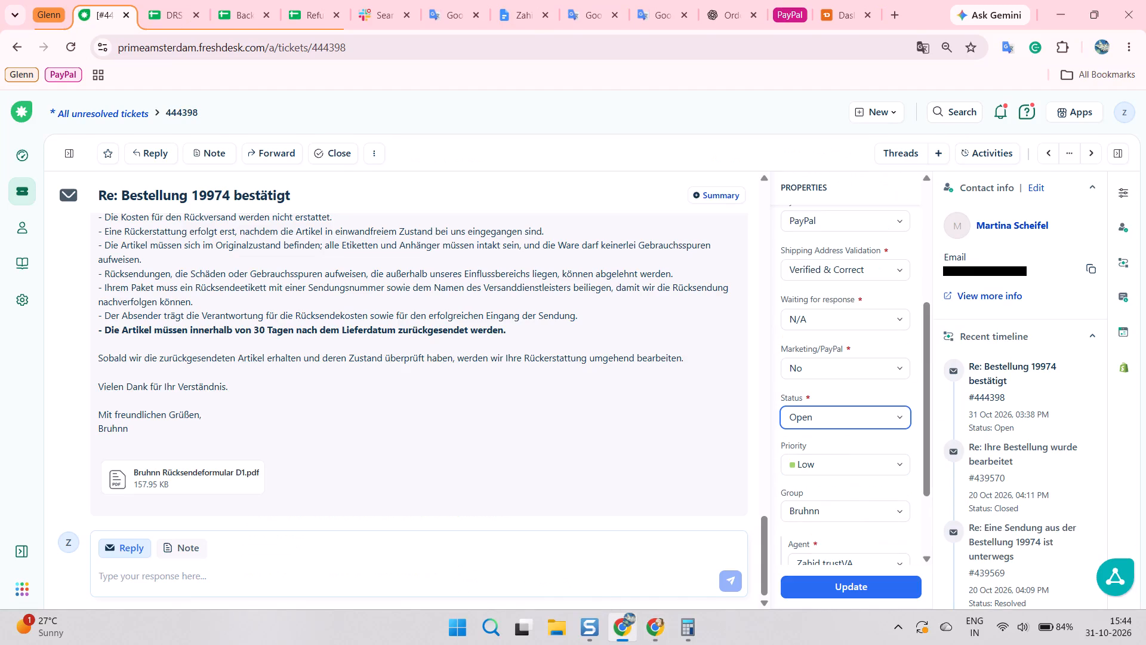
pyautogui.press('Tab')
pyautogui.press('Tab')
pyautogui.press('Tab')
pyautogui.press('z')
pyautogui.scroll(-4, 837, 398)
pyautogui.click(854, 585)
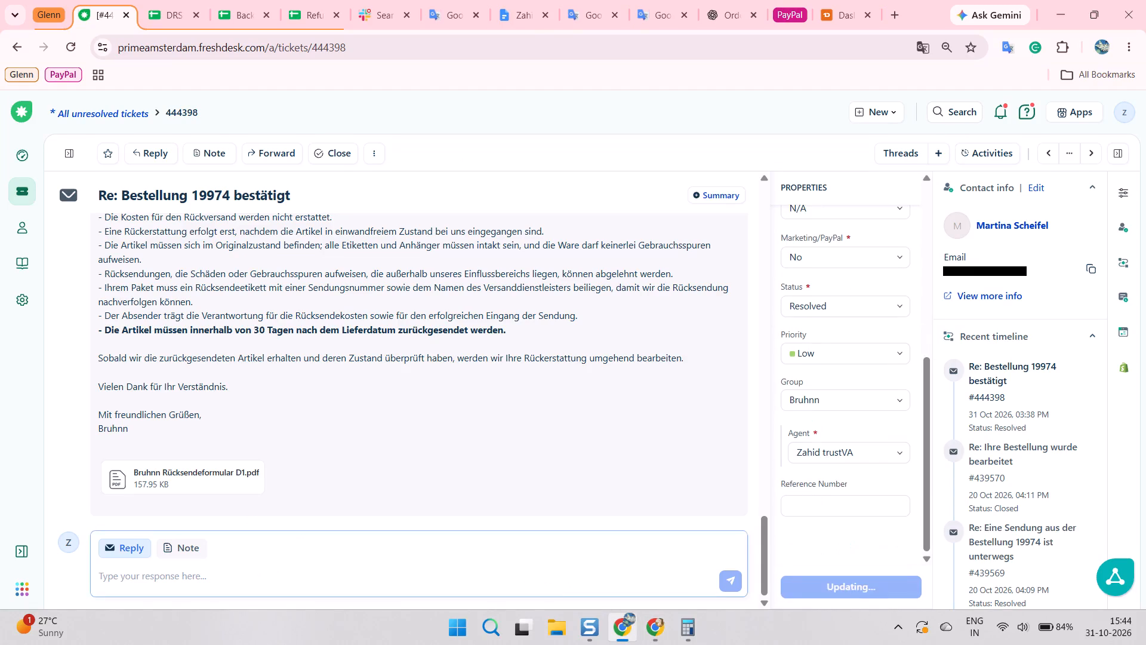
pyautogui.doubleClick(171, 106)
pyautogui.hotkey('ctrl', 'c')
pyautogui.hotkey('ctrl', 'c')
pyautogui.moveTo(163, 3); pyautogui.dragTo(165, 10)
pyautogui.hotkey('ctrl', 'v')
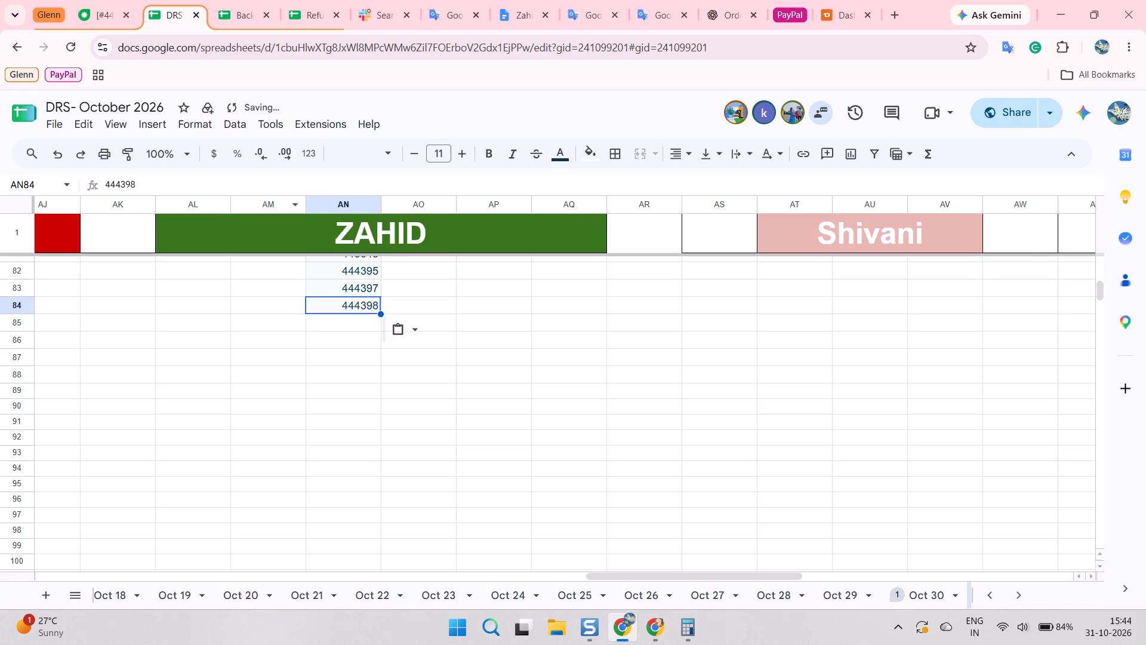
pyautogui.click(349, 320)
pyautogui.scroll(-1, 349, 320)
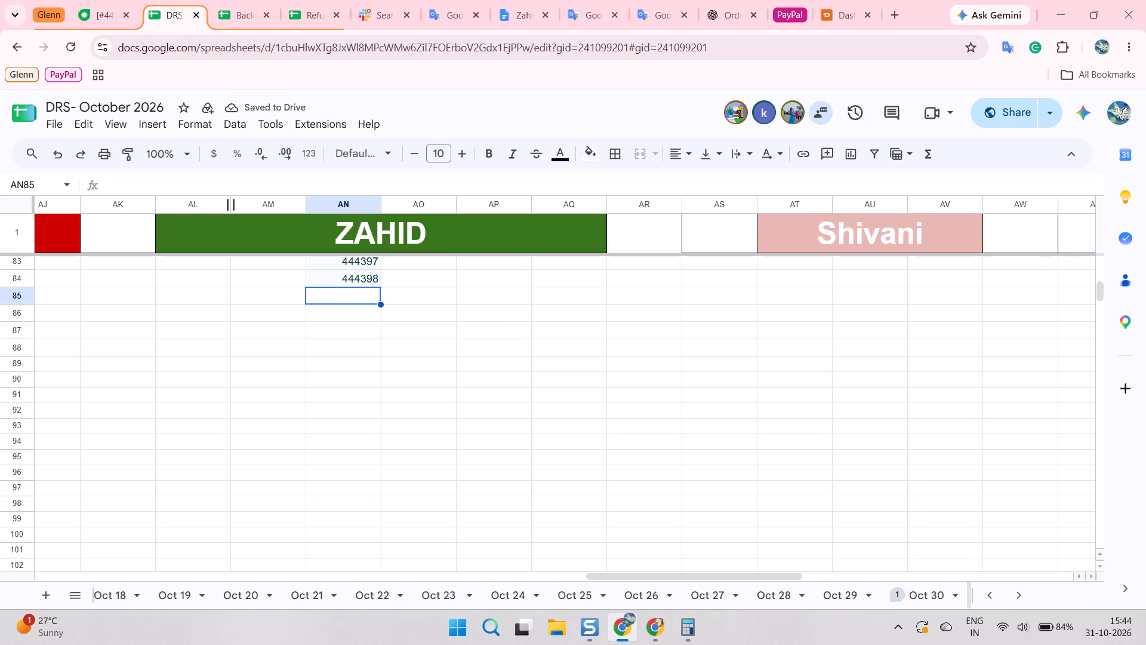
pyautogui.click(82, 0)
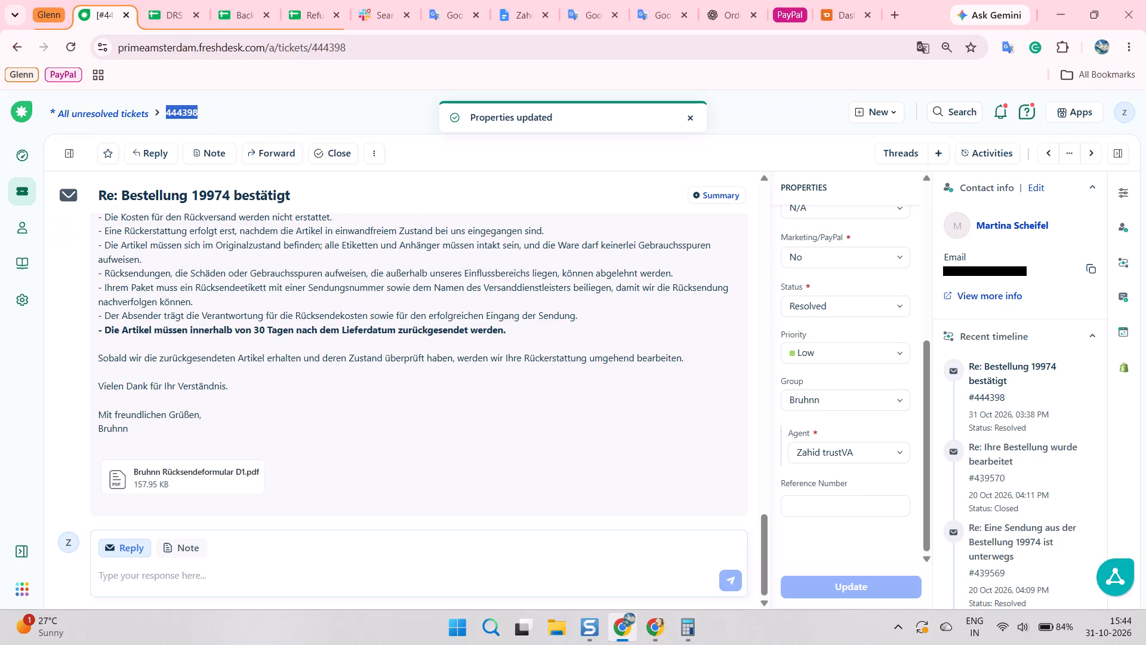
pyautogui.click(440, 381)
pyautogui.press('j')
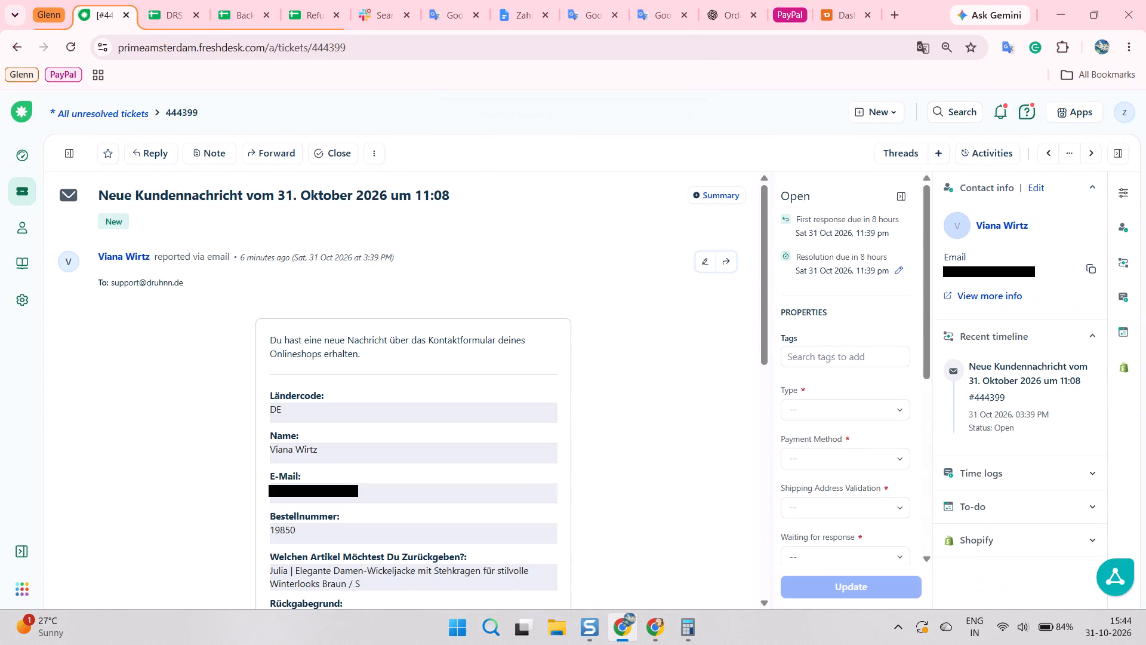
pyautogui.scroll(-4, 406, 380)
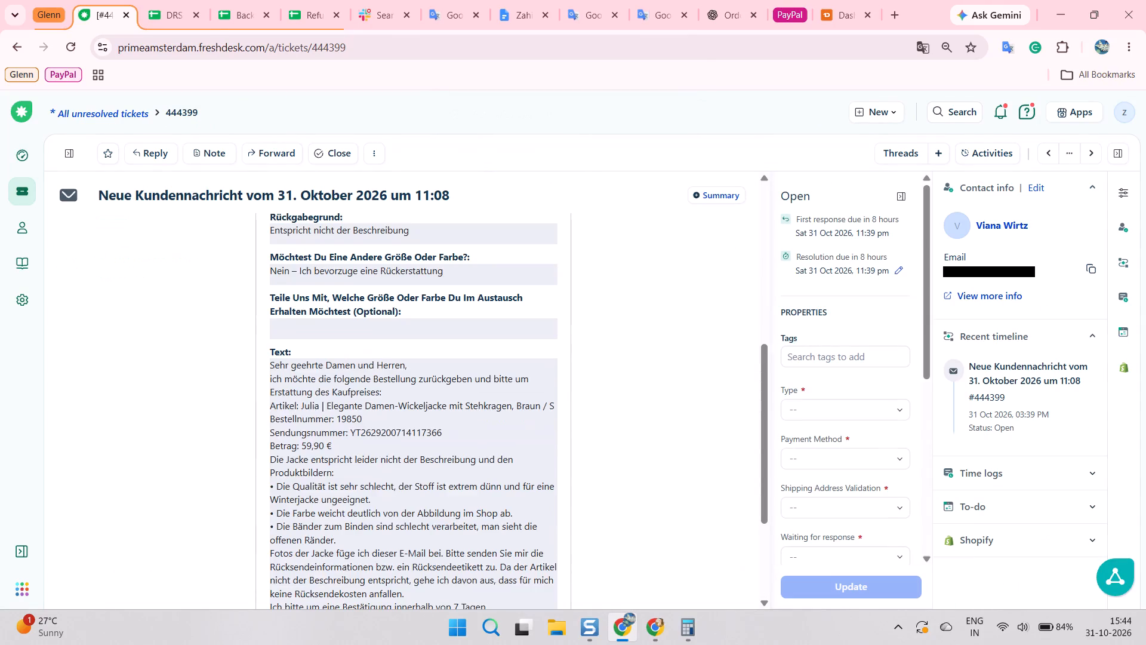
pyautogui.scroll(-3, 436, 346)
pyautogui.click(25, 188)
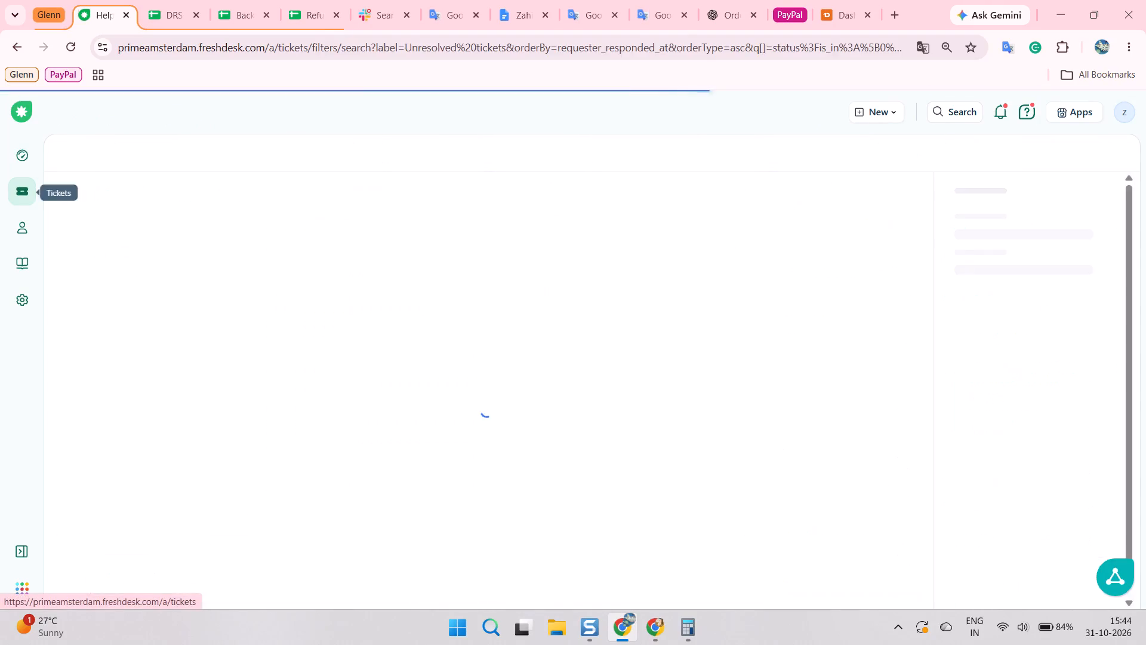
pyautogui.scroll(2, 288, 248)
pyautogui.click(189, 217)
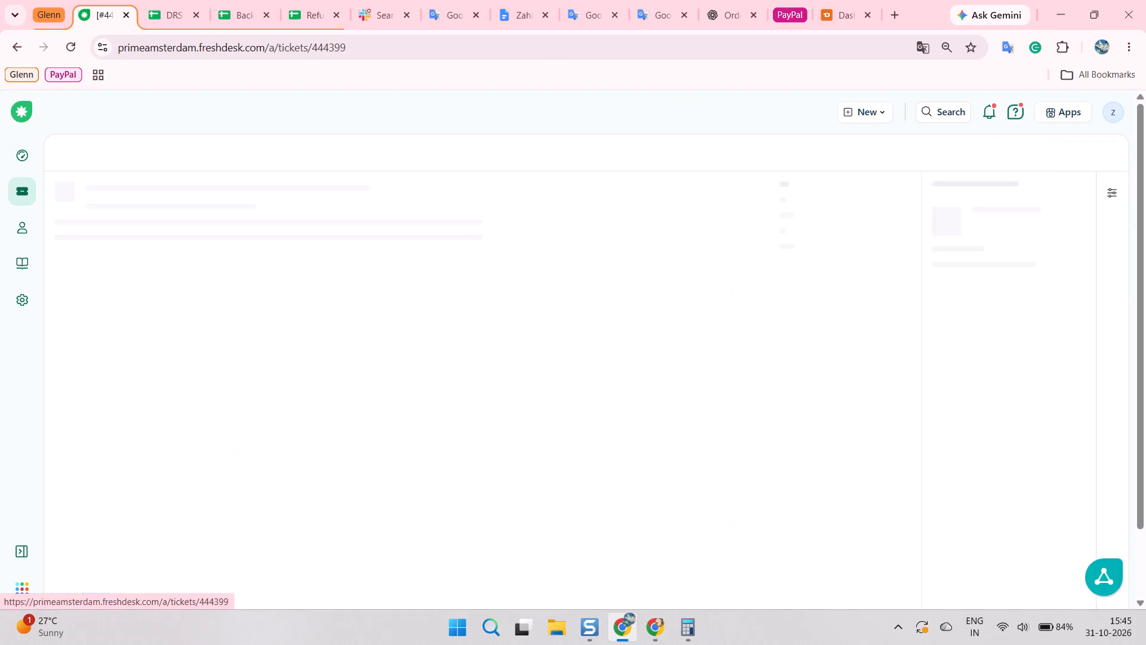
pyautogui.scroll(-11, 312, 282)
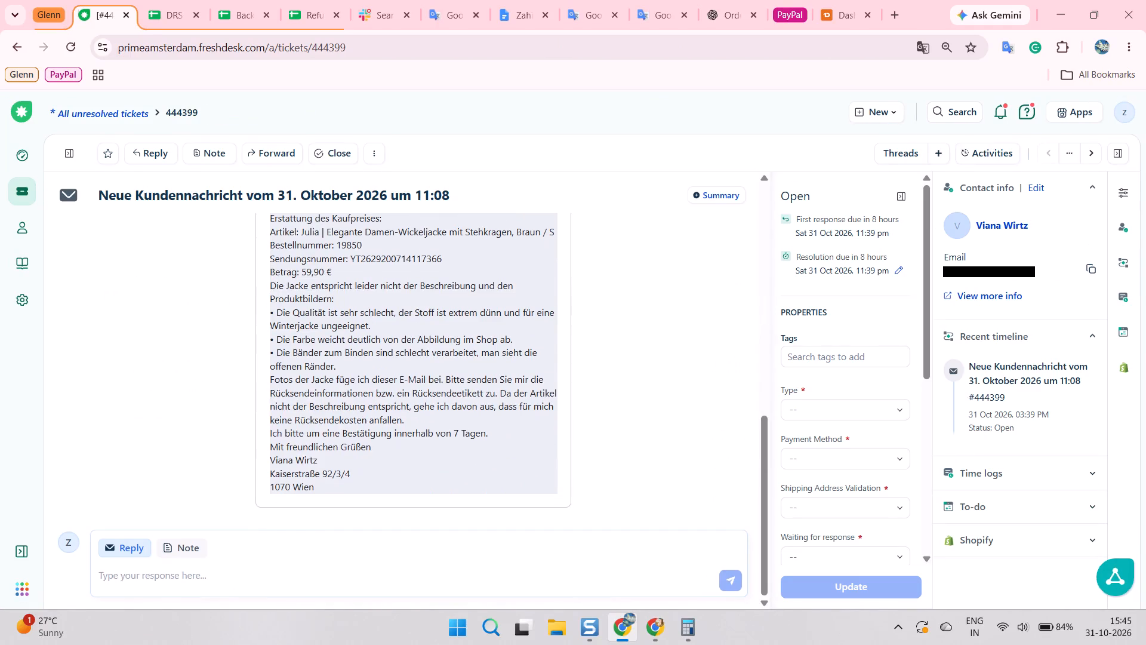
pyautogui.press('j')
pyautogui.click(419, 320)
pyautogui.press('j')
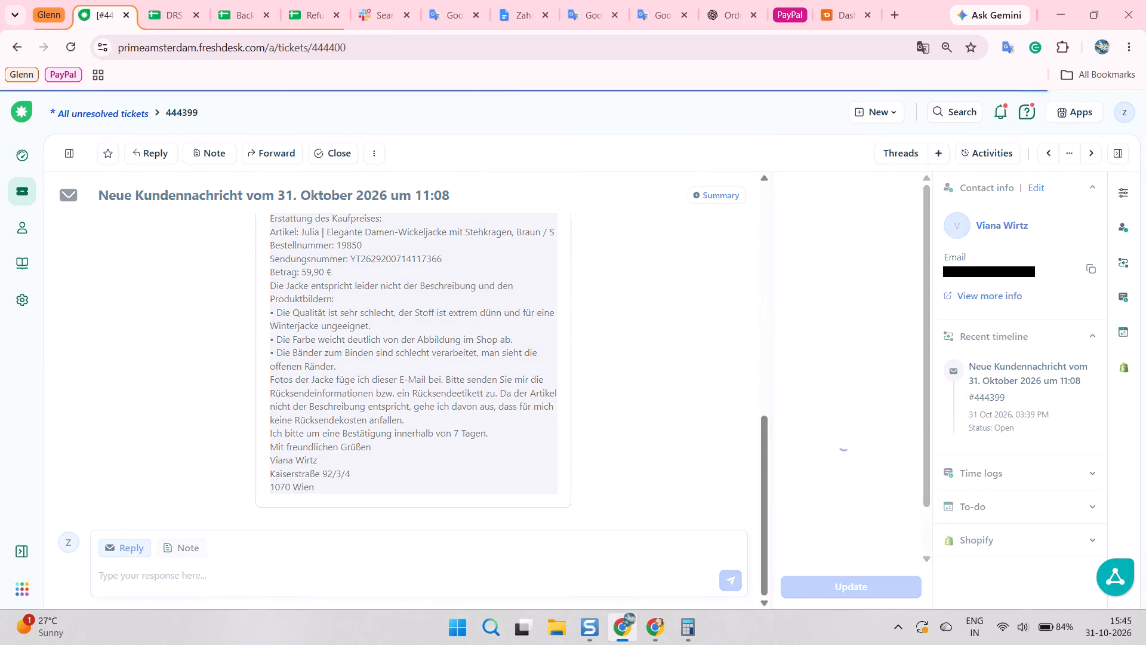
pyautogui.scroll(-6, 467, 306)
pyautogui.click(459, 279)
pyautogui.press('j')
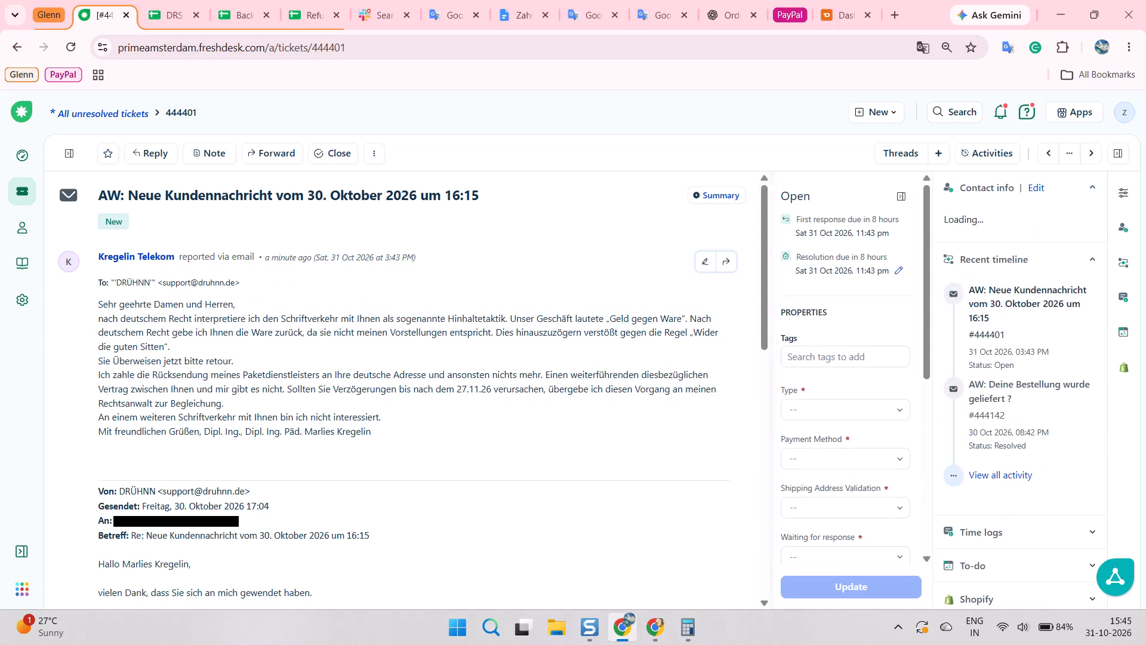
pyautogui.scroll(-2, 511, 286)
pyautogui.scroll(3, 371, 296)
pyautogui.click(23, 165)
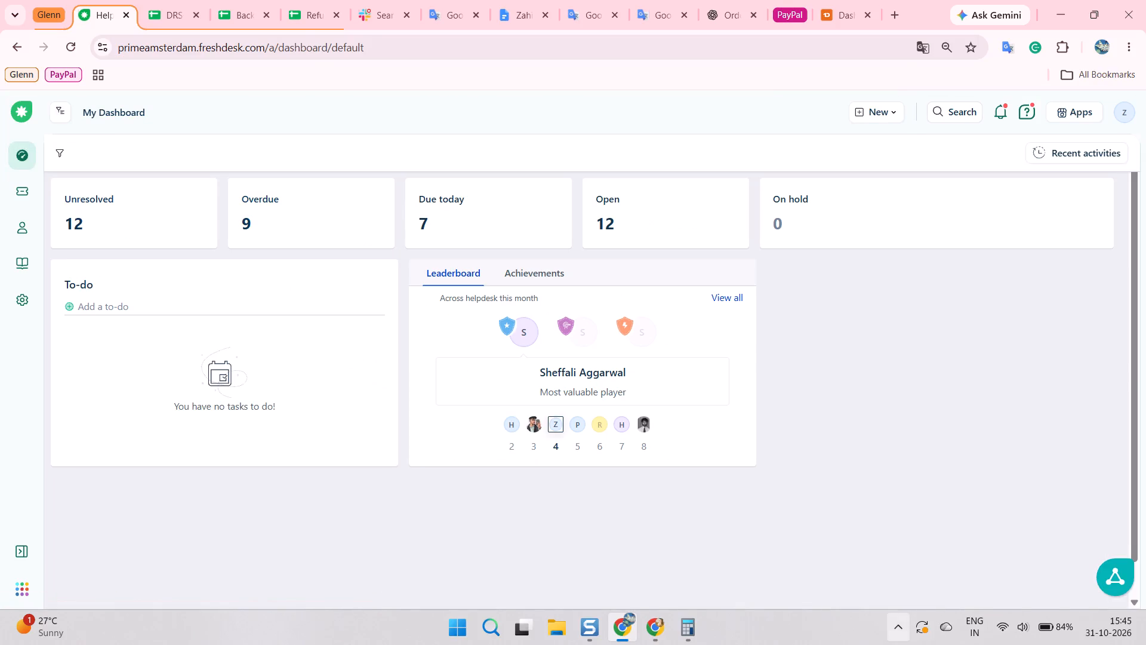
# Open the MeraMonitor time tracker and switch Work Mode off.
pyautogui.click(897, 629)
pyautogui.click(895, 548)
pyautogui.scroll(1, 717, 449)
pyautogui.doubleClick(902, 559)
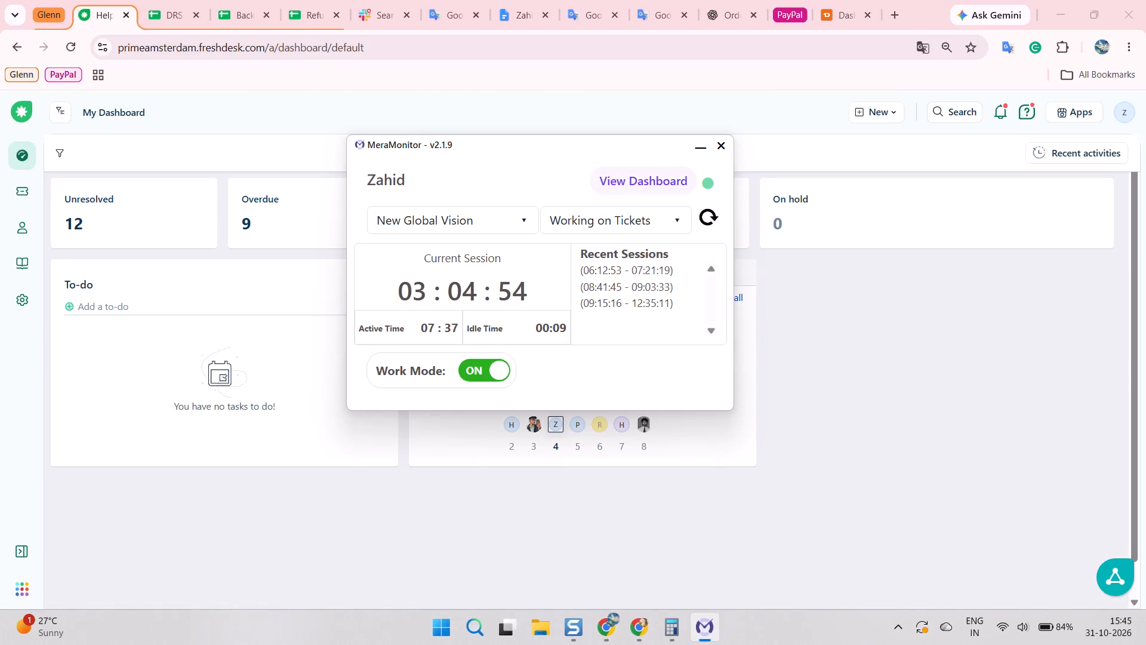
pyautogui.click(473, 373)
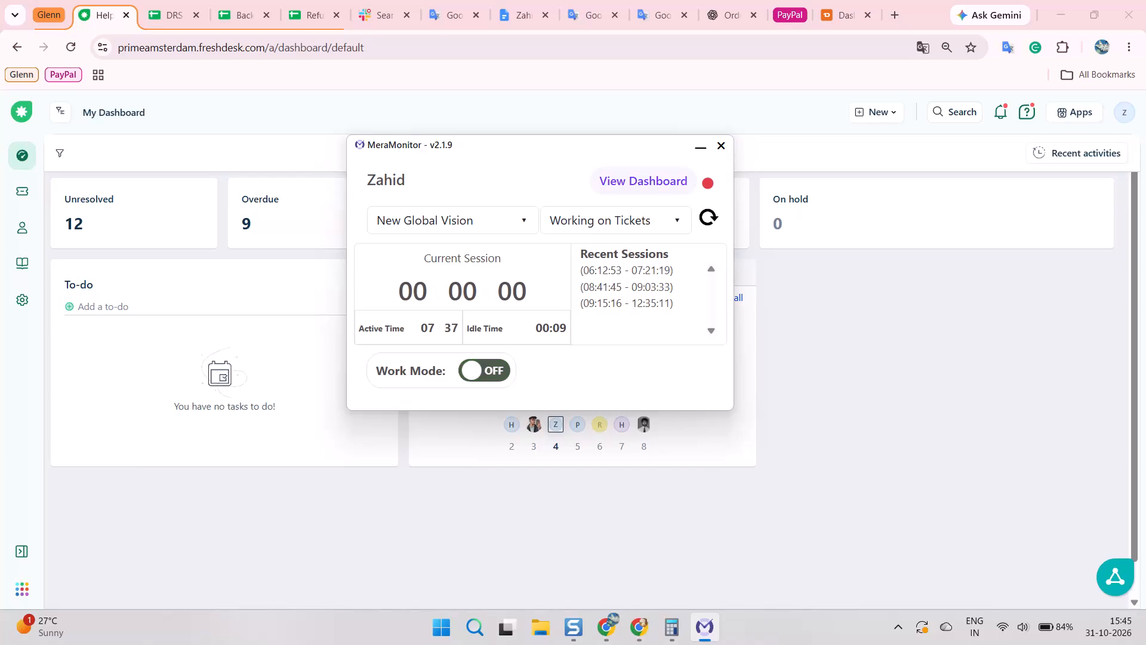
# Cancel quitting MeraMonitor and open its web dashboard instead.
pyautogui.click(723, 145)
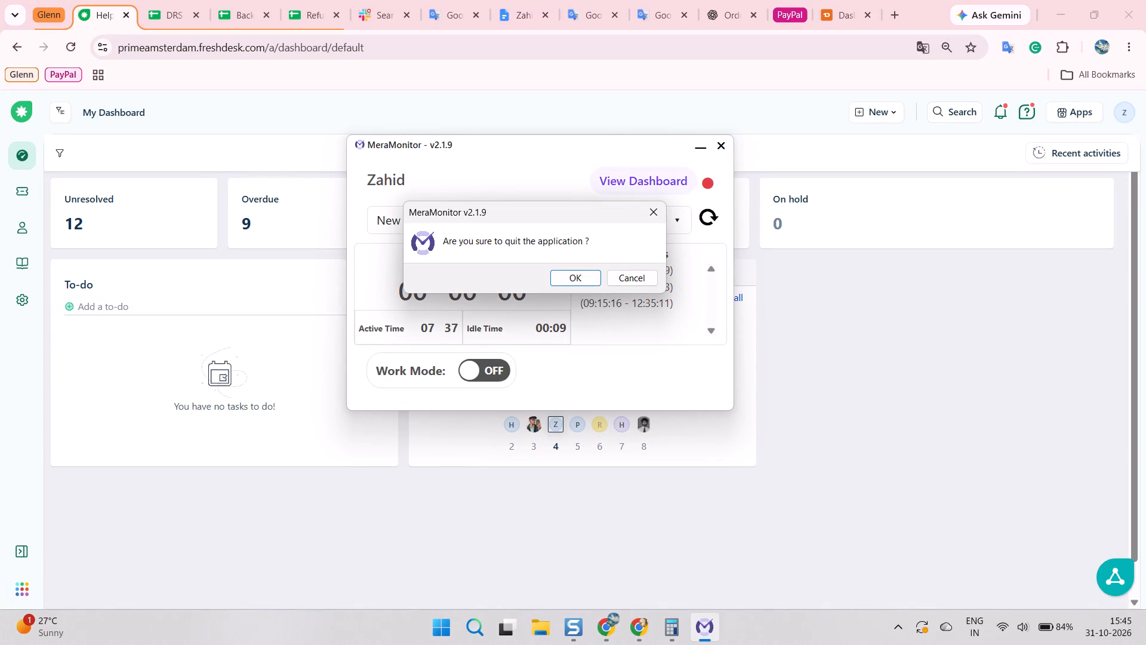
pyautogui.click(702, 142)
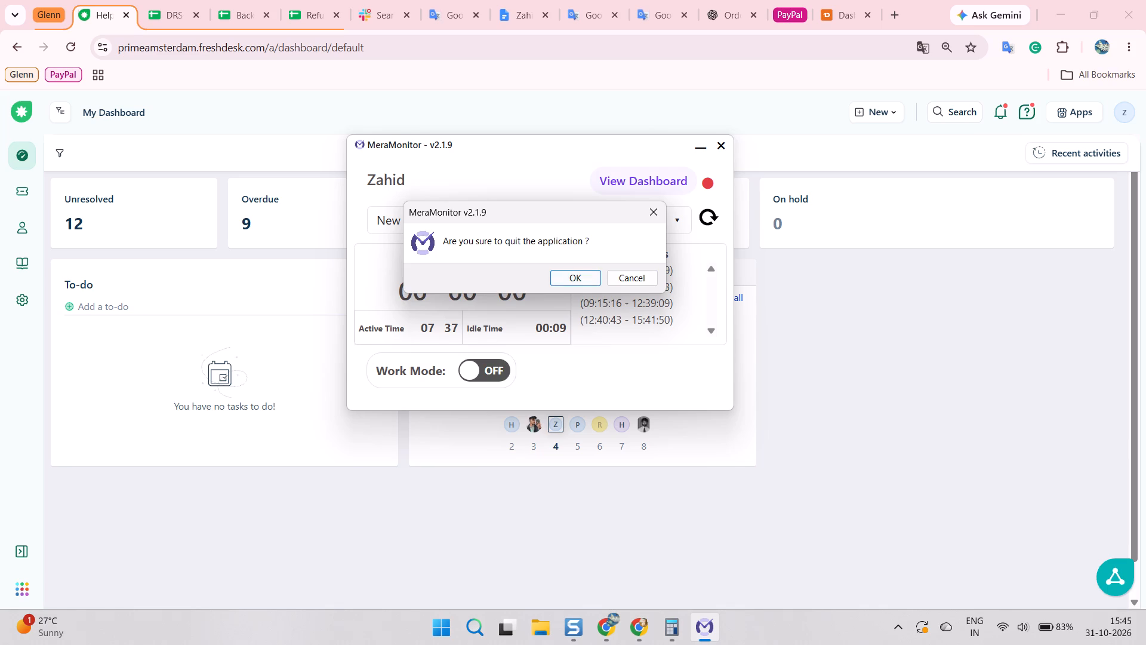
pyautogui.click(656, 208)
pyautogui.click(652, 189)
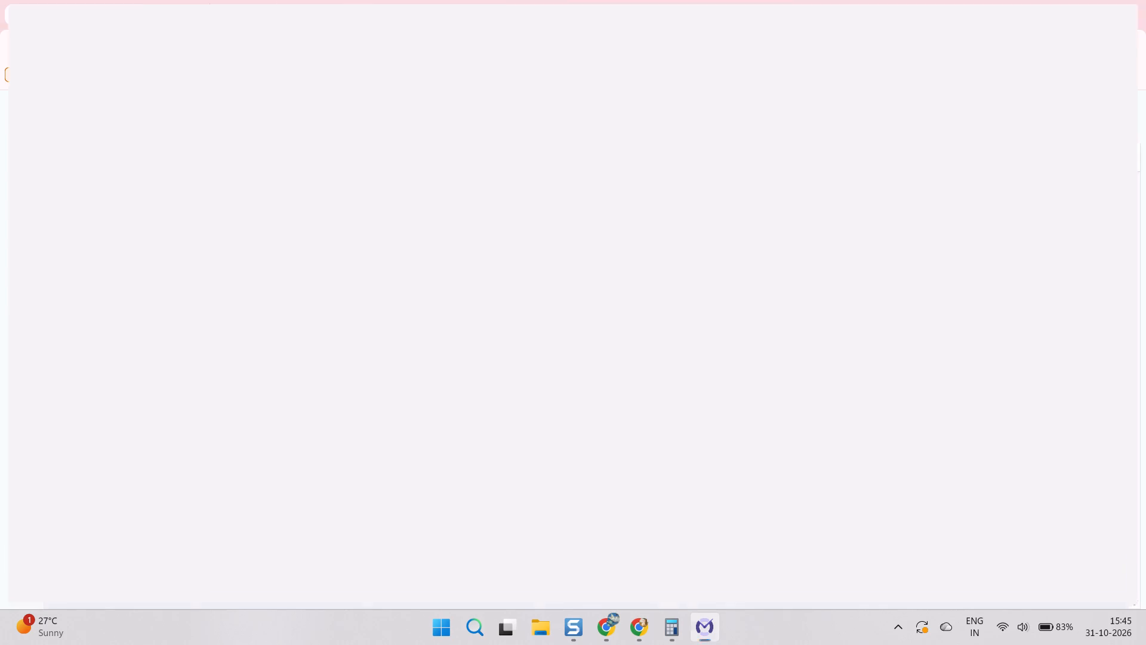
pyautogui.hotkey('alt', 'Tab')
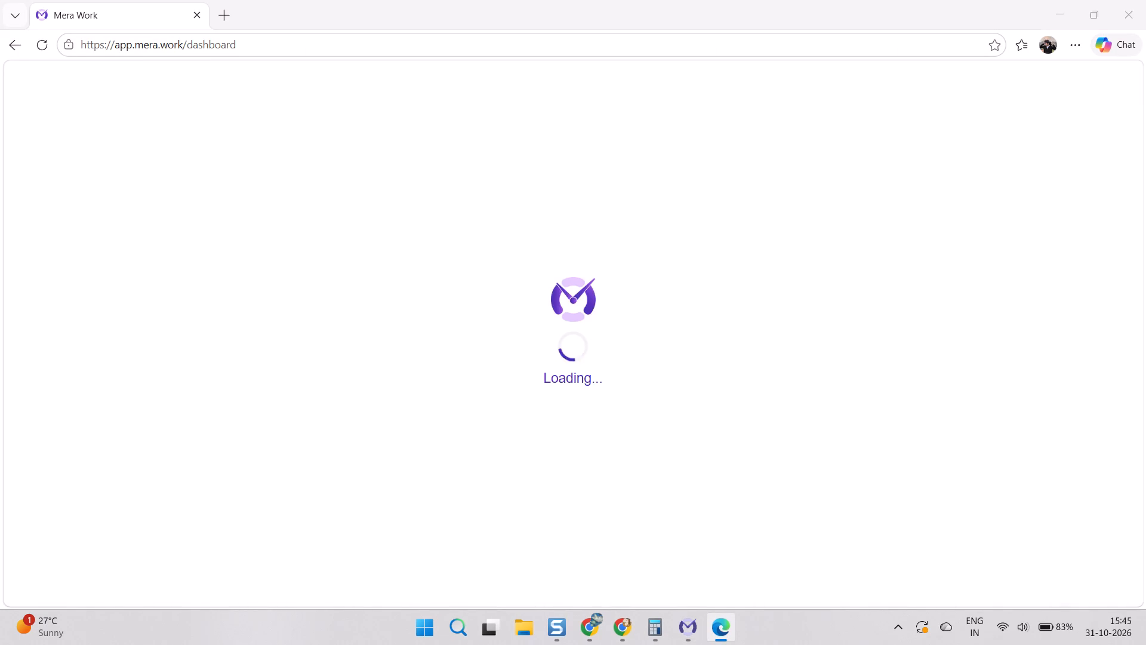
# Switch to Chrome, open the Performance_Dashboard_2026_Final_ spreadsheet in a new tab and display its Oct 2026 sheet.
pyautogui.click(593, 628)
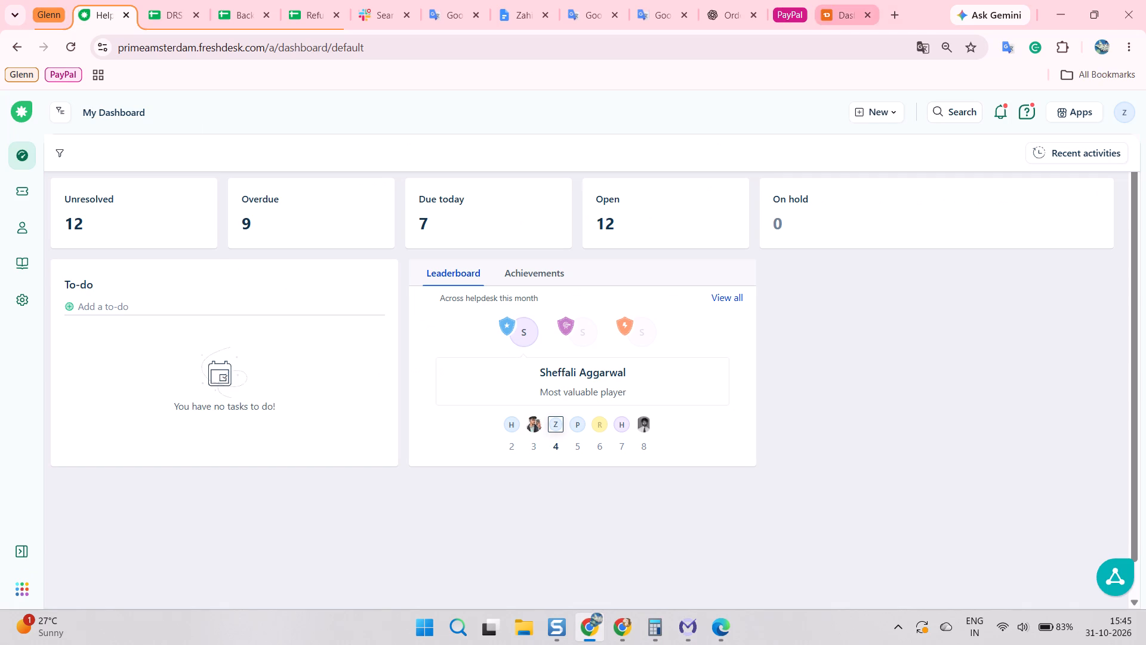
pyautogui.click(896, 16)
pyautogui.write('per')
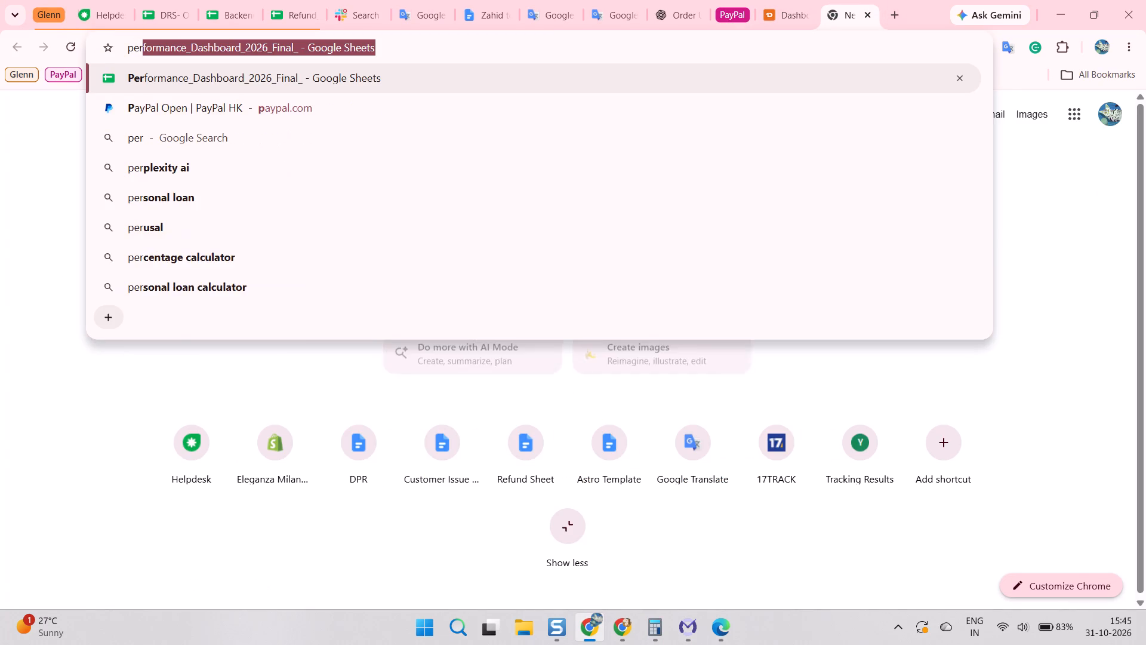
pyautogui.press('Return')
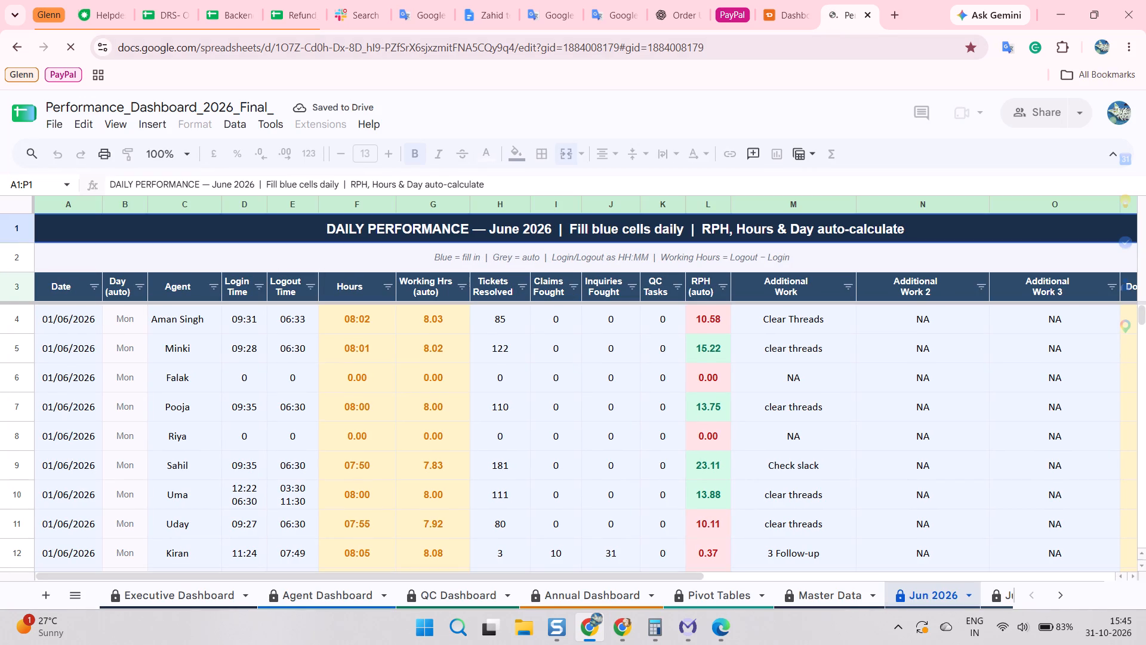
pyautogui.hscroll(-14, 932, 594)
pyautogui.click(965, 600)
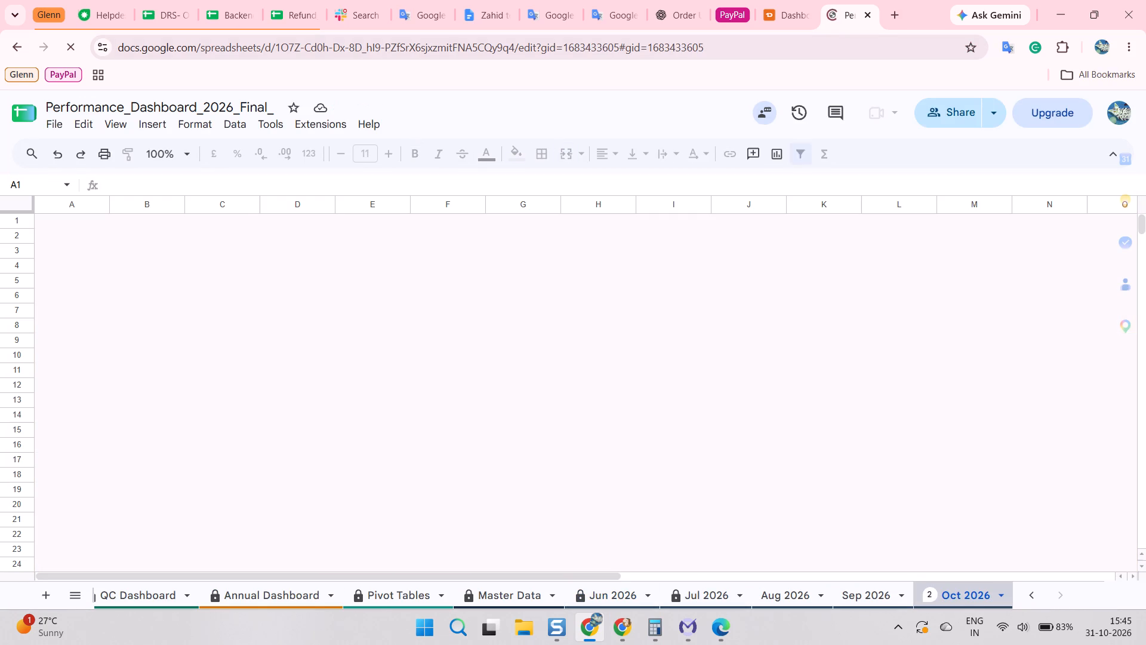
pyautogui.scroll(-2, 529, 435)
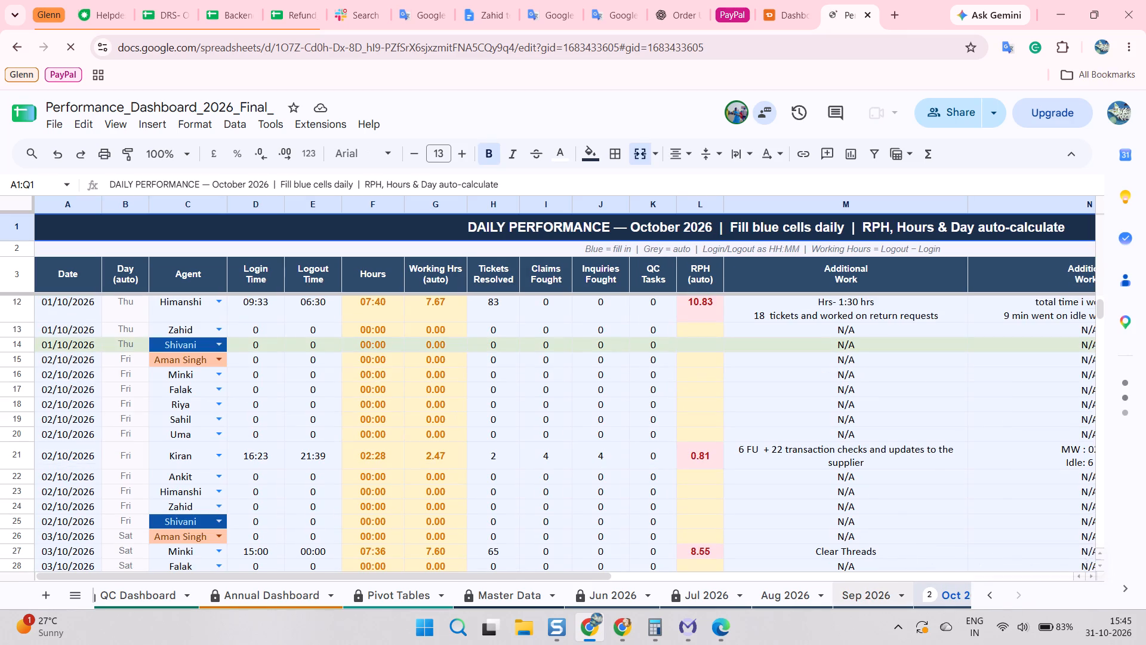
pyautogui.click(866, 607)
pyautogui.hscroll(-4, 862, 606)
pyautogui.scroll(-2, 587, 453)
pyautogui.click(917, 602)
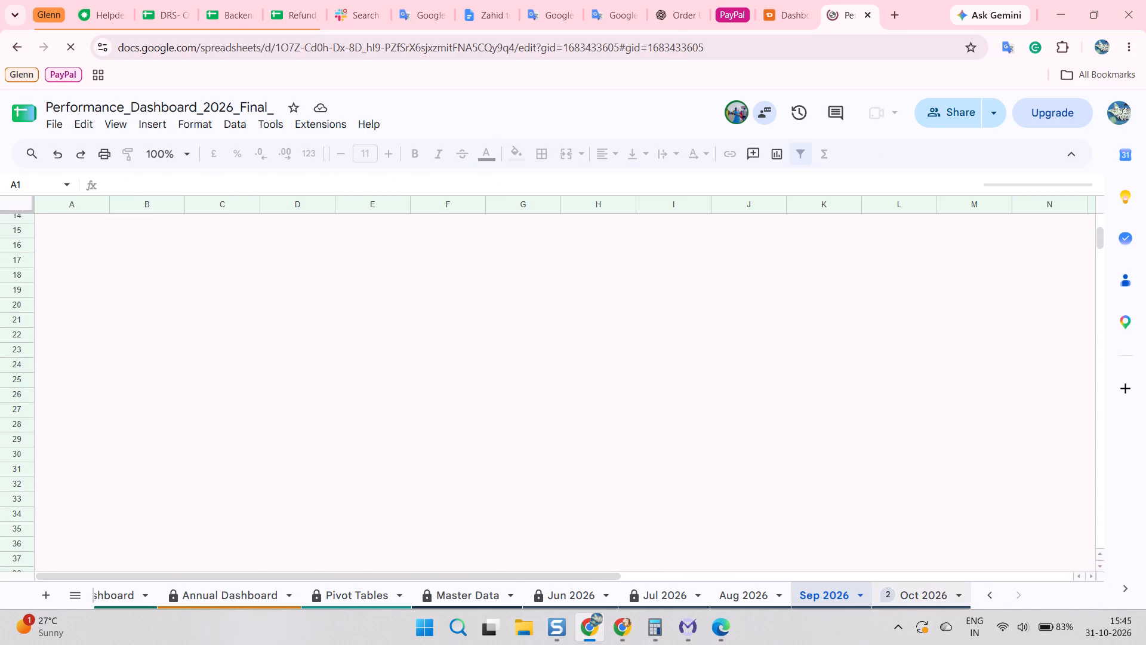
# Fill agent cell C321 (29/10/2026) from the row above to drop its yellow highlight, and set the agent to Zahid.
pyautogui.scroll(-20, 374, 386)
pyautogui.scroll(-10, 374, 386)
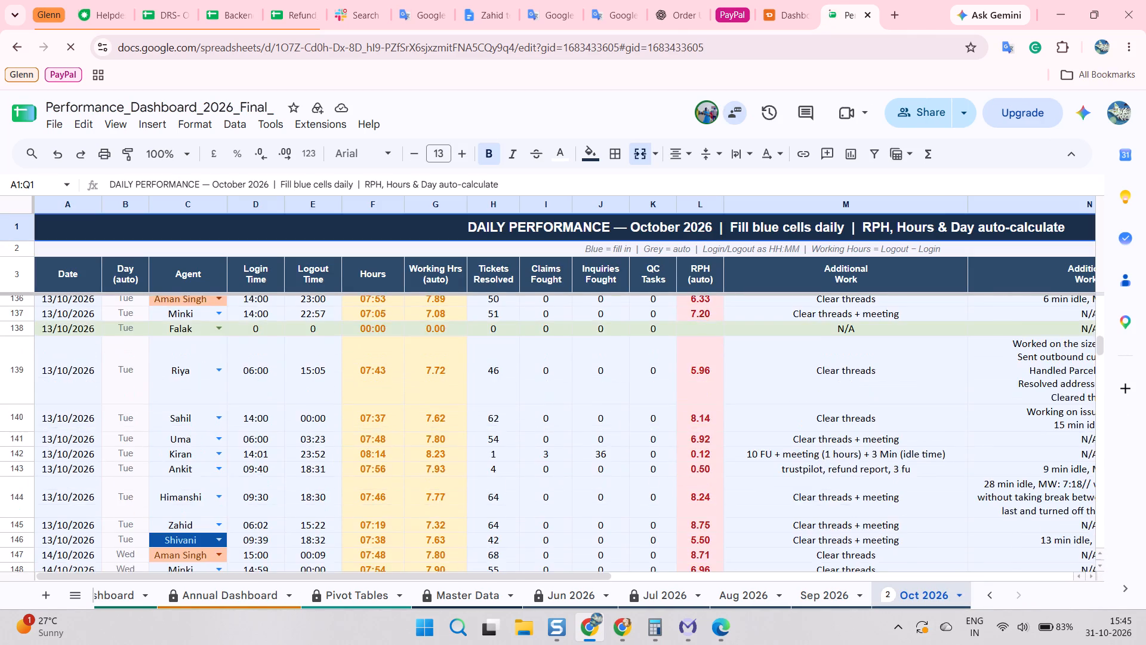
pyautogui.scroll(-20, 248, 403)
pyautogui.scroll(-3, 248, 403)
pyautogui.scroll(6, 235, 406)
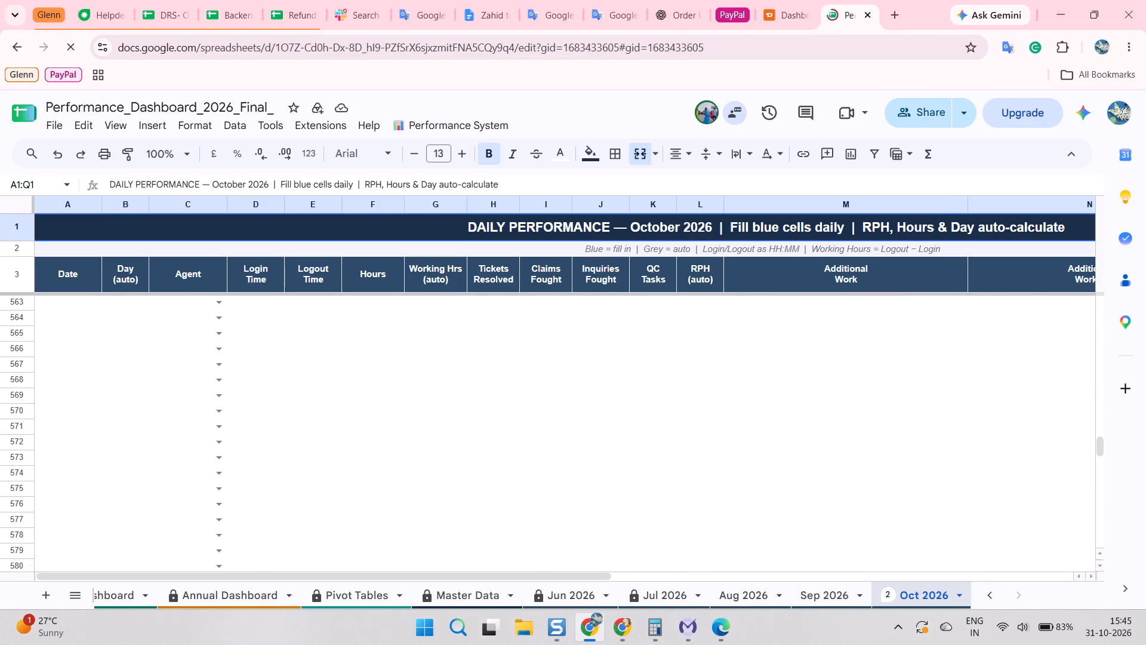
pyautogui.scroll(11, 235, 406)
pyautogui.scroll(-3, 232, 411)
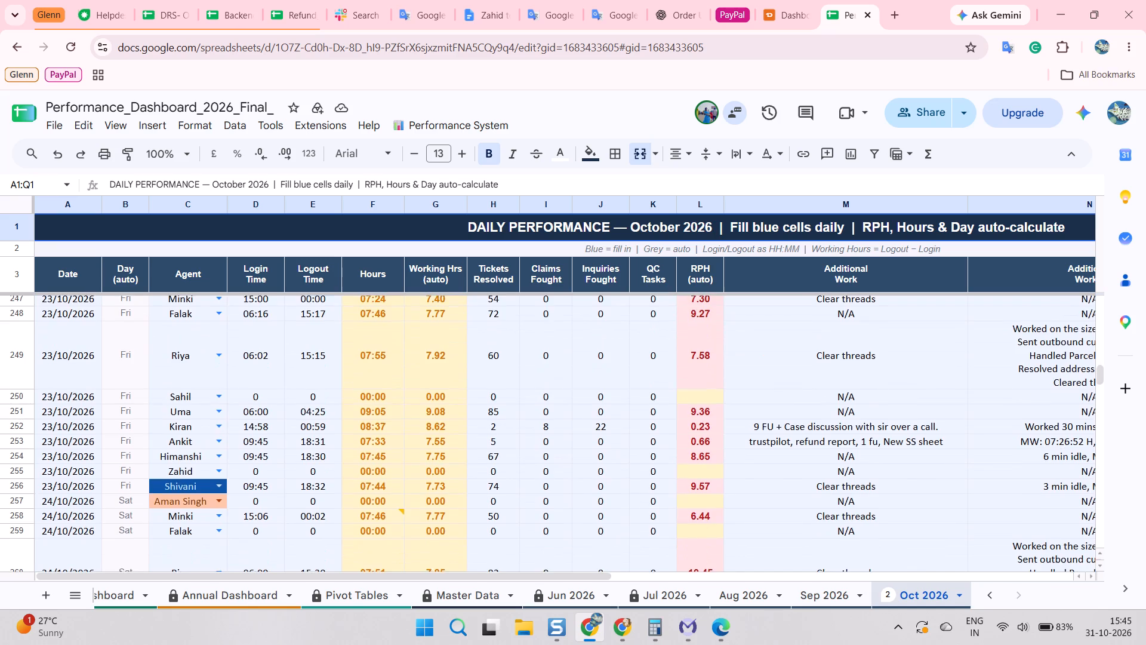
pyautogui.scroll(-8, 232, 411)
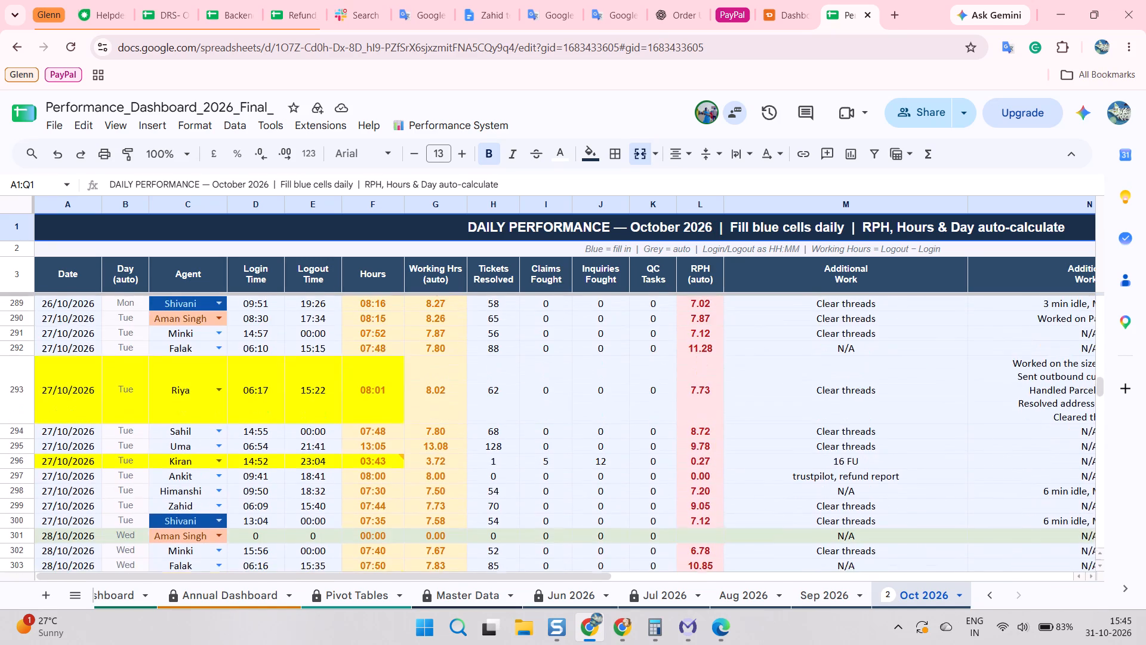
pyautogui.scroll(-7, 228, 392)
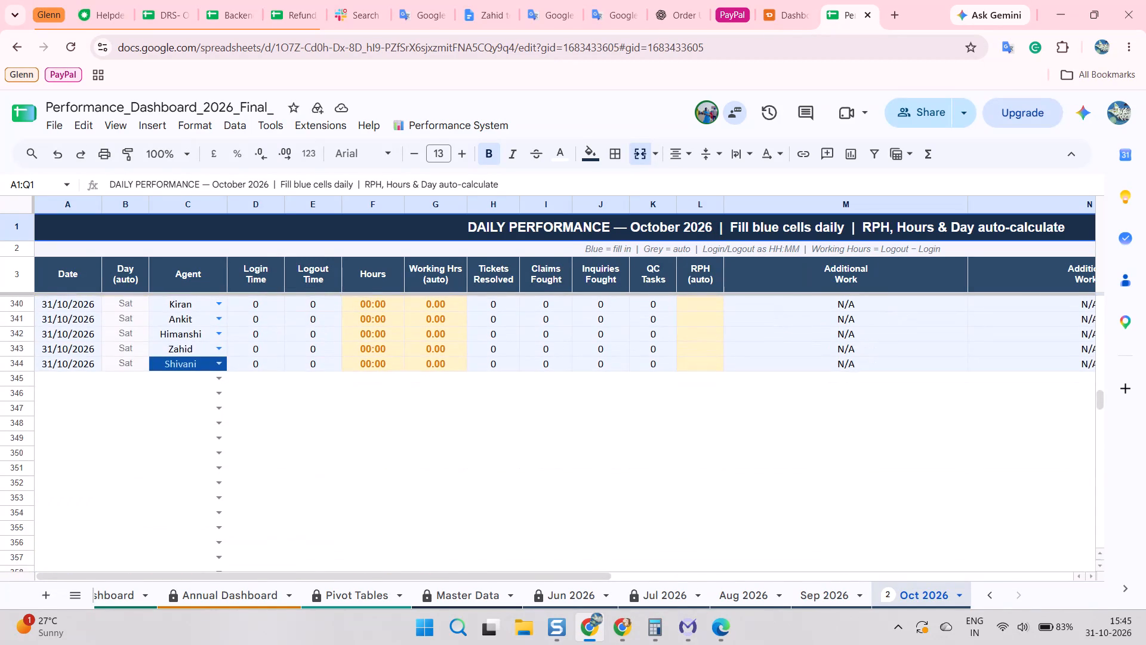
pyautogui.scroll(1, 224, 392)
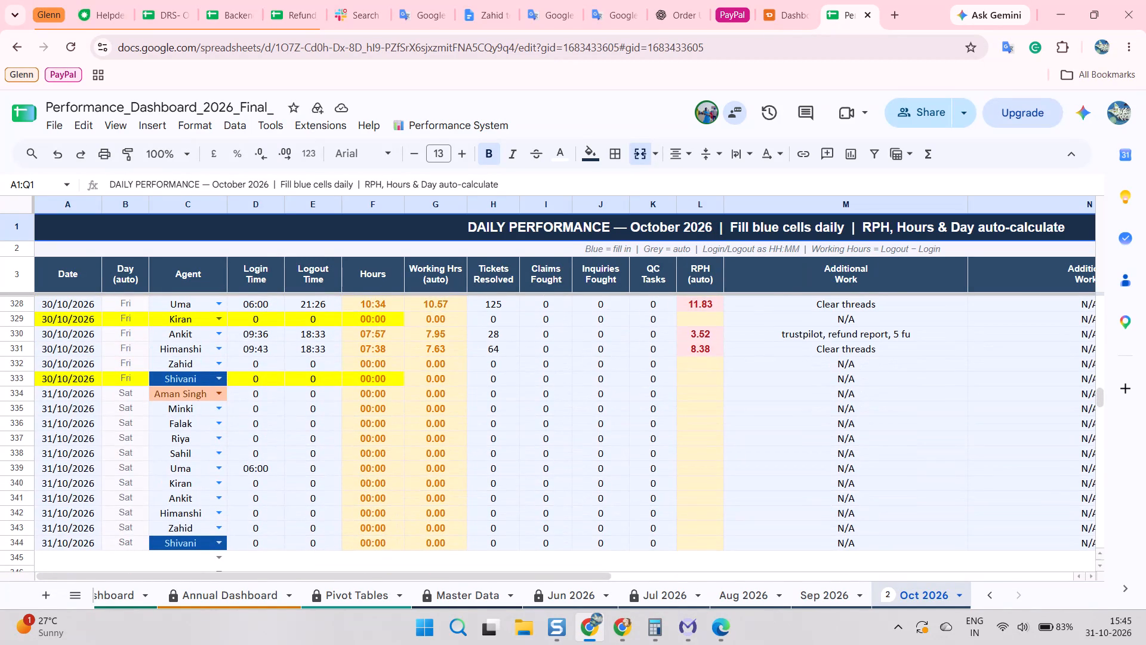
pyautogui.scroll(3, 244, 389)
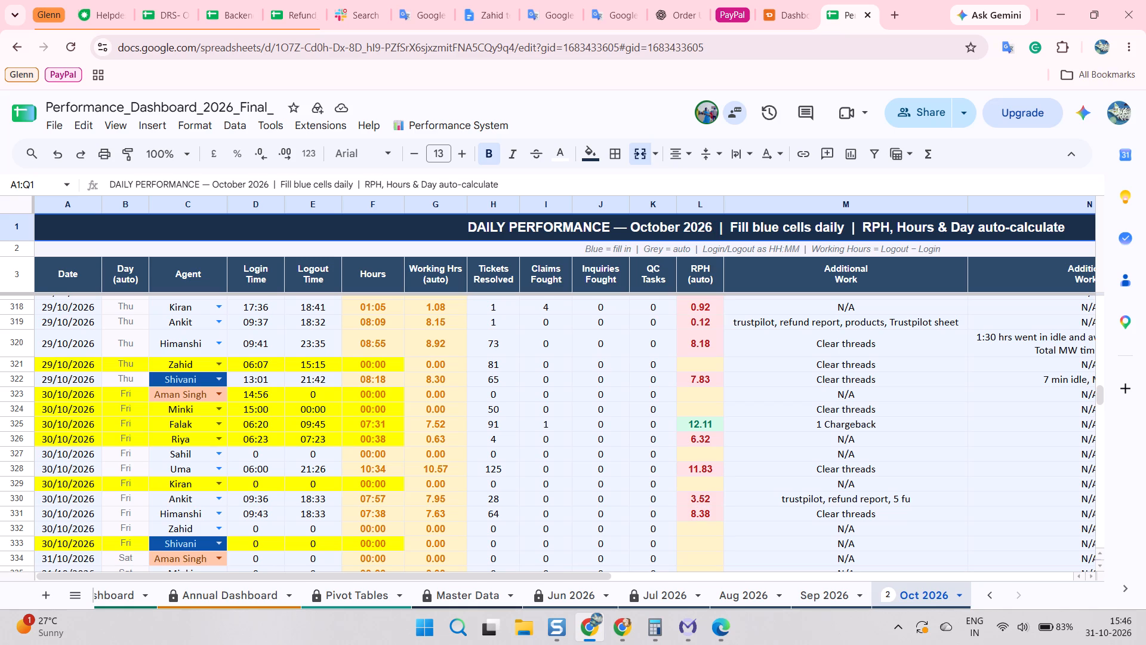
pyautogui.click(192, 362)
pyautogui.hotkey('ctrl', 'd')
pyautogui.click(192, 362)
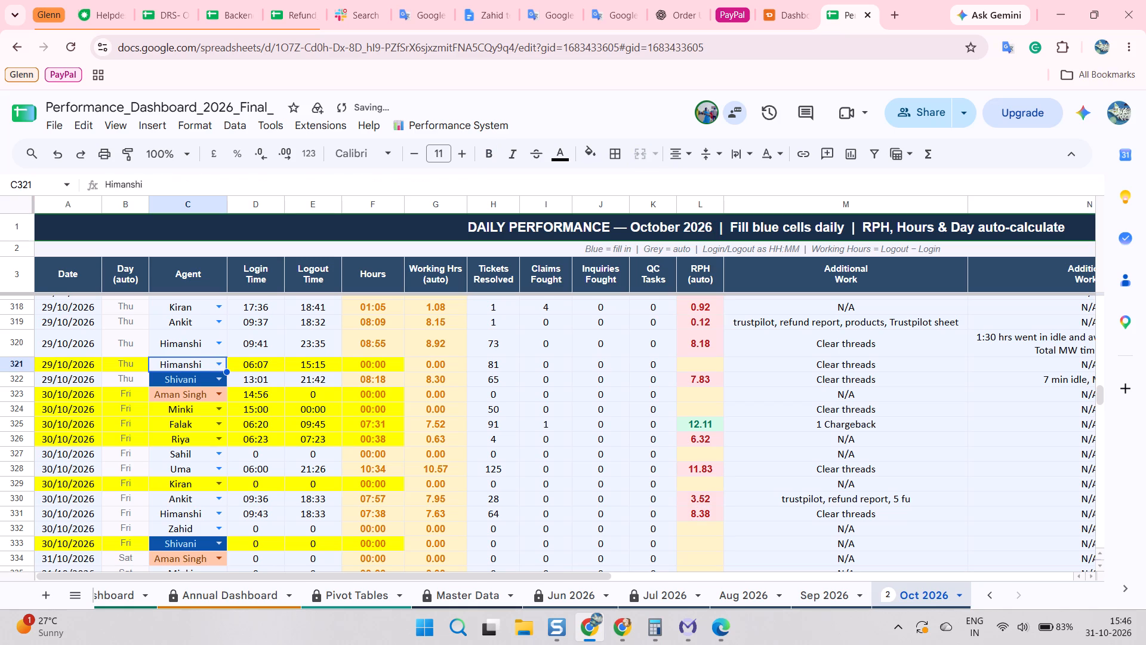
pyautogui.click(220, 362)
pyautogui.scroll(-8, 230, 419)
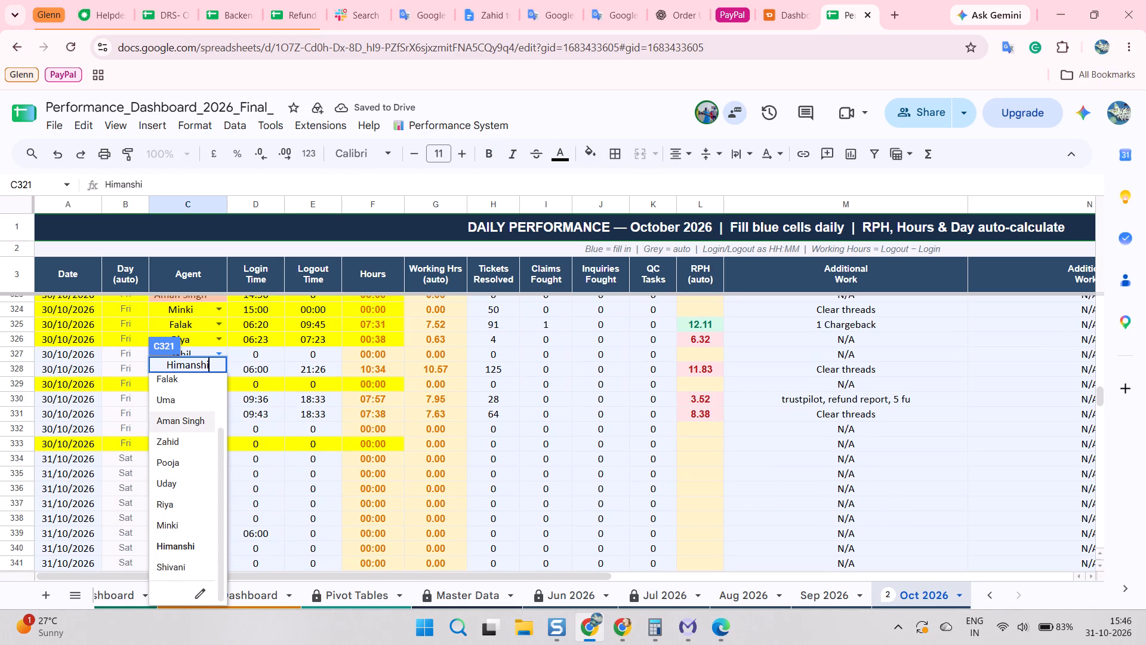
pyautogui.click(170, 440)
# Fill the day and date cells B321 and A321 from the row above to remove the date's yellow highlight.
pyautogui.scroll(2, 205, 392)
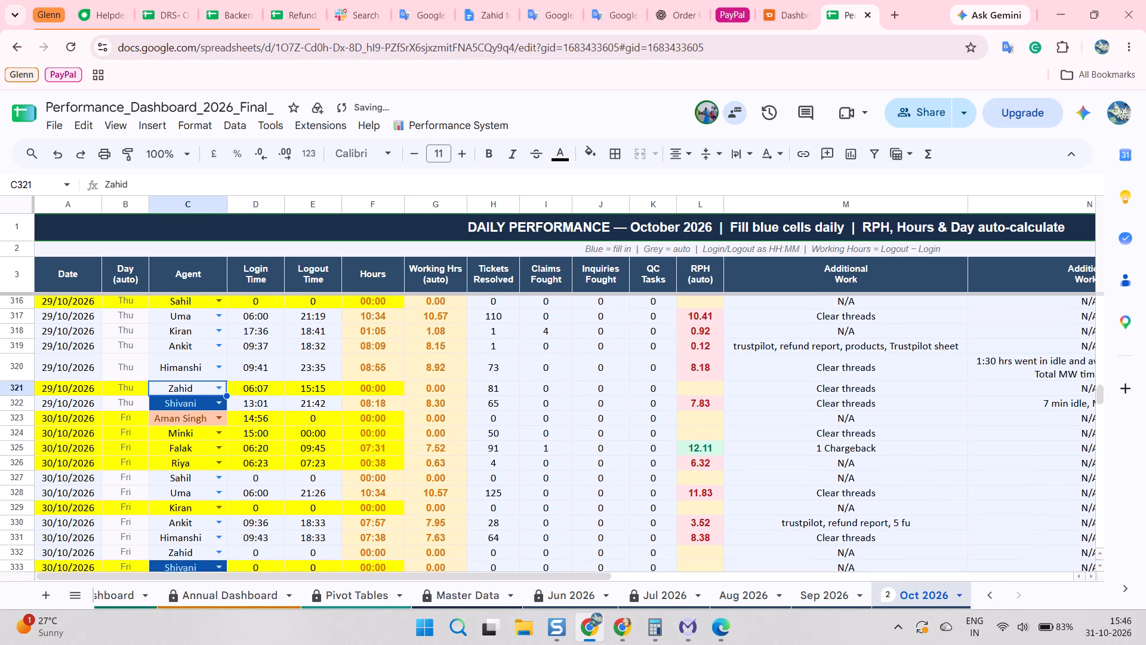
pyautogui.scroll(-1, 205, 392)
pyautogui.click(134, 365)
pyautogui.hotkey('ctrl', 'd')
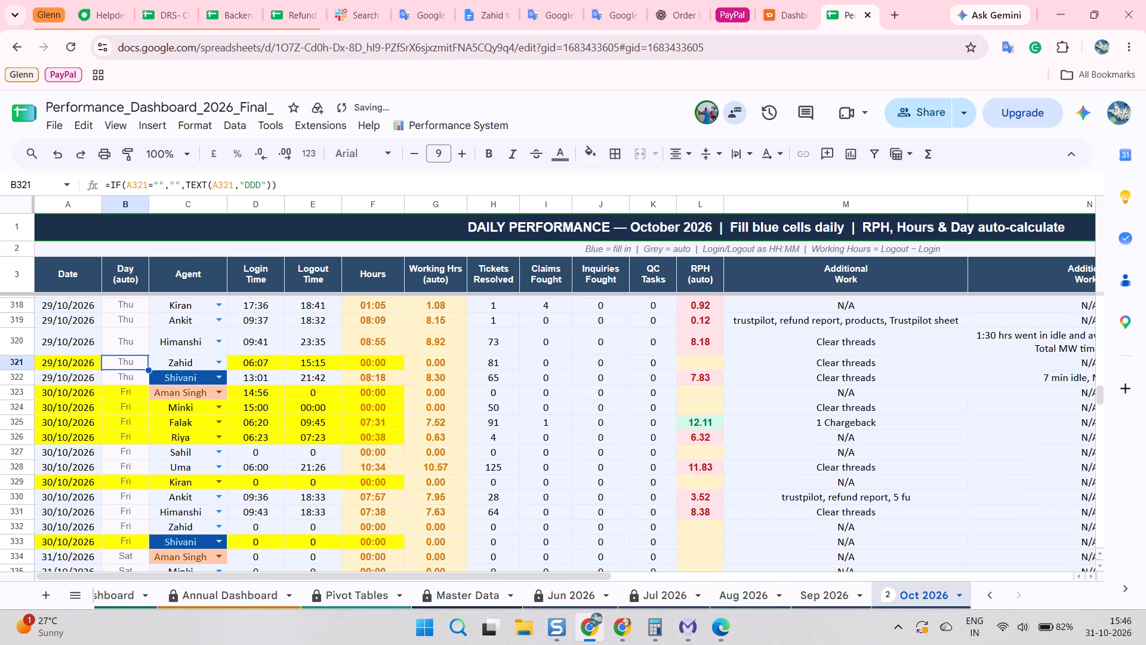
pyautogui.click(75, 369)
pyautogui.hotkey('ctrl', 'd')
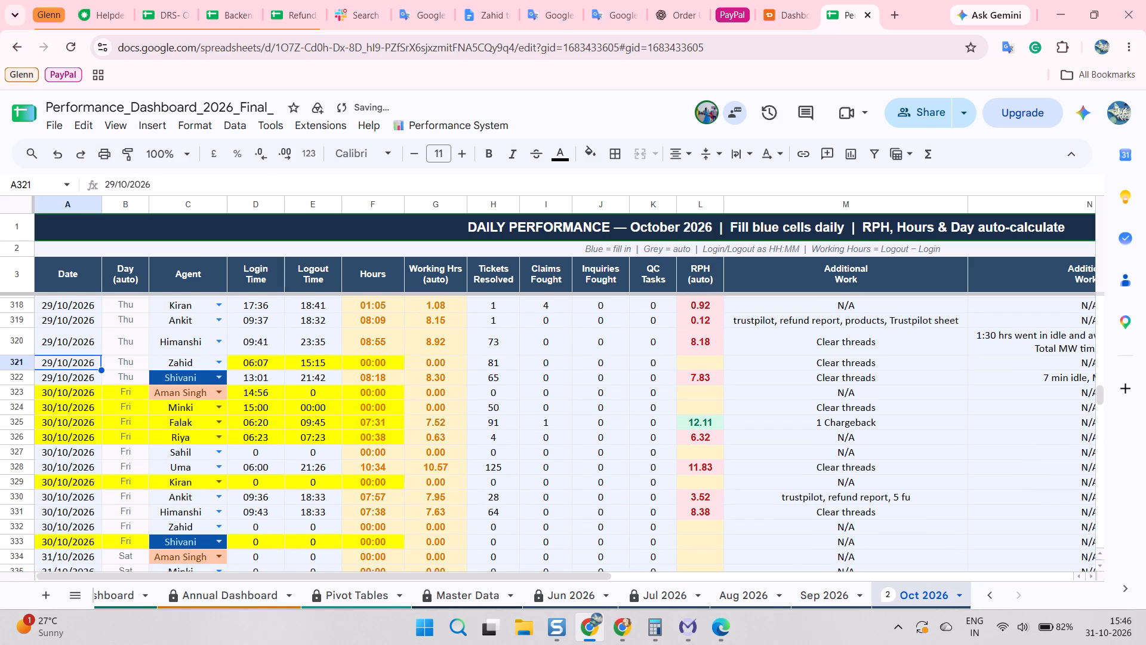
# Fill login time cell D321 from the row above to clear its highlight, restoring the copied time 06:07:00.
pyautogui.scroll(1, 241, 374)
pyautogui.doubleClick(260, 382)
pyautogui.doubleClick(260, 382)
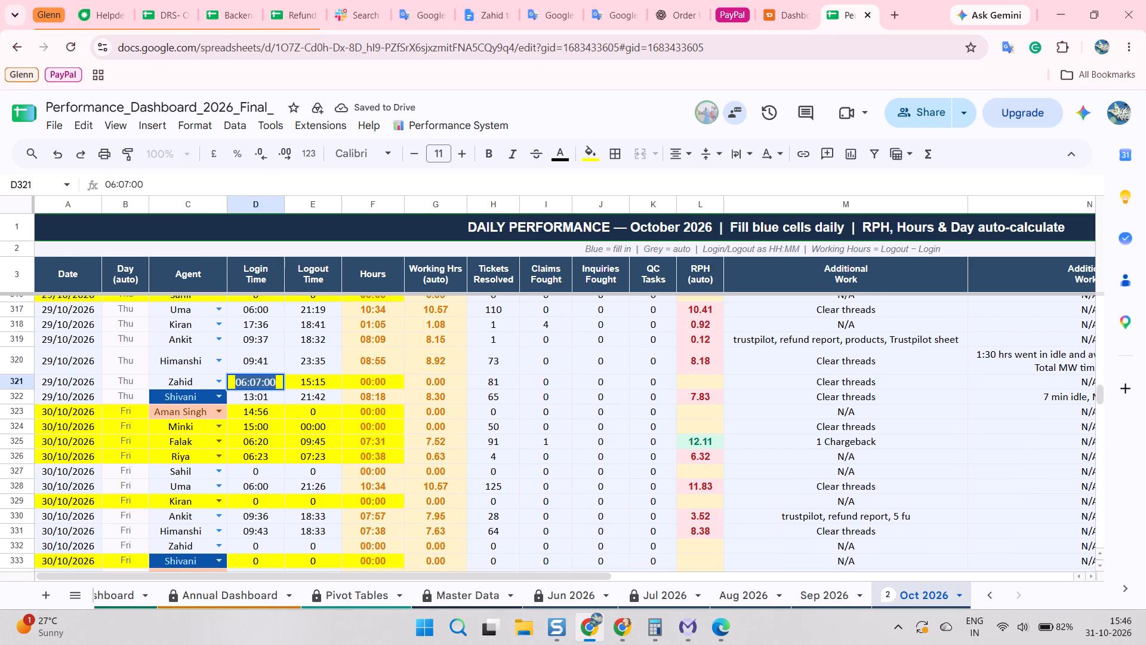
pyautogui.hotkey('ctrl', 'c')
pyautogui.hotkey('ctrl', 'c')
pyautogui.click(259, 403)
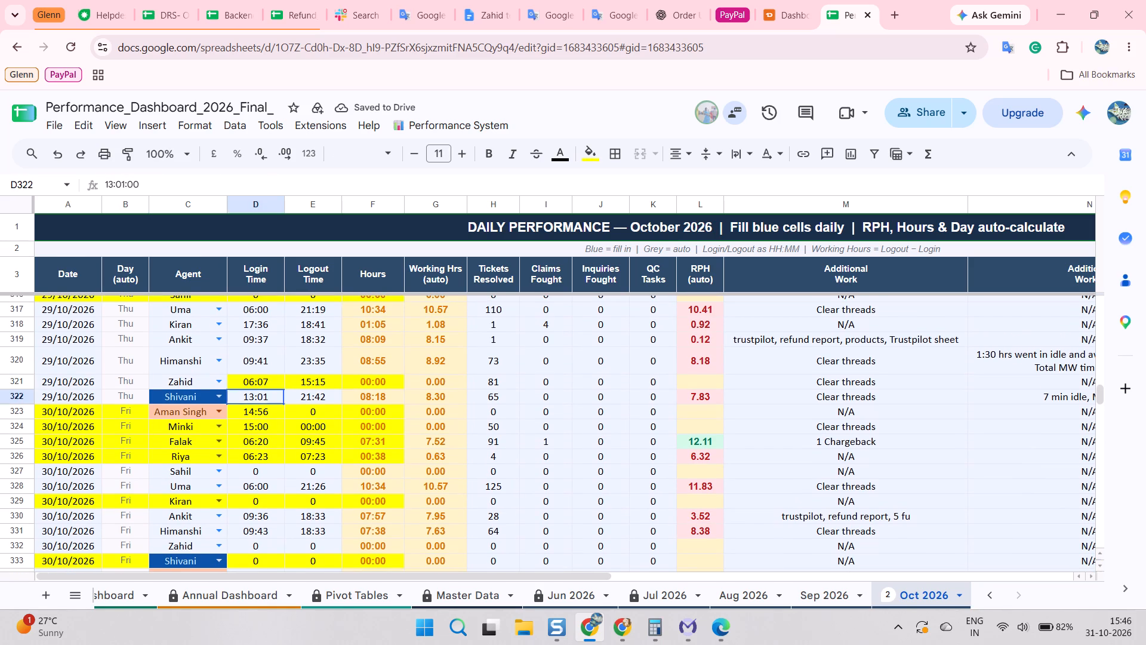
pyautogui.click(260, 385)
pyautogui.hotkey('ctrl', 'd')
pyautogui.tripleClick(260, 382)
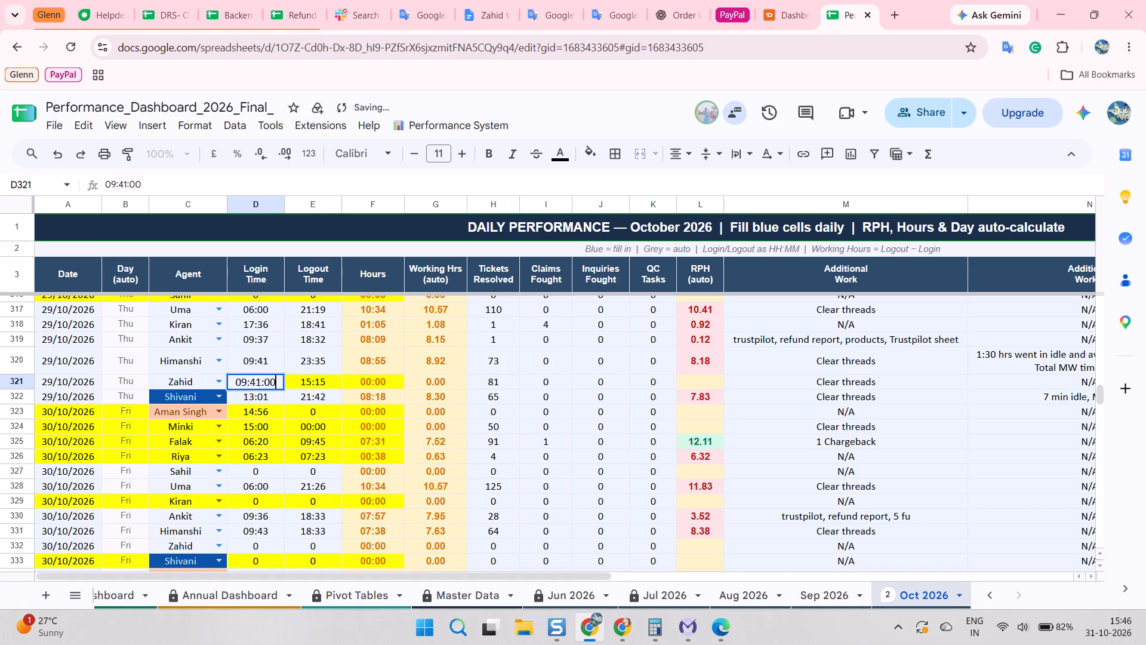
pyautogui.hotkey('ctrl', 'v')
pyautogui.click(260, 410)
# Fill logout time cell E321 from the row above to clear its highlight, restoring the copied time 15:15:00.
pyautogui.click(310, 380)
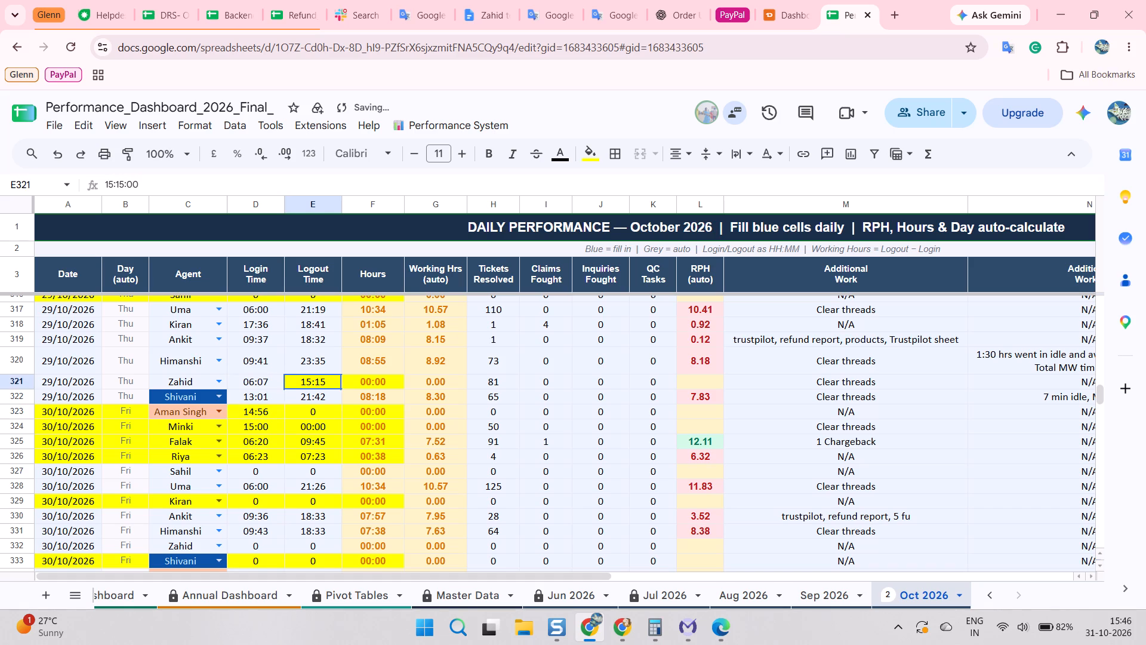
pyautogui.tripleClick(310, 380)
pyautogui.hotkey('ctrl', 'c')
pyautogui.hotkey('ctrl', 'c')
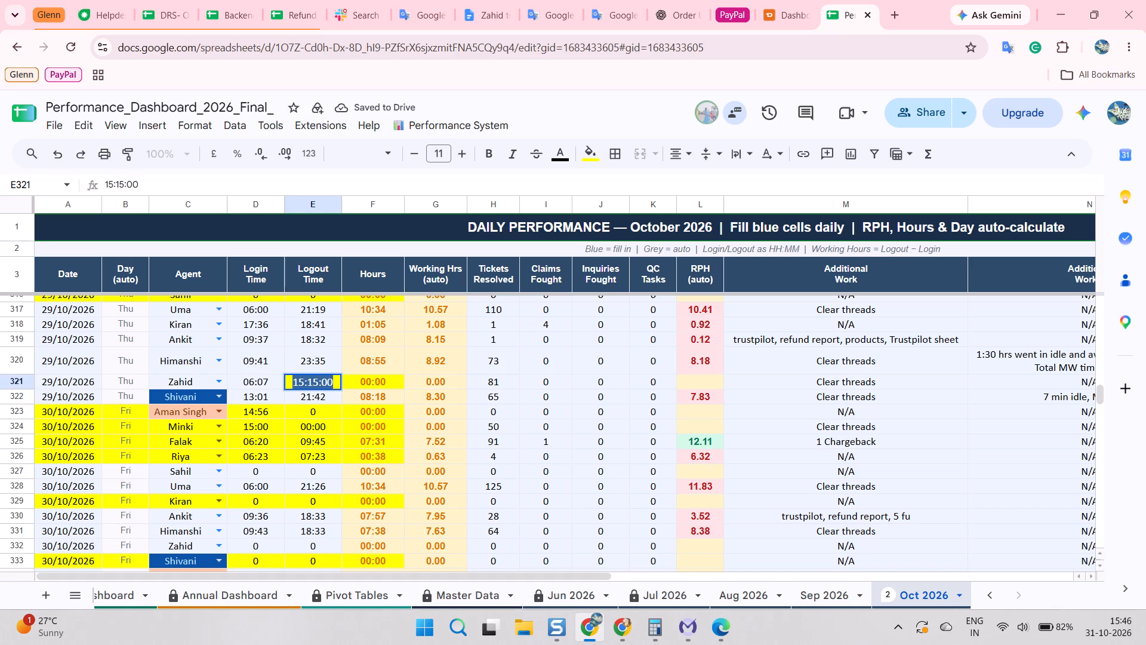
pyautogui.click(309, 405)
pyautogui.click(314, 385)
pyautogui.hotkey('ctrl', 'd')
pyautogui.tripleClick(315, 383)
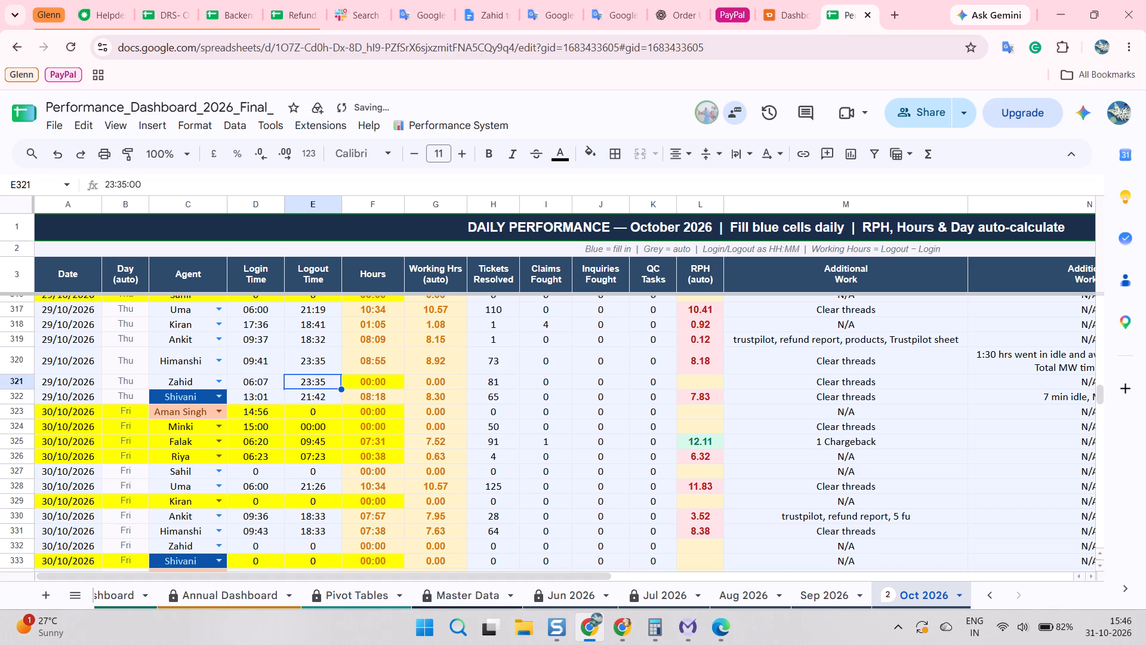
pyautogui.hotkey('ctrl', 'v')
pyautogui.click(312, 407)
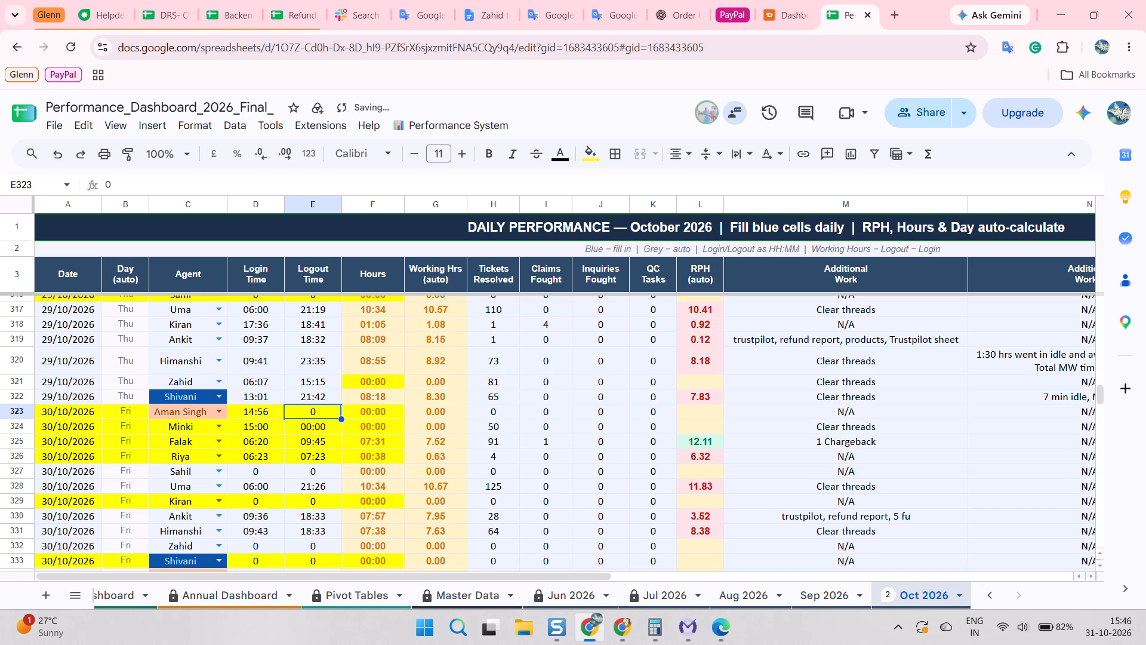
# Fill Hours cell F321 from the row above to clear its yellow highlight.
pyautogui.click(368, 382)
pyautogui.hotkey('ctrl', 'd')
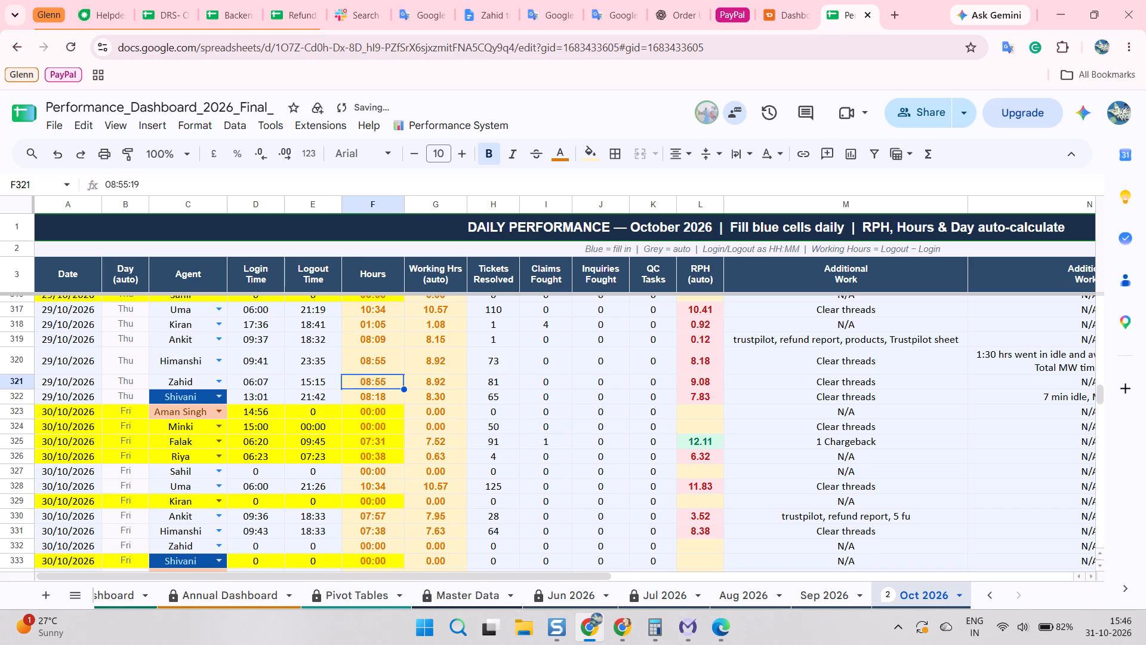
pyautogui.click(368, 403)
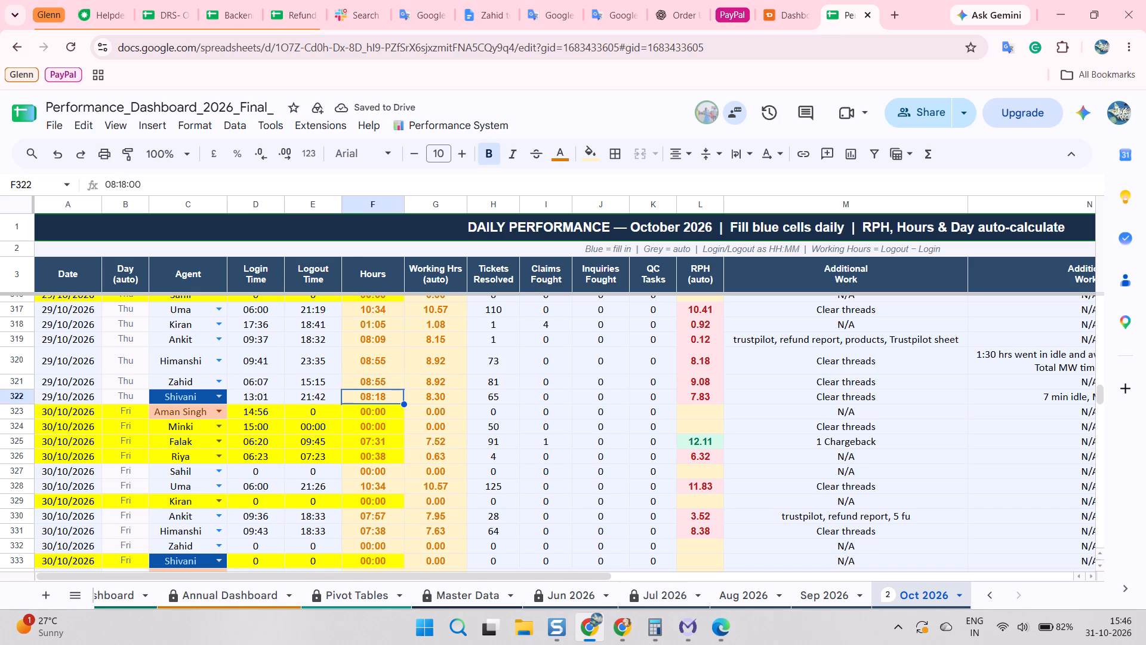
# Switch to the Mera Work dashboard in Edge and open the Time Tracker report to check the daily active times.
pyautogui.click(727, 629)
pyautogui.click(109, 189)
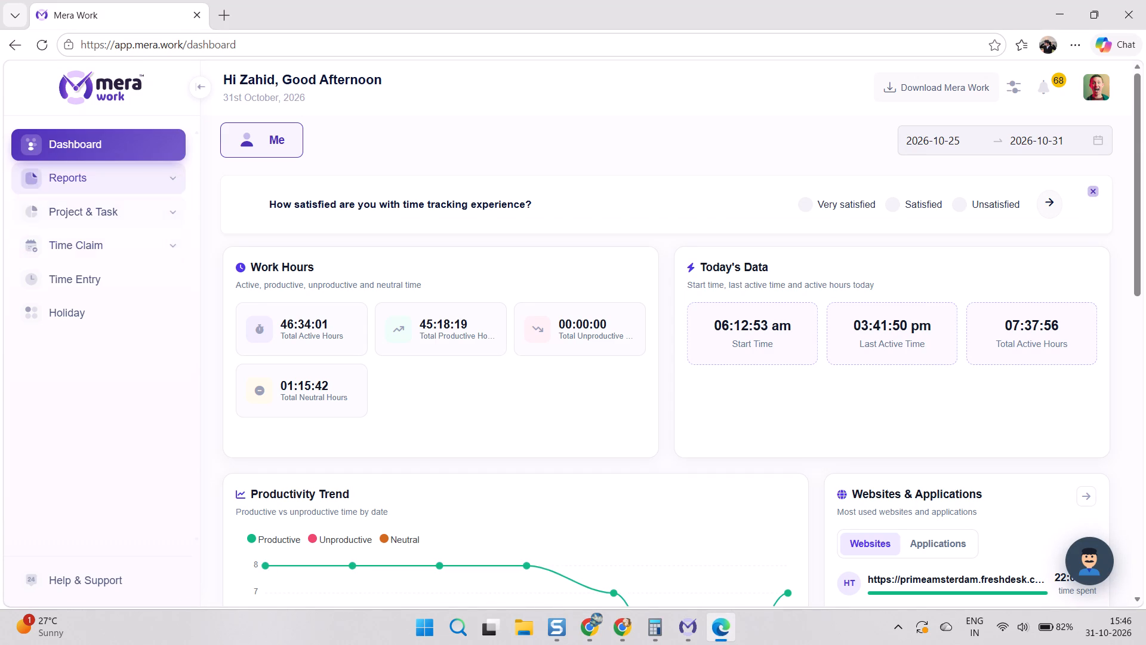
pyautogui.click(104, 205)
pyautogui.scroll(-1, 393, 305)
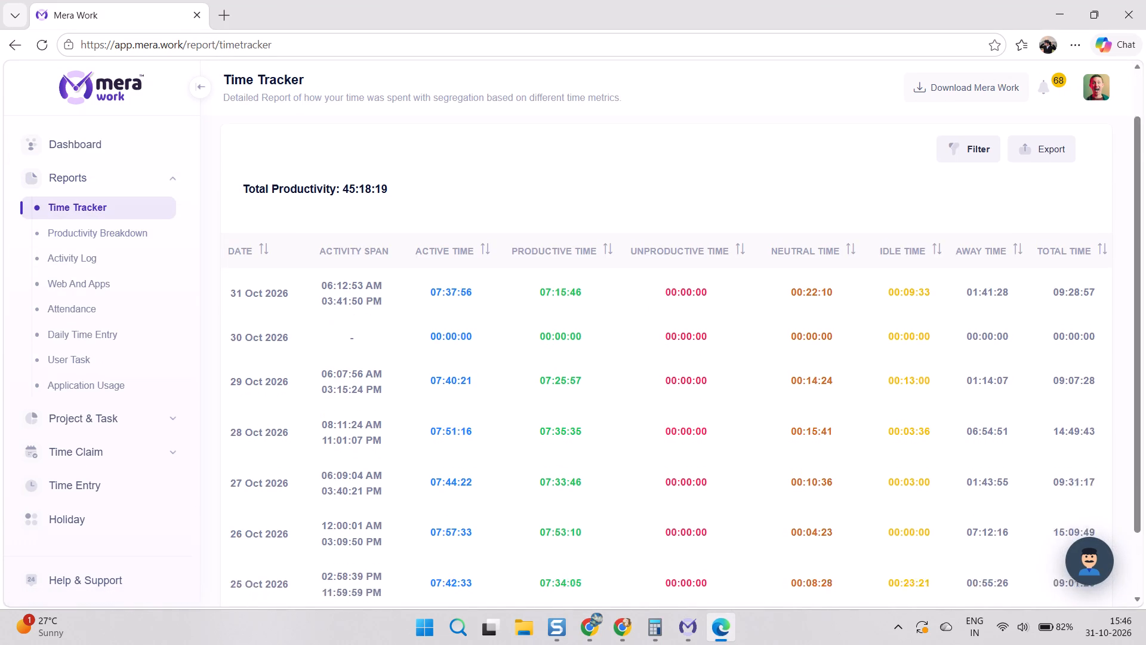
# Switch back to the Performance Dashboard sheet and set Zahid's Hours for 29/10/2026 in cell F321 to 07:40.
pyautogui.hotkey('alt', 'Tab')
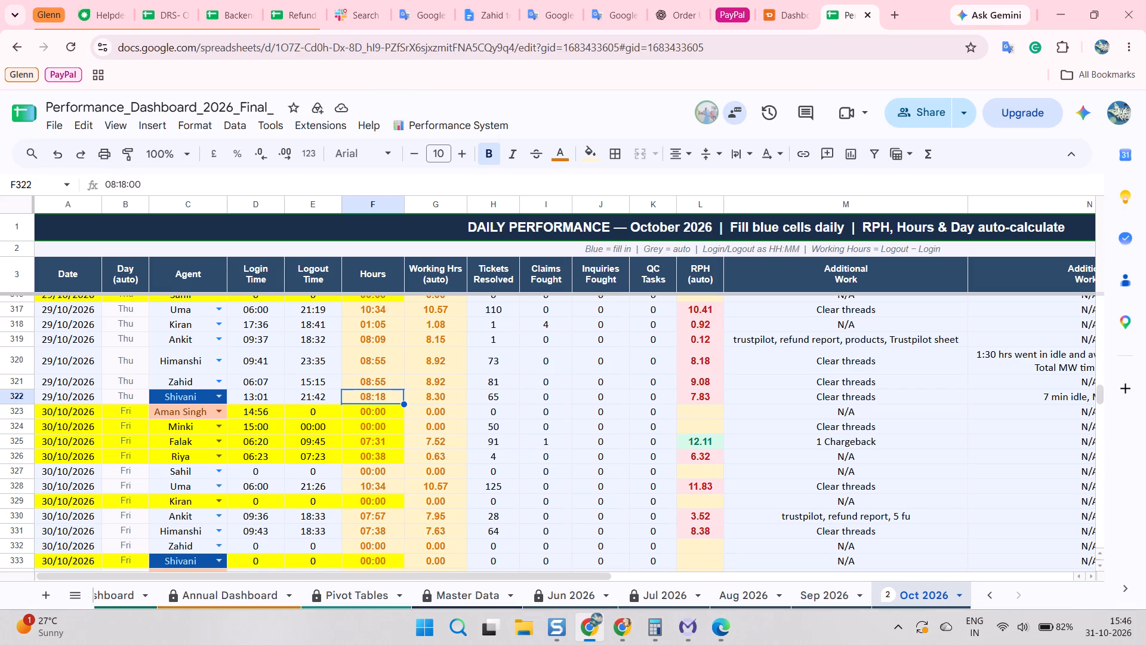
pyautogui.click(377, 413)
pyautogui.doubleClick(375, 396)
pyautogui.click(375, 386)
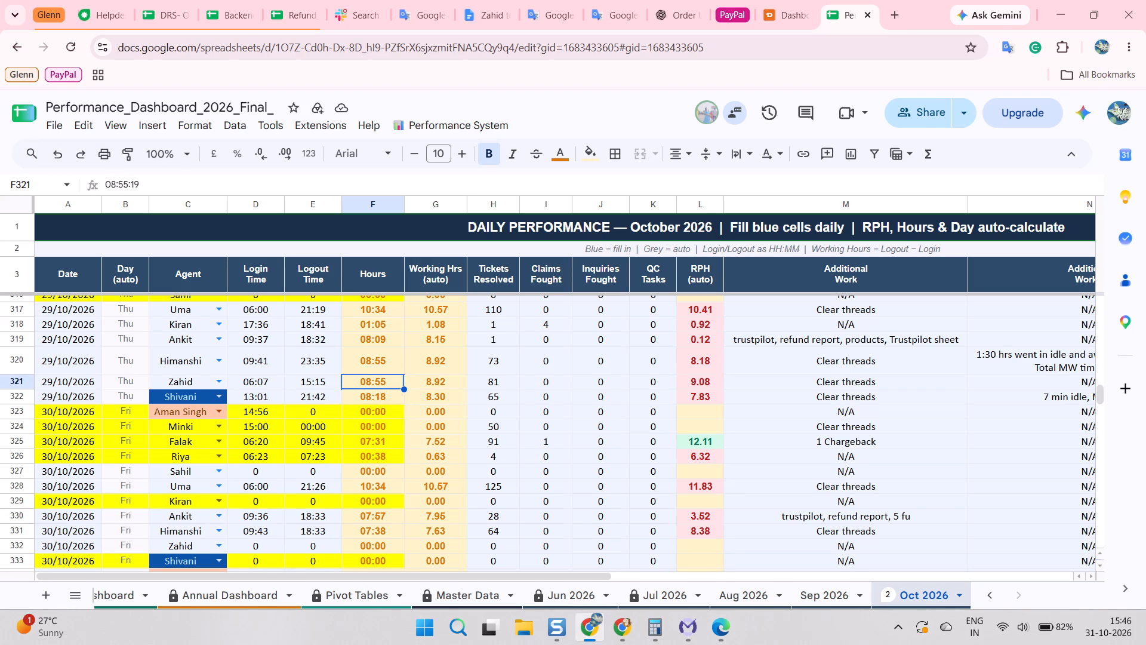
pyautogui.tripleClick(380, 380)
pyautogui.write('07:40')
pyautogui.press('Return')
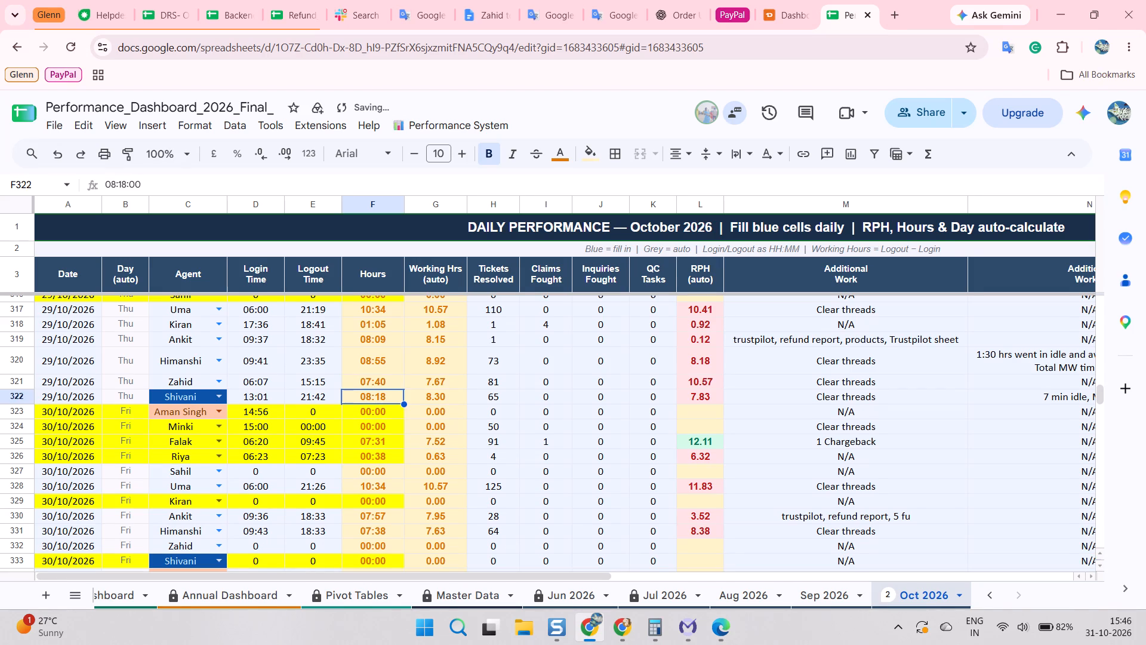
# Check the last logged tickets in Zahid's section of the DRS- October 2026 spreadsheet.
pyautogui.hscroll(-1, 380, 380)
pyautogui.hscroll(1, 362, 400)
pyautogui.click(433, 440)
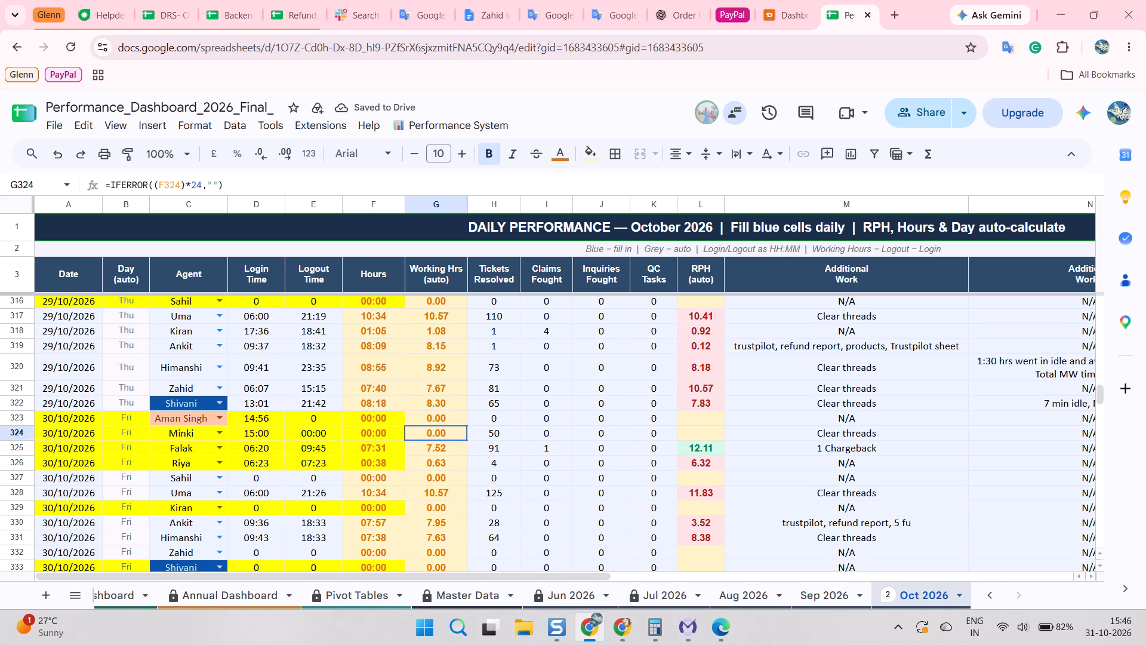
pyautogui.scroll(-1, 579, 416)
pyautogui.hscroll(-1, 634, 411)
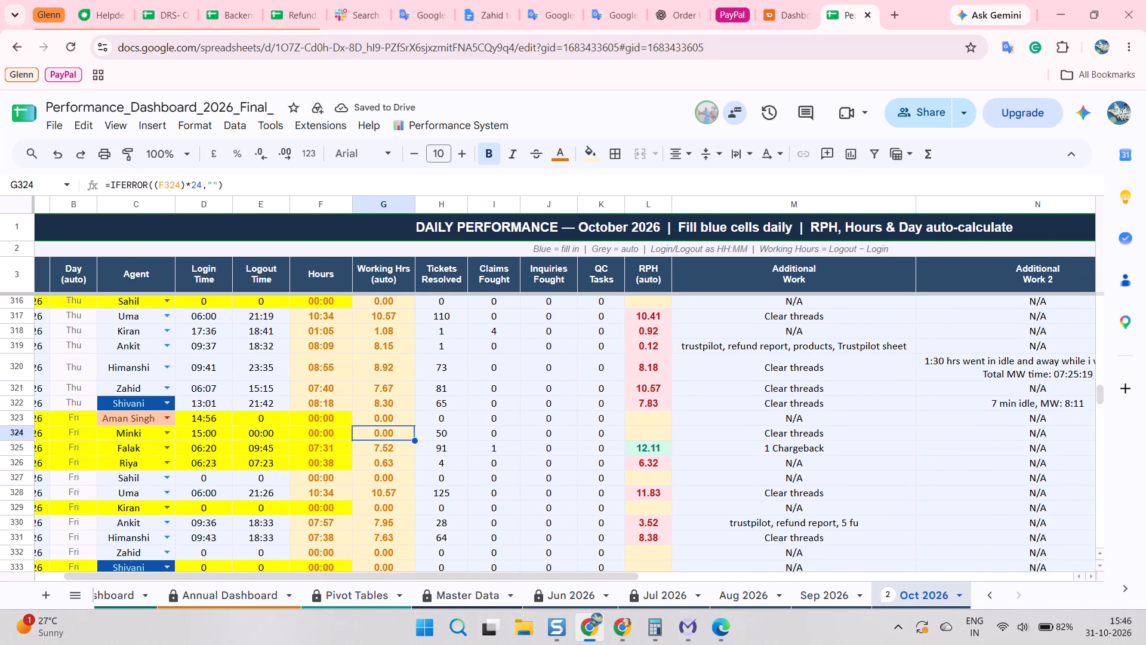
pyautogui.hscroll(5, 512, 416)
pyautogui.scroll(-2, 401, 423)
pyautogui.click(158, 0)
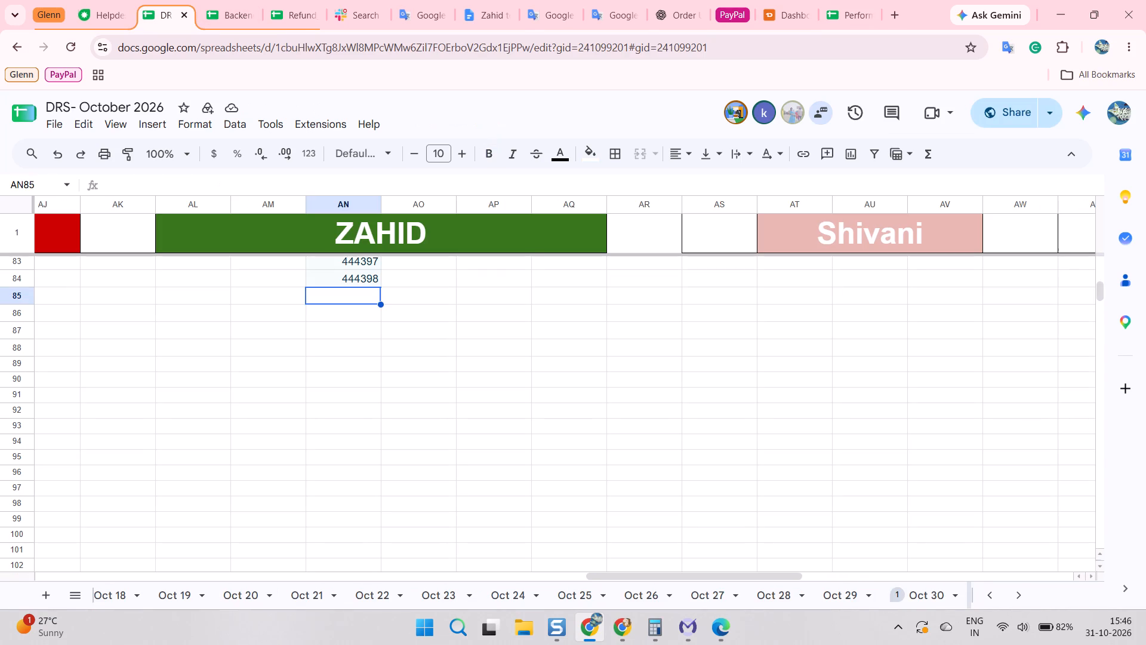
pyautogui.click(349, 277)
pyautogui.click(360, 309)
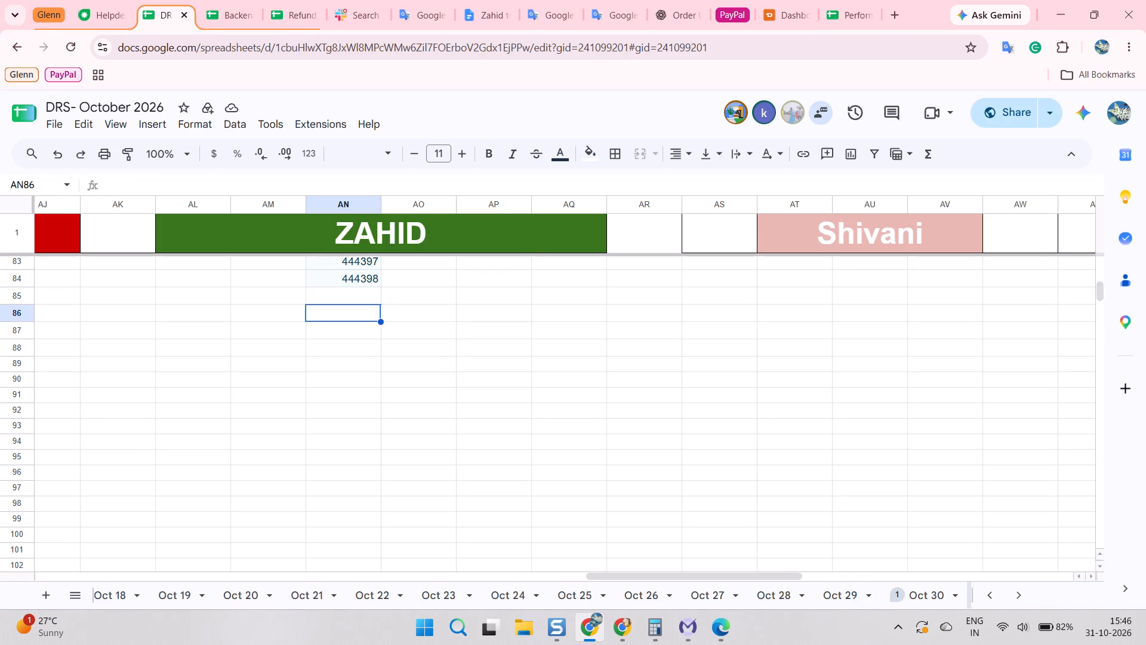
# In the Oct 2026 performance sheet, set Zahid's 31/10/2026 login time in D343 to 06:12, checking the Mera Work activity span.
pyautogui.click(845, 0)
pyautogui.hscroll(4, 368, 403)
pyautogui.scroll(-2, 249, 467)
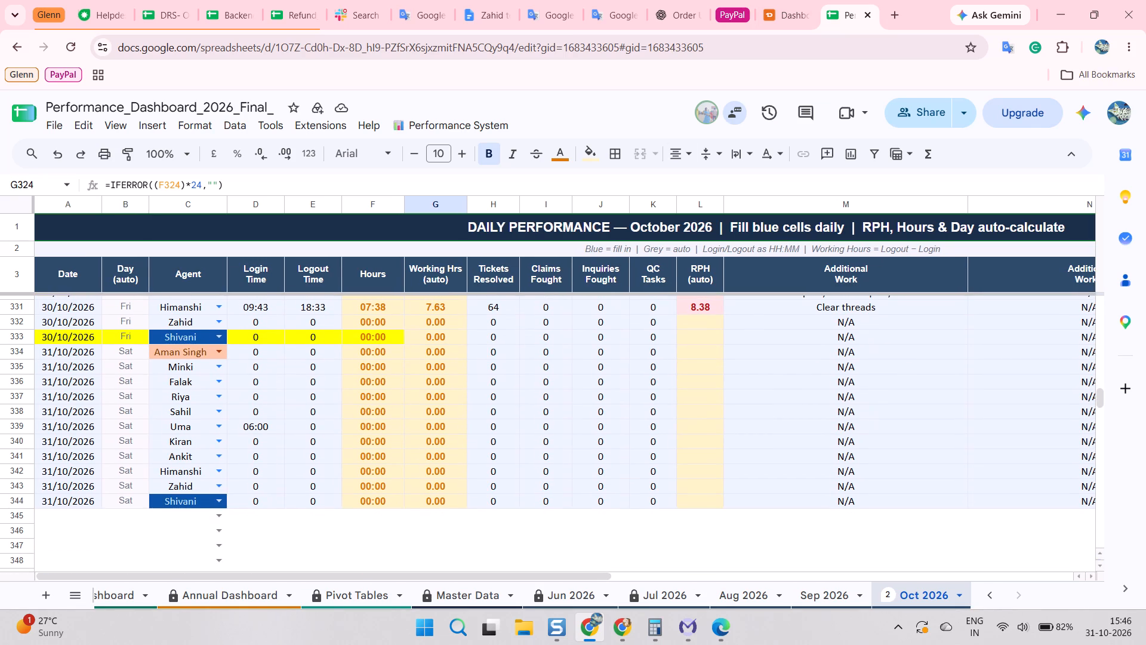
pyautogui.scroll(-1, 229, 489)
pyautogui.click(258, 469)
pyautogui.hotkey('alt', 'Tab')
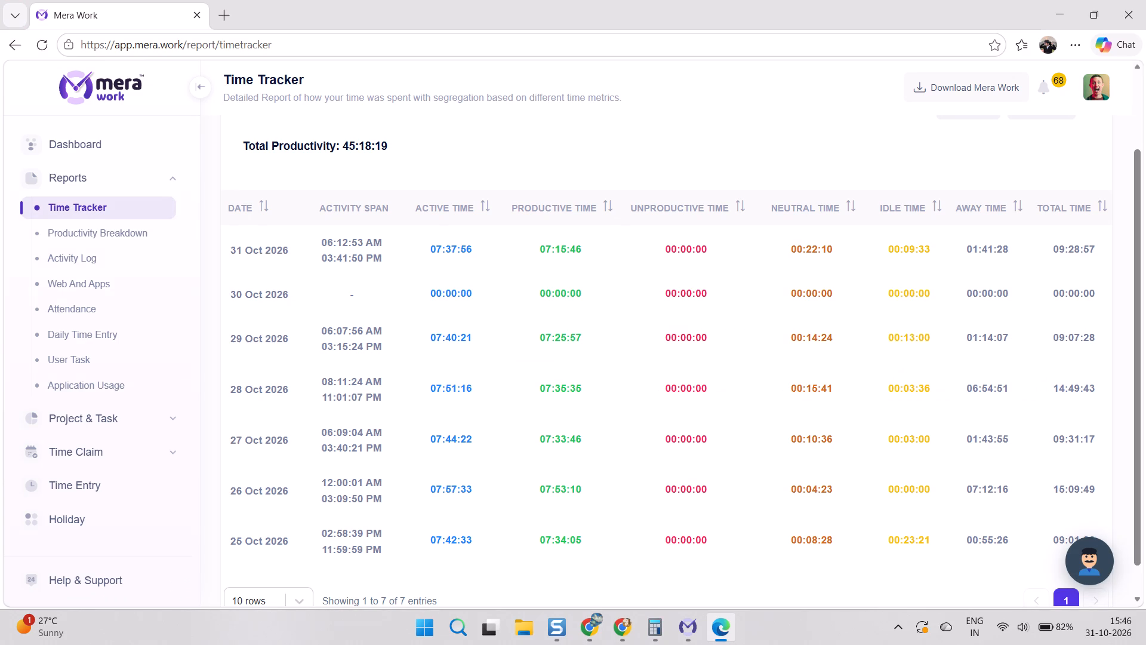
pyautogui.hotkey('alt', 'Tab')
pyautogui.click(255, 486)
pyautogui.tripleClick(256, 474)
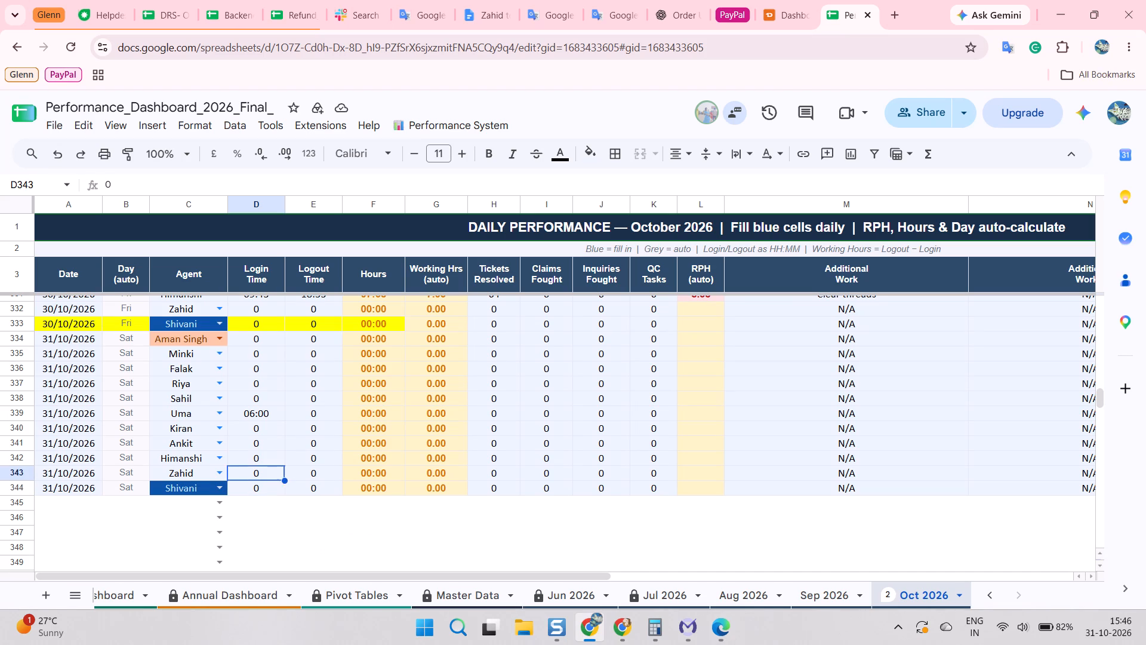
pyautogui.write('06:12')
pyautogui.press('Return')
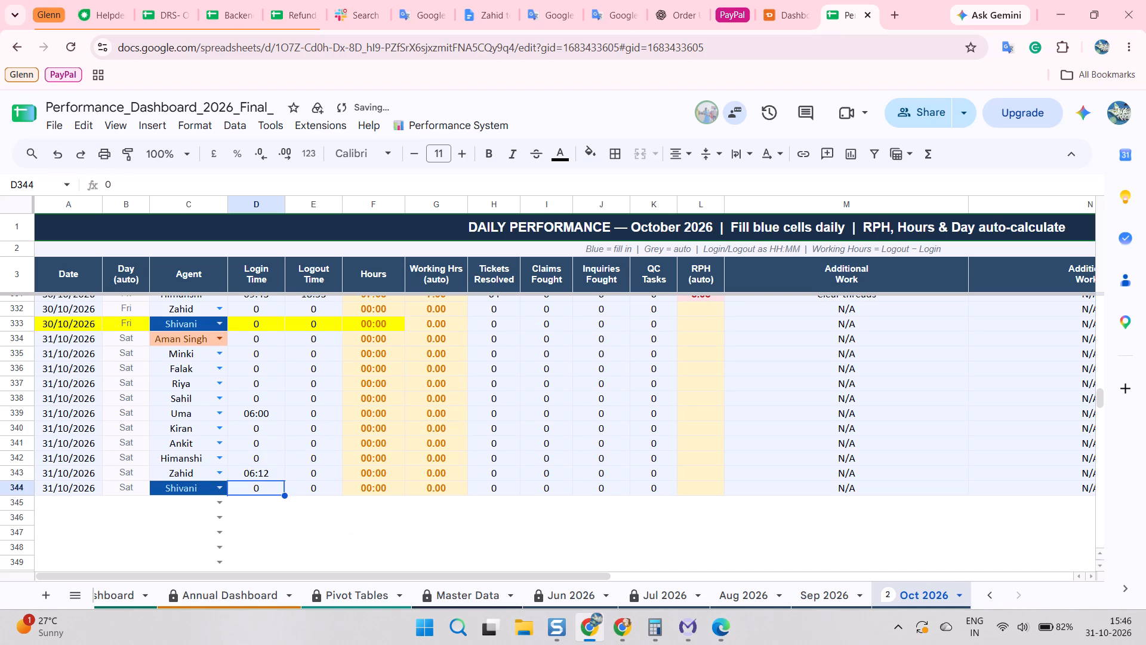
# Set Zahid's logout time for 31/10/2026 in cell E343 to 15:45.
pyautogui.tripleClick(322, 474)
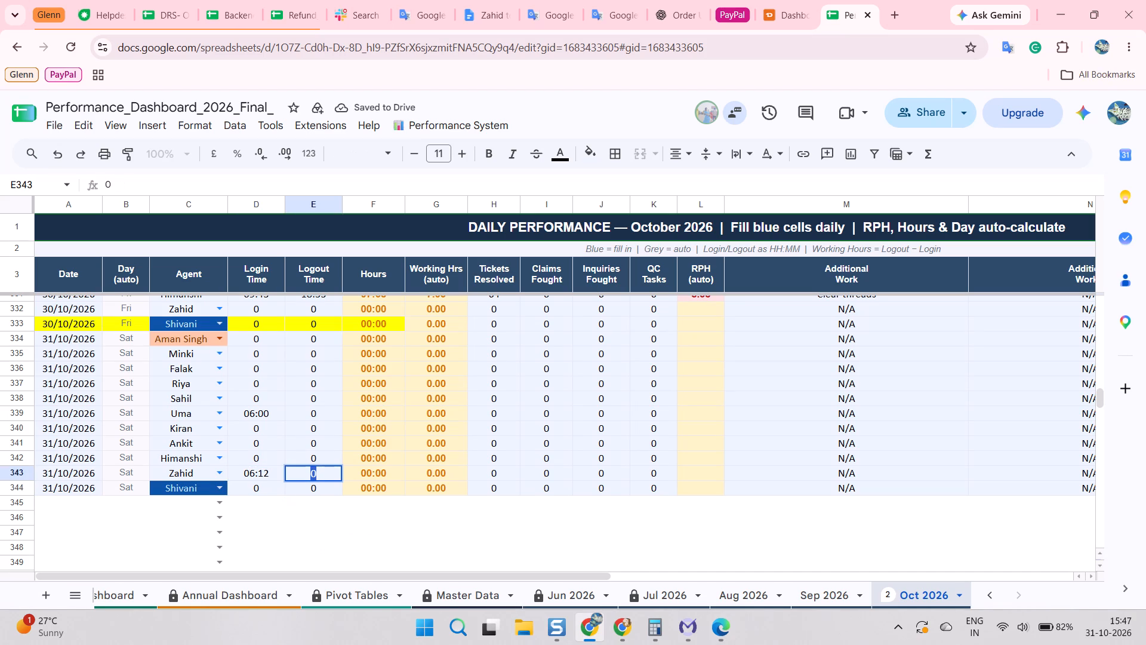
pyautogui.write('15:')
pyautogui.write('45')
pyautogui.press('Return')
# Set Zahid's Tickets Resolved for 31/10/2026 in cell H343 to 84.
pyautogui.scroll(-1, 322, 474)
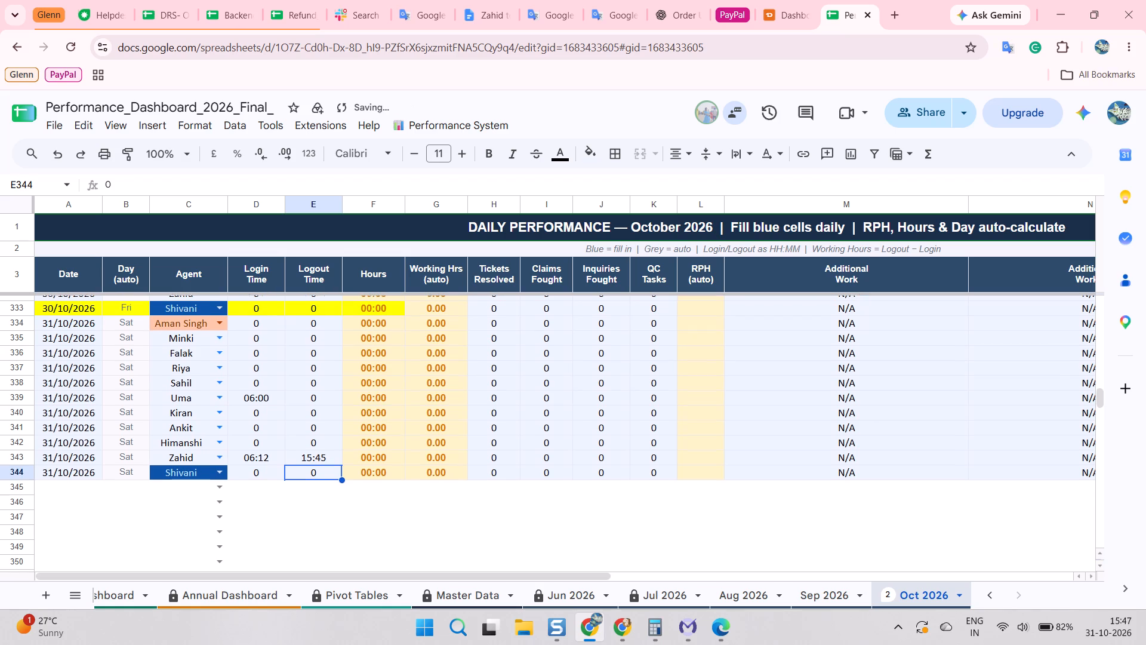
pyautogui.scroll(-1, 346, 478)
pyautogui.tripleClick(493, 445)
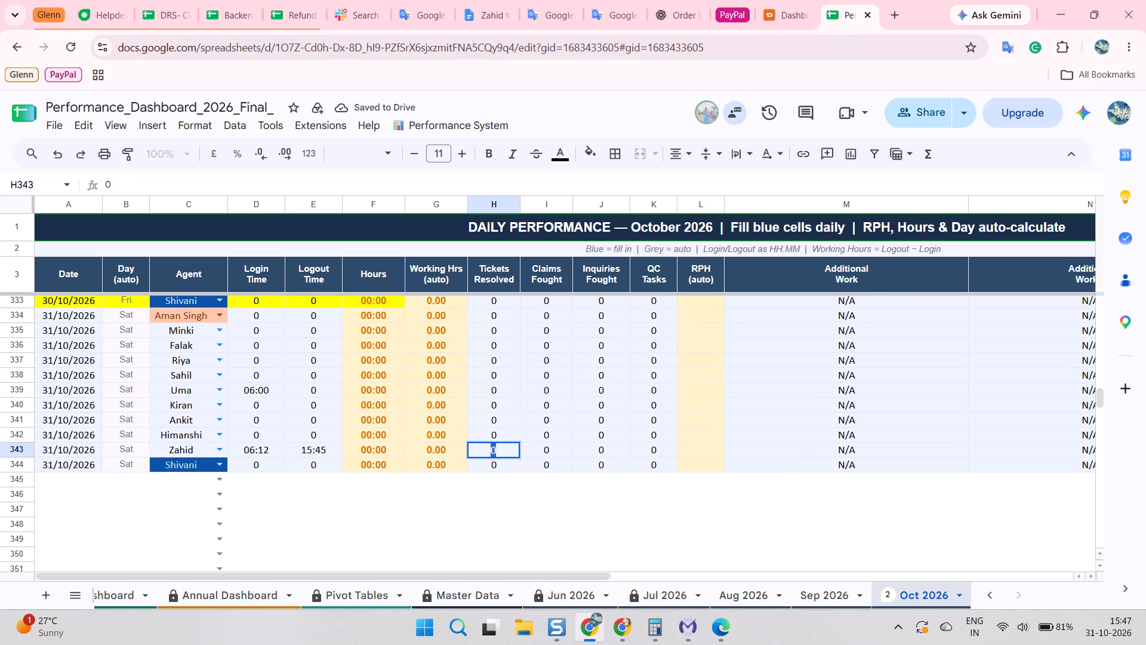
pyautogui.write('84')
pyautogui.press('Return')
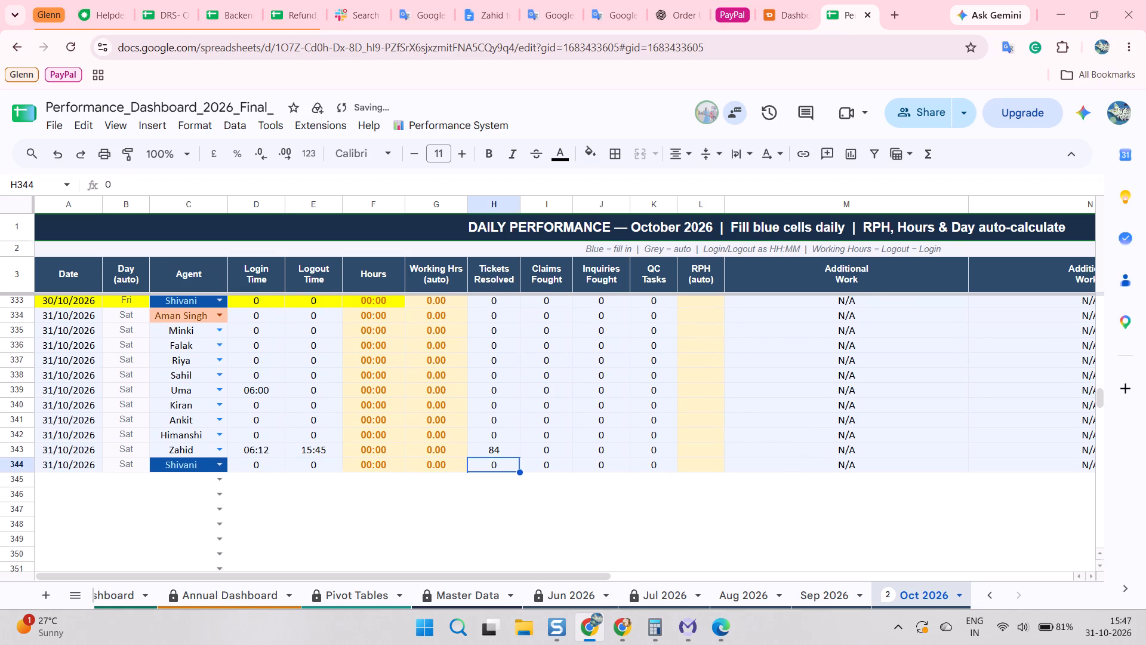
# Copy the Additional Work entry "Clear threads" from Himanshi's 30/10/2026 row into Zahid's 31/10/2026 row, cell M343.
pyautogui.scroll(2, 494, 445)
pyautogui.click(721, 391)
pyautogui.click(721, 396)
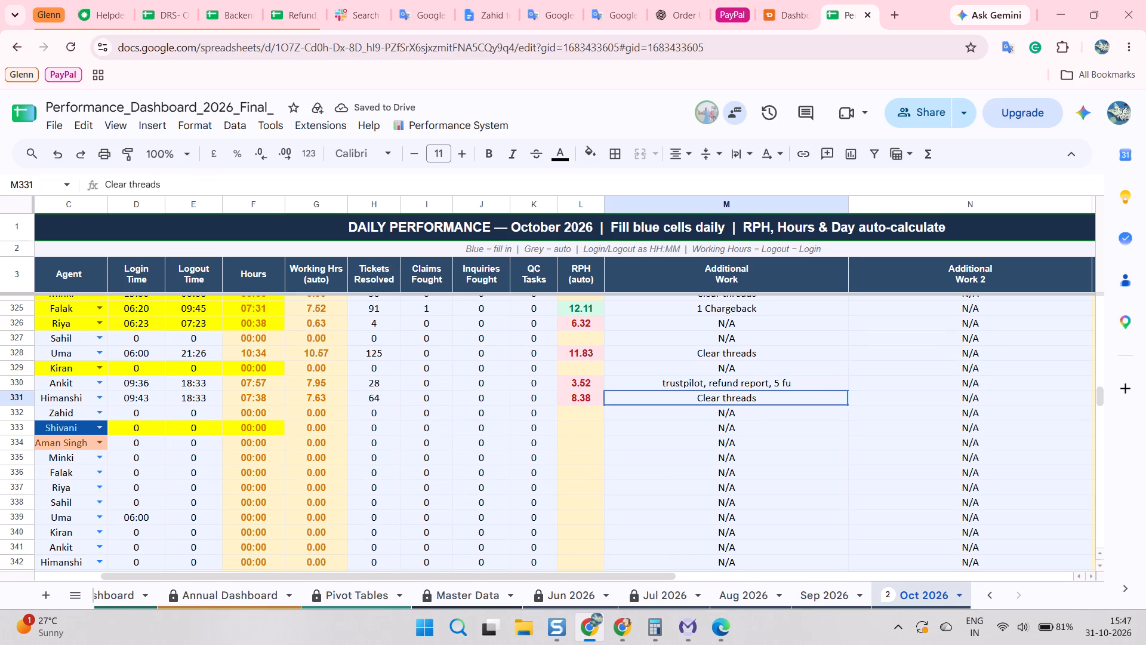
pyautogui.hotkey('ctrl', 'c')
pyautogui.scroll(-4, 703, 411)
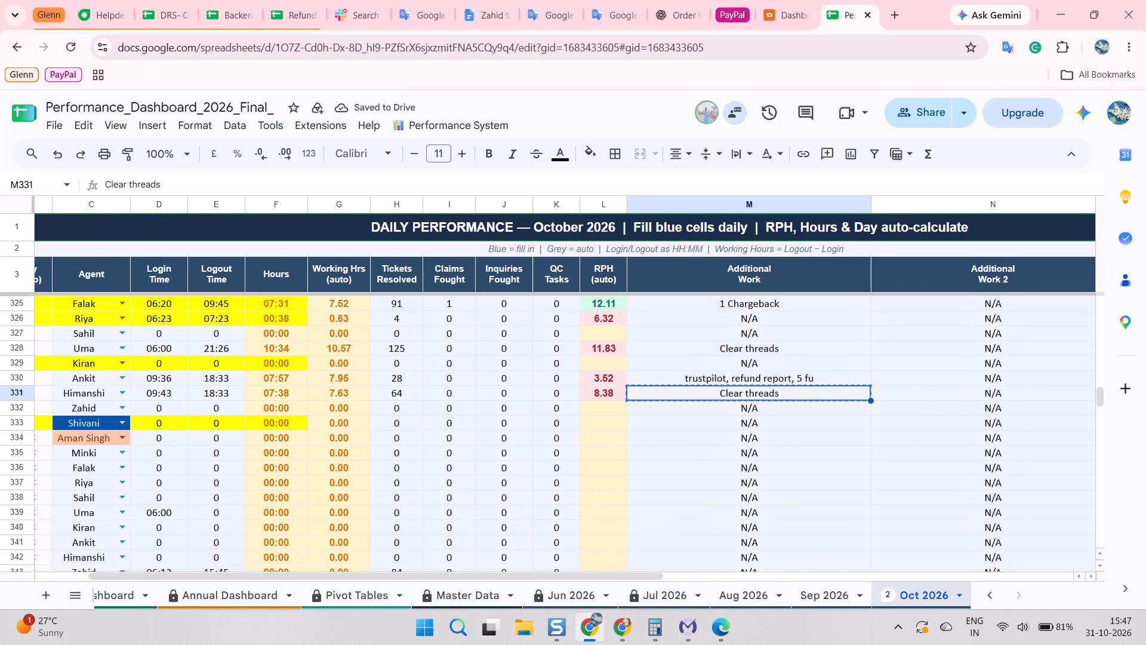
pyautogui.scroll(-1, 677, 442)
pyautogui.click(756, 429)
pyautogui.hotkey('ctrl', 'v')
pyautogui.click(749, 472)
# Select Zahid's 31/10/2026 Hours cell F343, then switch to Mera Work in Edge and reload the Time Tracker report to check that day's active time.
pyautogui.hscroll(-3, 747, 465)
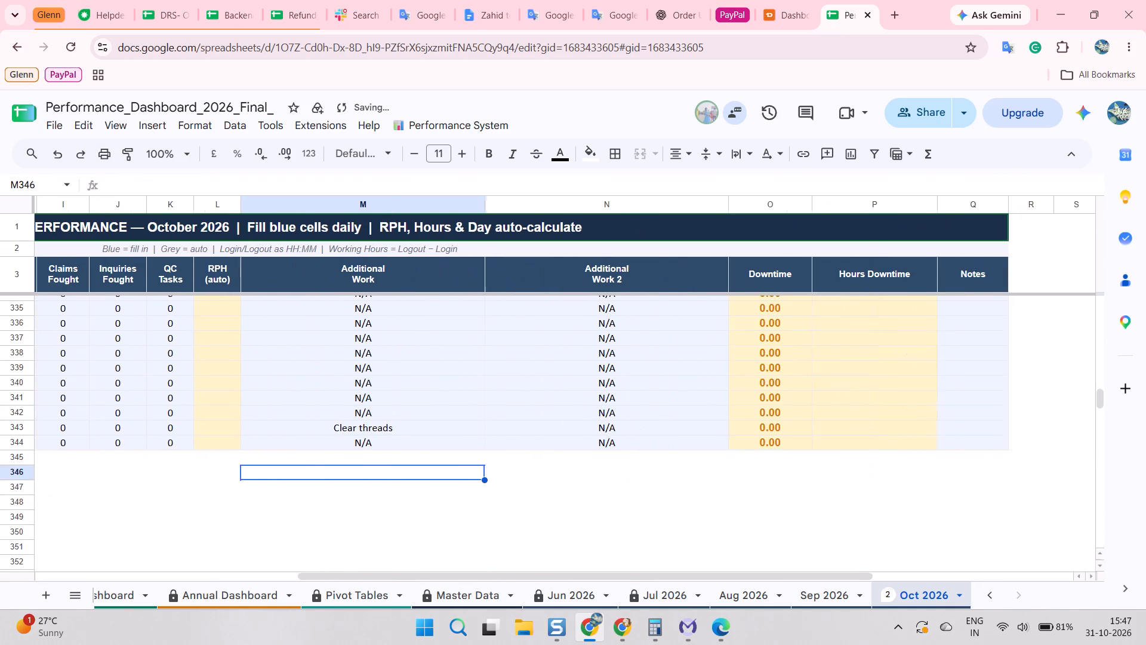
pyautogui.hscroll(-1, 740, 437)
pyautogui.hscroll(7, 735, 435)
pyautogui.hscroll(1, 630, 434)
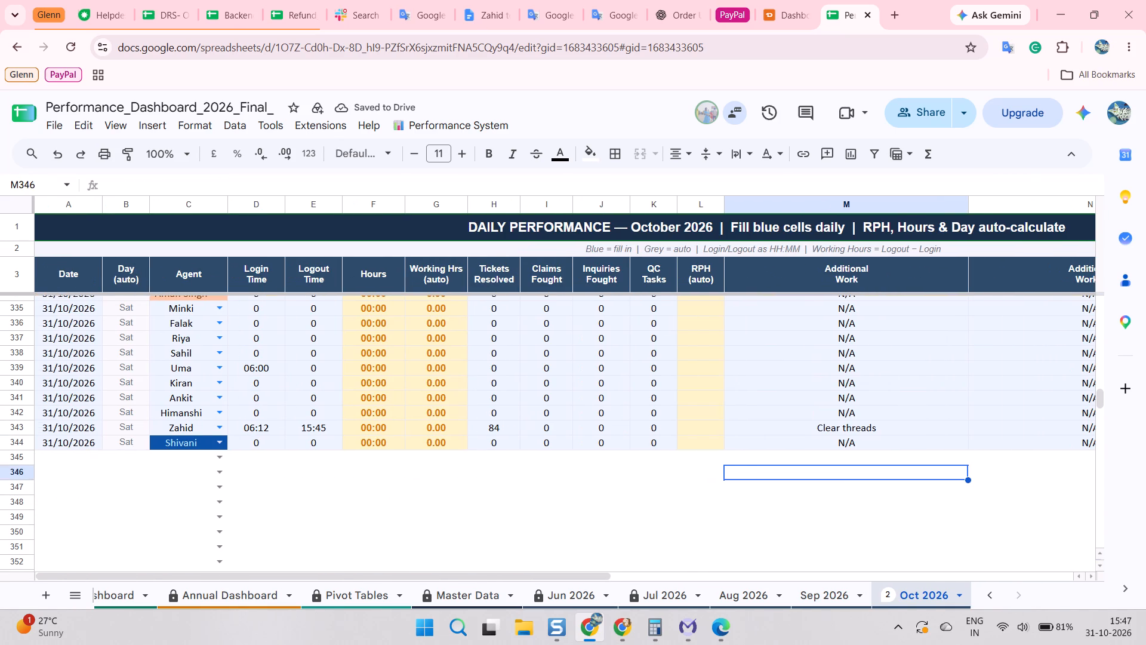
pyautogui.click(369, 426)
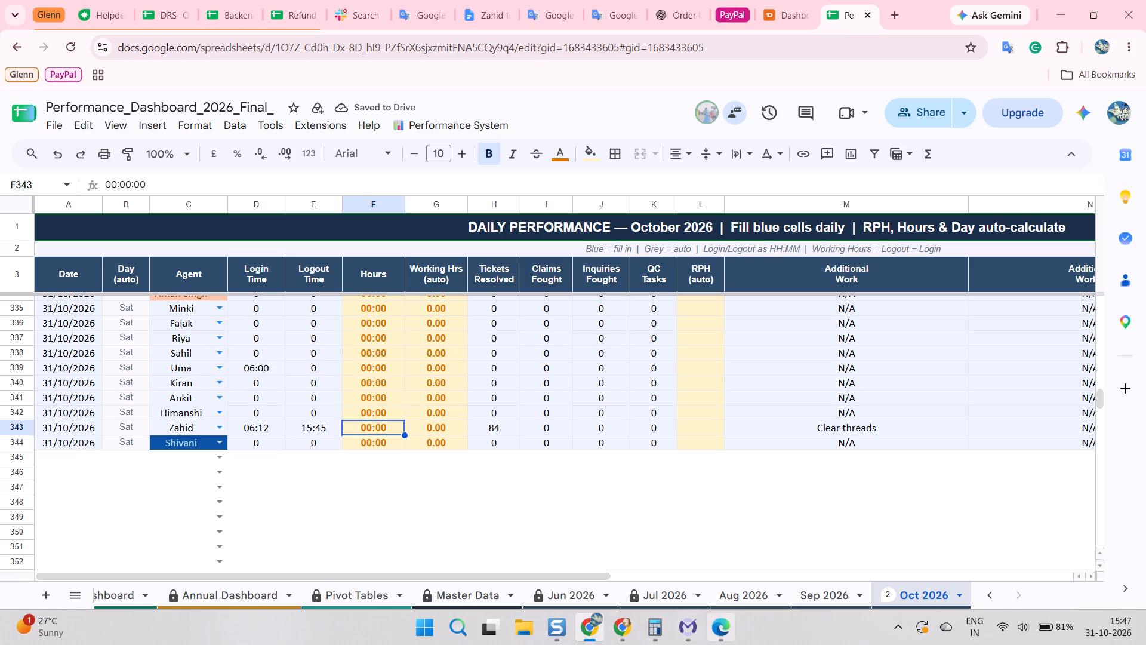
pyautogui.click(716, 625)
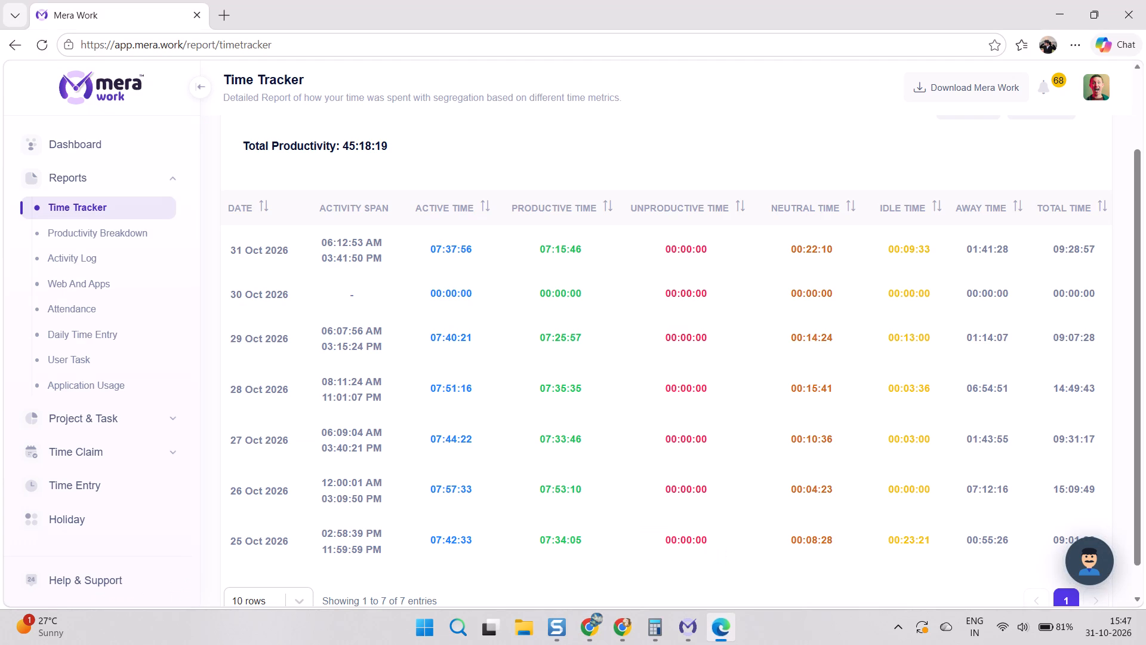
pyautogui.scroll(5, 417, 297)
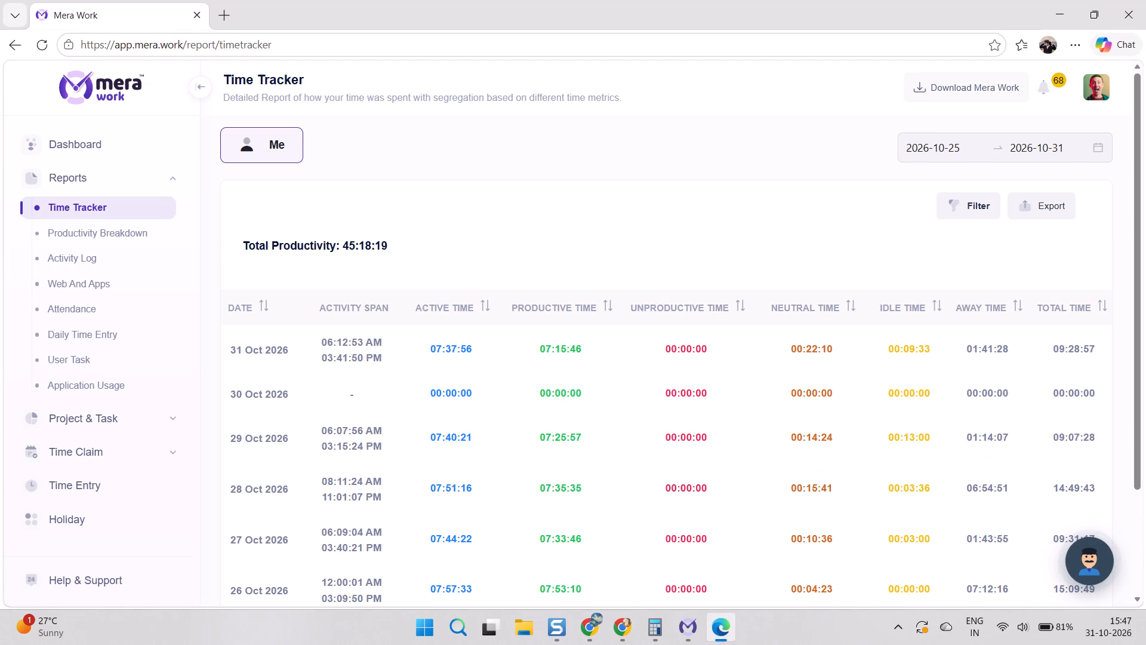
pyautogui.scroll(11, 403, 274)
pyautogui.click(40, 50)
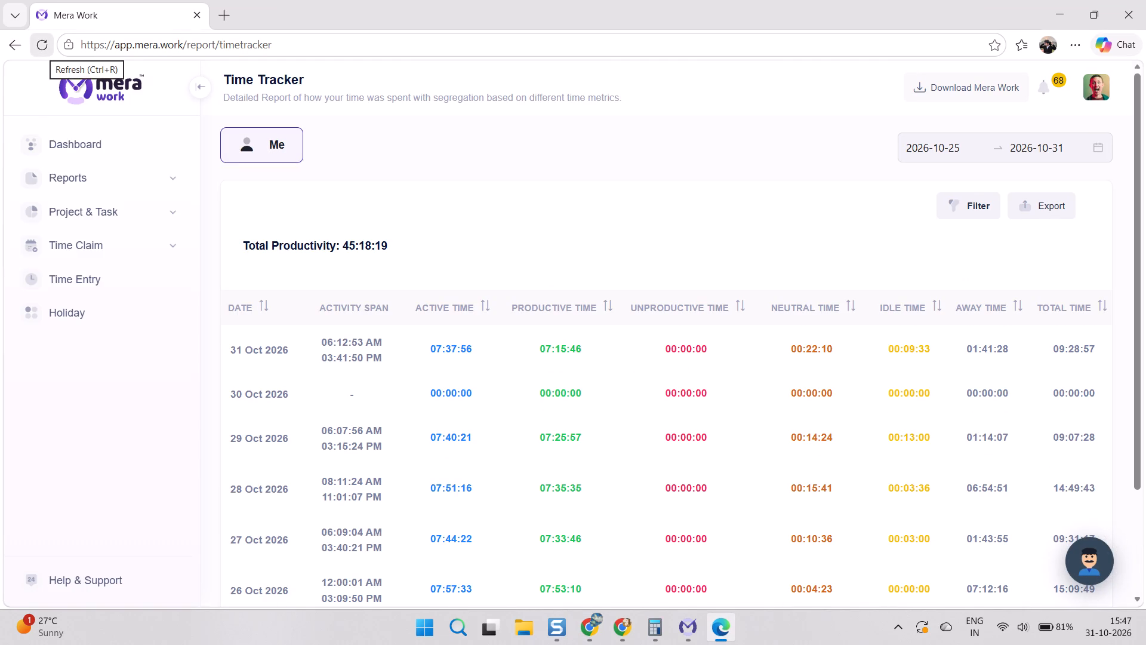
pyautogui.click(42, 50)
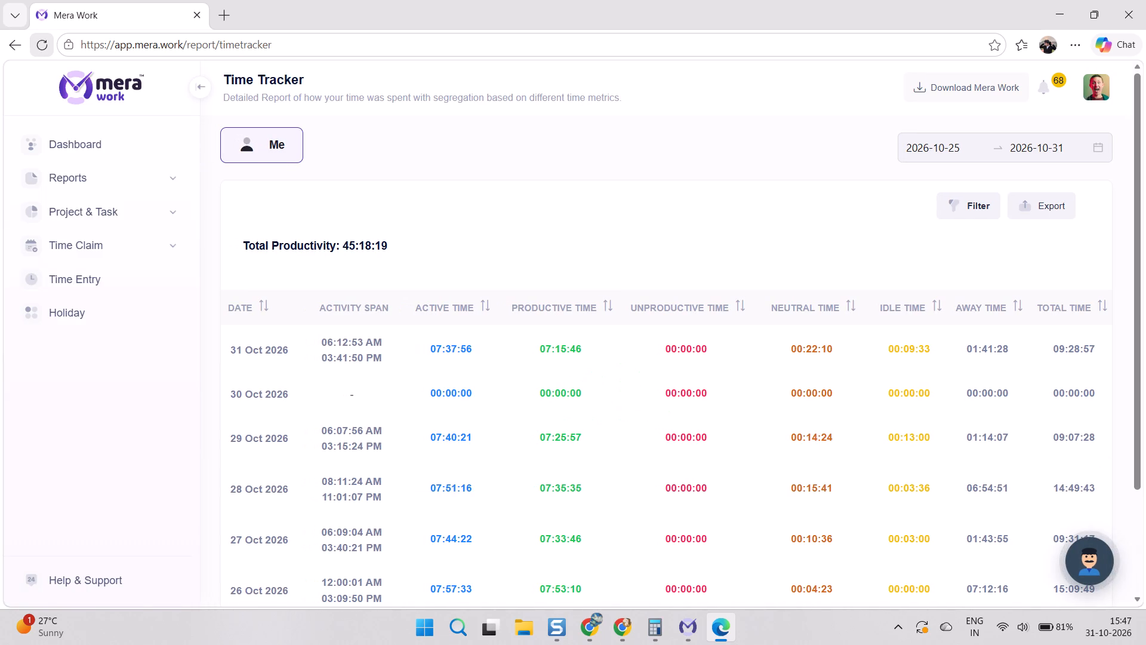
pyautogui.click(42, 50)
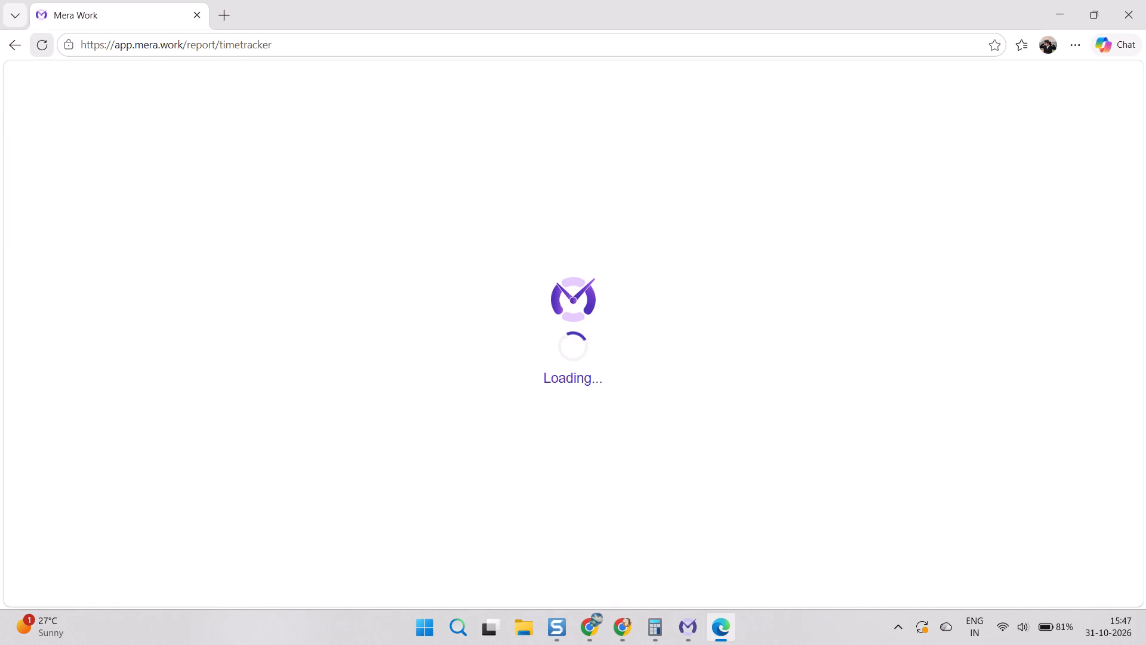
pyautogui.click(42, 50)
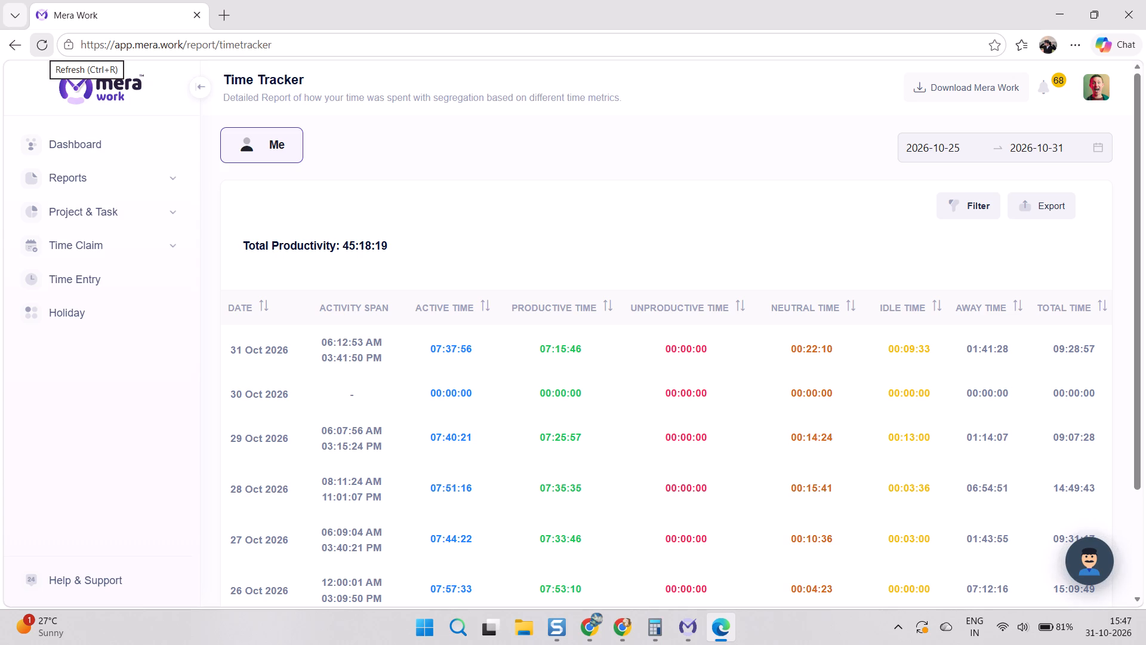
pyautogui.click(42, 50)
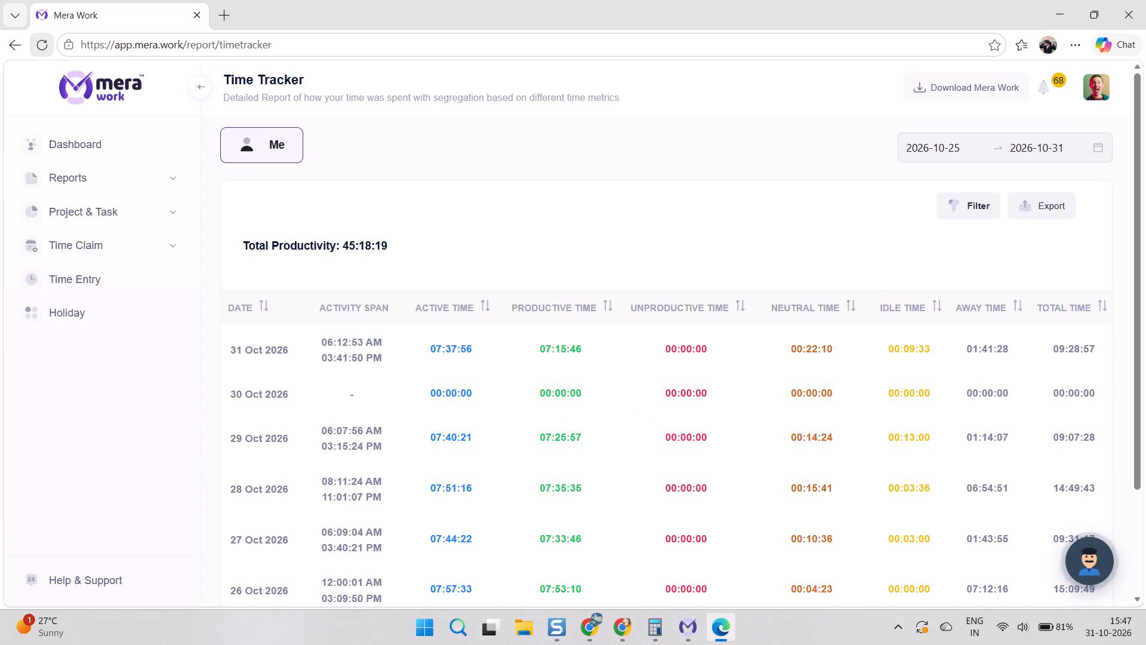
pyautogui.click(42, 50)
# Open the Mera Work dashboard and set its date range to 2026-10-01 through 2026-10-31 to check October's work hours.
pyautogui.click(108, 182)
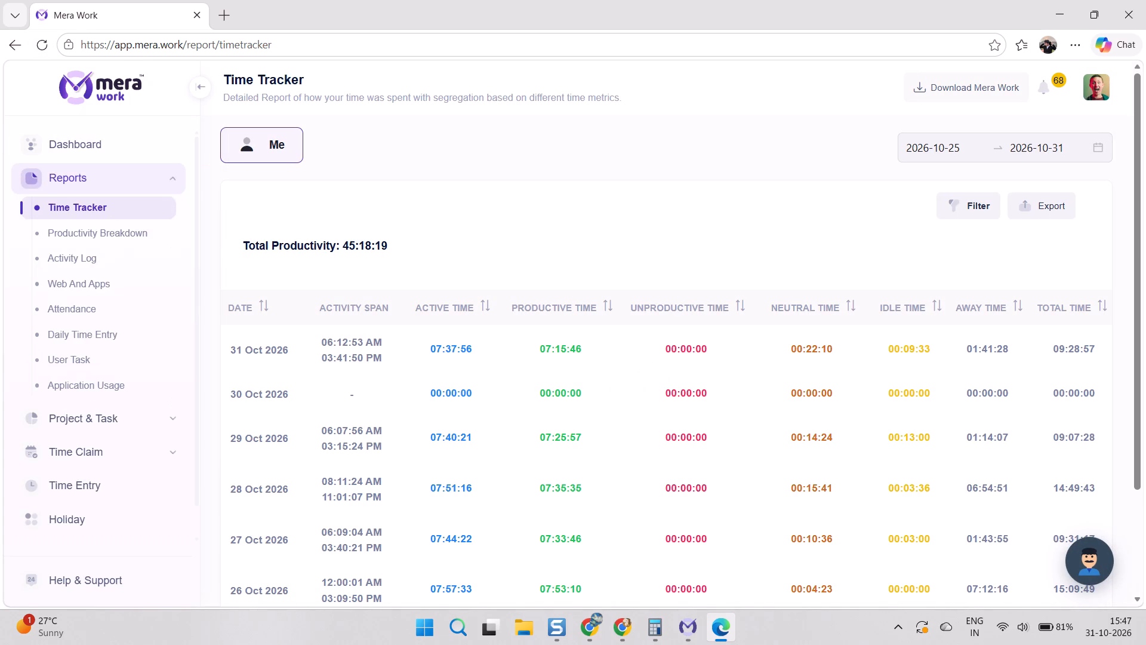
pyautogui.click(106, 180)
pyautogui.click(101, 145)
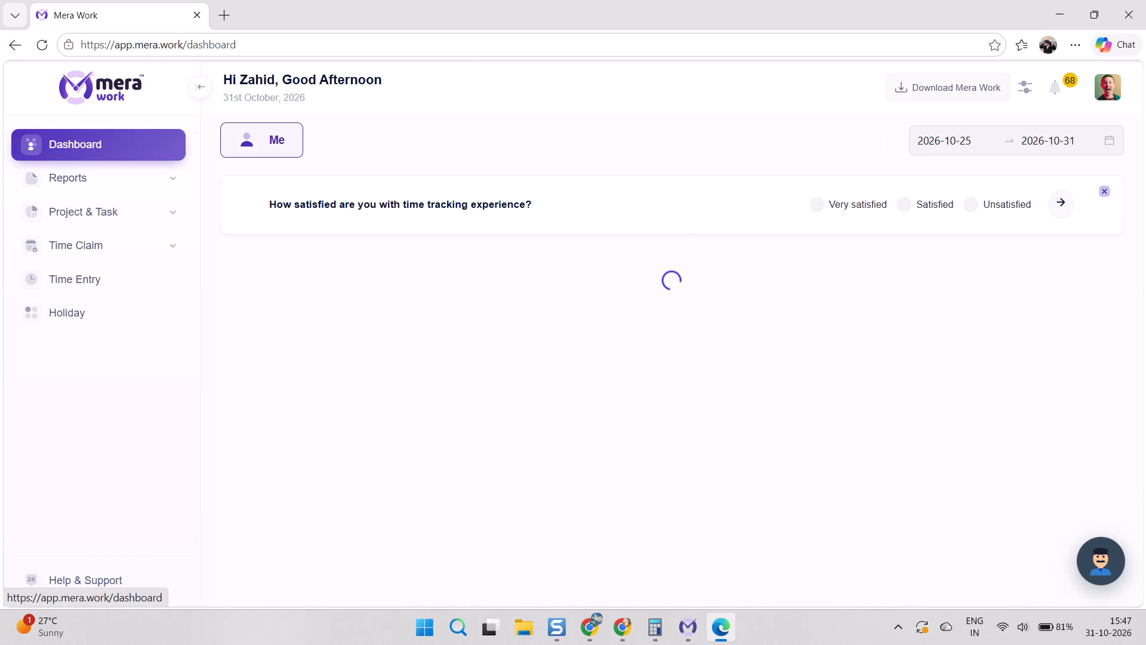
pyautogui.scroll(7, 422, 228)
pyautogui.click(935, 143)
pyautogui.scroll(6, 934, 162)
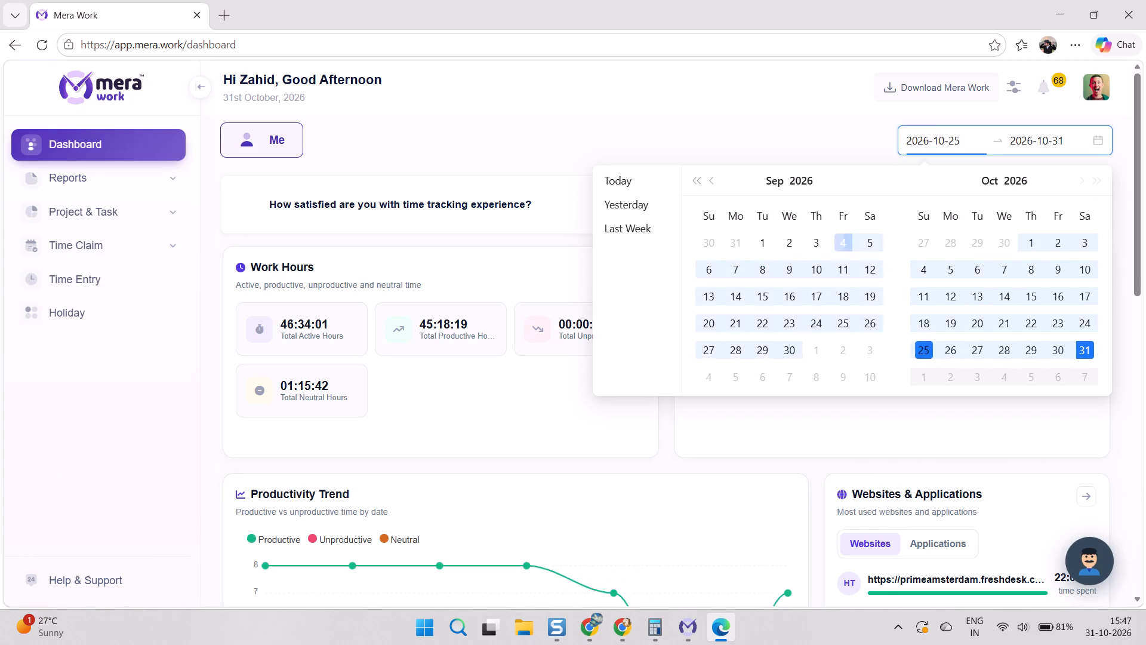
pyautogui.click(1028, 243)
pyautogui.click(1086, 357)
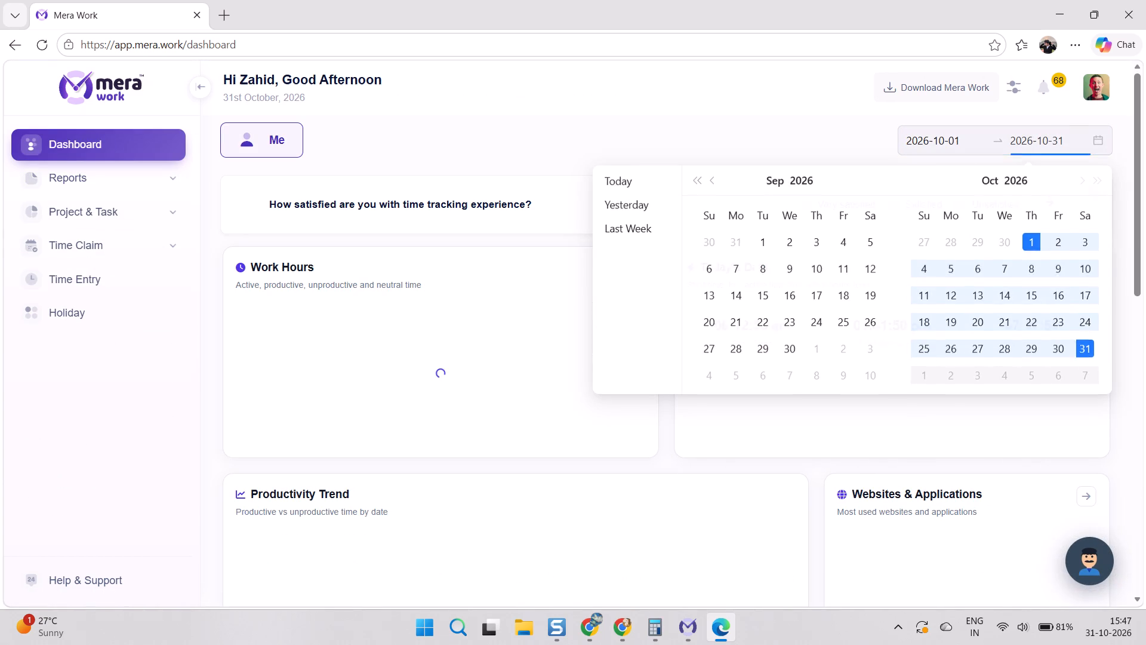
pyautogui.scroll(5, 606, 217)
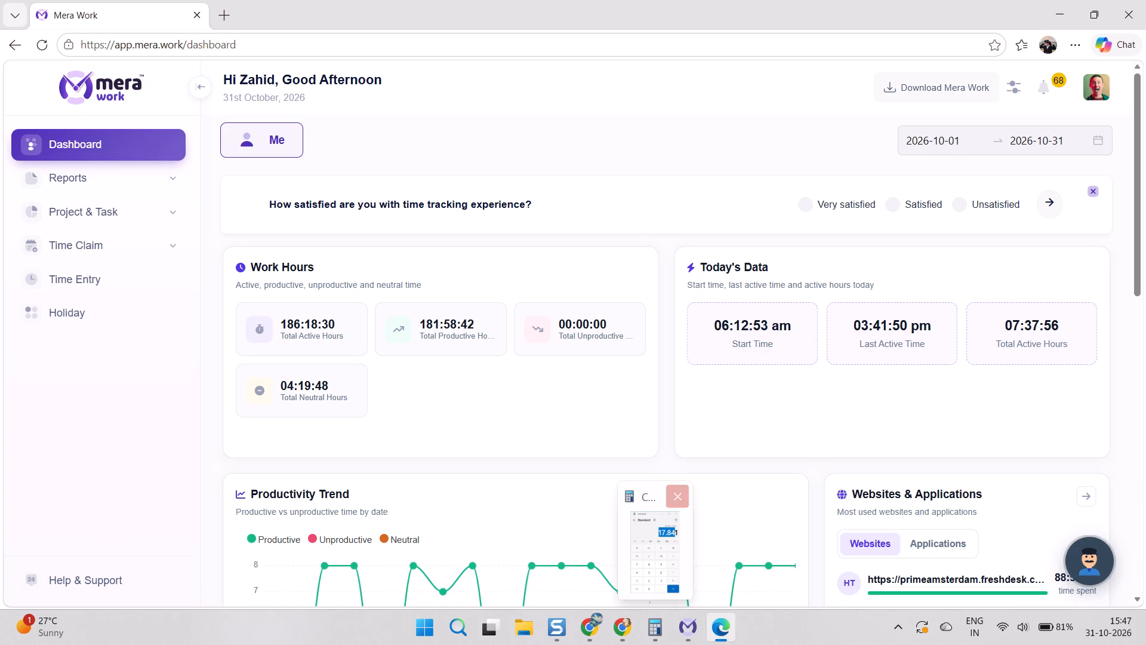
# Close the Calculator and the second Chrome window, leaving the Mera Work dashboard open in Edge.
pyautogui.click(683, 497)
pyautogui.click(707, 501)
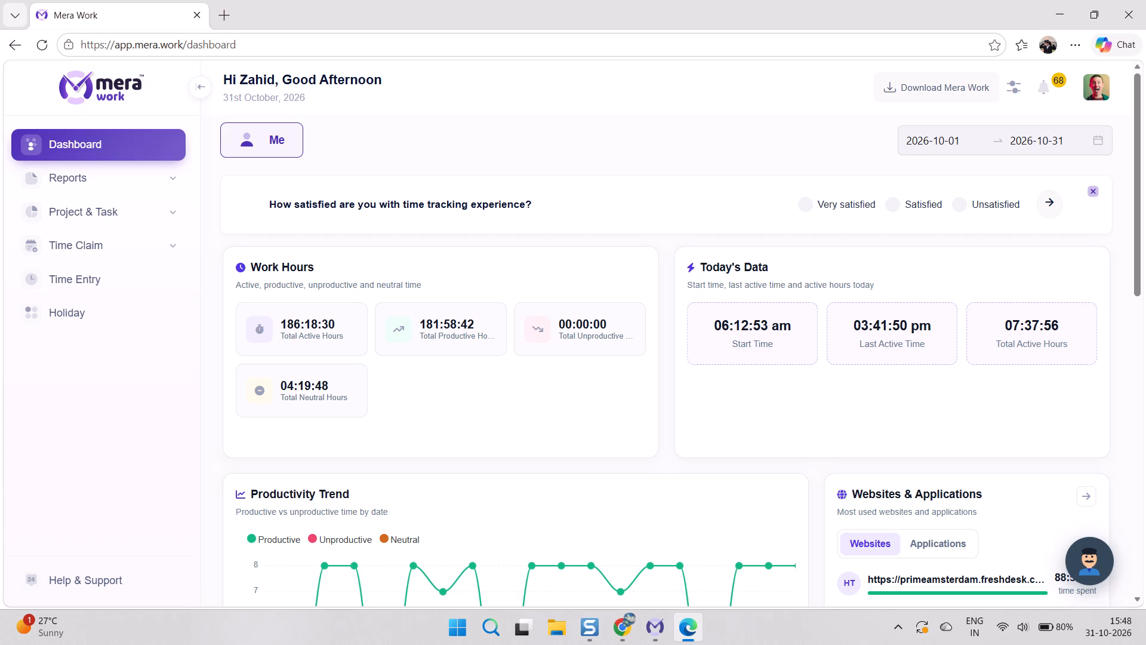
# Bring up the MeraMonitor window to check today's active time, idle time and recent sessions.
pyautogui.scroll(1, 551, 421)
pyautogui.scroll(1, 631, 446)
pyautogui.click(657, 626)
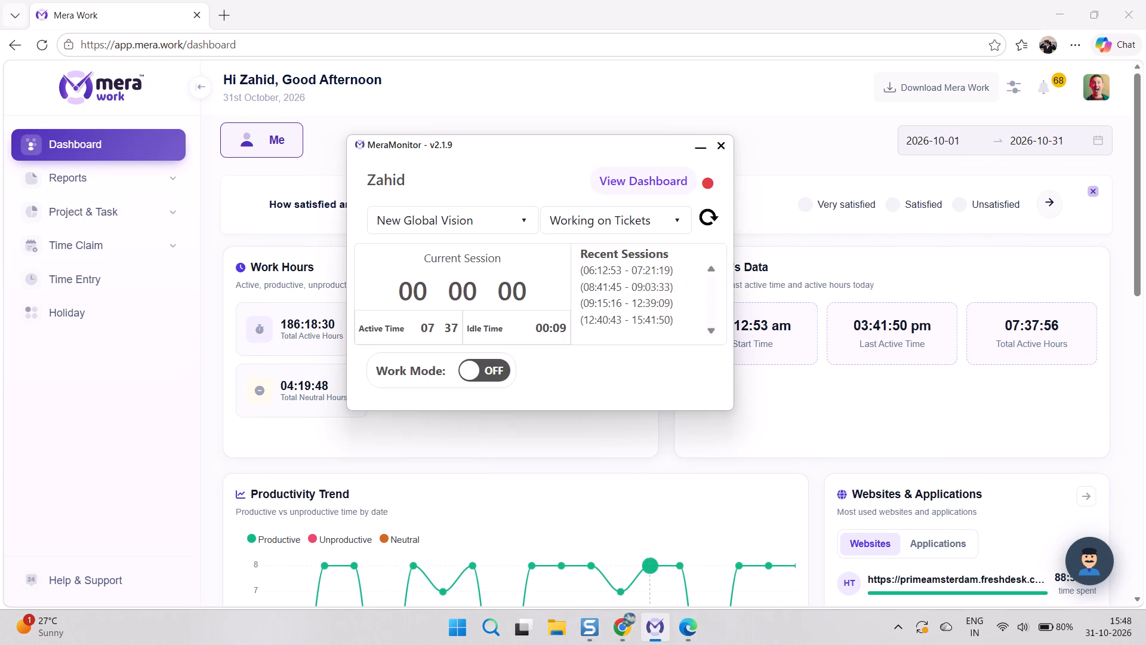
# Back in Edge, open and reload Mera Work's Time Tracker report and set its date range to 2026-10-01 through 2026-10-31.
pyautogui.click(689, 631)
pyautogui.scroll(5, 338, 222)
pyautogui.click(81, 167)
pyautogui.scroll(3, 105, 192)
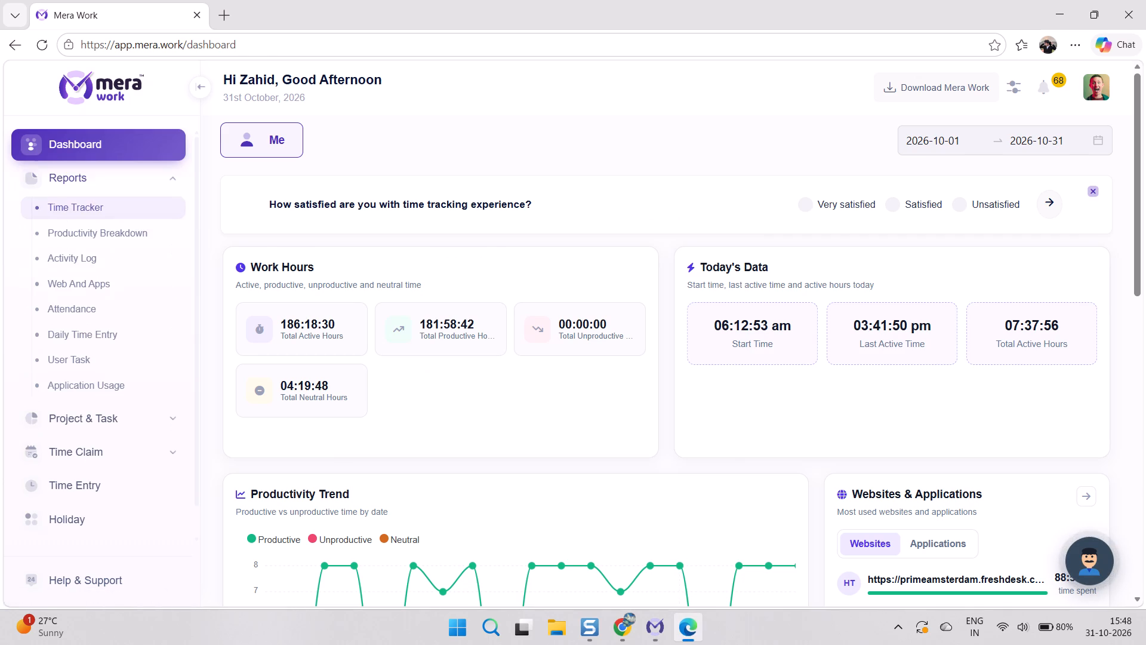
pyautogui.click(87, 205)
pyautogui.scroll(4, 352, 234)
pyautogui.click(39, 43)
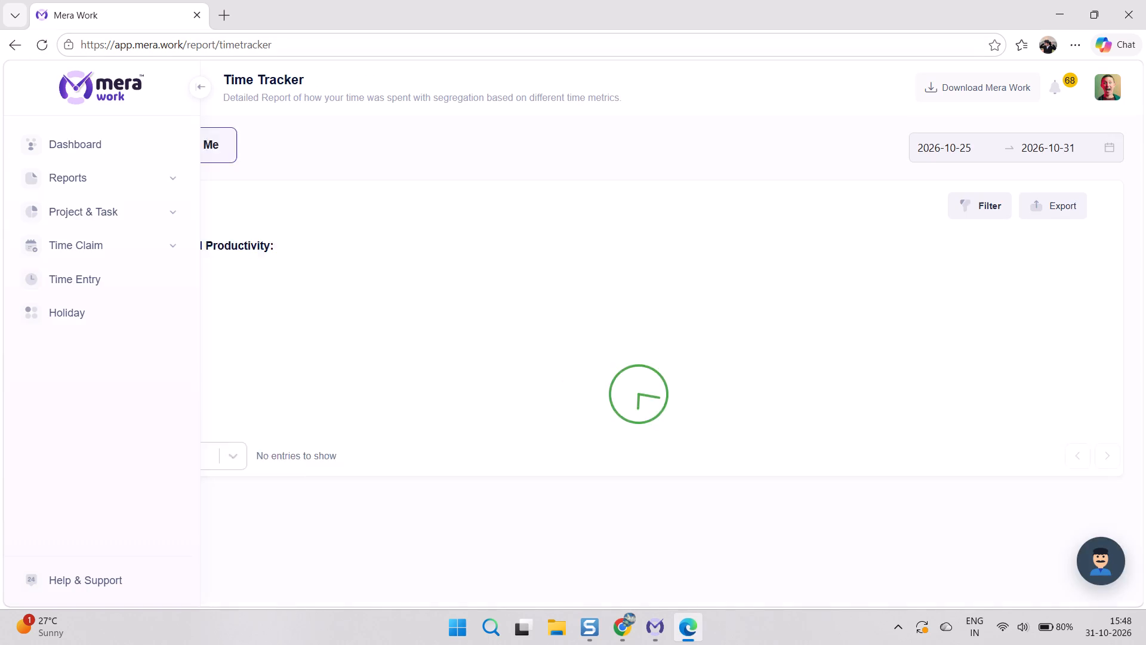
pyautogui.click(936, 145)
pyautogui.scroll(3, 932, 211)
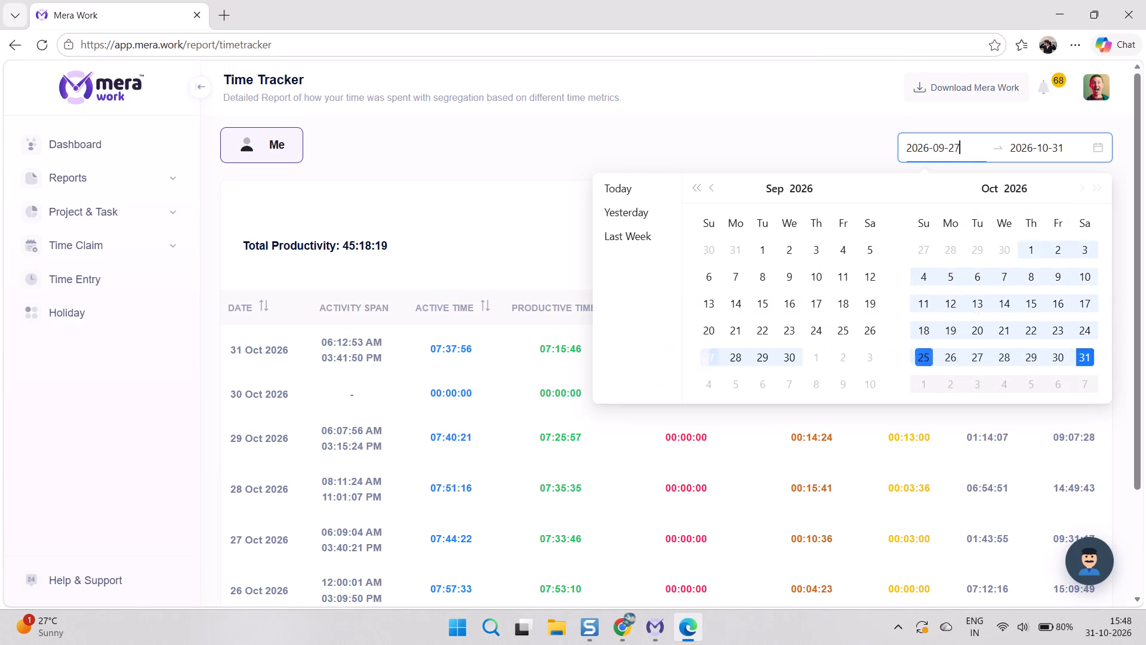
pyautogui.click(1042, 253)
pyautogui.click(1090, 365)
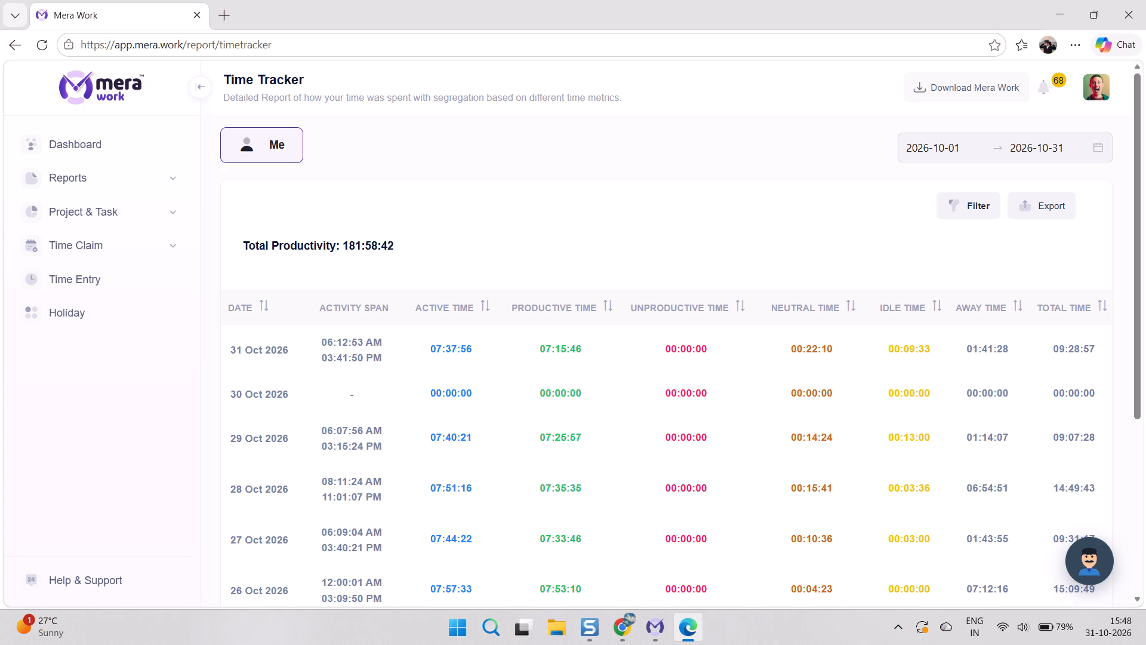
# Bring the MeraMonitor window forward and minimise it.
pyautogui.click(652, 625)
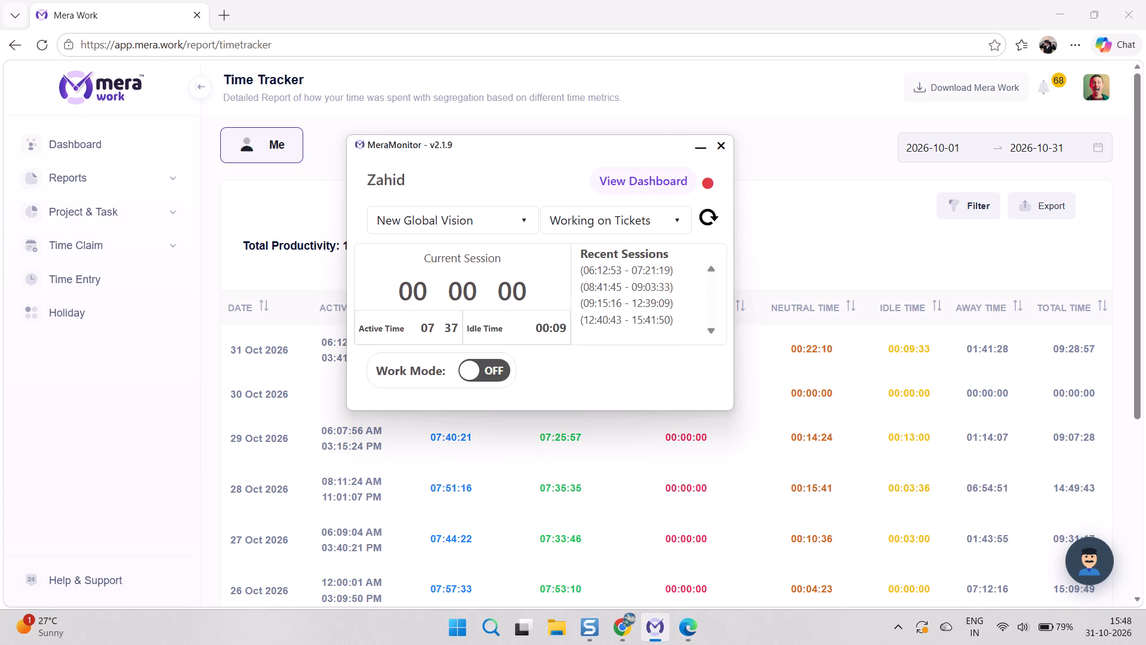
pyautogui.click(699, 146)
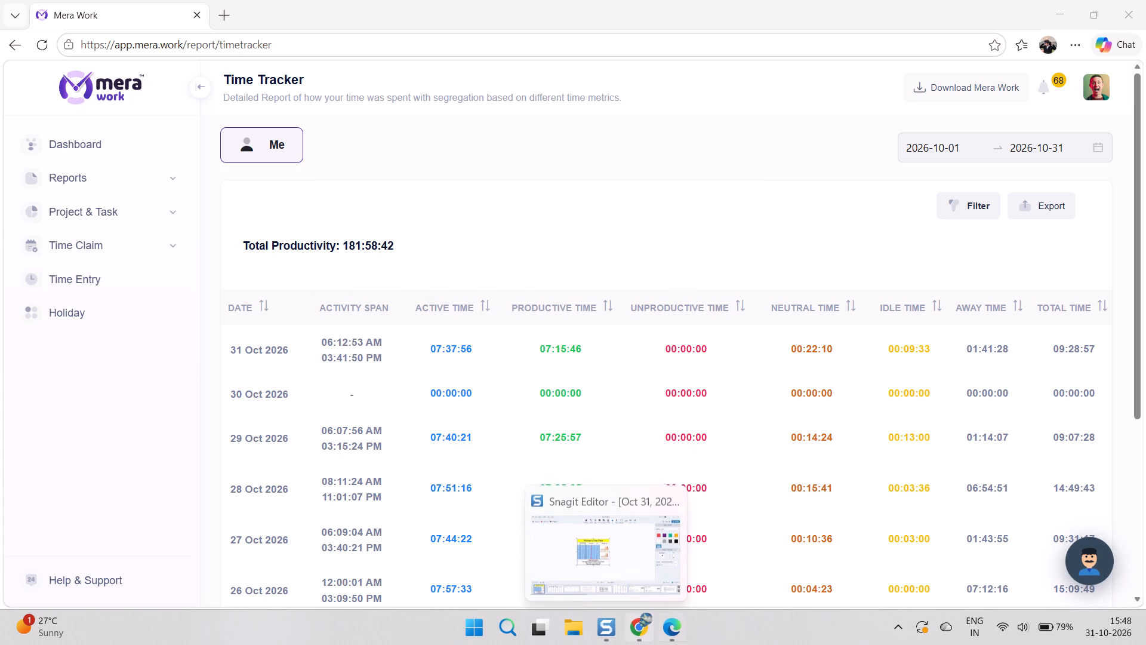
# Show the hidden system tray icons.
pyautogui.click(876, 643)
pyautogui.click(902, 623)
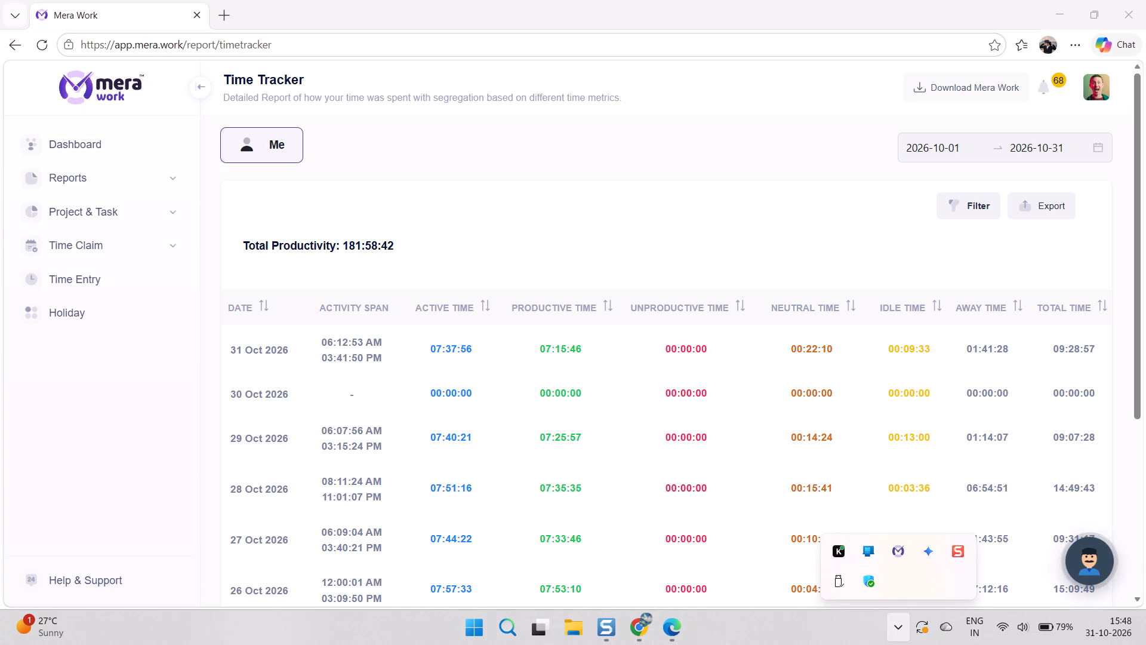
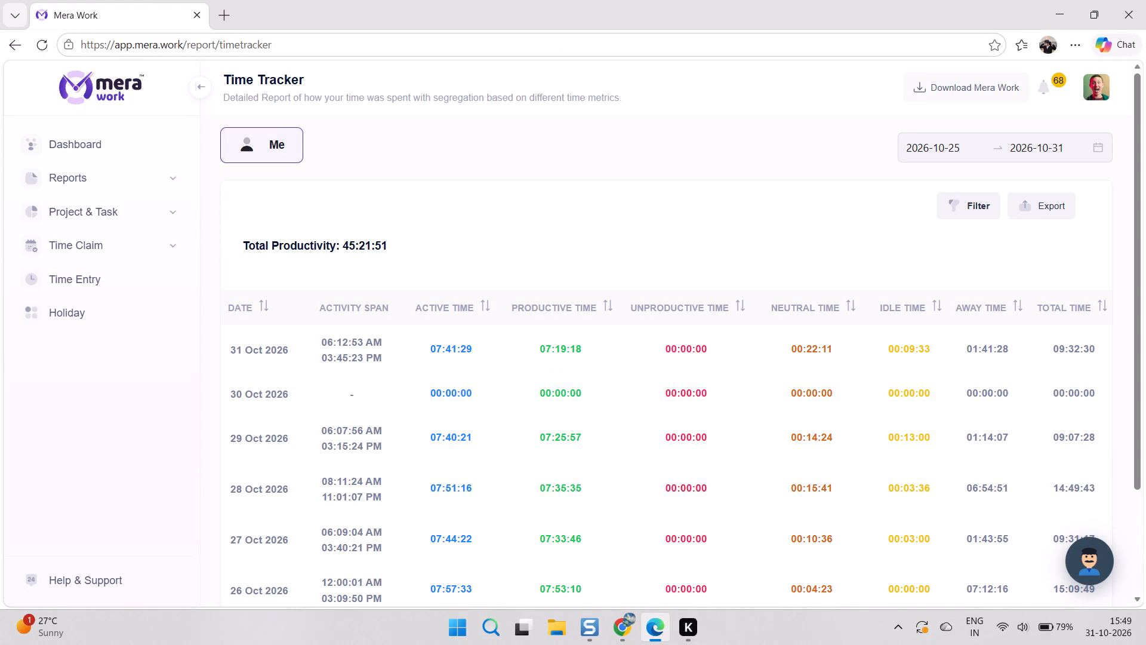
# Back in Chrome's performance dashboard spreadsheet, set Zahid's Hours for 31/10/2026 to 07:41.
pyautogui.click(616, 631)
pyautogui.tripleClick(372, 426)
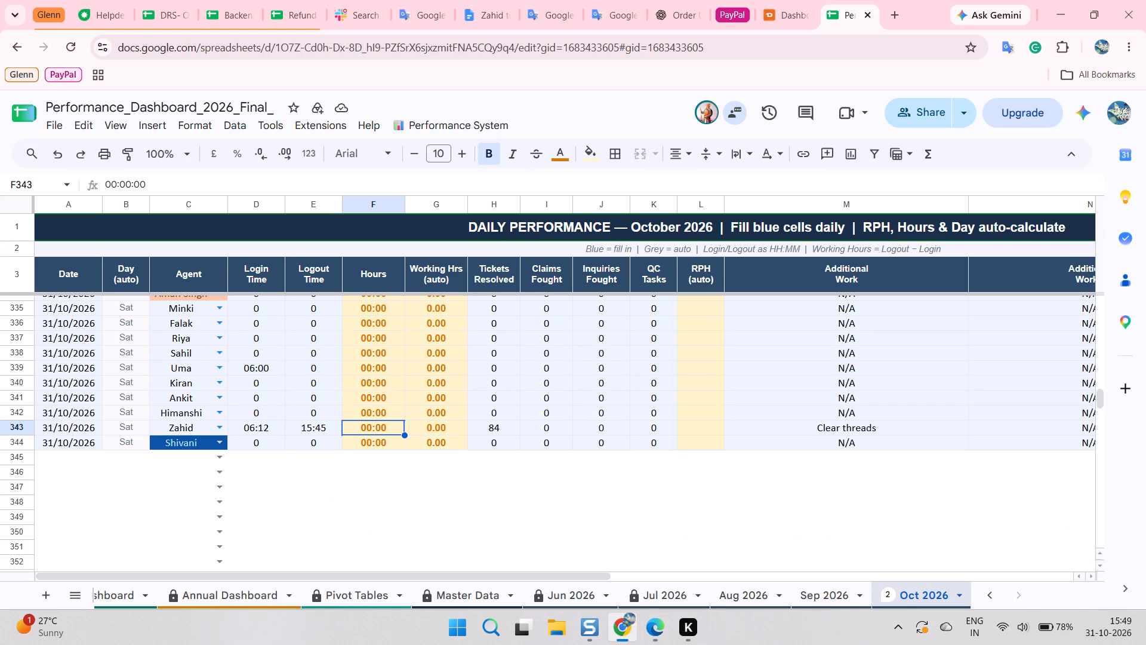
pyautogui.write('07')
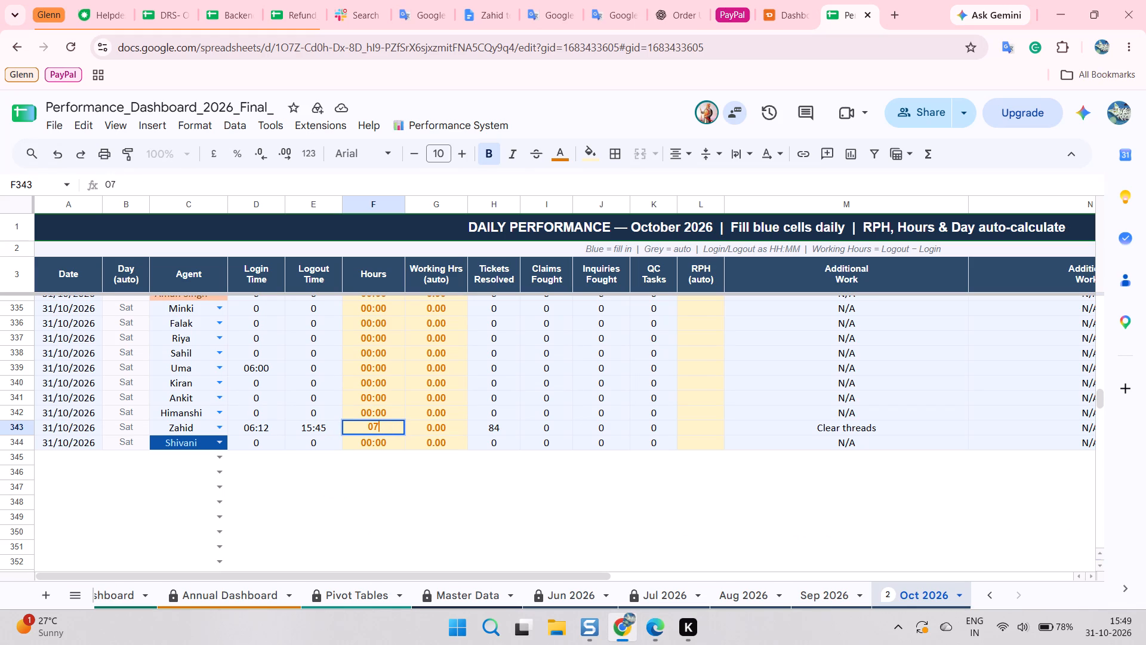
pyautogui.write(':41')
pyautogui.press('Return')
# Review the agents' daily performance entries in the October 2026 sheet for 29/10/2026 through 31/10/2026.
pyautogui.scroll(-1, 372, 426)
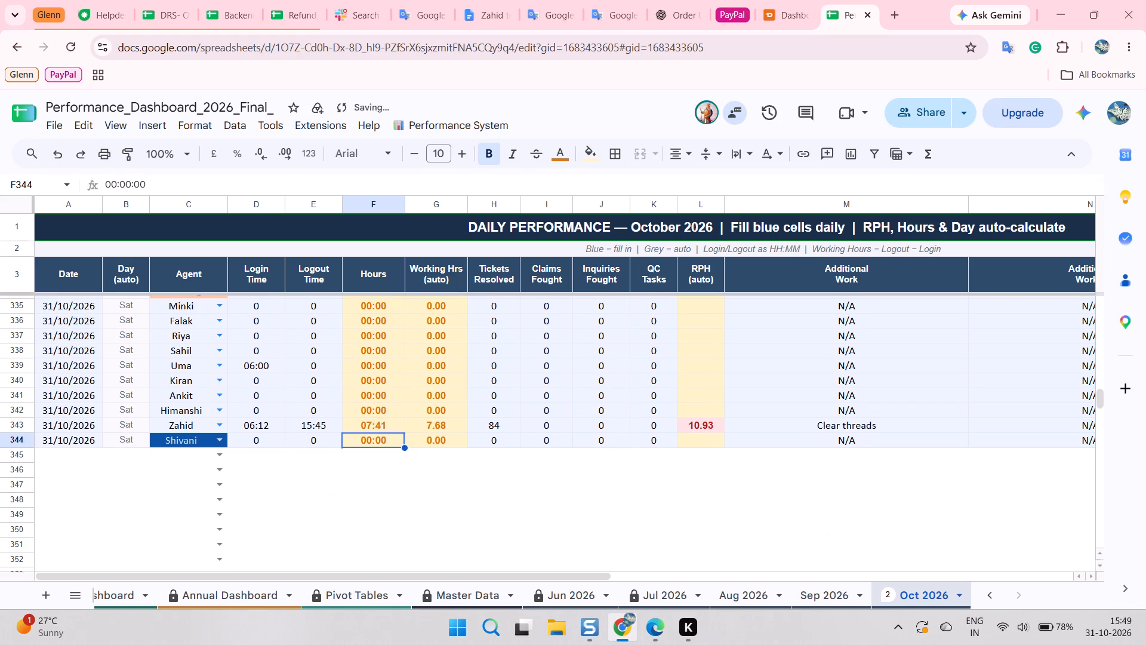
pyautogui.scroll(-1, 372, 426)
pyautogui.click(488, 435)
pyautogui.hscroll(3, 490, 435)
pyautogui.scroll(1, 486, 432)
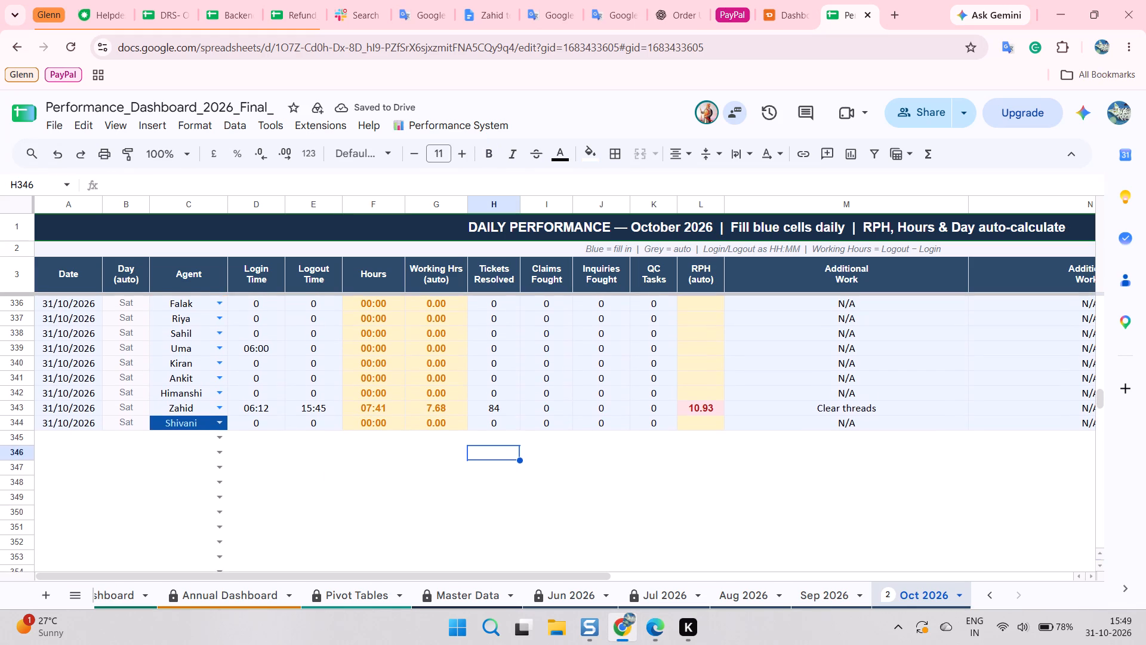
pyautogui.scroll(2, 479, 423)
pyautogui.scroll(-1, 480, 401)
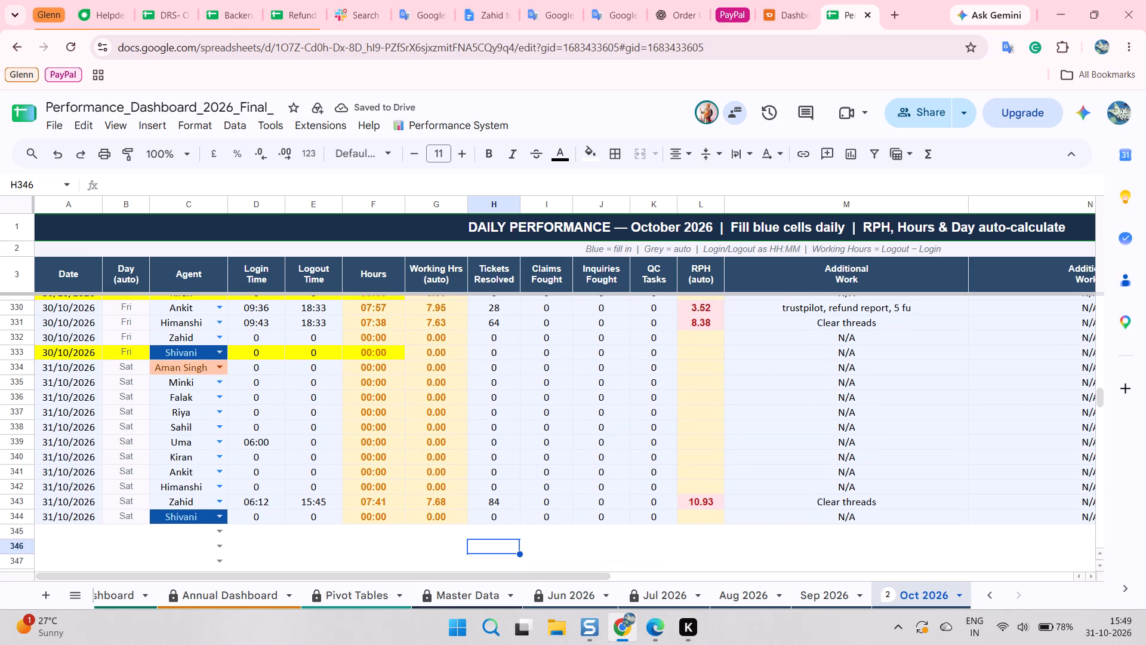
pyautogui.hscroll(1, 345, 382)
pyautogui.scroll(-1, 454, 388)
pyautogui.scroll(1, 415, 374)
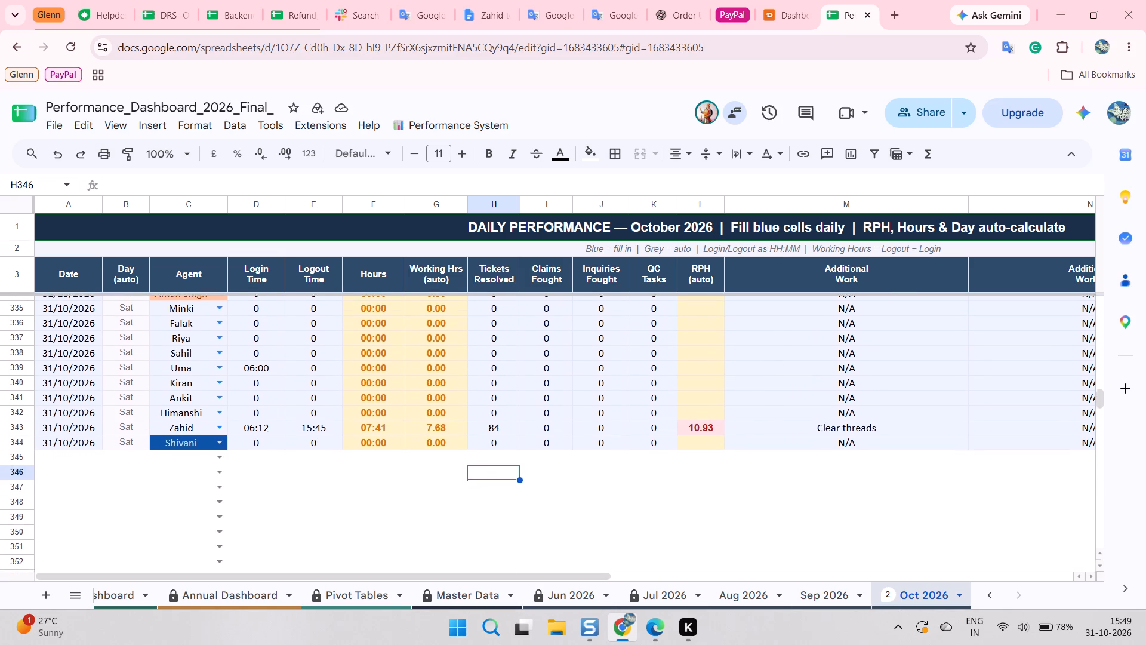
pyautogui.scroll(1, 415, 374)
pyautogui.scroll(4, 507, 352)
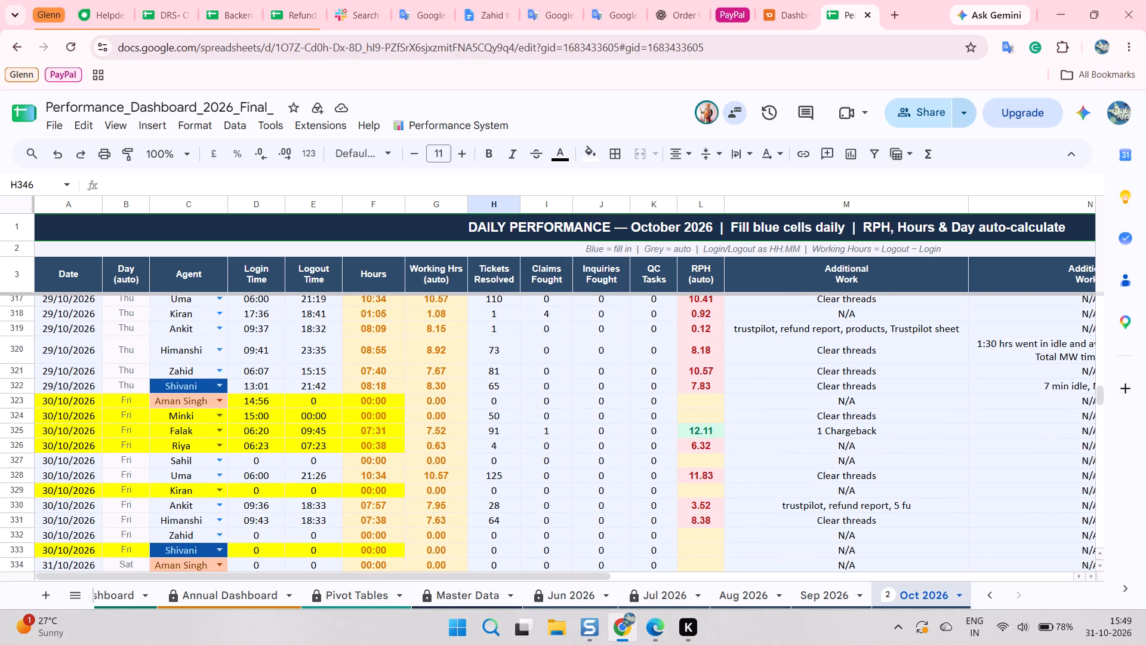
# Close the performance dashboard spreadsheet, then the remaining Chrome window and the Edge window showing Mera Work.
pyautogui.click(865, 16)
pyautogui.click(104, 0)
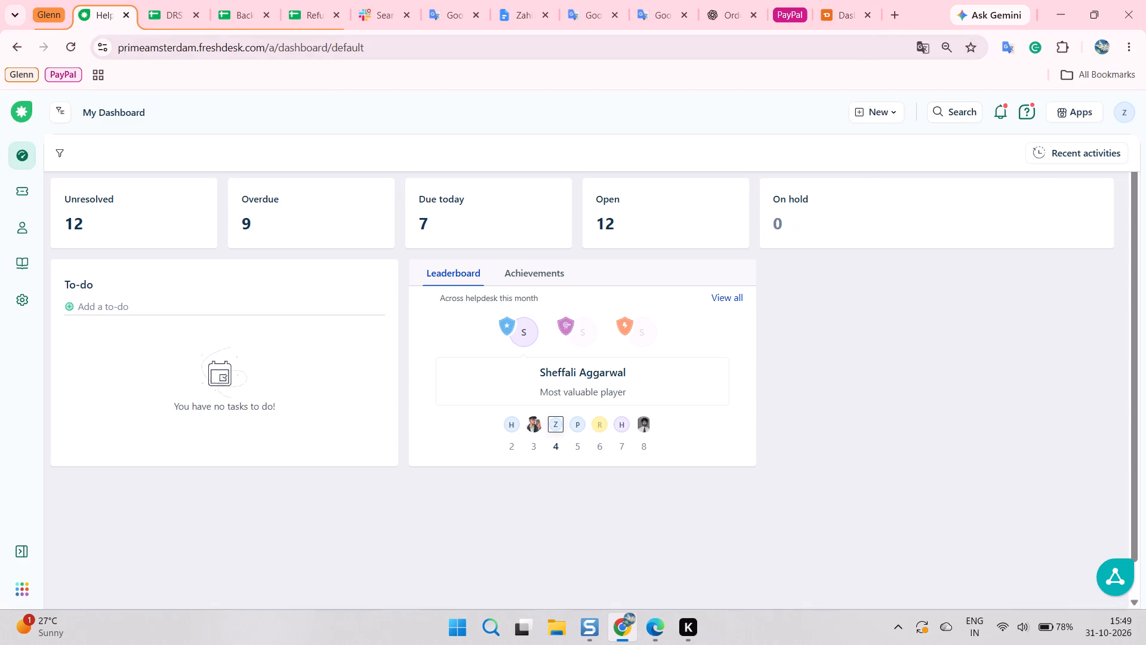
pyautogui.click(1126, 20)
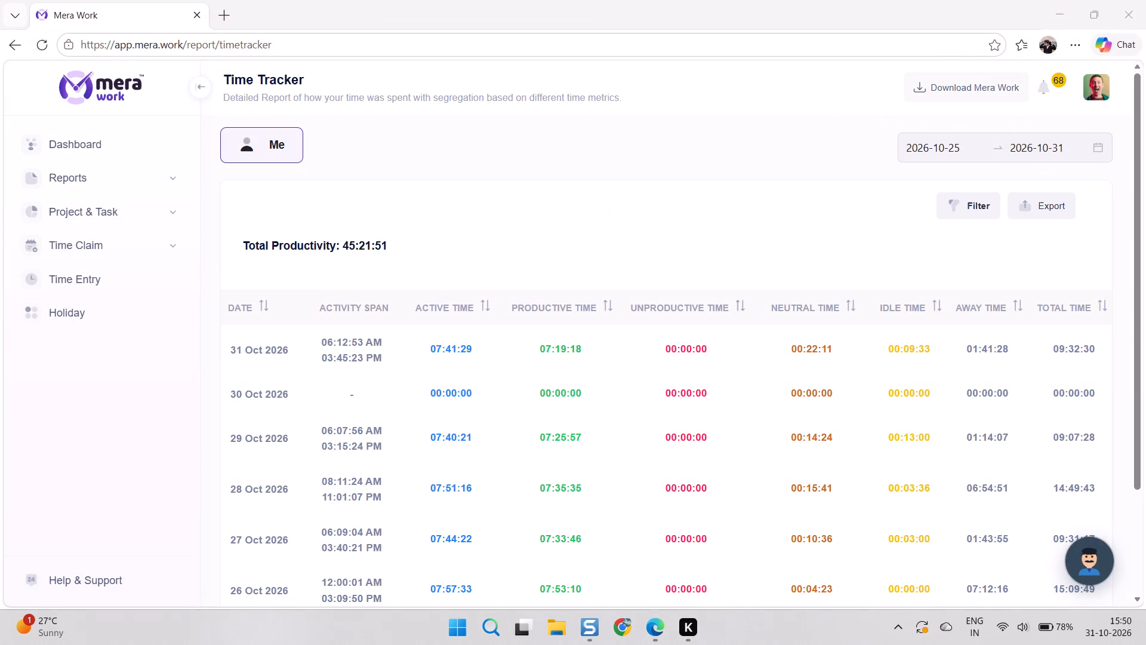
pyautogui.click(1141, 11)
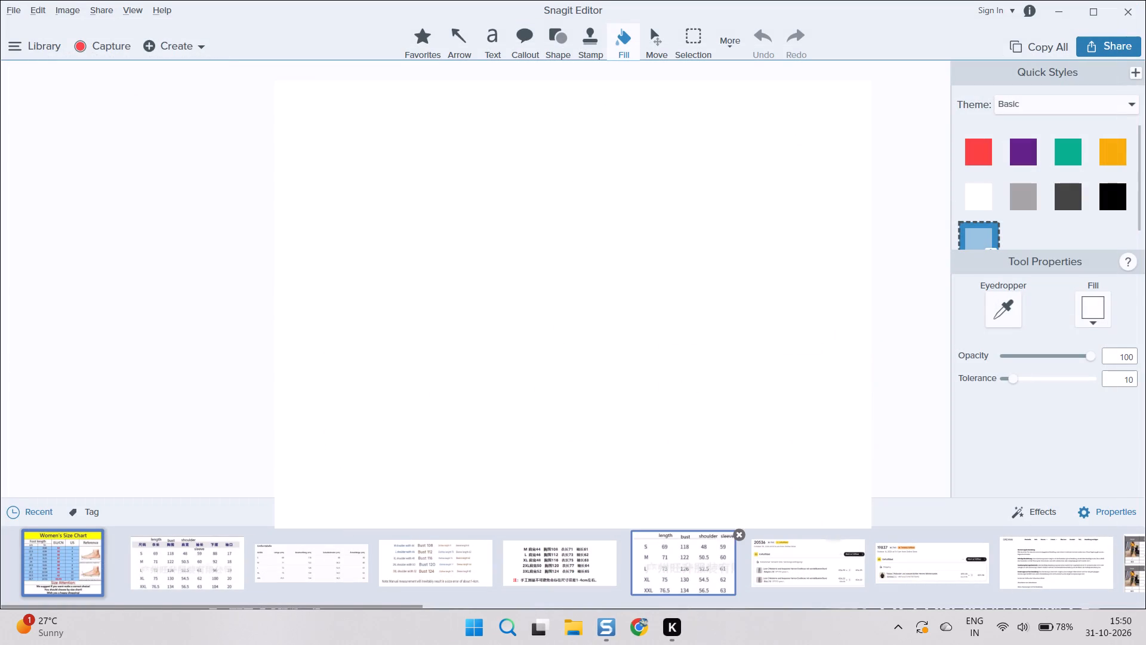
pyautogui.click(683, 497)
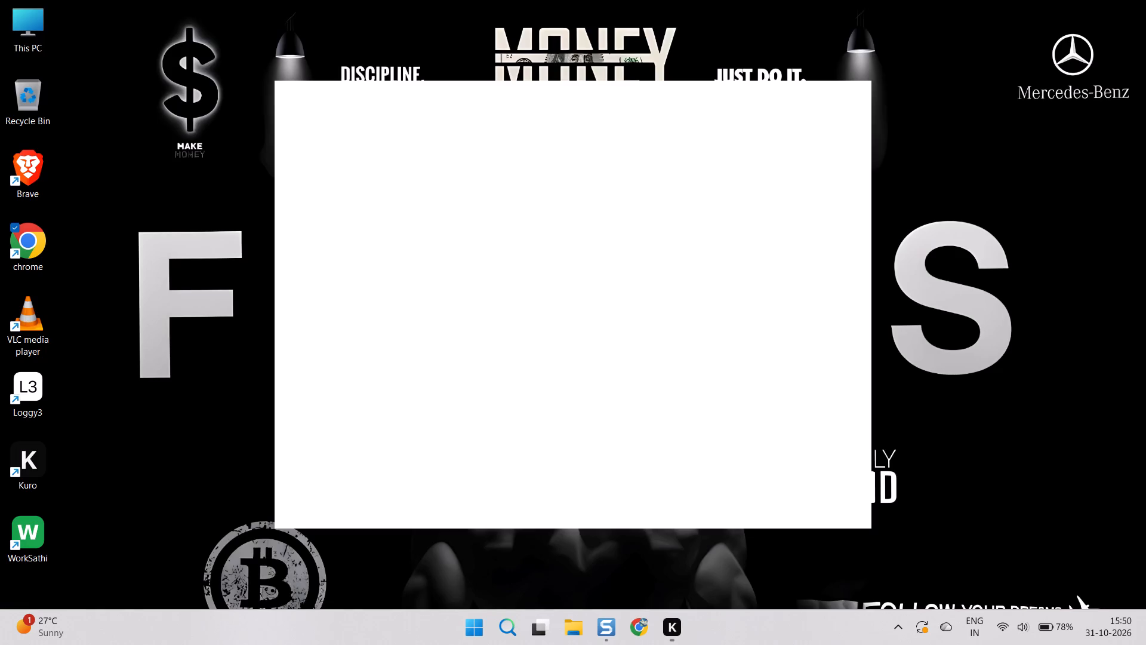